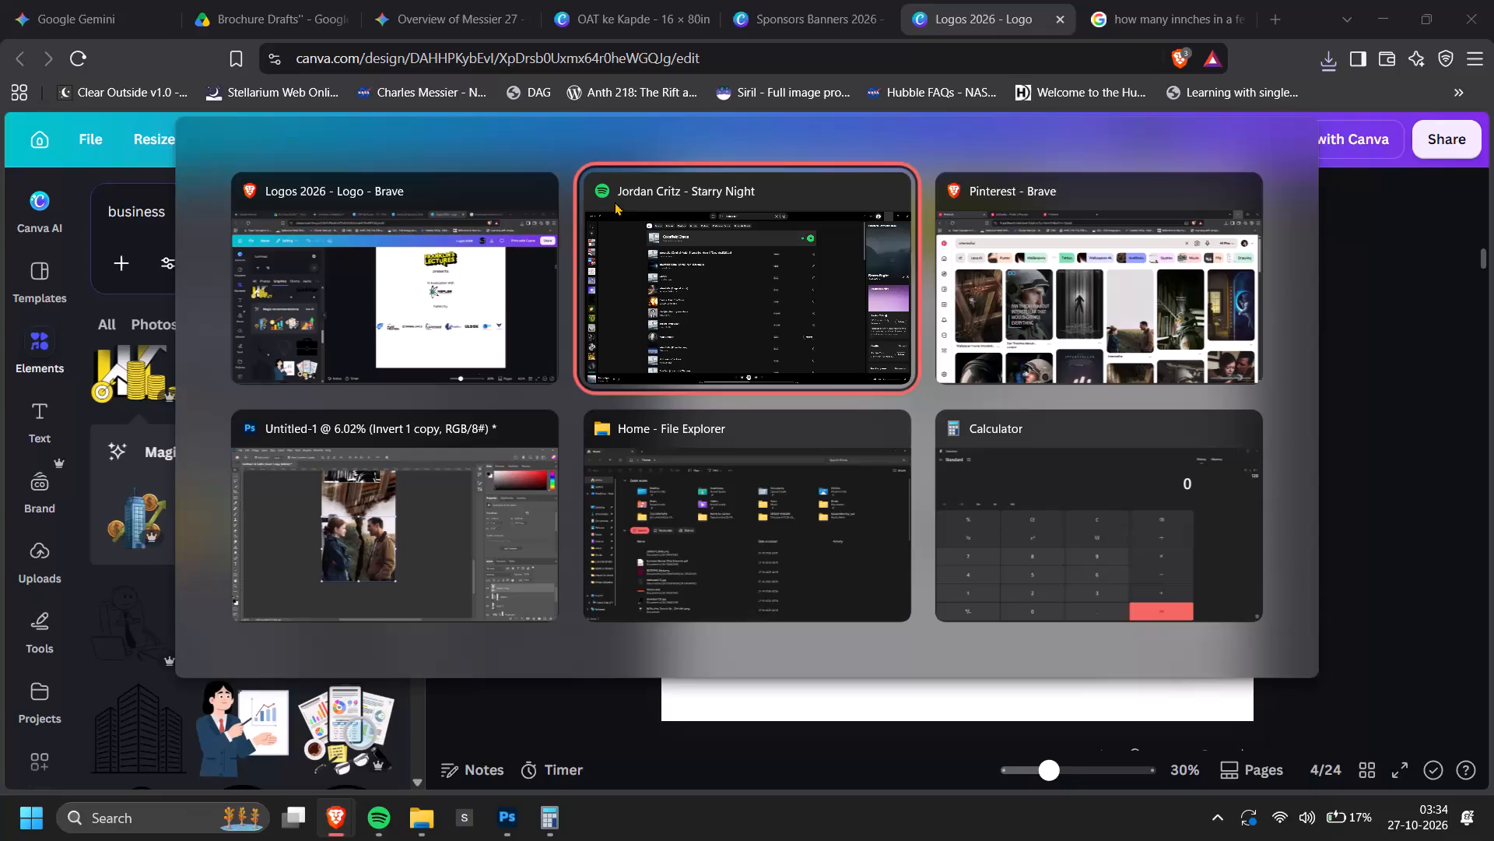
Switch from the browser to the Photoshop window with the Untitled-1 poster document.
key("alt+Tab")
key("alt+Tab")
key("alt+Tab")
left_click(338, 498)
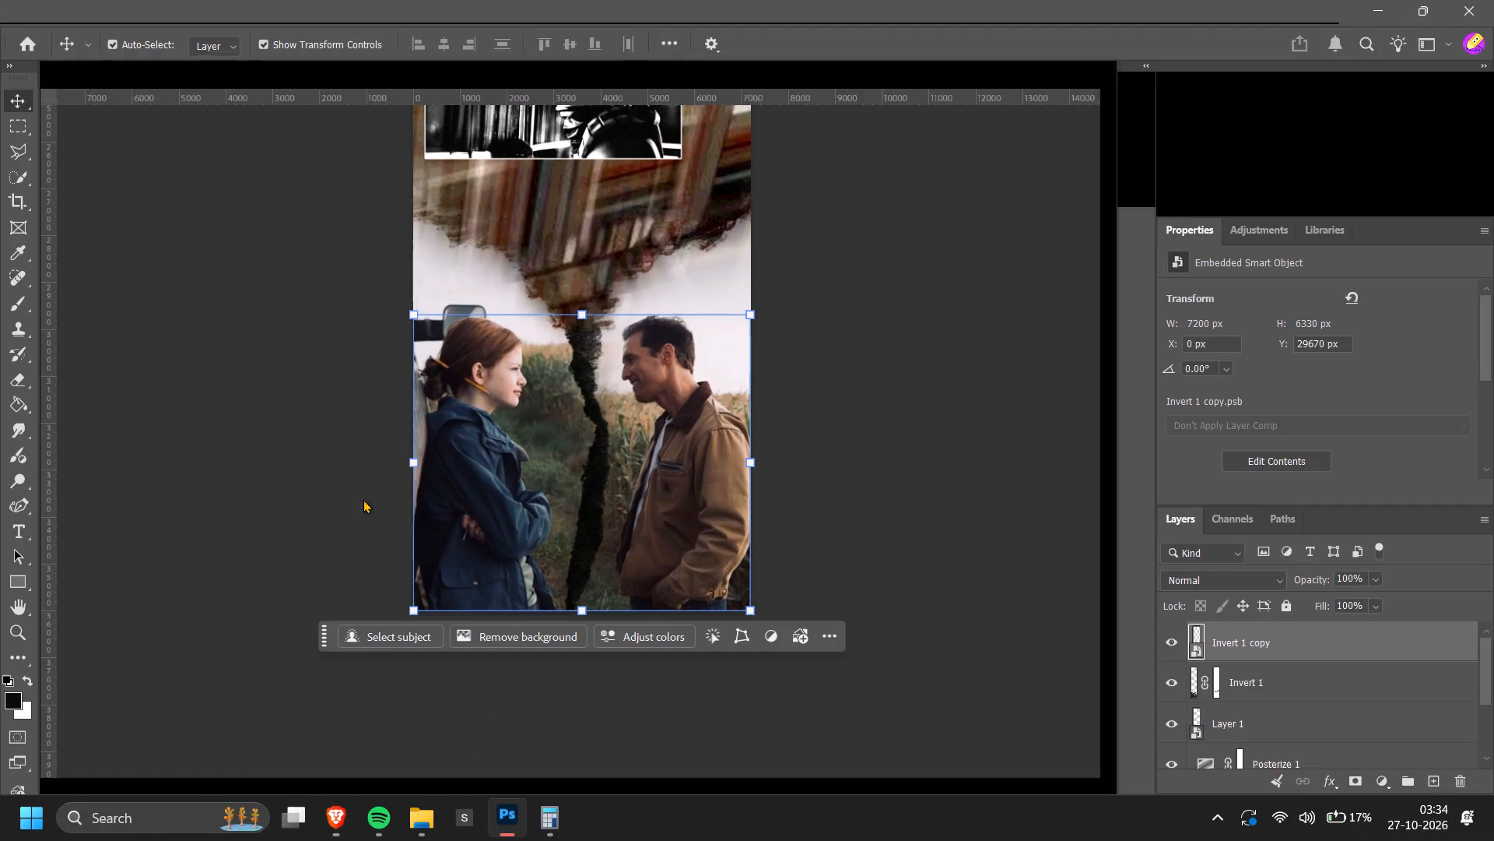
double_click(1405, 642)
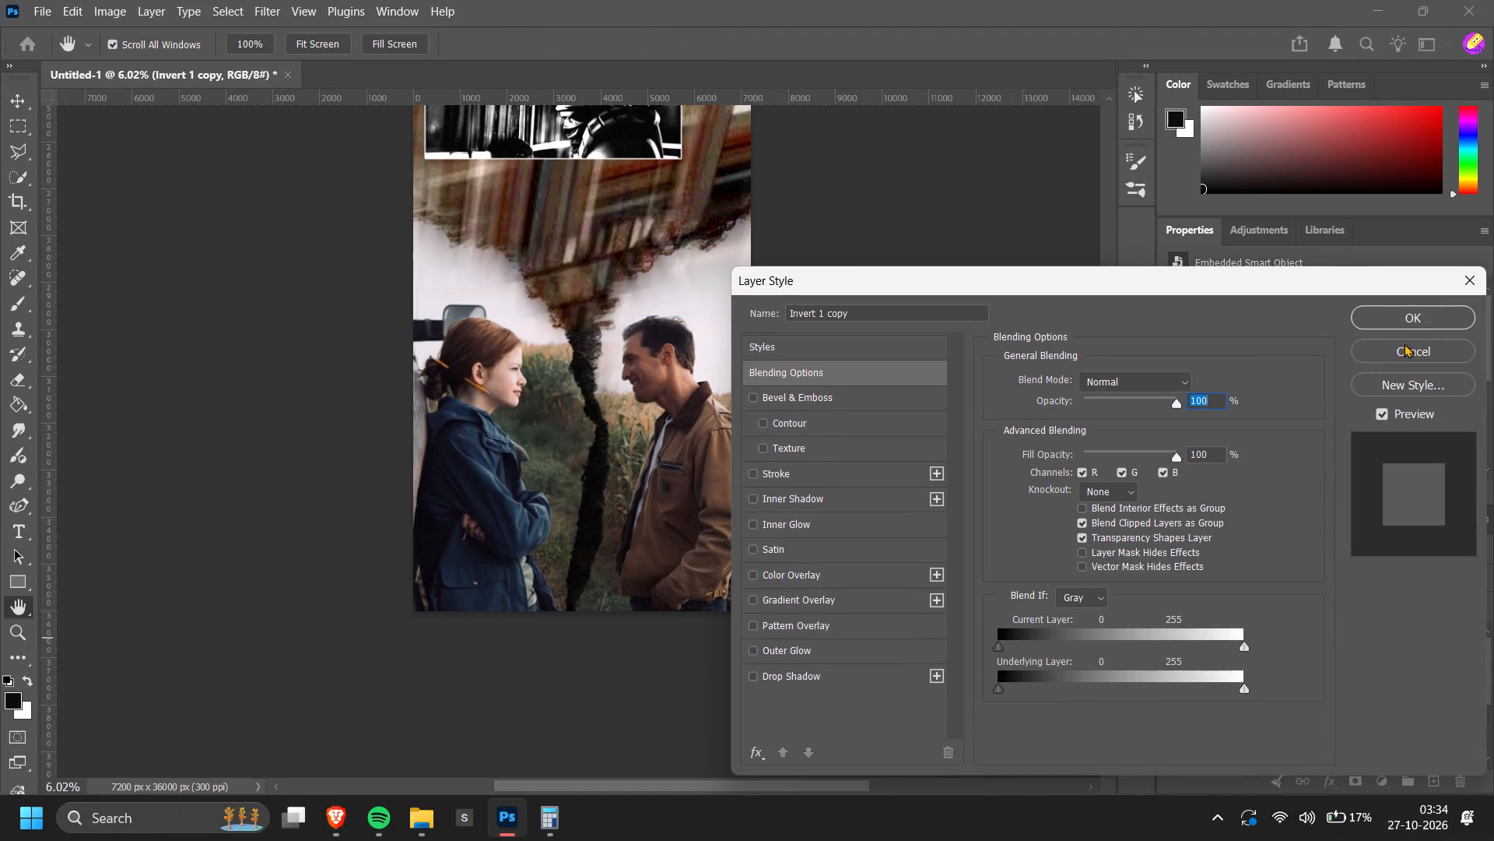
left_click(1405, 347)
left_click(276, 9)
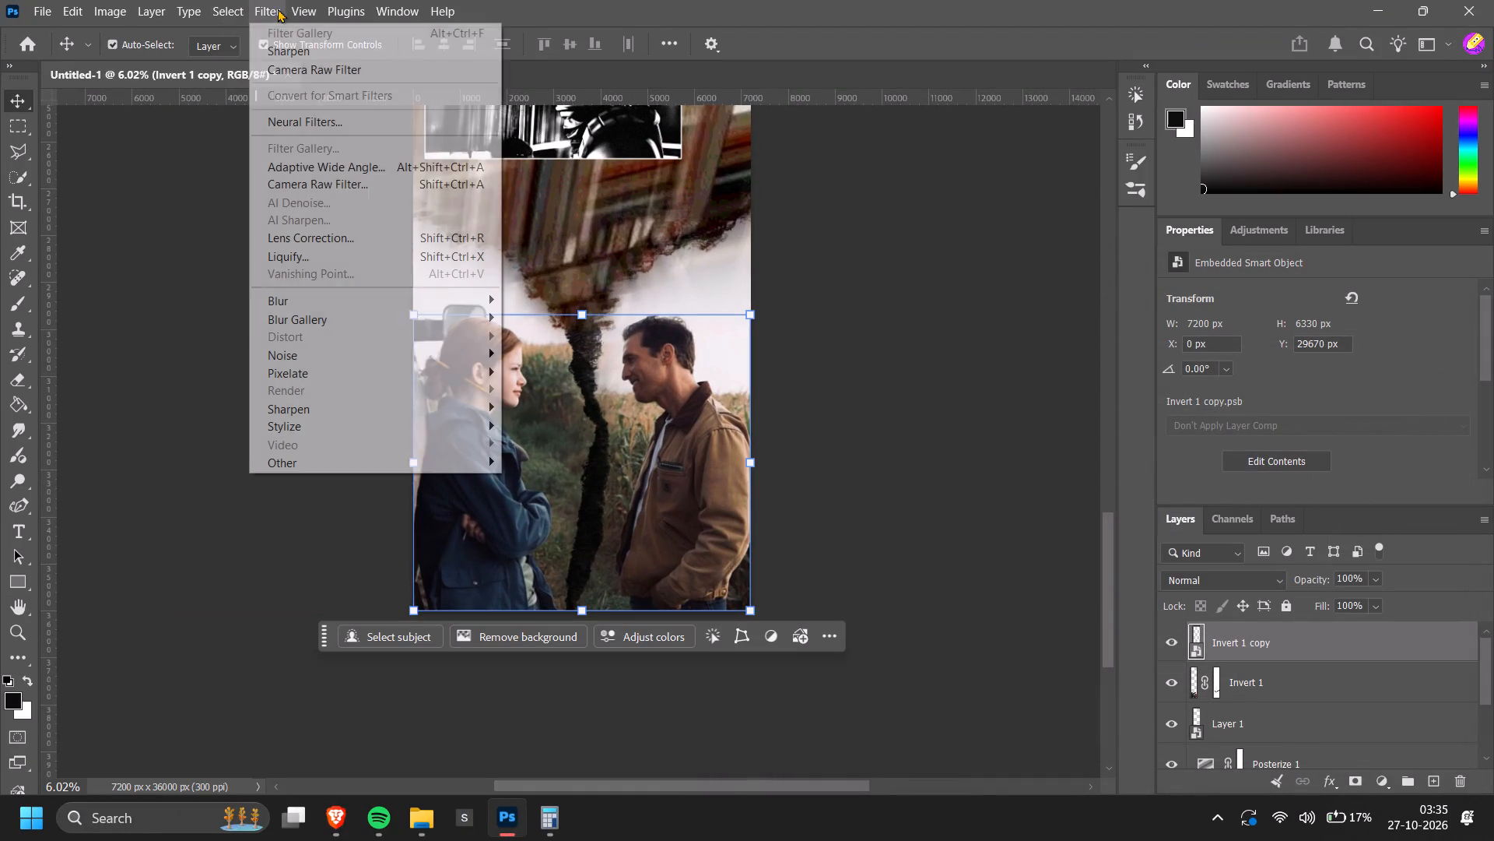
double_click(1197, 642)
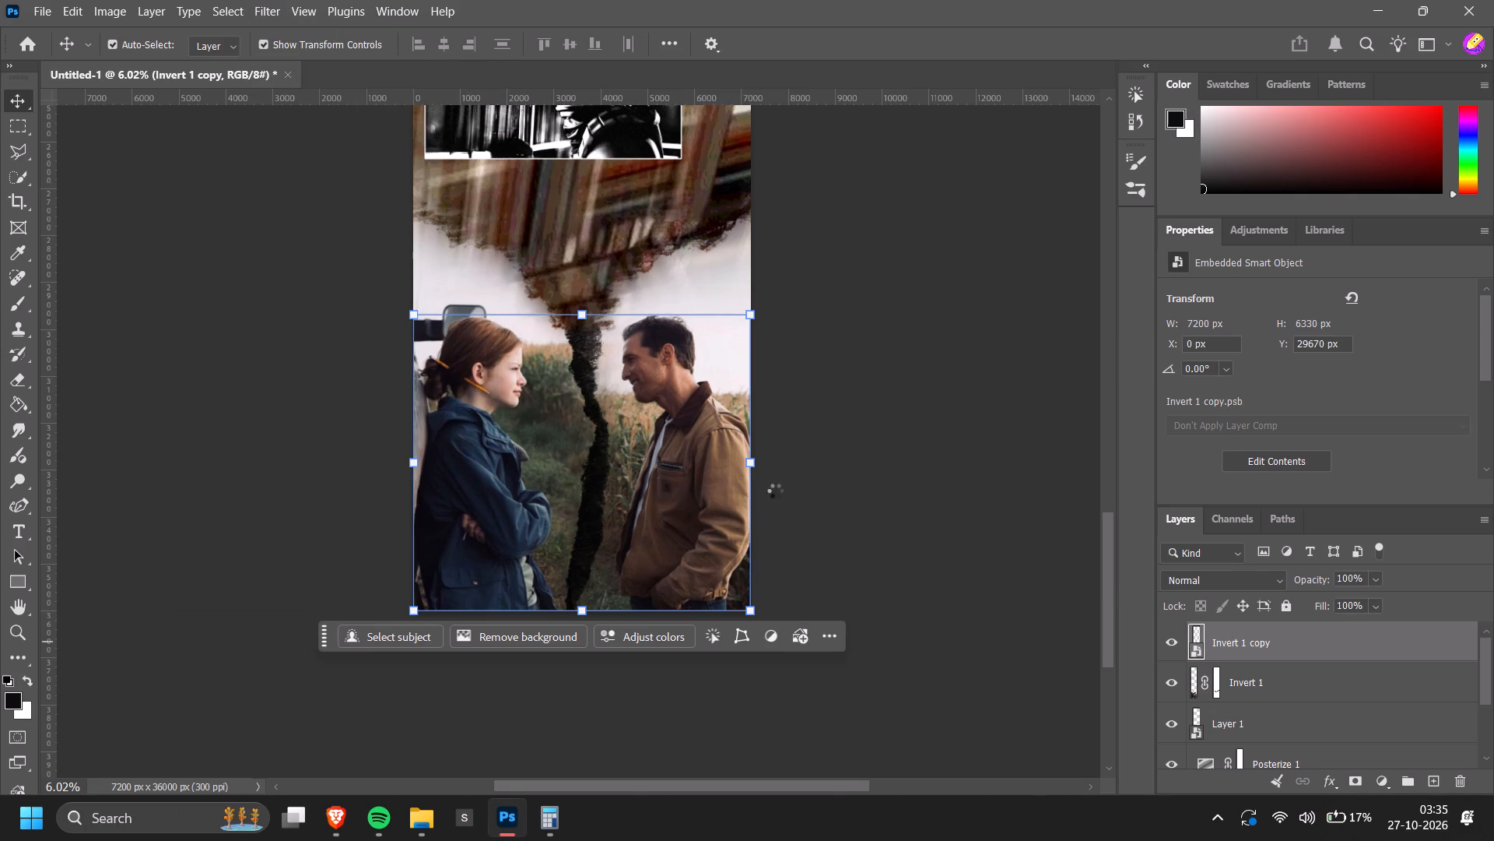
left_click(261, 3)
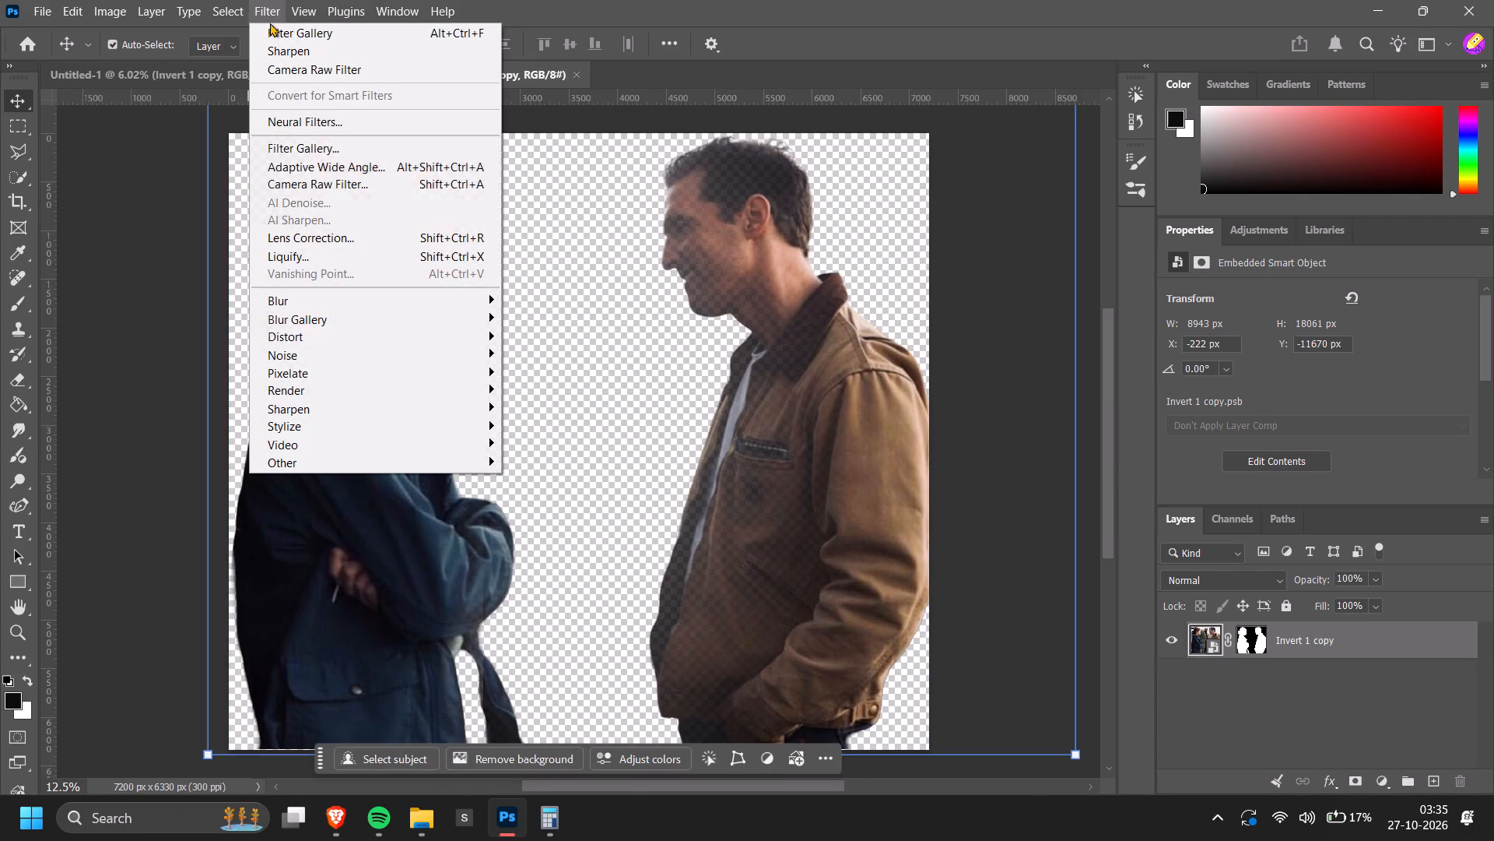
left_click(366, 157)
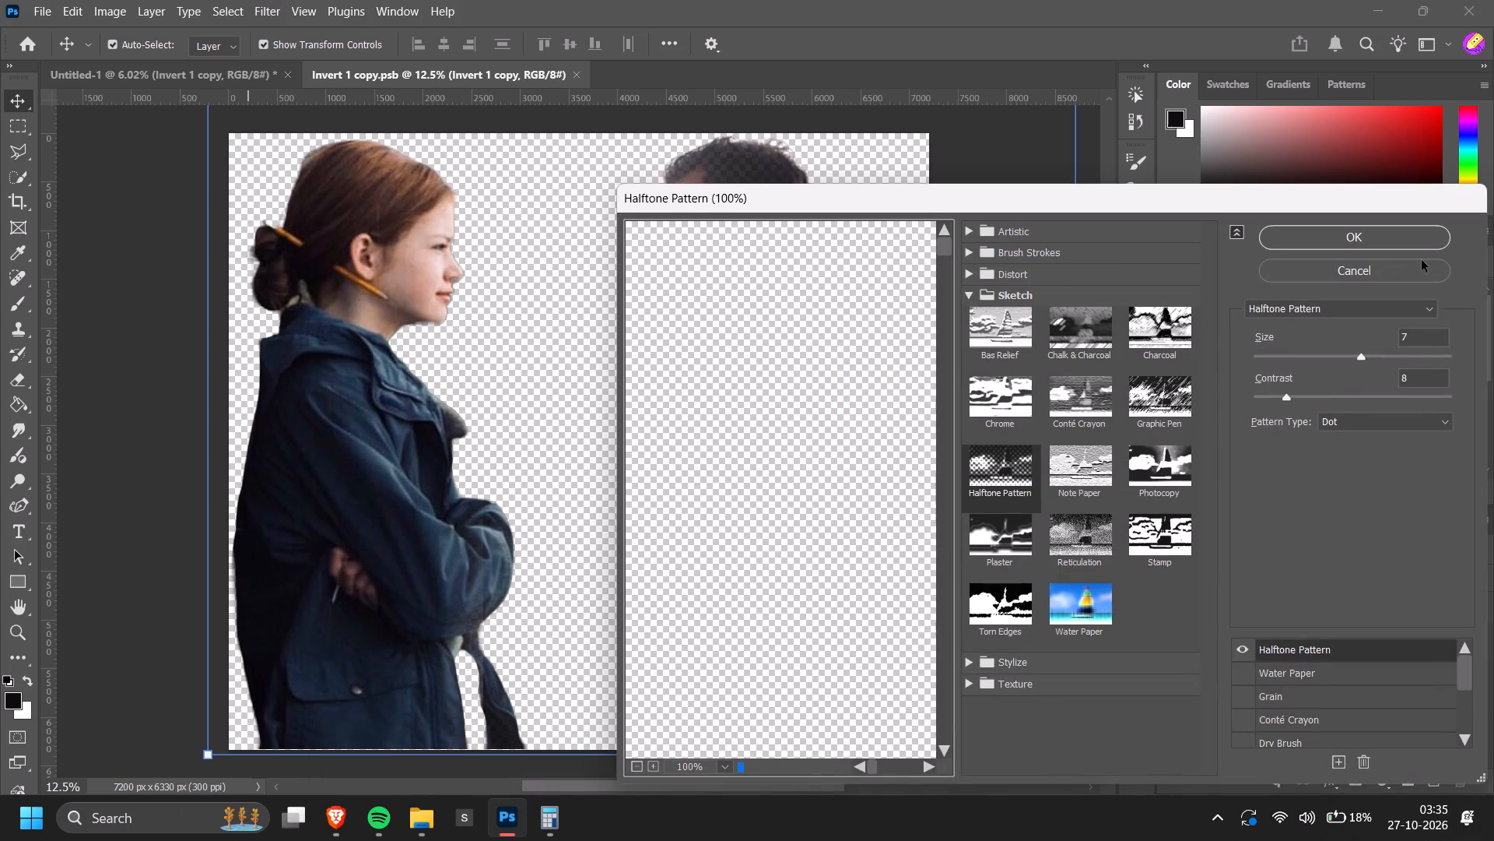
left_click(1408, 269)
Compare the two facing figures in the Untitled-1 poster with the contents of the Invert 1 copy smart object.
left_click(216, 86)
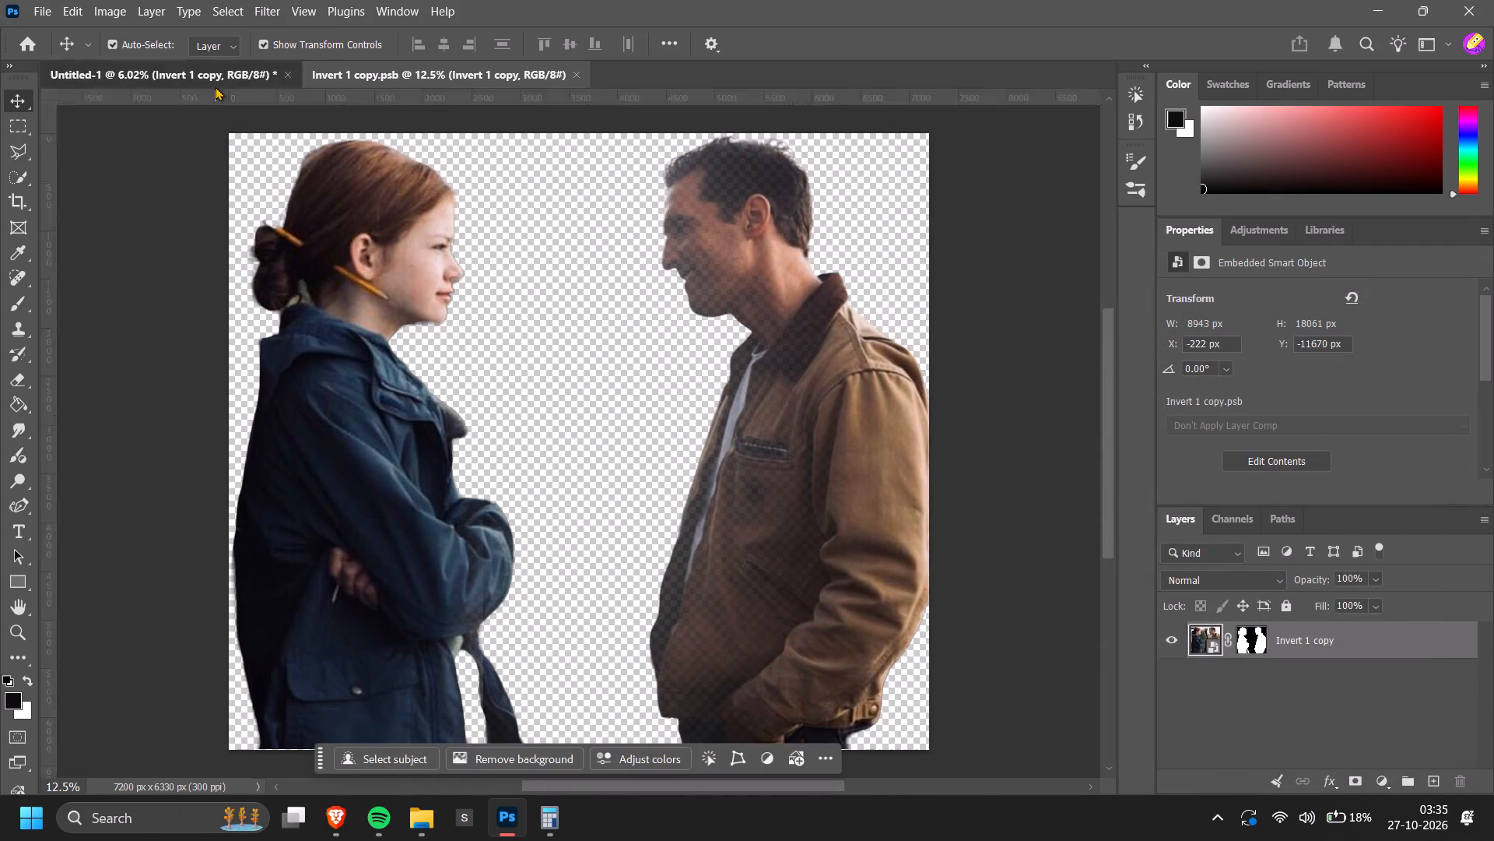
scroll(658, 554, "up", 14, "alt")
scroll(622, 537, "down", 3)
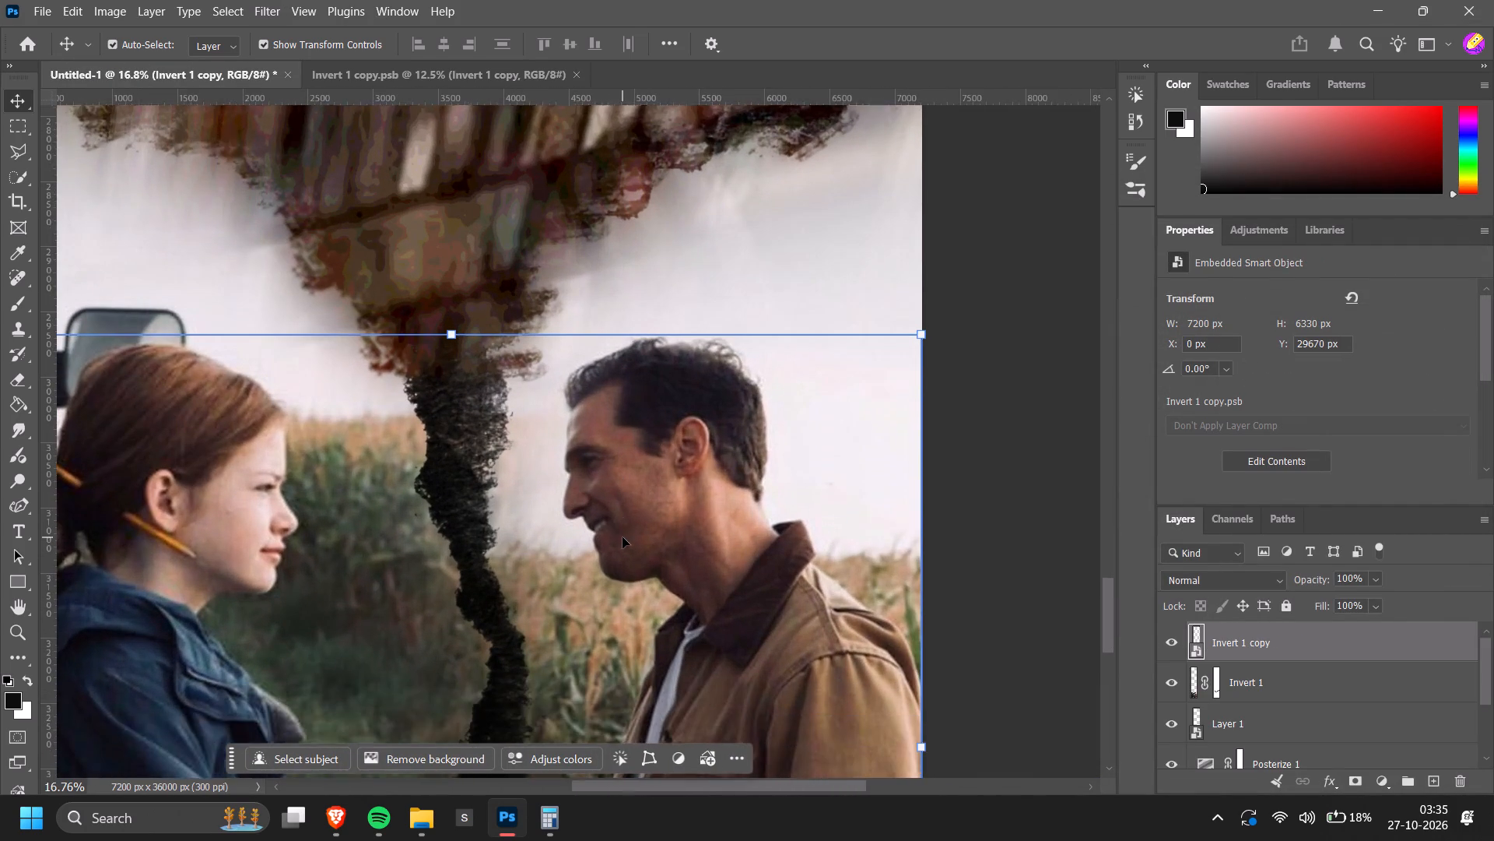
scroll(622, 537, "down", 4)
scroll(691, 558, "down", 6)
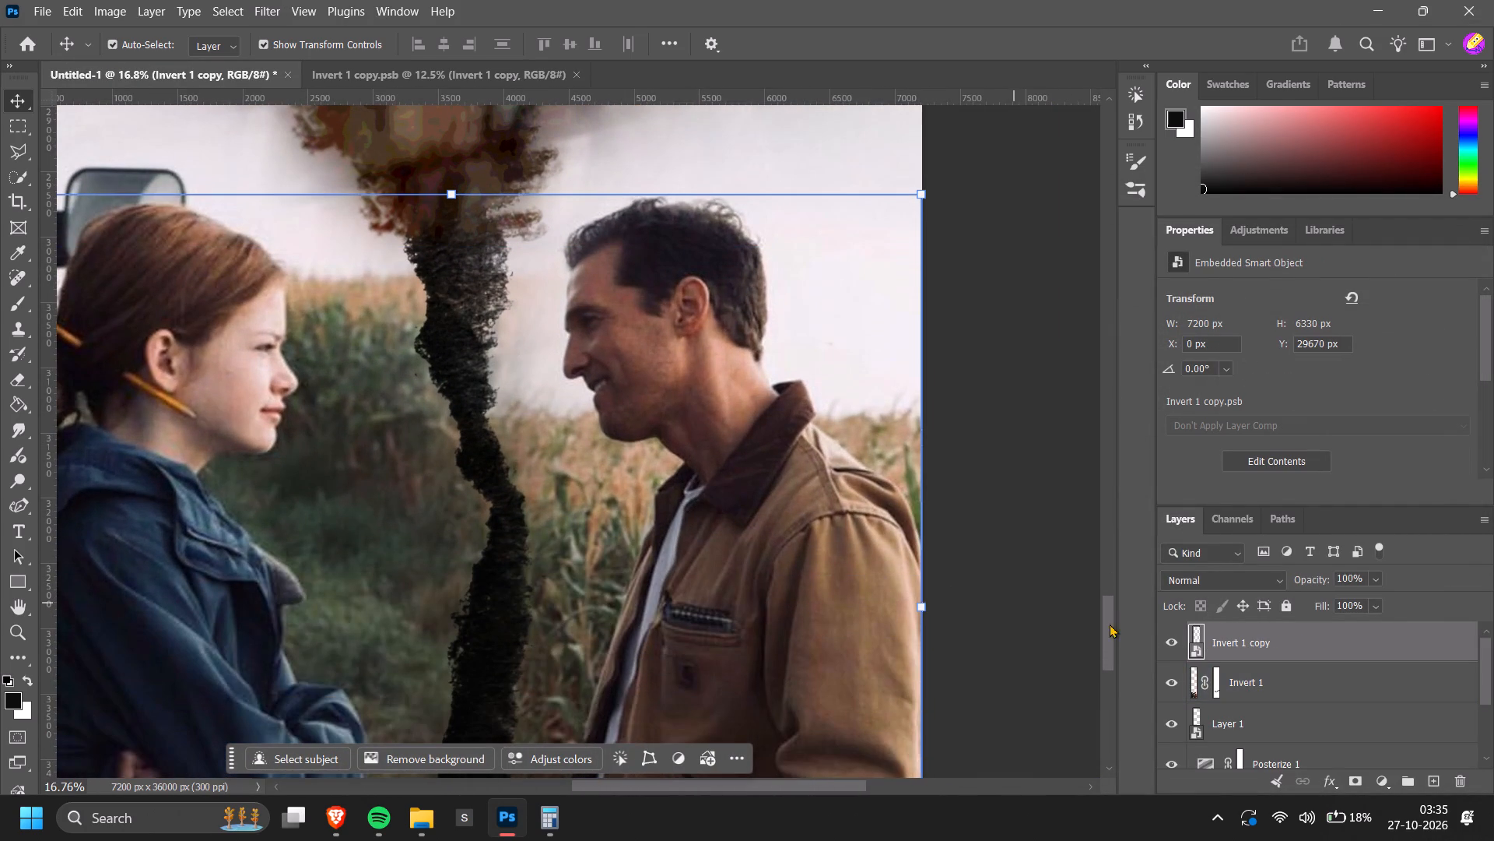
double_click(1198, 644)
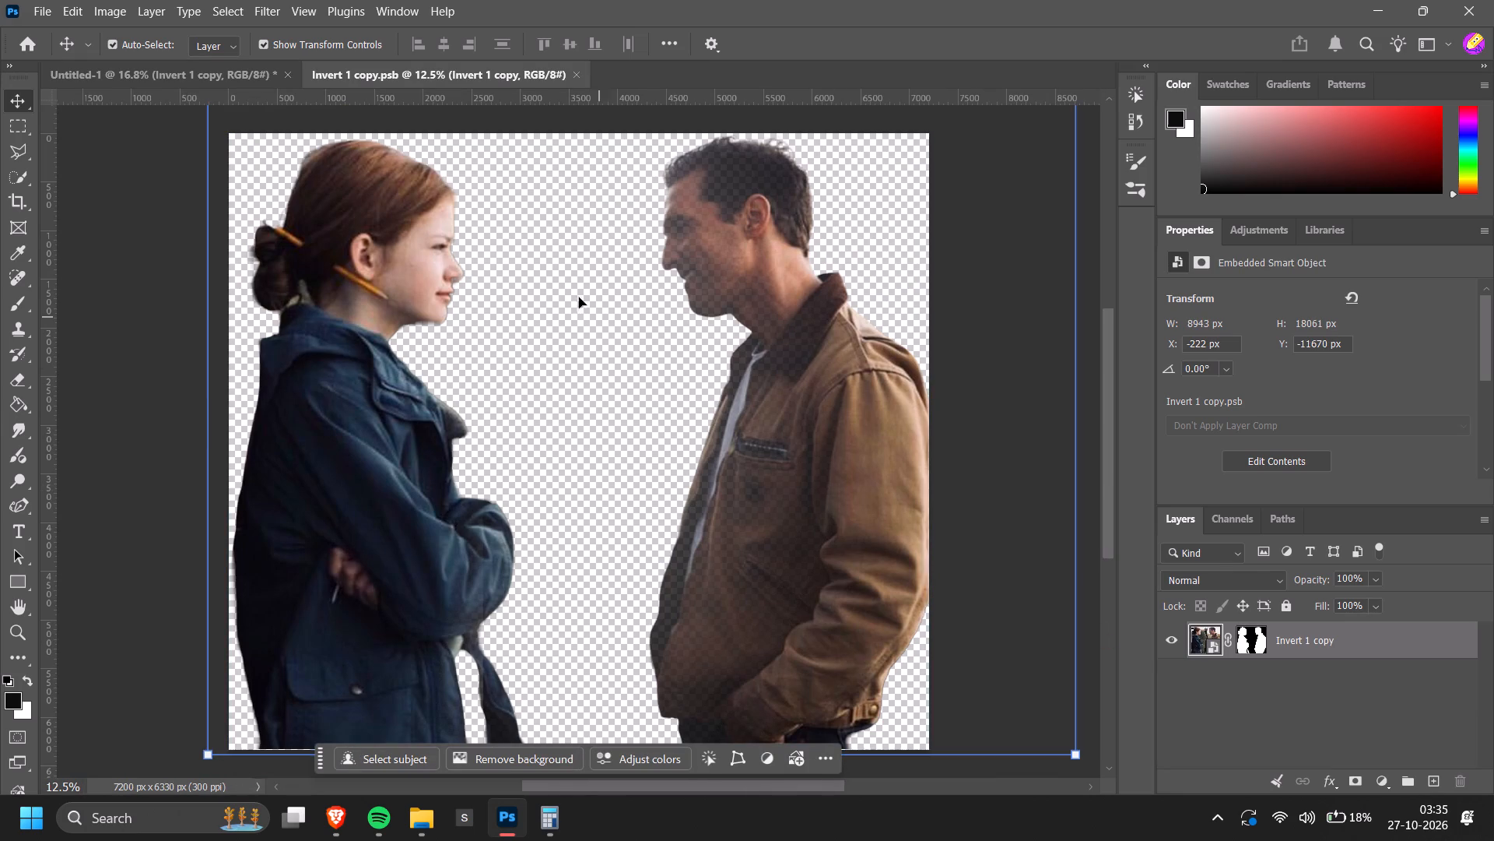
left_click(197, 59)
left_click(197, 72)
Toggle the visibility of Layer 1, Invert 1 and Invert 1 copy to check what each layer contributes.
scroll(1208, 688, "down", 1)
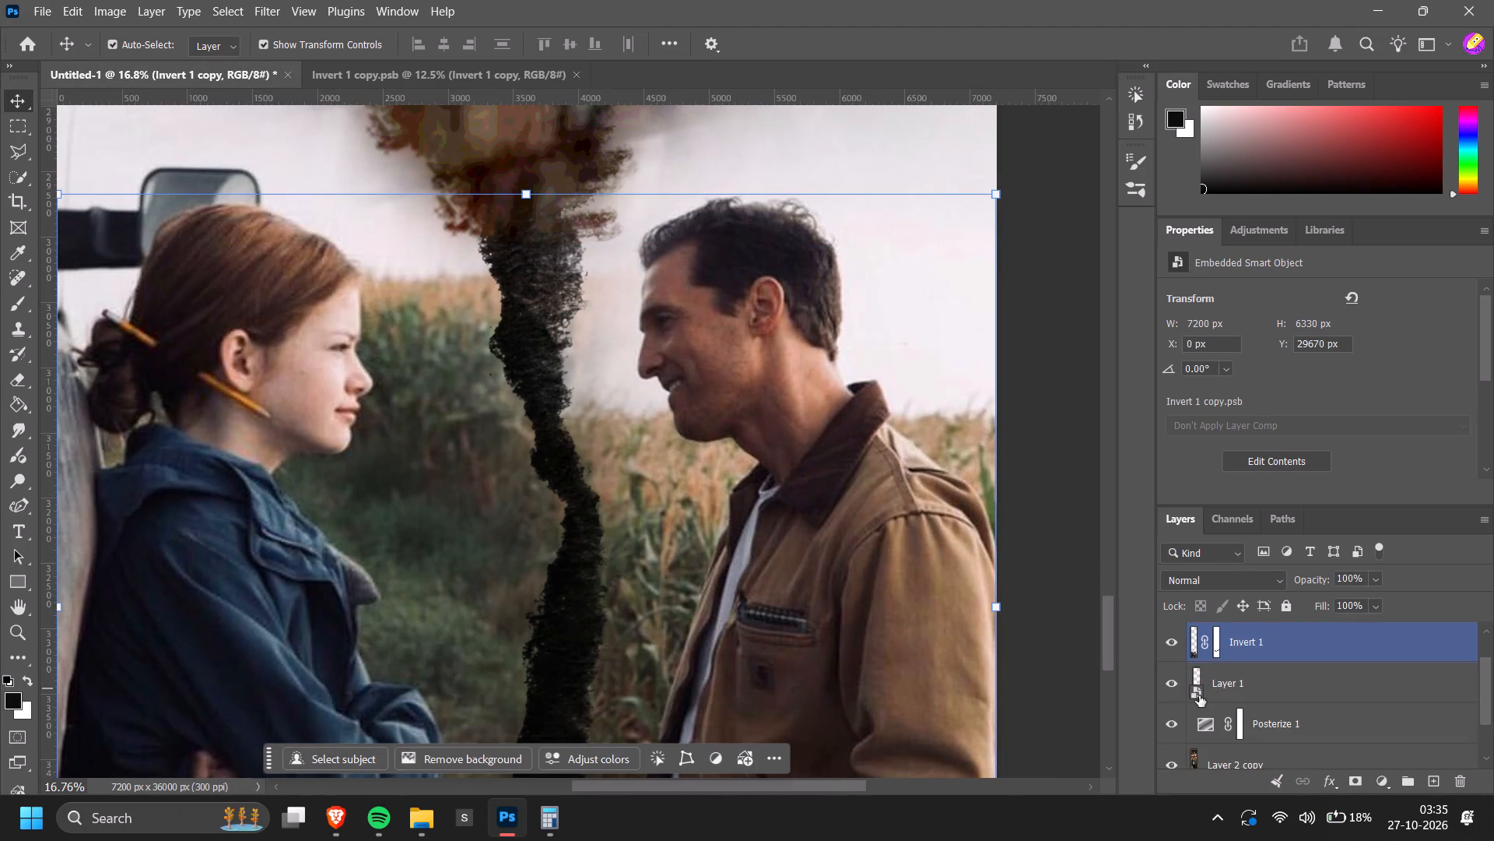
left_click(1175, 684)
left_click(1173, 685)
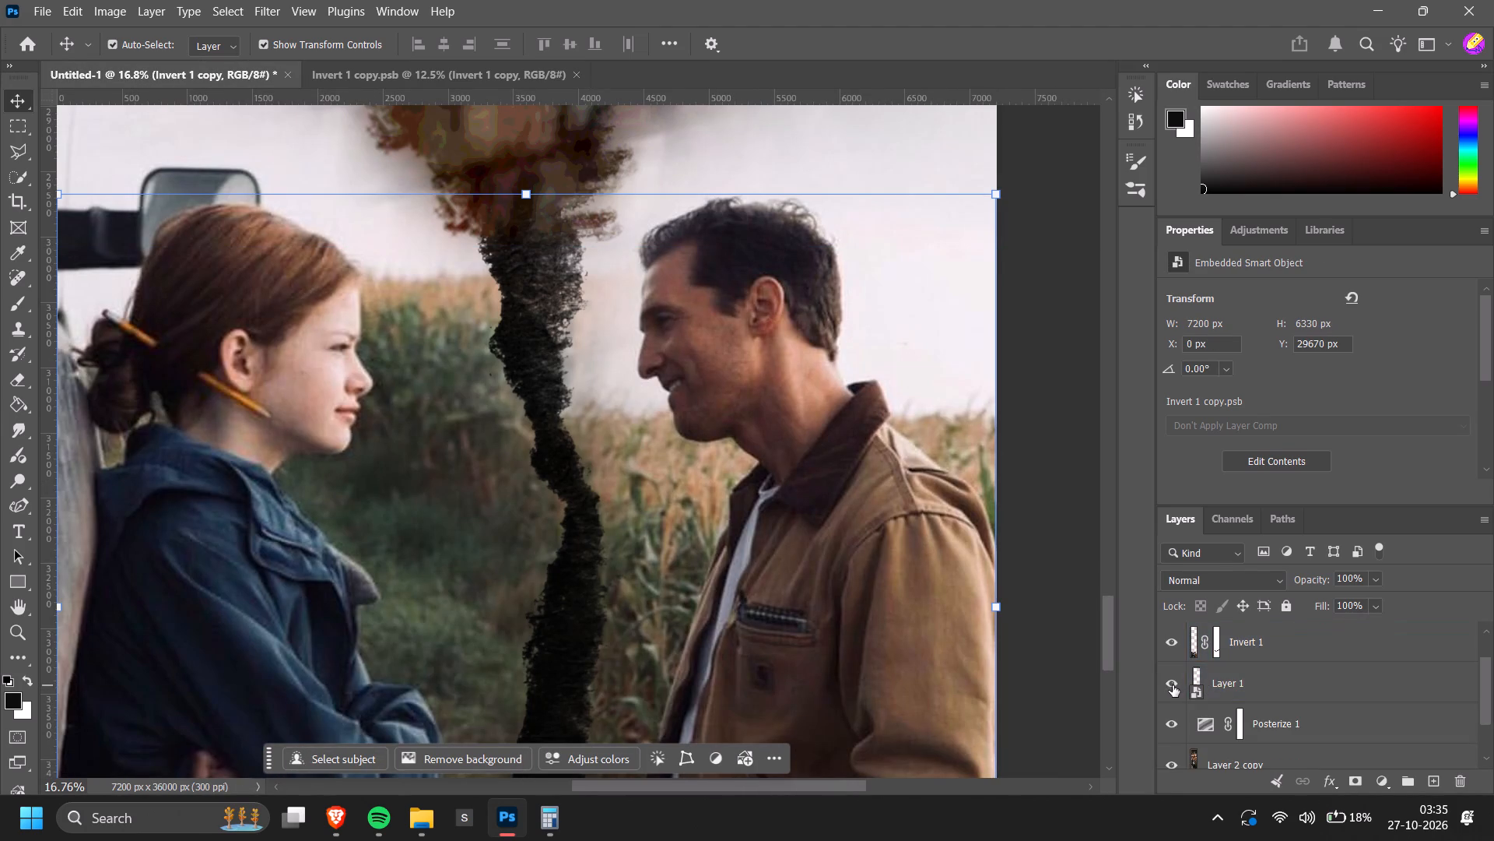
left_click(1170, 635)
left_click(1168, 641)
scroll(1177, 697, "up", 2)
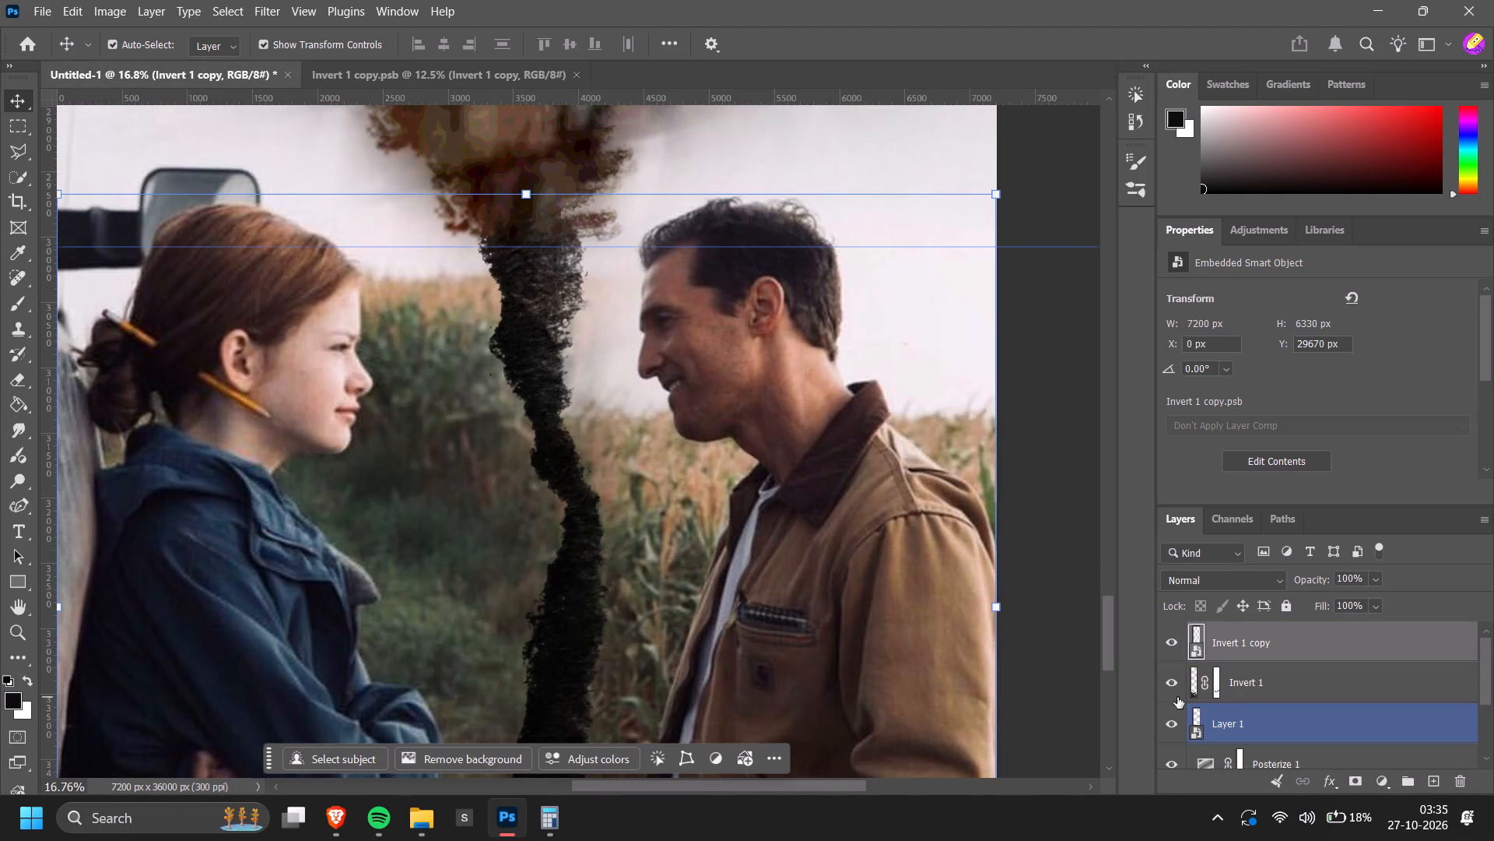
scroll(1177, 697, "up", 1)
left_click(1170, 648)
left_click(1170, 648)
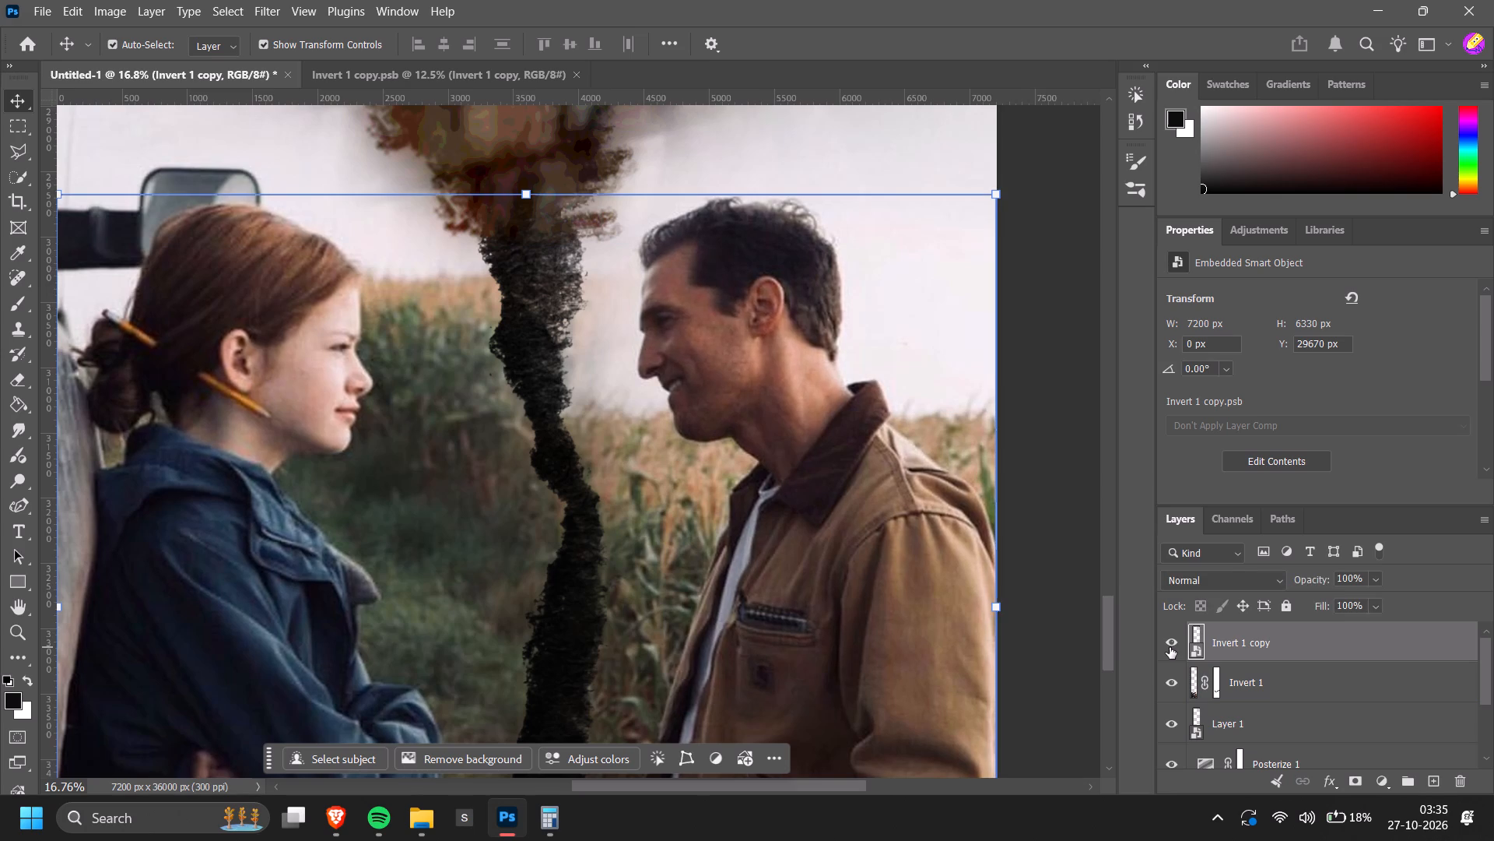
left_click(1170, 642)
left_click(1170, 642)
Open the contents of the Invert 1 copy smart object and bring up the Filter Gallery with the Halftone Pattern filter.
double_click(1197, 645)
scroll(877, 437, "up", 2)
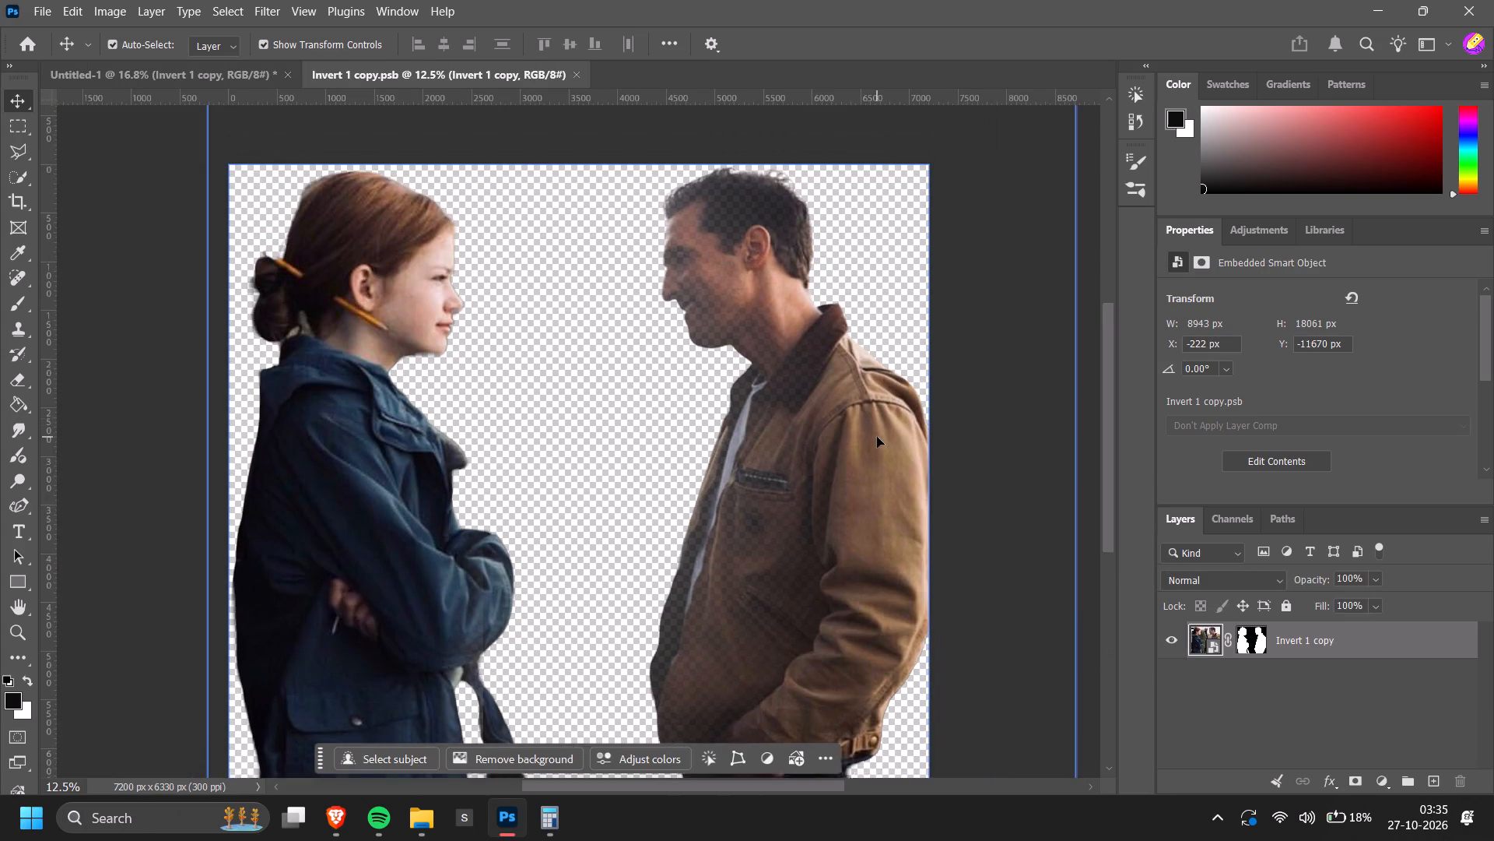
scroll(877, 437, "up", 2)
scroll(877, 437, "down", 3)
left_click(270, 4)
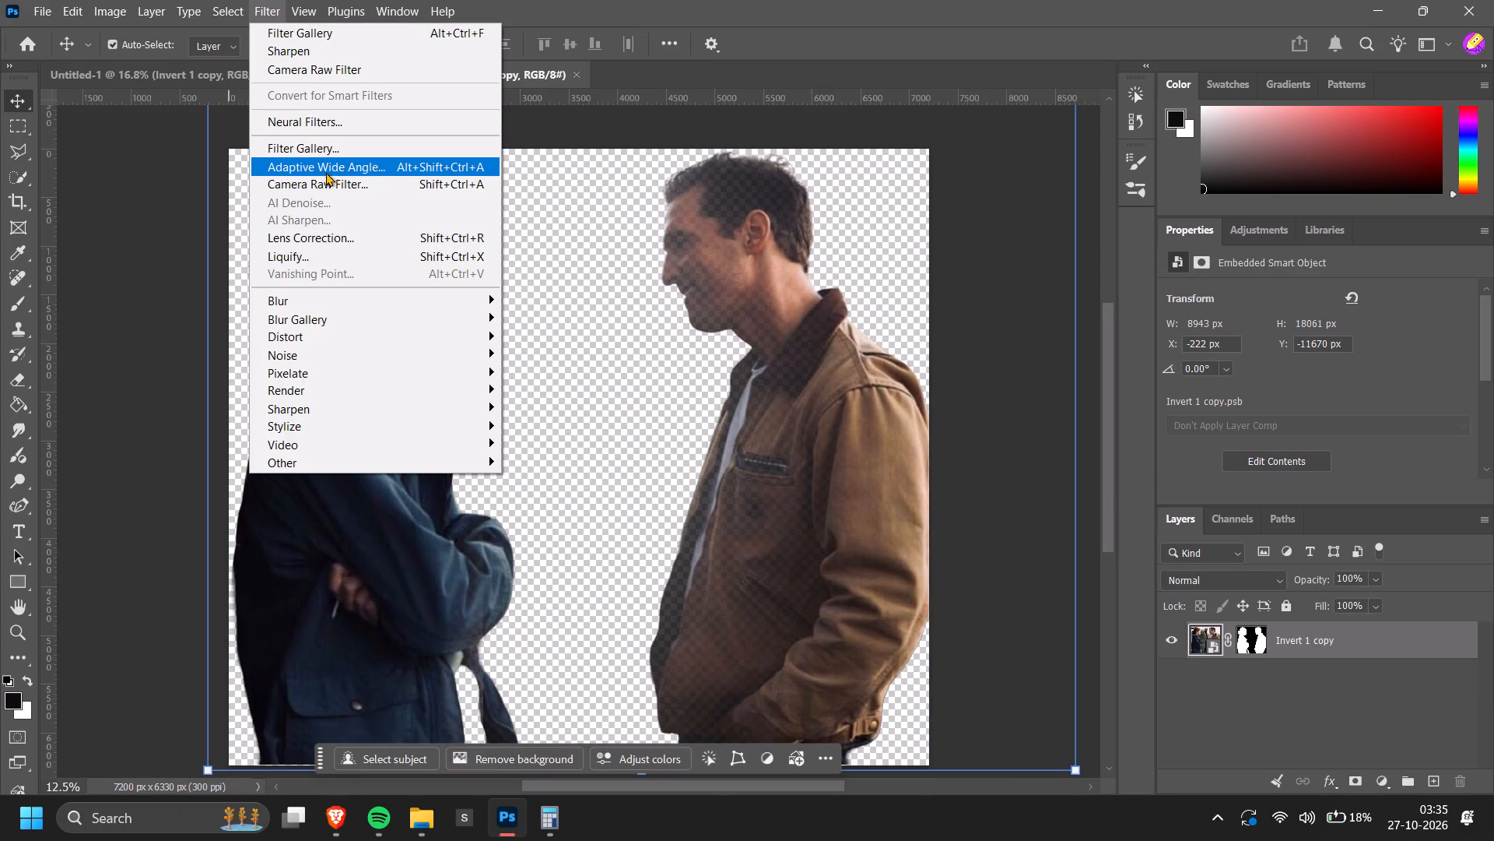
left_click_drag(338, 159, 363, 155)
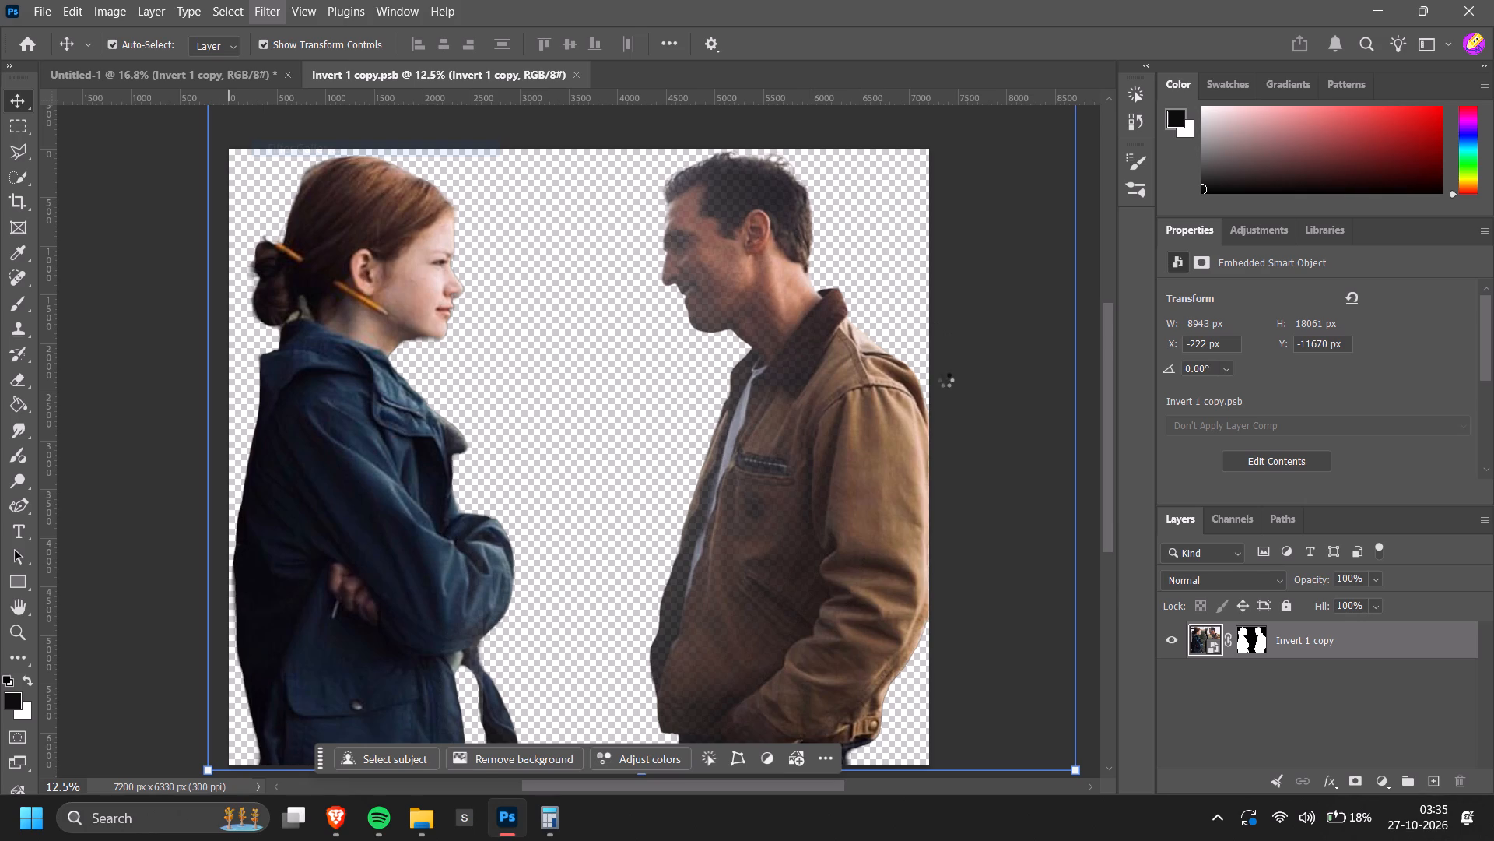
left_click(982, 487)
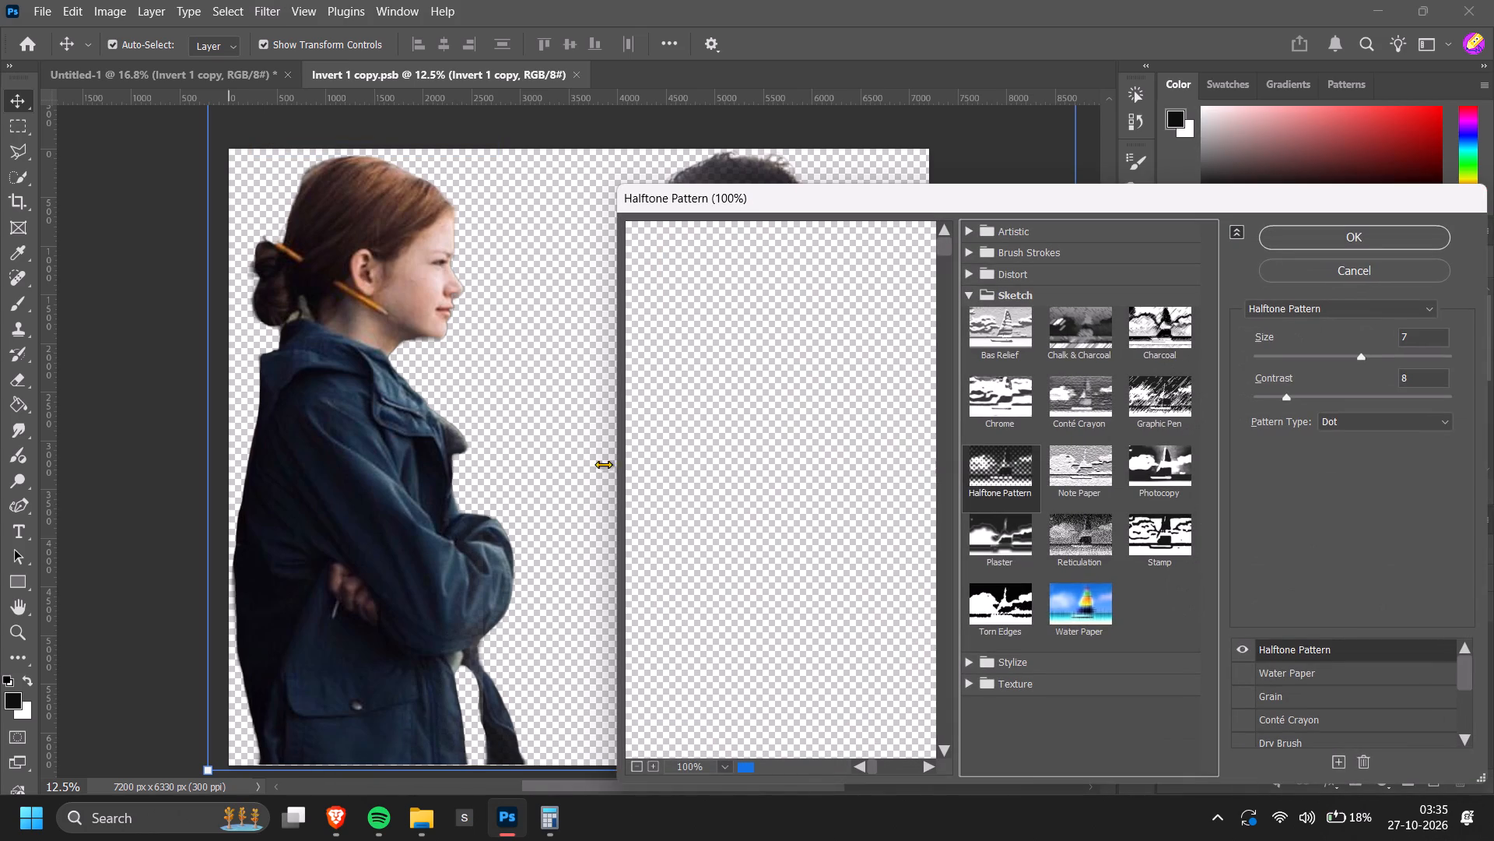
Examine the Halftone Pattern preview at a reduced zoom around the two facing figures.
left_click_drag(896, 496, 768, 404)
scroll(804, 484, "down", 5, "alt")
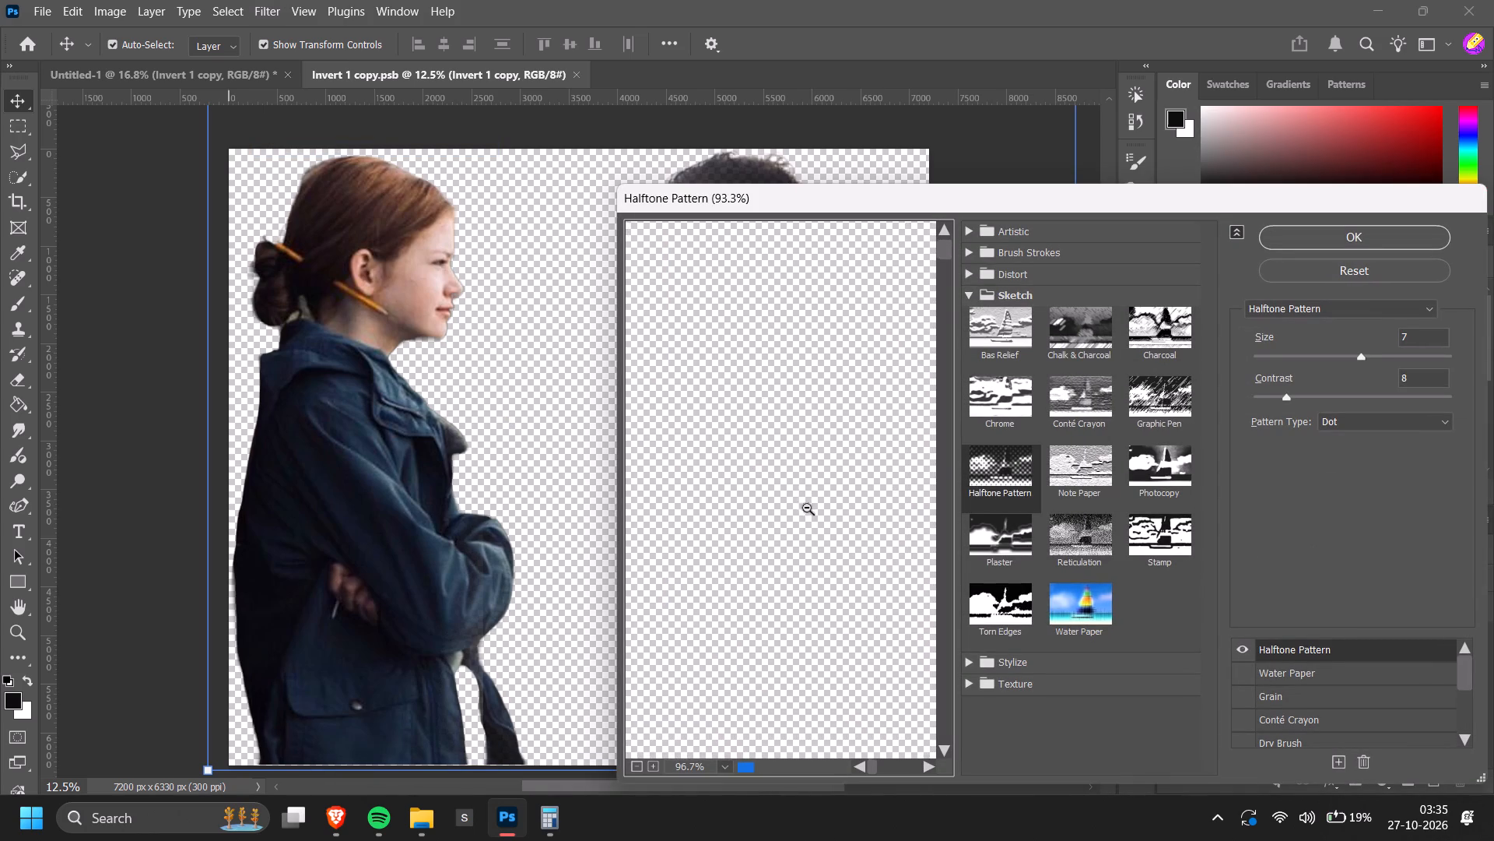
triple_click(808, 512, "alt")
triple_click(808, 512, "alt")
left_click_drag(815, 595, 738, 313)
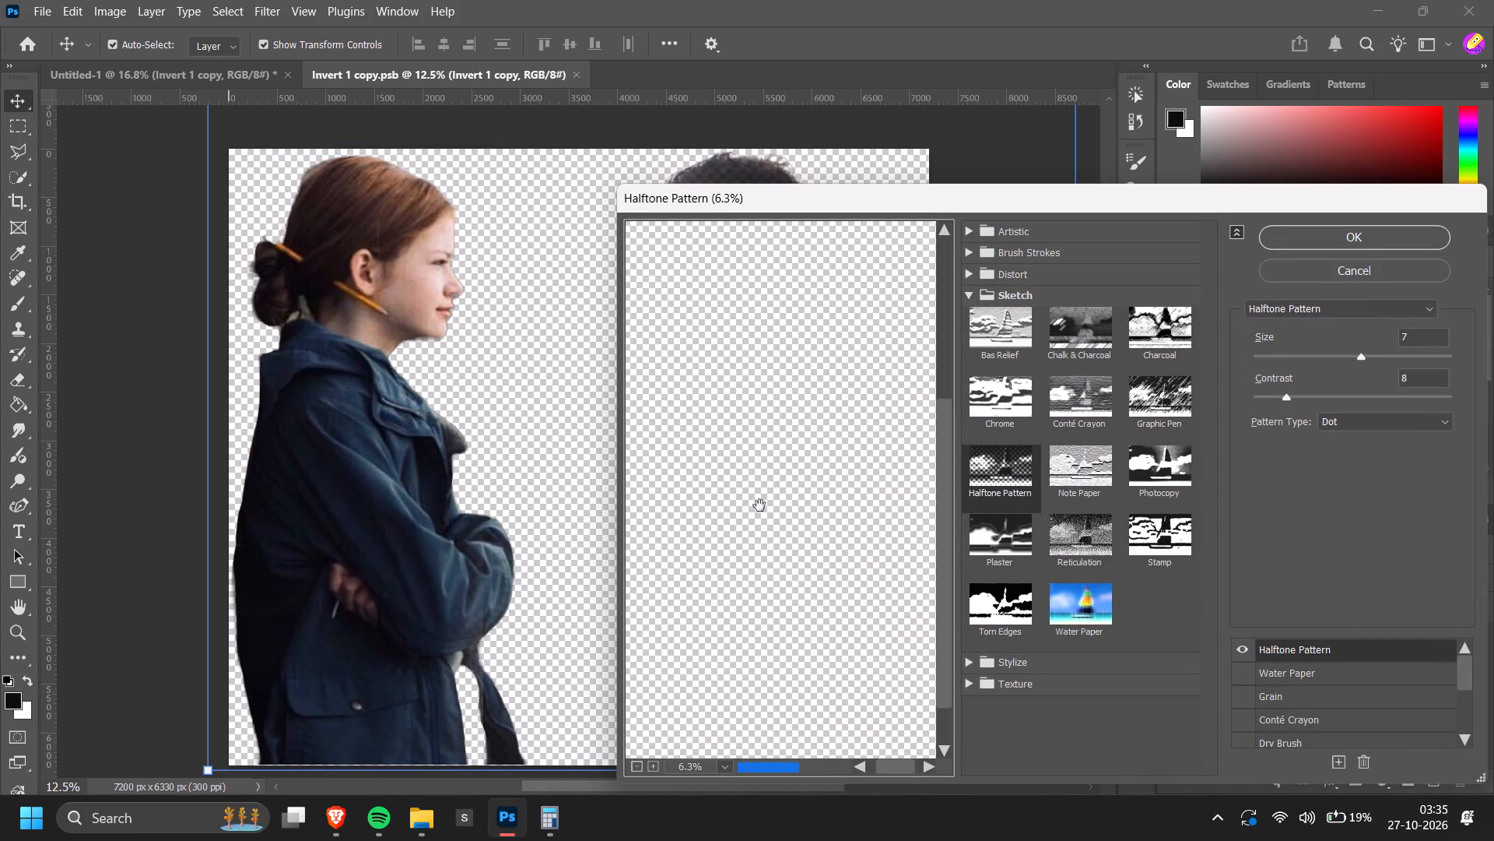
left_click_drag(780, 575, 705, 371)
left_click(805, 570, "alt")
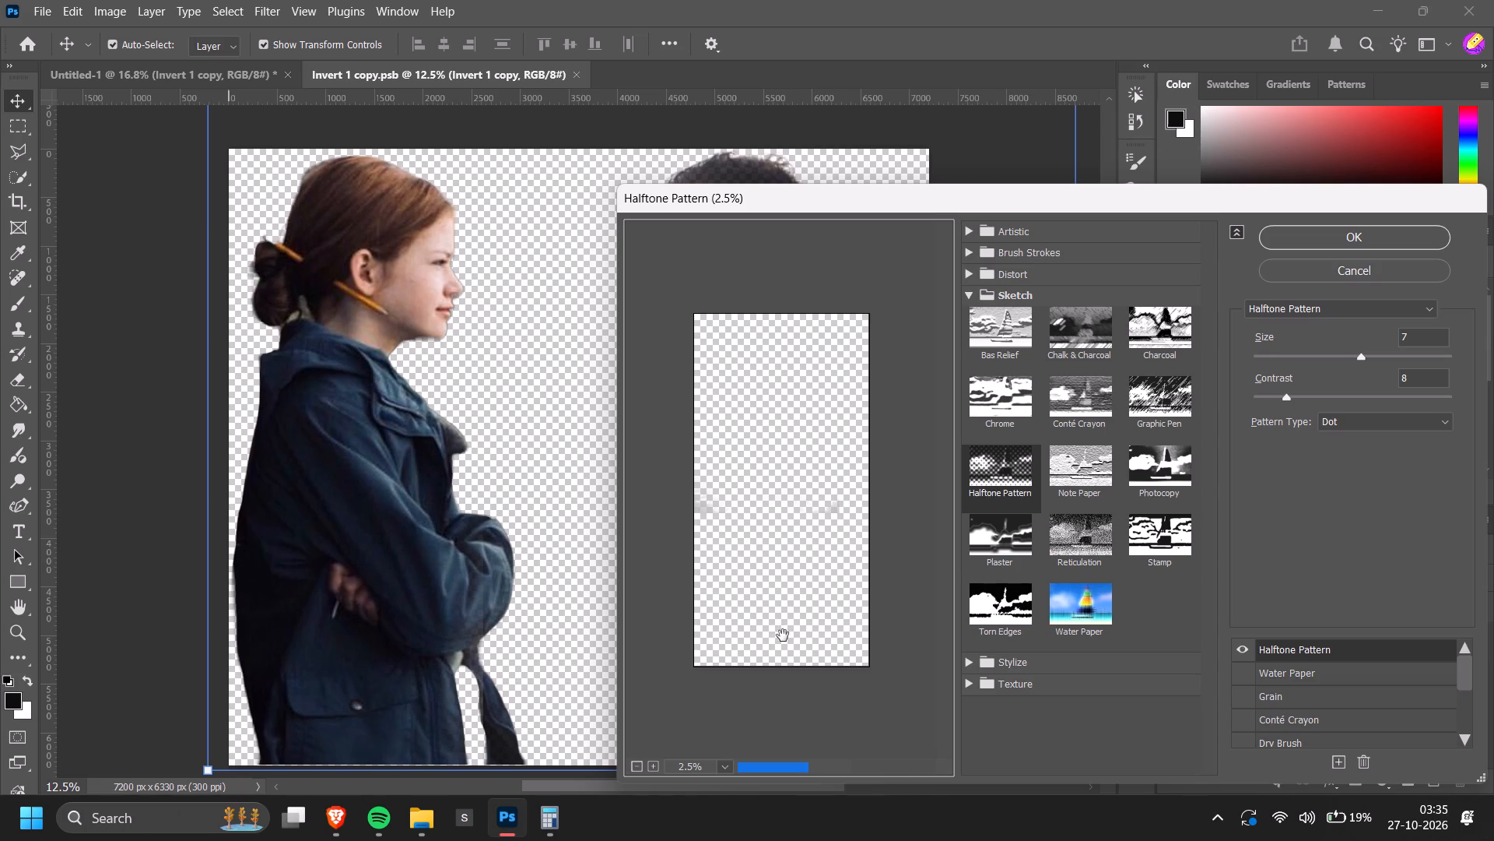
left_click(779, 642, "ctrl")
left_click_drag(774, 652, 798, 600)
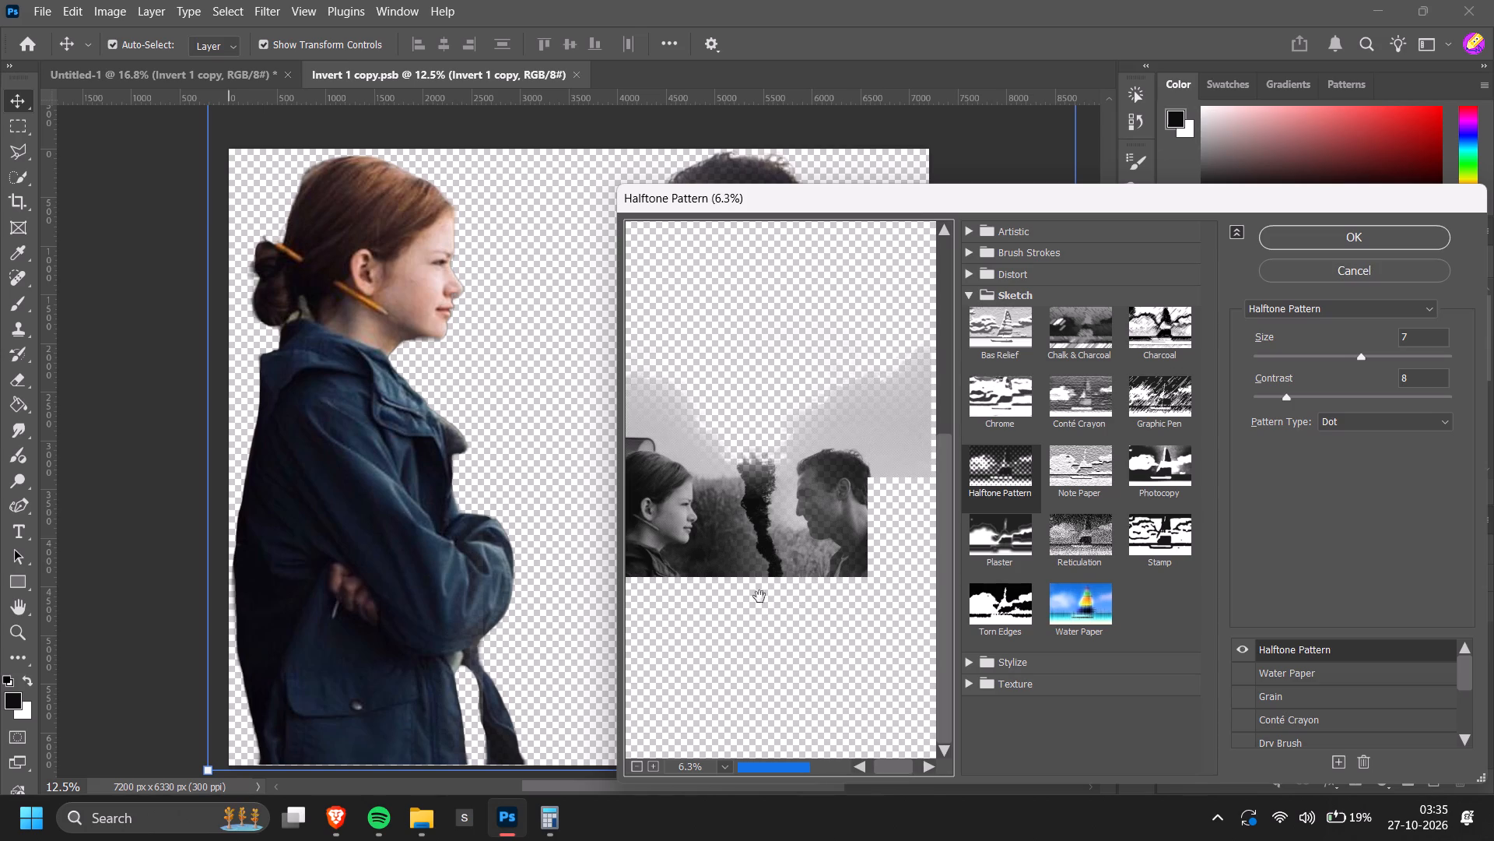
left_click_drag(750, 570, 763, 568)
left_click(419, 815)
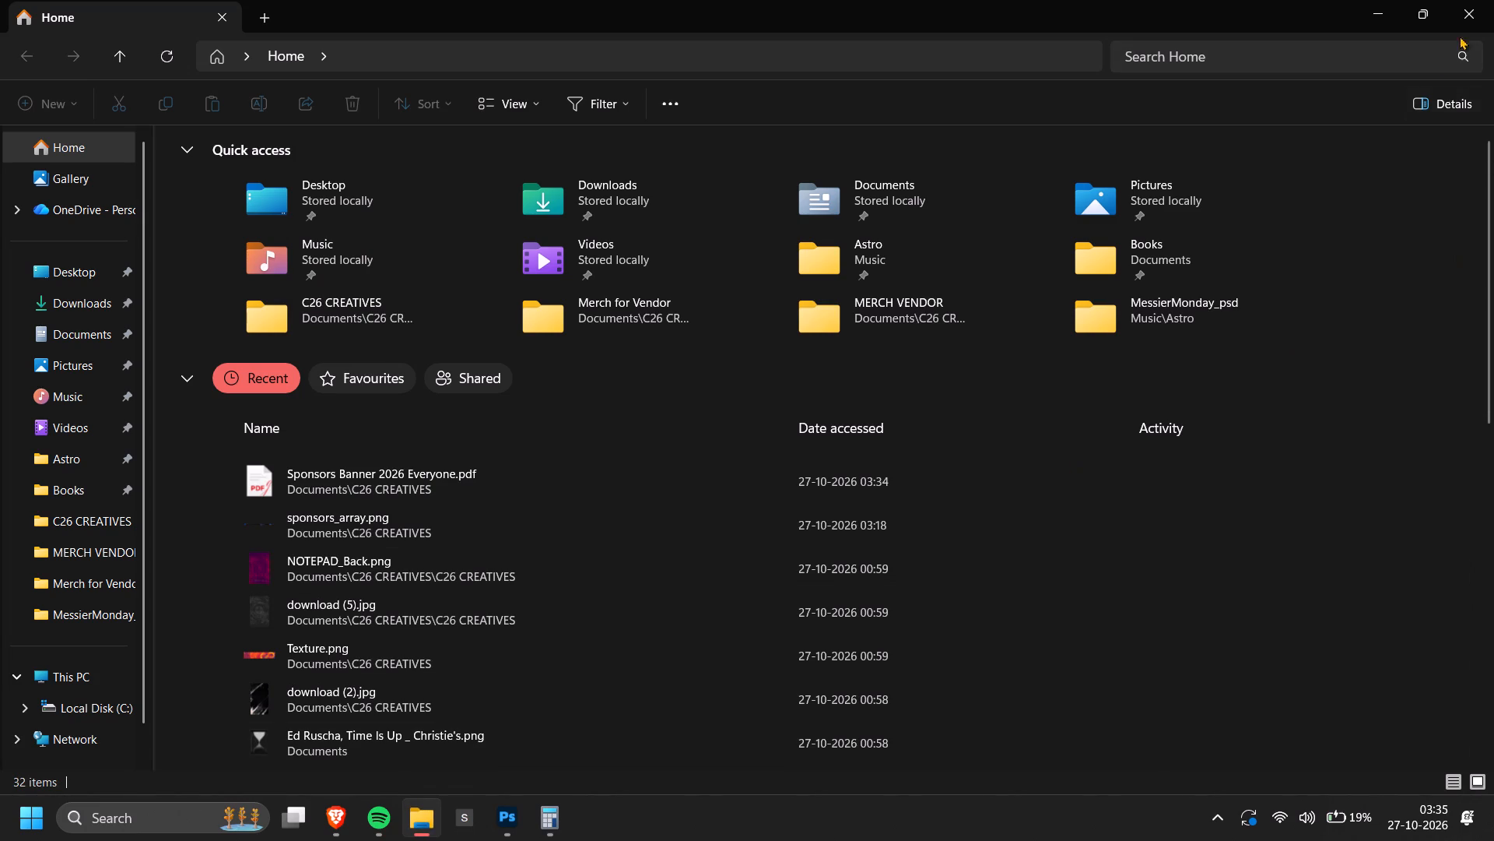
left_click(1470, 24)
Set the Halftone Pattern size to 12.
left_click(1383, 357)
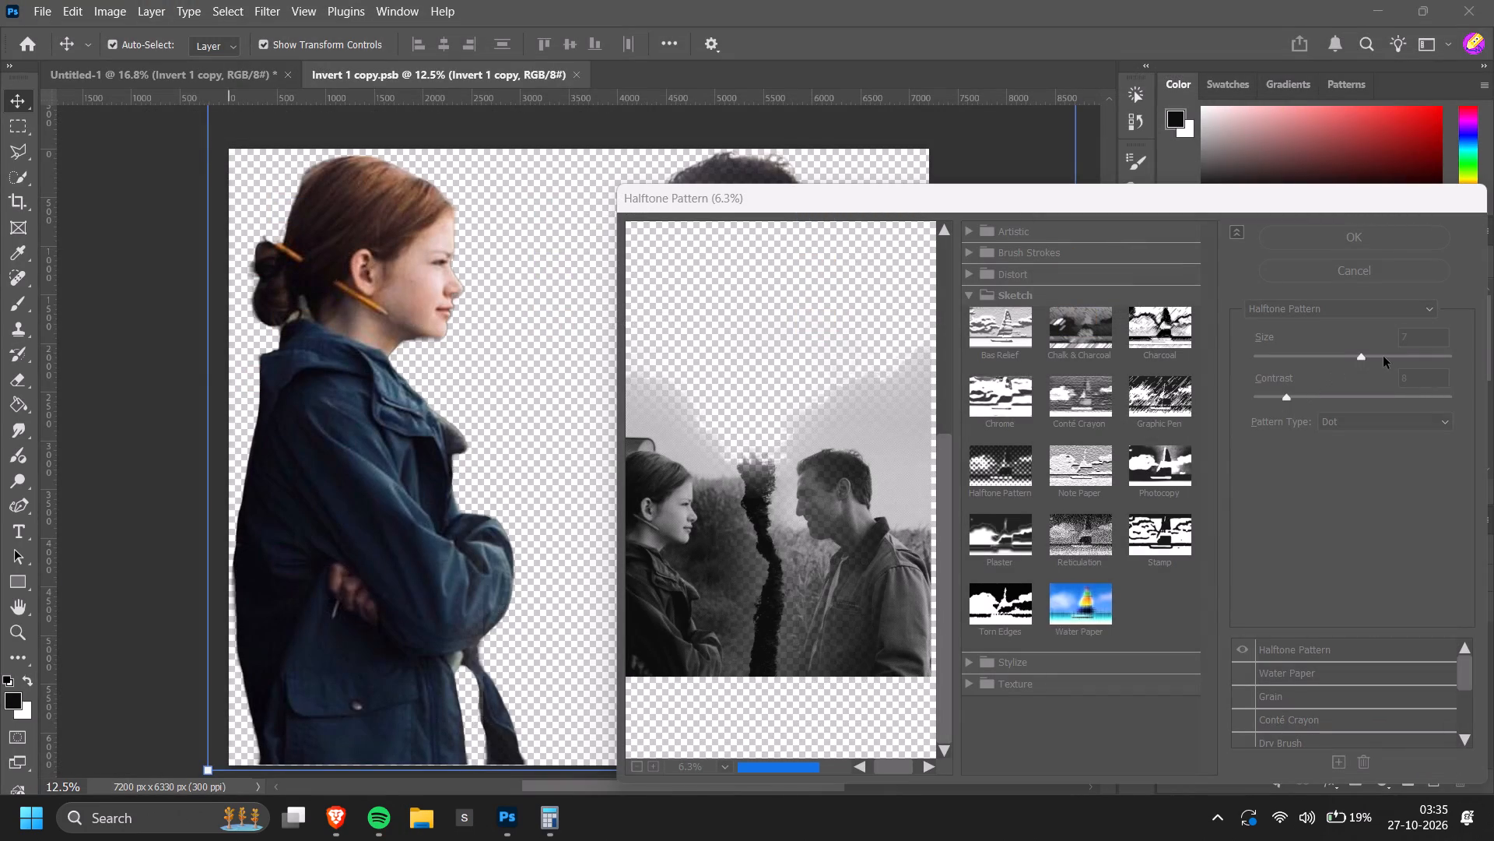
left_click(1386, 357)
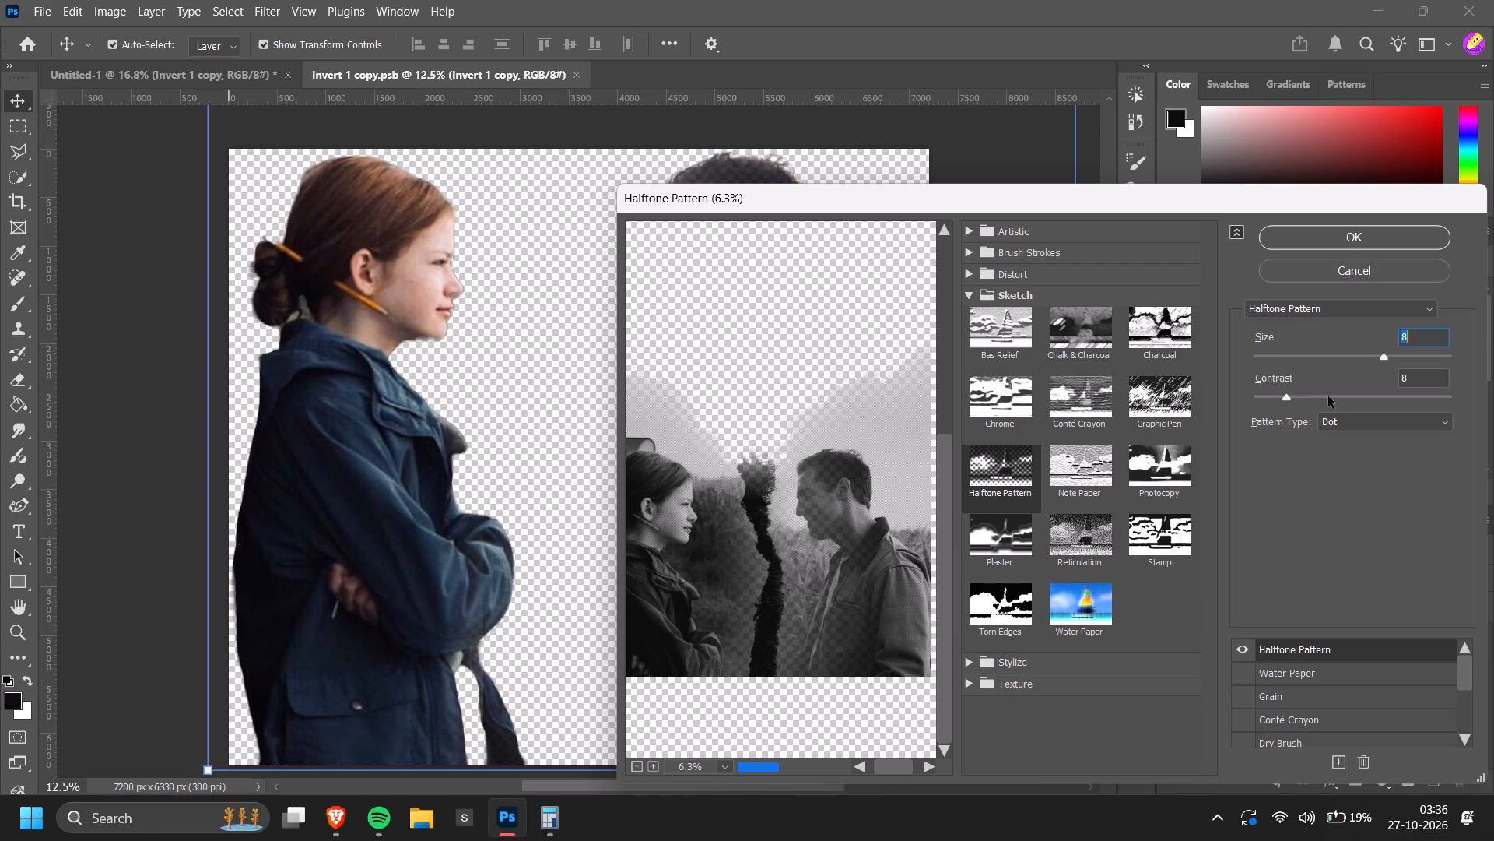
left_click(1422, 351)
left_click_drag(1433, 354, 1457, 357)
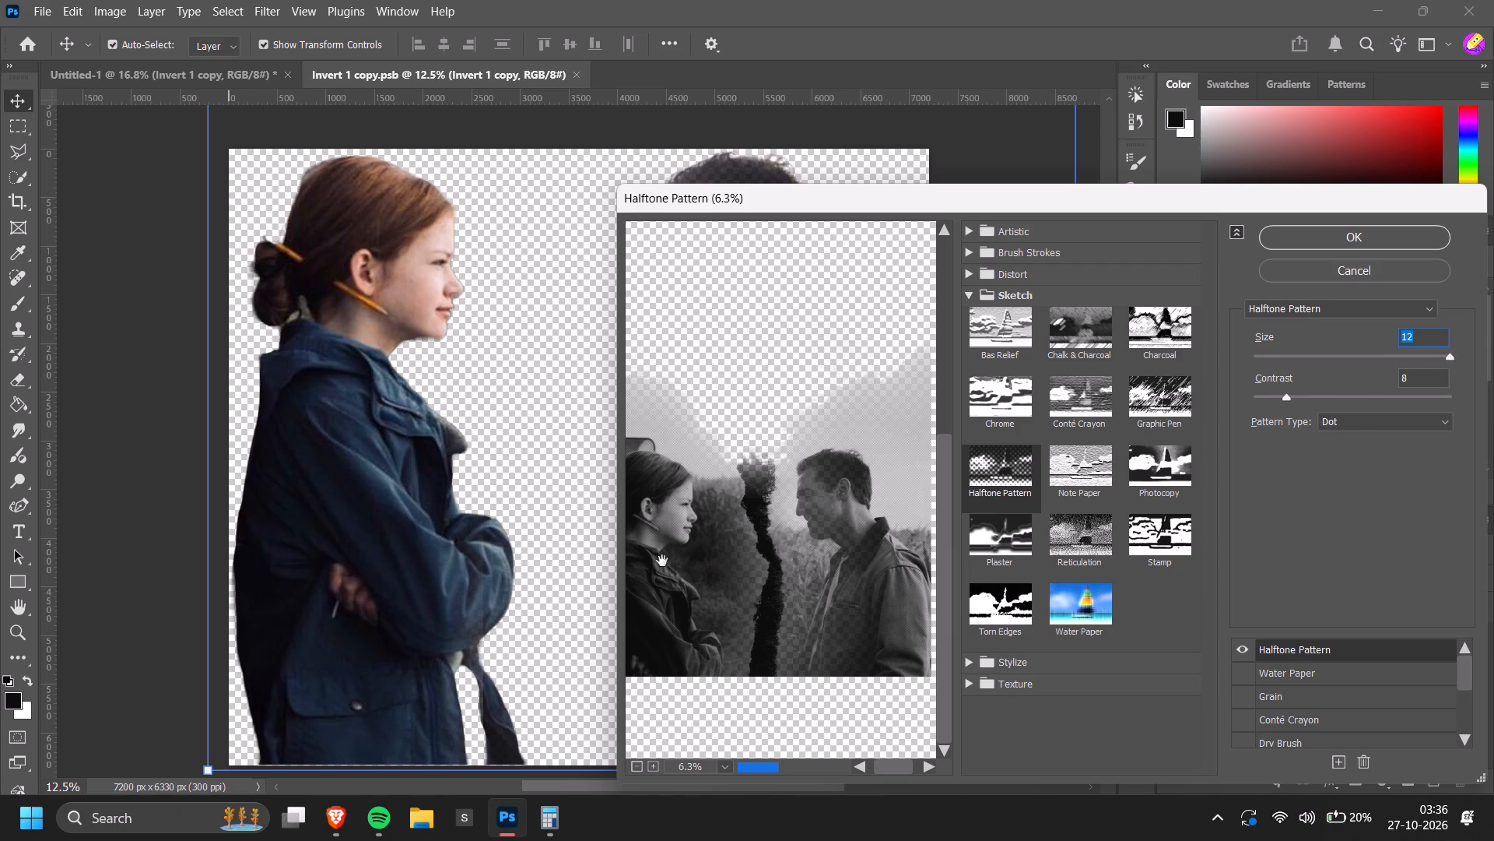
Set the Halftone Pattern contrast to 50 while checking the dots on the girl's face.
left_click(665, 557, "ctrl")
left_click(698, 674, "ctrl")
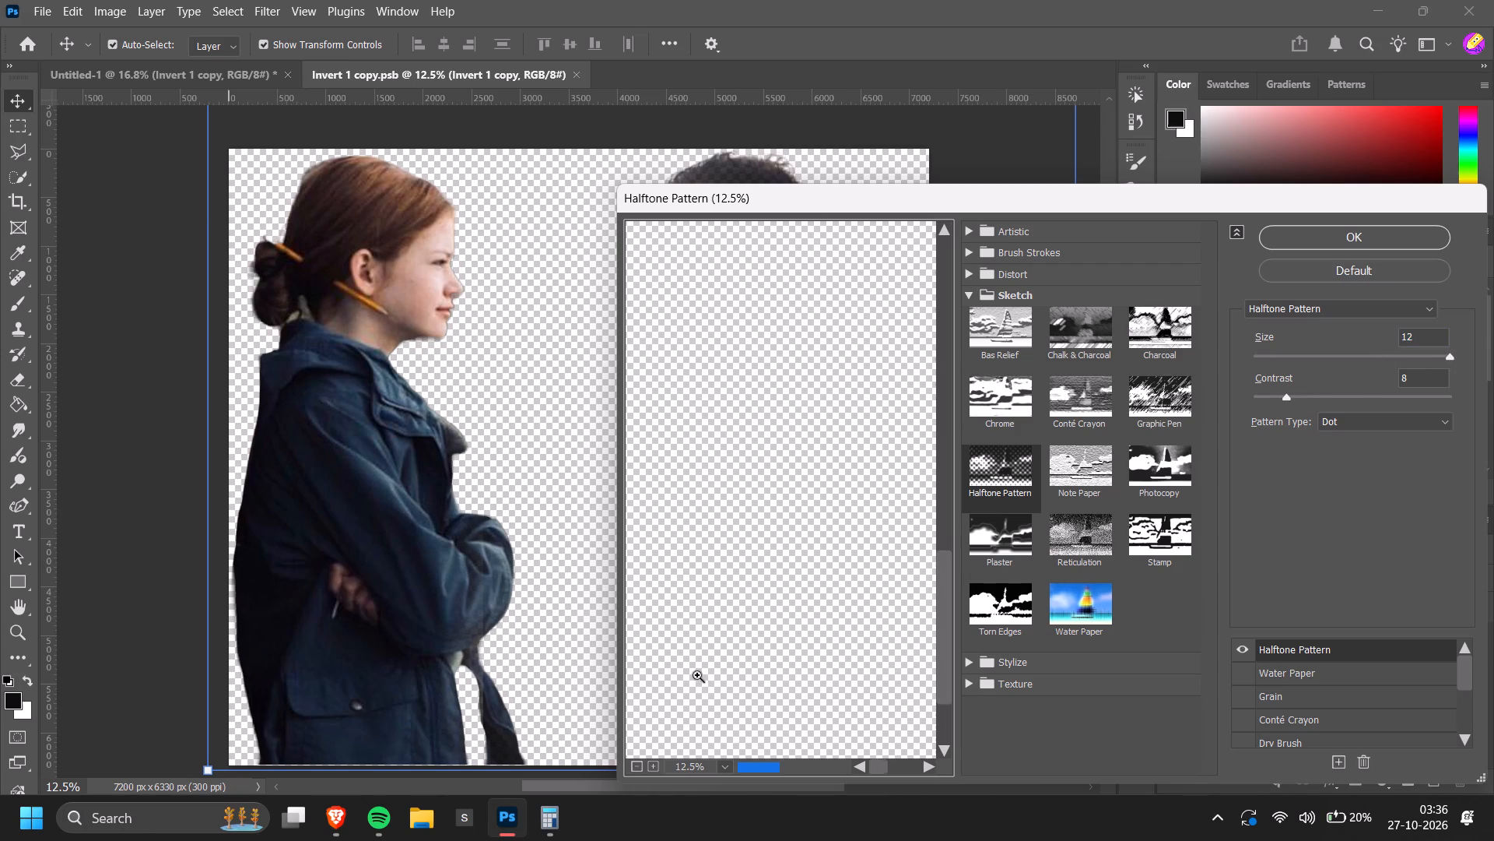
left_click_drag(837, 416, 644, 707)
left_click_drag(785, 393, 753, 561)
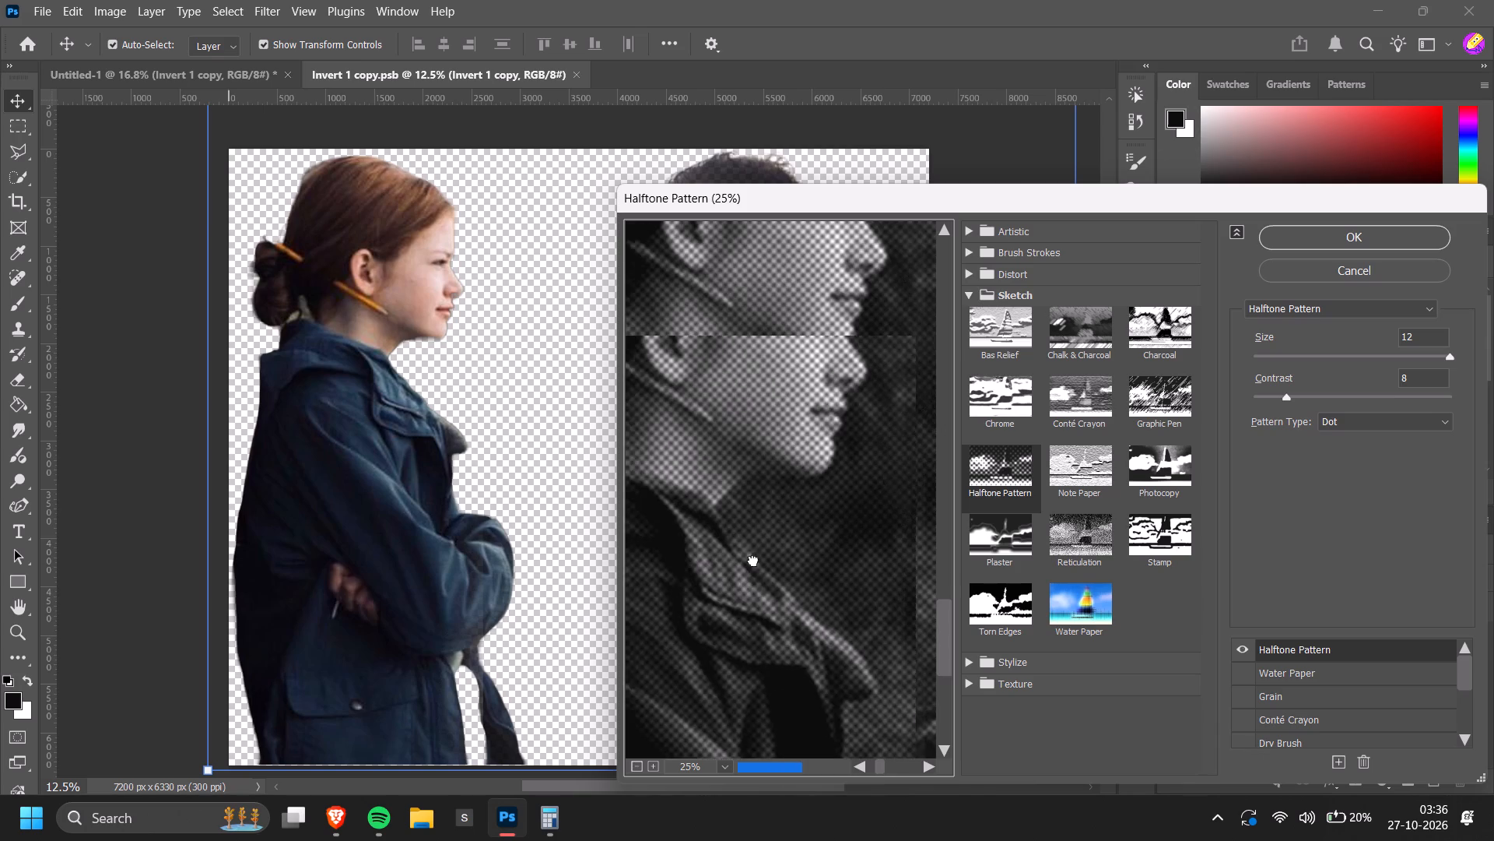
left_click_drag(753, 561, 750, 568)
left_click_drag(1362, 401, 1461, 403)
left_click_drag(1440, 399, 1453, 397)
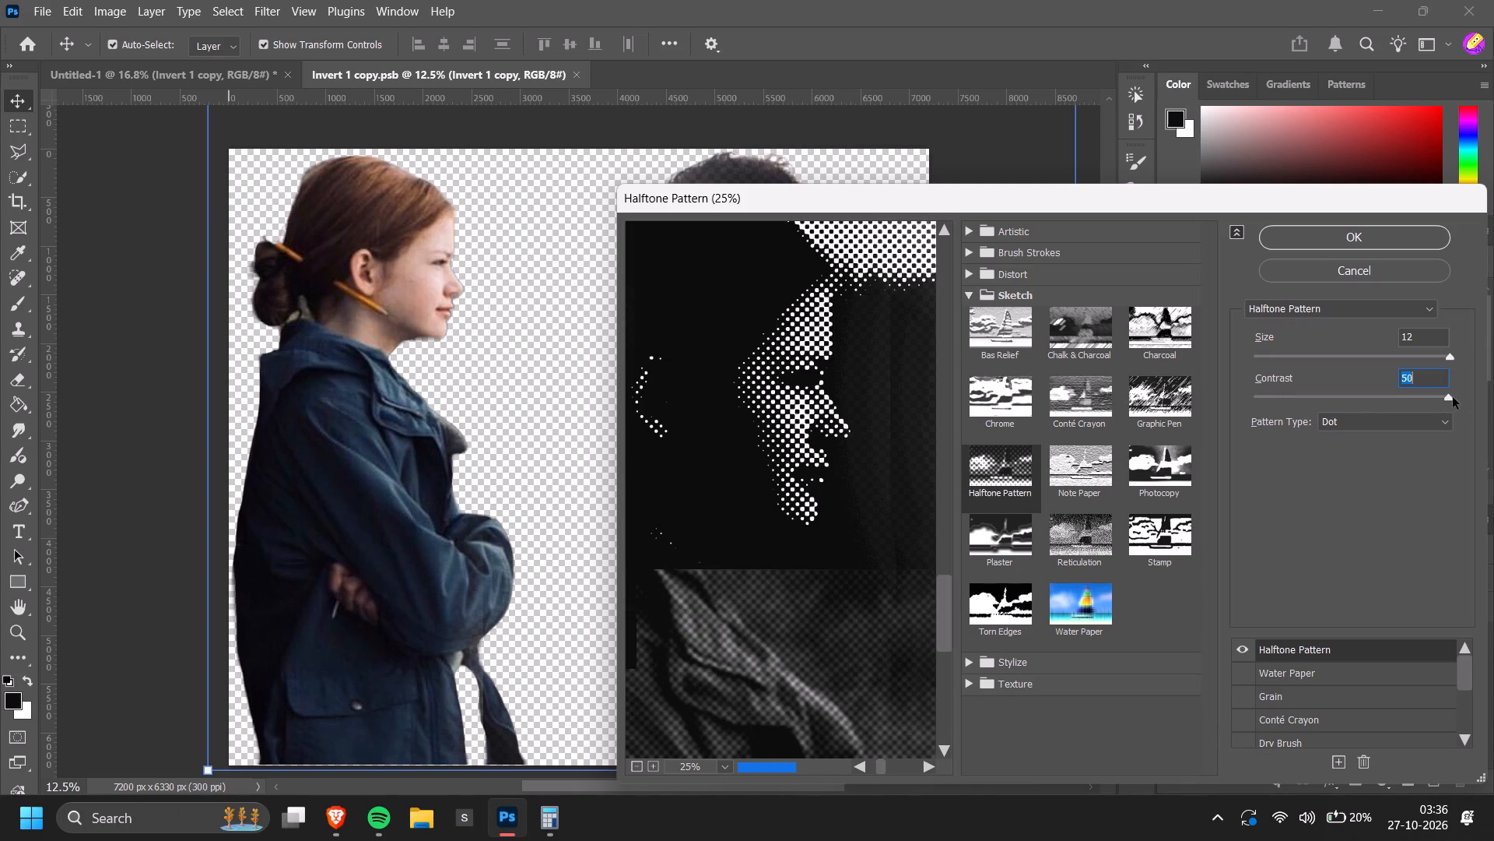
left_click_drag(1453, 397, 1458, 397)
Set the Halftone Pattern contrast to 20, judging it on a preview showing both figures.
left_click(790, 488, "alt")
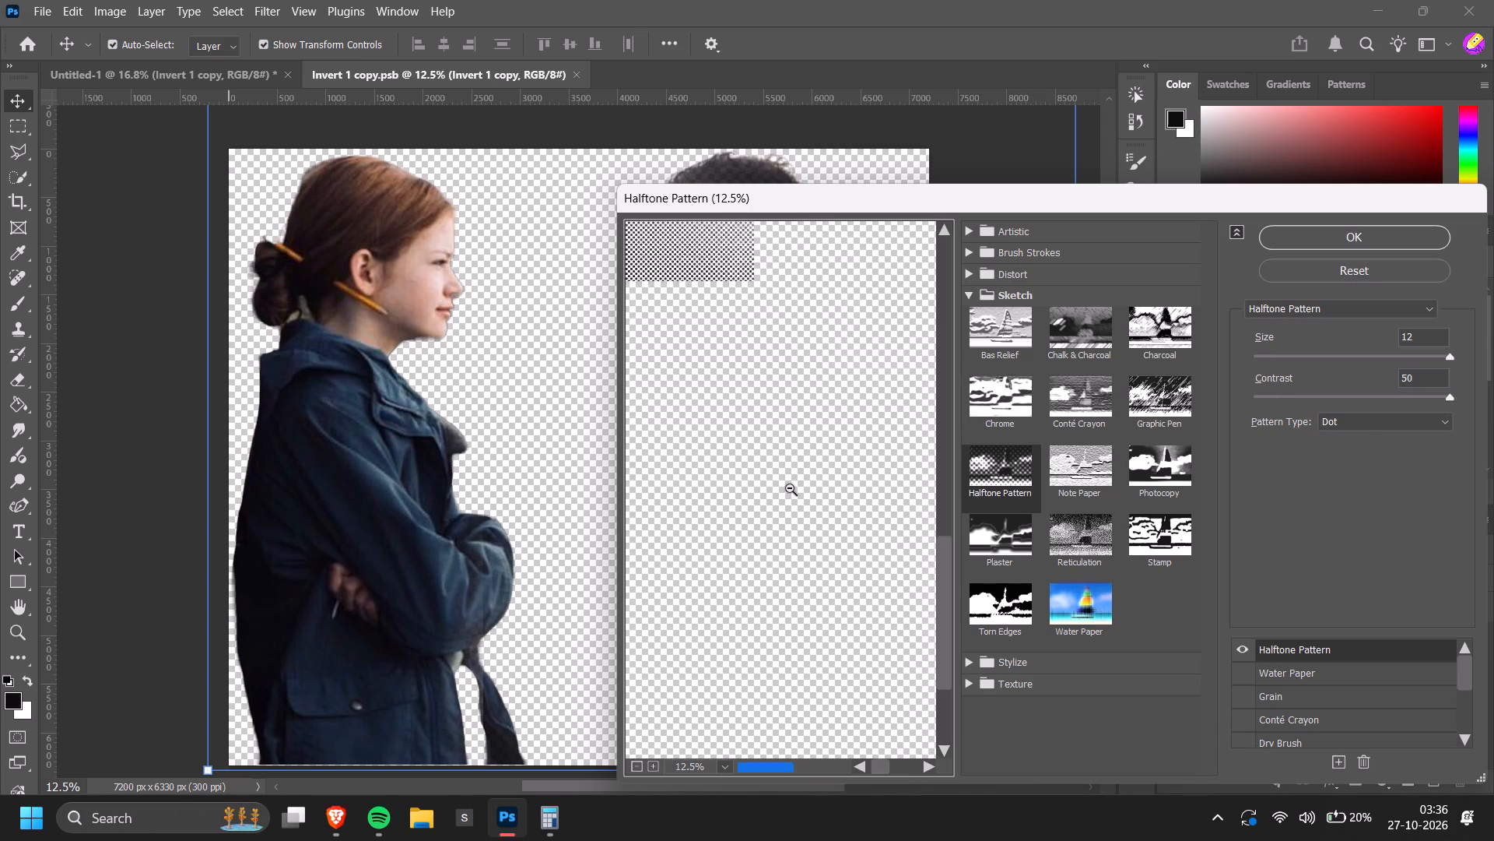
left_click(789, 511, "alt")
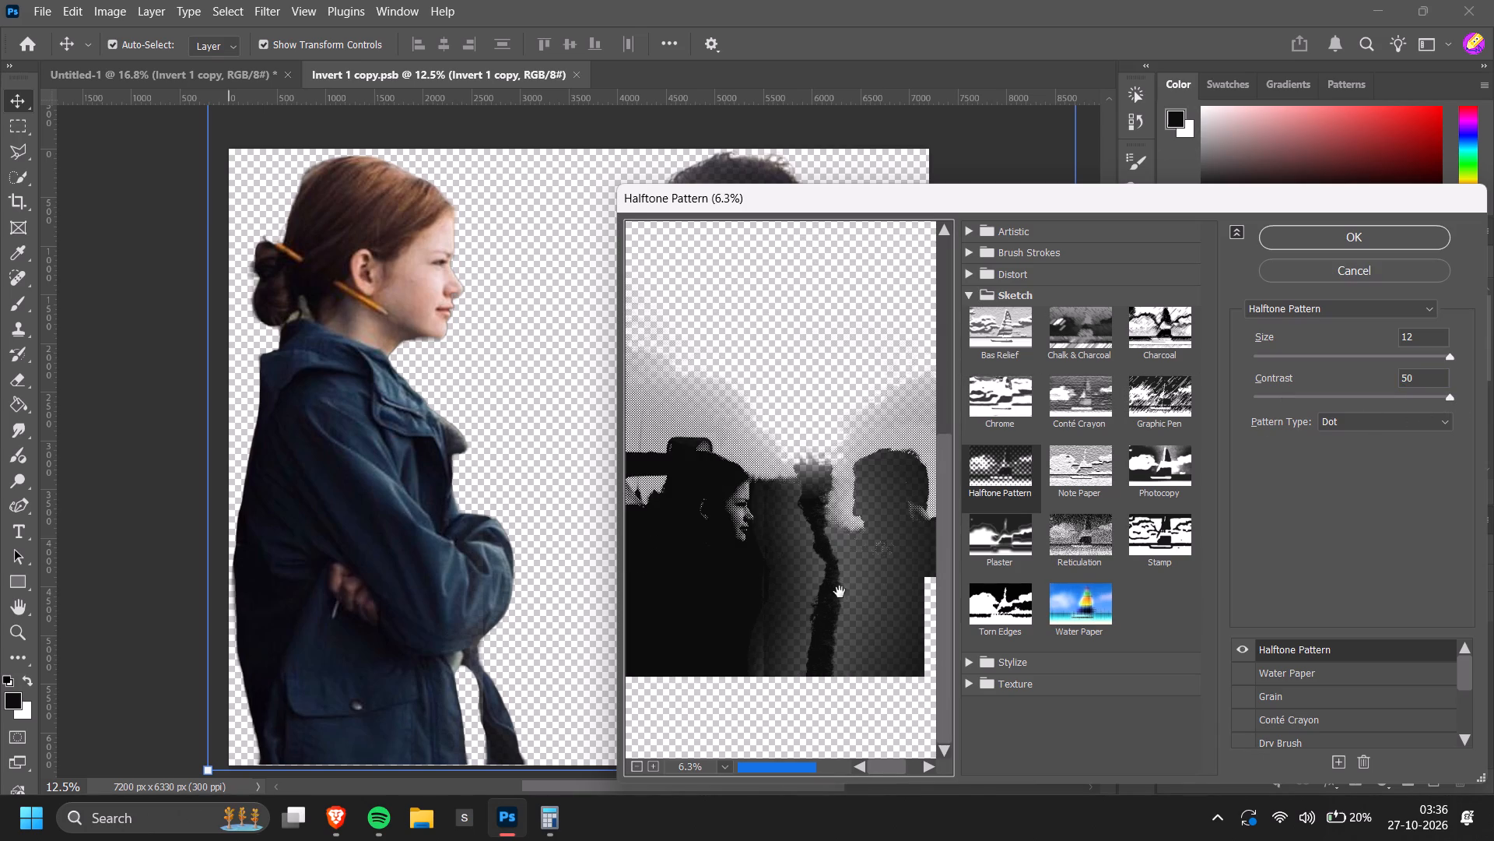
left_click(1333, 399)
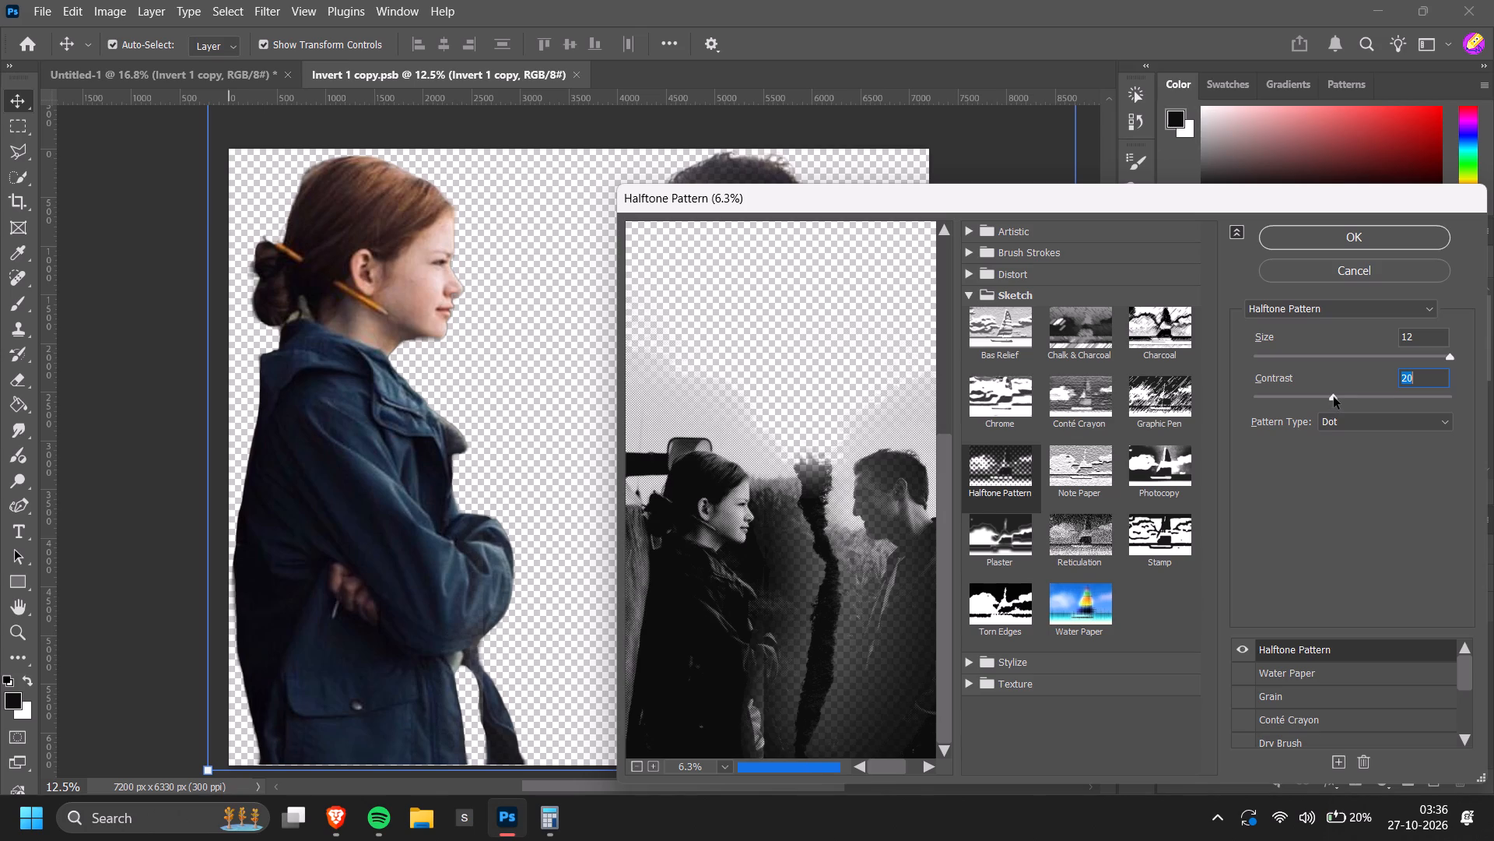
Set the Halftone Pattern contrast to 18.
left_click(1327, 396)
left_click(1326, 399)
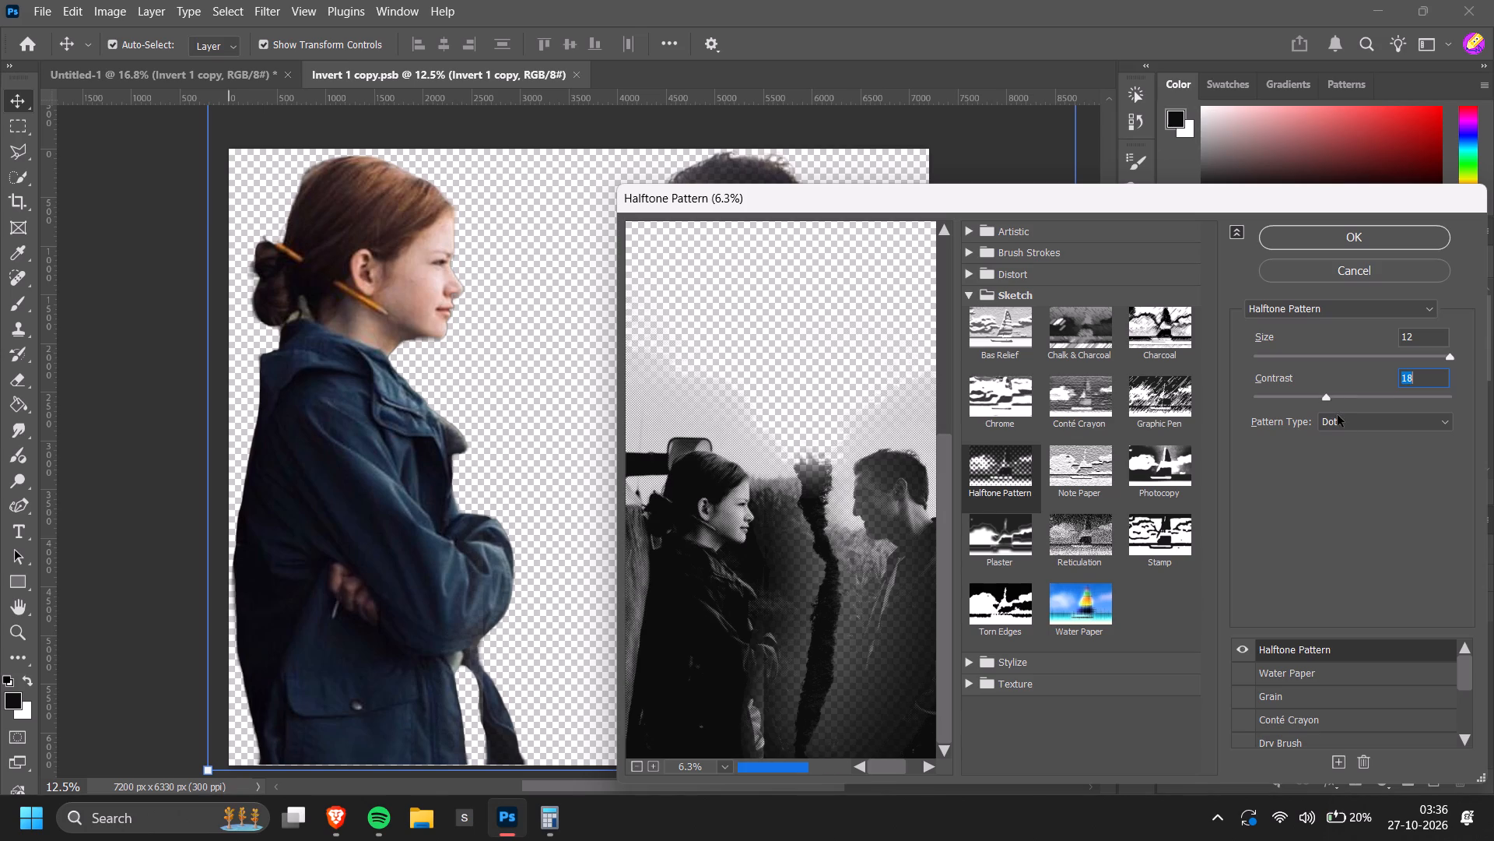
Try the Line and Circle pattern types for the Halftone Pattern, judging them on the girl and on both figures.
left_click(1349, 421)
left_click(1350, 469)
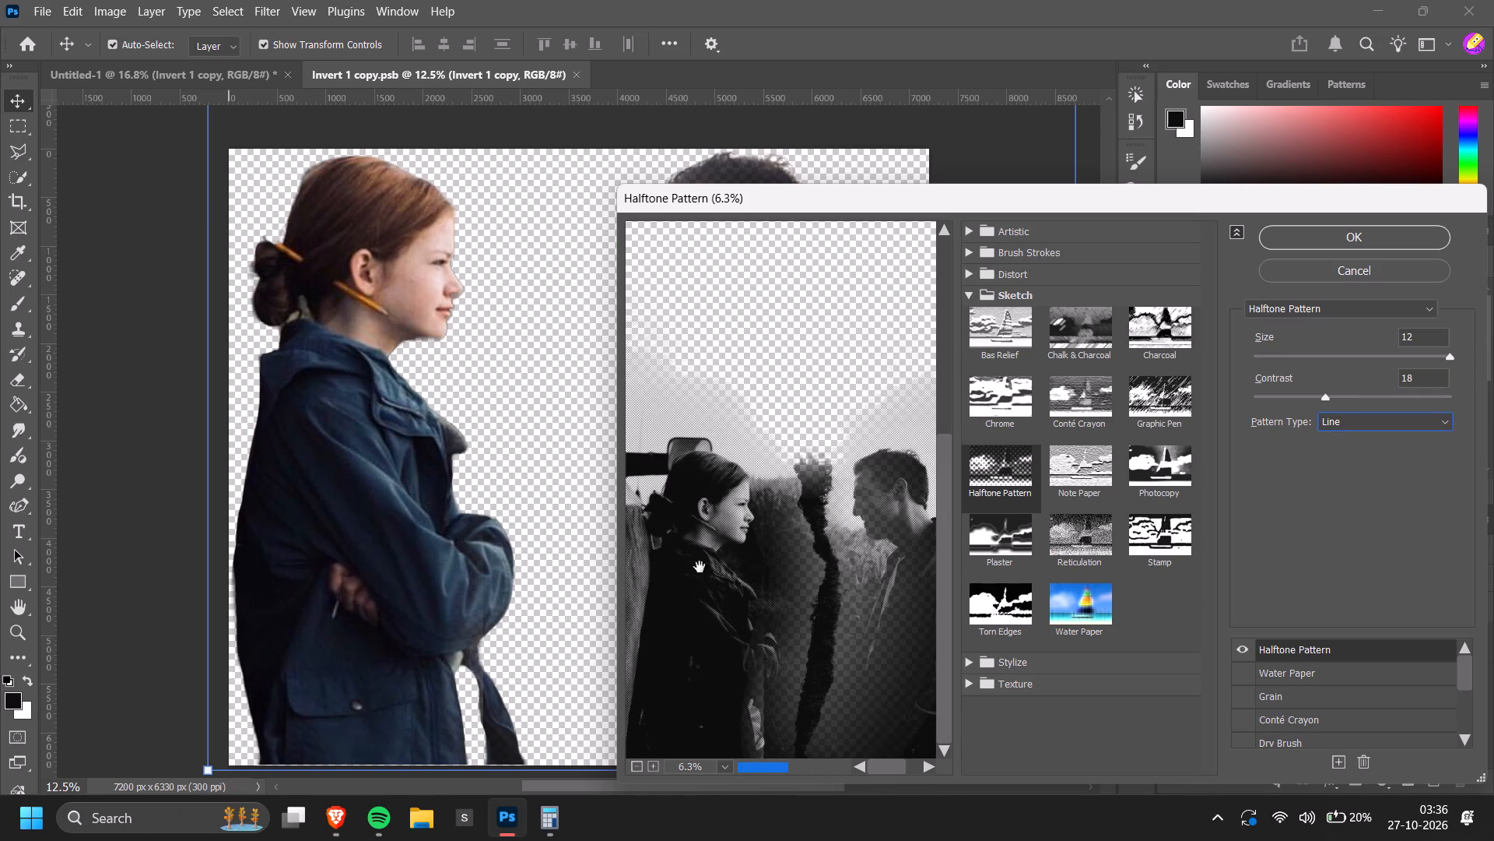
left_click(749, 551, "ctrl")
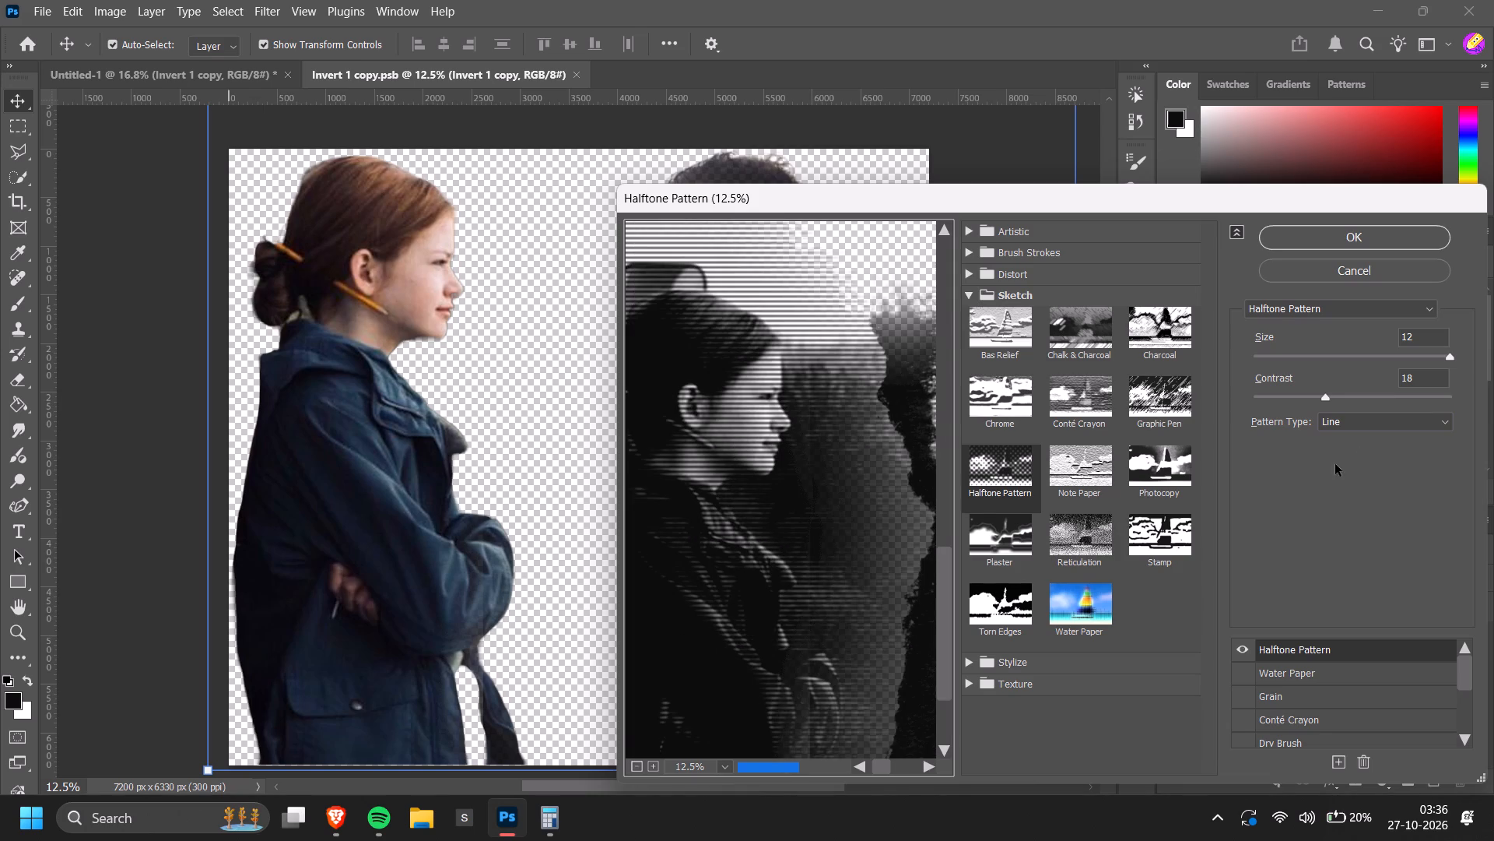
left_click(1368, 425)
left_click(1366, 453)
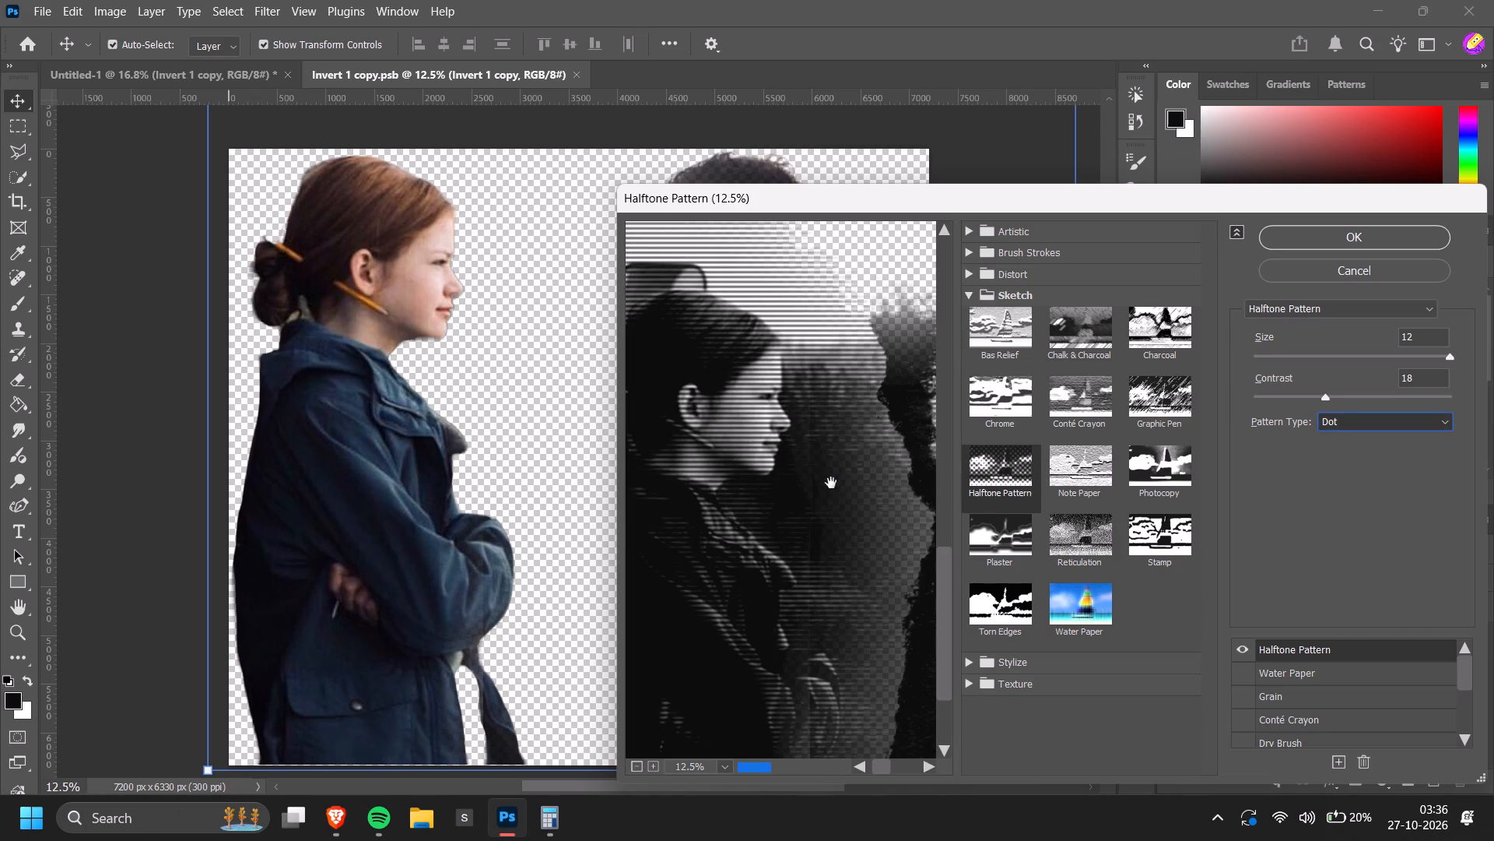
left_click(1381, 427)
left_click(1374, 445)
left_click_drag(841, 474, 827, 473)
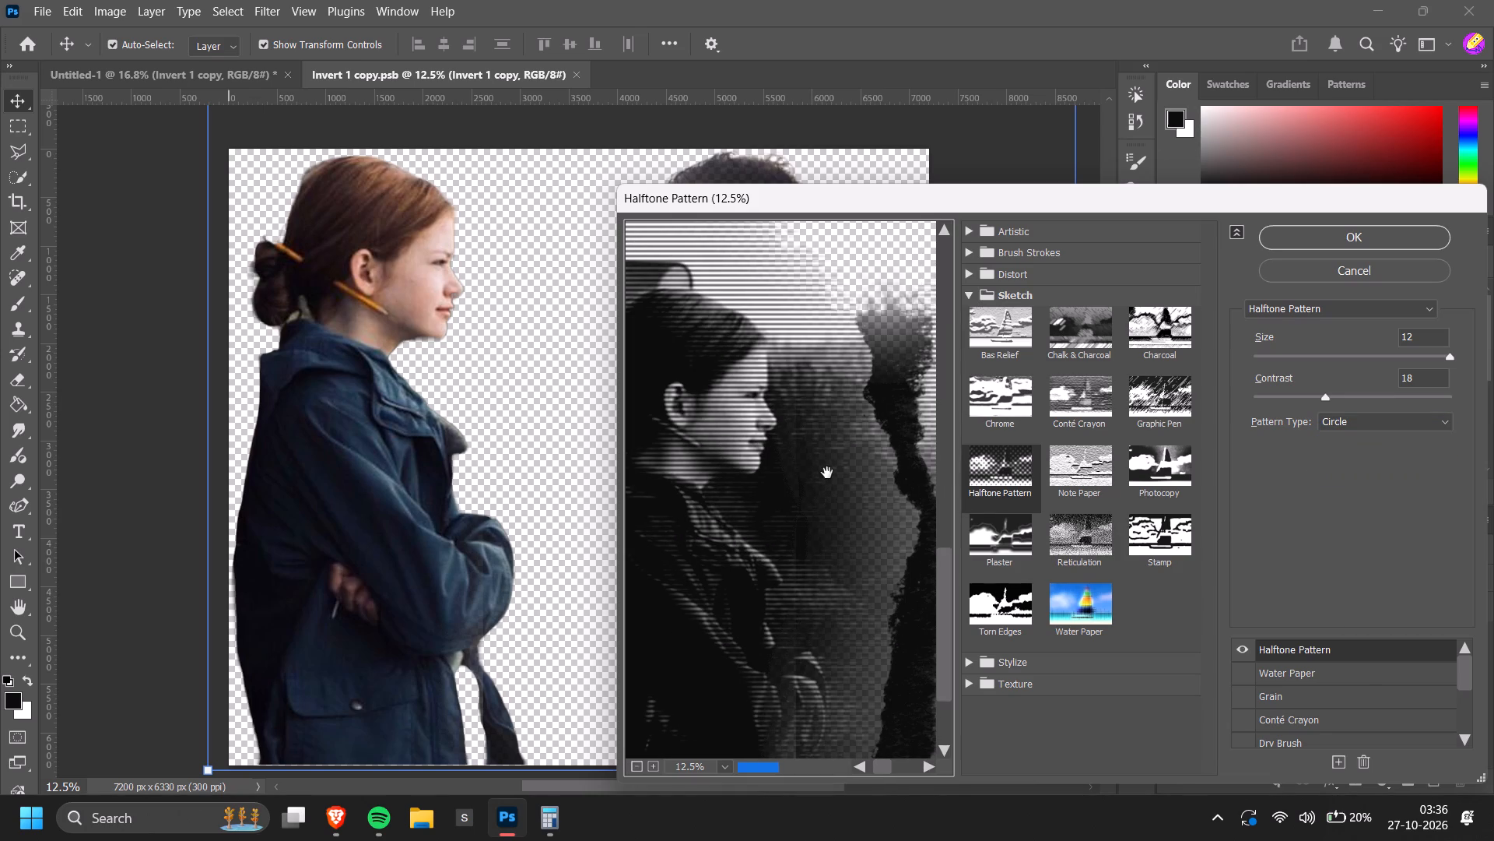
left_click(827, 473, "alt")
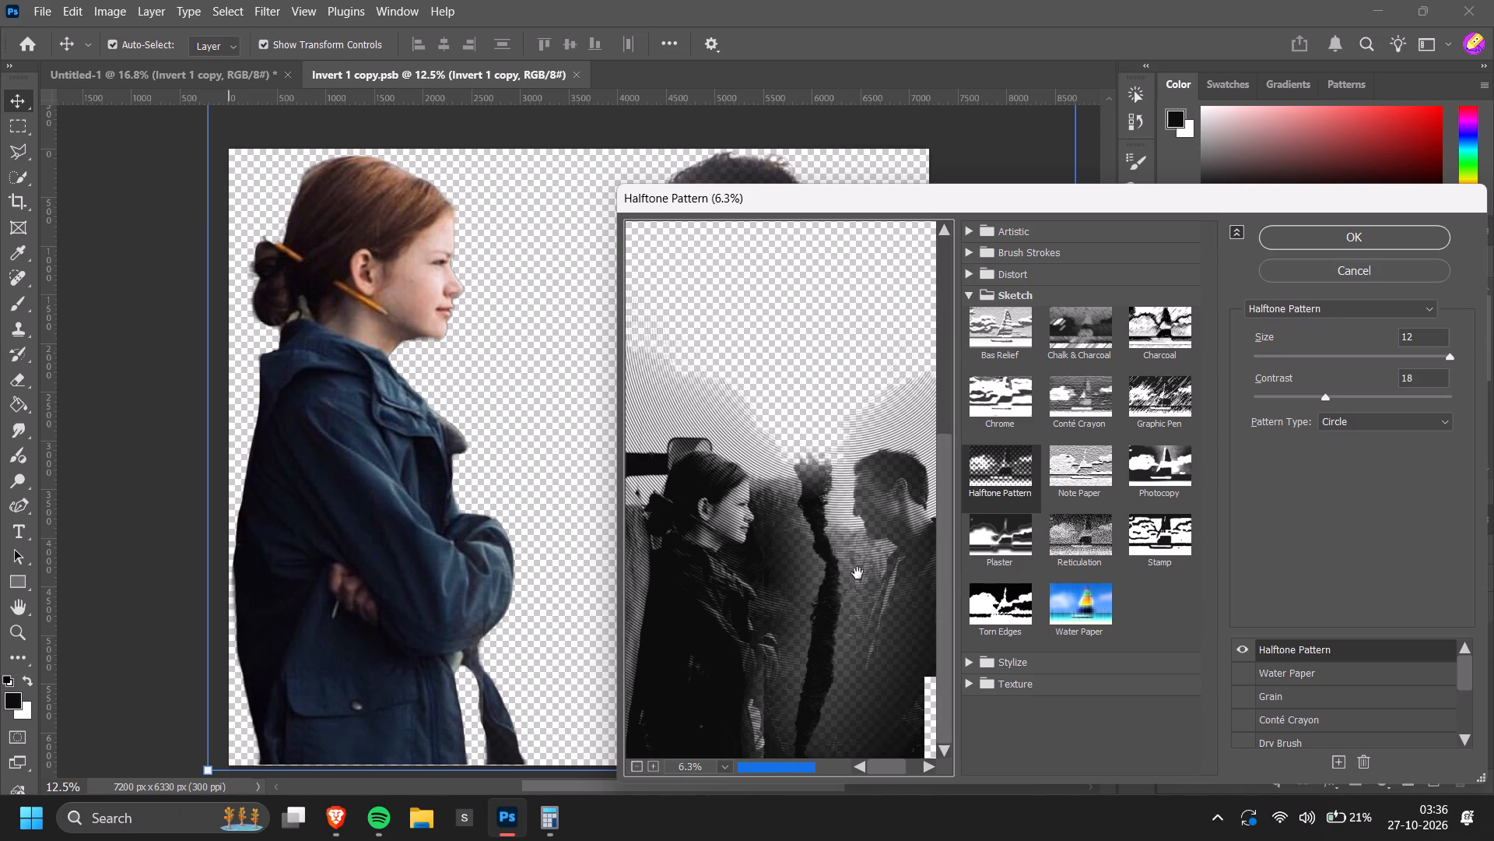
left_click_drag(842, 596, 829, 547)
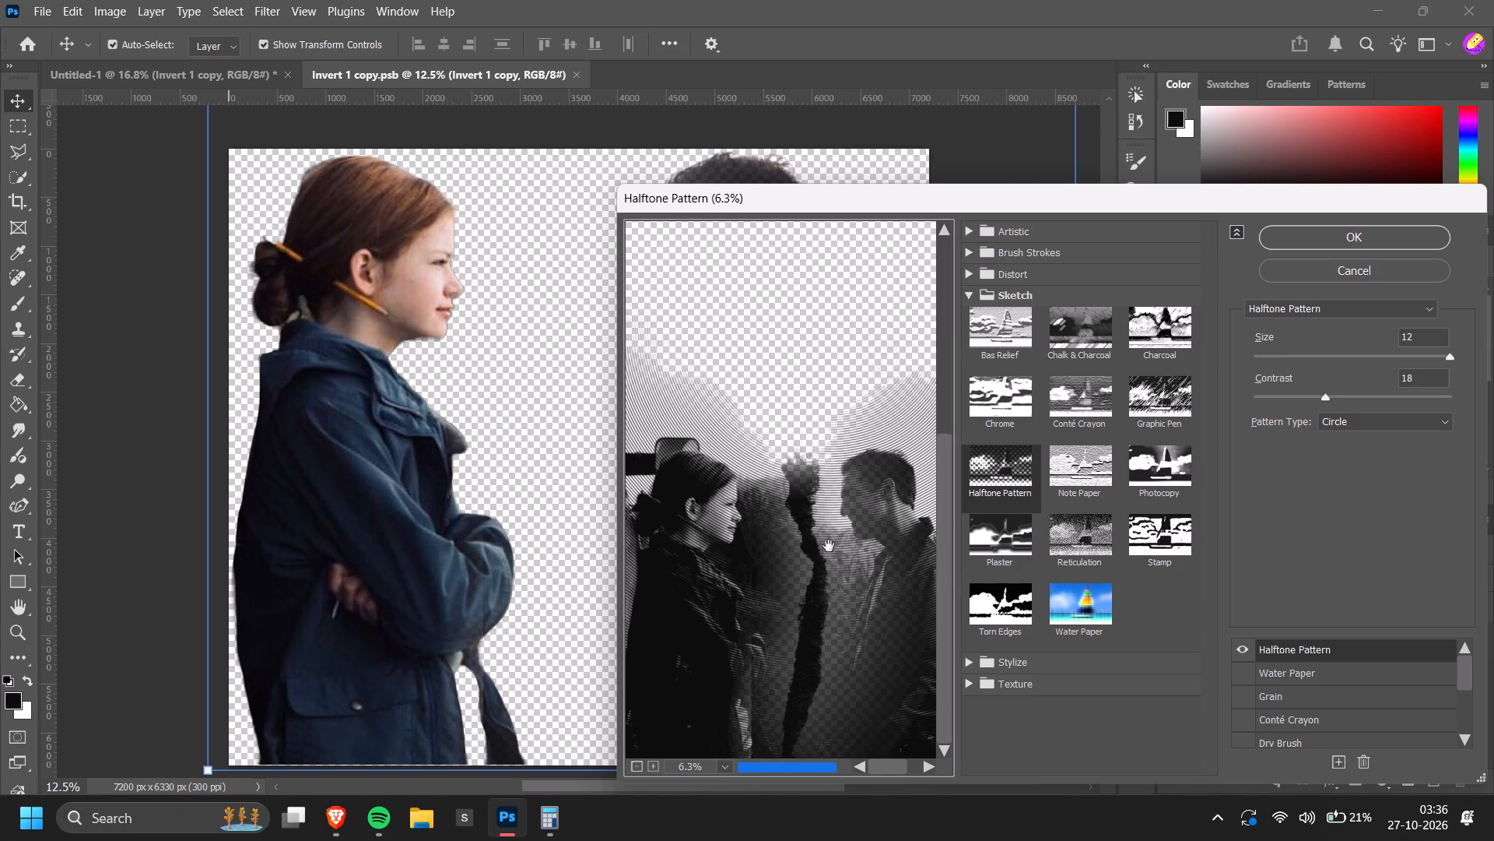
Set the Halftone Pattern type to Dot and apply the filter to the Invert 1 copy layer.
left_click(1339, 430)
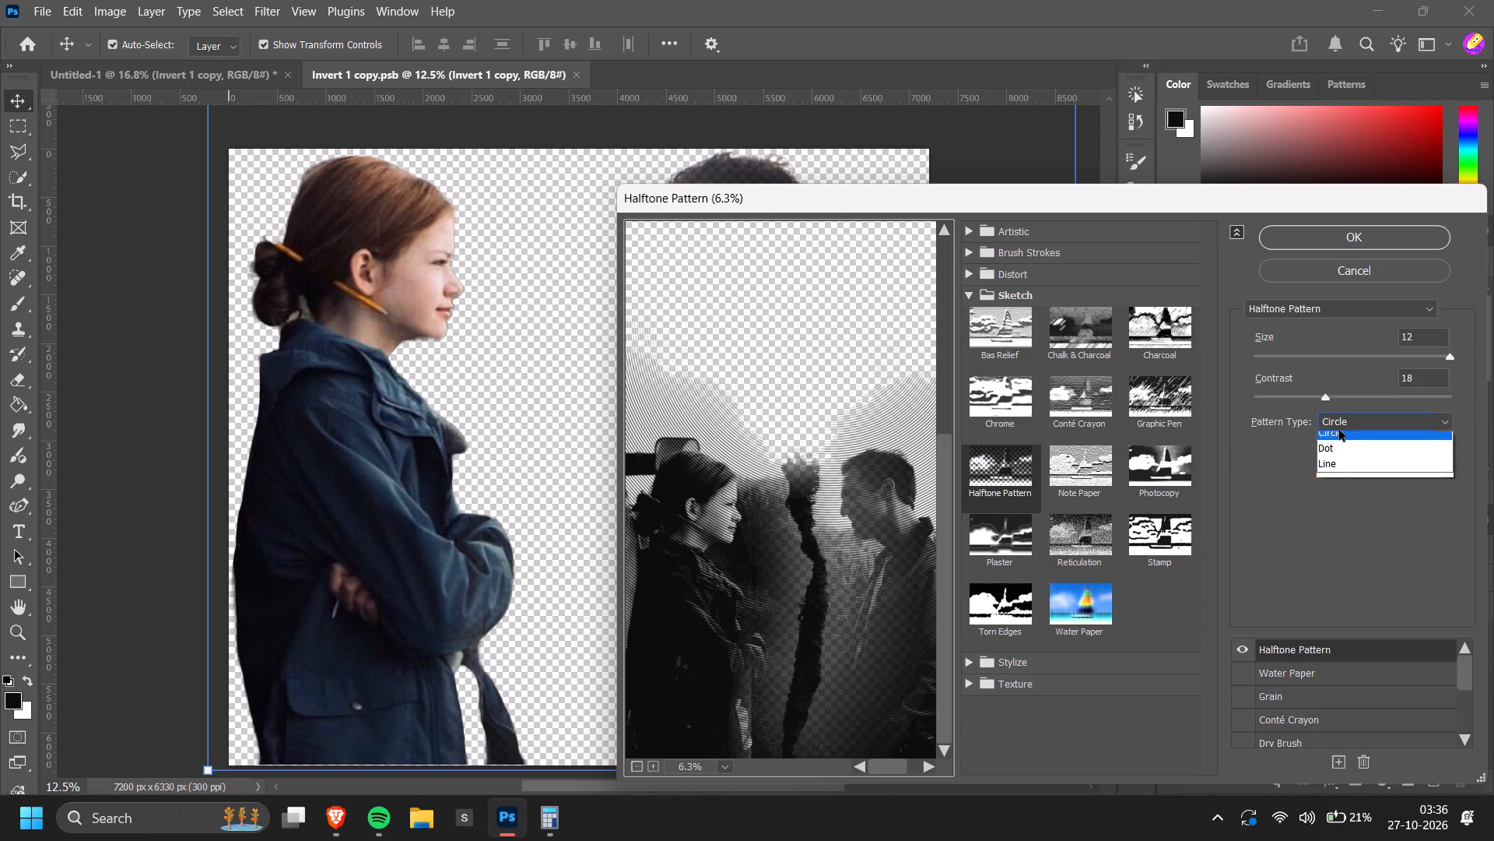
left_click(1355, 460)
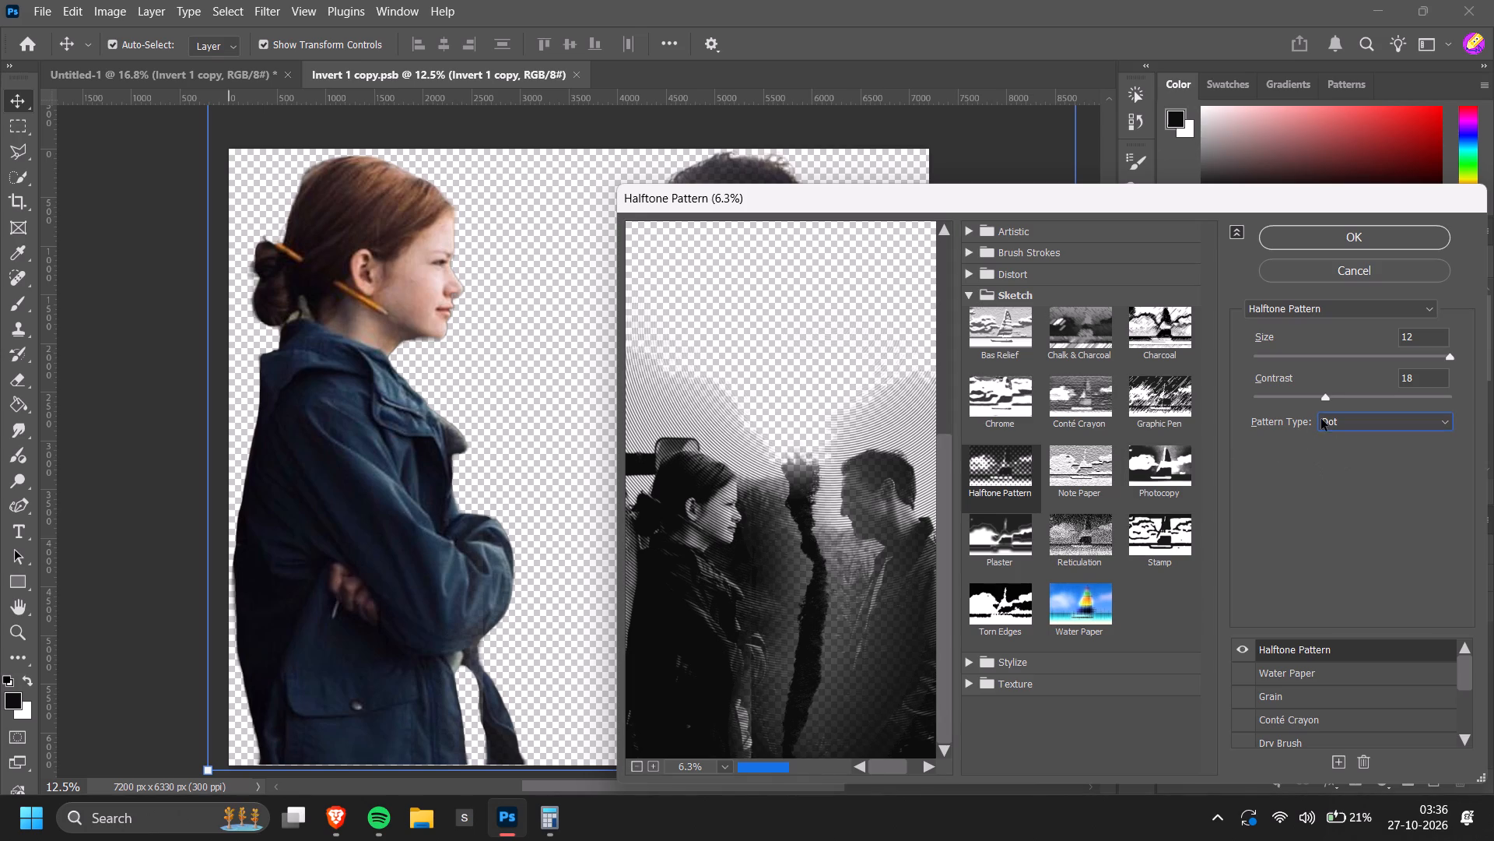
left_click_drag(851, 548, 840, 530)
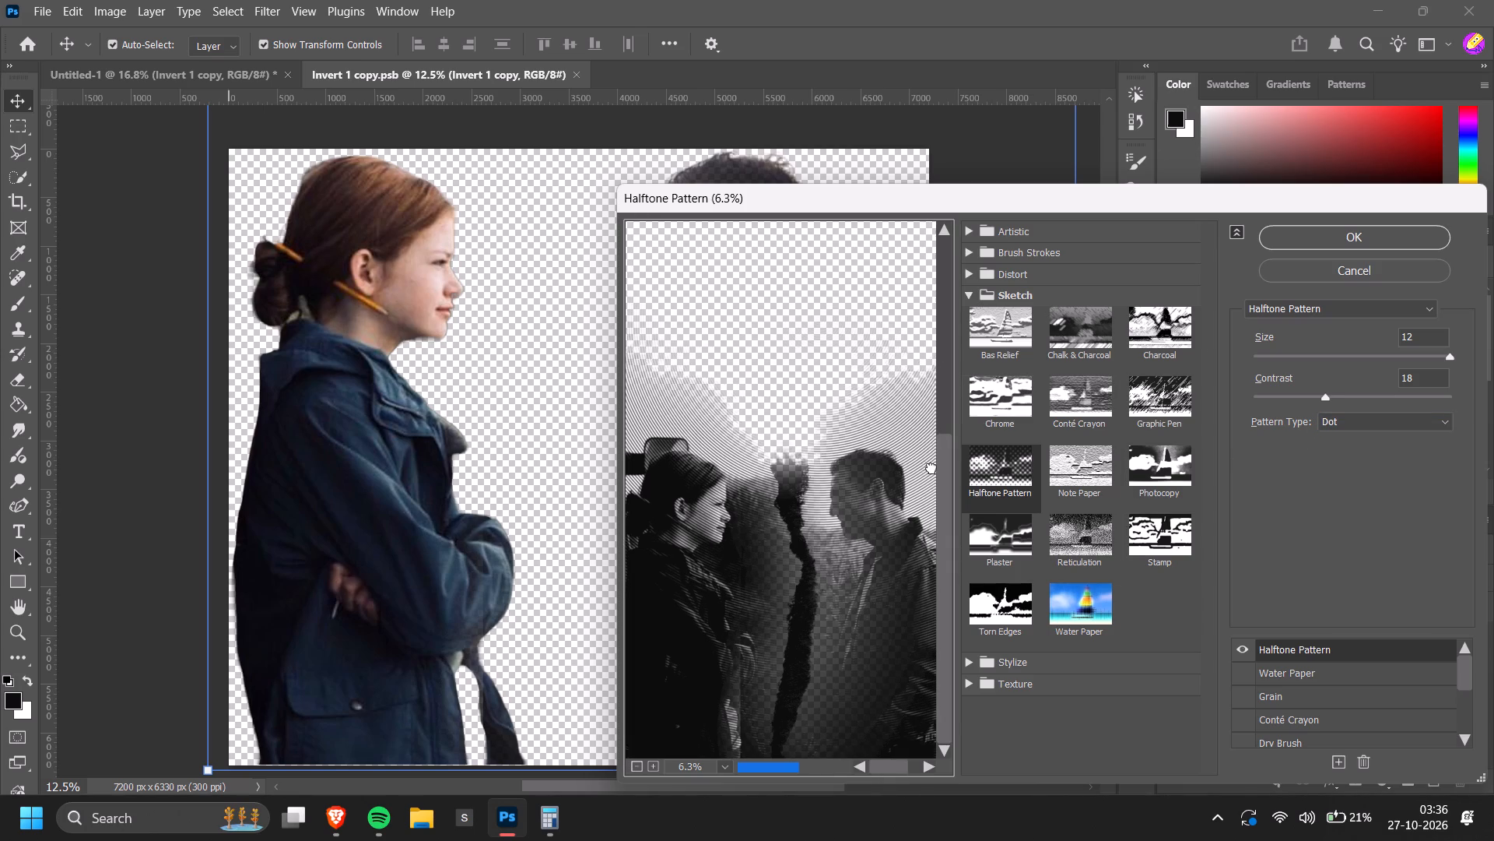
left_click(1343, 244)
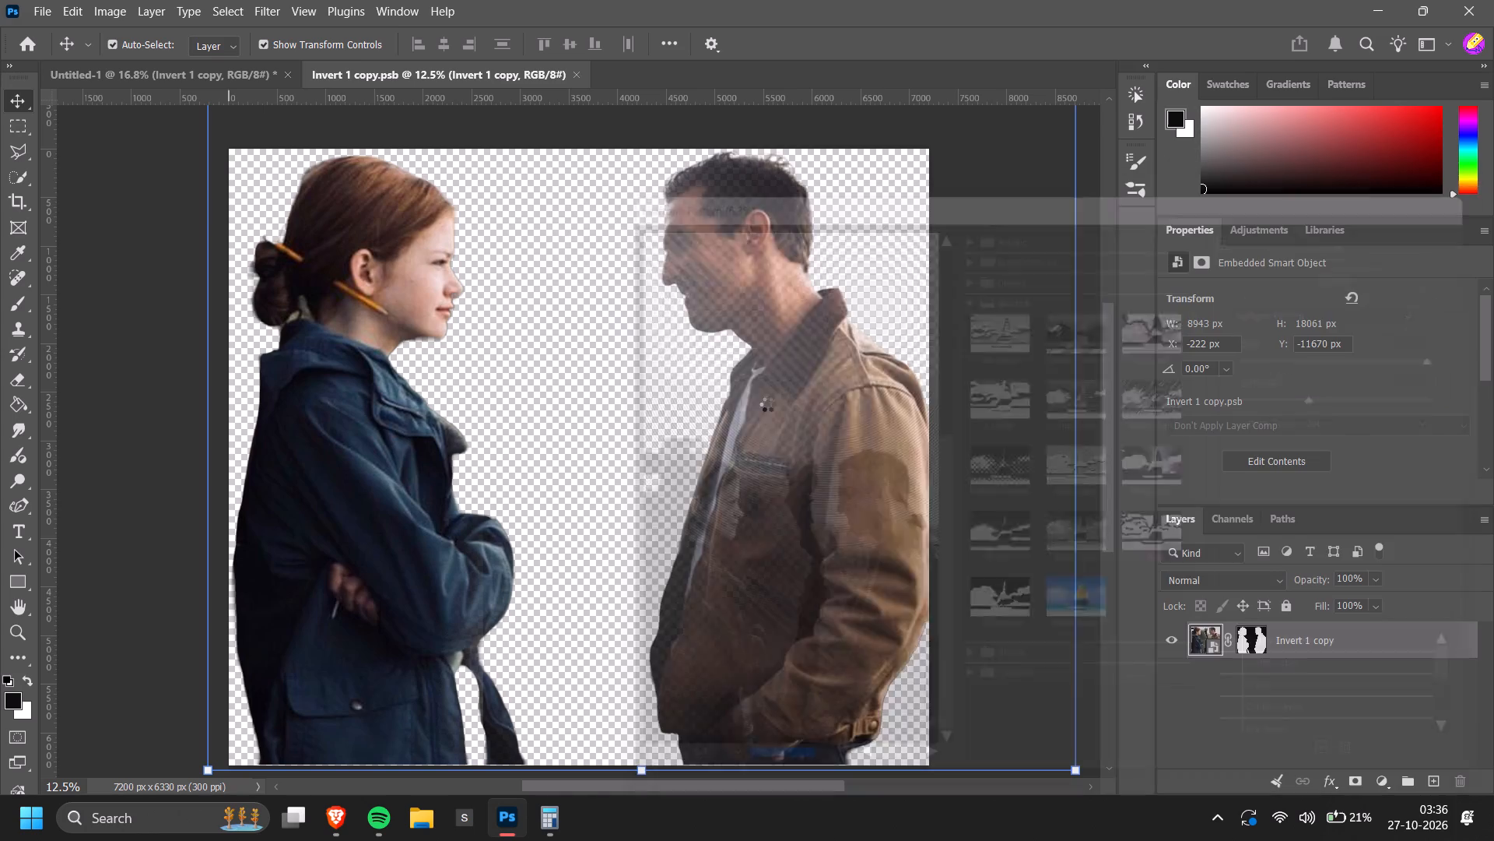
scroll(766, 405, "down", 3)
scroll(759, 426, "up", 4, "ctrl")
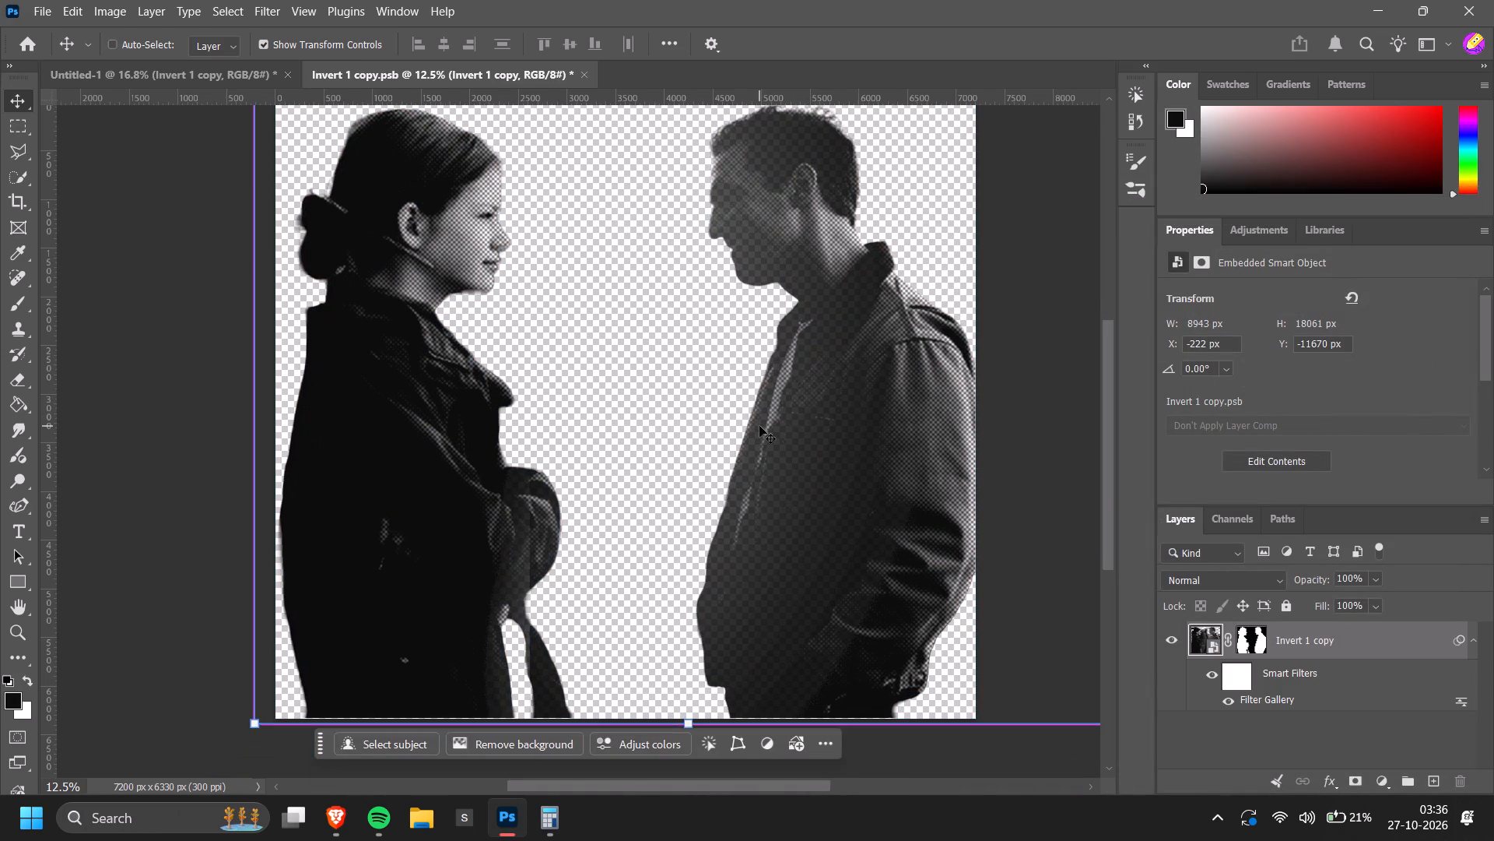
Save the Invert 1 copy smart object and return to the Untitled-1 poster document.
key("ctrl+s")
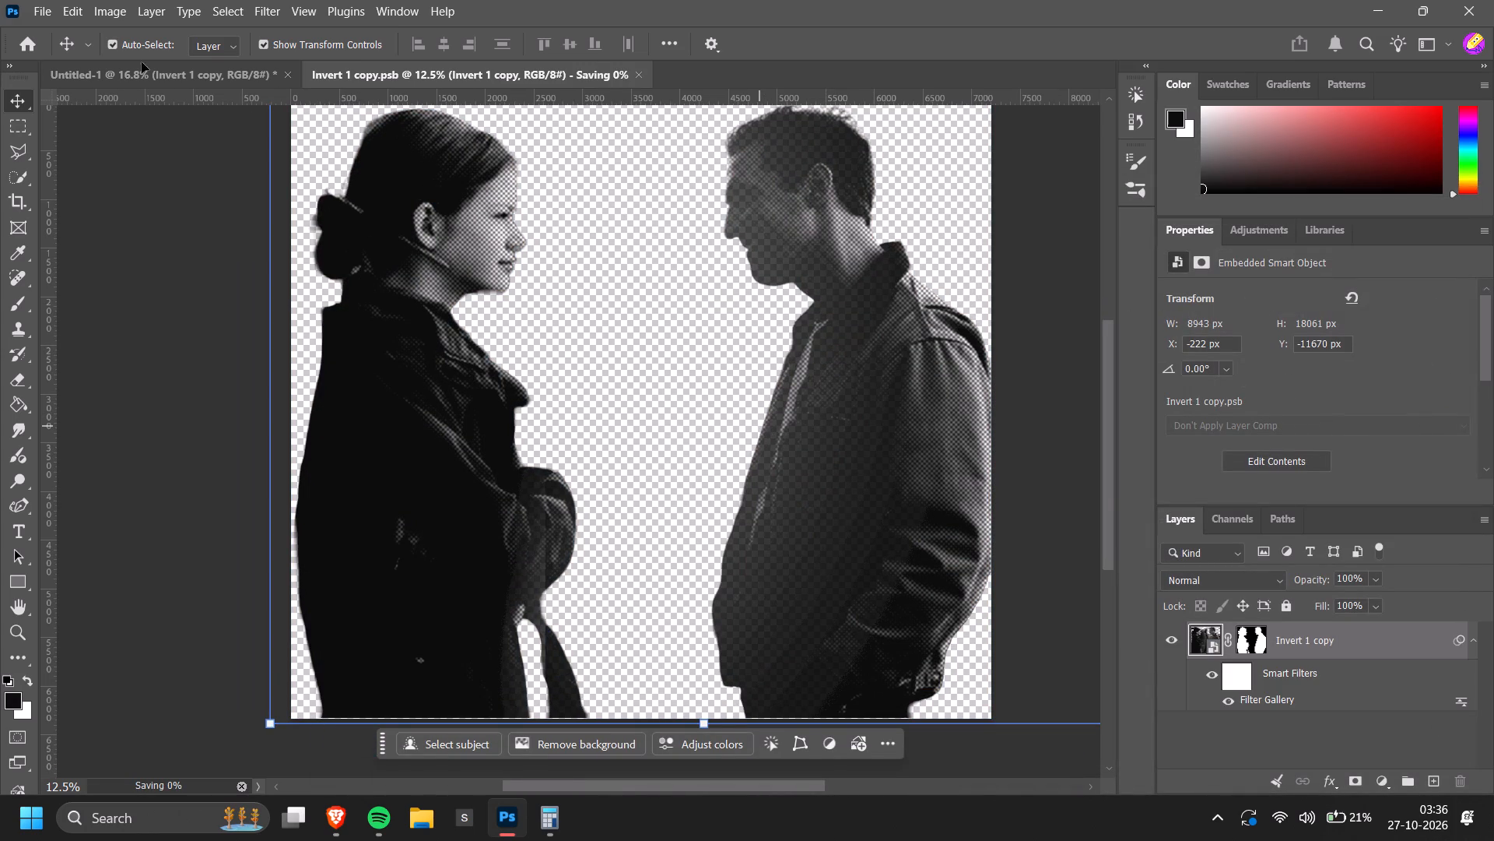
left_click(145, 75)
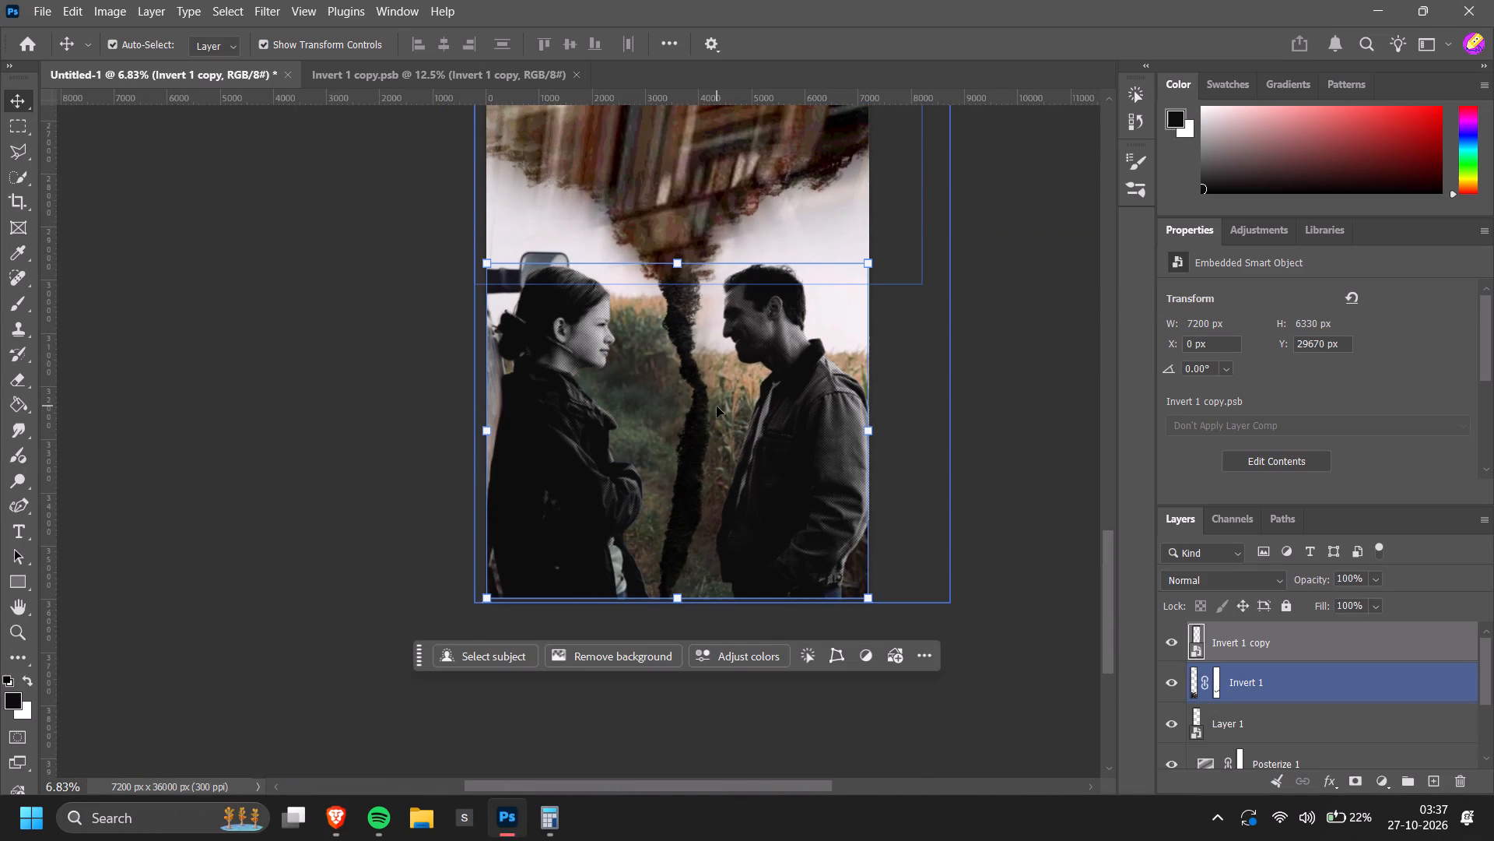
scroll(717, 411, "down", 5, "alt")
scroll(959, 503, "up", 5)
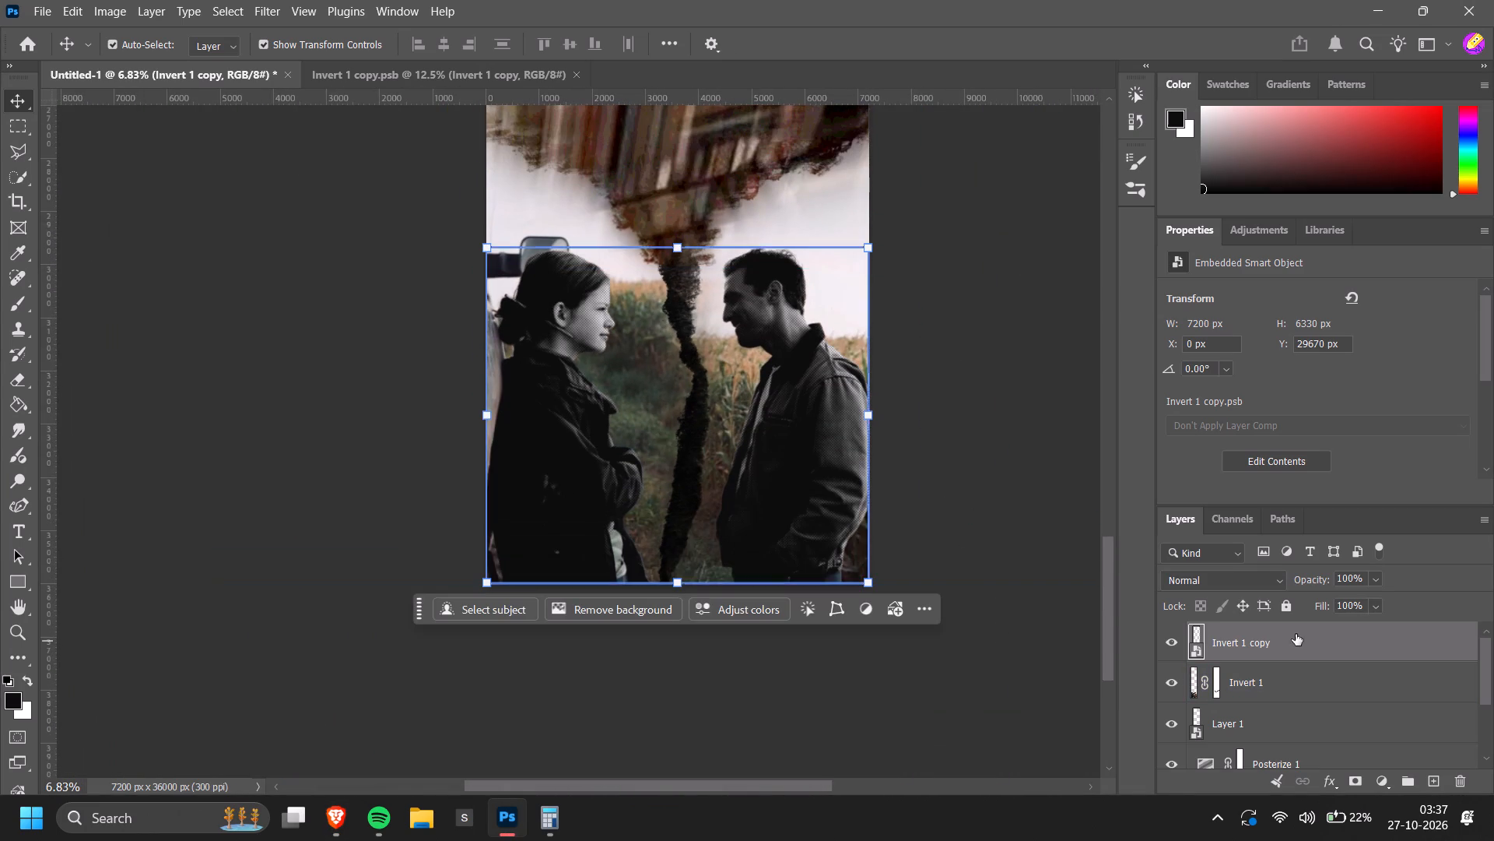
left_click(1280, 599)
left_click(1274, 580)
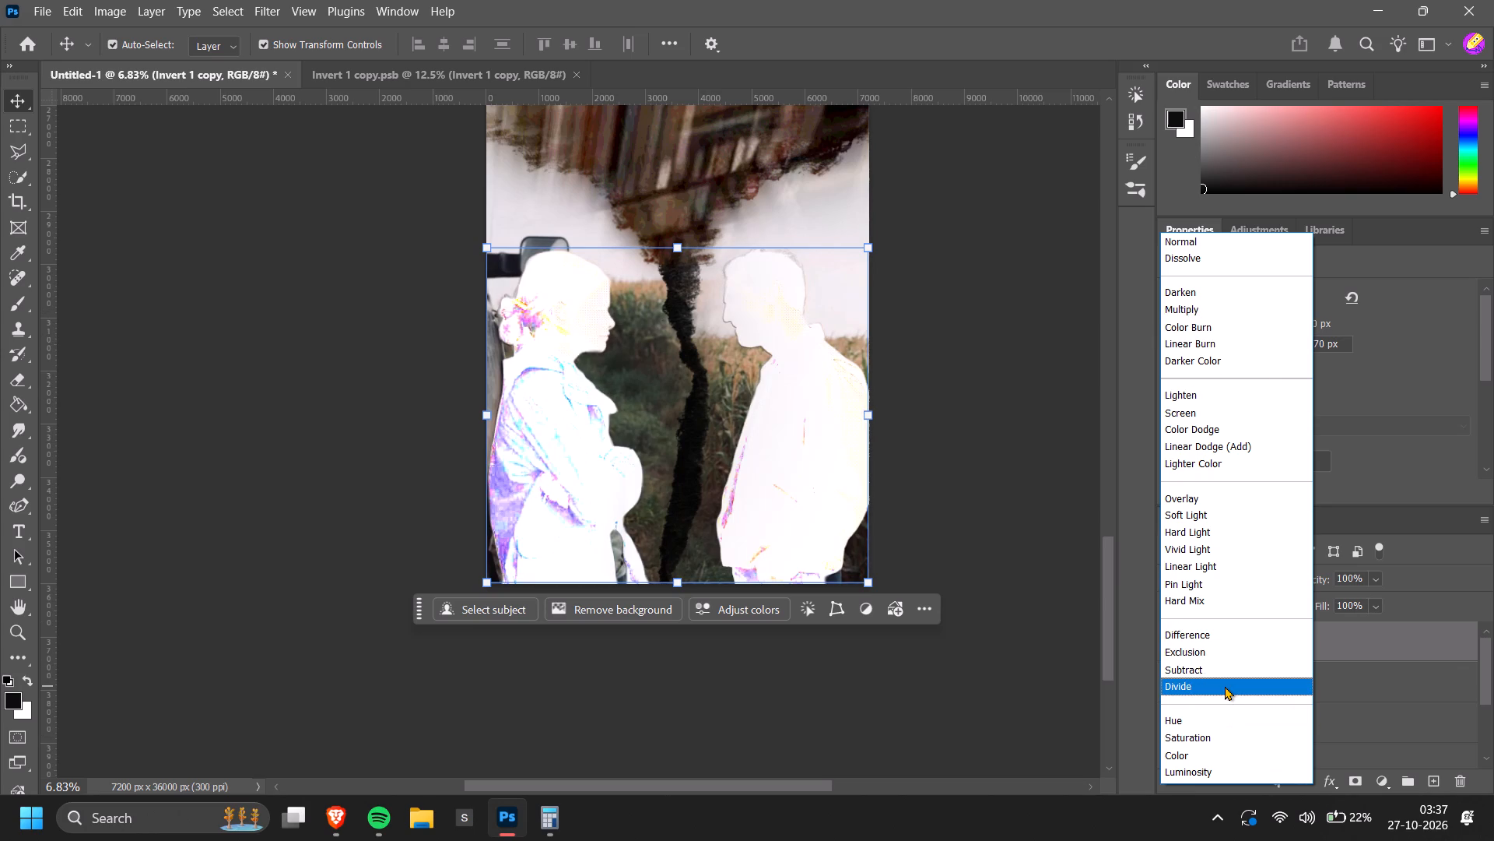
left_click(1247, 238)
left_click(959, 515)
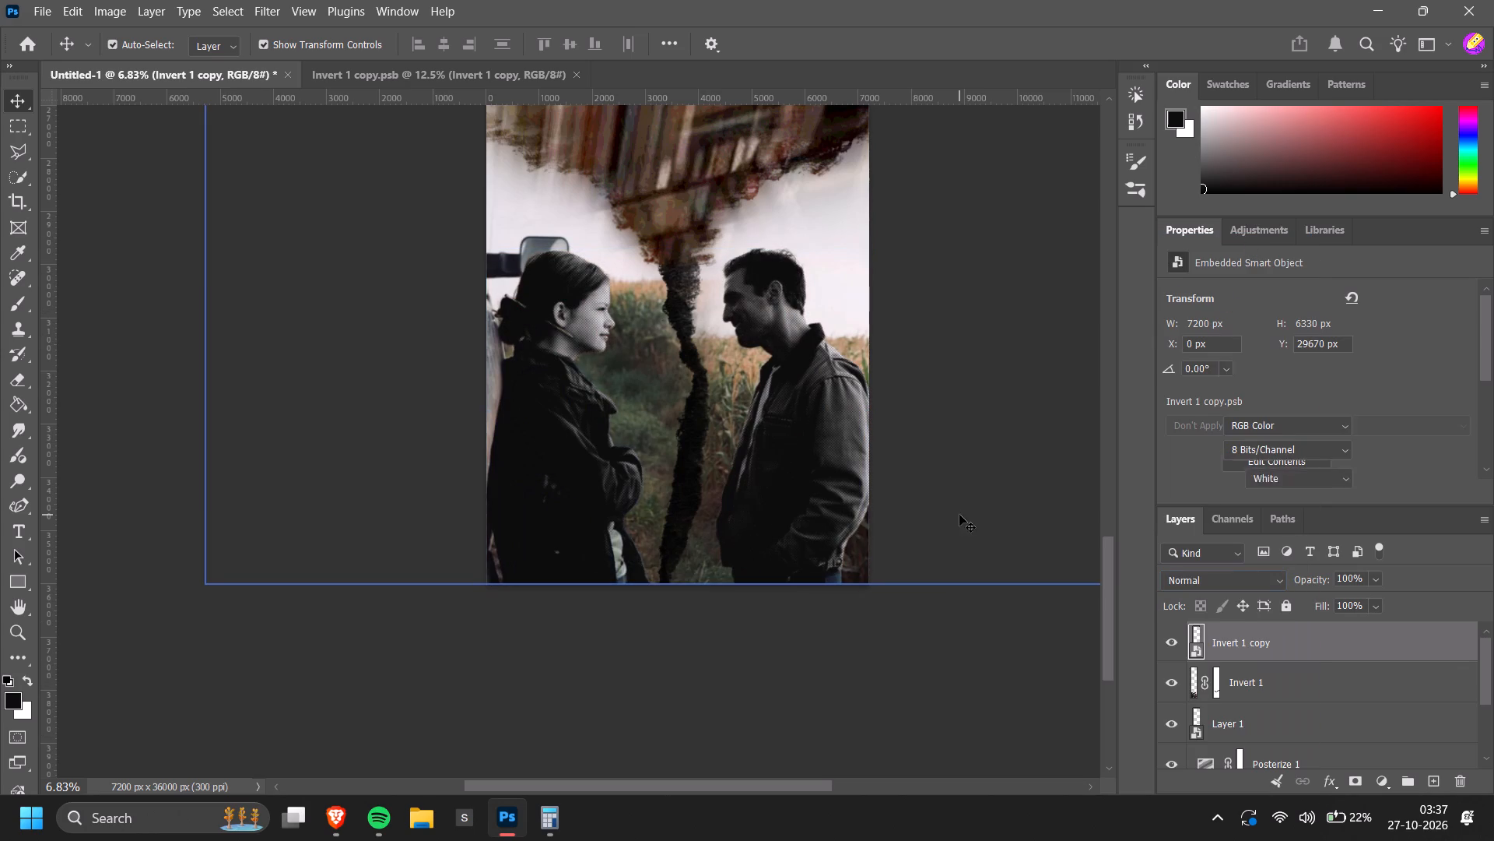
Add a Gradient Map adjustment layer above the Invert 1 background photo and clip it to that layer.
scroll(822, 705, "up", 2, "alt")
scroll(820, 704, "up", 2)
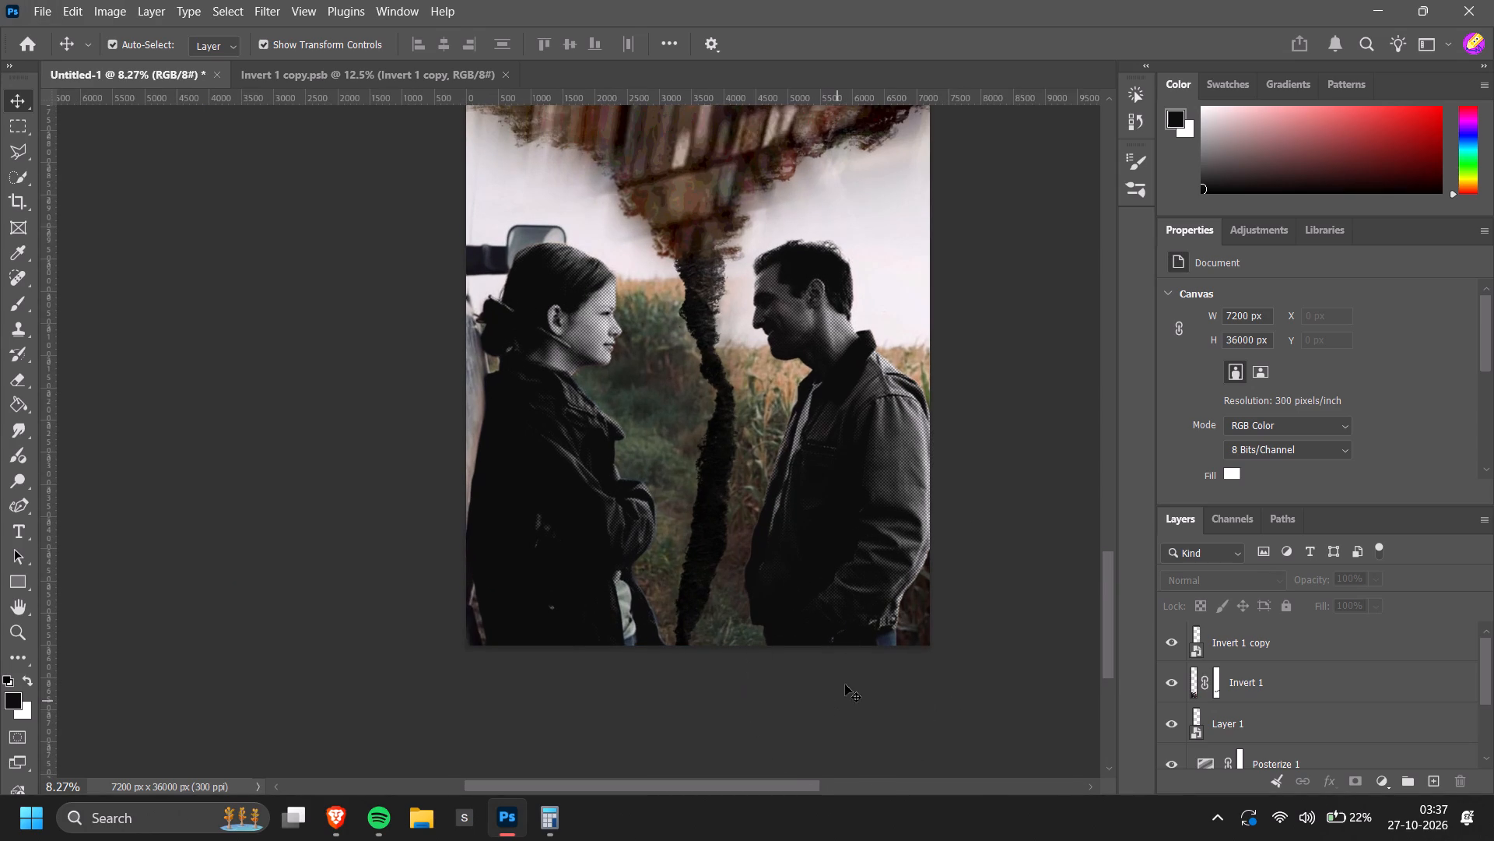
left_click(907, 174)
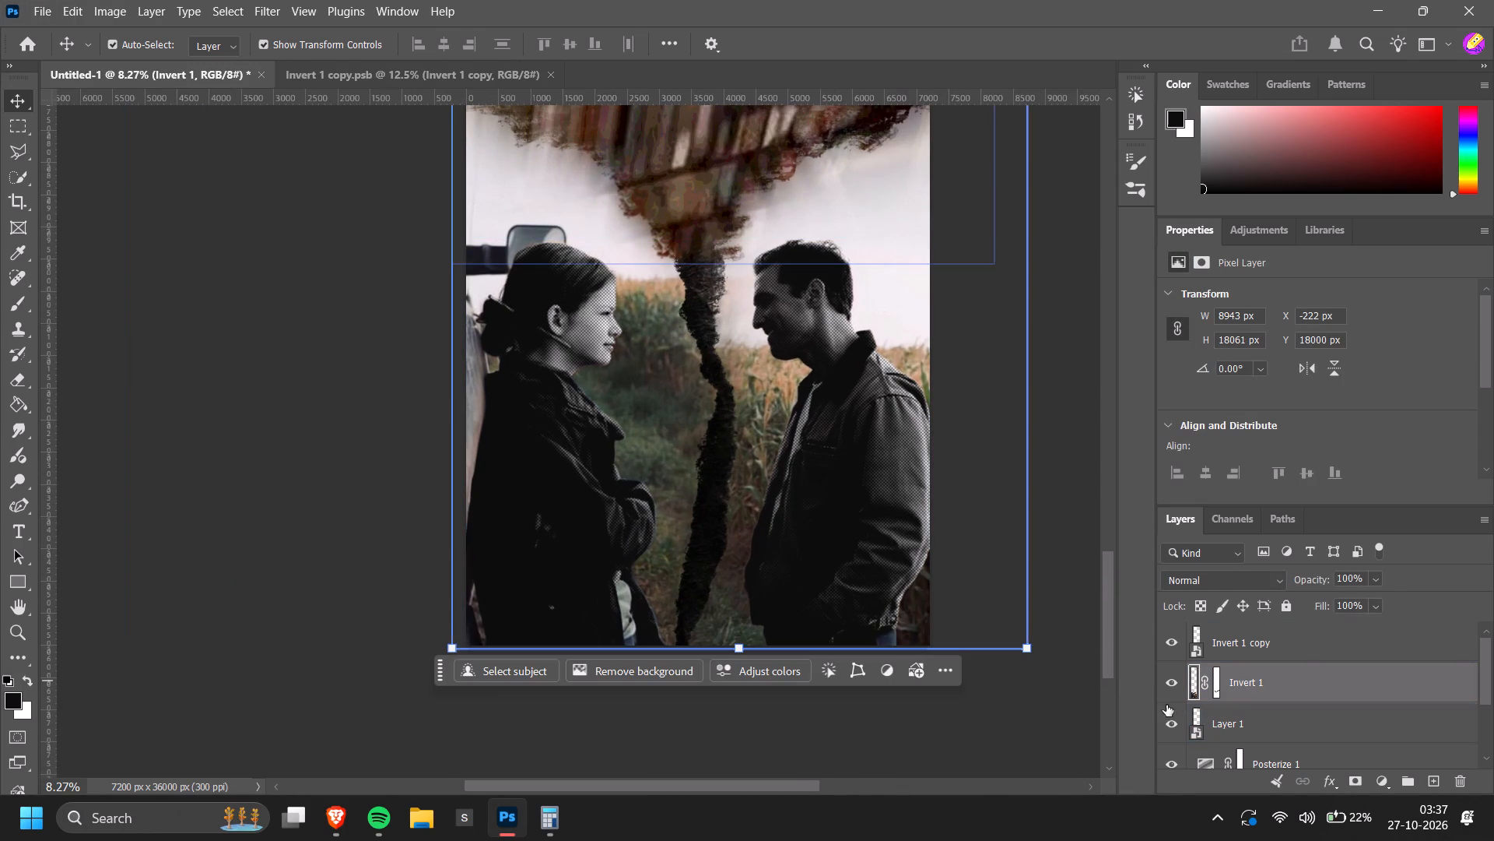
left_click(1168, 690)
left_click(1168, 690)
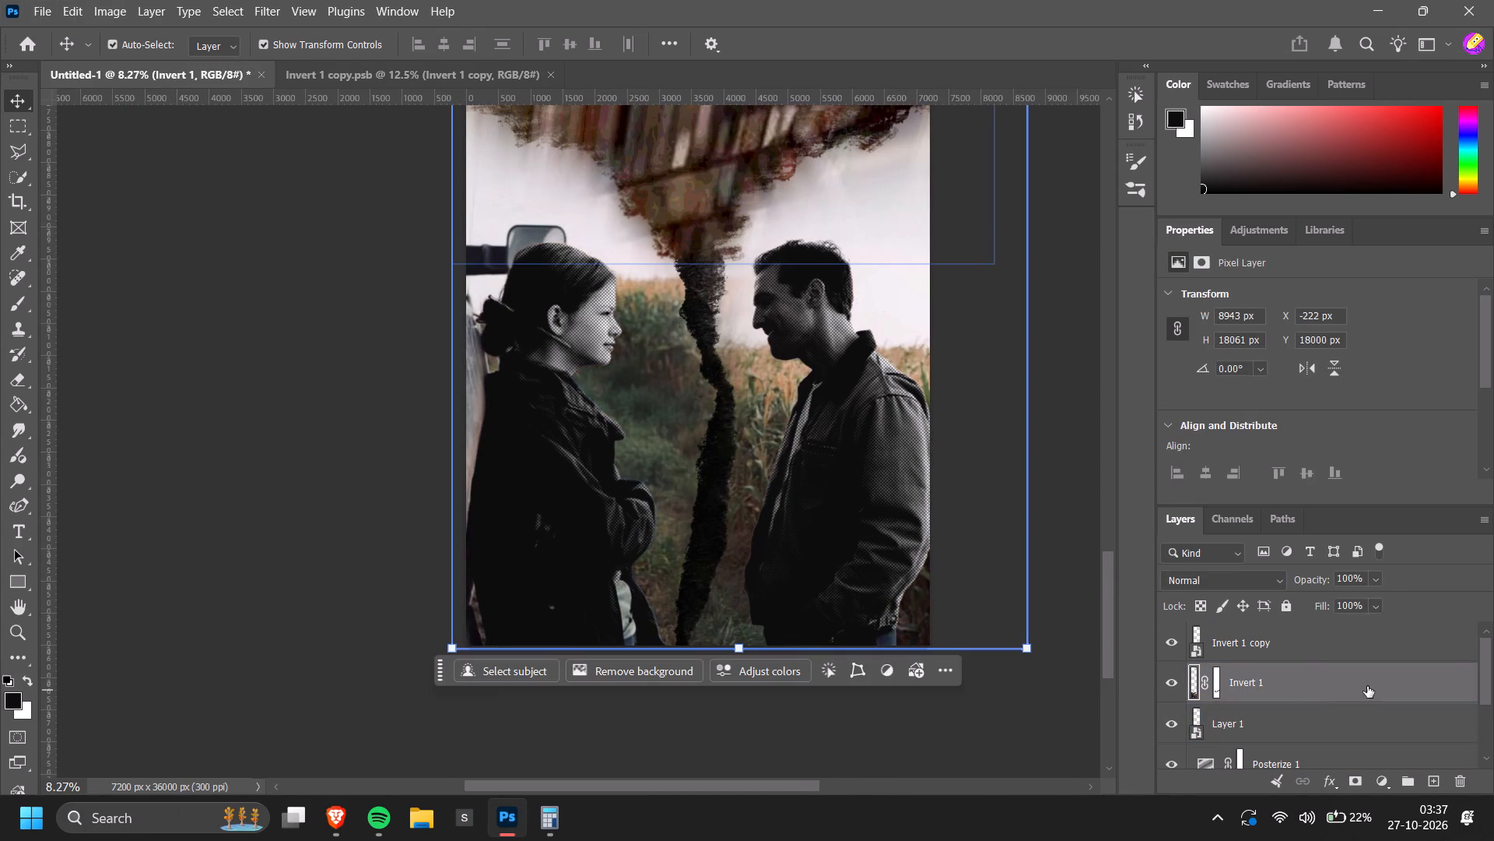
left_click(1367, 686)
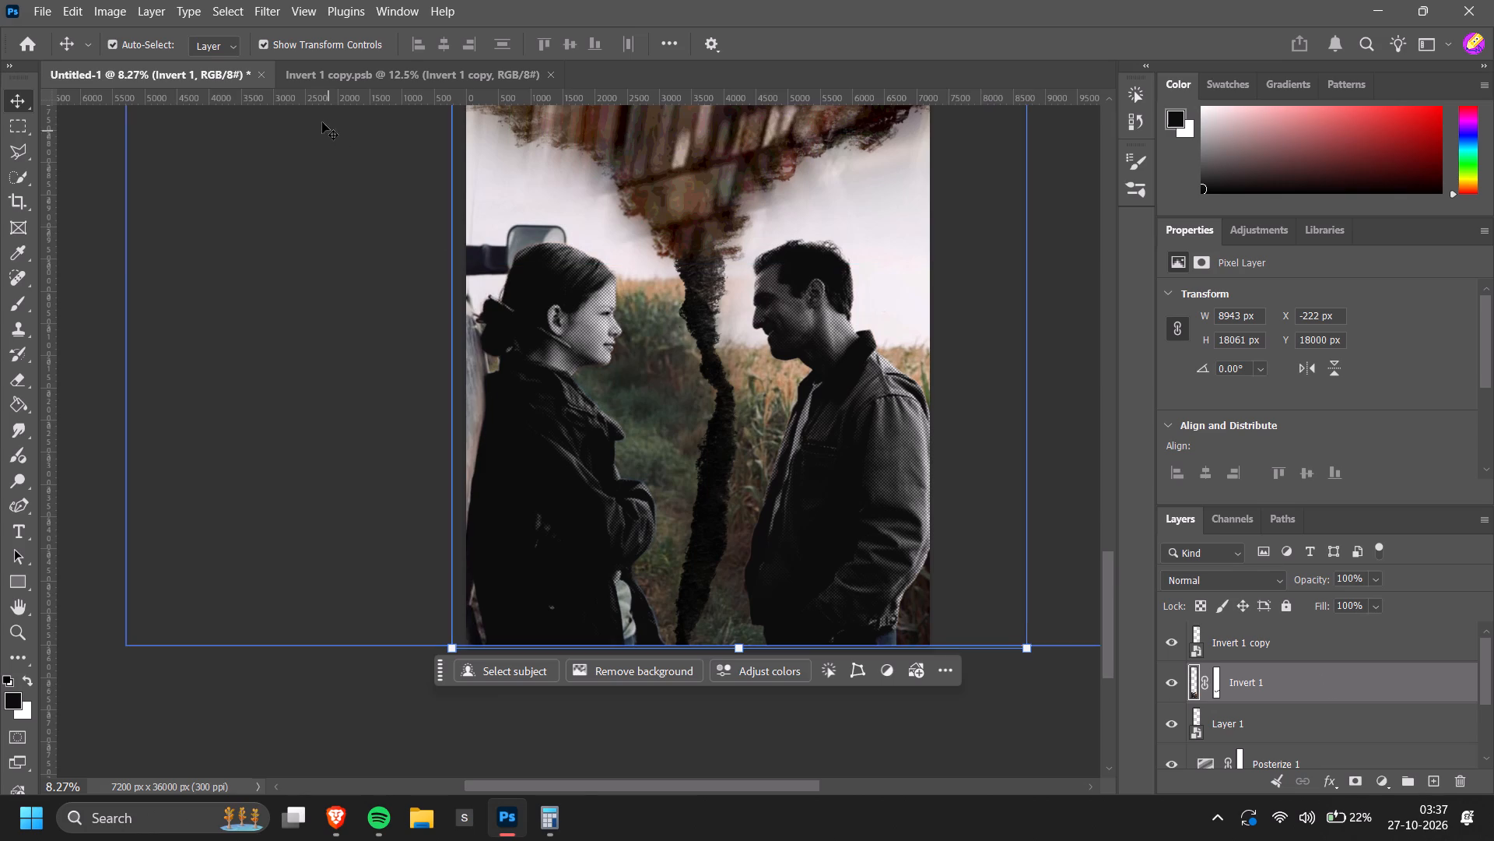
left_click(1389, 783)
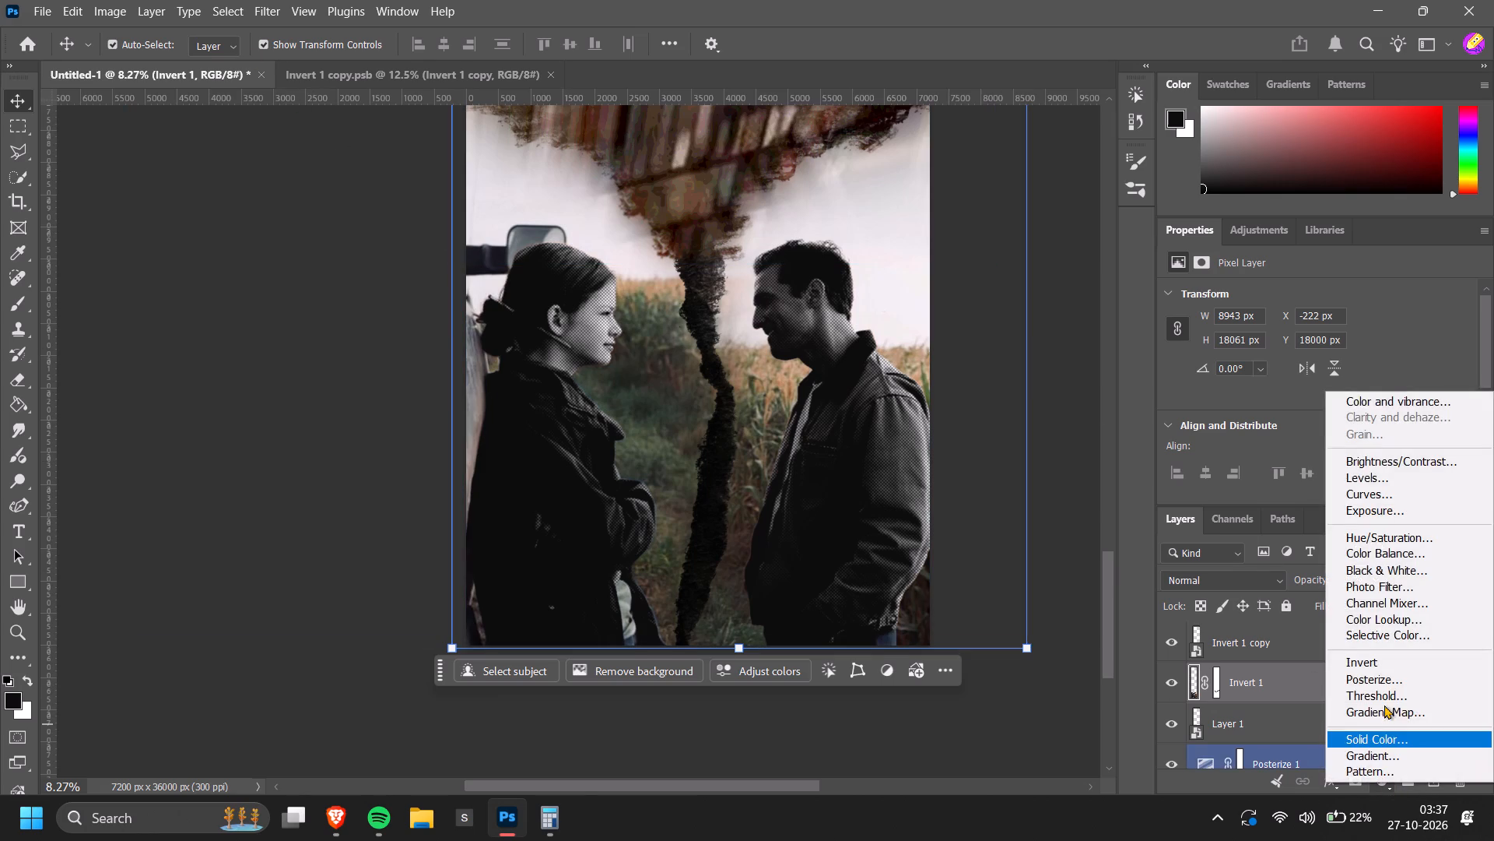
left_click(1394, 711)
key("ctrl+alt+g")
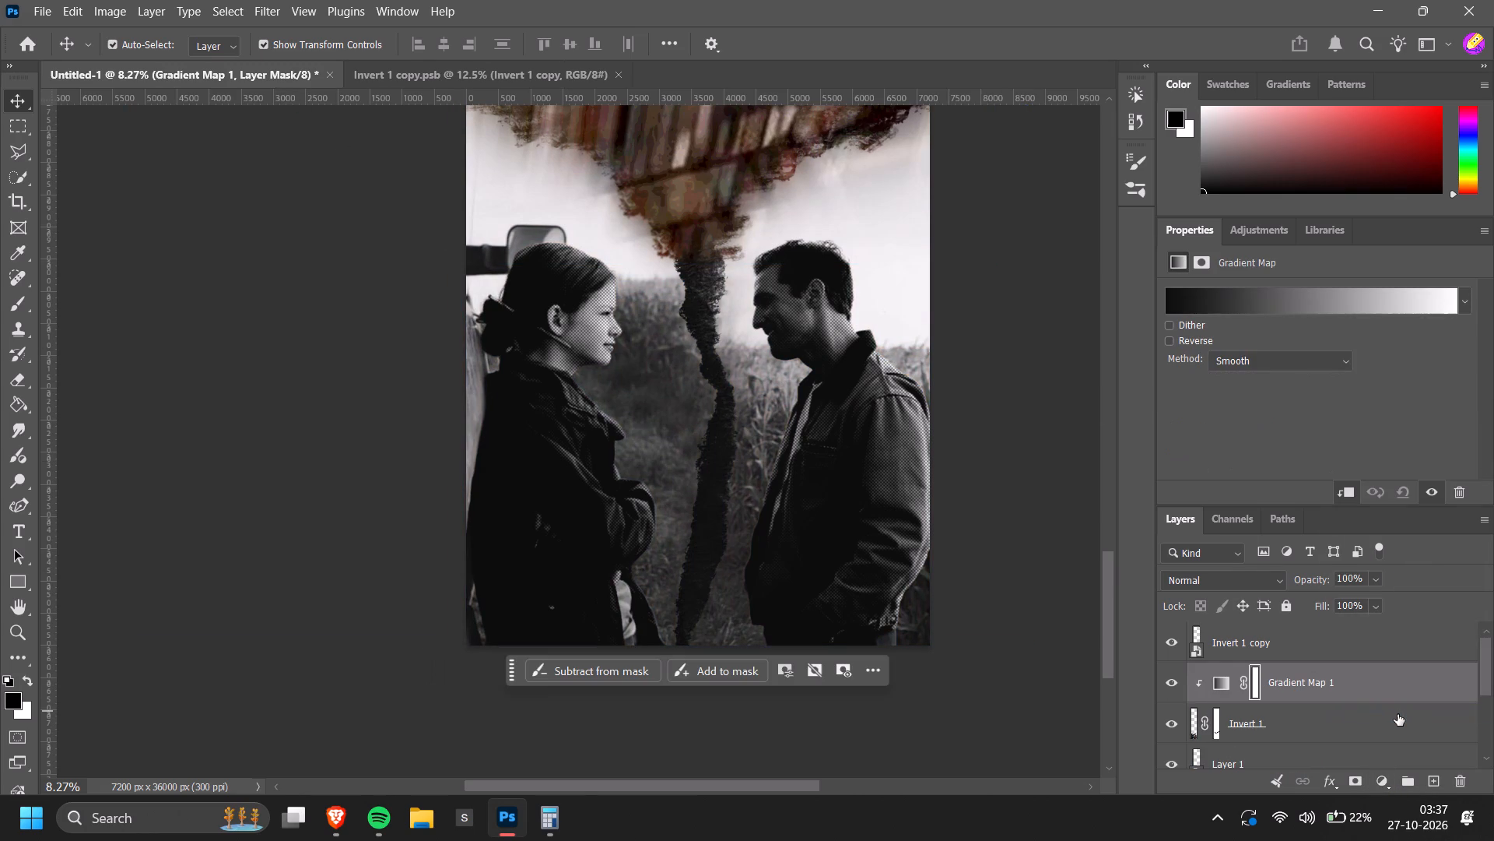
Open the clipped Gradient Map's gradient for editing and try the presets Purple_21, Red_01 and Red_07 on the background photo.
left_click(1373, 298)
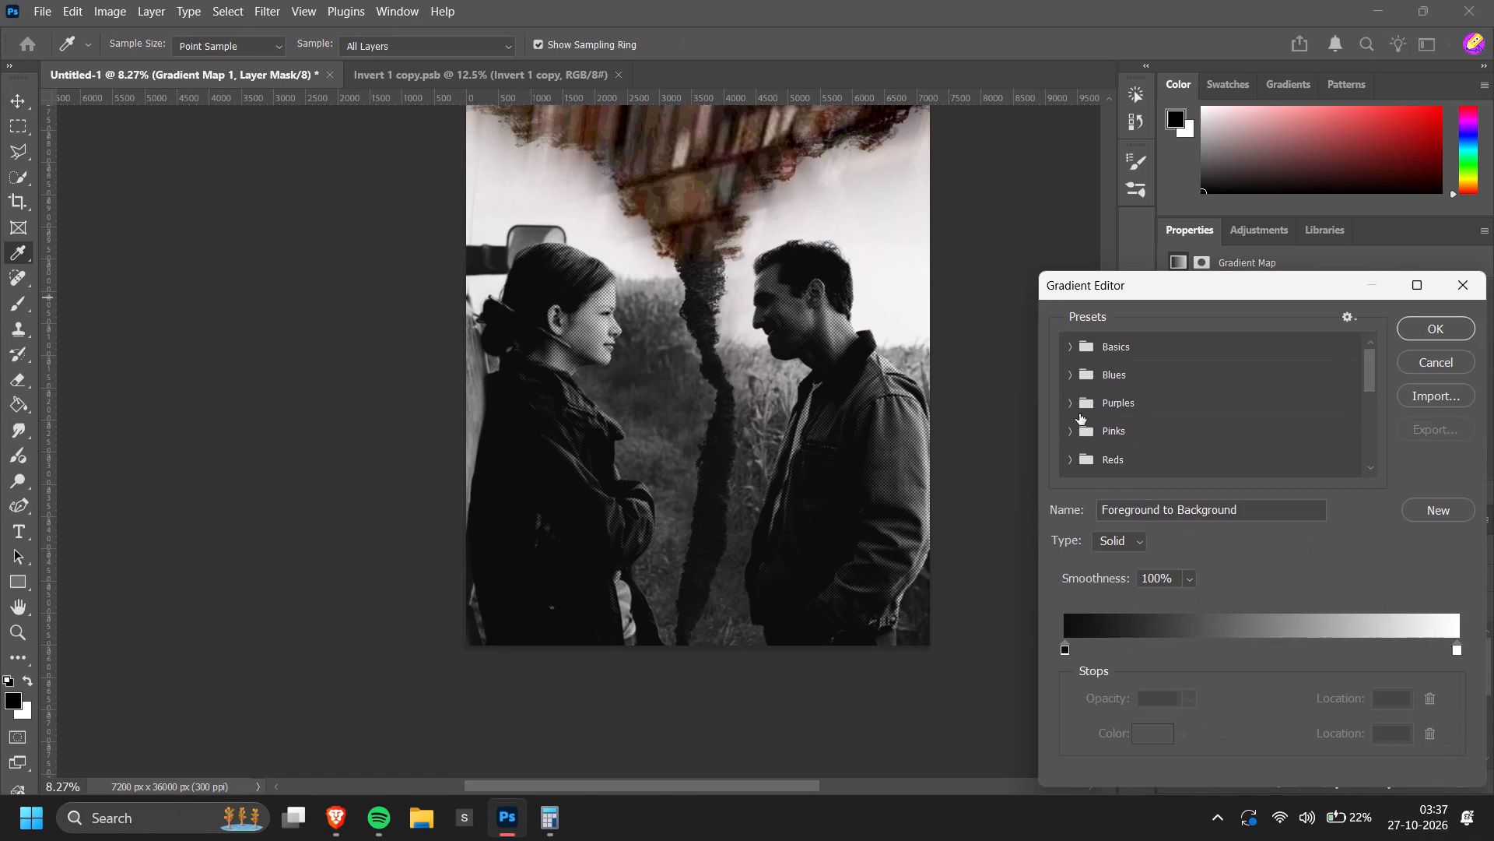
left_click(1068, 399)
scroll(1201, 409, "down", 3)
left_click(1138, 438)
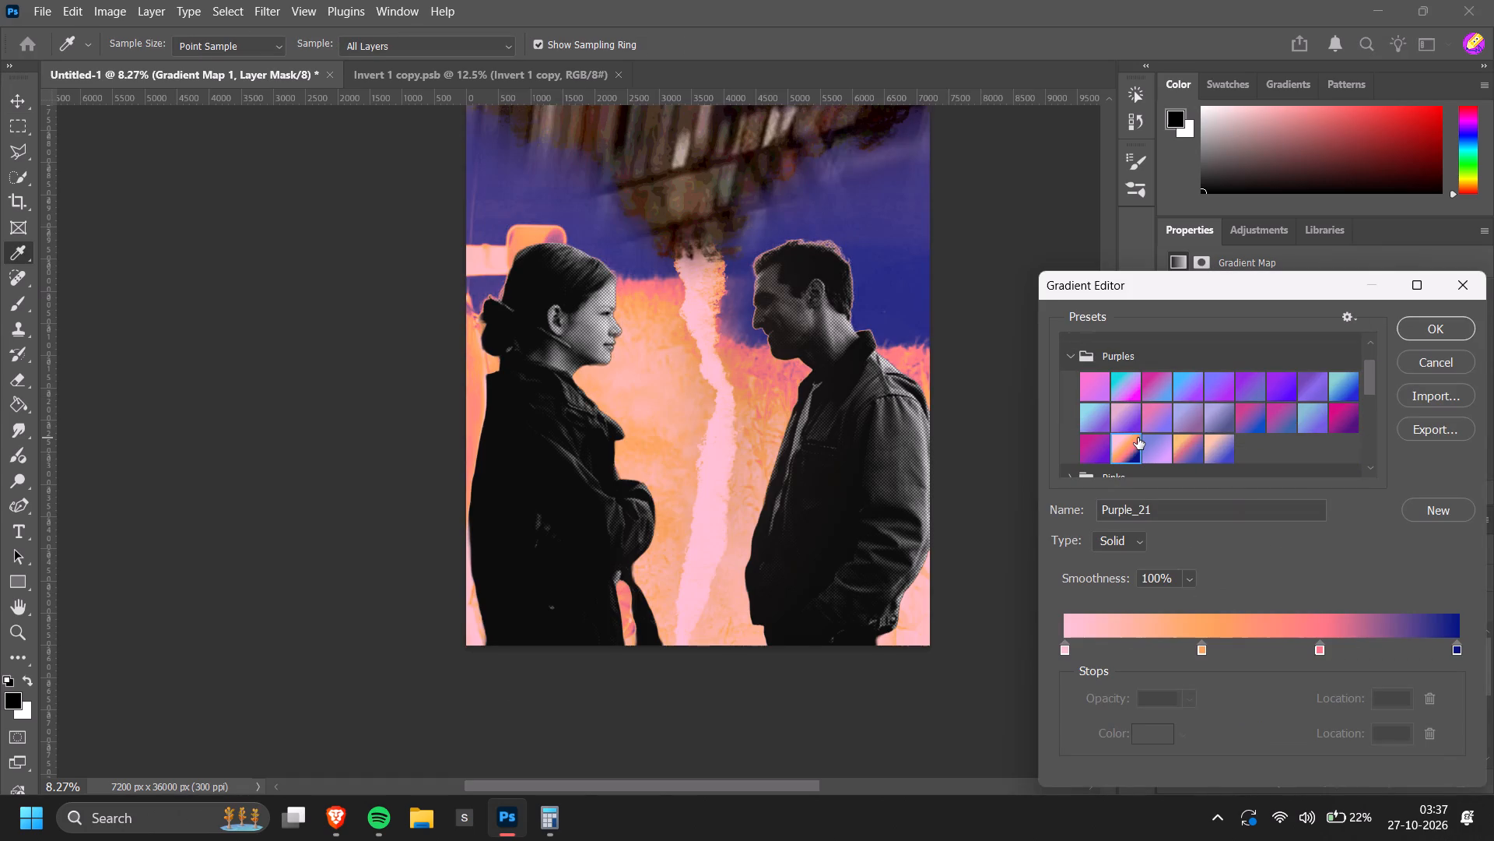
scroll(693, 374, "down", 10, "alt")
scroll(695, 423, "up", 8)
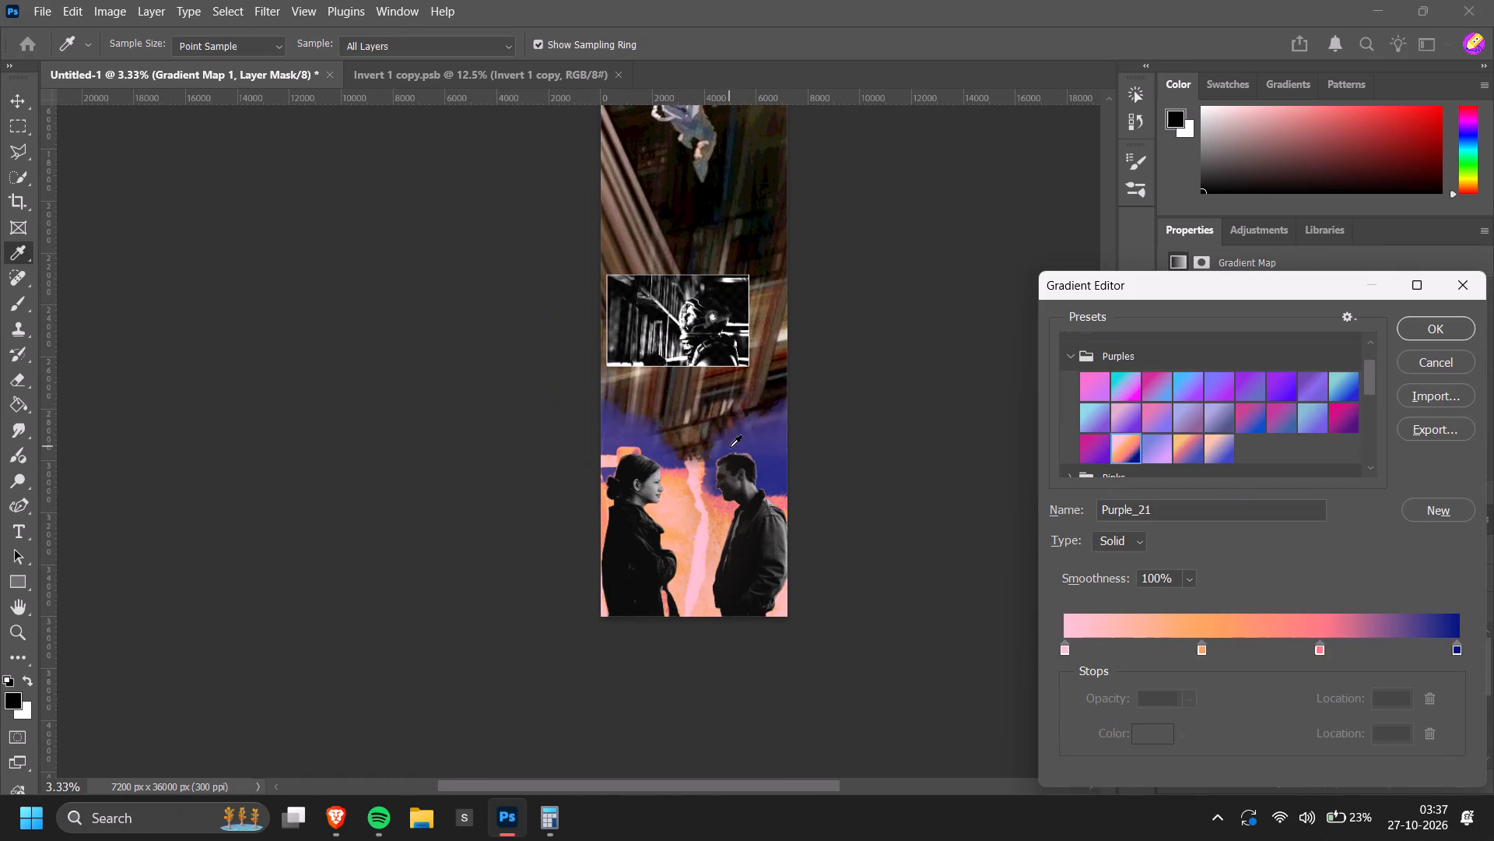
scroll(731, 449, "down", 3, "ctrl")
scroll(1213, 439, "down", 8)
left_click(1069, 383)
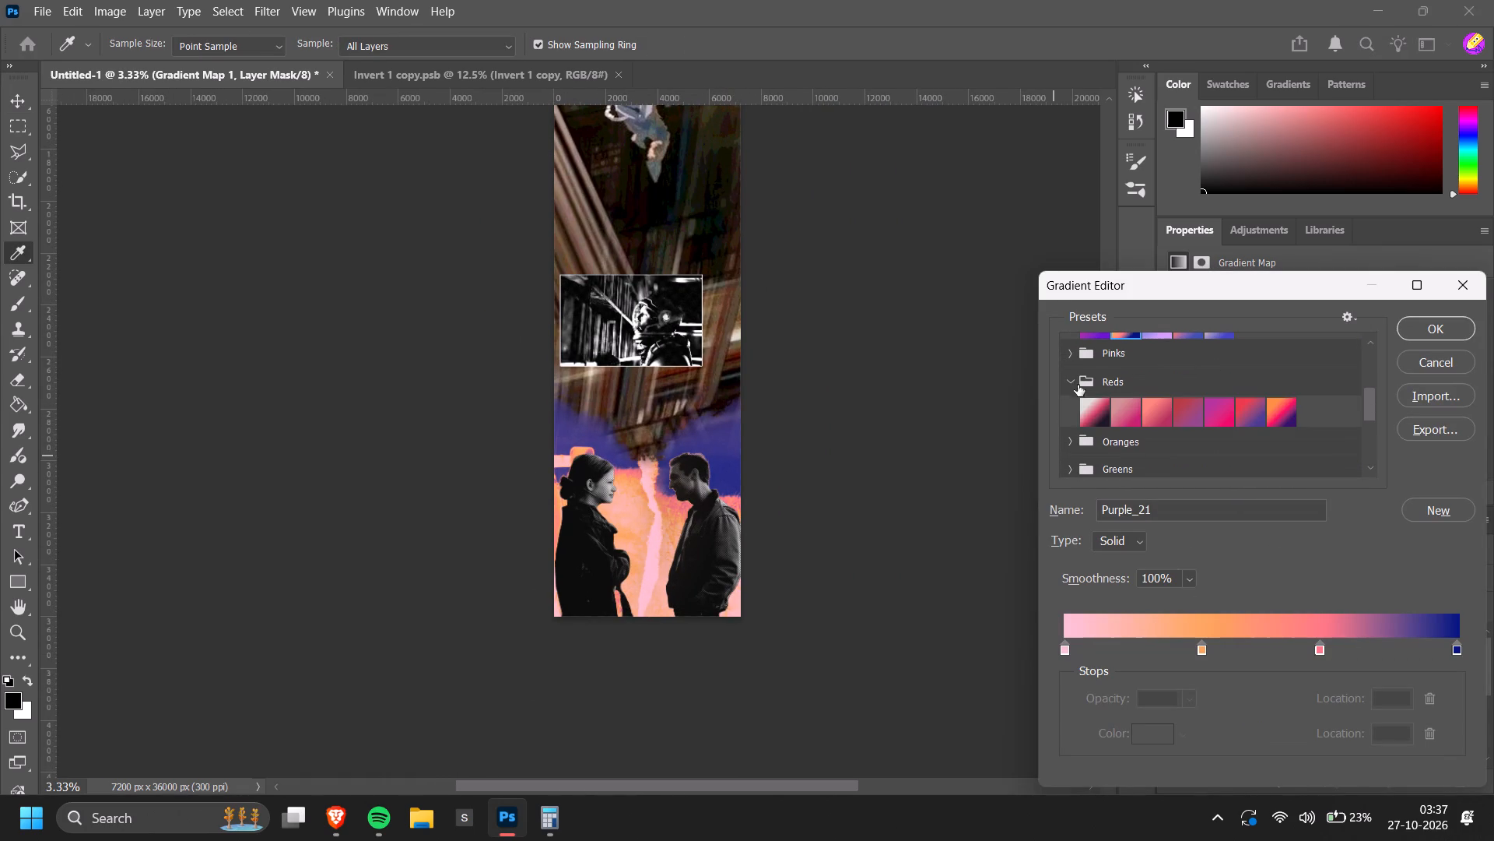
left_click(1106, 405)
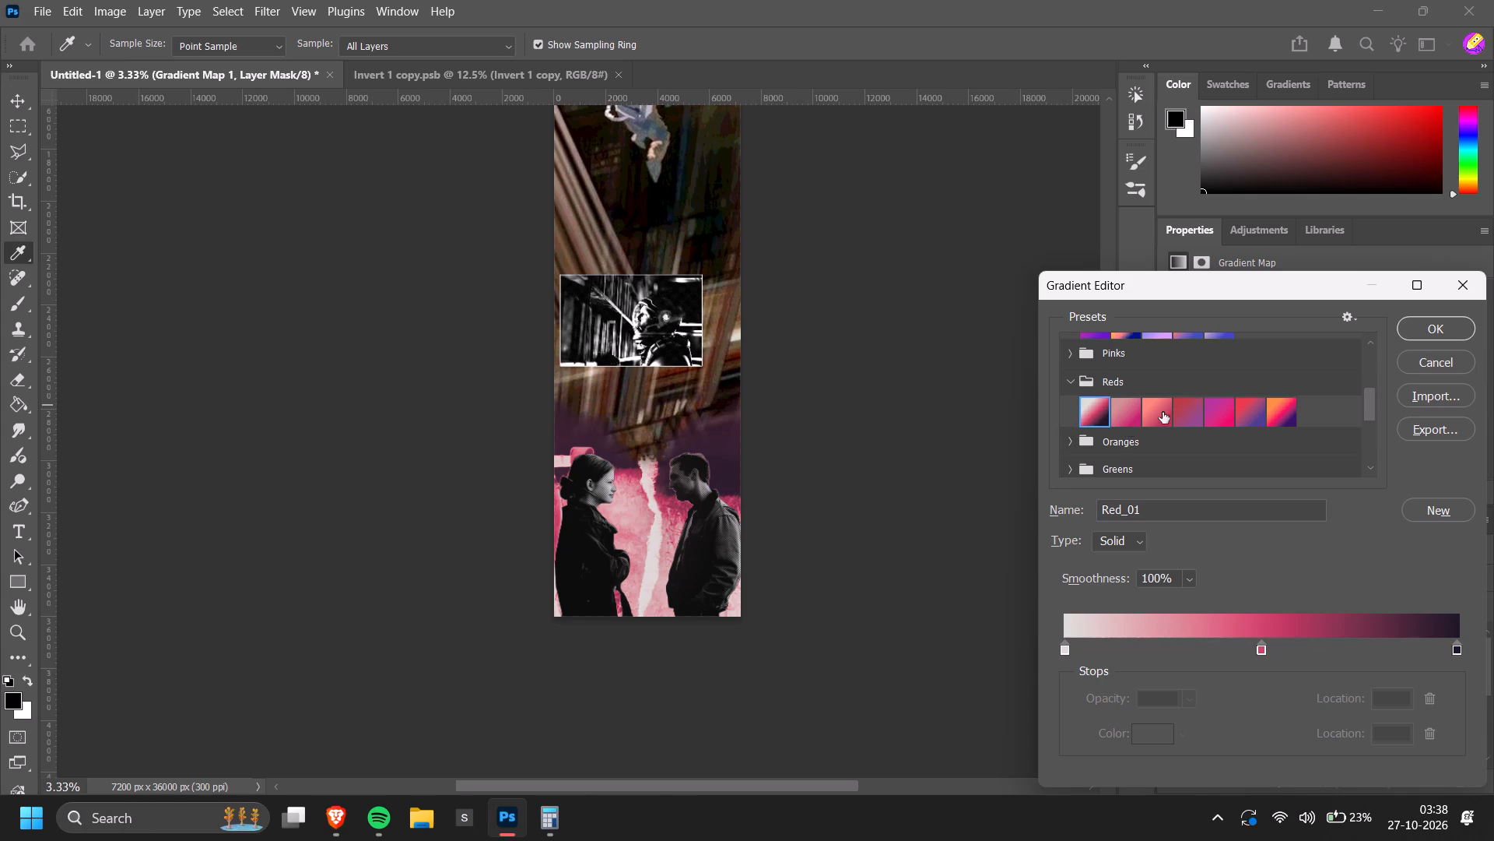
left_click(1285, 417)
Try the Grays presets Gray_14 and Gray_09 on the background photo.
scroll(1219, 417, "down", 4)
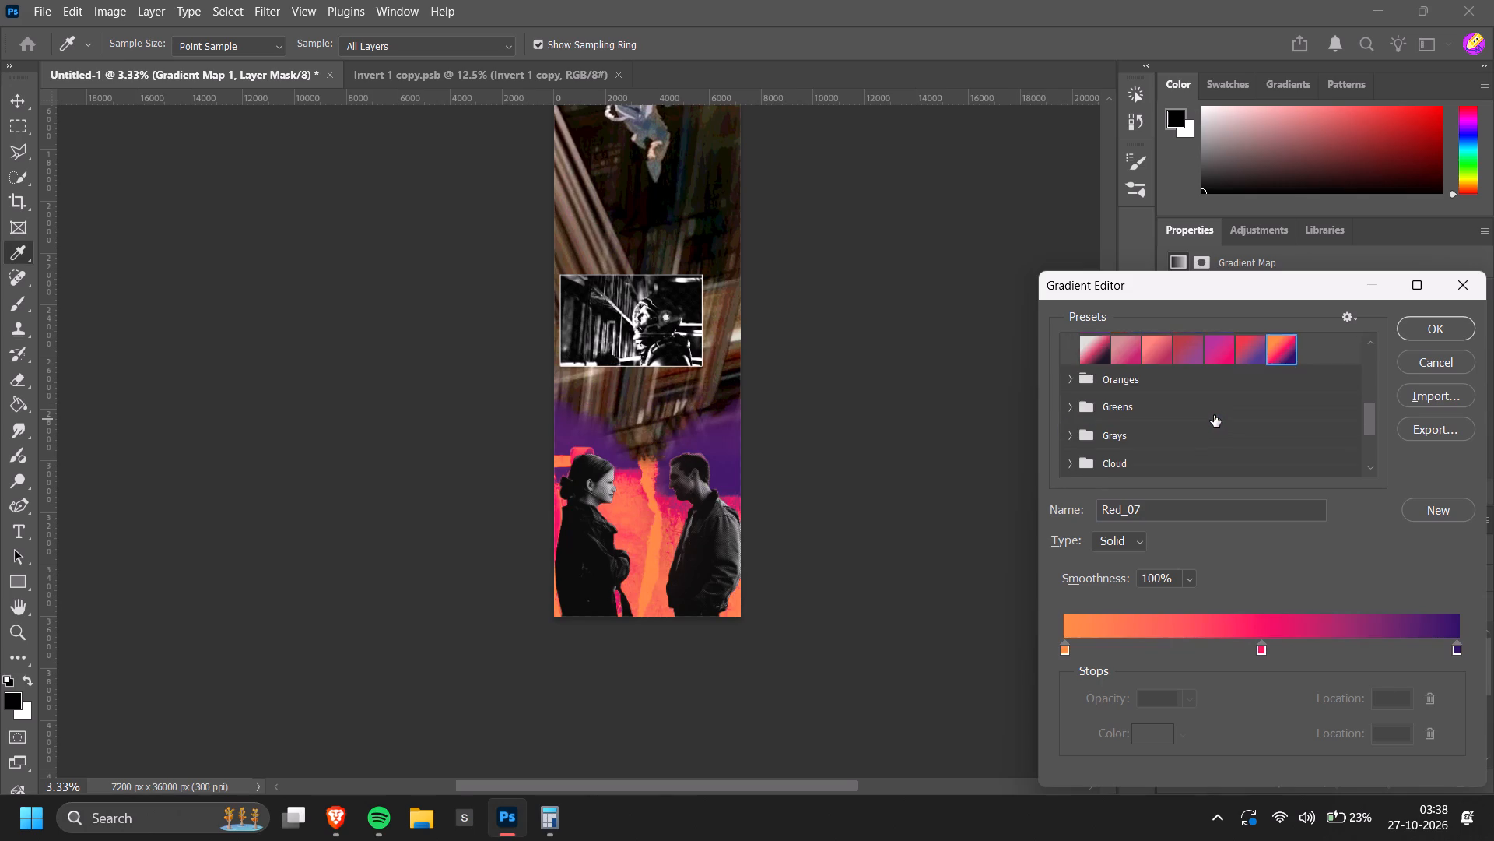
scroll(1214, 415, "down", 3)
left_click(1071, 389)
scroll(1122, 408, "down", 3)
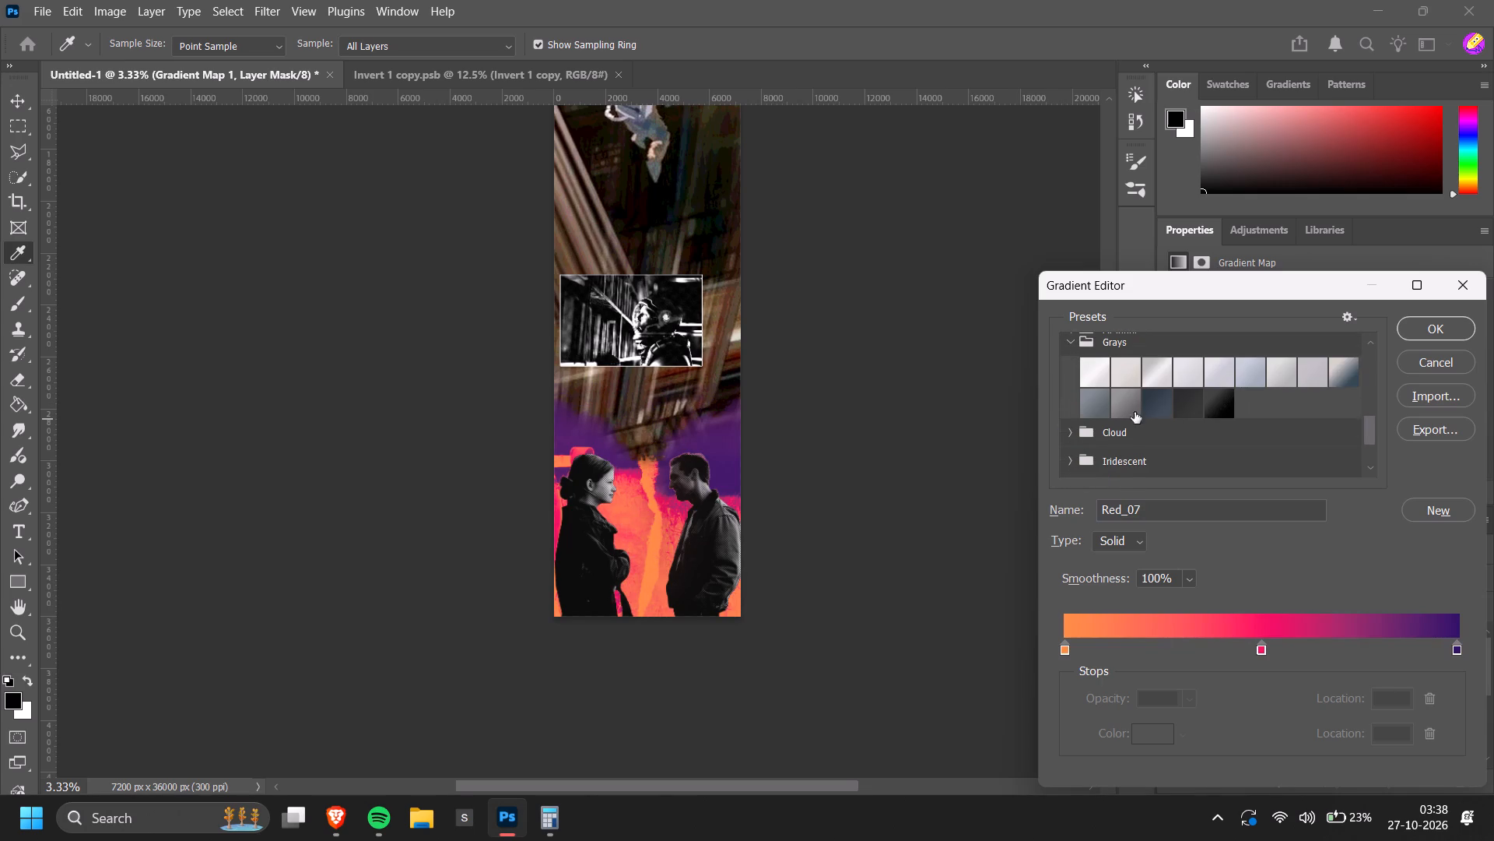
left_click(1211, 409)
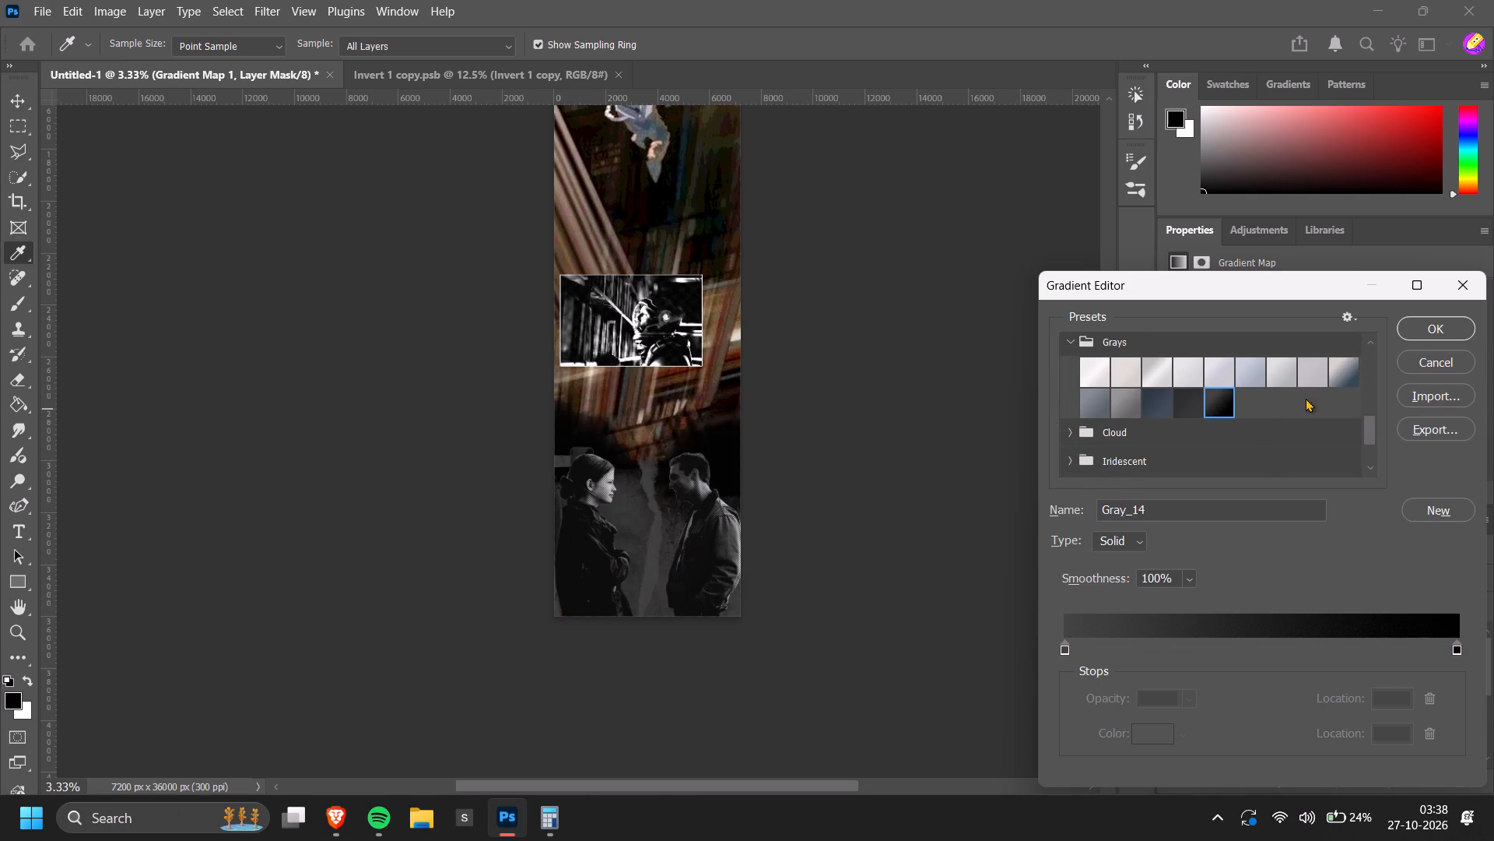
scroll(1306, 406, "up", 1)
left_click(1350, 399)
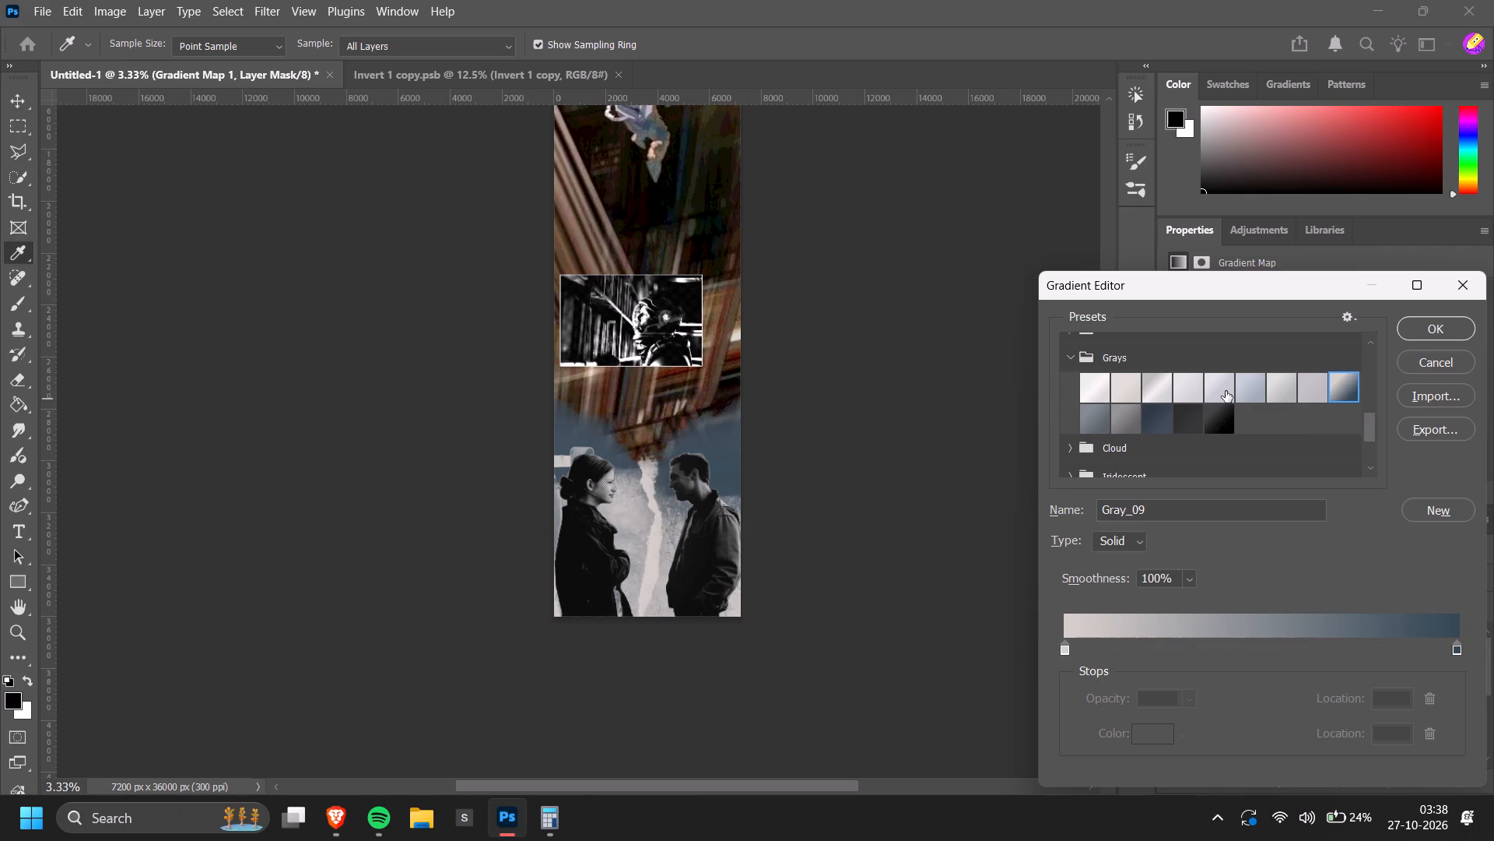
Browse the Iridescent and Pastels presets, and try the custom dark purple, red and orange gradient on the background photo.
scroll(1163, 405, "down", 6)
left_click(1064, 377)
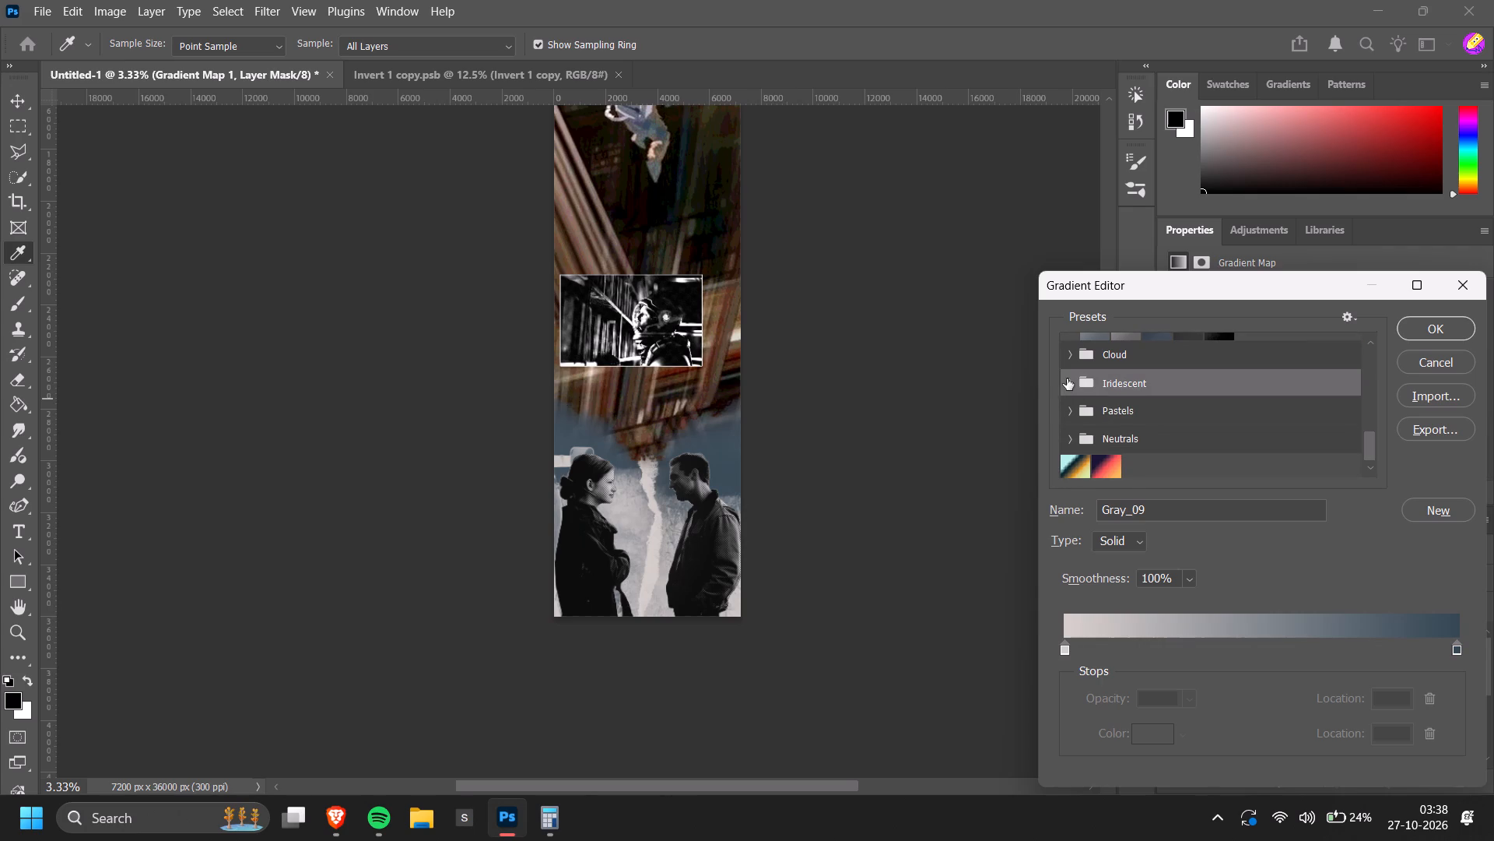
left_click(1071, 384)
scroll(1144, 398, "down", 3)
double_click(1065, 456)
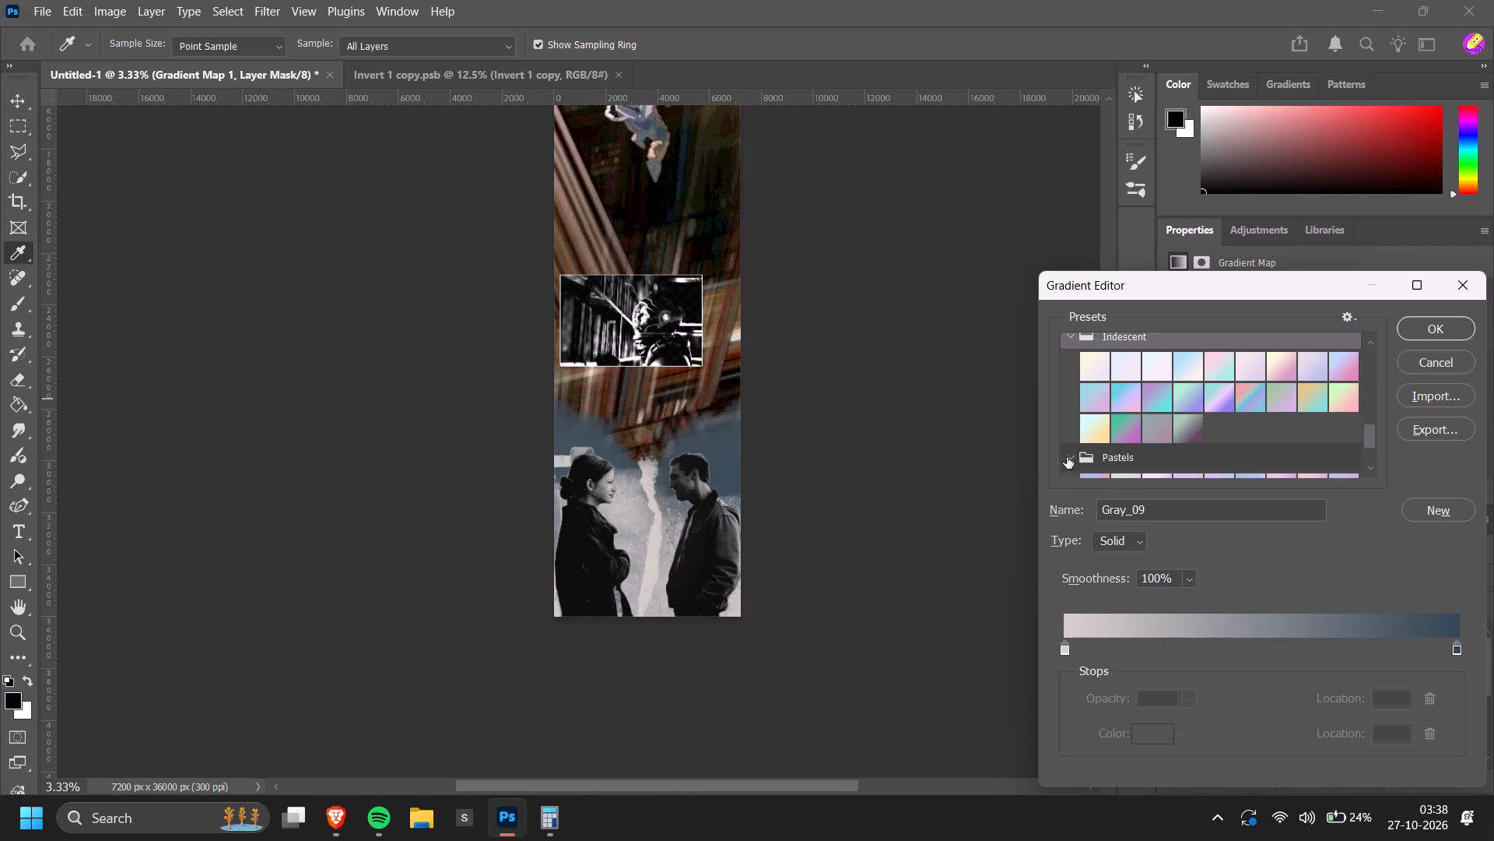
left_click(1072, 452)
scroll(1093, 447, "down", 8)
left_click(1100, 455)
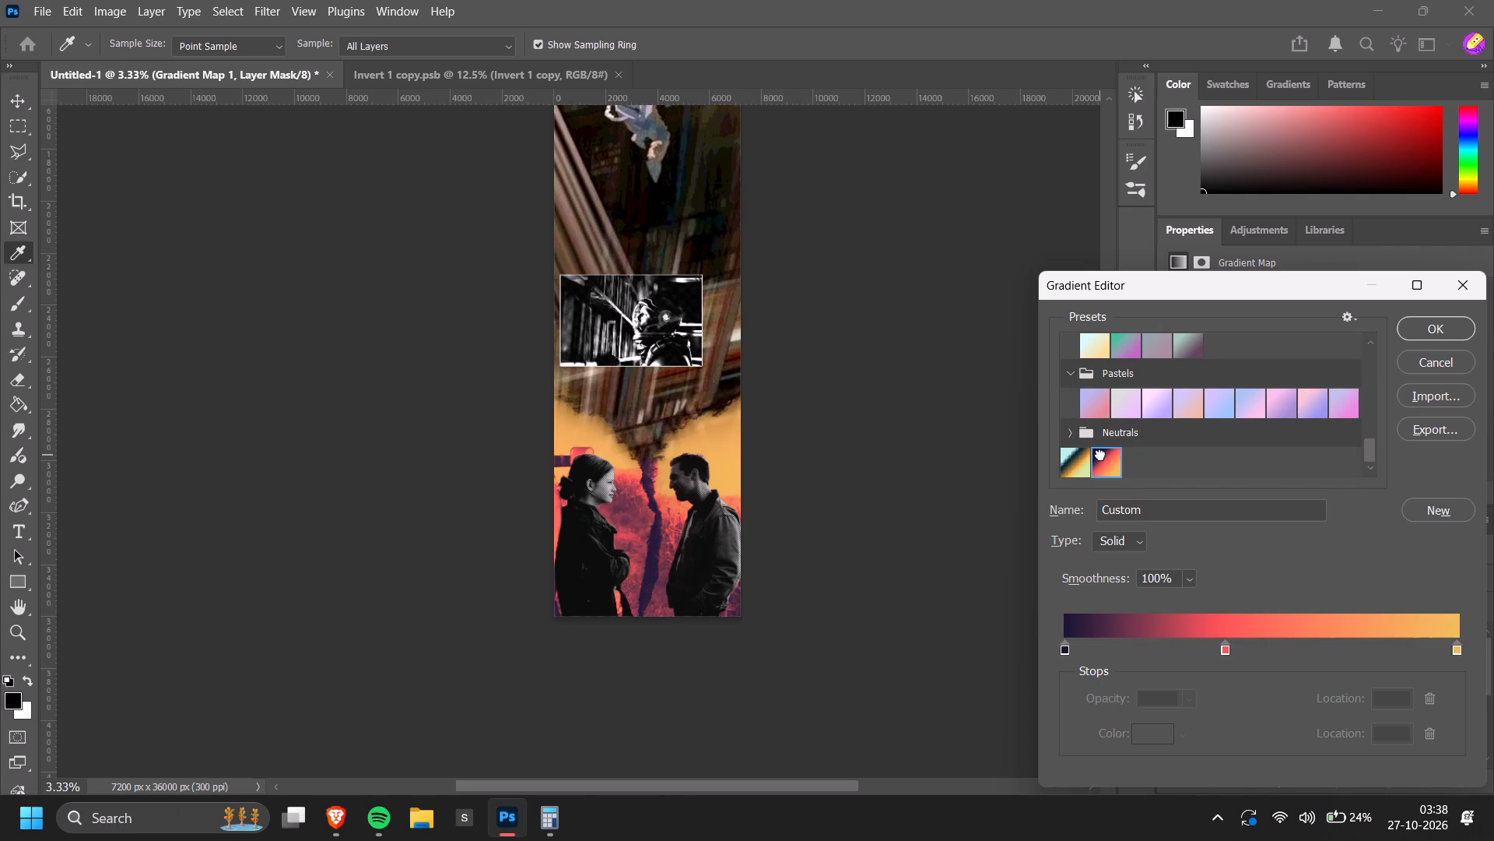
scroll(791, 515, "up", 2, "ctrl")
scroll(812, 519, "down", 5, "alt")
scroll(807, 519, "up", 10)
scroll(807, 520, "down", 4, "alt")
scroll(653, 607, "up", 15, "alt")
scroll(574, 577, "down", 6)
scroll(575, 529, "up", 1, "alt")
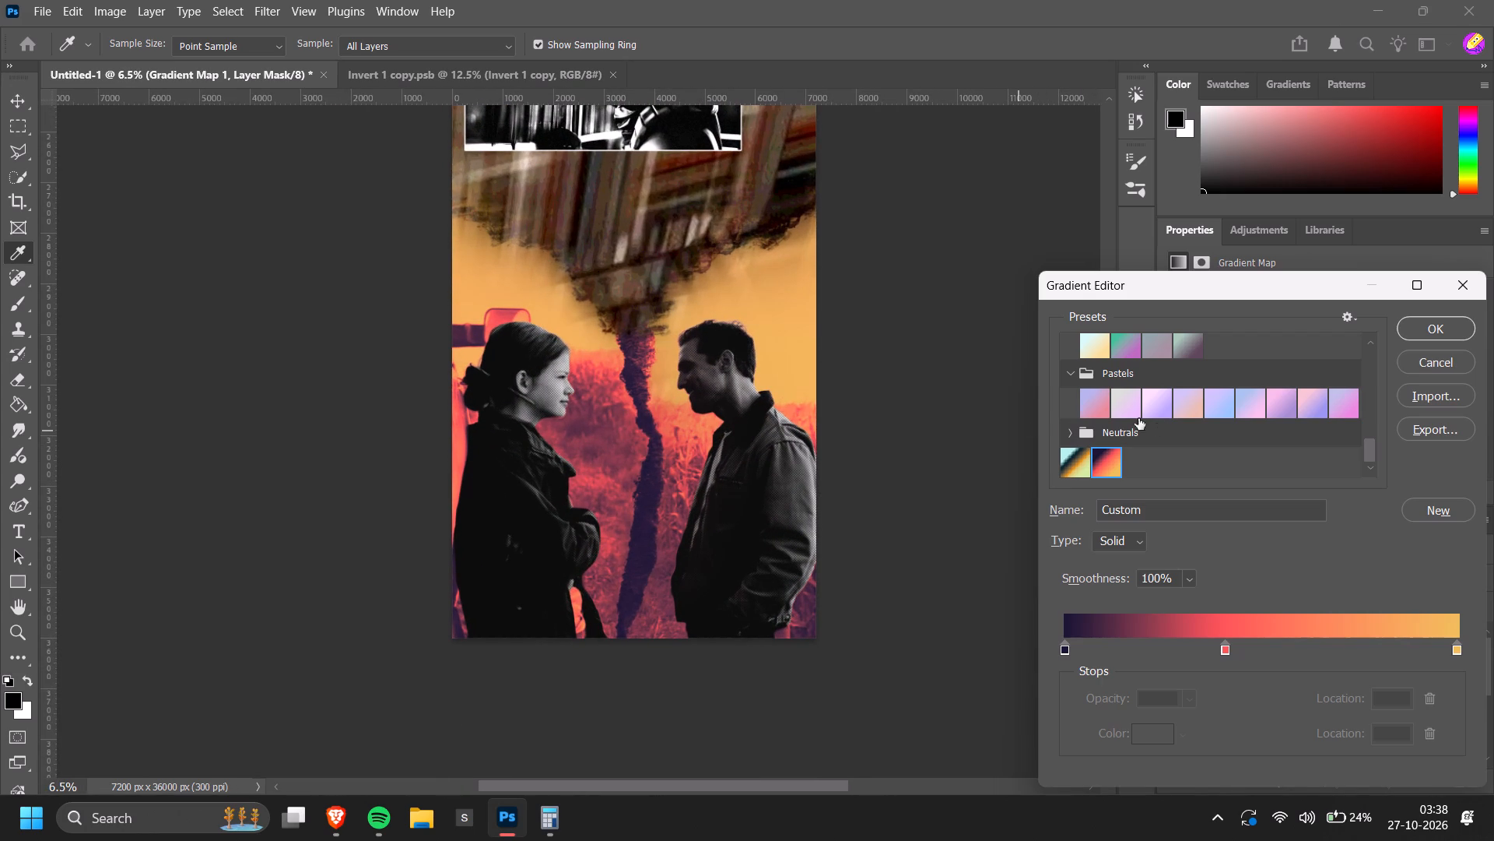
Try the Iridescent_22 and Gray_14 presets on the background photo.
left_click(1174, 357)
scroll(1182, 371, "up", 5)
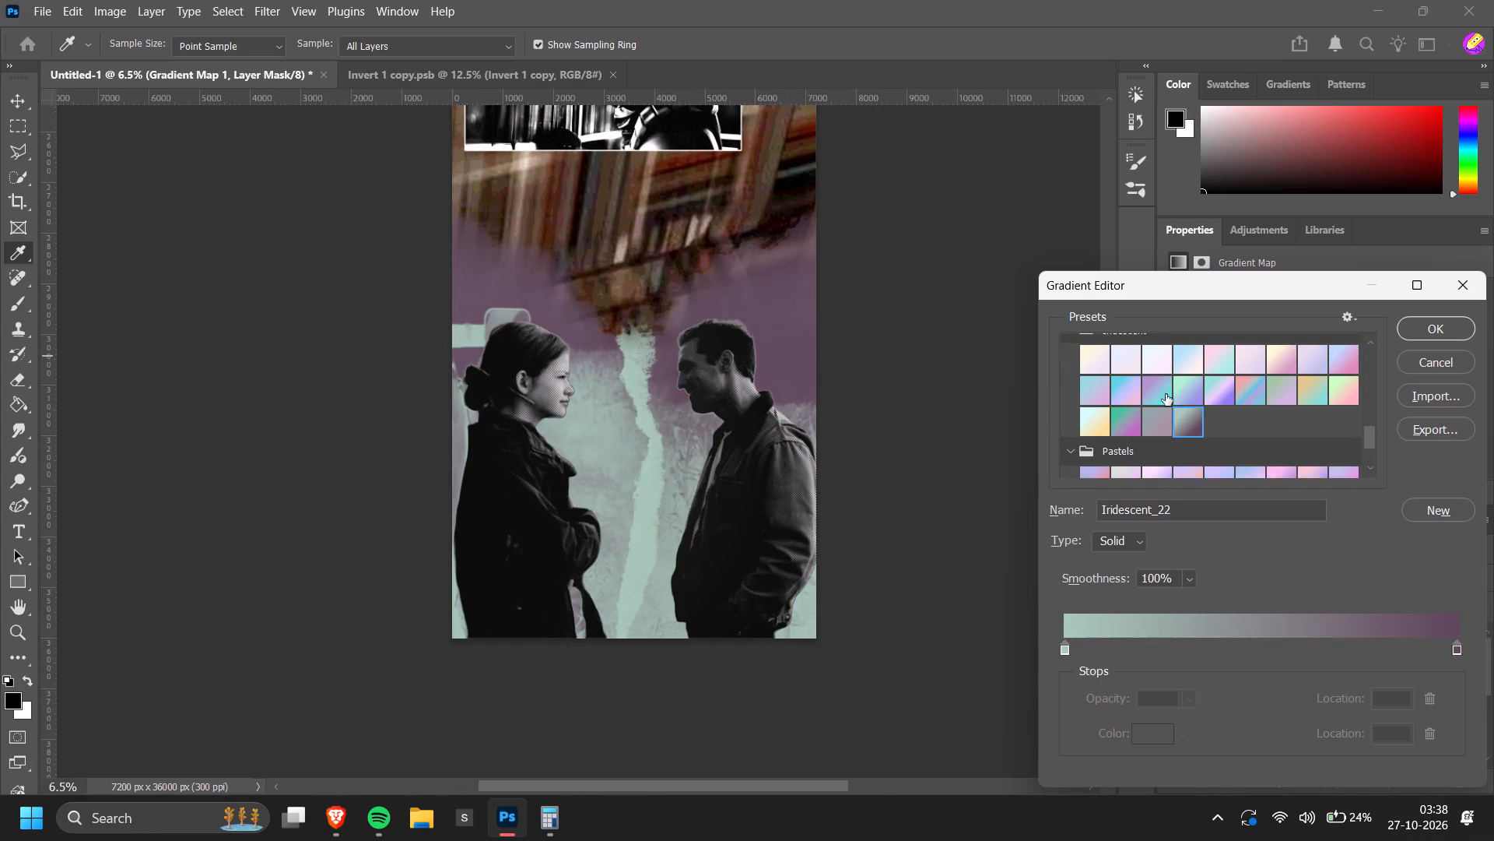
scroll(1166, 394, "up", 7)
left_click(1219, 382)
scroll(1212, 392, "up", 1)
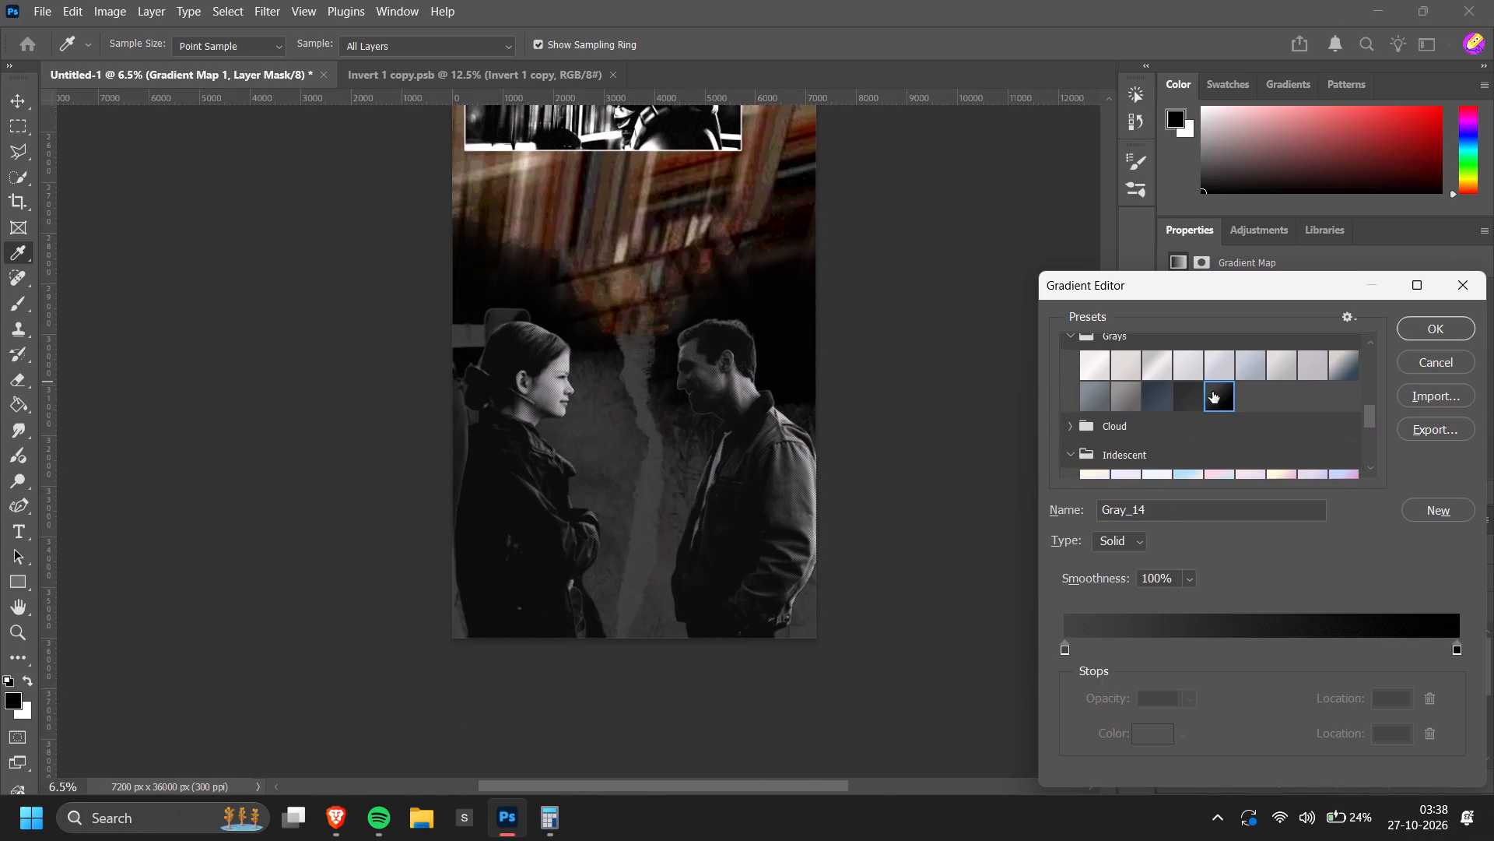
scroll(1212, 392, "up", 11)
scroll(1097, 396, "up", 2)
Compare the Reds presets again and apply Red_07 to the gradient map.
left_click(1089, 437)
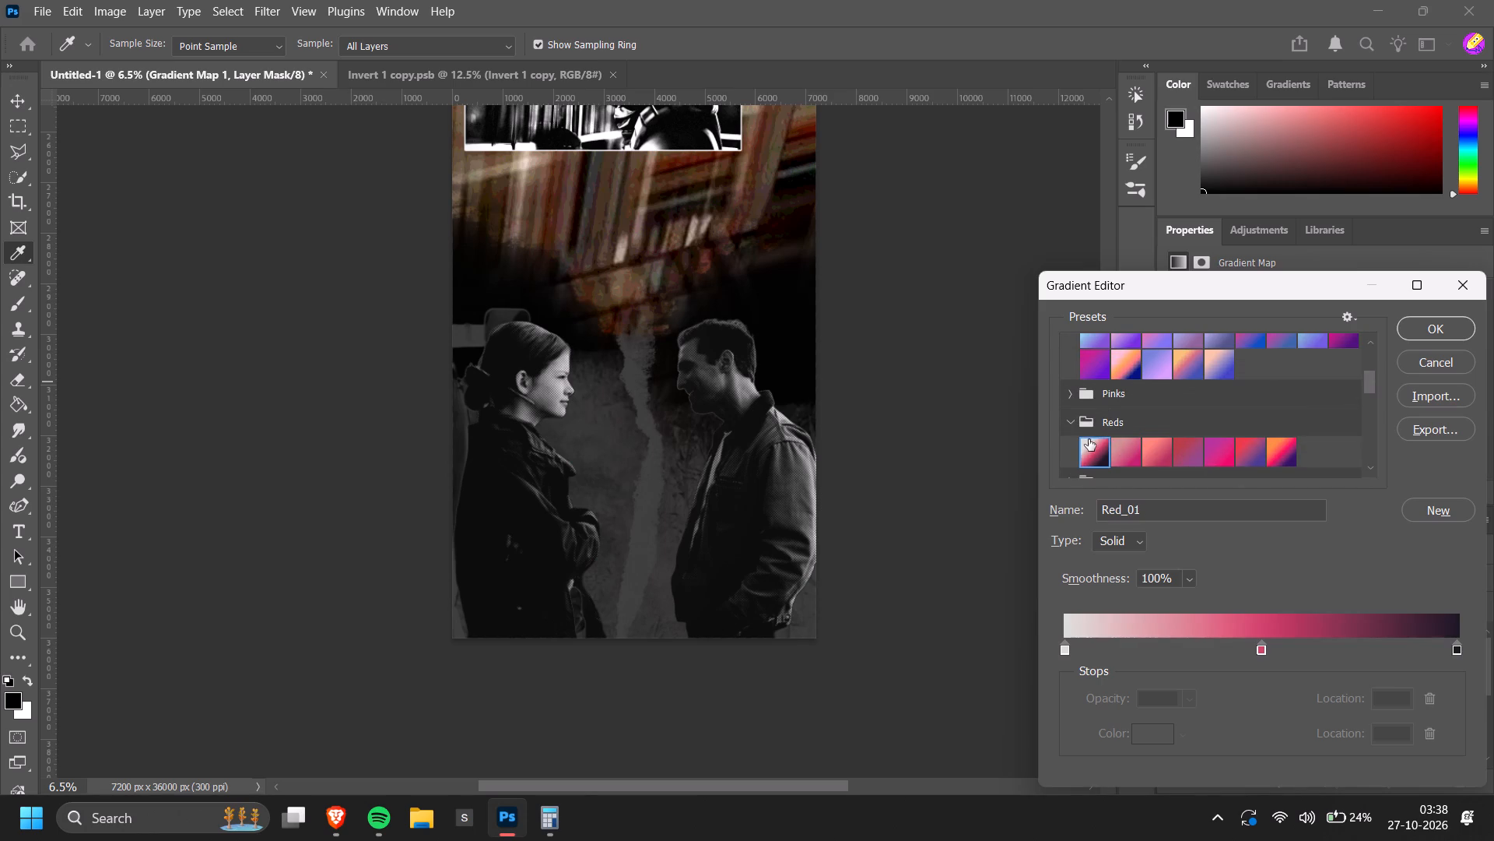
scroll(1142, 431, "down", 2)
left_click(1306, 417)
left_click(1275, 417)
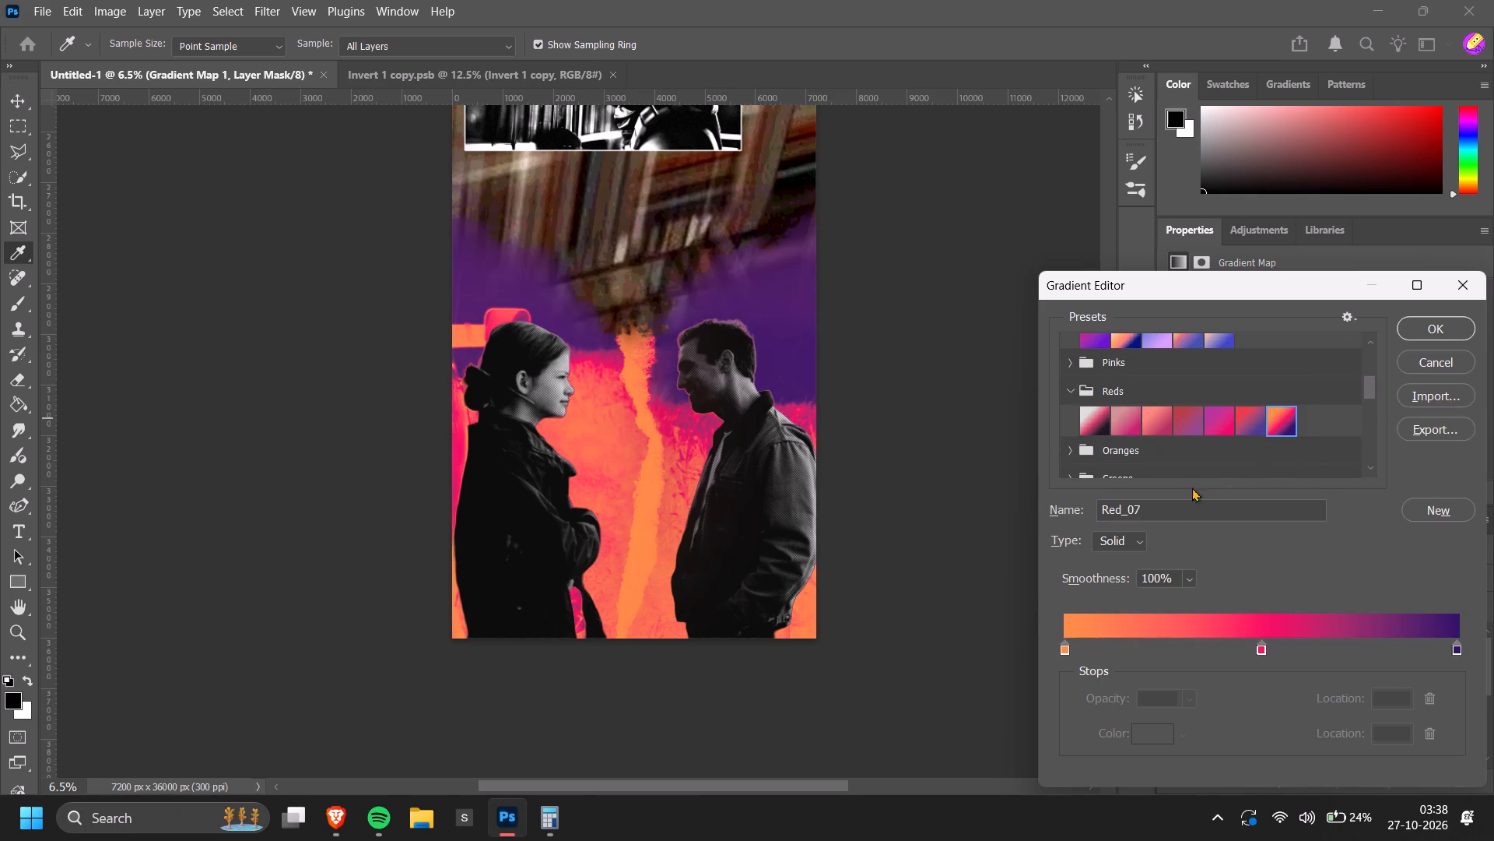
Recolour the gradient's orange start stop at location 0 to cyan 3edcea.
left_click(1061, 653)
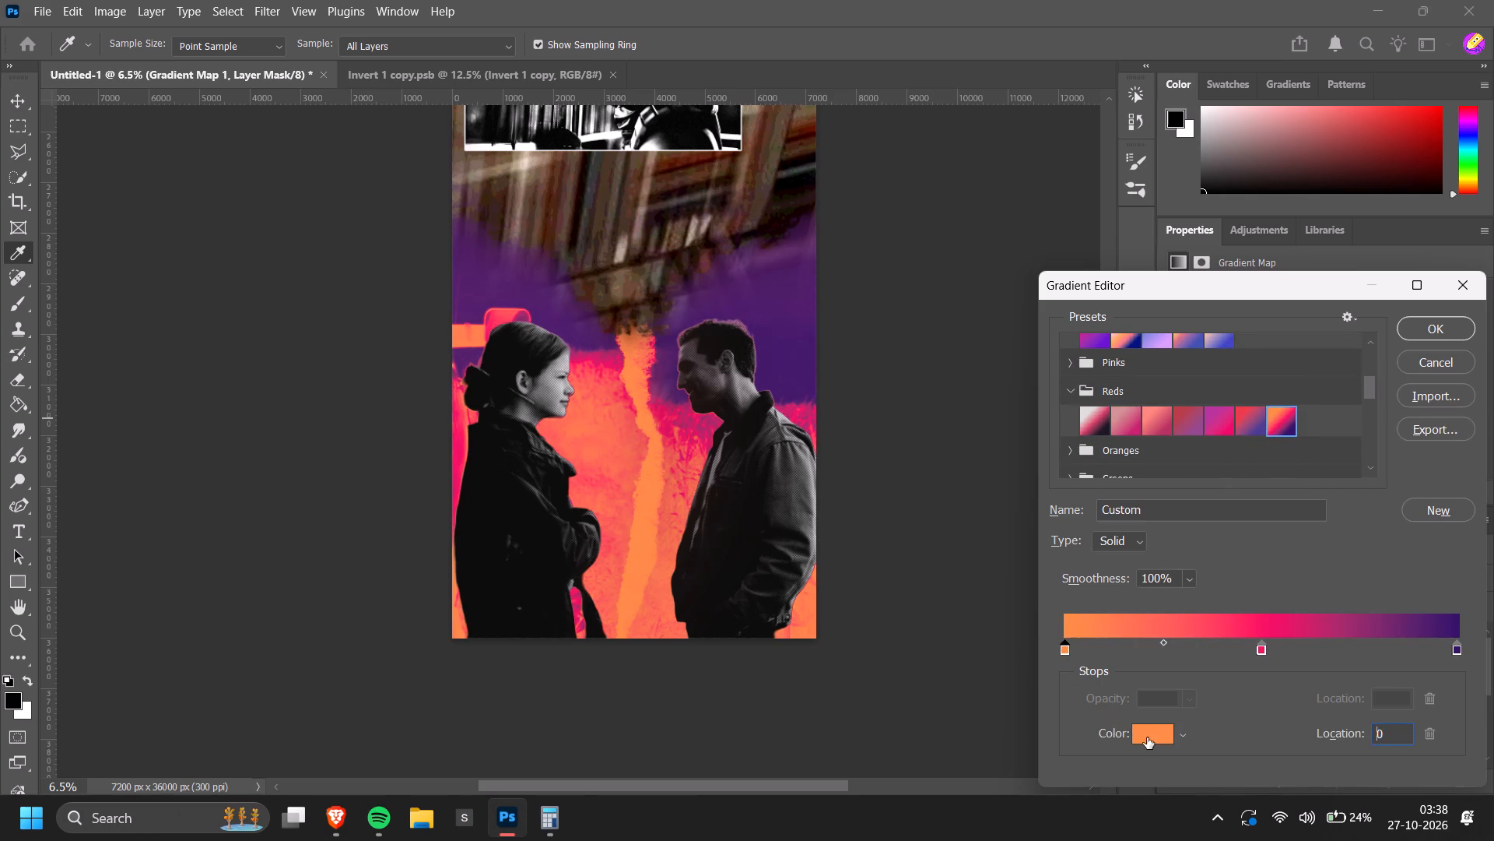
left_click(1147, 737)
left_click_drag(1100, 490, 1082, 464)
left_click(1081, 469)
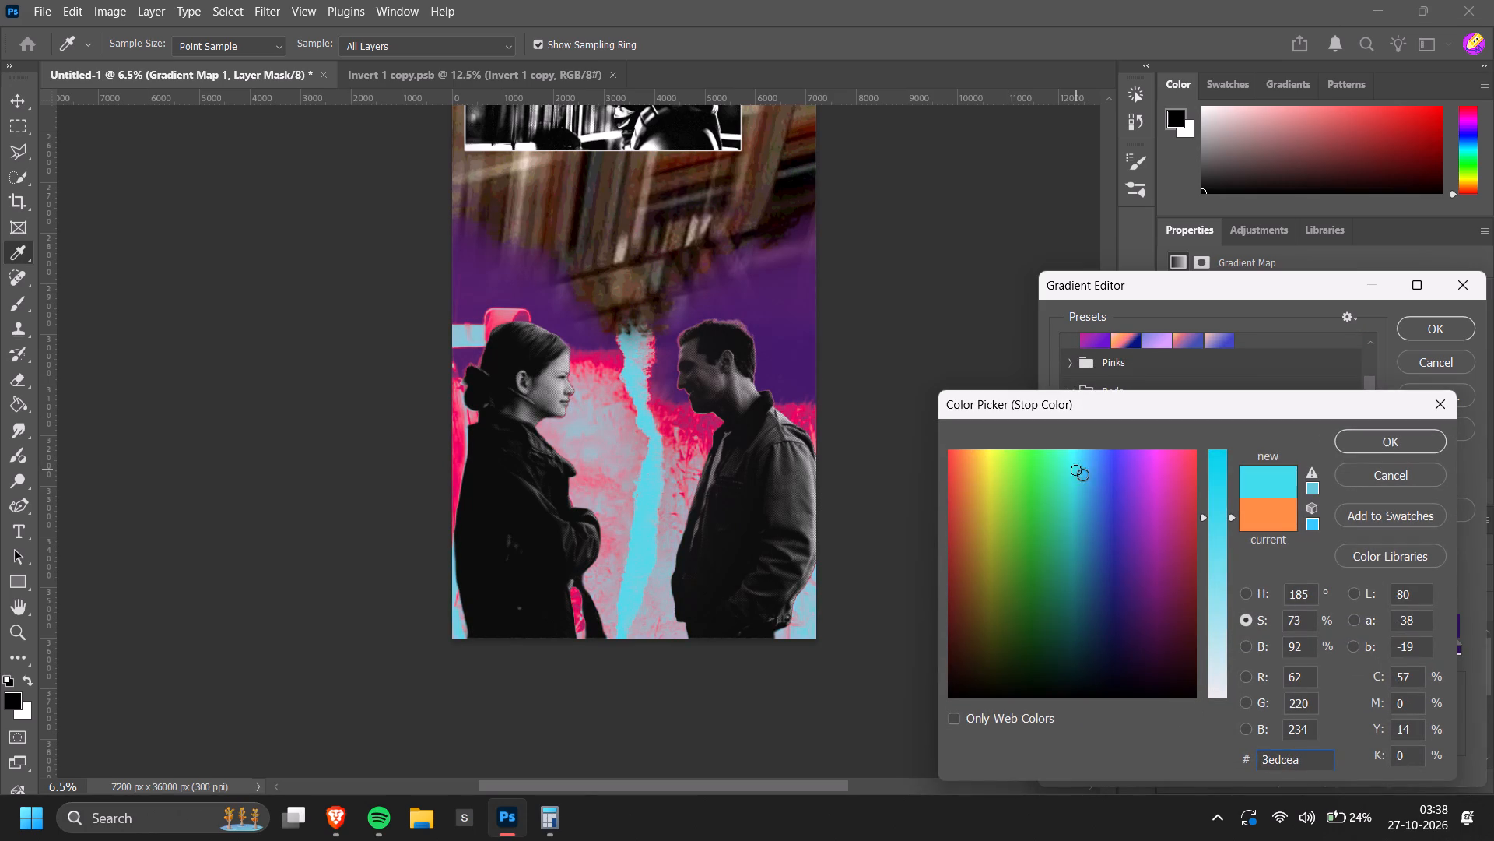
left_click(1380, 444)
Recolour the gradient's purple end stop at location 100 to a near-black navy.
left_click_drag(1462, 653, 1475, 656)
left_click(1165, 736)
left_click(1129, 609)
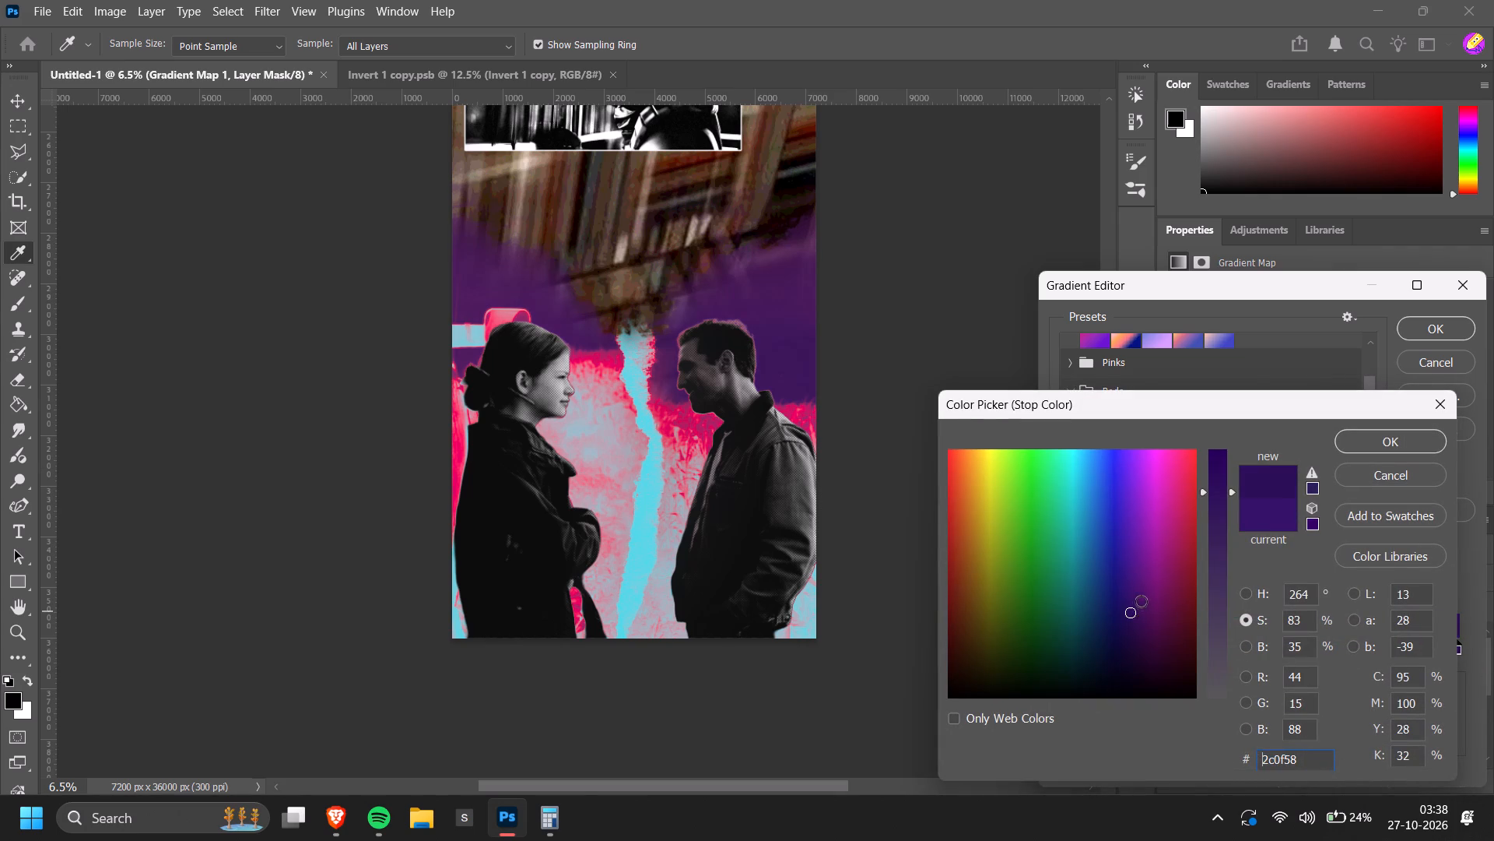
left_click(1134, 601)
left_click_drag(1138, 620, 1147, 632)
left_click_drag(1146, 639, 1145, 652)
left_click(1138, 655)
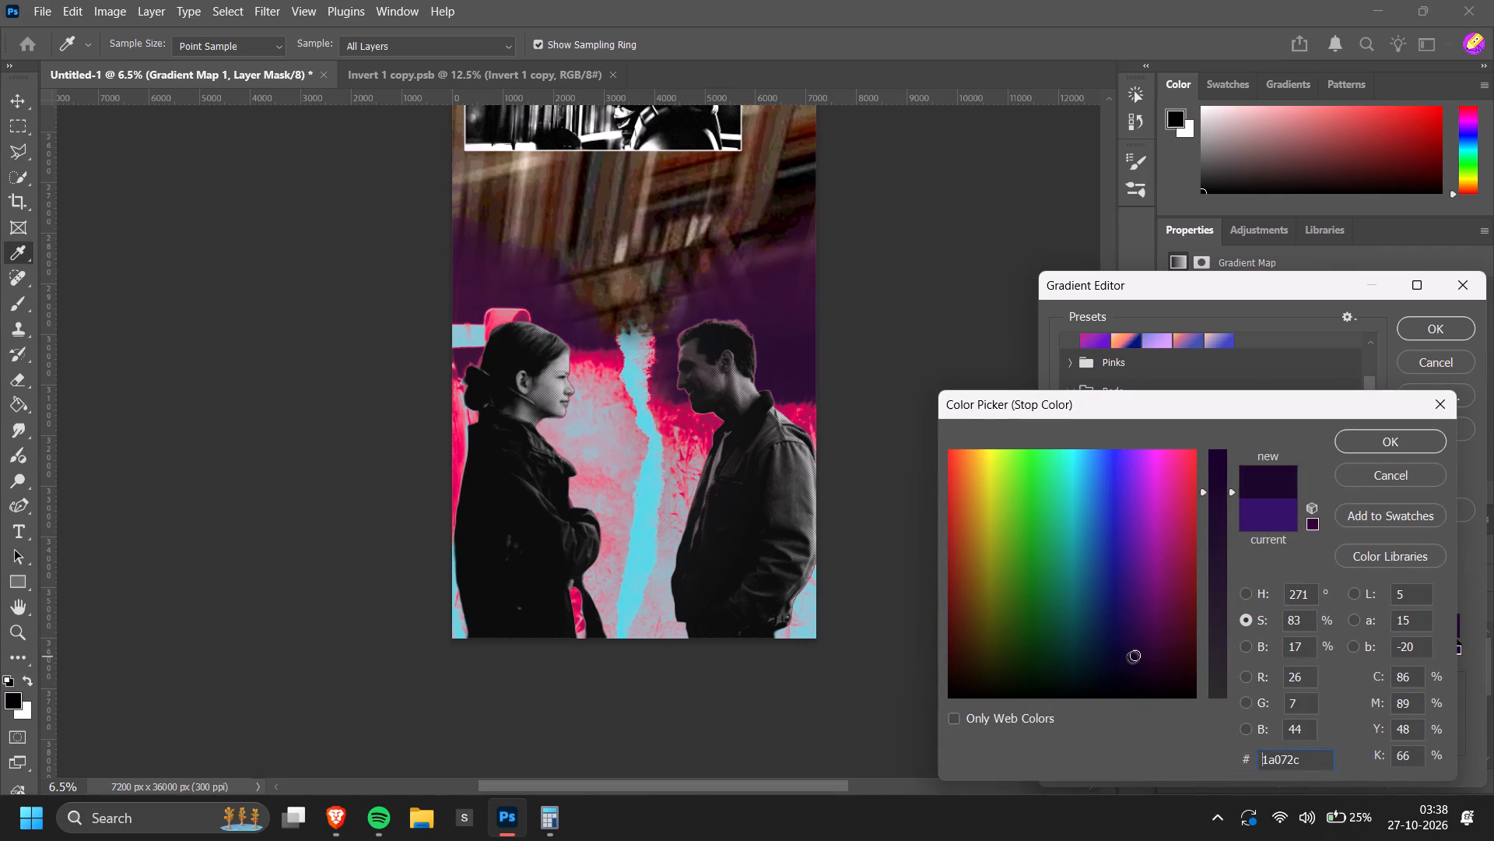
left_click(1127, 659)
left_click(1122, 669)
left_click(1128, 664)
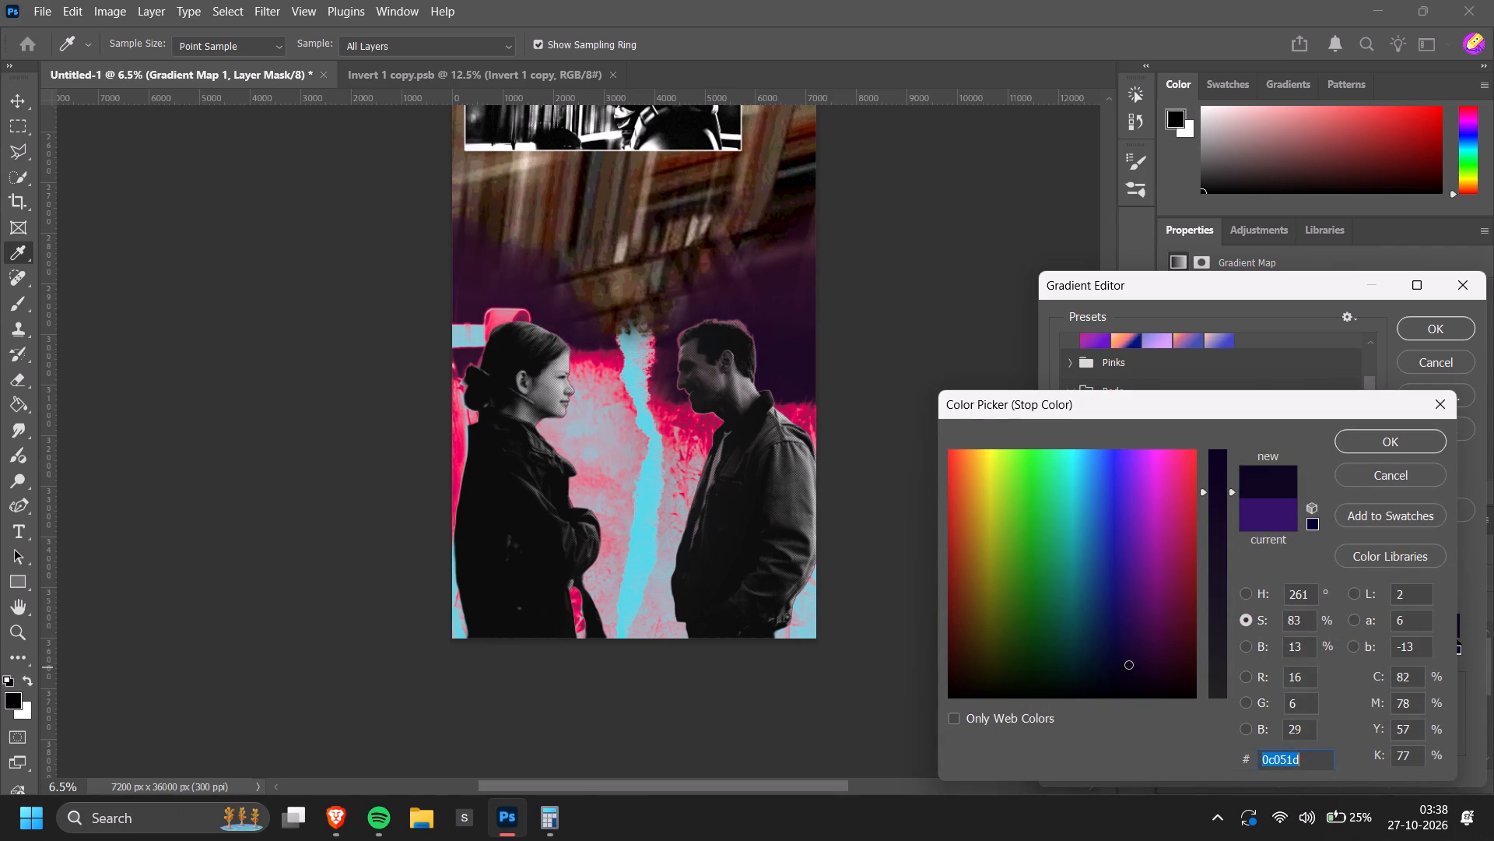
left_click(1106, 656)
left_click_drag(1111, 668, 1118, 671)
left_click(1405, 432)
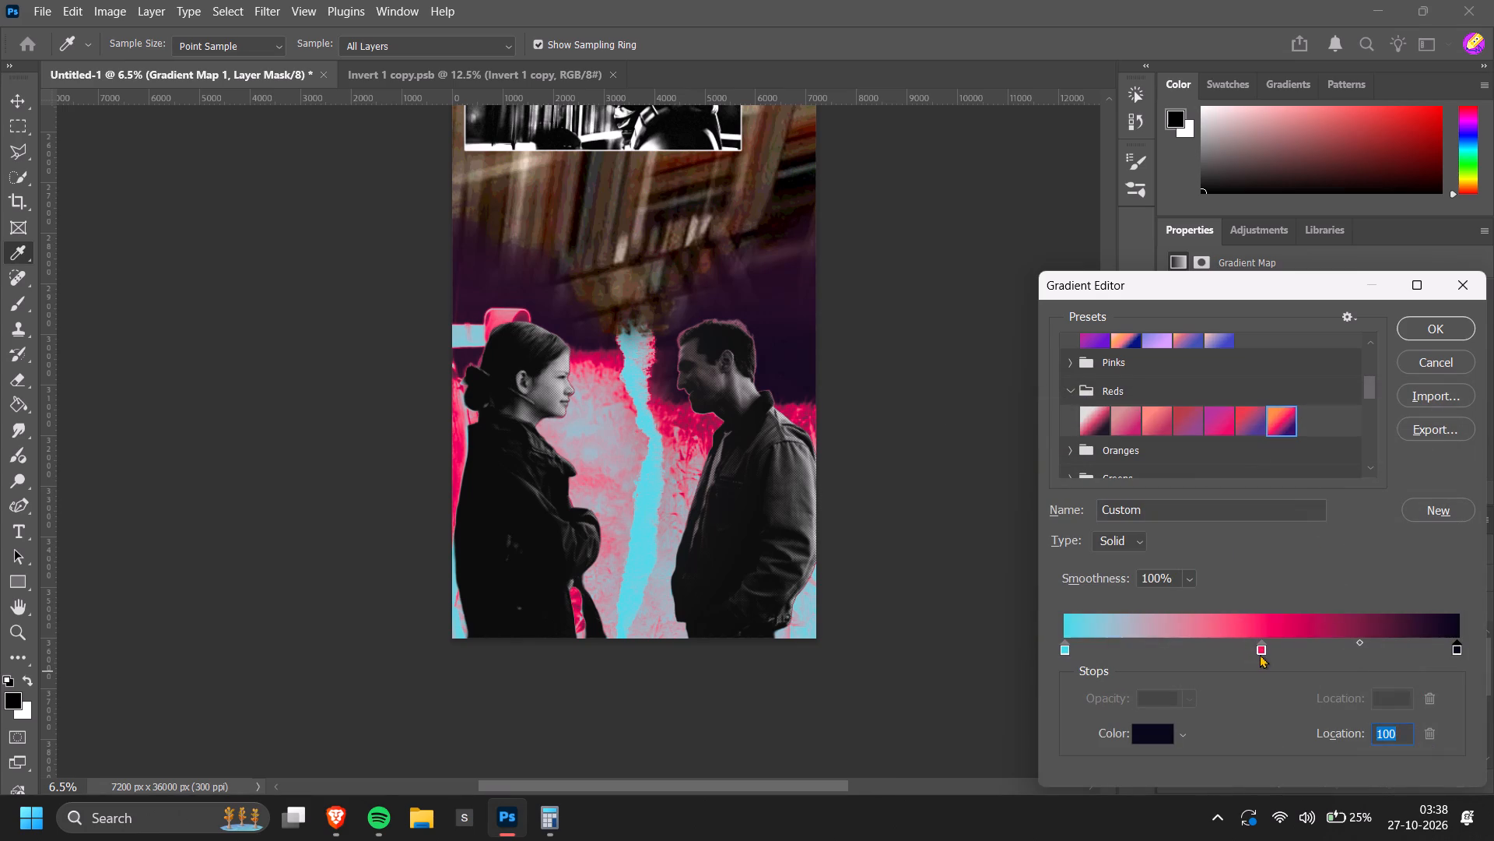
Remove the gradient's pink middle stop and add a new stop at location 44.
left_click_drag(1260, 654, 1257, 684)
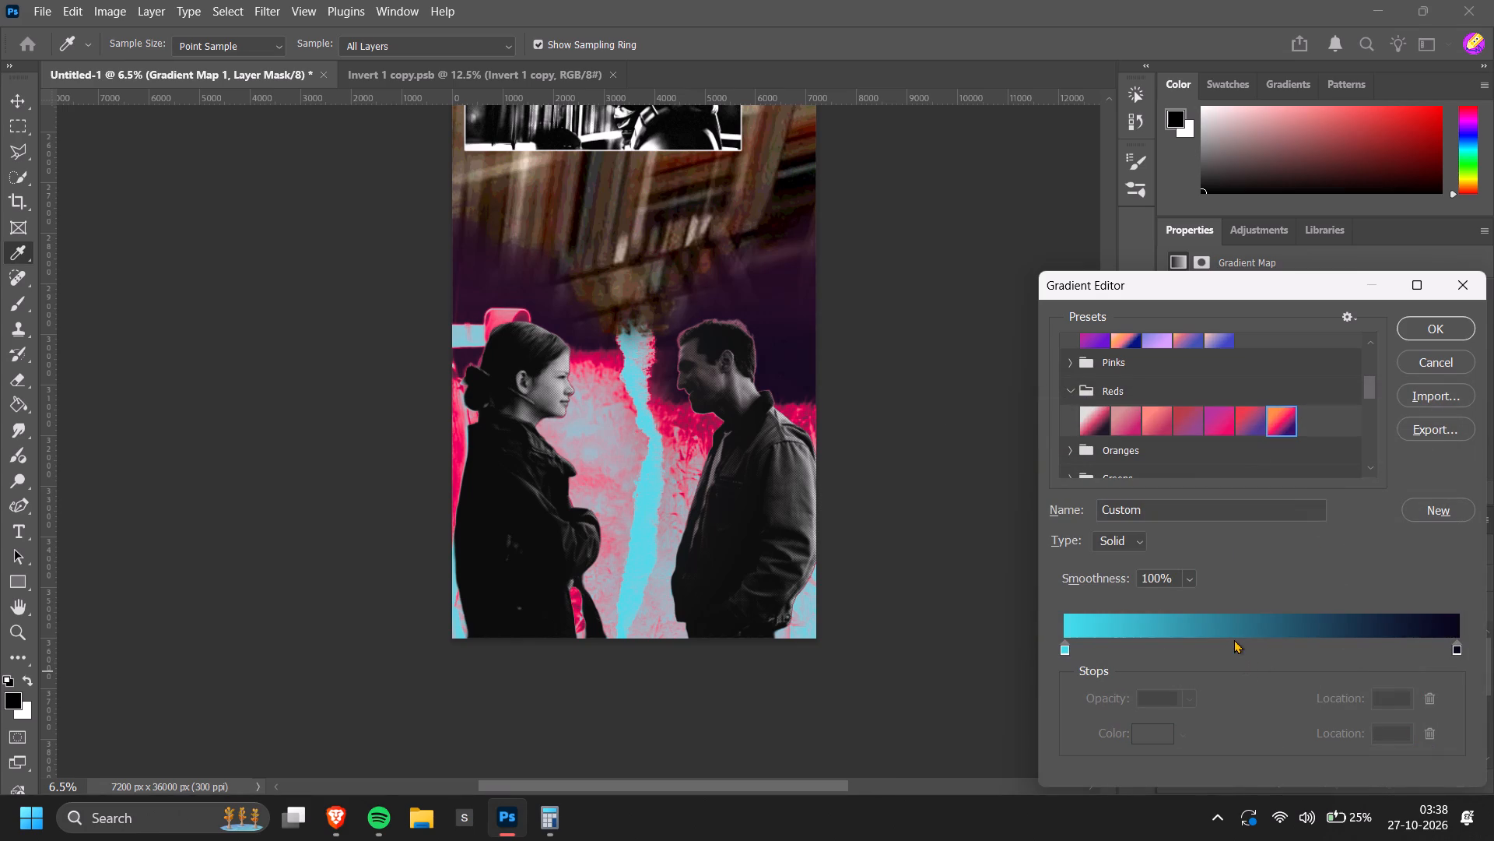
left_click(1234, 639)
left_click(1240, 648)
Try red, green and orange tones for the new middle stop, settling on muted red cc6161.
left_click(1153, 730)
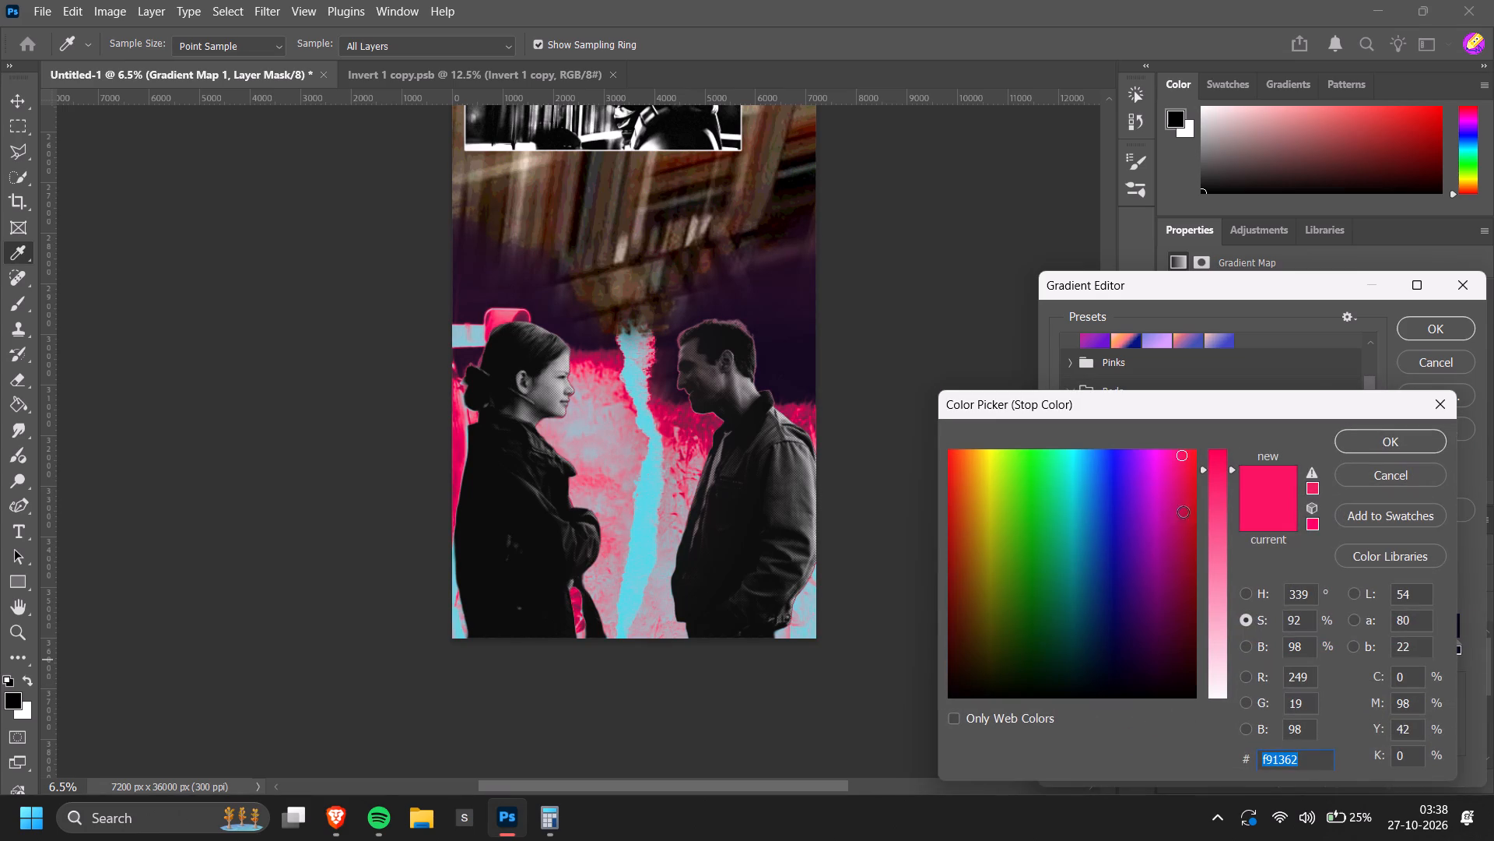
left_click_drag(1184, 463, 1201, 449)
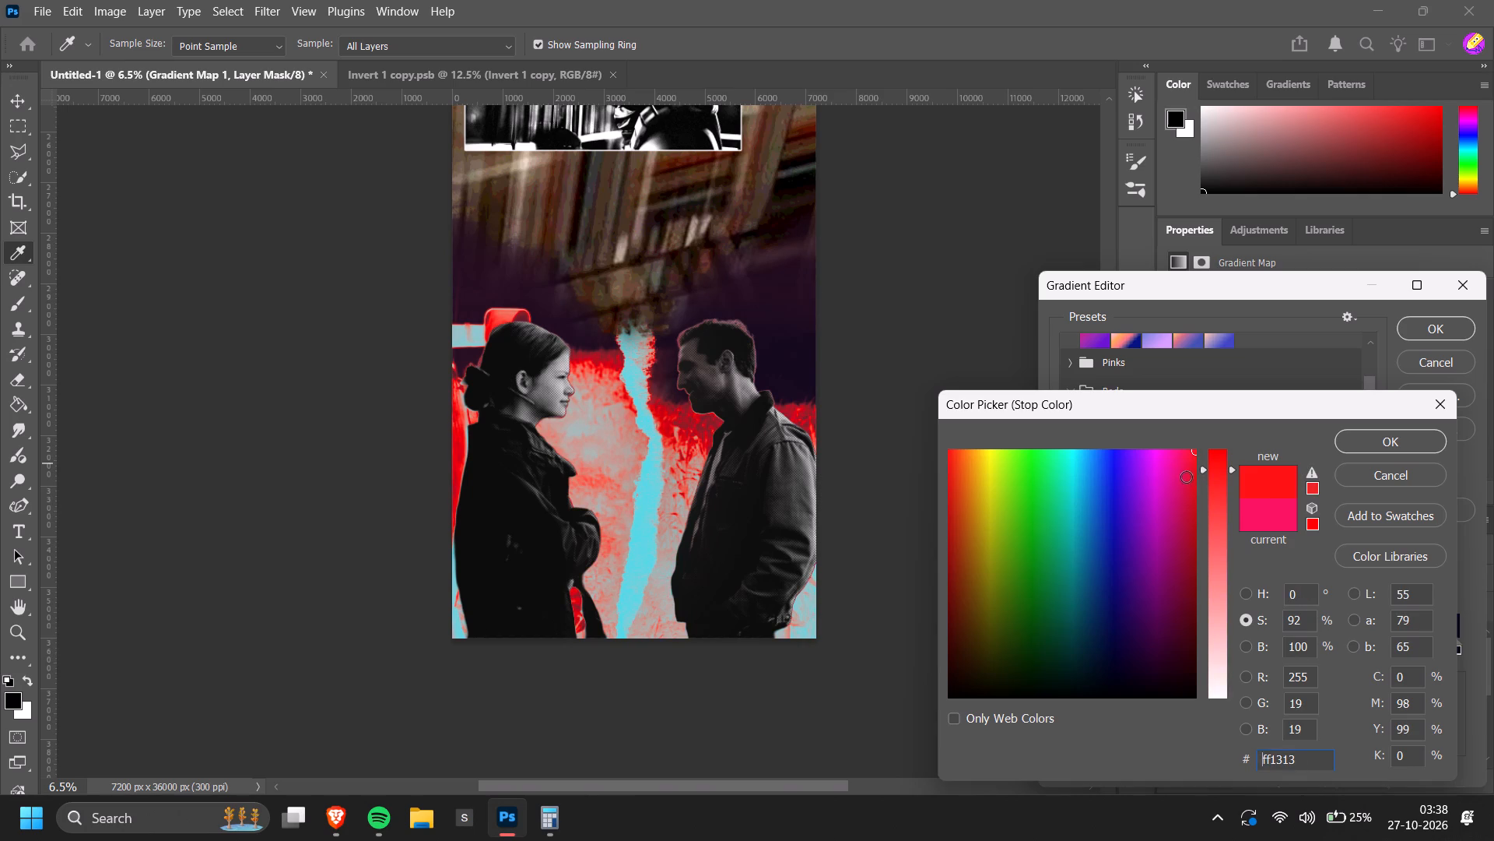
left_click_drag(1186, 474, 1208, 491)
left_click_drag(1191, 509, 1201, 516)
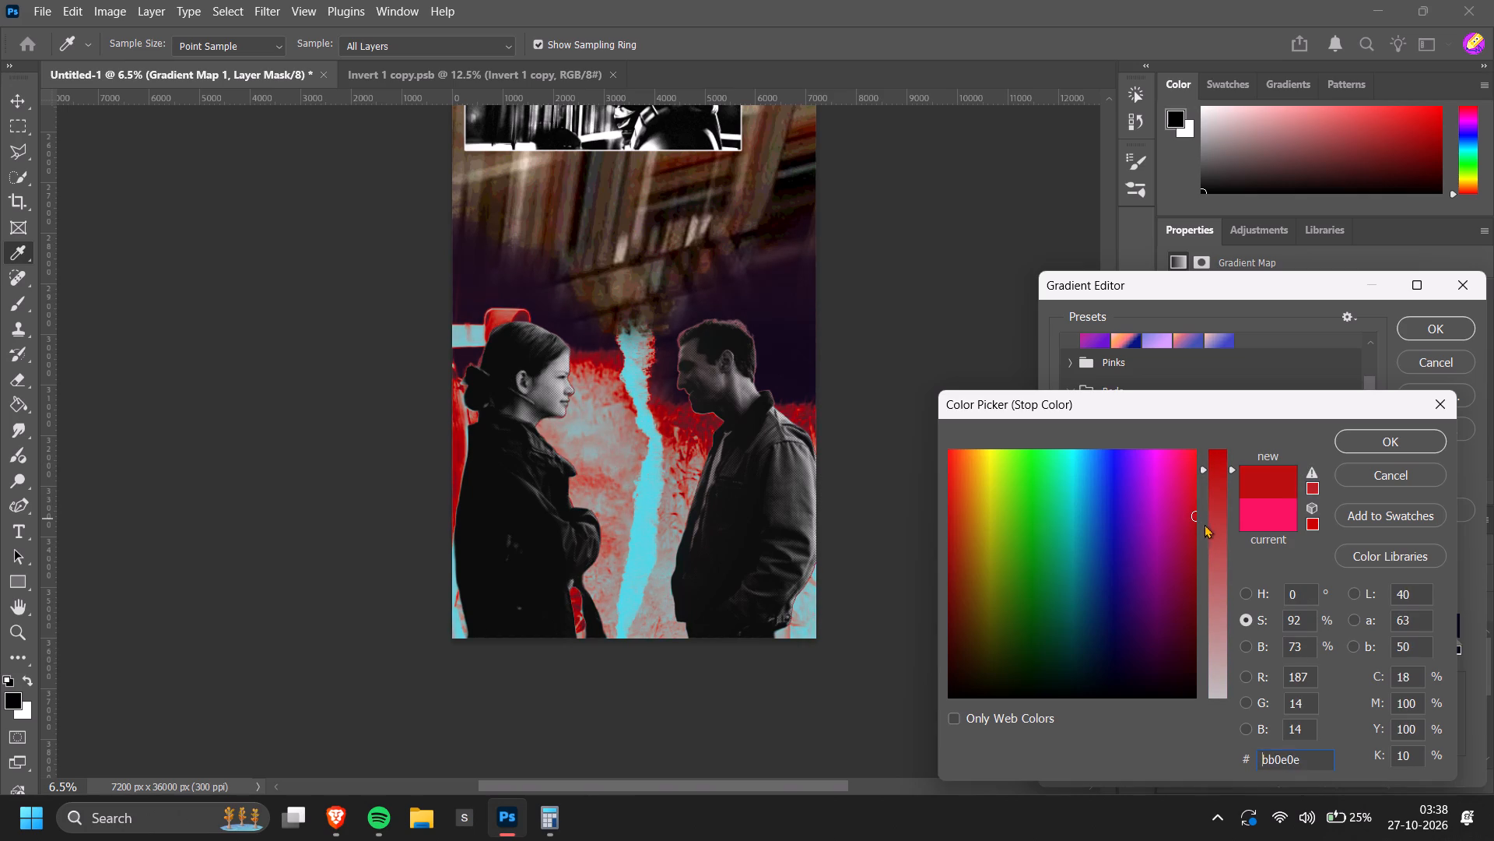
left_click(1219, 538)
left_click_drag(1223, 558, 1224, 567)
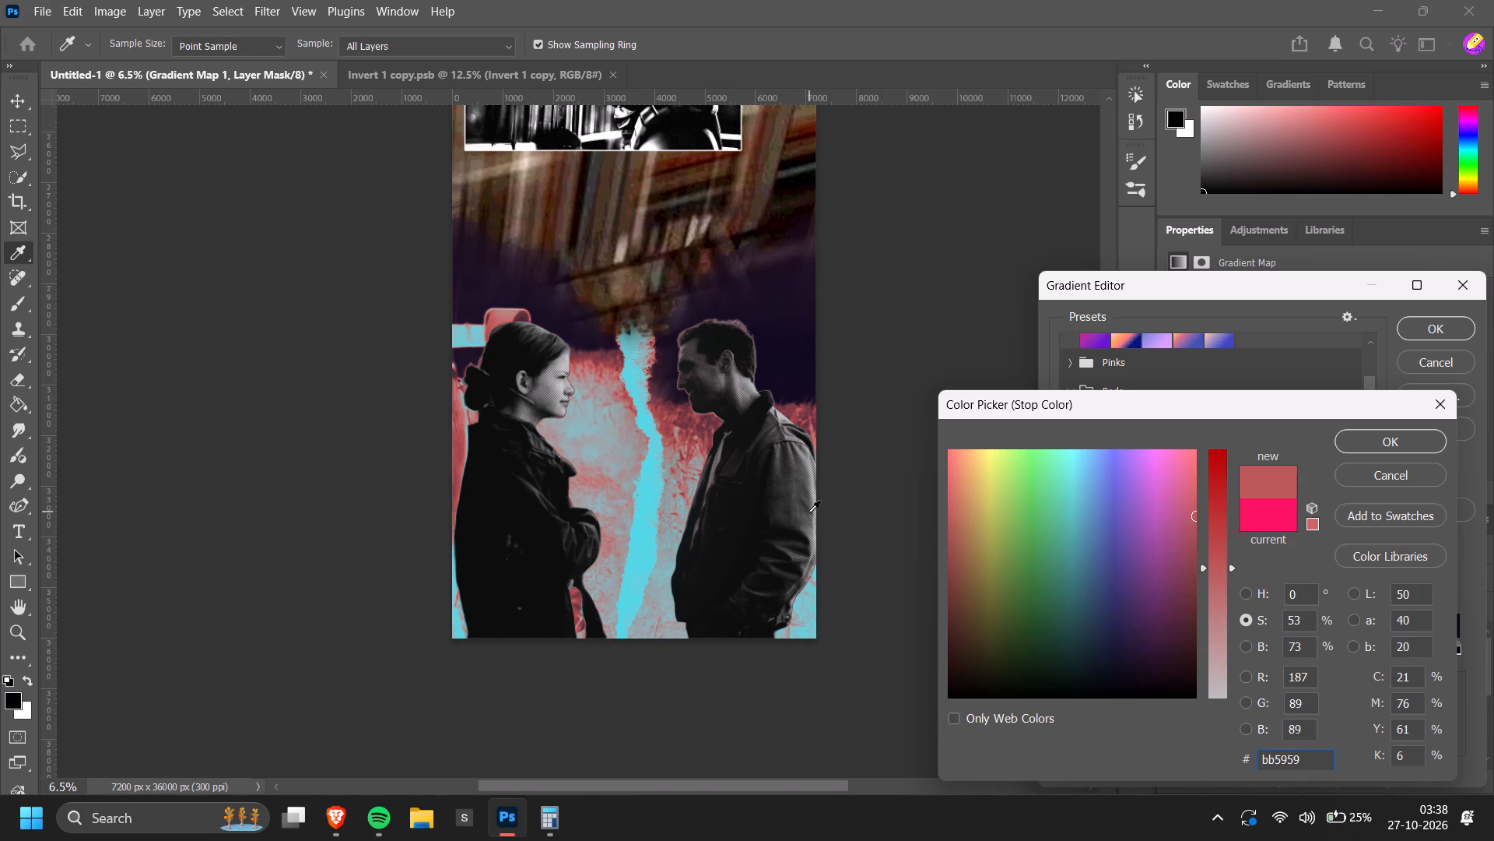
left_click_drag(989, 646, 995, 667)
left_click_drag(1001, 618, 996, 544)
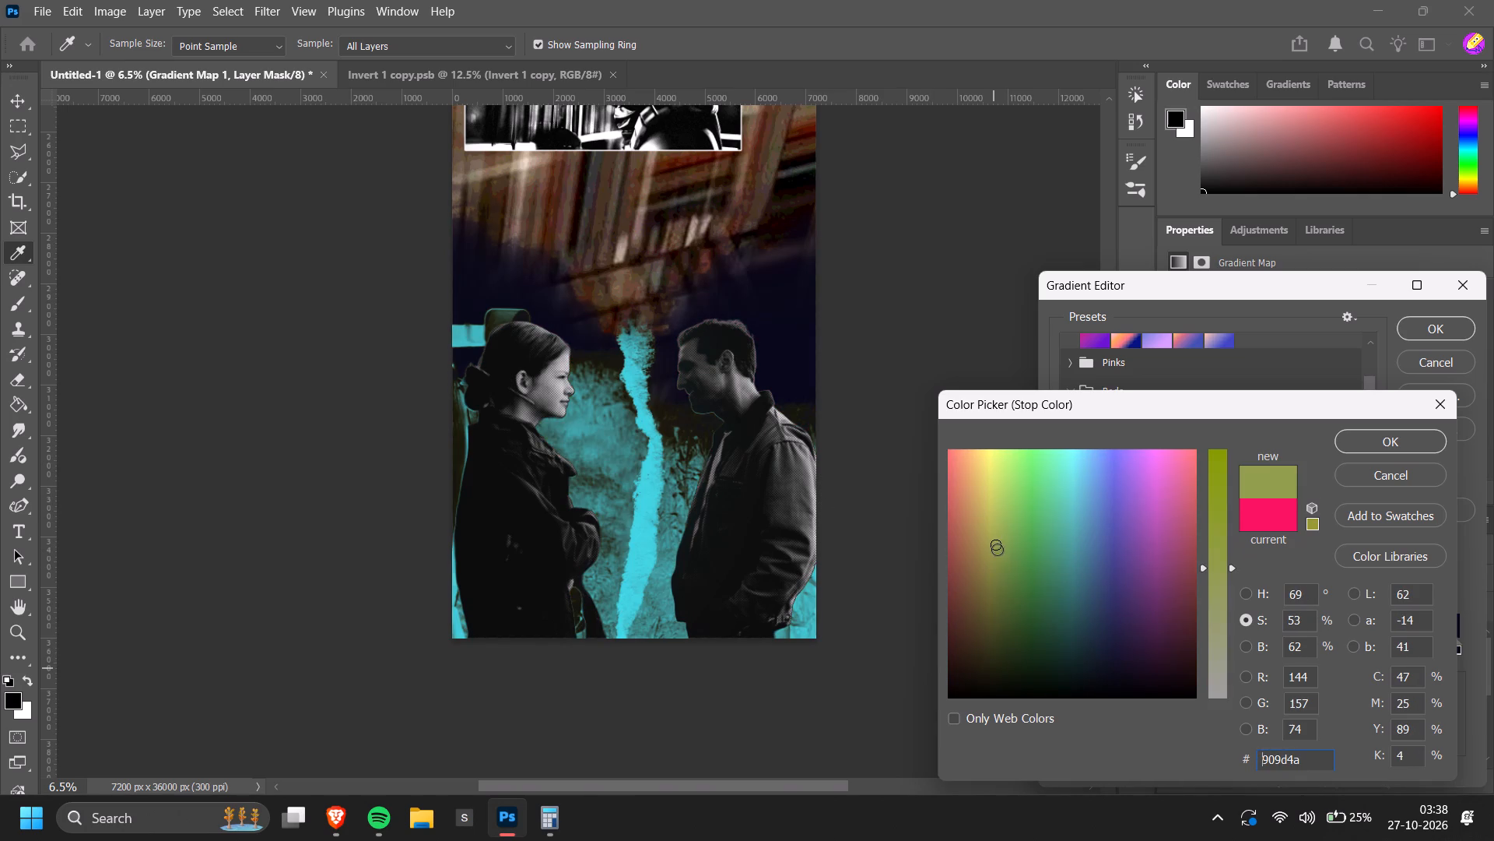
left_click_drag(970, 517, 963, 499)
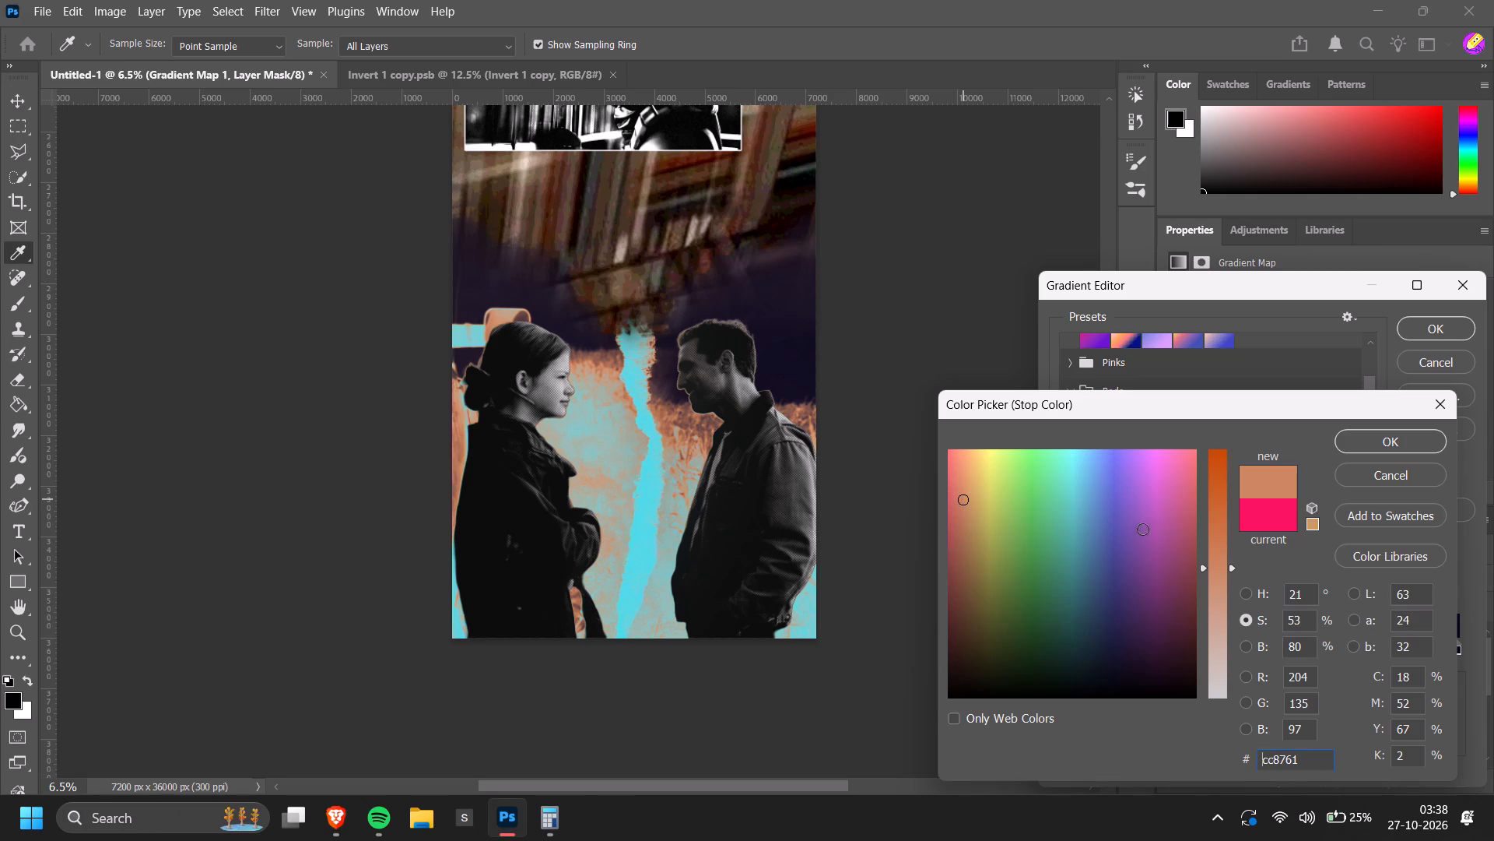
left_click_drag(1175, 512, 1315, 475)
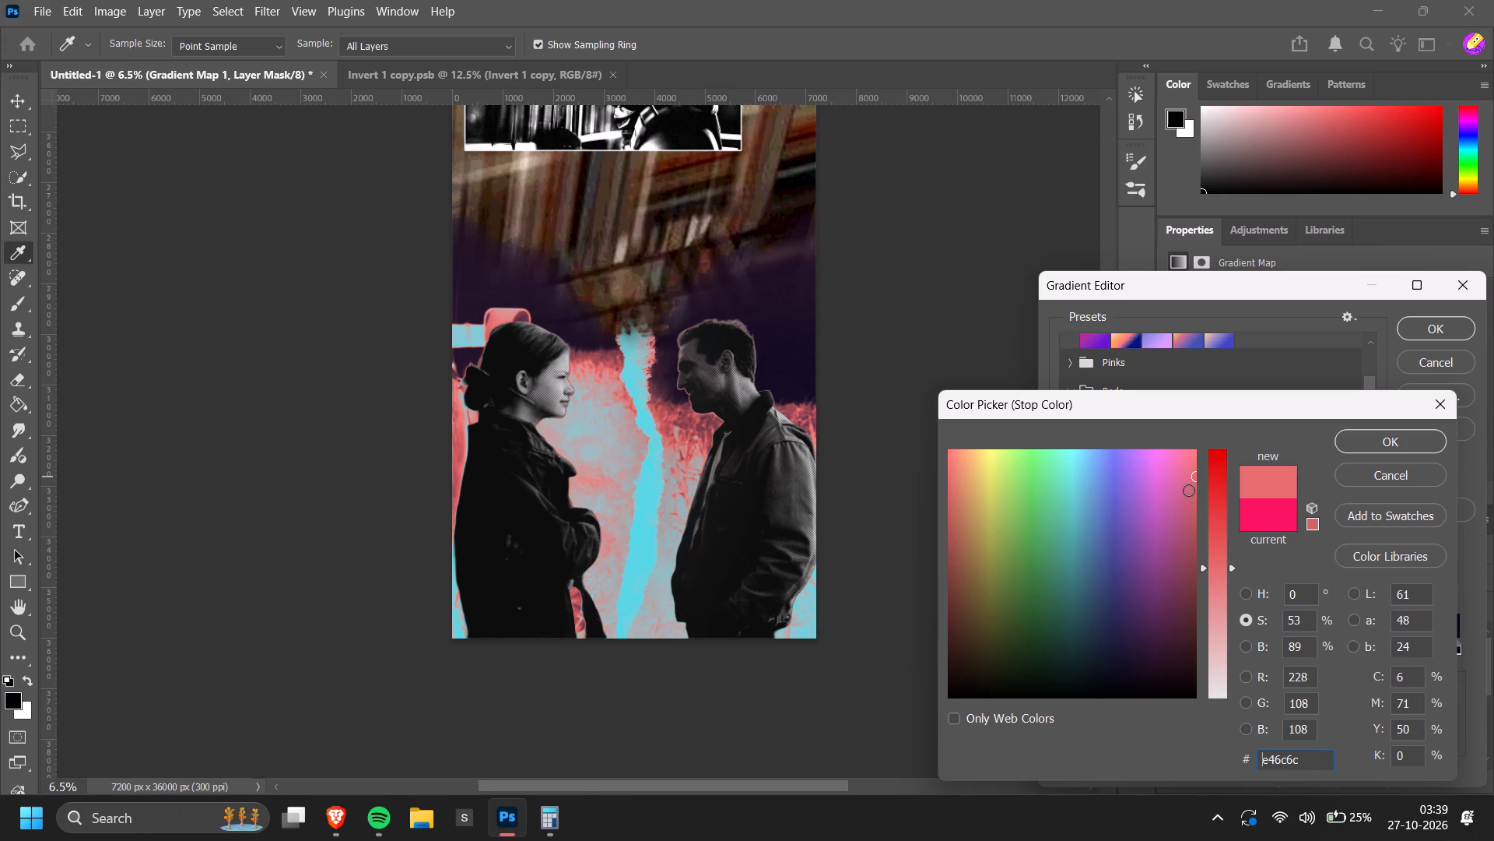
left_click_drag(1191, 487, 1236, 430)
left_click_drag(1153, 502, 1194, 498)
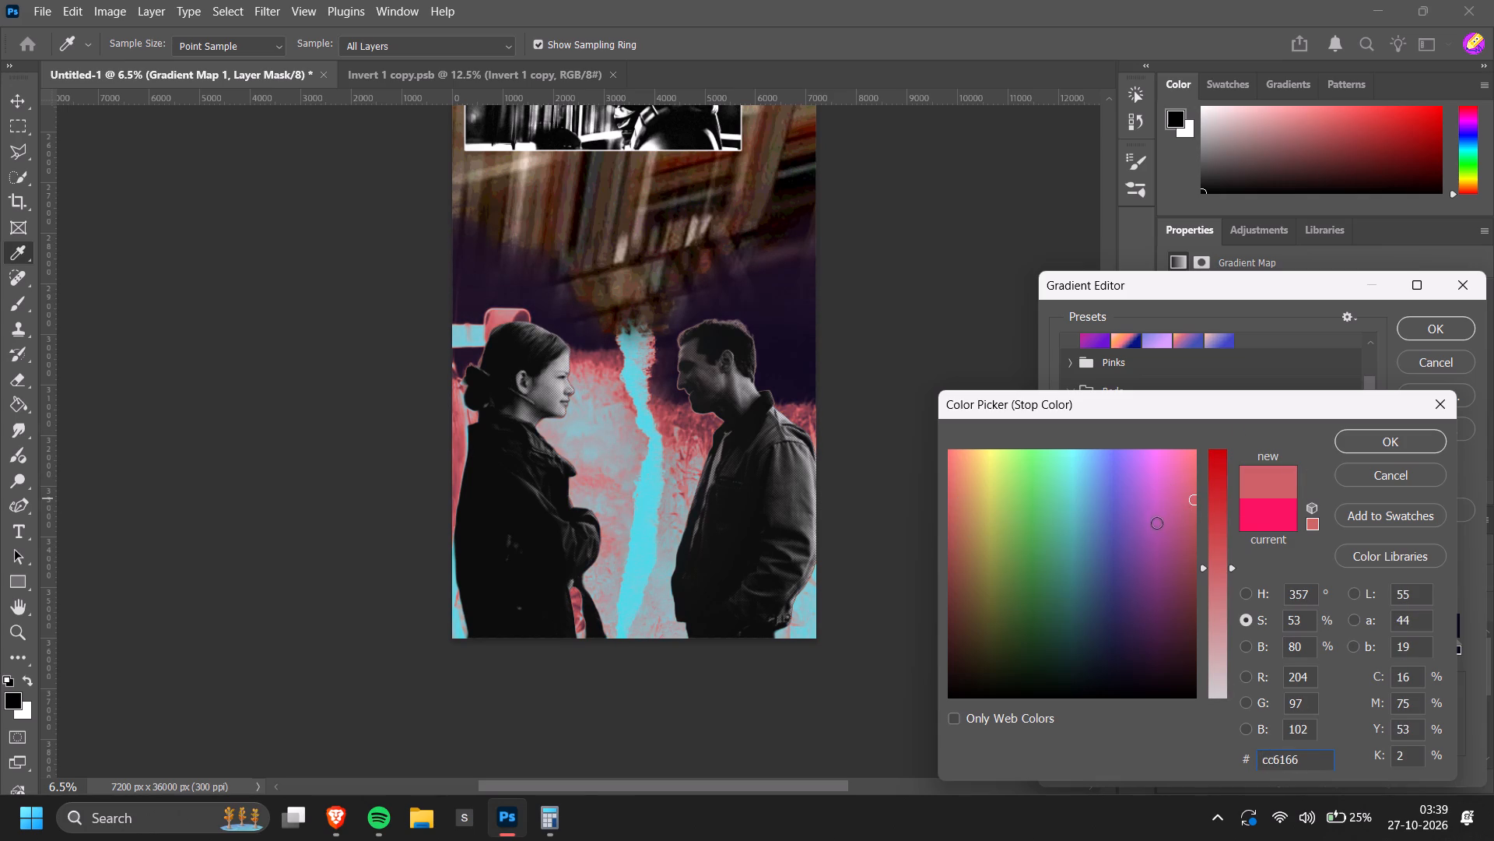
left_click_drag(1156, 534, 1223, 543)
left_click_drag(1167, 525, 1236, 498)
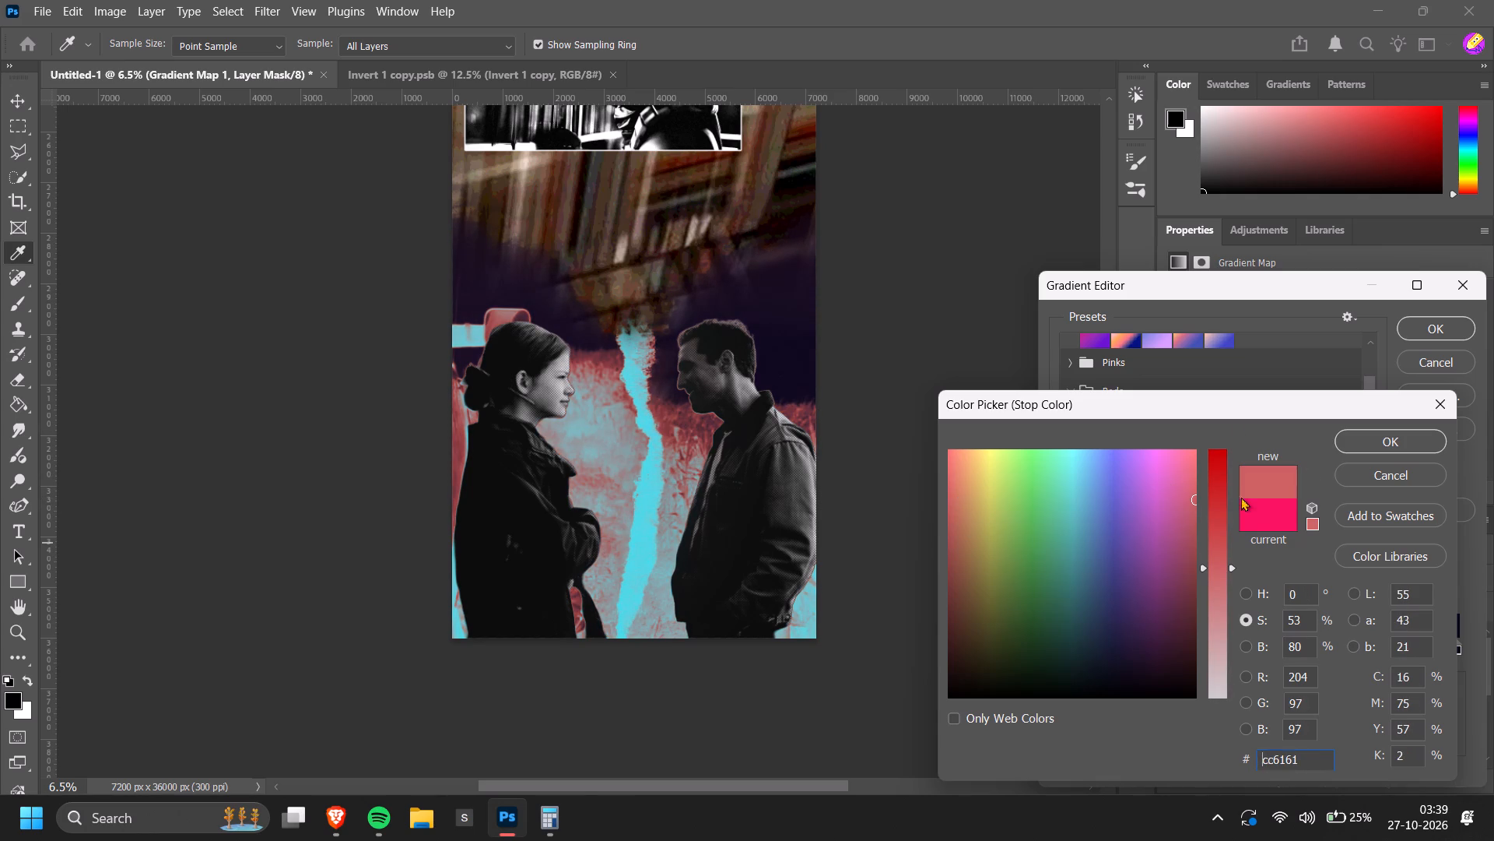
left_click(1380, 435)
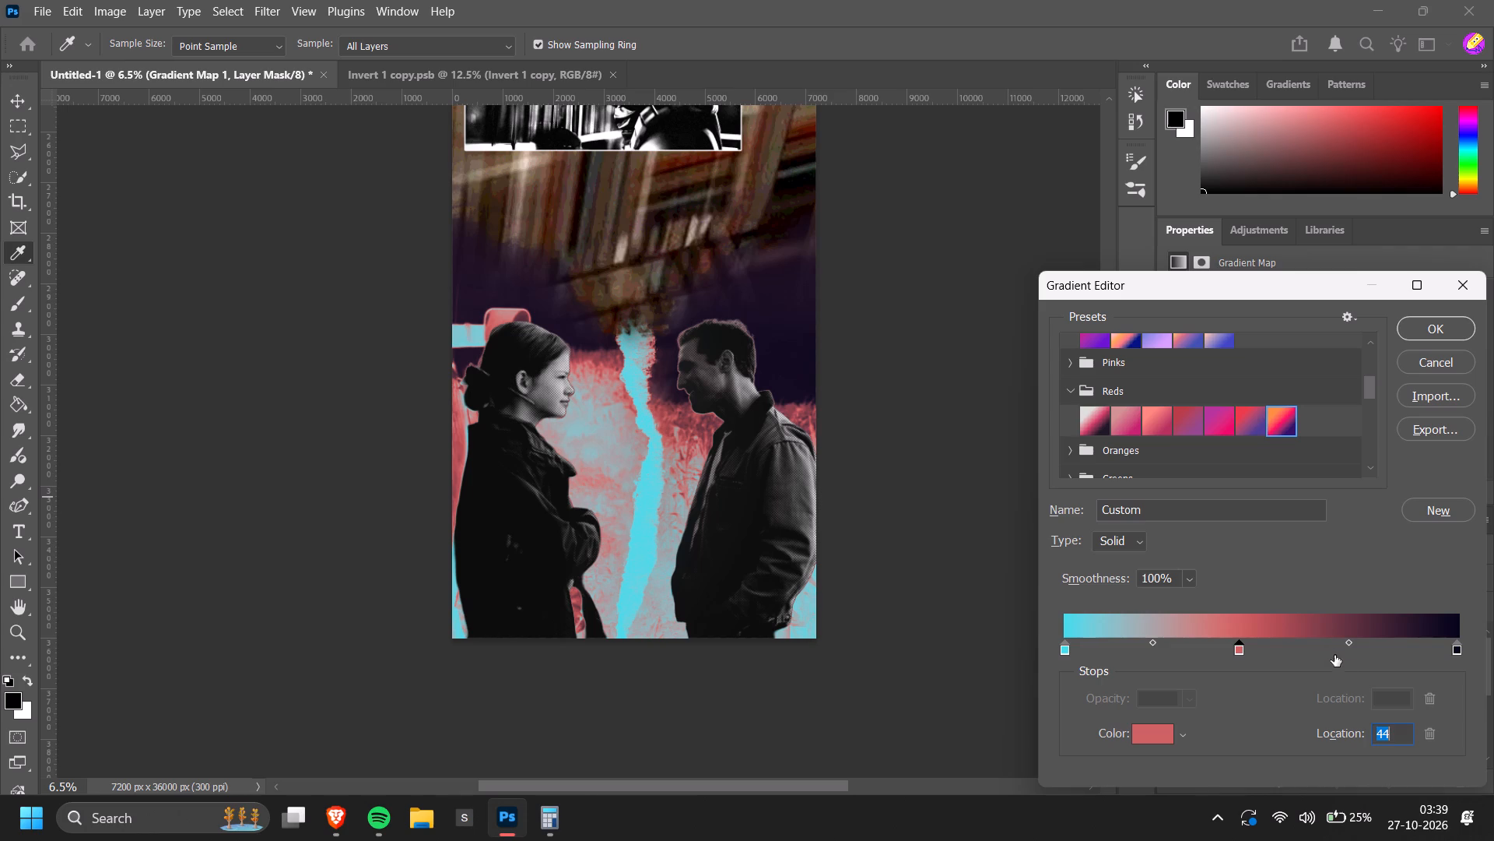
Add a gradient stop between the red and navy stops and recolour it teal 3298aa.
left_click(1348, 665)
left_click(1345, 654)
left_click(1158, 735)
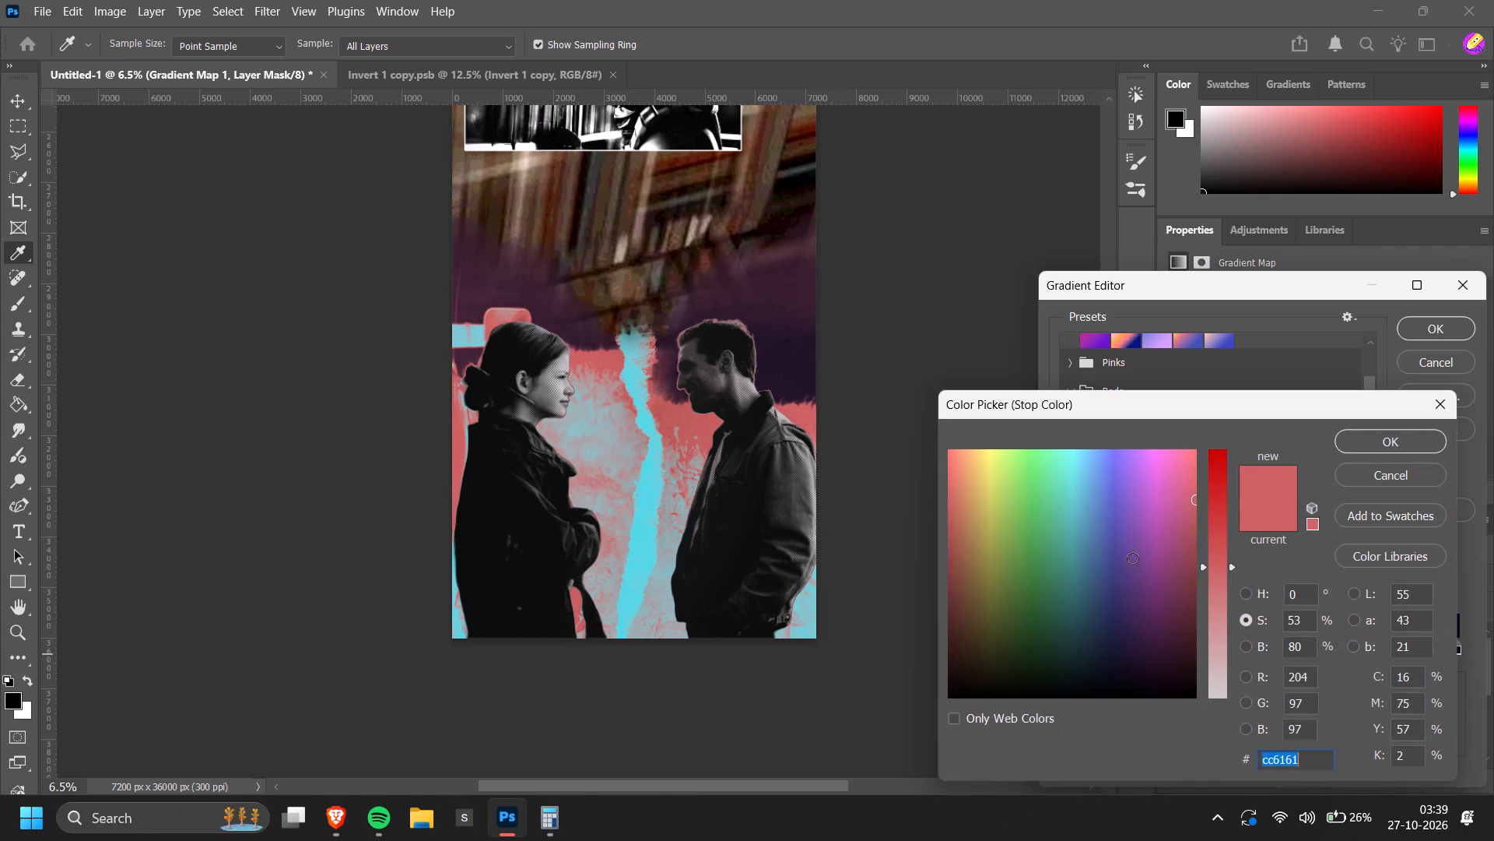
left_click_drag(1113, 550, 1086, 544)
left_click_drag(1082, 553, 1073, 575)
left_click_drag(1072, 561, 1073, 485)
left_click_drag(1073, 533, 1071, 563)
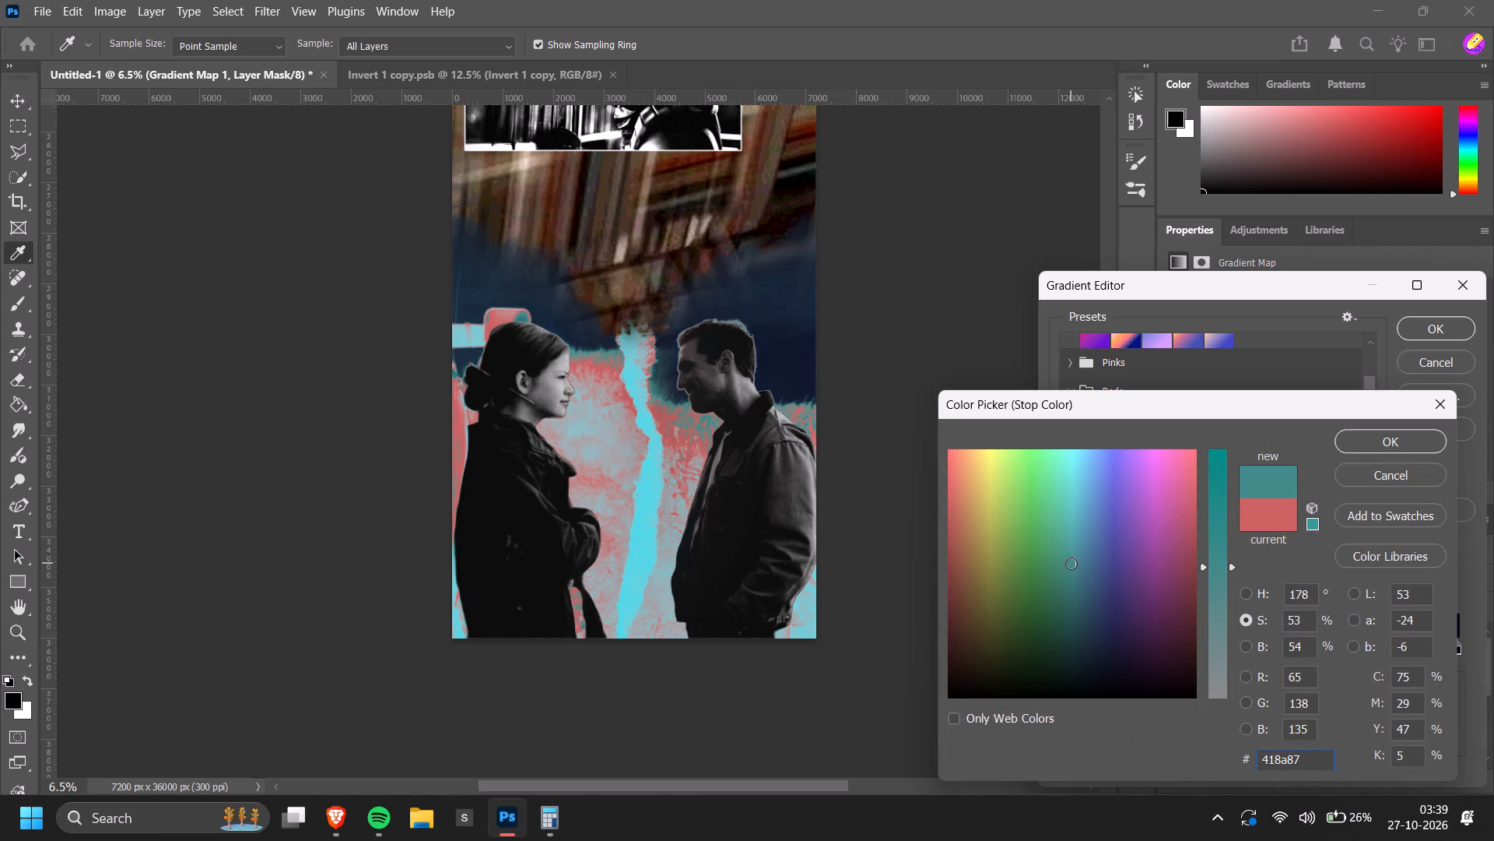
left_click_drag(1066, 575, 1065, 592)
left_click_drag(1065, 608, 1065, 631)
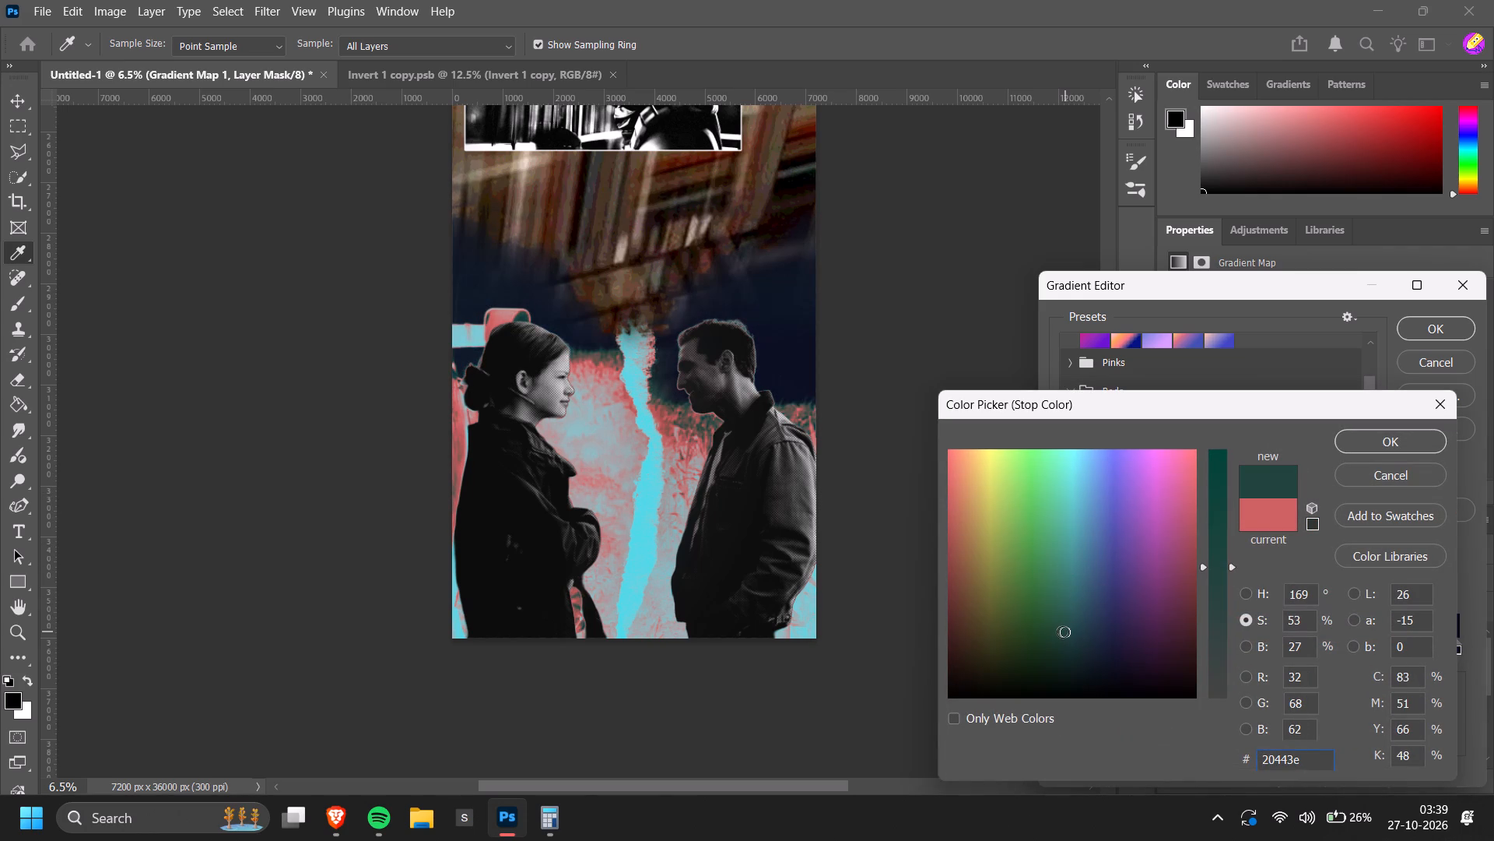
left_click_drag(1058, 605, 1058, 596)
left_click(1058, 572)
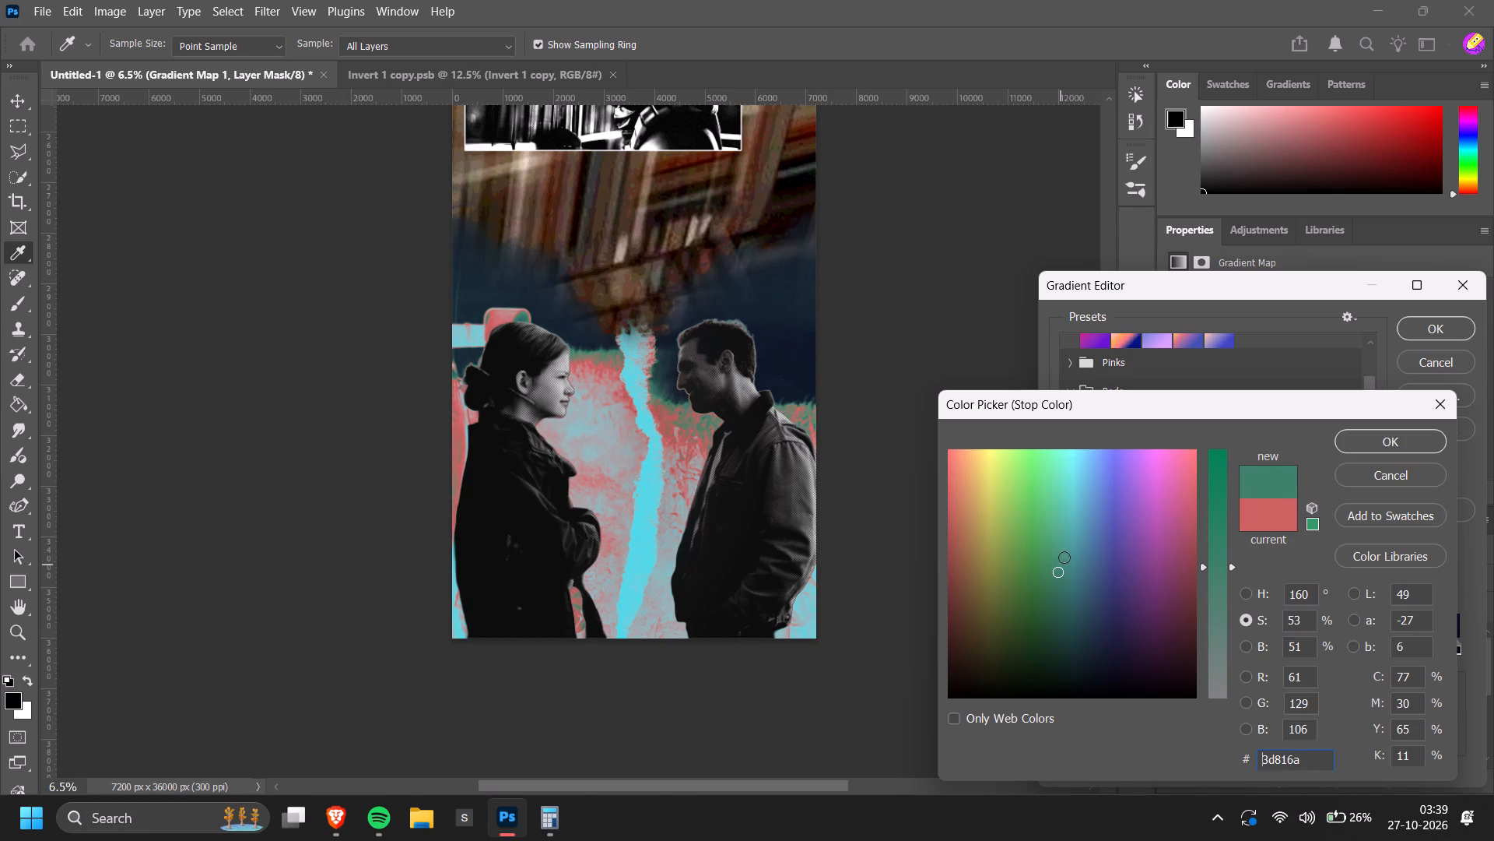
left_click(1068, 550)
left_click(1075, 542)
left_click(1079, 532)
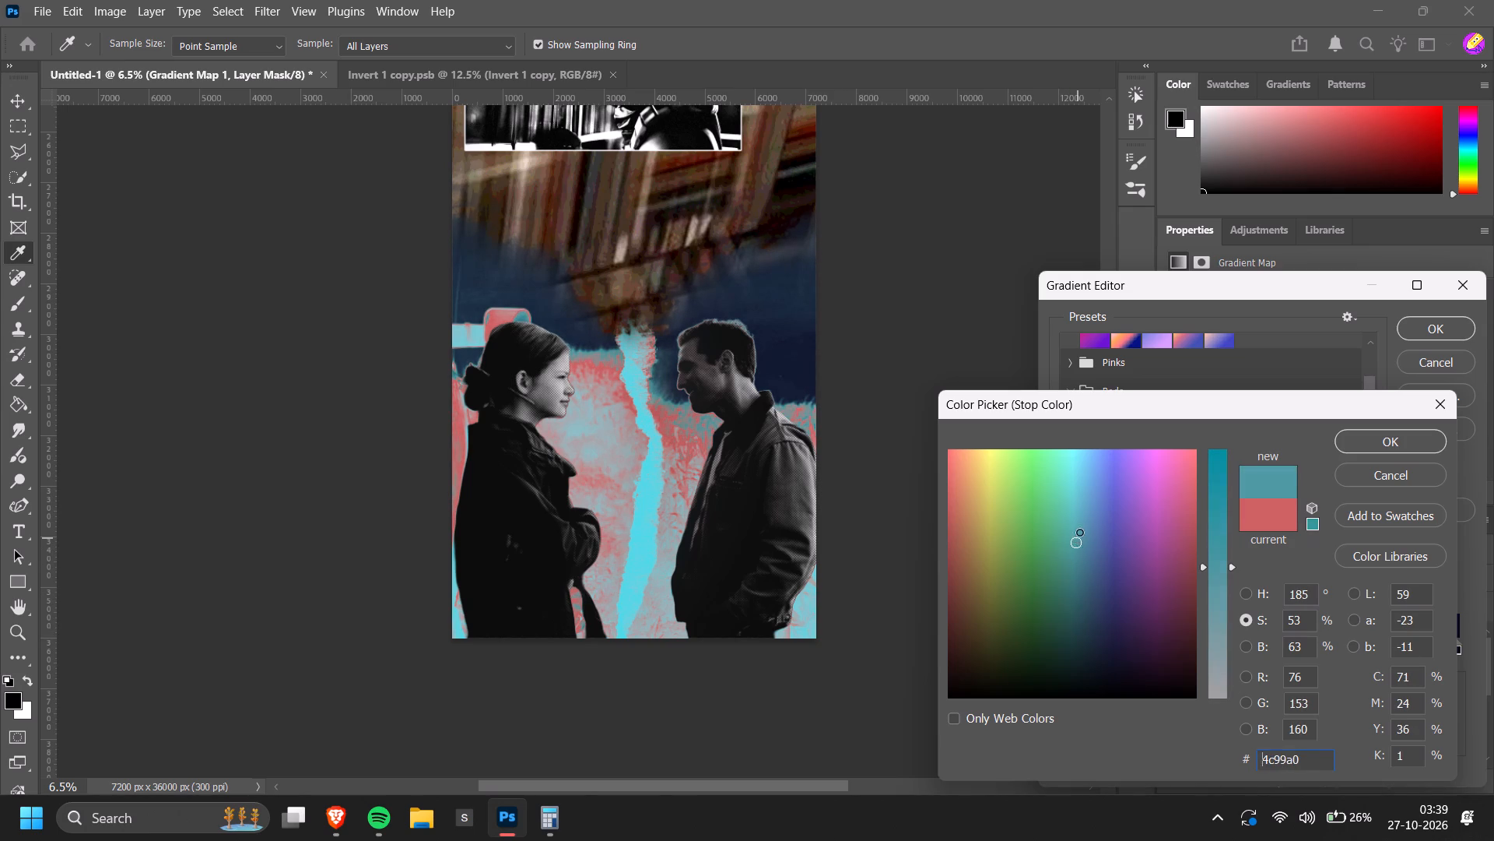
left_click(1216, 524)
left_click(1364, 428)
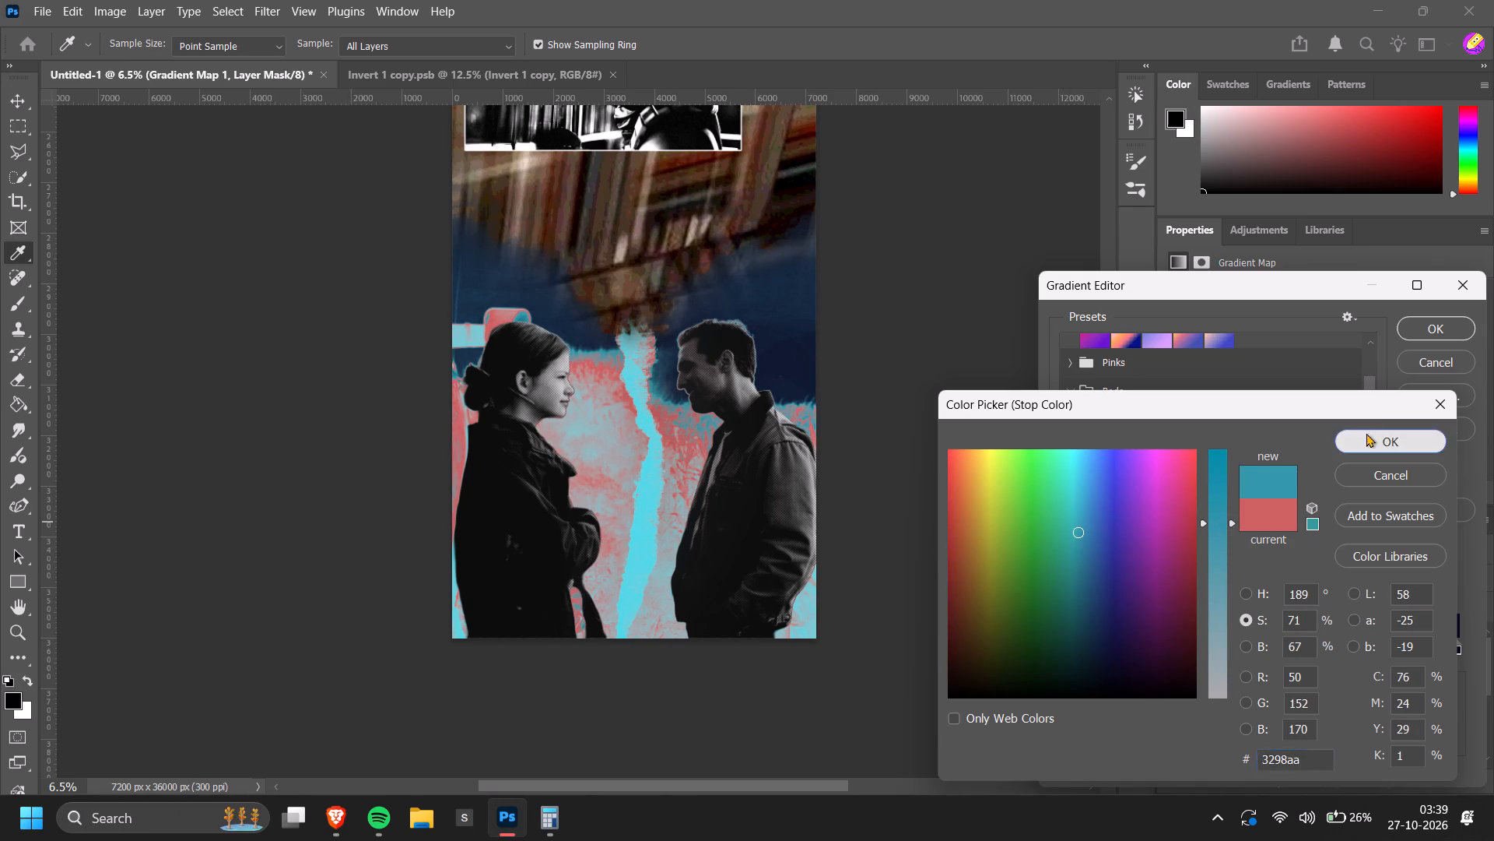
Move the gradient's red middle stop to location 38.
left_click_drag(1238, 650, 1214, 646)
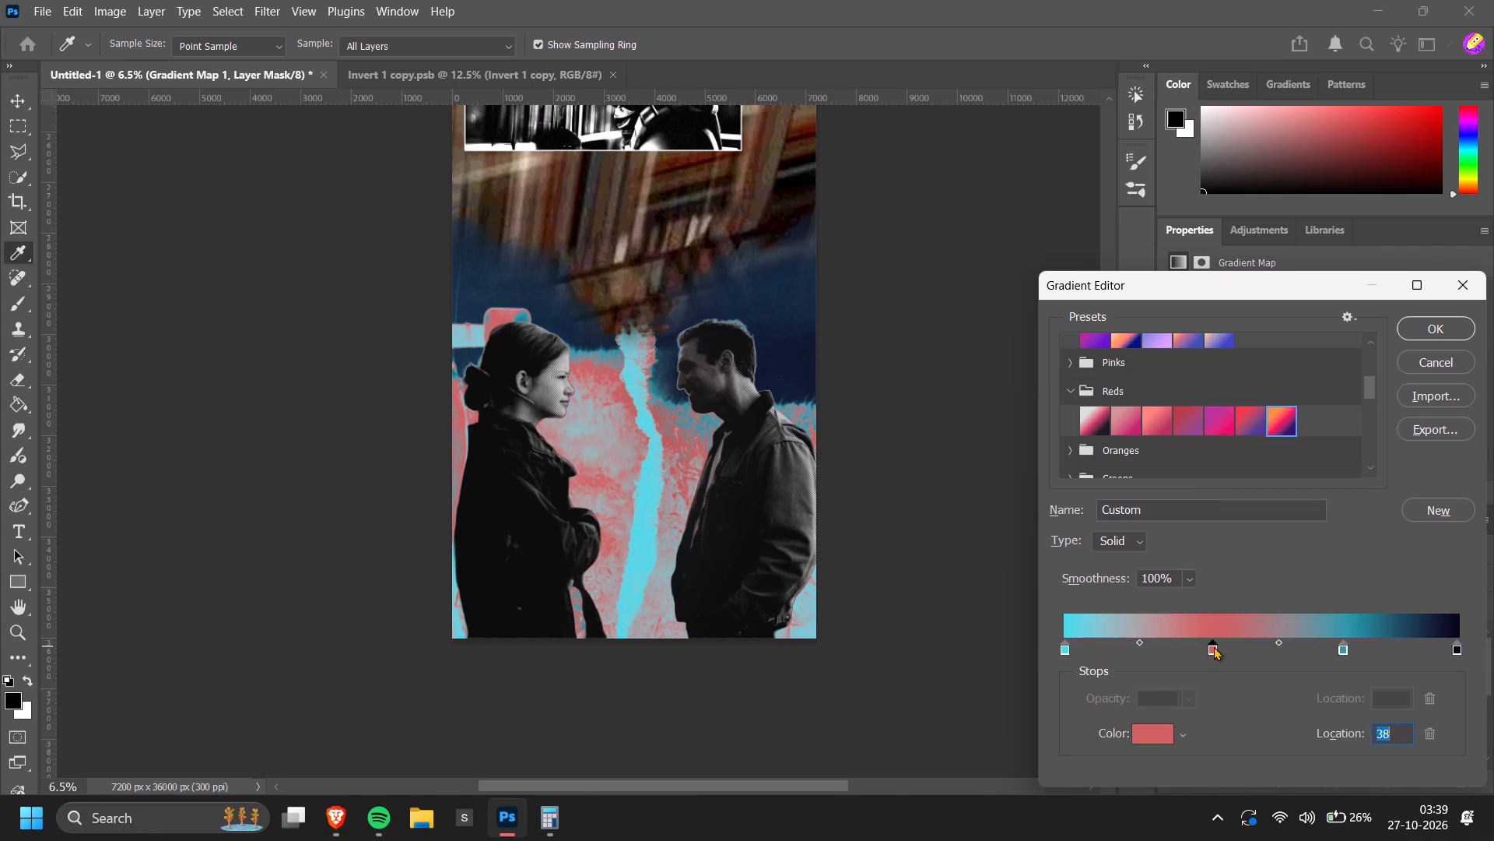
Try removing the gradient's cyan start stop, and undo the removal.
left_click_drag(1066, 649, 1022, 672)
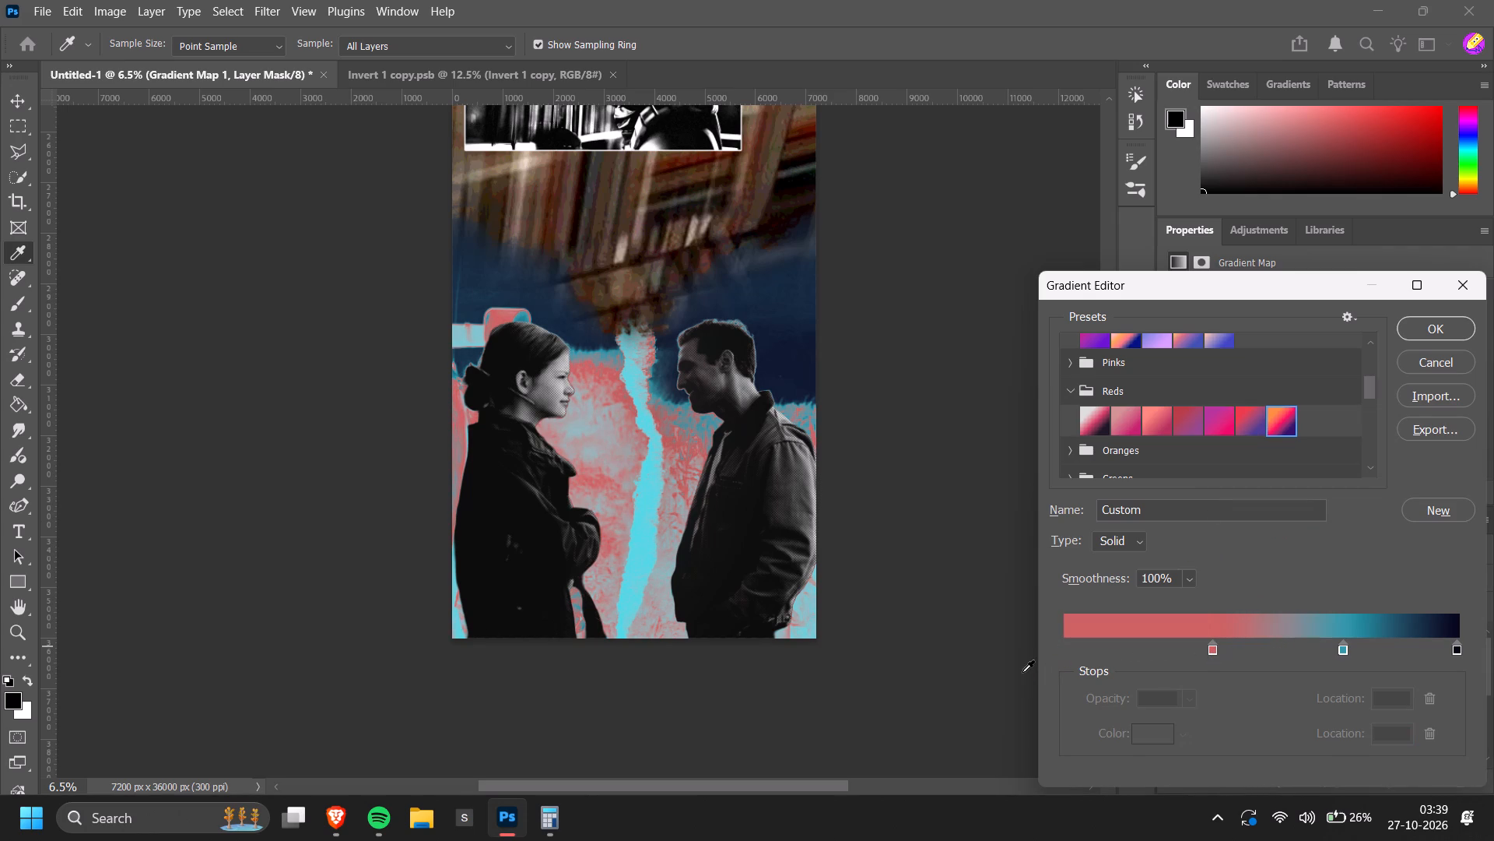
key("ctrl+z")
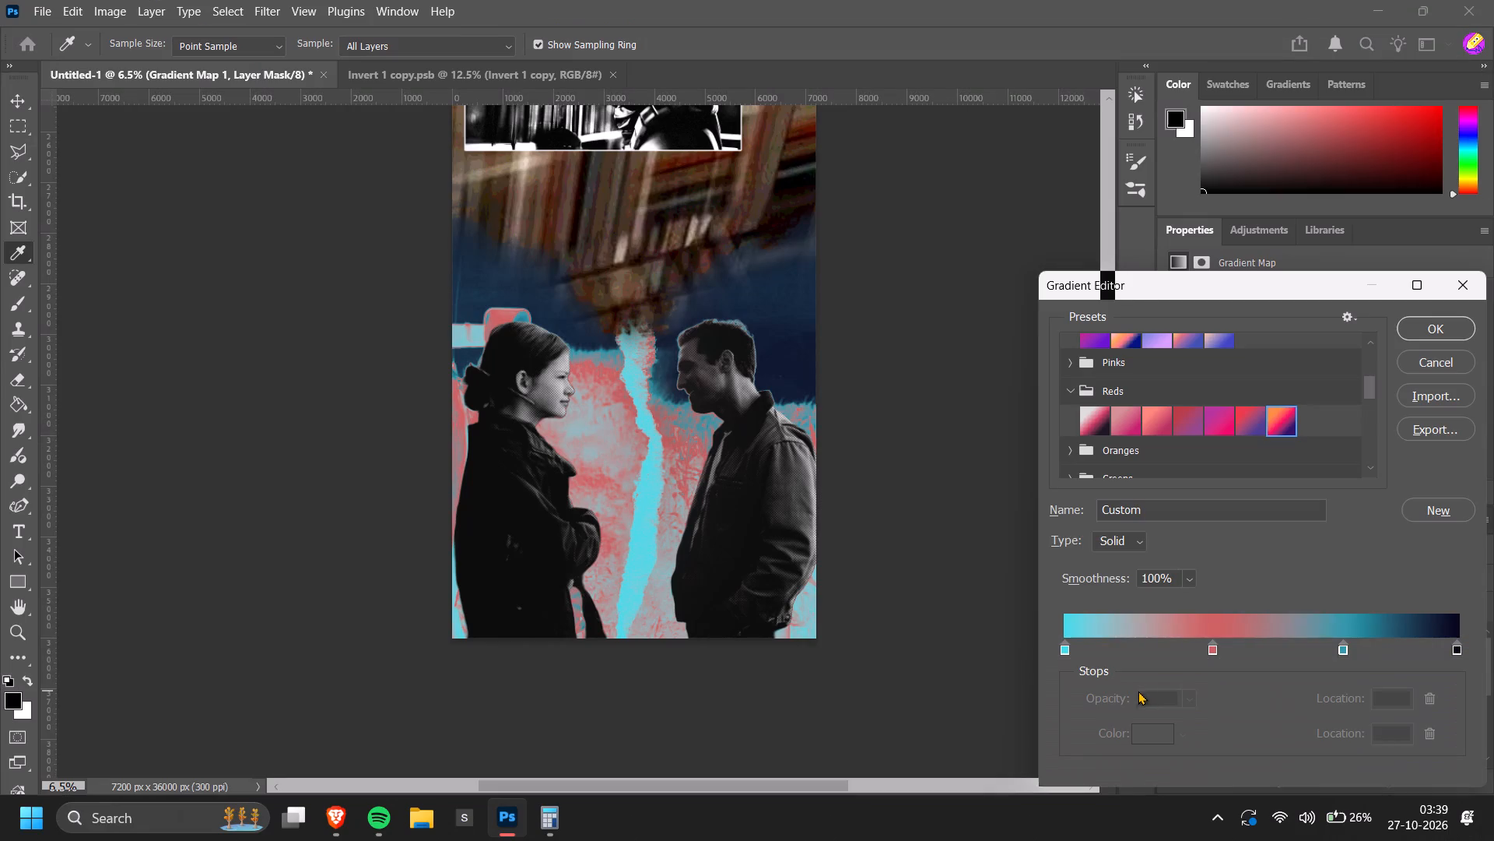
Open the cyan start stop's colour for editing and try pink, salmon, black and bright red ff2c2c.
left_click_drag(1061, 649, 1029, 670)
left_click_drag(1072, 648, 1033, 654)
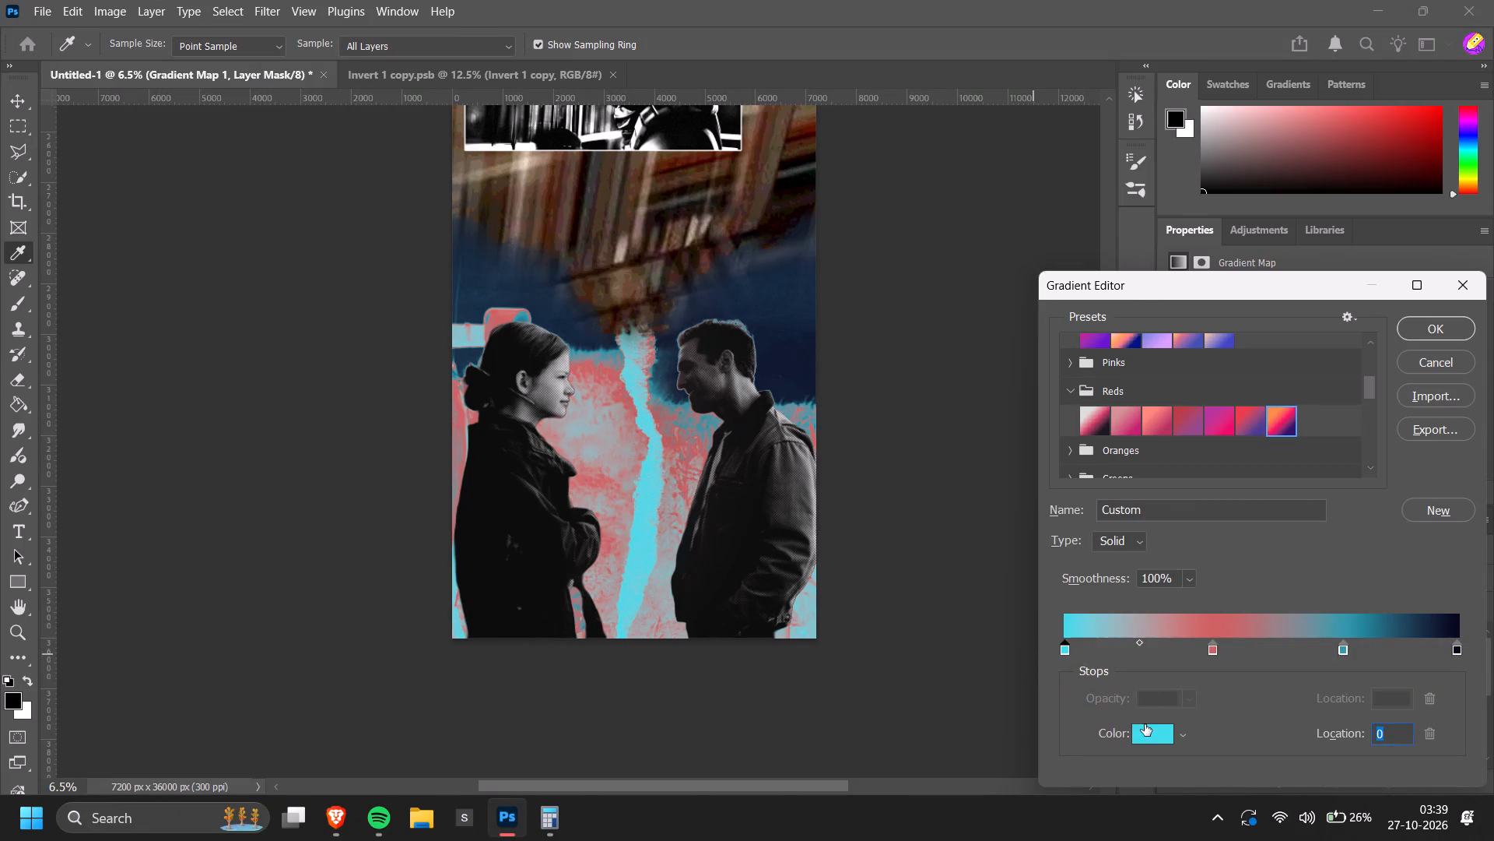
left_click(1158, 733)
left_click_drag(1182, 509, 1188, 500)
left_click(1183, 497)
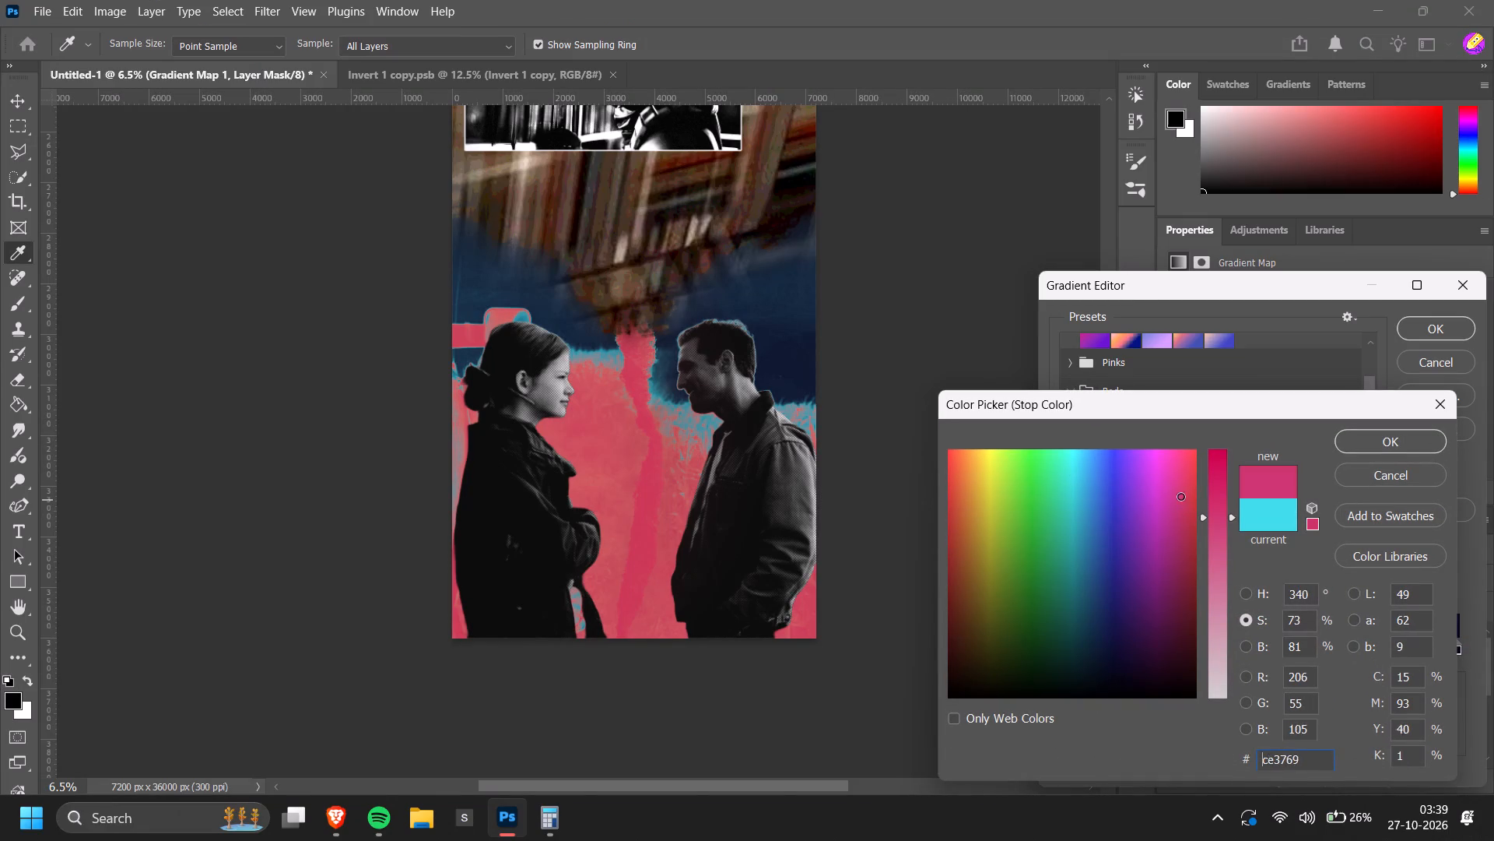
left_click_drag(1226, 566, 1217, 584)
left_click_drag(1163, 512, 1206, 446)
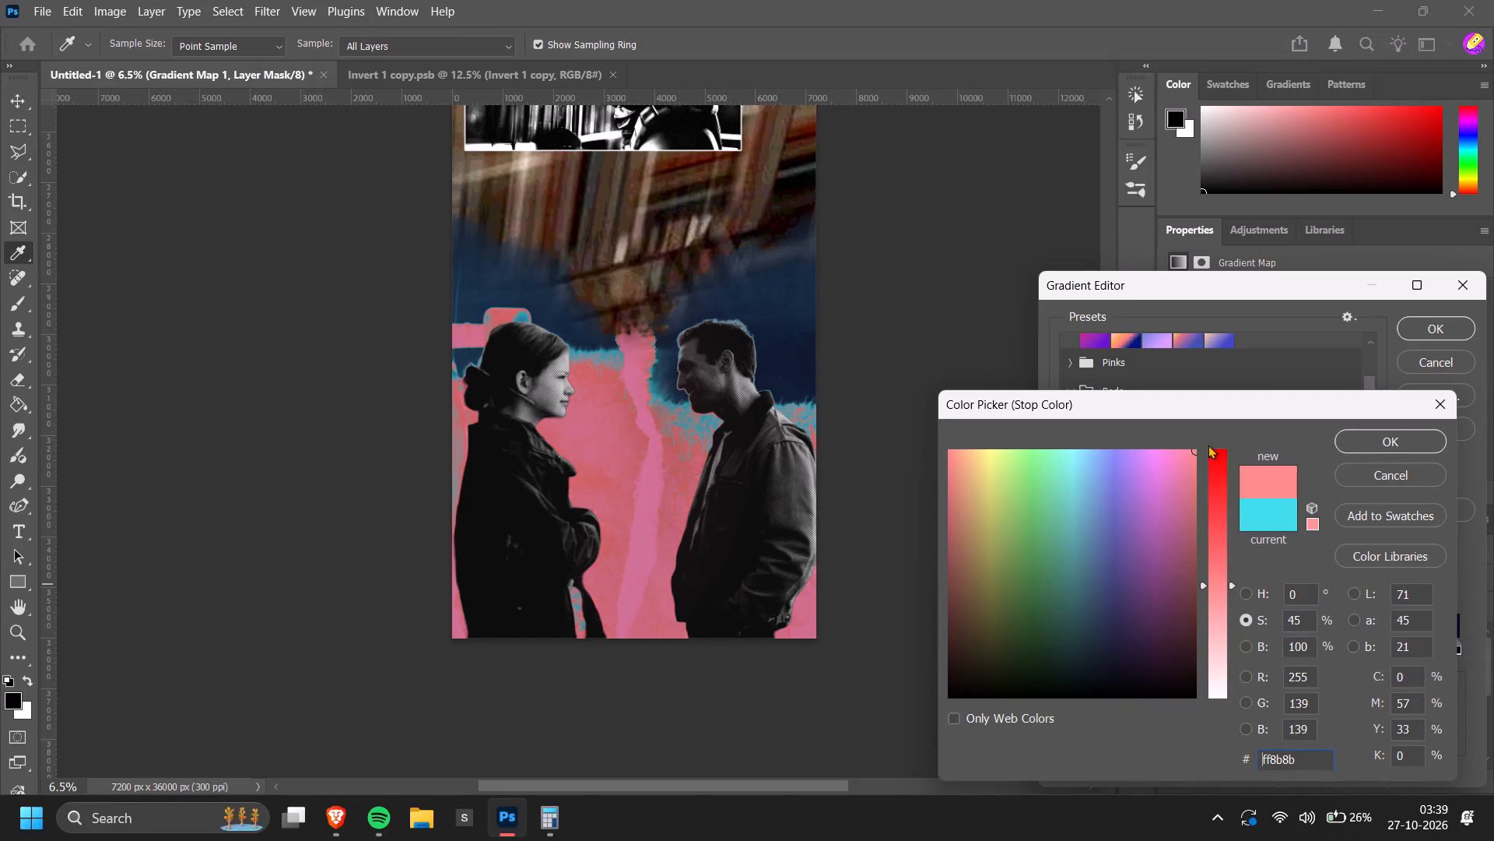
left_click_drag(1228, 539, 1231, 504)
left_click_drag(1222, 523, 1221, 492)
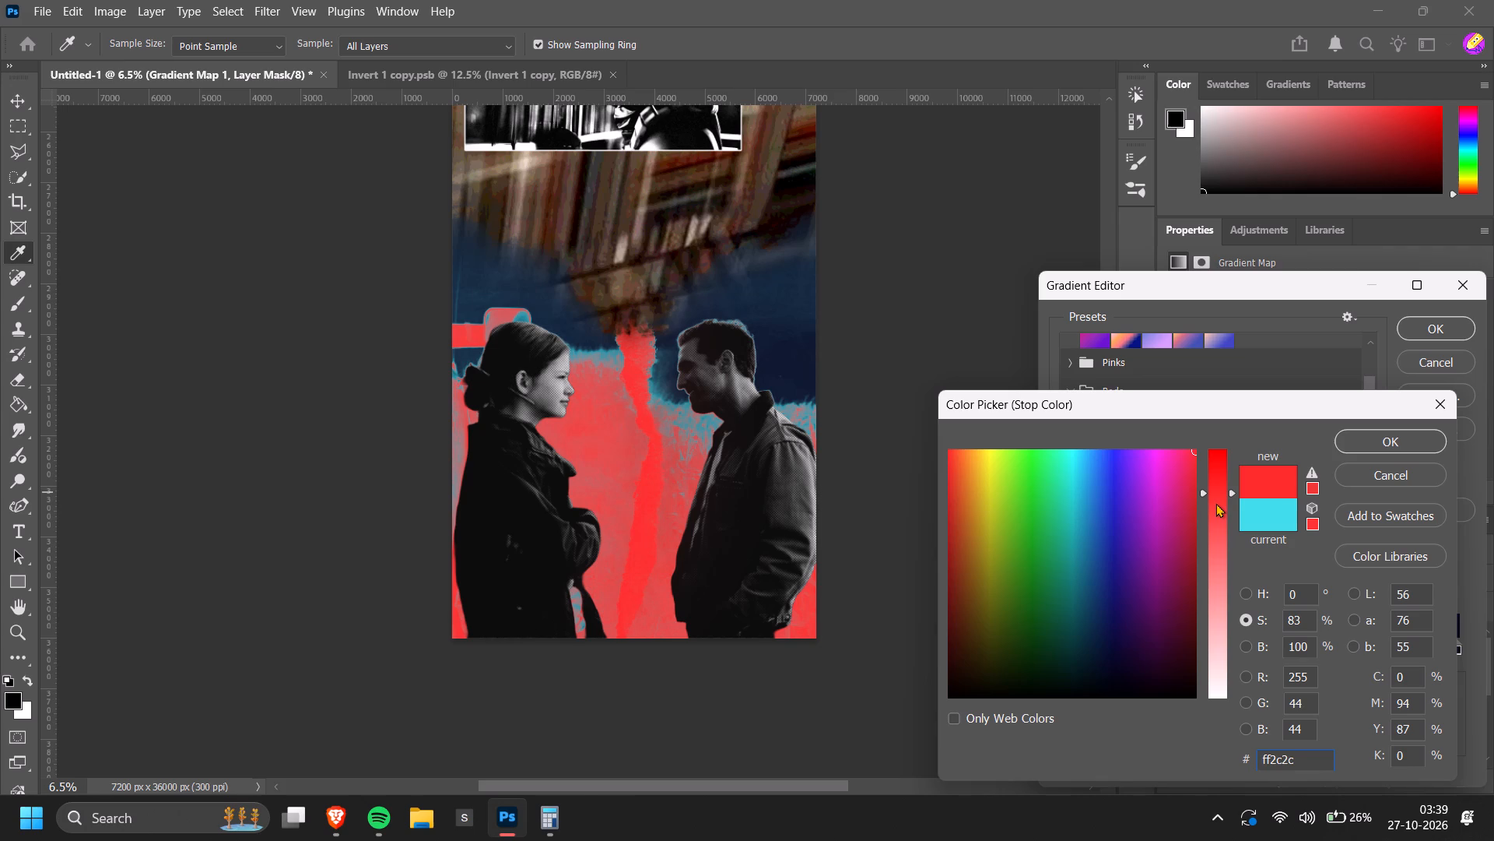
left_click_drag(1168, 684, 1219, 728)
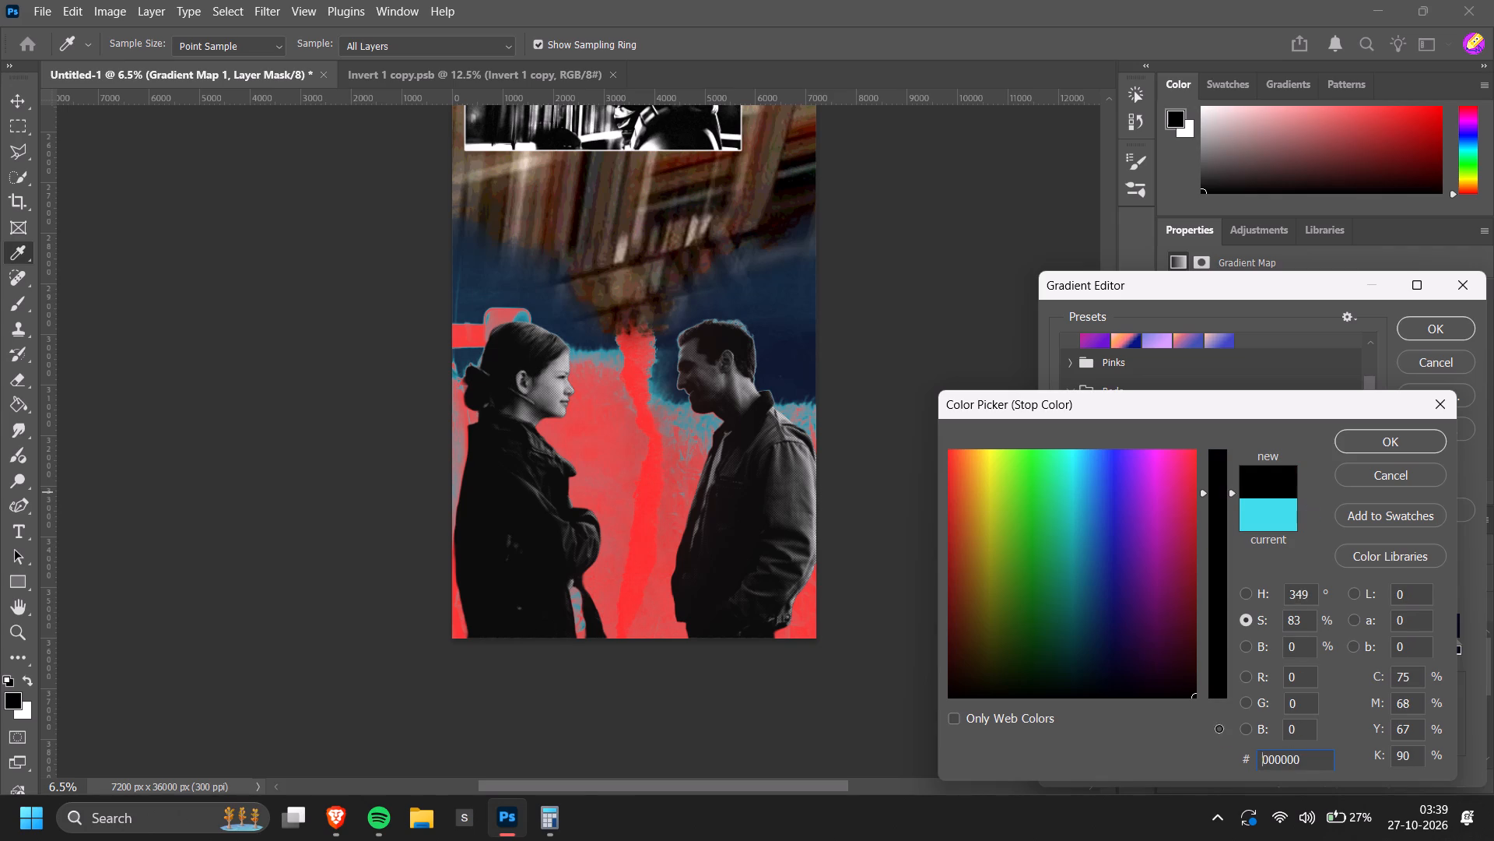
left_click_drag(1219, 728, 1219, 729)
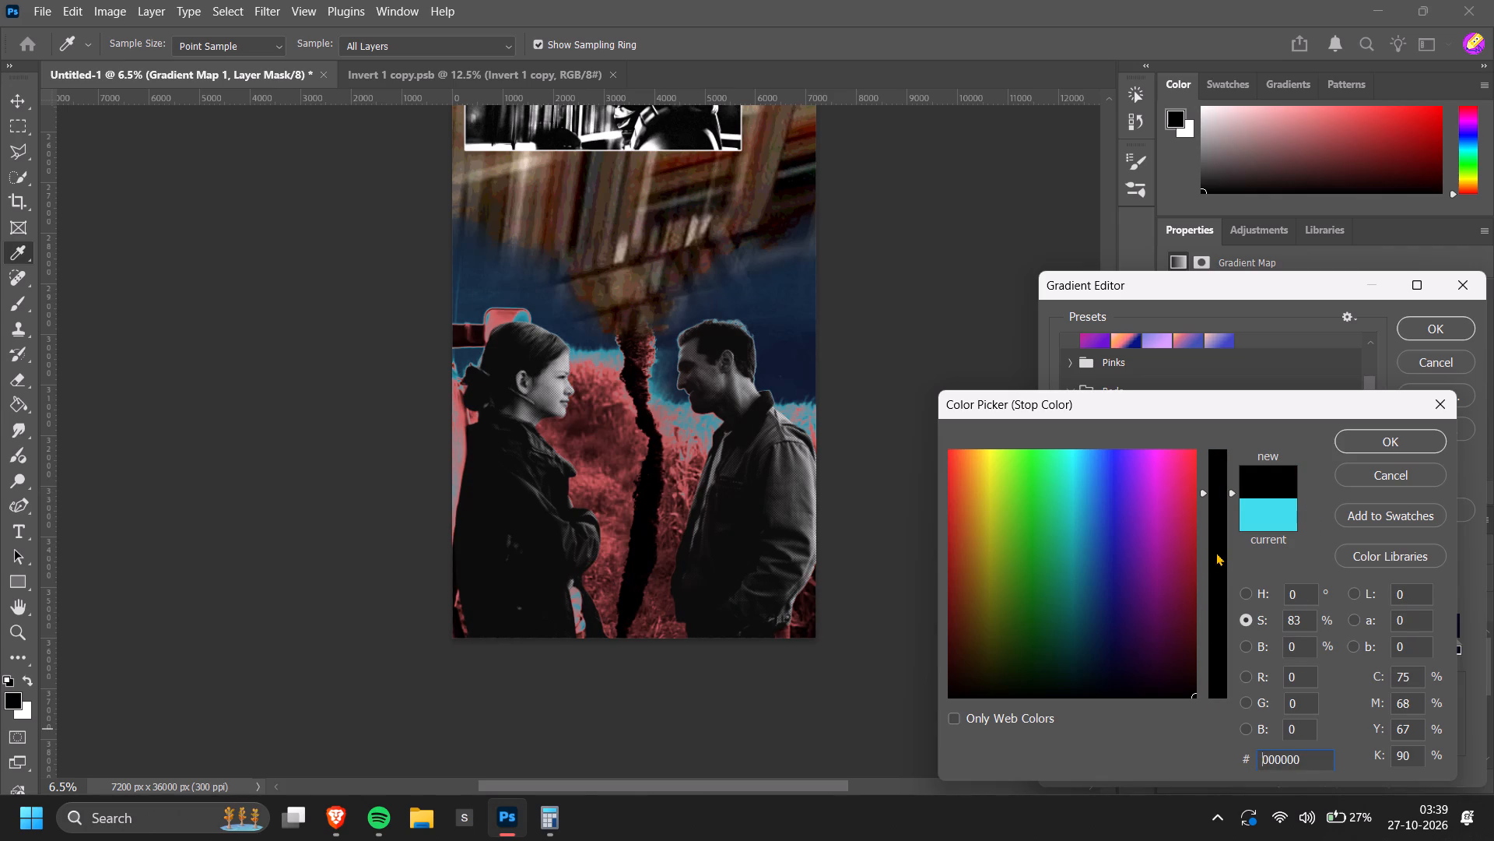
left_click_drag(1181, 670, 1233, 424)
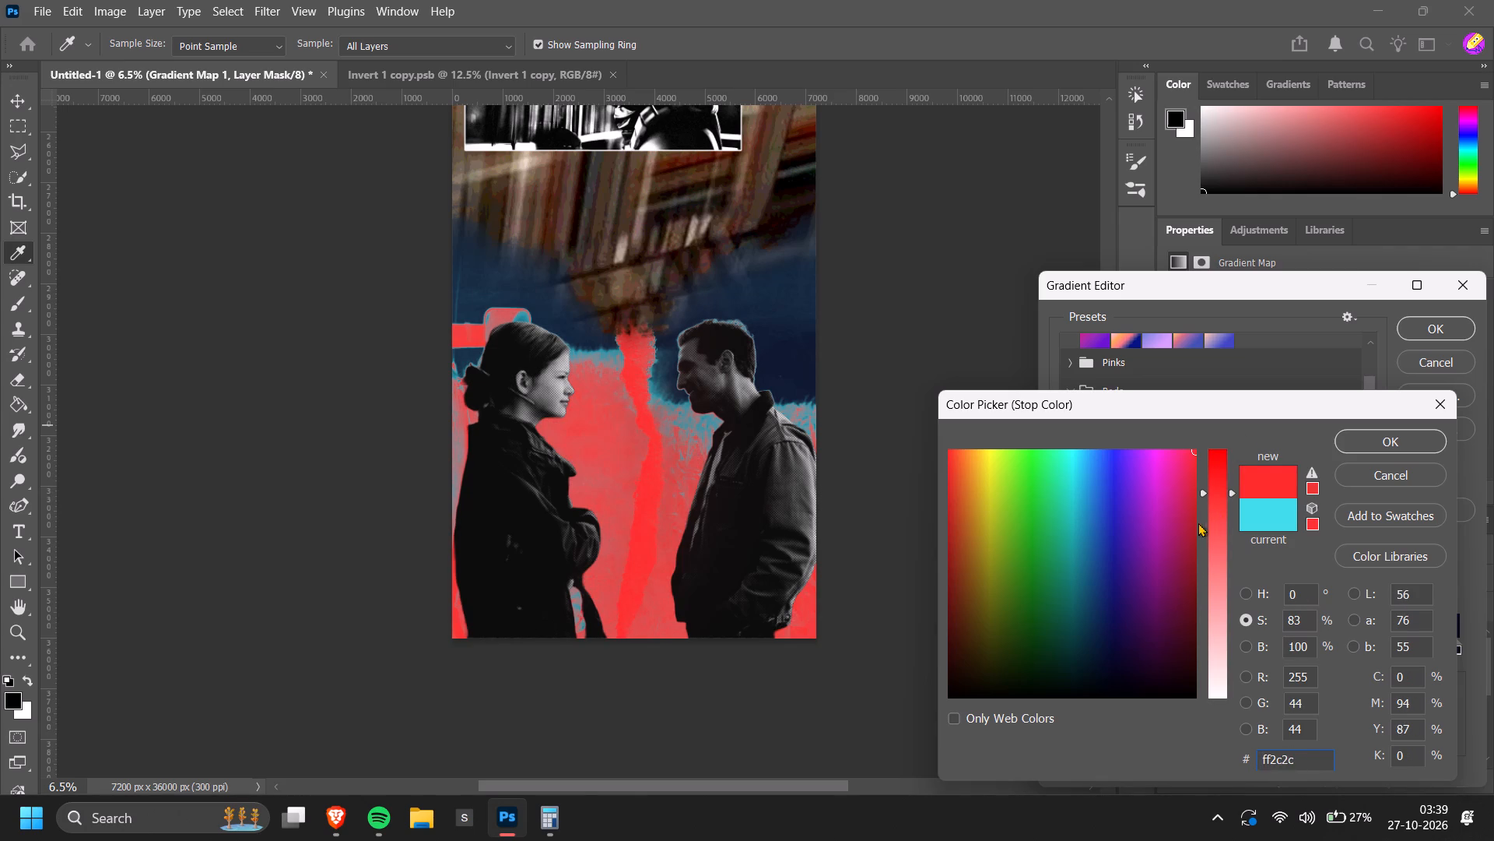
Try darker magenta and maroon tones for the start stop, settling on a deep dark red.
left_click(1187, 521)
left_click(1180, 523)
left_click_drag(1180, 550, 1172, 565)
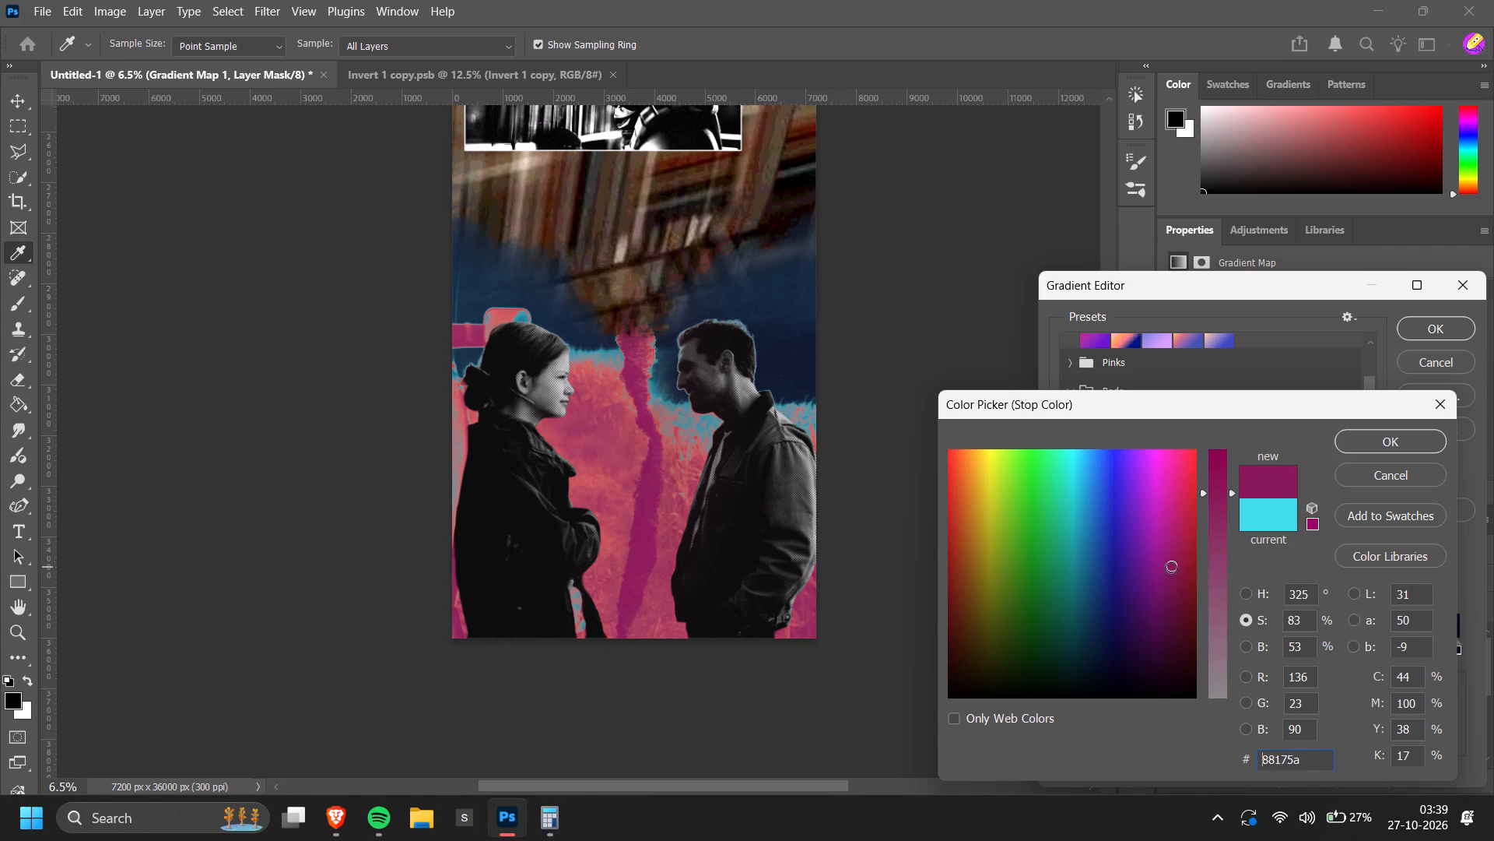
left_click_drag(1171, 564, 1170, 579)
left_click_drag(1170, 572, 1184, 590)
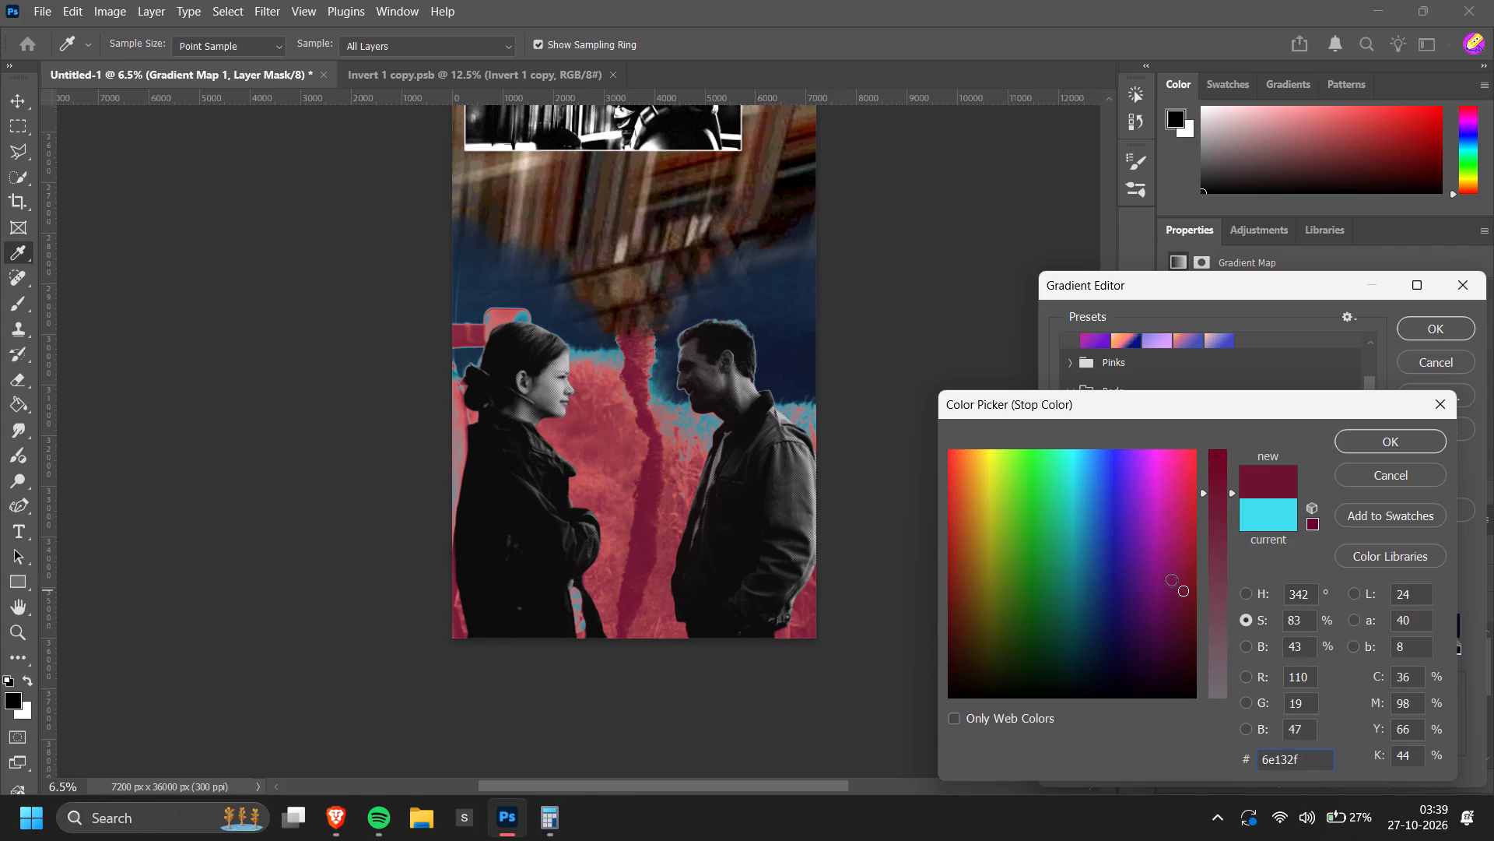
left_click_drag(1166, 593, 1168, 616)
left_click_drag(1178, 629, 1189, 655)
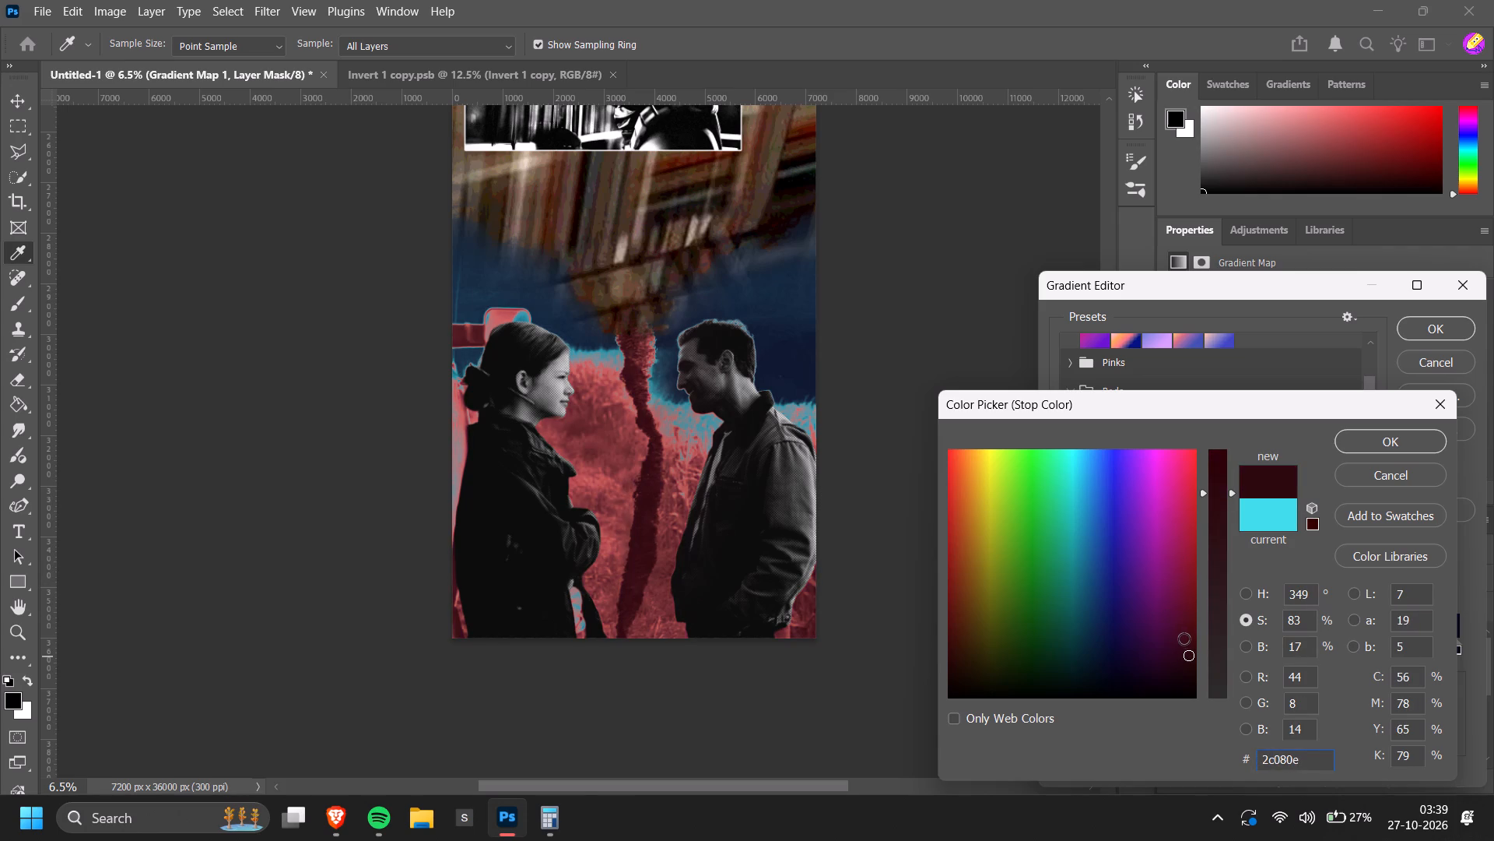
left_click_drag(1176, 626, 1169, 618)
left_click_drag(1173, 615, 1184, 619)
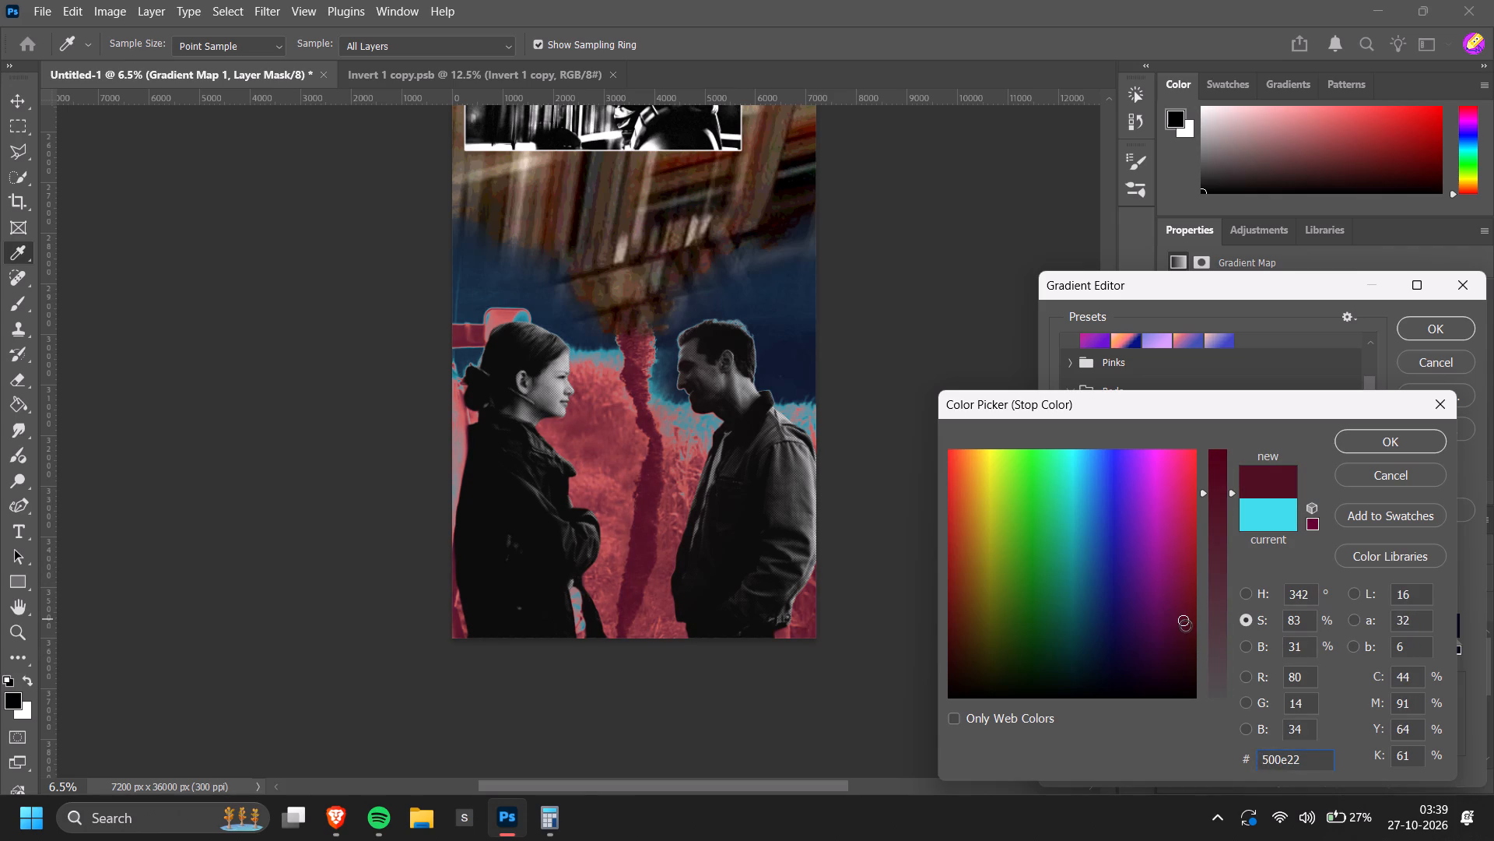
left_click(1182, 635)
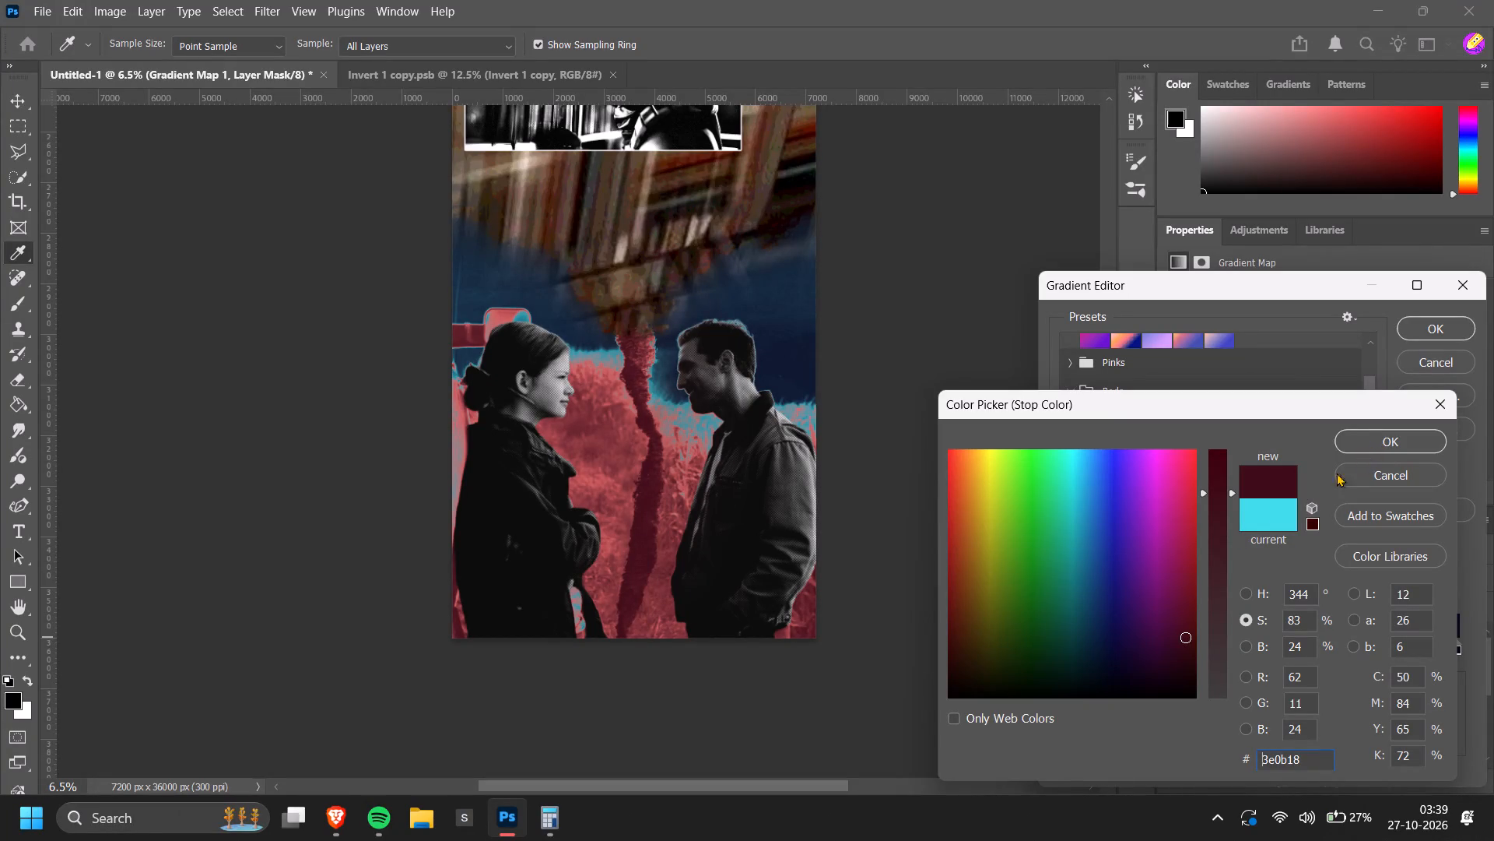
left_click_drag(1181, 637, 1193, 619)
left_click(1349, 431)
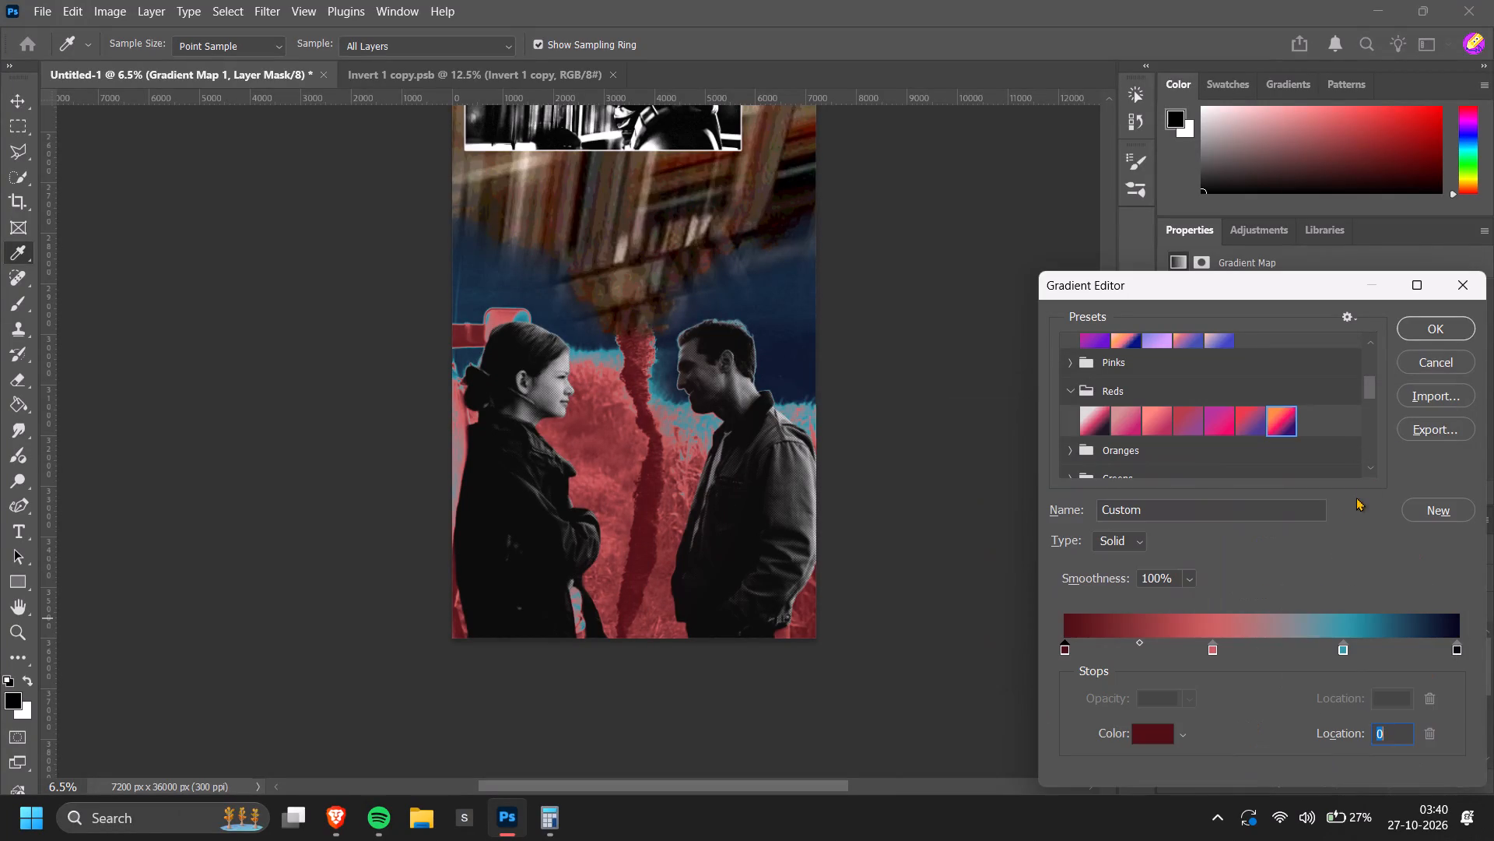
Set the midpoint between the dark red start stop and the red middle stop to location 62.
left_click_drag(1138, 642, 1112, 646)
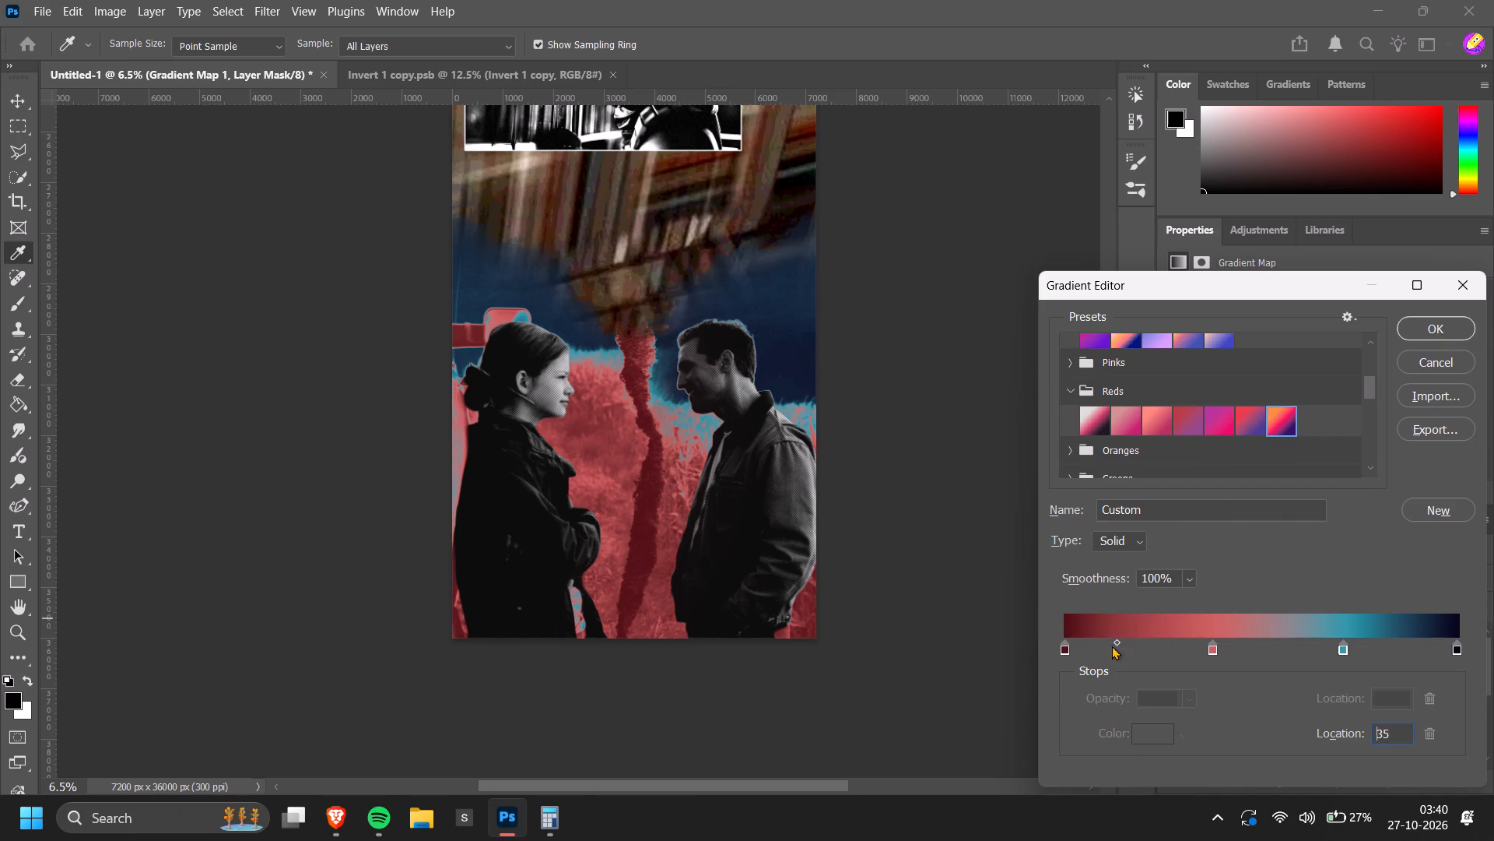
left_click_drag(1112, 646, 1106, 646)
left_click_drag(1103, 643, 1158, 653)
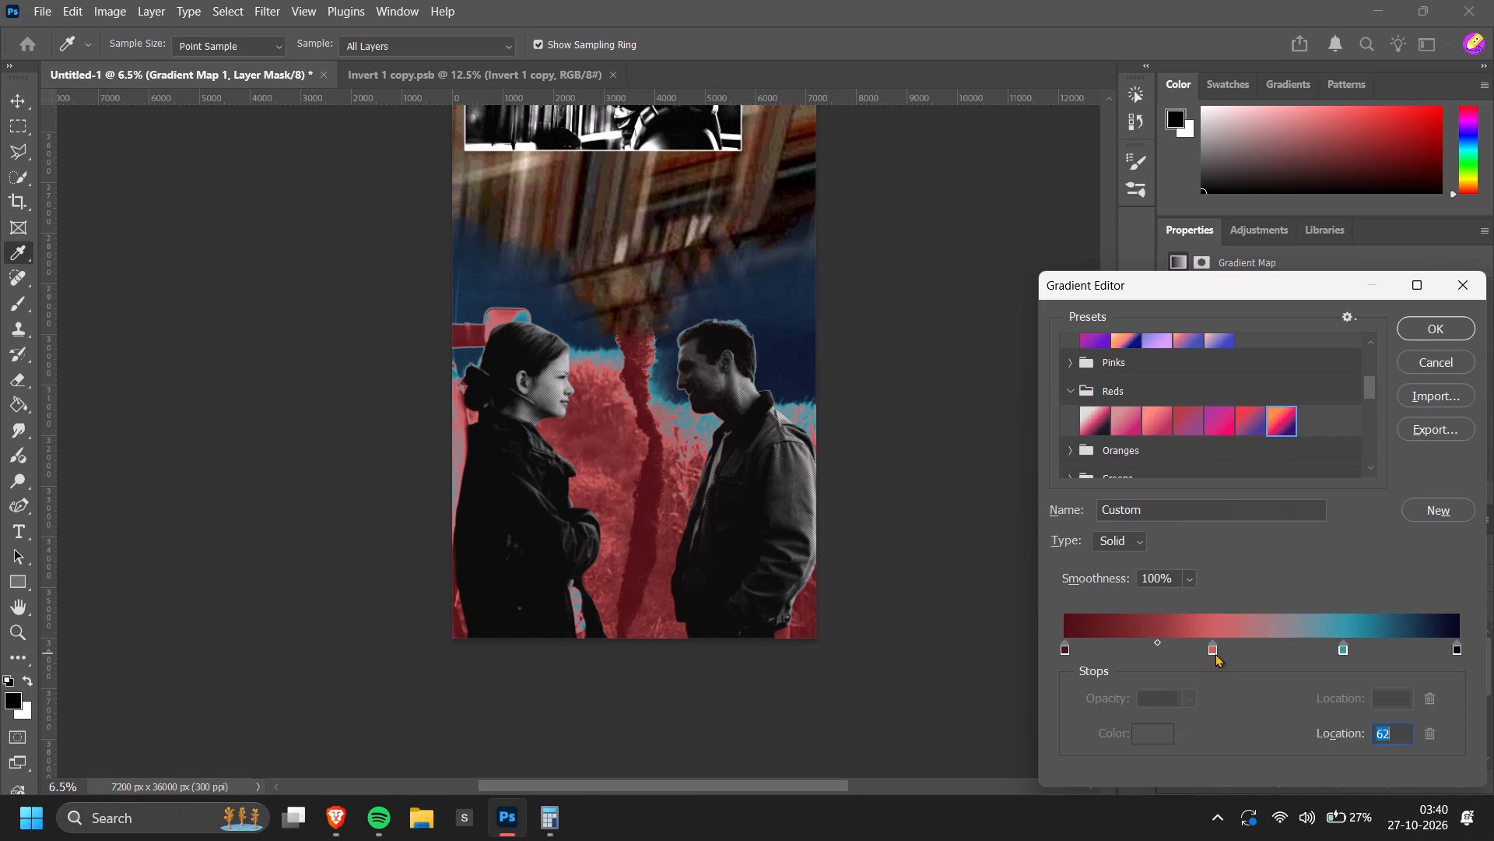
Reposition the teal stop at location 69 and the red middle stop at location 37, and apply the gradient.
left_click_drag(1217, 653, 1235, 653)
left_click_drag(1341, 653, 1339, 653)
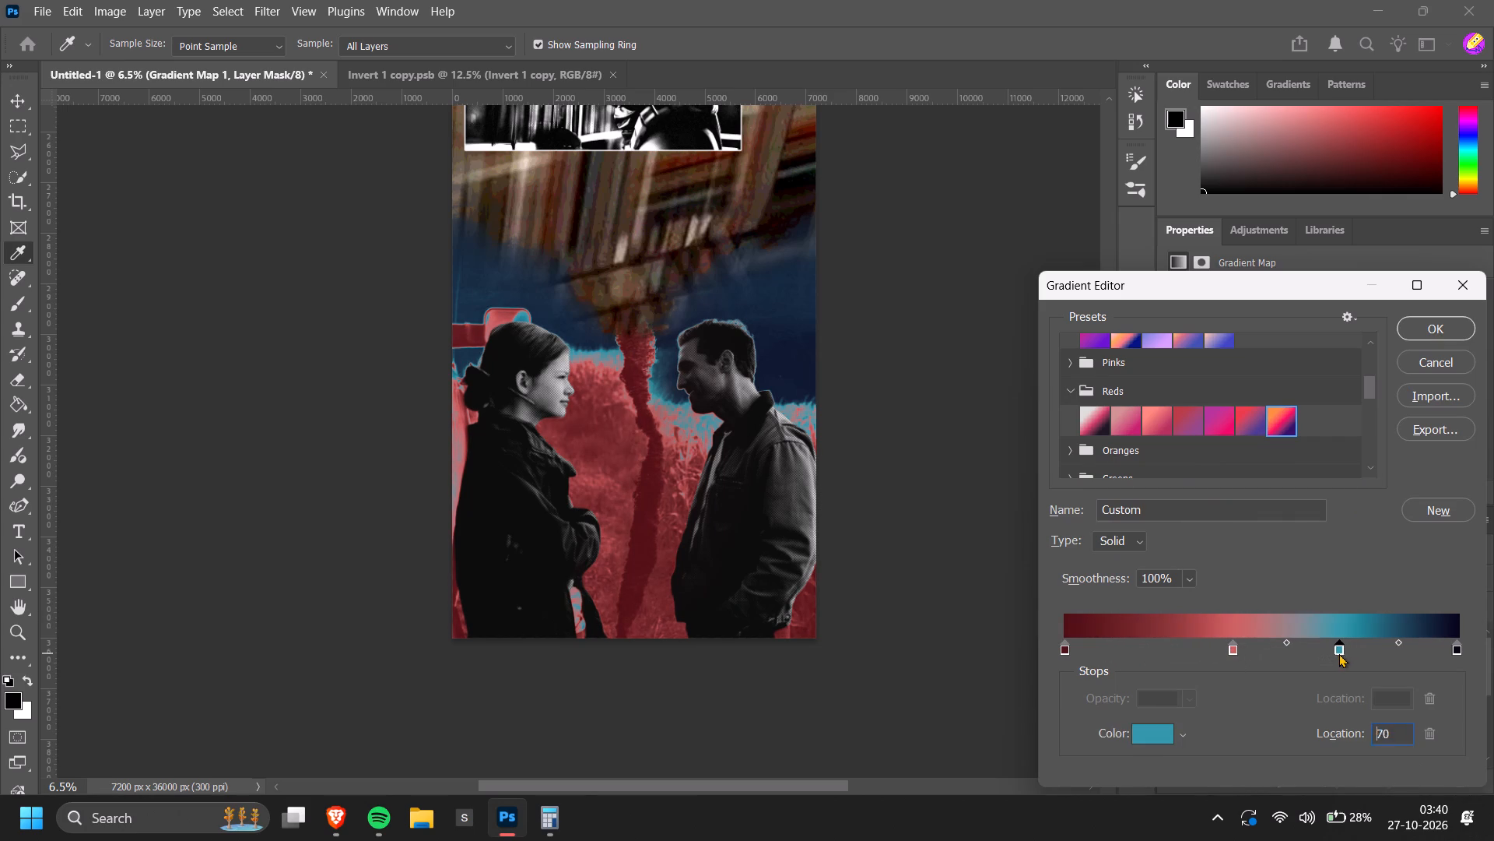
left_click_drag(1339, 653, 1332, 653)
left_click(1333, 653)
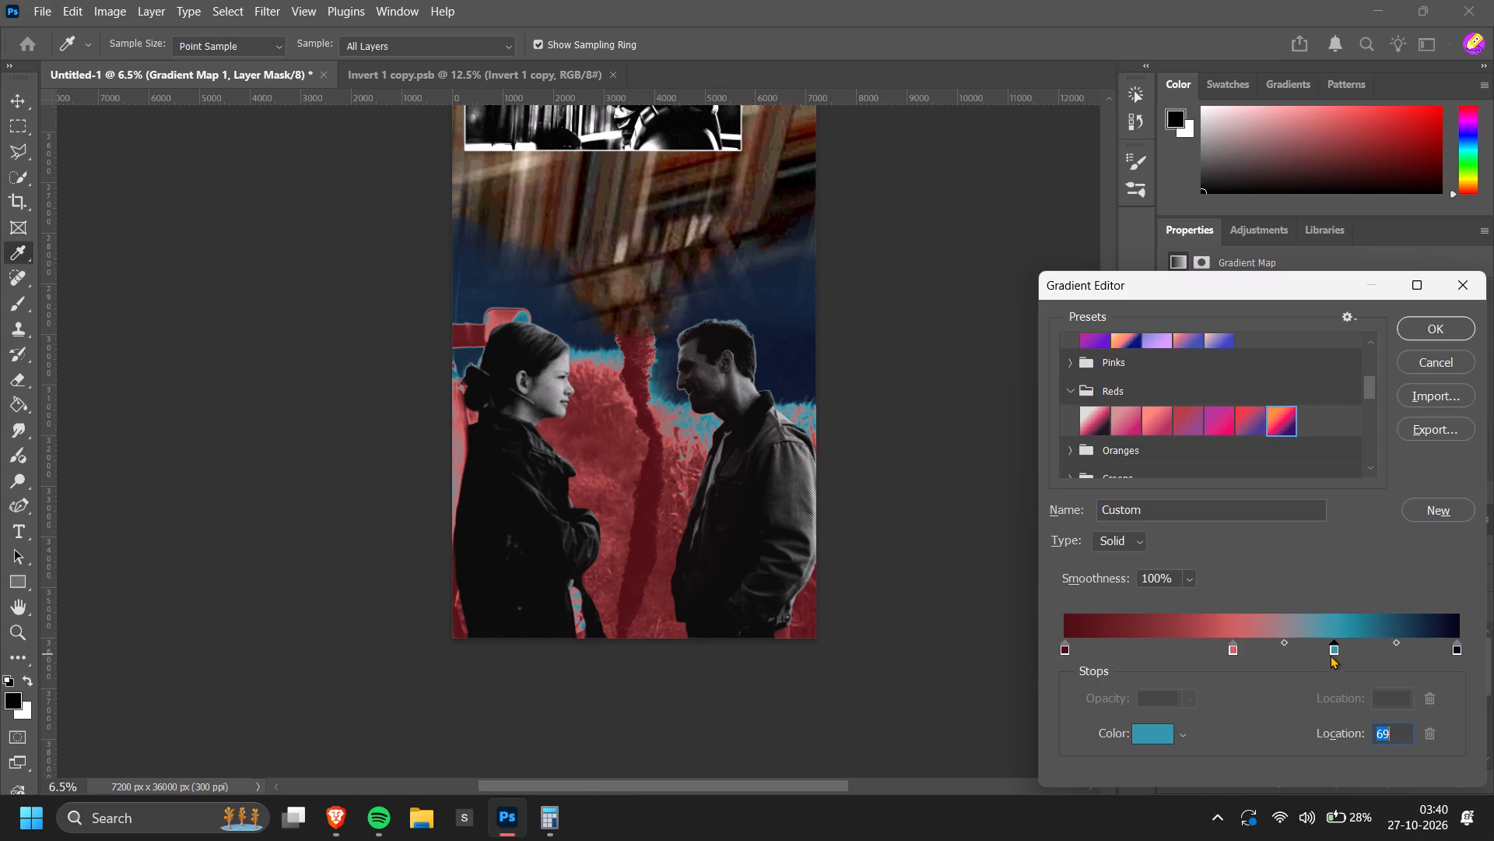
left_click_drag(1229, 654, 1212, 652)
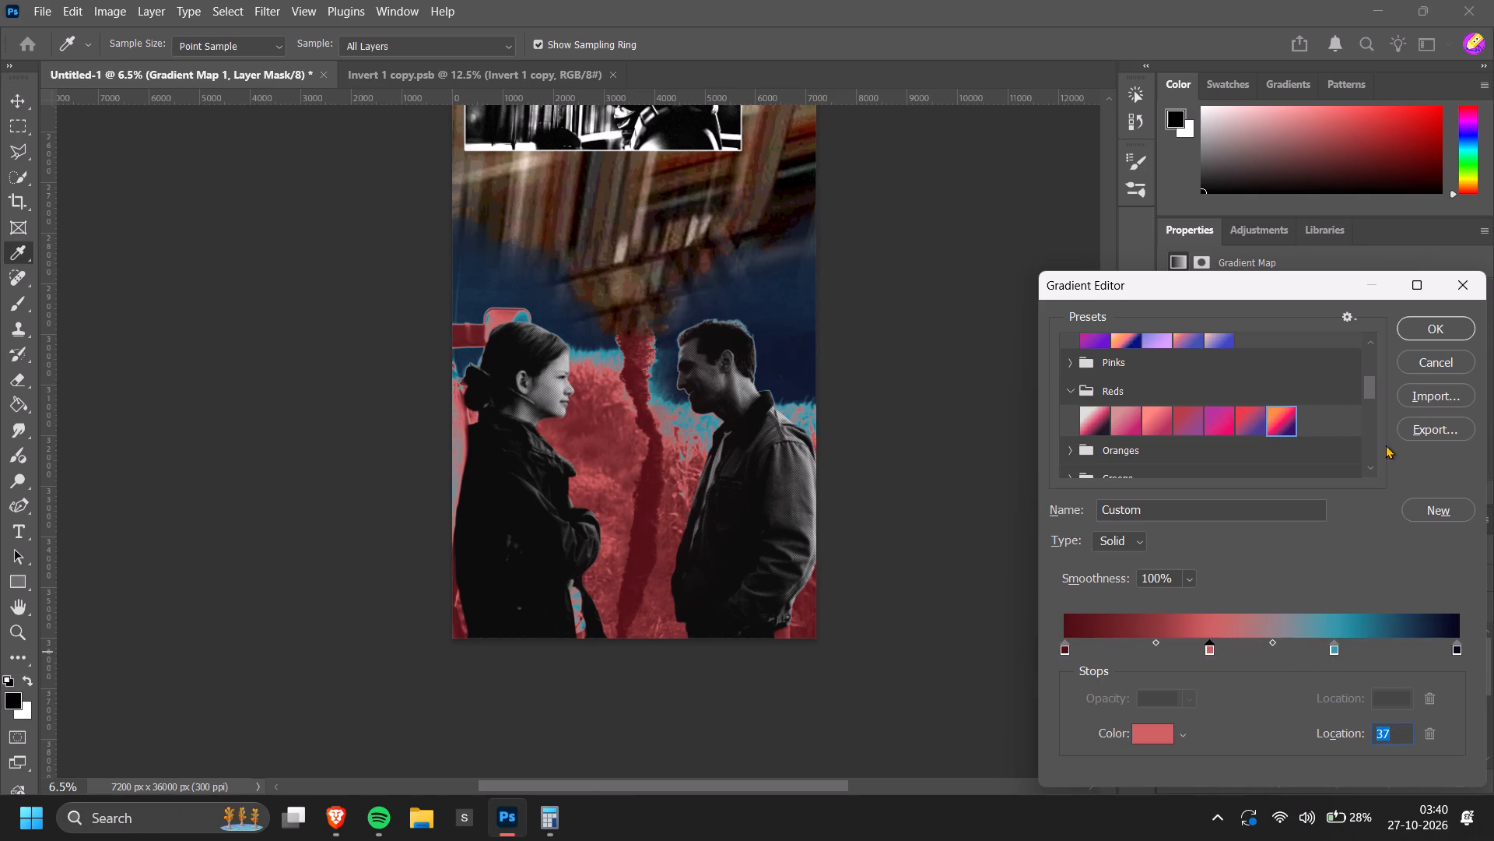
left_click(1456, 333)
Examine the recoloured background and the two figures at several magnifications.
scroll(998, 468, "down", 6, "alt")
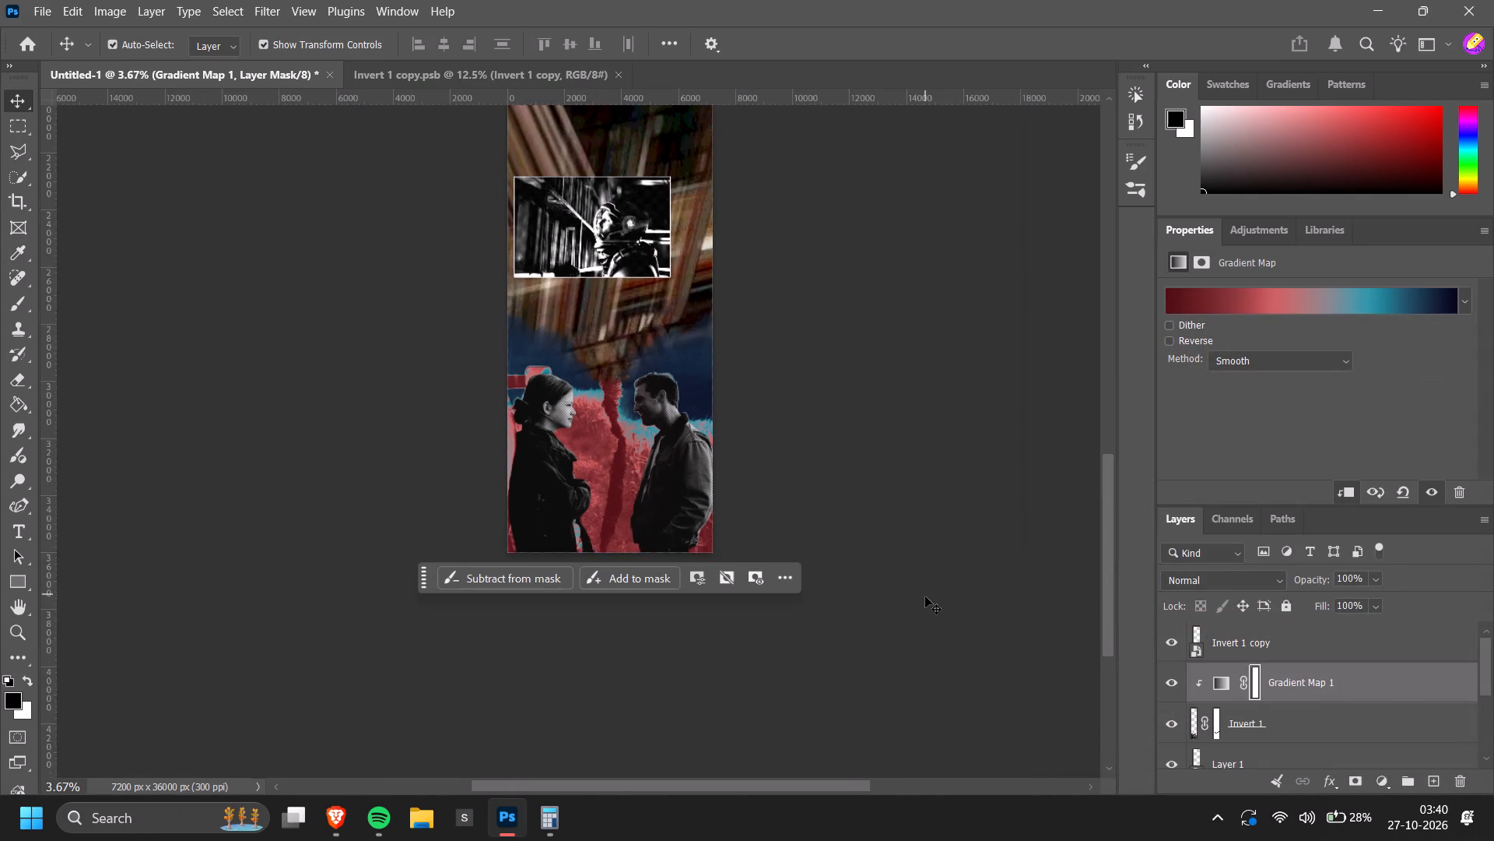
scroll(925, 596, "up", 4)
scroll(927, 645, "down", 5, "alt")
scroll(892, 656, "up", 5)
scroll(892, 656, "down", 4, "alt")
scroll(822, 667, "up", 5, "ctrl")
scroll(779, 669, "up", 15, "alt")
scroll(731, 637, "down", 4)
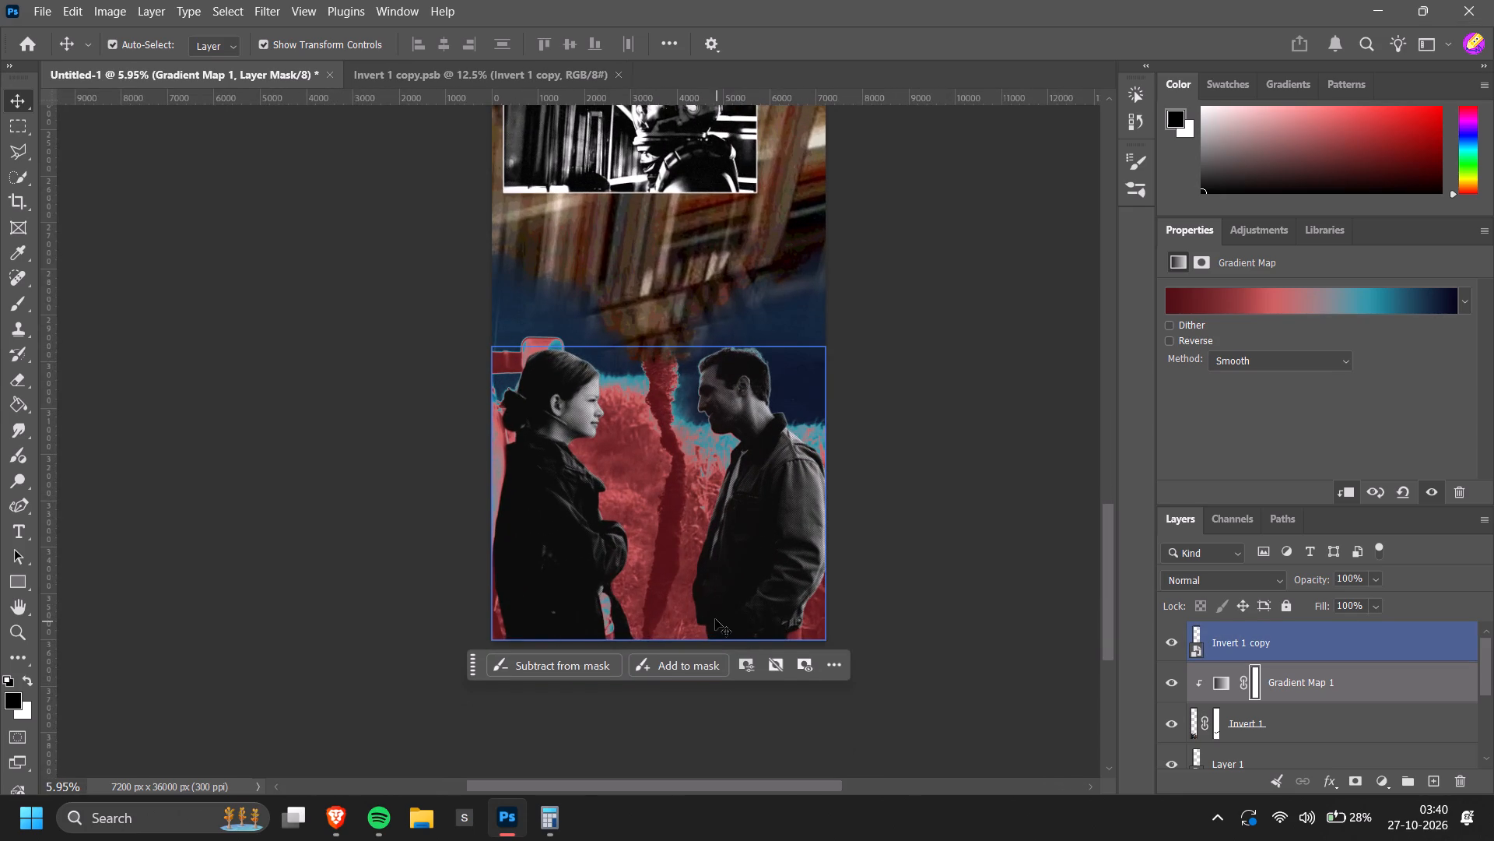
scroll(684, 546, "up", 3, "alt")
Hide the Gradient Map 1 adjustment layer and select the Invert 1 layer.
left_click(1298, 730)
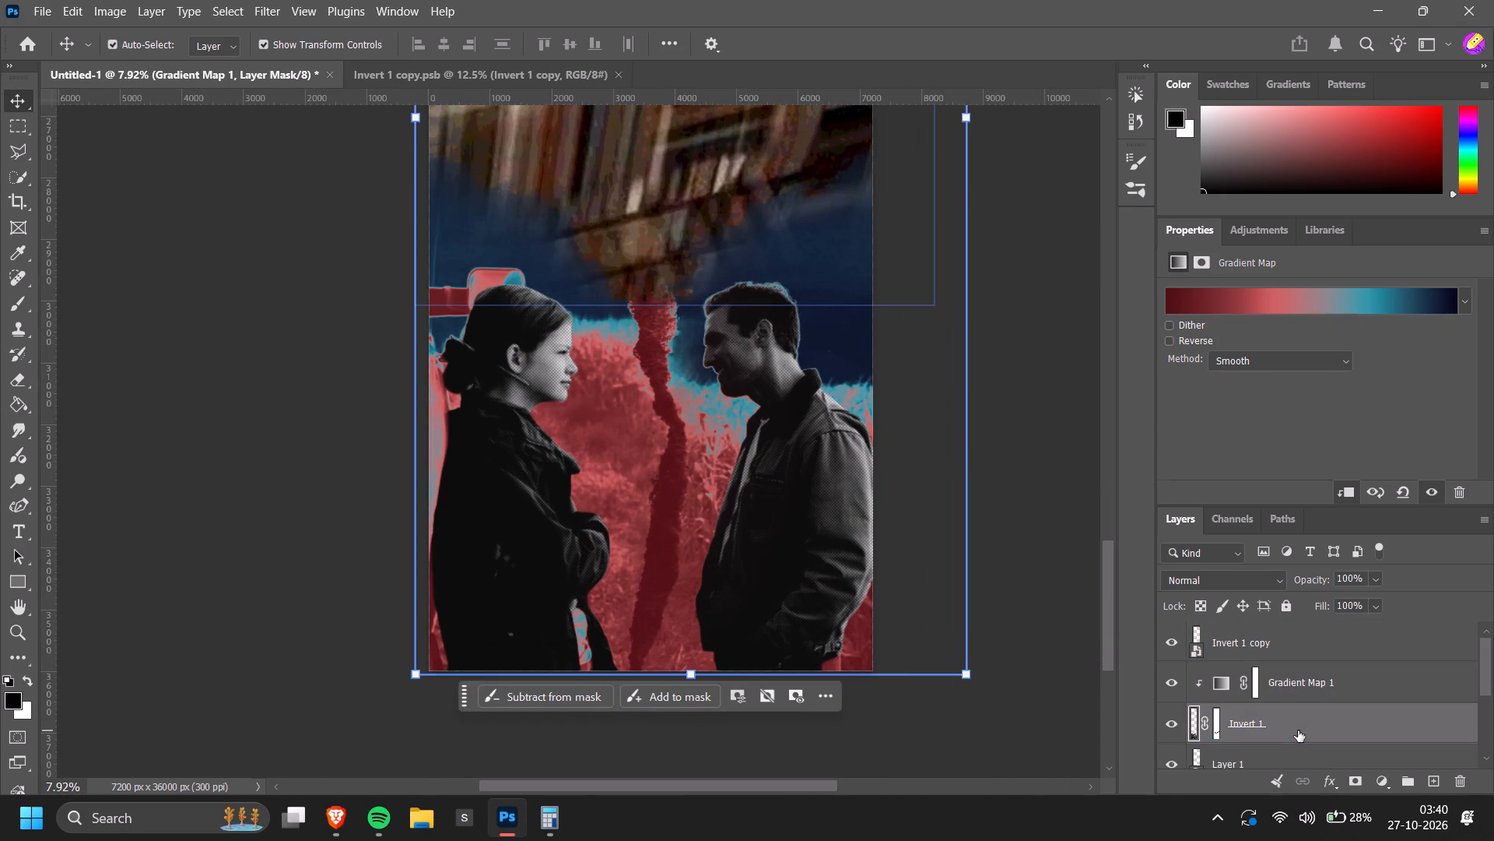
scroll(682, 494, "up", 3, "alt")
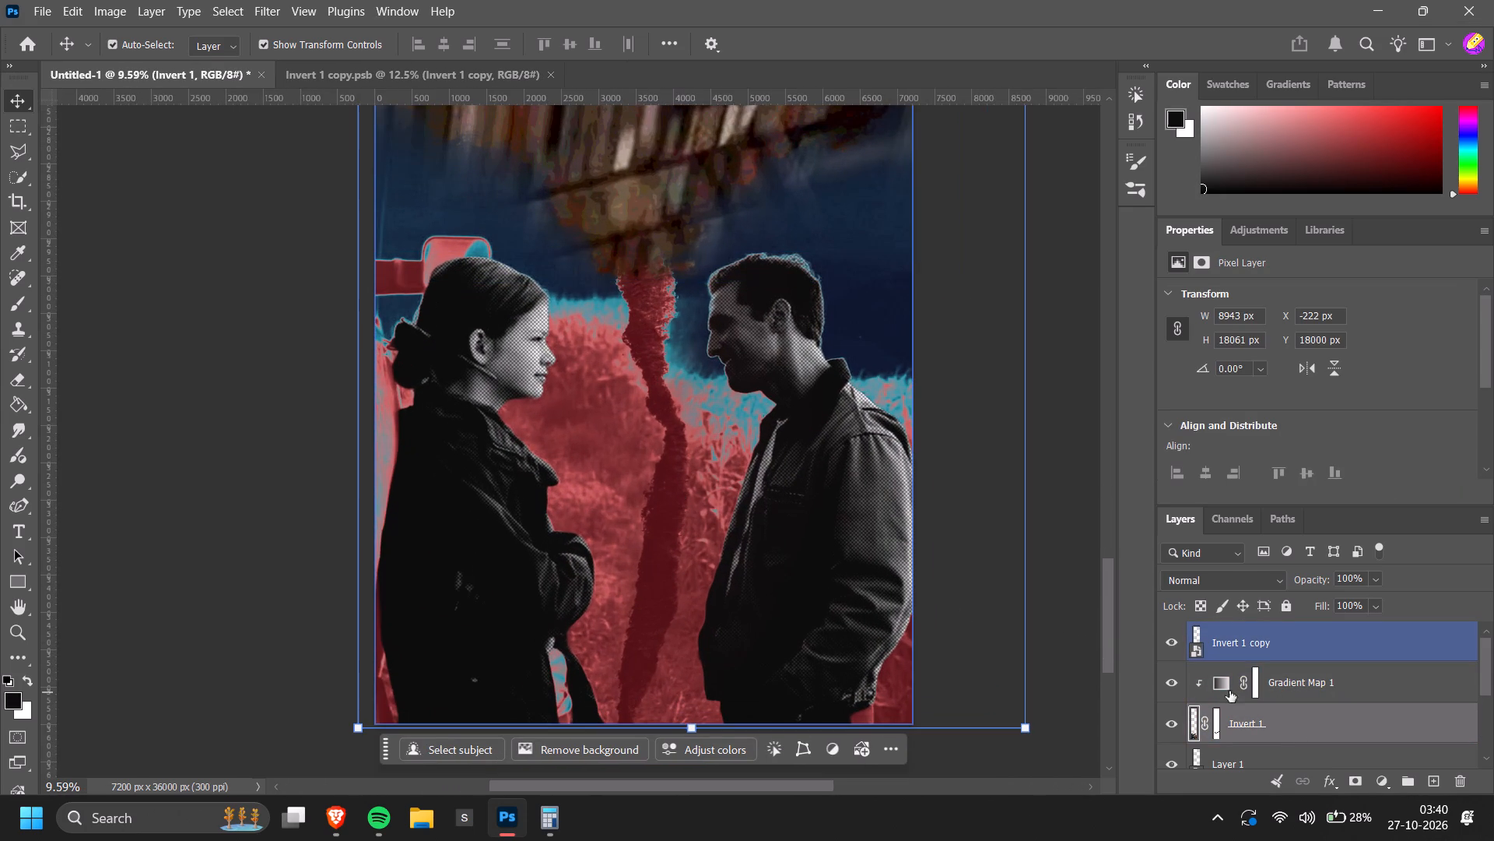
left_click(1174, 685)
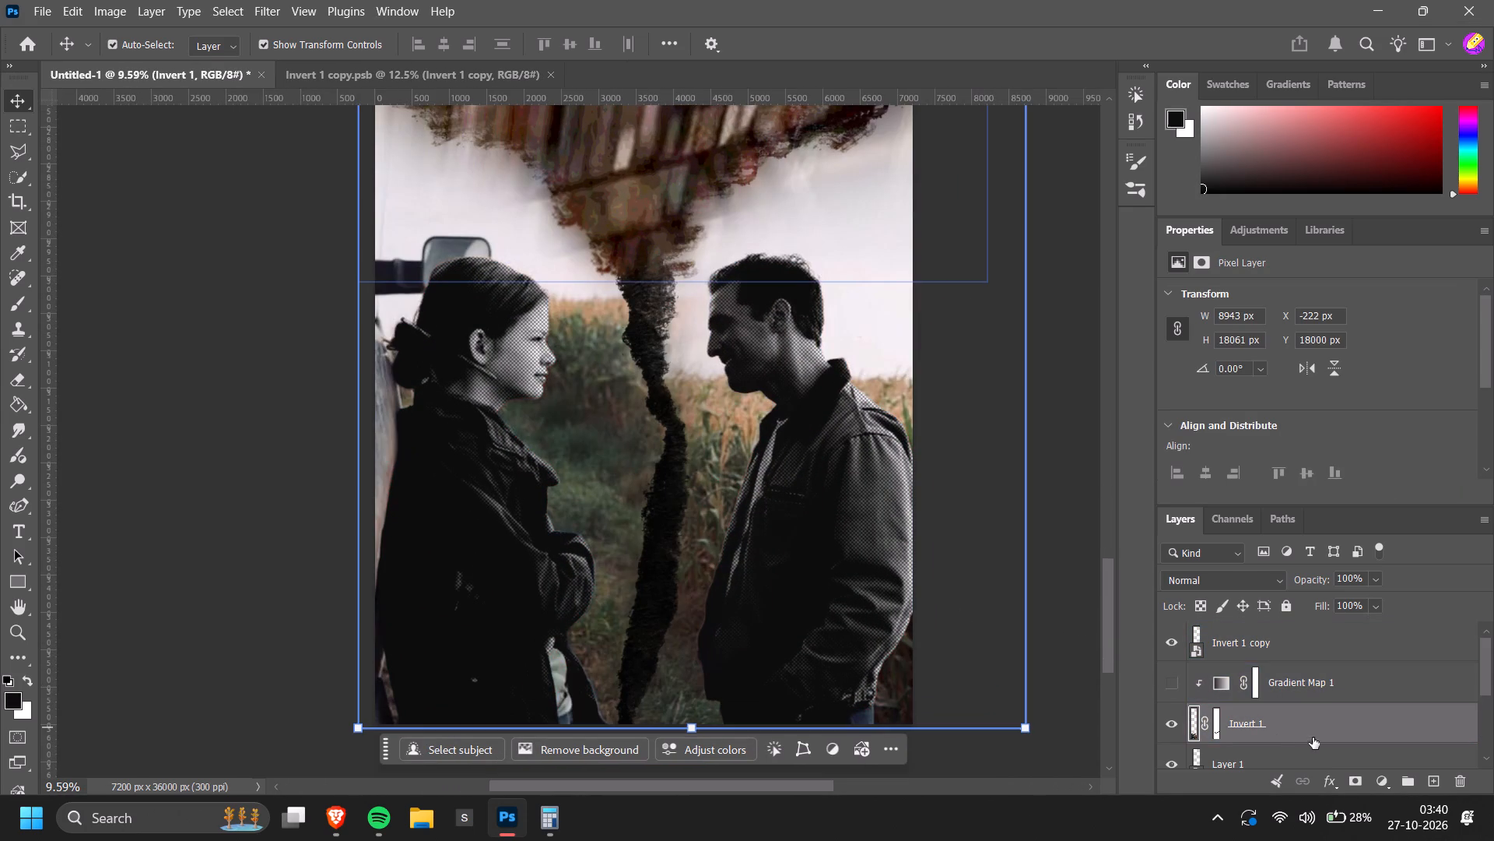
left_click(1319, 722)
Examine the whole poster with the background photo in its original colours, leaving no layer selected.
scroll(911, 597, "down", 2, "ctrl")
scroll(911, 596, "down", 11, "alt")
scroll(895, 635, "up", 3)
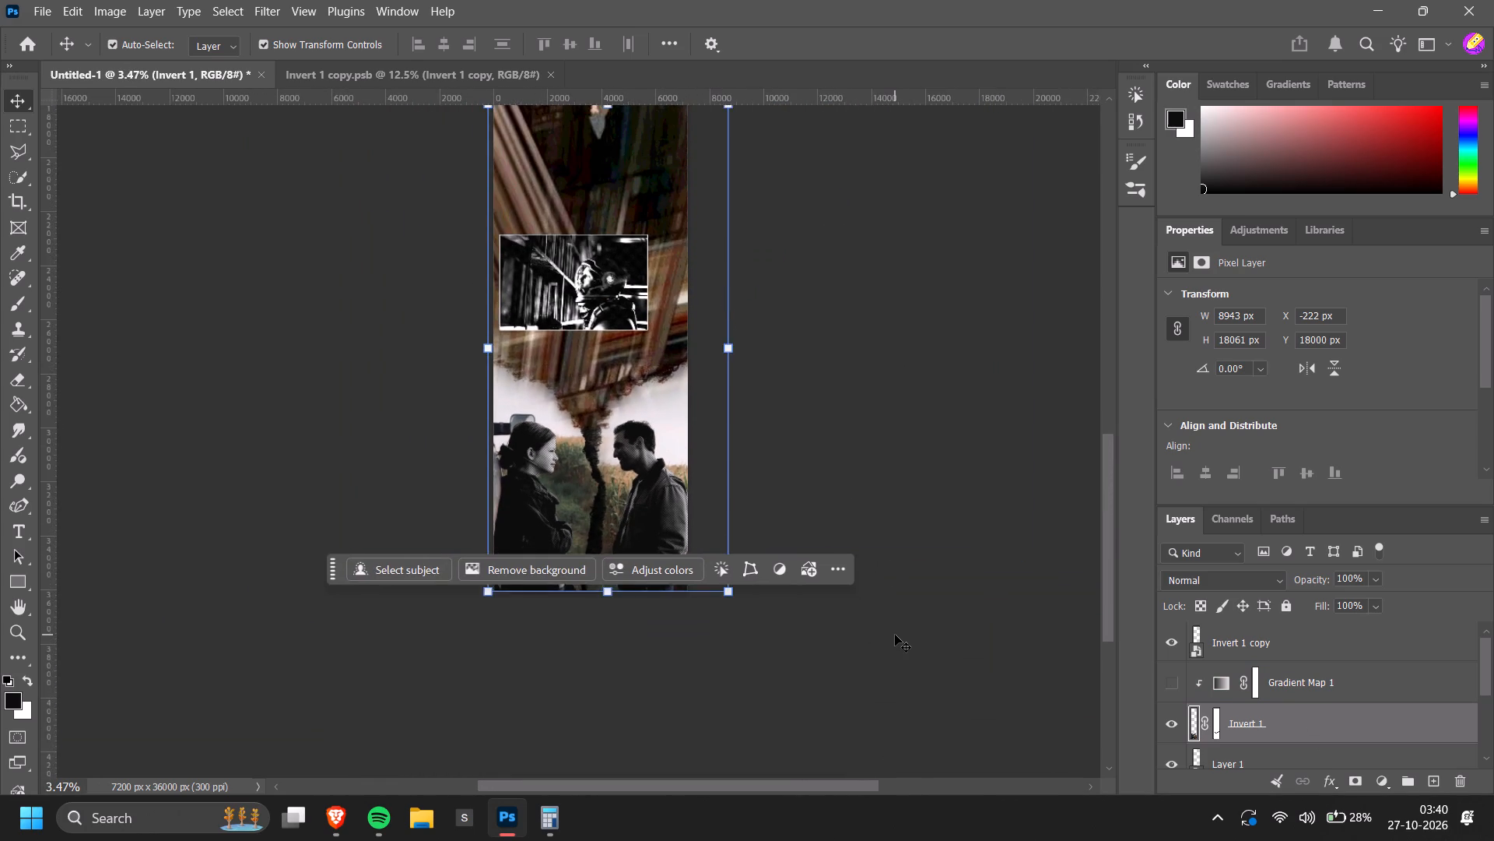
left_click(895, 635)
scroll(895, 635, "down", 5, "alt")
scroll(895, 635, "up", 9)
scroll(896, 642, "down", 4, "alt")
scroll(807, 658, "up", 6, "alt")
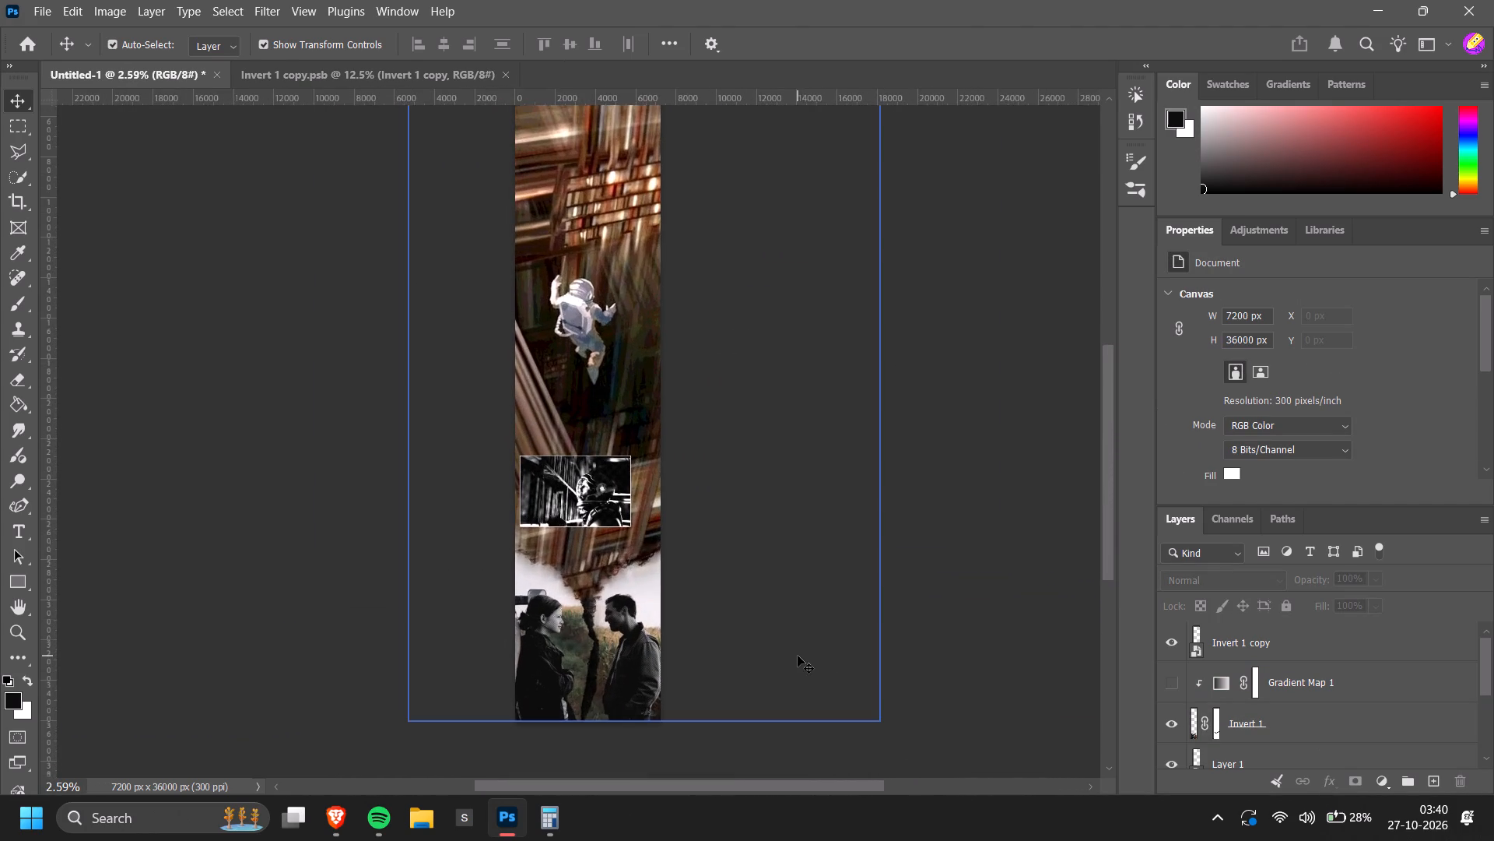
Compare the poster with the recoloured background and with the background photo in its original colours.
key("ctrl+z")
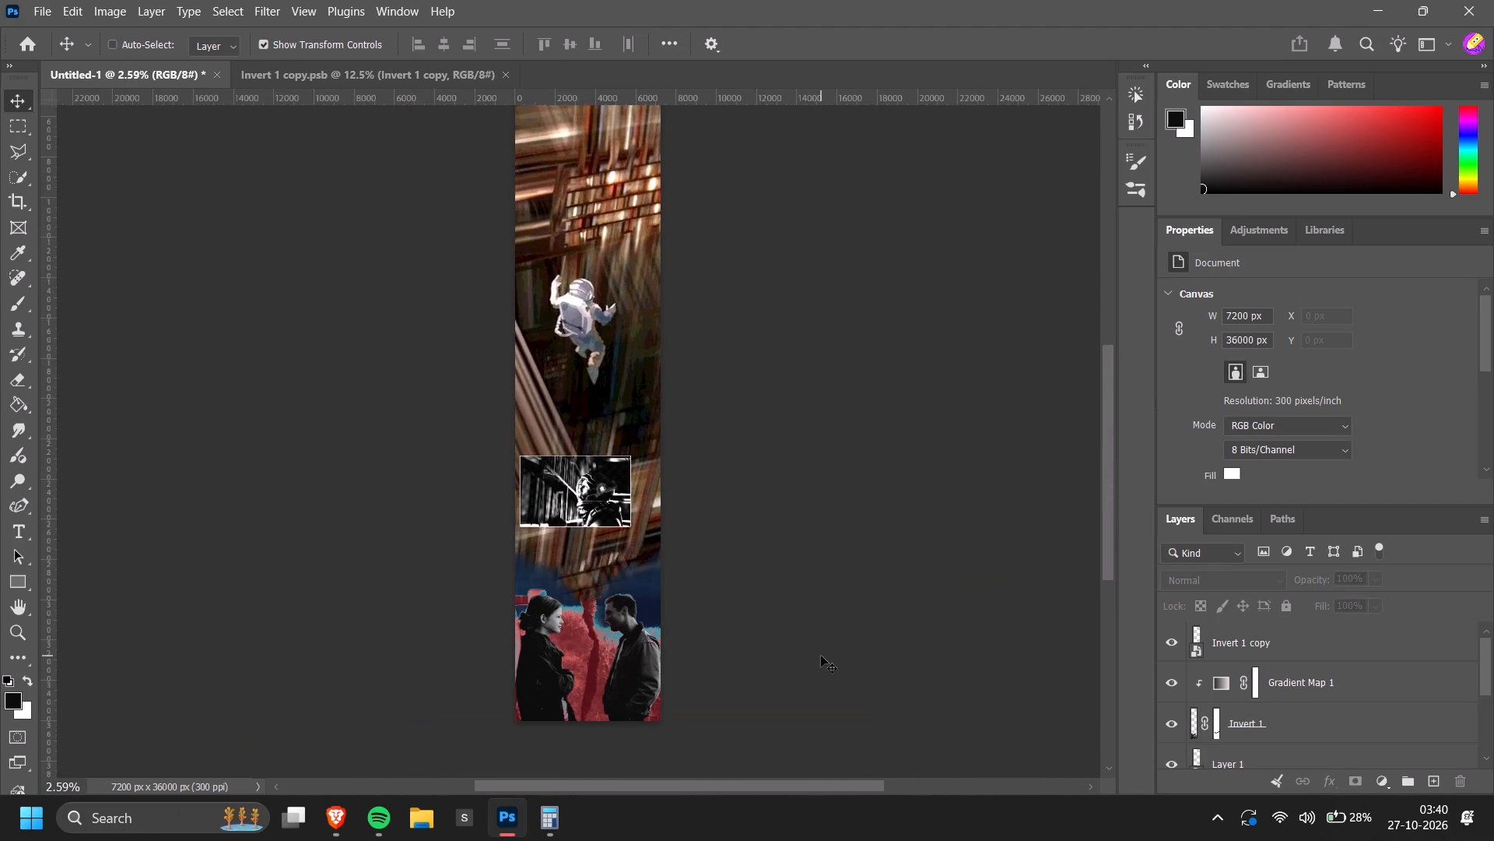
key("ctrl+shift+z")
scroll(821, 656, "up", 6, "ctrl")
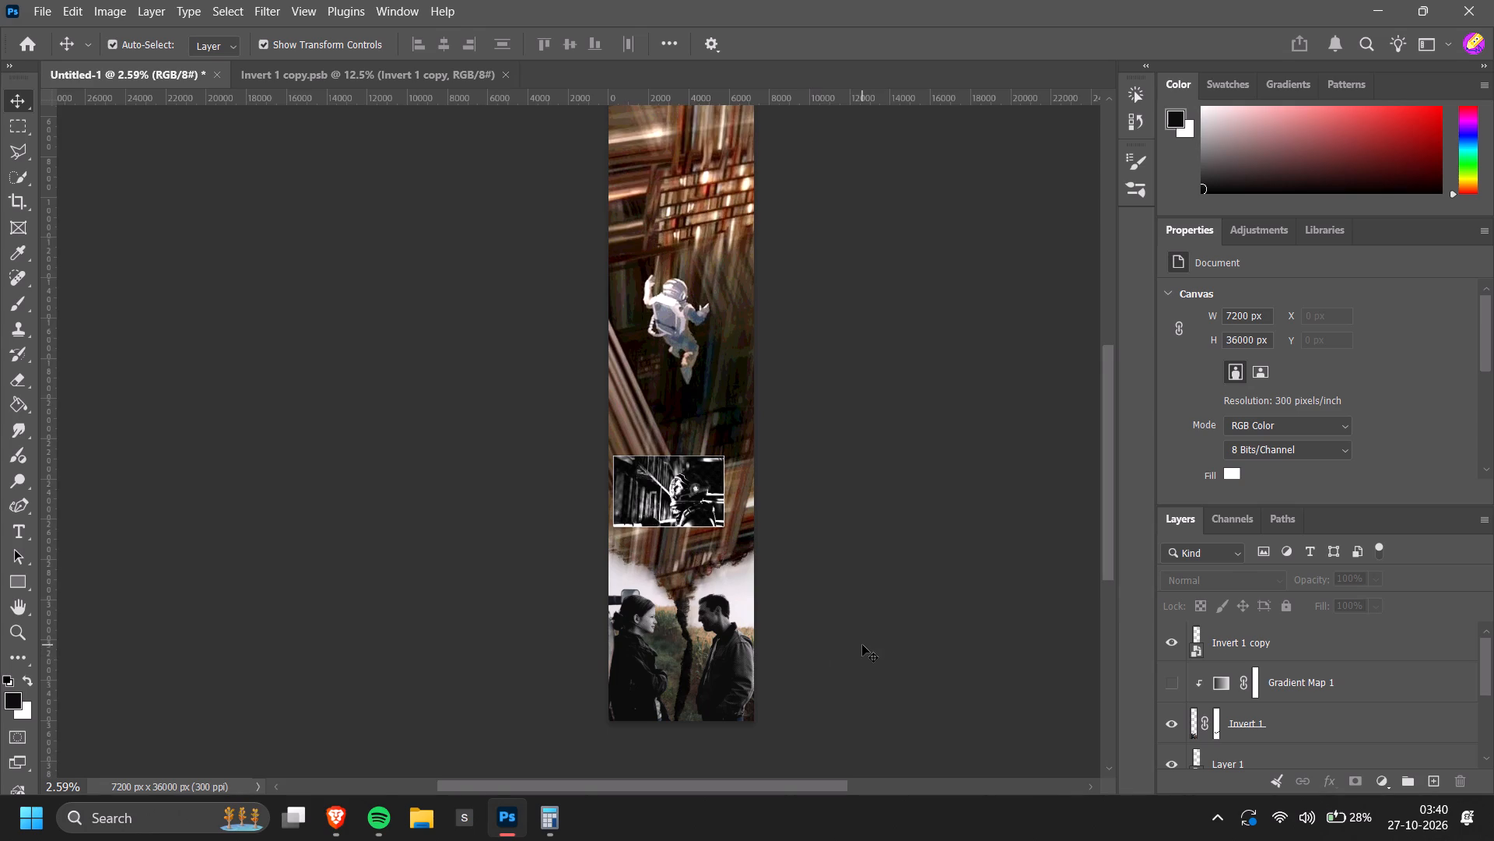
scroll(862, 645, "down", 8)
Move the Gradient Map 1 layer above Invert 1 copy, make it visible and clip it to that layer.
scroll(773, 614, "up", 9, "alt")
left_click(759, 603)
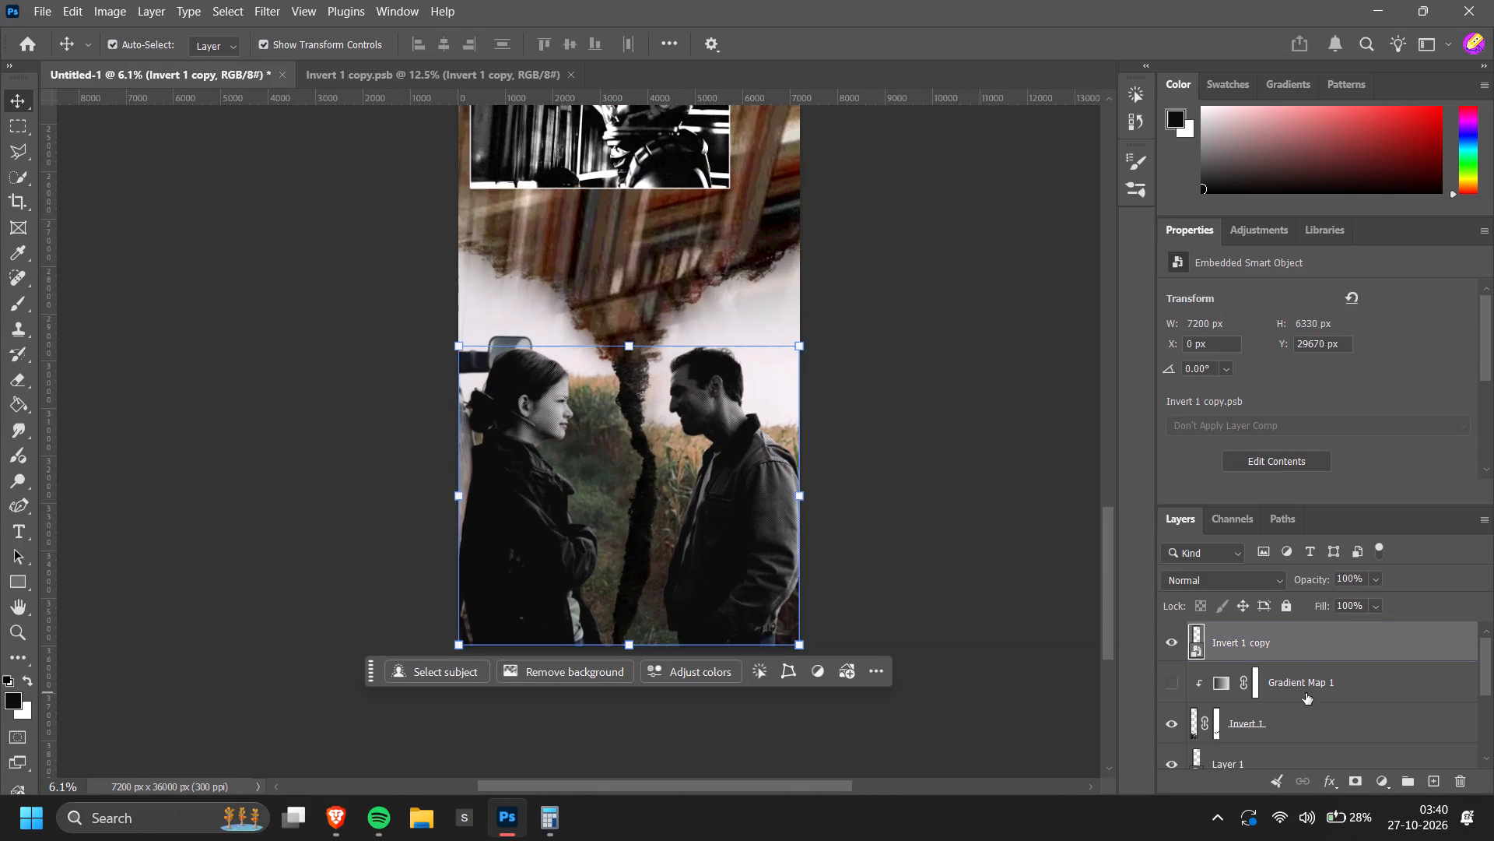
left_click_drag(1306, 682, 1313, 621)
left_click(1173, 649)
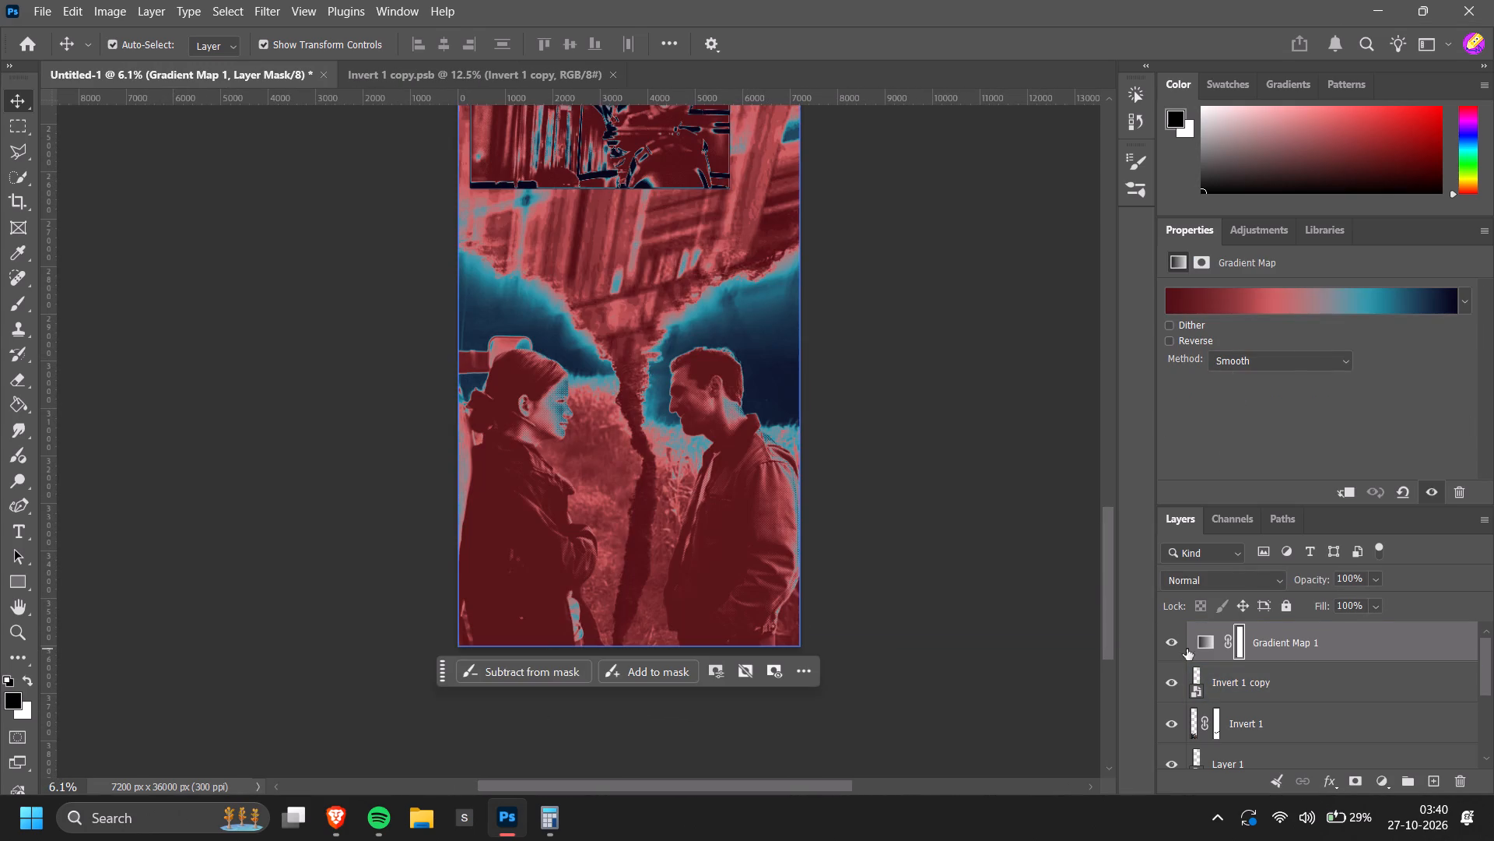
left_click(1315, 644)
key("ctrl+alt+g")
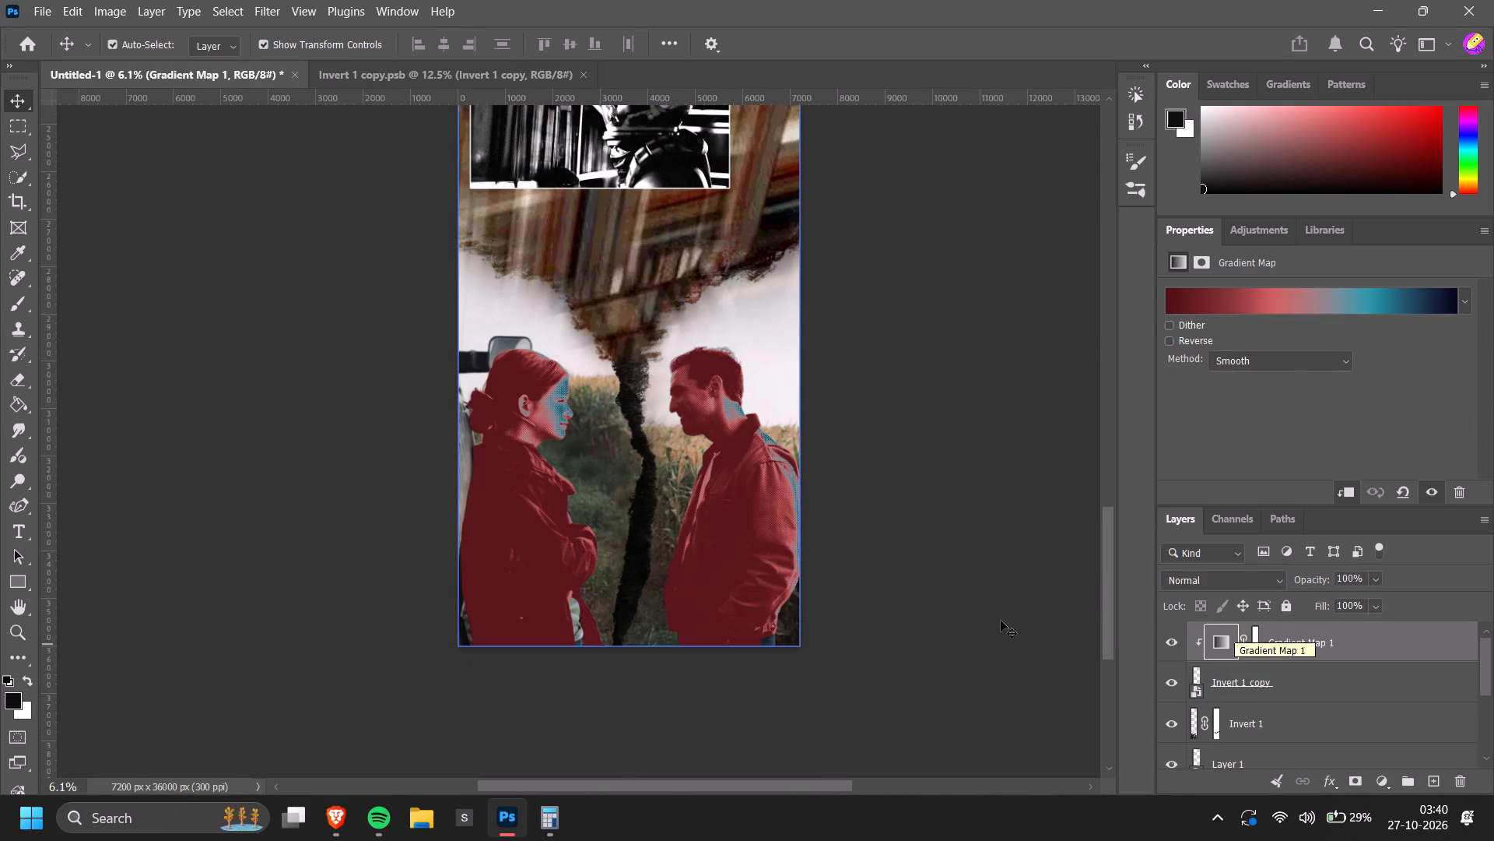
In the figures' gradient map, remove the navy end stop and move the teal stop to location 100.
left_click(1254, 297)
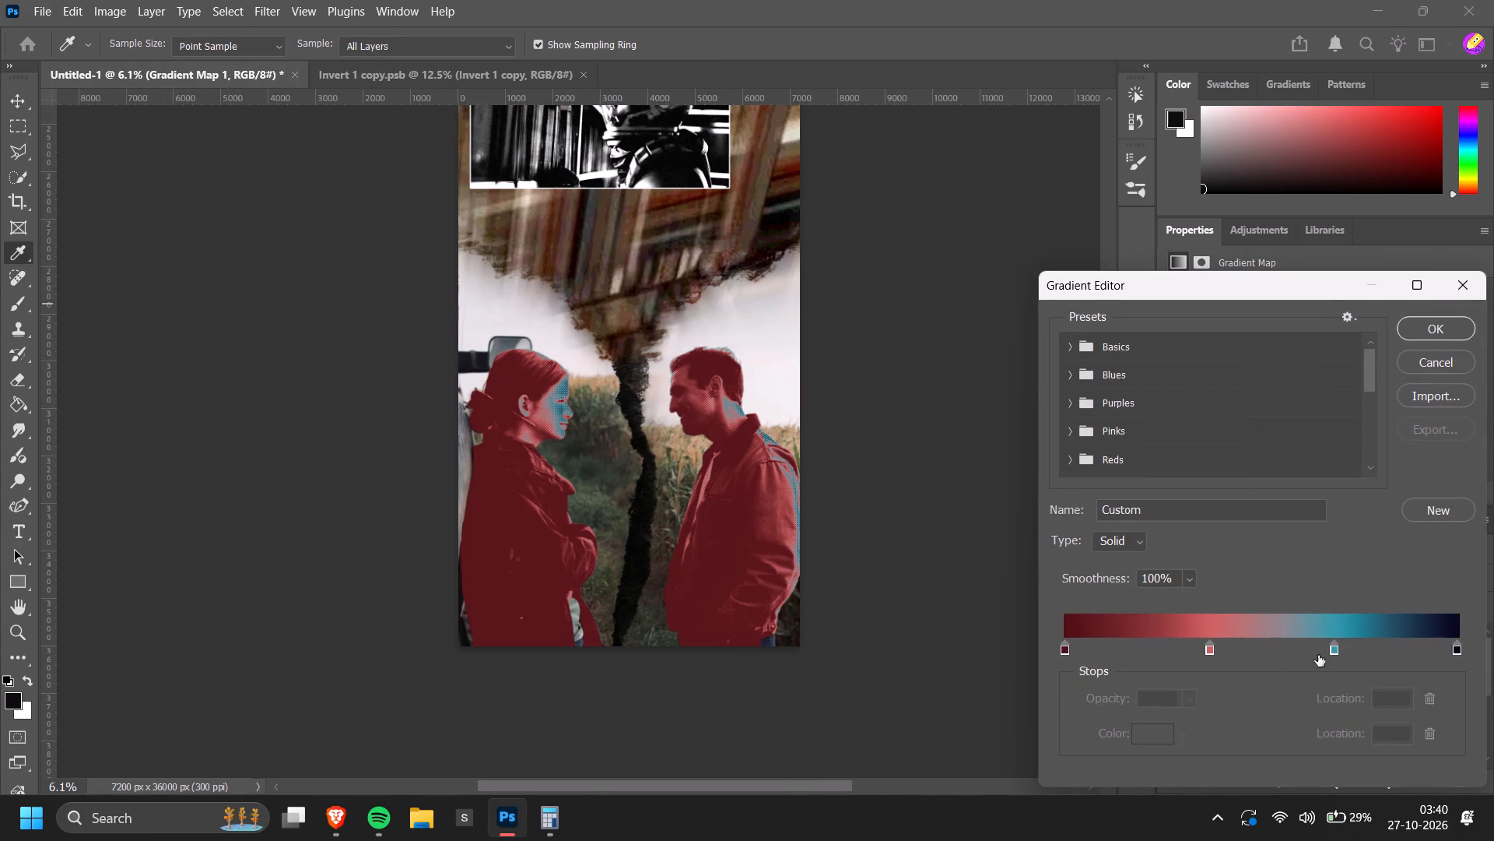
left_click_drag(1463, 649, 1480, 688)
left_click_drag(1459, 652, 1471, 687)
left_click_drag(1333, 652, 1493, 656)
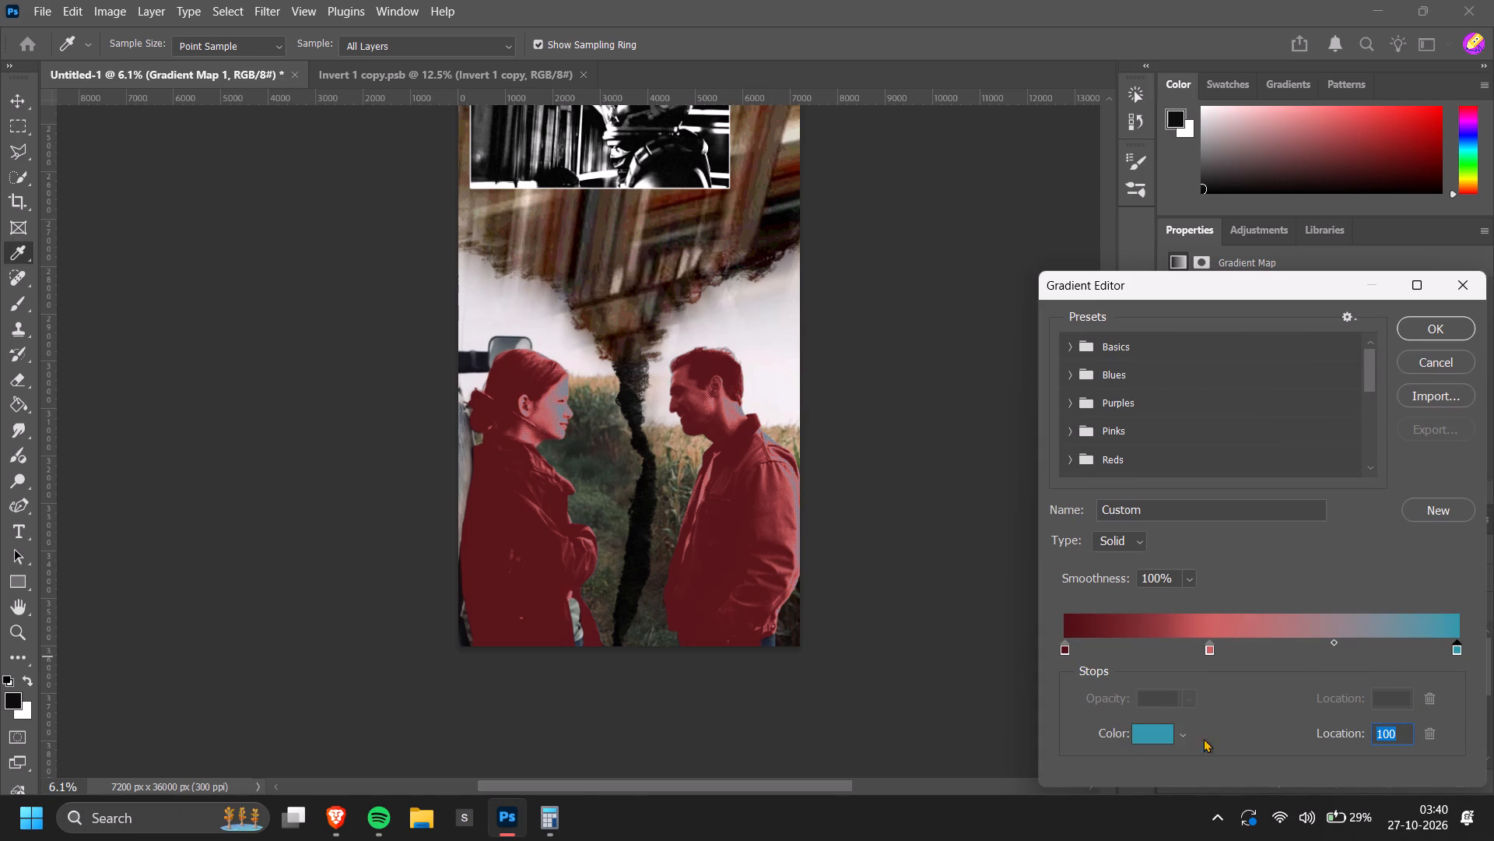
Change the end stop's colour at location 100 to light grey ececec.
left_click(1127, 736)
left_click(1152, 735)
left_click_drag(999, 470, 971, 427)
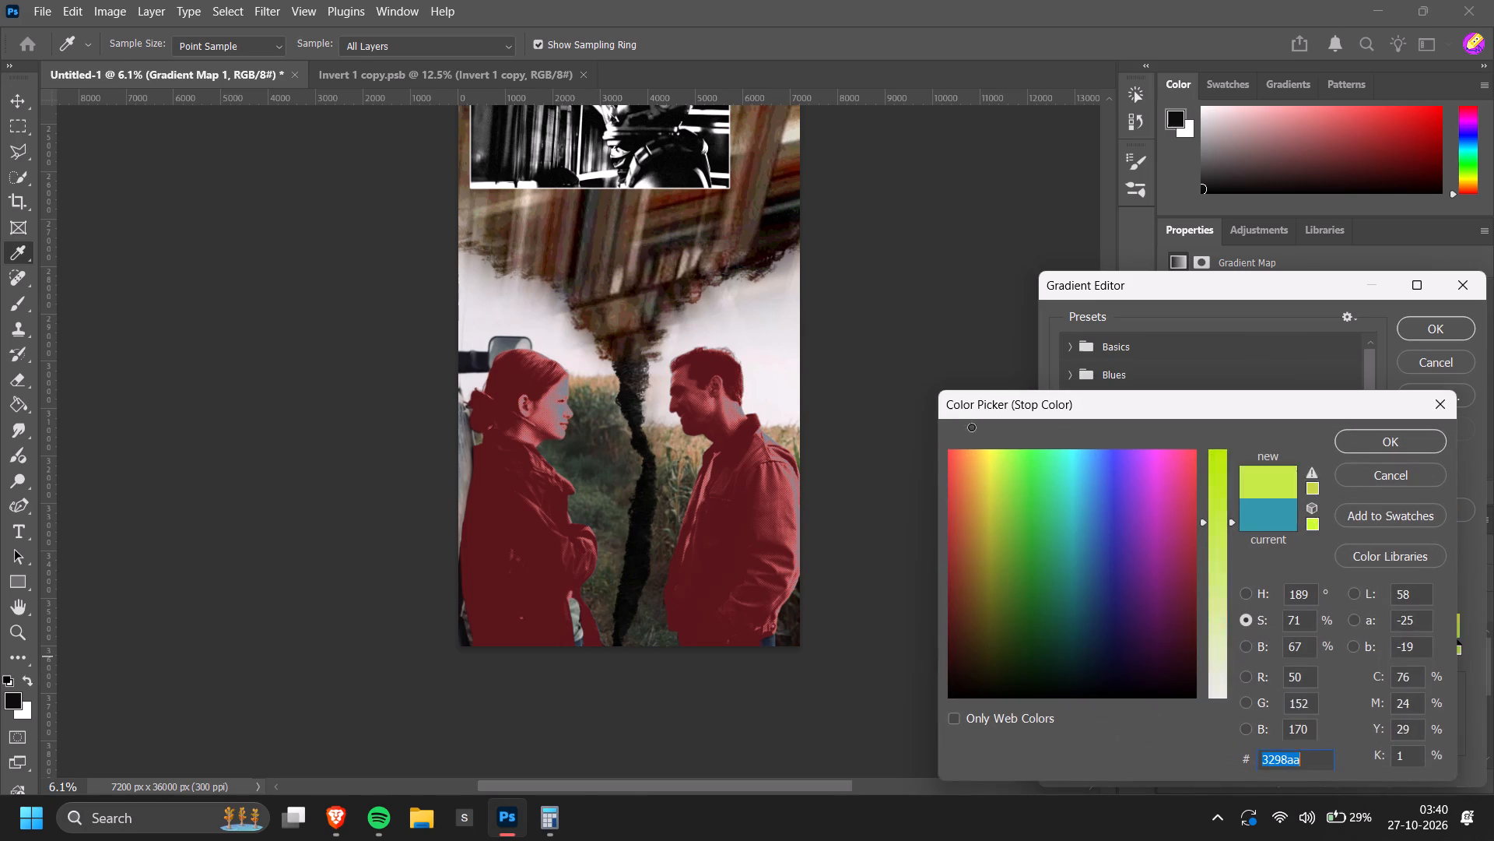
left_click_drag(971, 427, 954, 412)
left_click(984, 467)
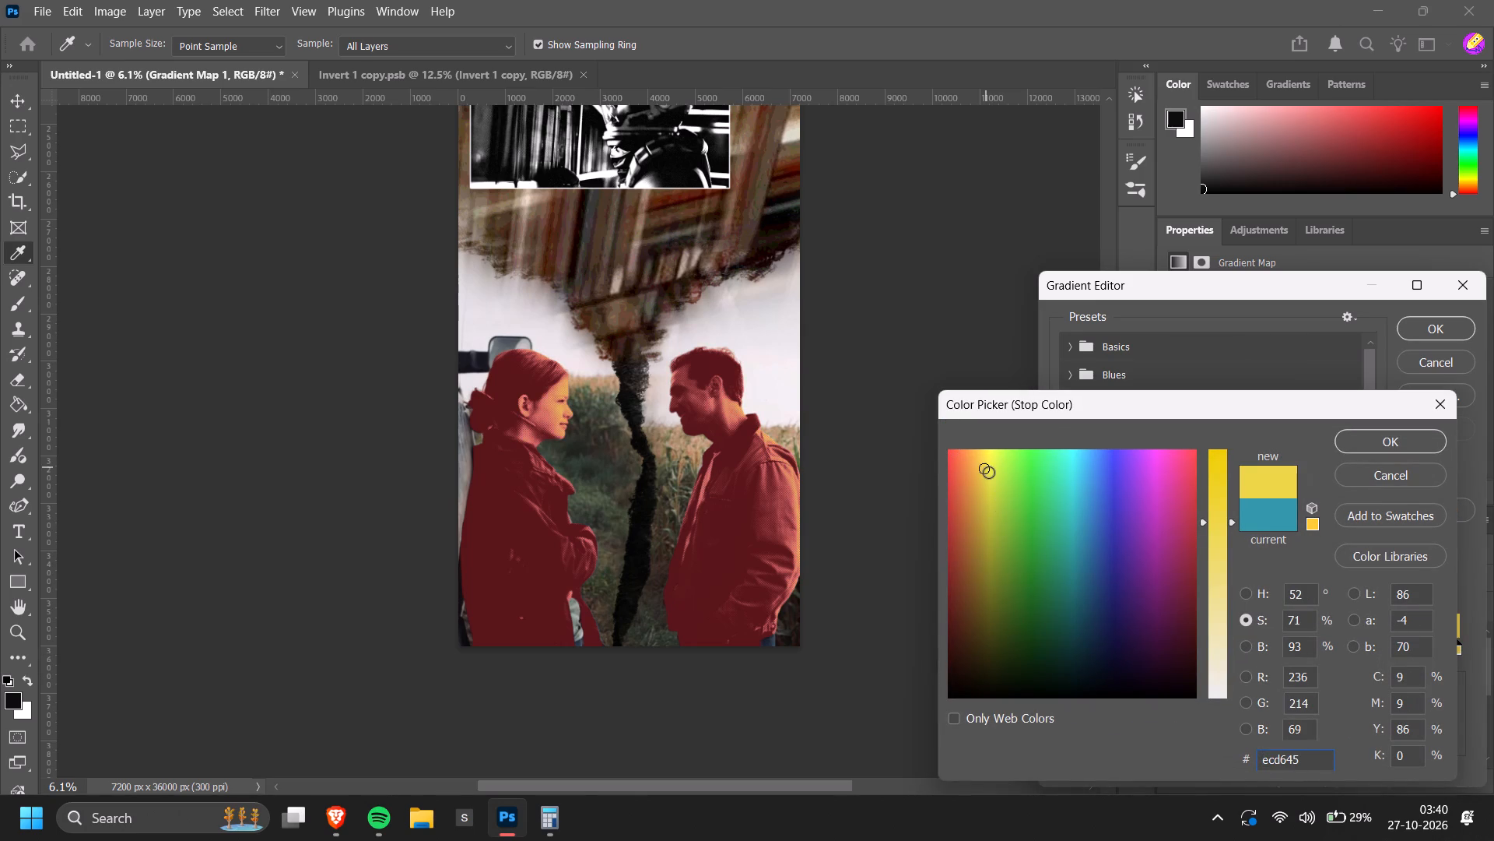
left_click_drag(1215, 652, 1229, 749)
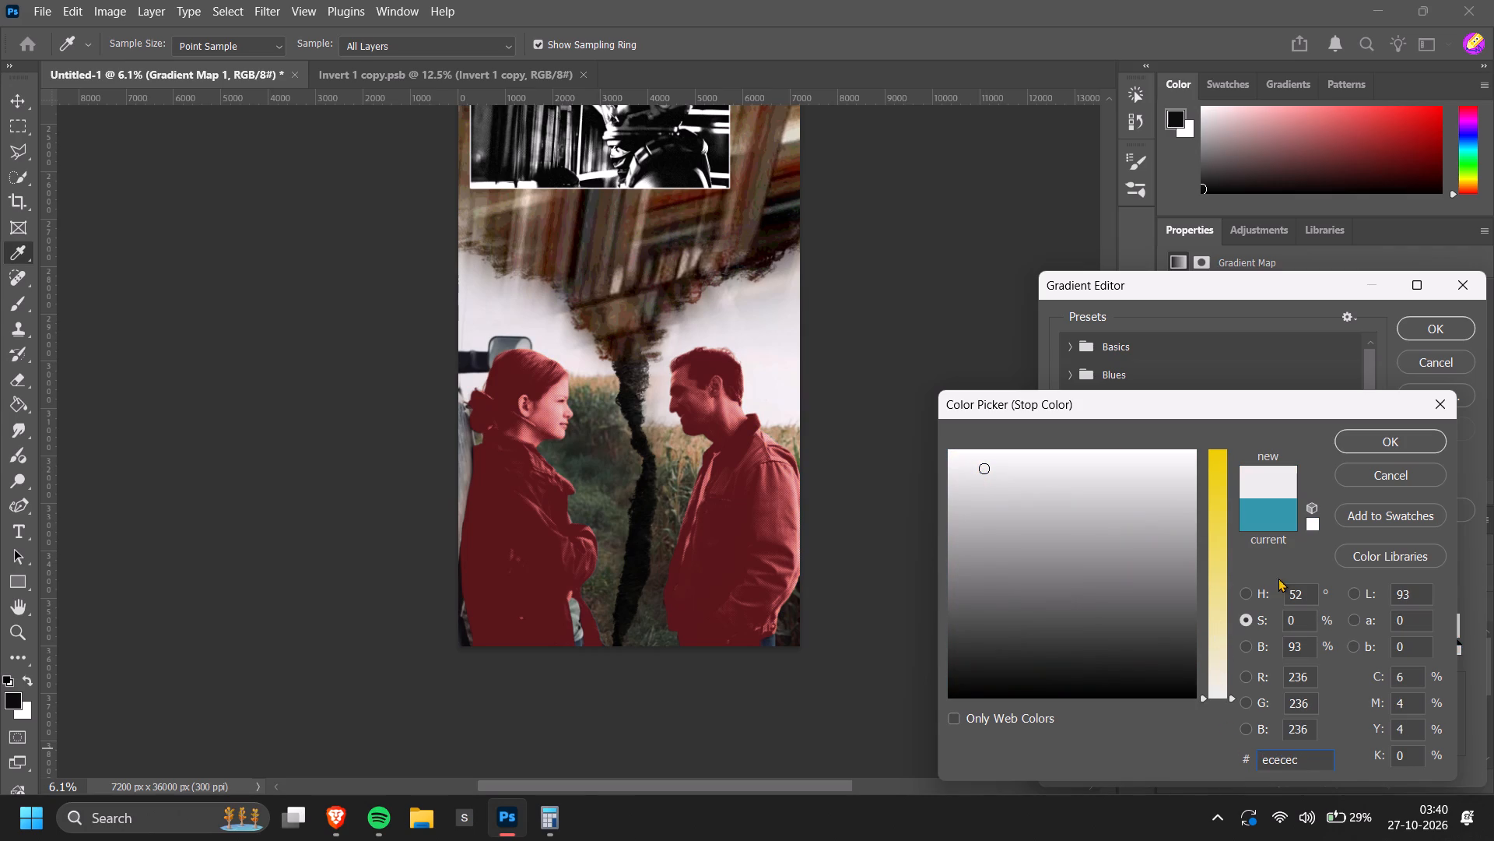
left_click(1420, 442)
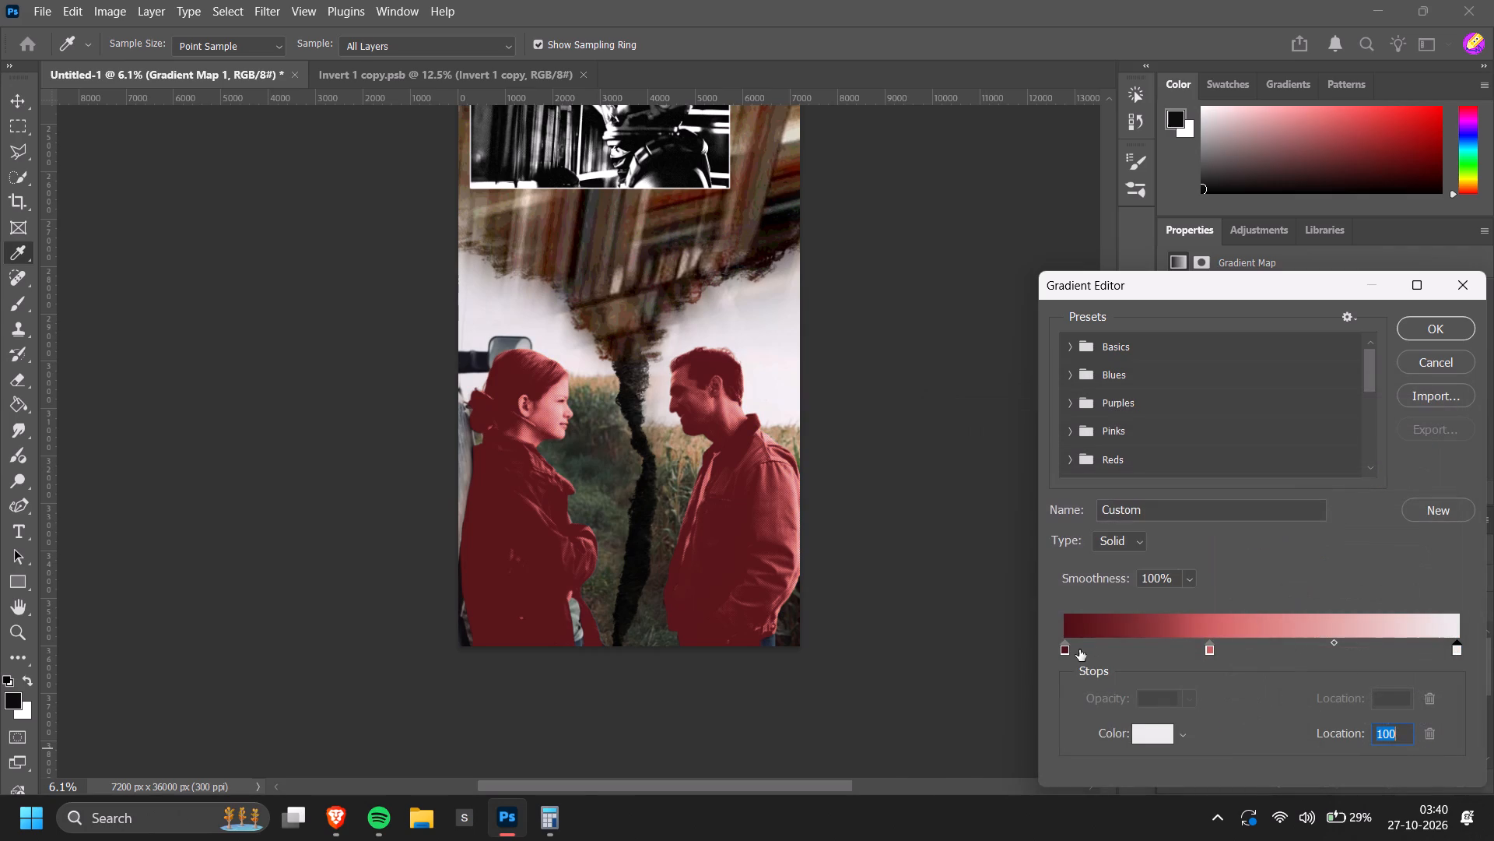
Remove the dark red start stop and move the lighter red stop to location 0.
left_click_drag(1068, 651, 1018, 677)
left_click_drag(1209, 650, 914, 656)
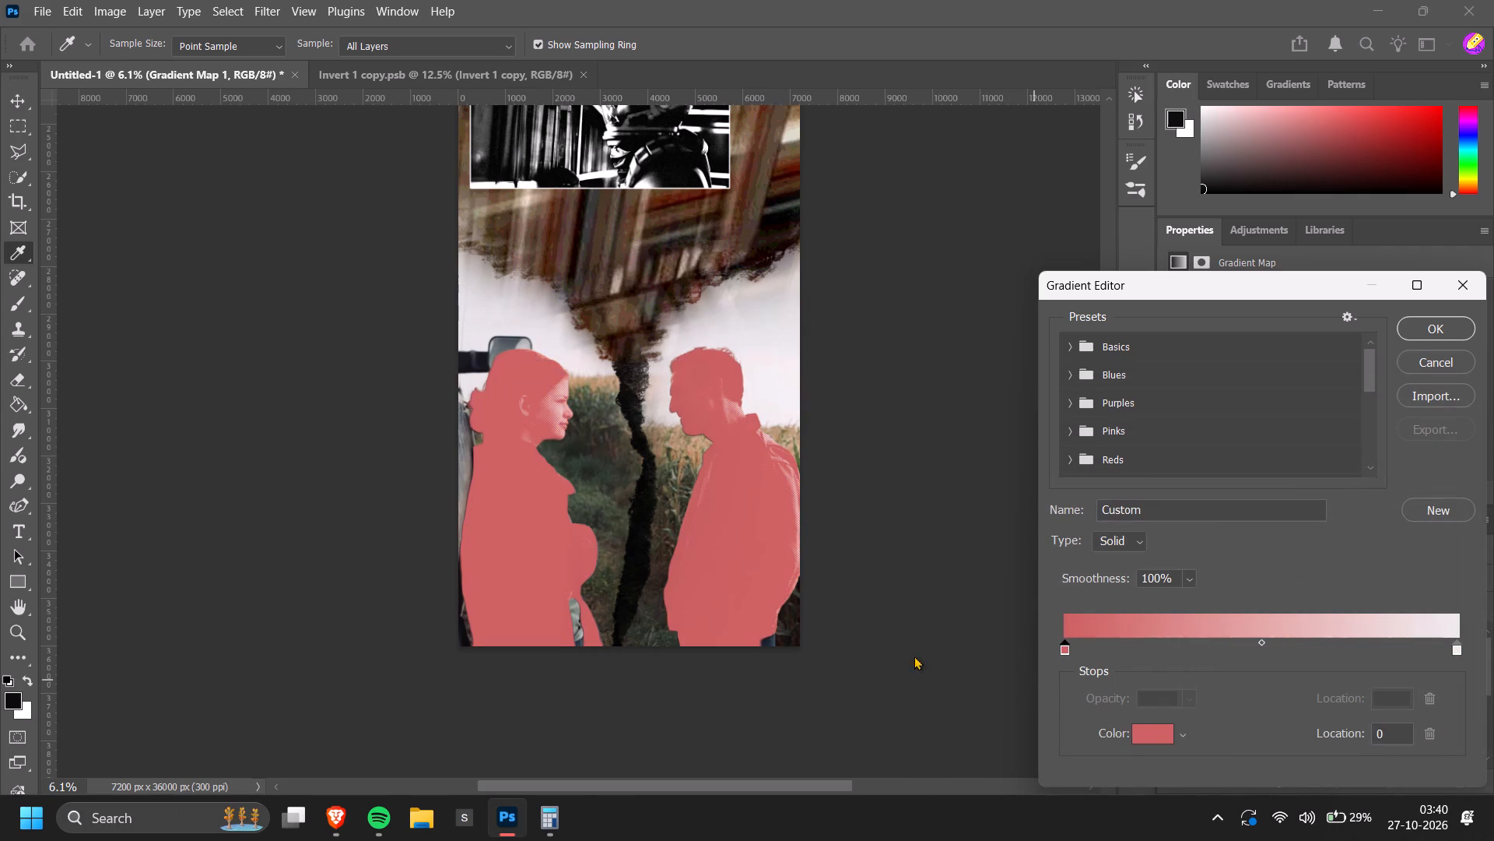
left_click_drag(914, 656, 886, 656)
Try red, violet and black for the start stop and settle on blue 2d41aa.
left_click(1141, 739)
left_click_drag(1155, 644, 1296, 443)
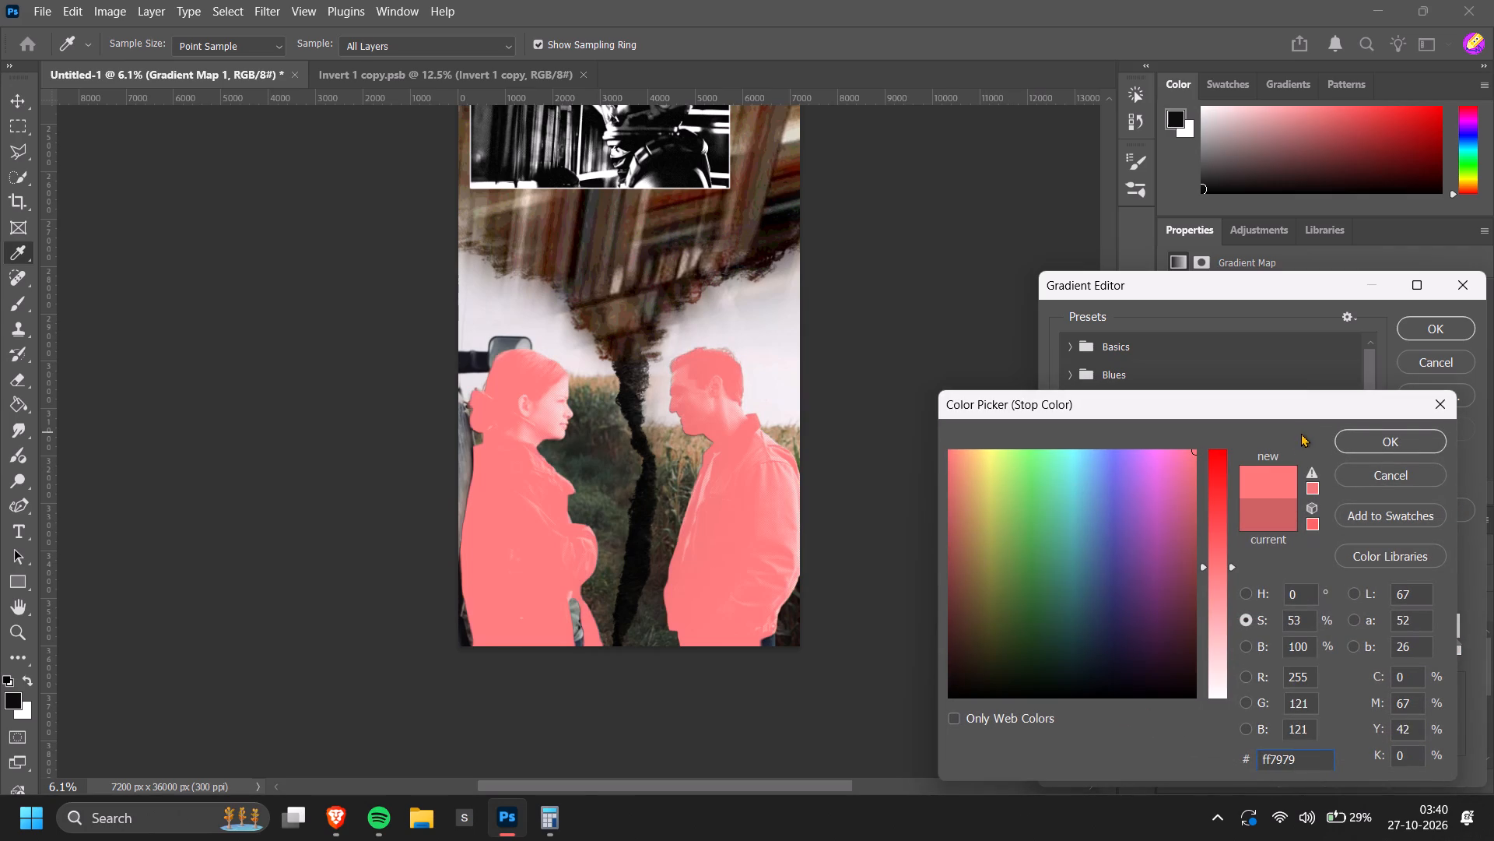
left_click_drag(1211, 565, 1207, 420)
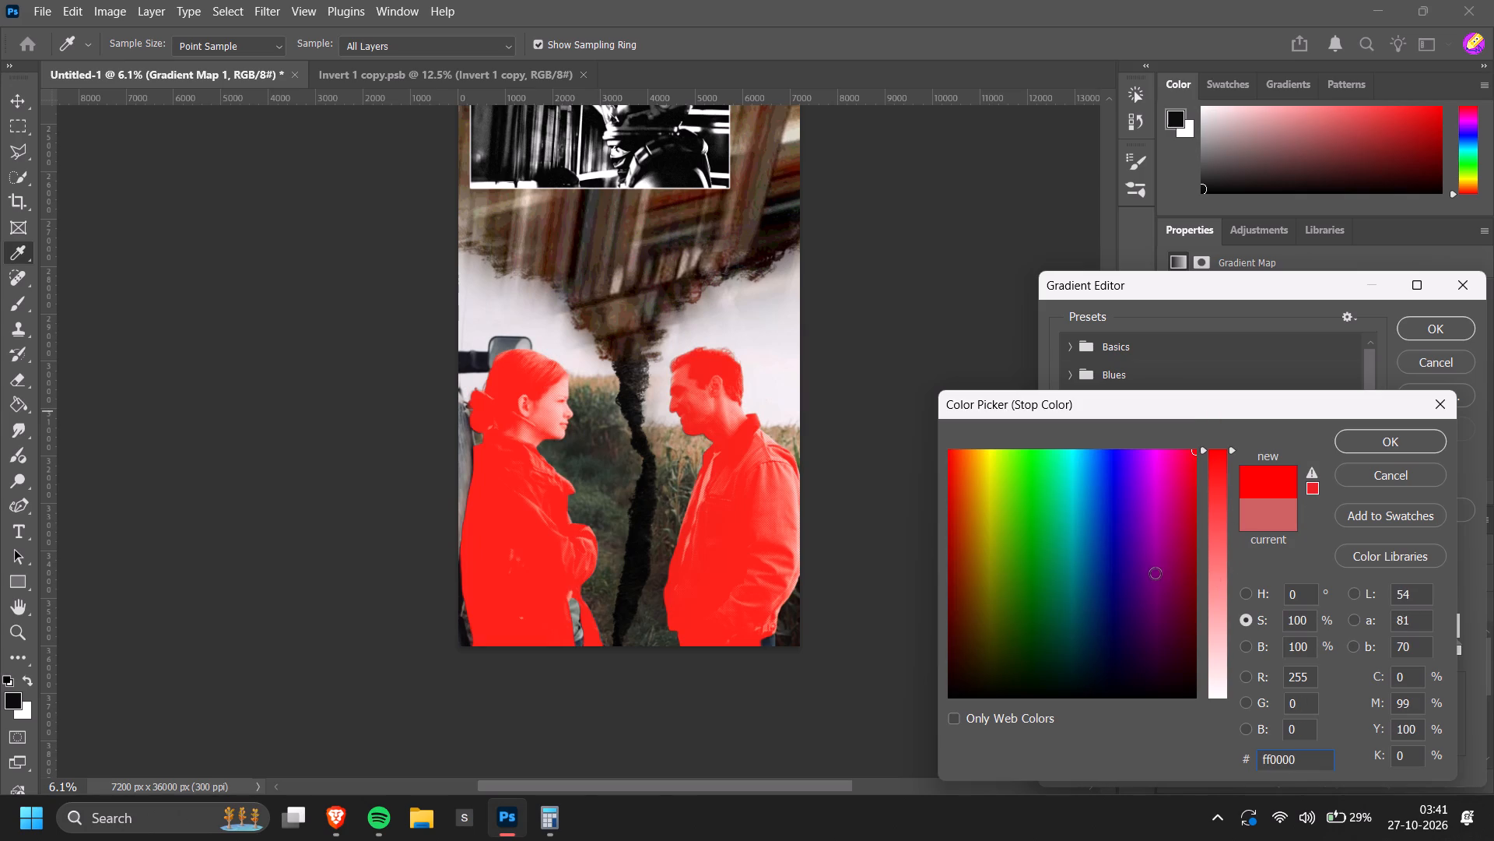
left_click_drag(1108, 519, 1073, 452)
left_click_drag(1096, 493, 1131, 396)
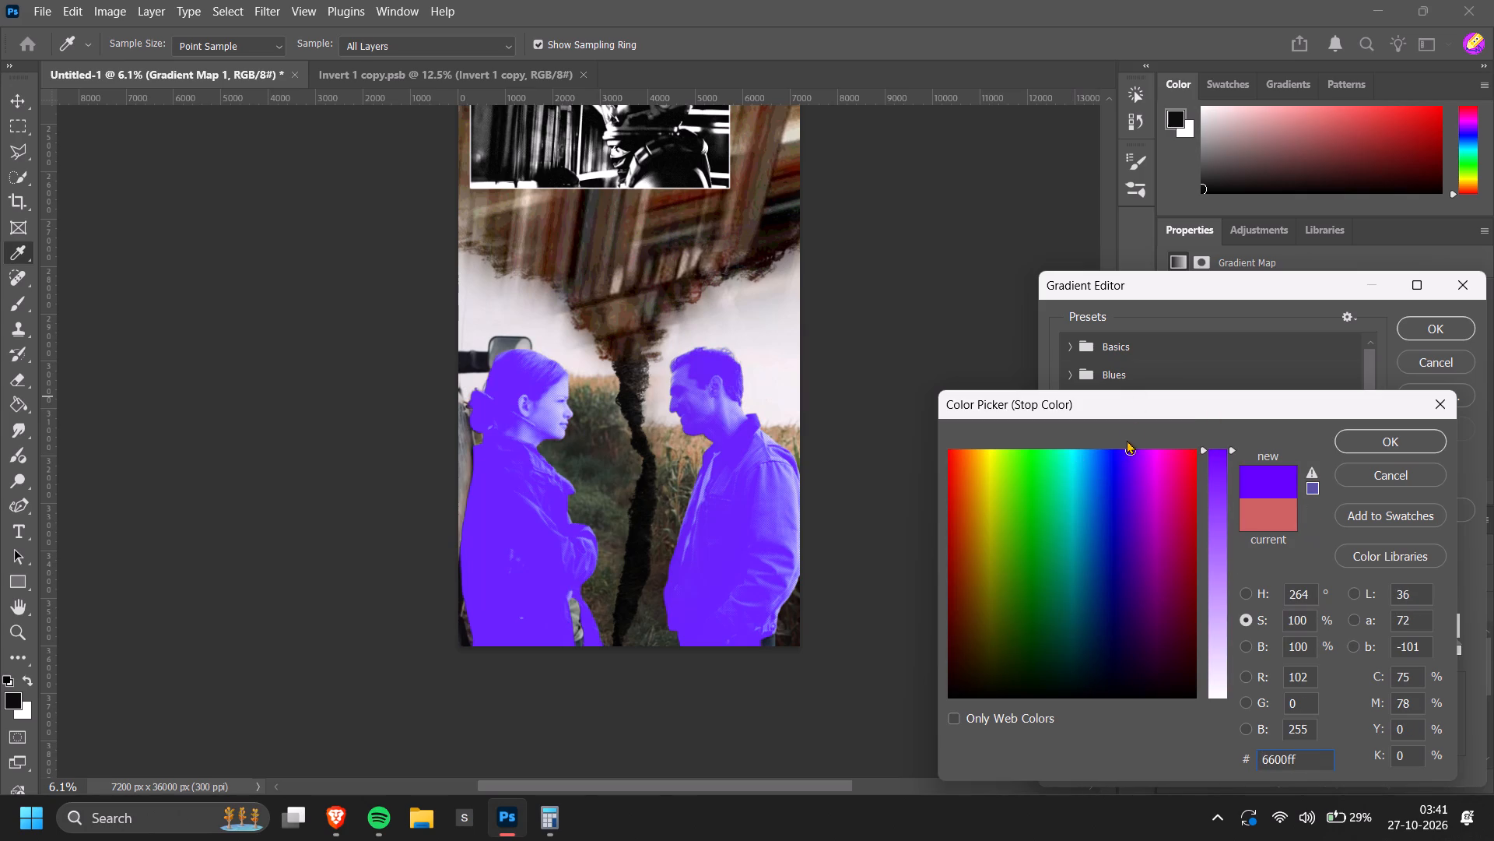
left_click_drag(1129, 480, 1121, 513)
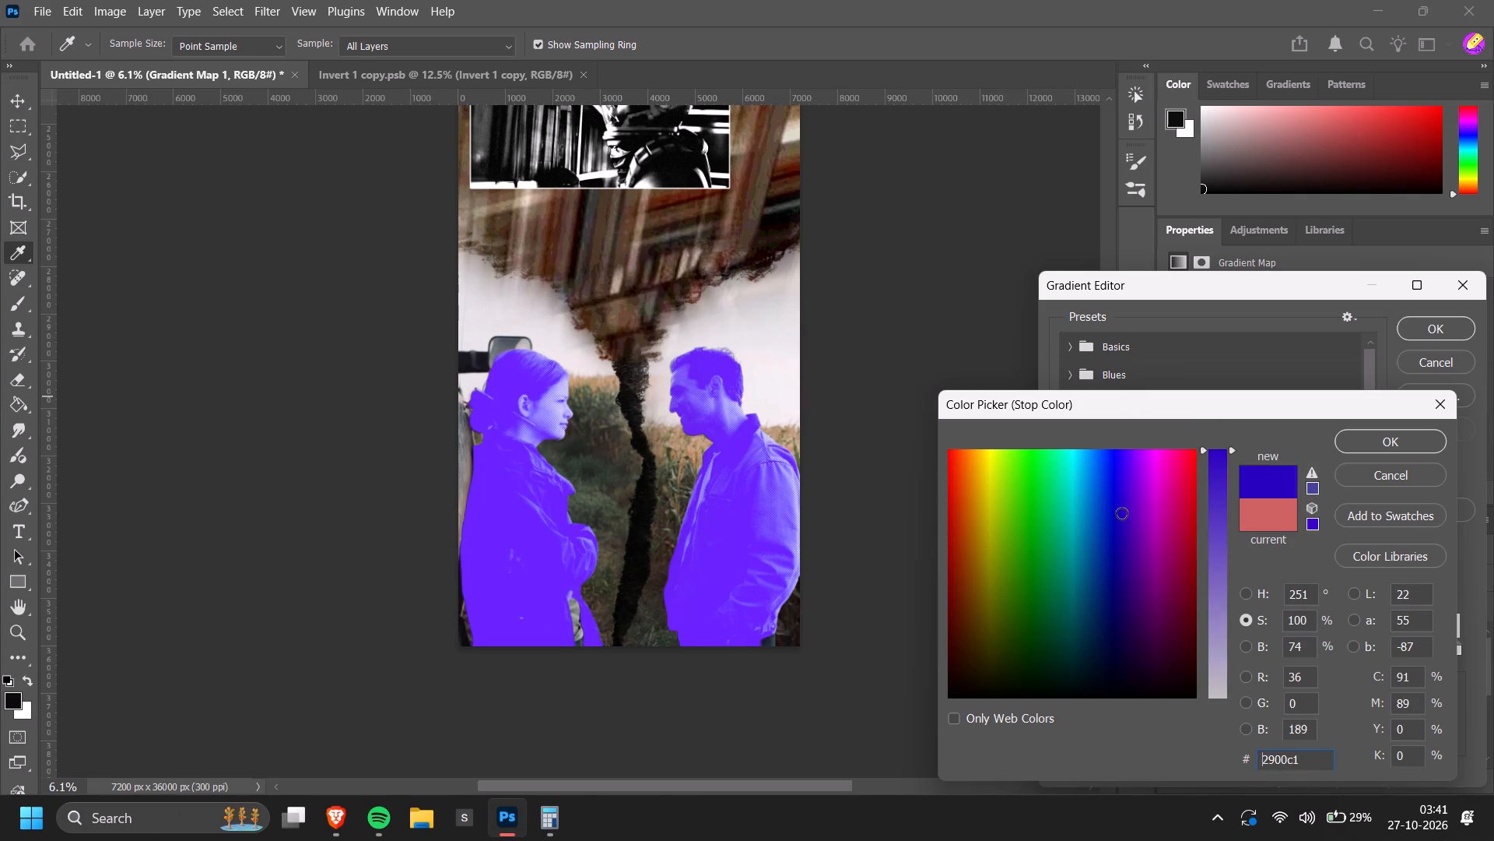
left_click_drag(1120, 533, 1165, 667)
left_click_drag(1143, 658, 1243, 776)
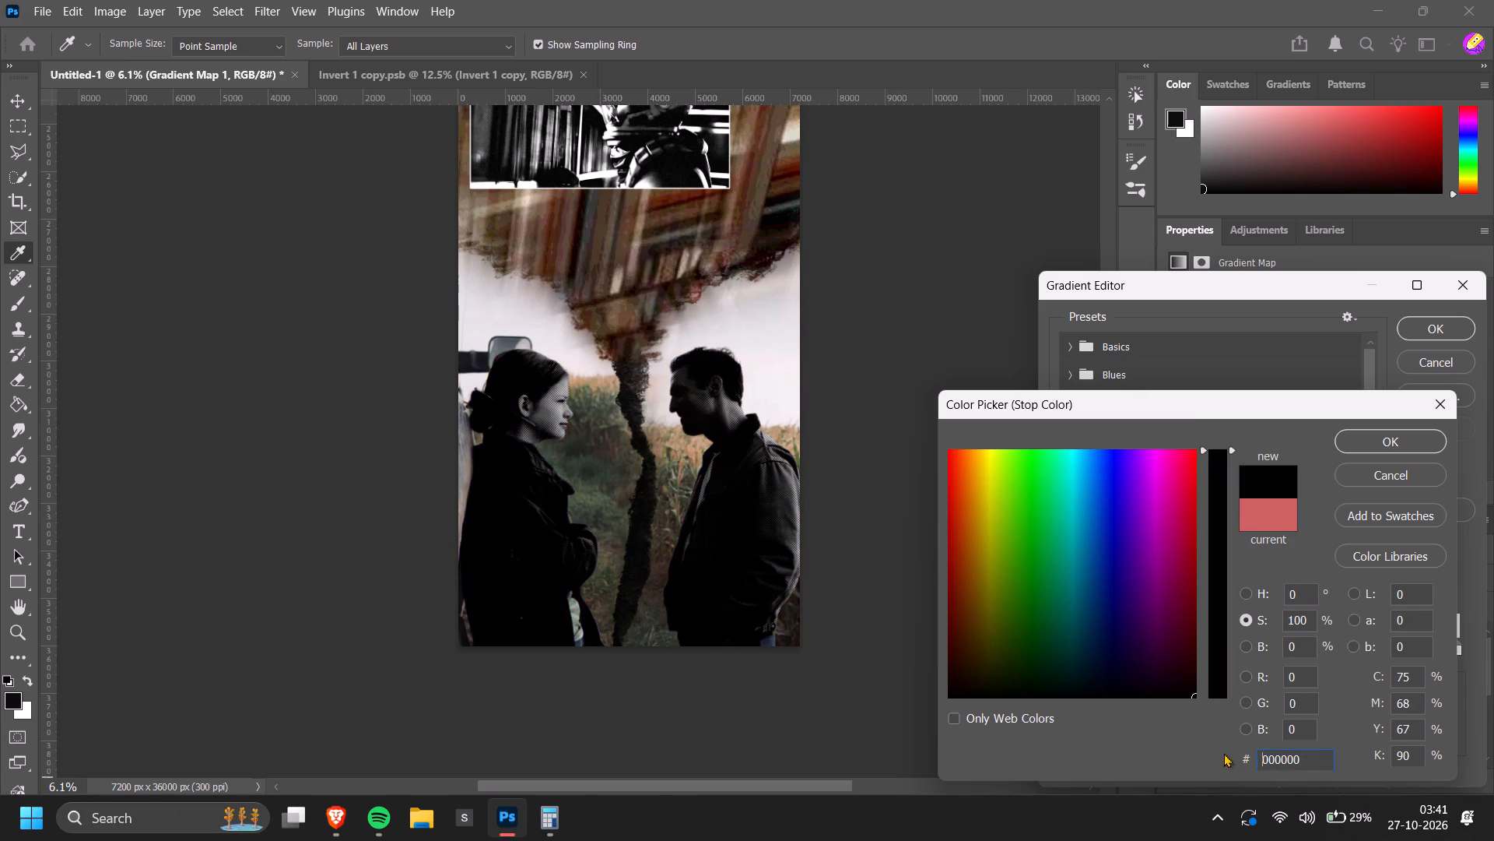
left_click_drag(1131, 640, 794, 368)
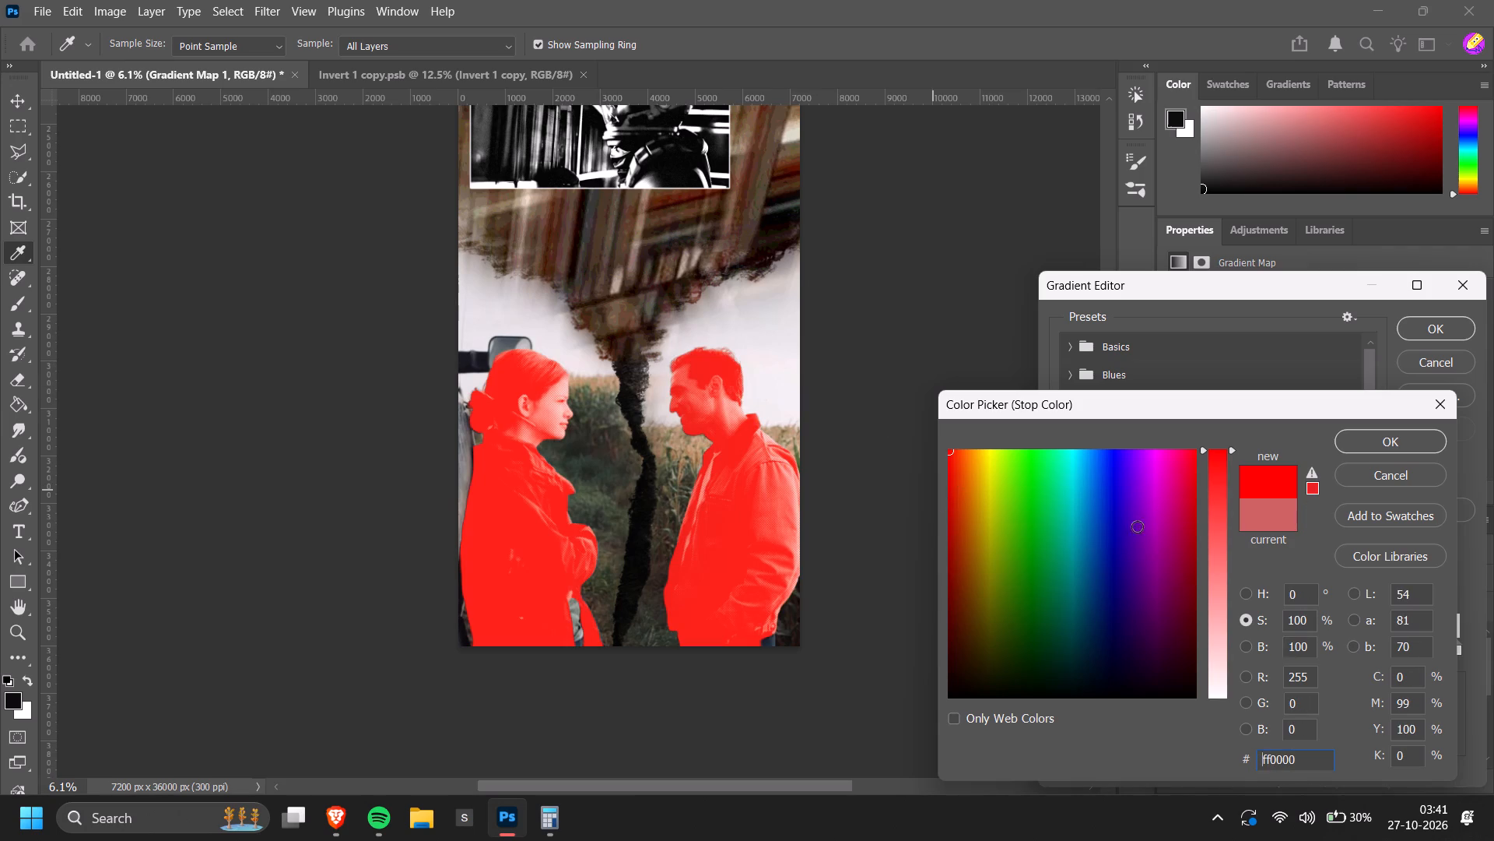
left_click(1207, 515)
left_click_drag(1098, 535, 1107, 532)
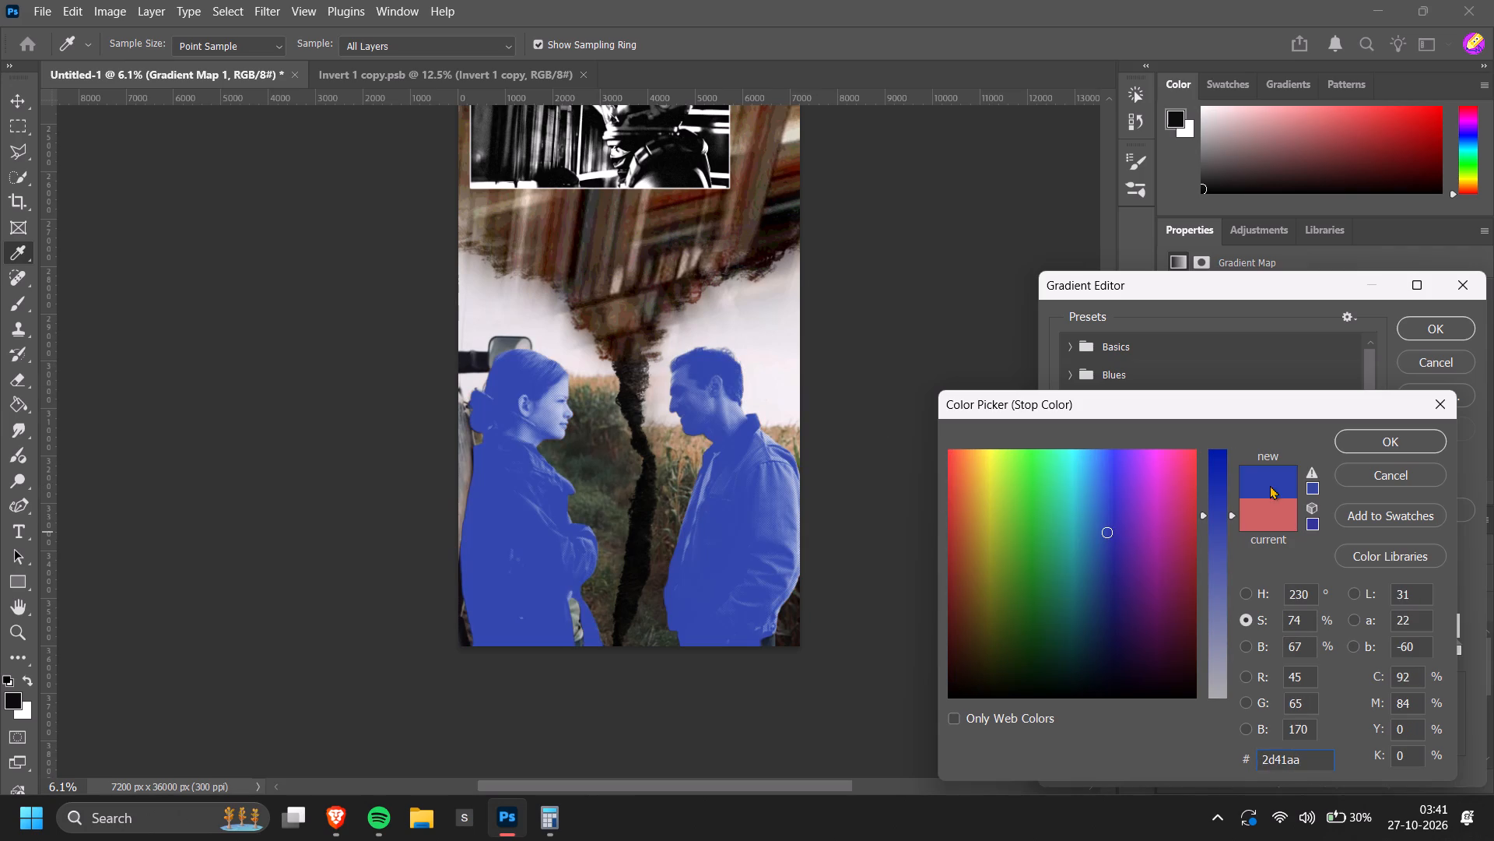
left_click(1405, 446)
Add a middle stop at location 53 and colour it pink f44b6f.
left_click(1272, 656)
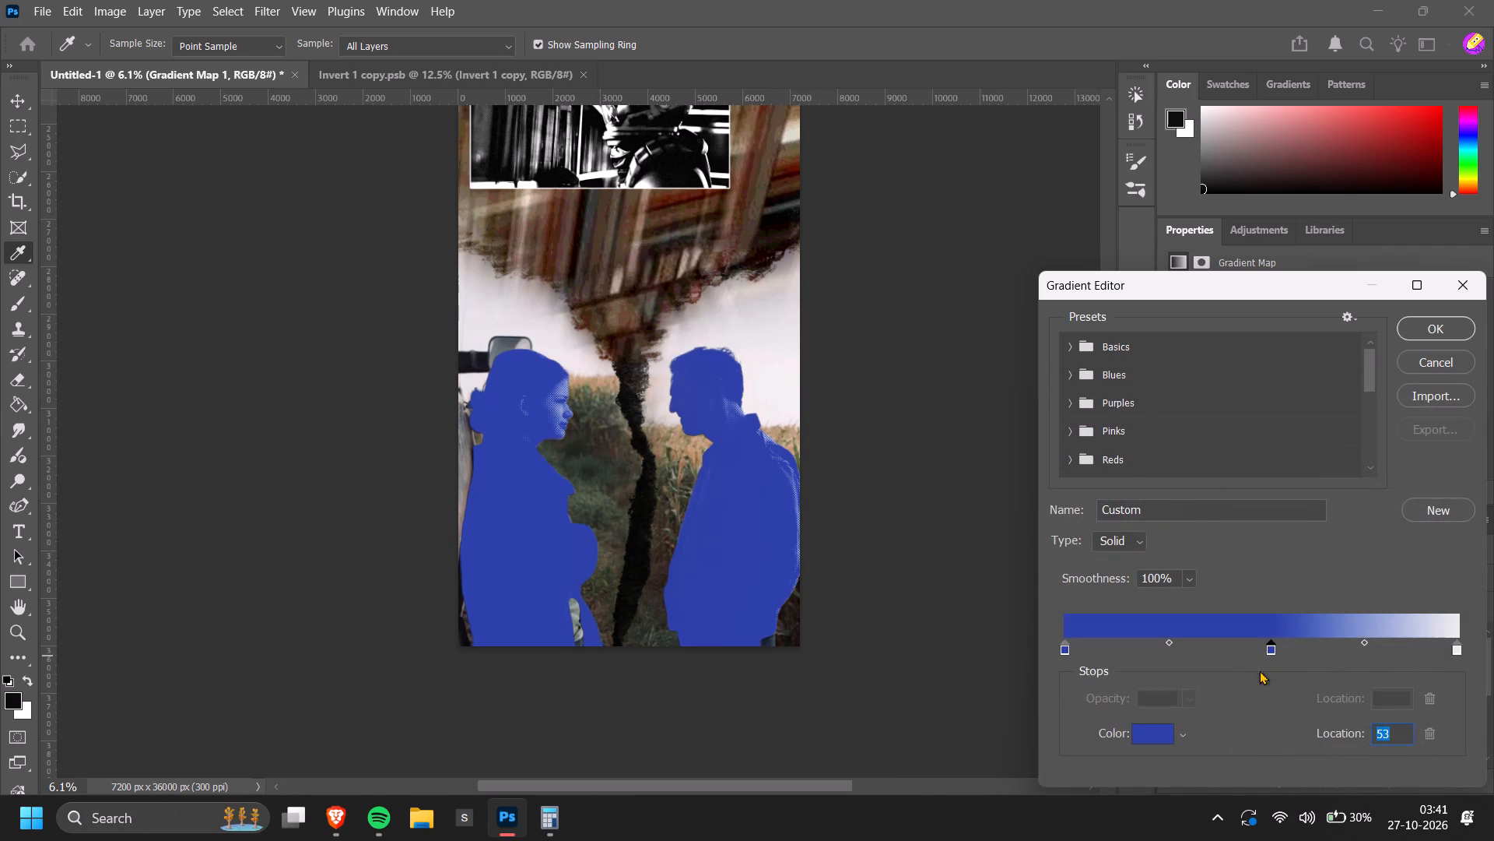
left_click(1148, 729)
left_click(1172, 540)
left_click_drag(1178, 516, 1189, 492)
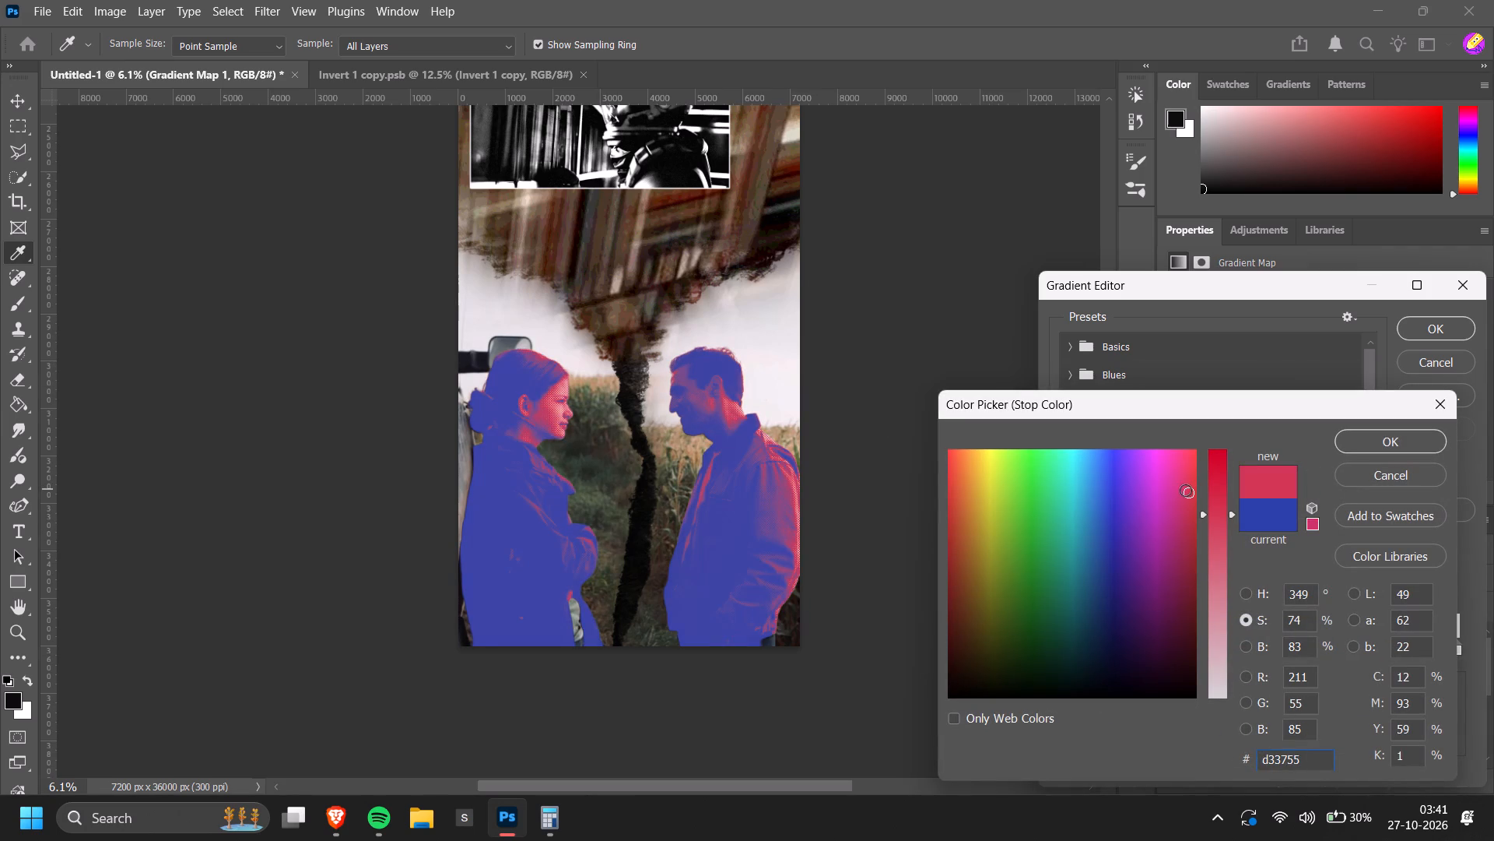
left_click_drag(1184, 484, 1187, 459)
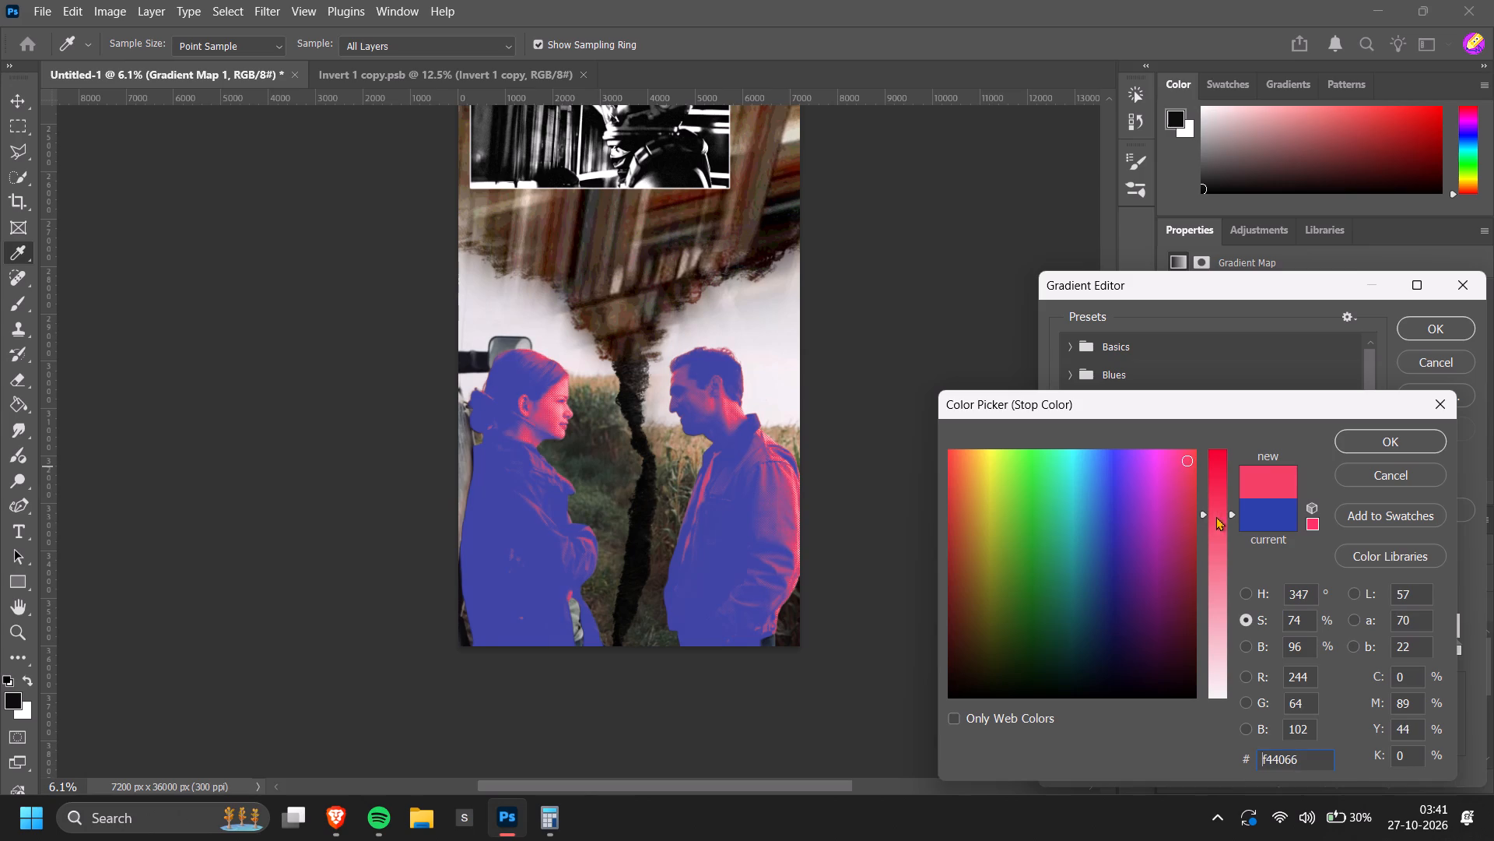
left_click_drag(1220, 512, 1219, 489)
left_click(1219, 500)
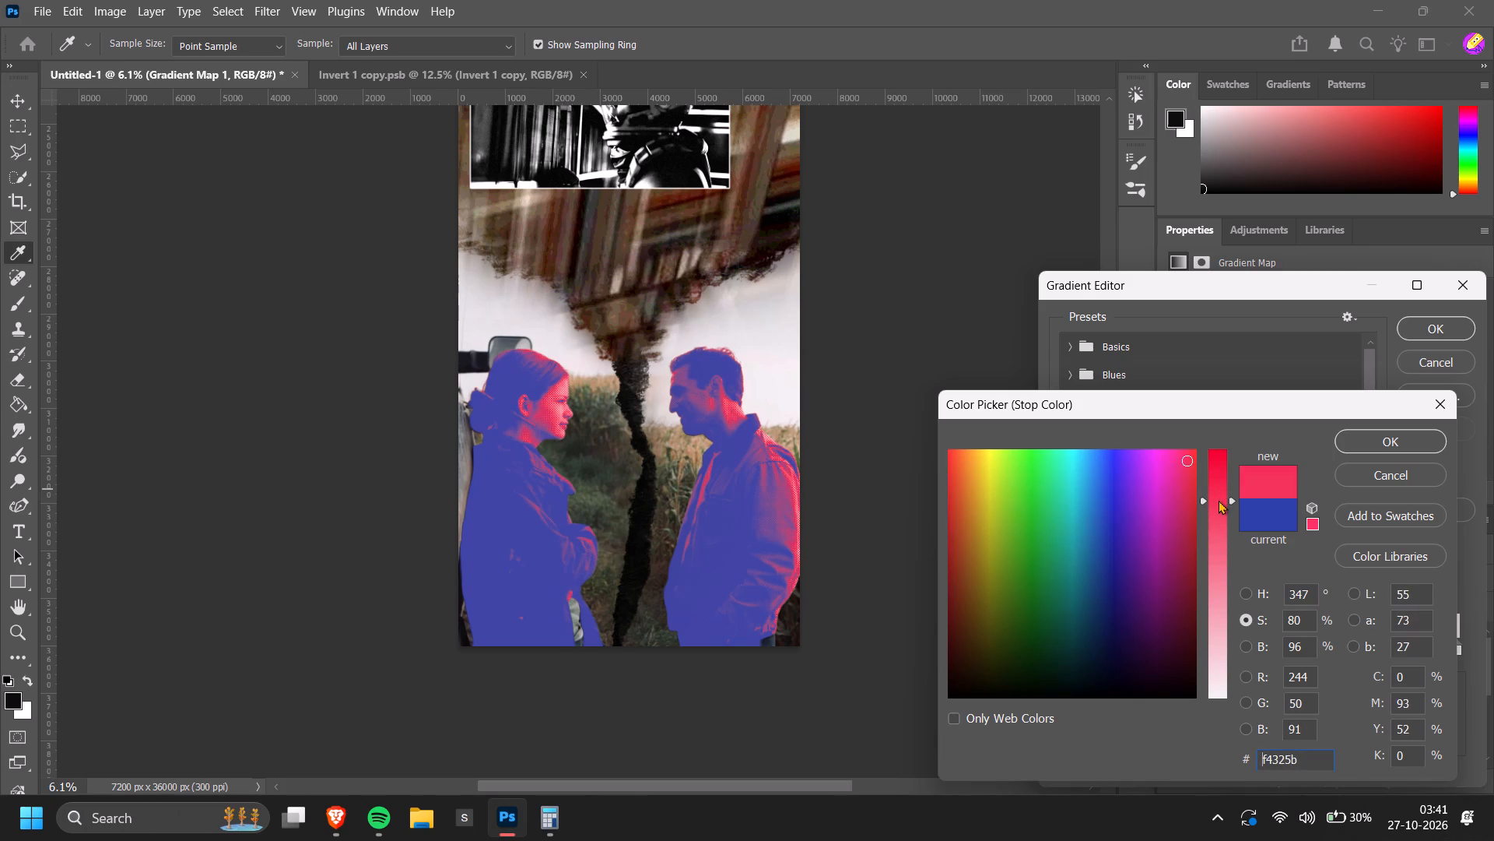
left_click_drag(1219, 512, 1222, 525)
left_click(1383, 449)
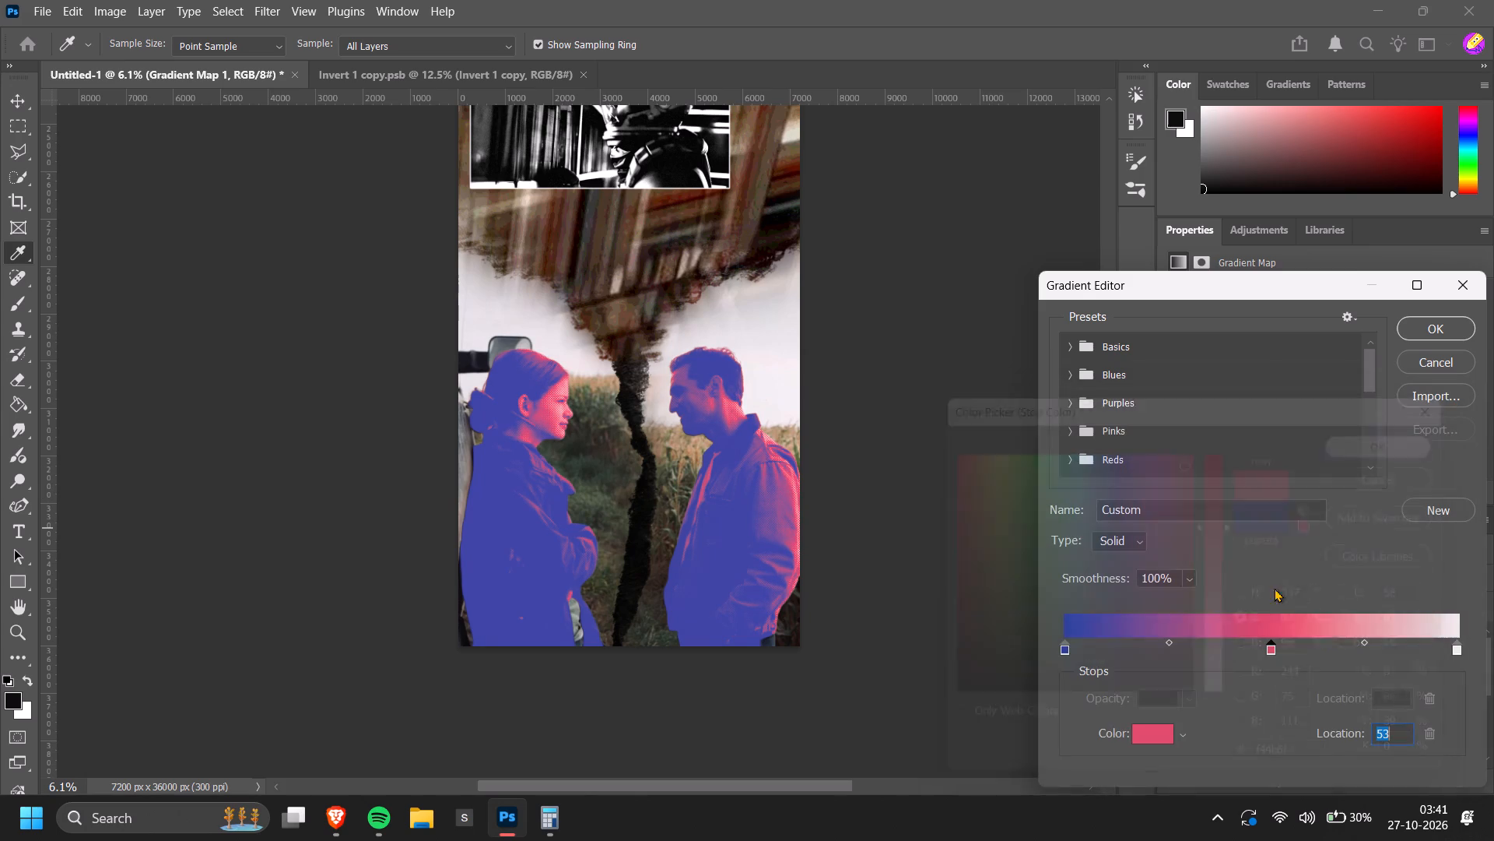
Move the pink stop along the gradient to location 67.
left_click_drag(1271, 652, 1292, 656)
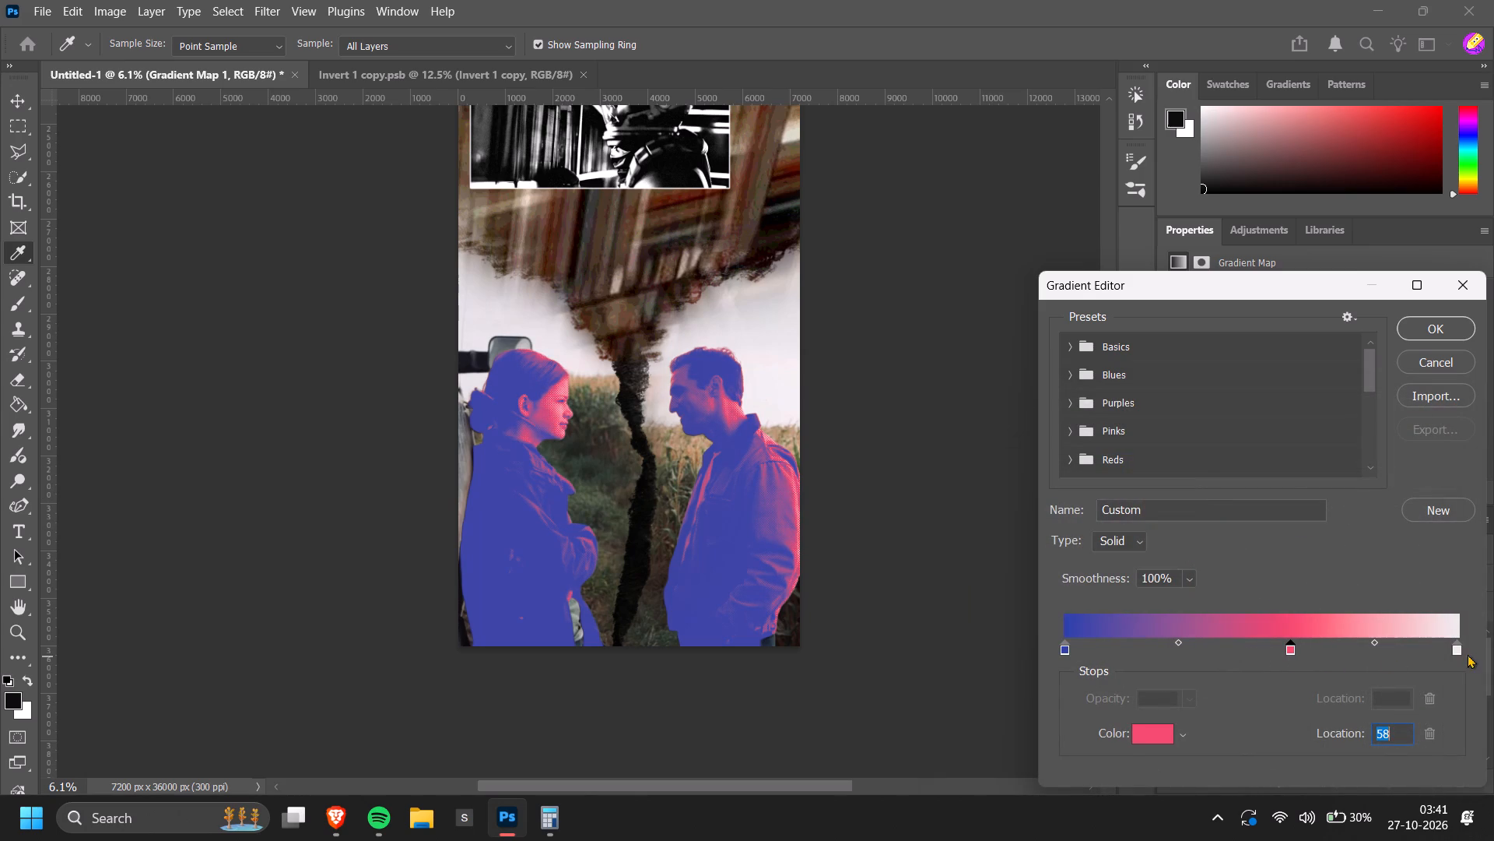
left_click_drag(1459, 653, 1478, 684)
key("ctrl+z")
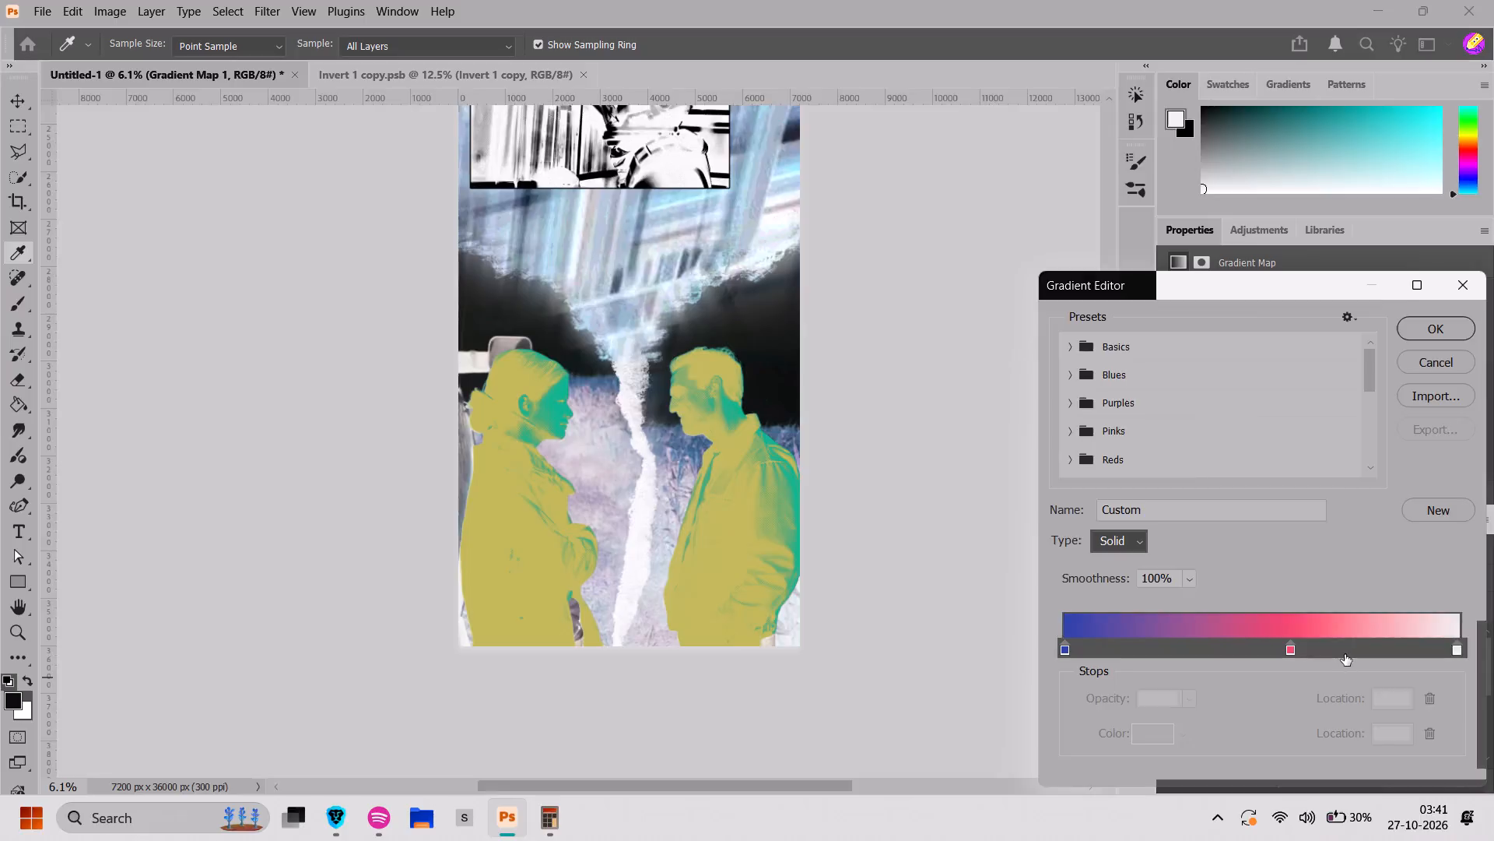
left_click_drag(1289, 650, 1338, 652)
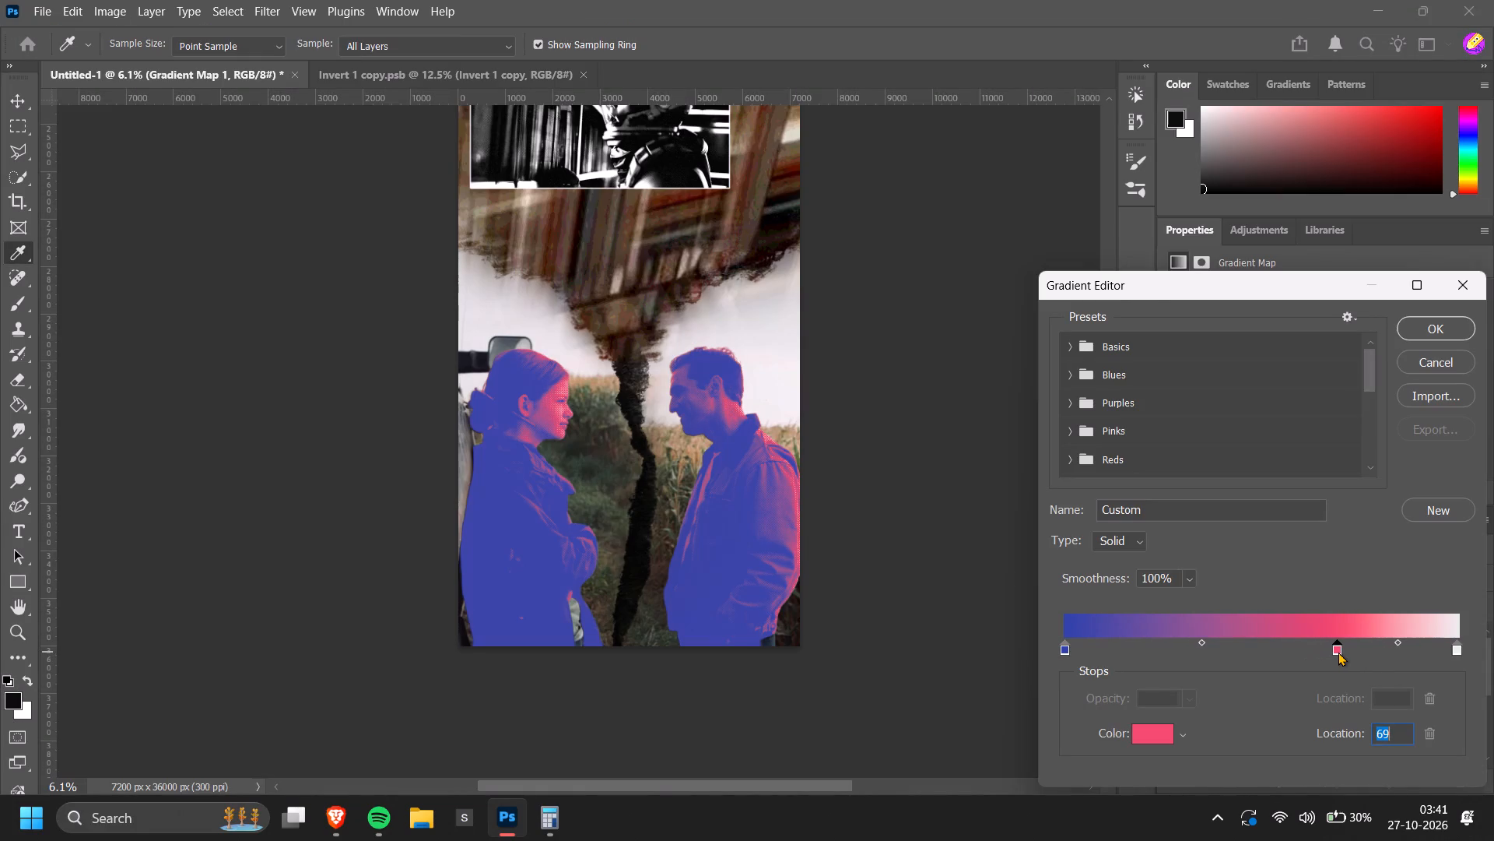
left_click_drag(1338, 652, 1330, 654)
Add a gradient stop at location 36, try red, teal and magenta, and settle on muted pink d95971.
left_click(1197, 656)
left_click(1209, 650)
left_click(1163, 722)
left_click(1151, 735)
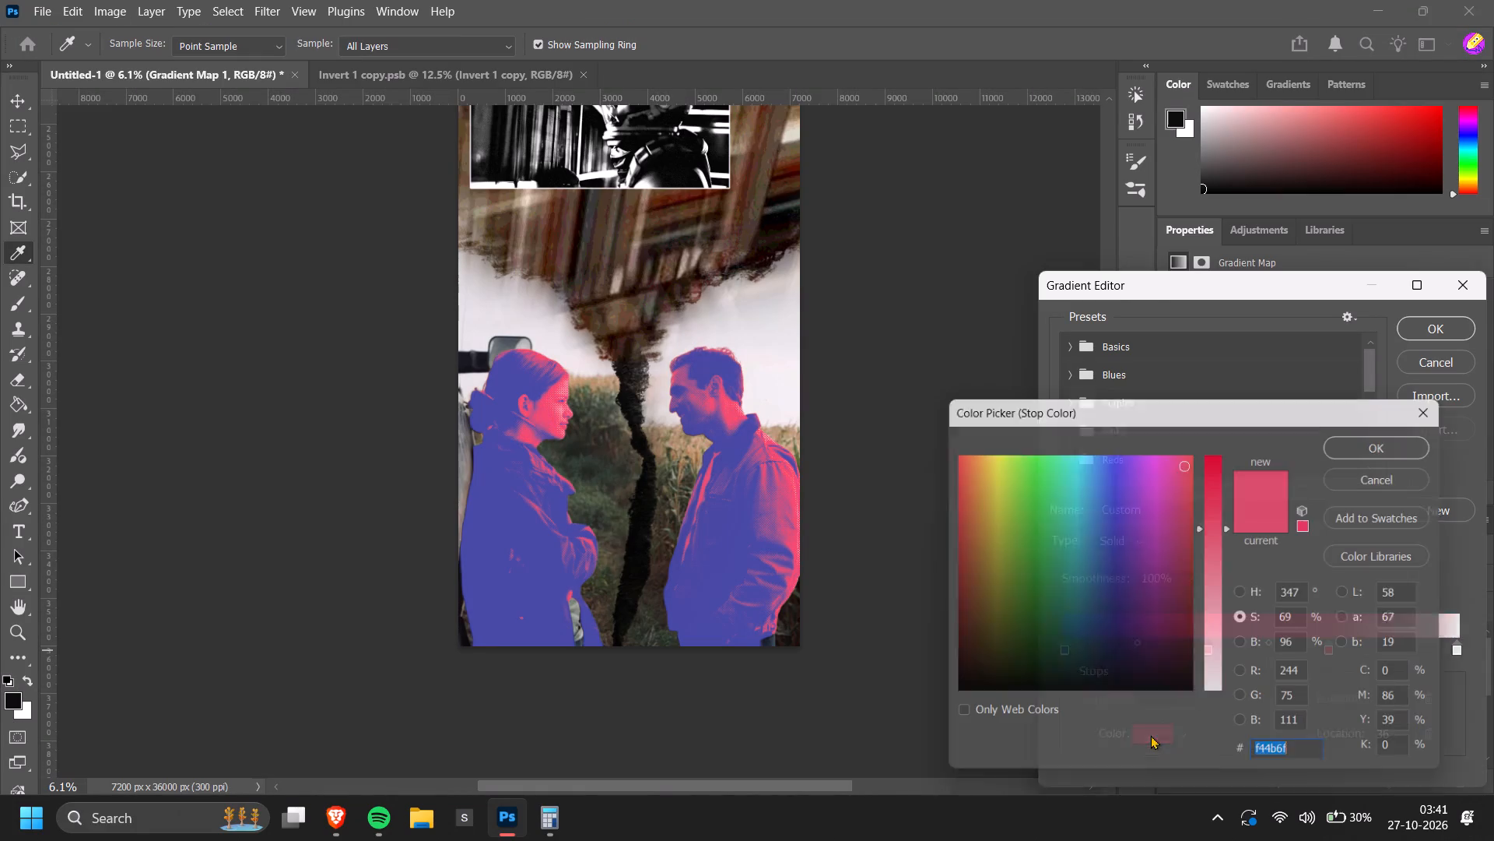
left_click_drag(1163, 632, 1186, 690)
left_click_drag(1178, 584, 1191, 512)
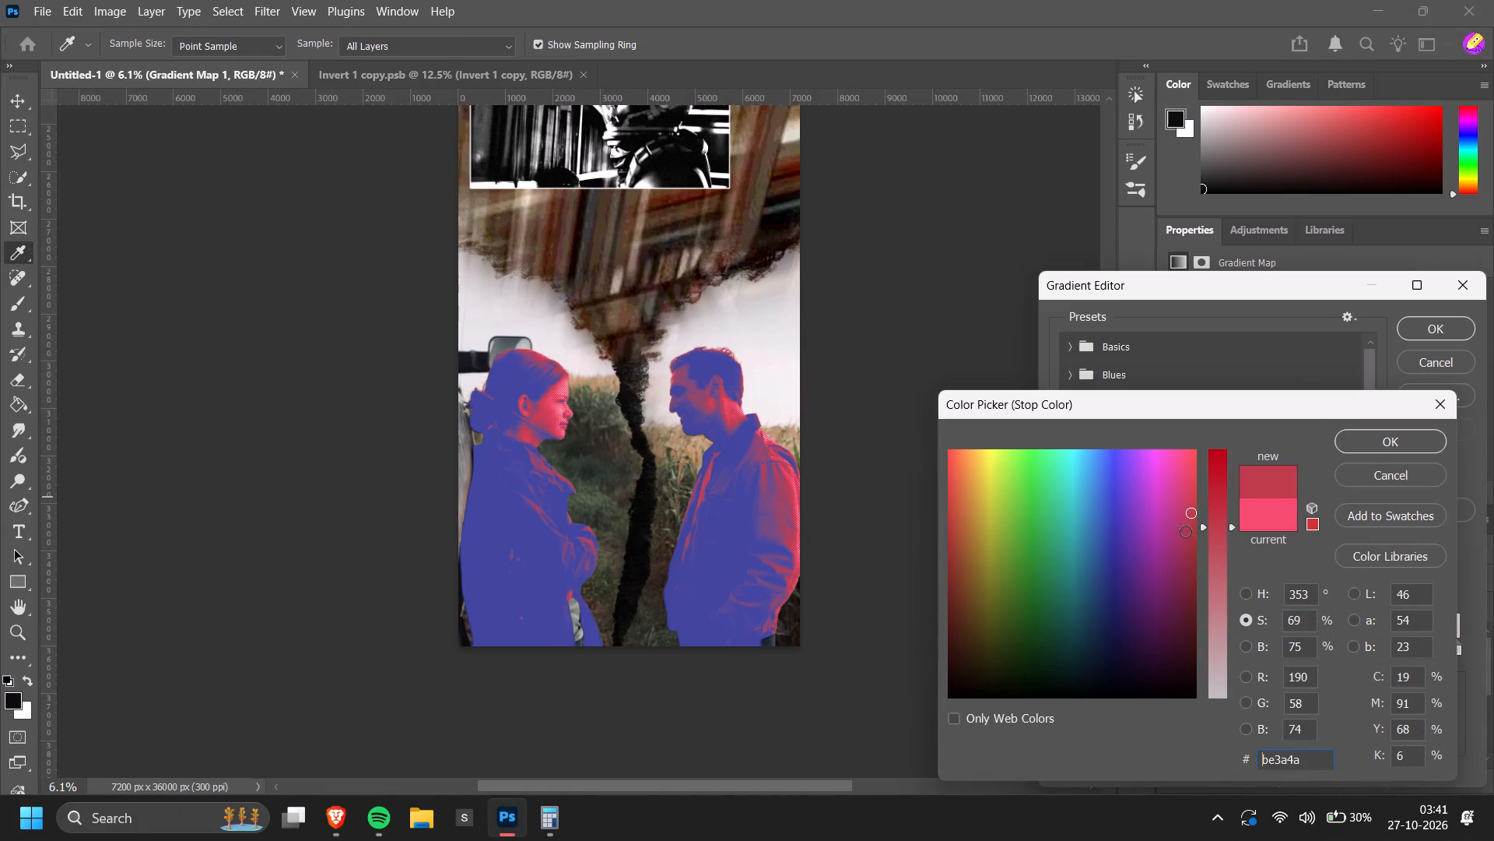
left_click_drag(1160, 511, 1162, 497)
left_click_drag(1126, 511, 1062, 508)
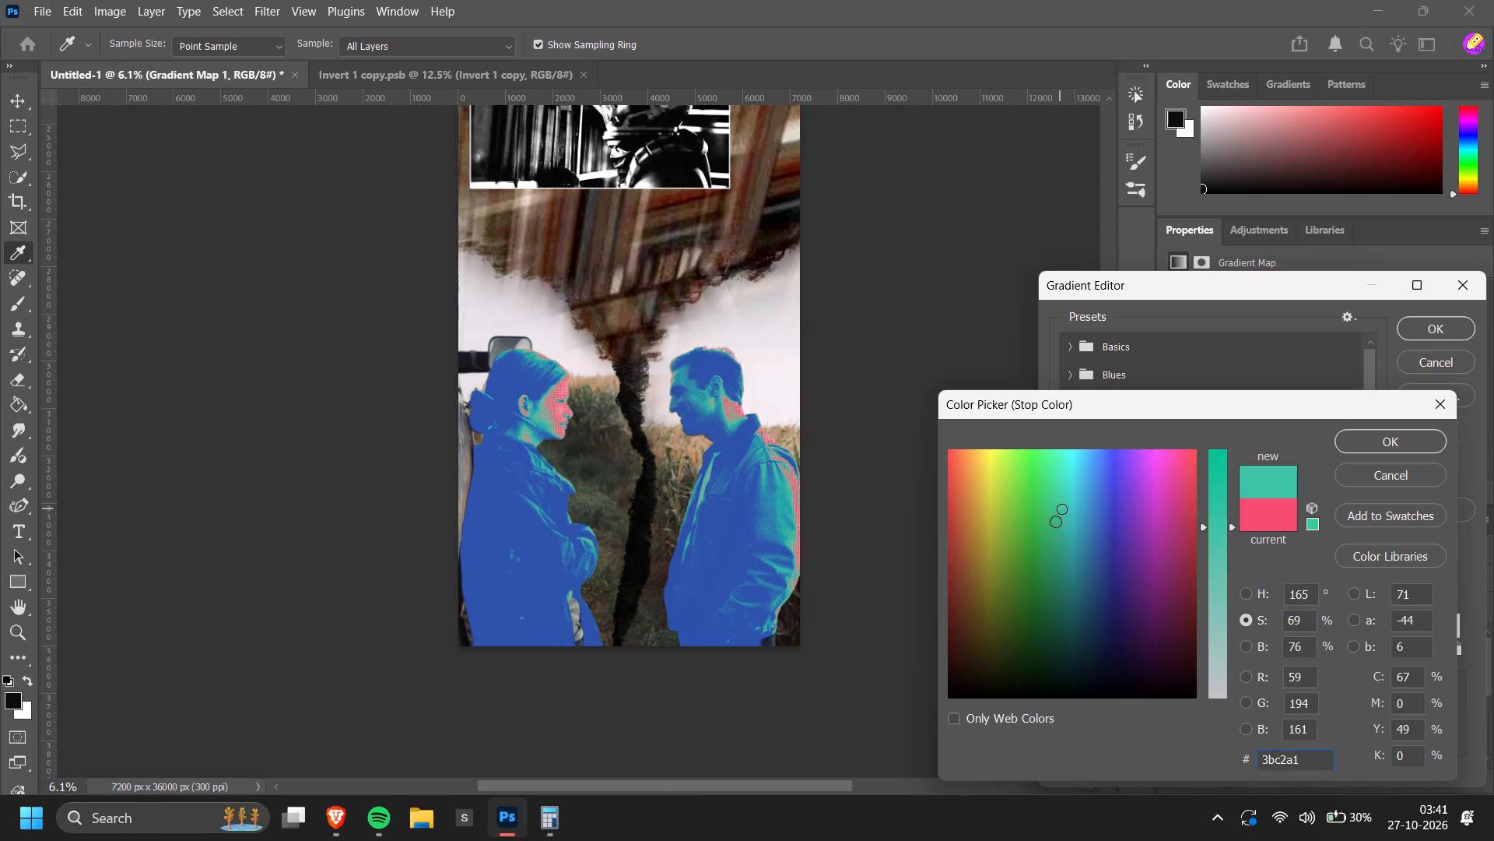
left_click_drag(1121, 513, 1188, 505)
left_click_drag(1187, 501, 1208, 520)
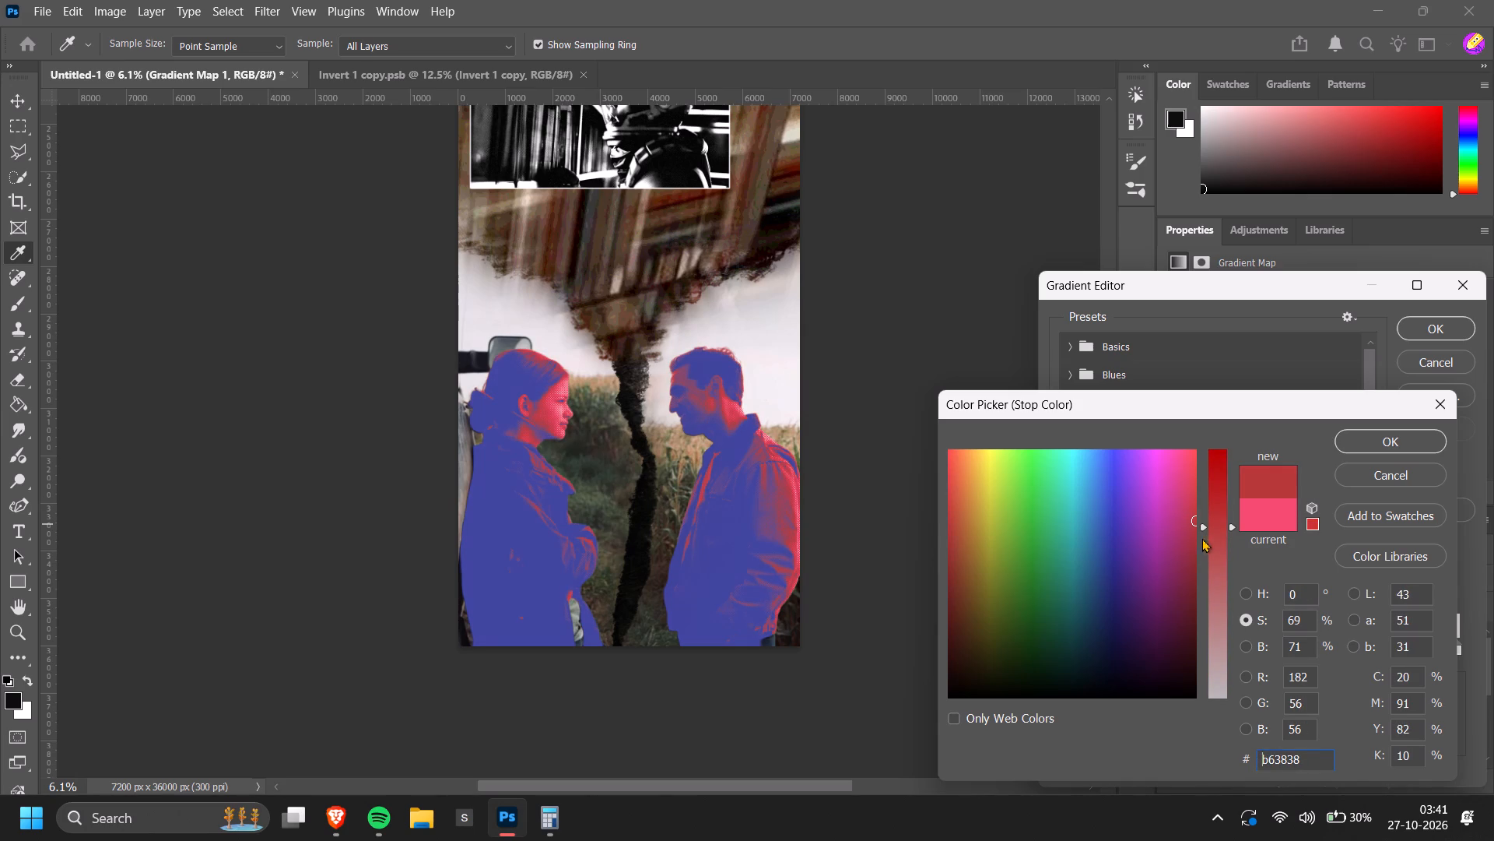
left_click_drag(1194, 516, 1189, 503)
left_click(1182, 501)
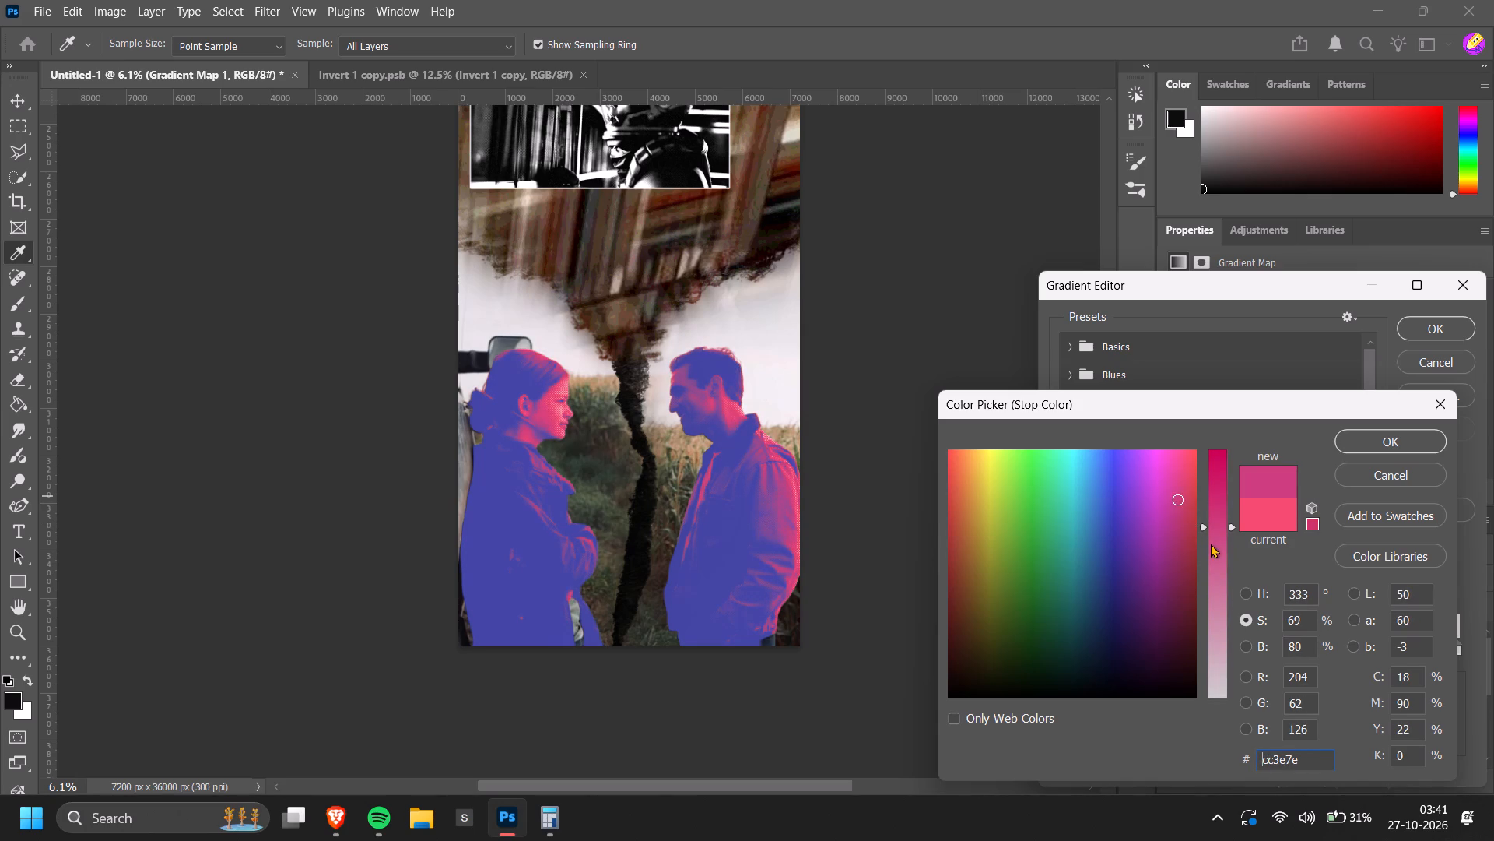
left_click(1188, 494)
left_click(1189, 488)
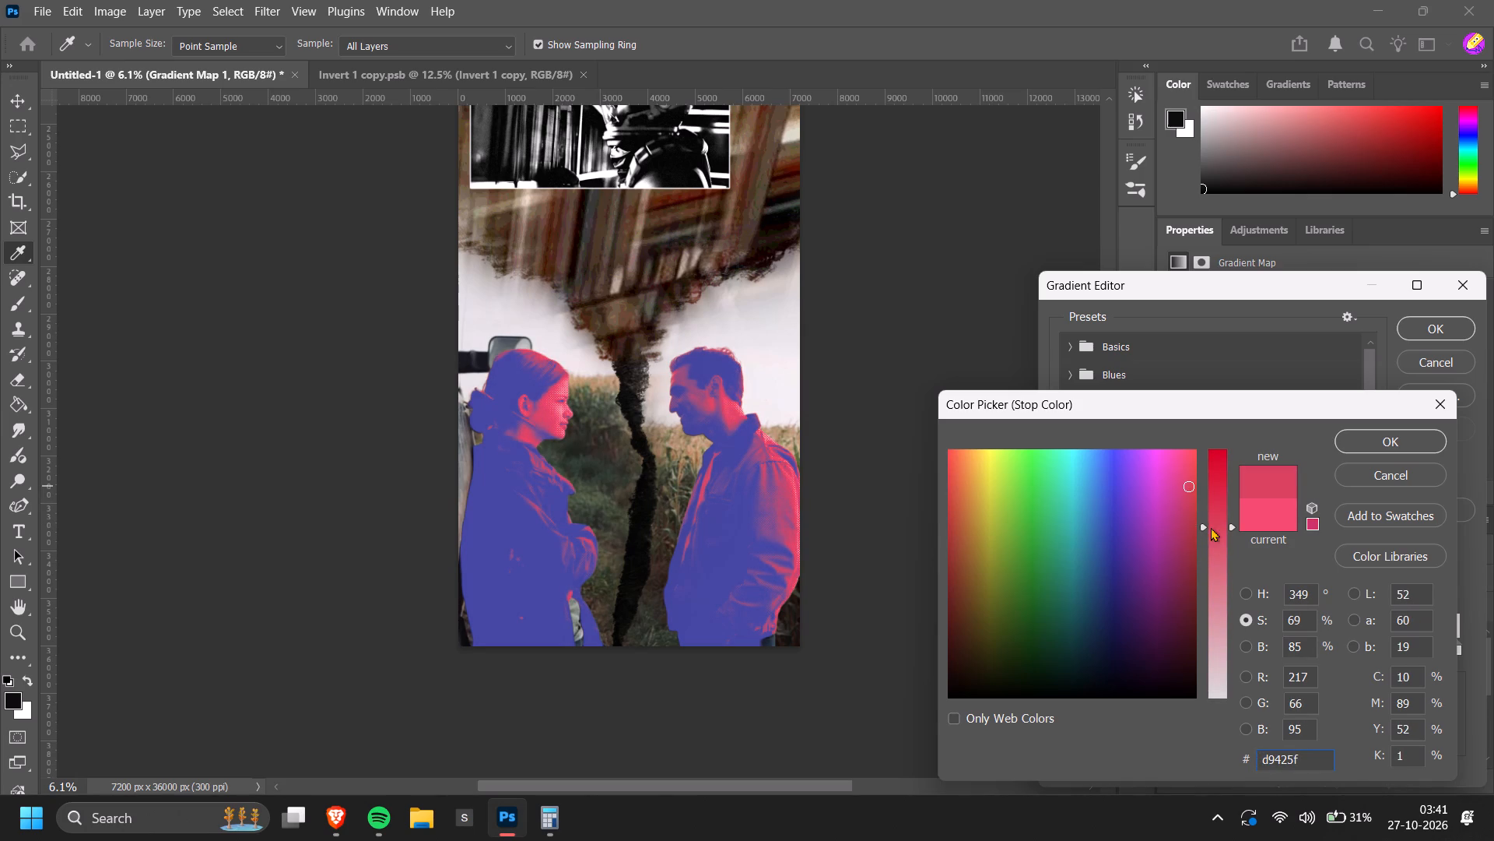
left_click_drag(1219, 537, 1222, 551)
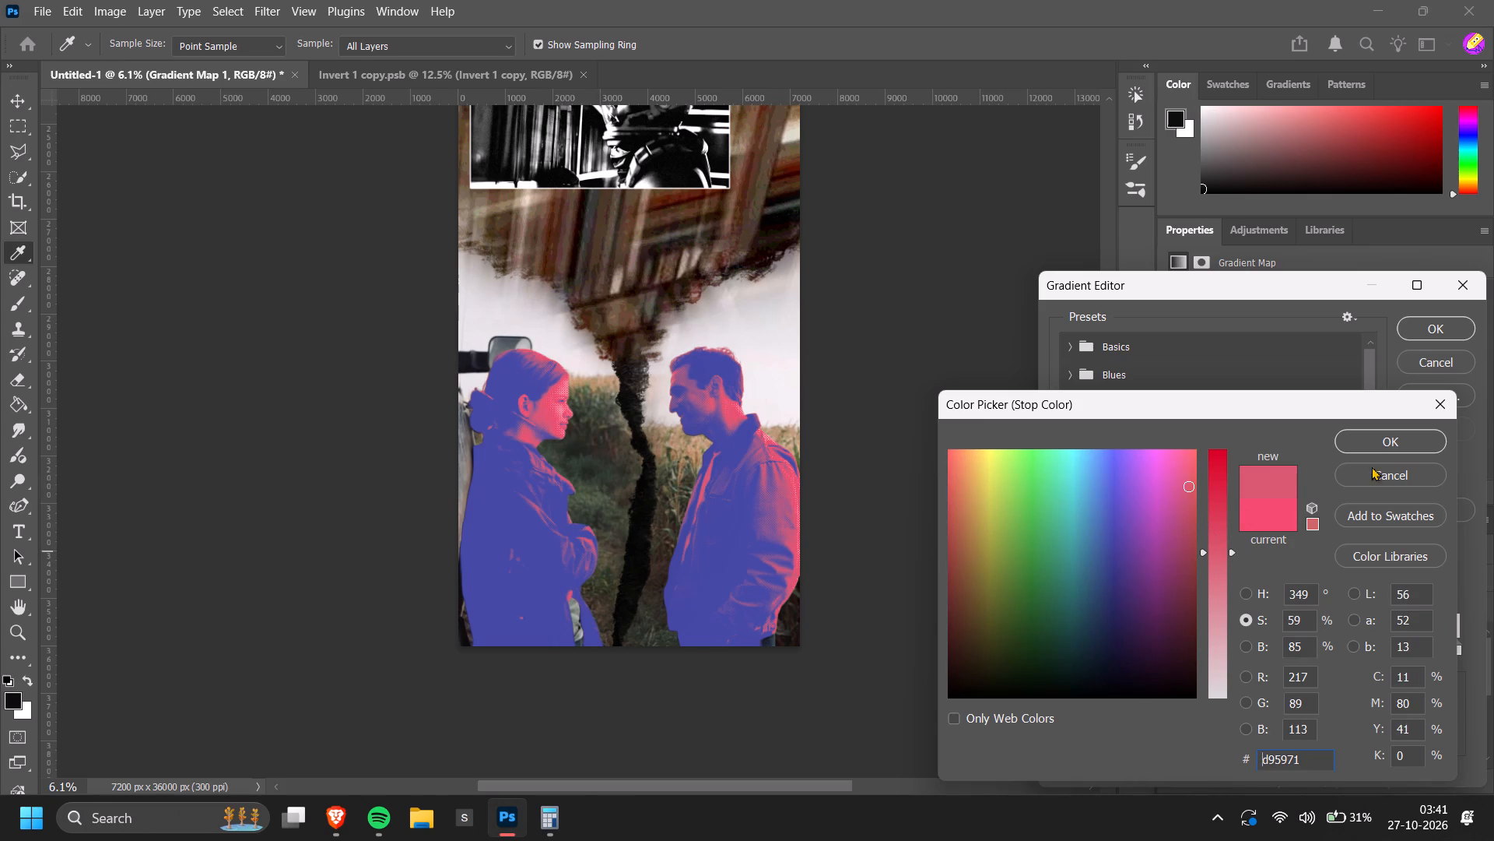
left_click(1403, 438)
scroll(719, 463, "down", 4, "alt")
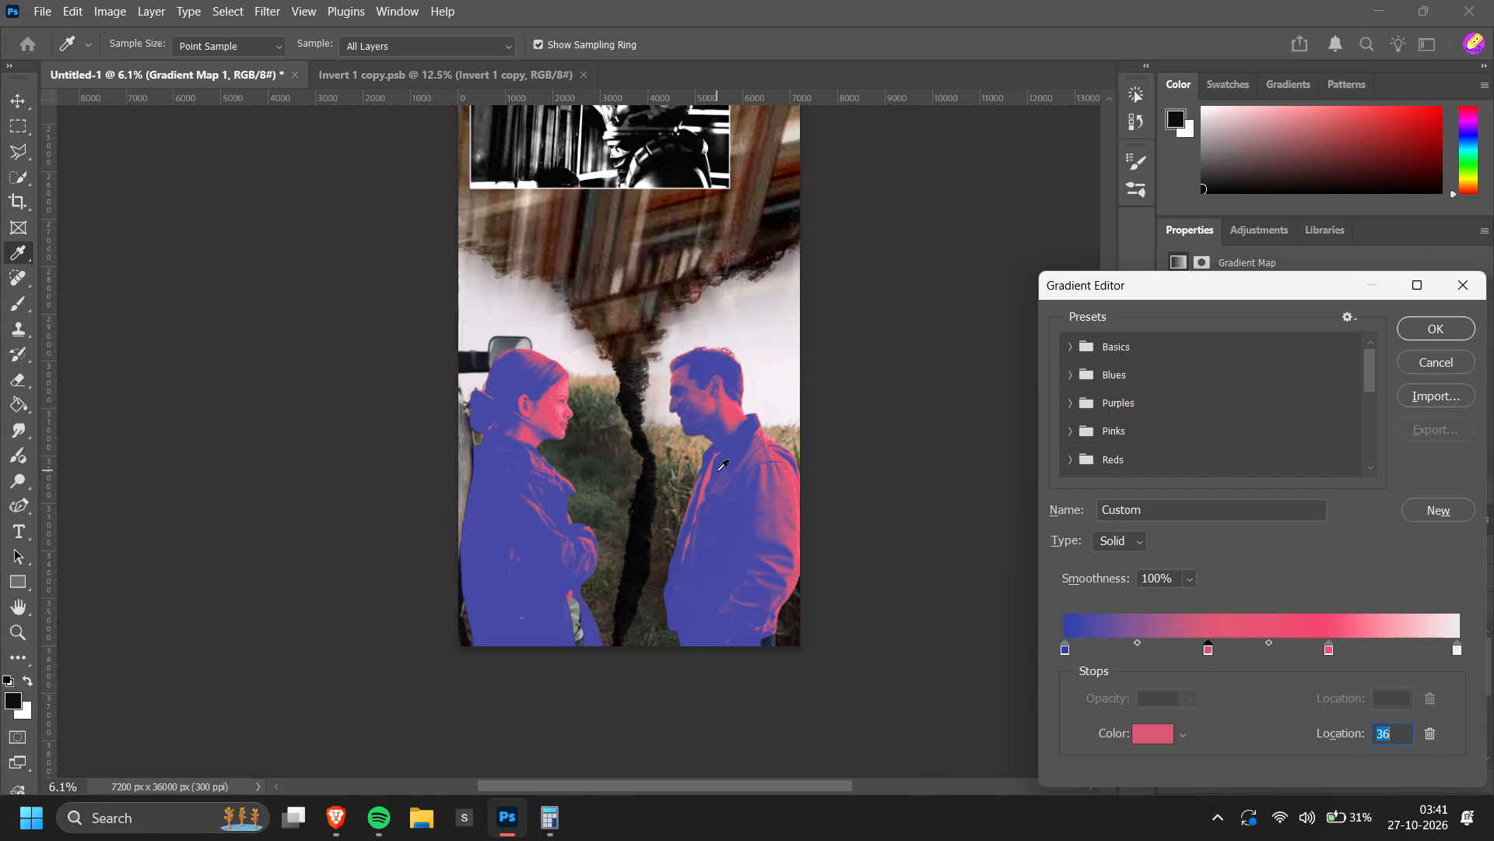
Move the blue start stop inward to about location 10 and darken it to navy 1a2c64.
left_click_drag(1068, 649, 1102, 659)
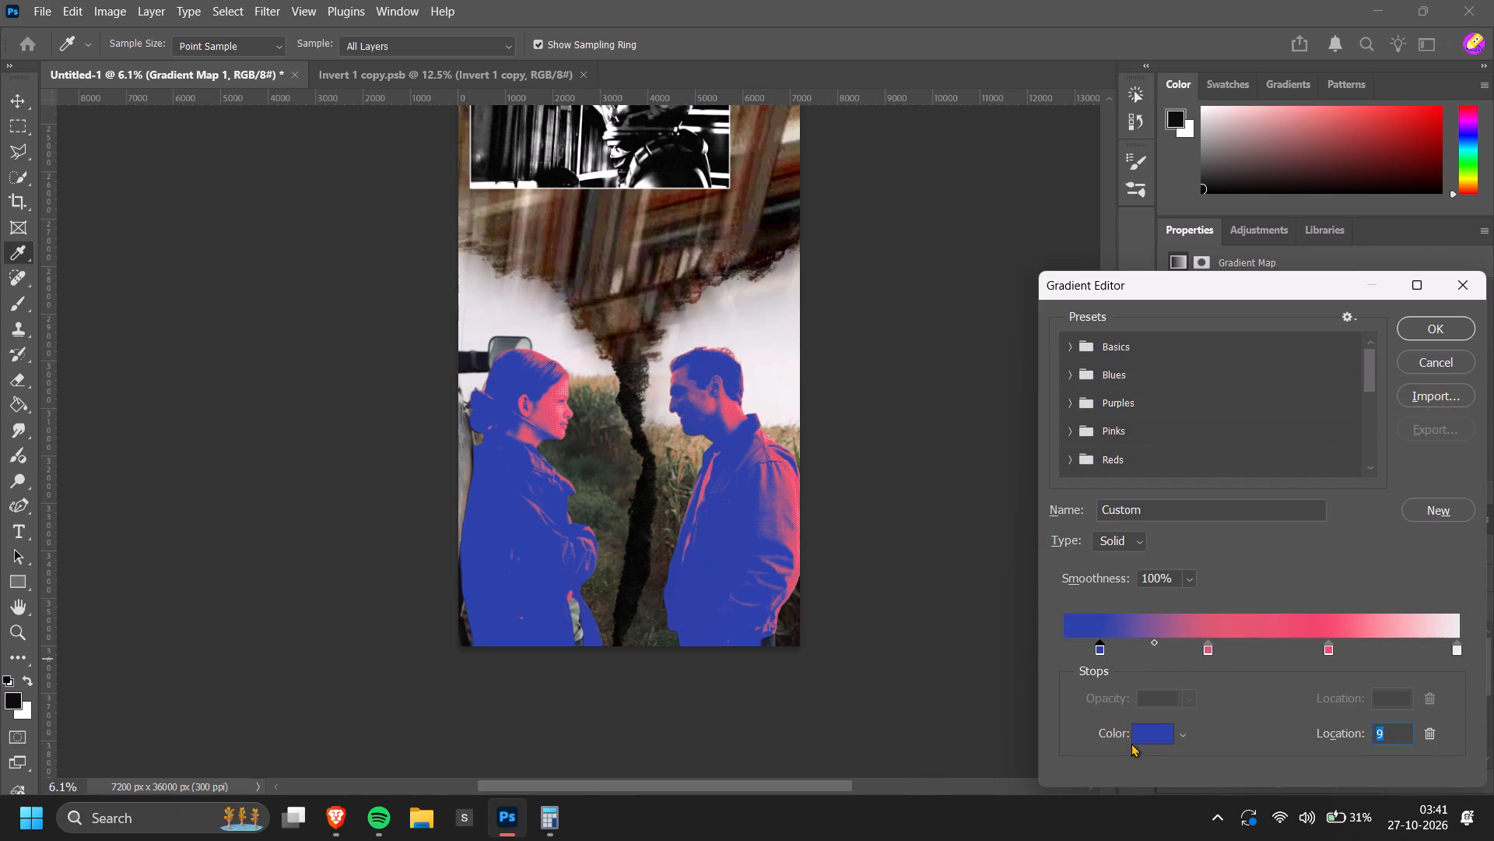
left_click(1146, 741)
left_click_drag(1115, 651, 1117, 670)
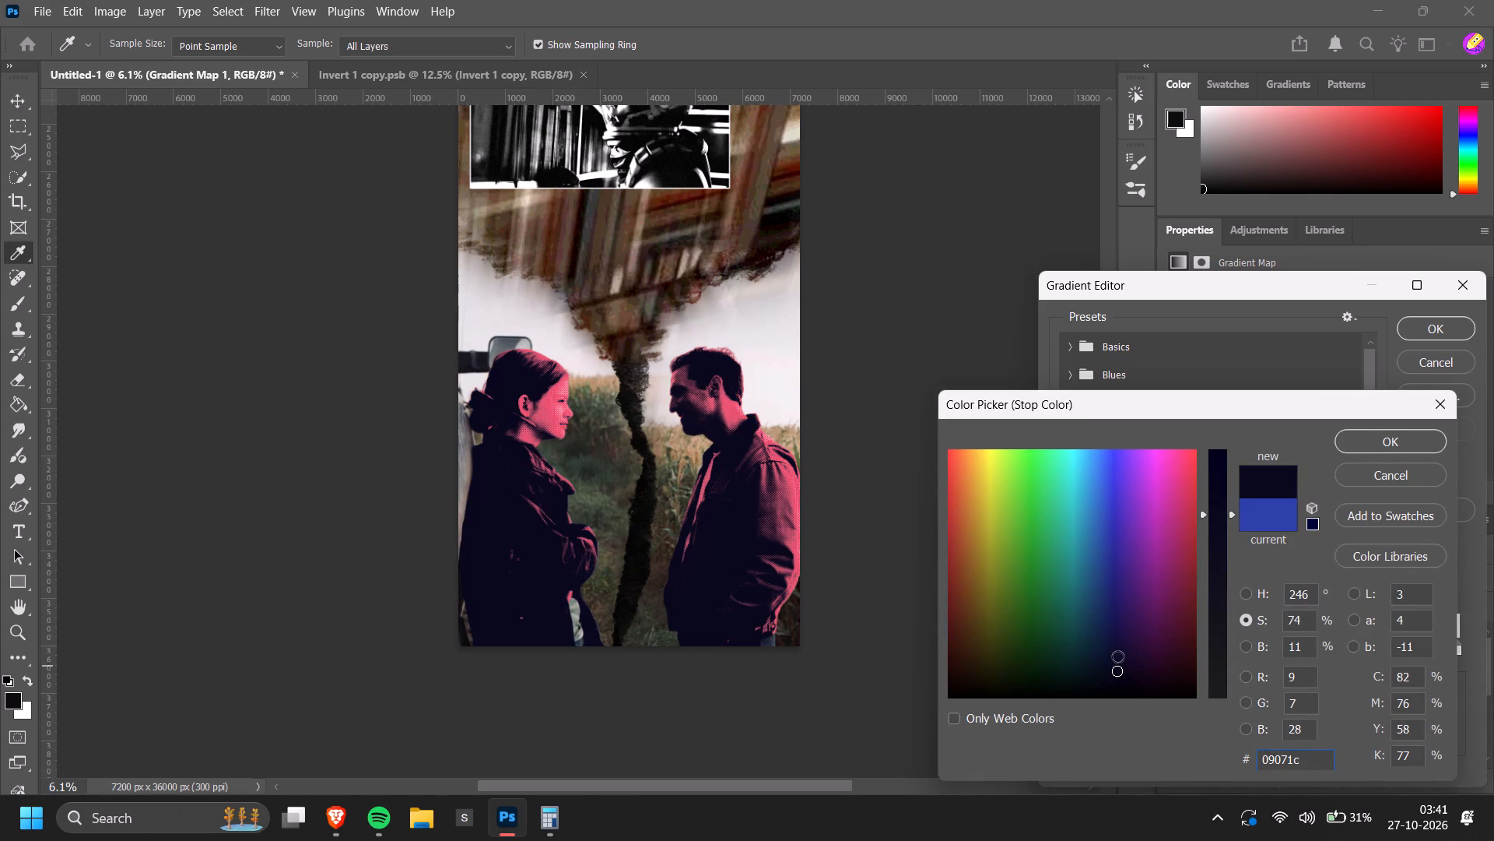
left_click(1117, 576)
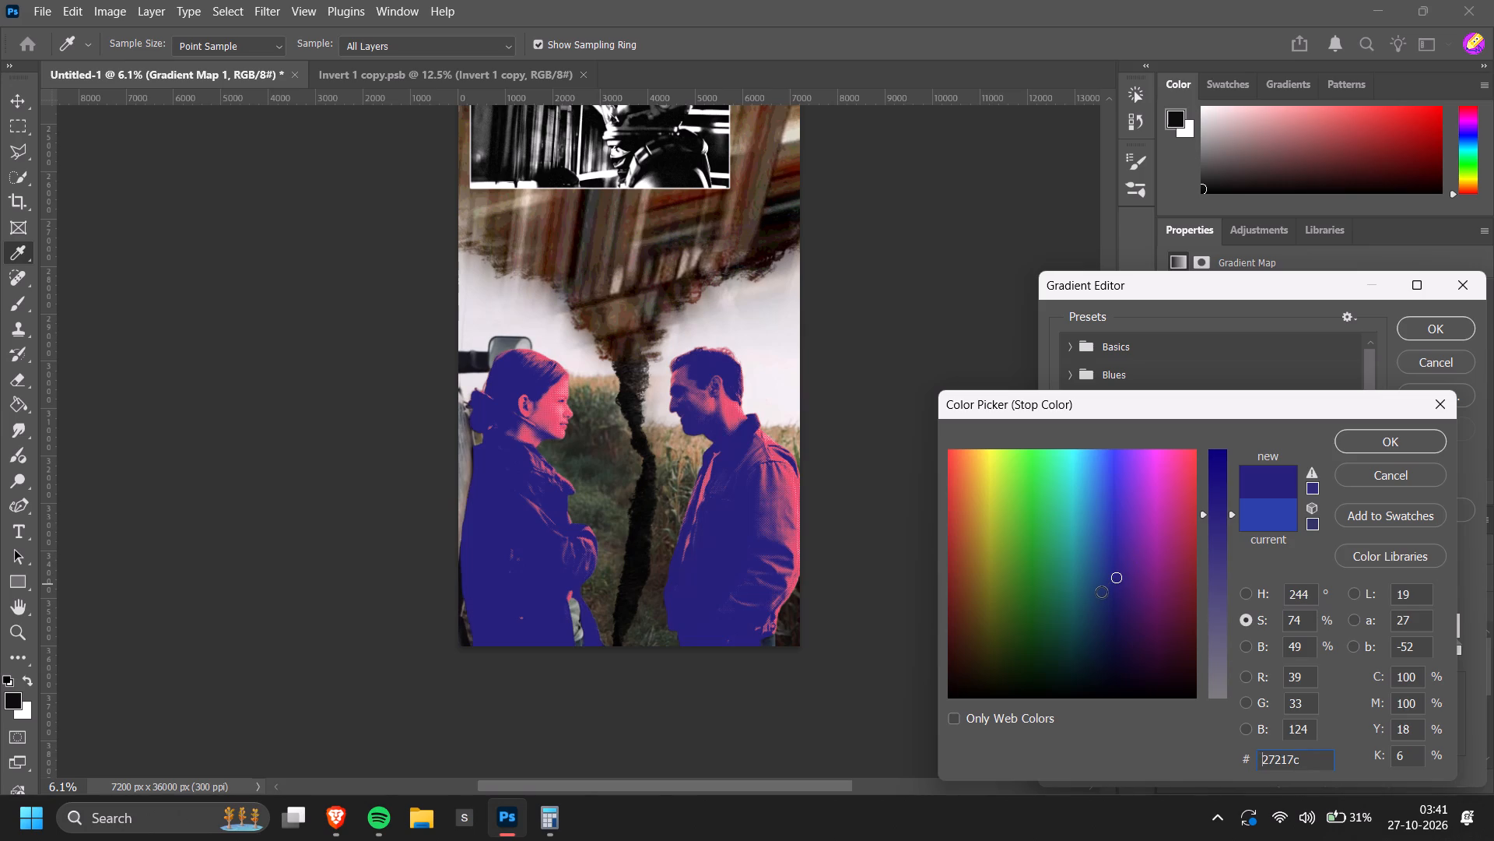
left_click(1098, 588)
left_click(1093, 587)
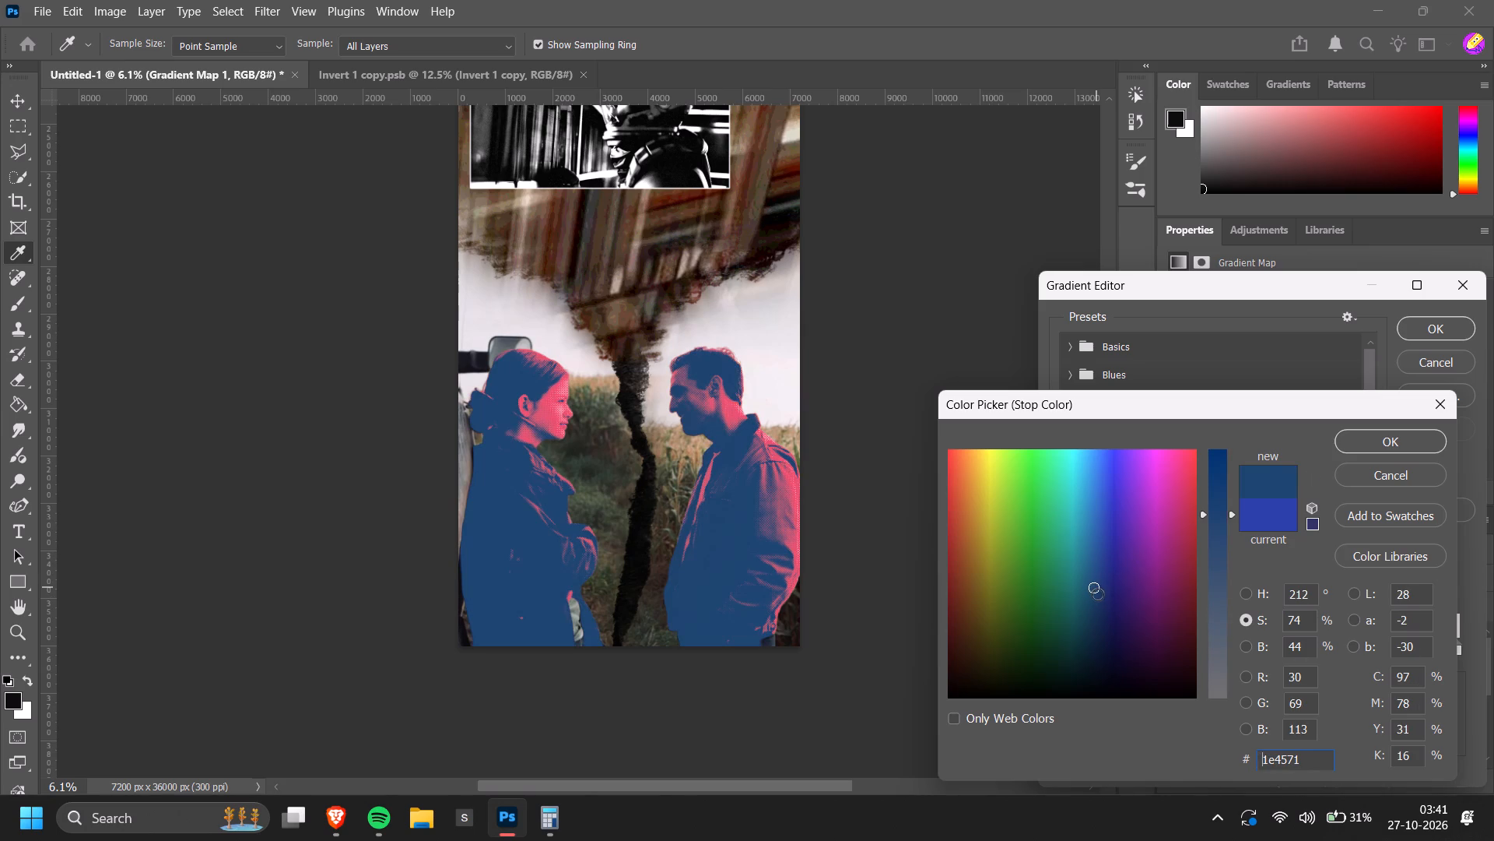
left_click(1099, 591)
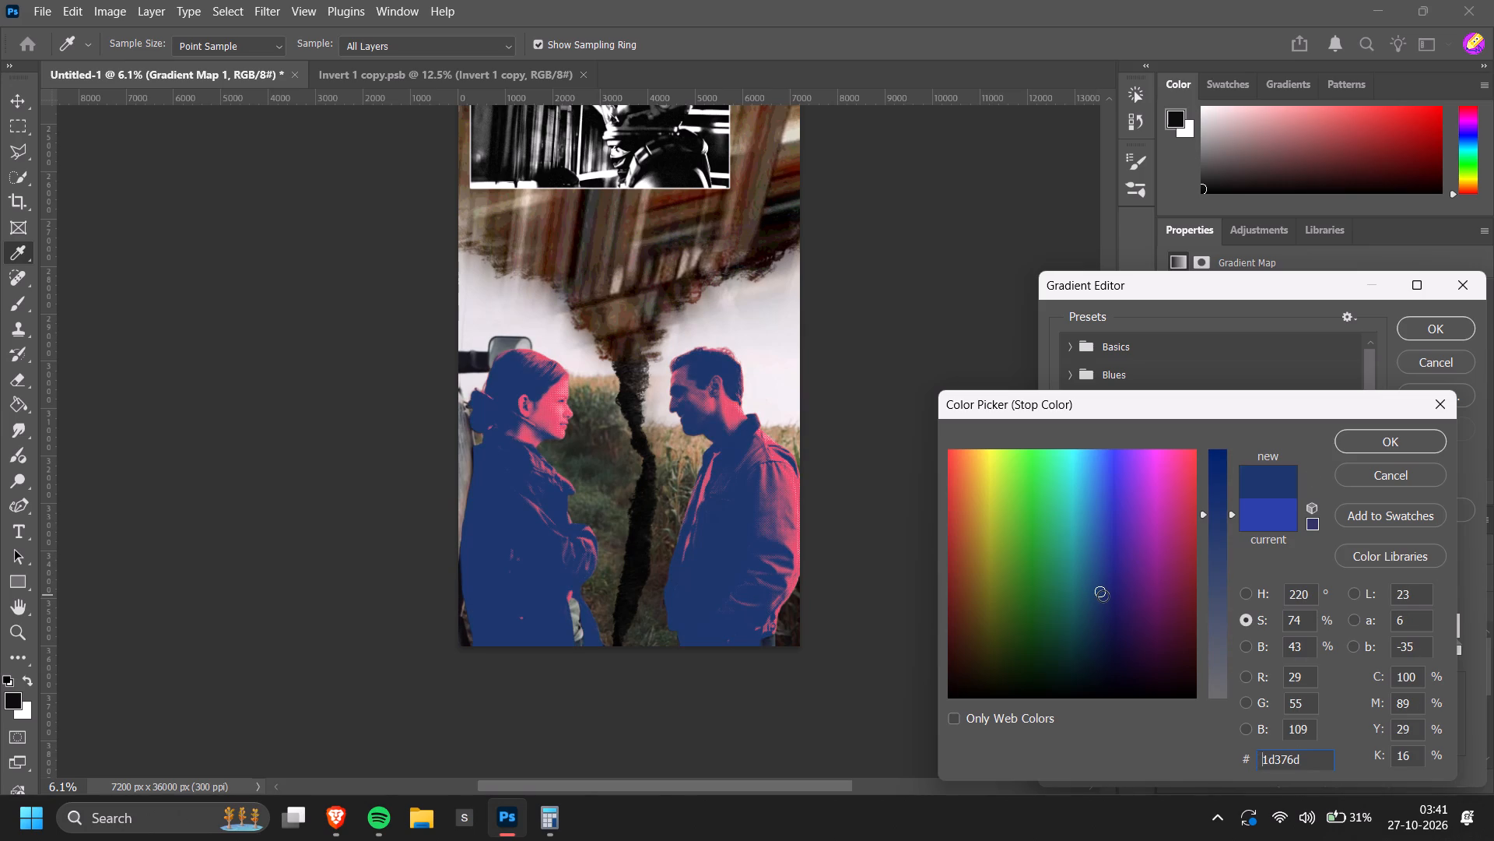
left_click(1103, 596)
left_click(1368, 448)
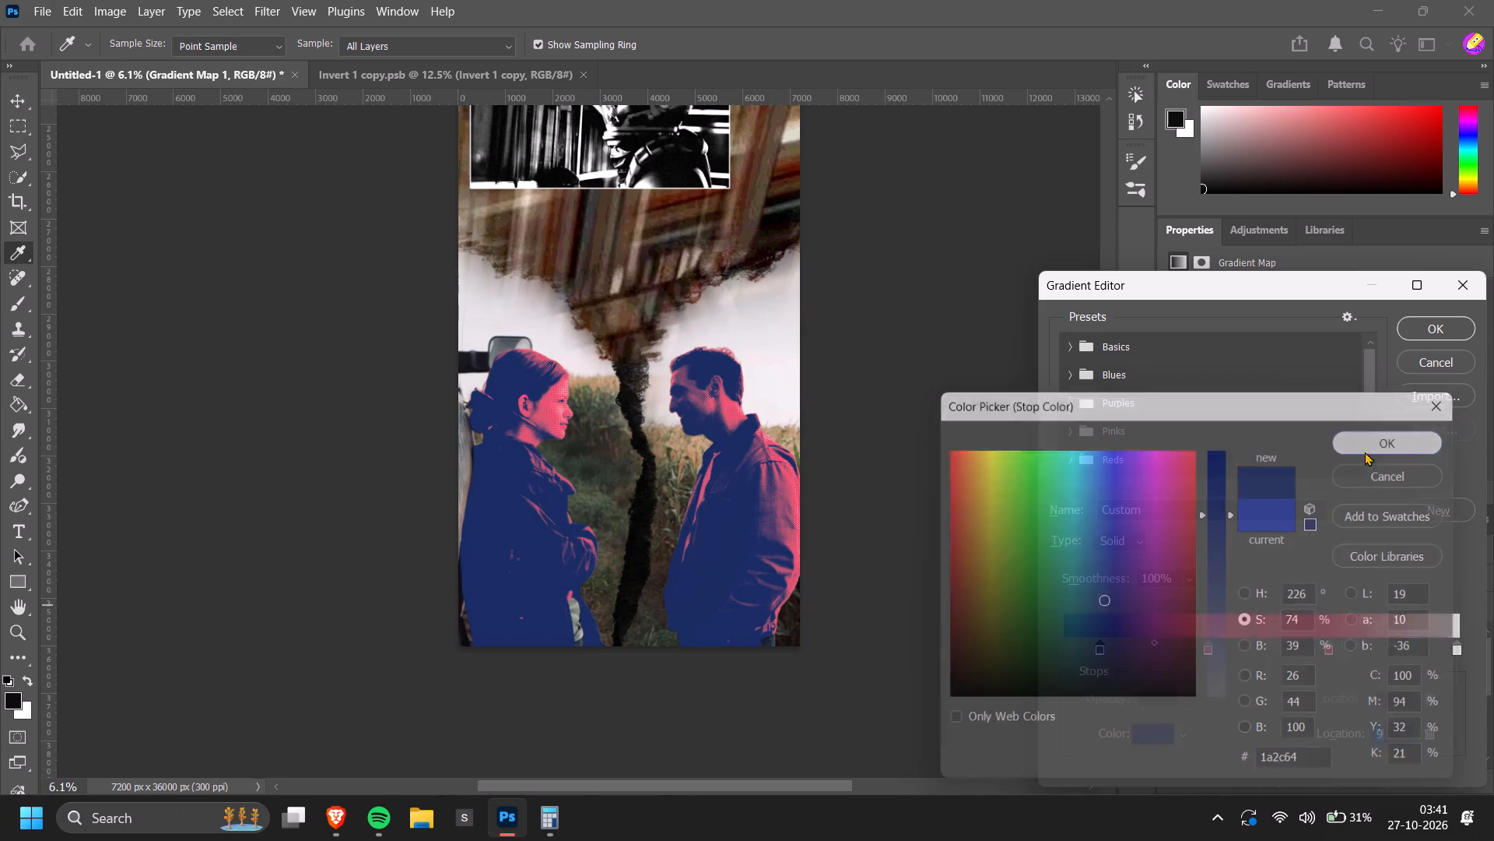
left_click_drag(1099, 649, 1106, 651)
Add a new stop at location 0, try black and purple shades, and settle on dark violet 23103b.
left_click_drag(1075, 646, 1002, 644)
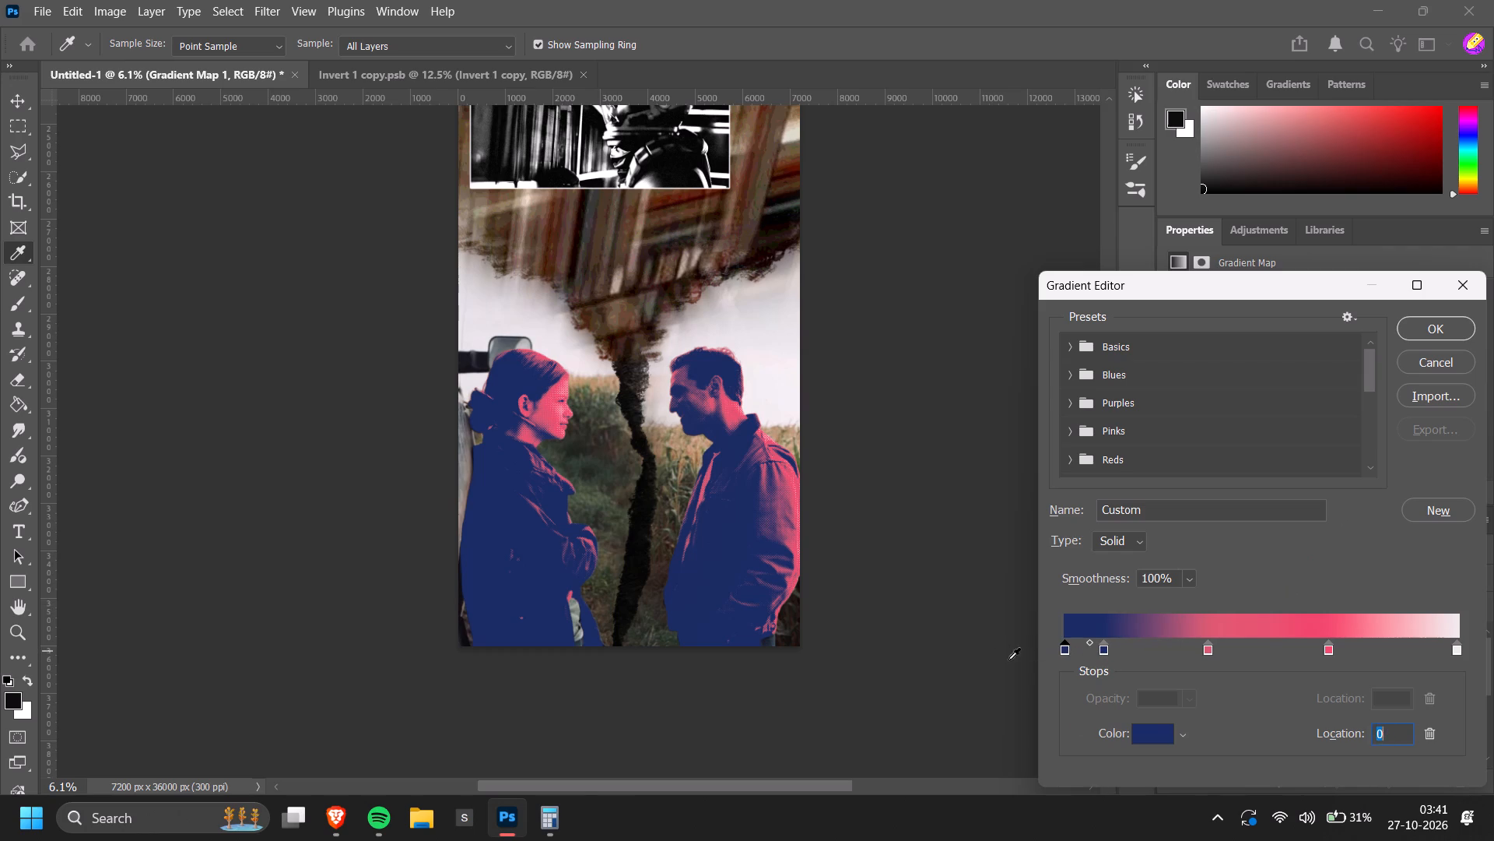
left_click(1170, 731)
left_click_drag(1192, 683, 1205, 698)
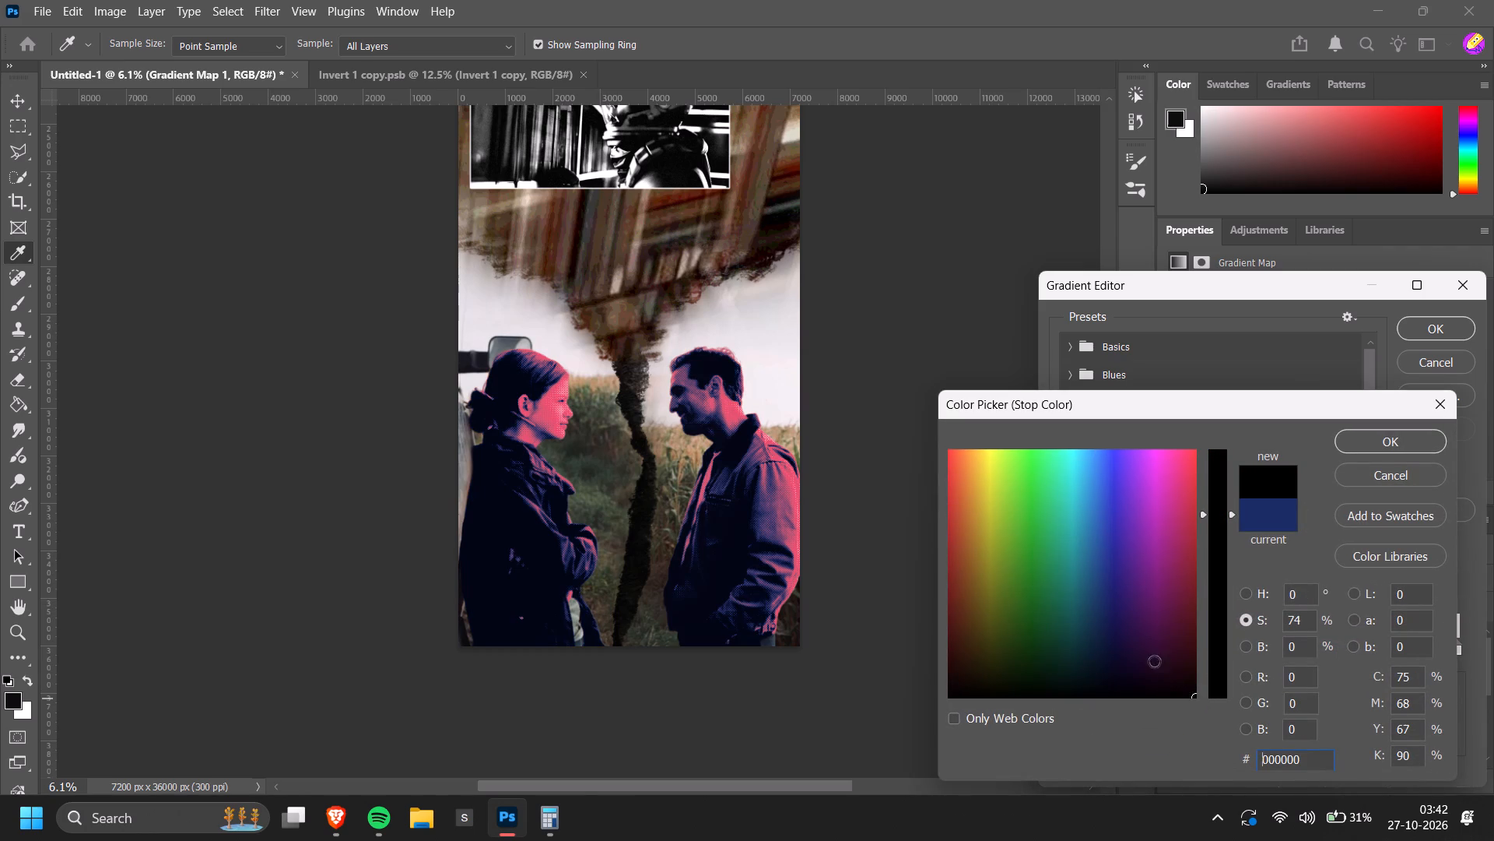
left_click(1145, 653)
left_click(1153, 663)
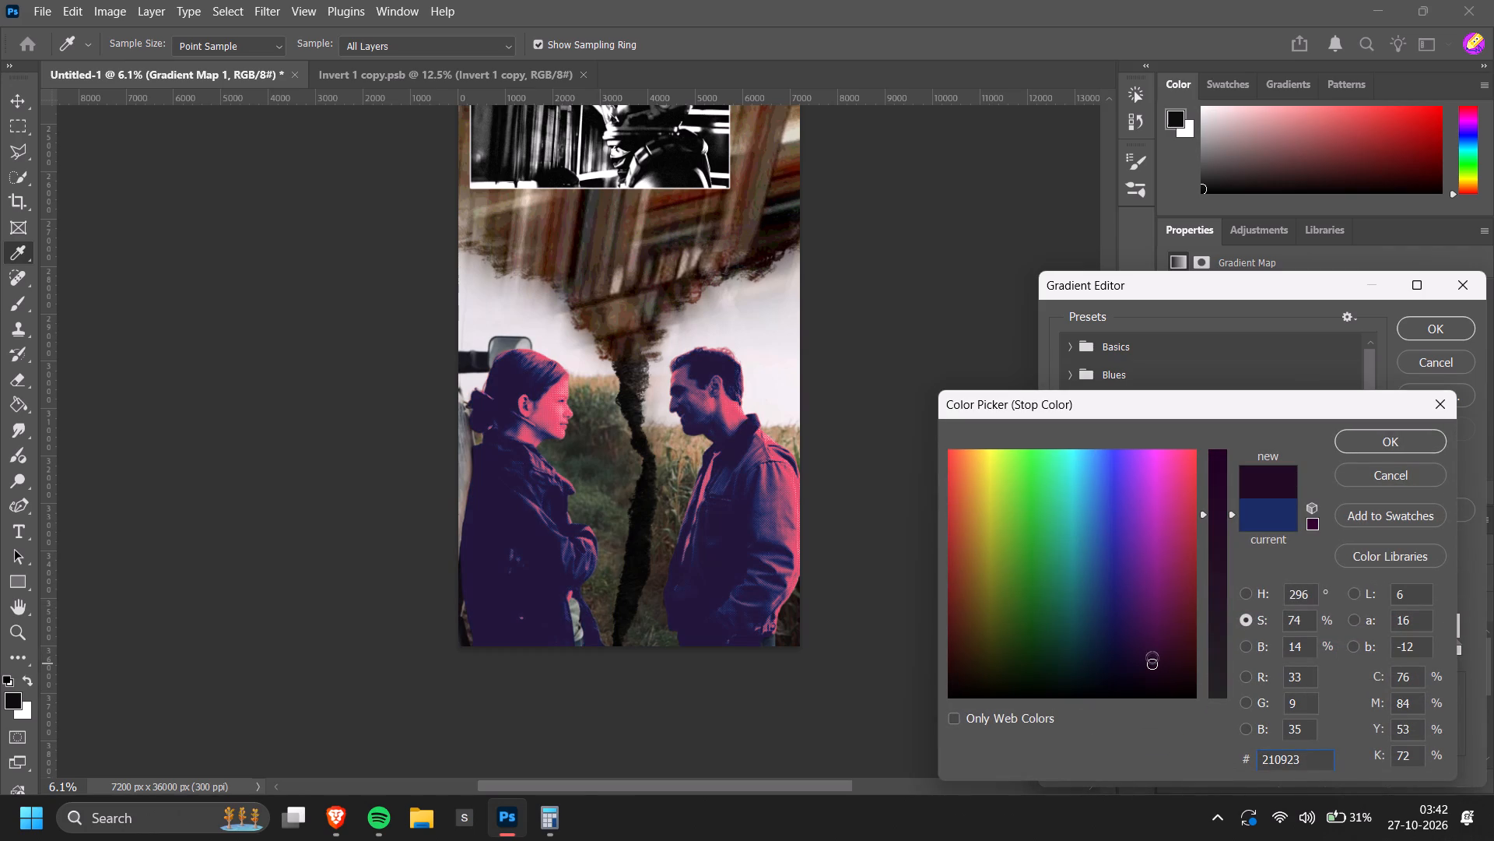
left_click(1145, 639)
left_click(1145, 624)
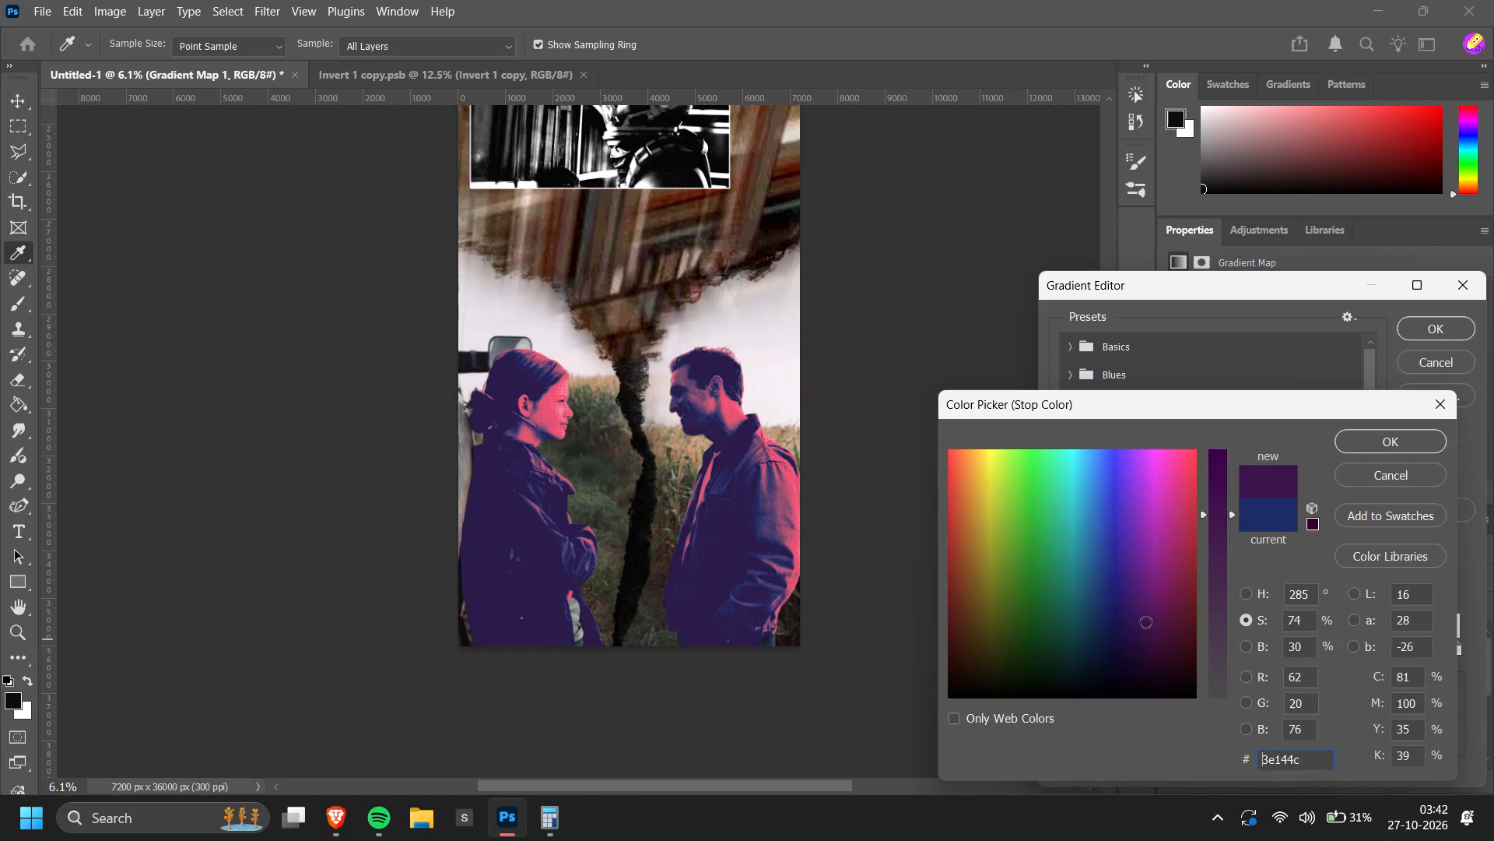
left_click(1130, 642)
left_click(1132, 640)
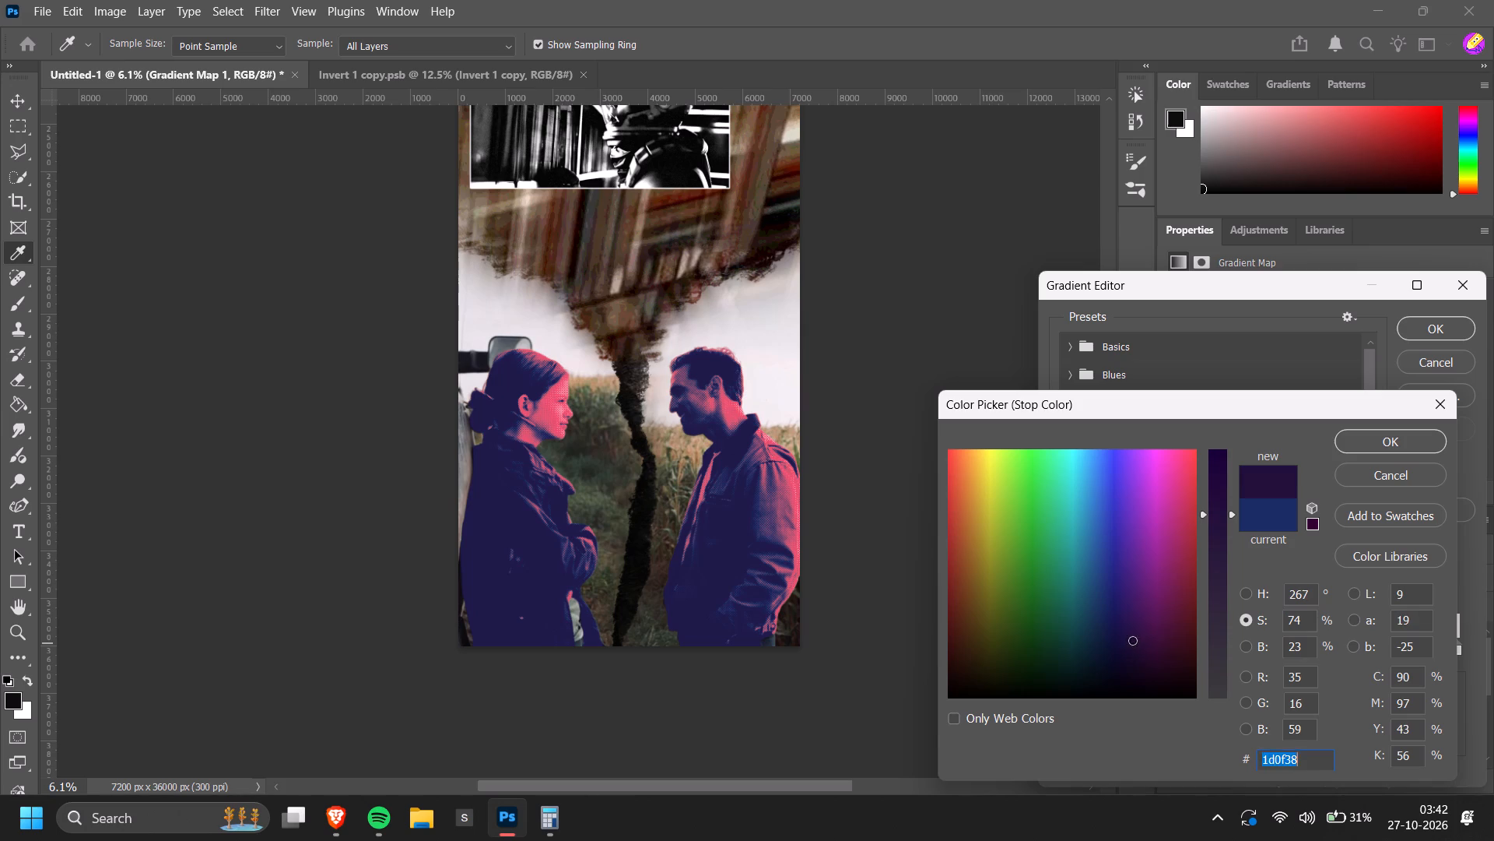
left_click(1380, 447)
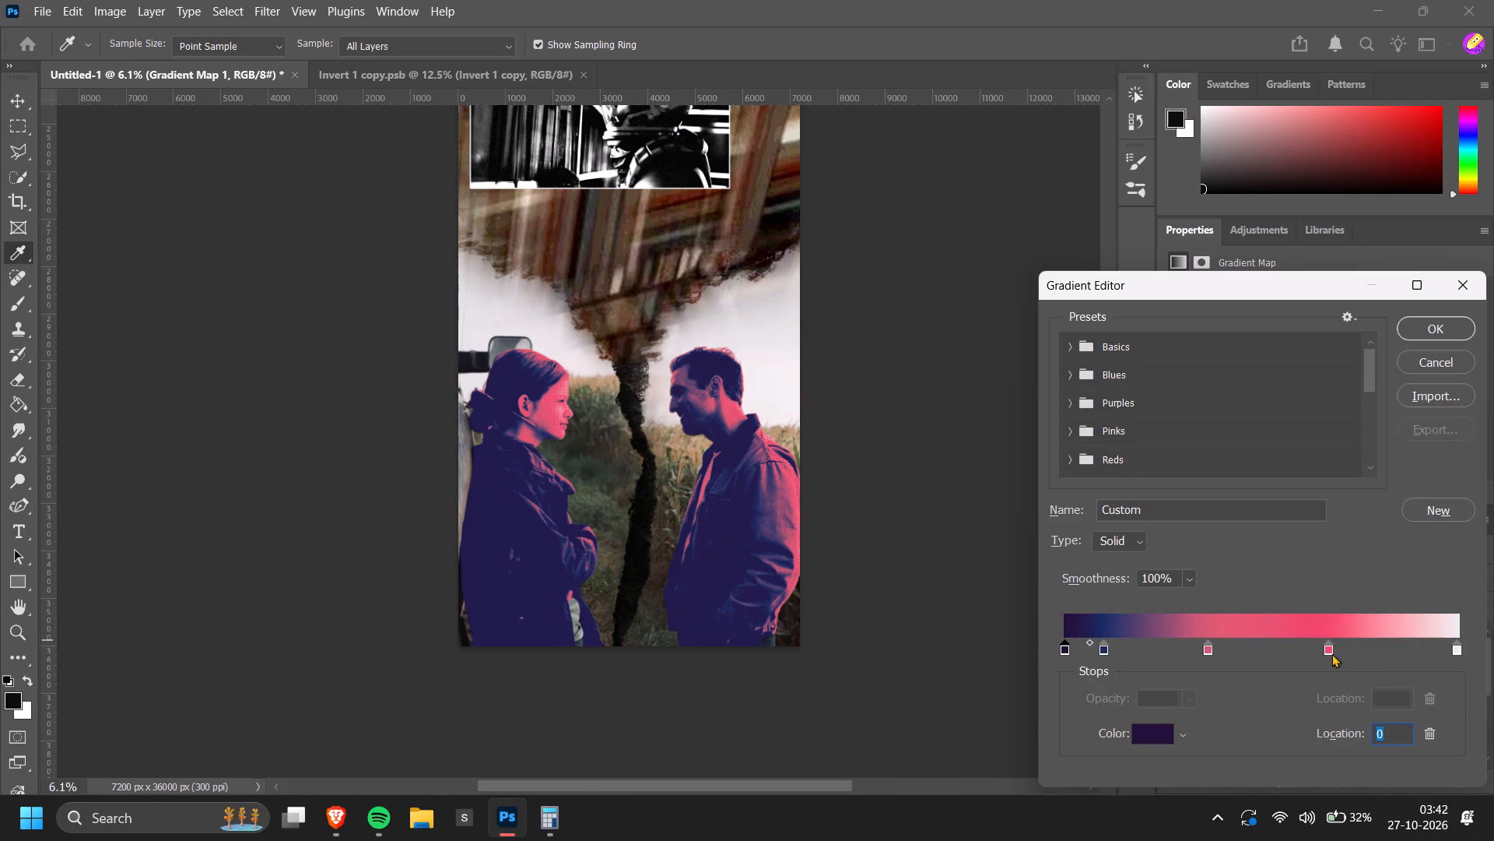
Lighten the brighter pink stop to f46584 and move it to location 64.
left_click(1331, 653)
left_click(1152, 733)
left_click(1224, 552)
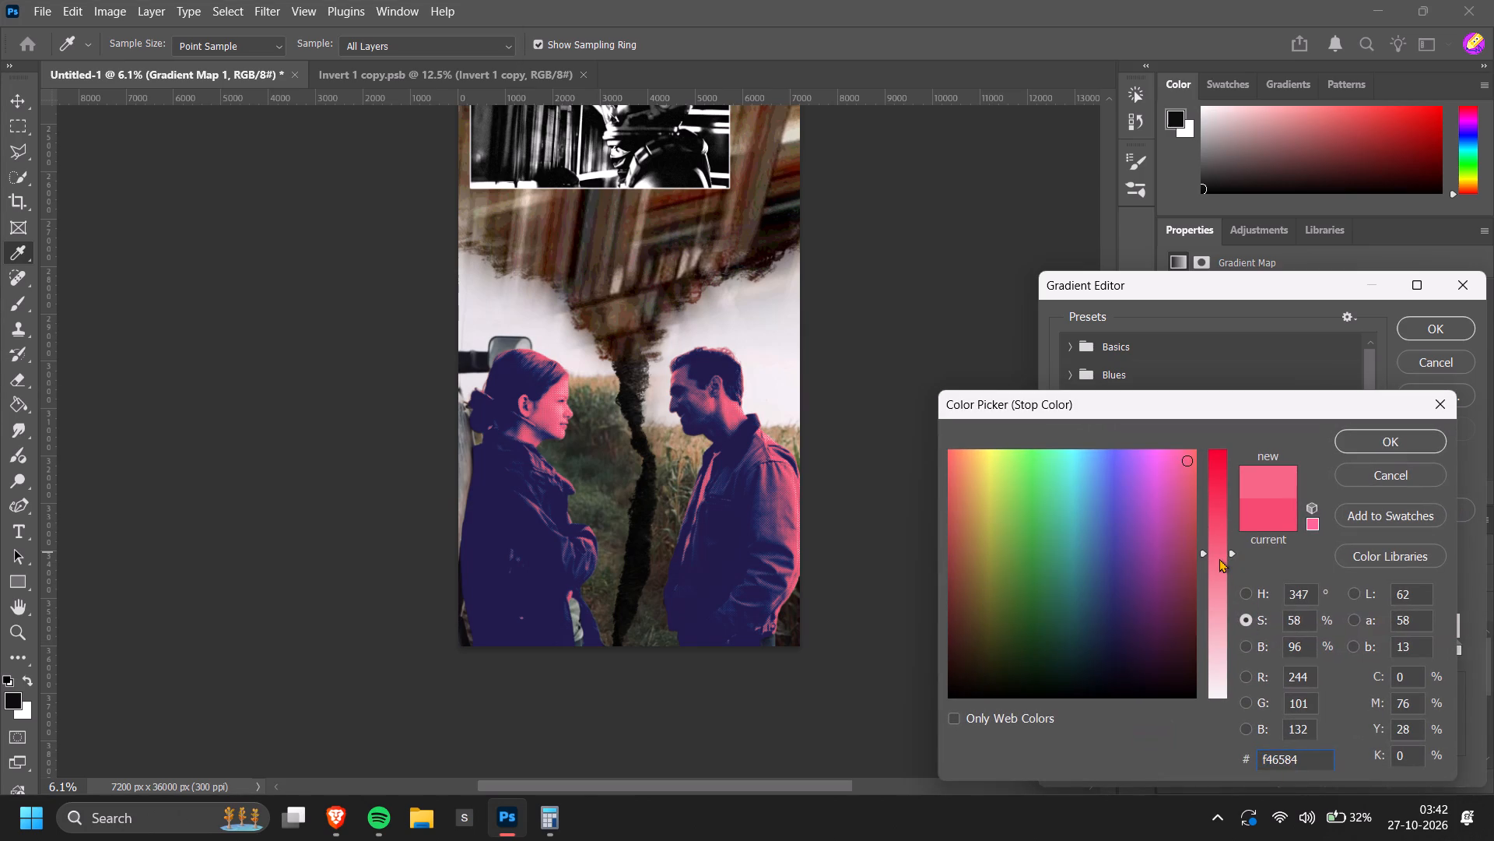
left_click(1356, 434)
left_click_drag(1327, 652, 1317, 650)
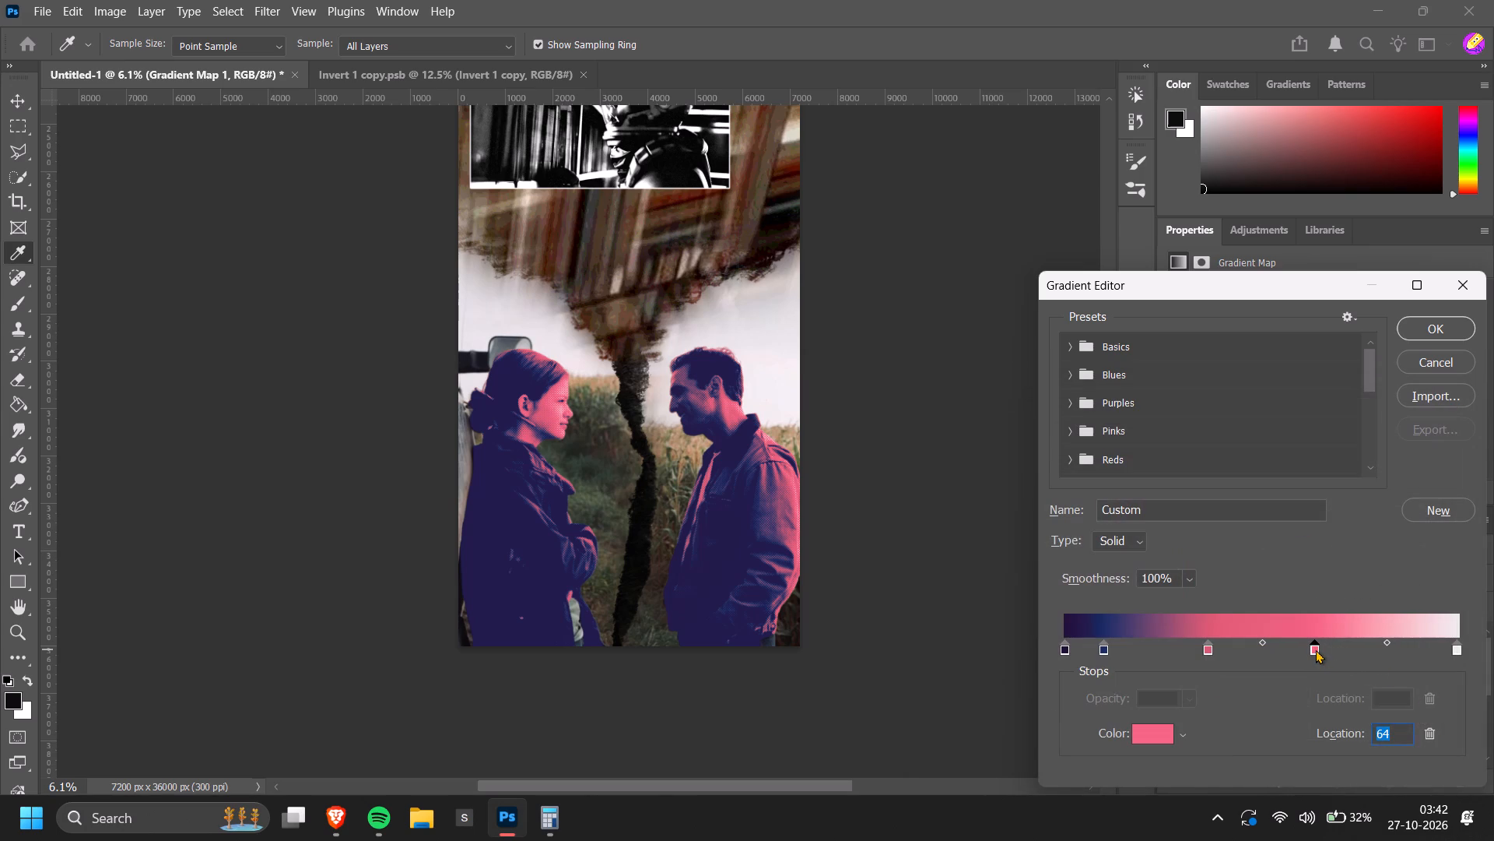
Set the midpoint between the light pink and white stops to location 27 and apply the gradient.
left_click_drag(1389, 642, 1366, 645)
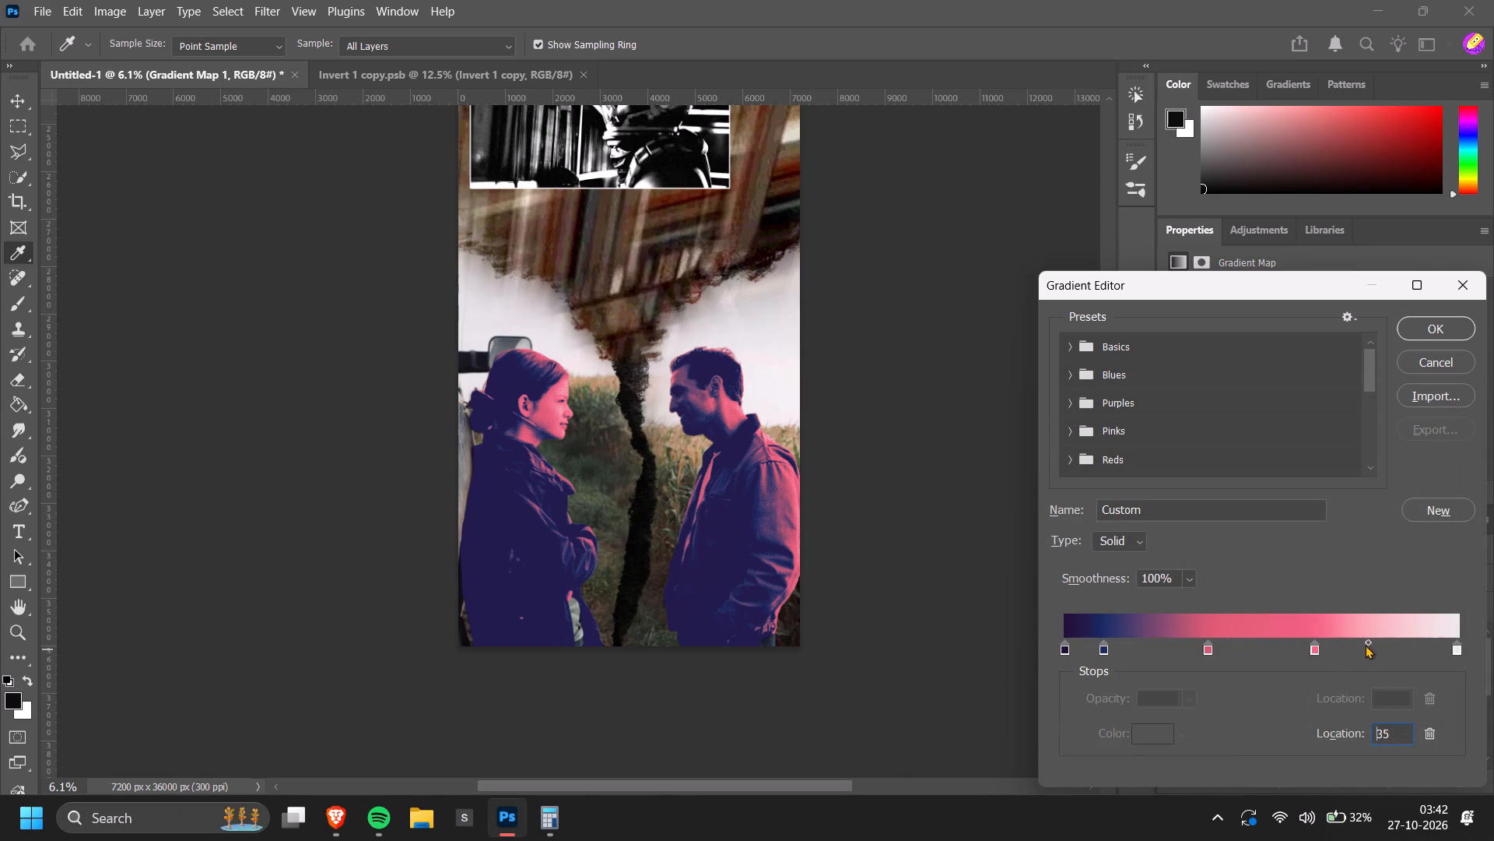
left_click_drag(1366, 645, 1355, 645)
left_click(1433, 331)
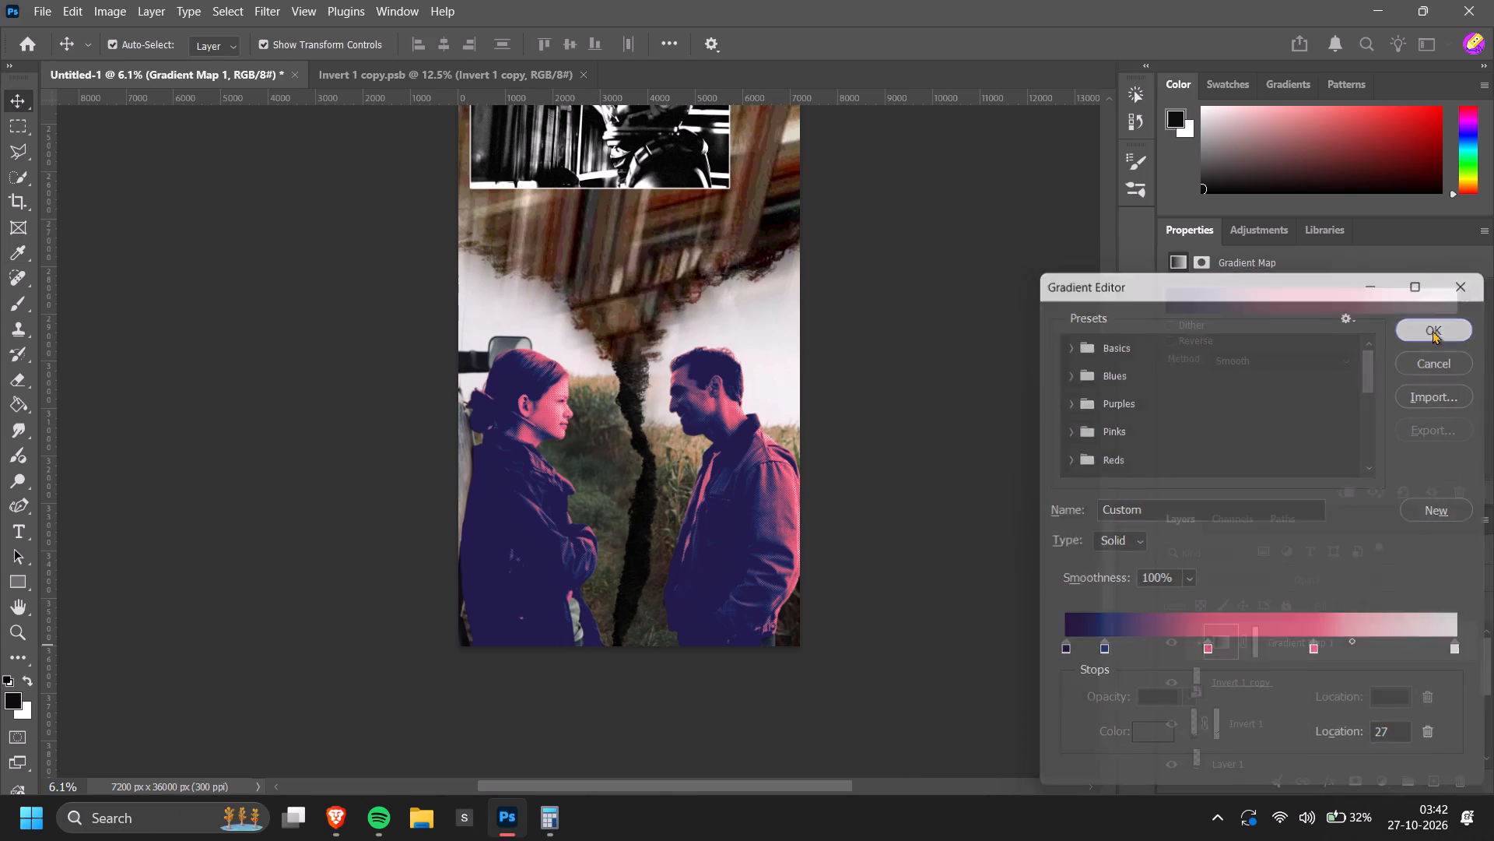
Compare the figures within the whole poster and close up, with the Gradient Map 1 layer hidden and shown.
left_click(1003, 475)
scroll(1006, 474, "down", 11, "alt")
scroll(786, 623, "up", 7)
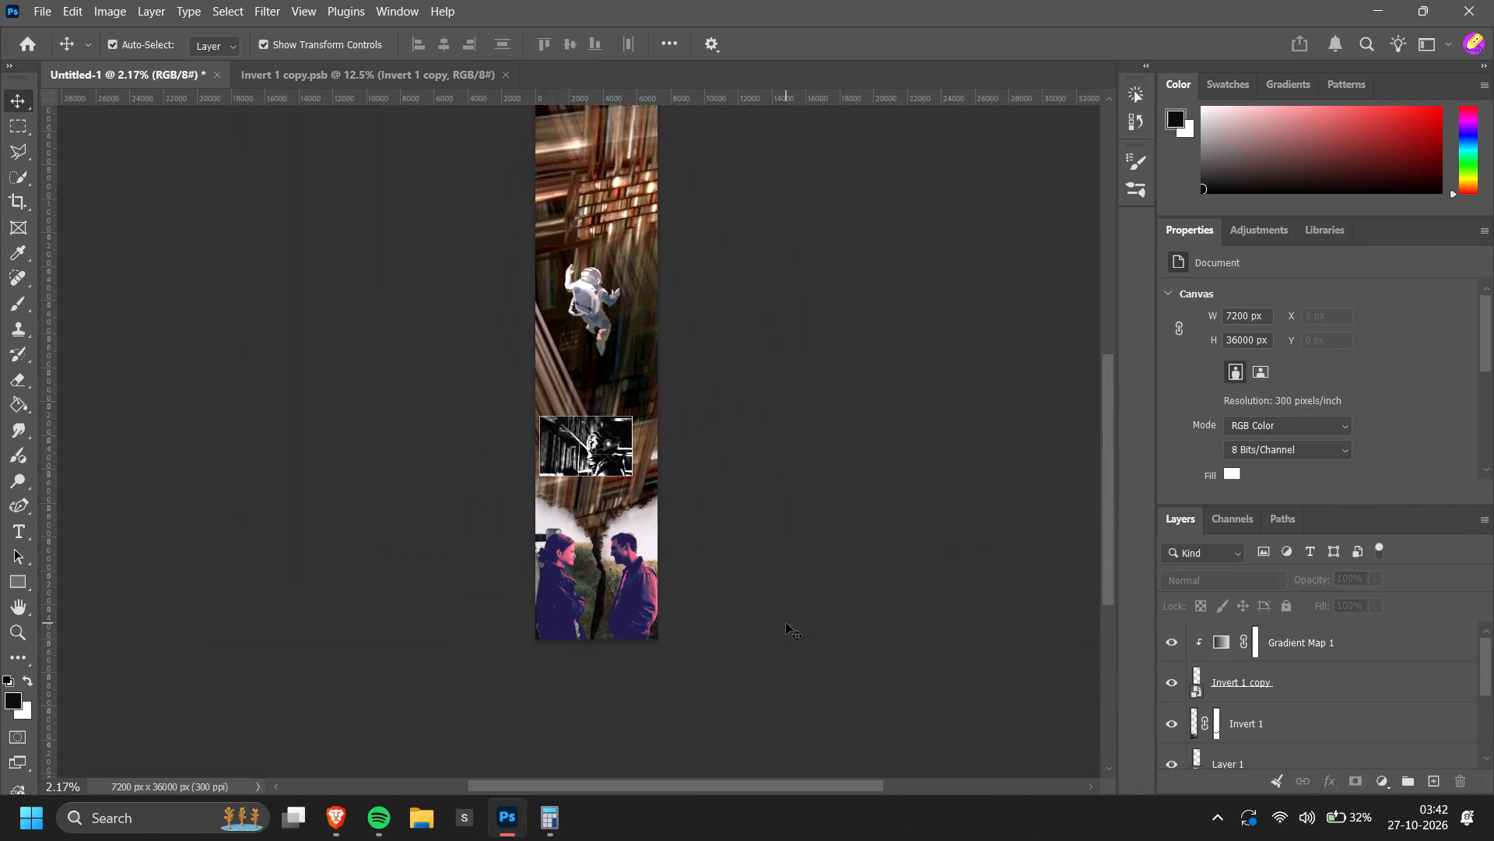
scroll(786, 623, "up", 6)
scroll(847, 669, "up", 1)
left_click(1174, 638)
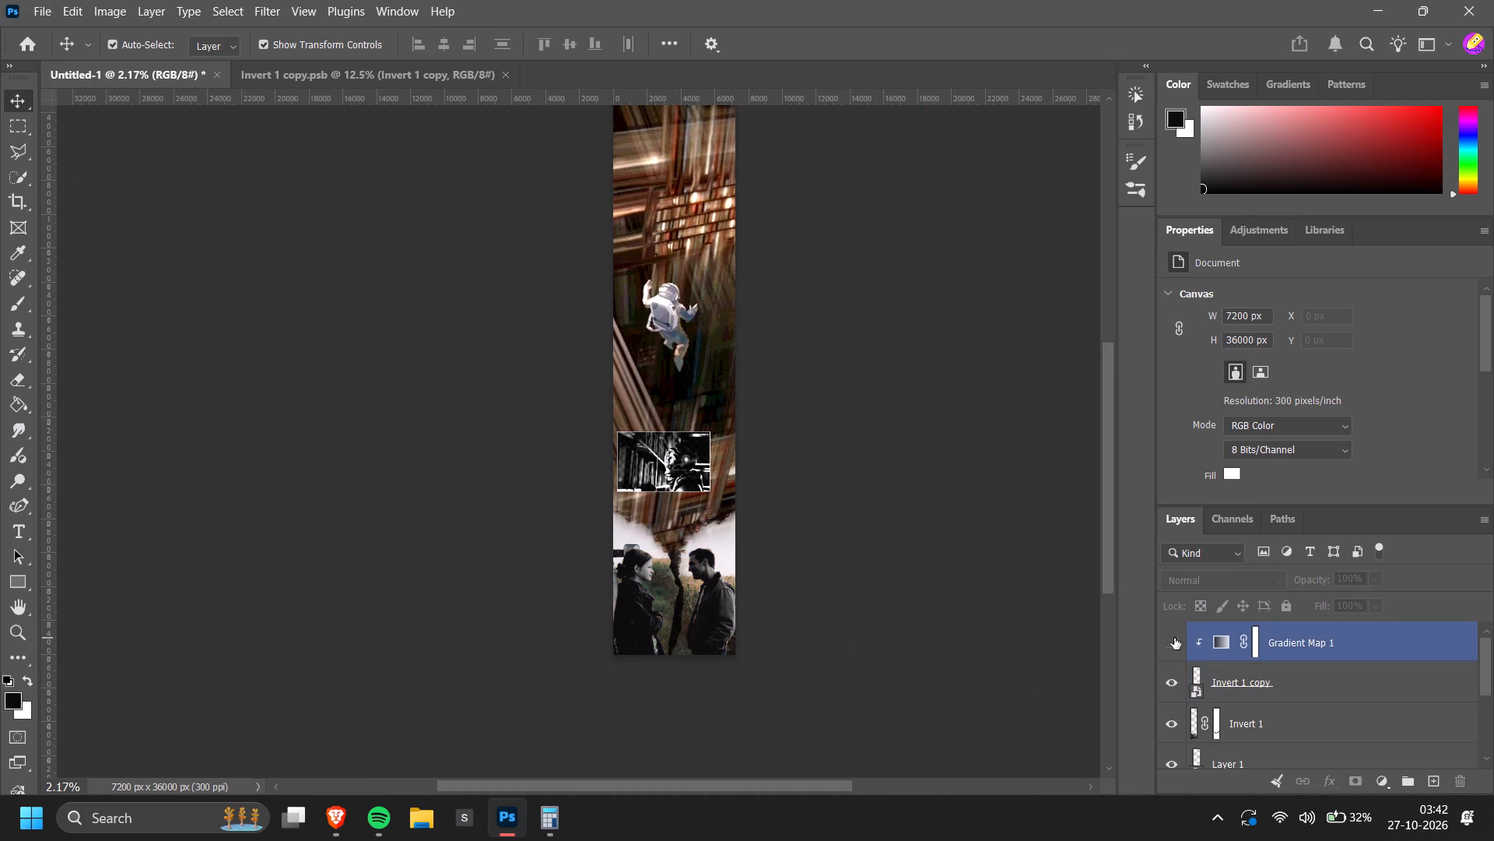
scroll(912, 630, "down", 2, "alt")
scroll(911, 632, "up", 3)
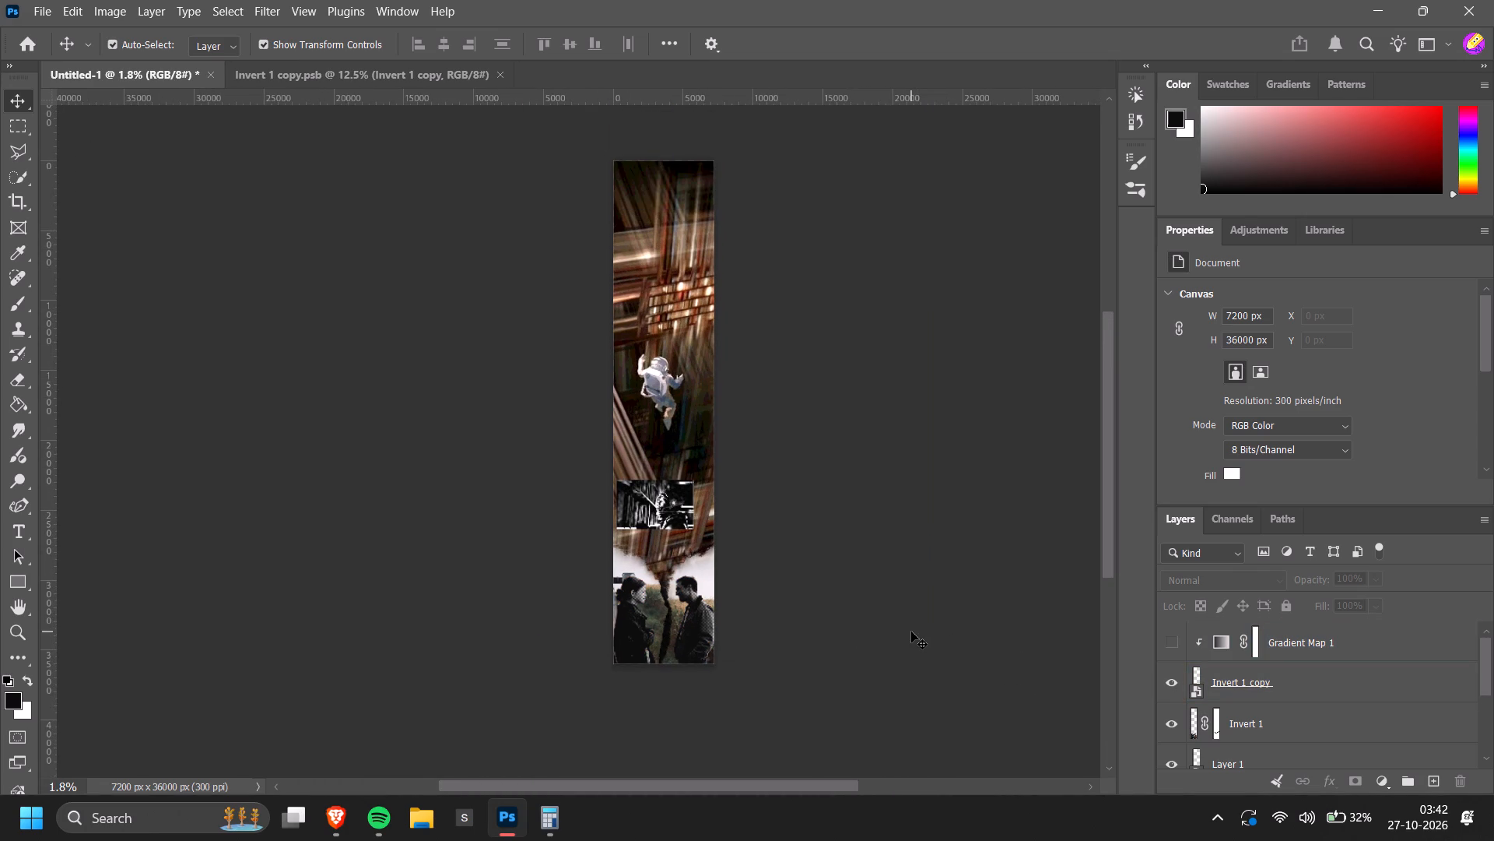
scroll(911, 640, "up", 4, "ctrl")
scroll(942, 600, "up", 3)
scroll(957, 554, "down", 5)
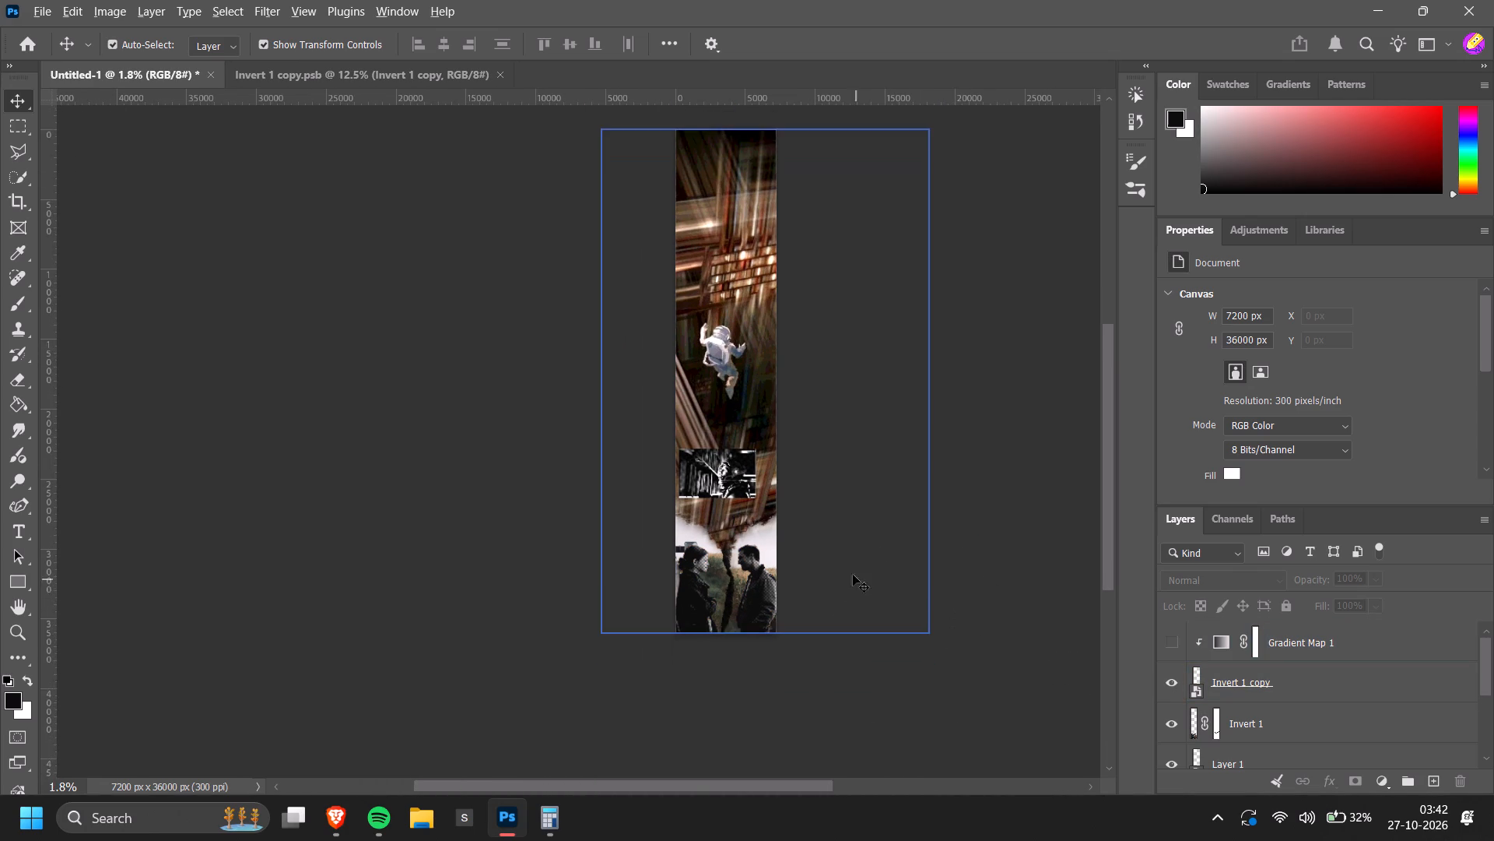
scroll(850, 572, "up", 7, "alt")
scroll(885, 579, "down", 13)
scroll(922, 662, "up", 4, "alt")
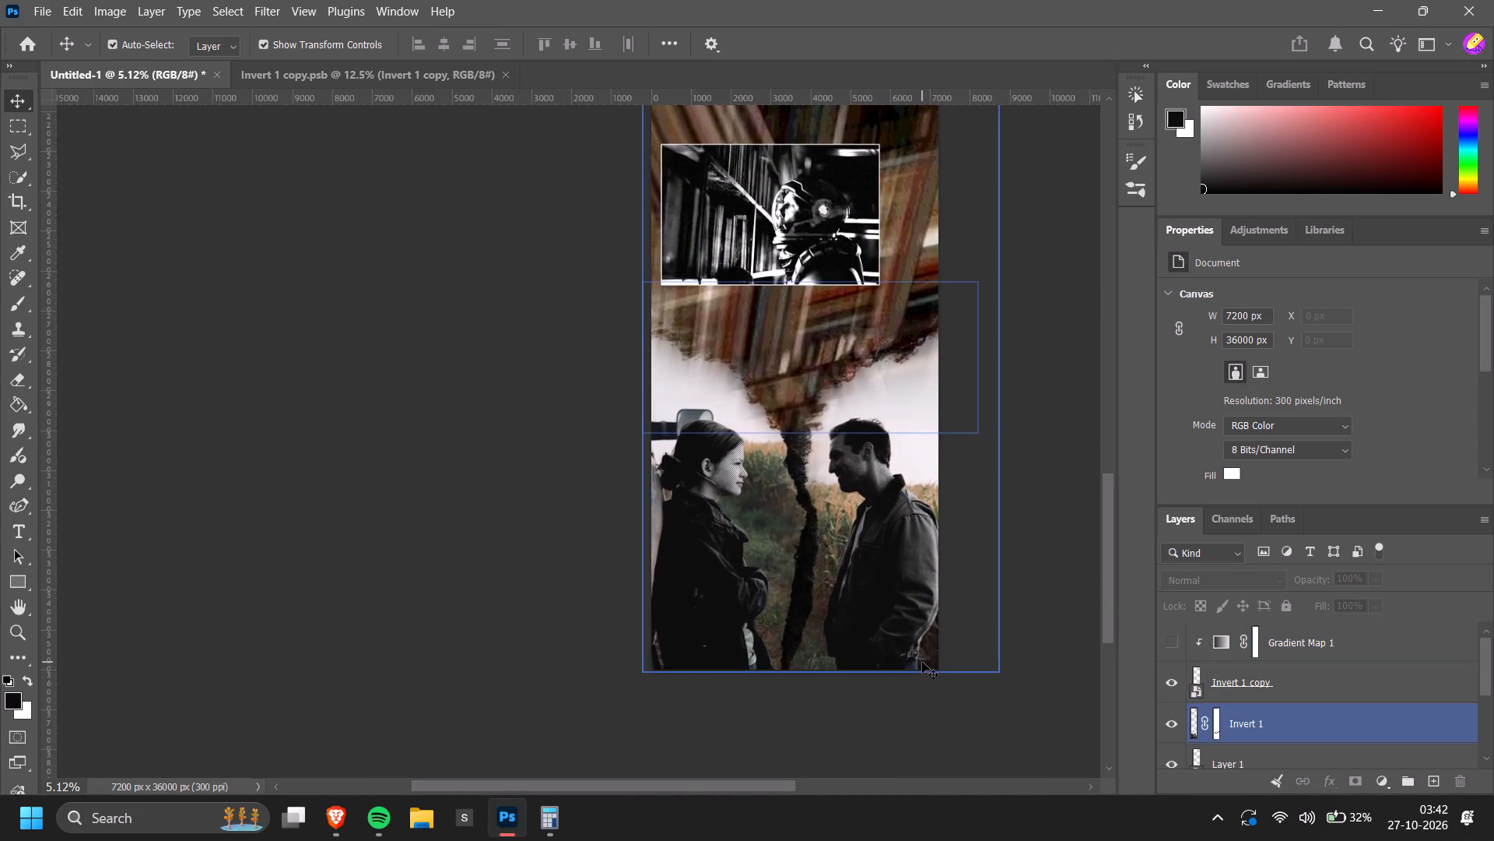
scroll(931, 670, "down", 4, "ctrl")
scroll(963, 684, "down", 5, "alt")
scroll(963, 685, "up", 2)
scroll(859, 705, "up", 11, "alt")
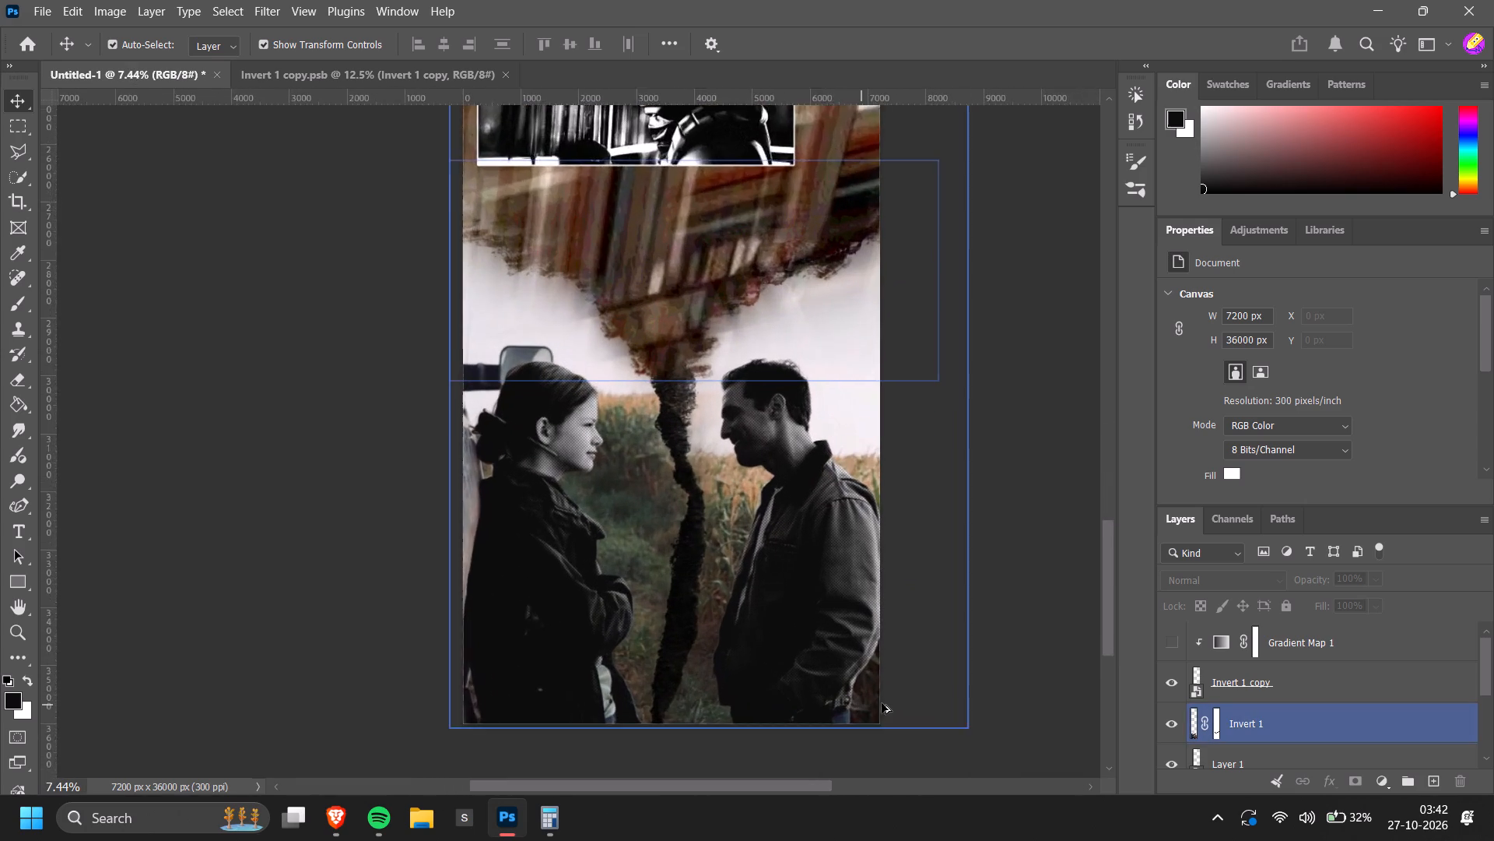
scroll(884, 702, "down", 4)
scroll(965, 706, "down", 3, "alt")
left_click(1165, 649)
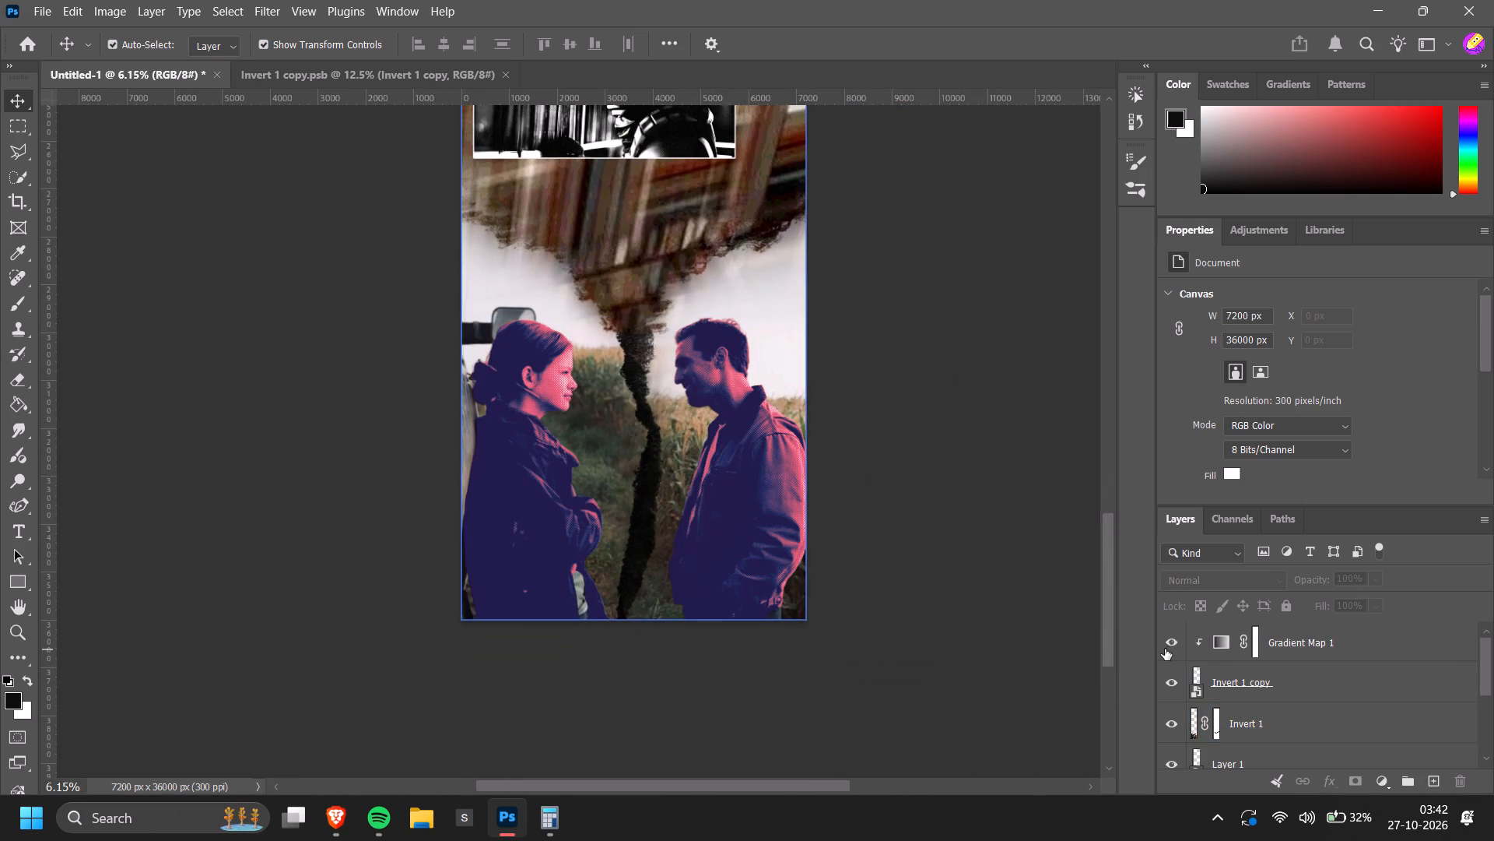
scroll(963, 649, "down", 5, "ctrl")
left_click(1177, 642)
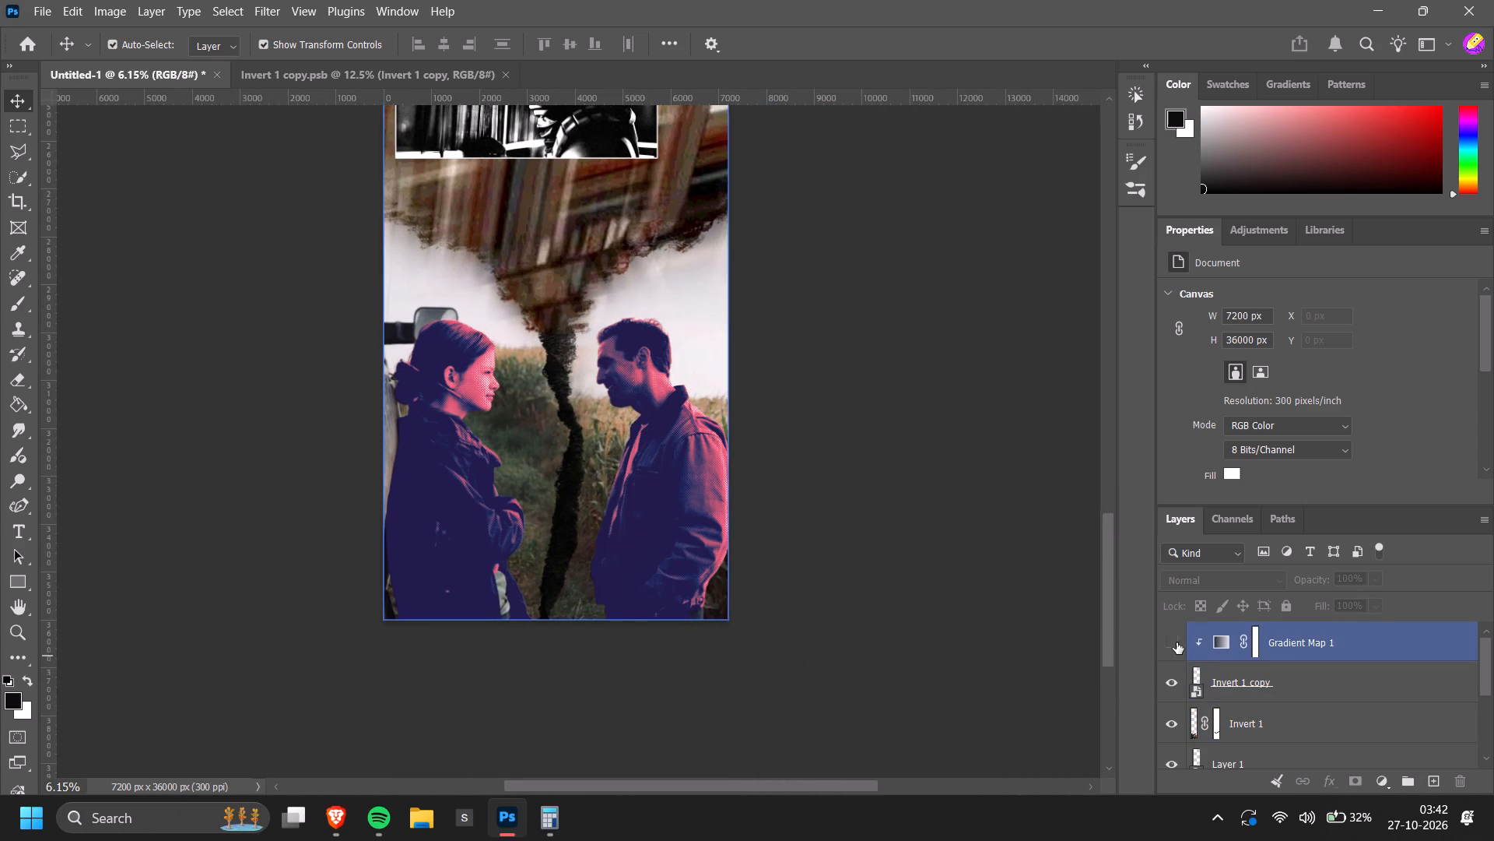
scroll(1001, 638, "up", 4, "ctrl")
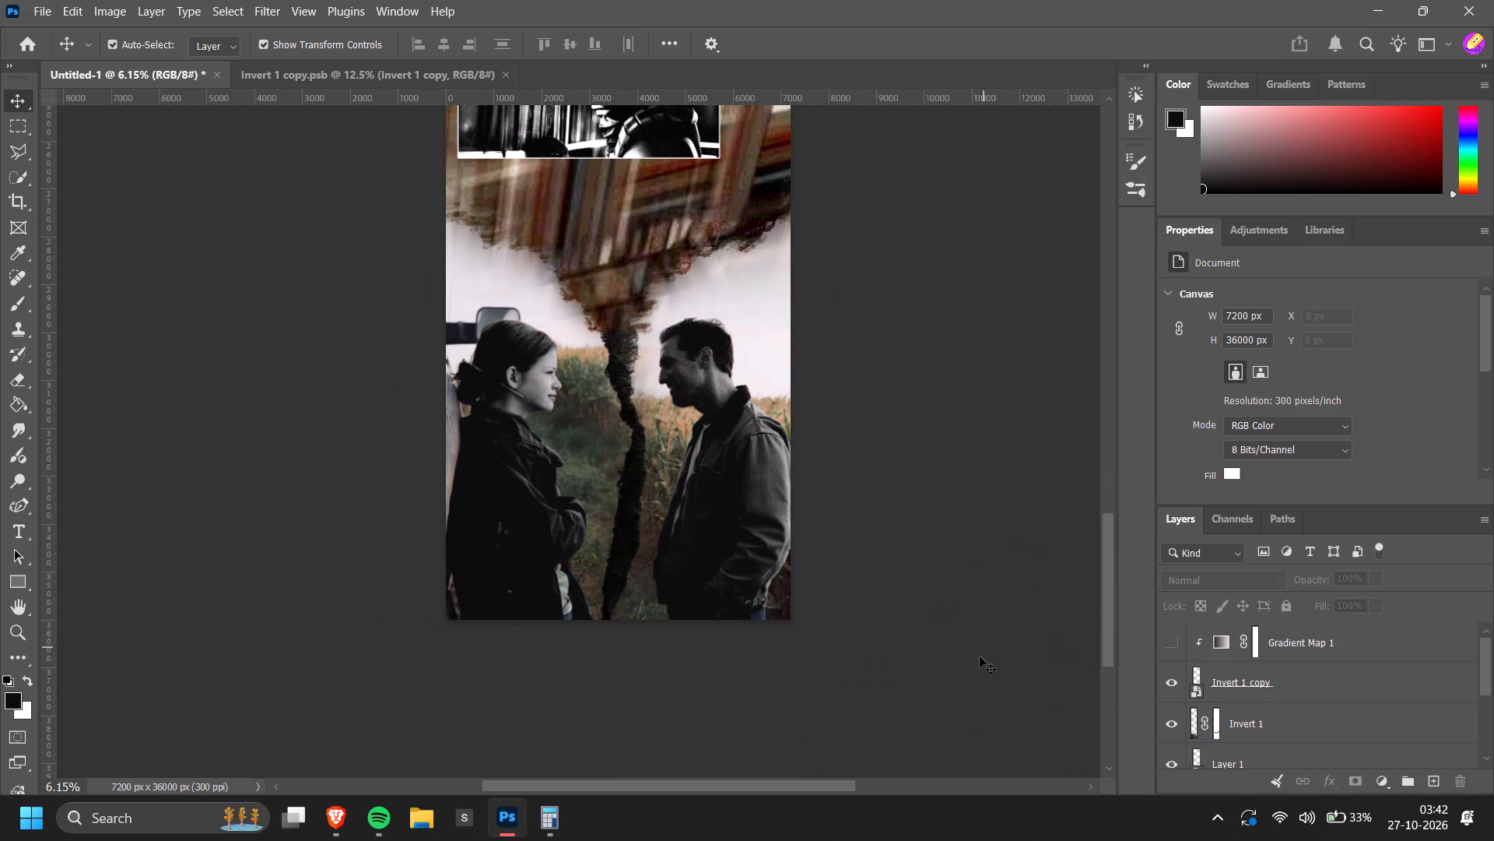
left_click(1180, 641)
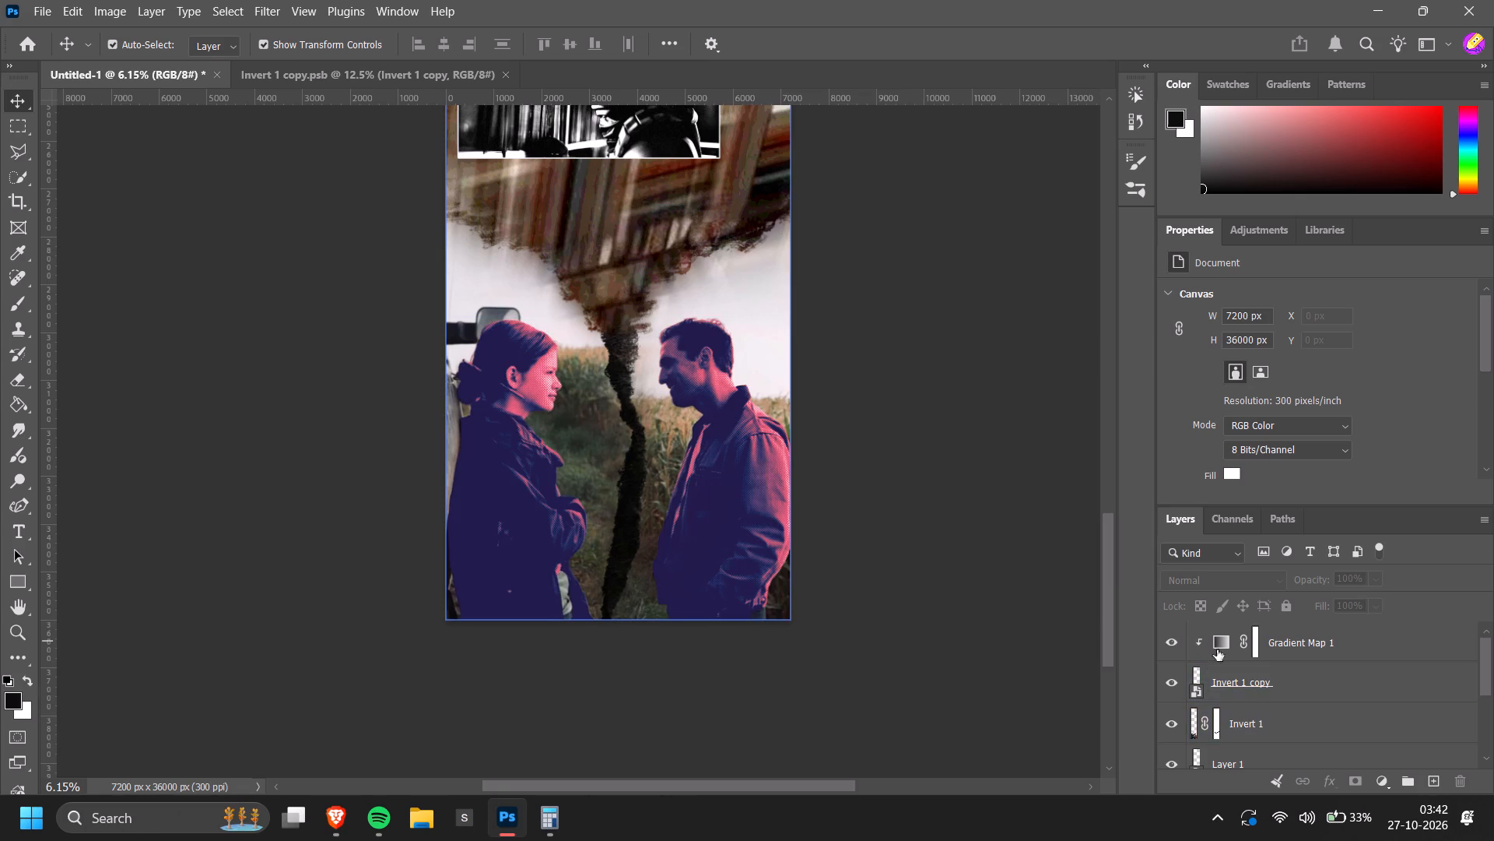
Move the Gradient Map 1 layer between the Invert 1 copy and Invert 1 layers.
left_click_drag(1289, 639, 1291, 701)
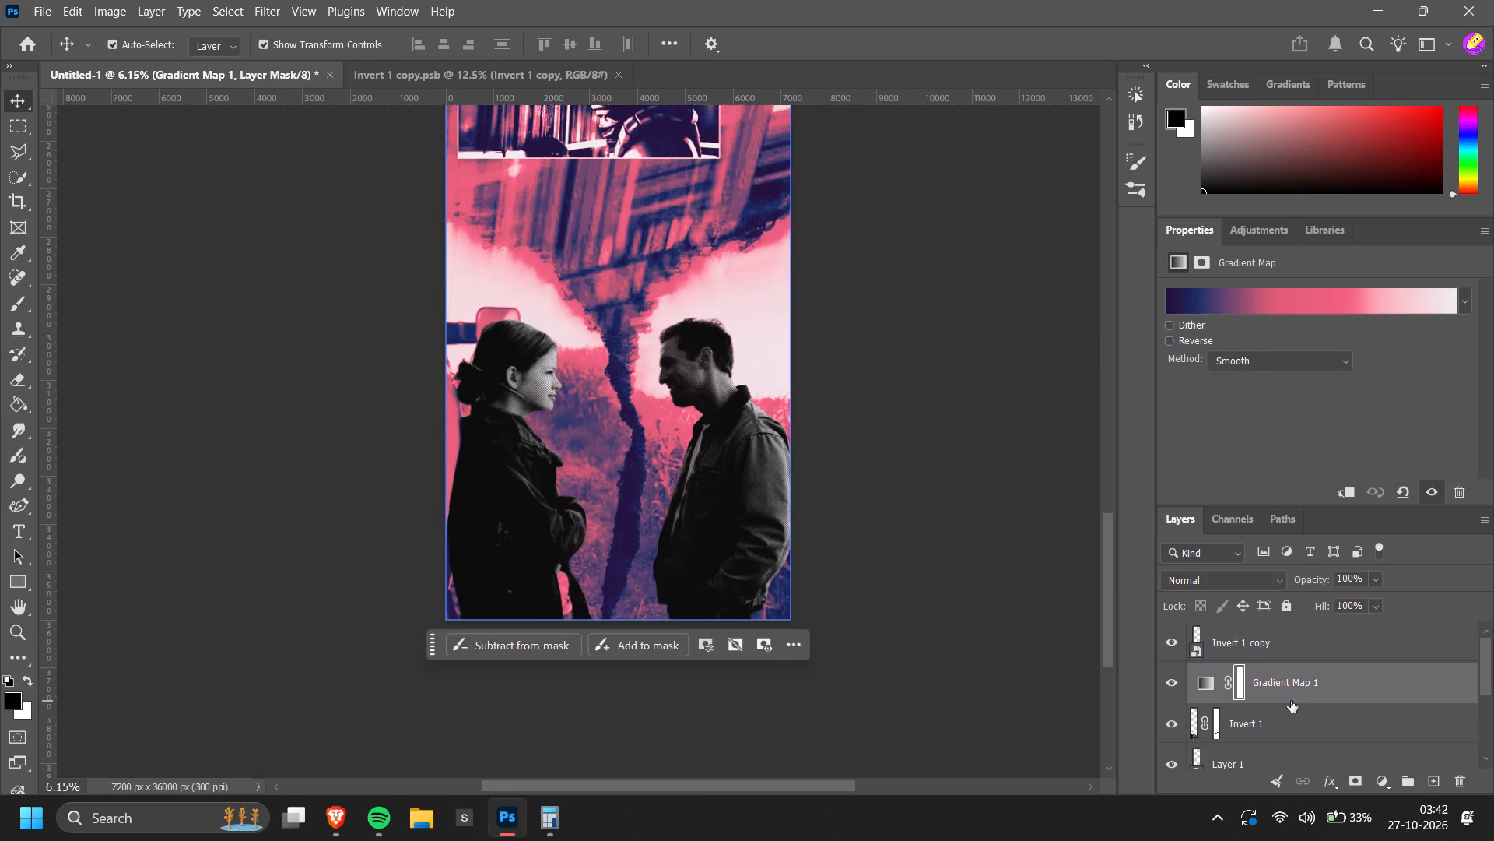
Clip the Gradient Map 1 adjustment to the Invert 1 layer below it.
key("ctrl+alt+g")
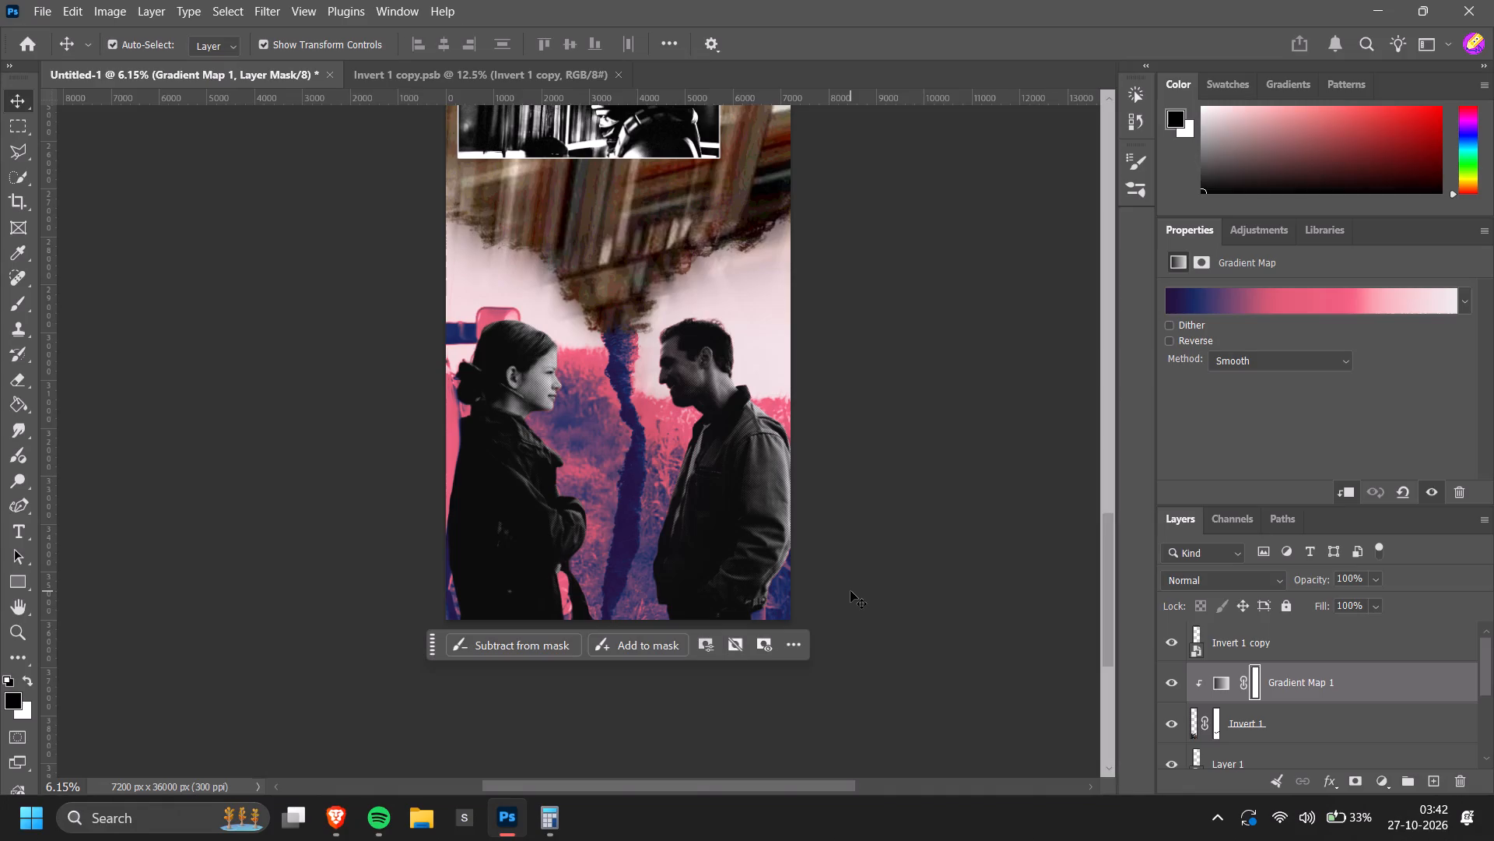
Examine the clipped gradient treatment across the poster and close up around the two figures.
scroll(794, 527, "down", 8, "alt")
scroll(811, 558, "up", 6)
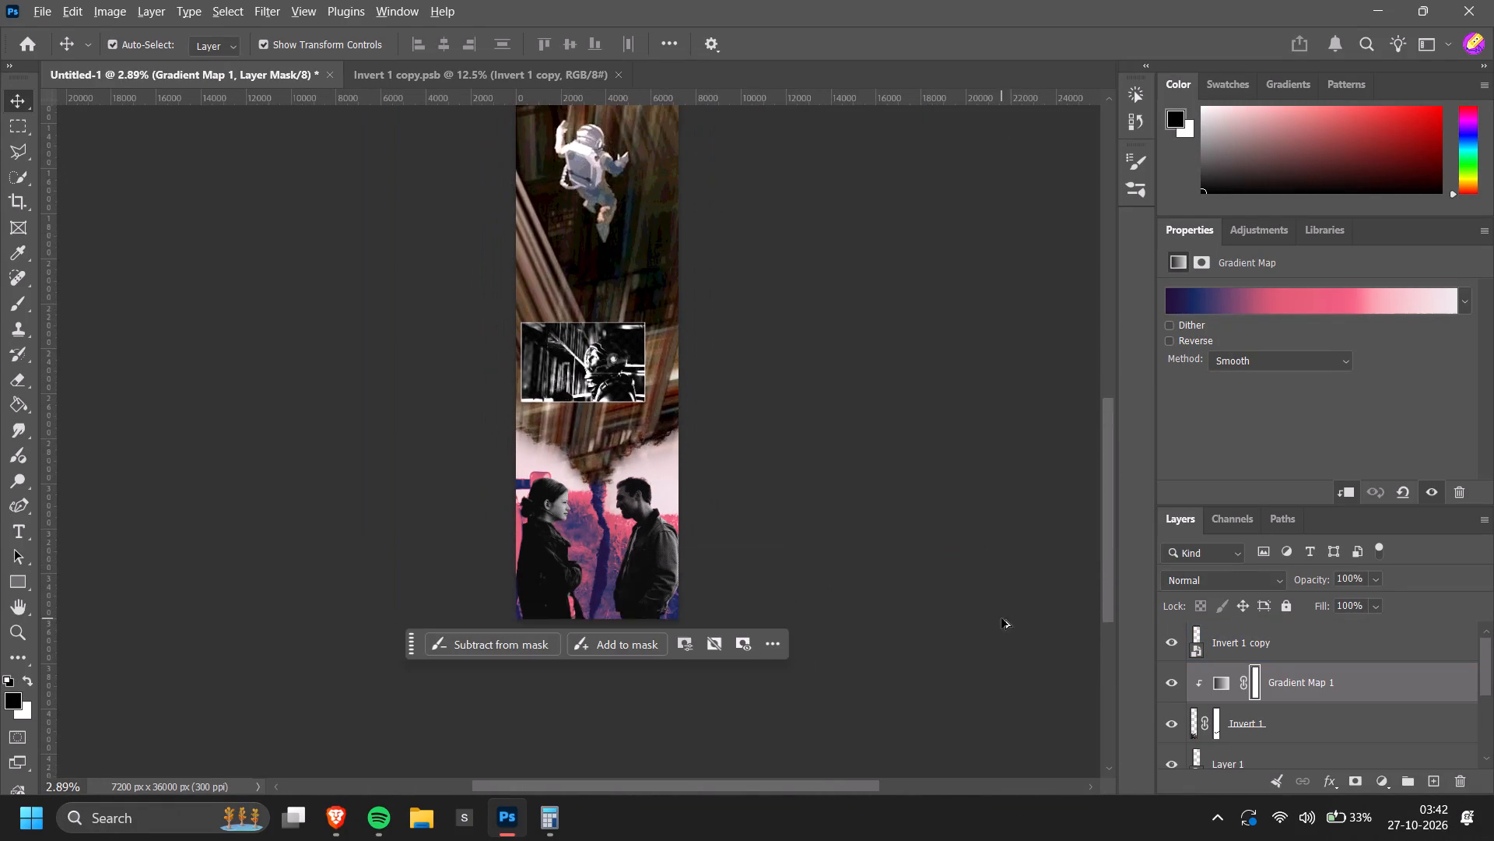
scroll(1002, 618, "down", 4, "alt")
scroll(925, 632, "up", 2)
scroll(745, 678, "up", 15, "alt")
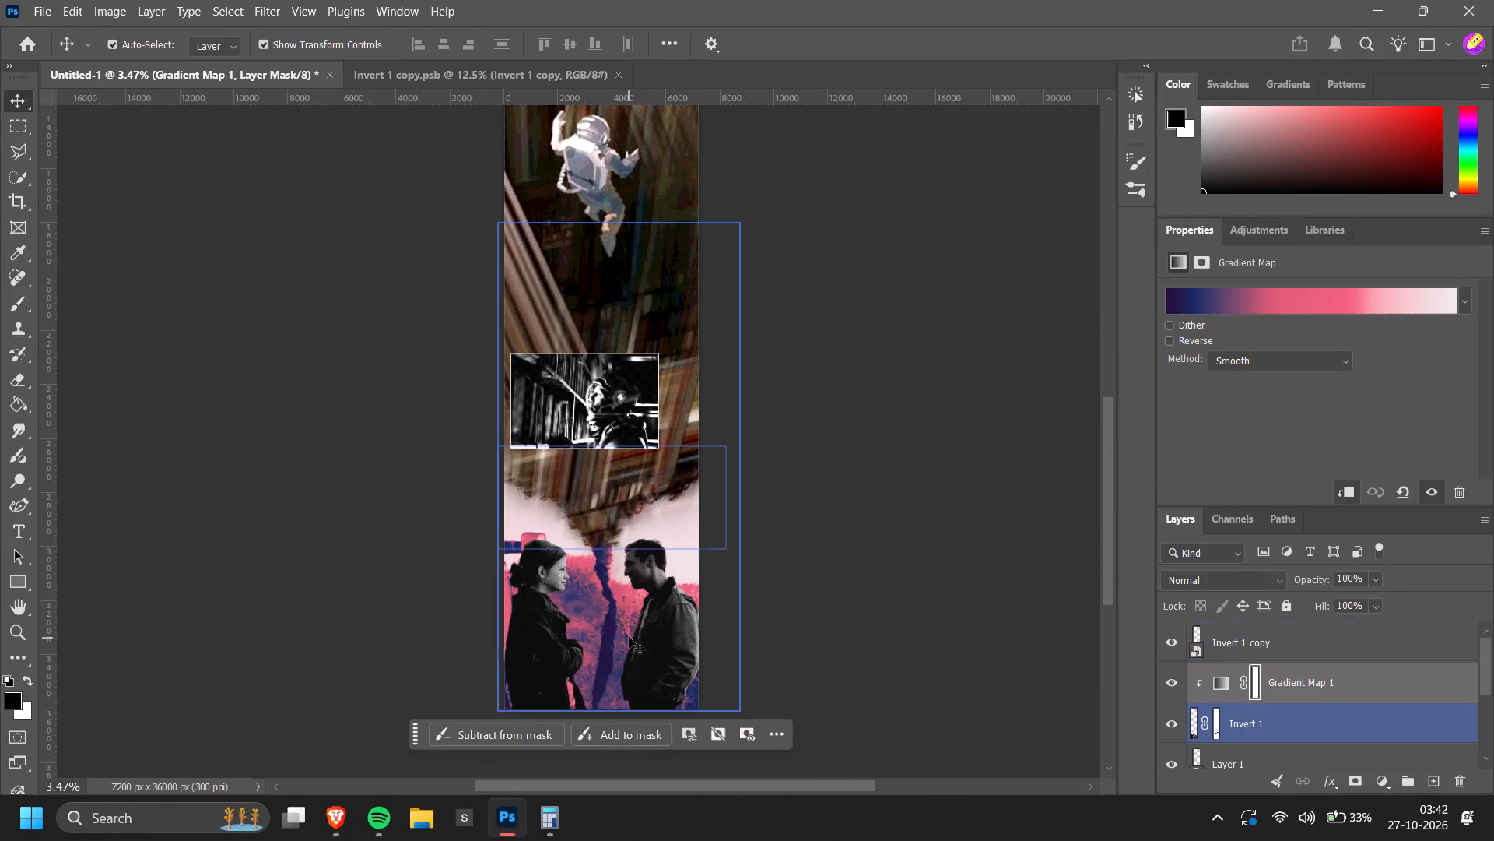
scroll(629, 637, "down", 5)
scroll(605, 528, "up", 8, "alt")
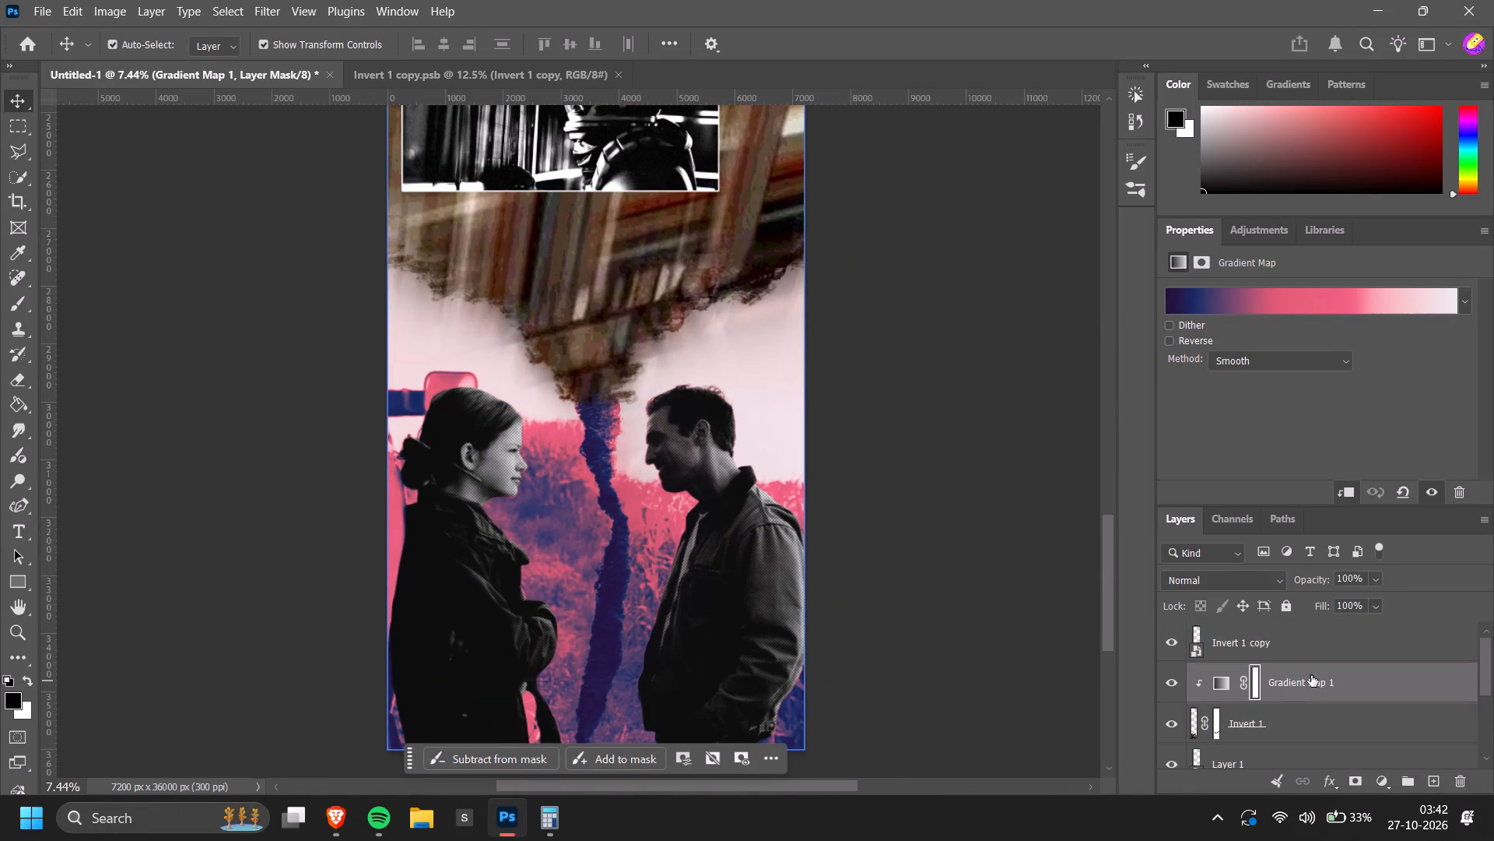
Add a vector mask to the Gradient Map 1 layer alongside its layer mask.
left_click(1359, 781)
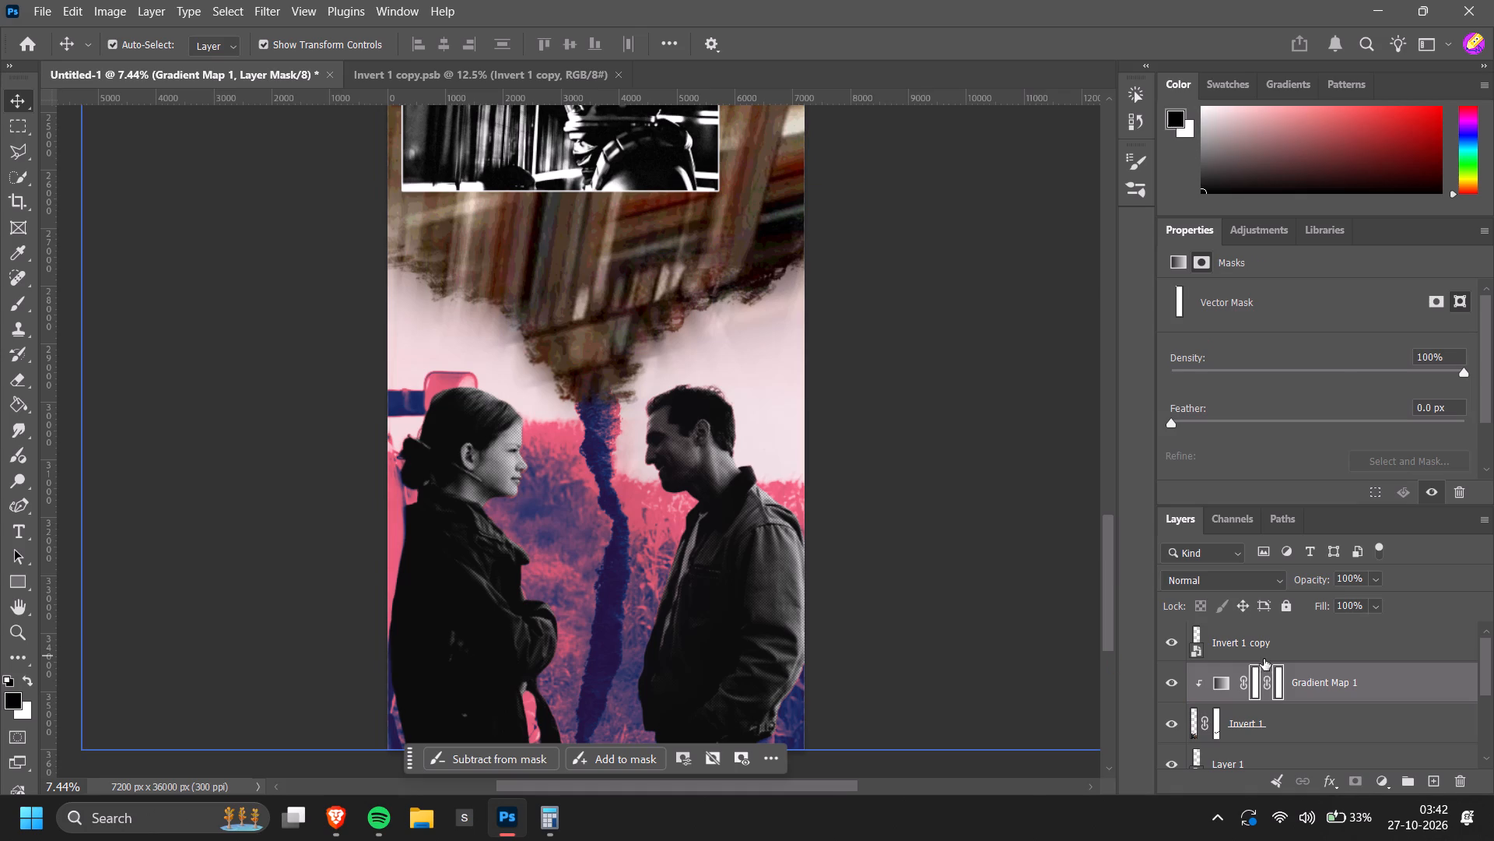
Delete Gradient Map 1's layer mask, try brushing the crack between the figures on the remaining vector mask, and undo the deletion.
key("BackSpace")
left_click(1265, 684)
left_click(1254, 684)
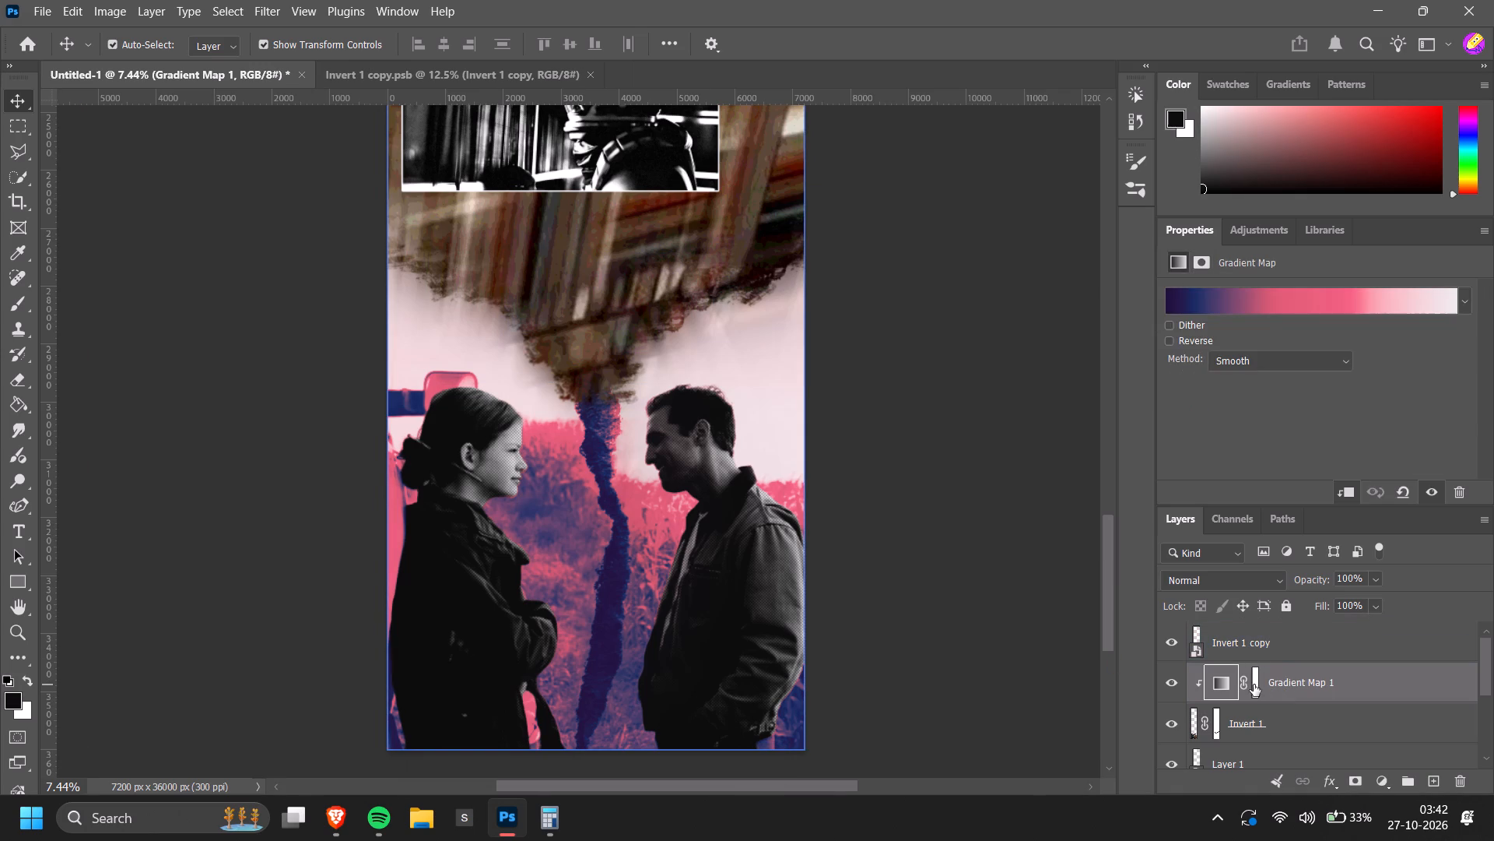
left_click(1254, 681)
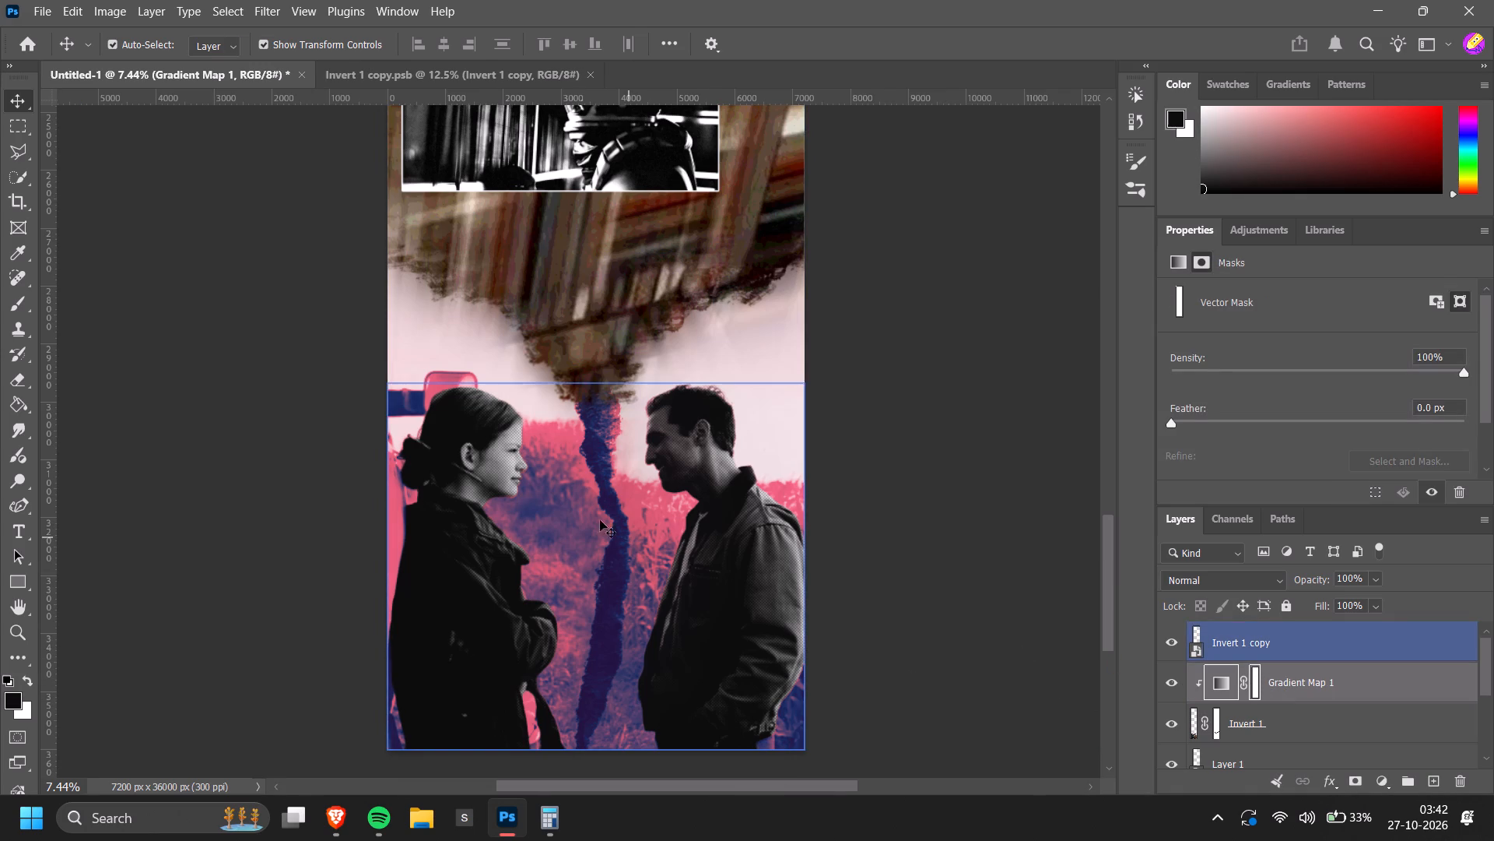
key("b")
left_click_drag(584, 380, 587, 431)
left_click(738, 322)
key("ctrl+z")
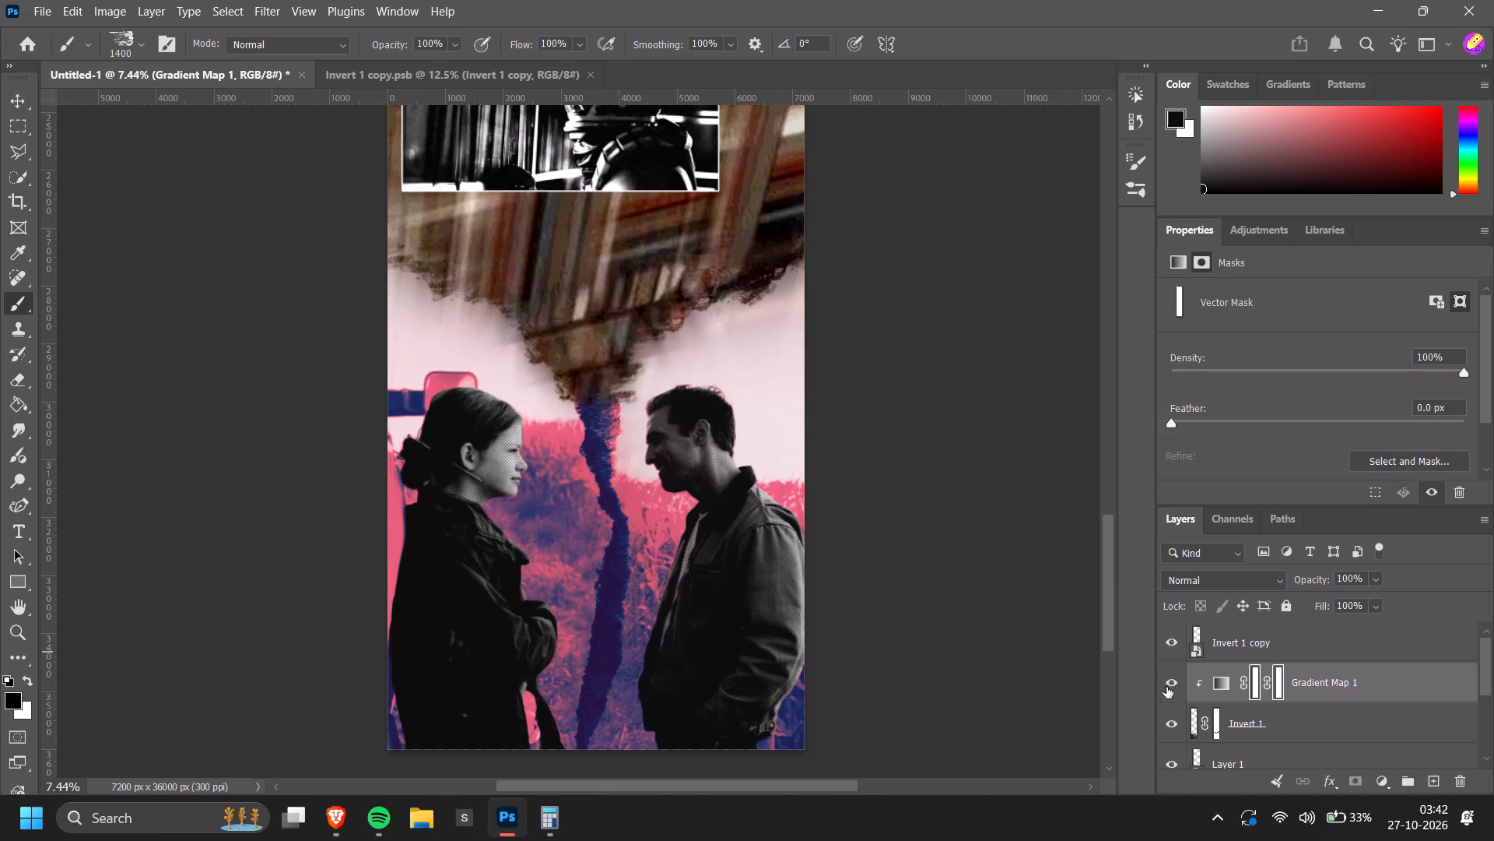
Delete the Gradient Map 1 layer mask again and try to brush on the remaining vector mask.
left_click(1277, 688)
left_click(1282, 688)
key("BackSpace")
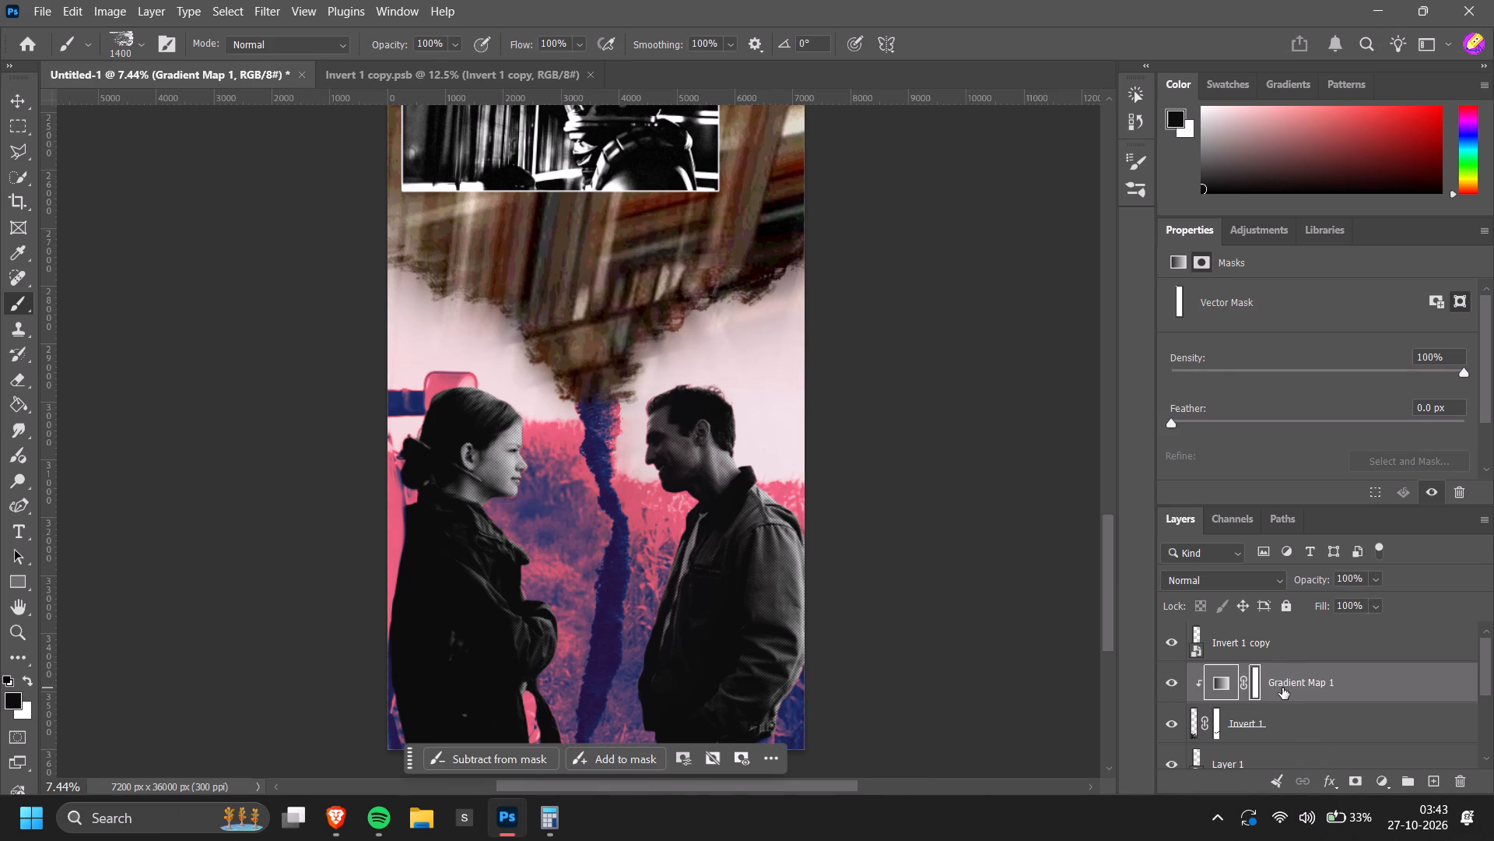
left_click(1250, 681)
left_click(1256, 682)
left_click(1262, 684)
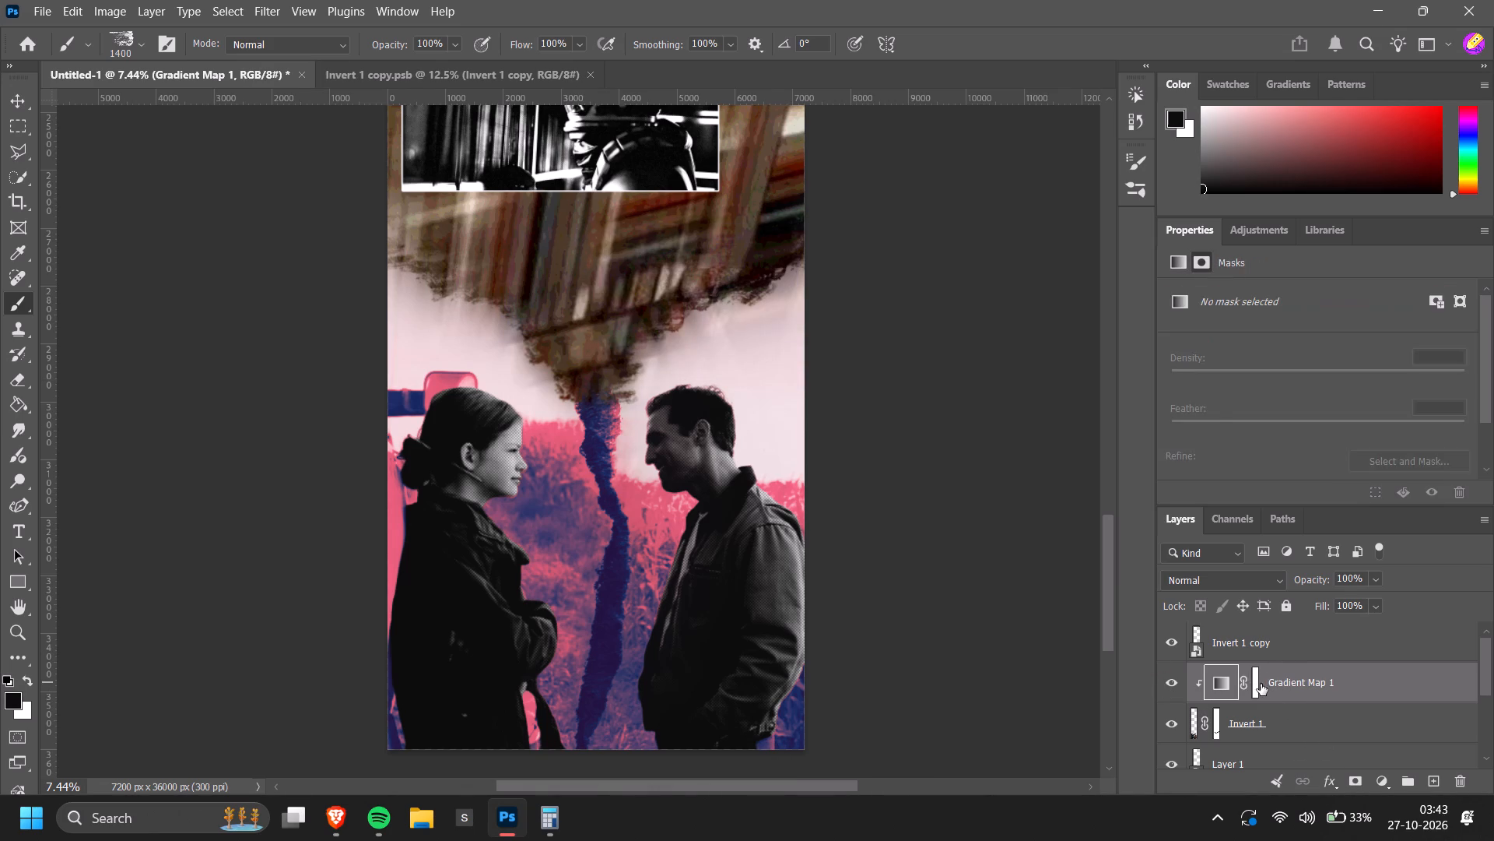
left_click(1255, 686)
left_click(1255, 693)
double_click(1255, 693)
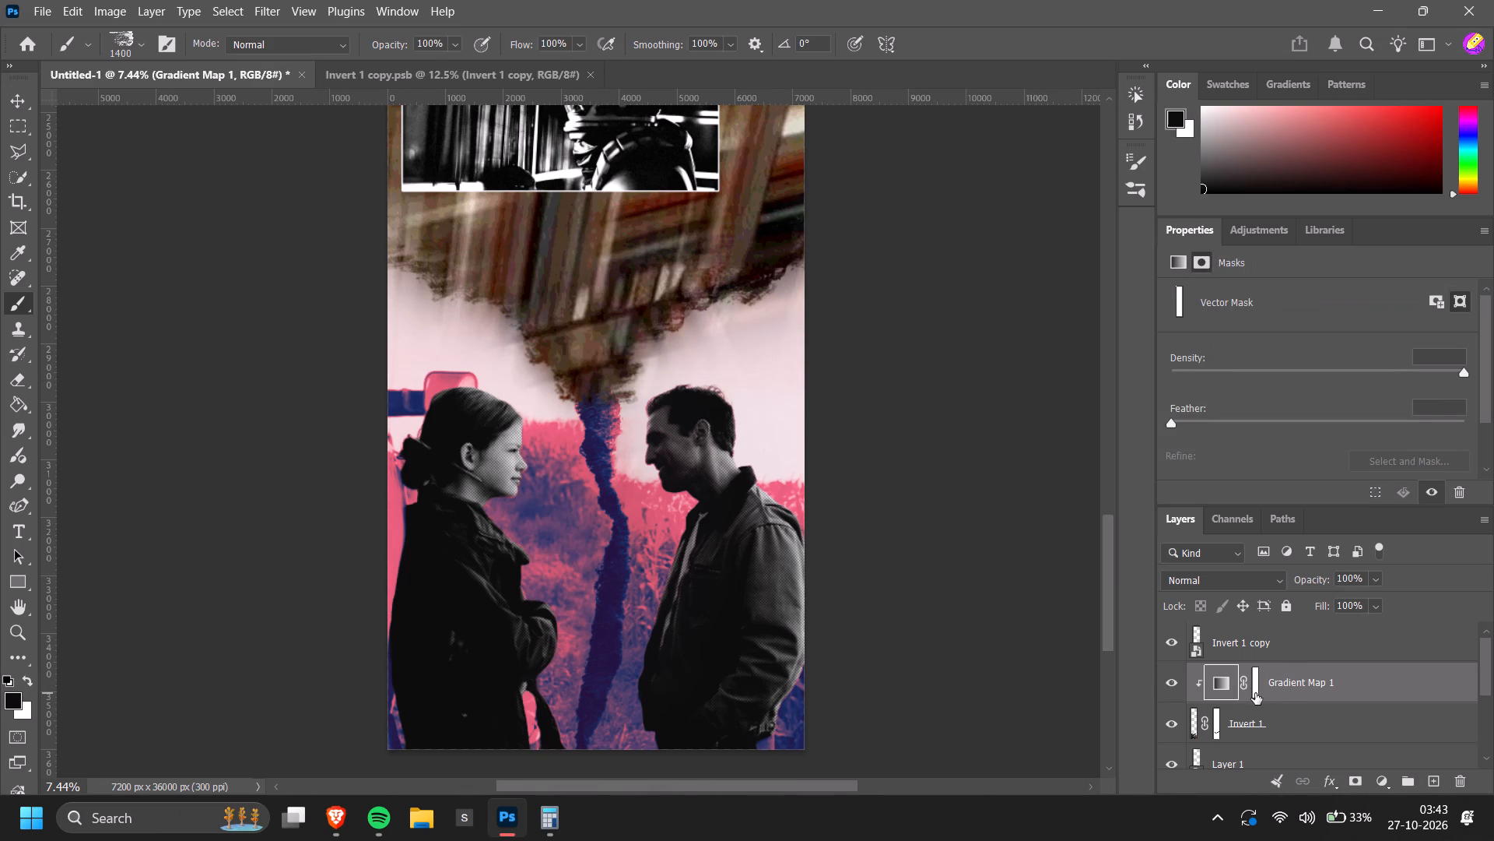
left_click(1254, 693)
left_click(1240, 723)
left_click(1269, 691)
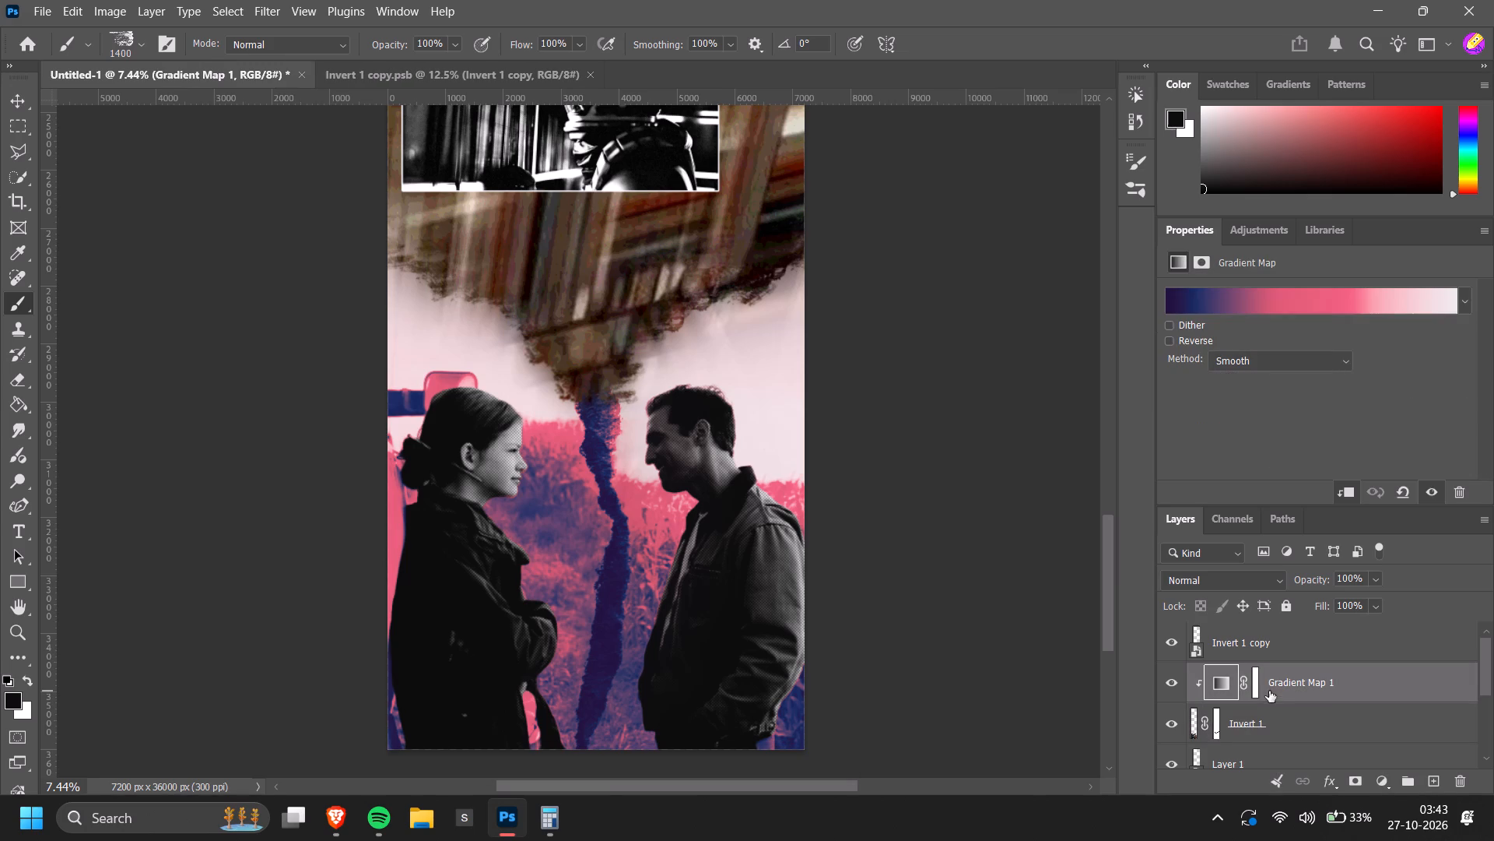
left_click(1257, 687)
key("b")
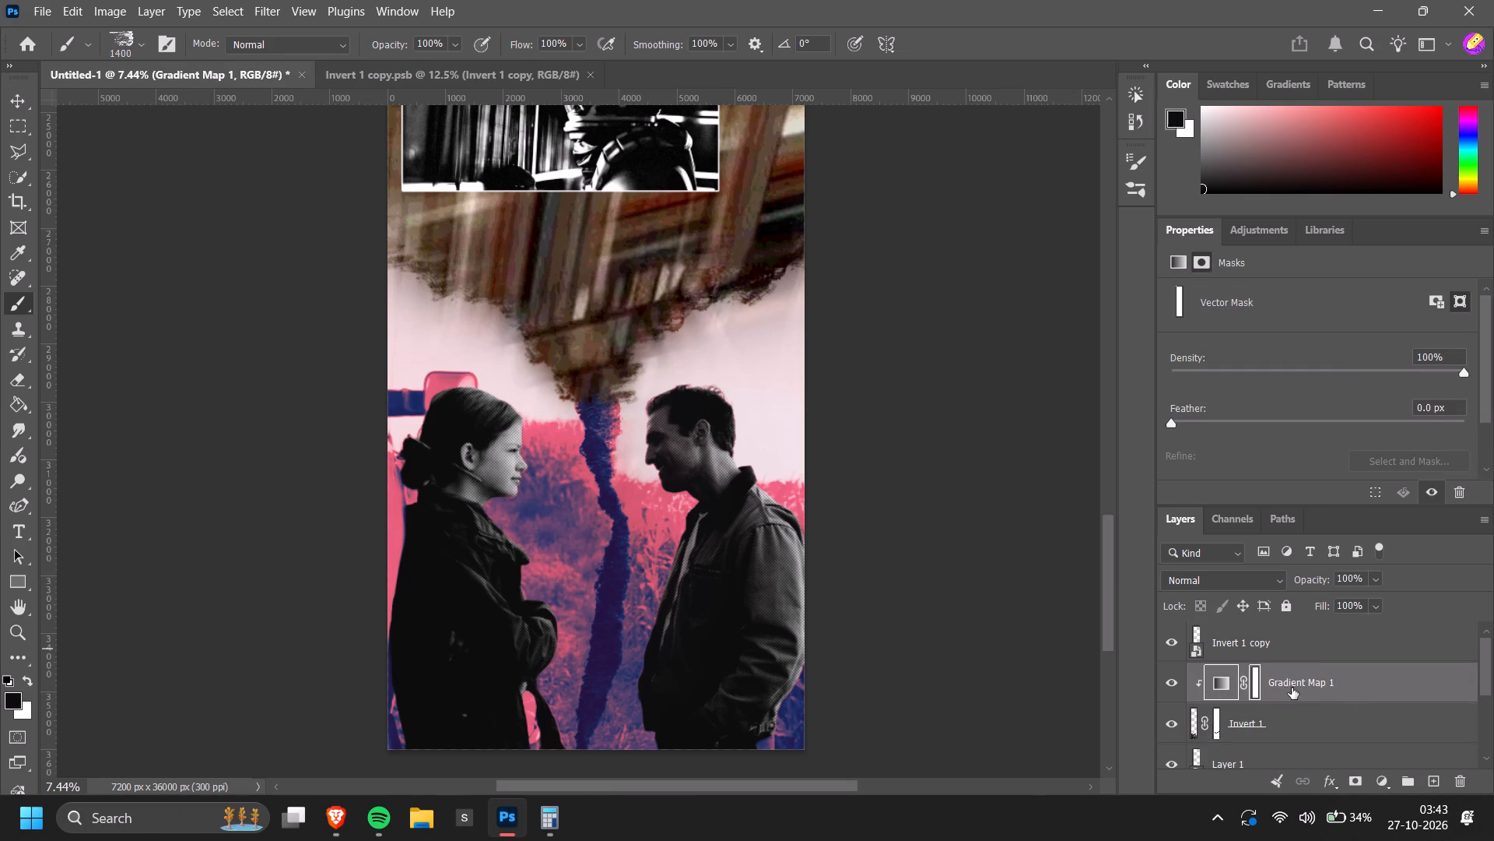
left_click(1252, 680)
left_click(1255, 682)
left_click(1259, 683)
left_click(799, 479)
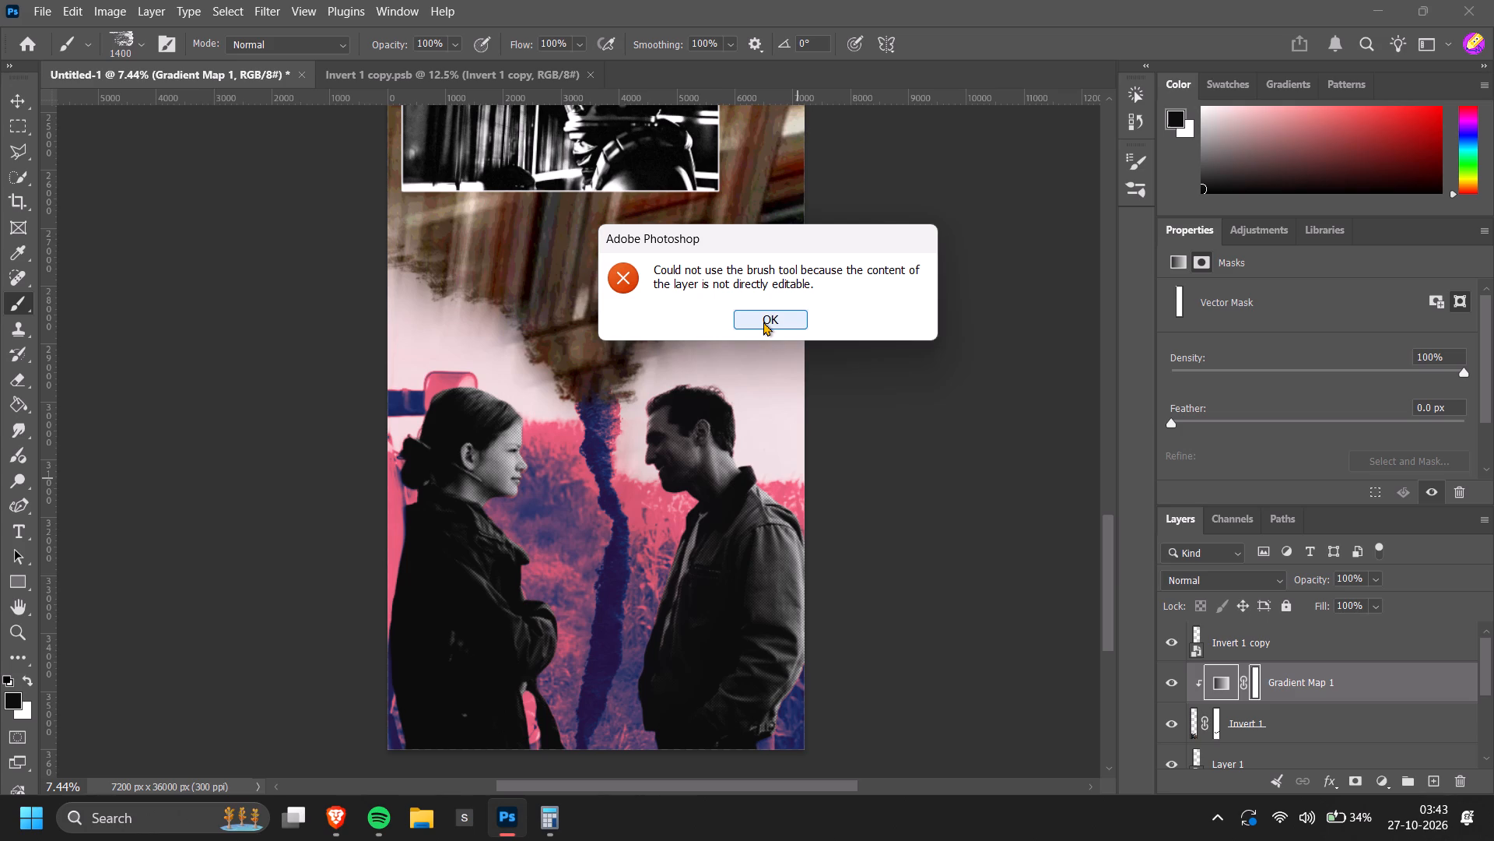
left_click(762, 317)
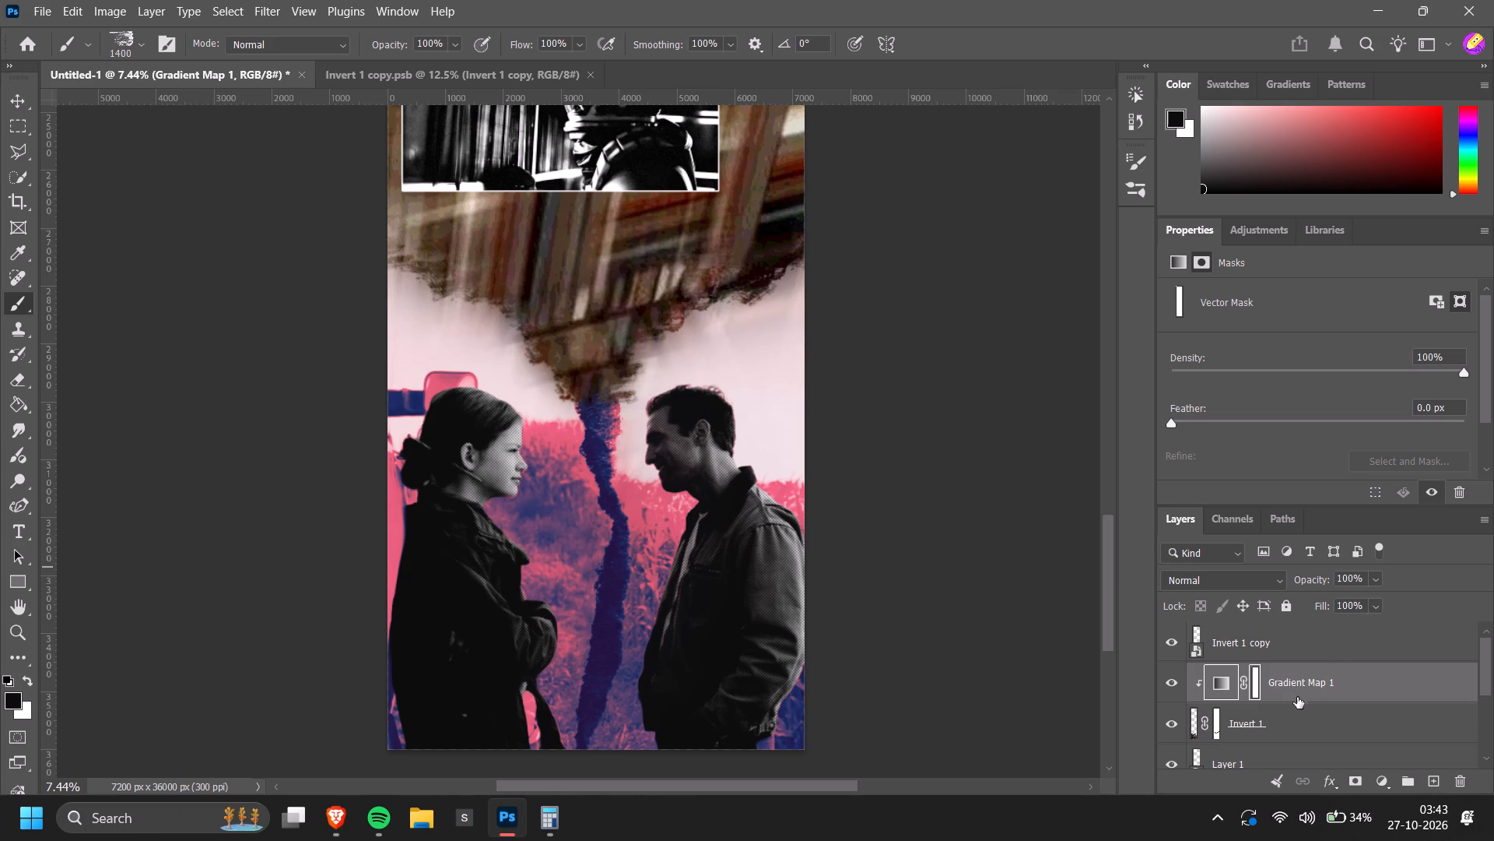
Add a layer mask to Gradient Map 1 and brush black over the upper part of the dark crack between the figures.
left_click(1360, 779)
left_click_drag(644, 435, 597, 487)
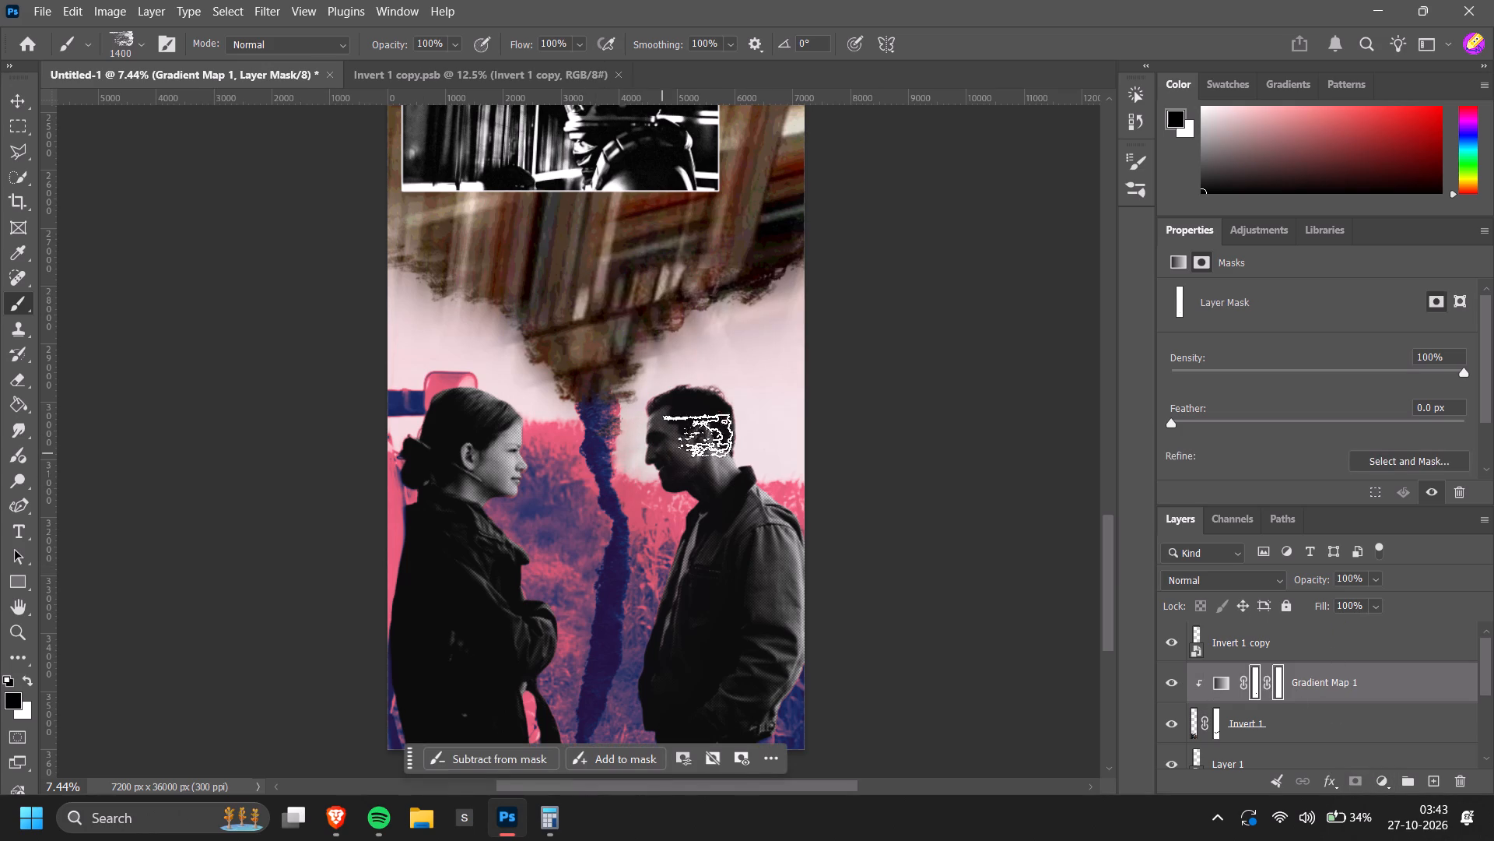
left_click_drag(709, 428, 602, 480)
key("ctrl+z")
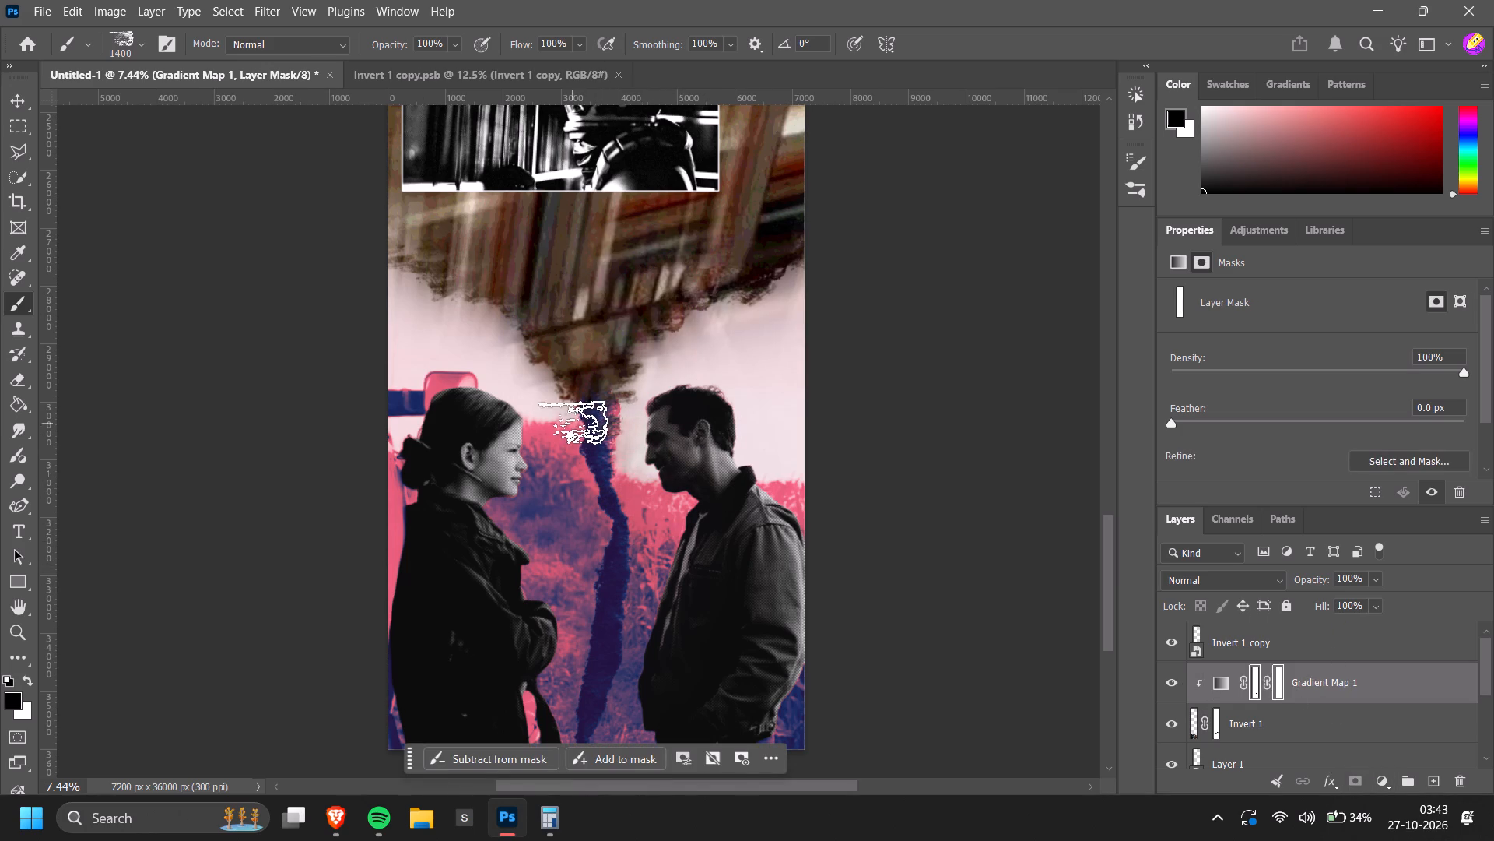
left_click(587, 407)
left_click(586, 456)
left_click_drag(591, 417, 612, 526)
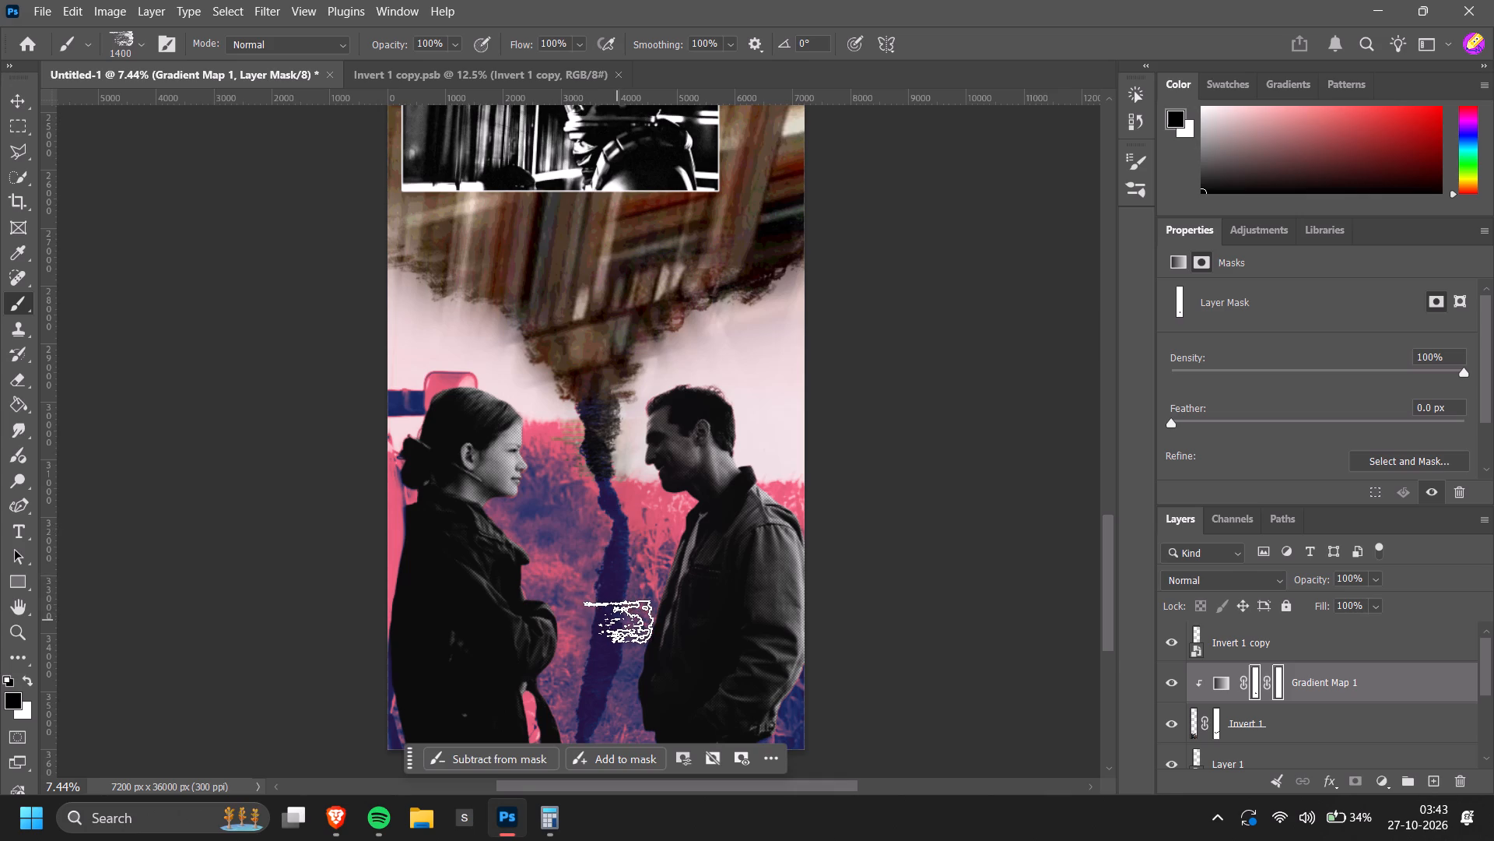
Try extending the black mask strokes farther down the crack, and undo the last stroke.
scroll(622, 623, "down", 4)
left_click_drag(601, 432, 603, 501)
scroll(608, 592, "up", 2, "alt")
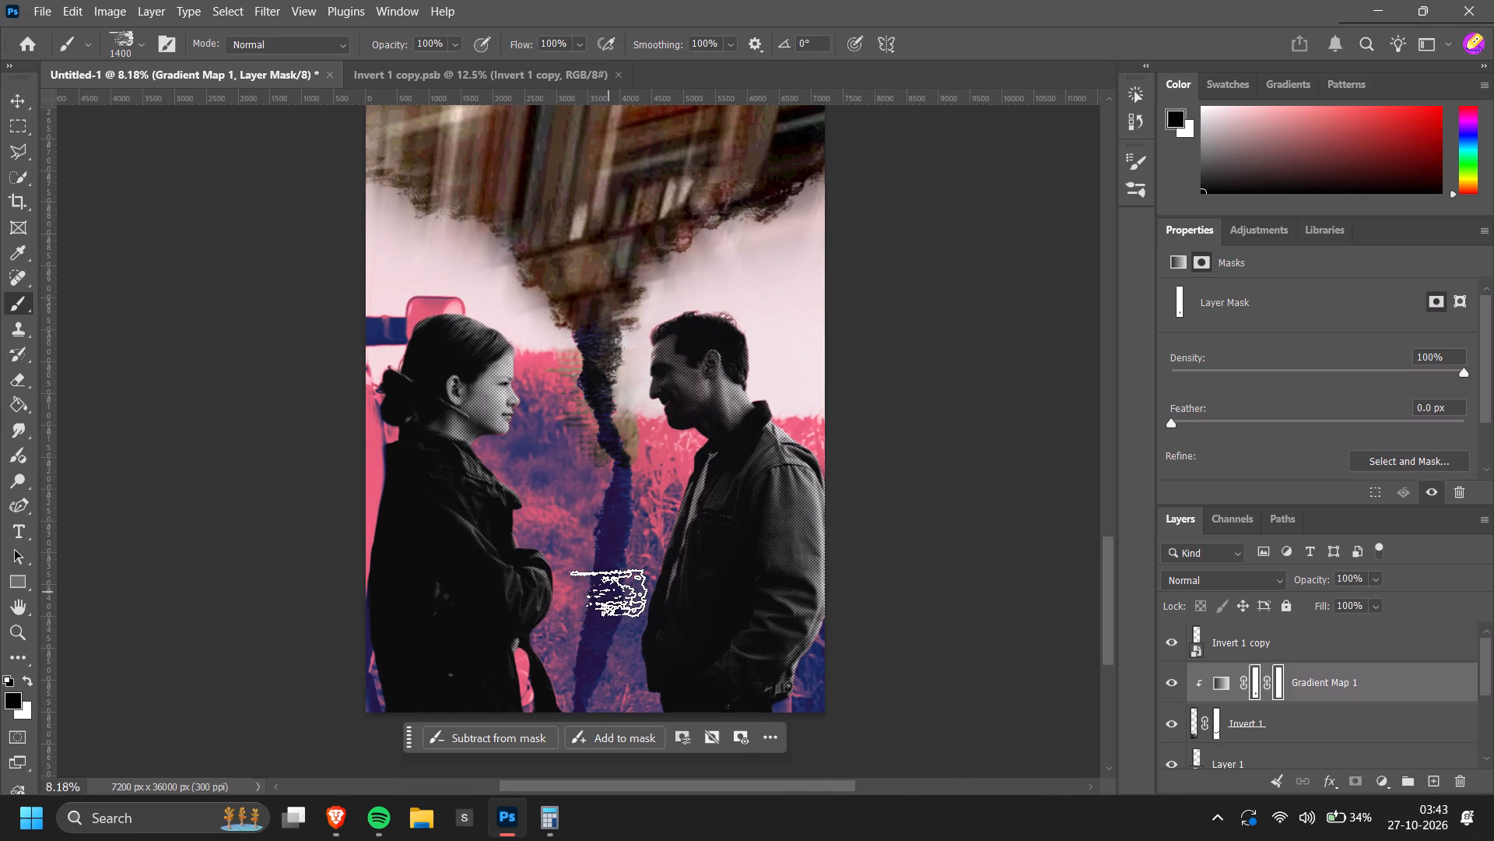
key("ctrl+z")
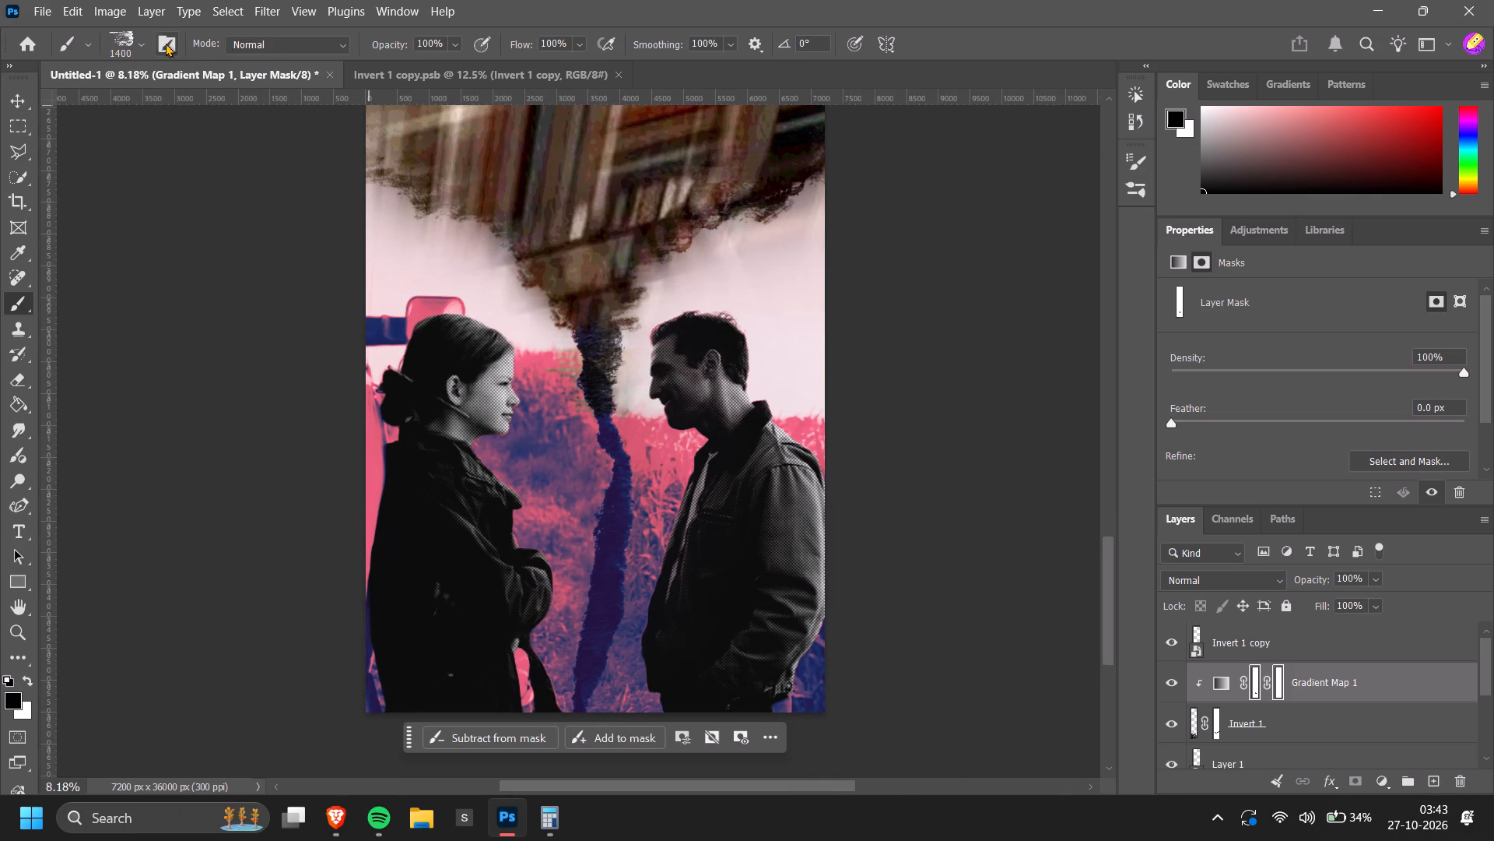
Rotate the 1400 px brush tip to 111° and mask slightly farther down the crack with short strokes.
left_click(163, 43)
left_click_drag(1076, 357, 1073, 344)
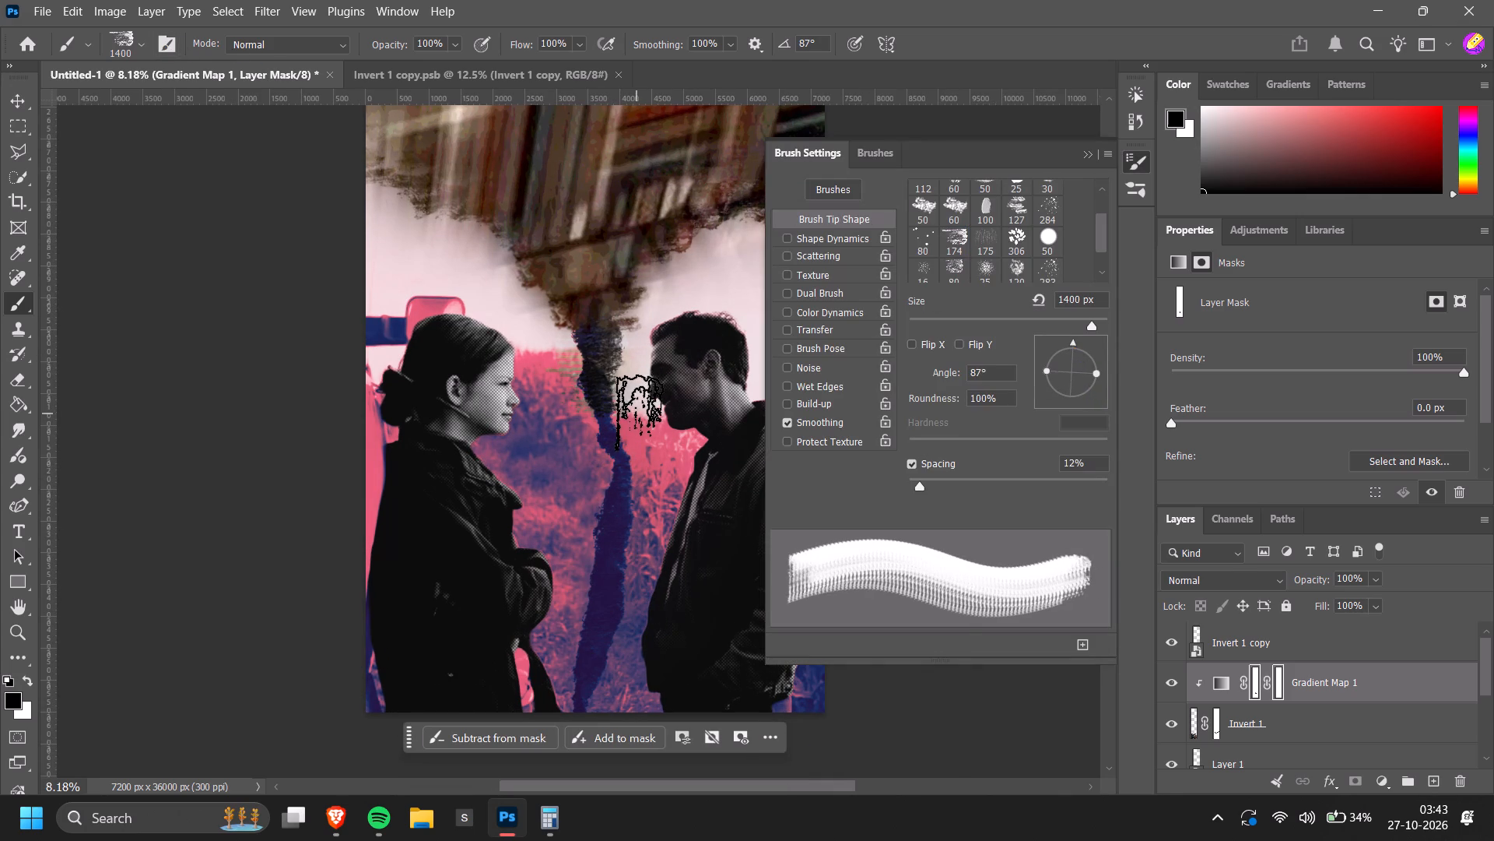
left_click(1054, 352)
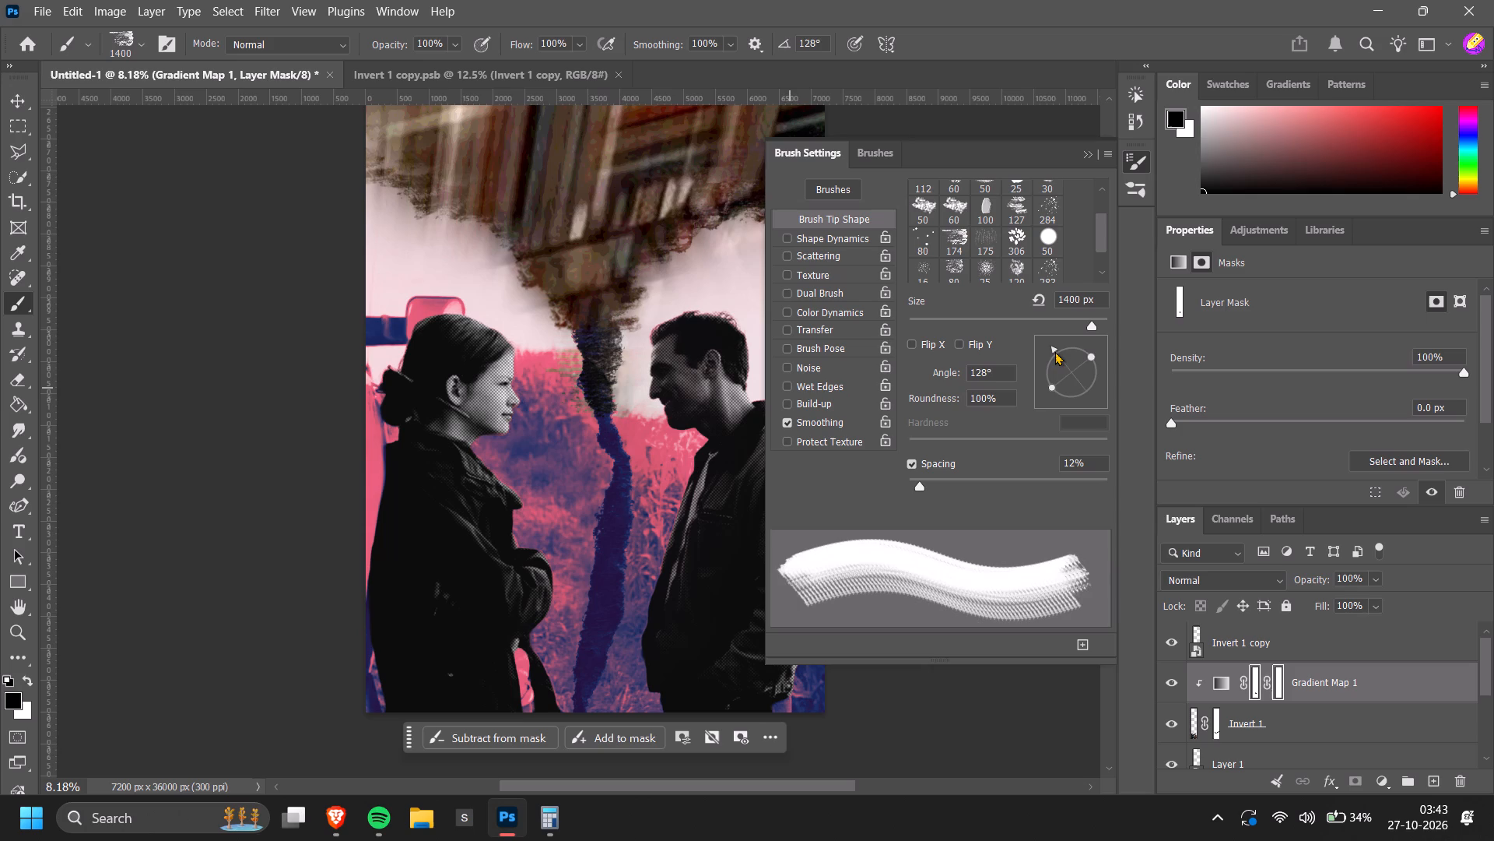
left_click_drag(1056, 350, 1061, 343)
left_click_drag(615, 409, 614, 417)
left_click_drag(622, 445, 626, 463)
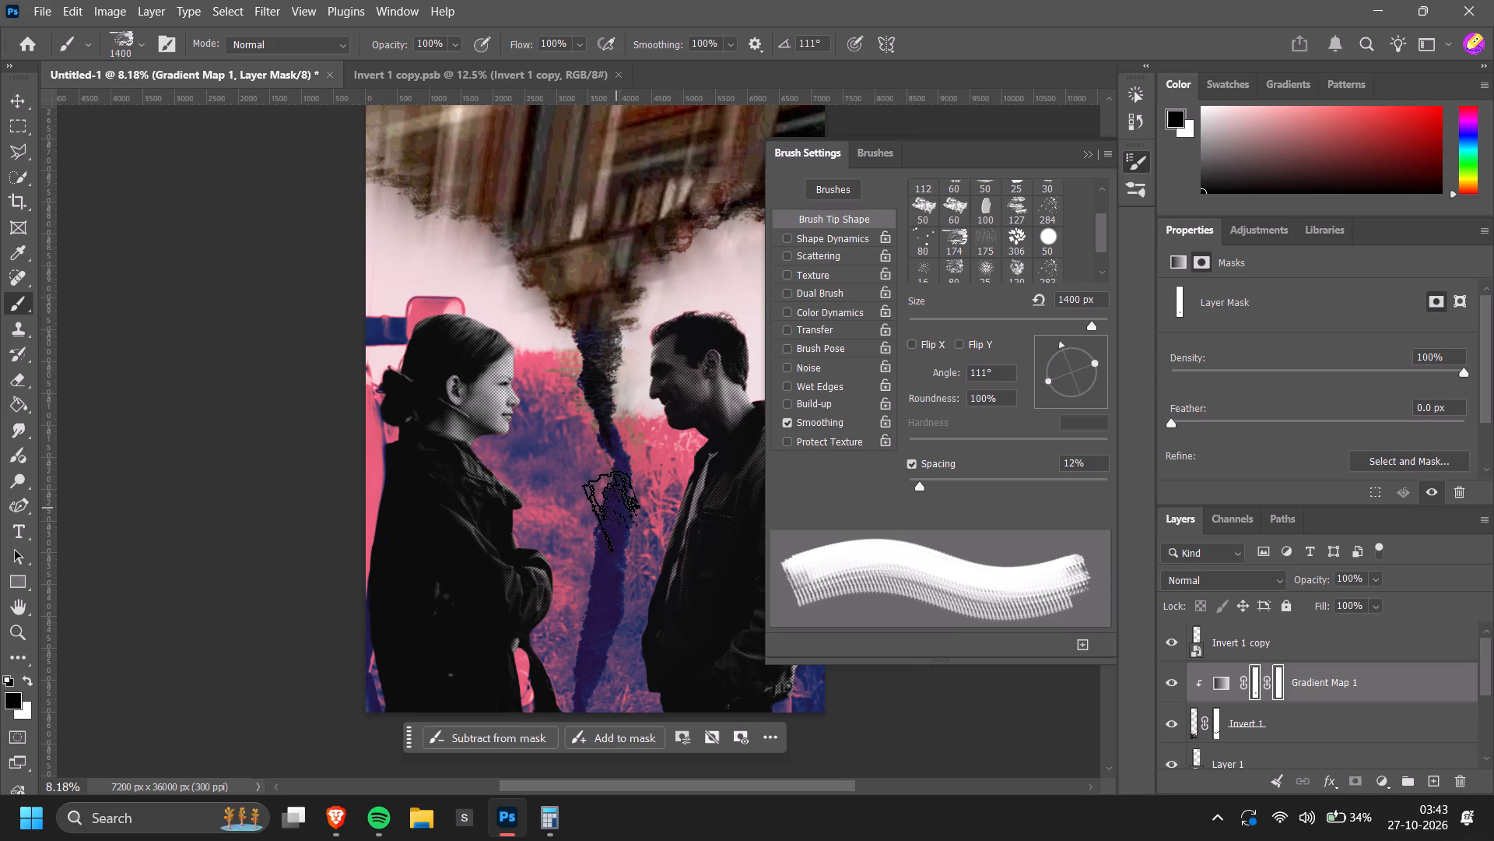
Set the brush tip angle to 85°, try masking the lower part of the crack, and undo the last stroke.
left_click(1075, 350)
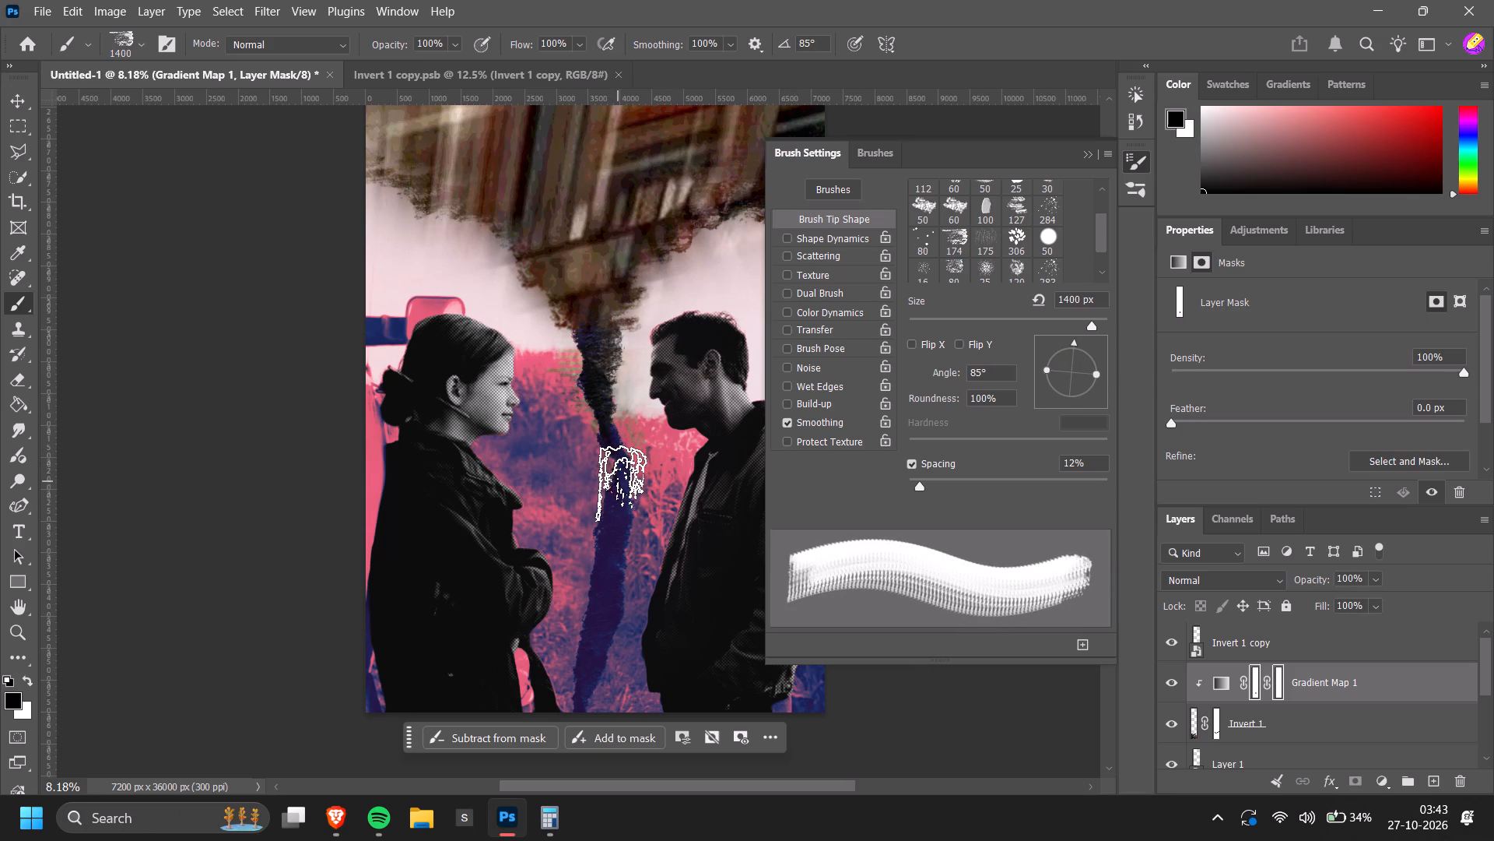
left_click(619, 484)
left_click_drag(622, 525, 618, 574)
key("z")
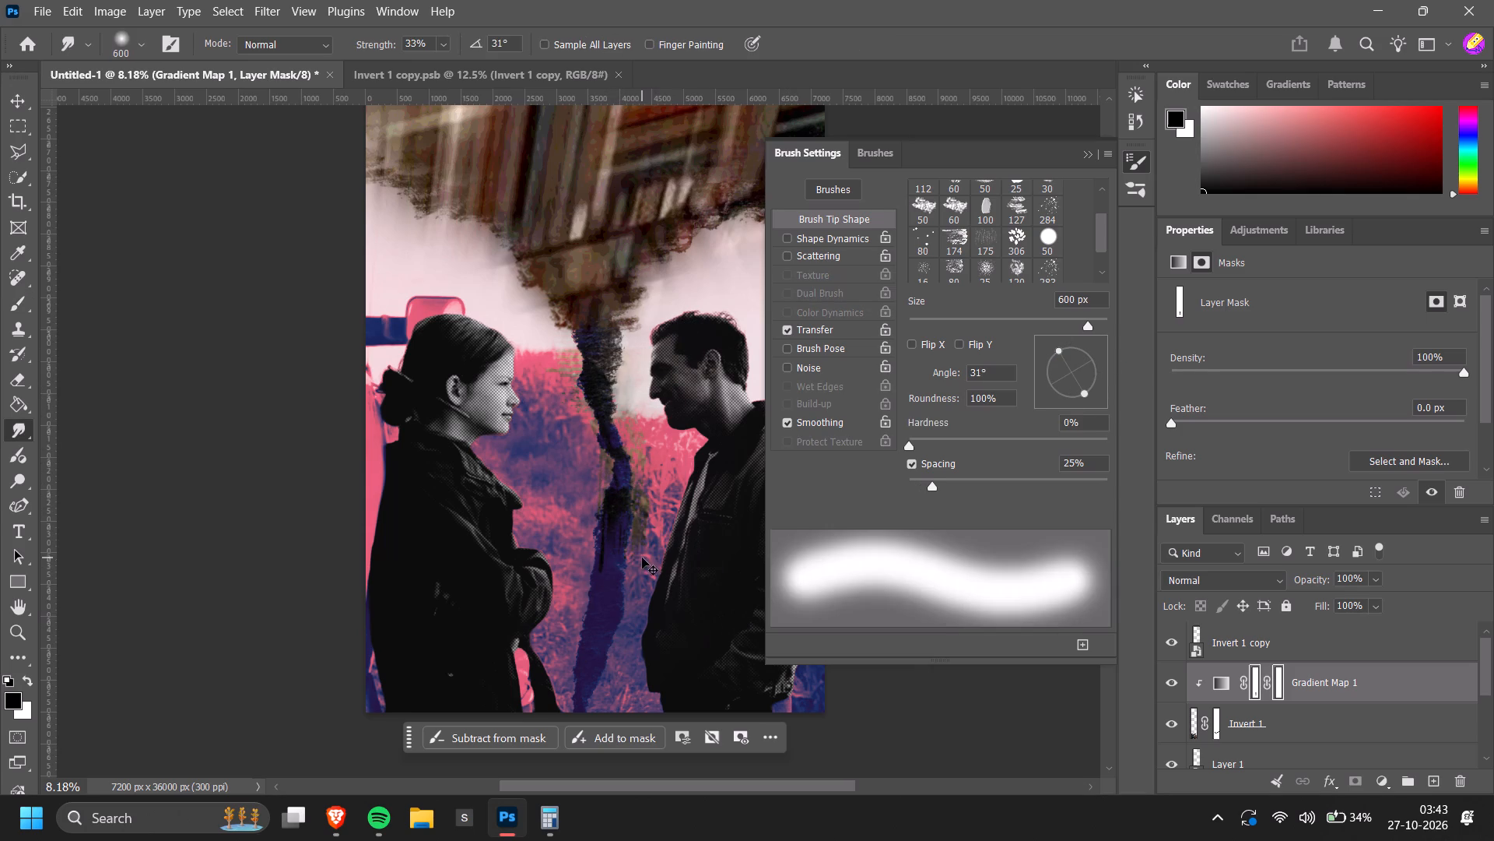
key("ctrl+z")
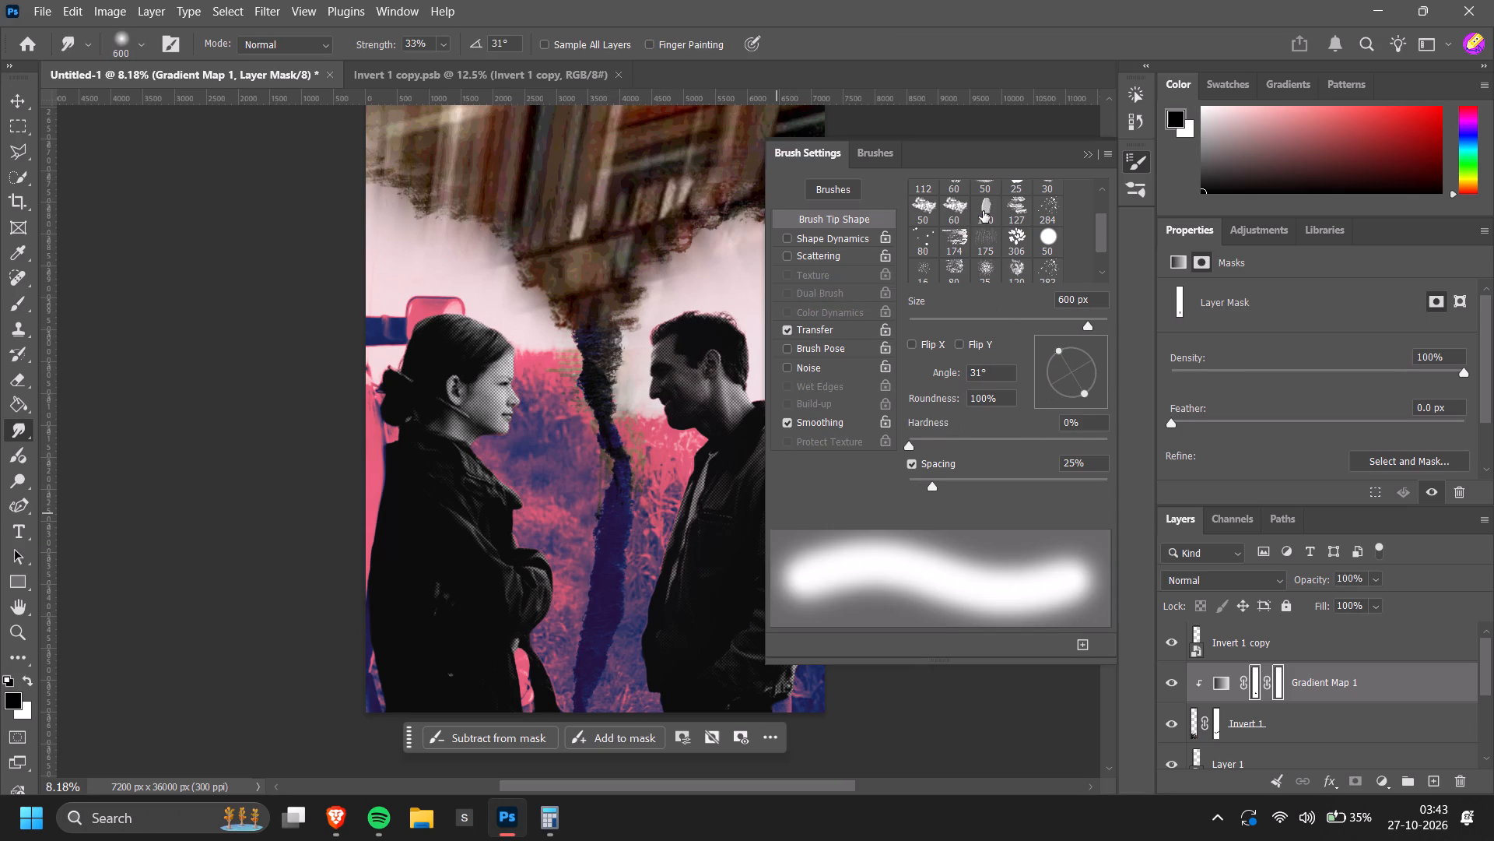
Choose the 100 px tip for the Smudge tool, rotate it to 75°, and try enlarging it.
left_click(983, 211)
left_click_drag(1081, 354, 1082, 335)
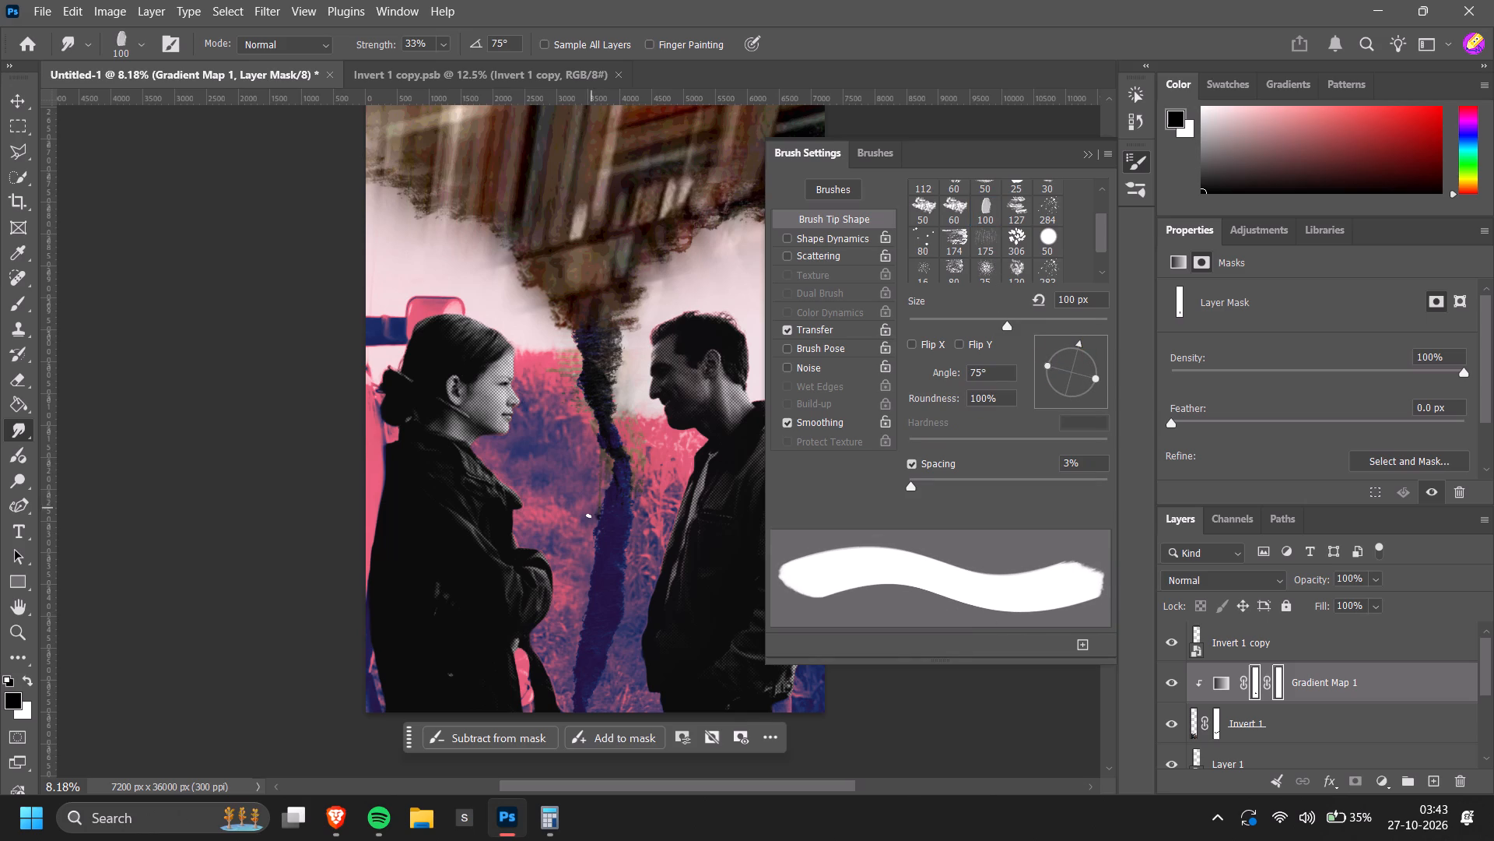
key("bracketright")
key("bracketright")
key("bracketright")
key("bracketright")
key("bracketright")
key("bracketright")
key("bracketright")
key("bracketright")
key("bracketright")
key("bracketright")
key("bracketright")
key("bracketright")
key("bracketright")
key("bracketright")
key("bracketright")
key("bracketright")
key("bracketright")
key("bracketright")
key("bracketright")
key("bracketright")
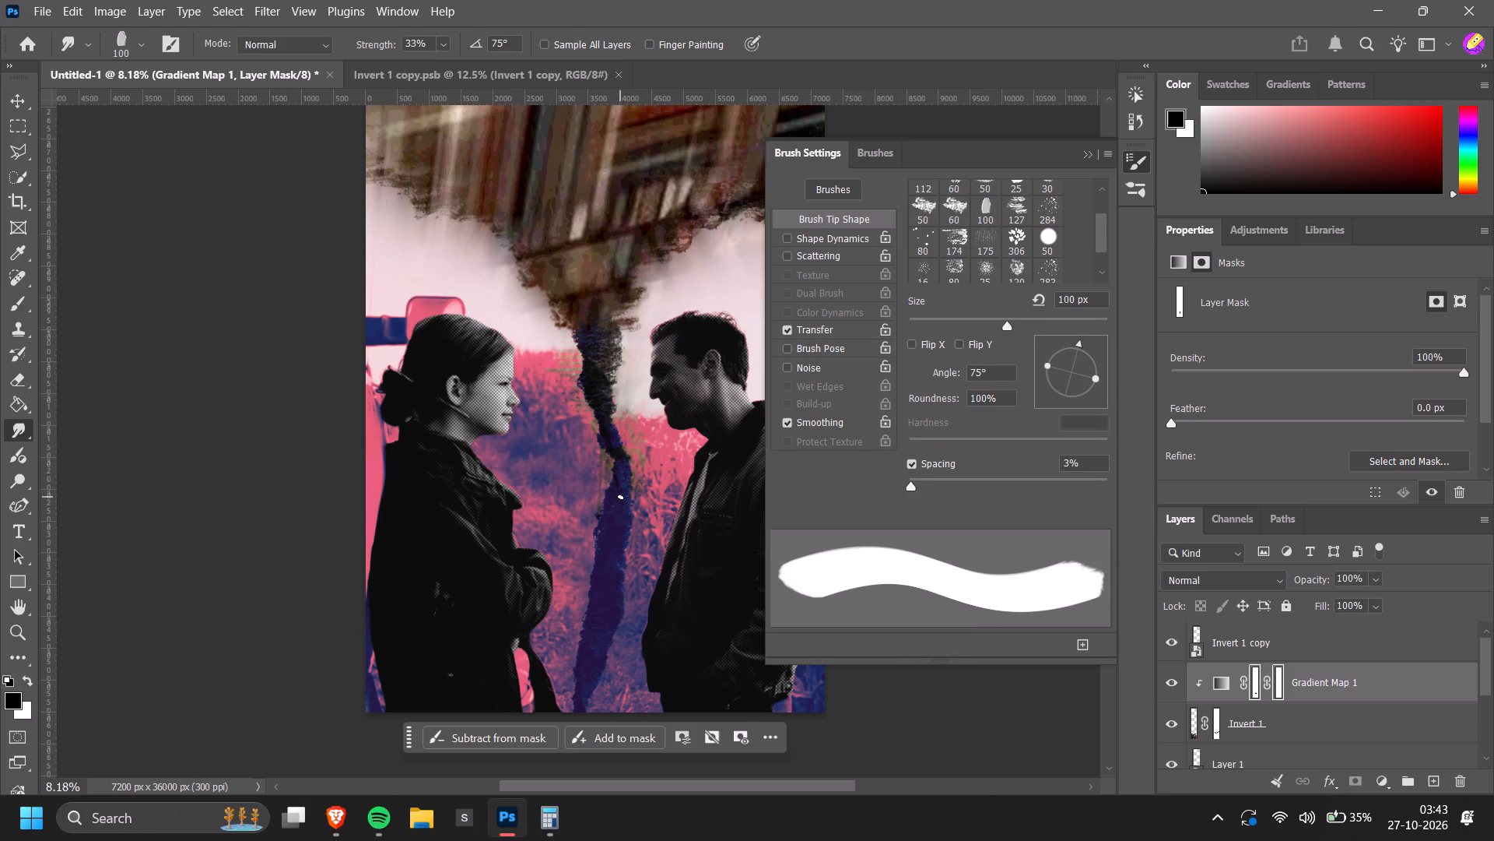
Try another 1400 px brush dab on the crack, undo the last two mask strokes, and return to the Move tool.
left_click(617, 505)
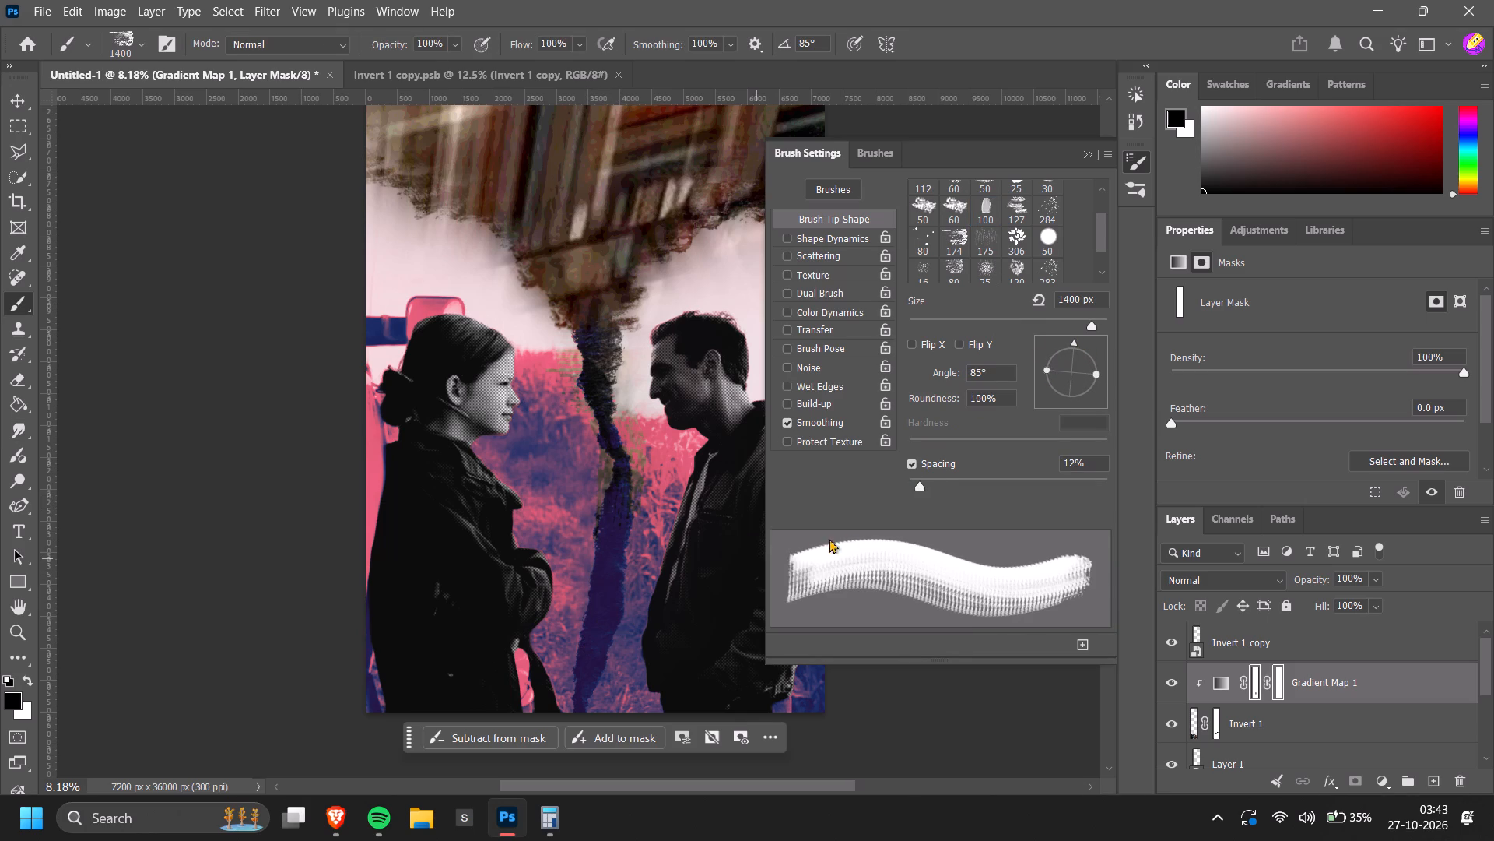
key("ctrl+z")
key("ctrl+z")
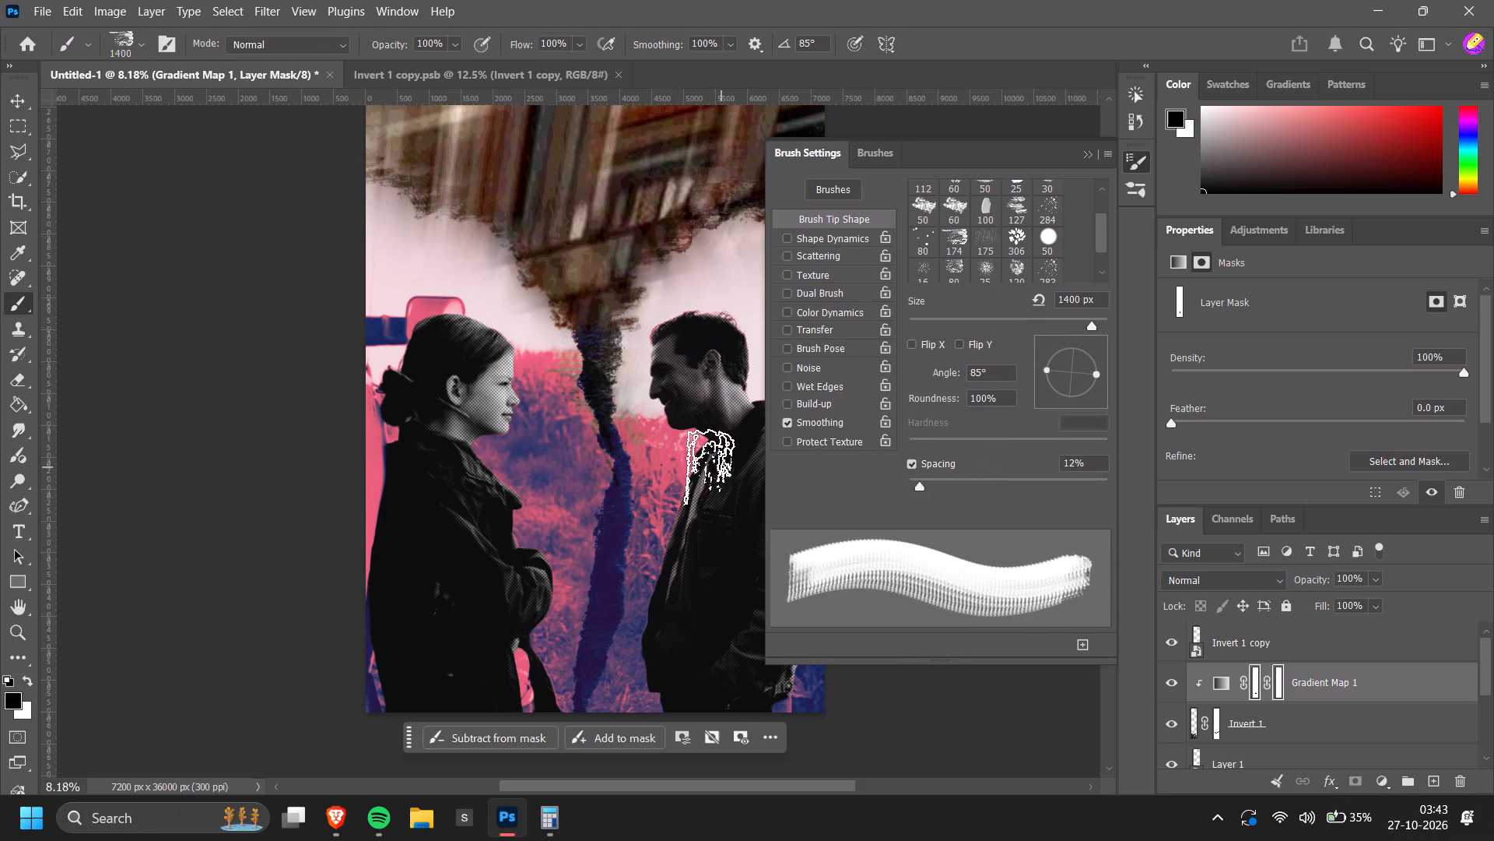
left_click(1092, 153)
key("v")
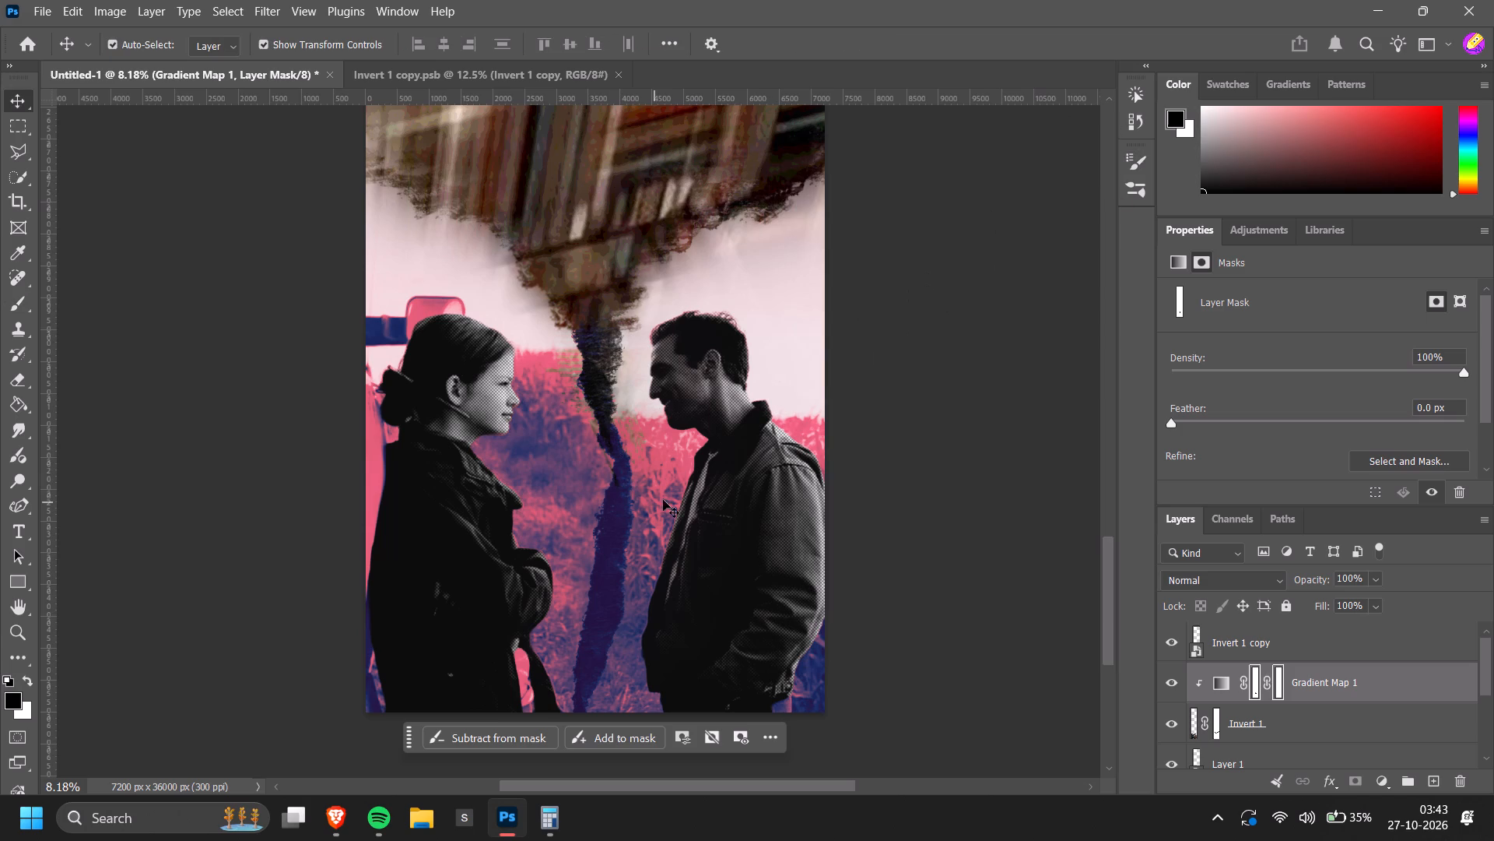
Scale the black-and-white figures down to about 83.75% and place them centred against the poster's bottom edge.
left_click(882, 452)
scroll(887, 463, "down", 4, "alt")
left_click(829, 674)
scroll(833, 677, "down", 4, "alt")
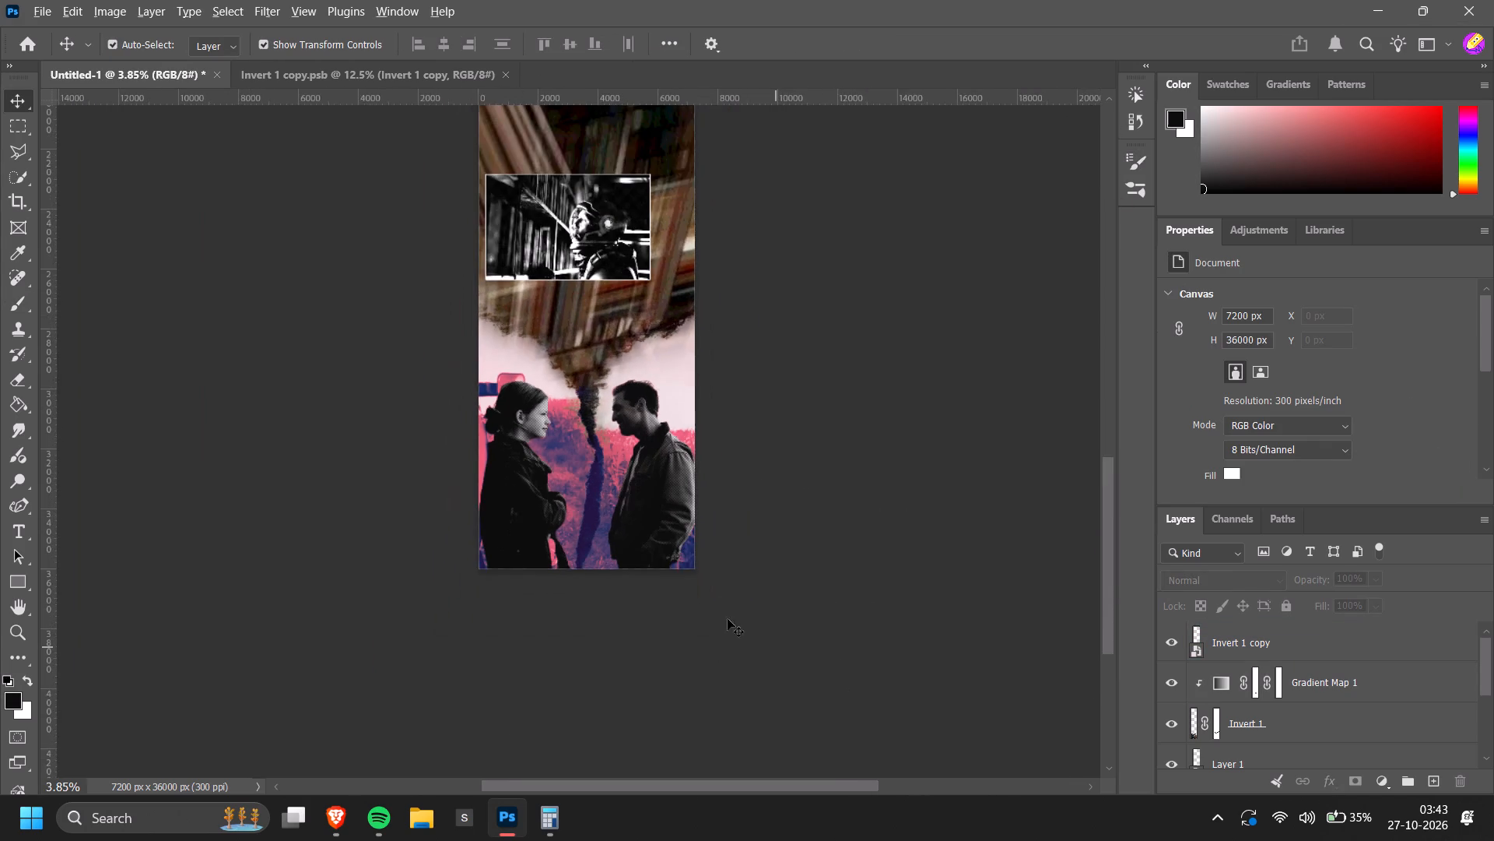
scroll(707, 601, "up", 5, "alt")
left_click(687, 530)
left_click_drag(739, 316, 731, 321)
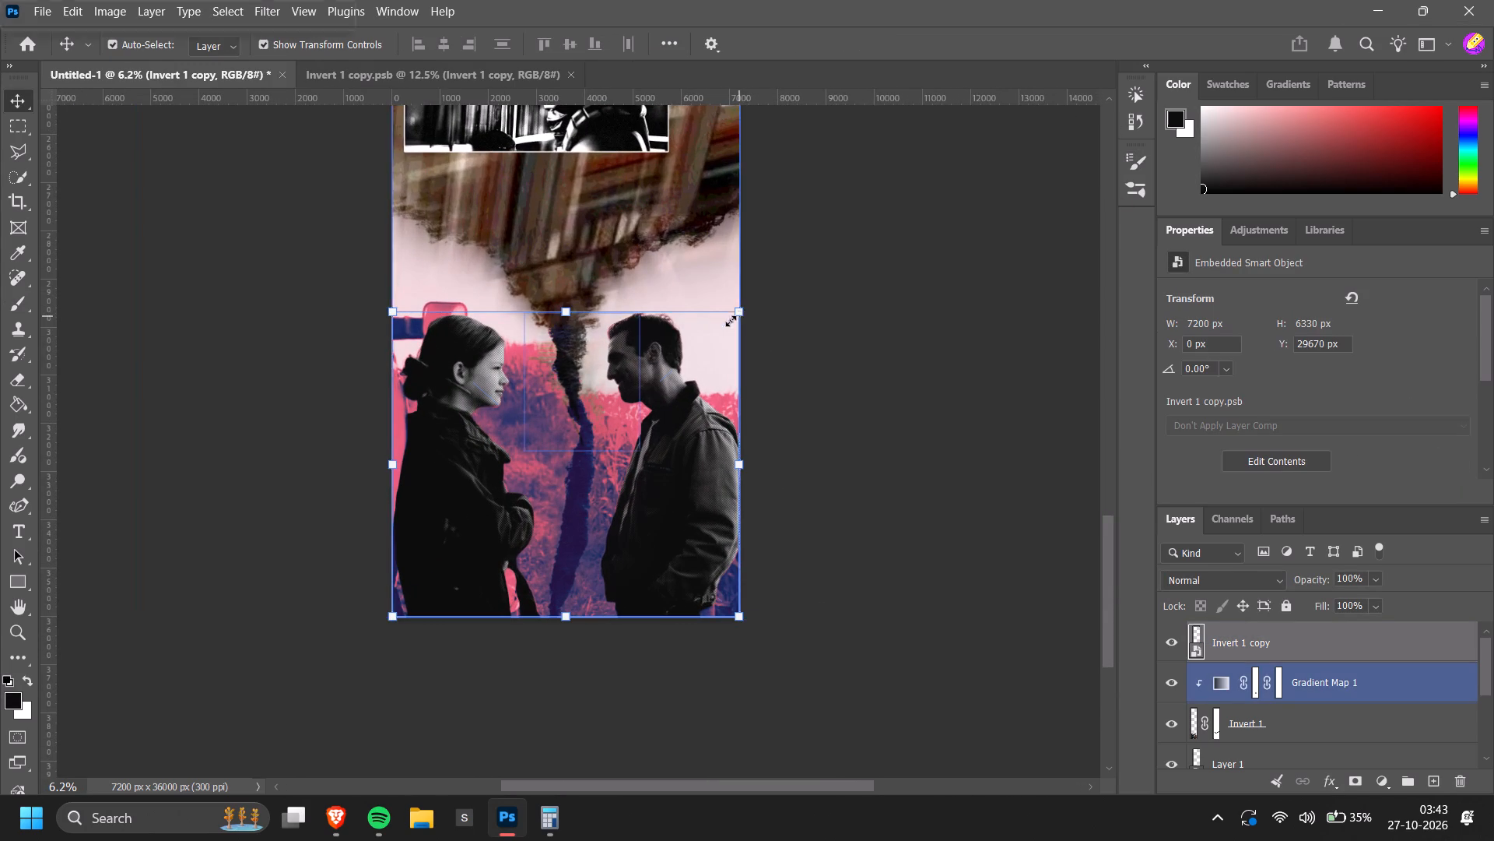
left_click_drag(731, 321, 721, 331)
left_click_drag(660, 428, 667, 429)
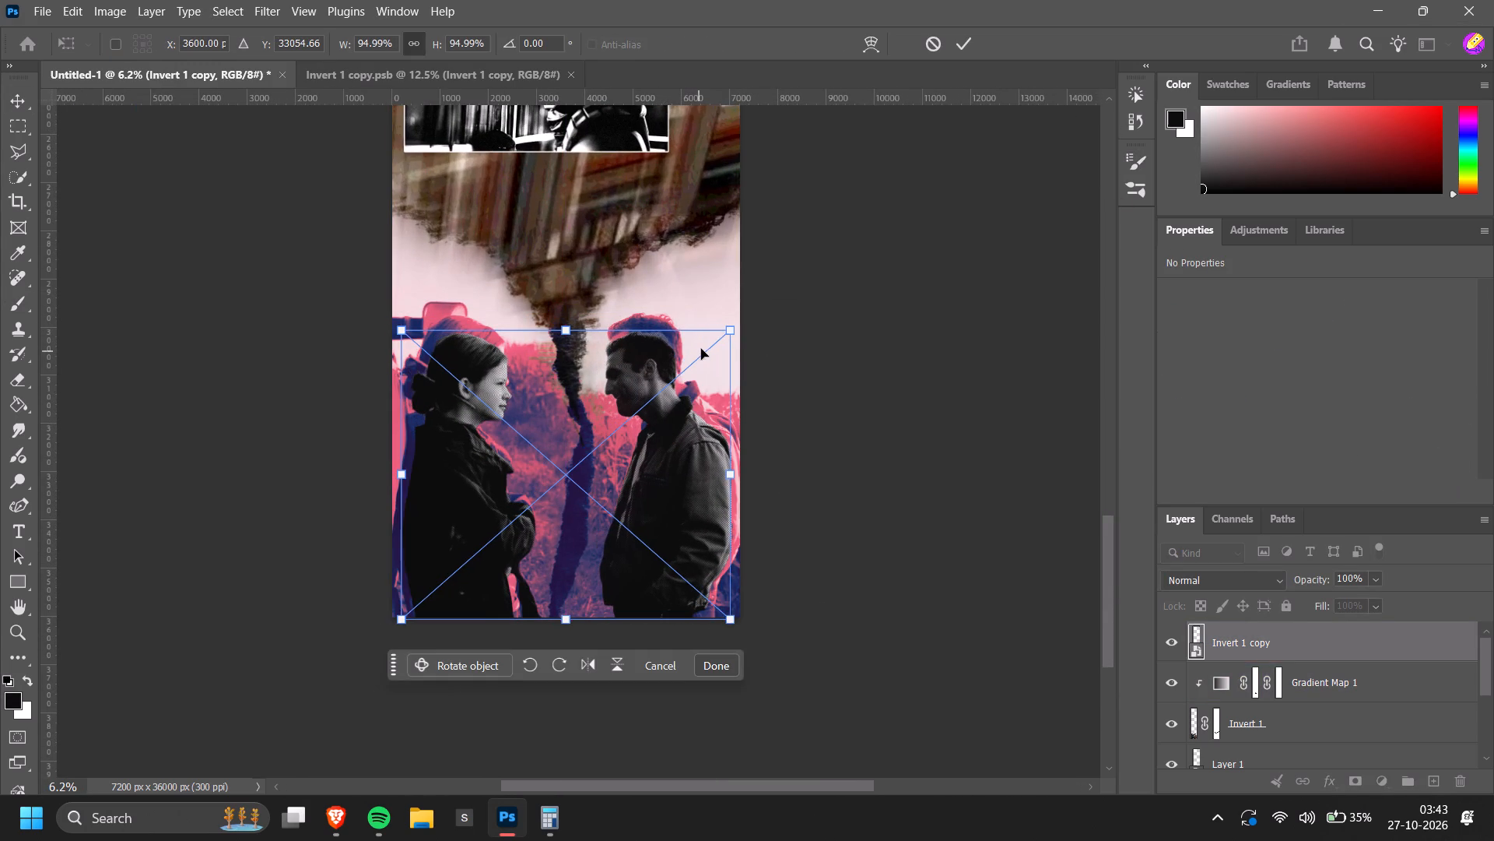
left_click_drag(727, 332, 697, 377)
left_click_drag(637, 463, 655, 445)
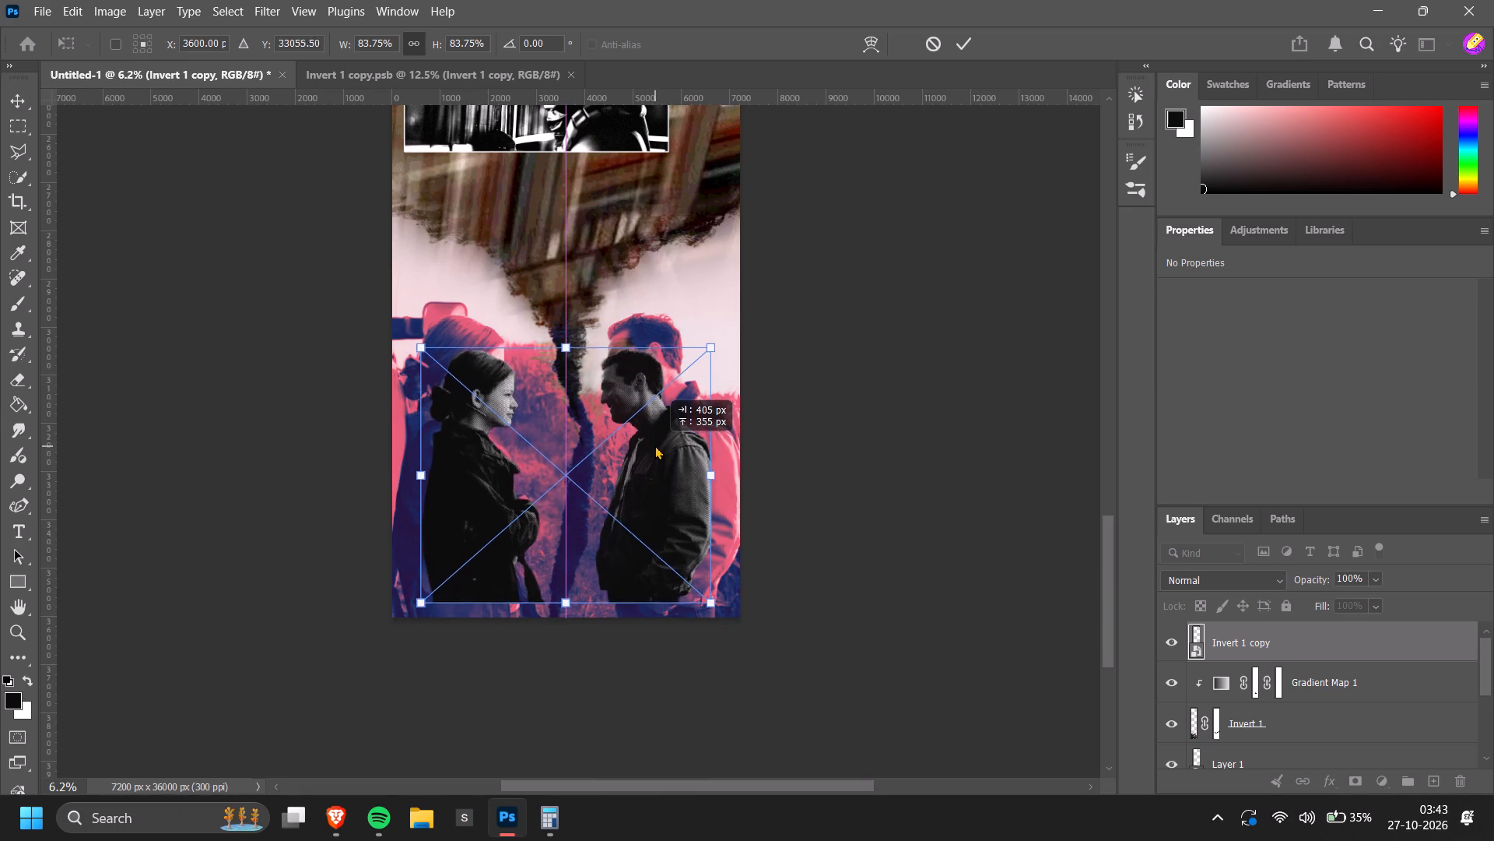
left_click_drag(655, 445, 654, 463)
left_click(970, 433)
left_click(1007, 539)
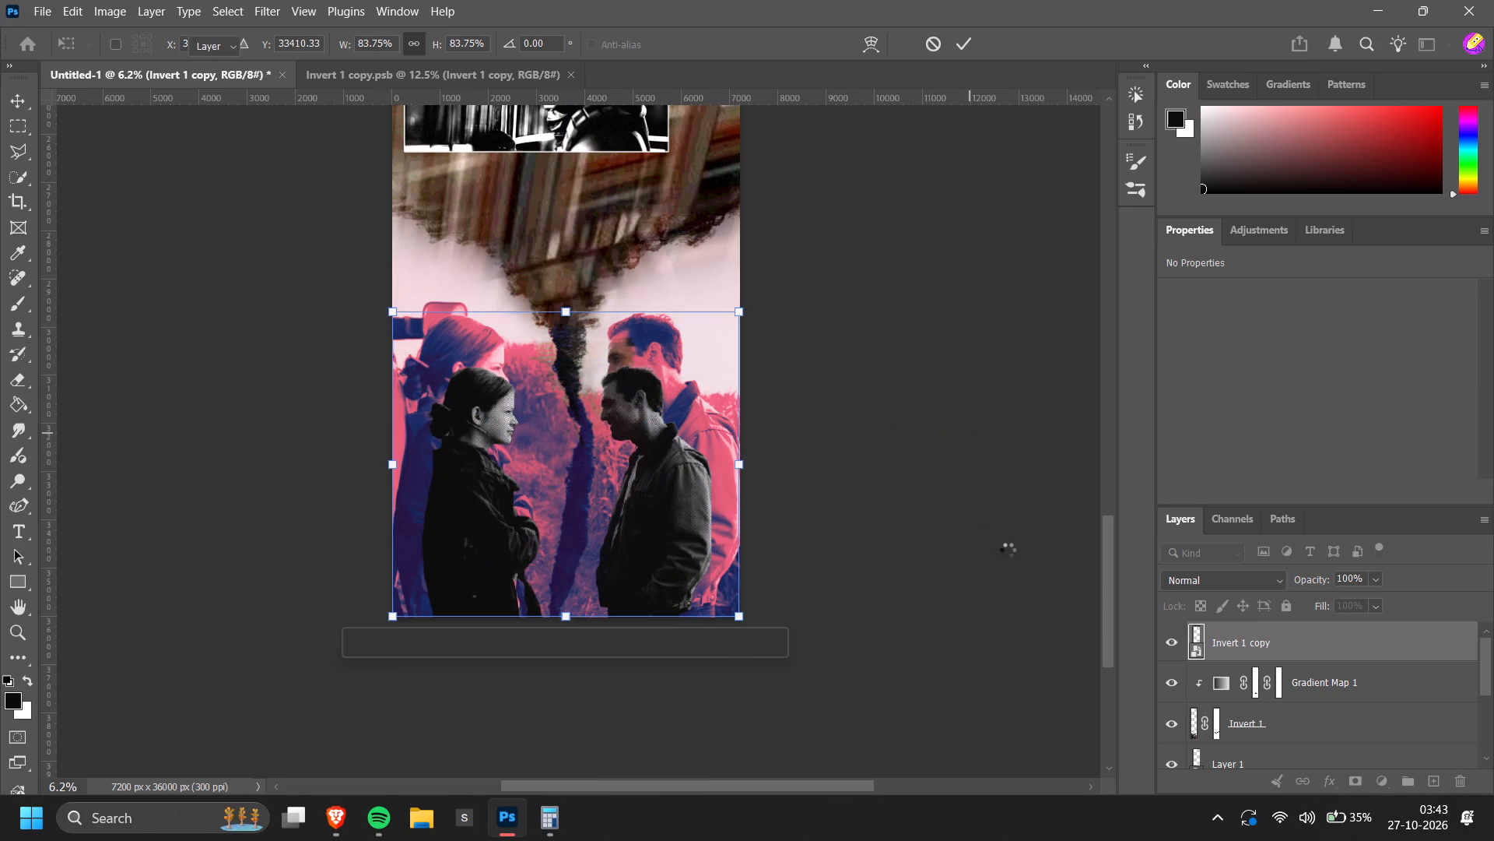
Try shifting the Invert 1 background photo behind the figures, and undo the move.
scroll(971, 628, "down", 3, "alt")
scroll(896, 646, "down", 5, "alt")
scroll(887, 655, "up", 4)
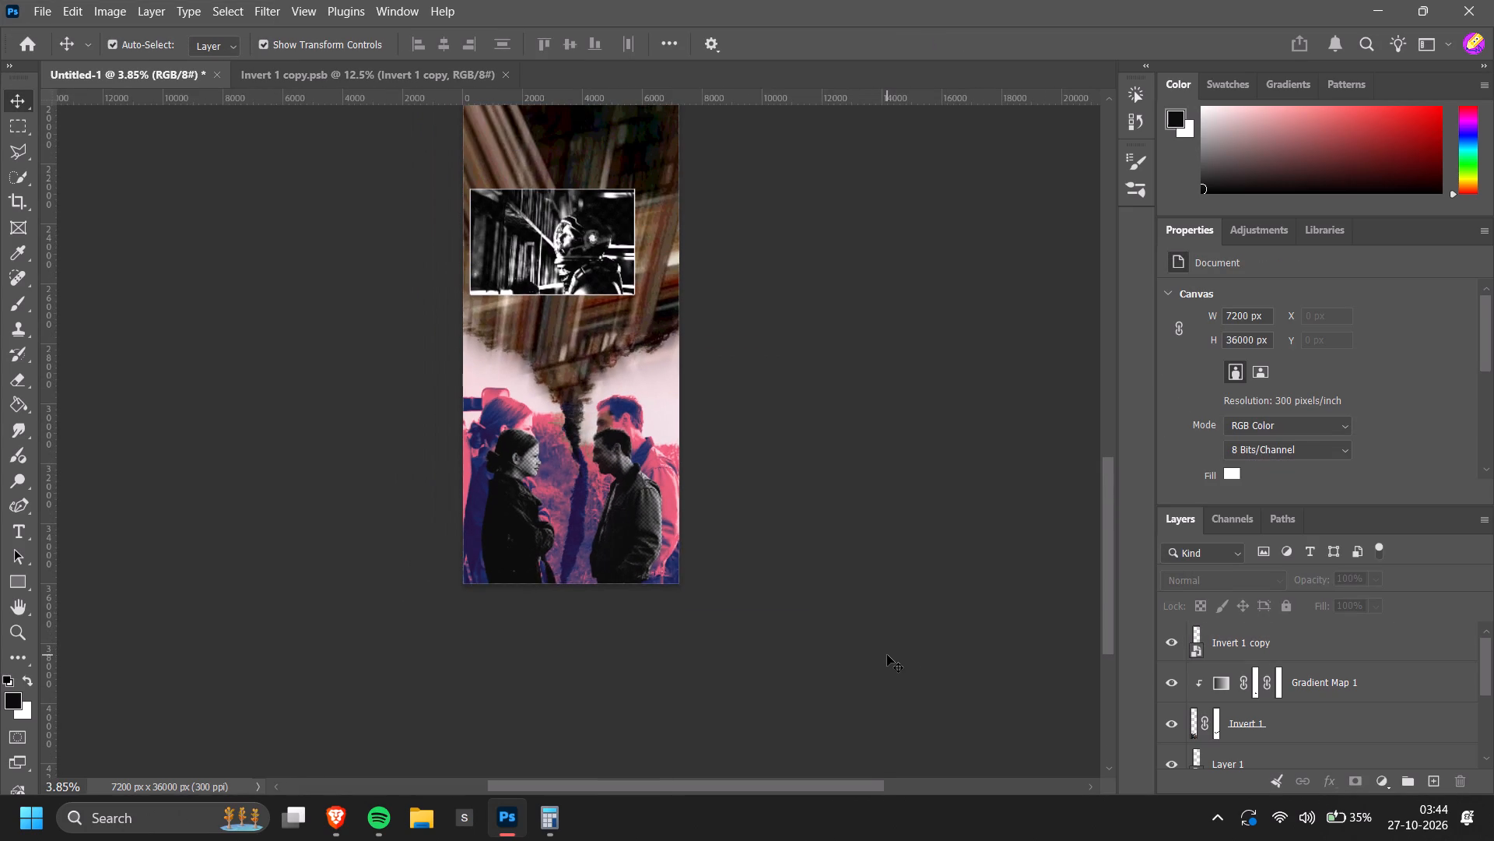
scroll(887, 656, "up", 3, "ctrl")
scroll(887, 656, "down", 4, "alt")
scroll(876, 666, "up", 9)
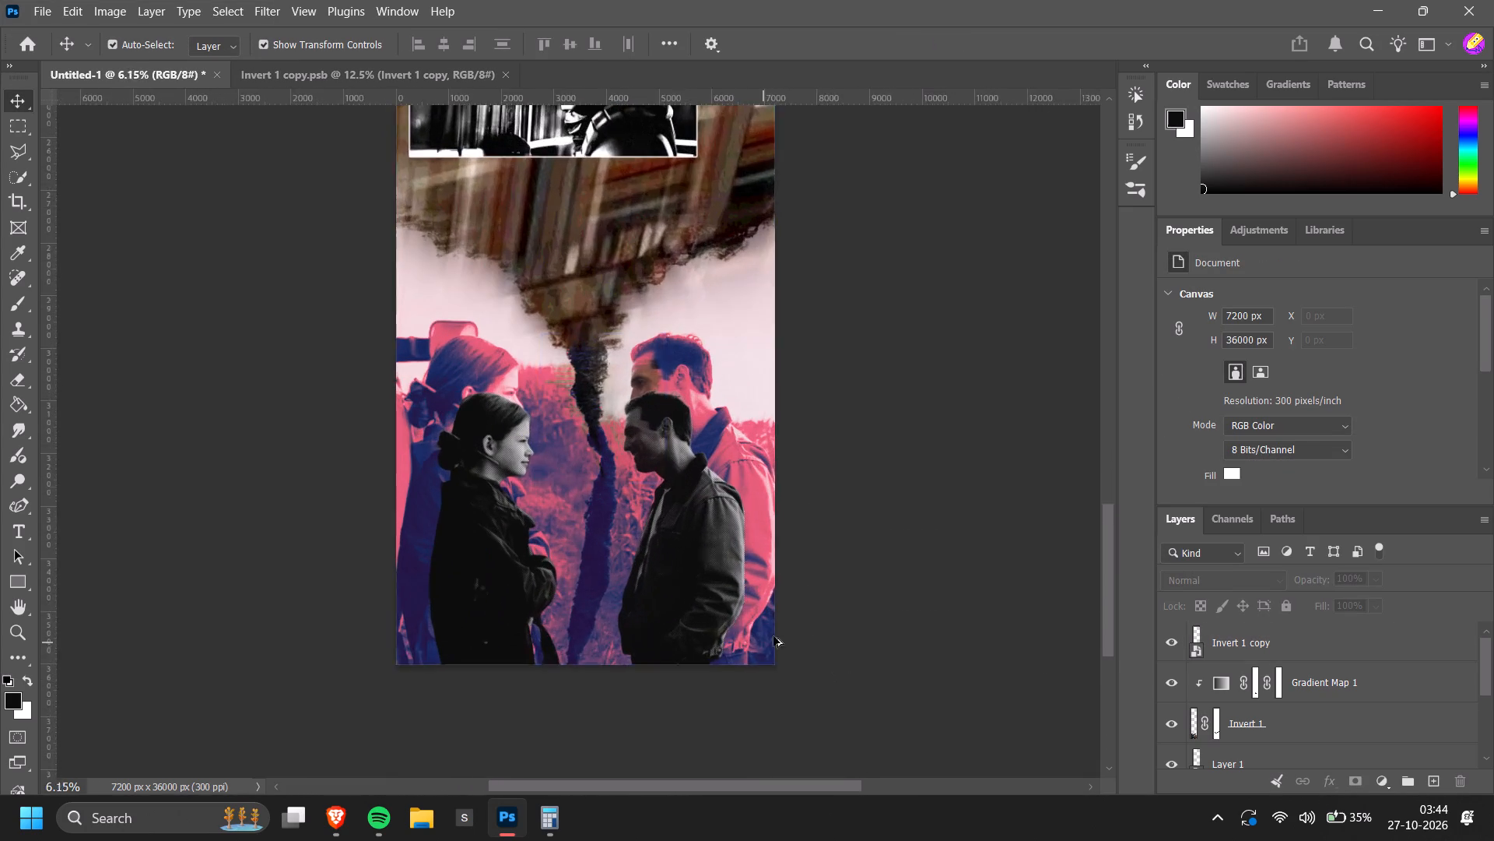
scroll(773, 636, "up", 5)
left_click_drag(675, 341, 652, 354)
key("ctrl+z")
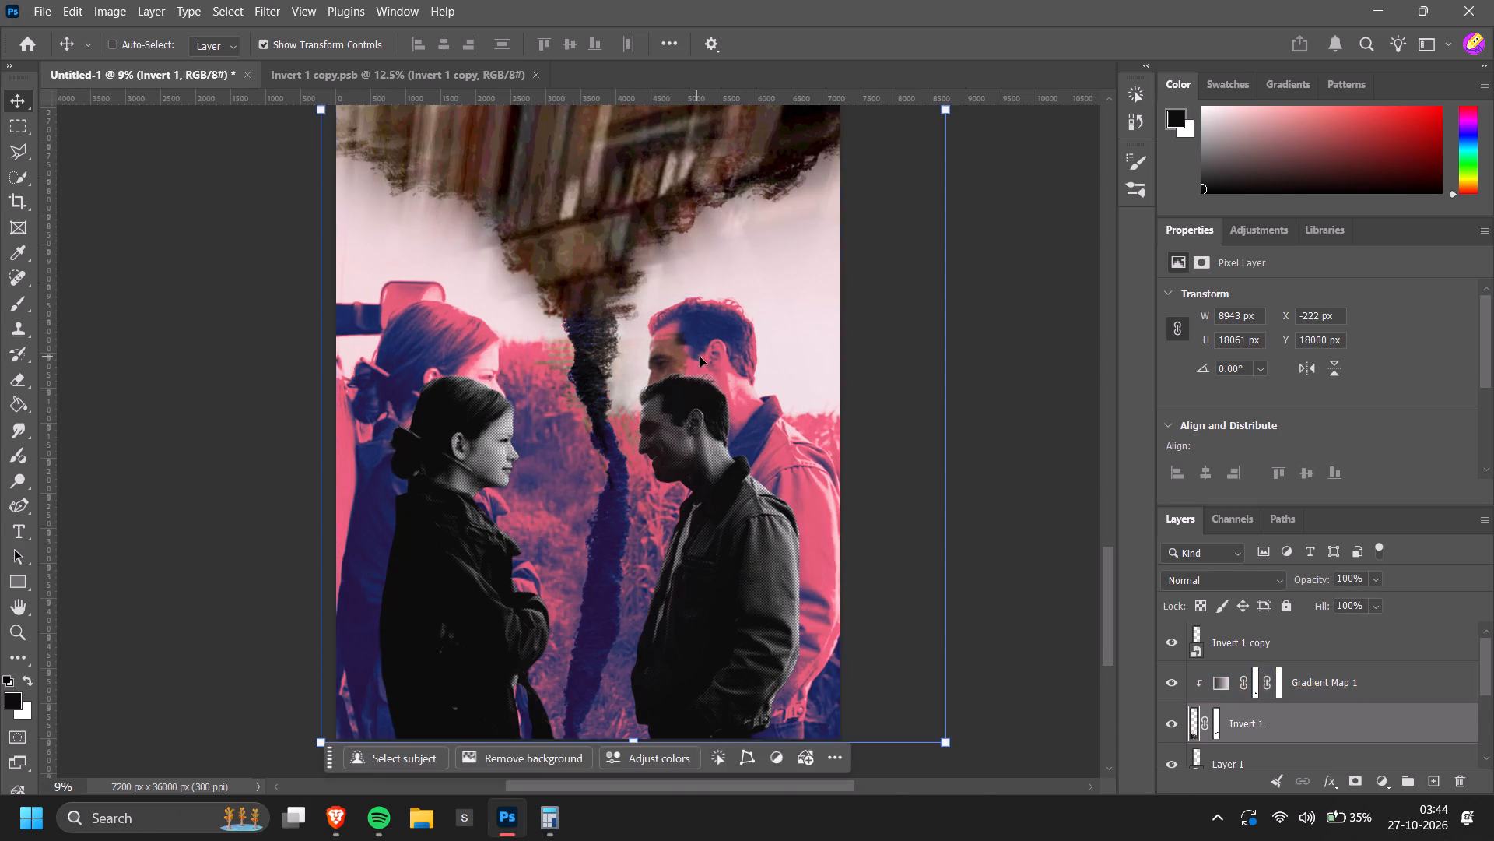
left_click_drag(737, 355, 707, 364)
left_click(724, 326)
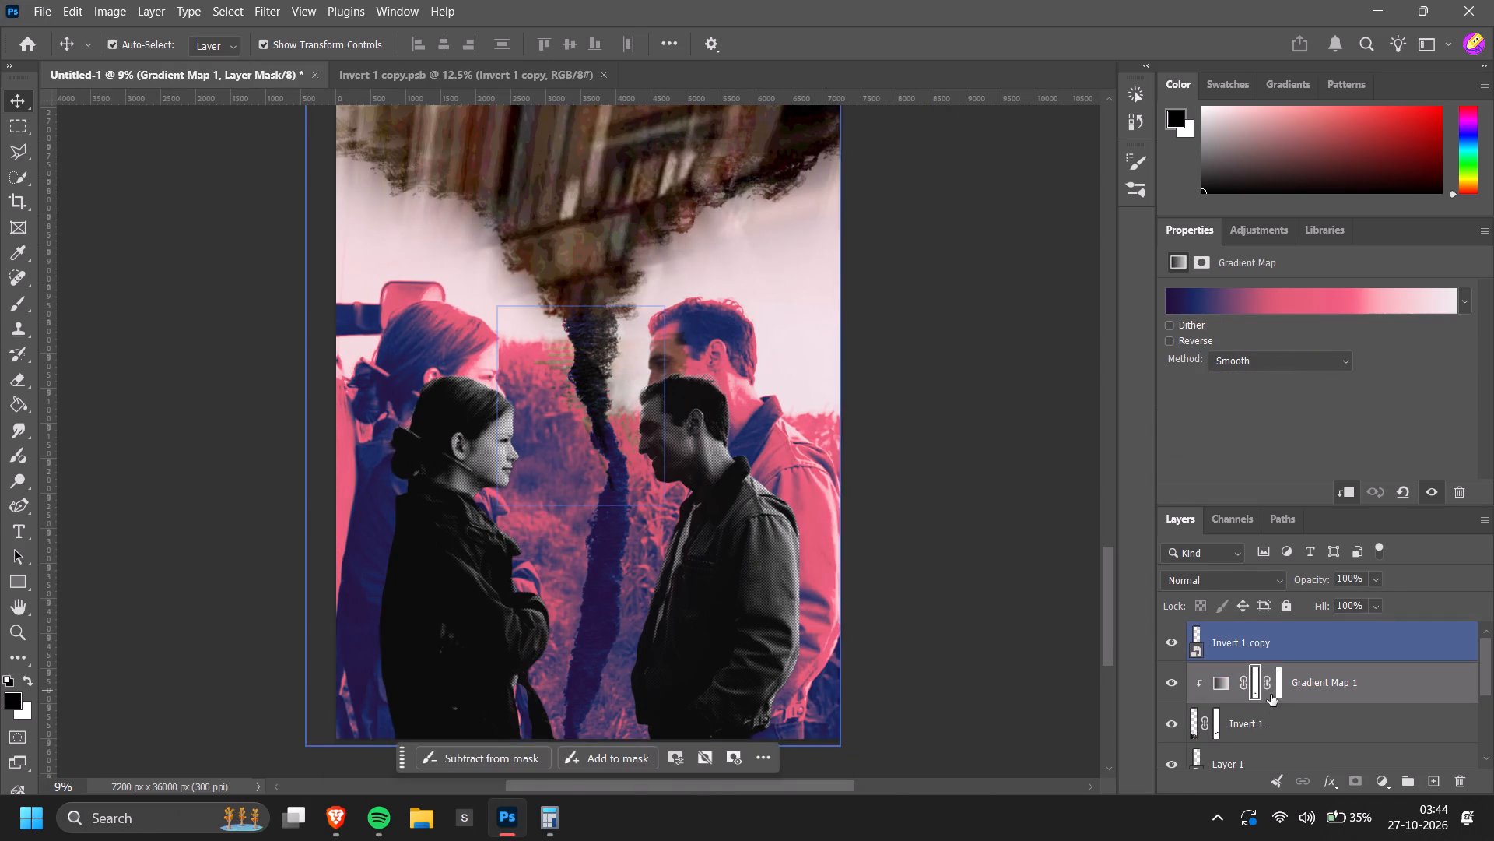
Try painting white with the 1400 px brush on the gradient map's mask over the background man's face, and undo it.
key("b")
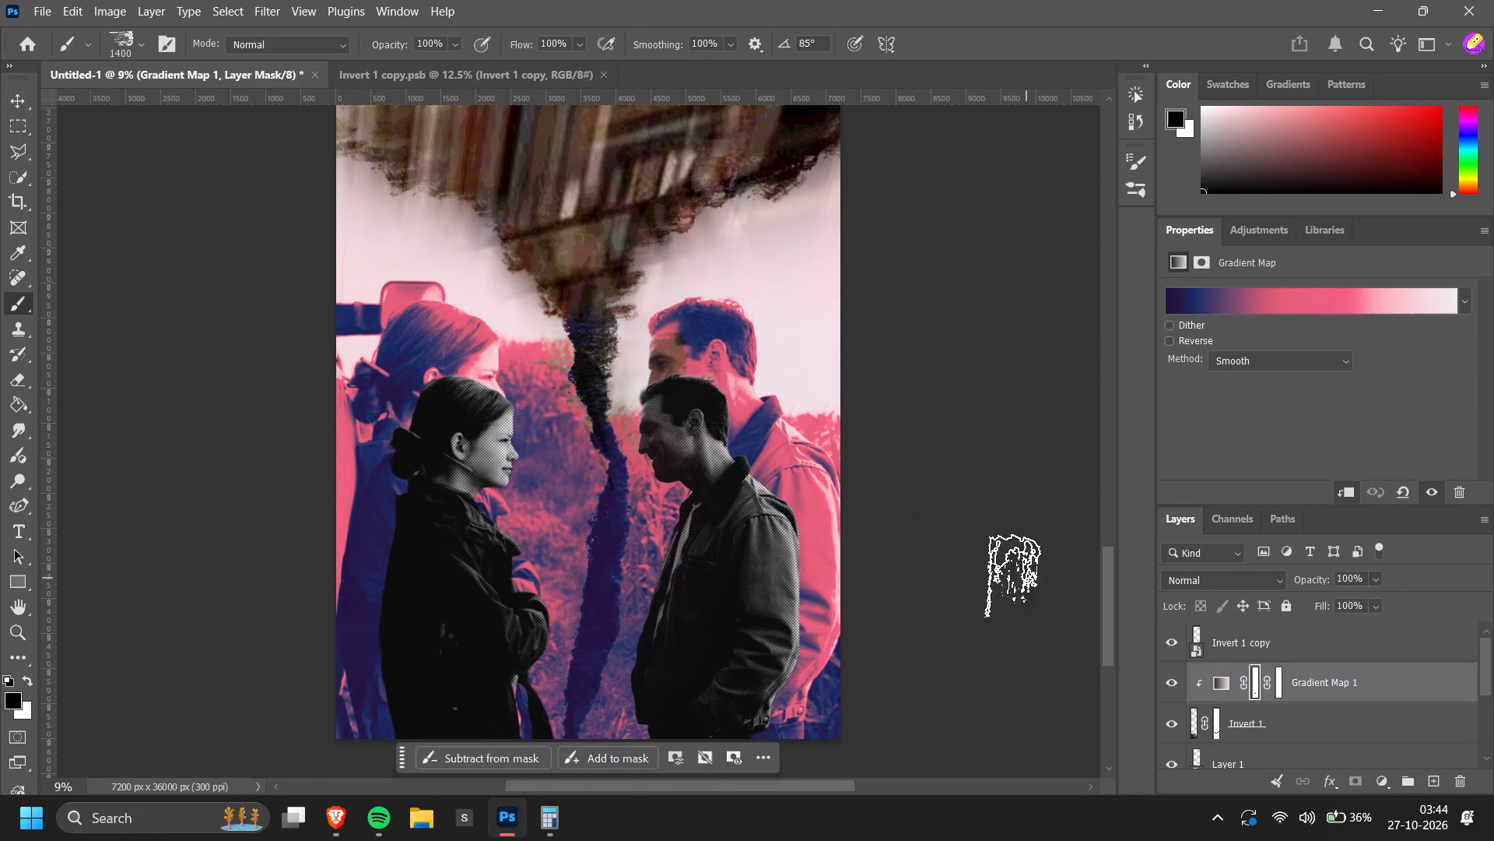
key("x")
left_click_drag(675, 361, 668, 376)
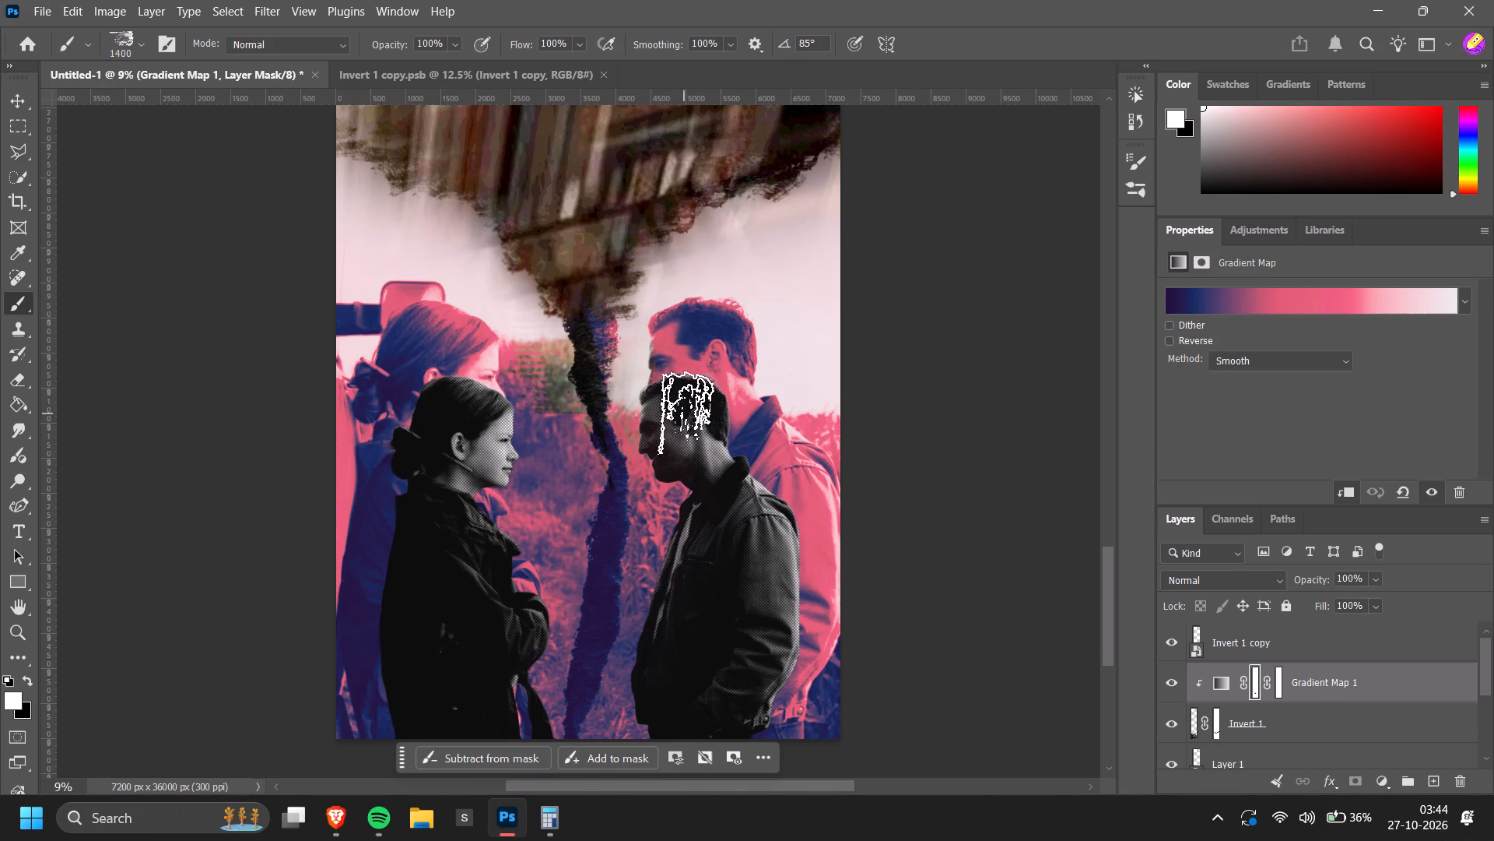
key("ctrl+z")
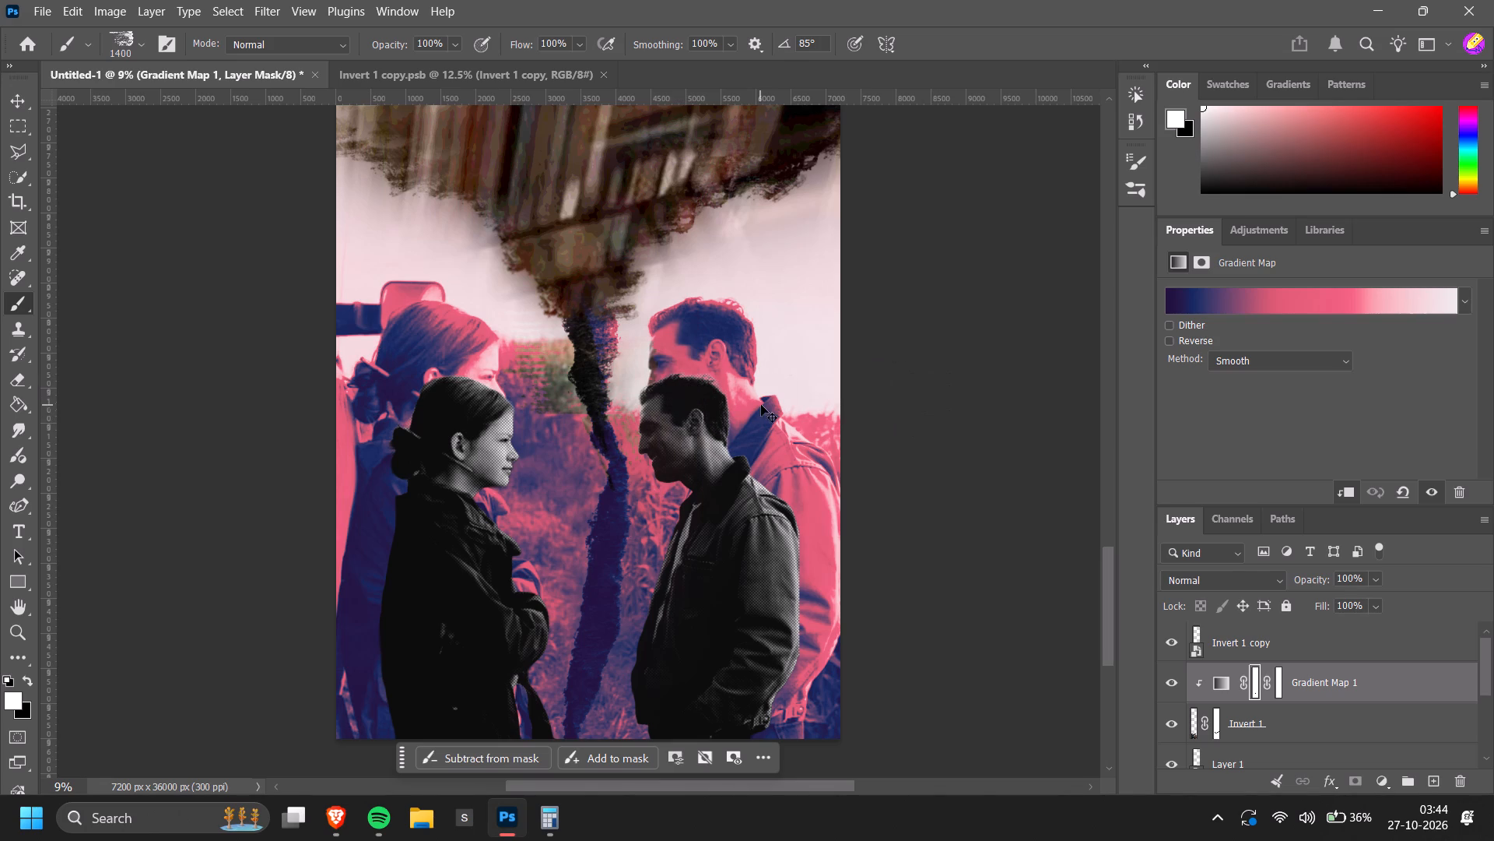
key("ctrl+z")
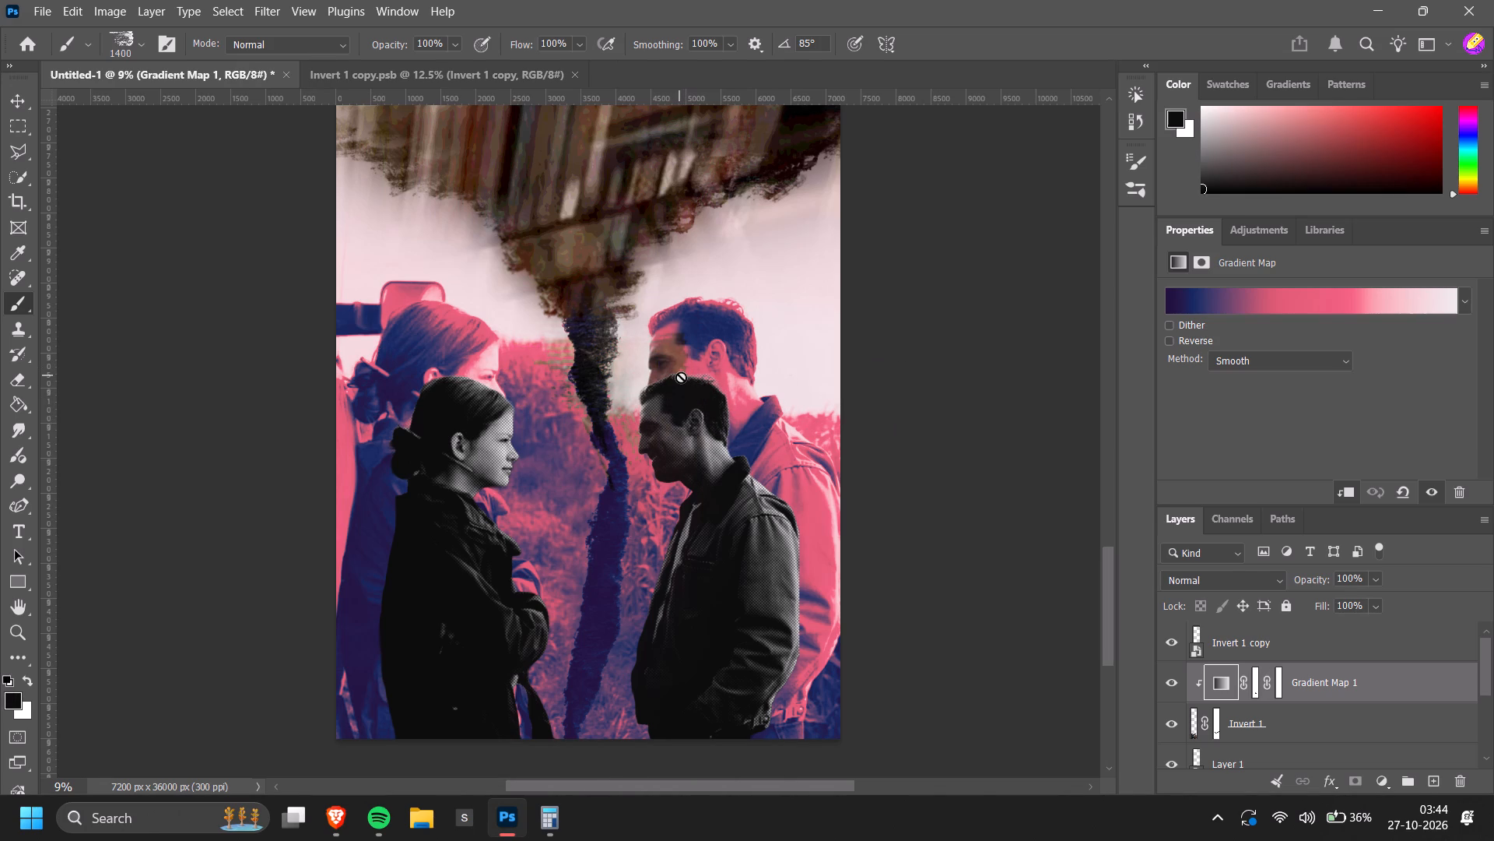
Paint white on the Gradient Map 1 mask over the background man's face to restore its pink colouring.
key("b")
key("x")
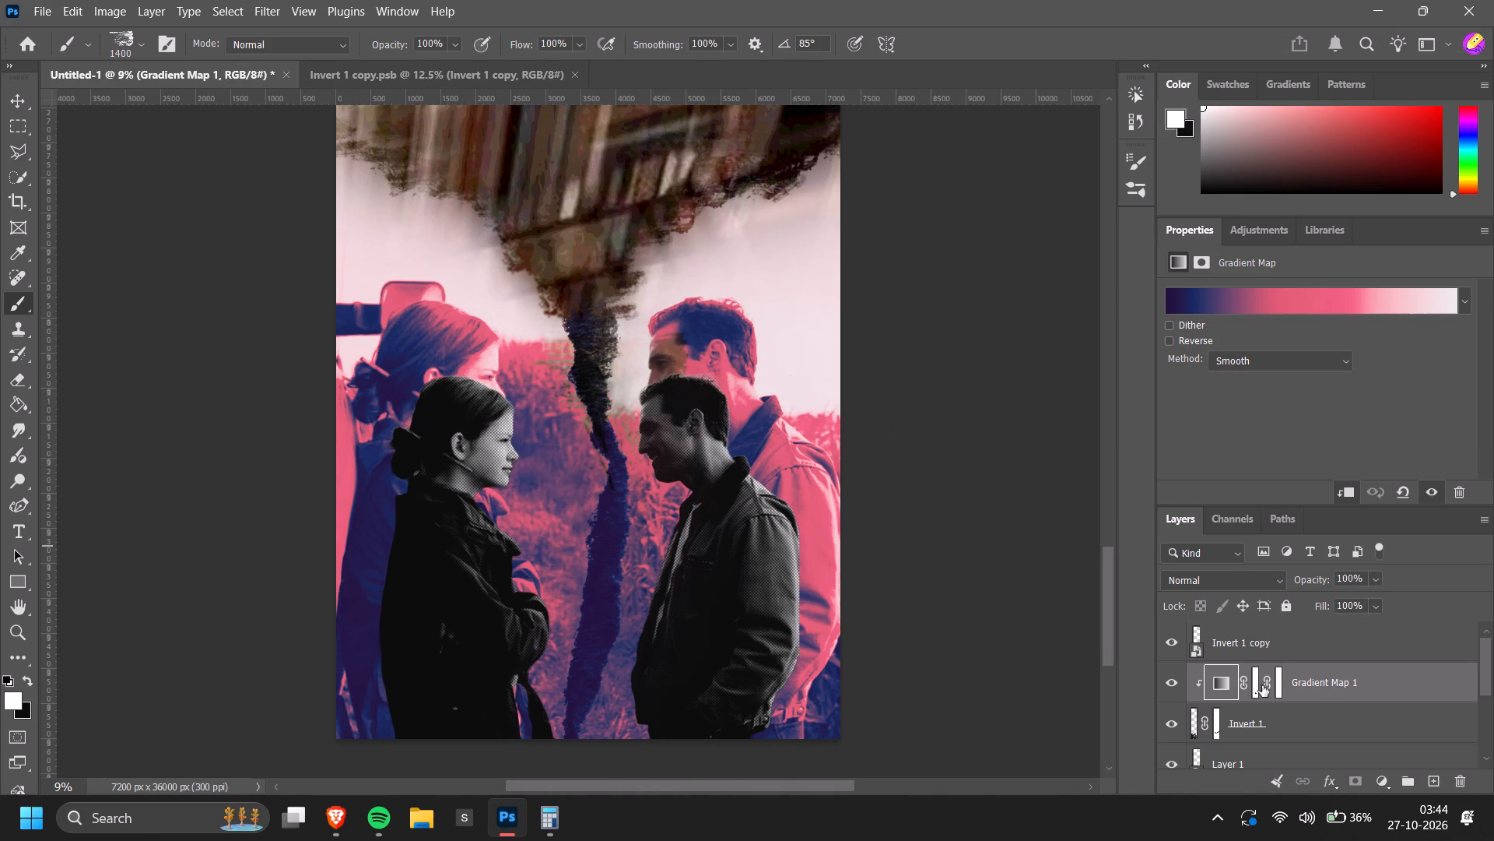
left_click(1262, 685)
left_click(1257, 690)
left_click(1264, 687)
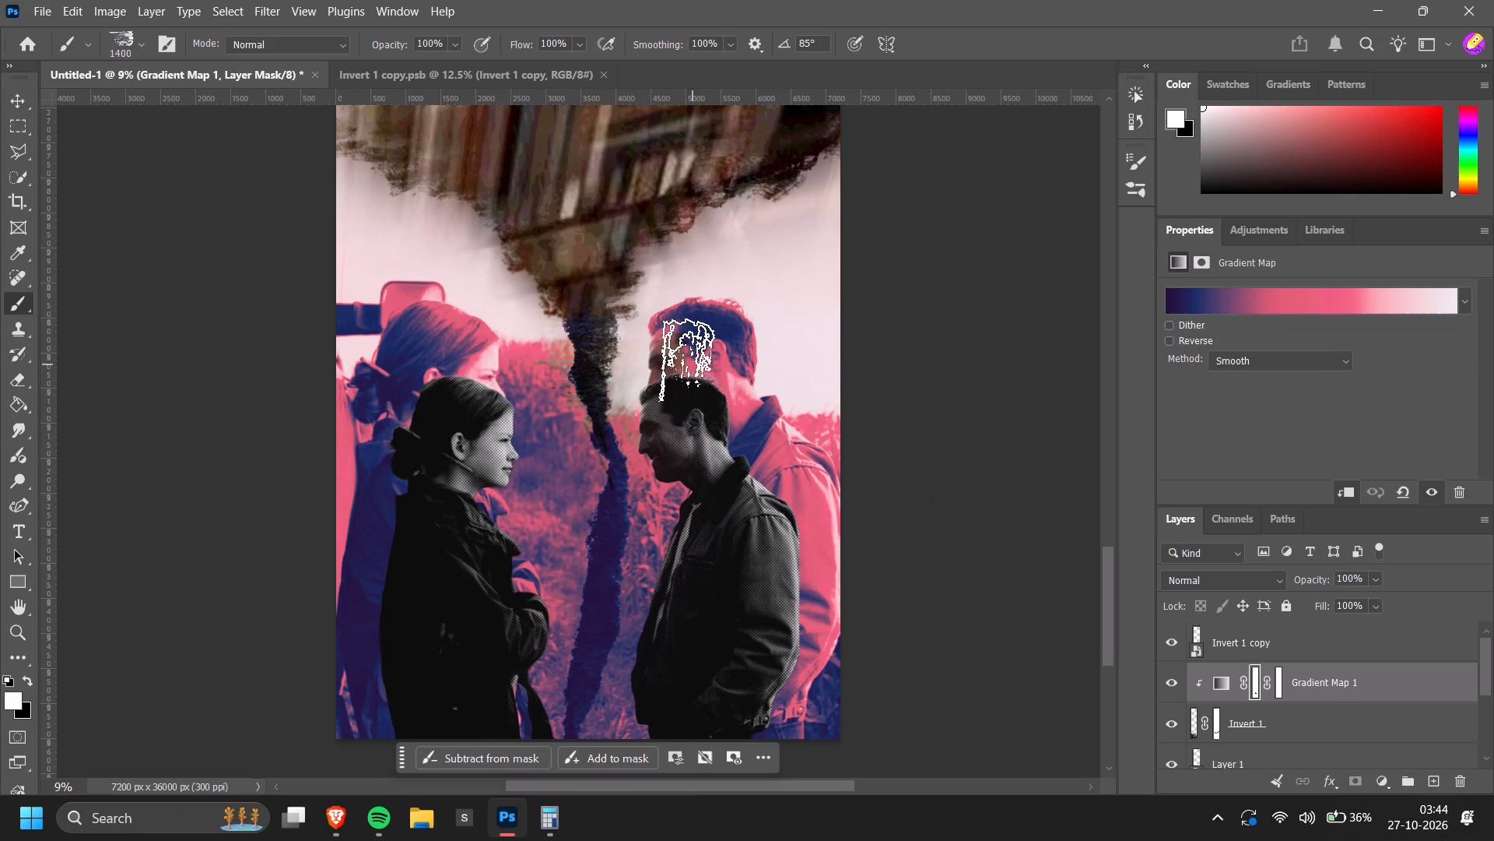
left_click(685, 361)
left_click(669, 382)
left_click_drag(665, 390, 682, 470)
left_click_drag(655, 360, 666, 392)
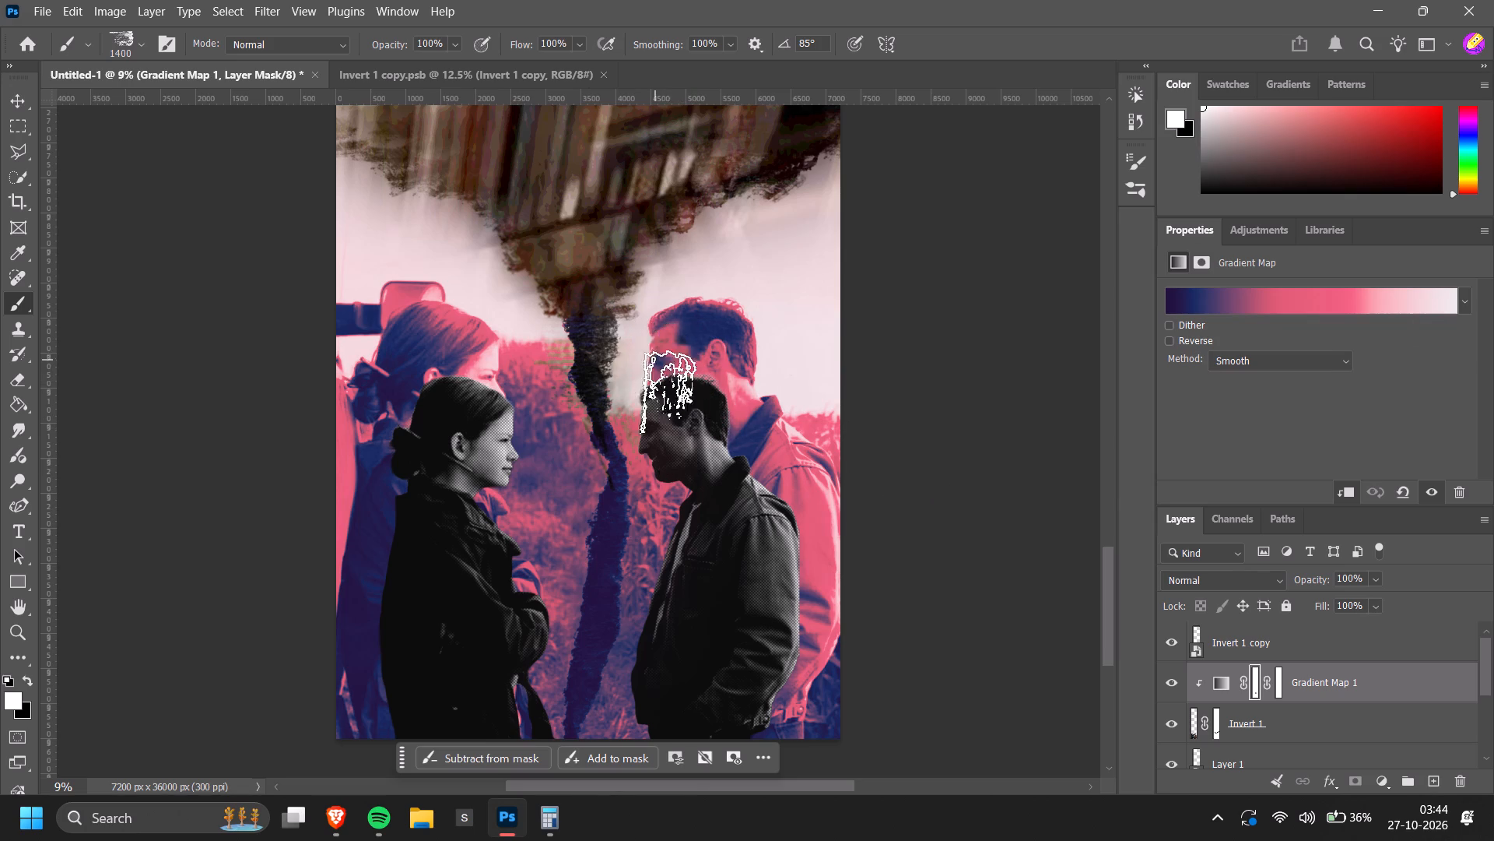
left_click_drag(666, 392, 679, 443)
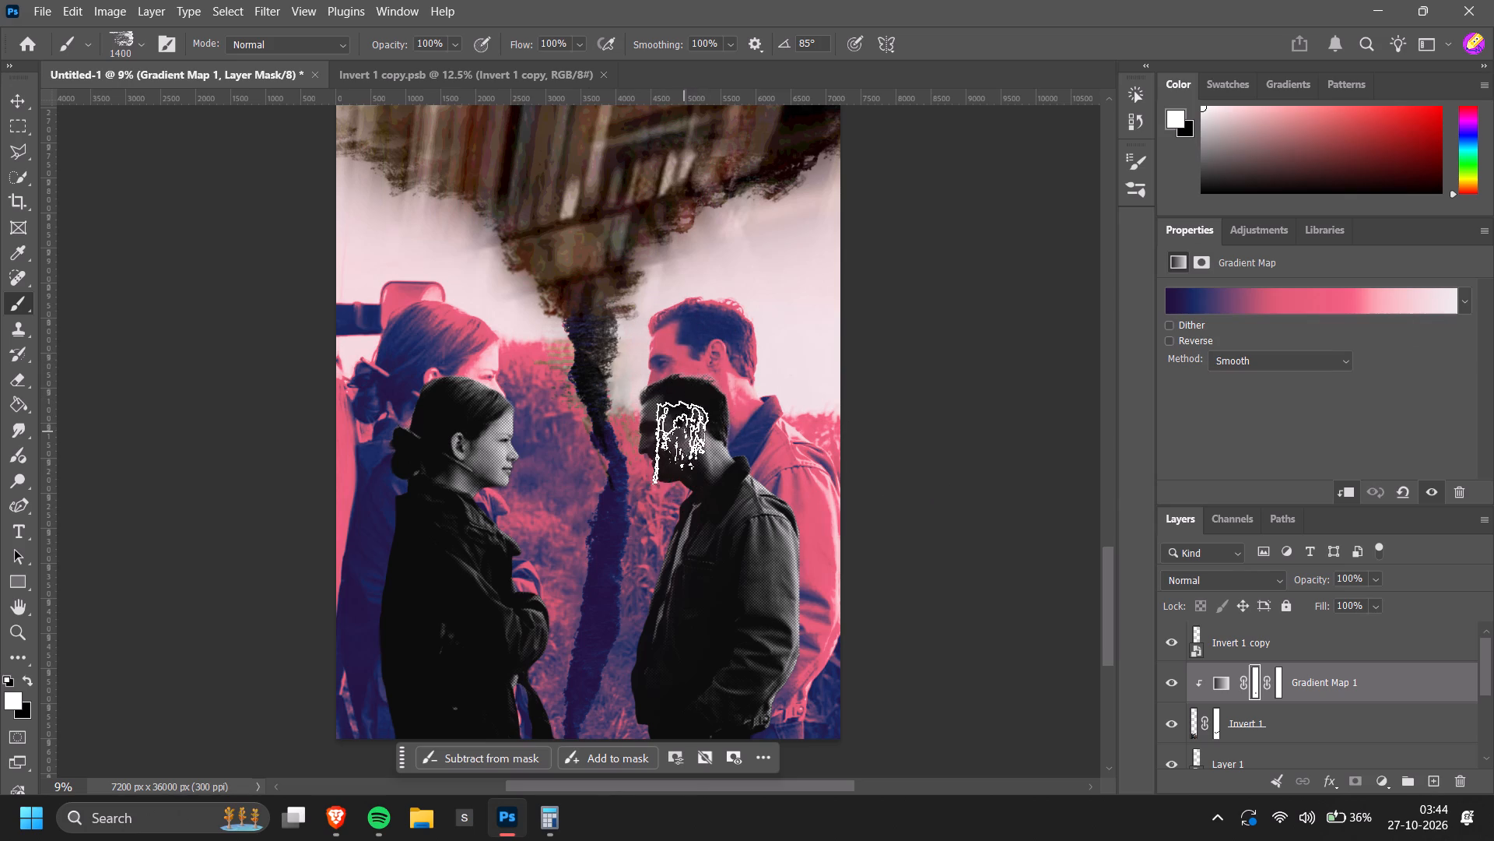
left_click_drag(679, 443, 702, 470)
Dab white on the gradient map mask over the field beside the background woman's face, and undo the last dab.
left_click(523, 368)
left_click(539, 389)
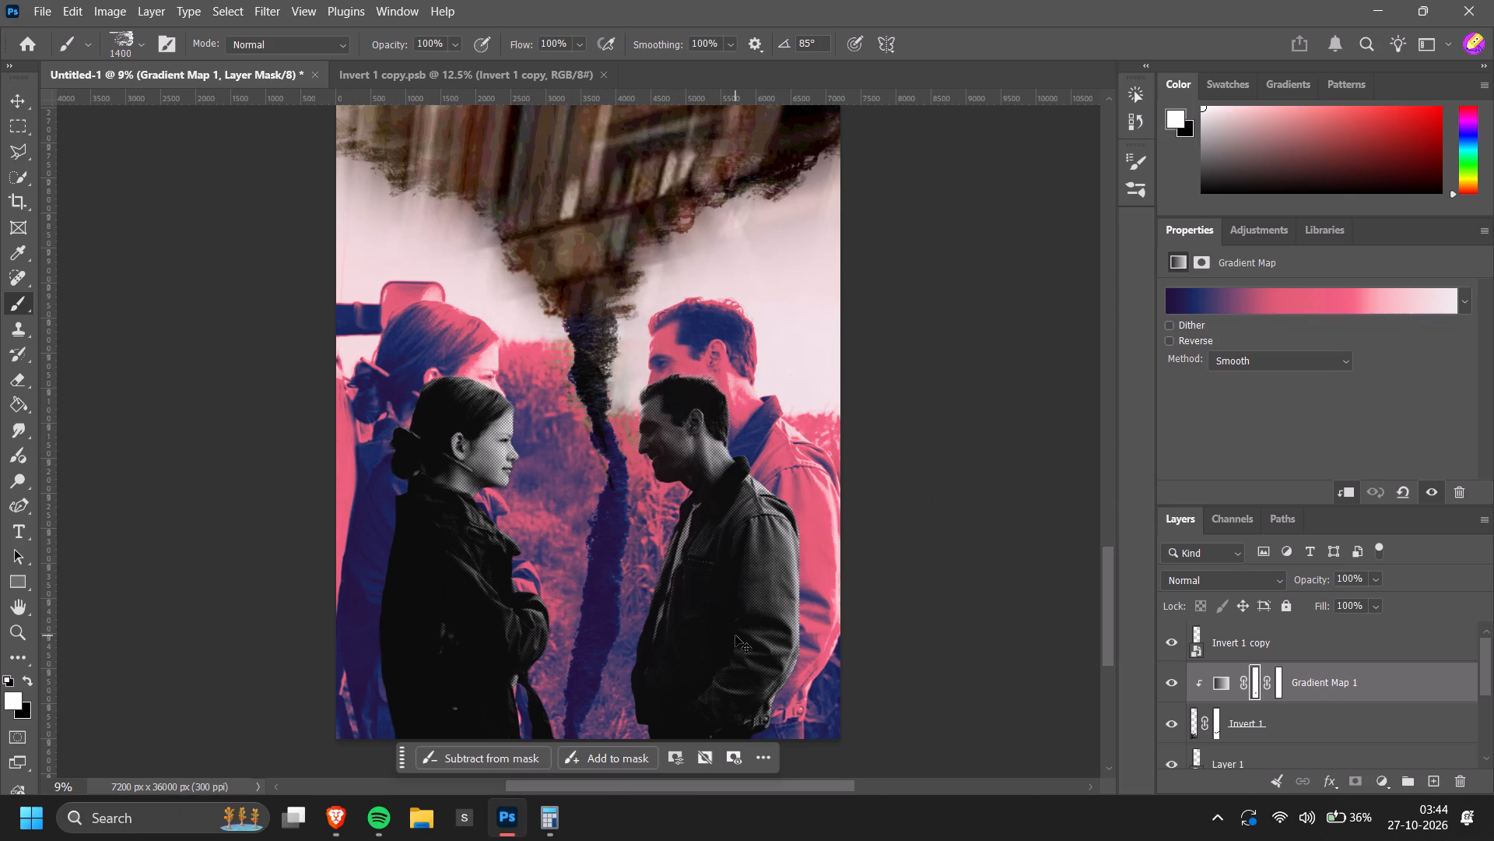
key("ctrl+shift+z")
key("ctrl+z")
key("v")
left_click(945, 499)
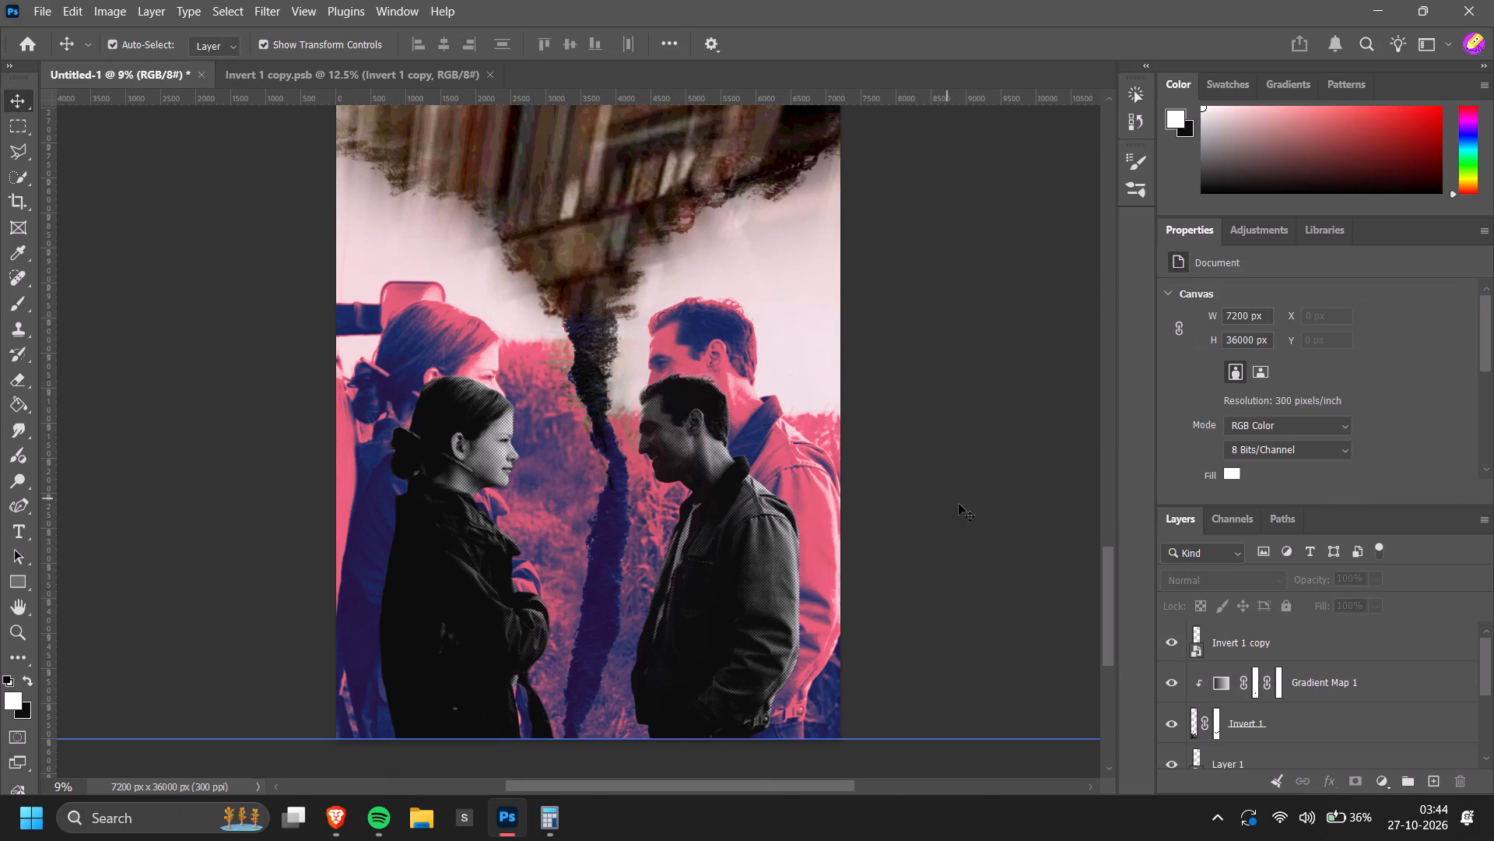
Shift the black-and-white figures slightly right and reduce them to about 82%, keeping their base at the poster's bottom edge.
scroll(965, 516, "down", 3)
left_click(757, 737)
left_click_drag(700, 615, 711, 614)
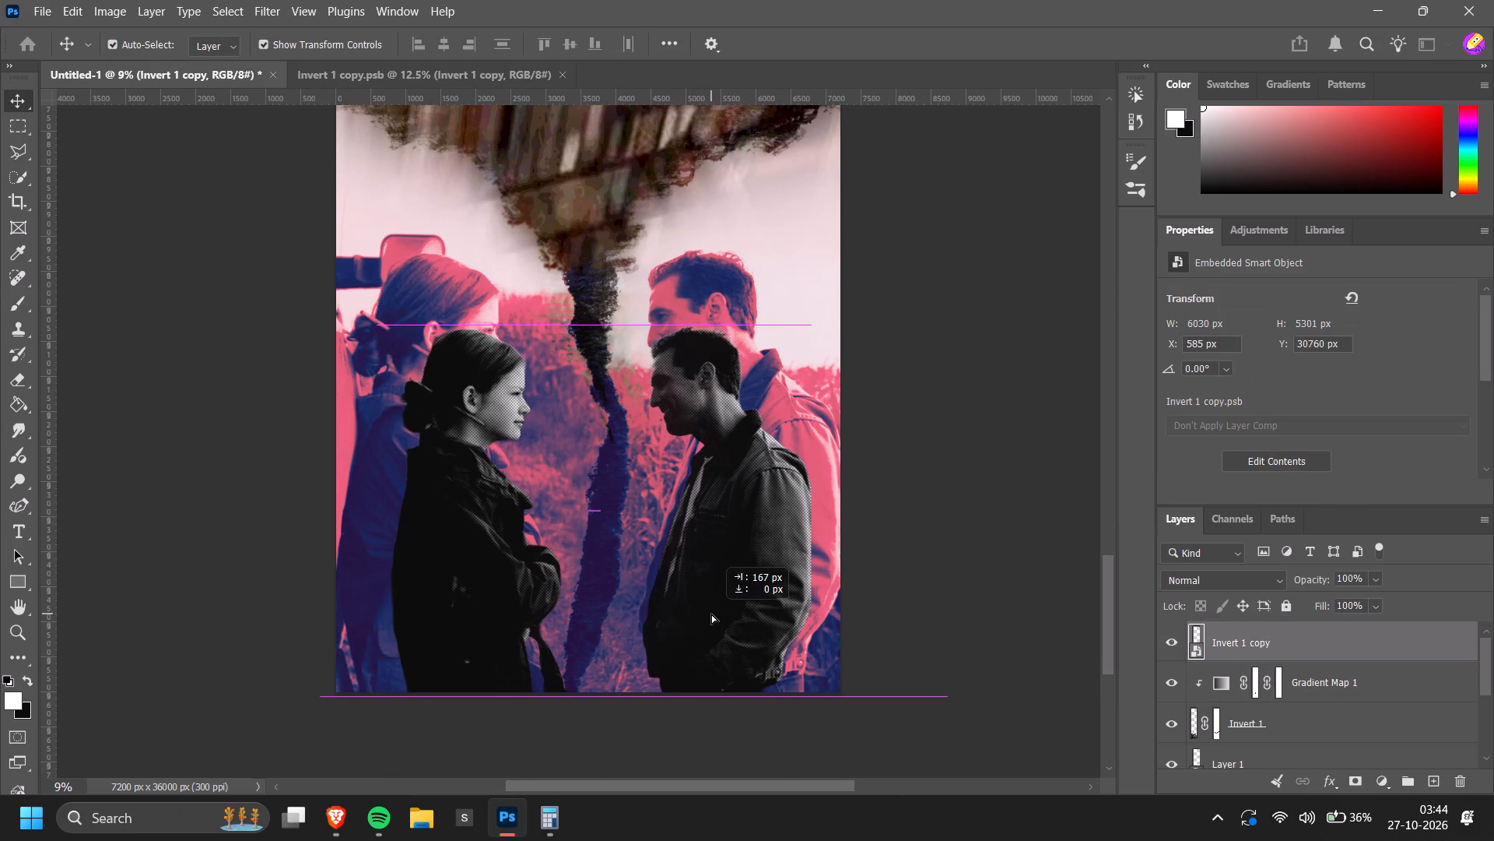
left_click_drag(711, 614, 709, 614)
left_click(917, 732)
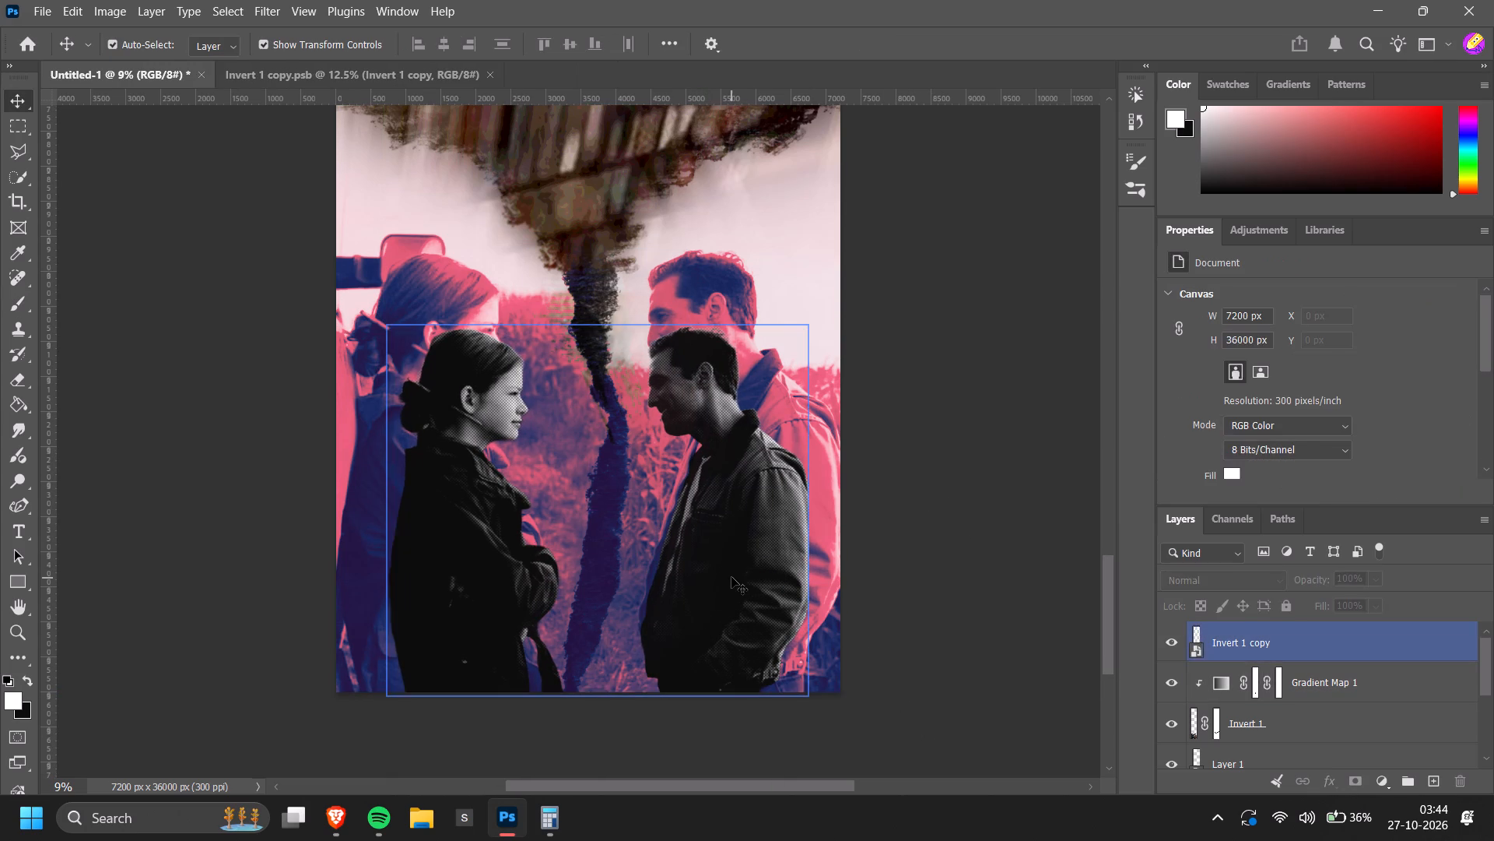
left_click(731, 577)
left_click_drag(594, 324, 594, 332)
left_click(750, 741)
left_click(978, 716)
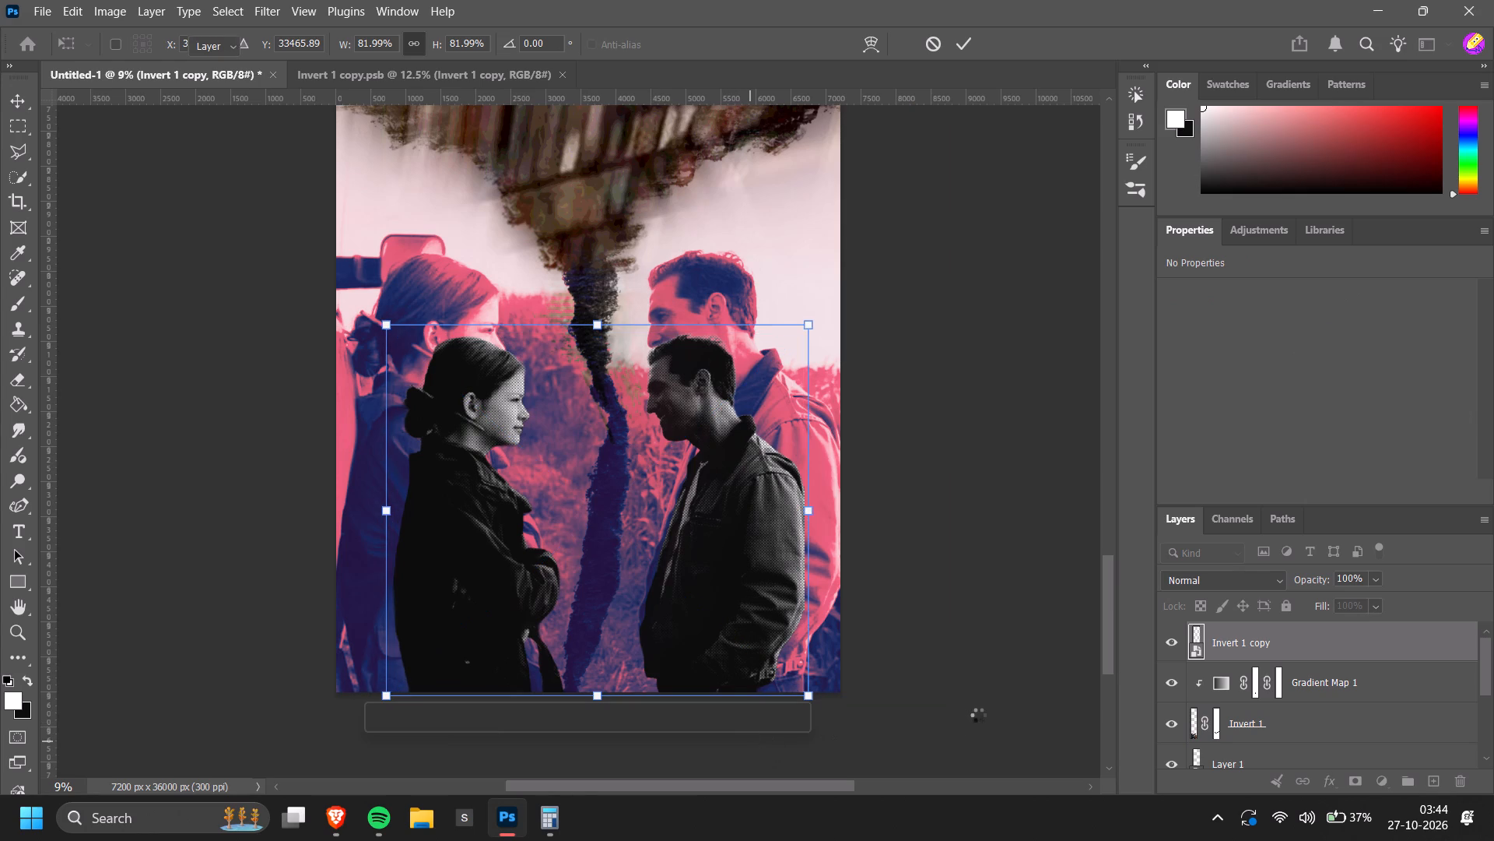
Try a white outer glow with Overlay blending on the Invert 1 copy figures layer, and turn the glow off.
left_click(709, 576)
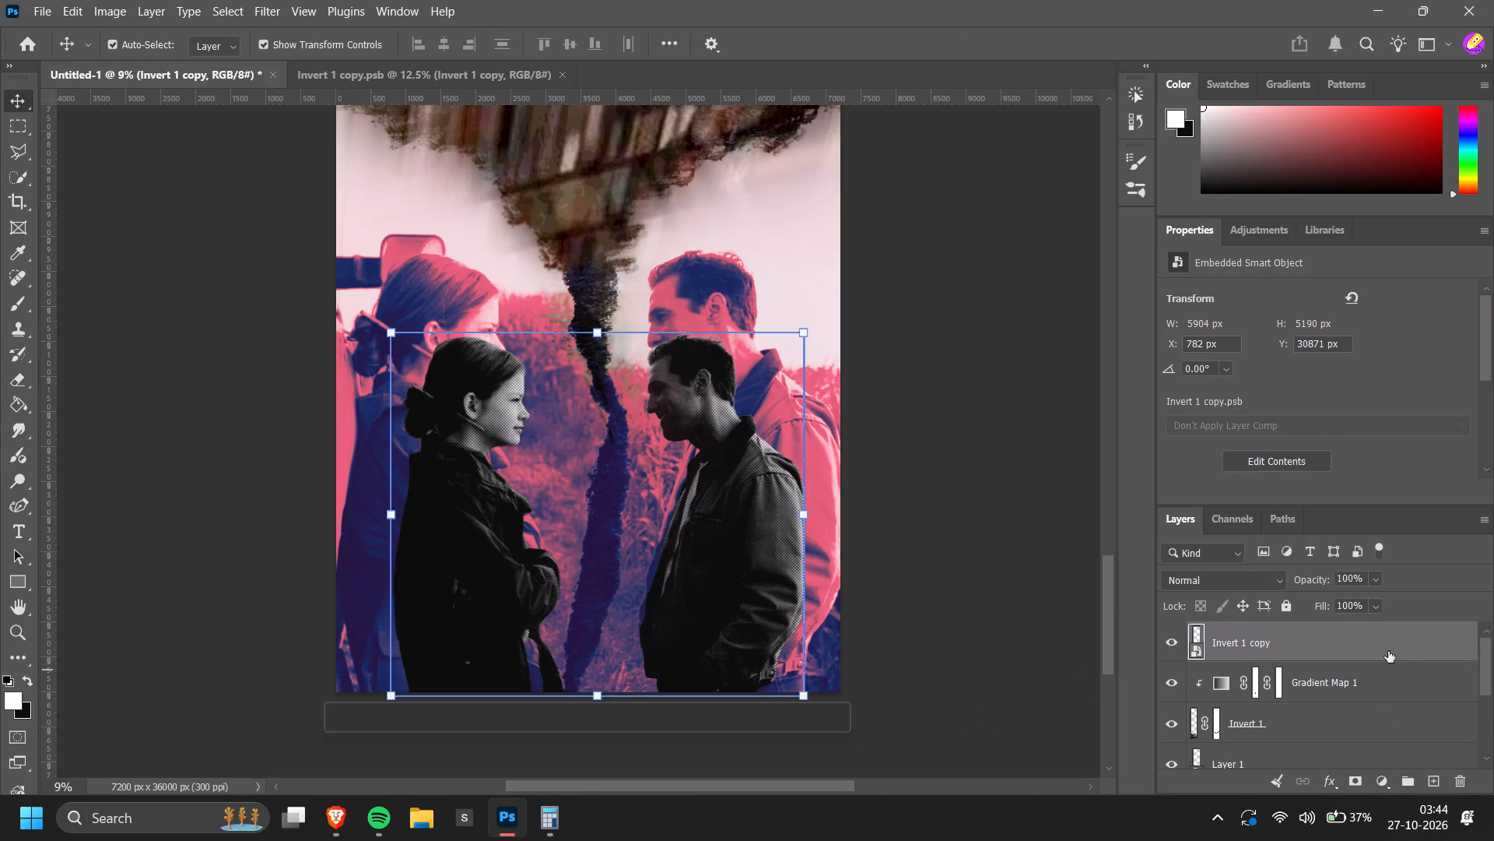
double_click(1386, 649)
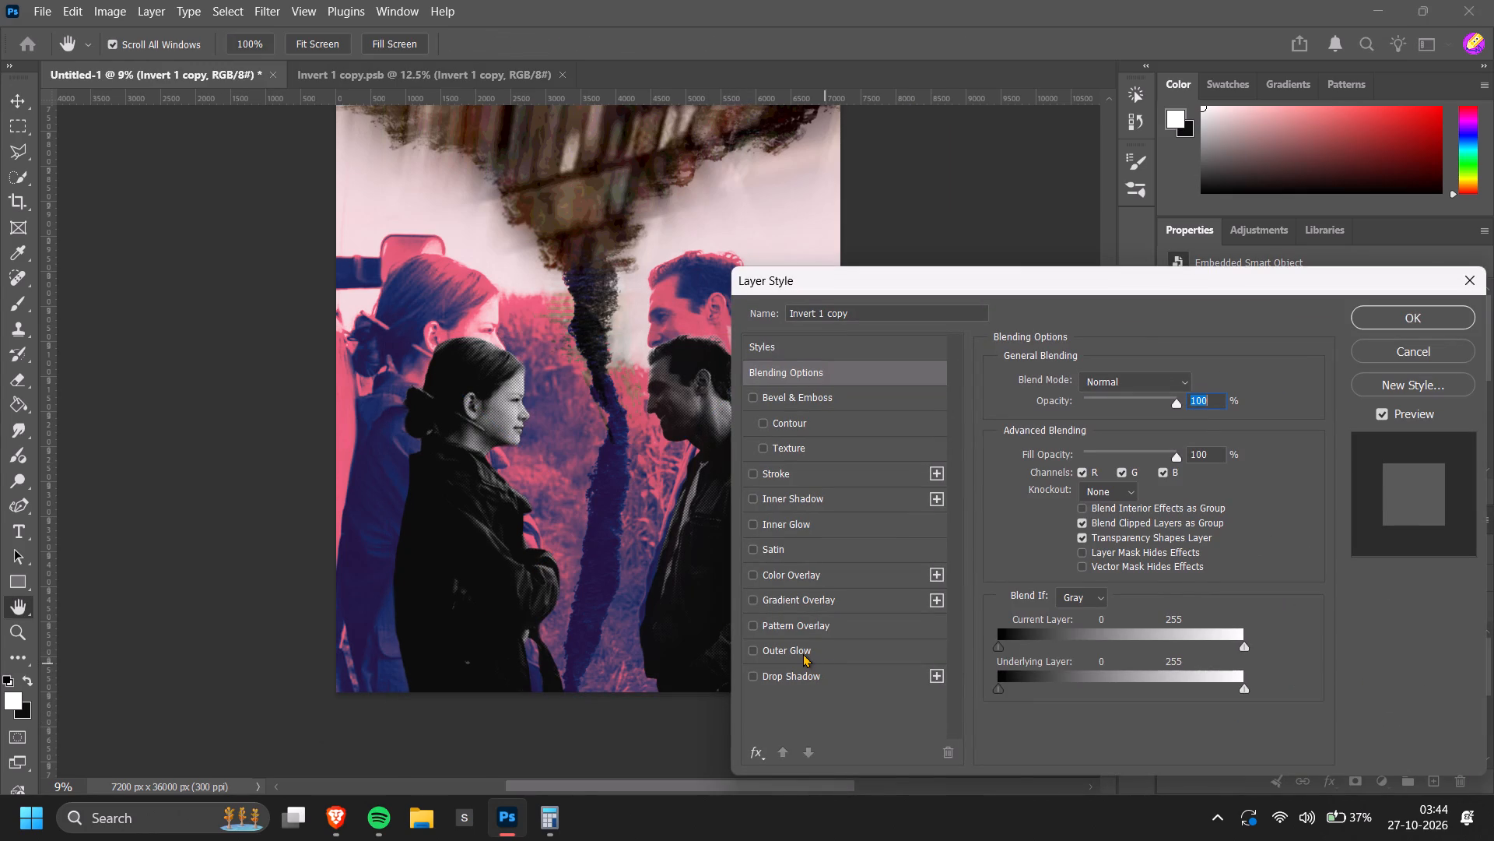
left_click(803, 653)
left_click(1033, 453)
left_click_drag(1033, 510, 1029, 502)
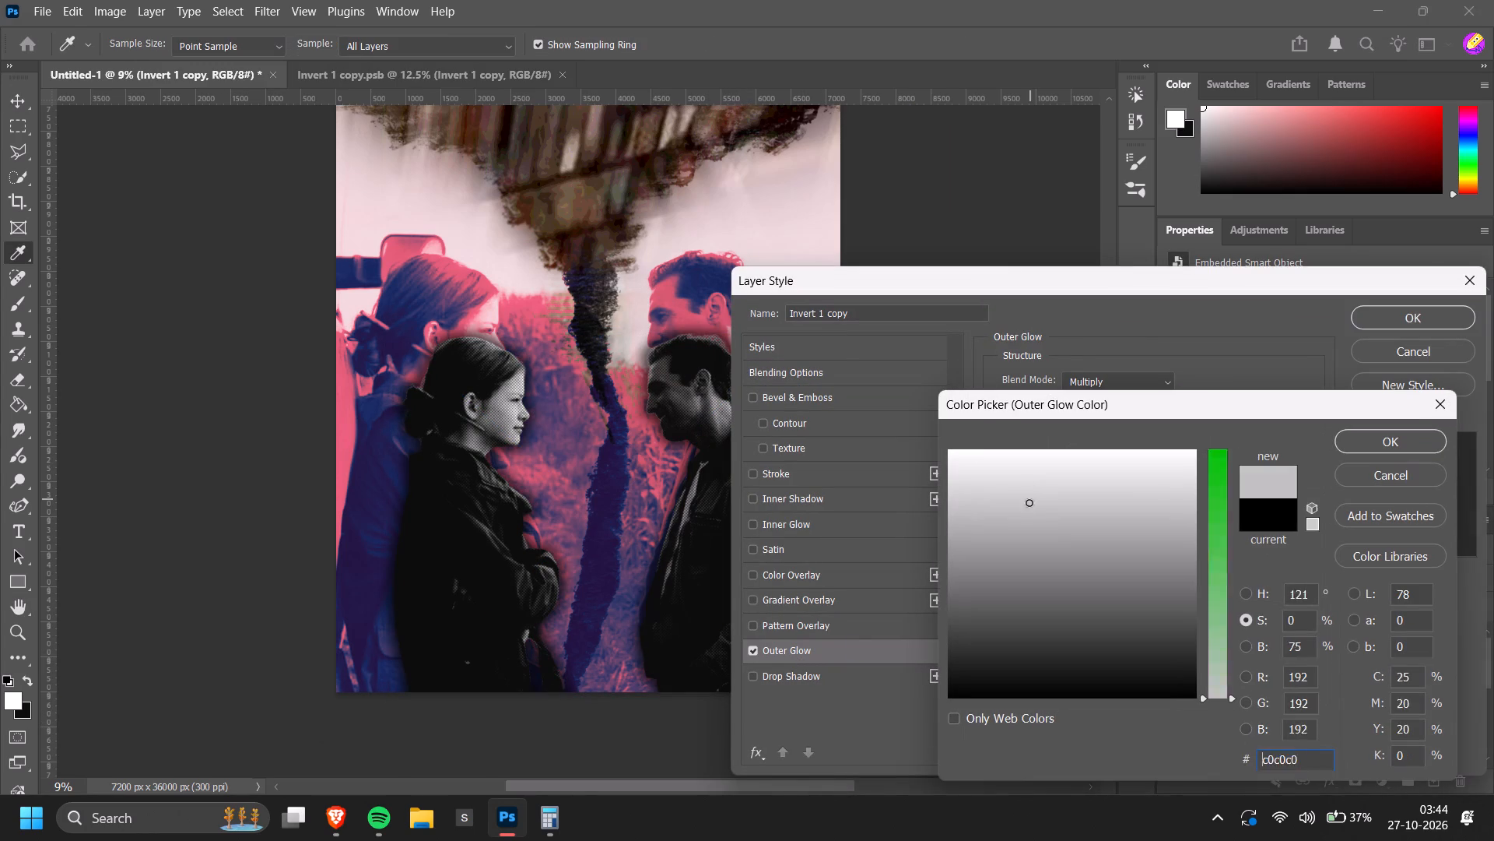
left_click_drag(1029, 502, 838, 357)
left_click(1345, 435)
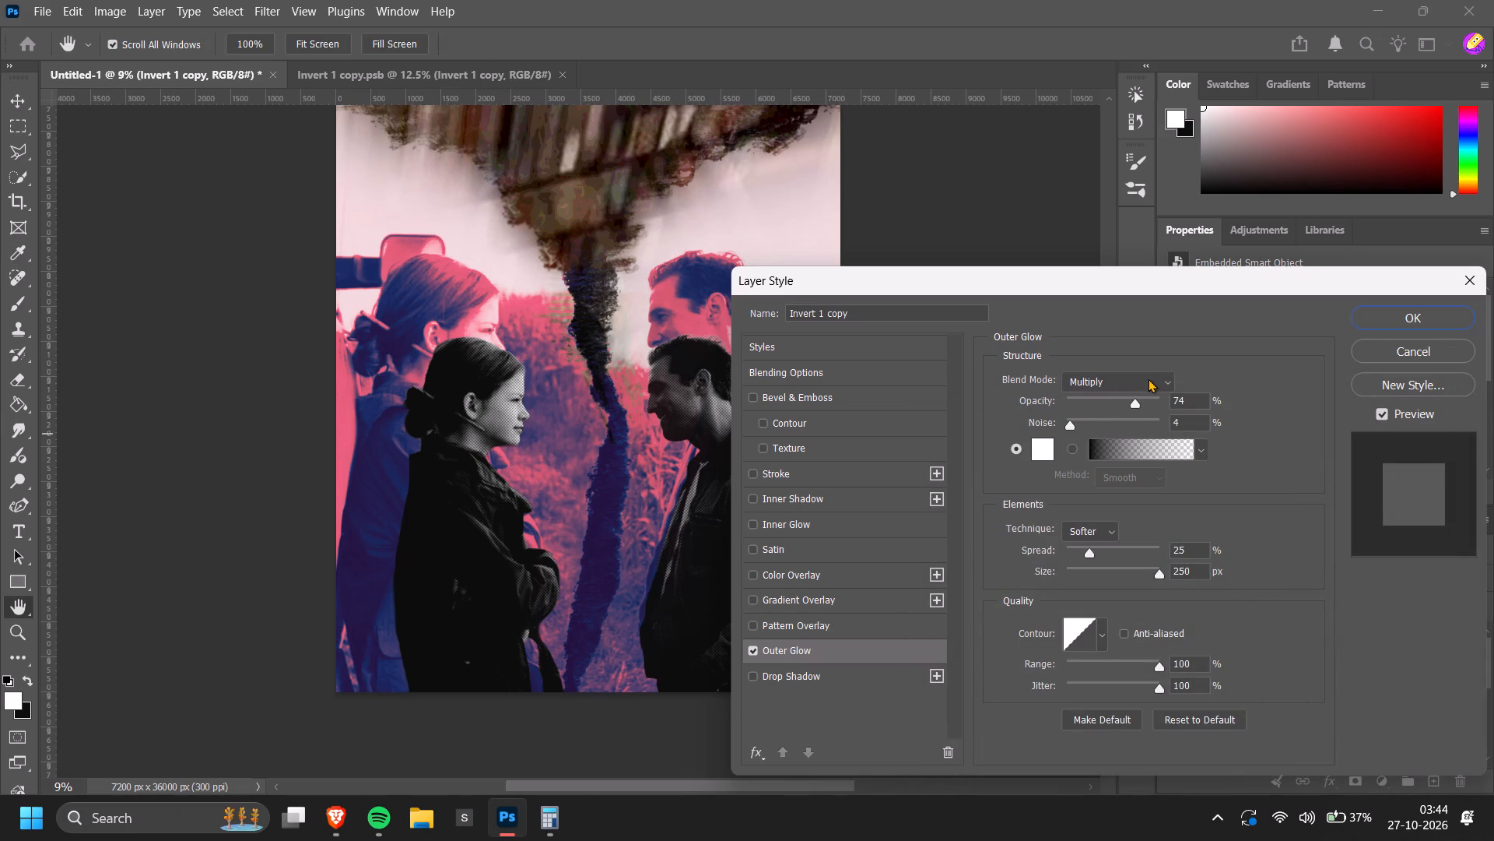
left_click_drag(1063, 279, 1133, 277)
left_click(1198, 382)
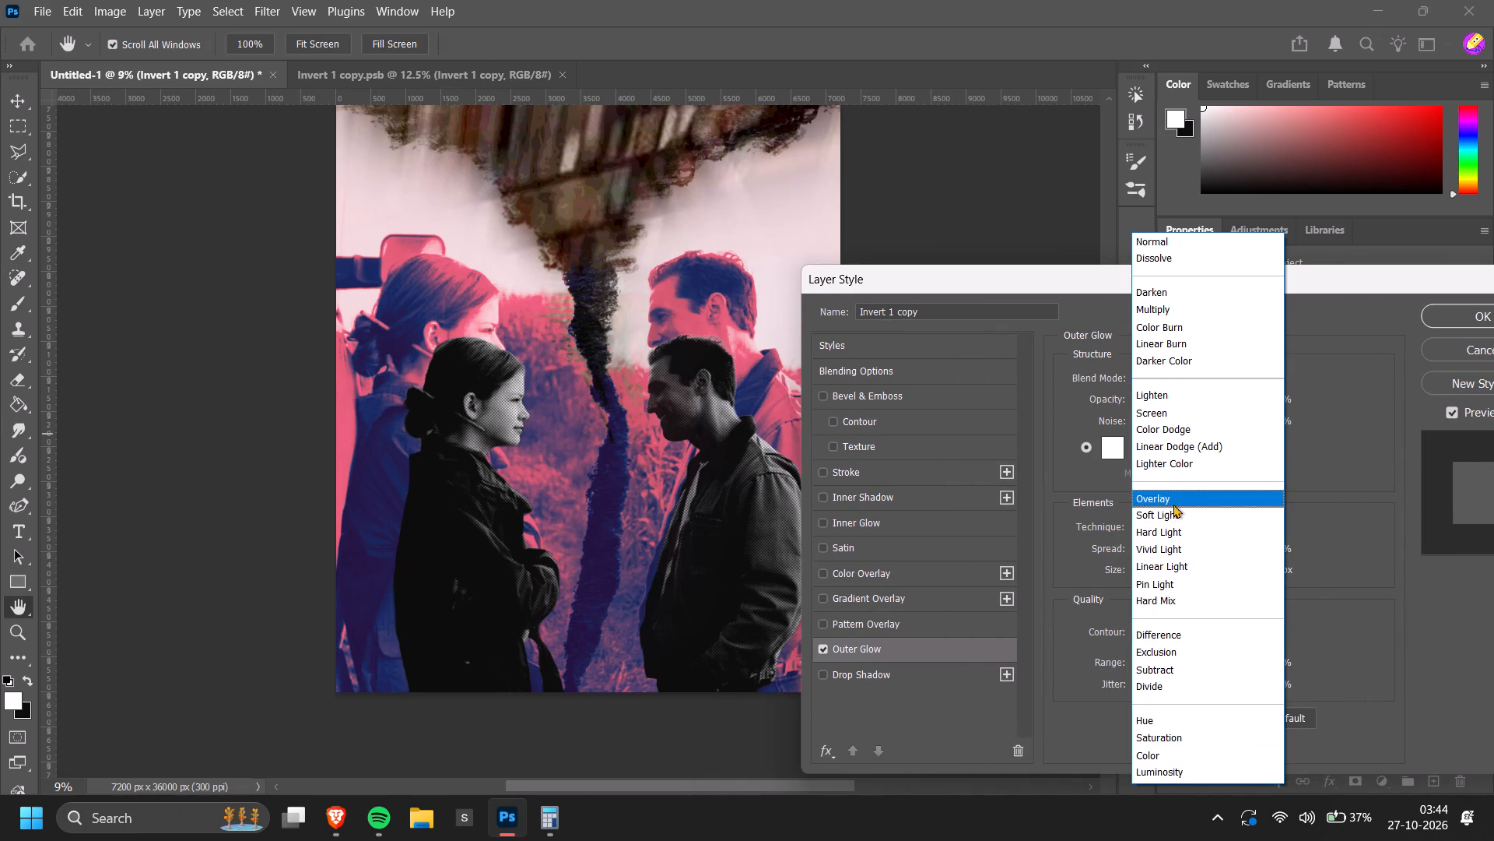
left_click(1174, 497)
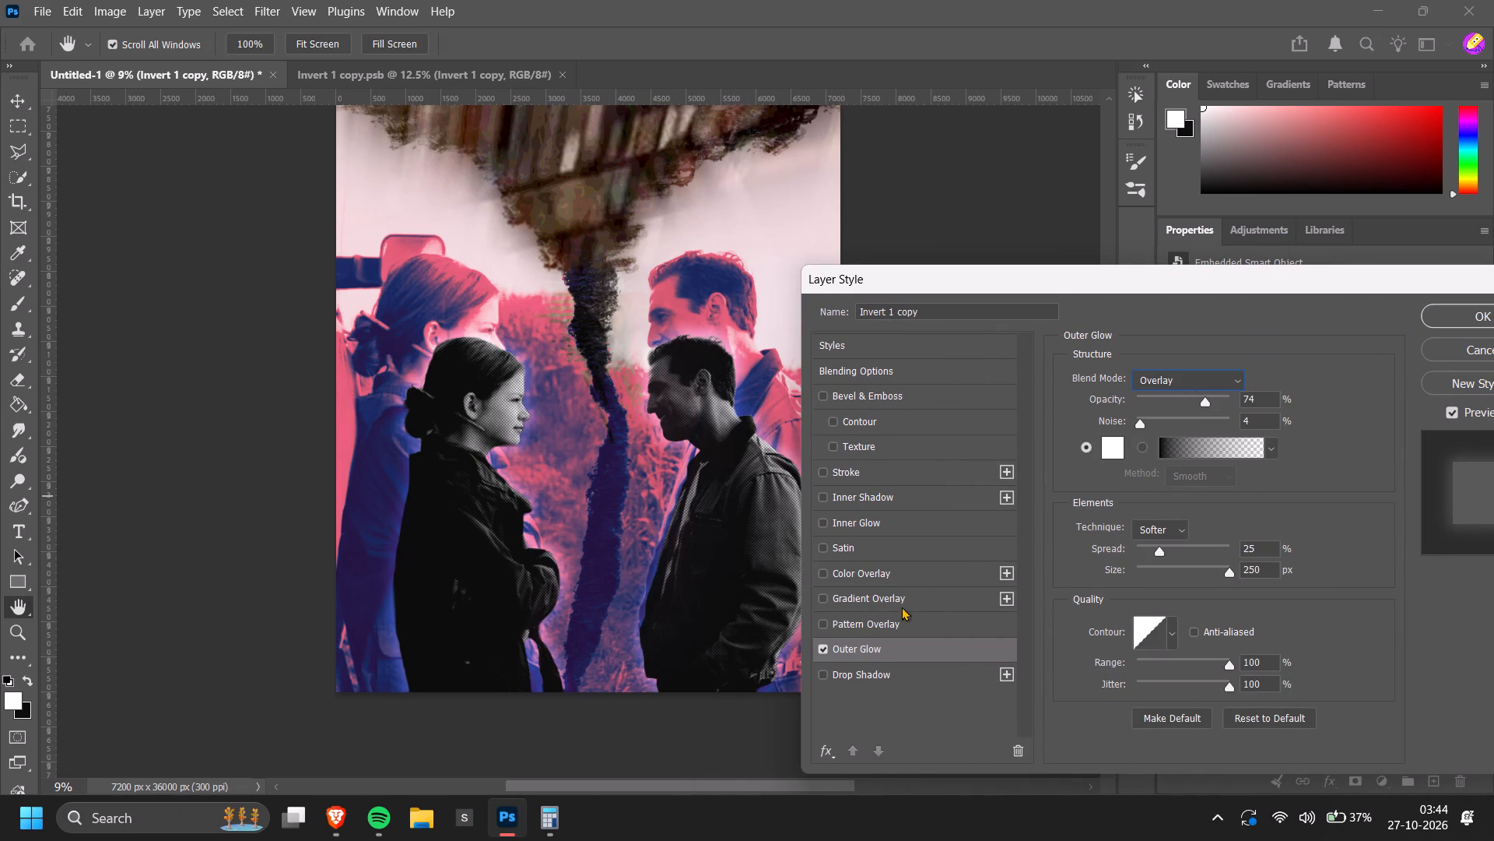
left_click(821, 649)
Enable the drop shadow on the Invert 1 copy figures layer, with distance 98 px and size 250 px.
left_click(822, 677)
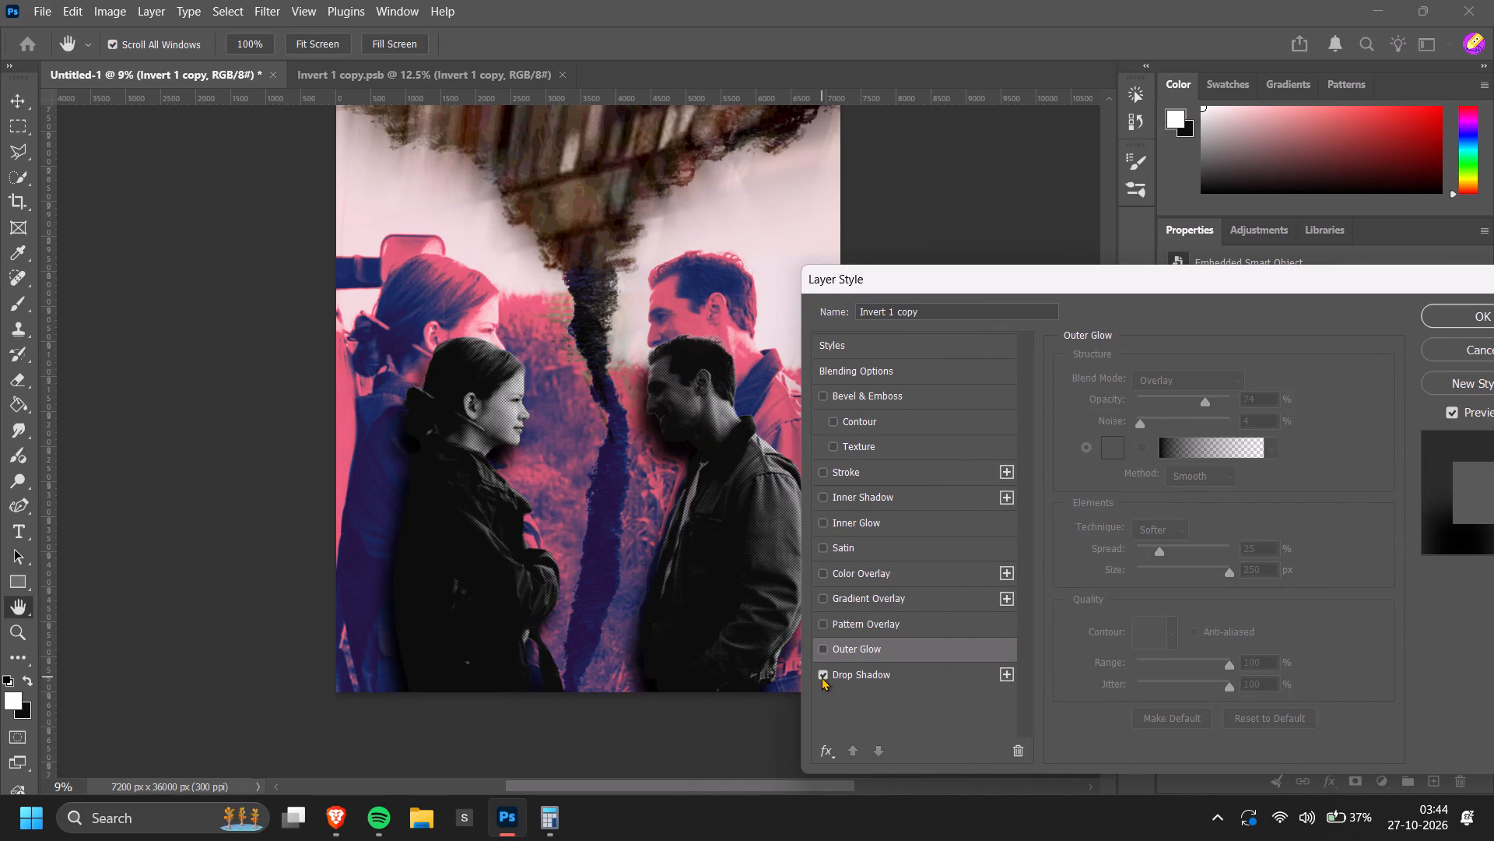
scroll(608, 573, "down", 9, "ctrl")
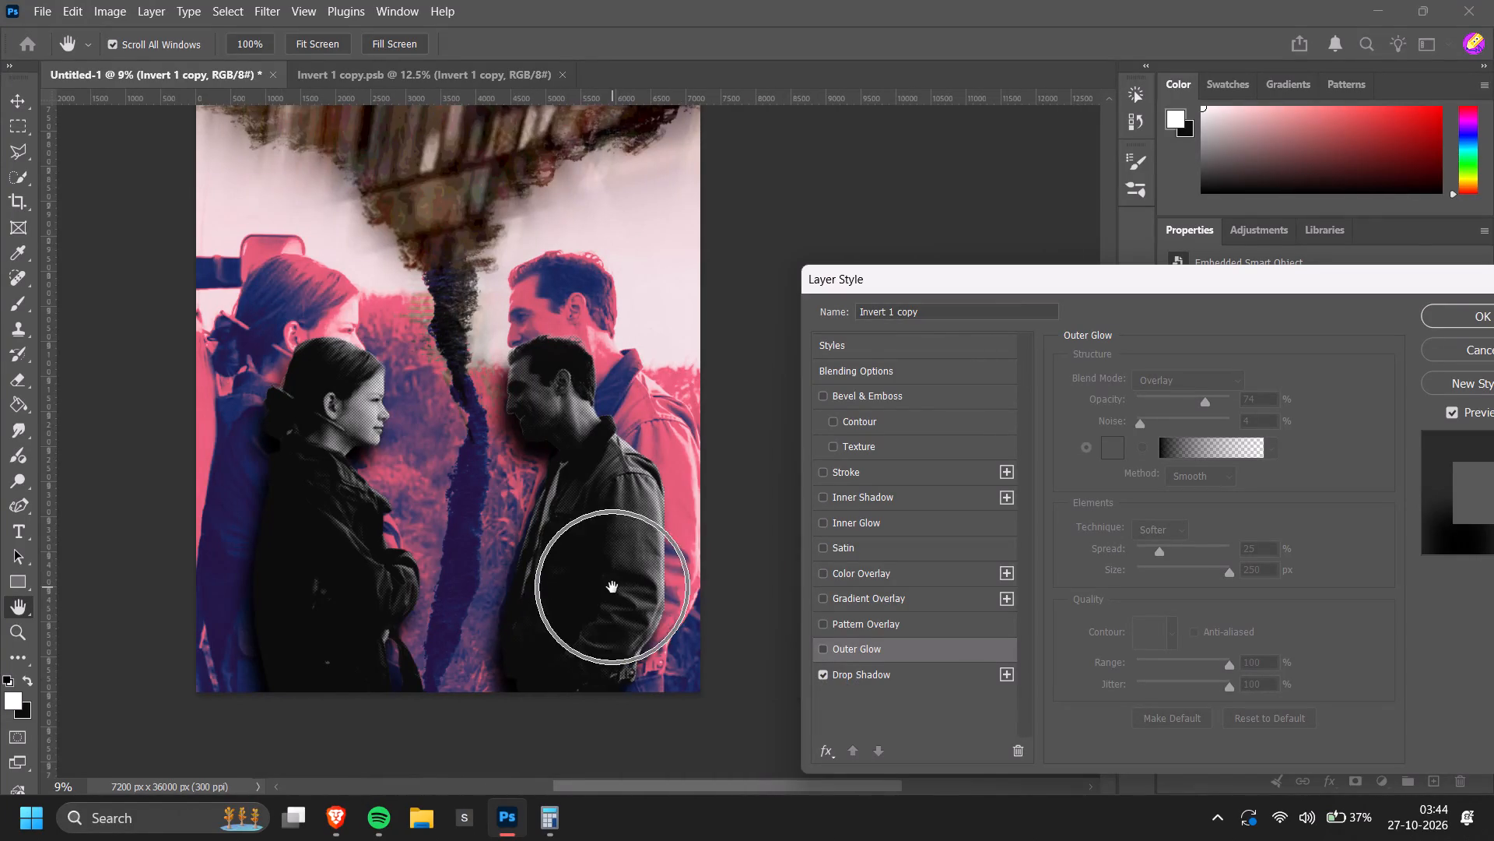
scroll(612, 587, "down", 8, "alt")
scroll(595, 663, "up", 2, "alt")
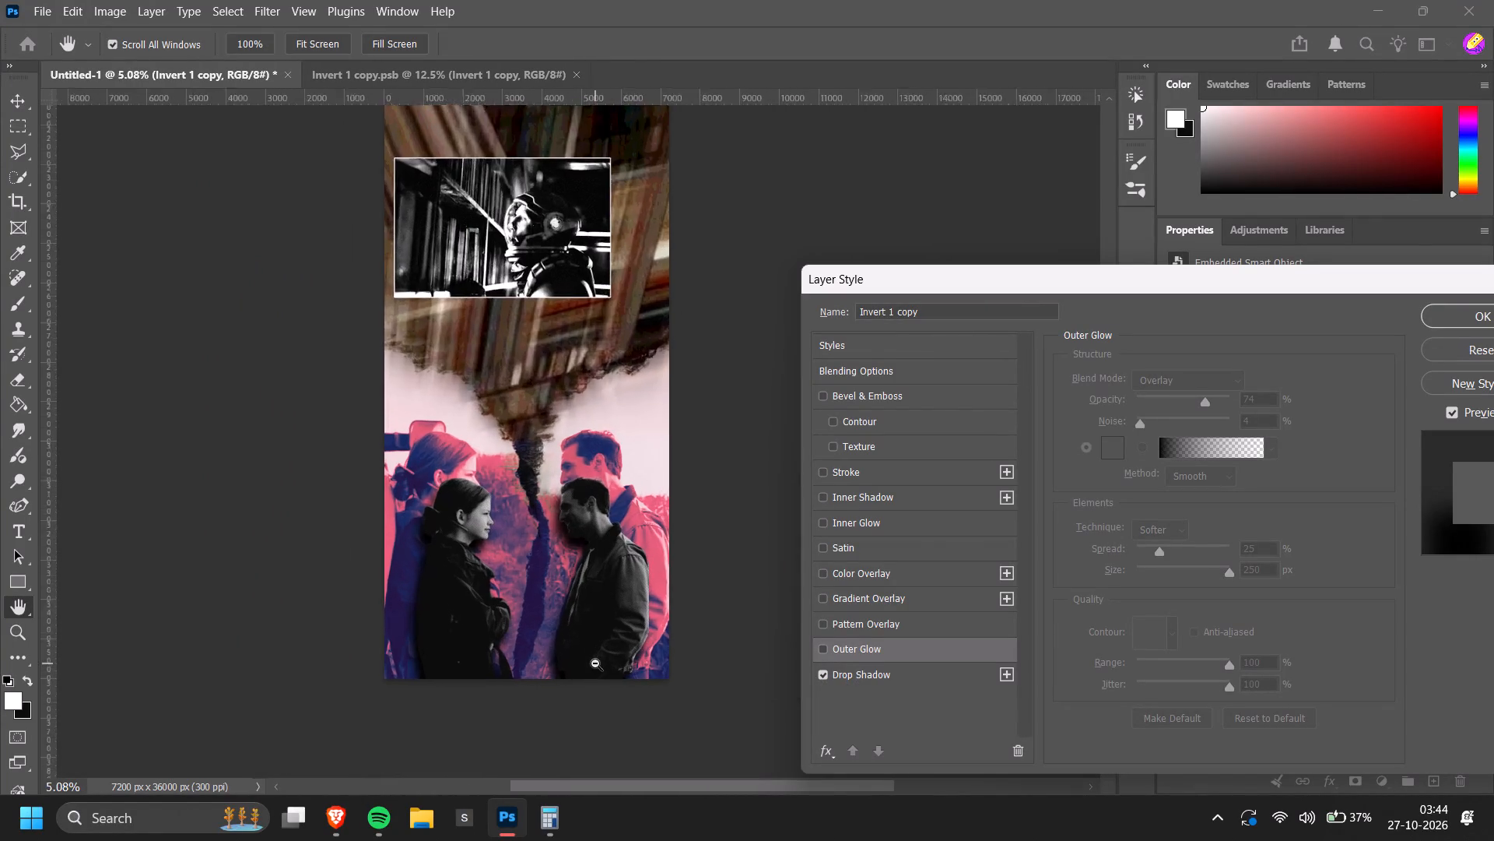
scroll(595, 663, "up", 6, "alt")
scroll(594, 658, "down", 3)
scroll(594, 653, "up", 4, "ctrl")
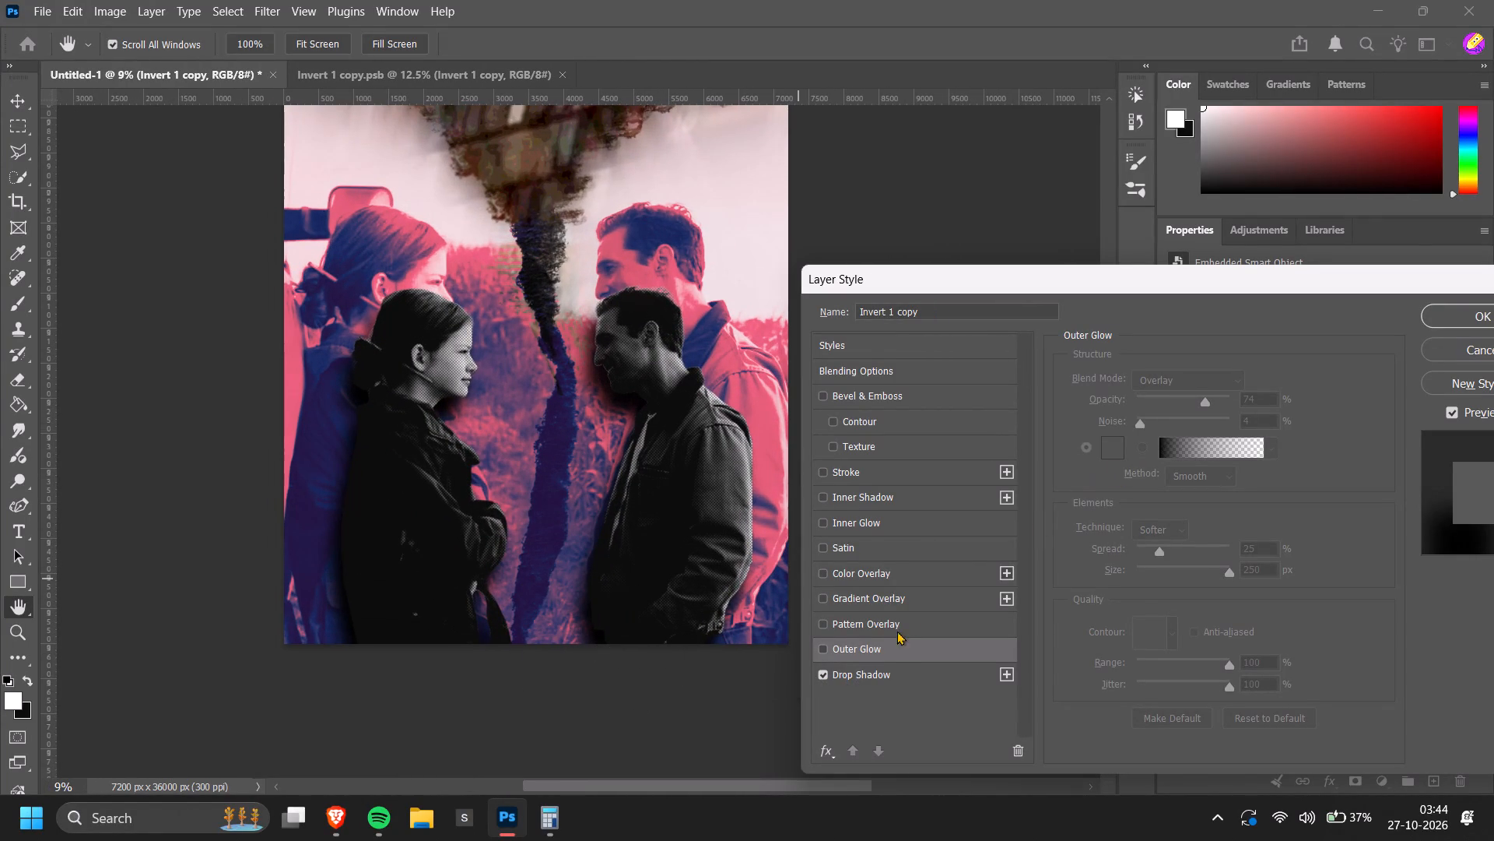
left_click(882, 674)
left_click_drag(1198, 470, 1190, 466)
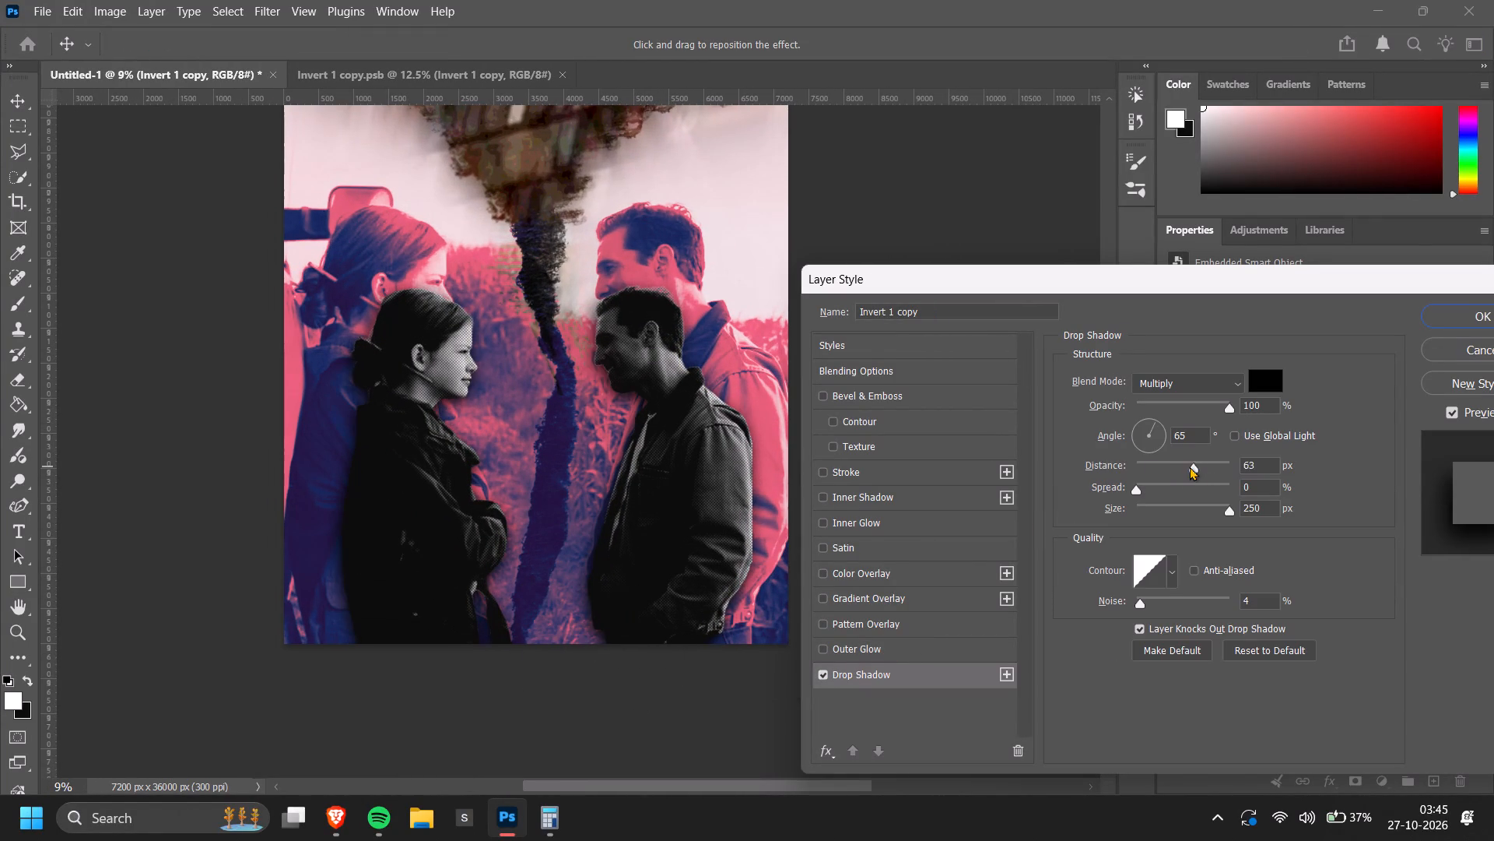
left_click_drag(1190, 466, 1208, 470)
left_click_drag(1215, 507, 1232, 511)
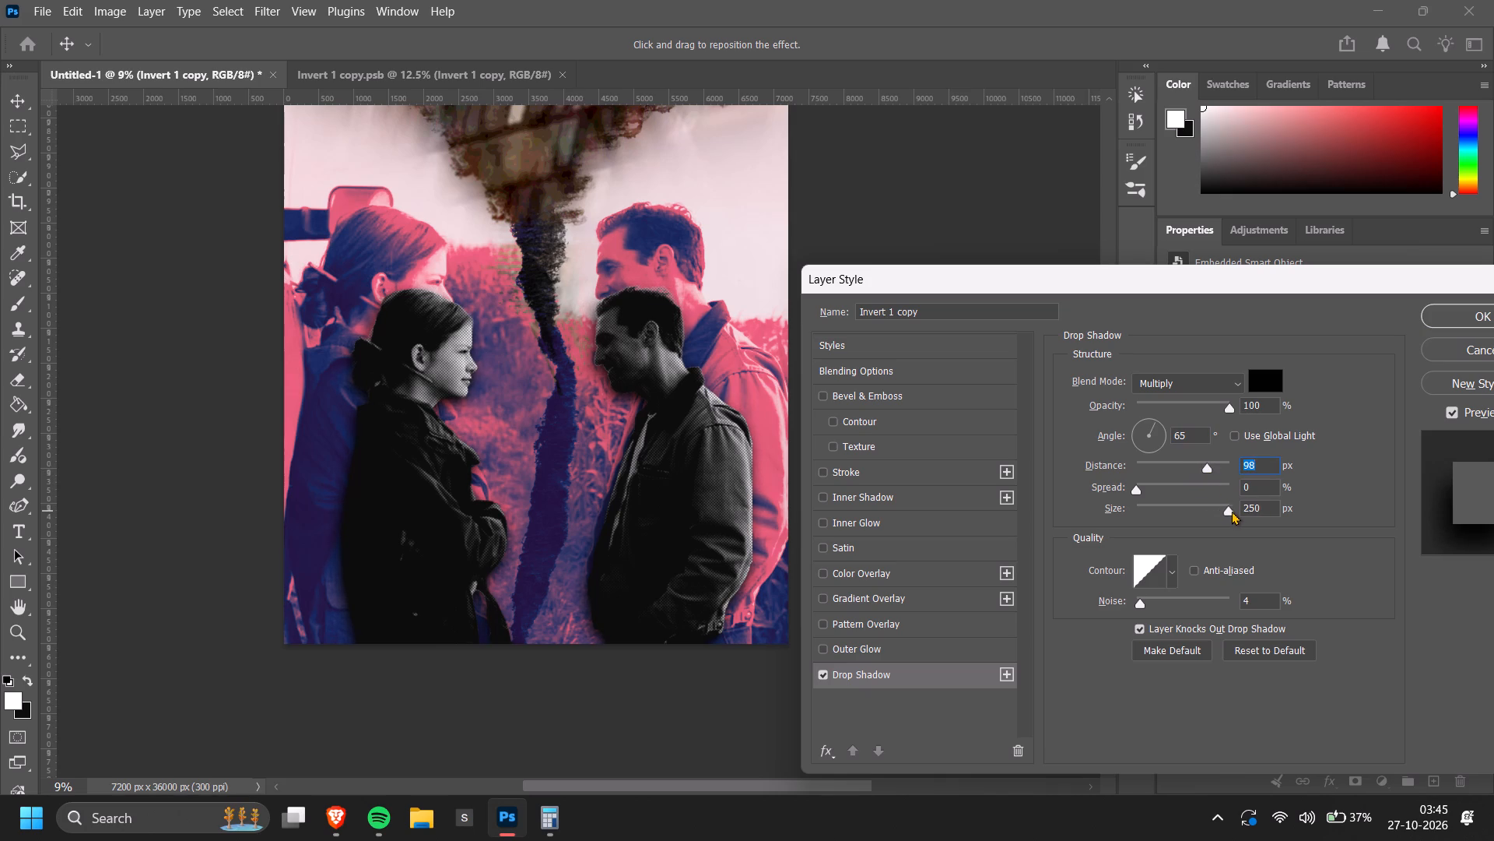
left_click_drag(1232, 511, 1233, 511)
left_click(1142, 489)
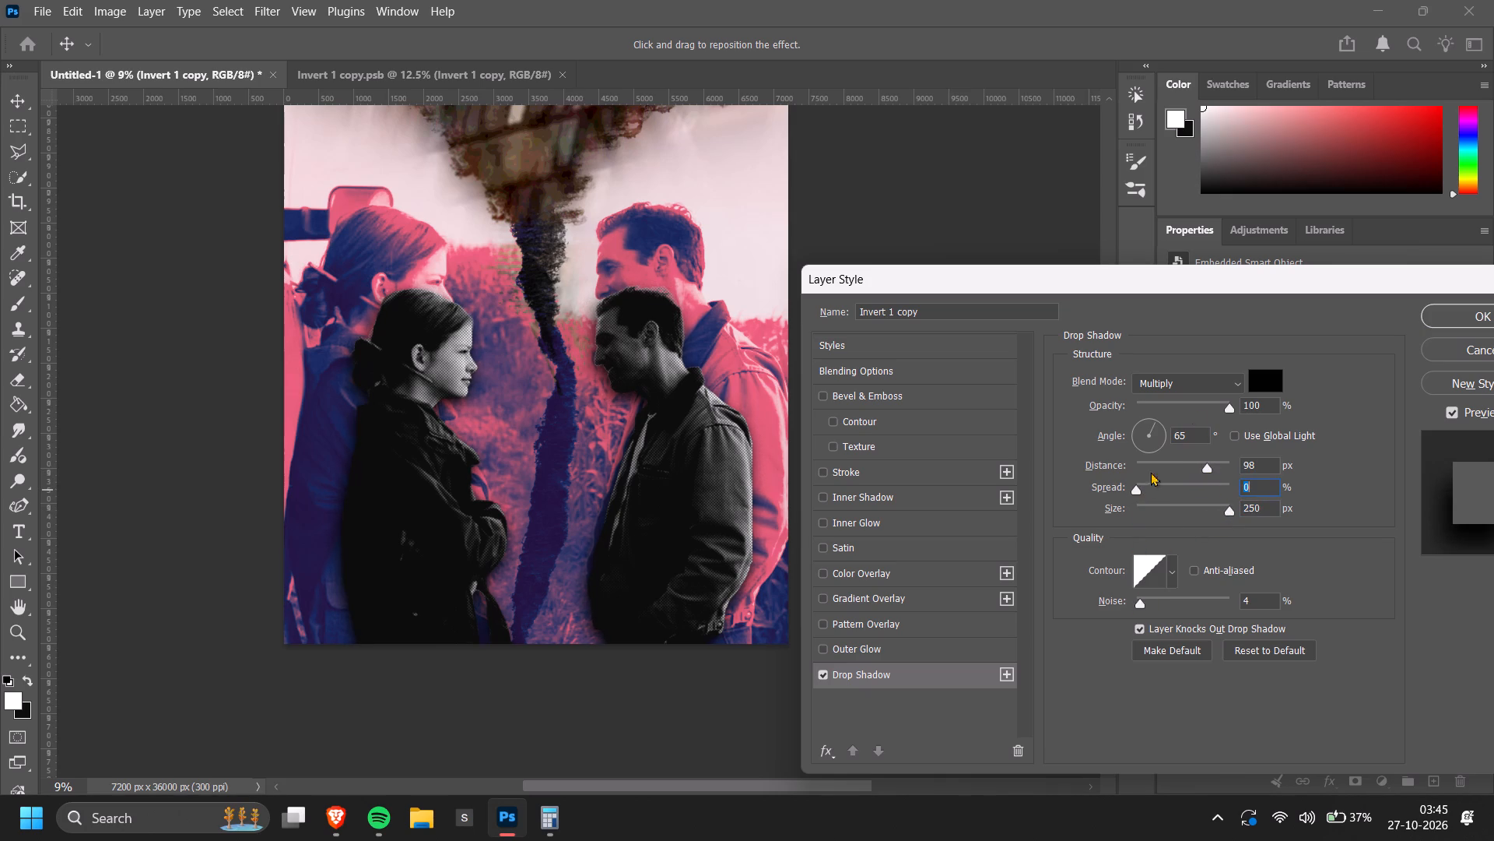
Change the figures' drop shadow colour to a very dark purple, 12012c.
left_click(1259, 372)
left_click_drag(1119, 622, 1126, 633)
left_click_drag(1124, 638, 1113, 593)
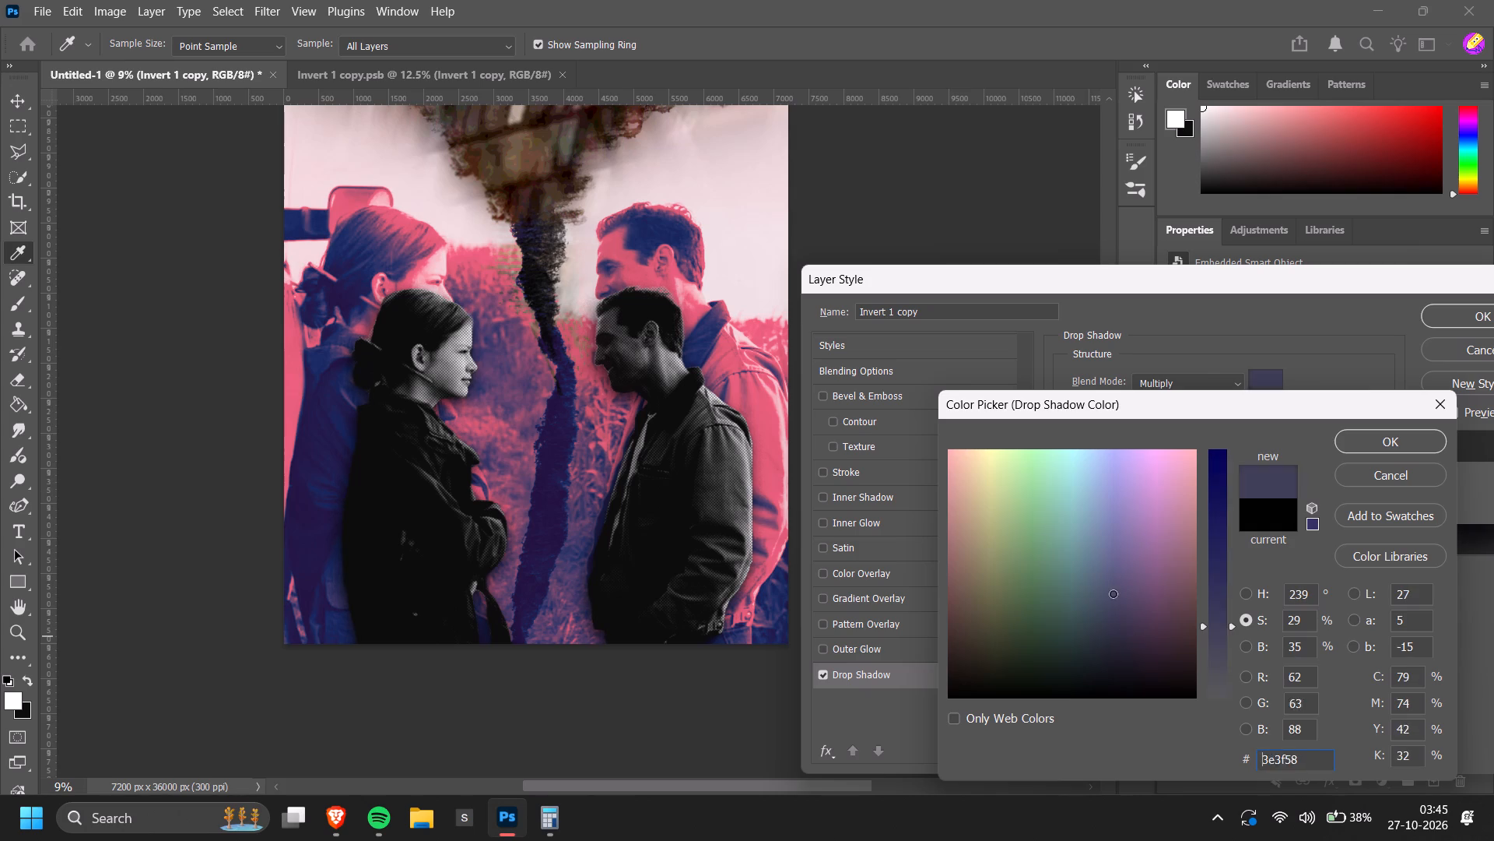
left_click_drag(1113, 593, 1113, 589)
left_click_drag(1210, 561, 1219, 508)
left_click_drag(1220, 516, 1222, 442)
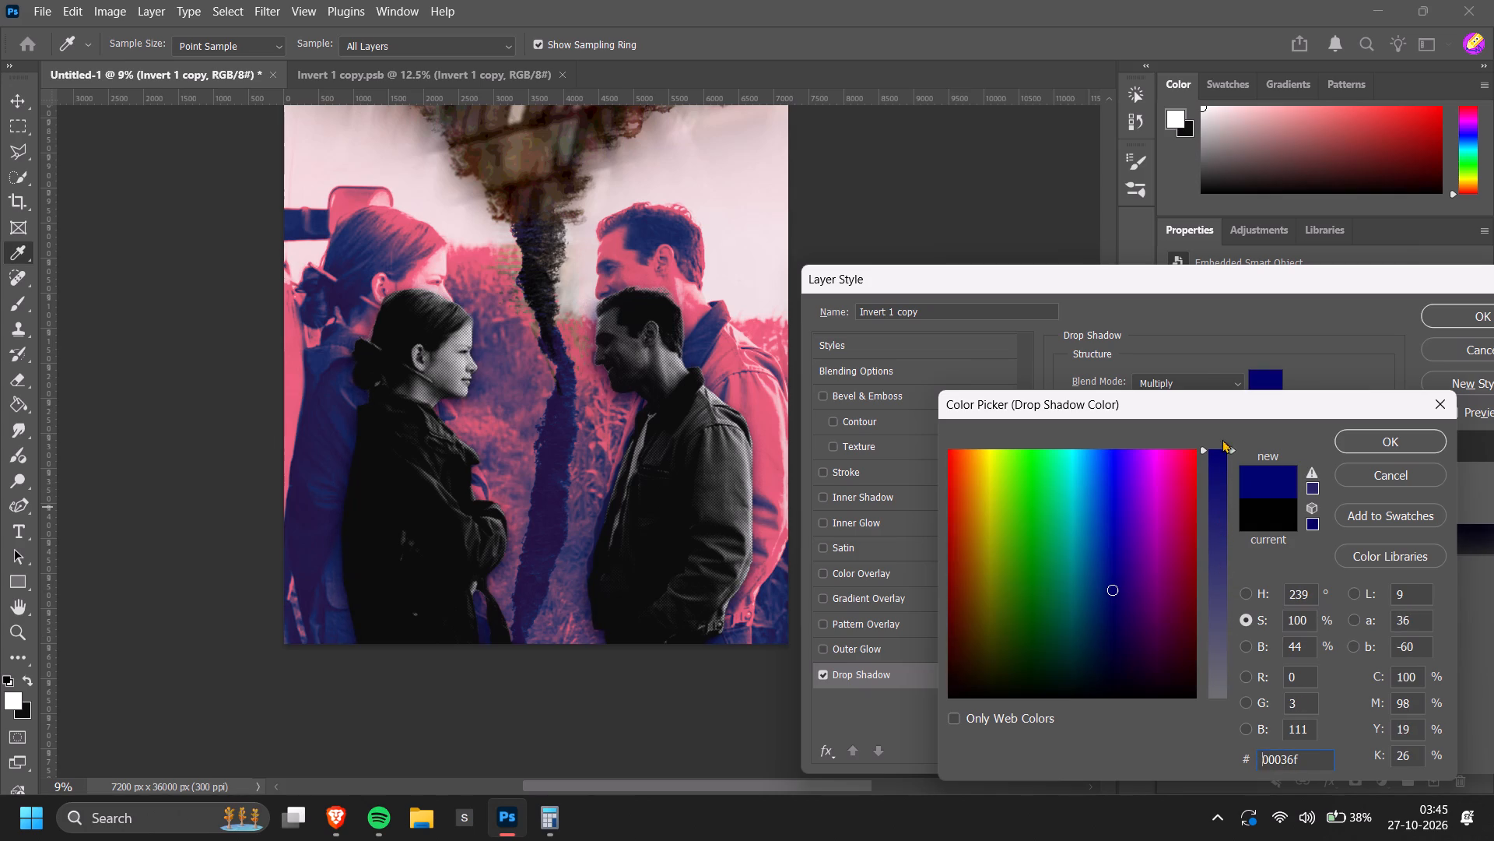
left_click_drag(1111, 610, 1195, 538)
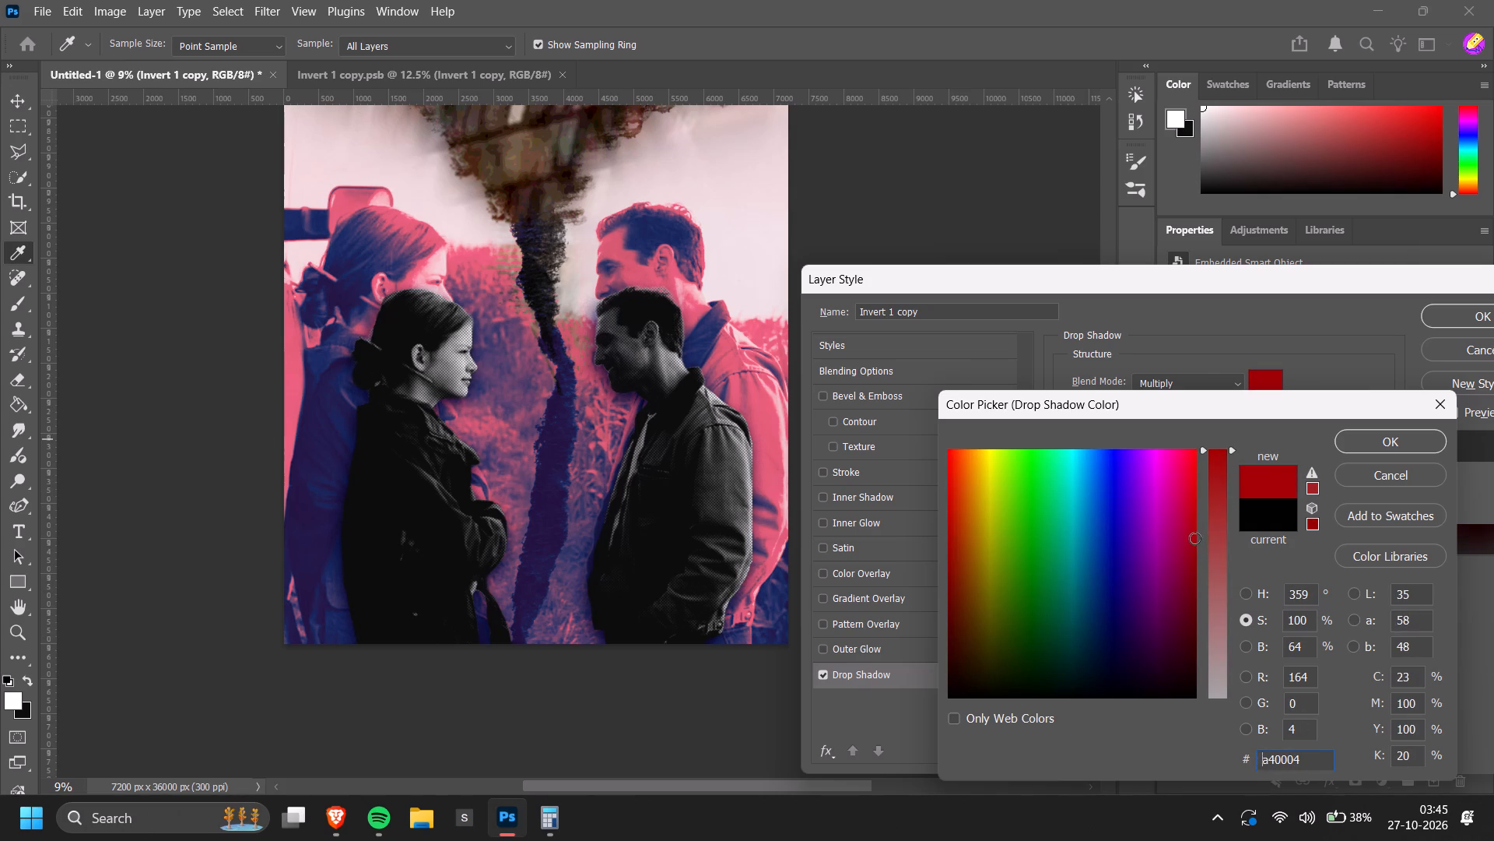
left_click_drag(1143, 585, 1149, 624)
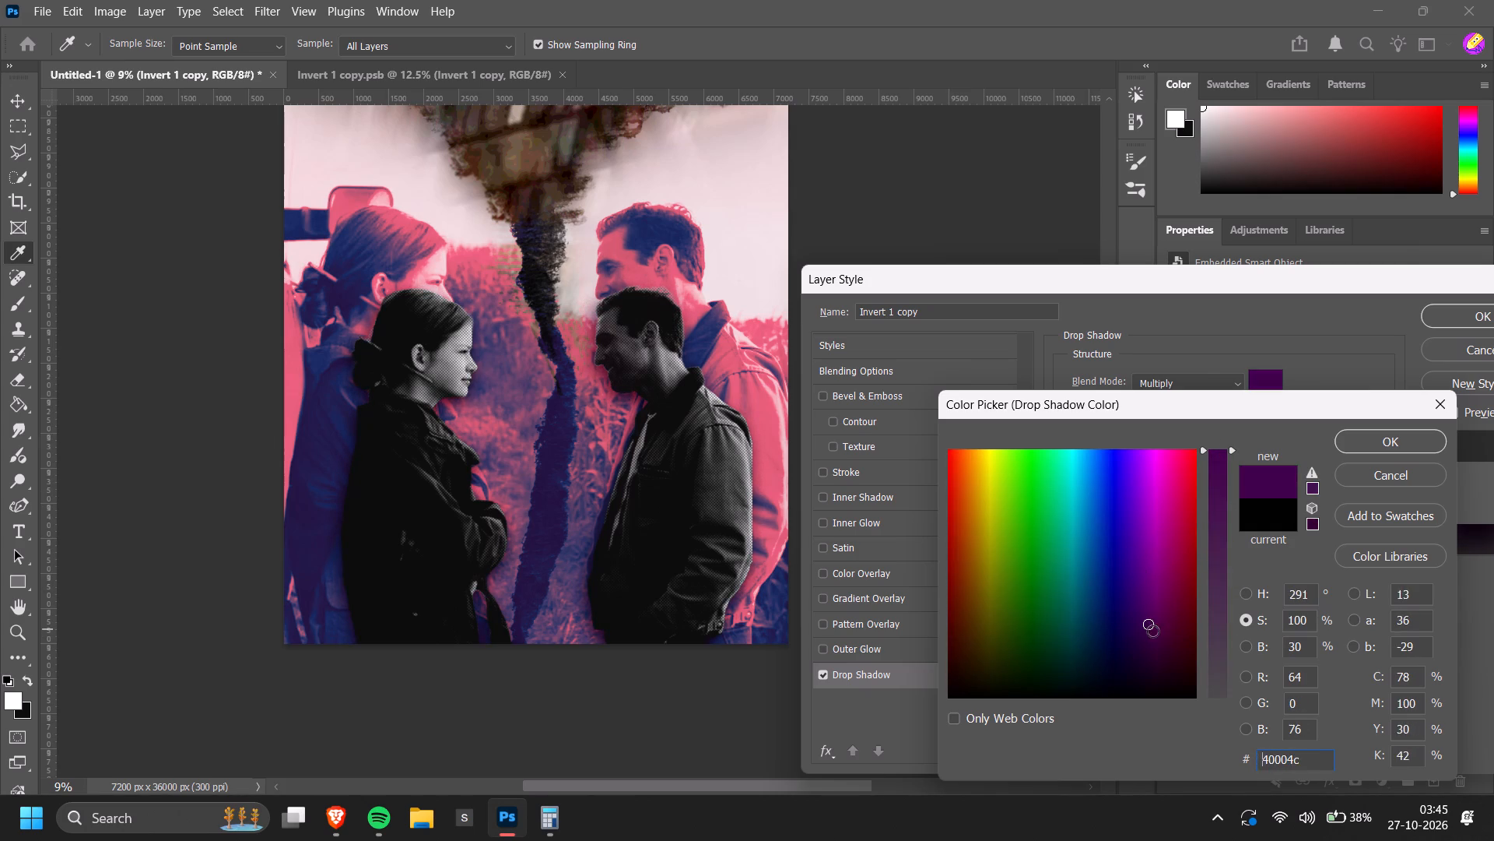
left_click_drag(1159, 642, 1143, 658)
left_click_drag(1125, 660, 1135, 664)
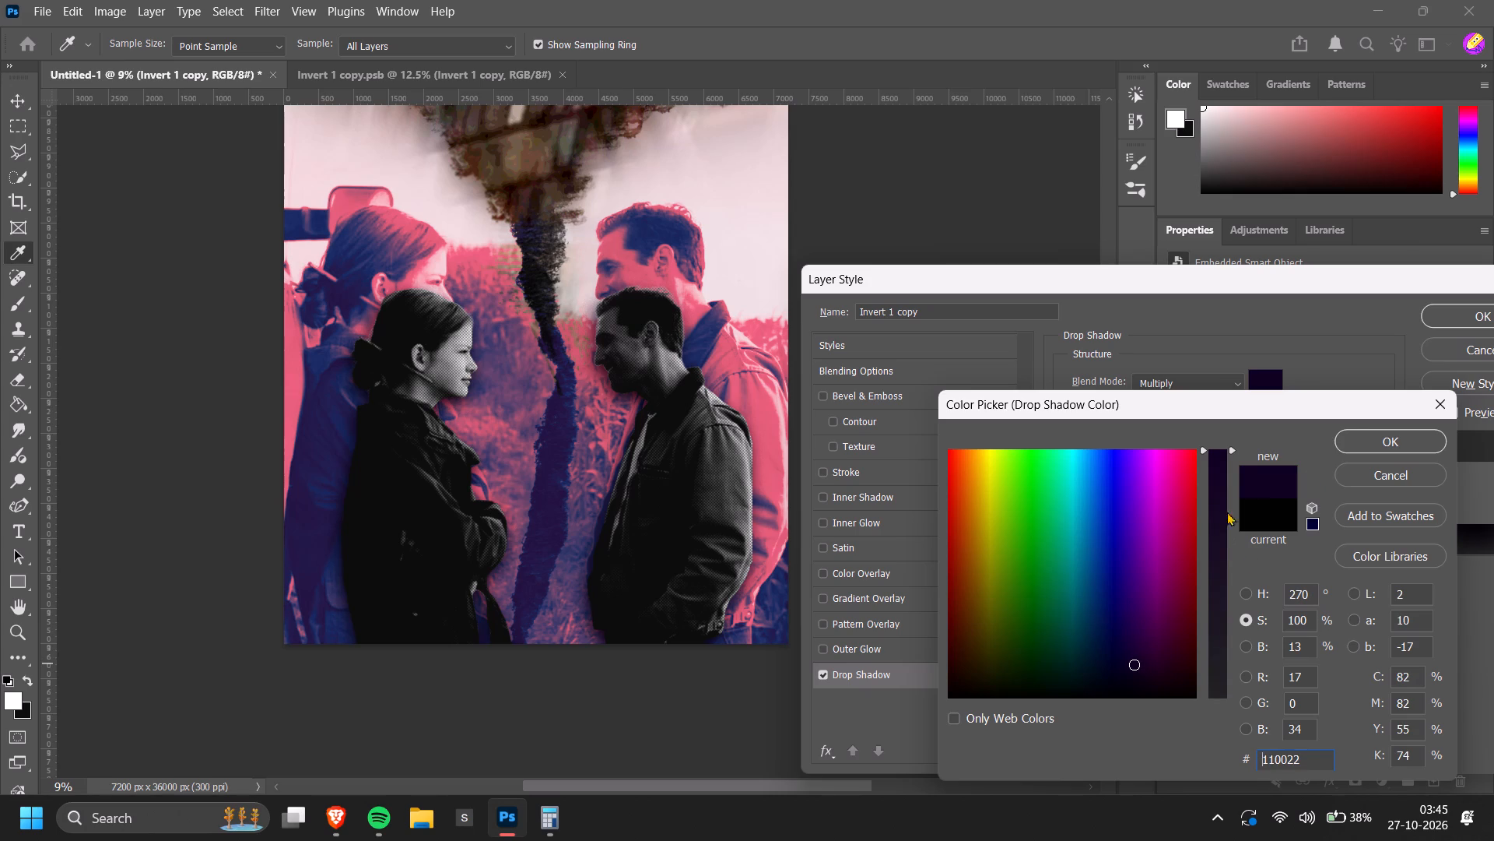
left_click_drag(1221, 490, 1230, 467)
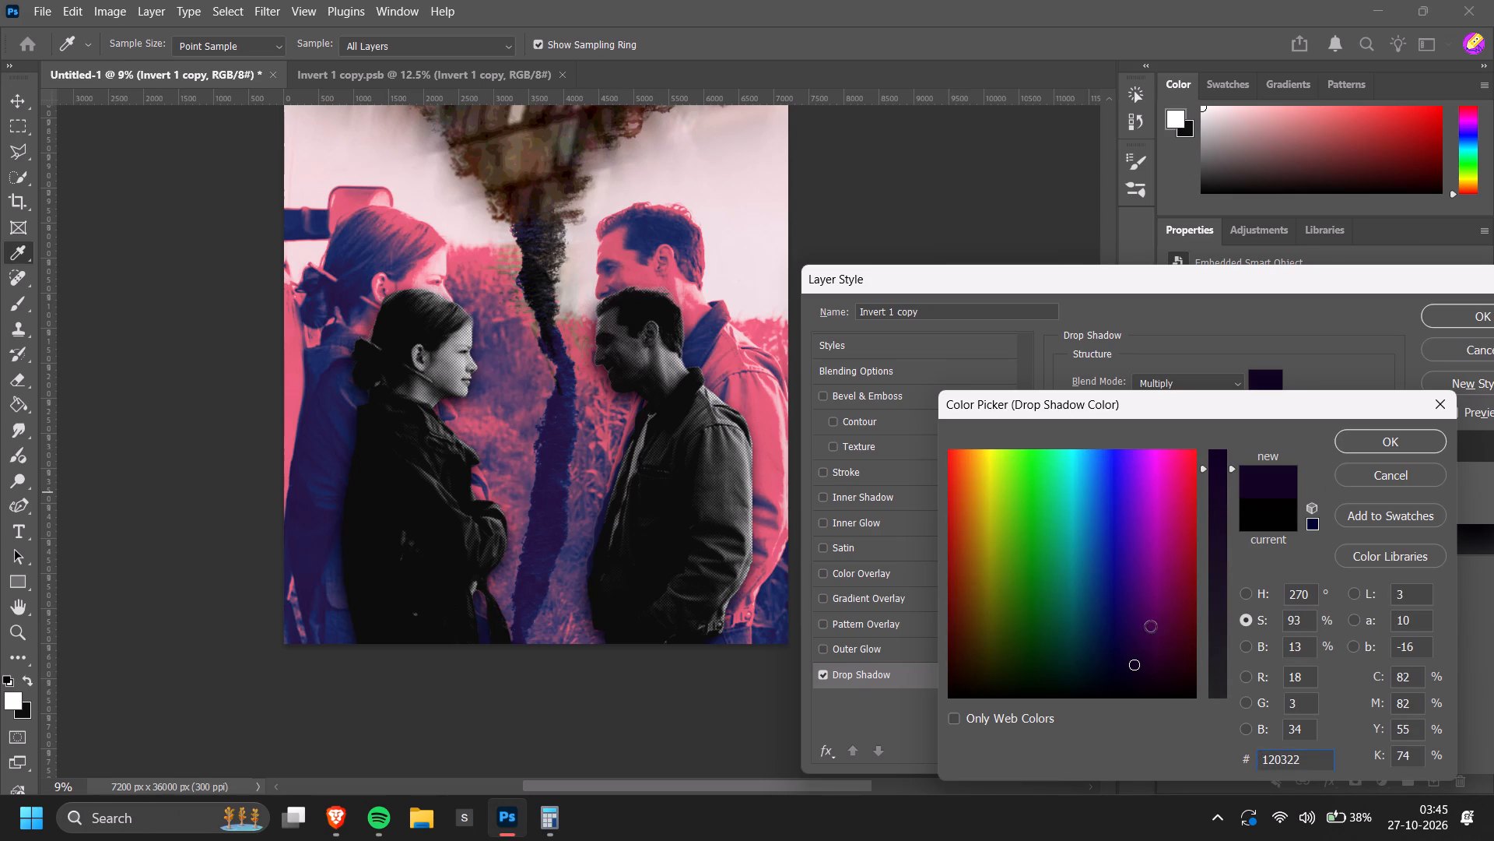
left_click_drag(1220, 528, 1230, 522)
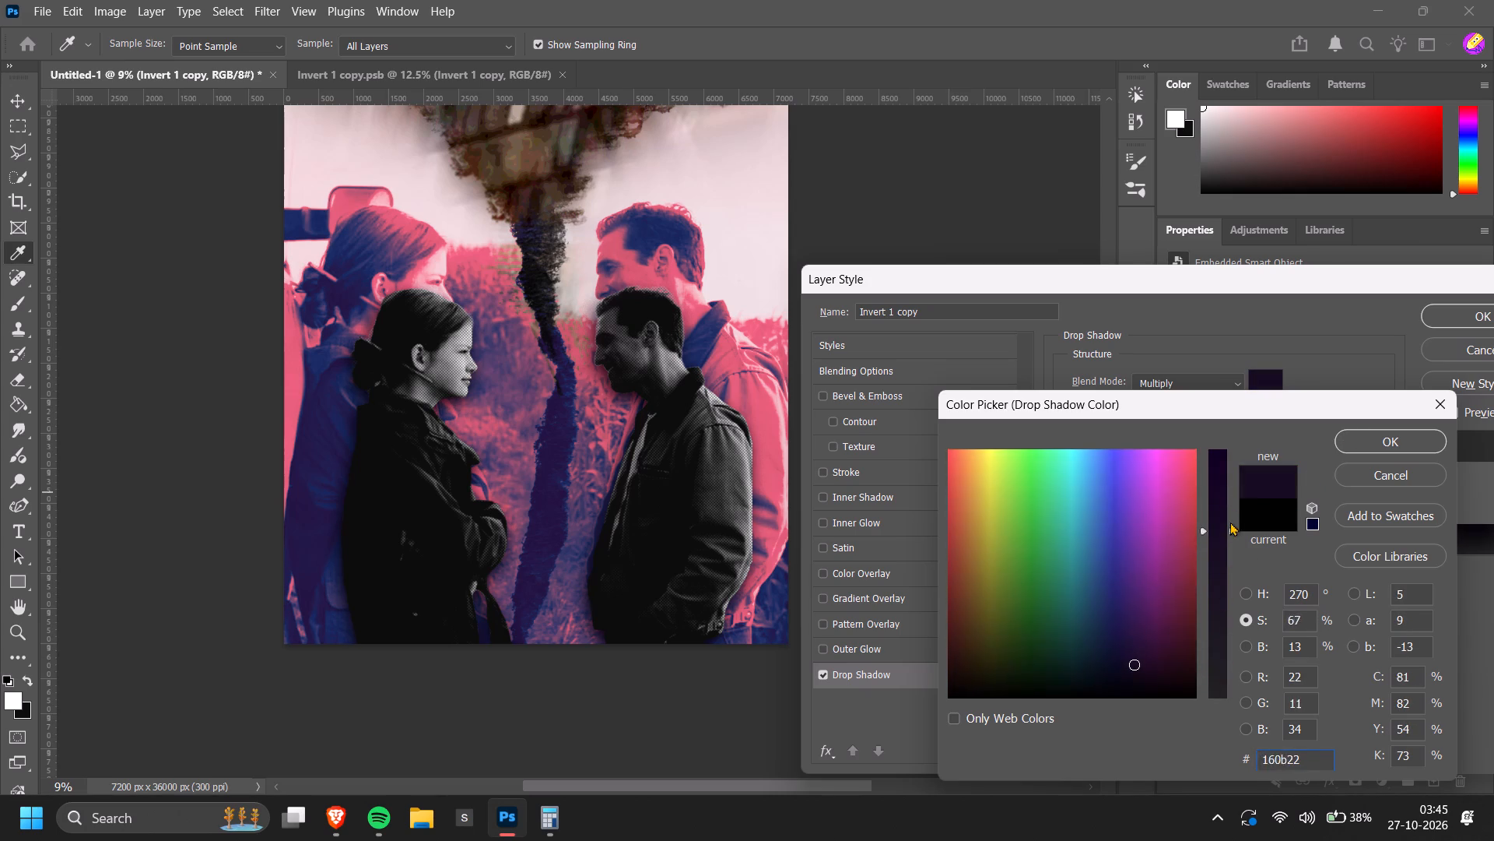
left_click_drag(1230, 522, 1218, 456)
left_click(1137, 654)
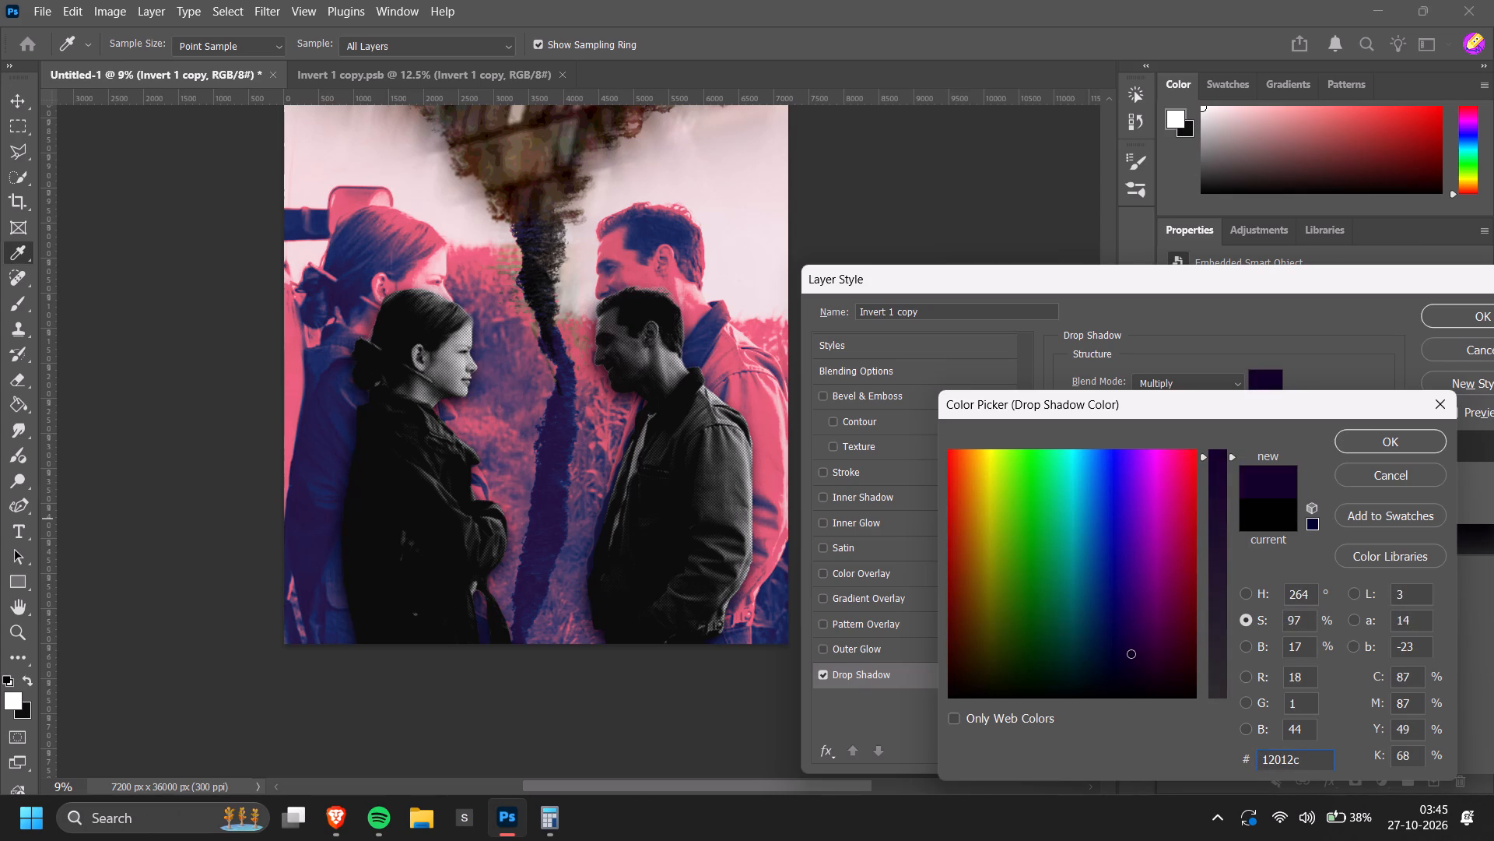
left_click(1450, 427)
left_click(1434, 434)
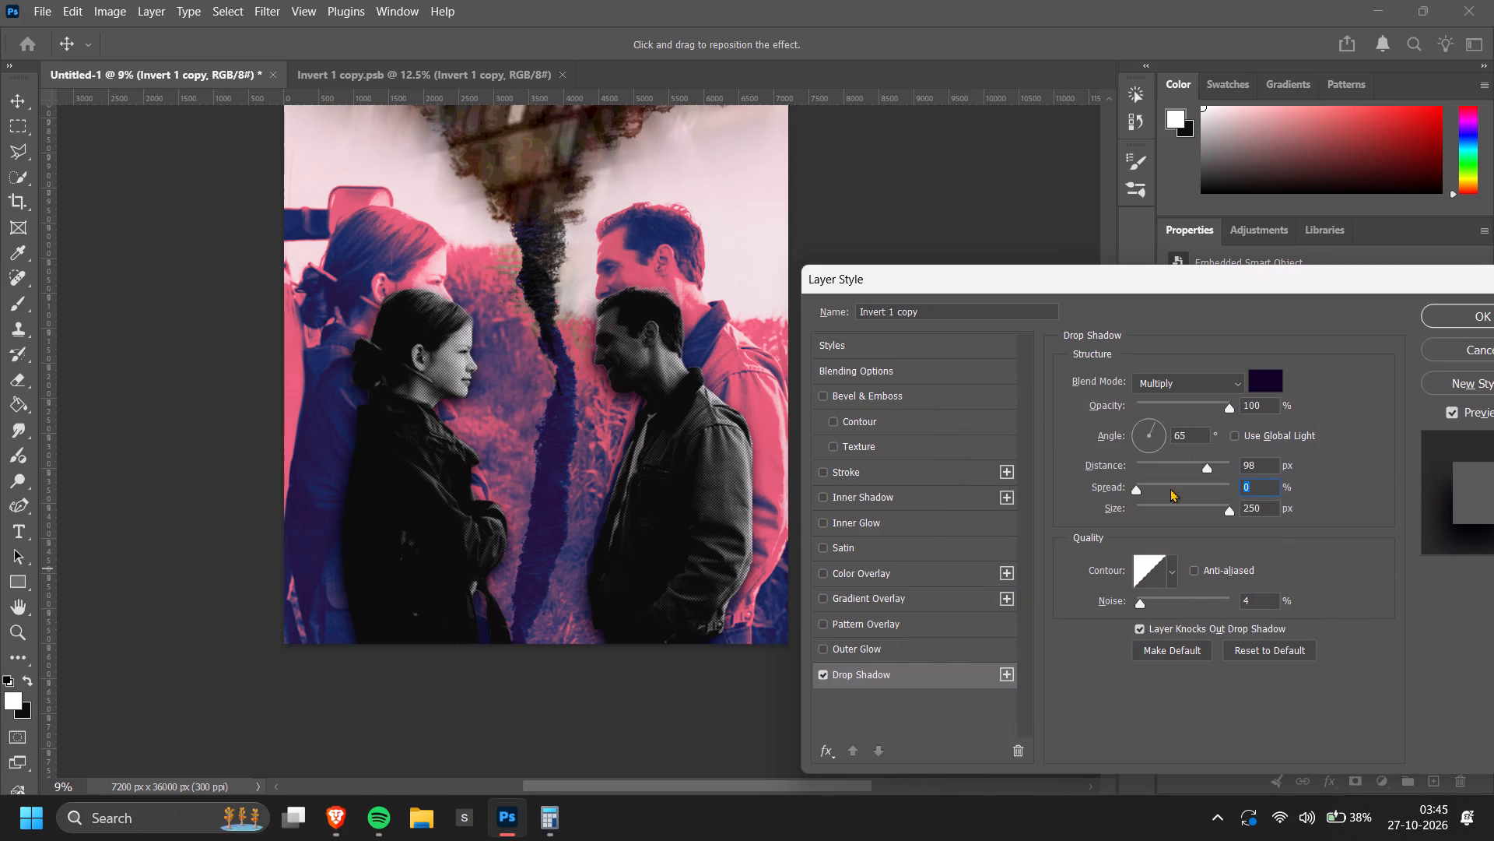
Set the drop shadow's spread to 7% and apply the layer style.
left_click(1140, 485)
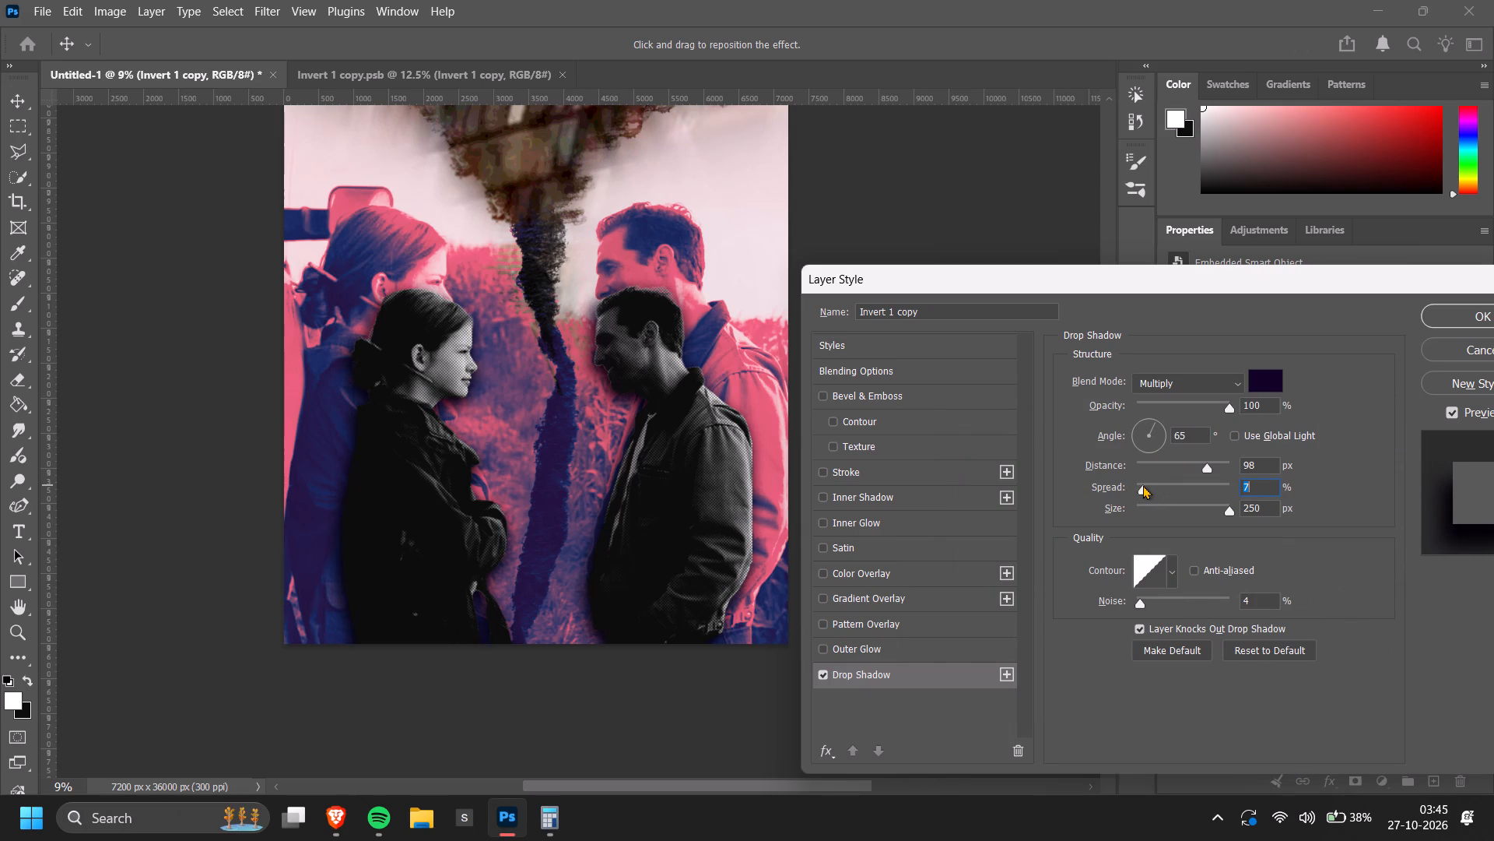
left_click(1433, 315)
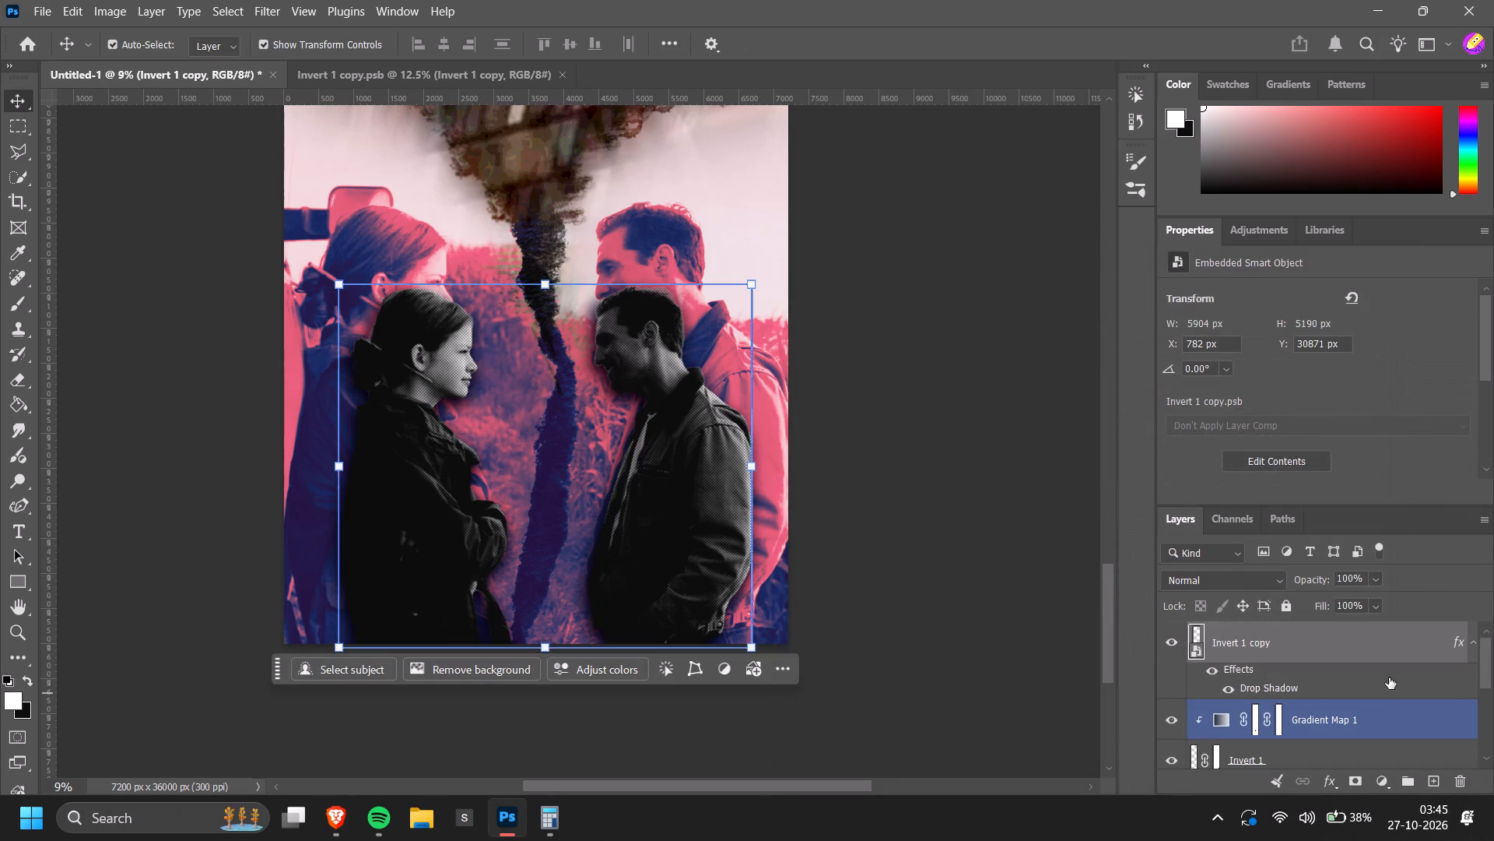
Add a Curves adjustment layer above Invert 1 copy, clipped to the figures layer.
scroll(1357, 658, "up", 1)
left_click(1379, 779)
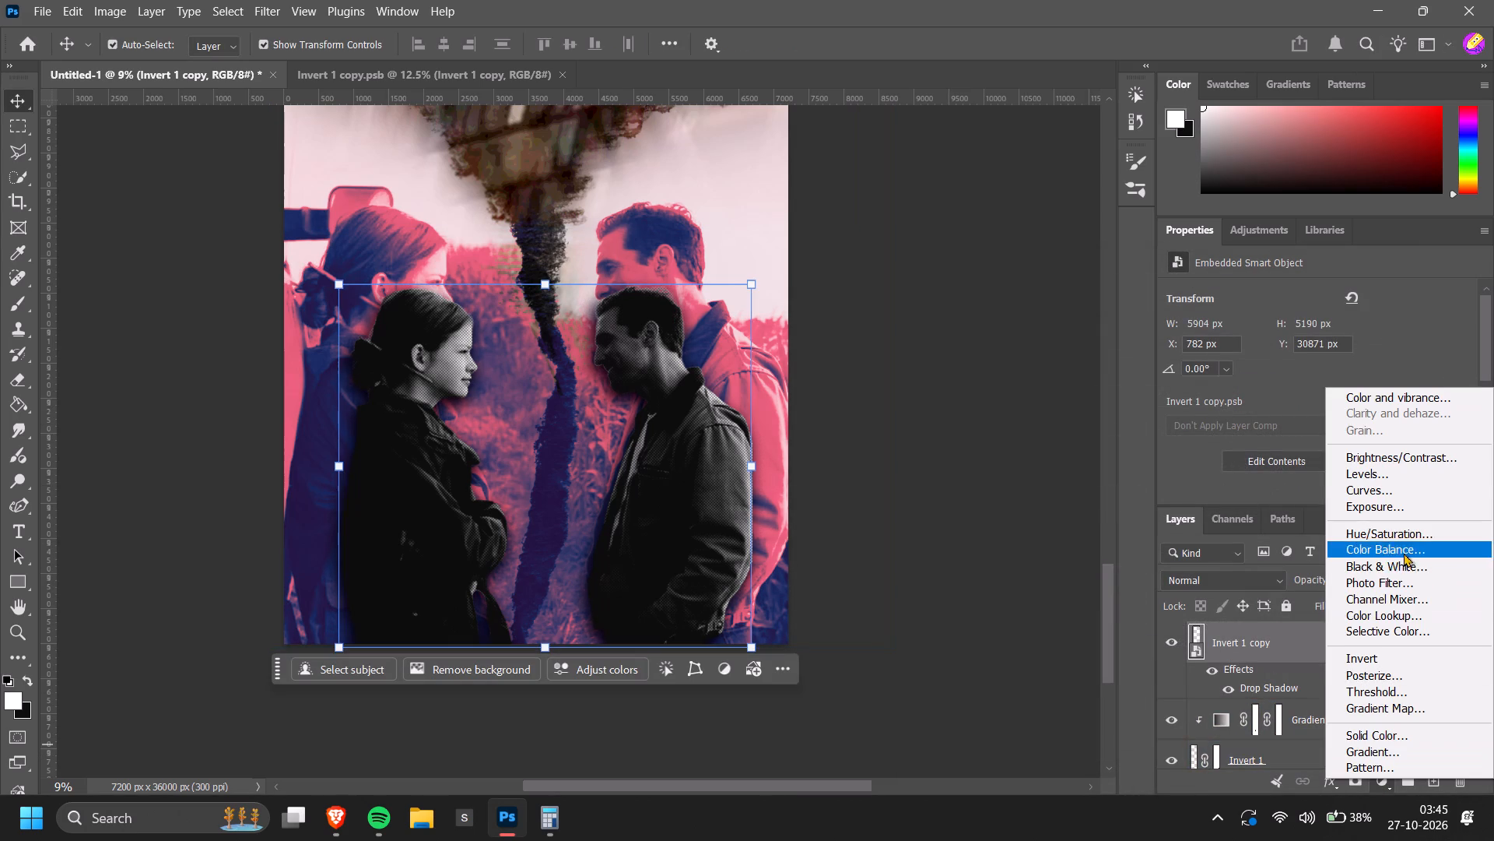
left_click(1404, 495)
key("ctrl+alt+g")
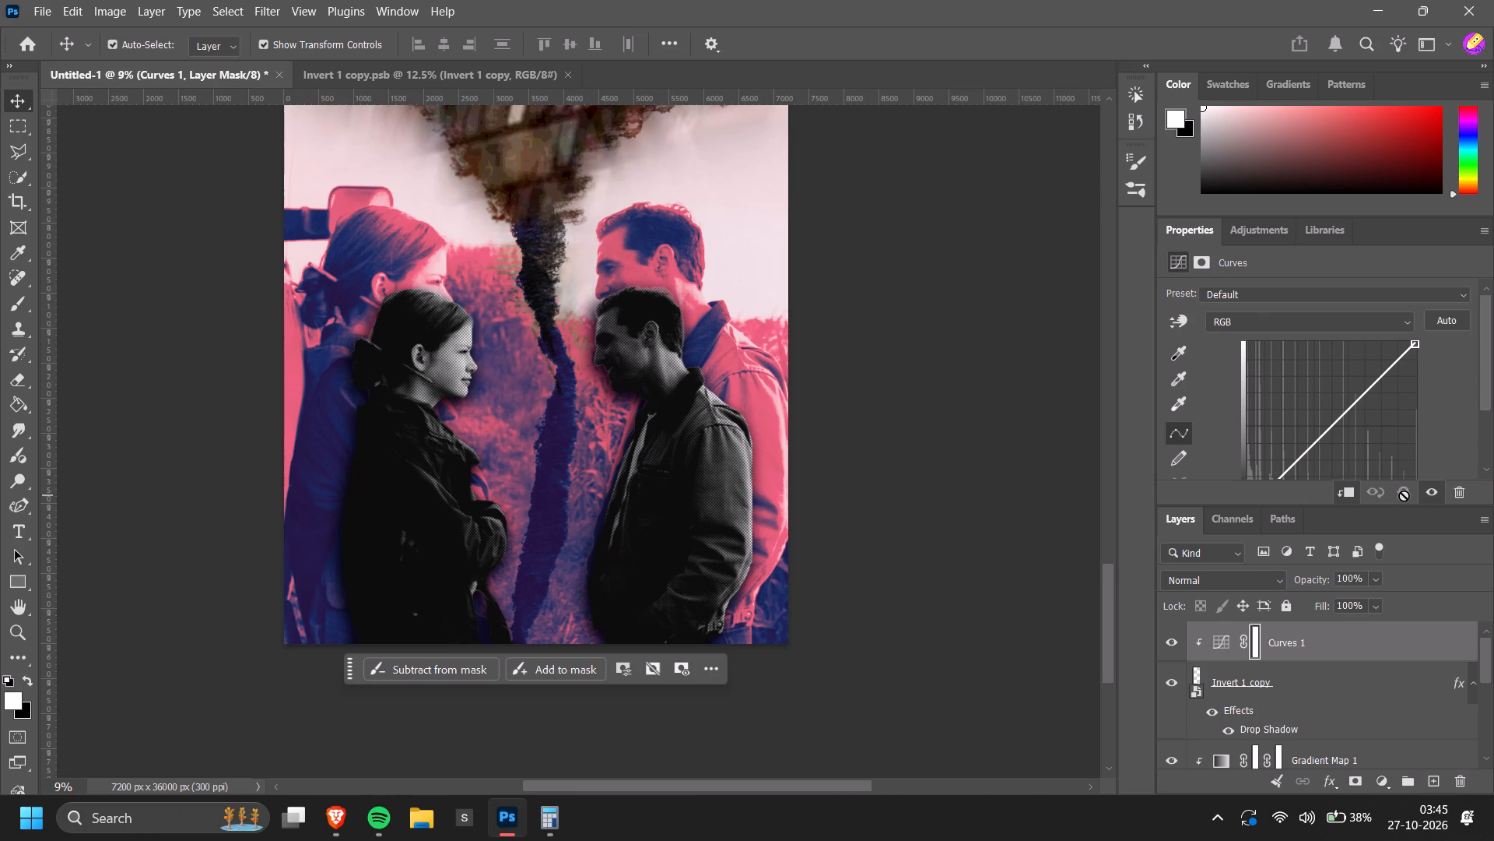
Brighten the figures on the RGB curve with two raised points, one in the upper midtones and one in the shadows.
scroll(1413, 346, "down", 2)
left_click_drag(1374, 354, 1370, 347)
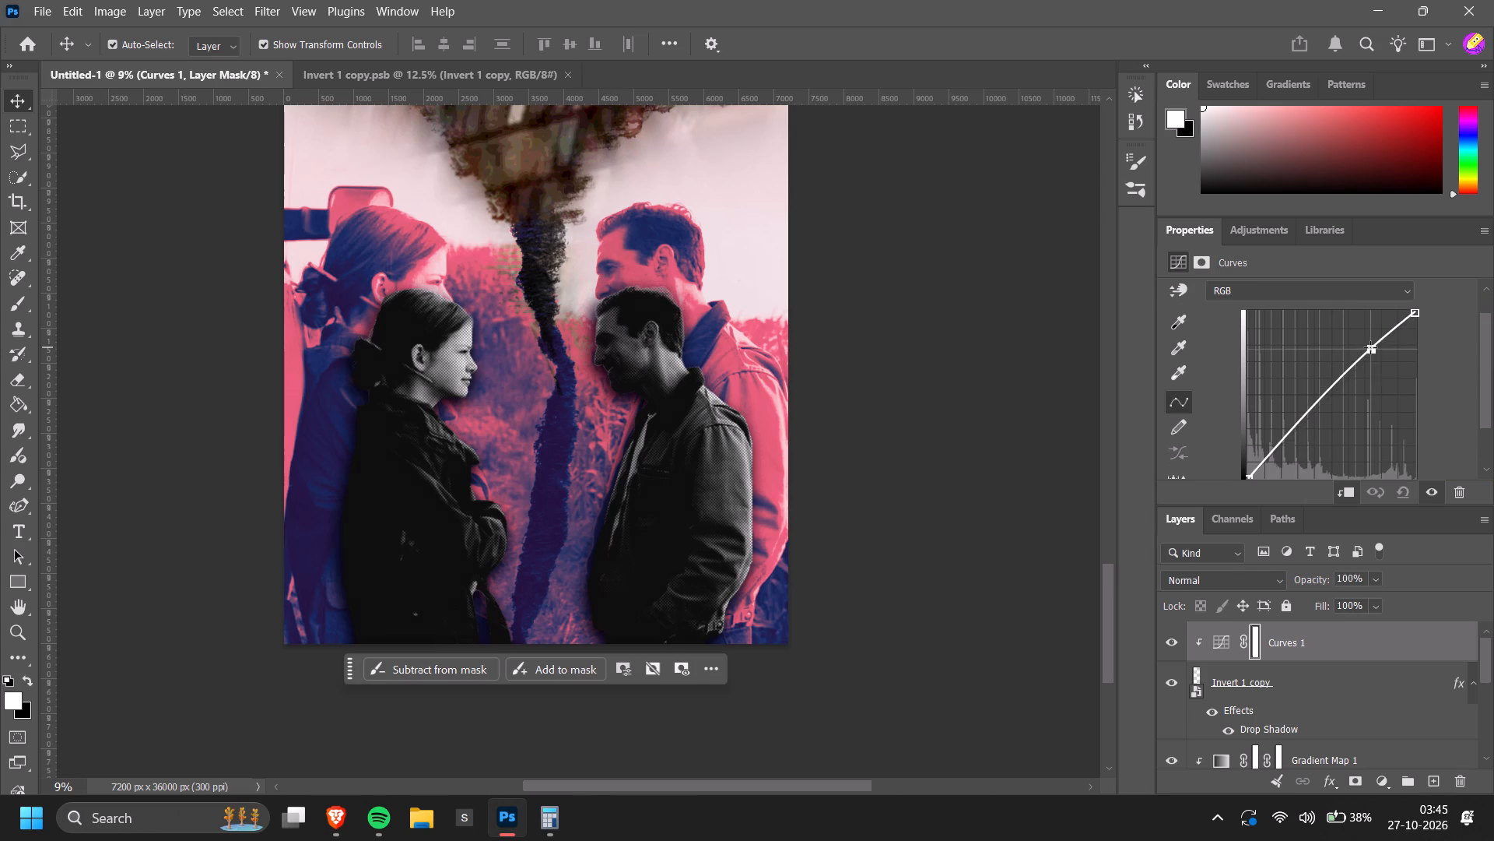
left_click_drag(1370, 347, 1350, 344)
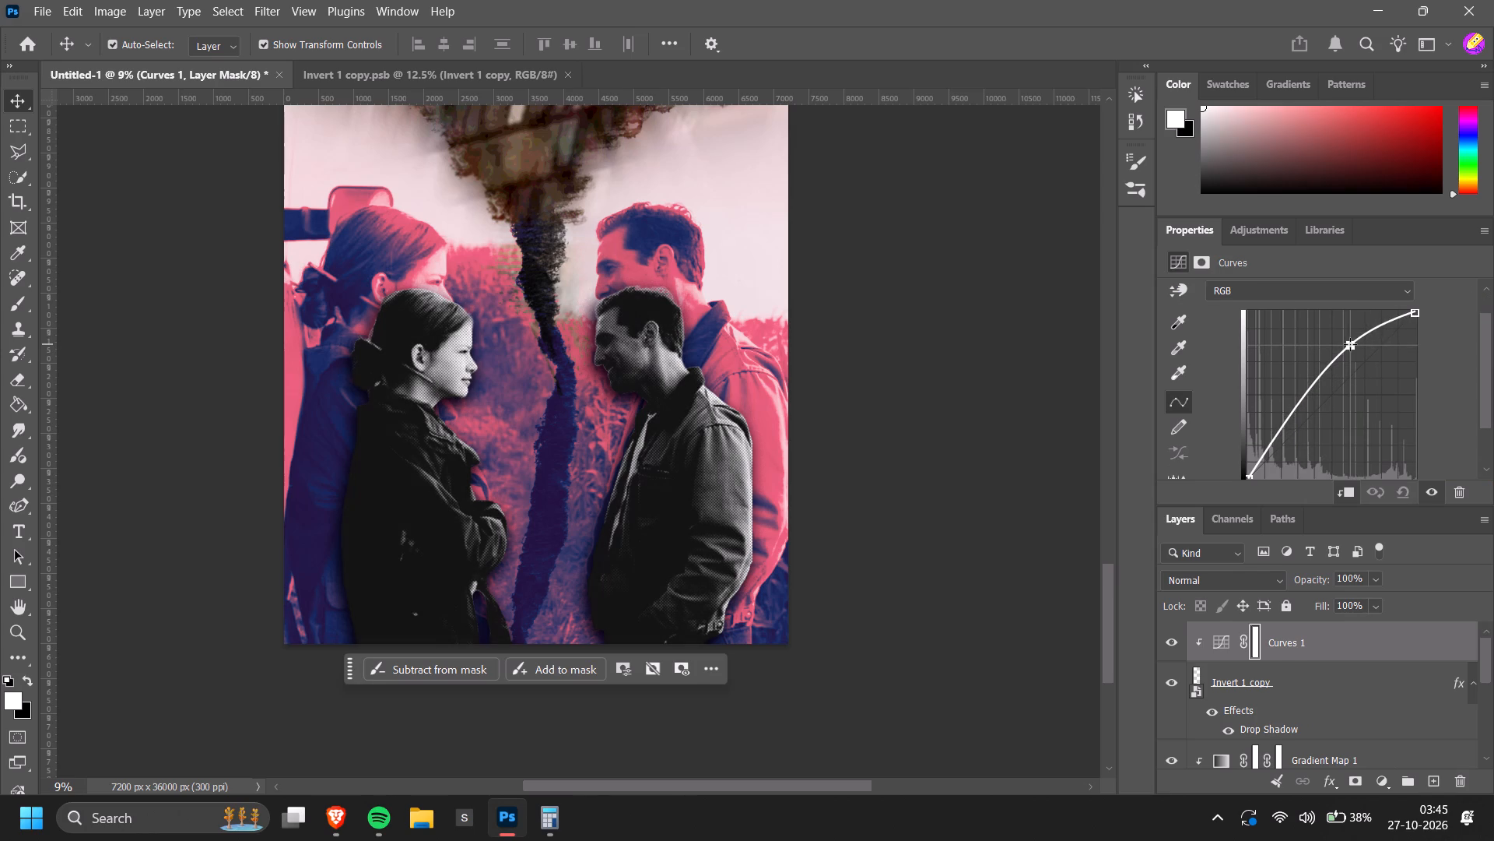
left_click_drag(1350, 344, 1361, 355)
left_click_drag(1285, 431, 1278, 431)
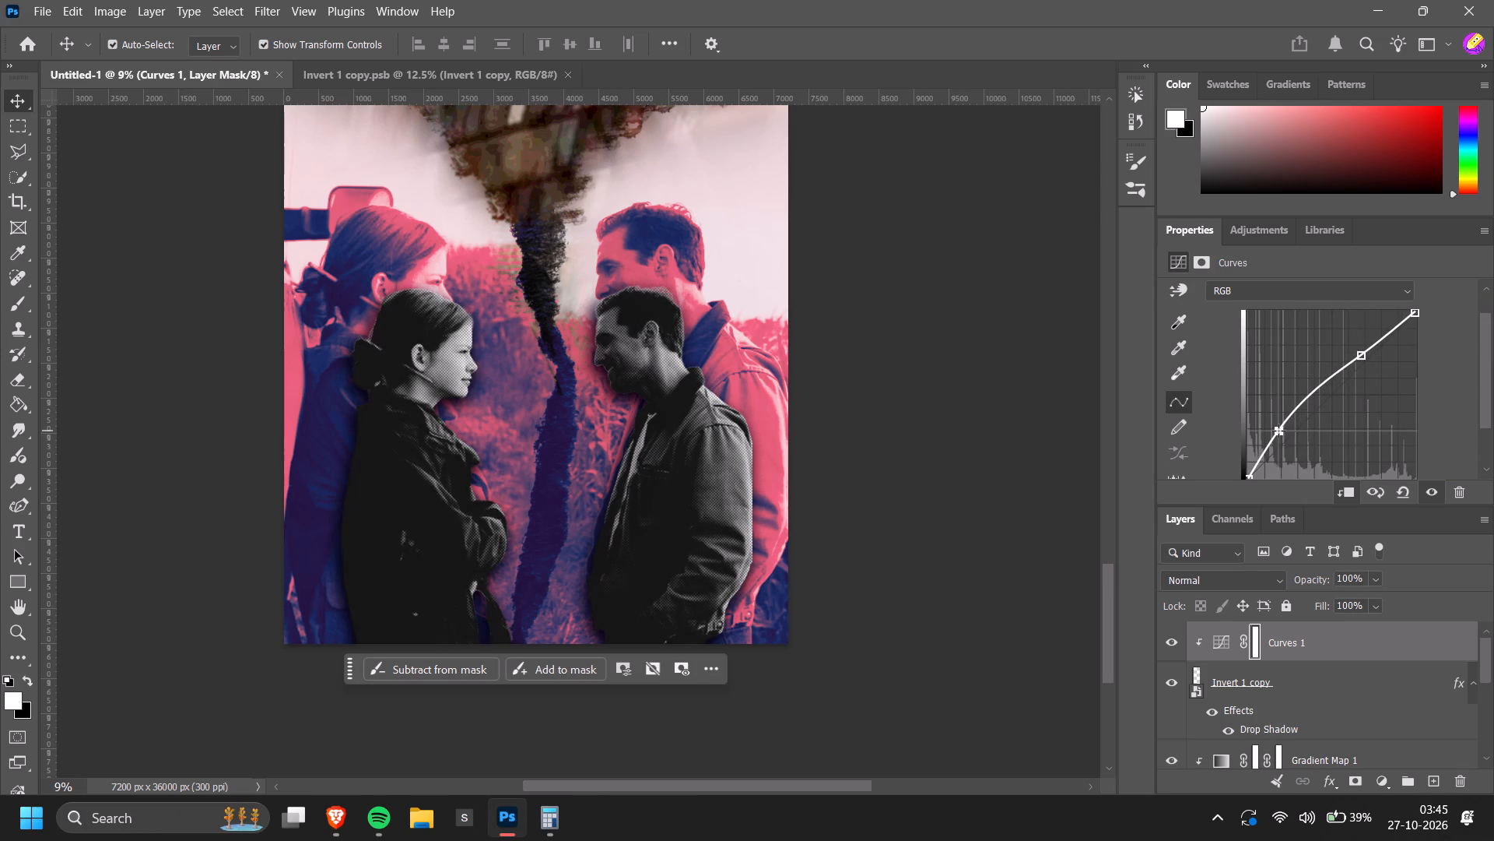
left_click_drag(1278, 431, 1286, 422)
left_click_drag(1286, 422, 1288, 421)
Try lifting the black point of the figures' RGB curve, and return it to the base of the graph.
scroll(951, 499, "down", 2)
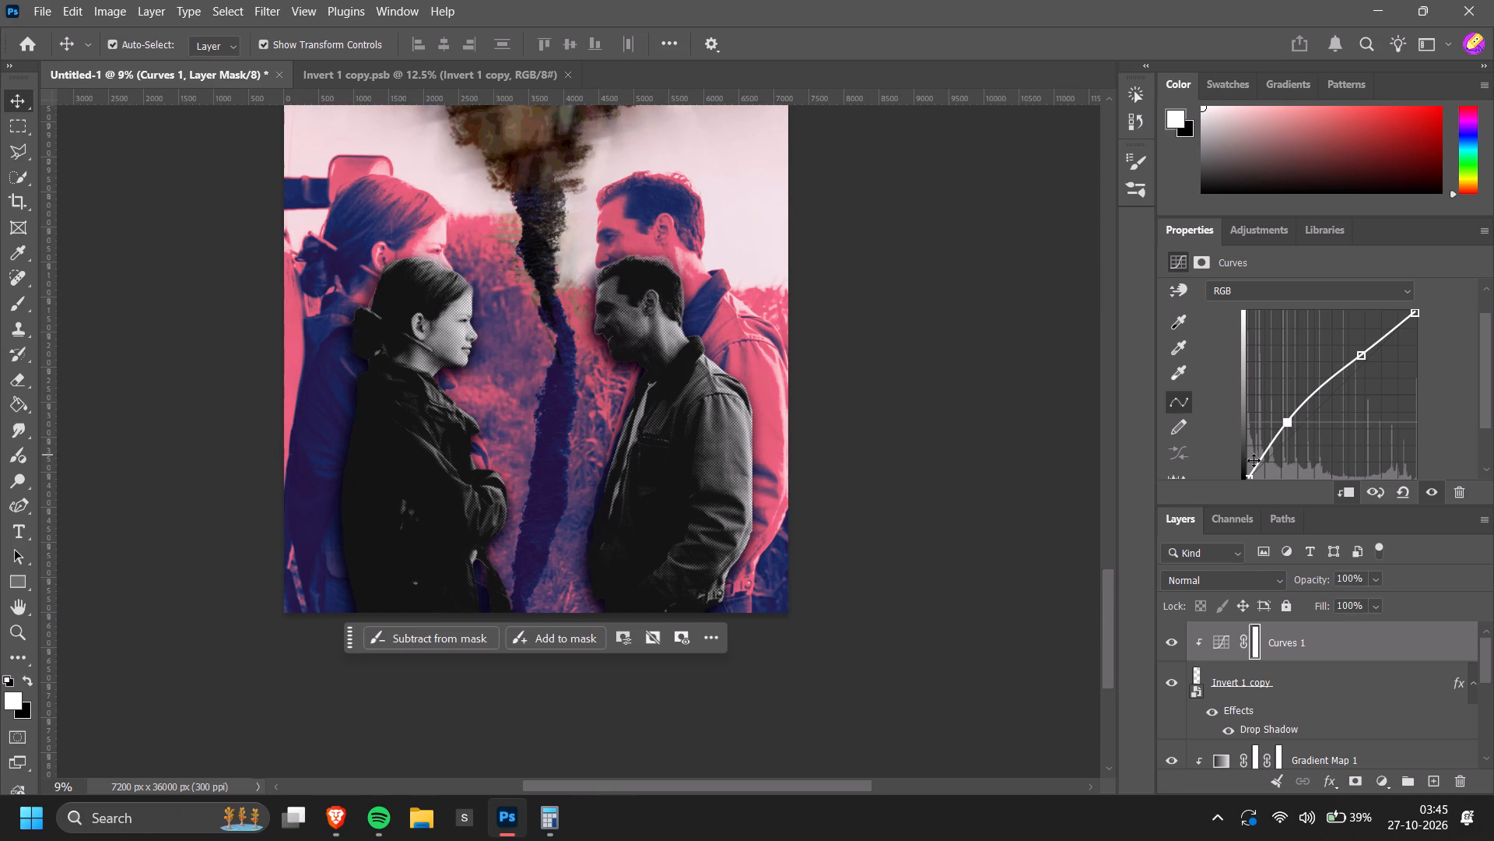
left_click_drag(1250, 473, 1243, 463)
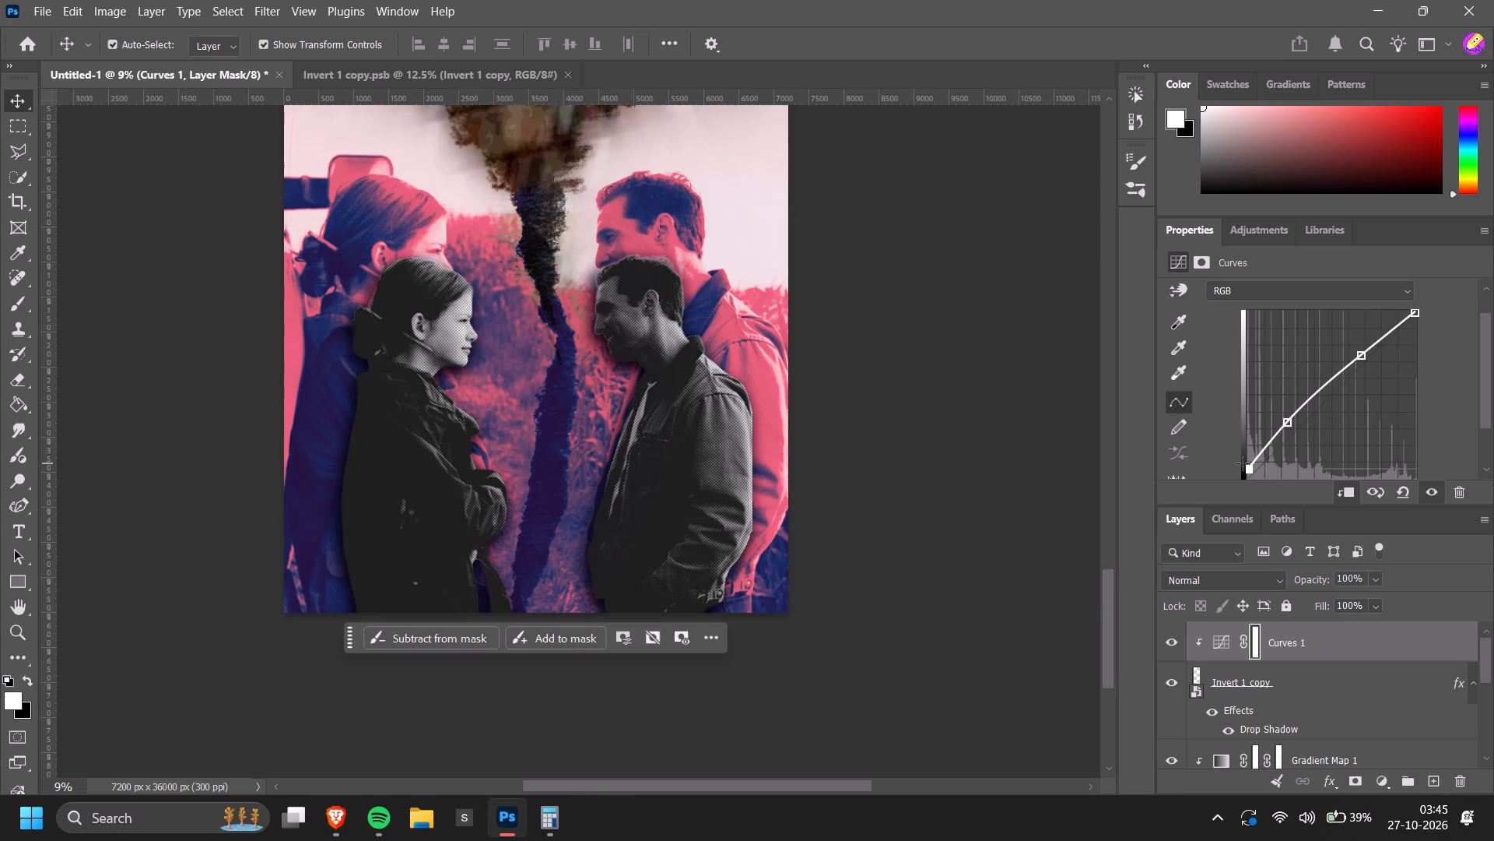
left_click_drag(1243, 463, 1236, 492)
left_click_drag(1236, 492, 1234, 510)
Add a raised highlight point to the figures' RGB curve and nudge the upper-midtone point to smooth the slope.
left_click_drag(1391, 327, 1387, 324)
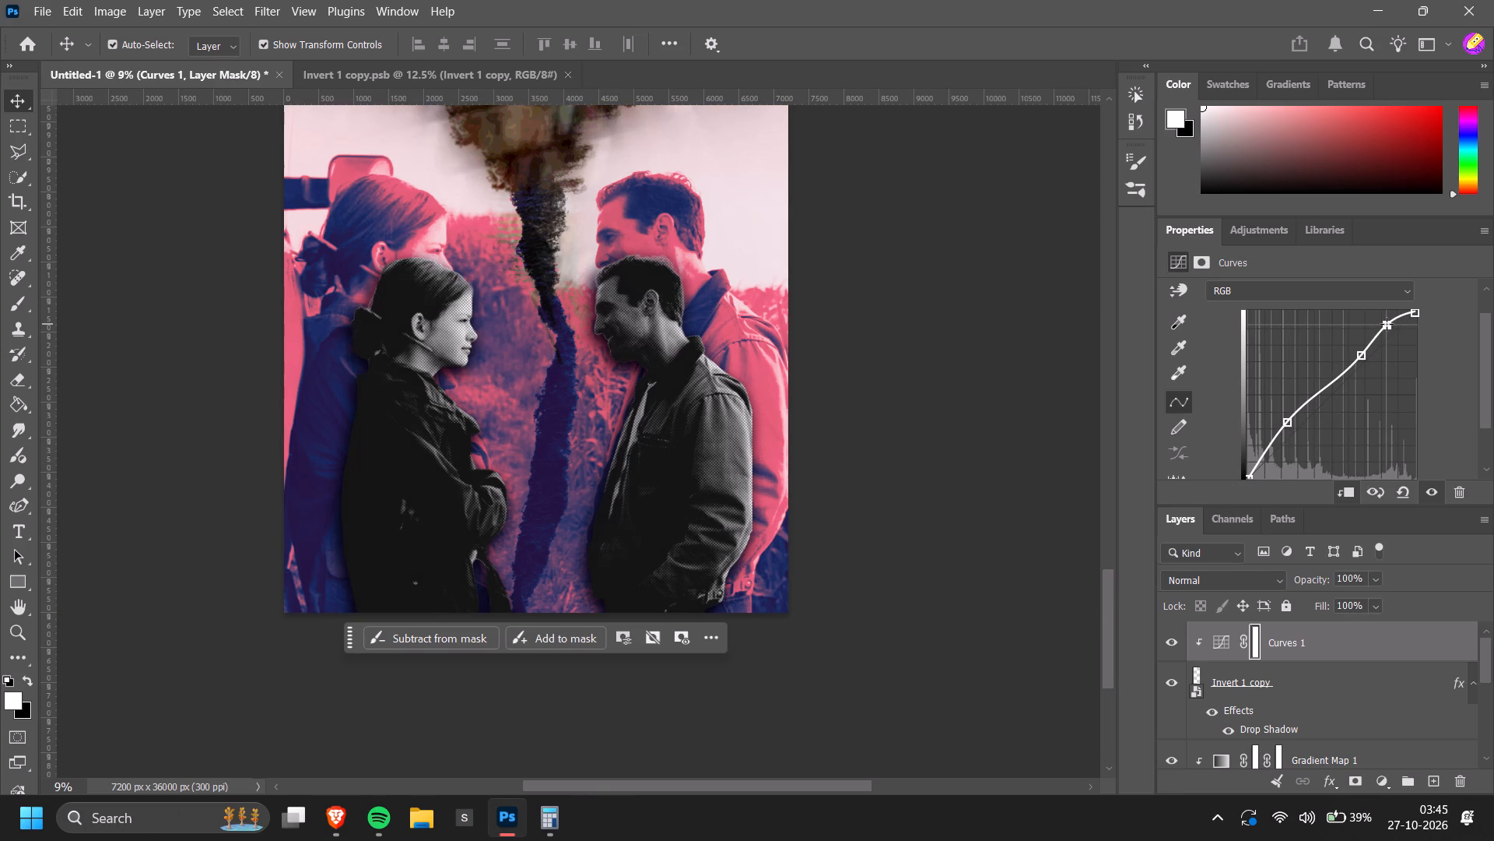
left_click_drag(1387, 324, 1383, 329)
left_click_drag(1383, 329, 1386, 334)
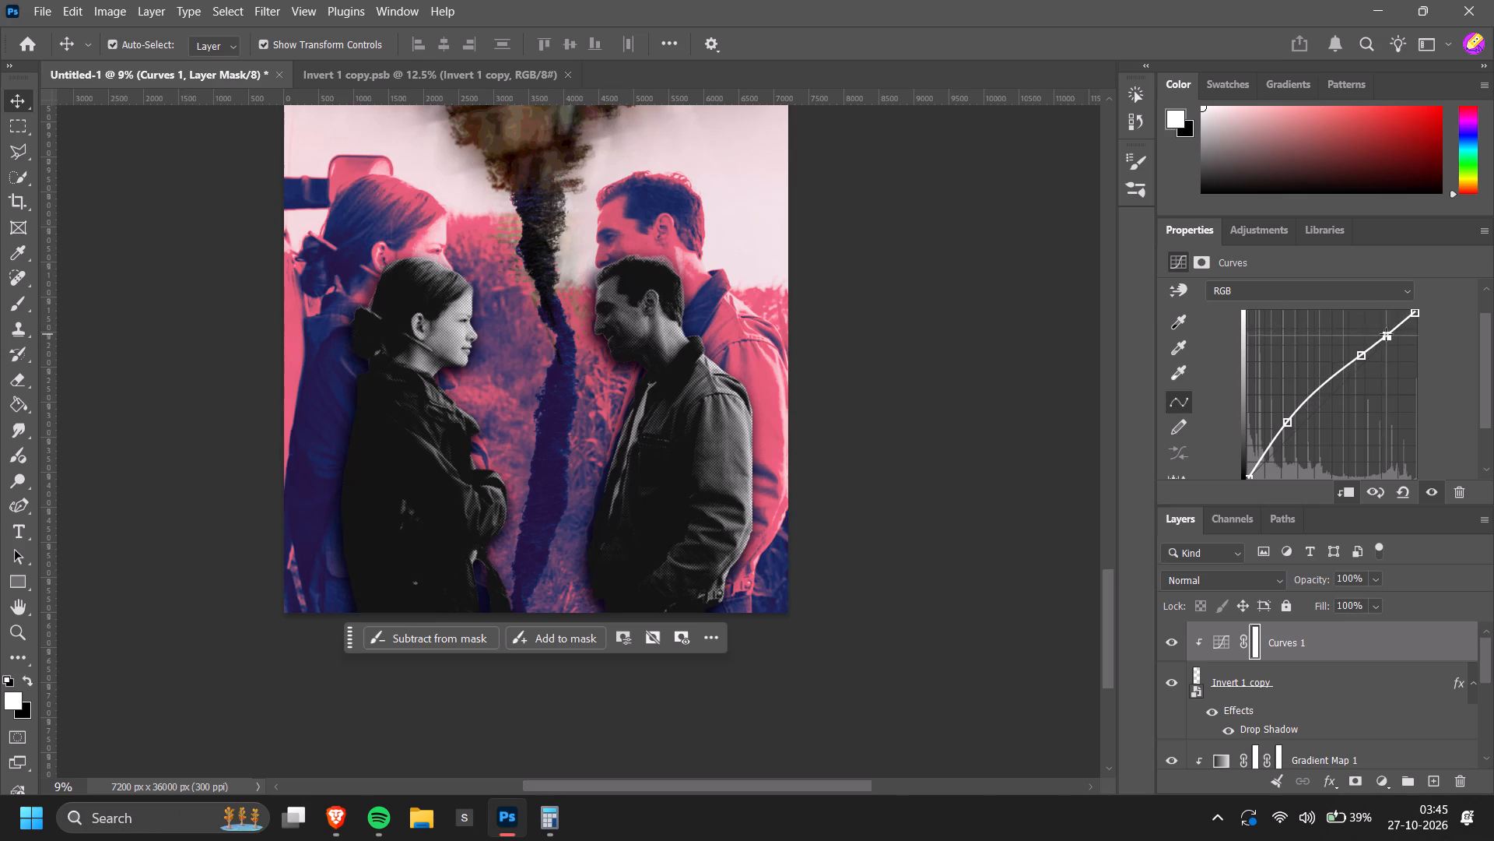
left_click_drag(1386, 334, 1381, 328)
left_click(1356, 358)
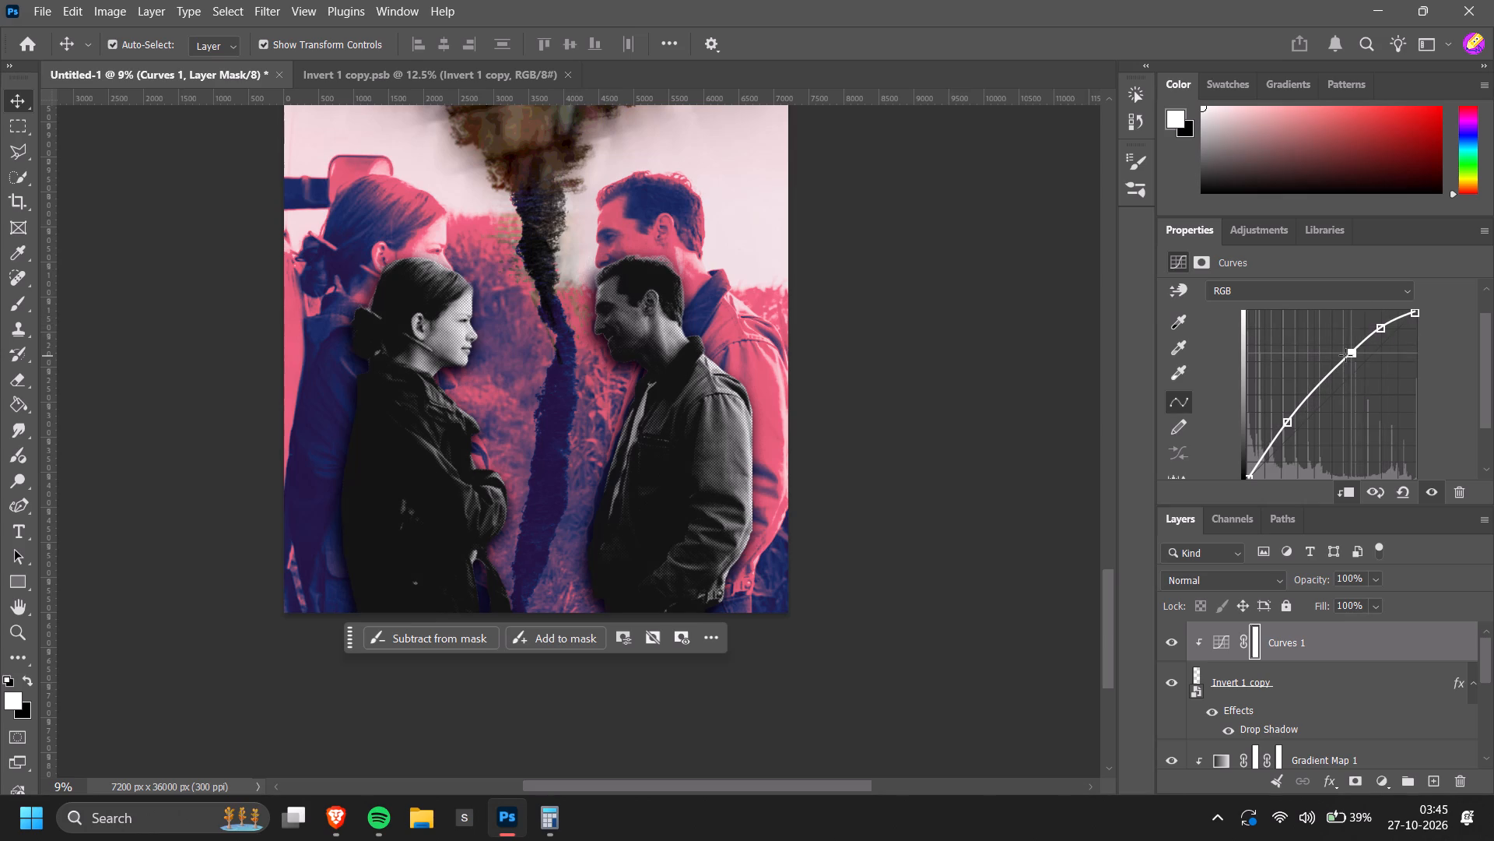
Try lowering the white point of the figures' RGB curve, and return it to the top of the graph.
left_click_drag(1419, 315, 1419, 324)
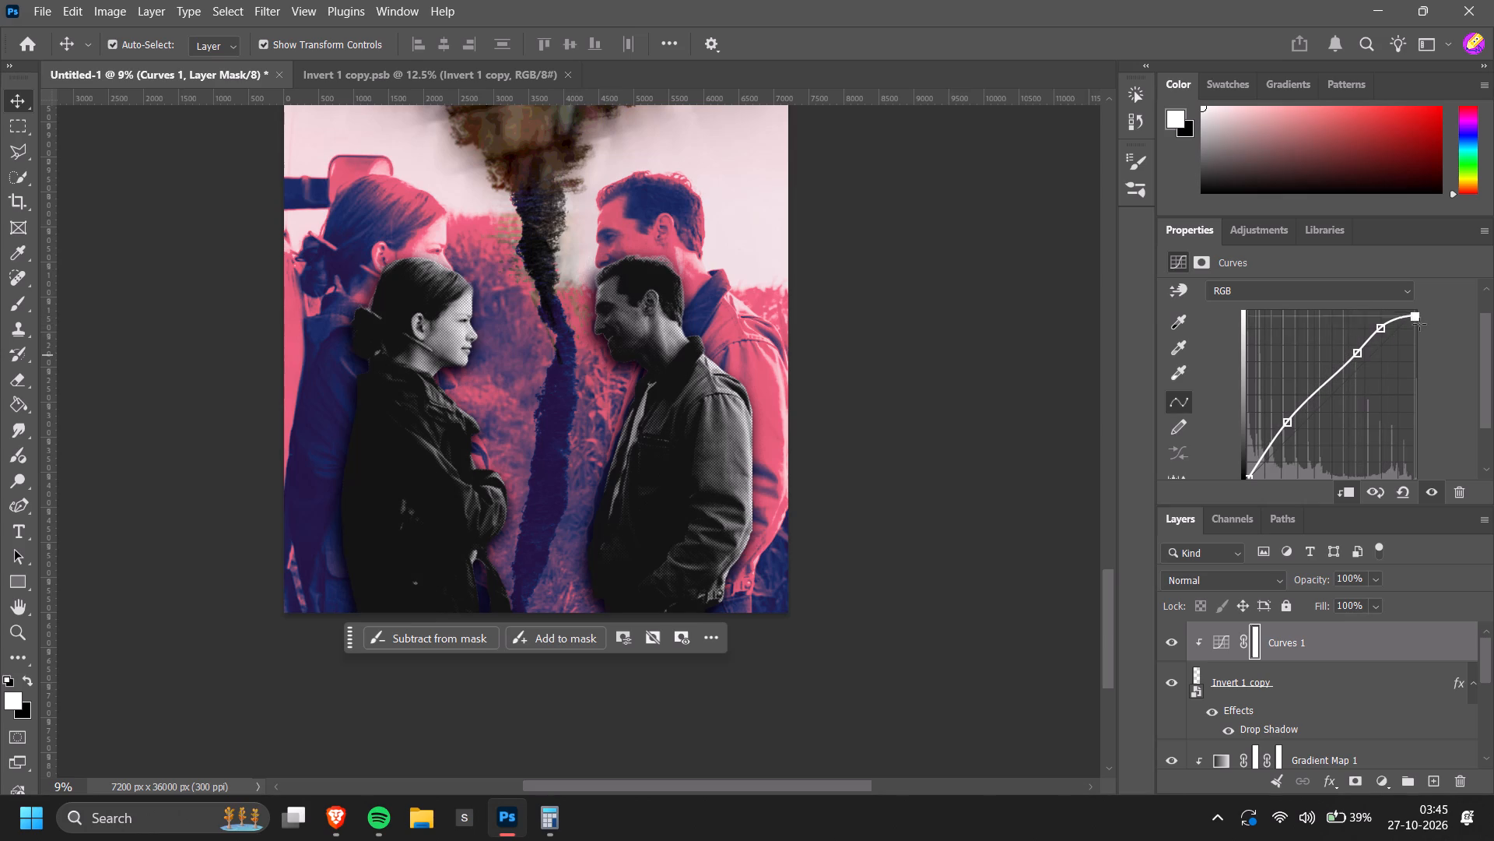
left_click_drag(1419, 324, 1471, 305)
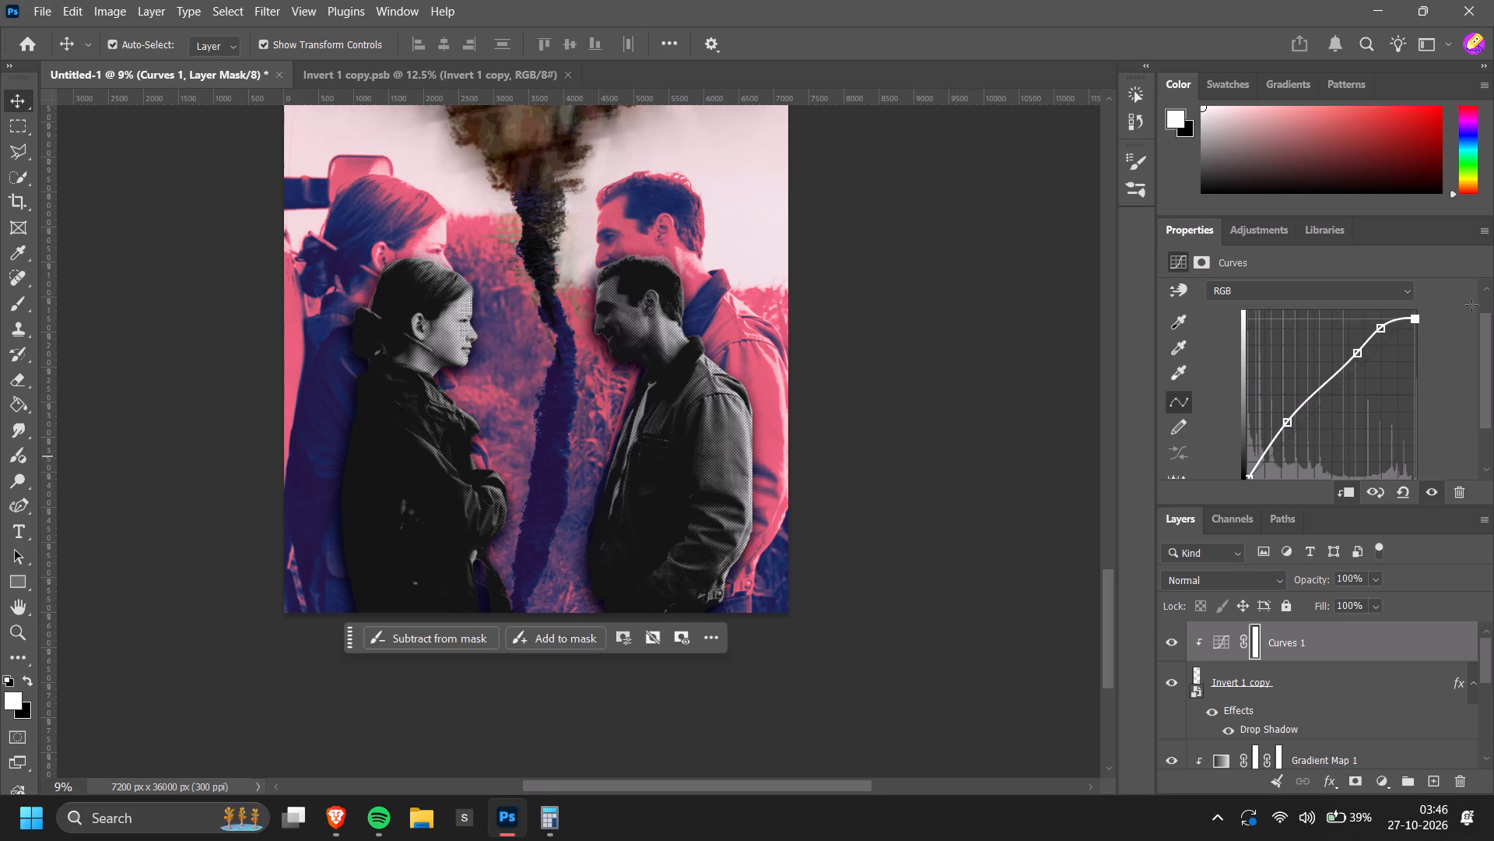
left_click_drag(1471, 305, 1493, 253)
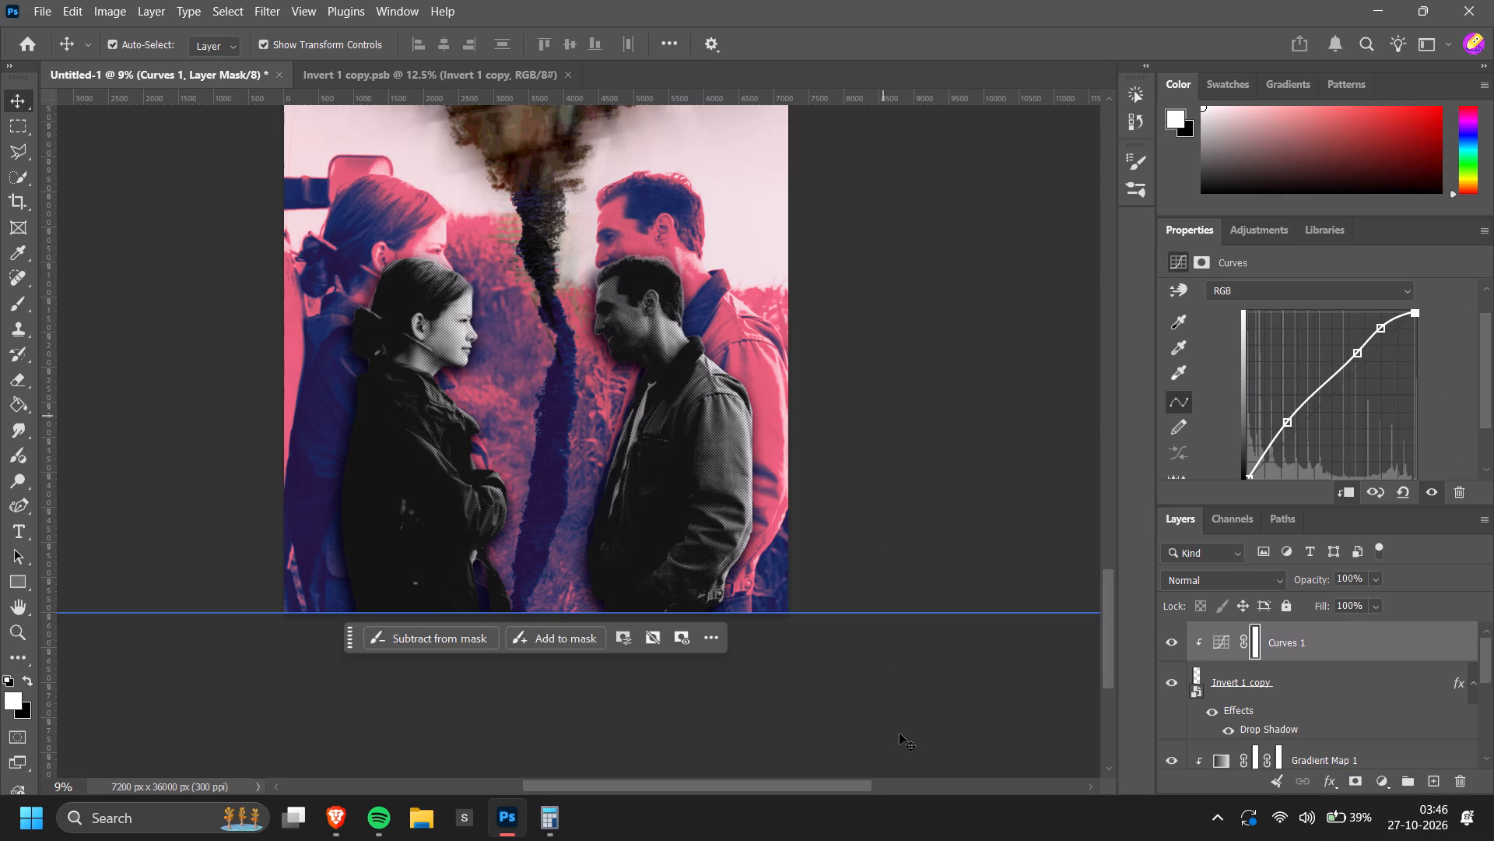
Check how the brightened black-and-white figures sit within the poster's lower scene, both overall and close up.
left_click(898, 675)
scroll(896, 674, "down", 8, "alt")
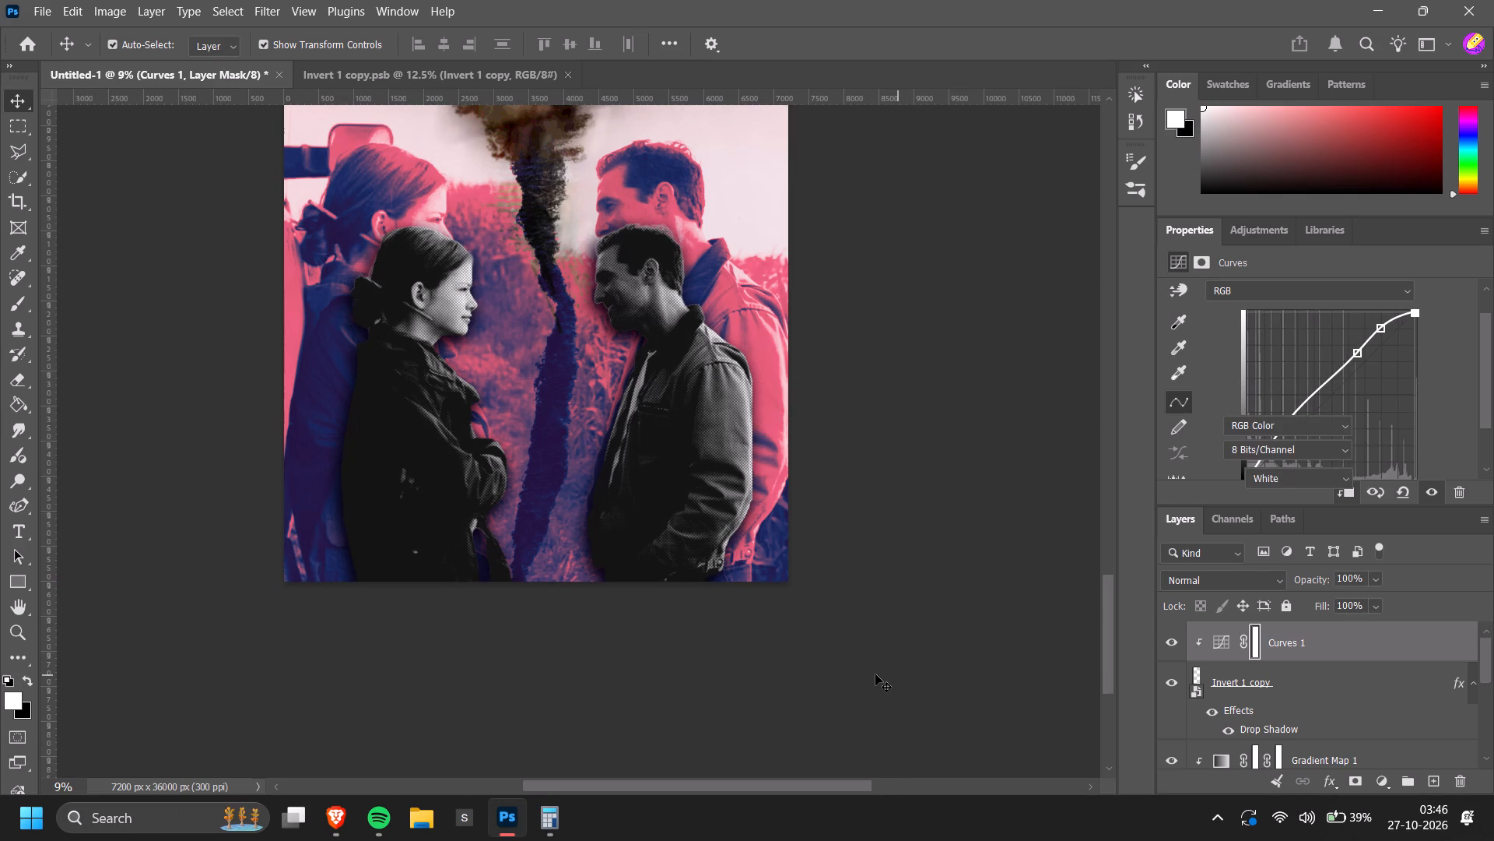
scroll(875, 674, "down", 3, "alt")
scroll(870, 674, "up", 10)
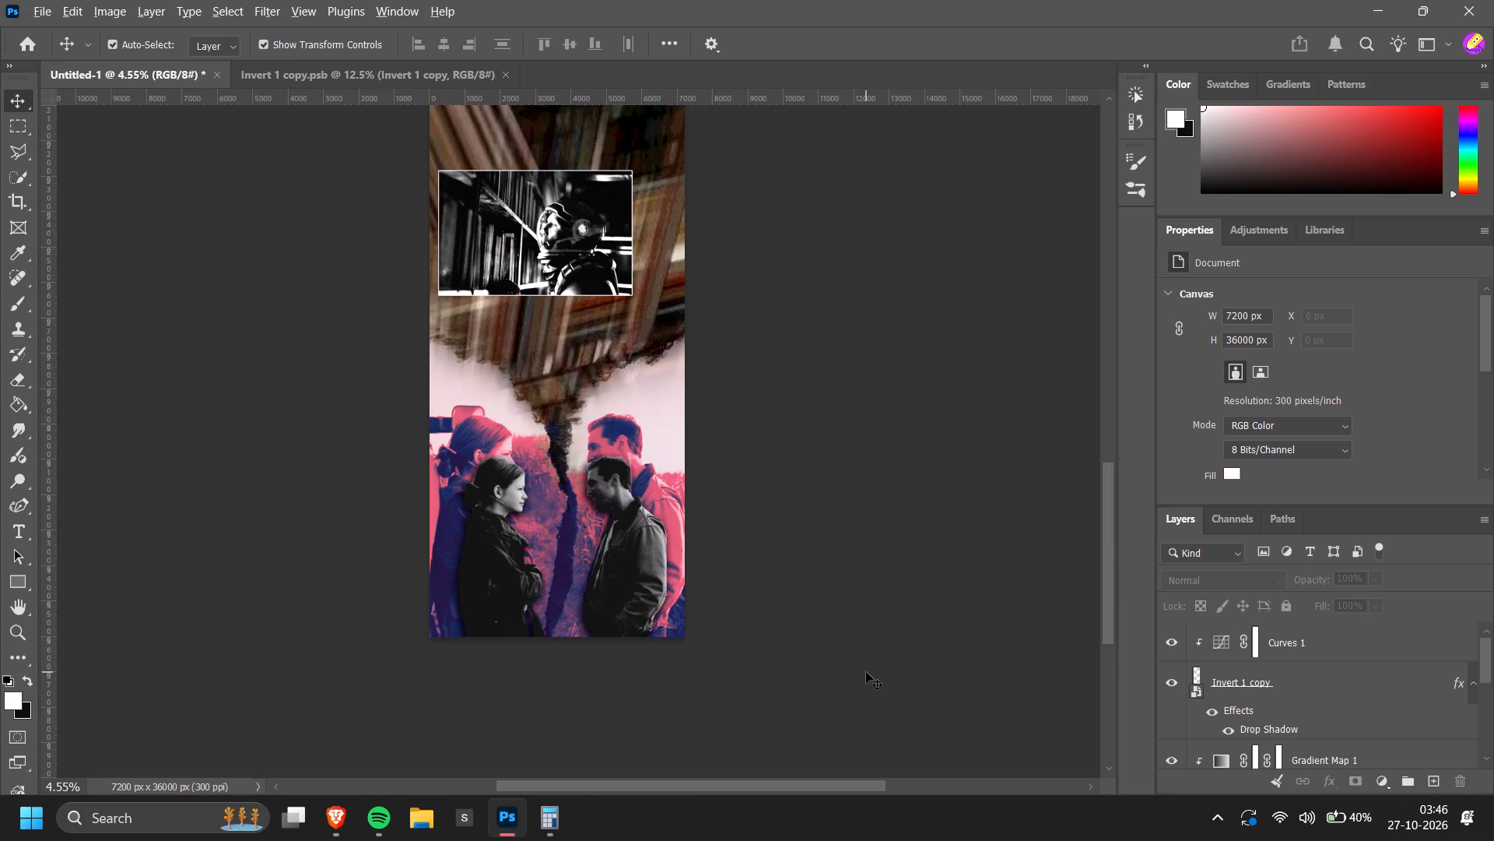
scroll(866, 672, "down", 2, "alt")
scroll(619, 695, "up", 12, "alt")
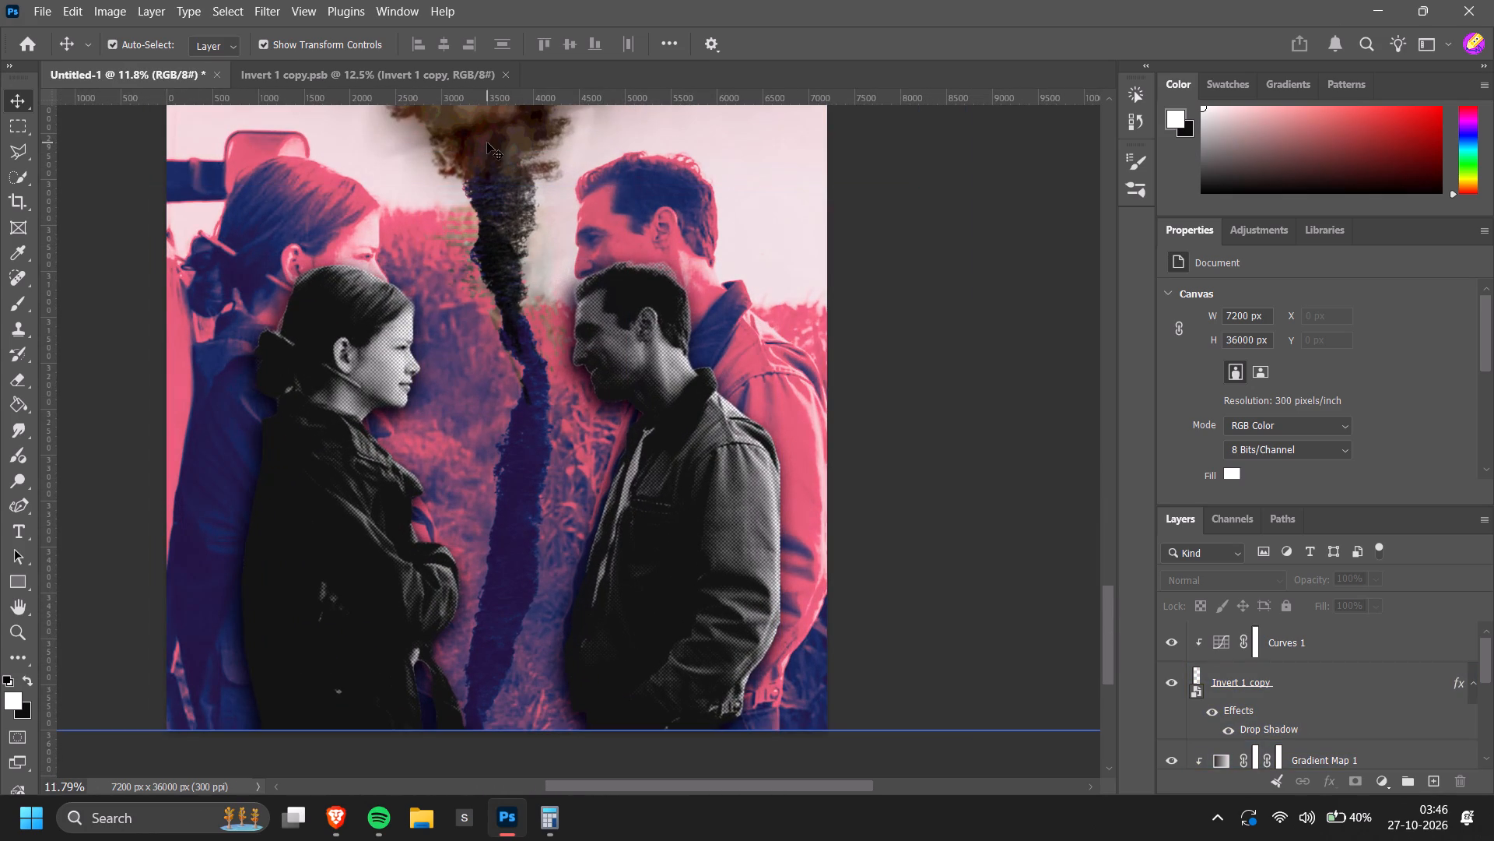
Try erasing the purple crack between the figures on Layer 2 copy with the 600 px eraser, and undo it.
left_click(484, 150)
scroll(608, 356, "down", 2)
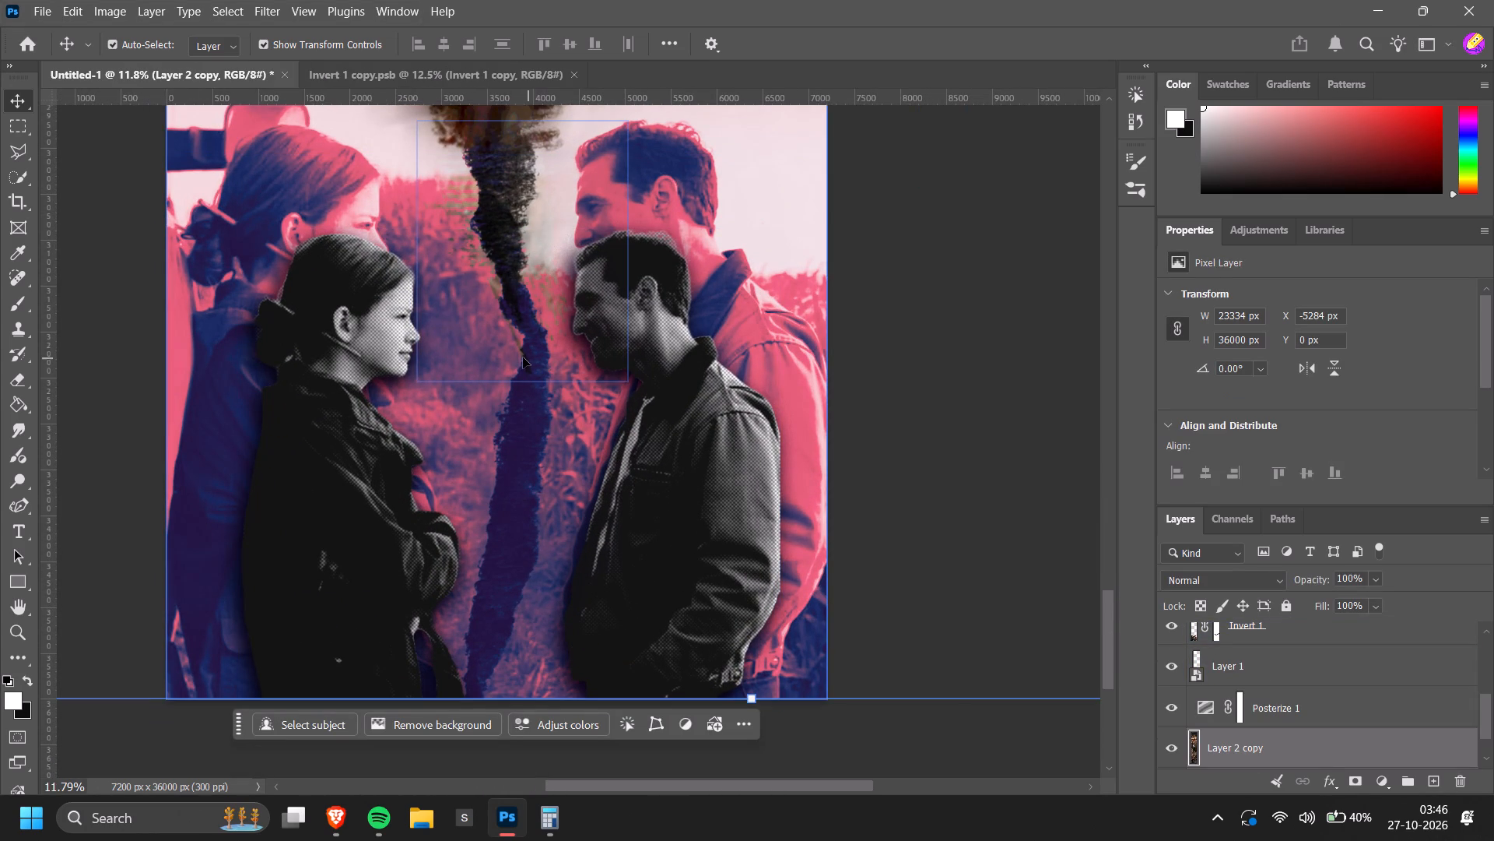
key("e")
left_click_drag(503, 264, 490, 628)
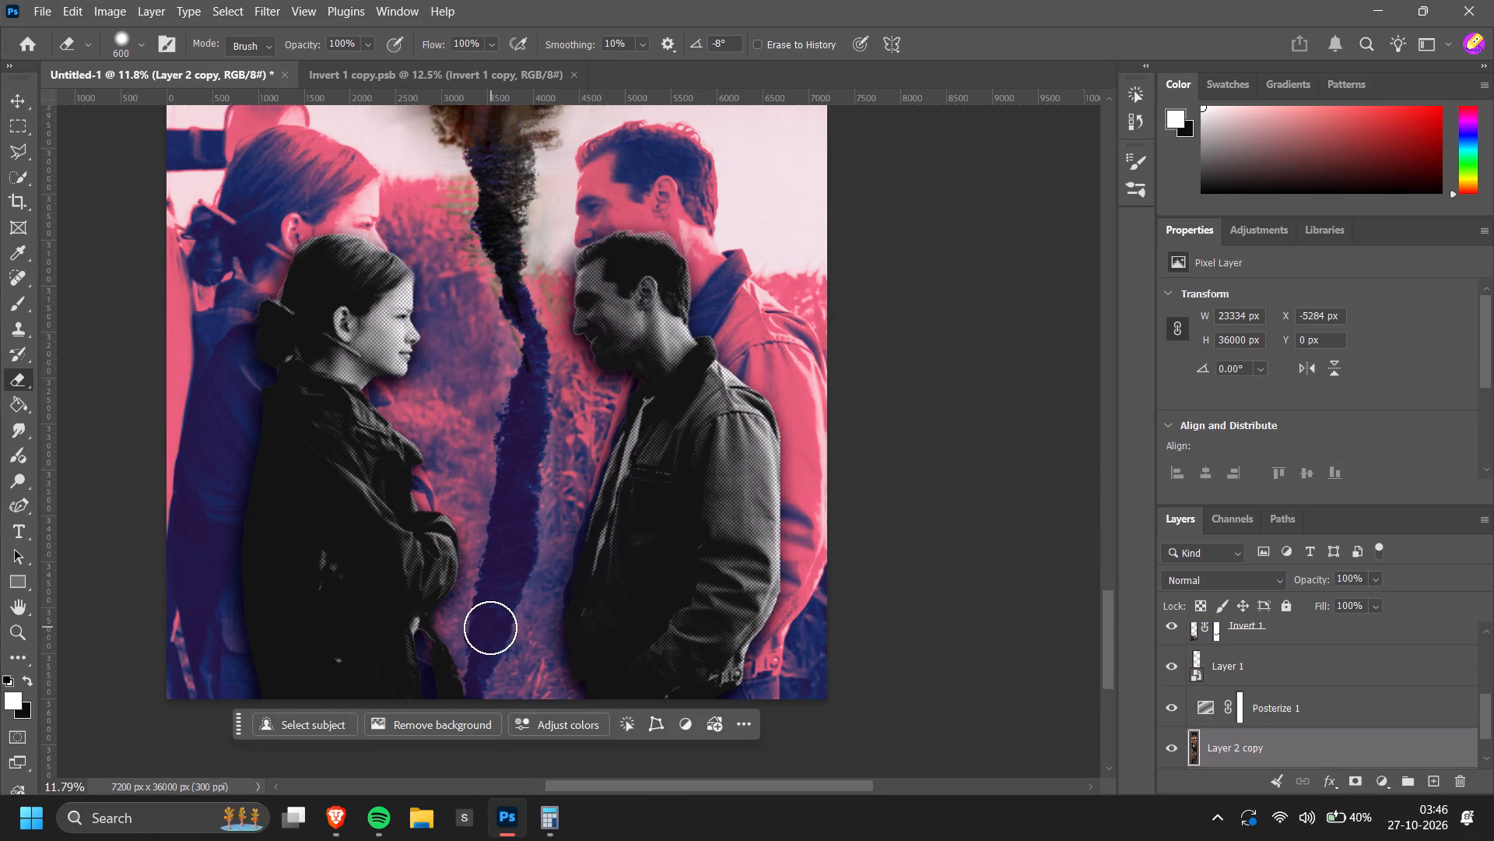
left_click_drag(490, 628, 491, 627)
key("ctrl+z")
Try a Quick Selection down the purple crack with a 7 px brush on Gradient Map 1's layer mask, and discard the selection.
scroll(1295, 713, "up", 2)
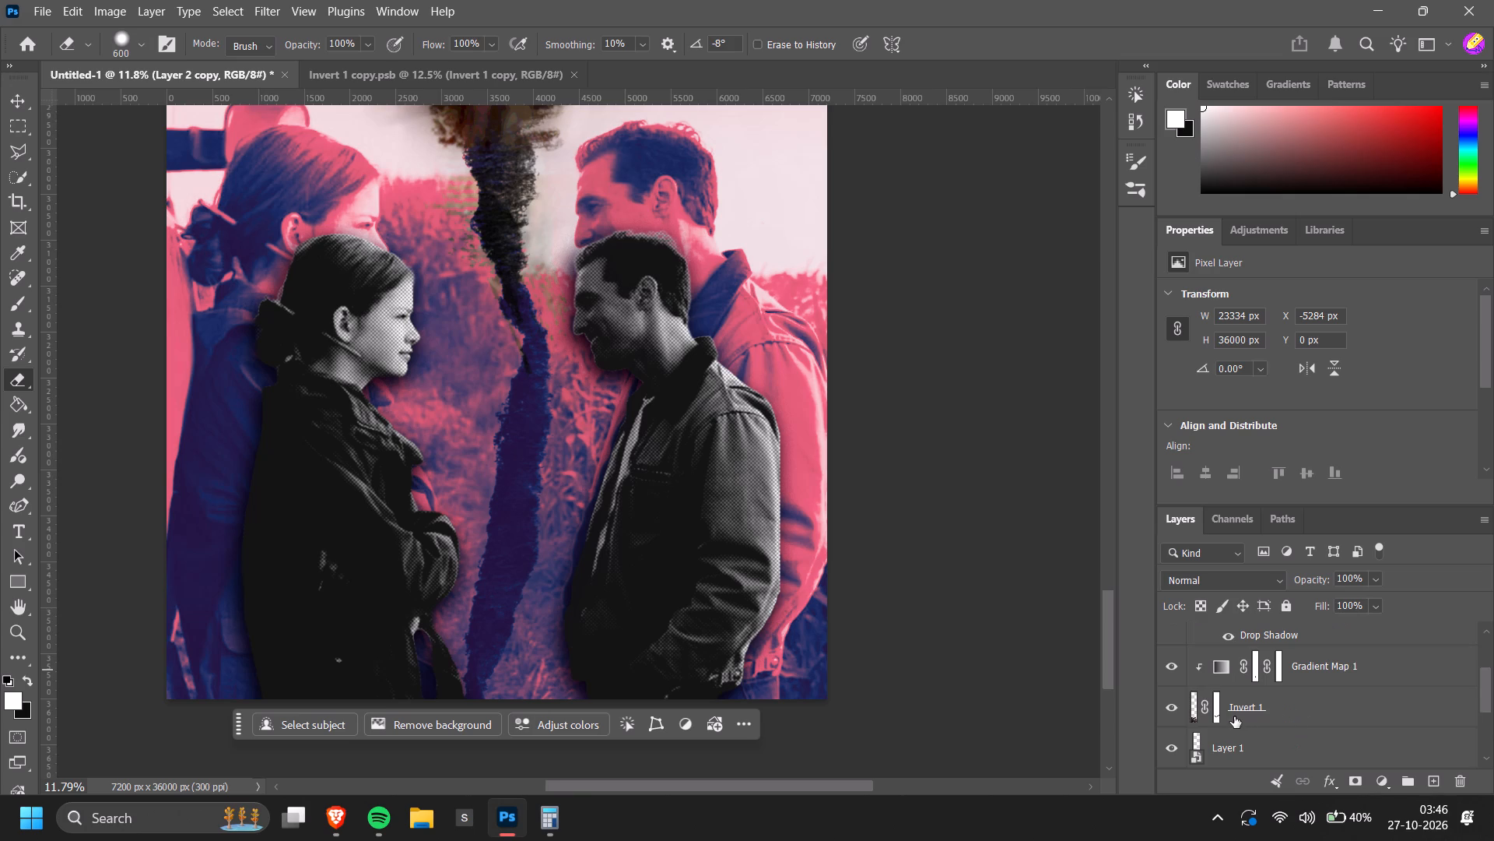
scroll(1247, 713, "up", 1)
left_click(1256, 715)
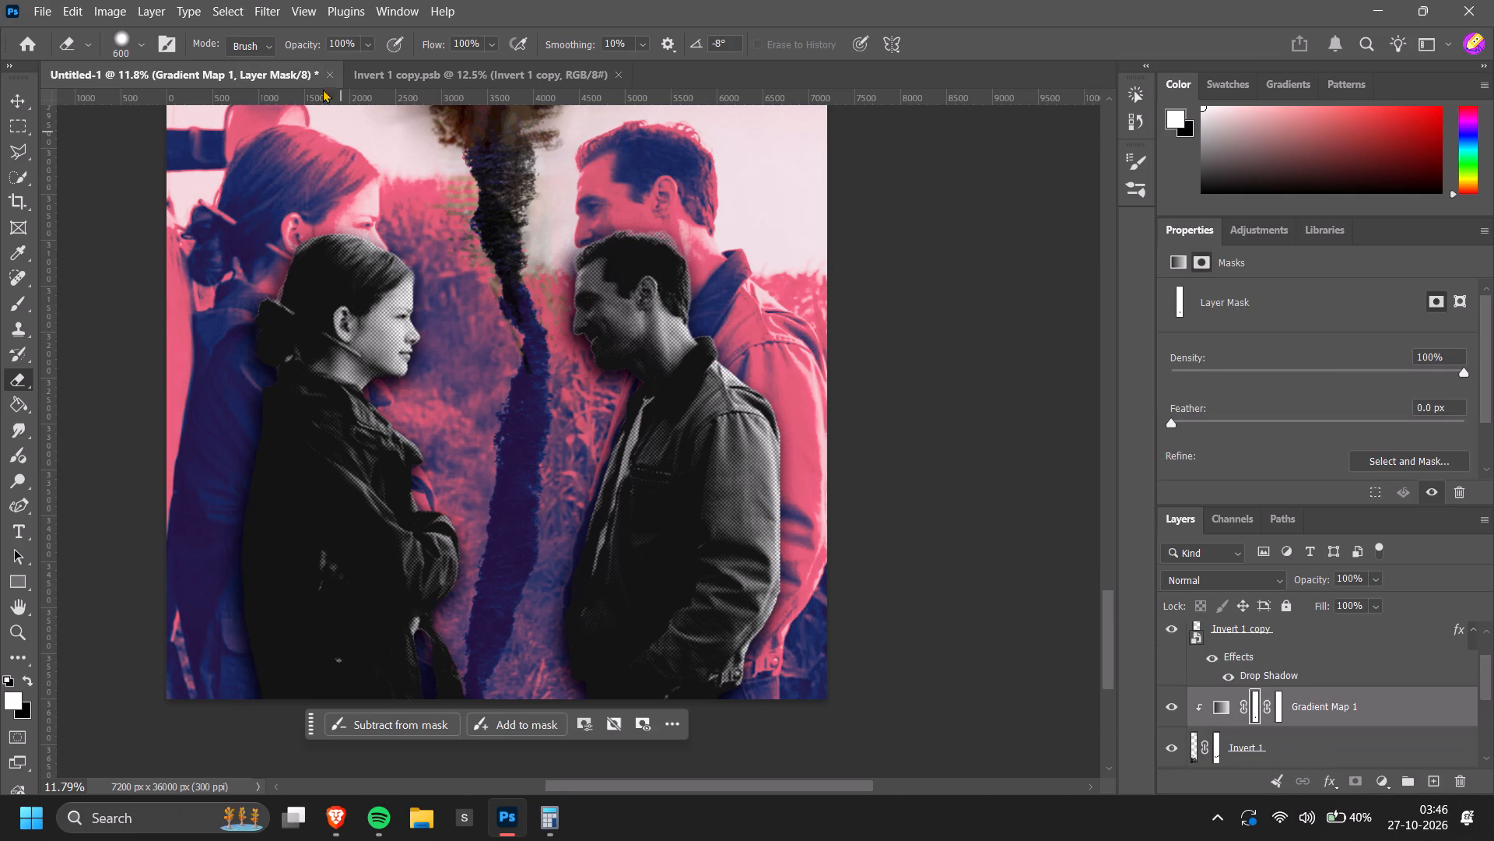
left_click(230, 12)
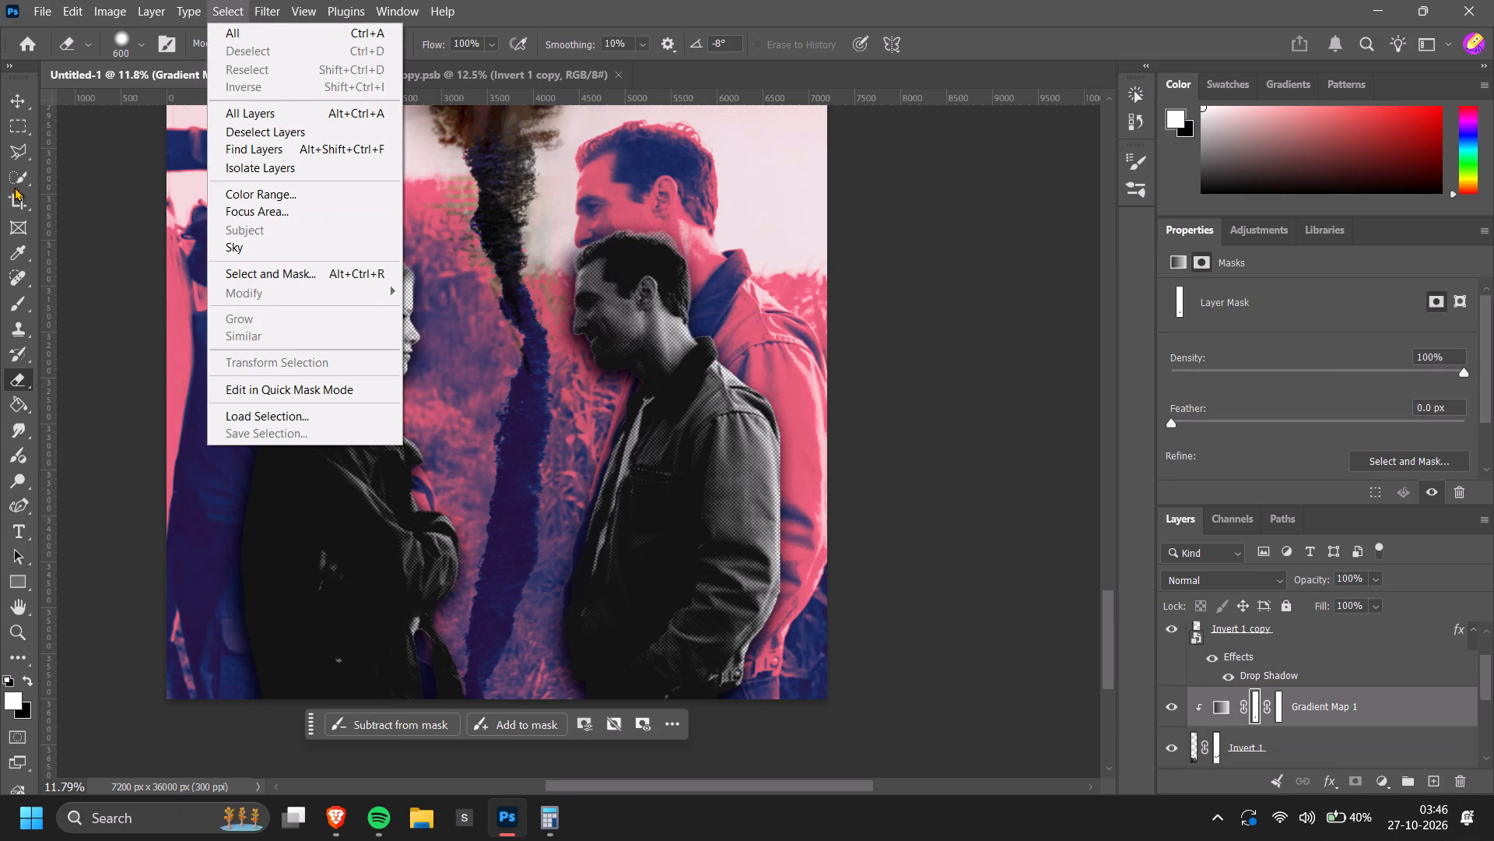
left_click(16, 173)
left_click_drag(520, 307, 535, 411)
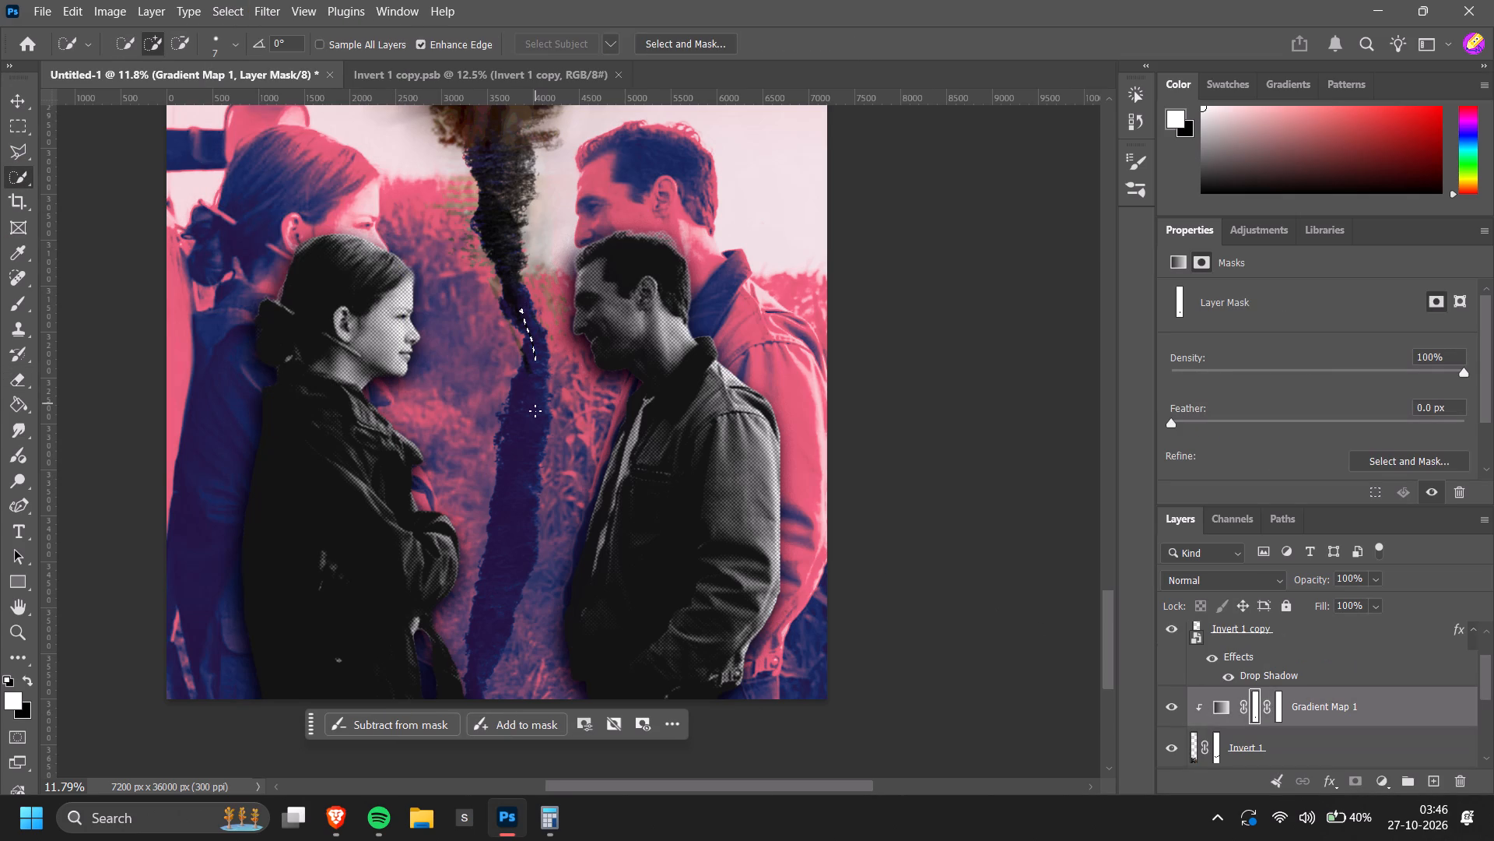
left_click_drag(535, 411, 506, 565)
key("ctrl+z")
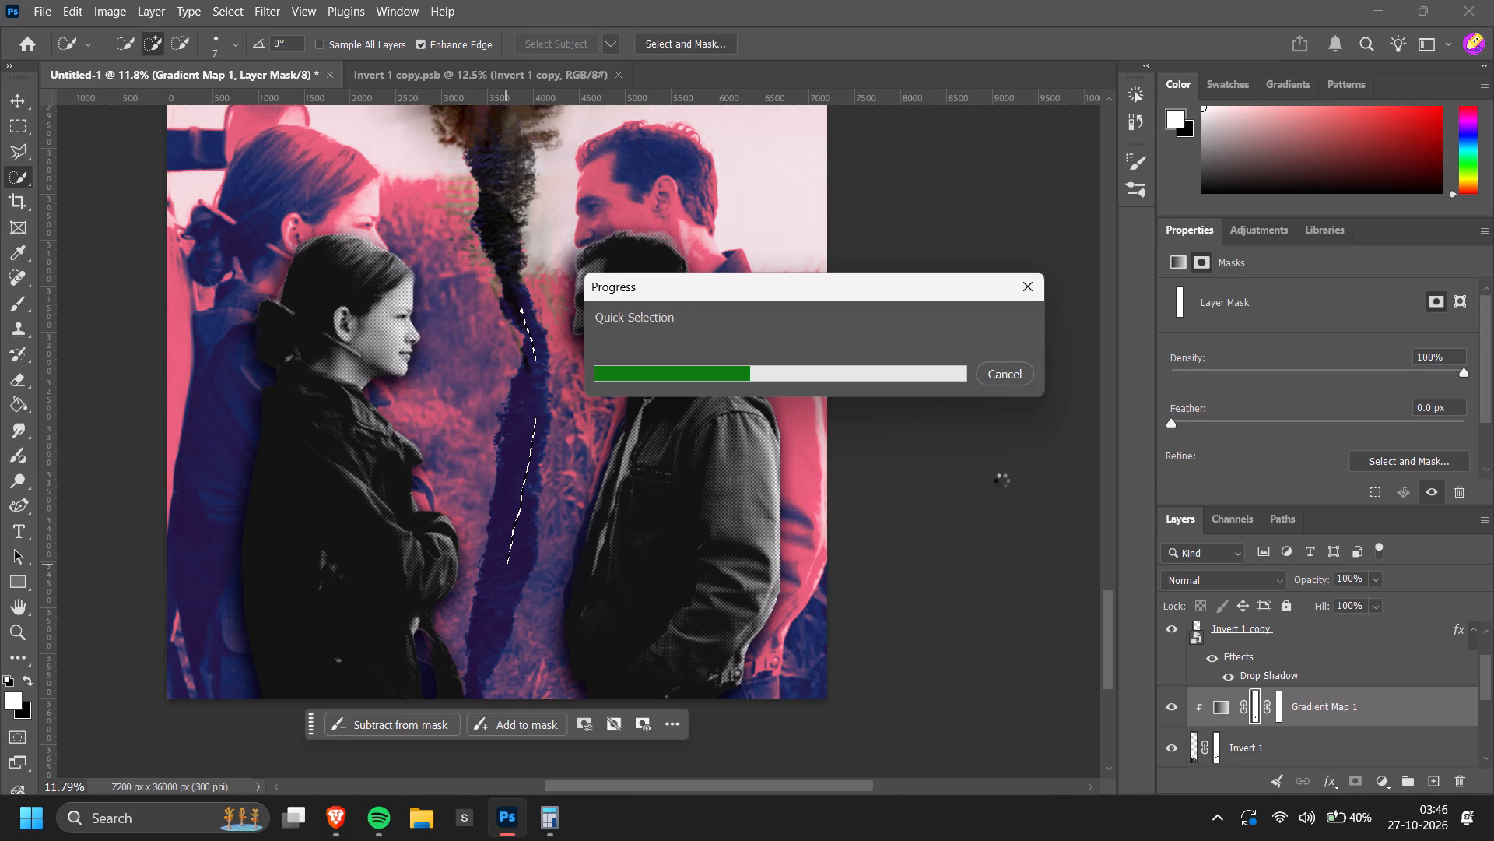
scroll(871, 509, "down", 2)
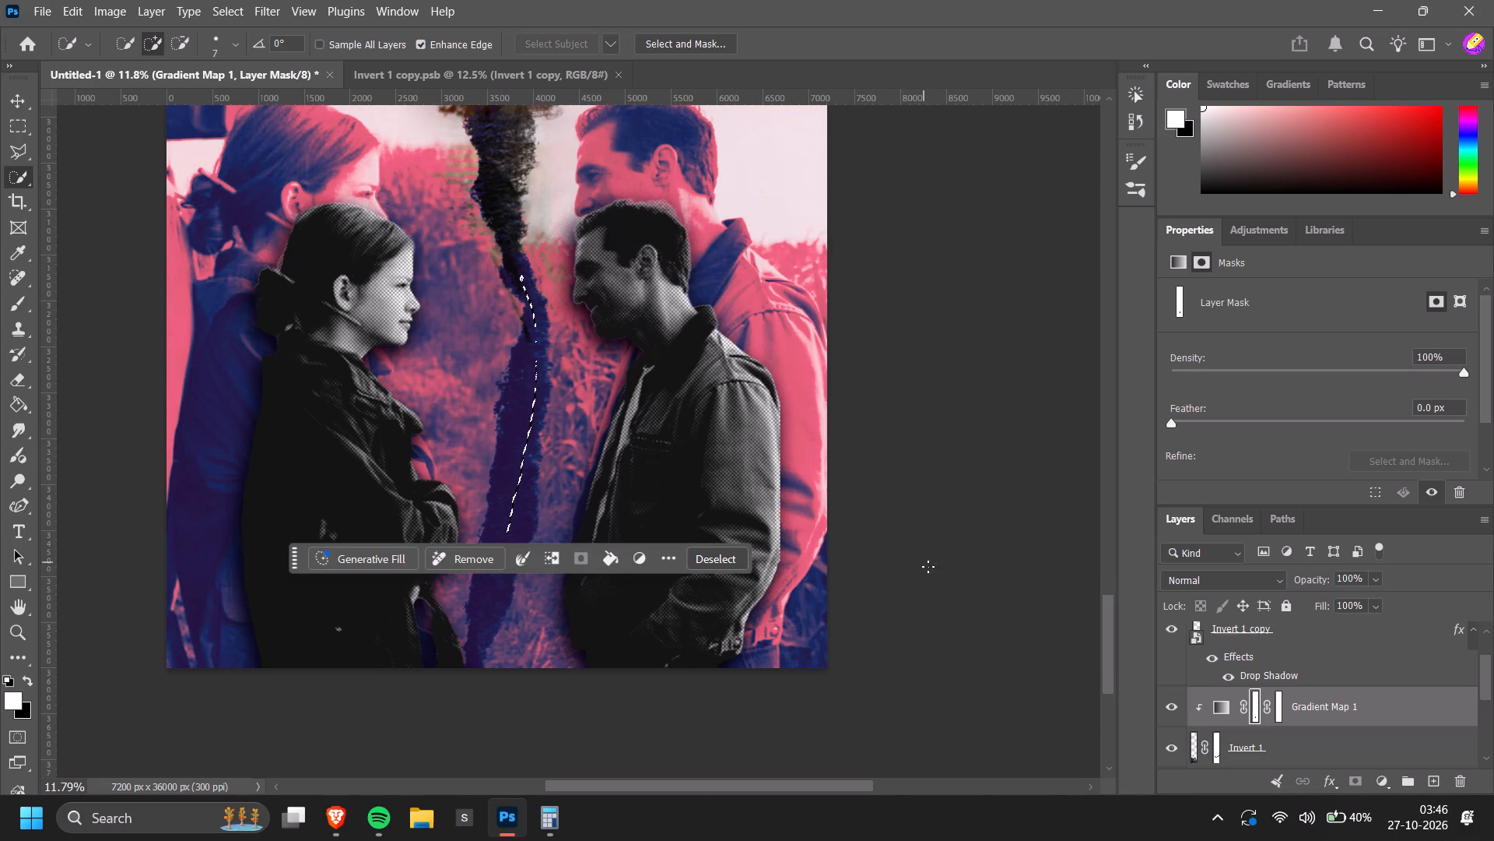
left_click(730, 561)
With Gradient Map 1 active, quick-select the crack's wide lower part down to the poster's bottom edge using a 300 px brush.
left_click(1378, 702)
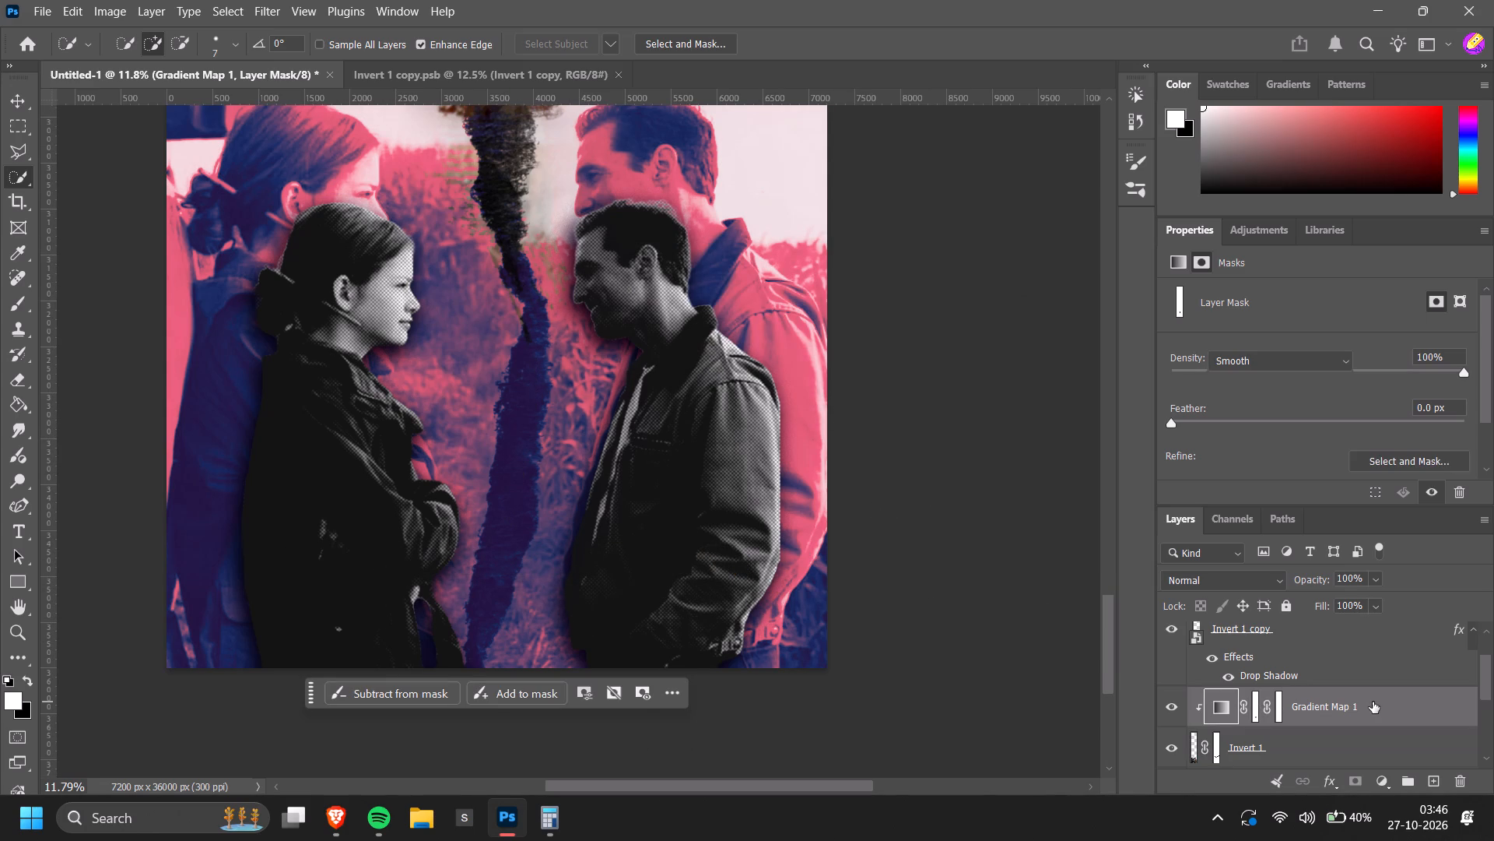
scroll(1345, 704, "up", 4)
scroll(1313, 694, "down", 3)
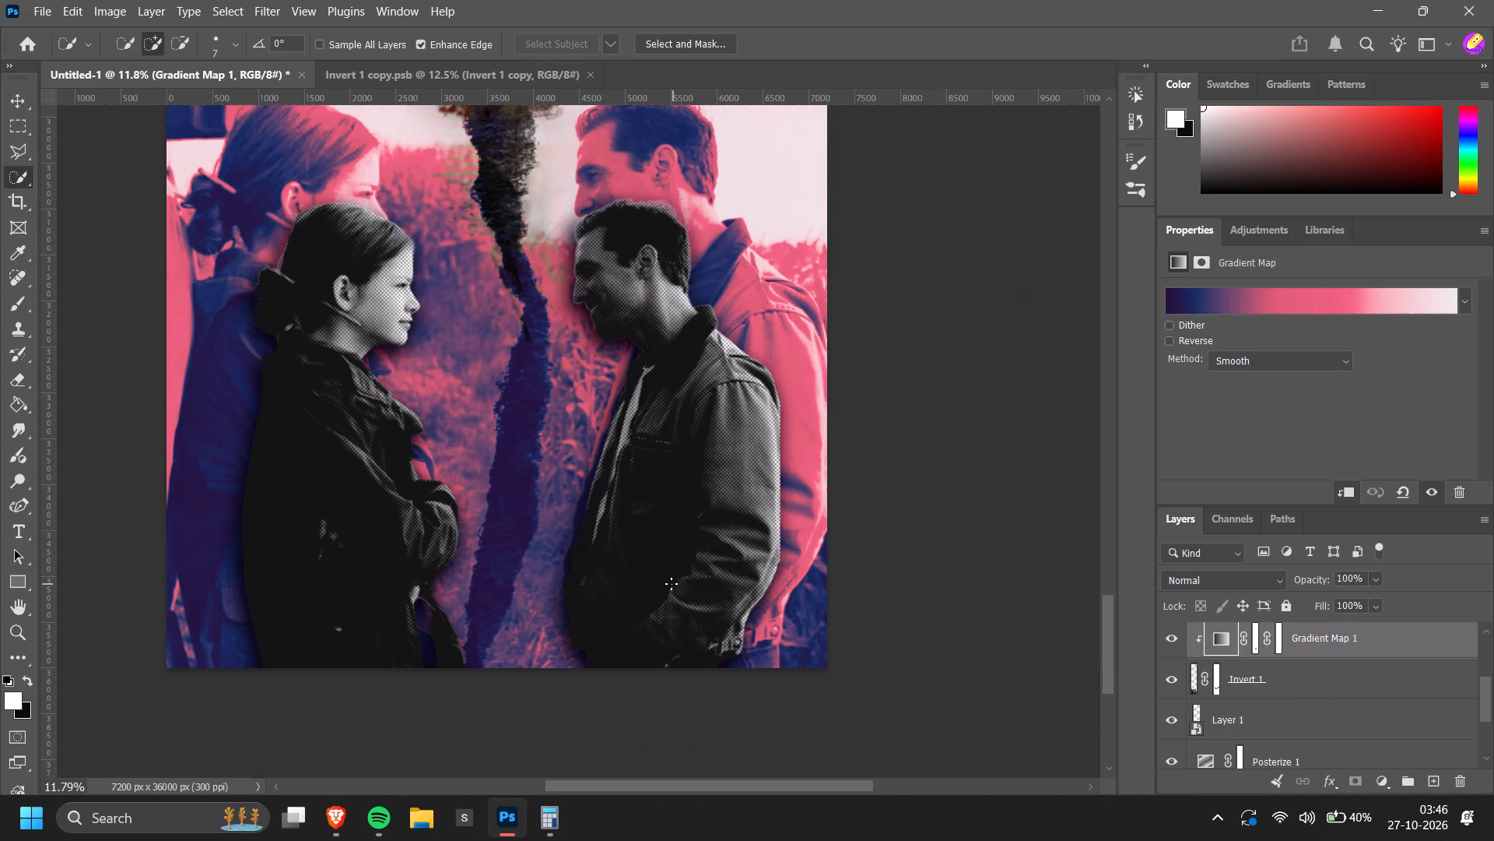
key("v")
left_click(498, 433)
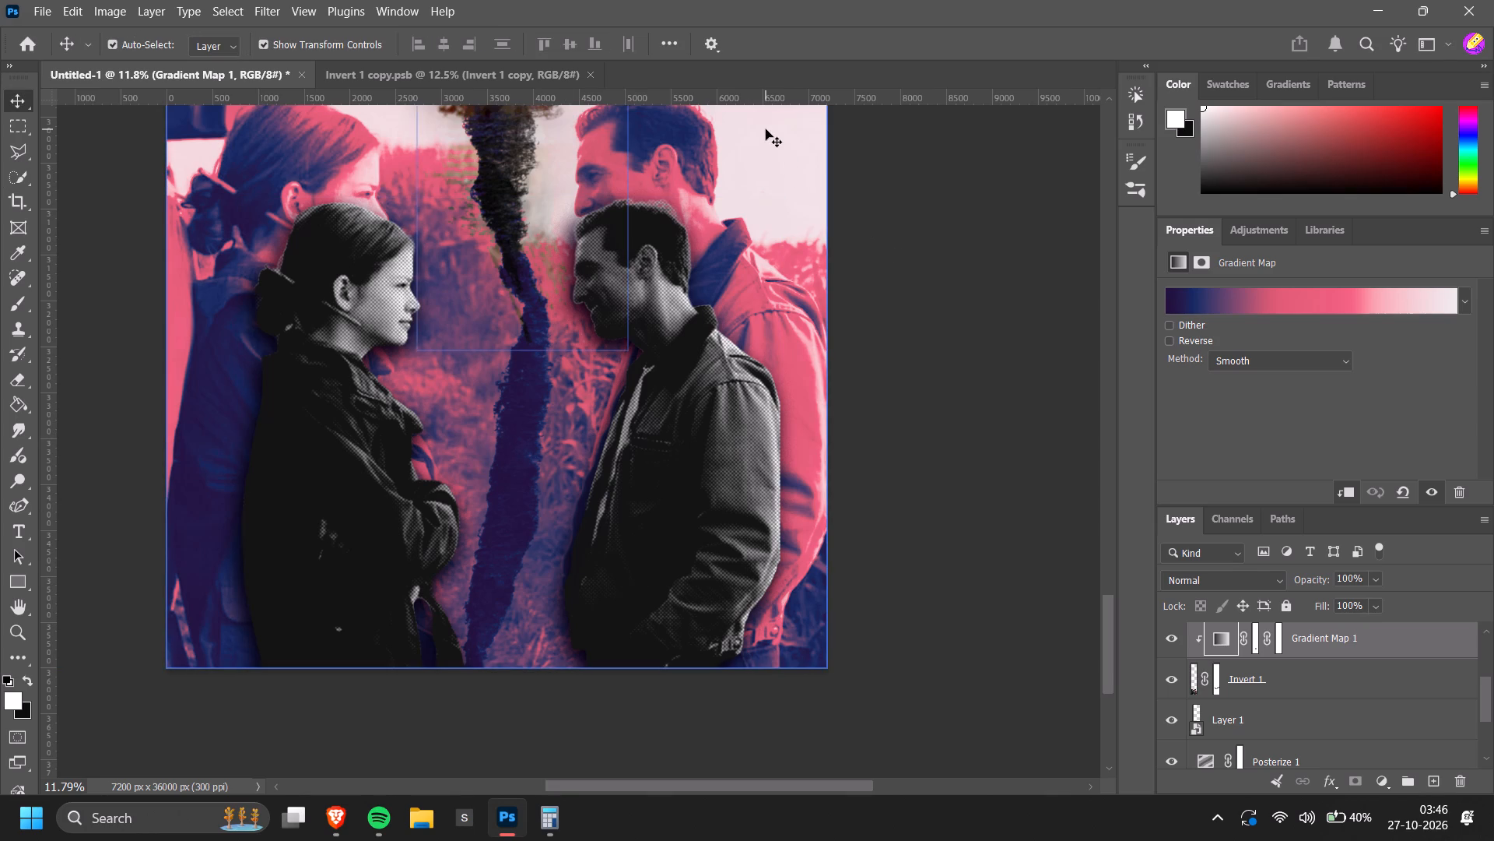
left_click(766, 129)
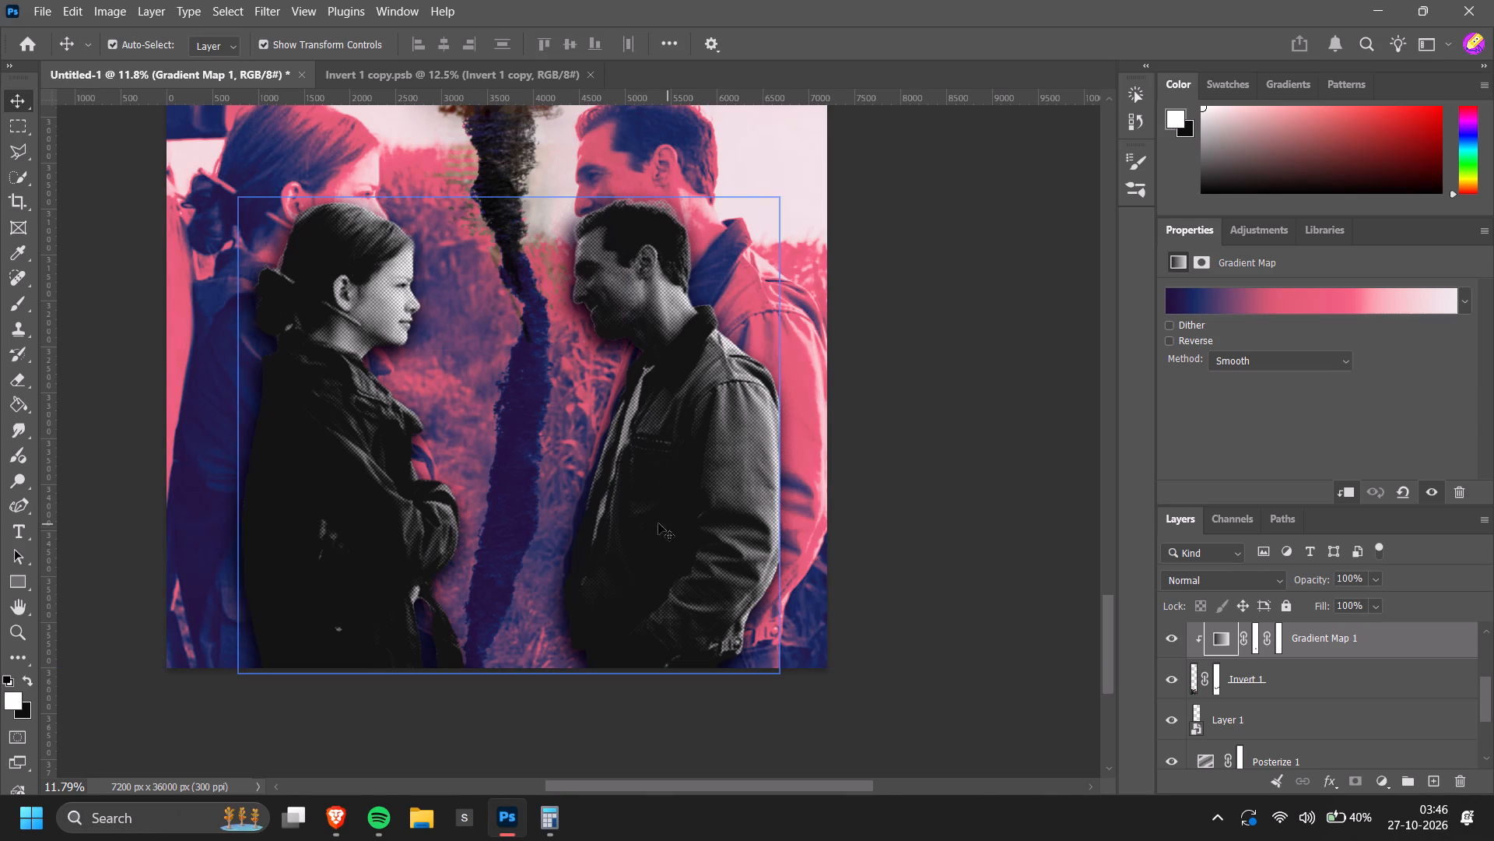
key("w")
key("bracketright")
key("bracketright")
key("bracketright")
key("bracketright")
key("bracketright")
key("bracketright")
key("bracketright")
key("bracketright")
key("bracketright")
key("bracketright")
key("bracketright")
key("bracketright")
key("bracketright")
key("bracketright")
key("bracketright")
key("bracketright")
key("bracketright")
key("bracketright")
key("bracketright")
key("bracketright")
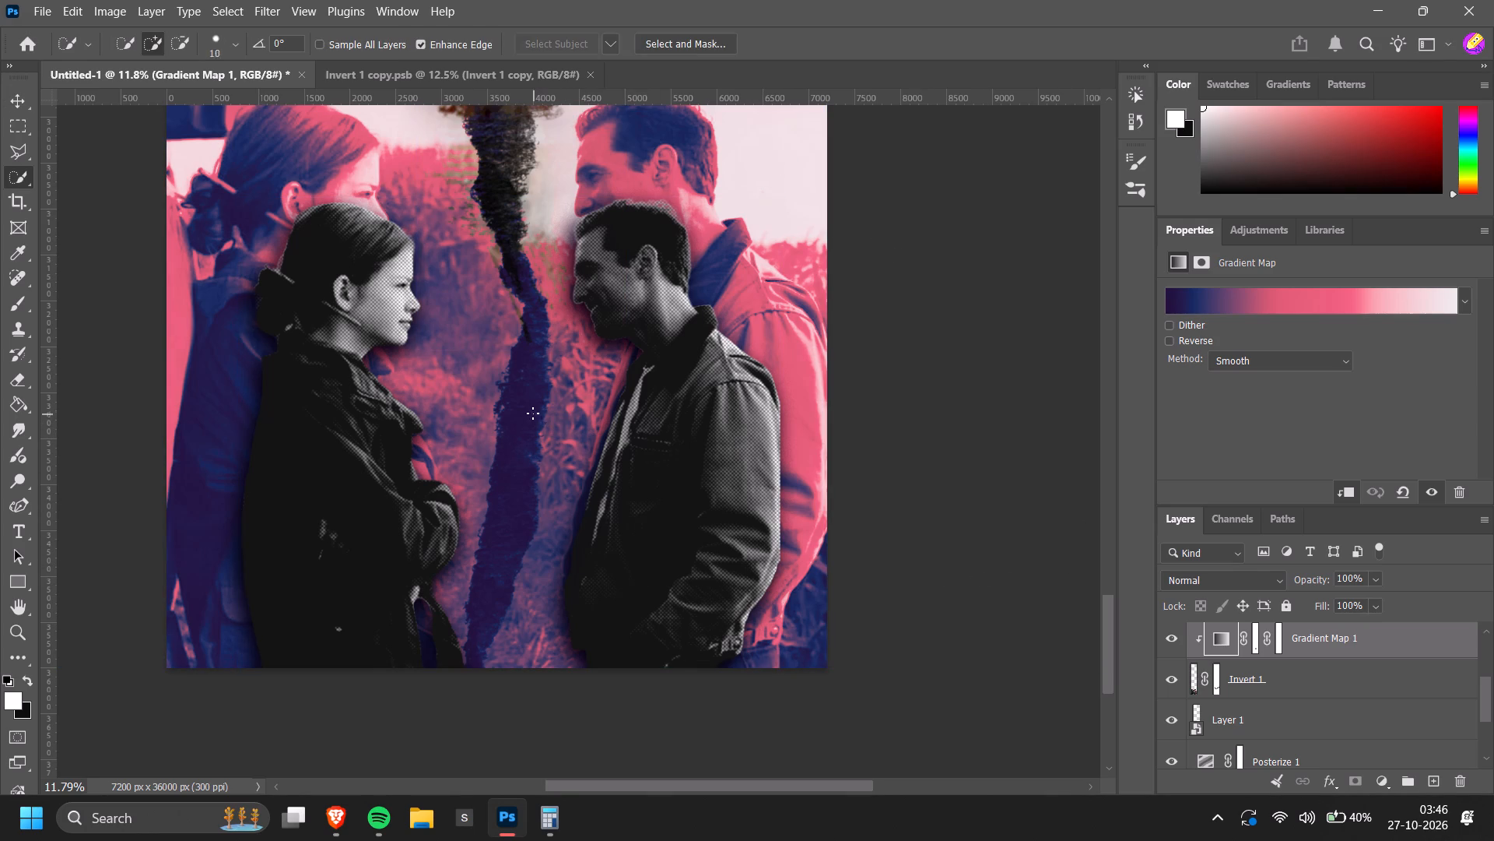
type("[[")
key("bracketleft")
left_click_drag(529, 361, 524, 424)
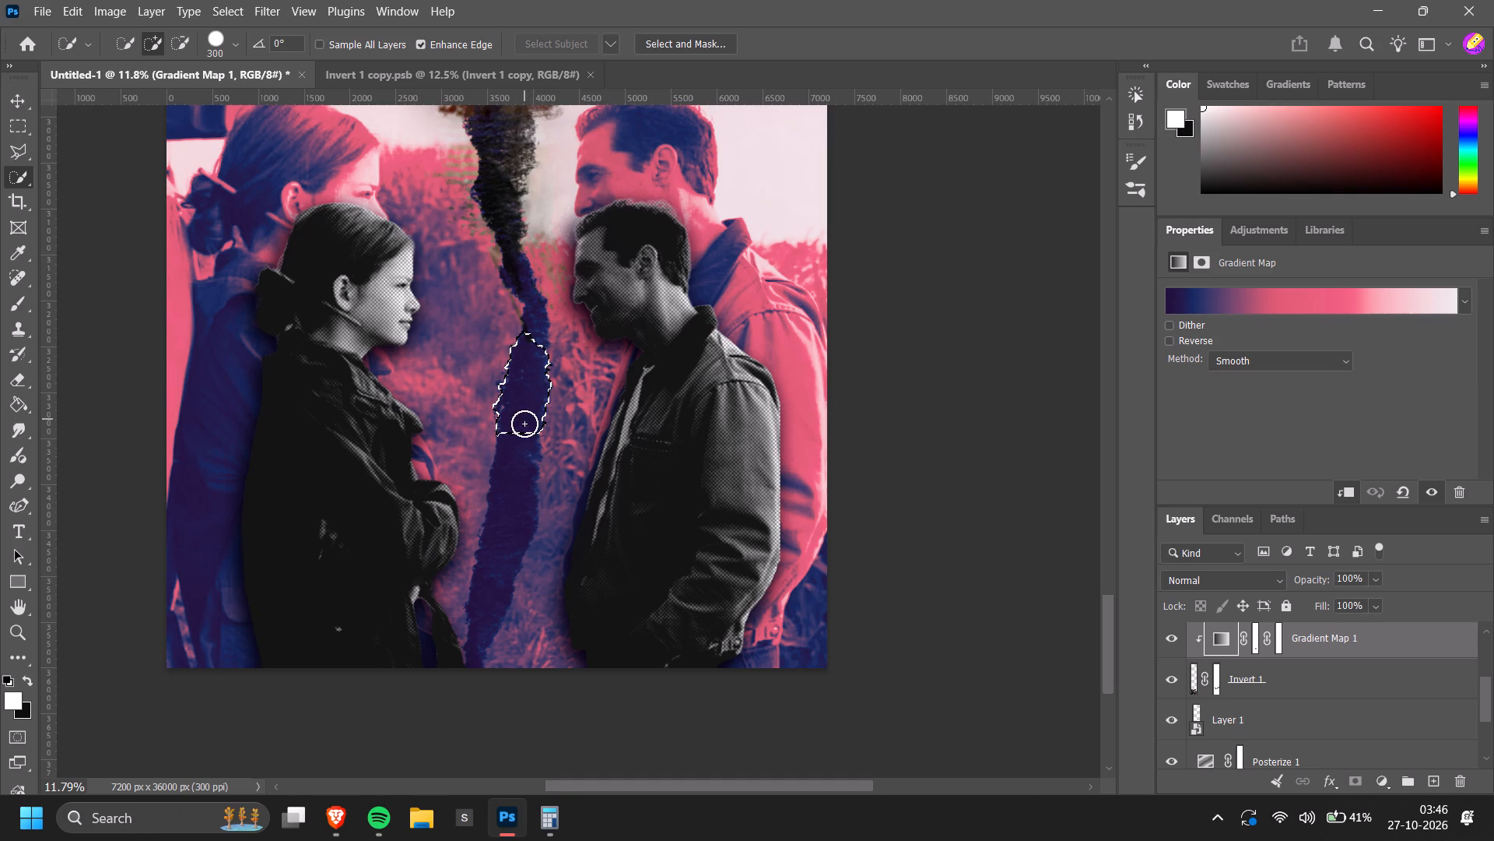
left_click_drag(524, 424, 507, 538)
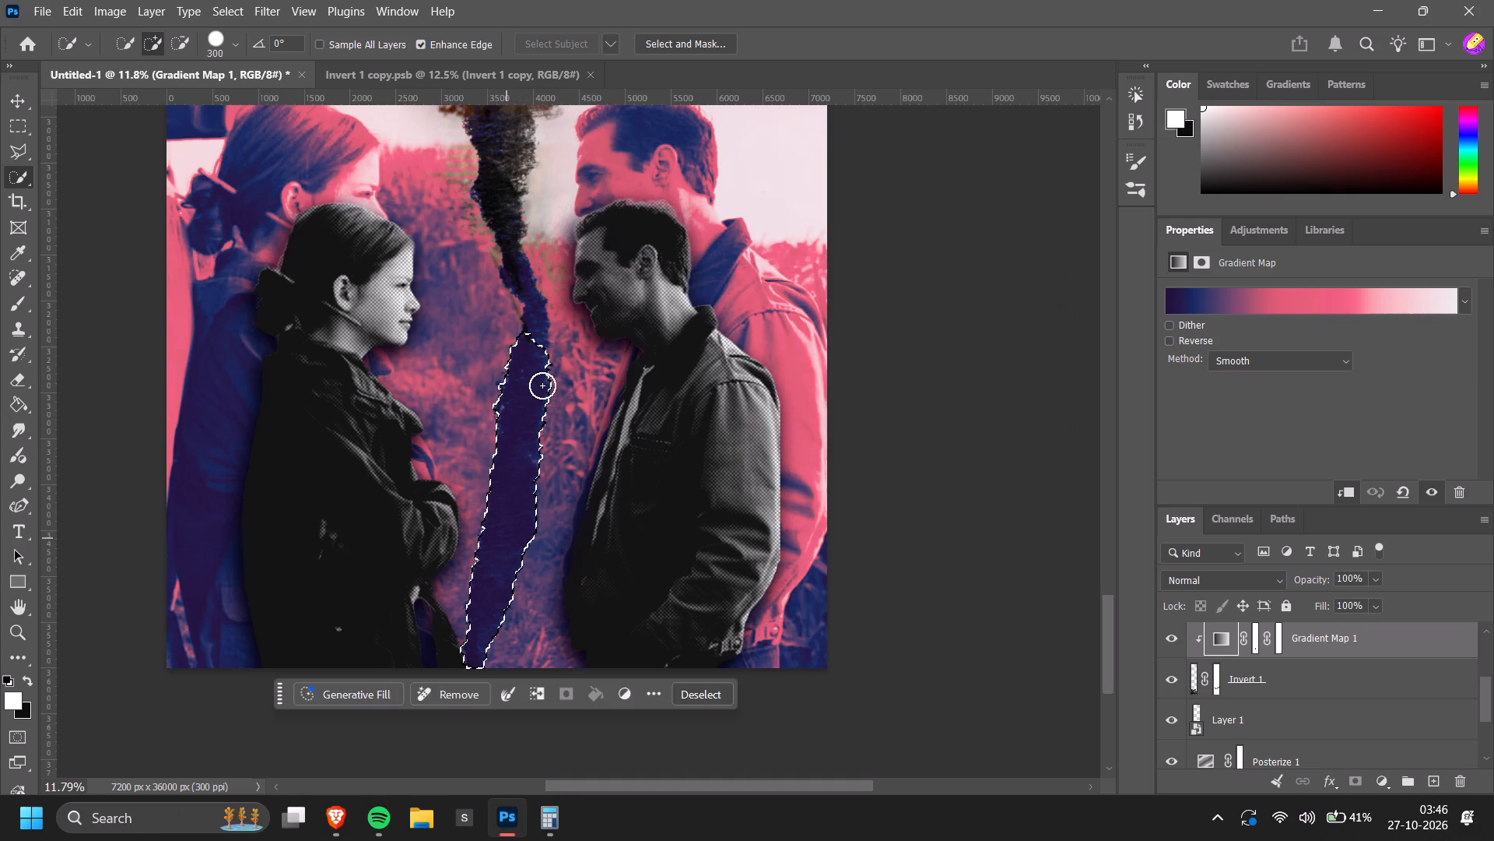
Extend the selection up through the crack's narrow upper part with a 125 px Quick Selection brush.
key("bracketleft")
type("[[")
type("[[")
left_click_drag(531, 341, 531, 337)
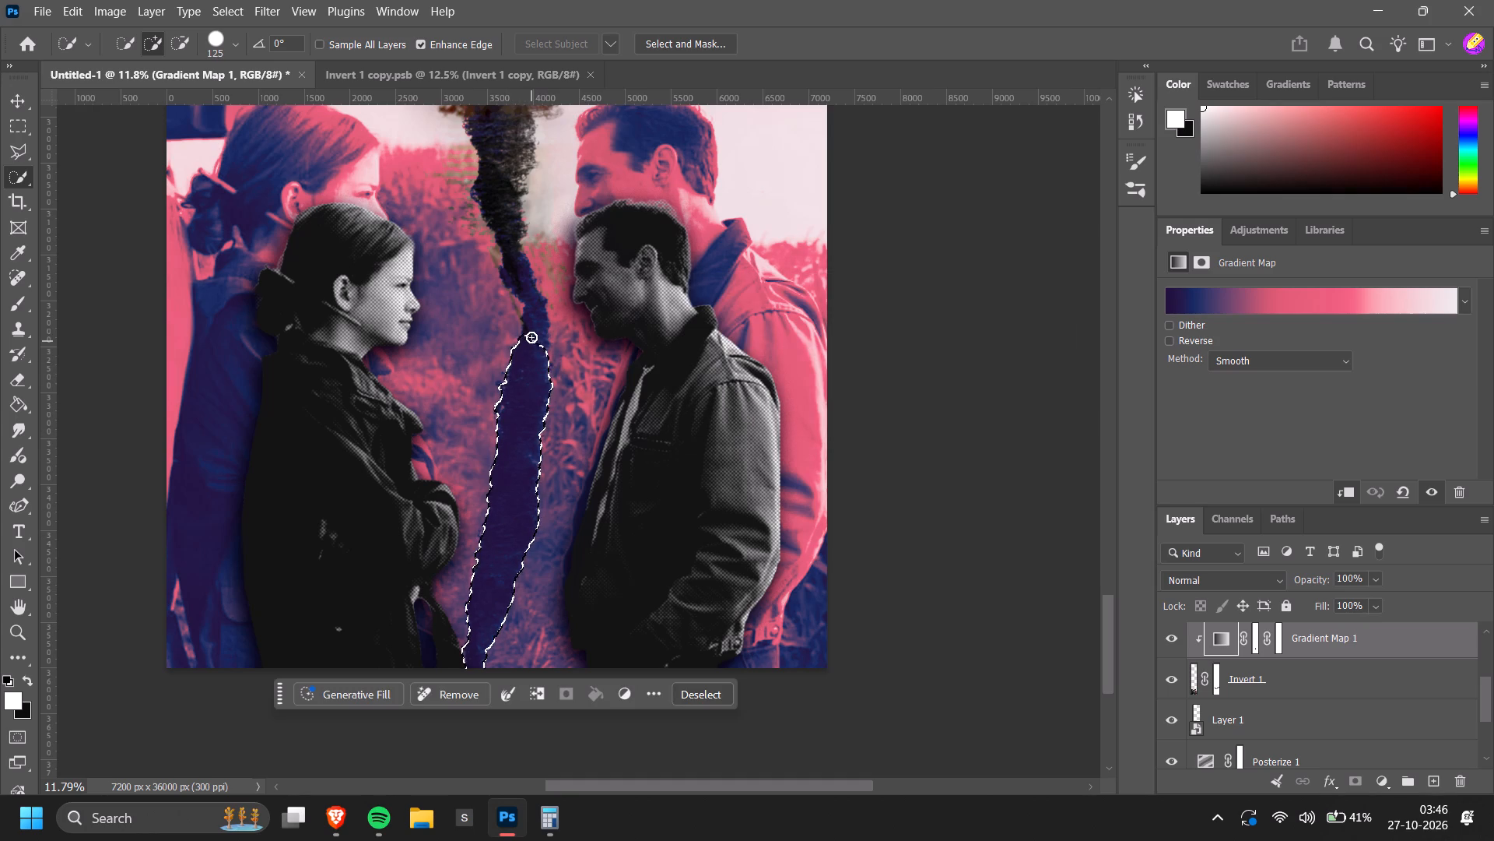
left_click_drag(531, 337, 521, 288)
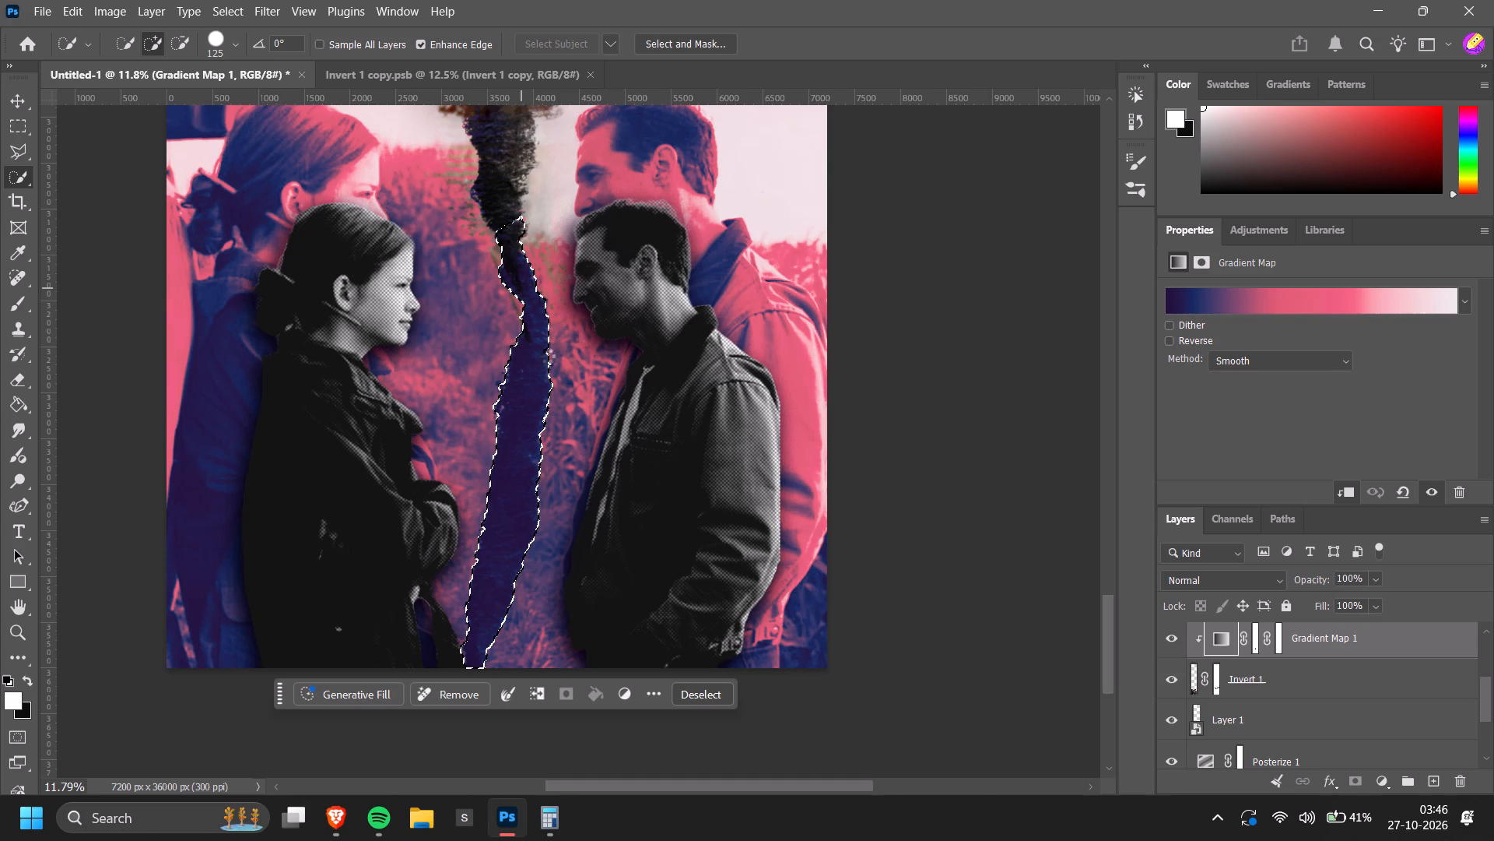
Fill the selected crack on Gradient Map 1's layer mask to exclude it from the gradient colours, and clear the selection.
left_click(1253, 641)
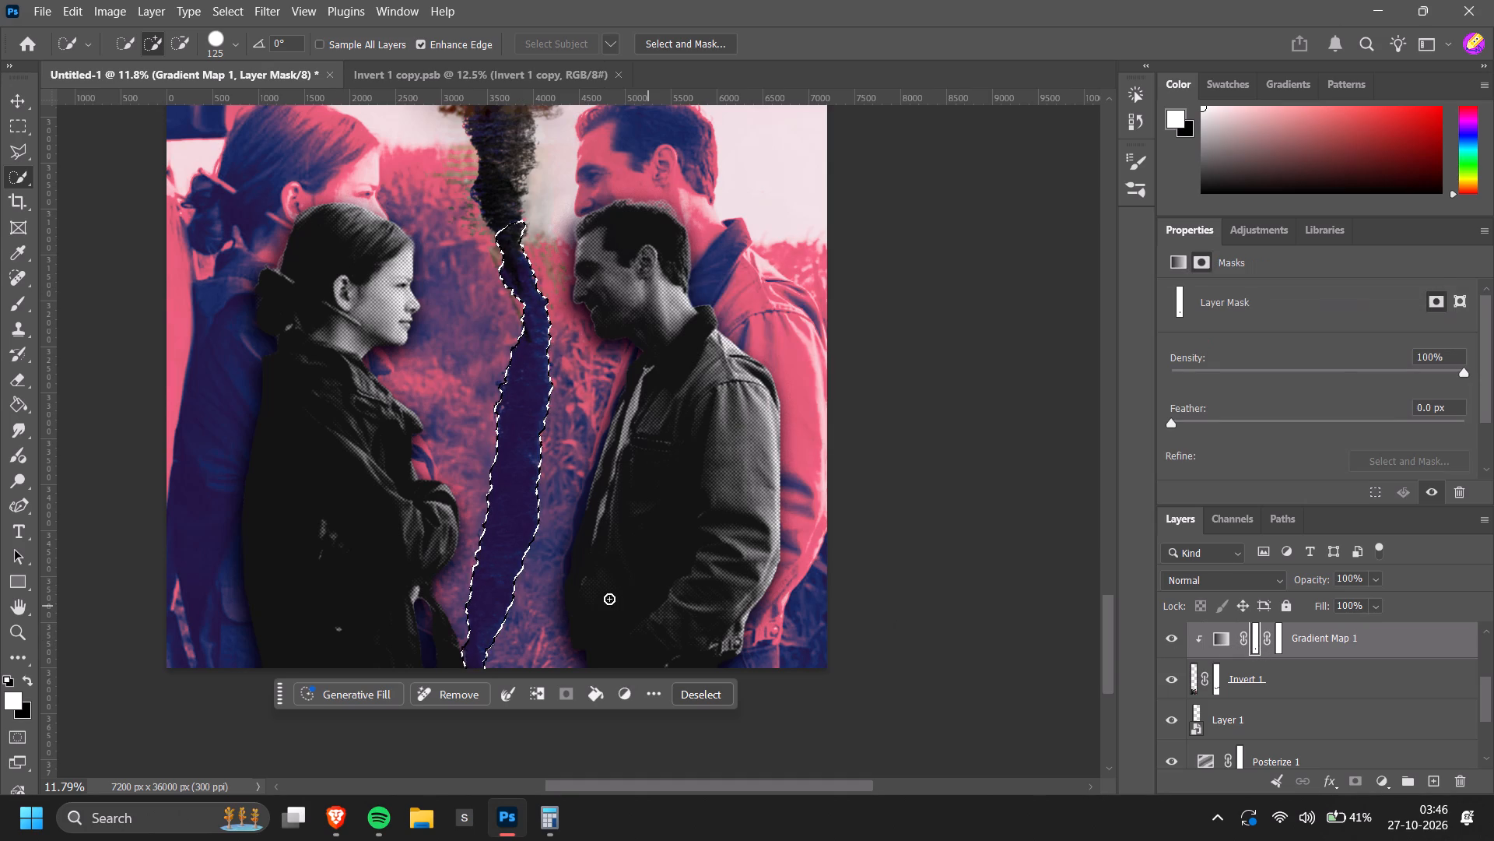
left_click(594, 693)
left_click(637, 593)
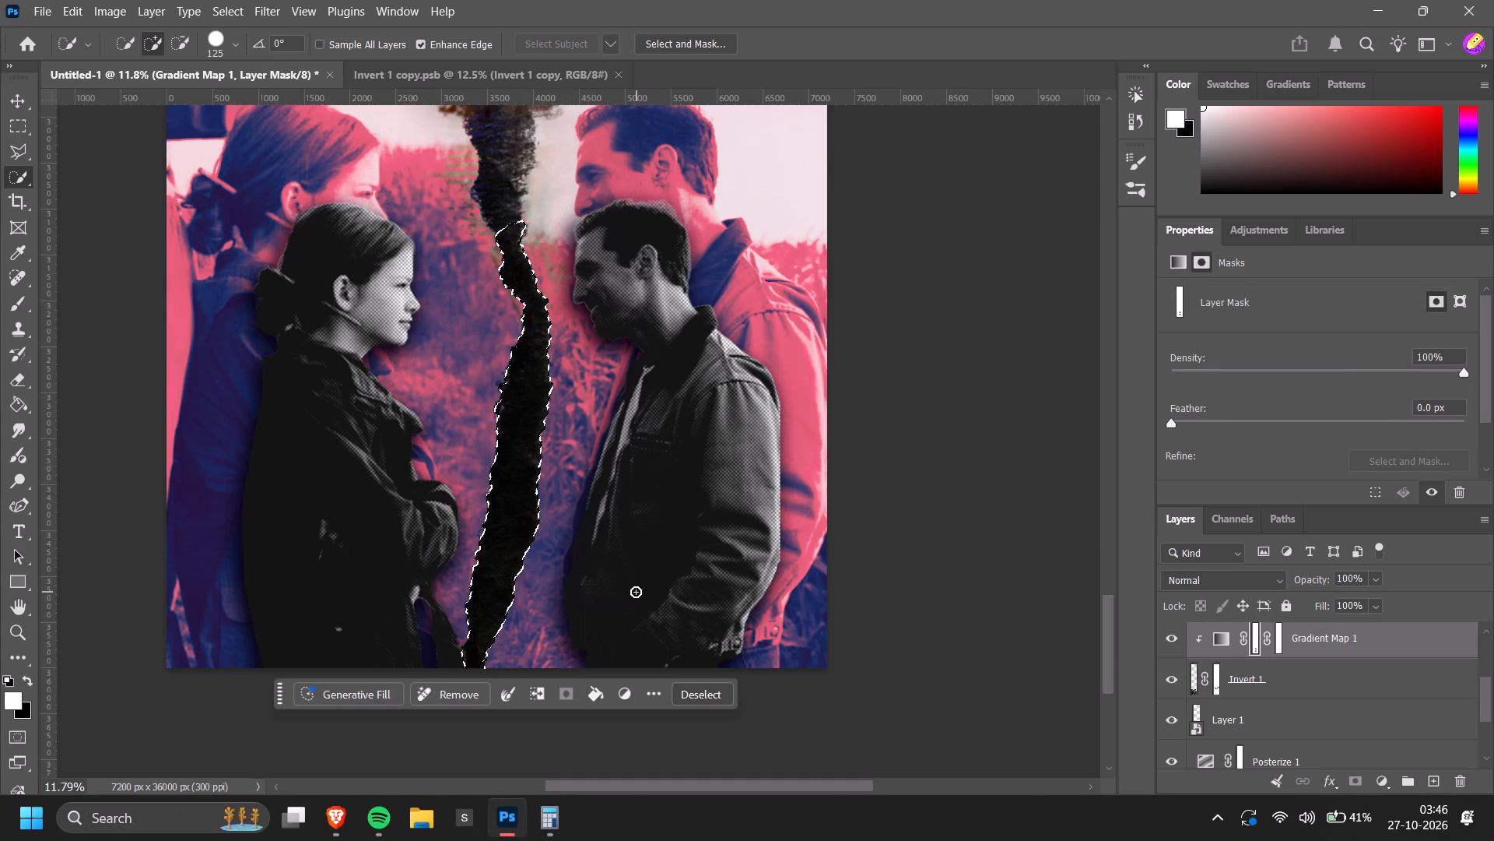
key("v")
left_click(979, 559)
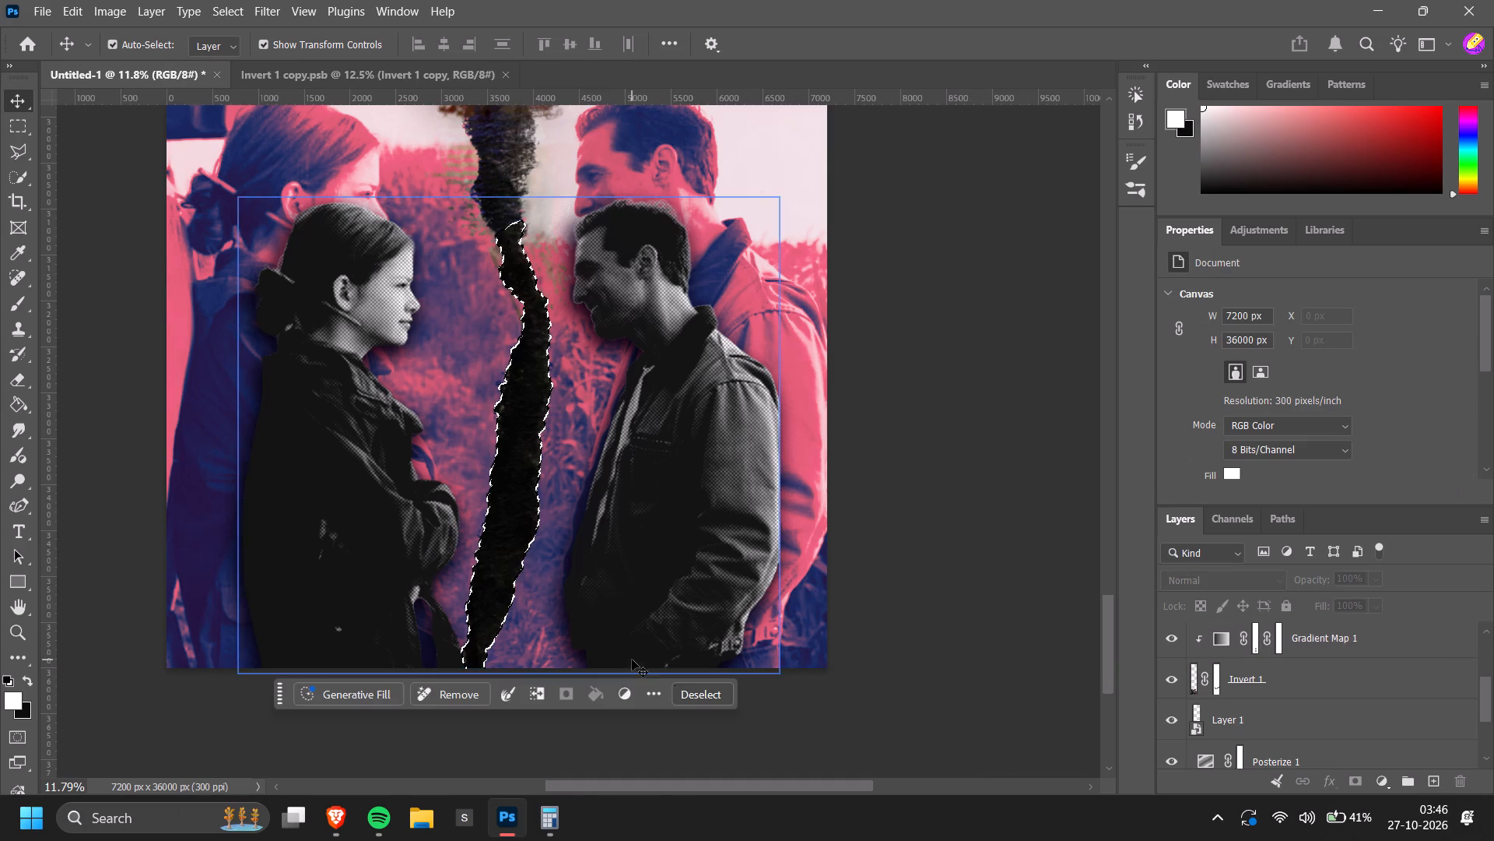
left_click(703, 688)
Examine the recoloured crack against the figures and the torn bookshelf background above it.
scroll(913, 711, "up", 5, "ctrl")
scroll(913, 711, "down", 7, "alt")
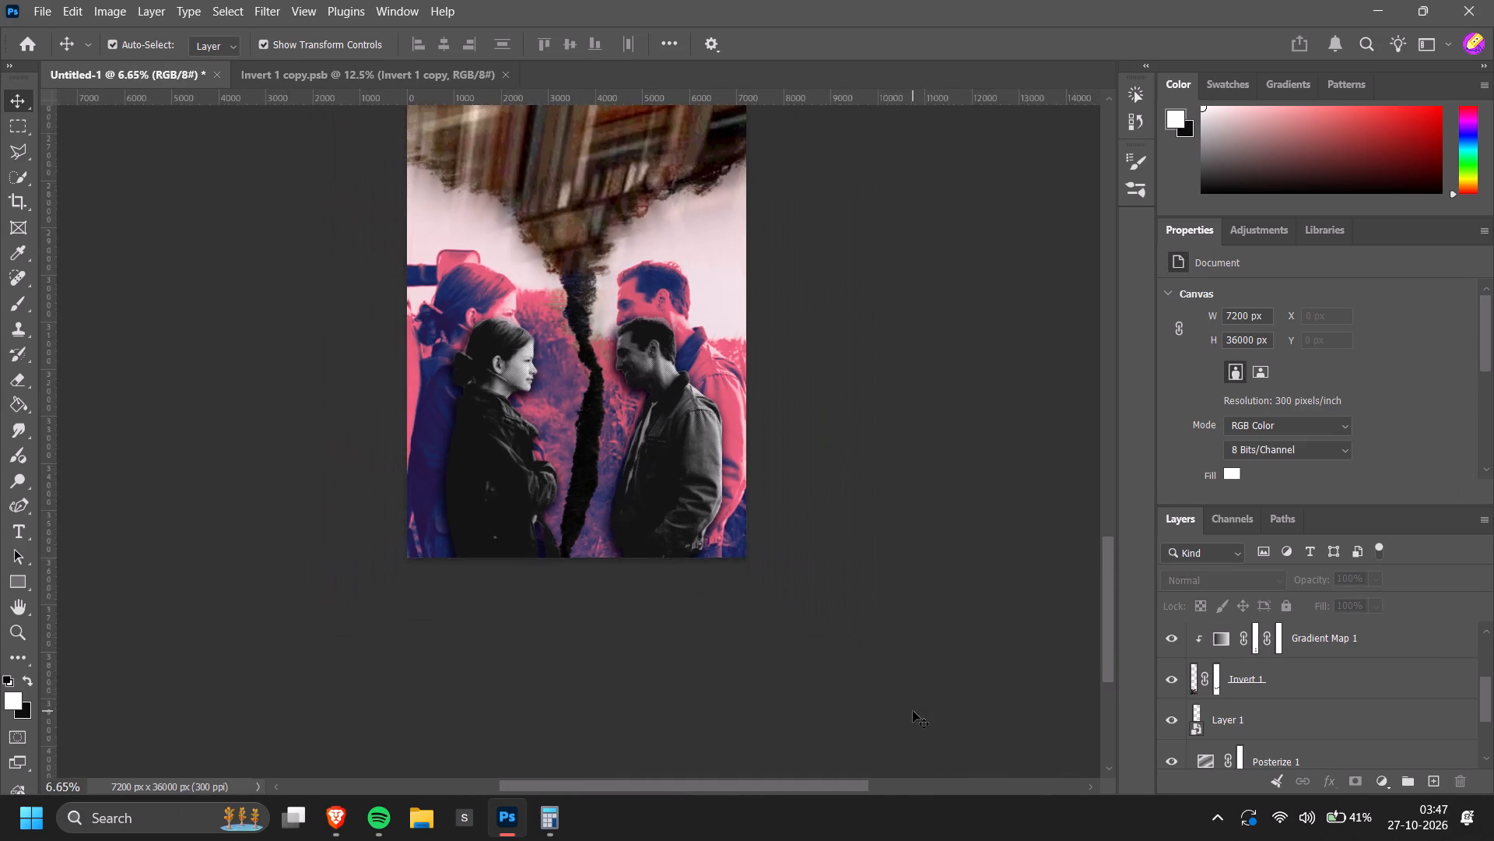
scroll(913, 711, "down", 2, "alt")
scroll(907, 706, "up", 4, "ctrl")
scroll(907, 706, "down", 2, "alt")
scroll(805, 679, "up", 3)
scroll(737, 685, "up", 7, "alt")
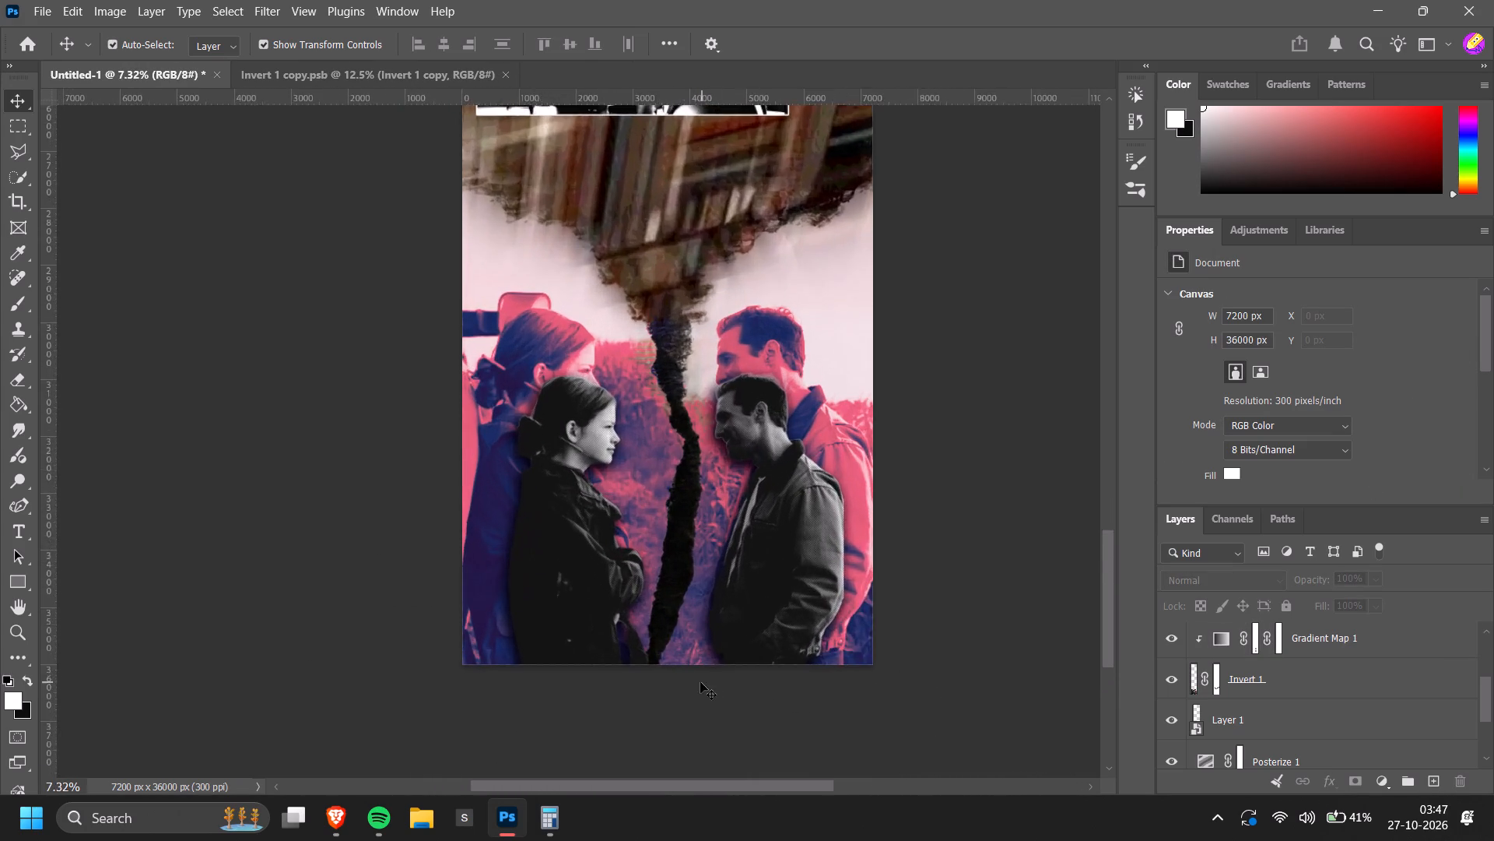
scroll(700, 682, "up", 3, "alt")
Shift the black-and-white figures slightly left to about X 648 px, and deselect the layer.
left_click_drag(609, 661, 602, 661)
left_click(835, 639)
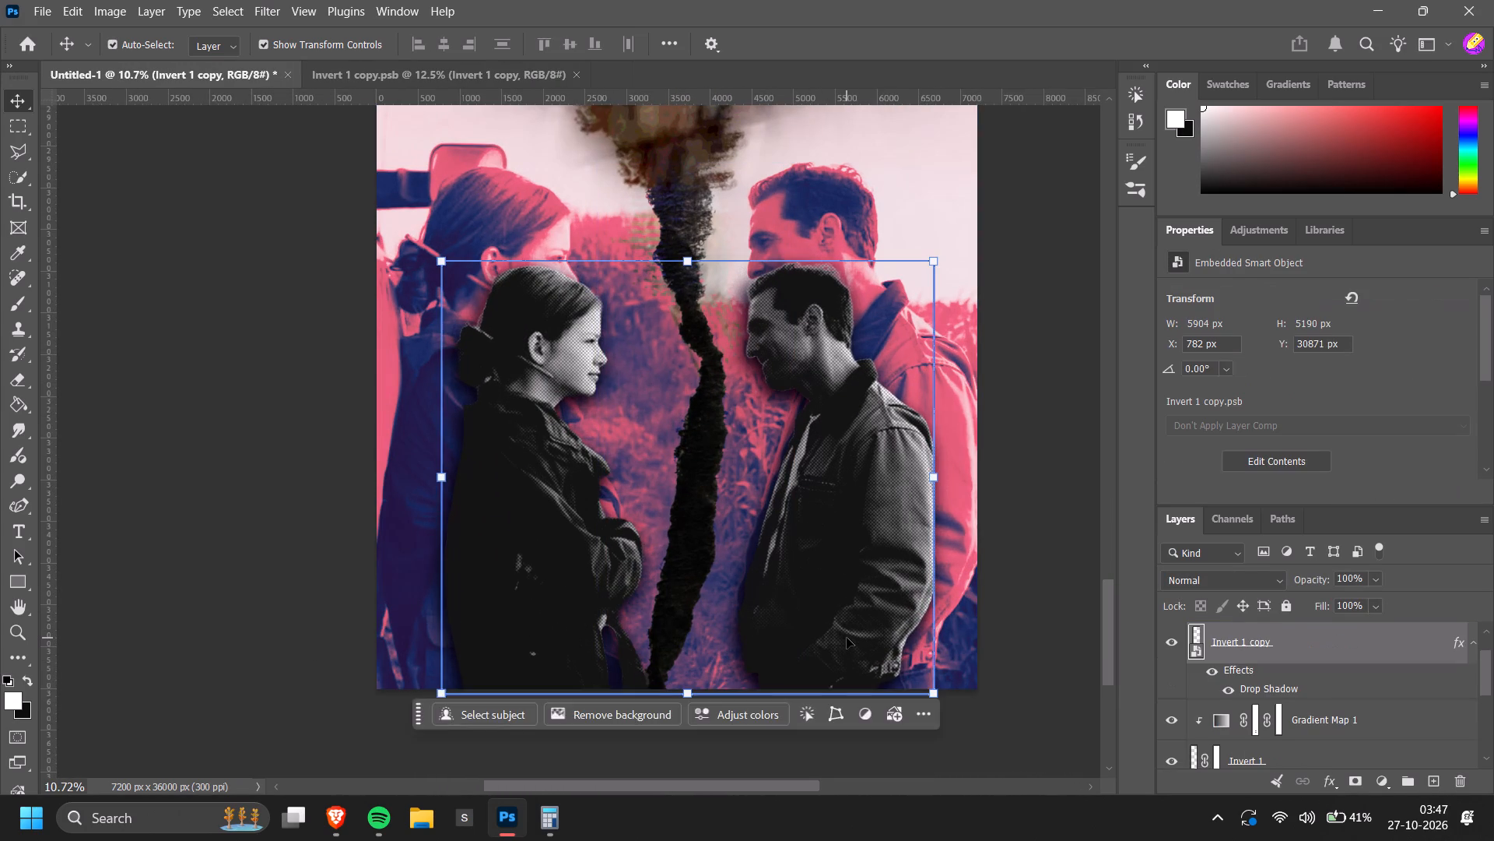
left_click(847, 638)
left_click(843, 629)
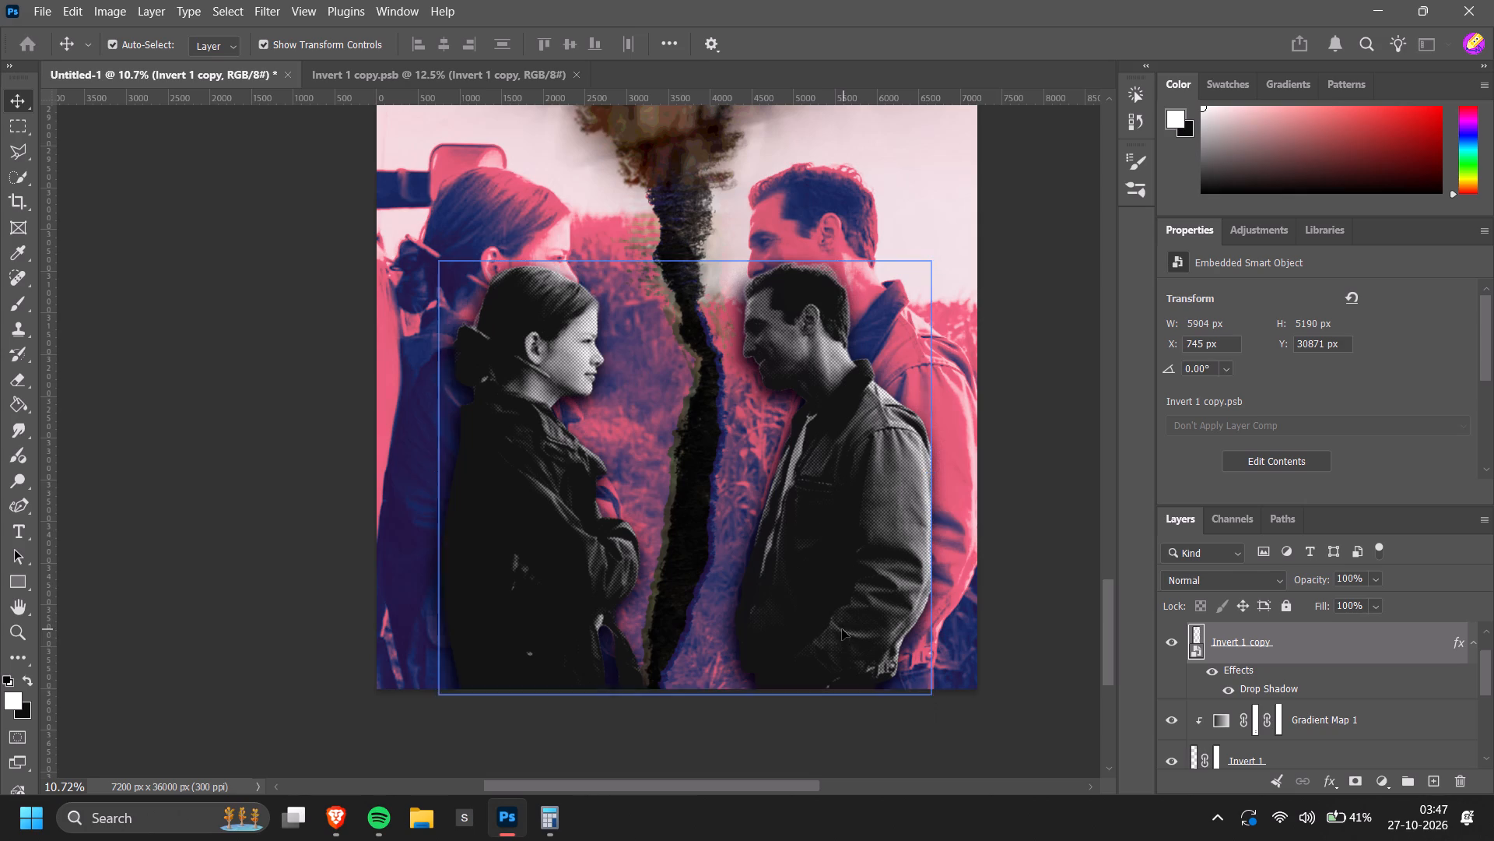
left_click(1040, 733)
Examine the repositioned figures and the crack's edges, both in the overall poster and close up.
scroll(1040, 732, "down", 4, "alt")
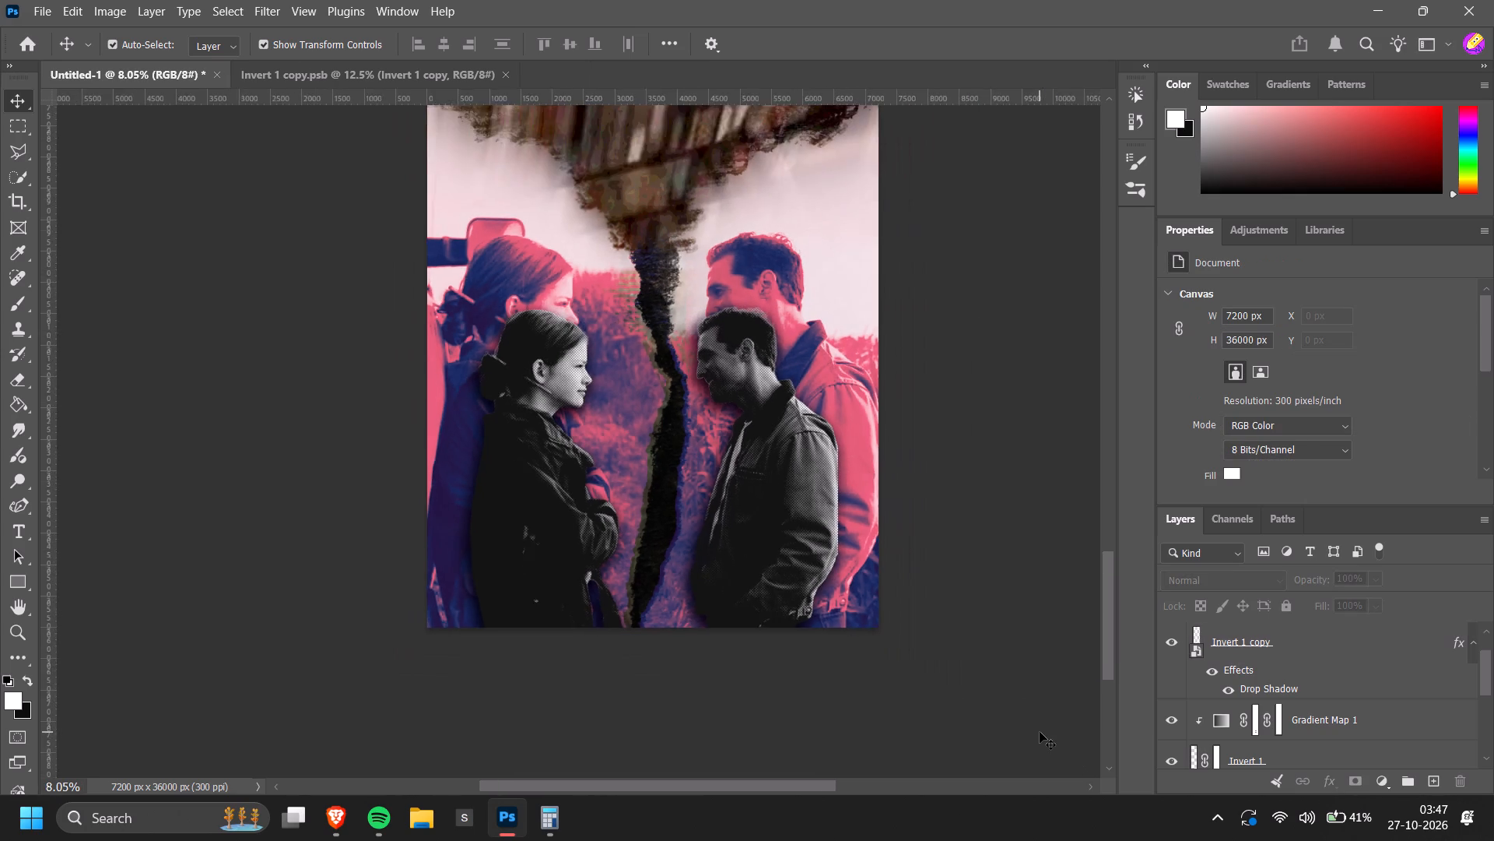
scroll(1040, 732, "down", 3, "alt")
scroll(1015, 730, "up", 3, "ctrl")
scroll(1015, 730, "down", 4, "alt")
scroll(962, 729, "up", 2)
scroll(921, 727, "up", 2, "ctrl")
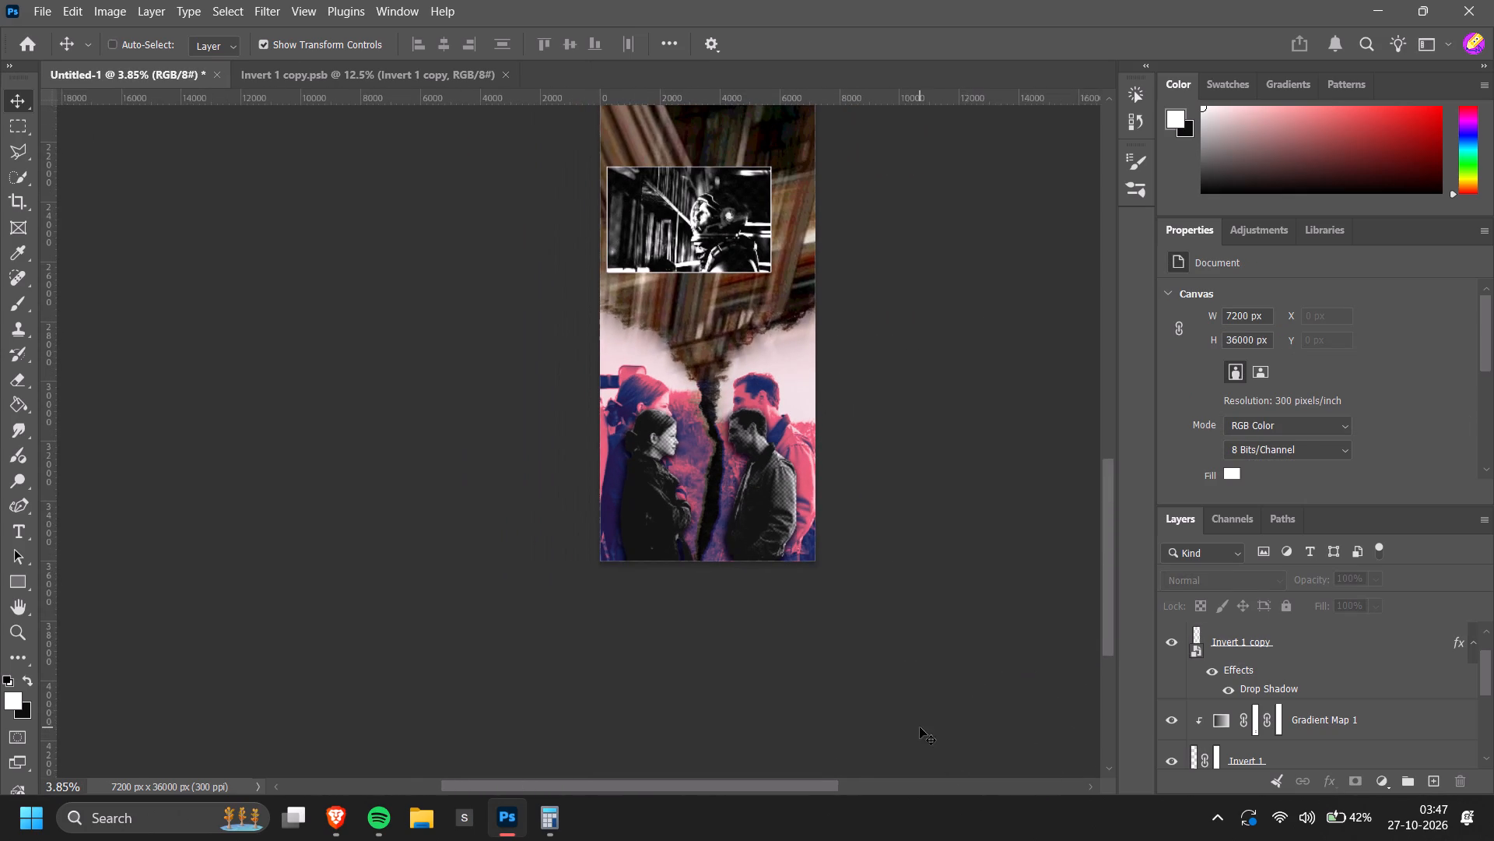
scroll(920, 727, "up", 17, "ctrl")
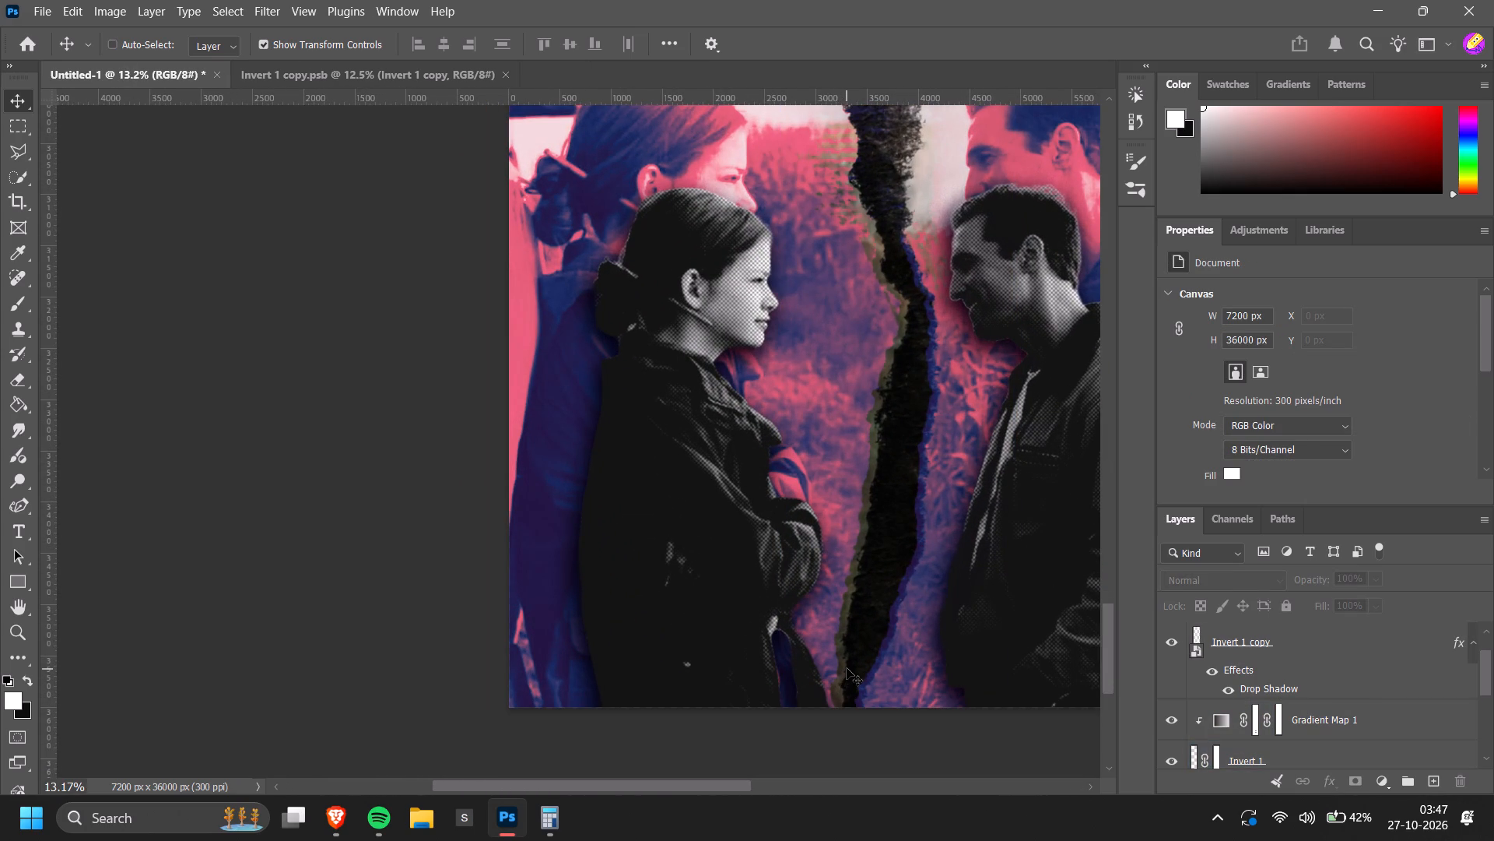
scroll(847, 668, "down", 11, "ctrl")
scroll(879, 340, "up", 3)
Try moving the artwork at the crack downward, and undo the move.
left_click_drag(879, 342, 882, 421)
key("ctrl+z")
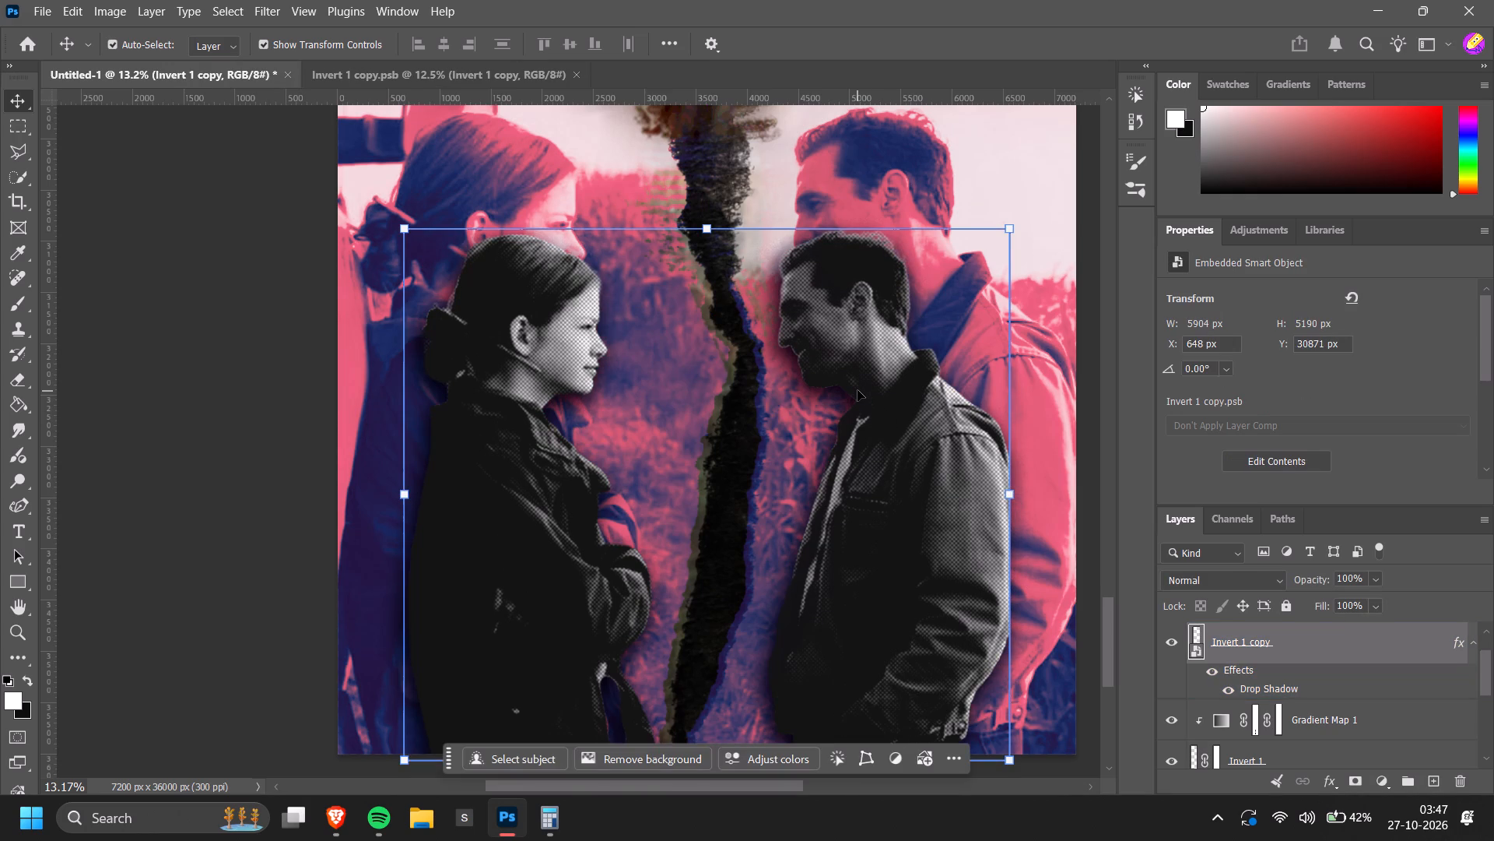
Review the full poster from the lower figures up past the framed image and the floating astronaut.
scroll(857, 390, "down", 12, "alt")
left_click(994, 647)
scroll(992, 652, "down", 9, "ctrl")
scroll(921, 634, "up", 4)
scroll(921, 634, "down", 4, "alt")
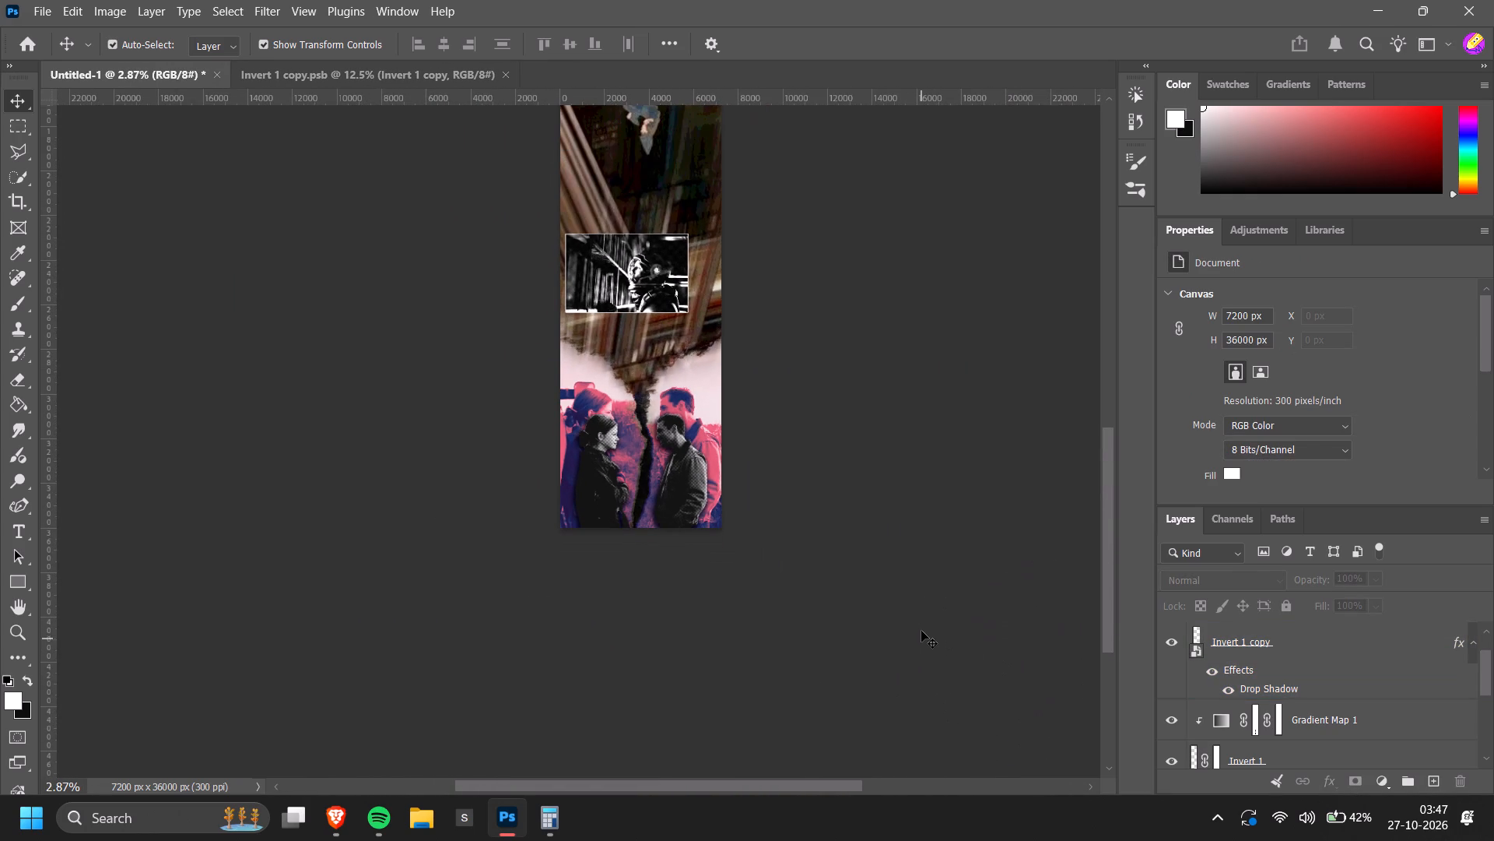
scroll(922, 607, "down", 2, "alt")
scroll(871, 622, "up", 11)
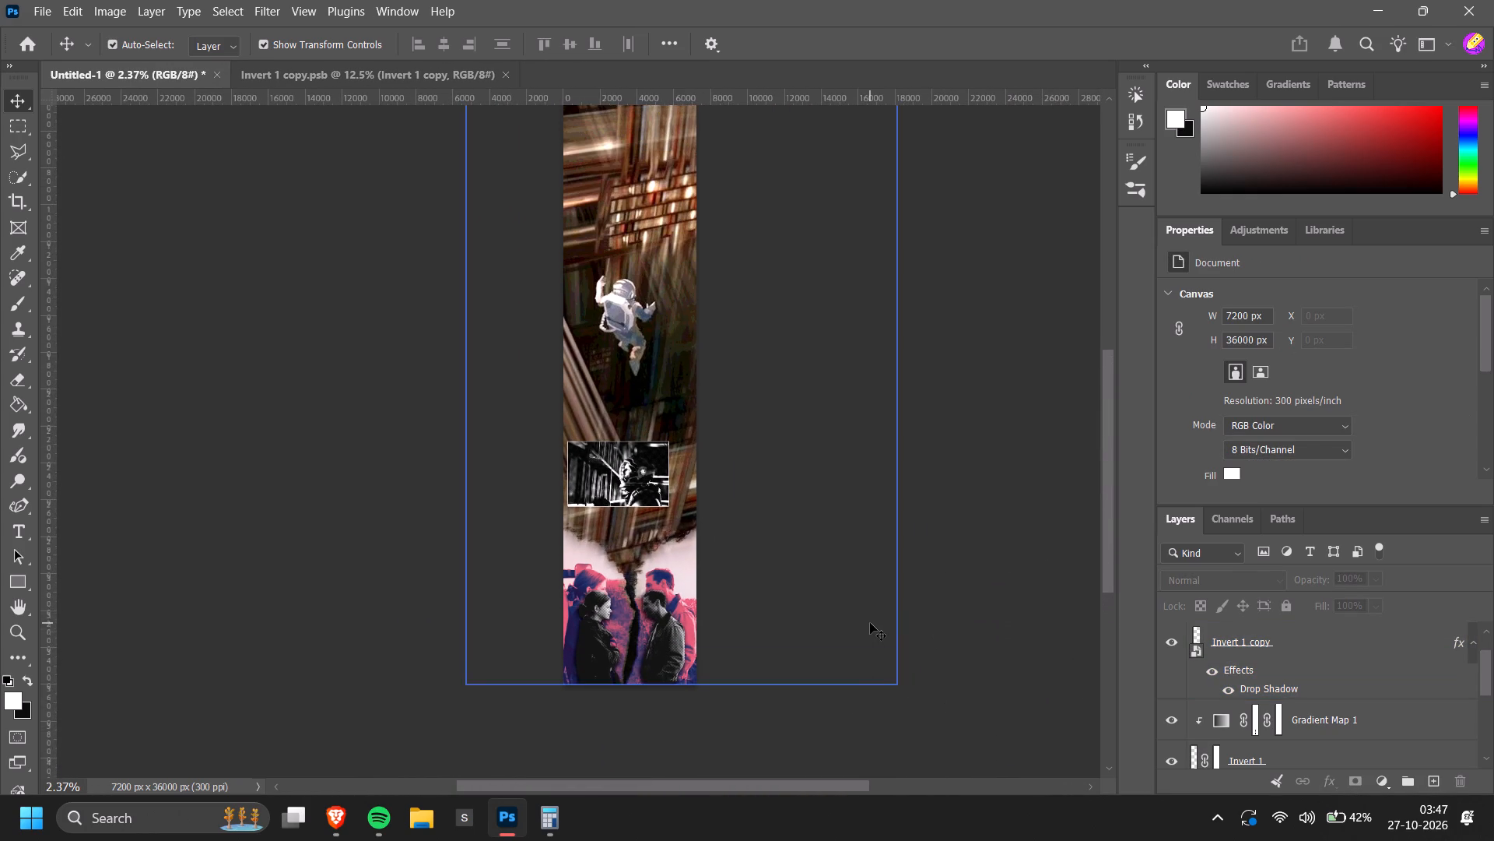
scroll(935, 536, "up", 5)
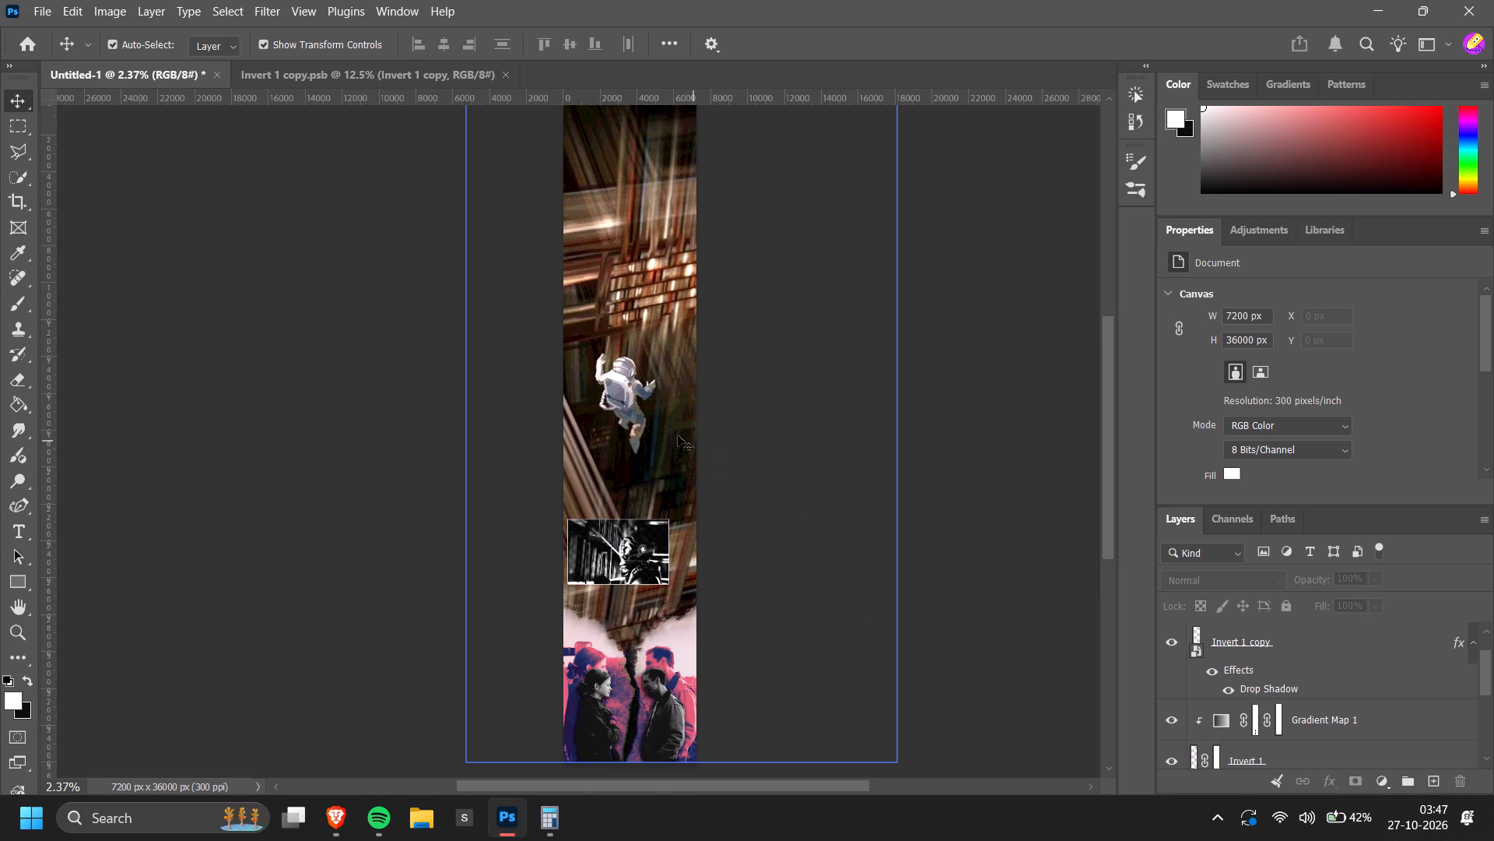
Nudge the striped background artwork with the floating astronaut slightly within the poster, and deselect the layer.
left_click_drag(653, 431, 652, 438)
left_click(935, 452)
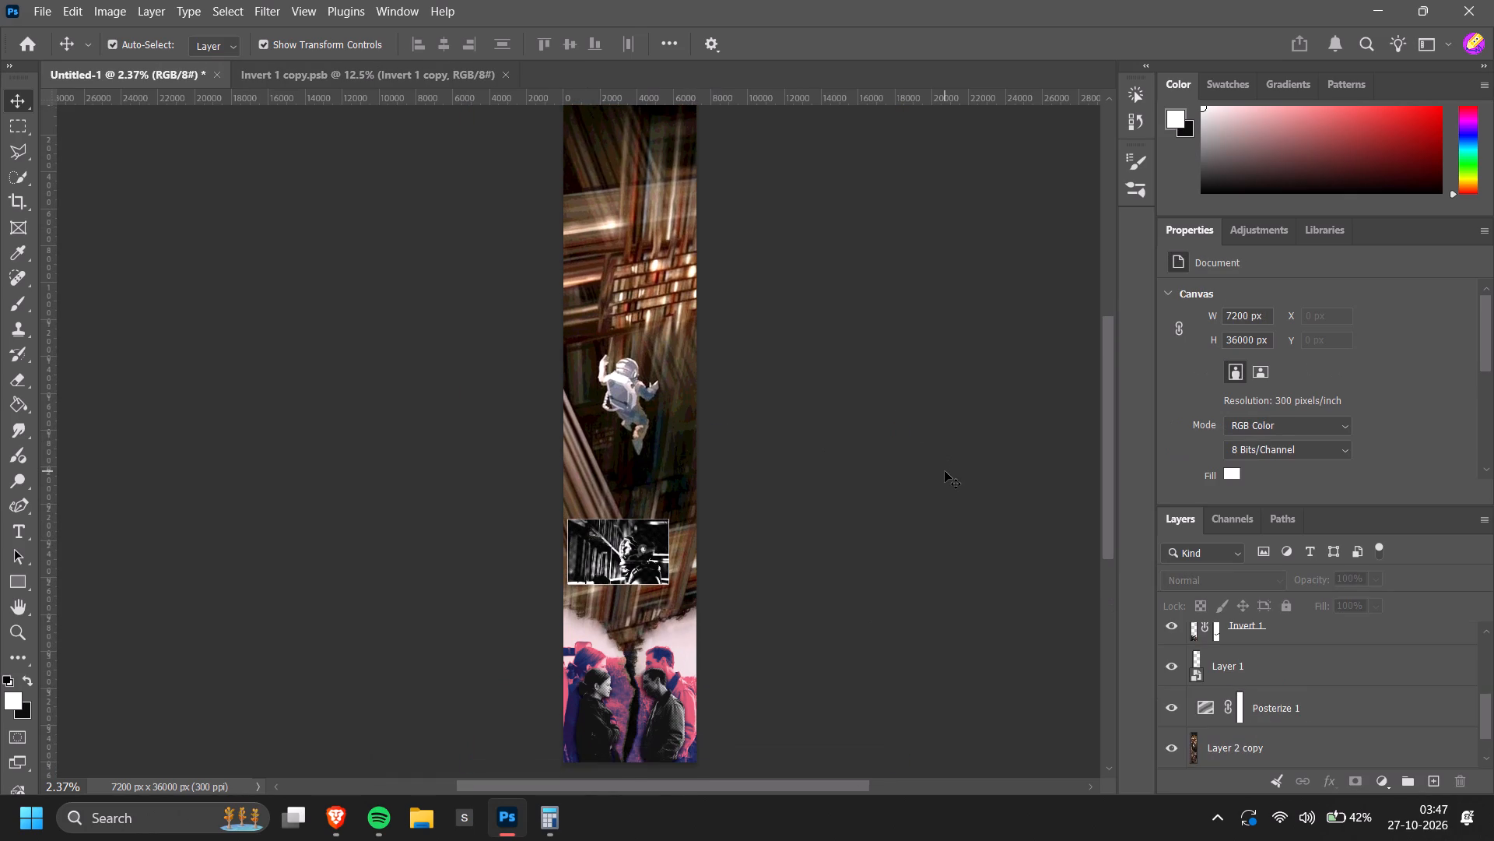
scroll(945, 471, "up", 3)
left_click_drag(673, 305, 672, 297)
left_click(886, 314)
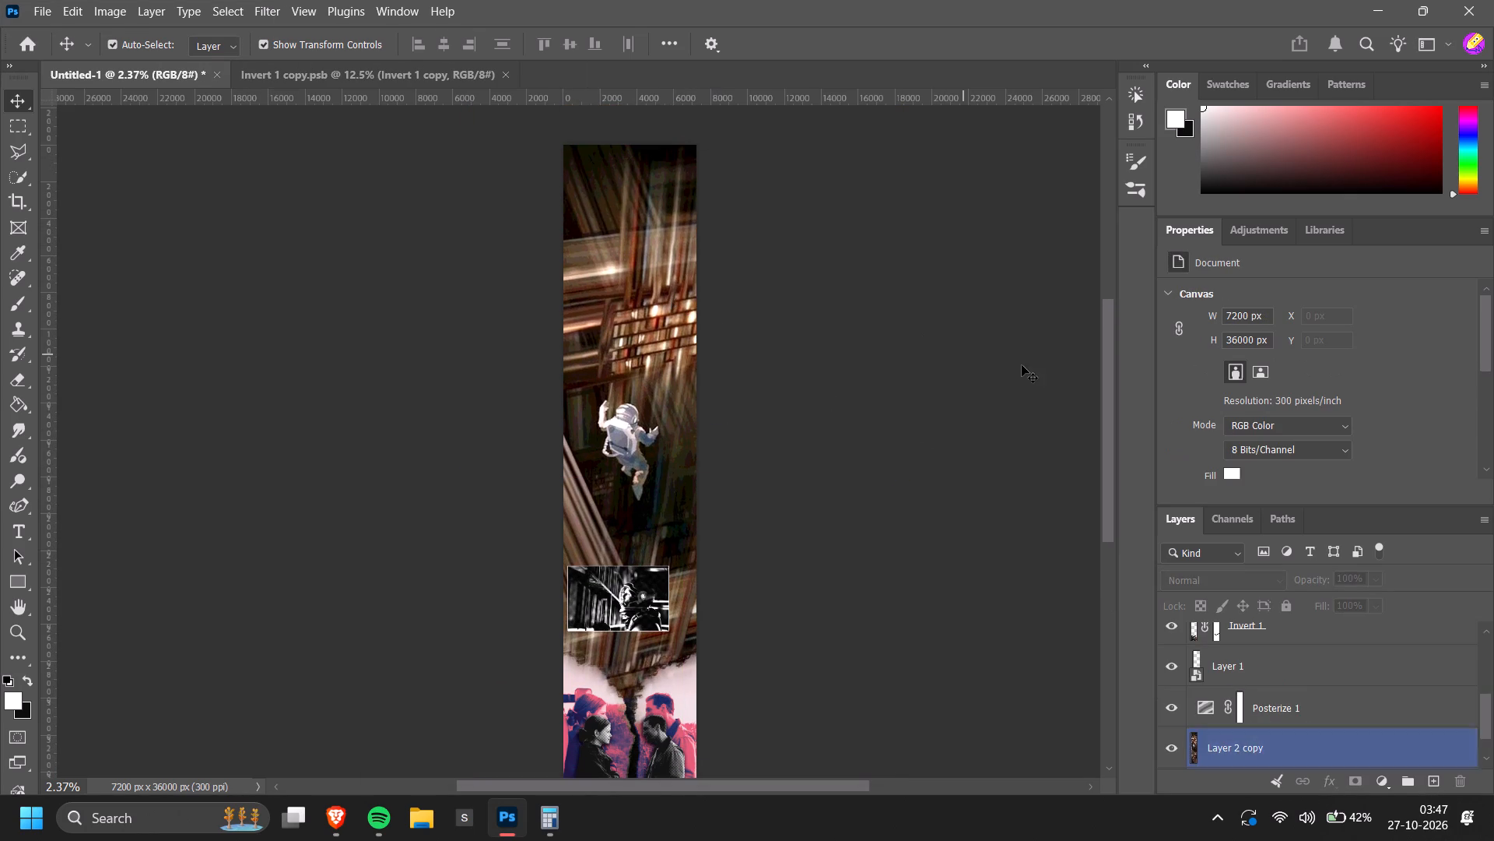
left_click(1022, 365)
Review the full poster from the top of the background artwork down to the figures split by the crack.
scroll(921, 350, "up", 2, "alt")
scroll(919, 360, "up", 4)
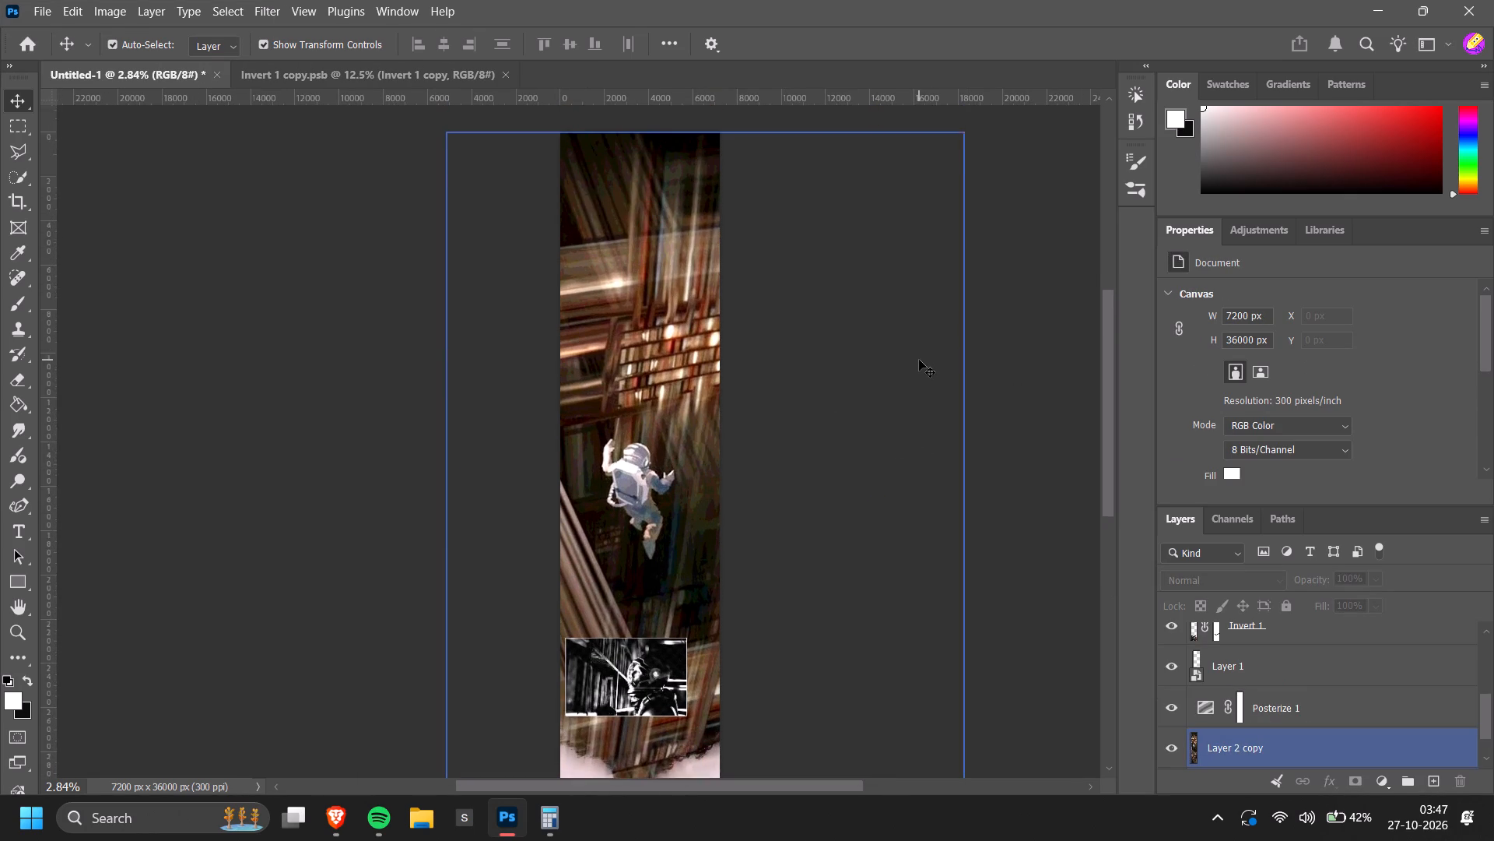
scroll(926, 388, "down", 1, "alt")
scroll(1012, 345, "down", 1, "ctrl")
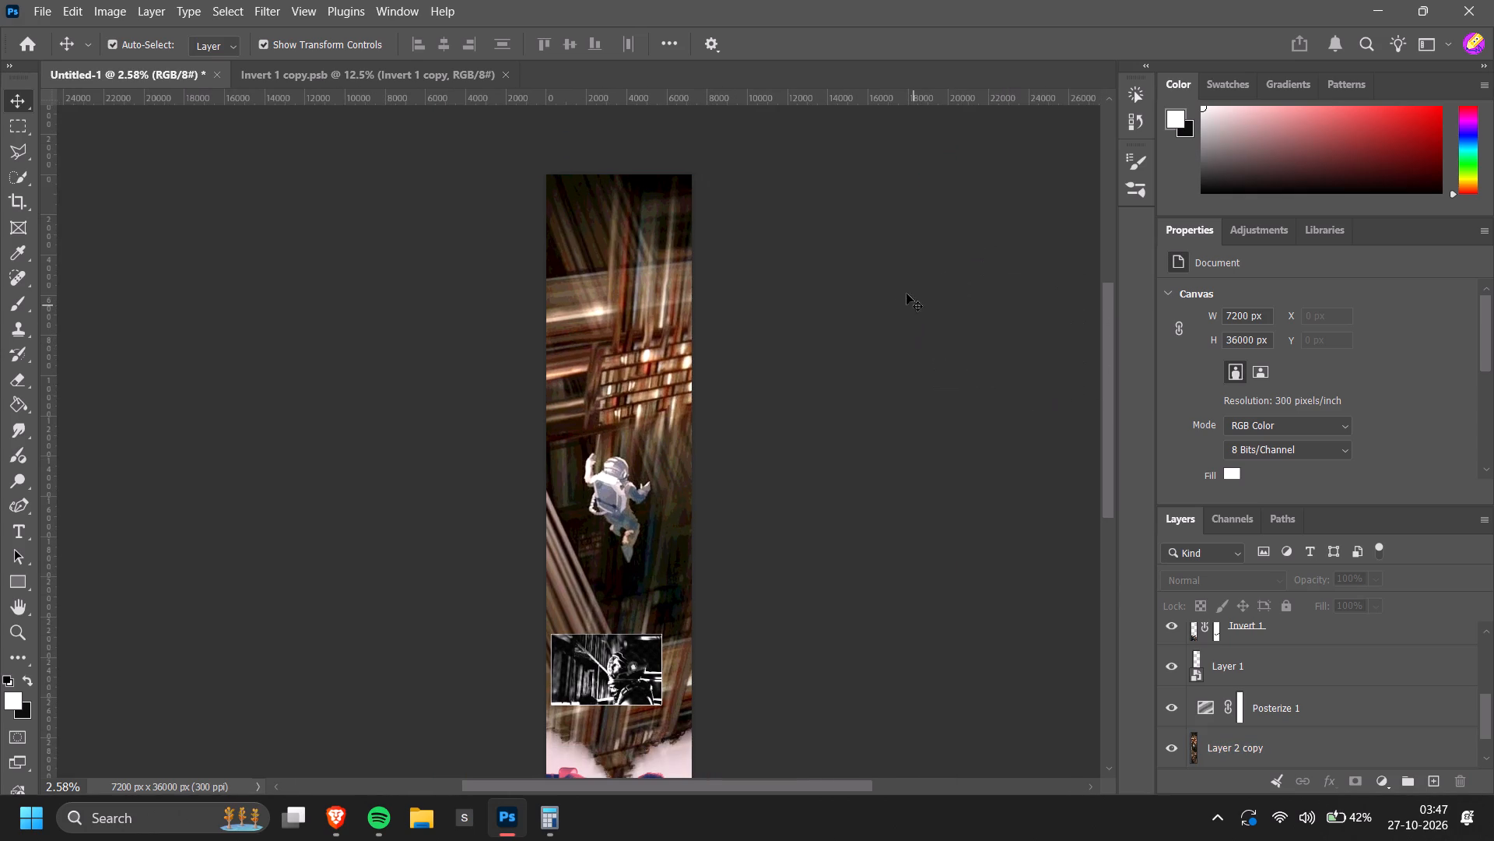
scroll(893, 283, "up", 2, "alt")
scroll(931, 327, "down", 13)
scroll(879, 390, "down", 5)
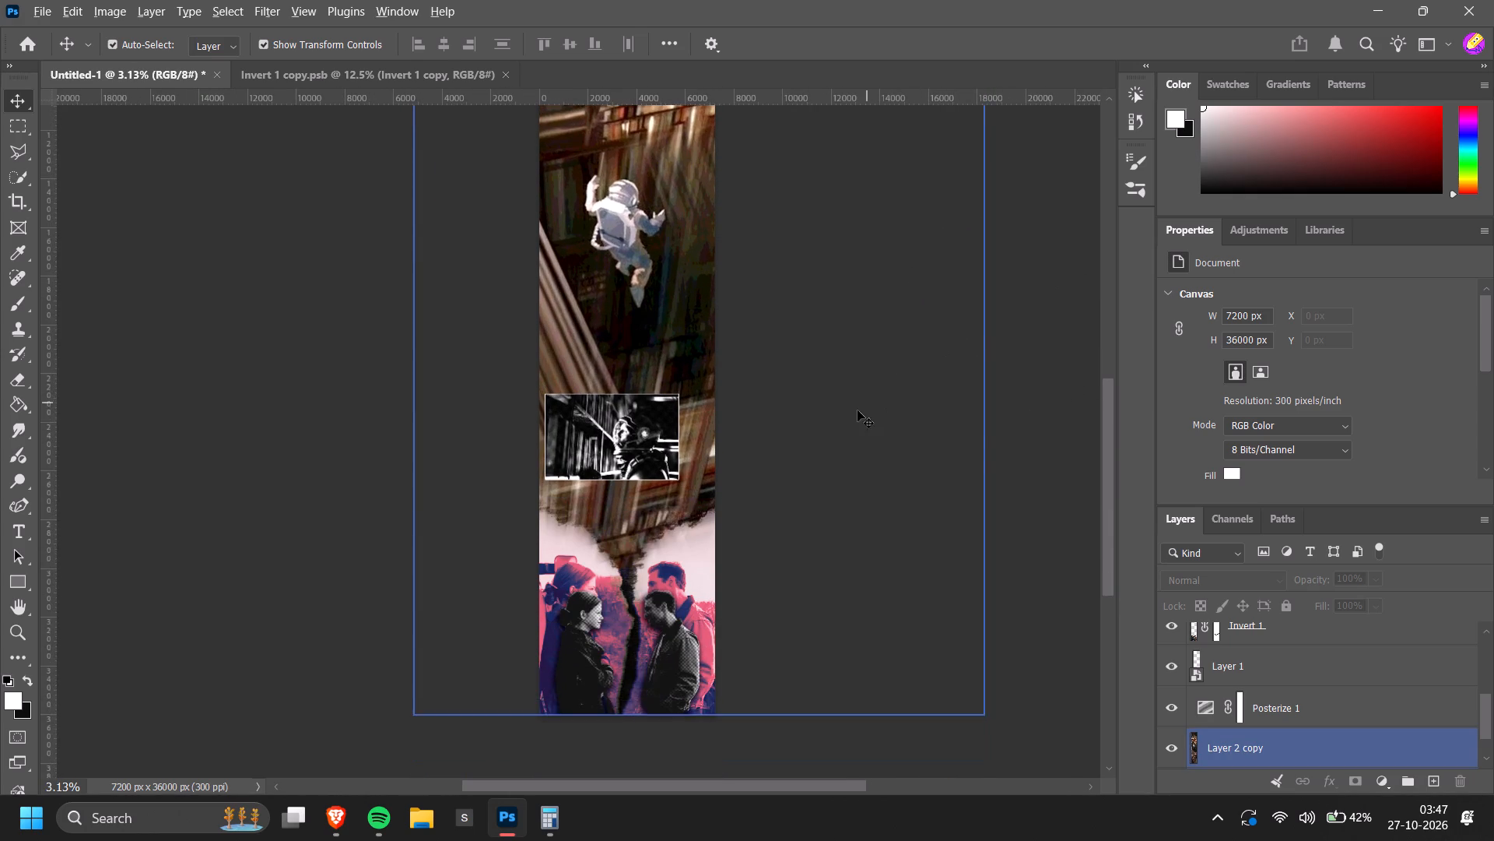
Switch to the browser and, in the OAT ke Kapde Canva design, move the helmeted-astronaut portrait down away from the overlapping pictures.
key("alt+Tab")
left_click(418, 0)
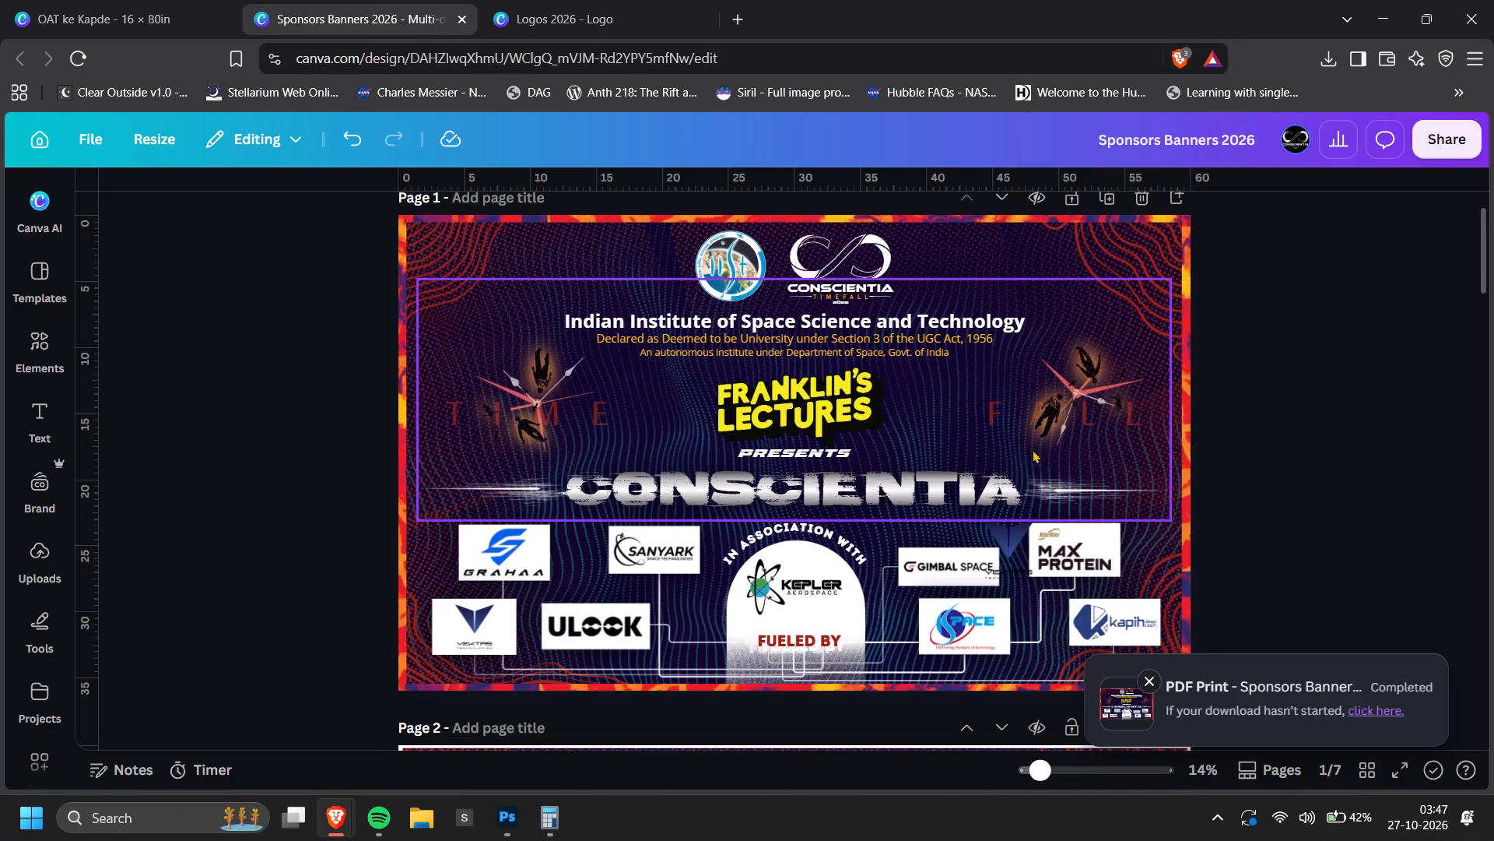
left_click(200, 0)
scroll(984, 561, "up", 3, "alt")
scroll(984, 561, "down", 3)
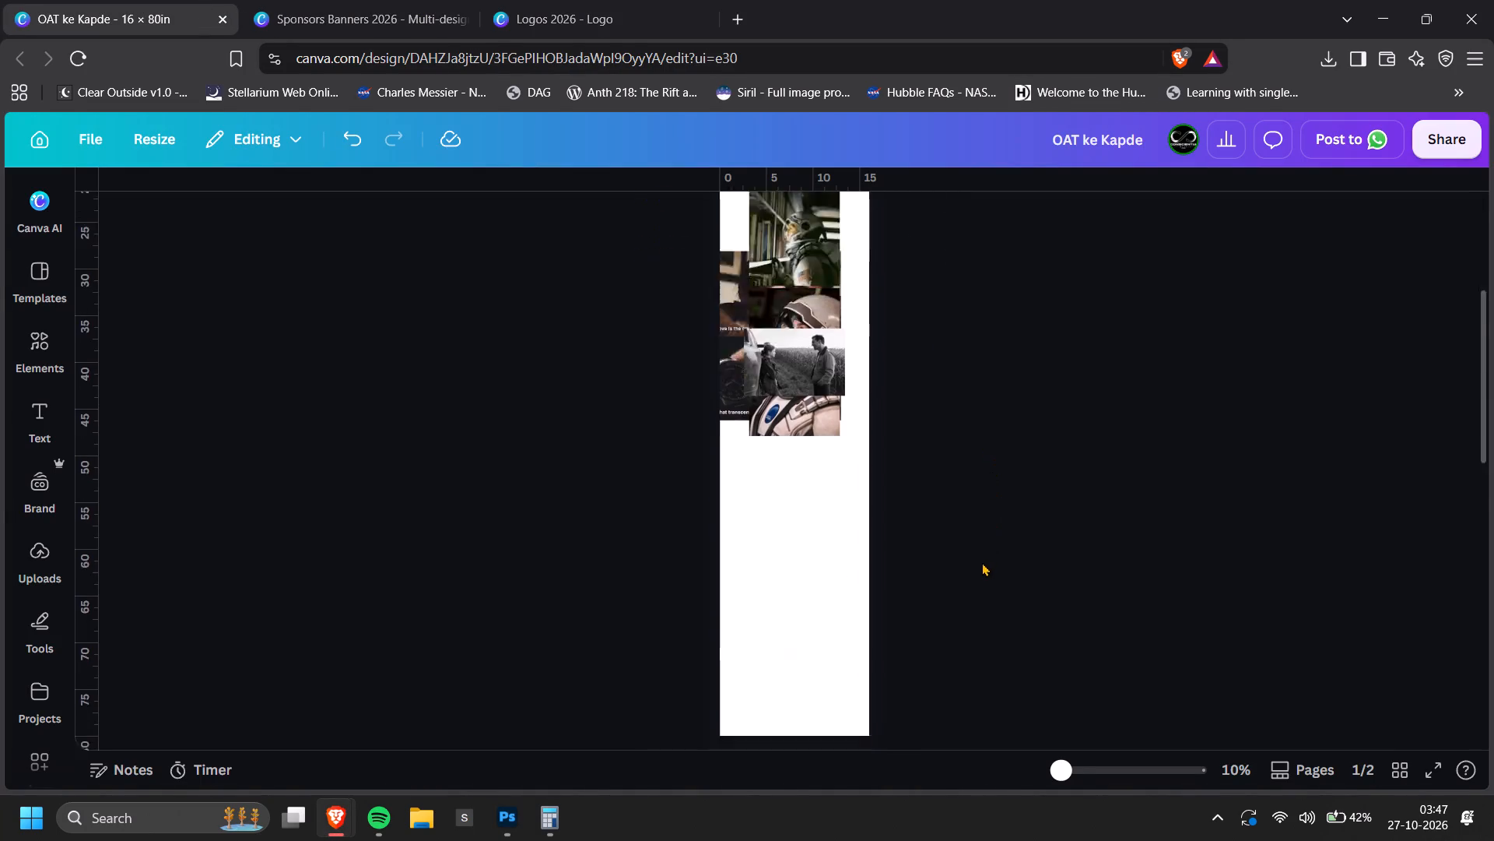
scroll(956, 440, "up", 5, "ctrl")
left_click_drag(794, 490, 789, 655)
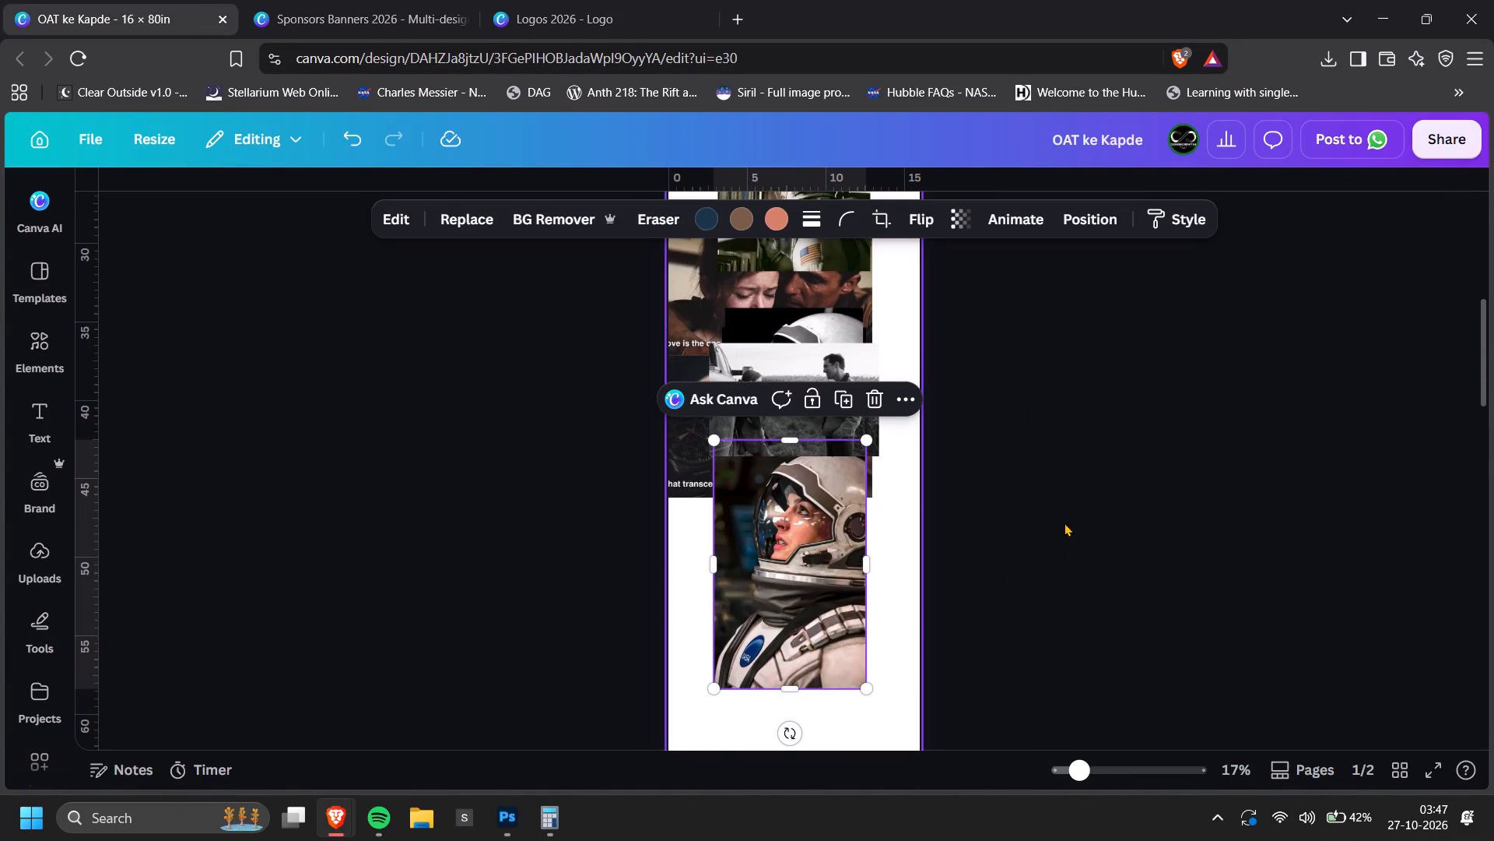
Switch to the Calculator and close it.
key("alt+Tab")
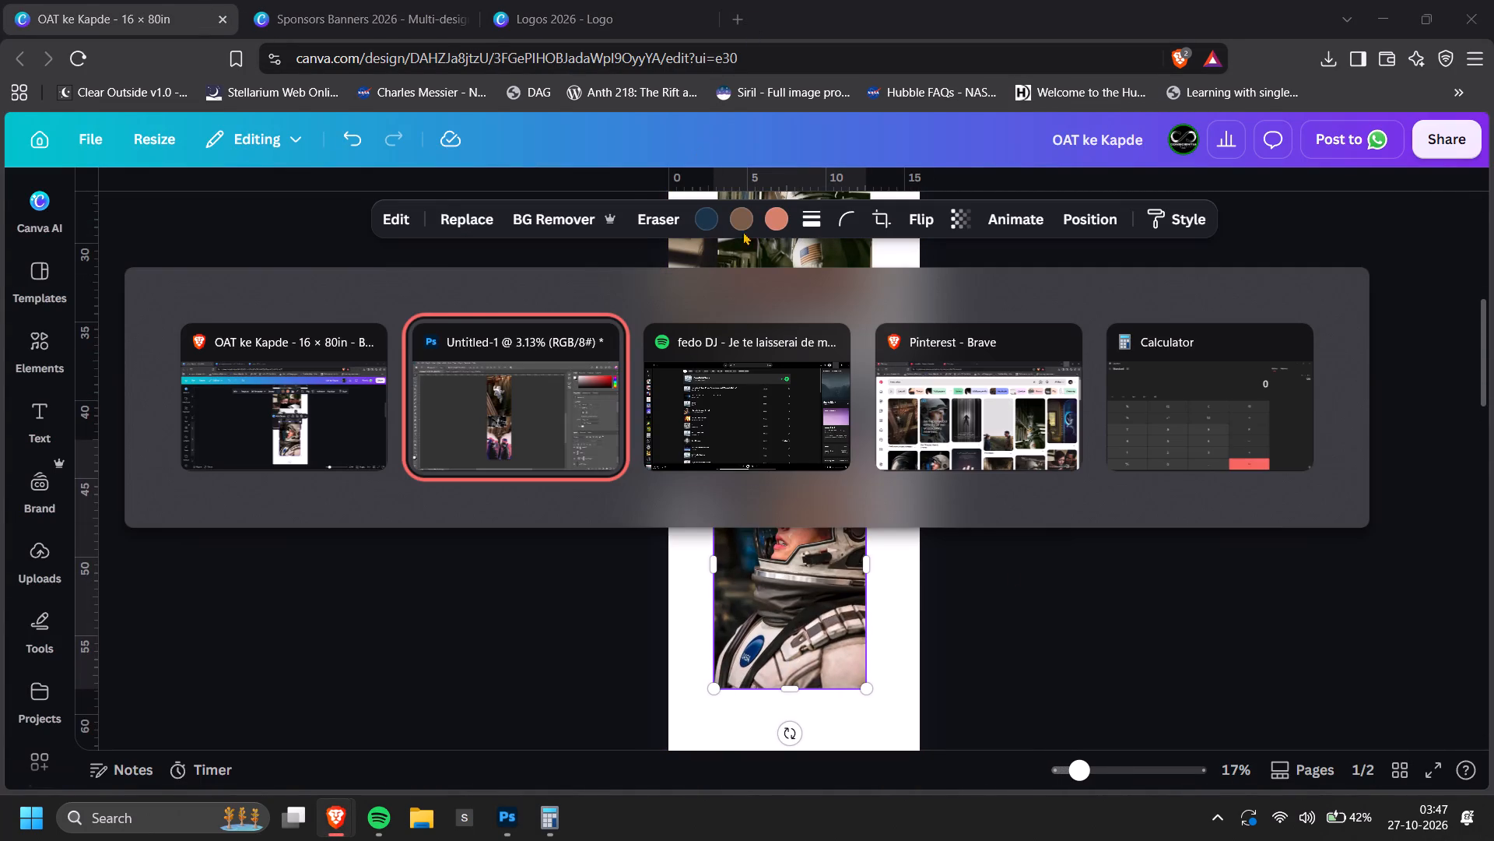
key("alt+Tab")
key("alt+Tab")
key("alt+Tab")
left_click(1493, 0)
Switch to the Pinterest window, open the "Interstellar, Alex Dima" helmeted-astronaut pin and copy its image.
key("alt+Tab")
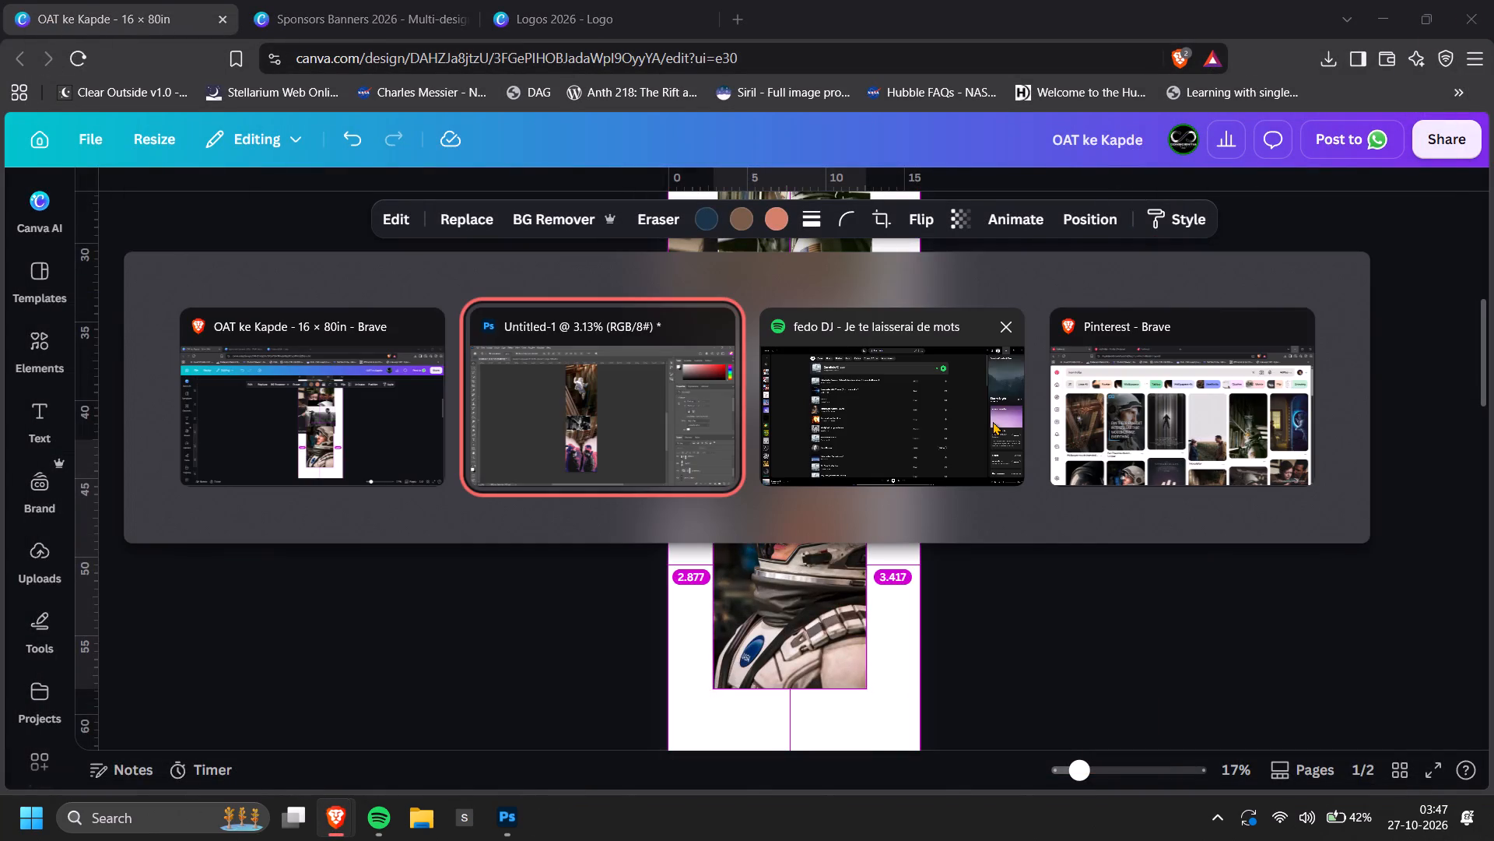
key("alt+Tab")
key("alt+Tab")
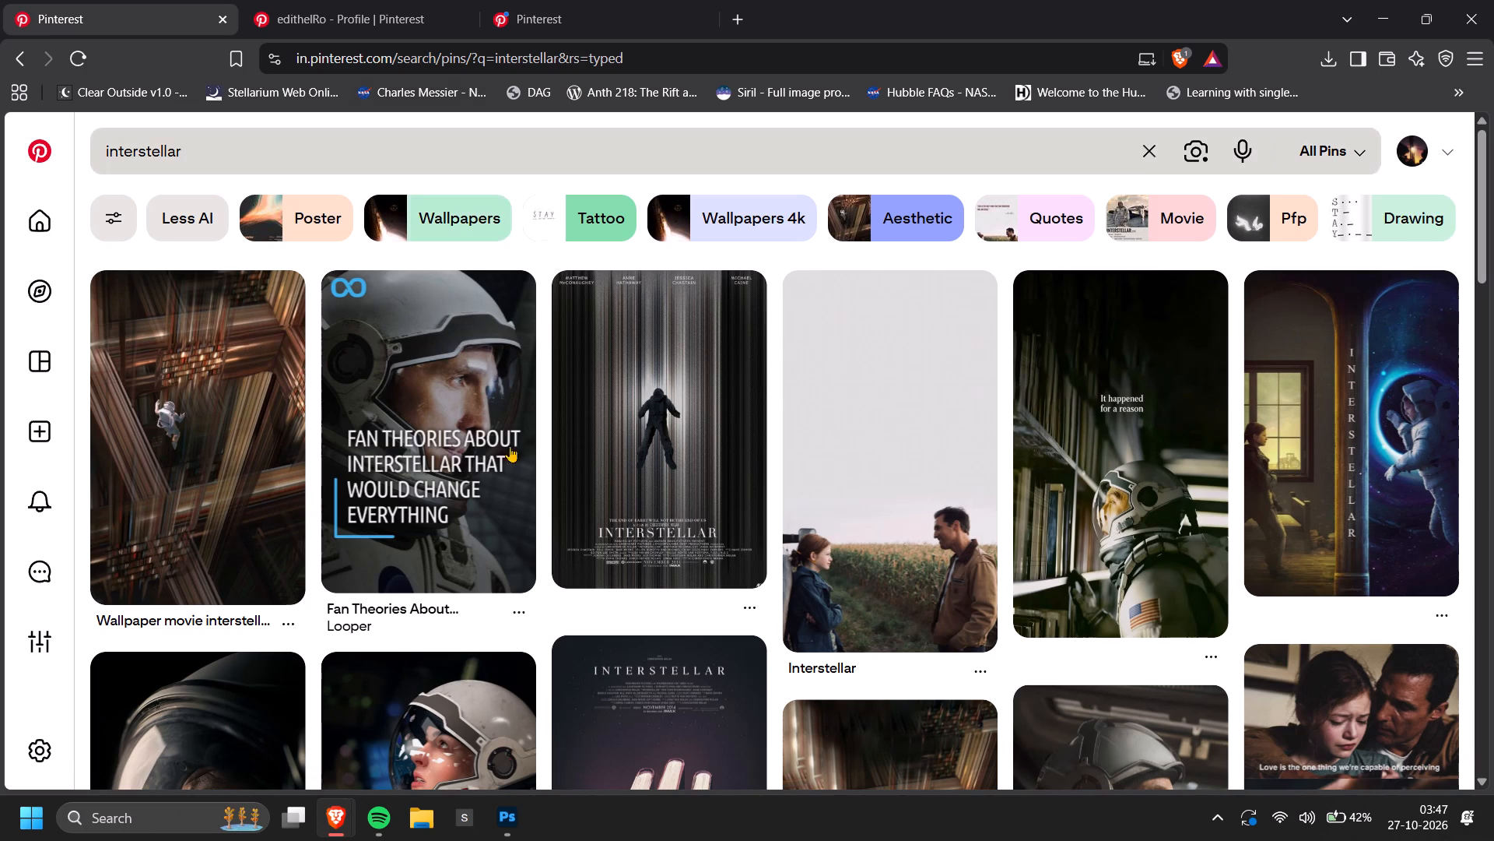
scroll(549, 589, "down", 2)
left_click(425, 548)
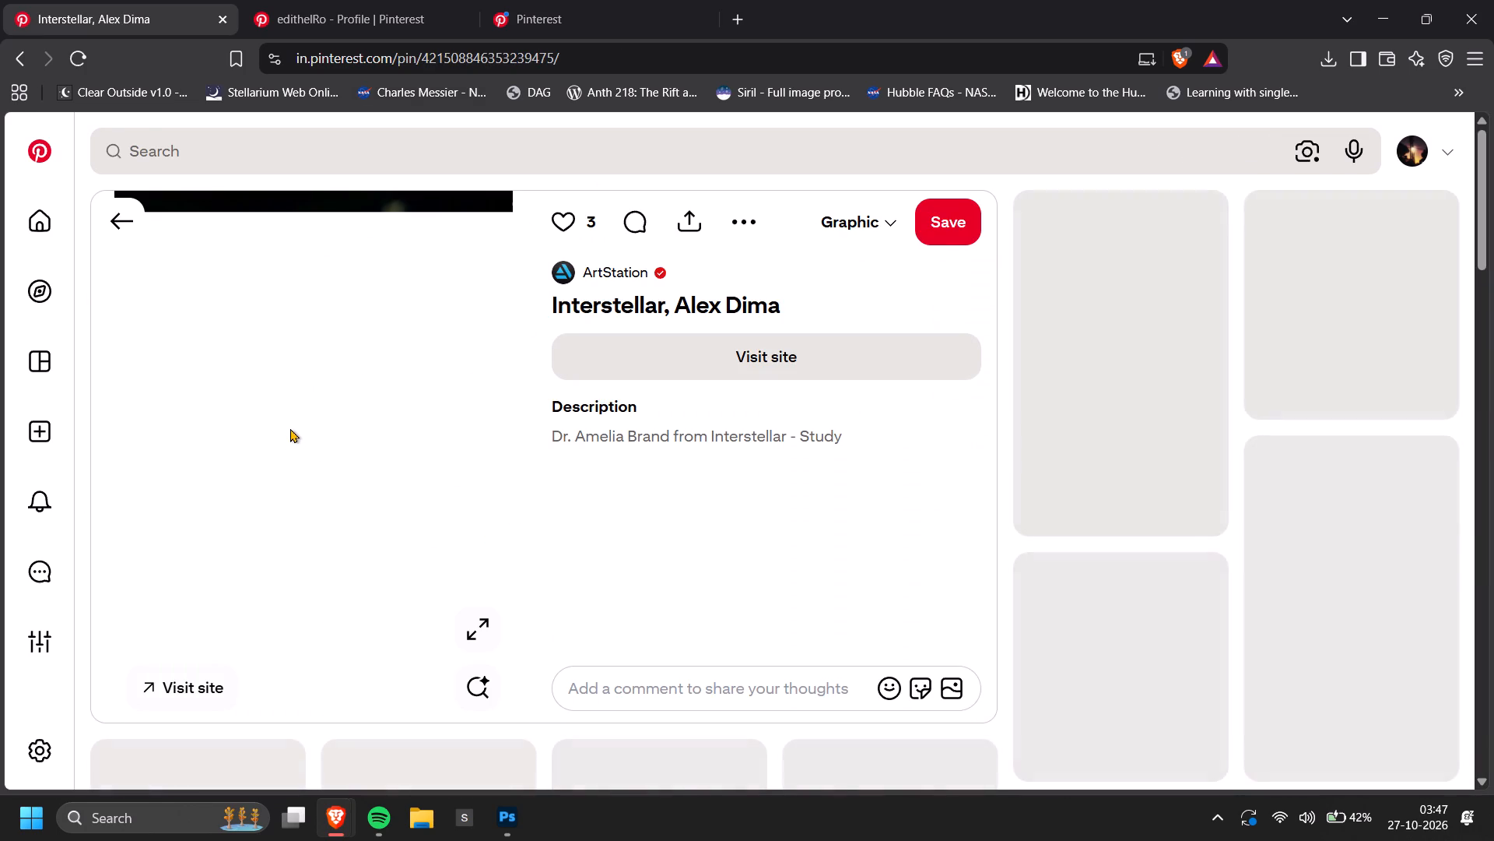
right_click(290, 428)
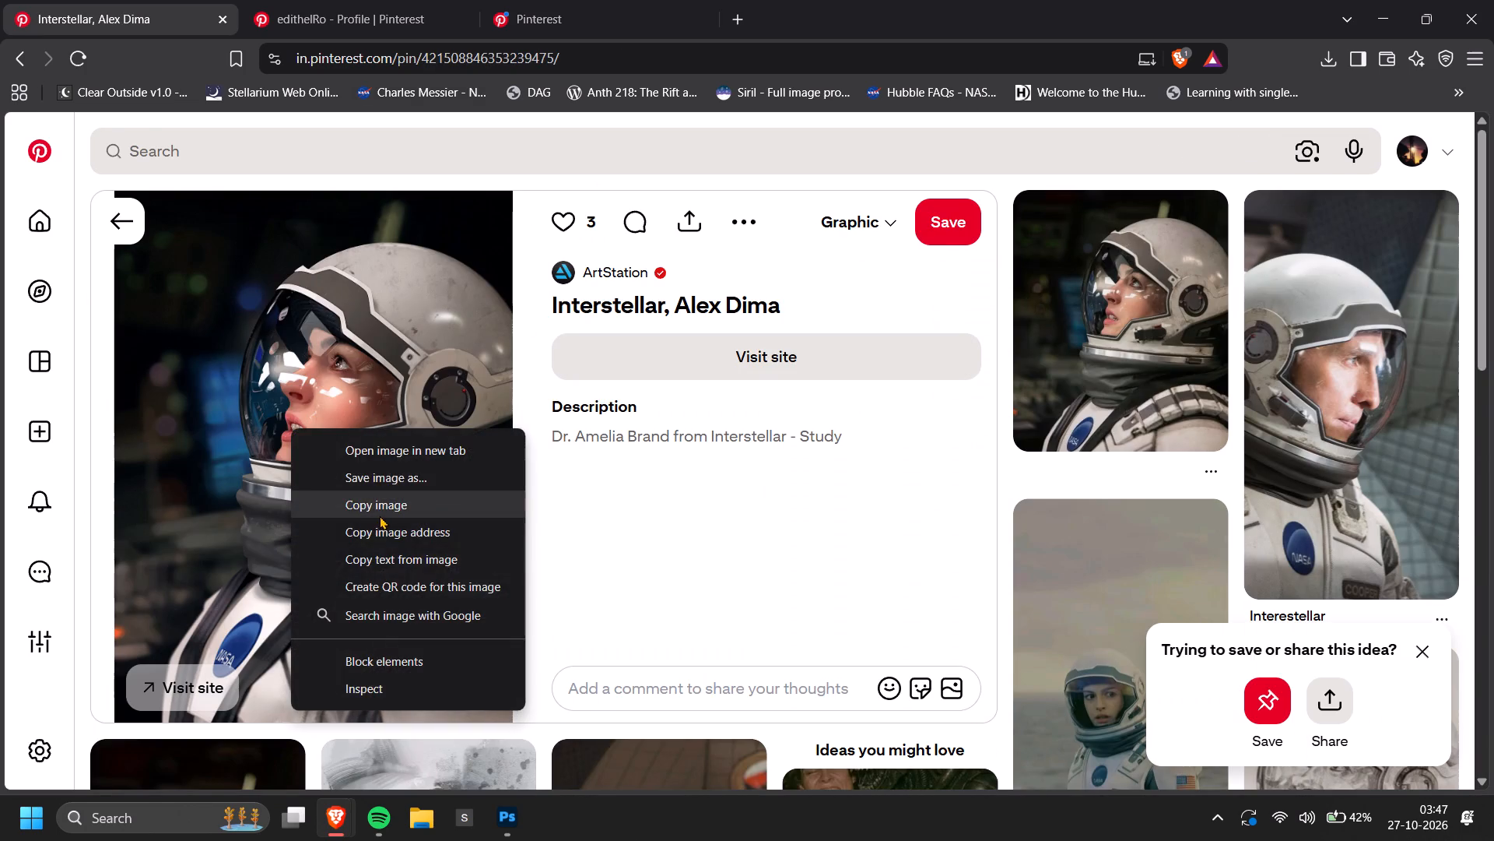
left_click(380, 516)
Switch to Photoshop, paste the portrait into the poster, enlarge it to fill the space above the framed black-and-white image, and deselect it.
key("alt+Tab")
key("alt+Tab")
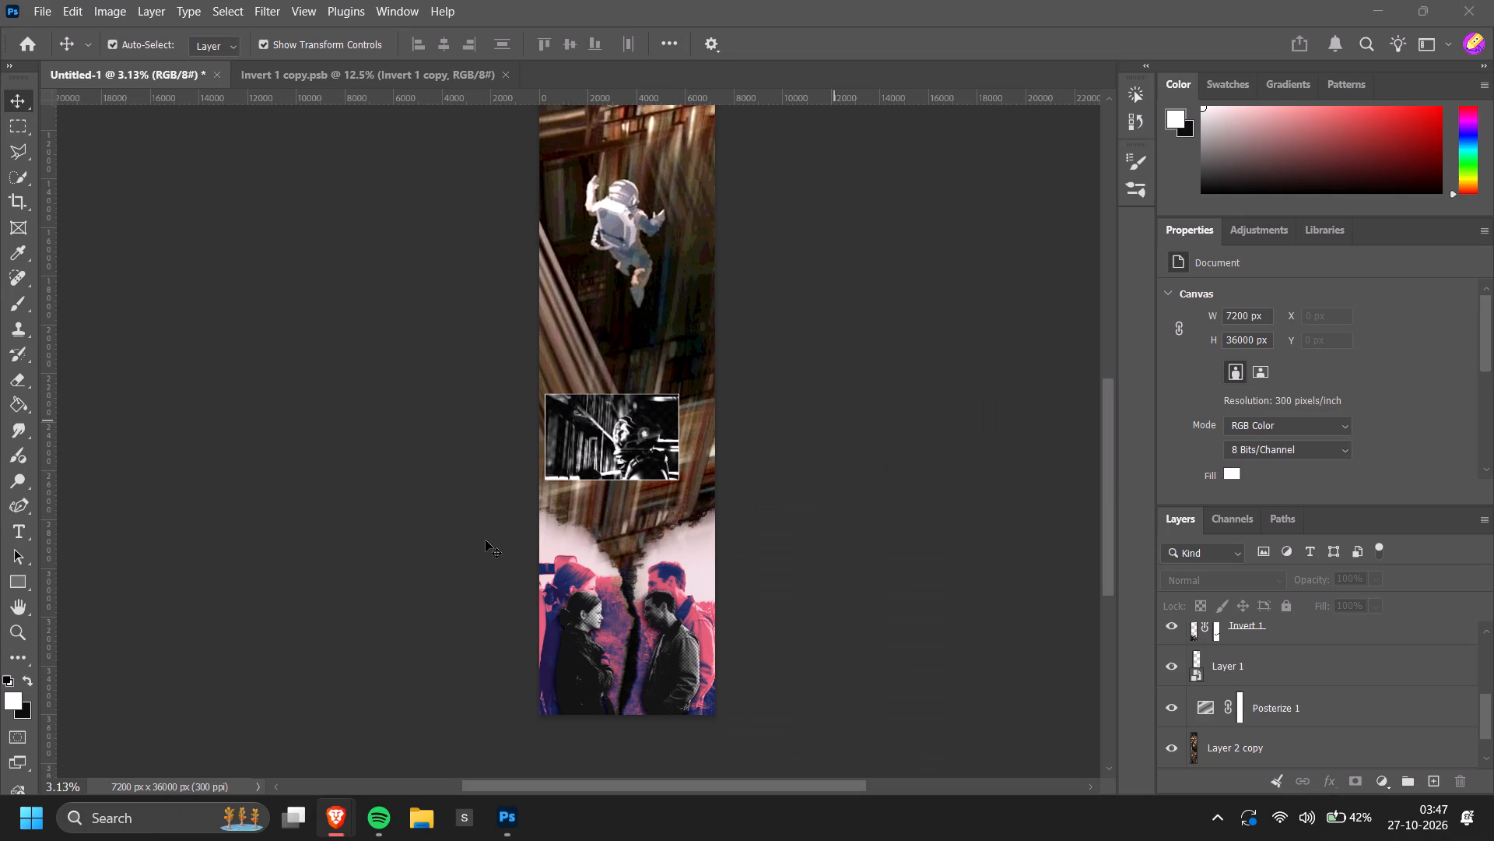
scroll(859, 520, "up", 8)
scroll(929, 498, "down", 3, "alt")
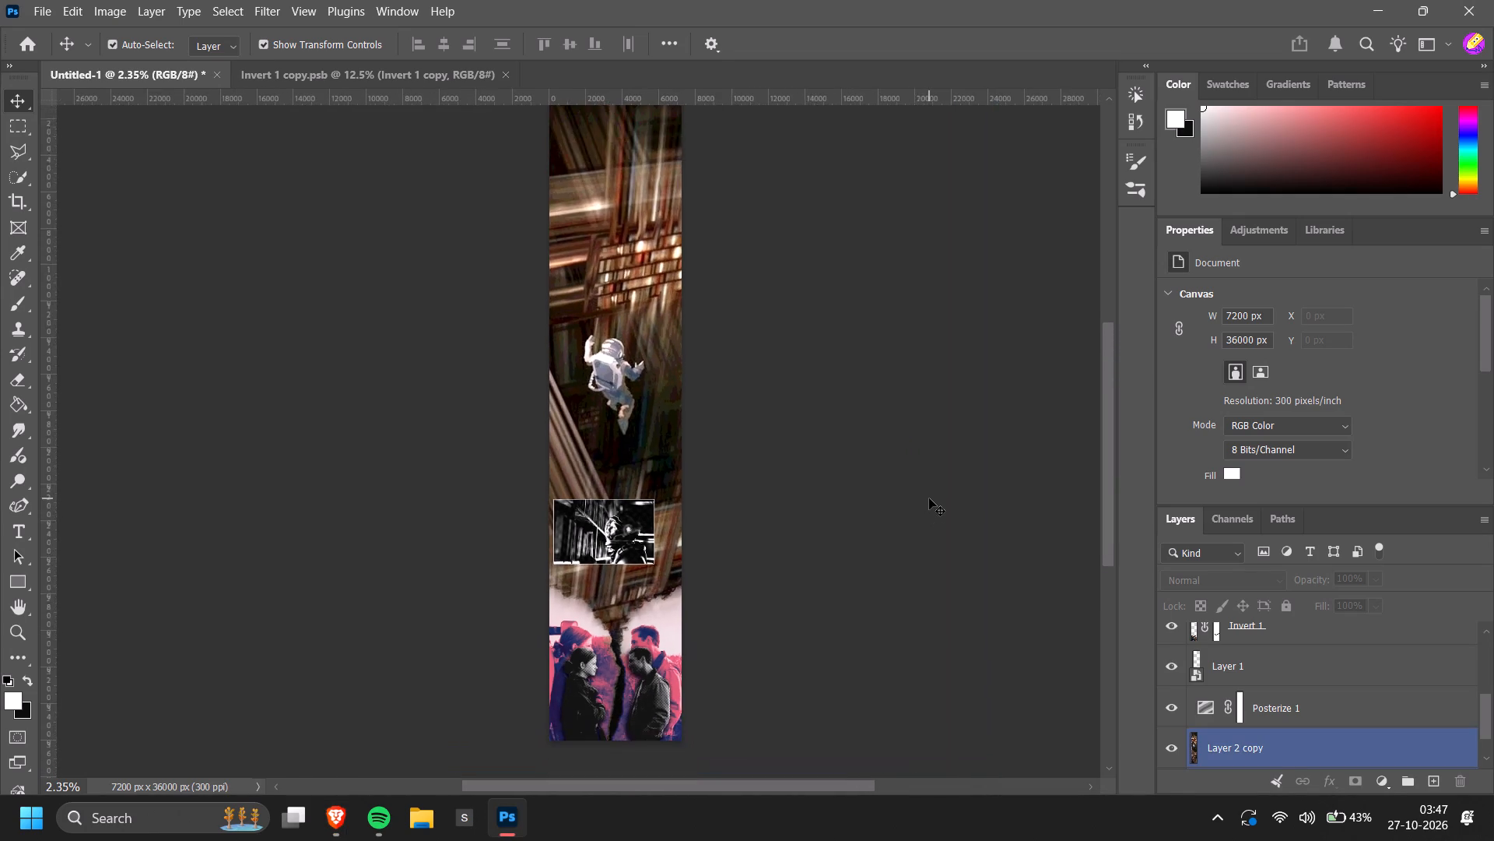
scroll(929, 498, "down", 1, "alt")
scroll(929, 498, "up", 2)
key("ctrl+v")
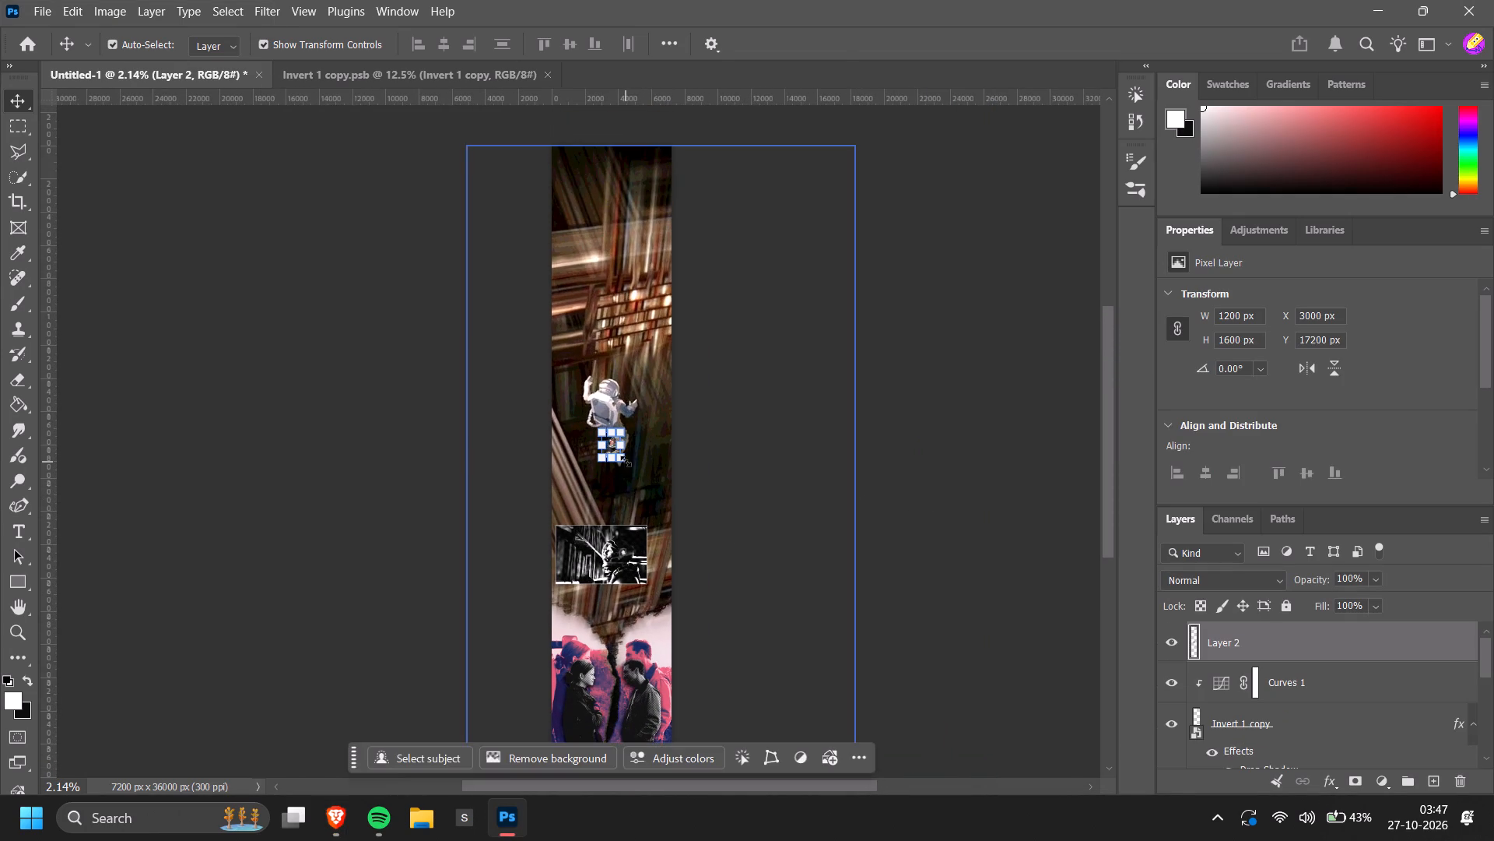
left_click_drag(626, 461, 680, 512)
left_click(894, 484)
left_click(964, 496)
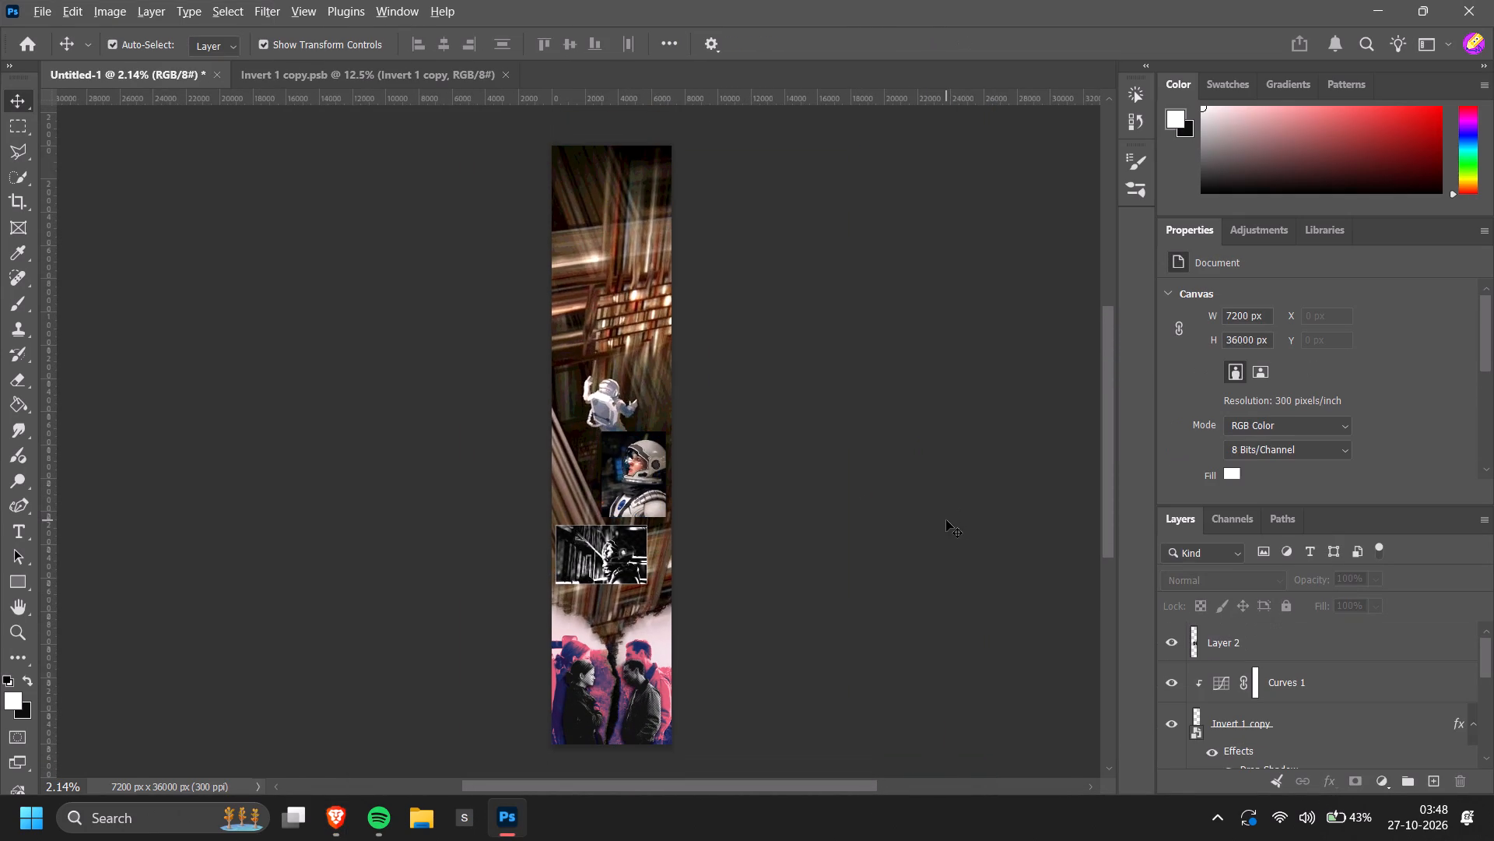
Move the helmeted-astronaut portrait left and slightly down, between the floating astronaut and the framed black-and-white image, and deselect it.
scroll(743, 503, "up", 9, "alt")
scroll(730, 514, "down", 12)
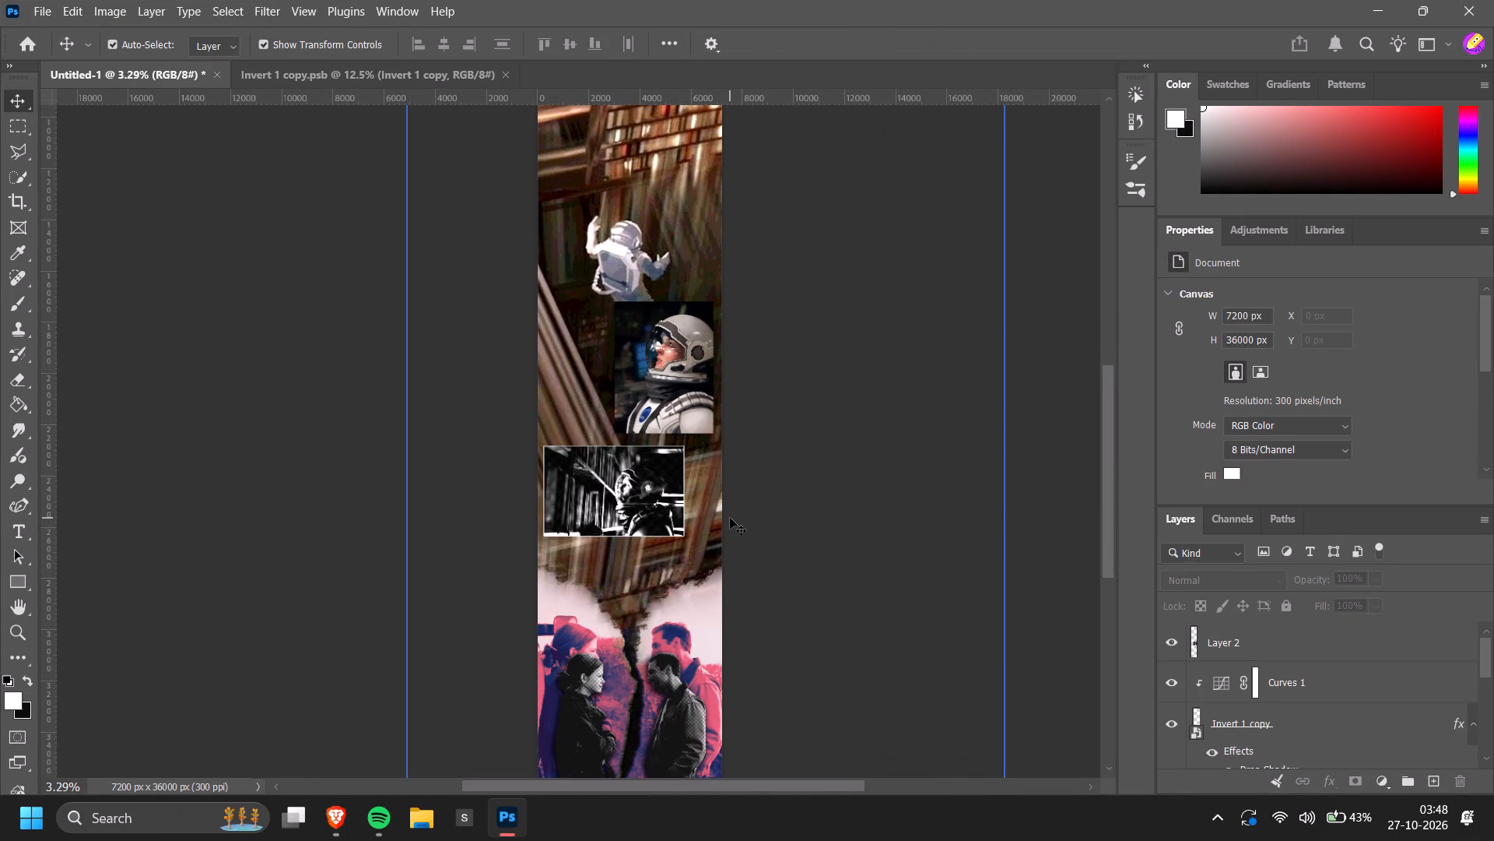
scroll(730, 518, "down", 2)
scroll(762, 537, "up", 3)
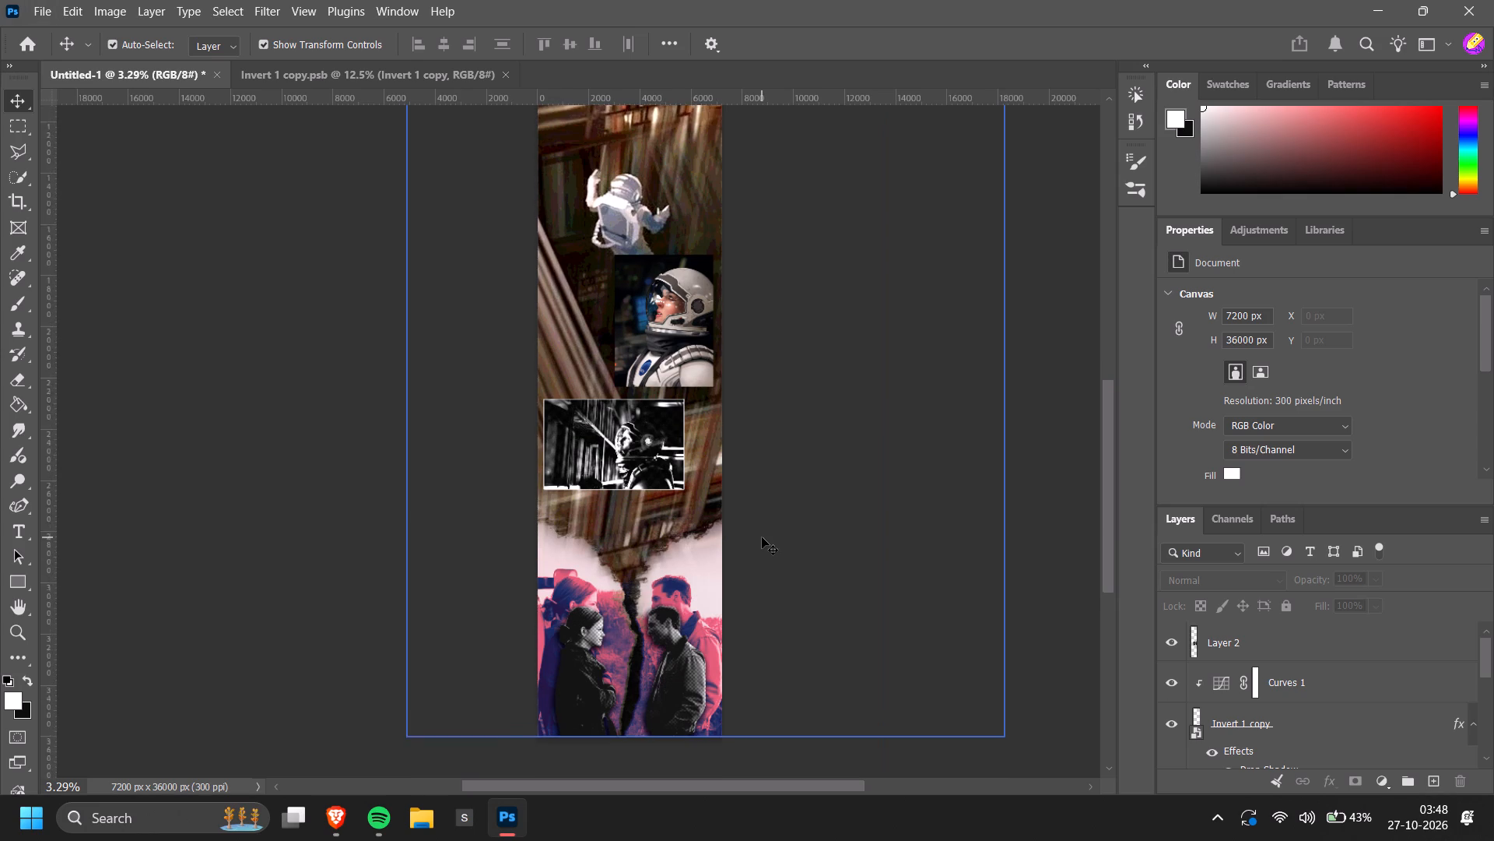
scroll(762, 537, "up", 5)
scroll(762, 537, "down", 4, "alt")
left_click(943, 518)
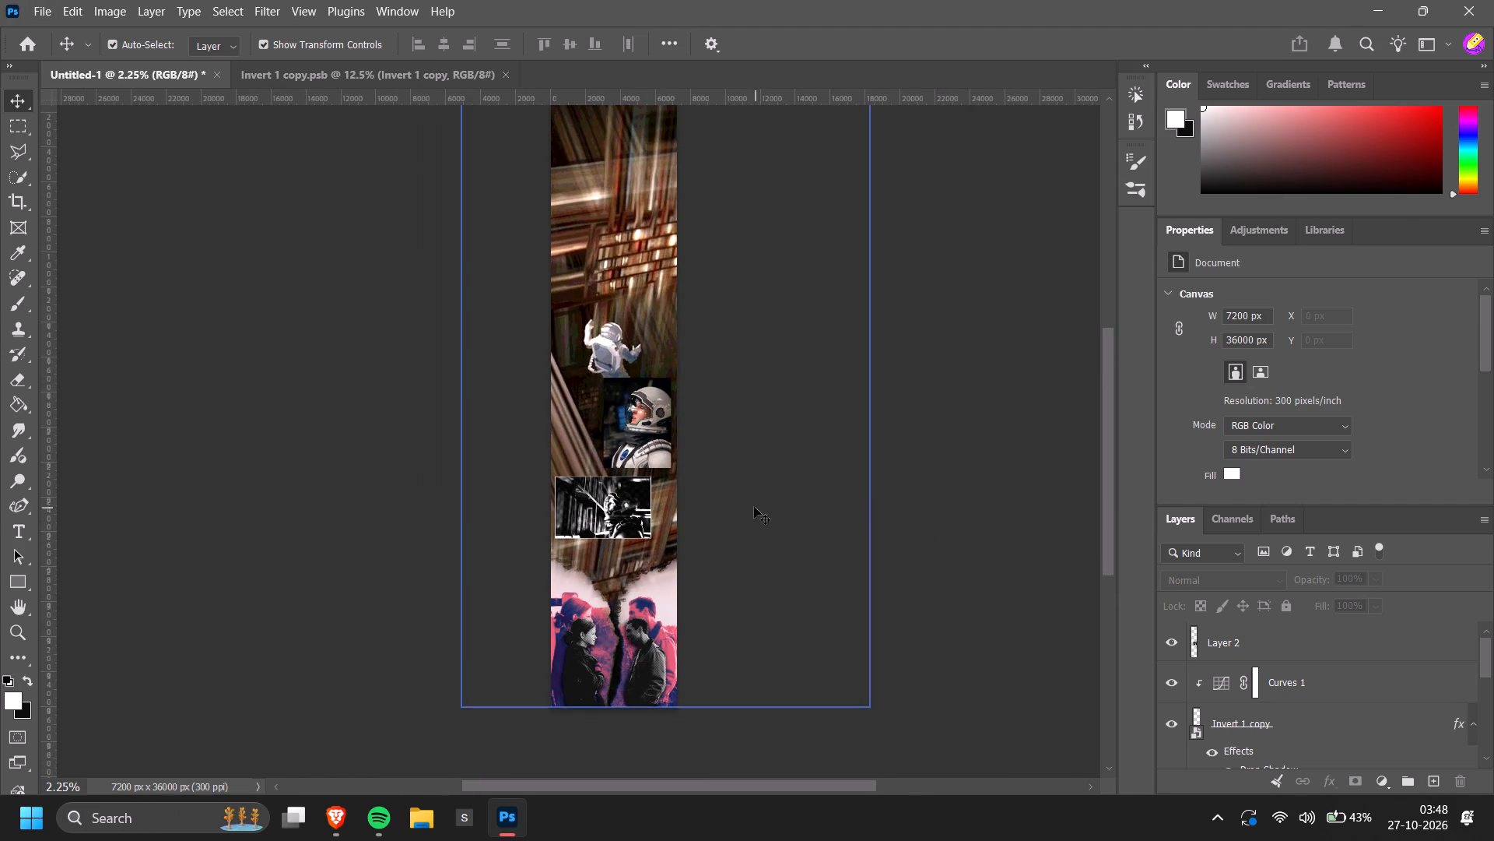
scroll(655, 455, "up", 8, "alt")
left_click_drag(628, 424, 554, 438)
left_click(966, 428)
scroll(932, 446, "down", 9, "alt")
scroll(899, 479, "up", 2)
scroll(899, 479, "down", 1)
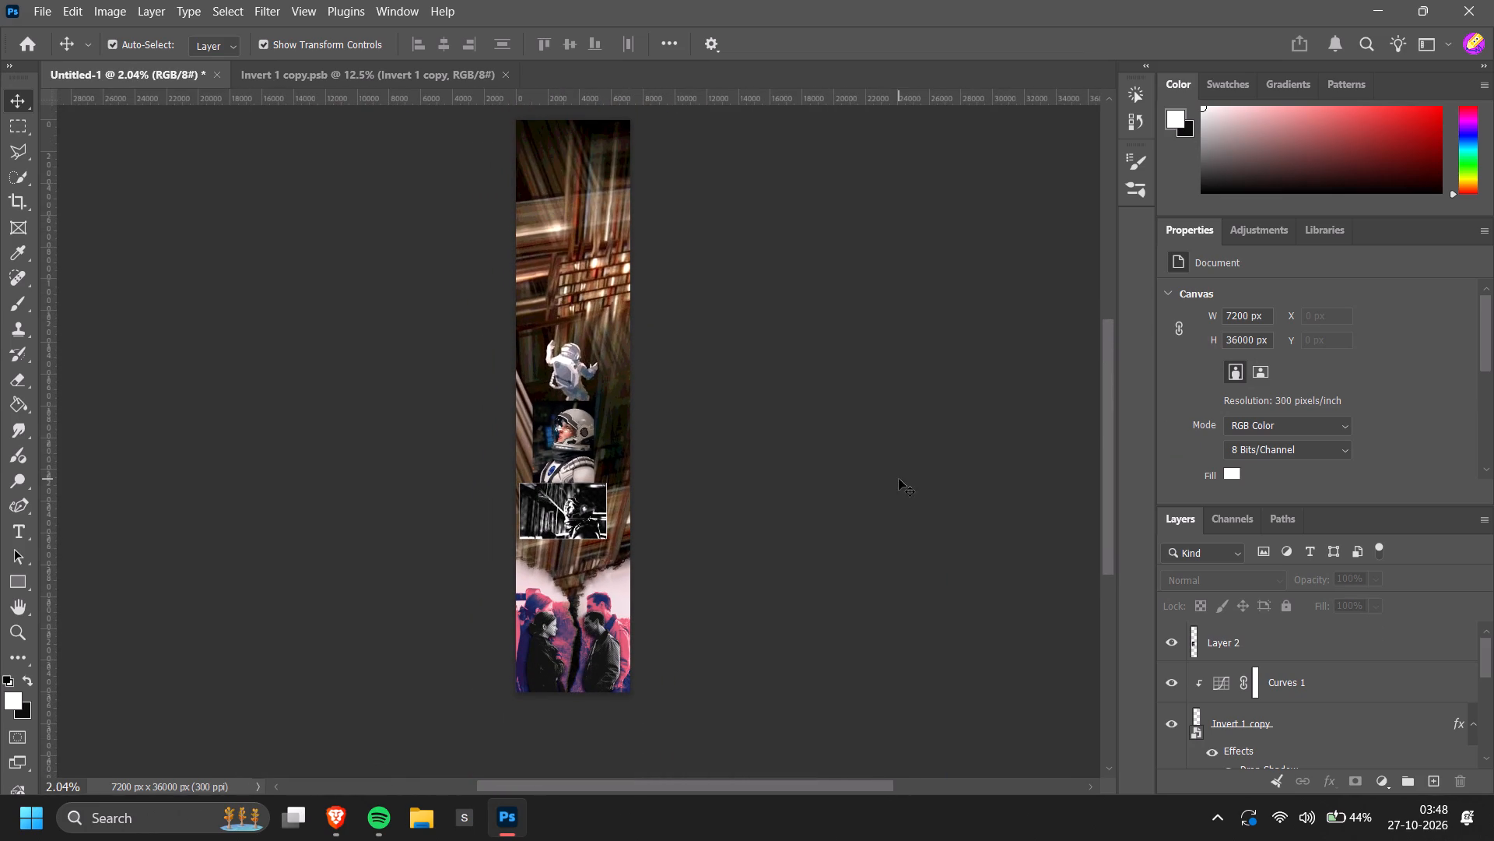
Scale the Layer 2 copy background artwork to 73.55%, align its lower edge with the poster's bottom, and apply the transform.
left_click(614, 305)
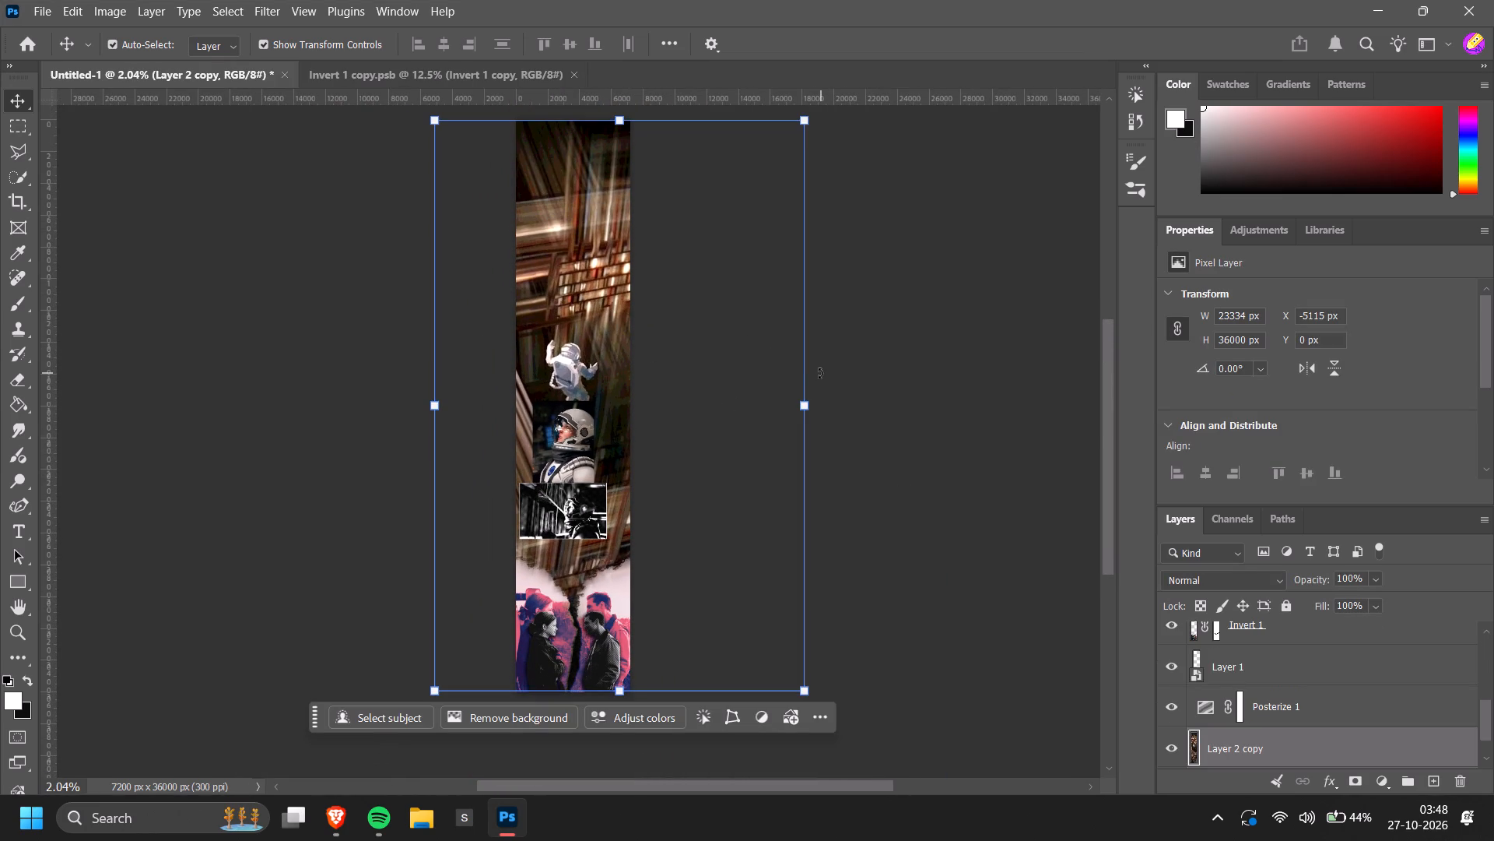
left_click_drag(812, 373, 788, 373)
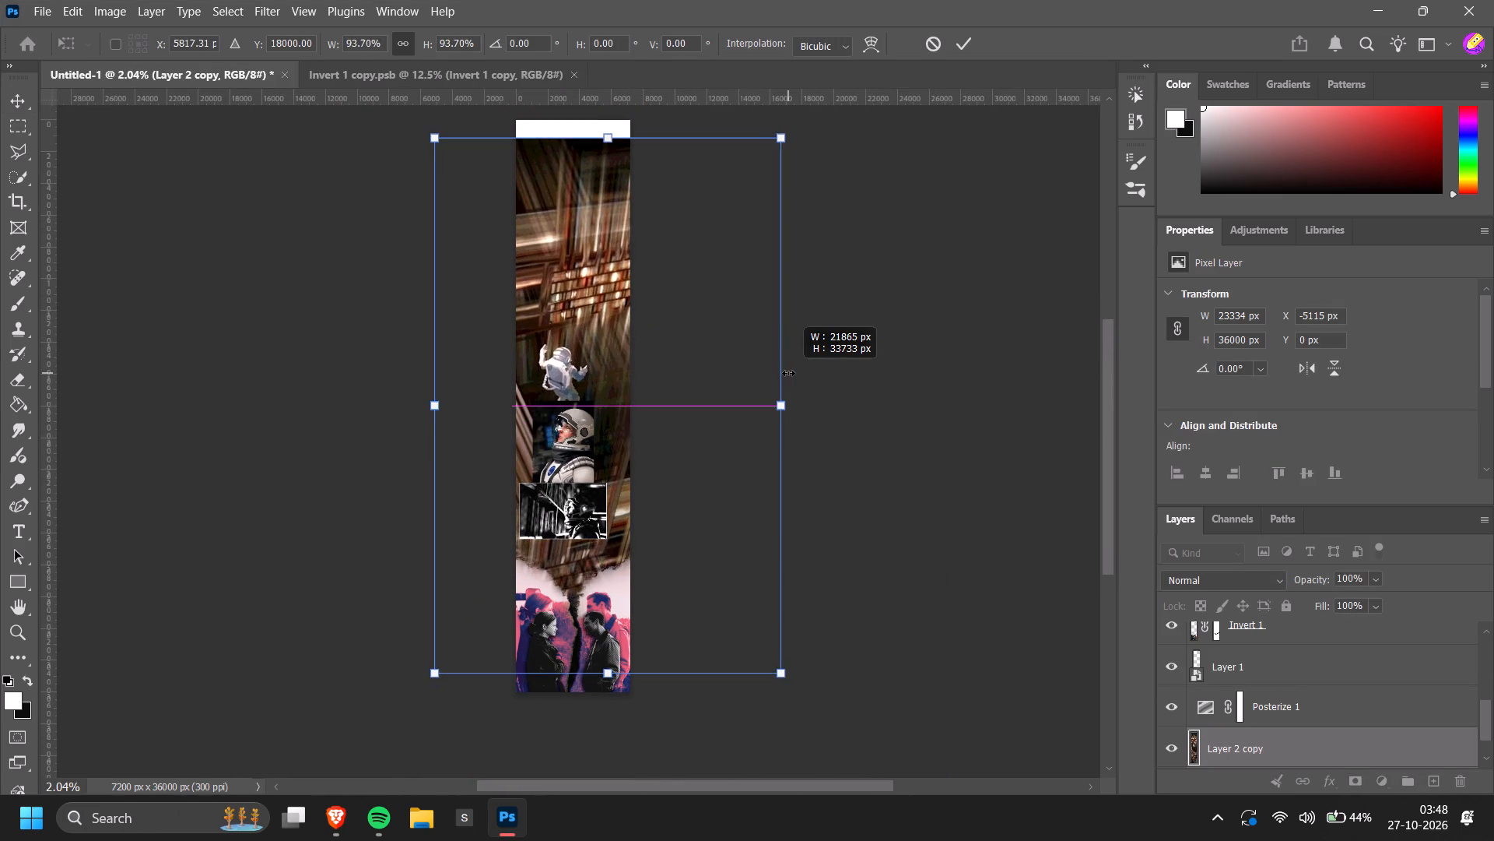
left_click_drag(788, 373, 714, 381)
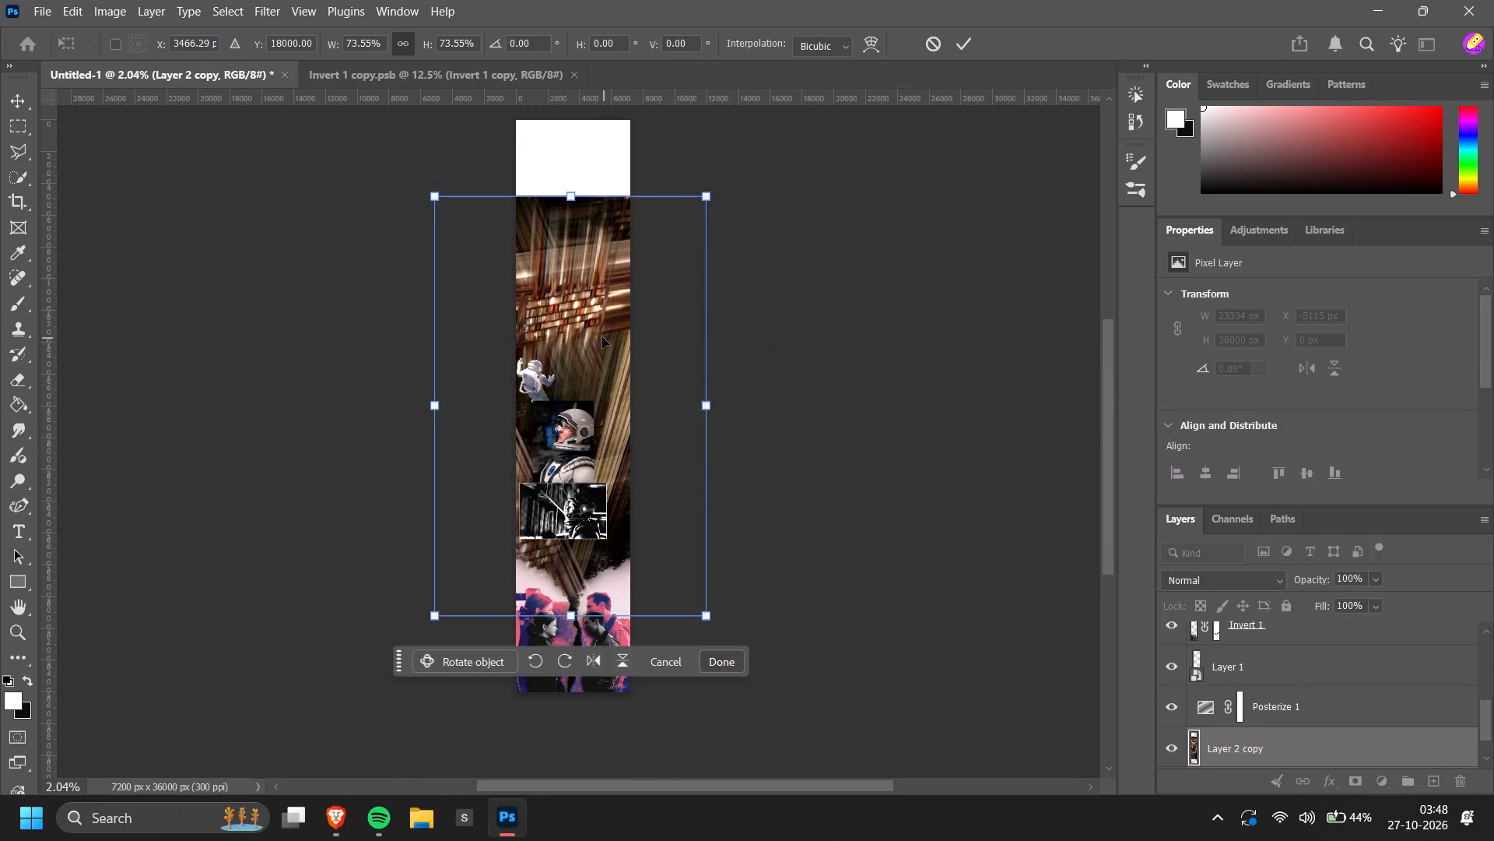
left_click_drag(602, 337, 633, 406)
left_click(1017, 508)
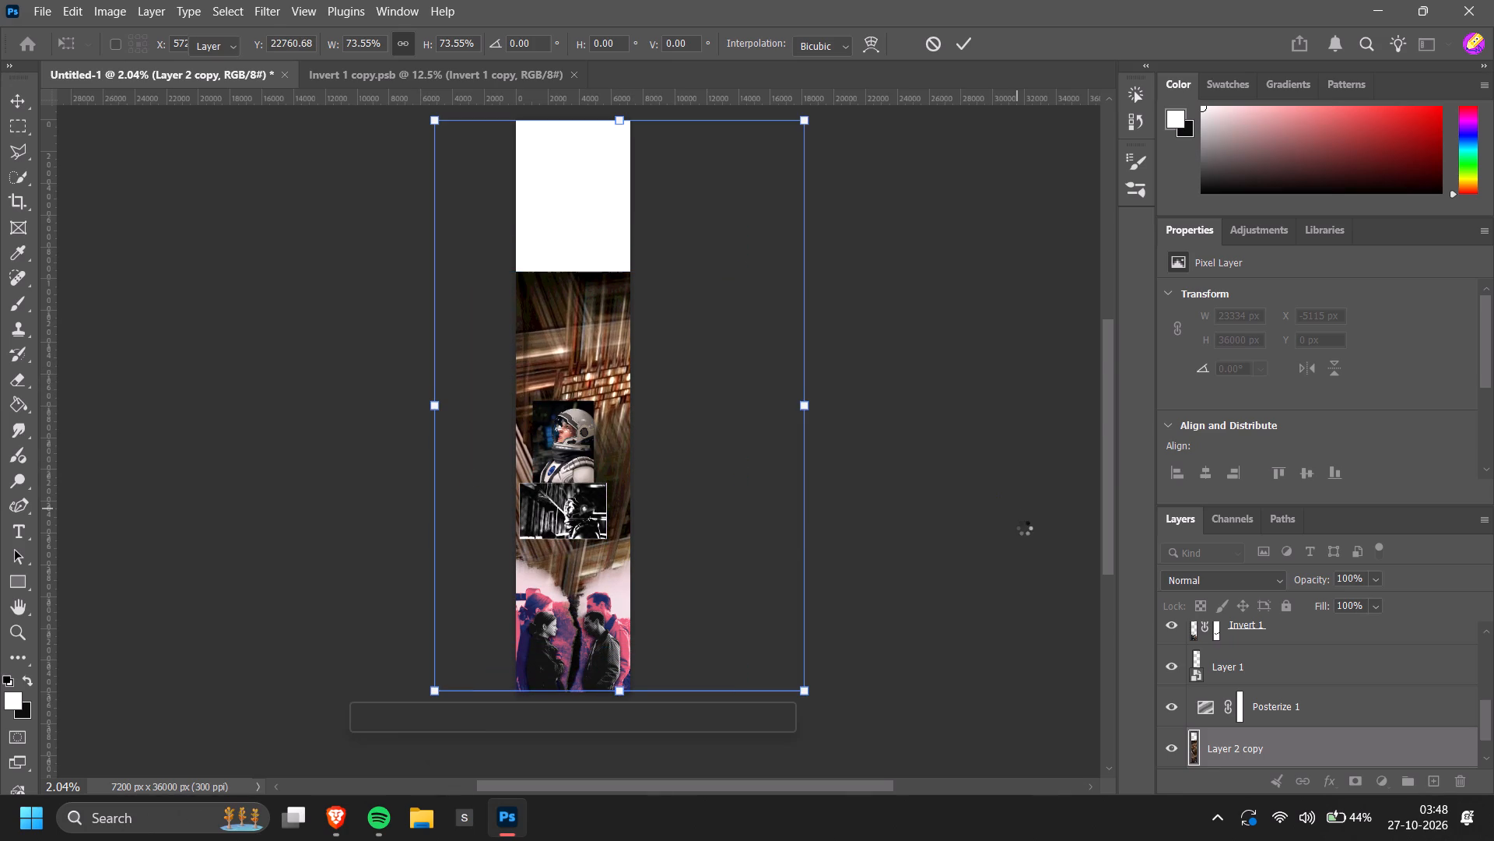
Switch to the browser and look through the Pinterest search results for interstellar for more images.
key("alt+Tab")
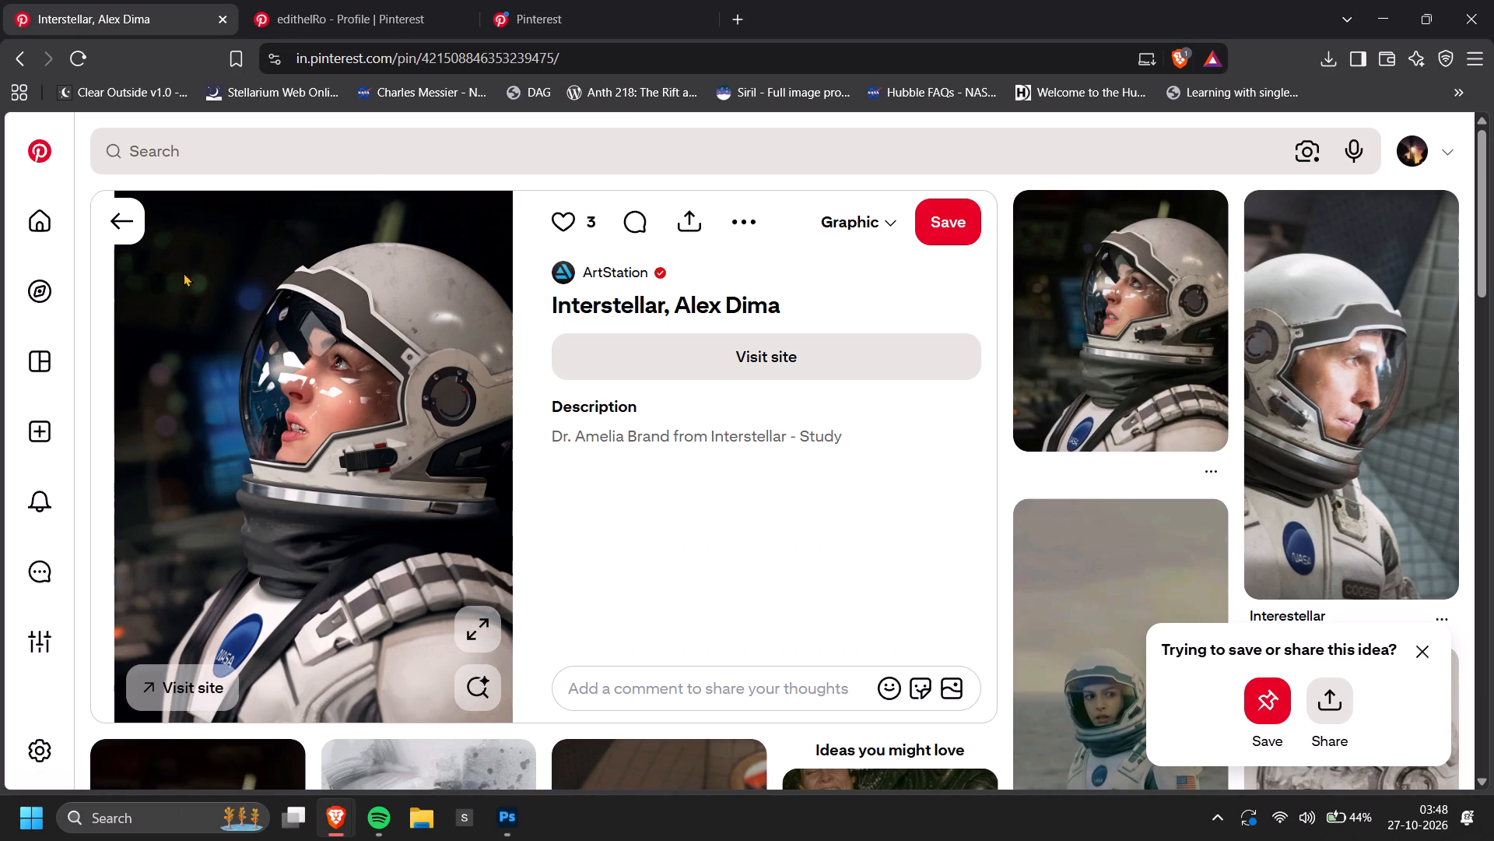
left_click(141, 237)
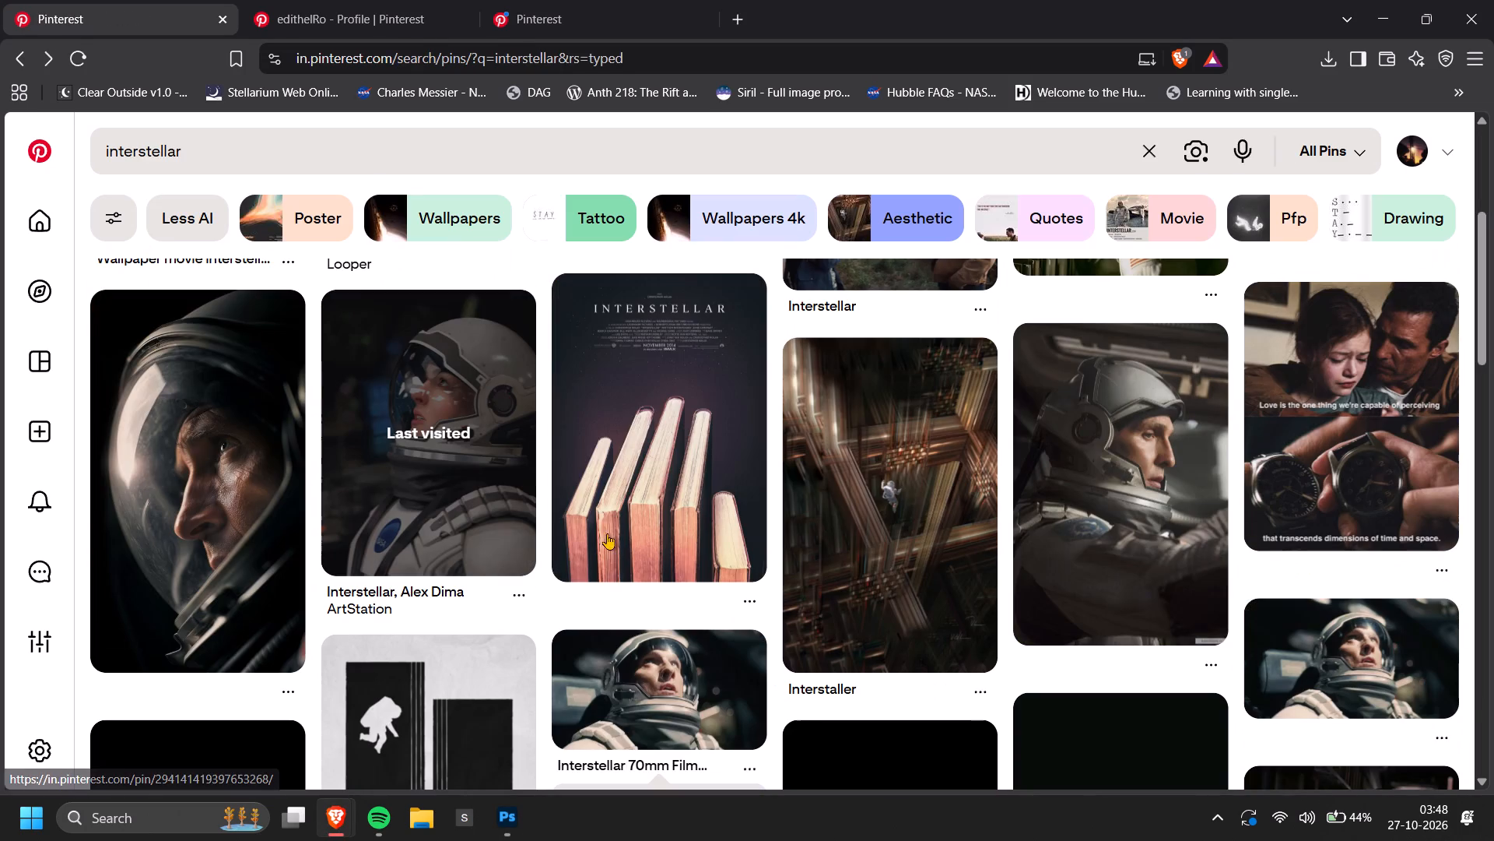
scroll(629, 537, "down", 4)
scroll(640, 565, "up", 5)
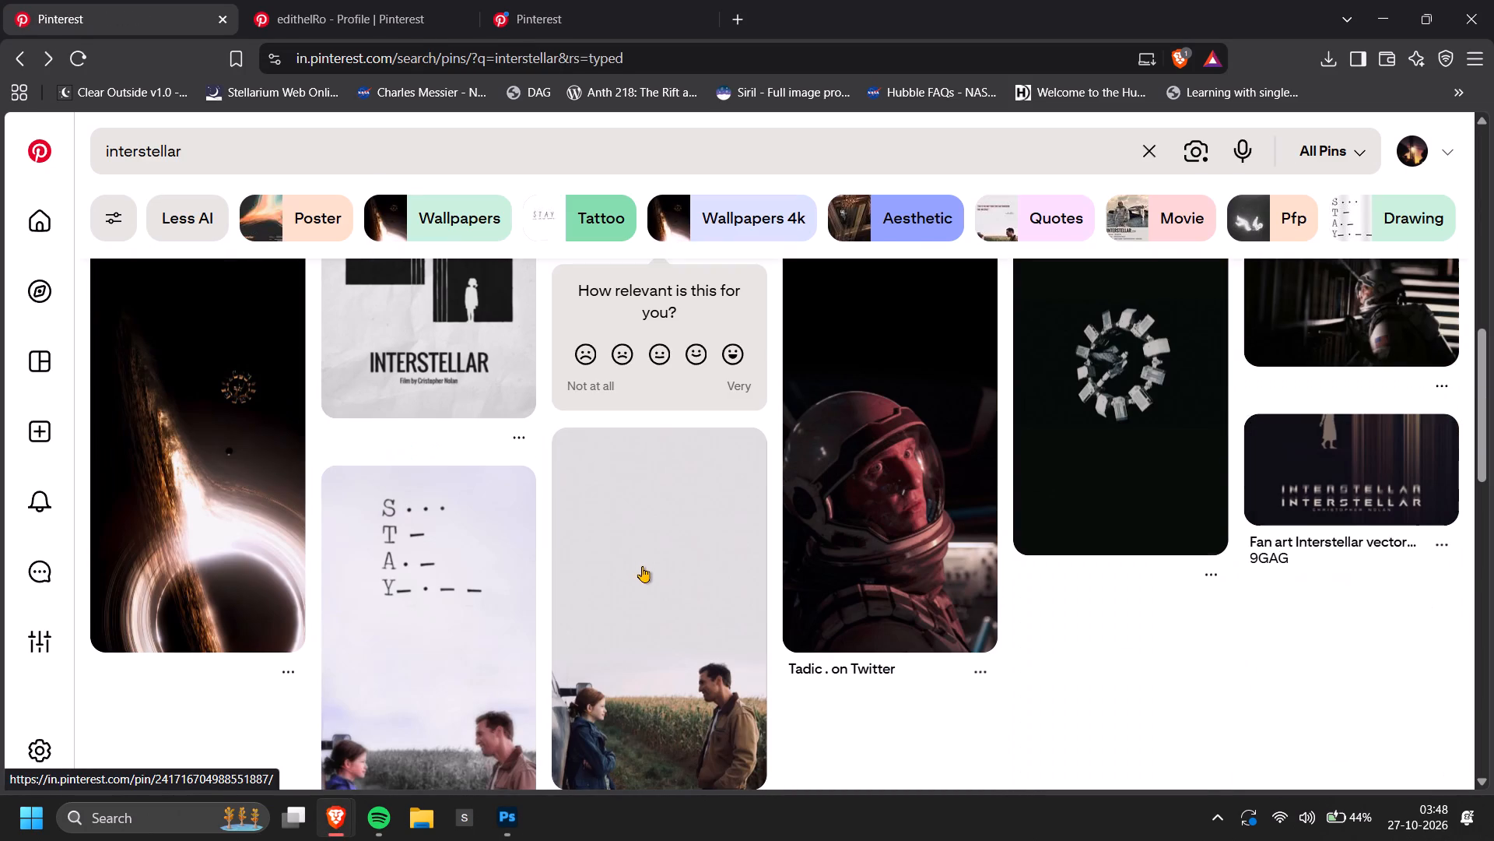
scroll(642, 566, "up", 7)
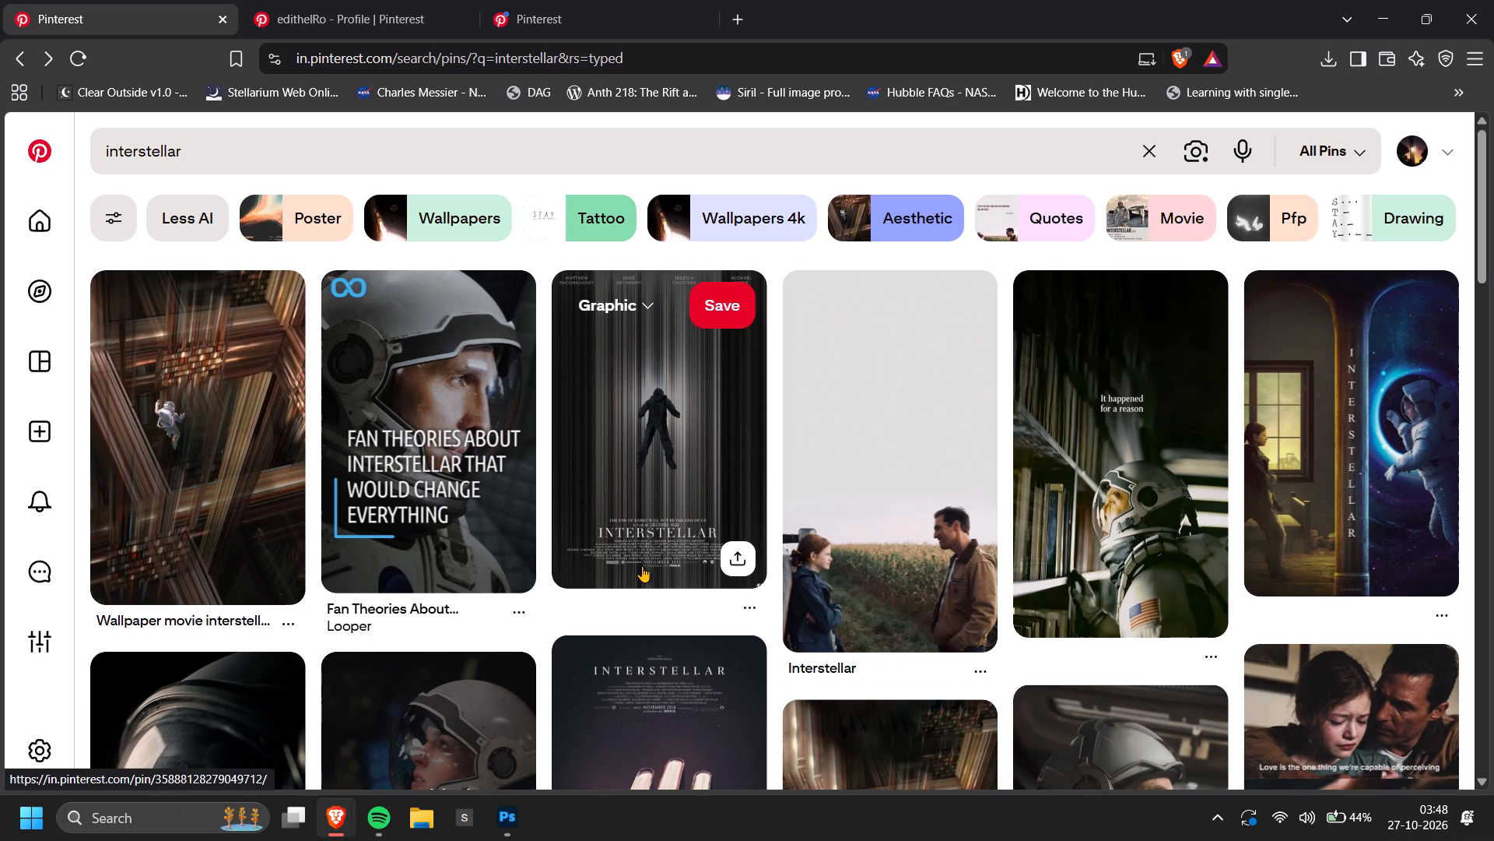
Check the saved and created pins on the Pinterest profile that is already open.
left_click(247, 0)
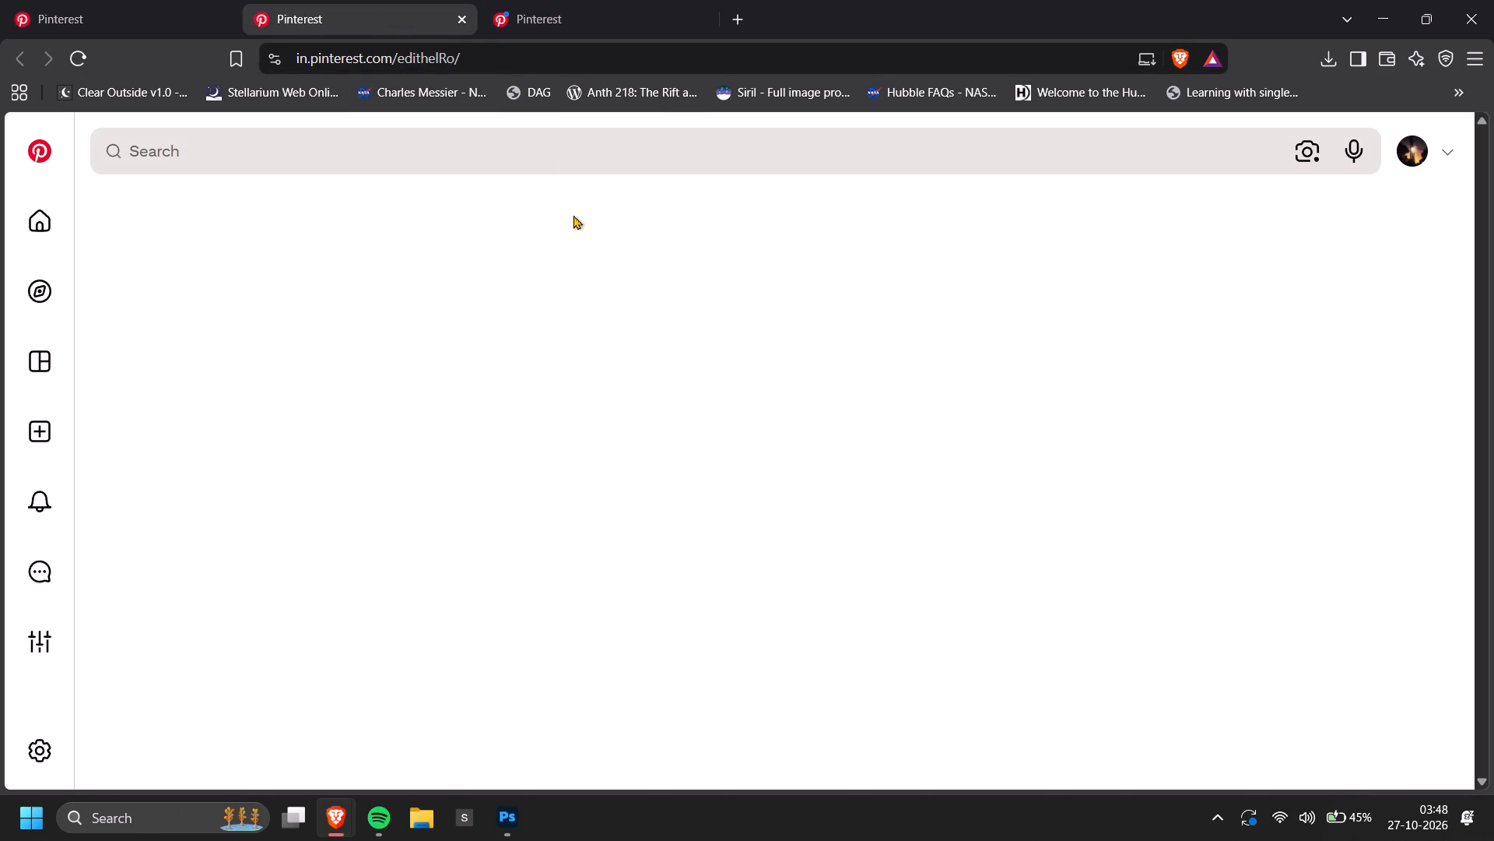
scroll(574, 285, "up", 3)
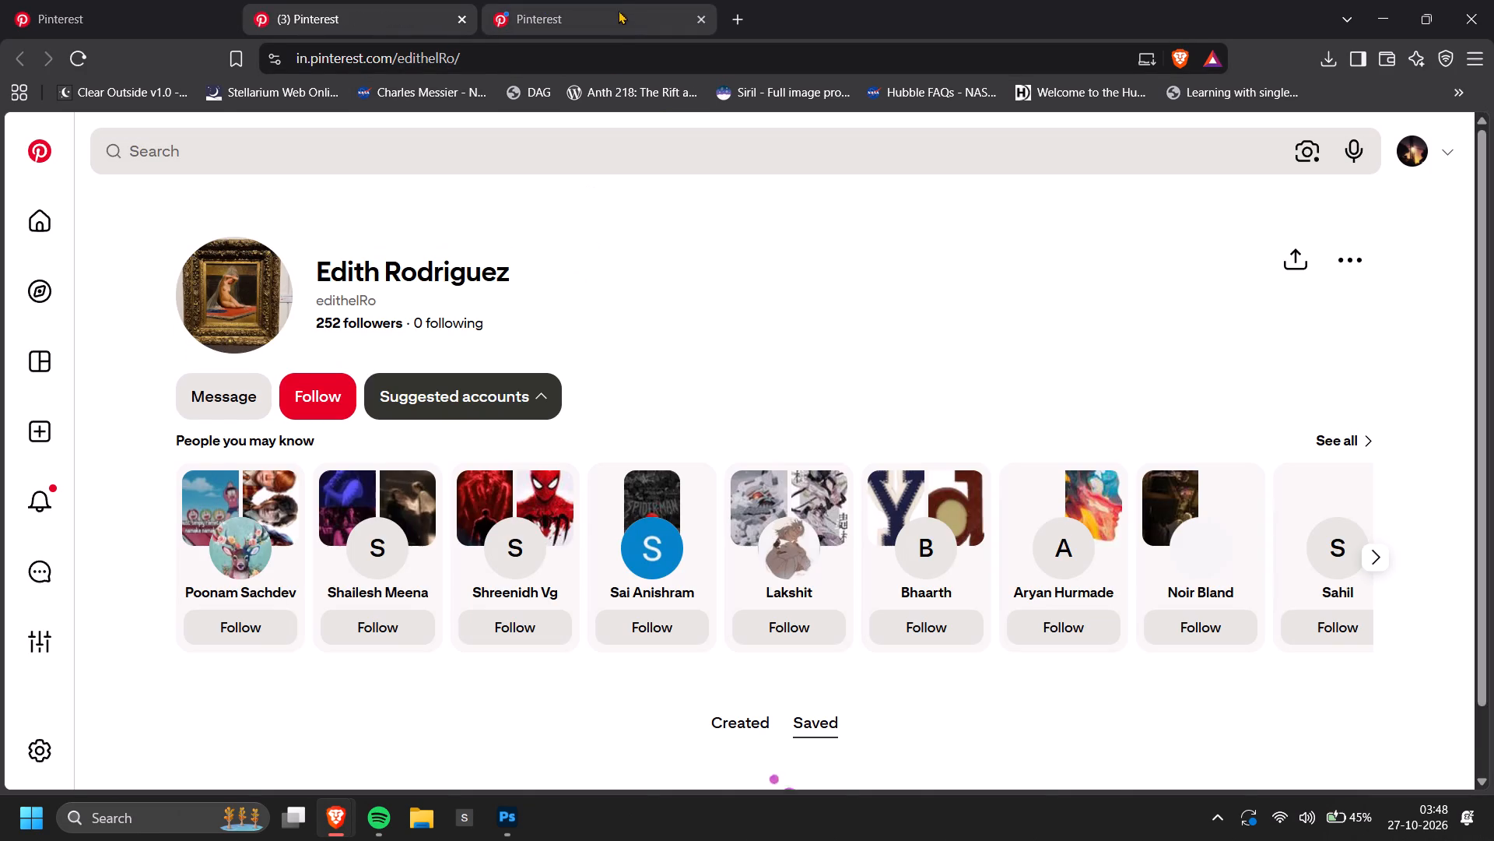
scroll(728, 247, "down", 3)
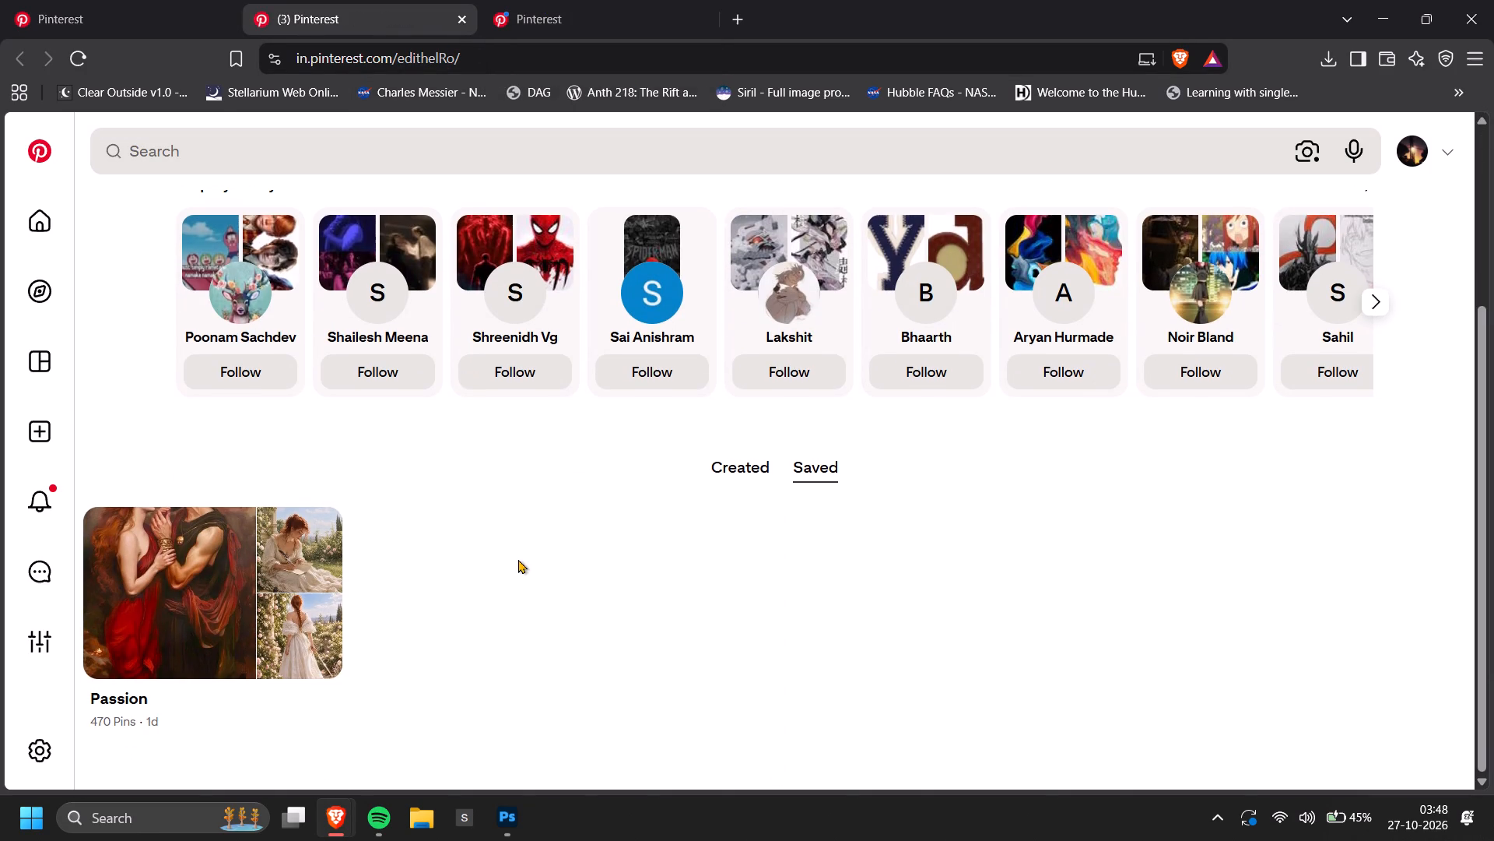
left_click(740, 459)
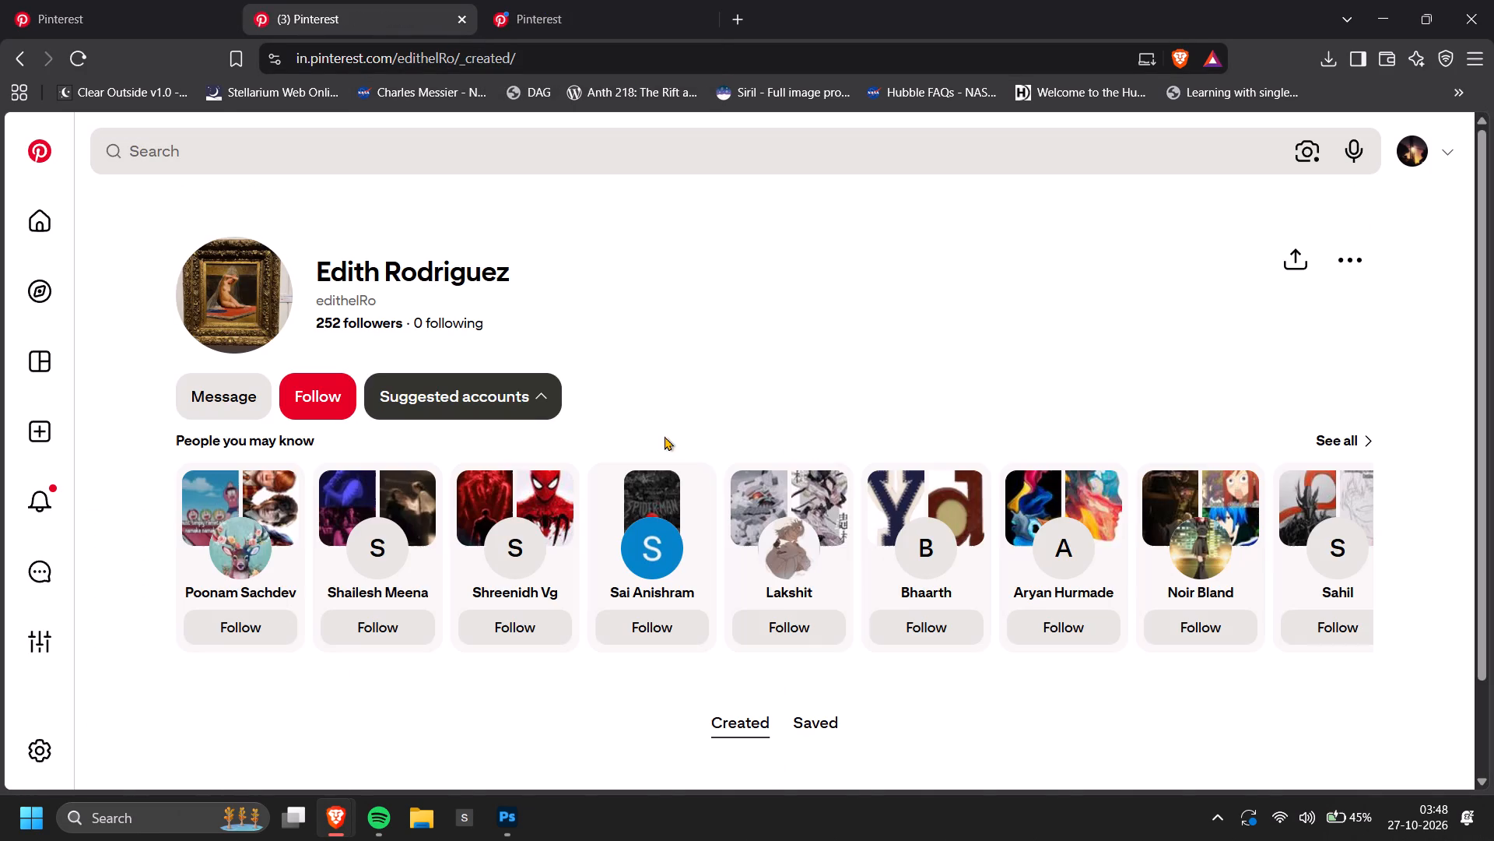
scroll(791, 379, "down", 5)
scroll(830, 578, "down", 5)
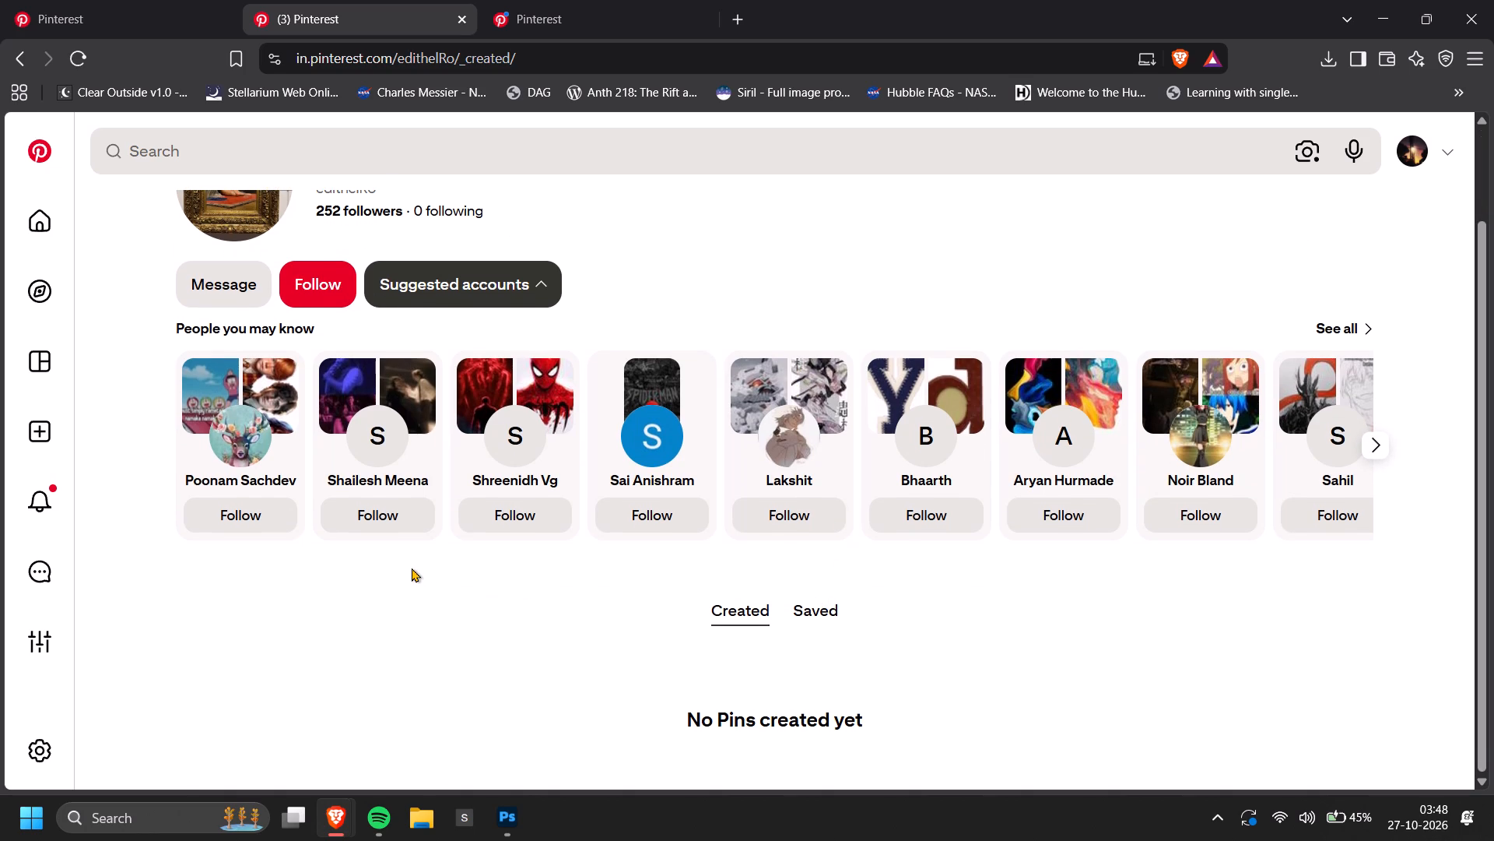
scroll(412, 568, "up", 1)
Open the first suggested account's Pinterest profile and look through its saved pins.
left_click(208, 506)
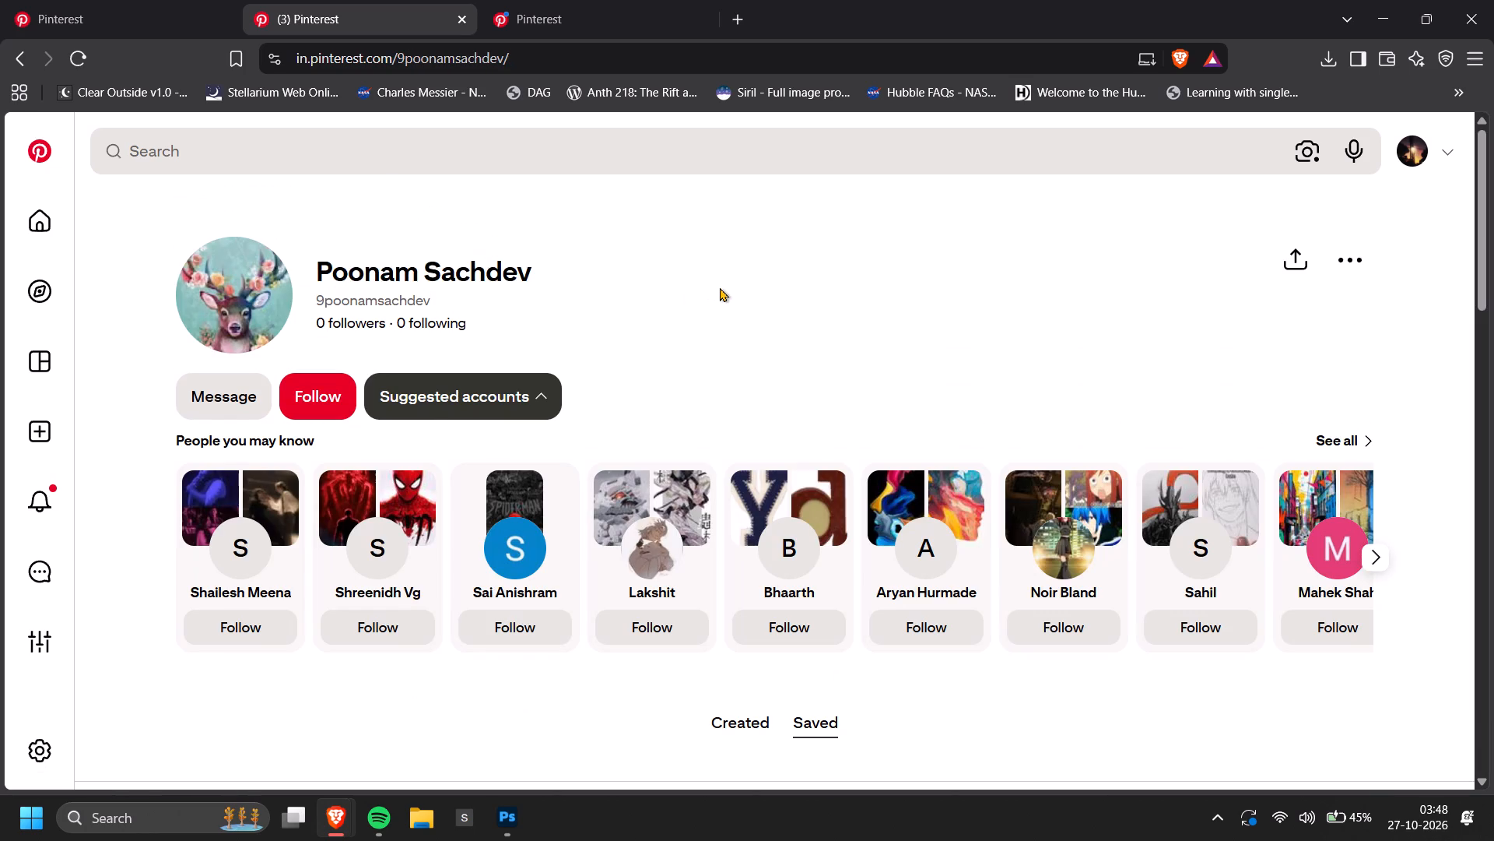
scroll(790, 367, "down", 6)
scroll(668, 459, "up", 3)
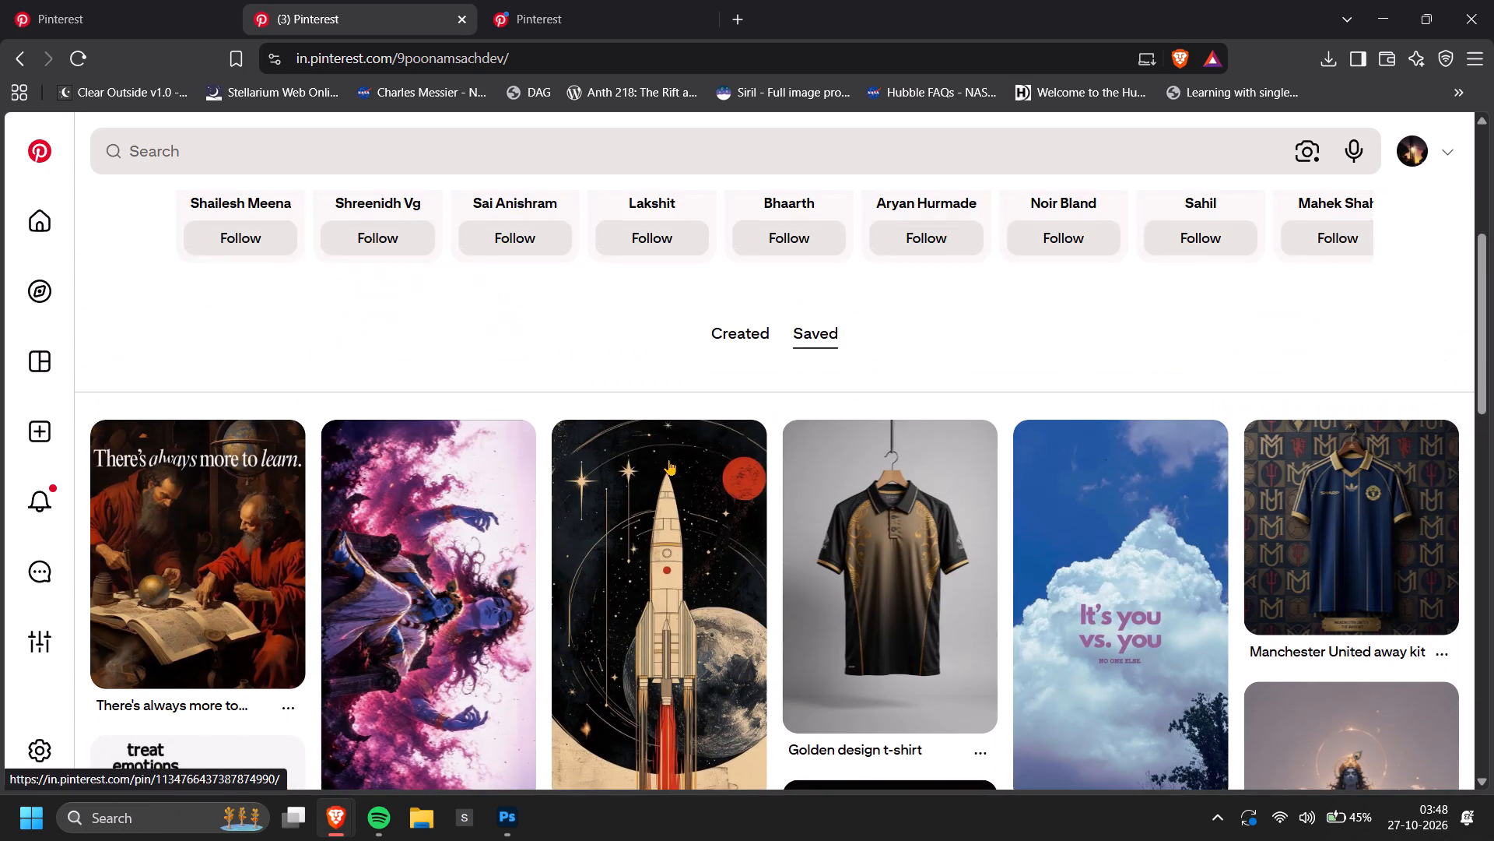
scroll(483, 351, "down", 18)
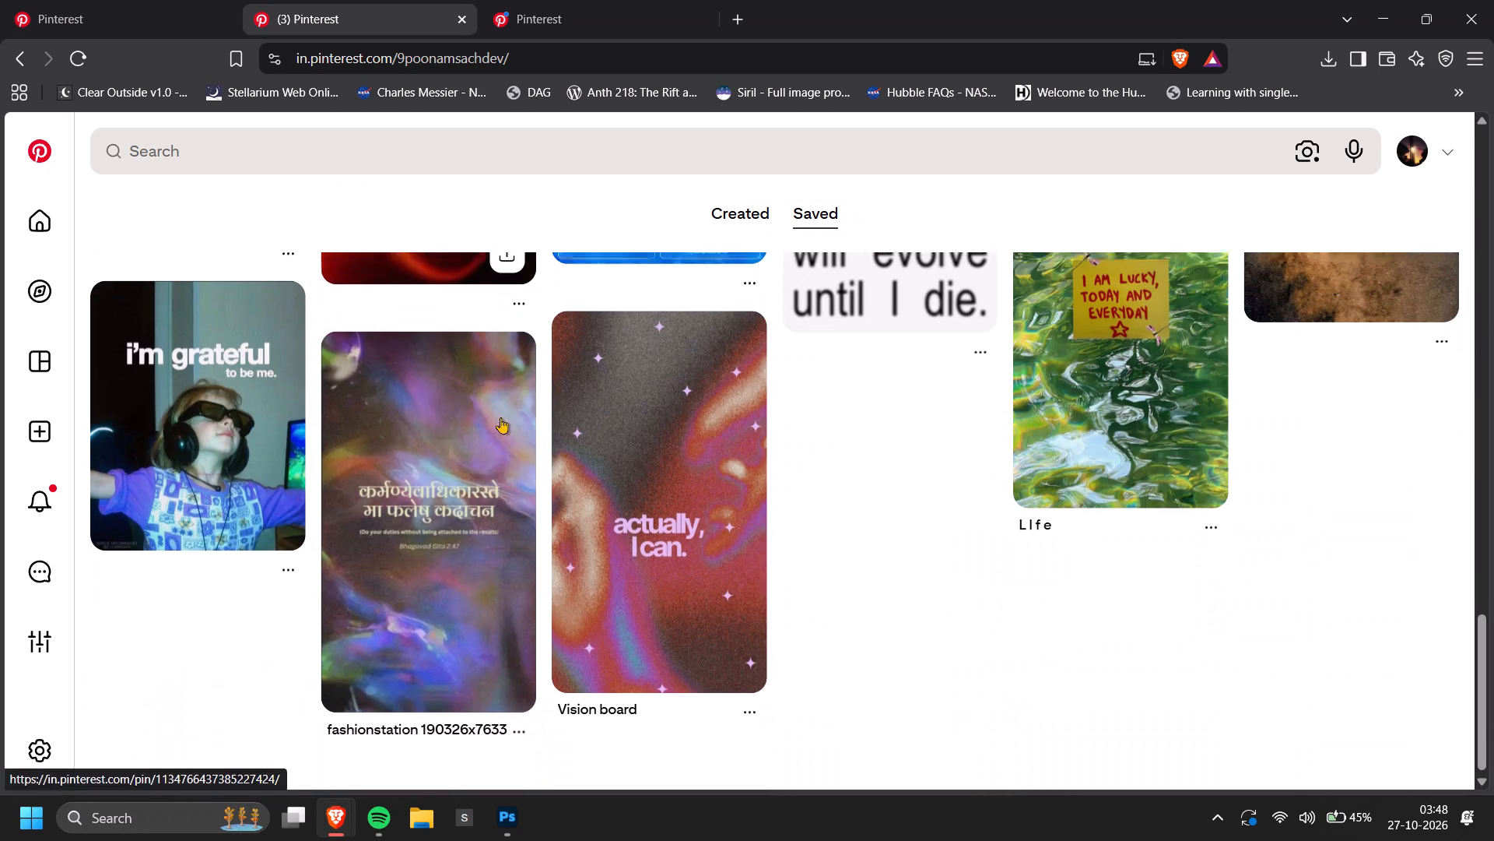
scroll(716, 599, "up", 8)
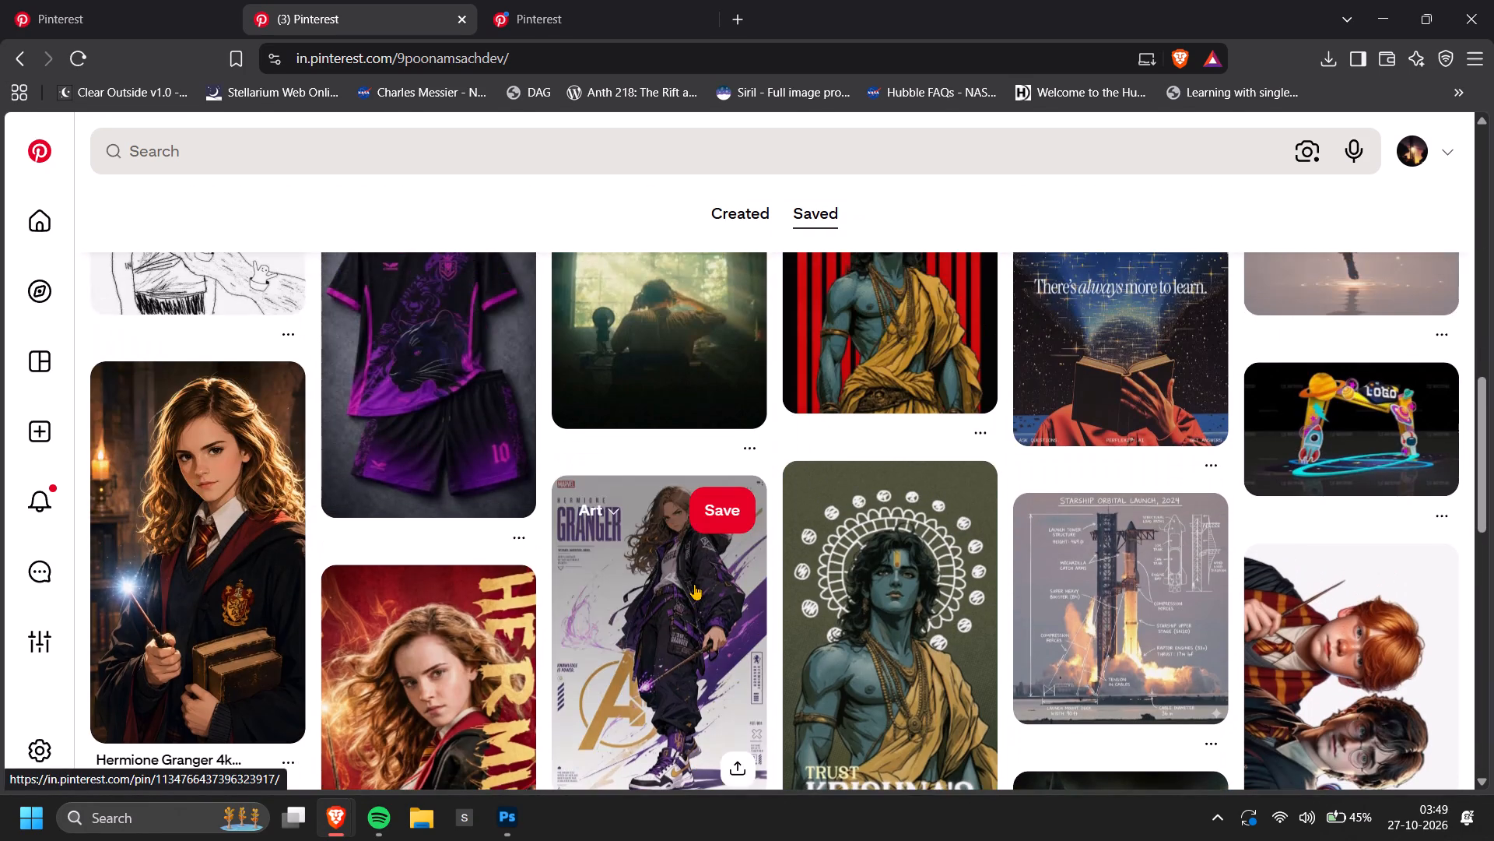
scroll(694, 584, "down", 1)
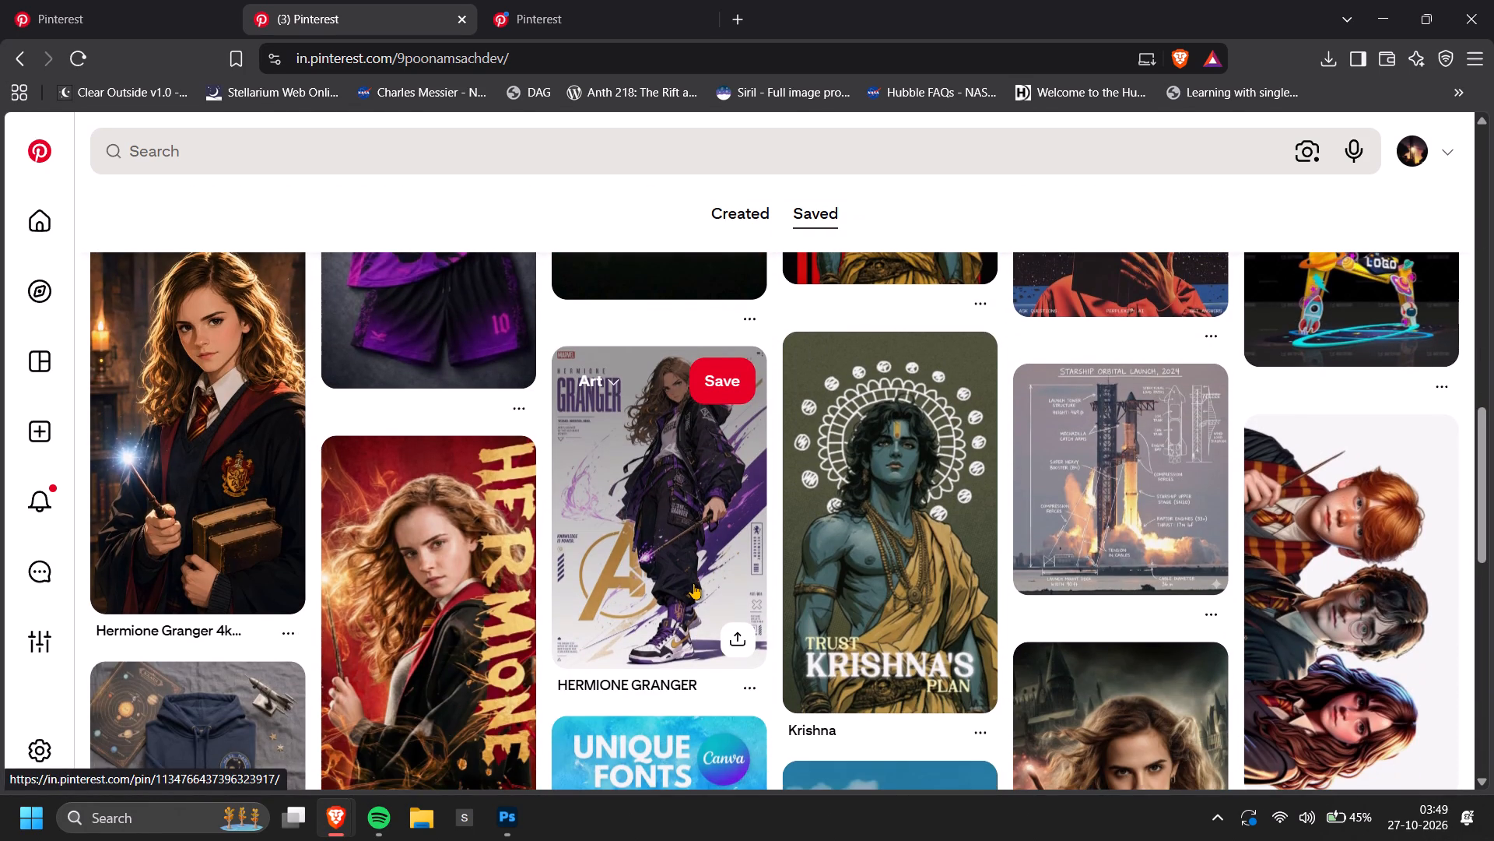
scroll(693, 583, "down", 8)
scroll(895, 627, "down", 2)
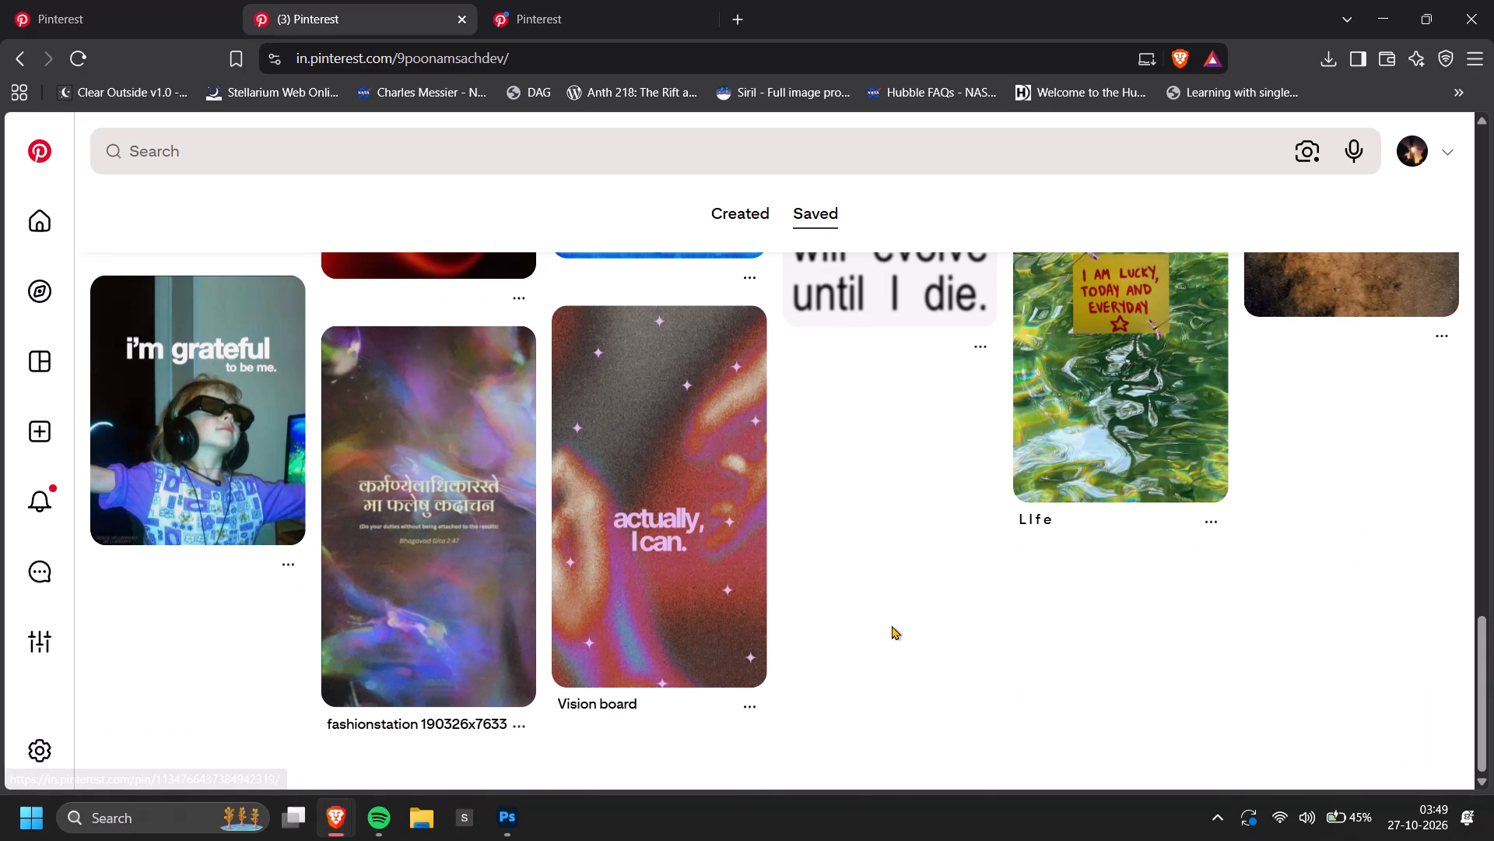
scroll(891, 625, "down", 2)
scroll(891, 625, "up", 2)
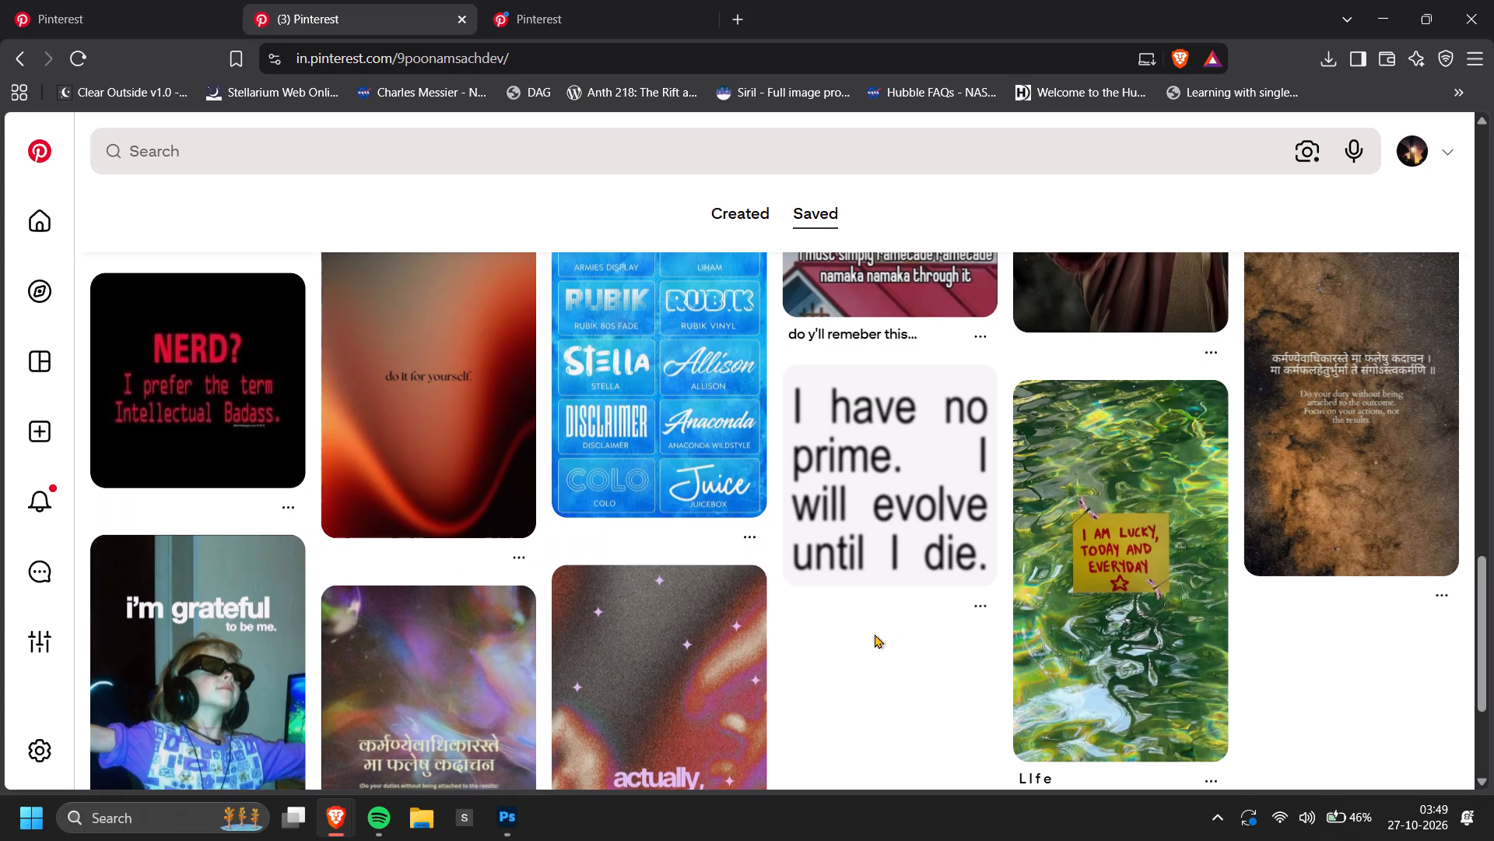
scroll(860, 636, "up", 3)
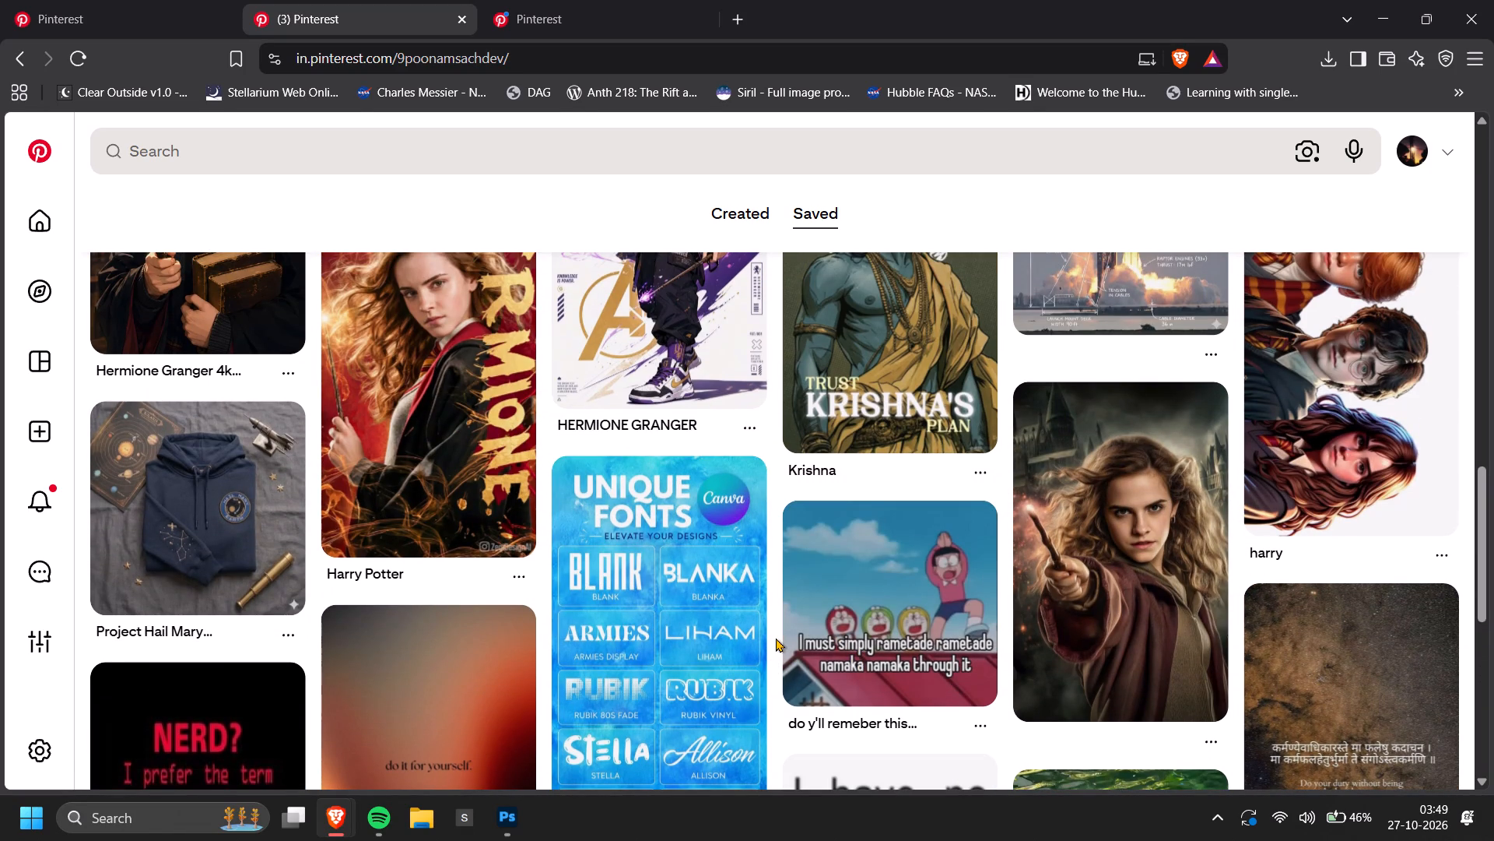
scroll(776, 638, "up", 2)
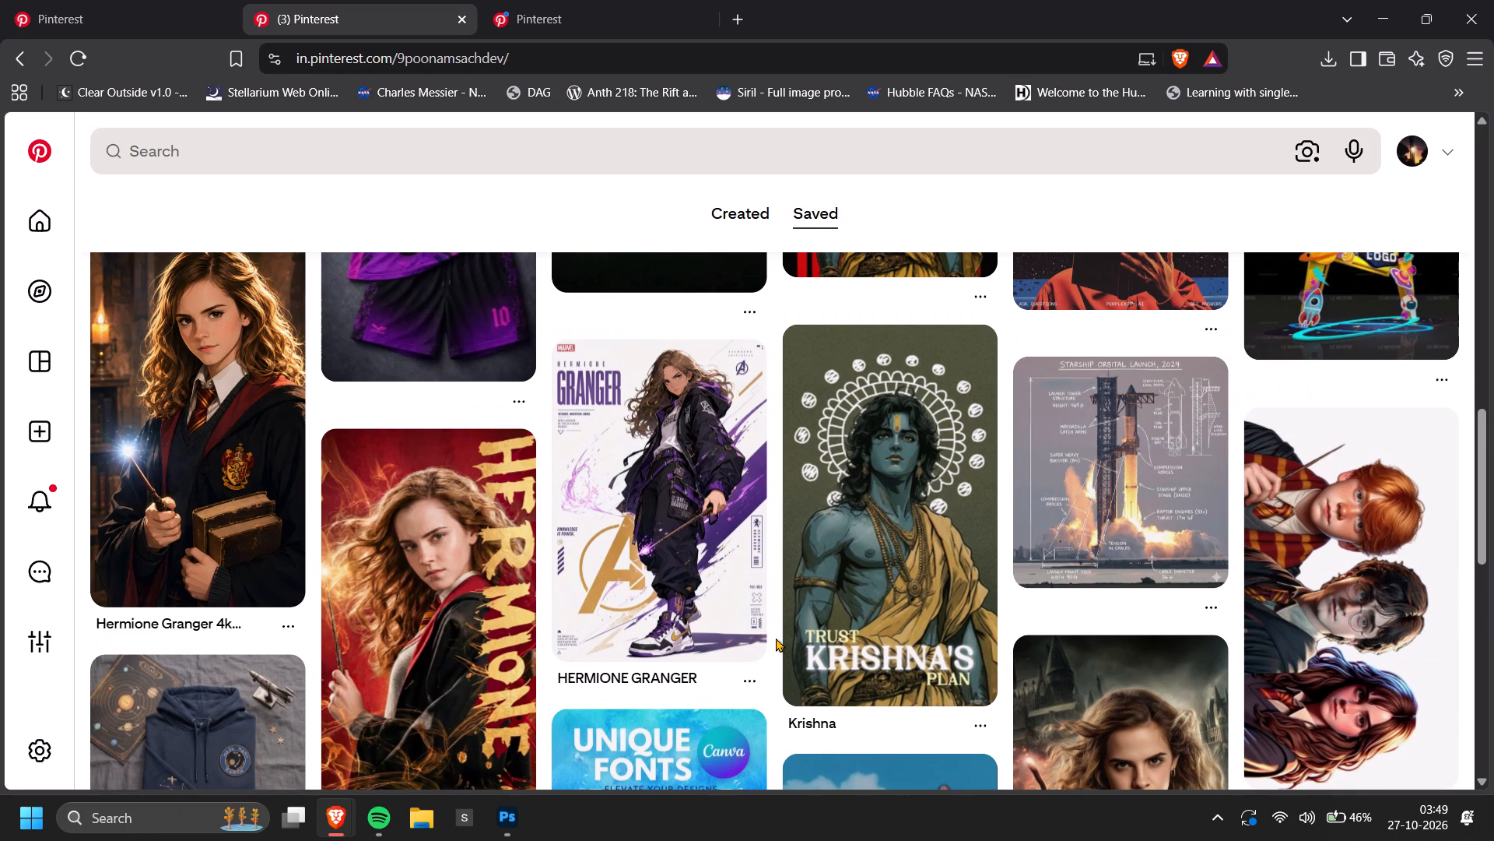
Look back through the opened Pinterest profile's saved pins up to its header, and close that profile page.
scroll(776, 638, "up", 2)
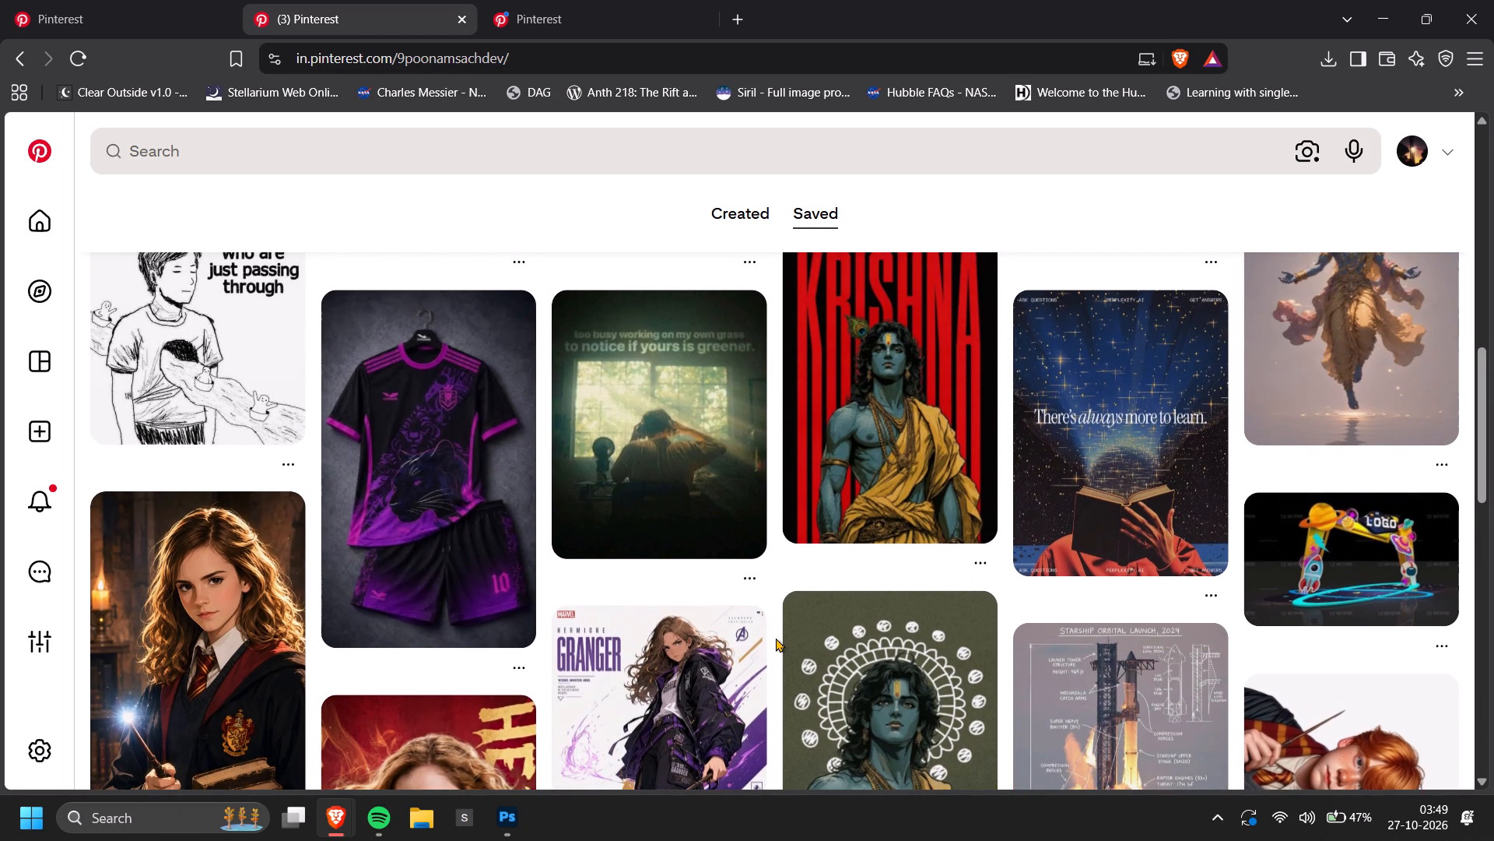
scroll(776, 638, "up", 1)
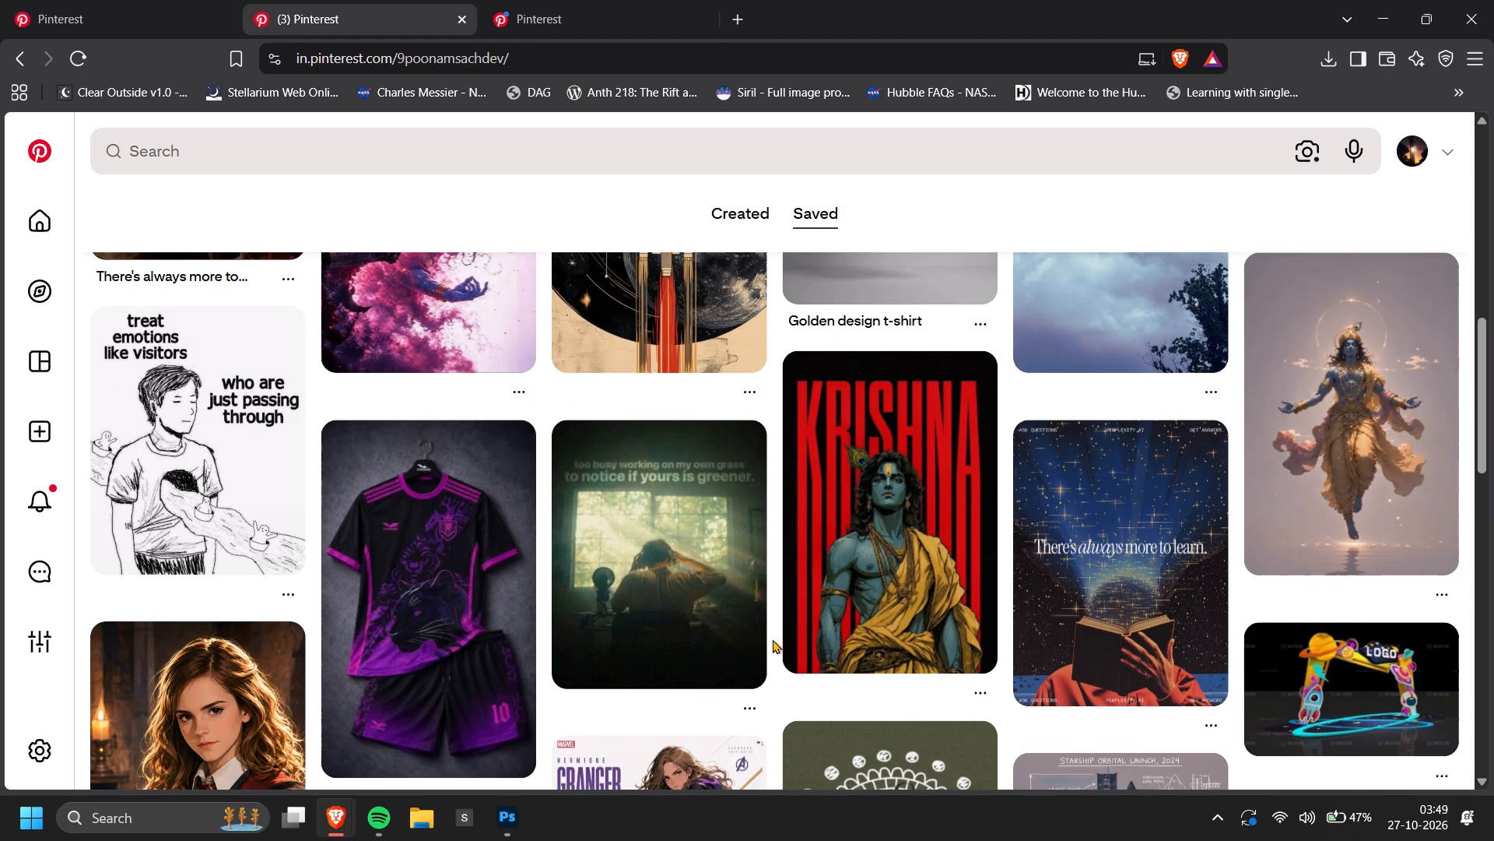
left_click(773, 639)
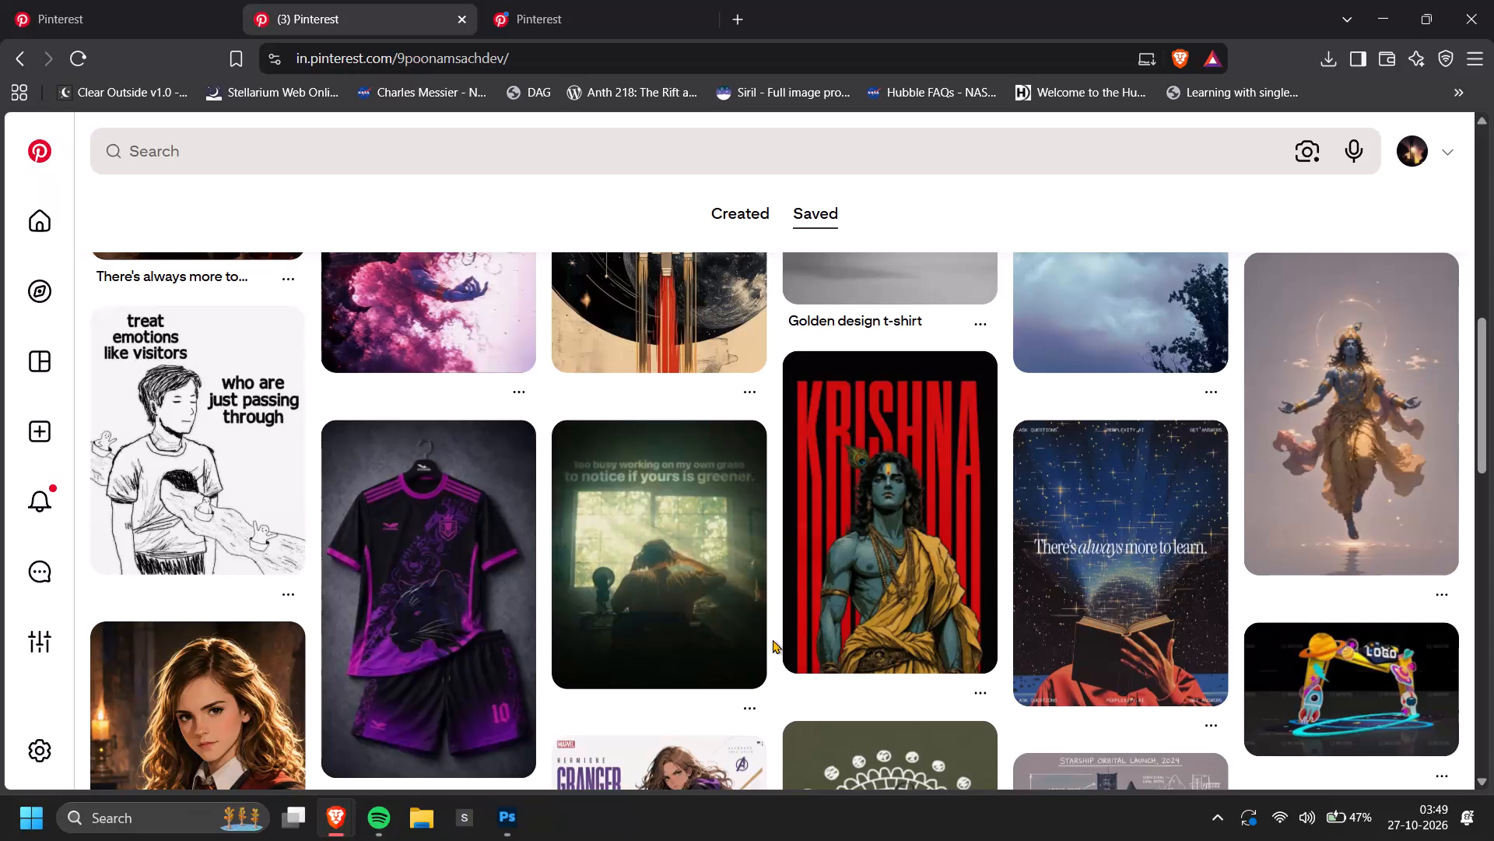
scroll(773, 639, "up", 3)
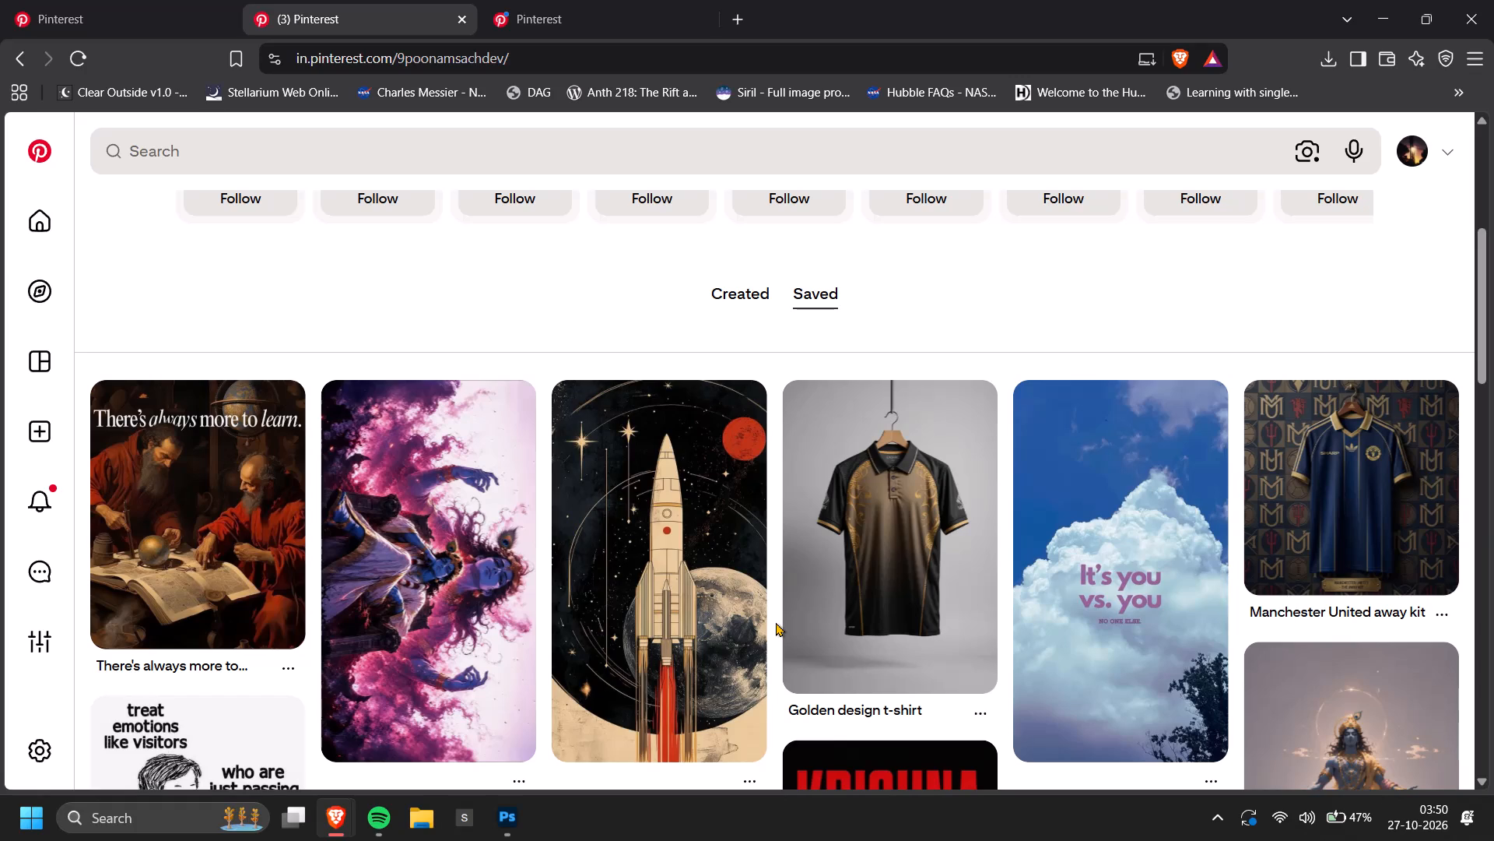
scroll(776, 622, "down", 2)
scroll(776, 622, "up", 5)
scroll(437, 662, "up", 2)
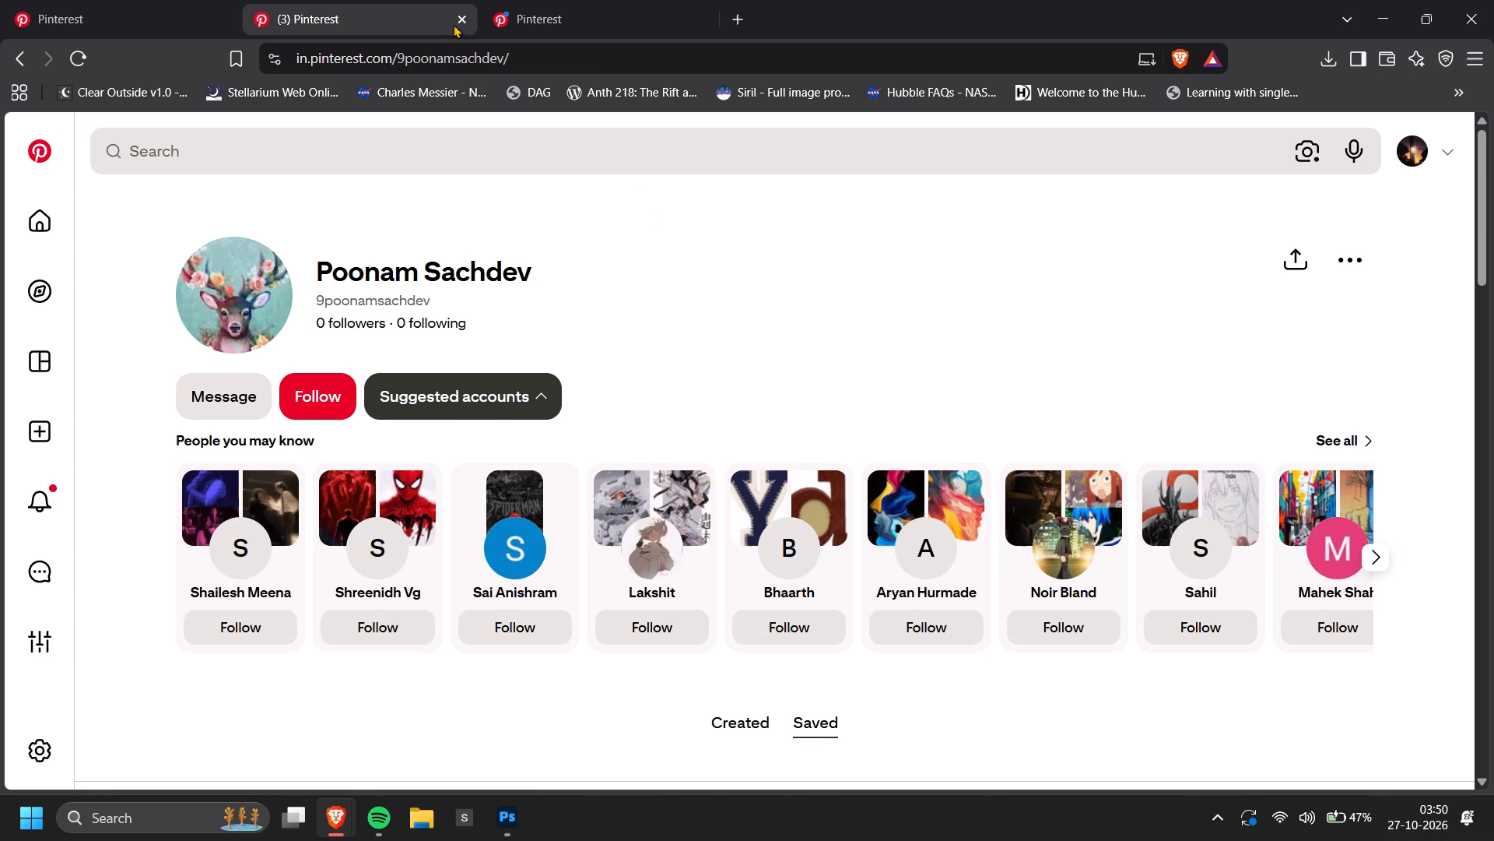
left_click(463, 21)
Search Pinterest for "tenet duality" in the other open Pinterest page and look through the resulting pins.
scroll(678, 375, "up", 2)
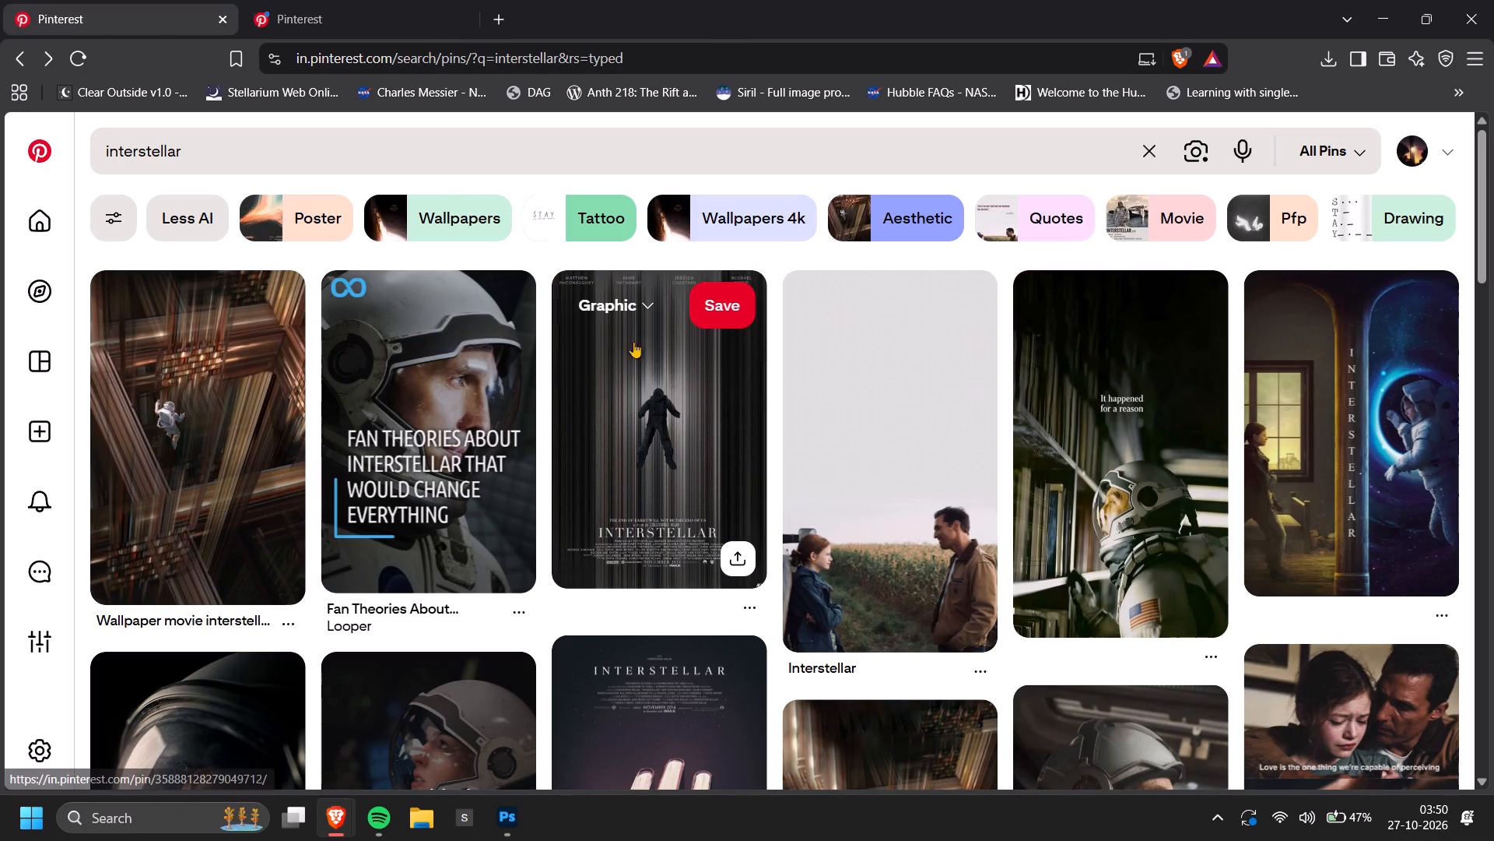
left_click(98, 0)
left_click(372, 0)
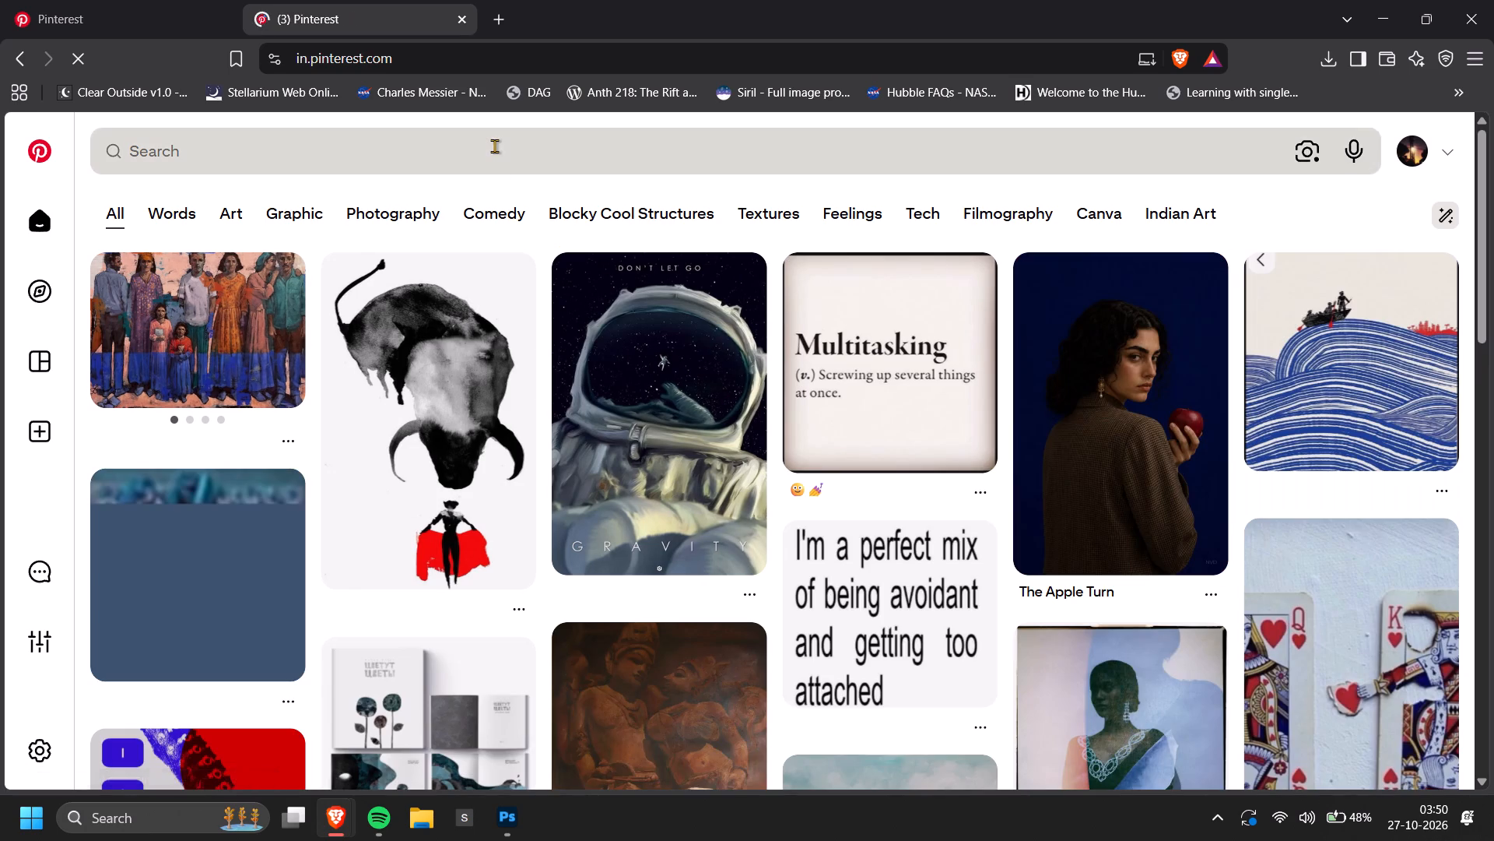
left_click(495, 146)
type("tenet duality")
key("Return")
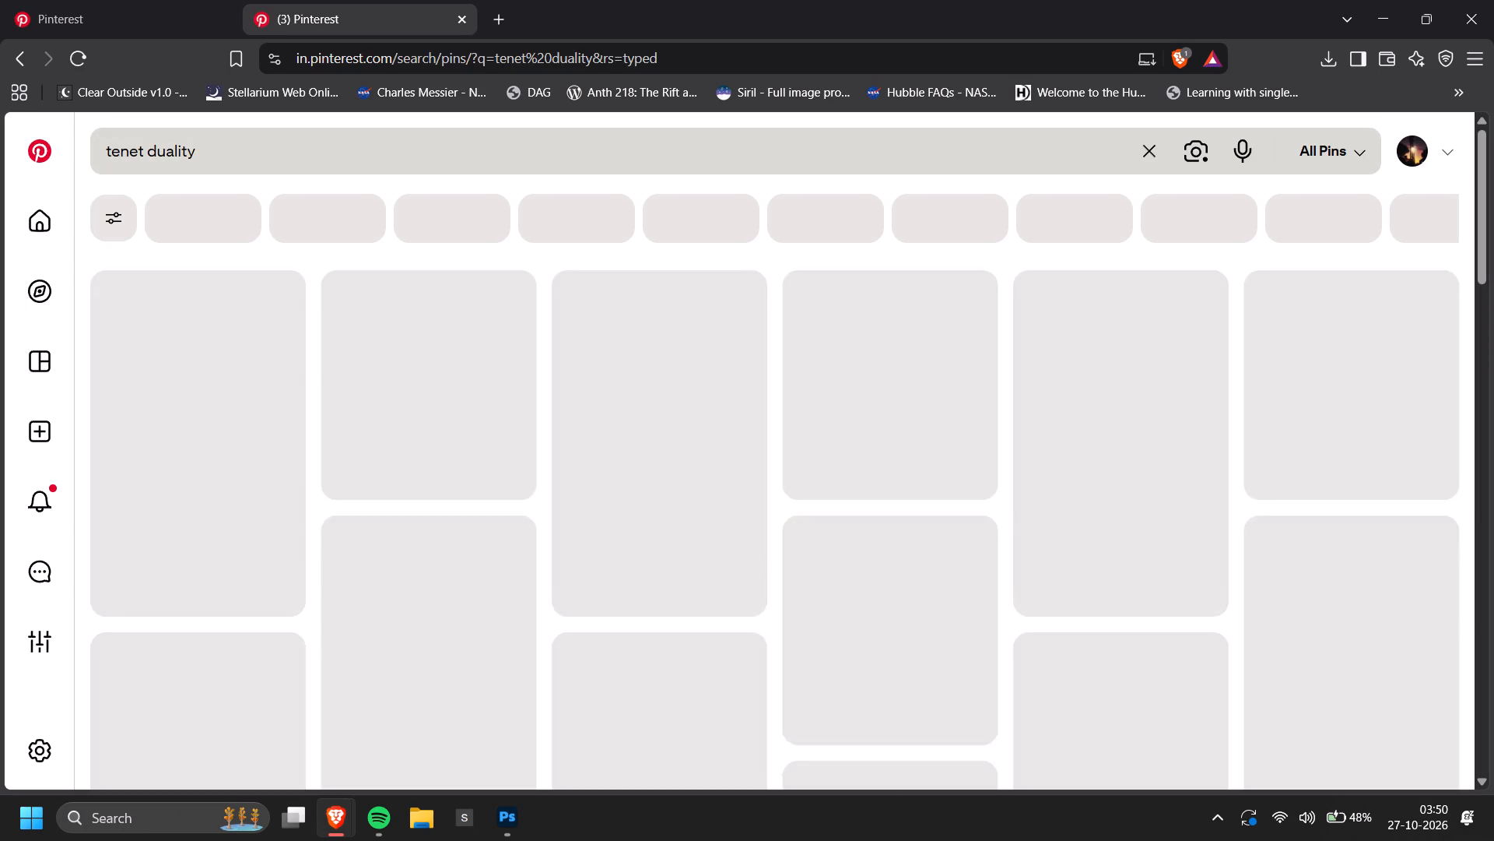
scroll(496, 146, "up", 1)
scroll(695, 325, "down", 1)
scroll(672, 462, "up", 3)
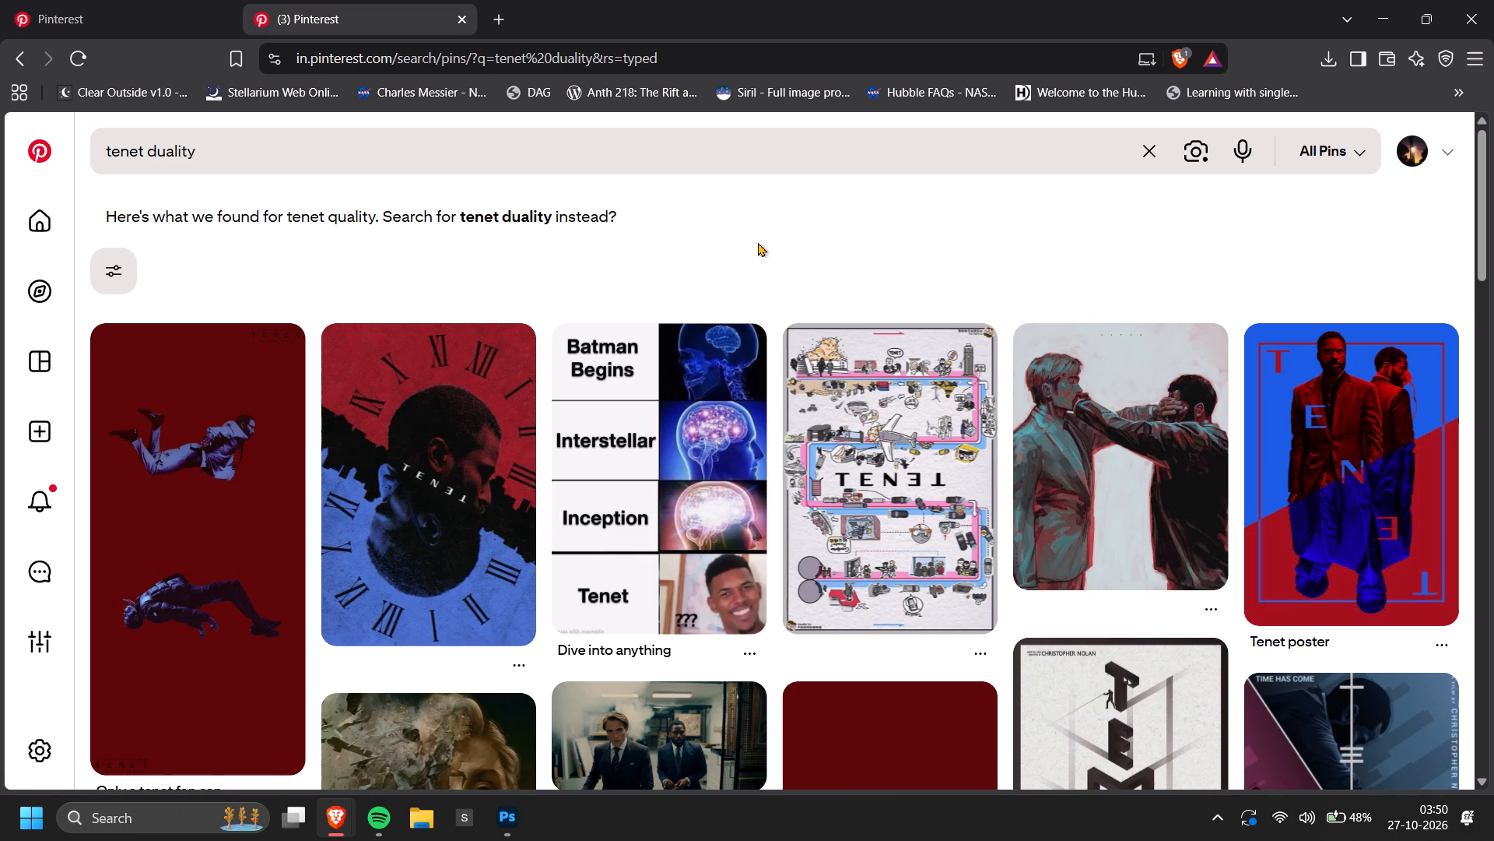
scroll(758, 242, "down", 4)
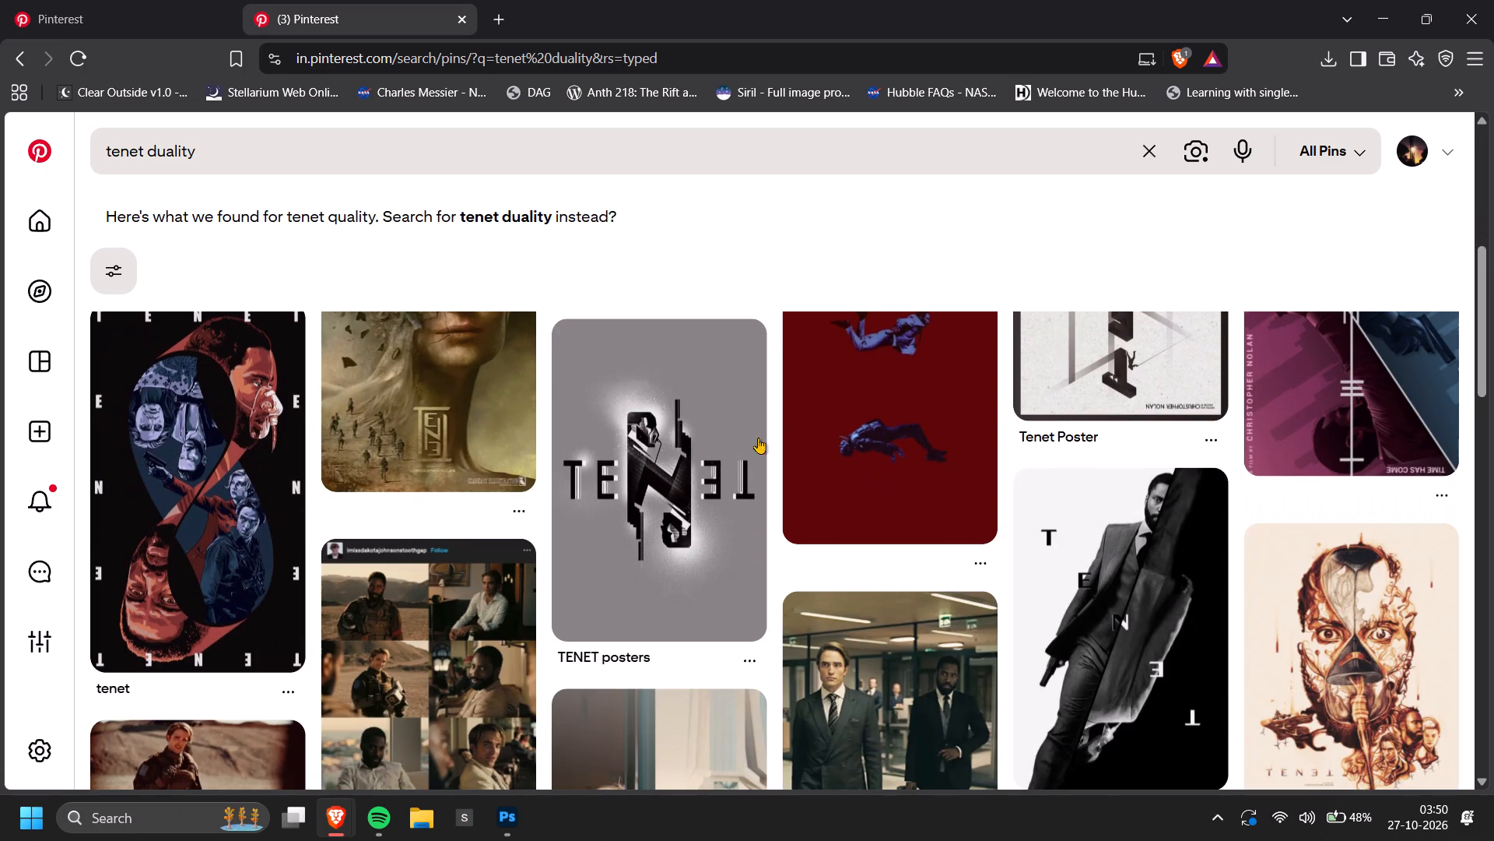
scroll(810, 652, "down", 1)
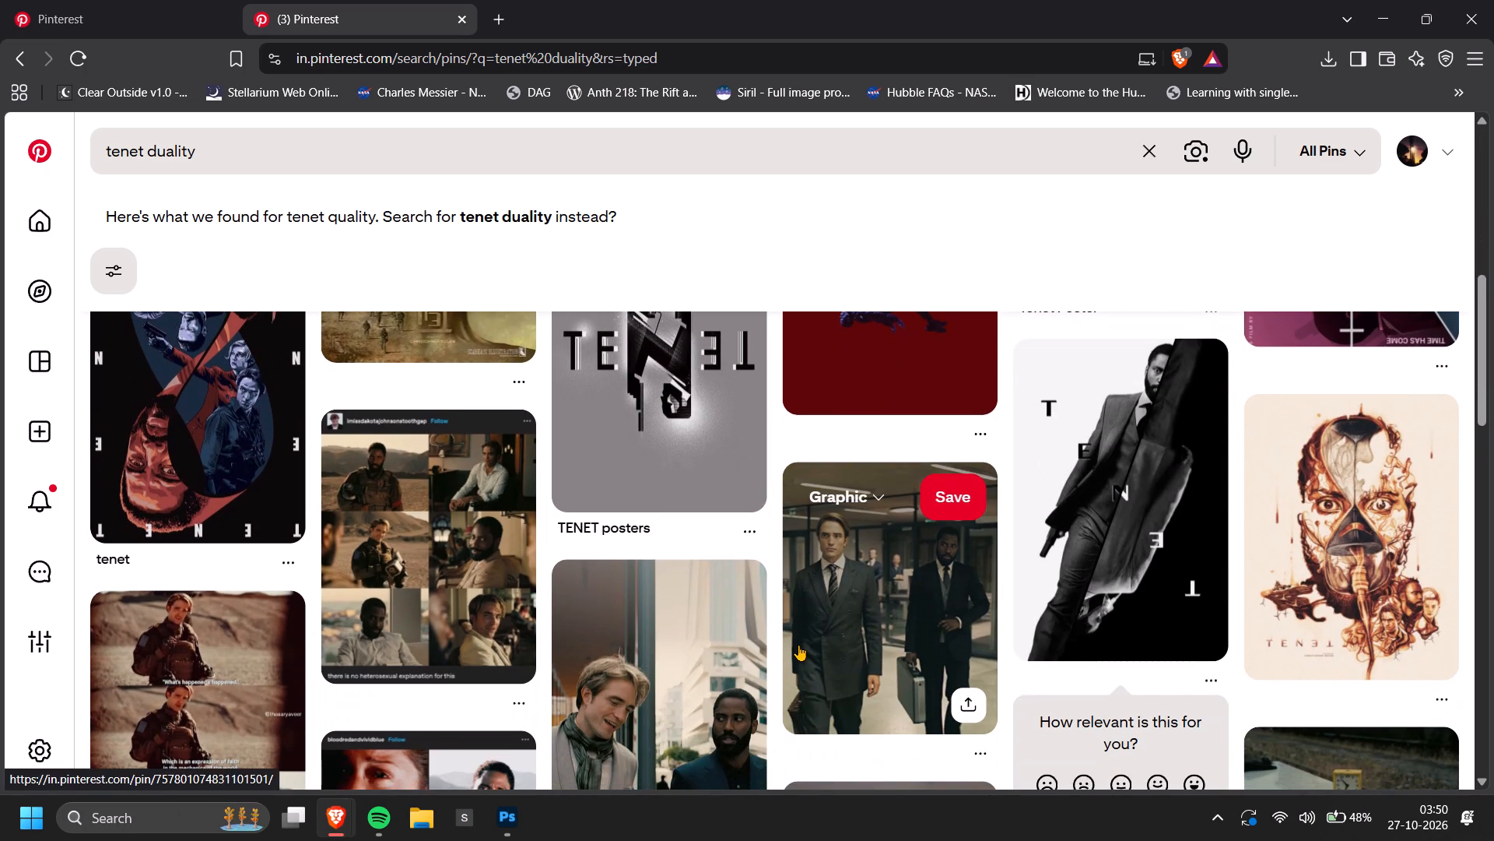
scroll(791, 643, "down", 1)
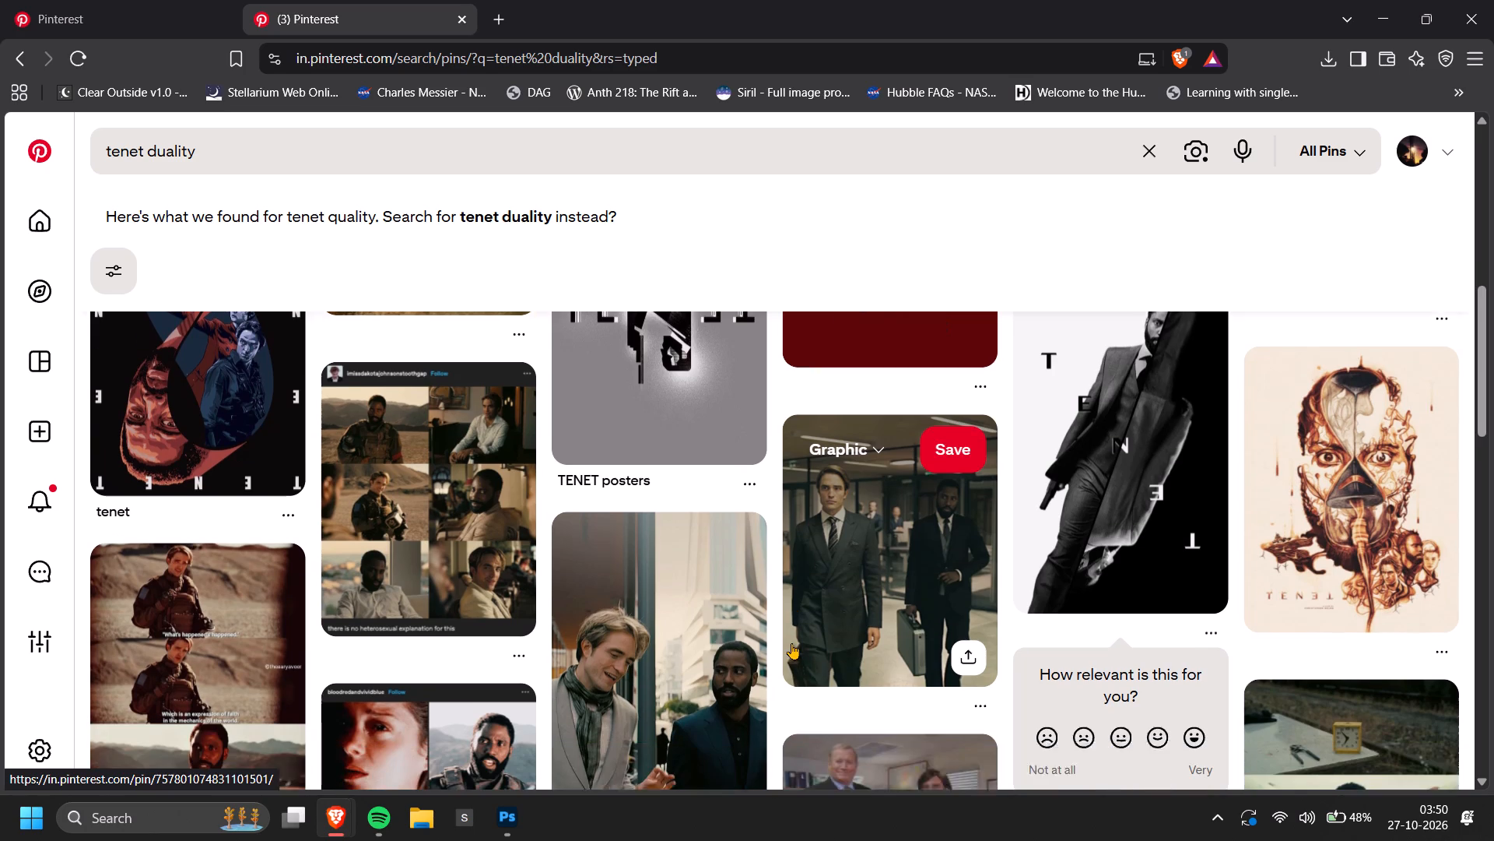
Switch to Photoshop, deselect the background layer, and open the Canvas Size settings for the tall poster document.
key("alt+Tab")
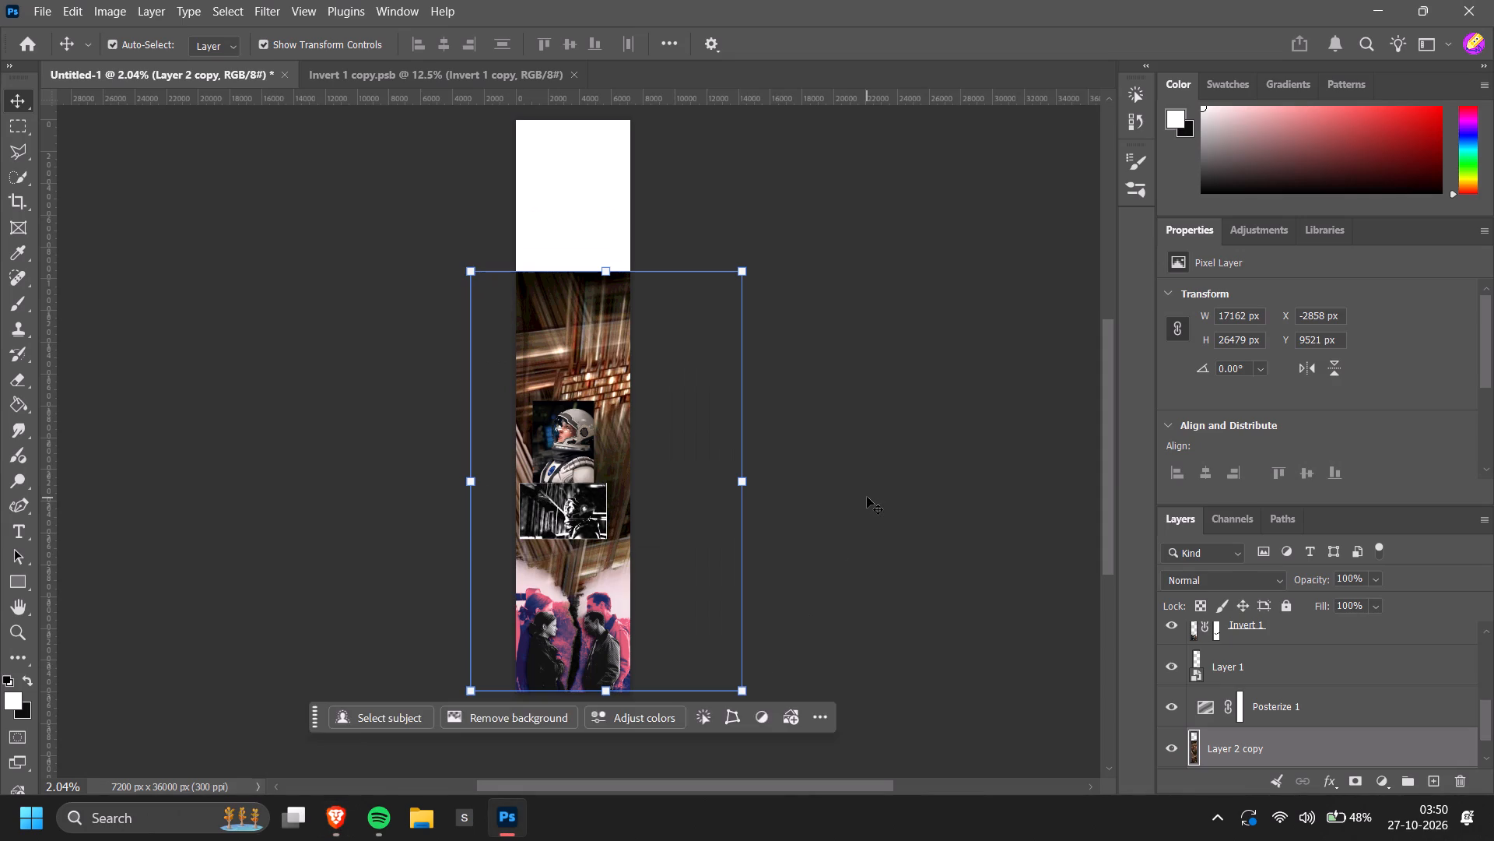
left_click(867, 497)
scroll(867, 497, "up", 2)
scroll(288, 209, "up", 3, "ctrl")
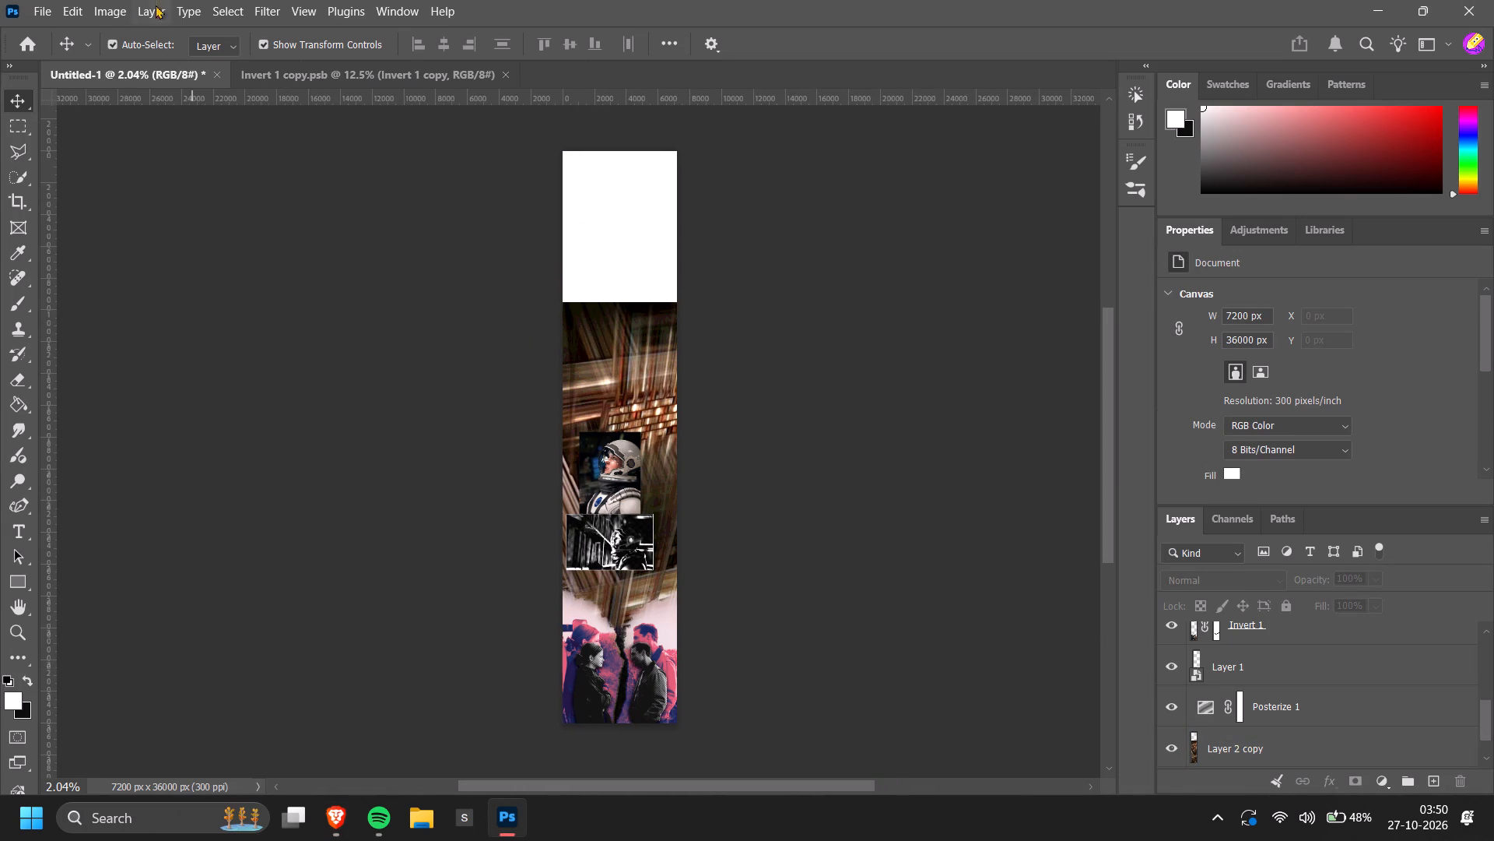
left_click(89, 8)
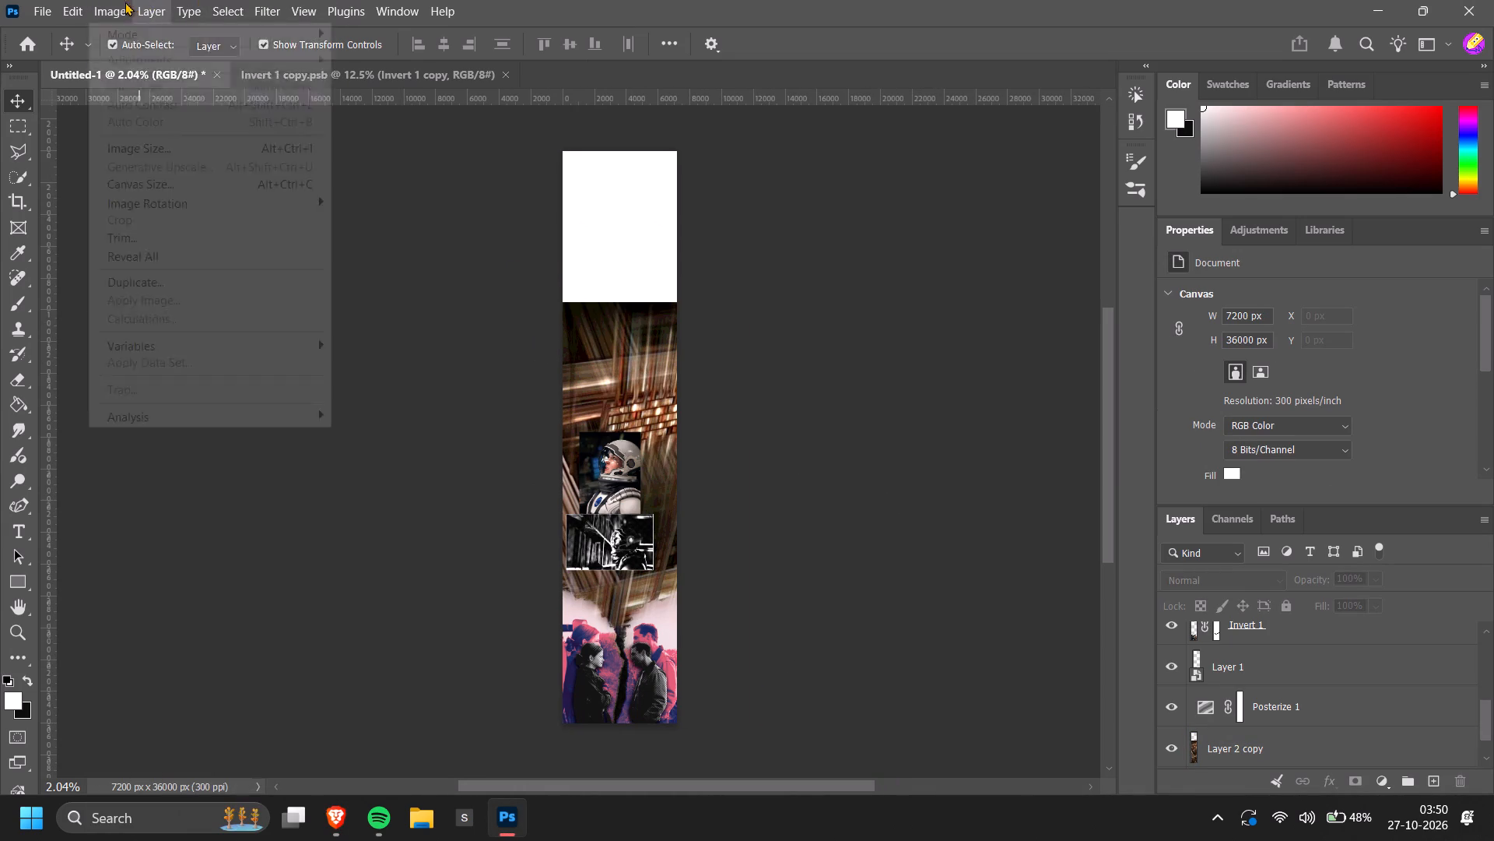
left_click(222, 186)
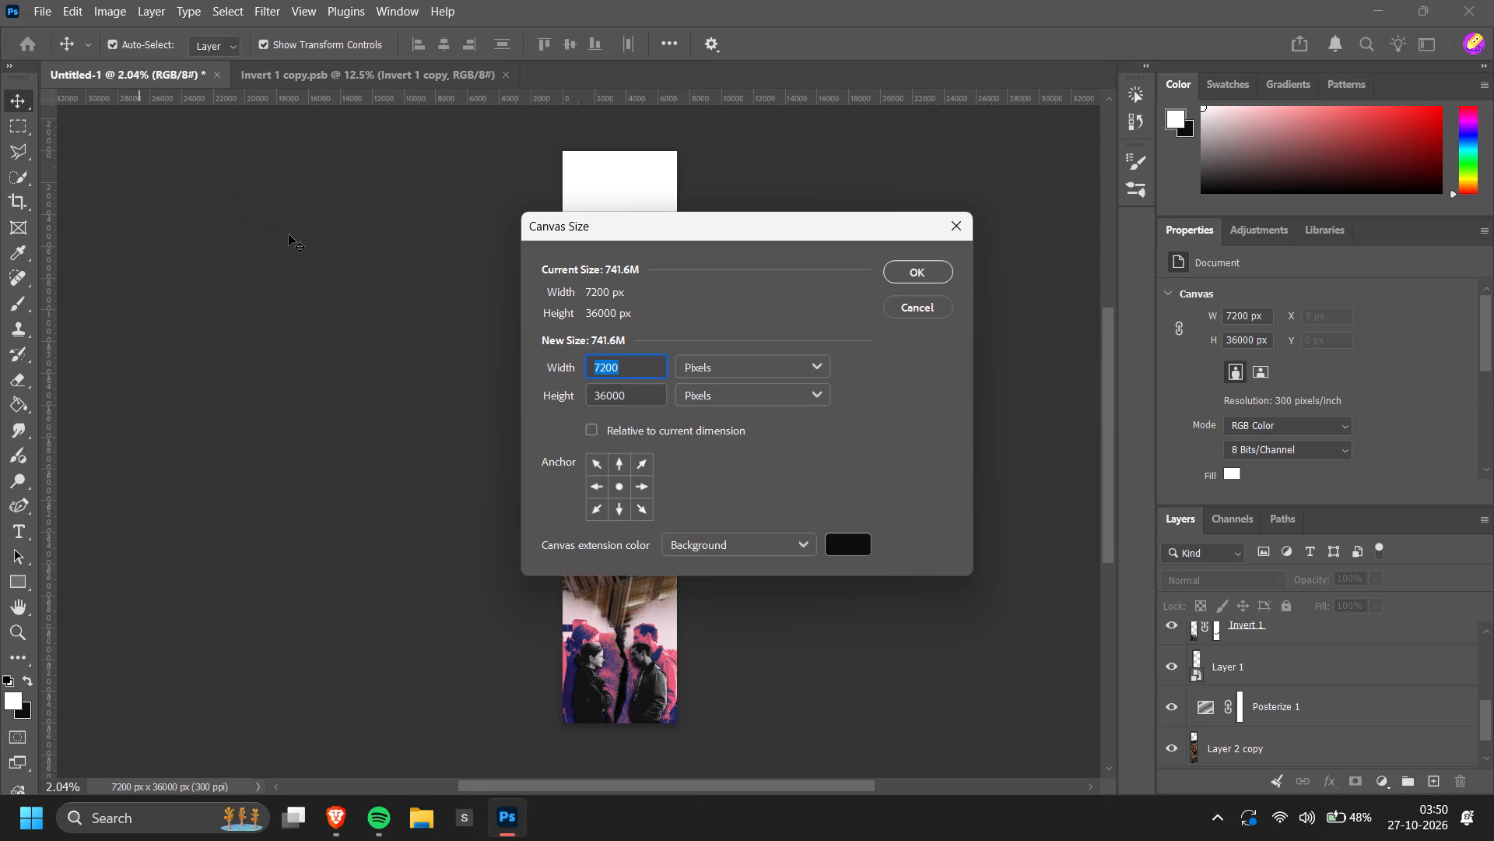
key("alt+Tab")
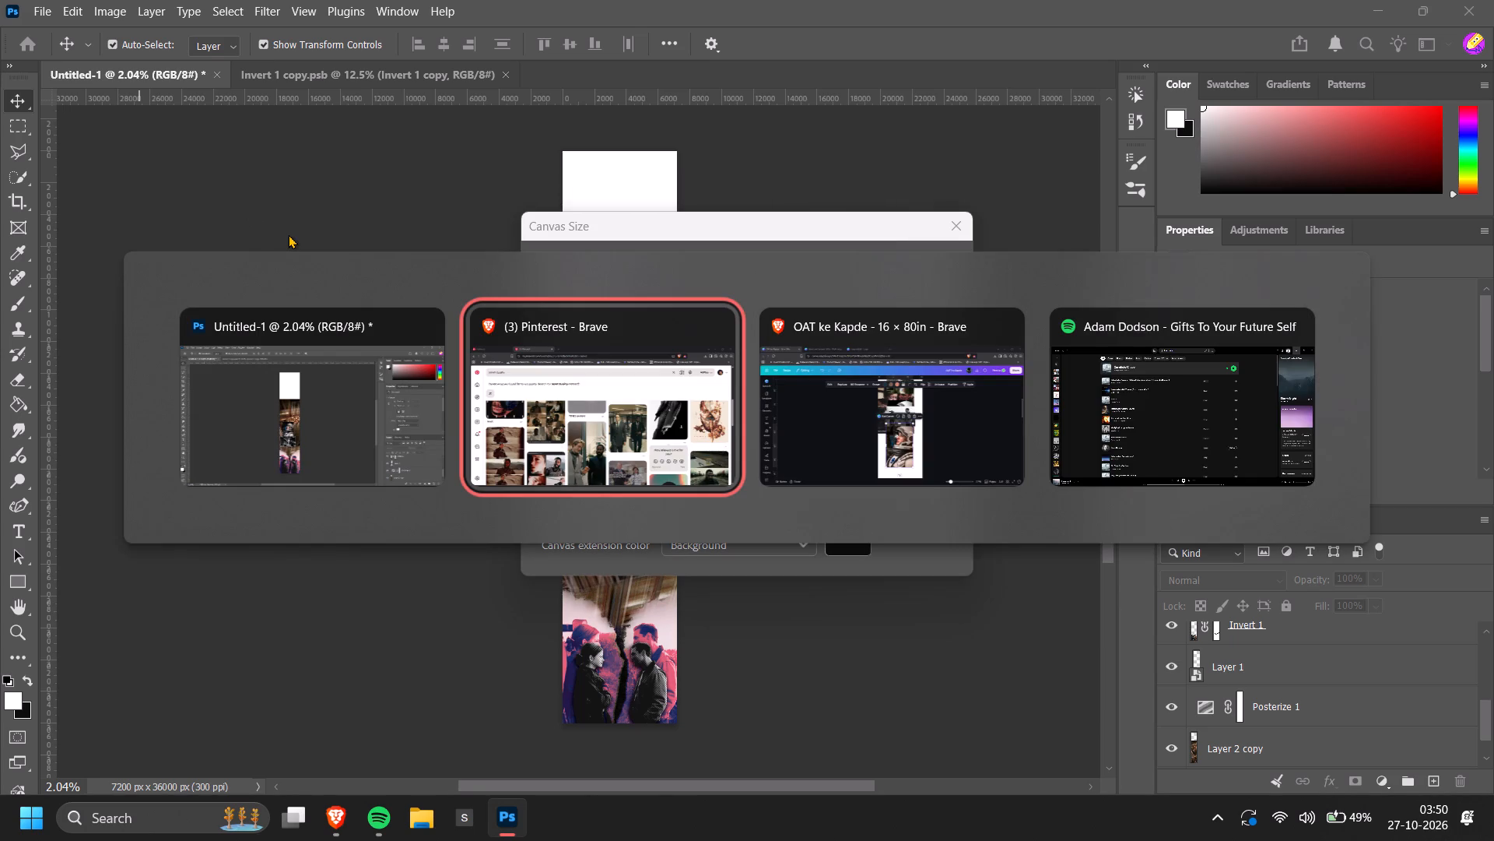
Search the computer's installed apps for WhatsApp.
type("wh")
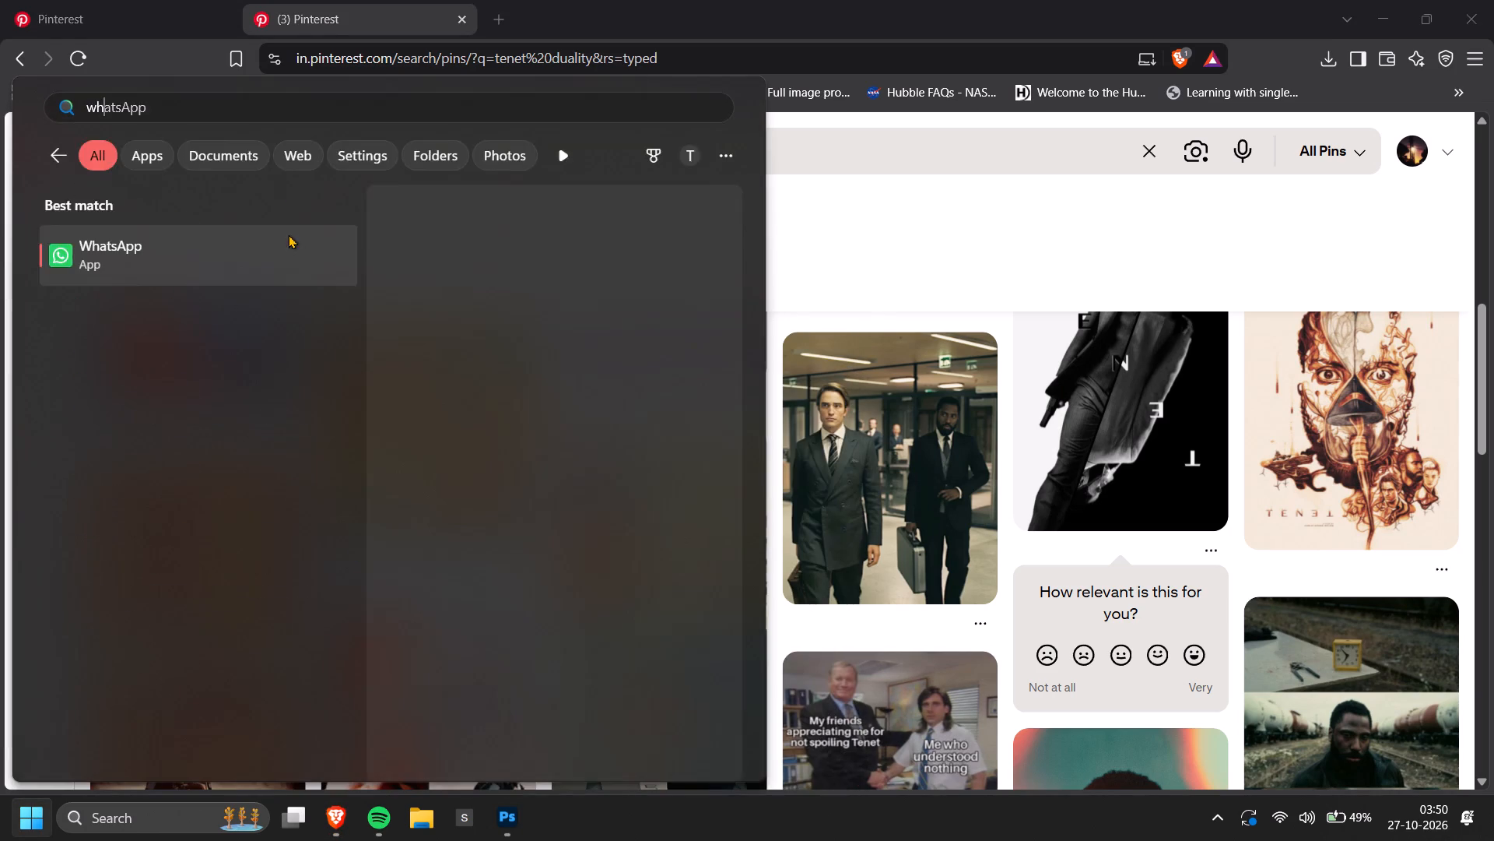
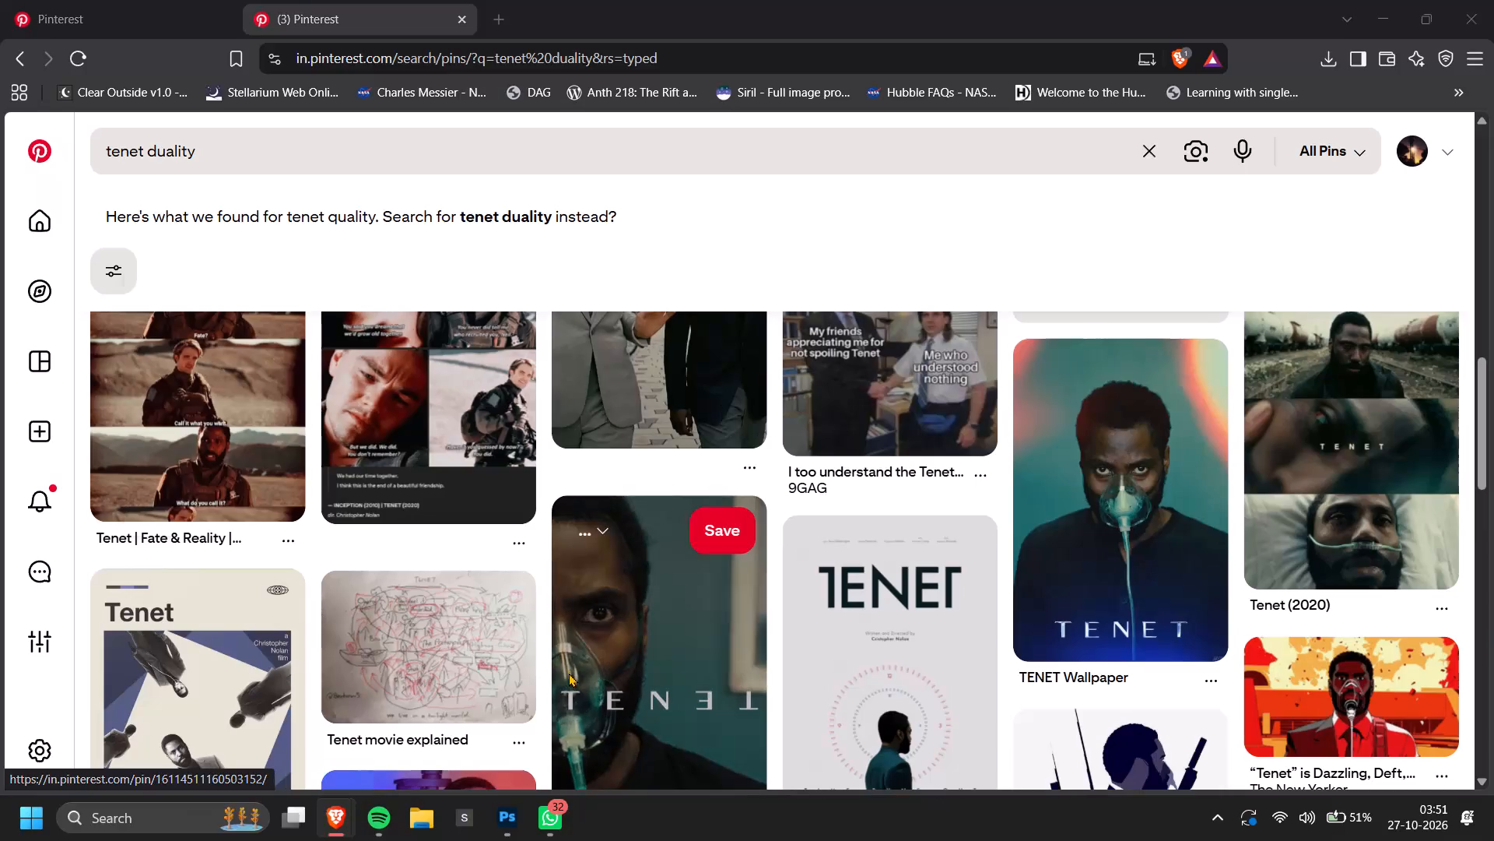
Switch through Photoshop to the browser window with the 16 × 80 in "OAT ke Kapde" Canva design.
key("alt+Tab")
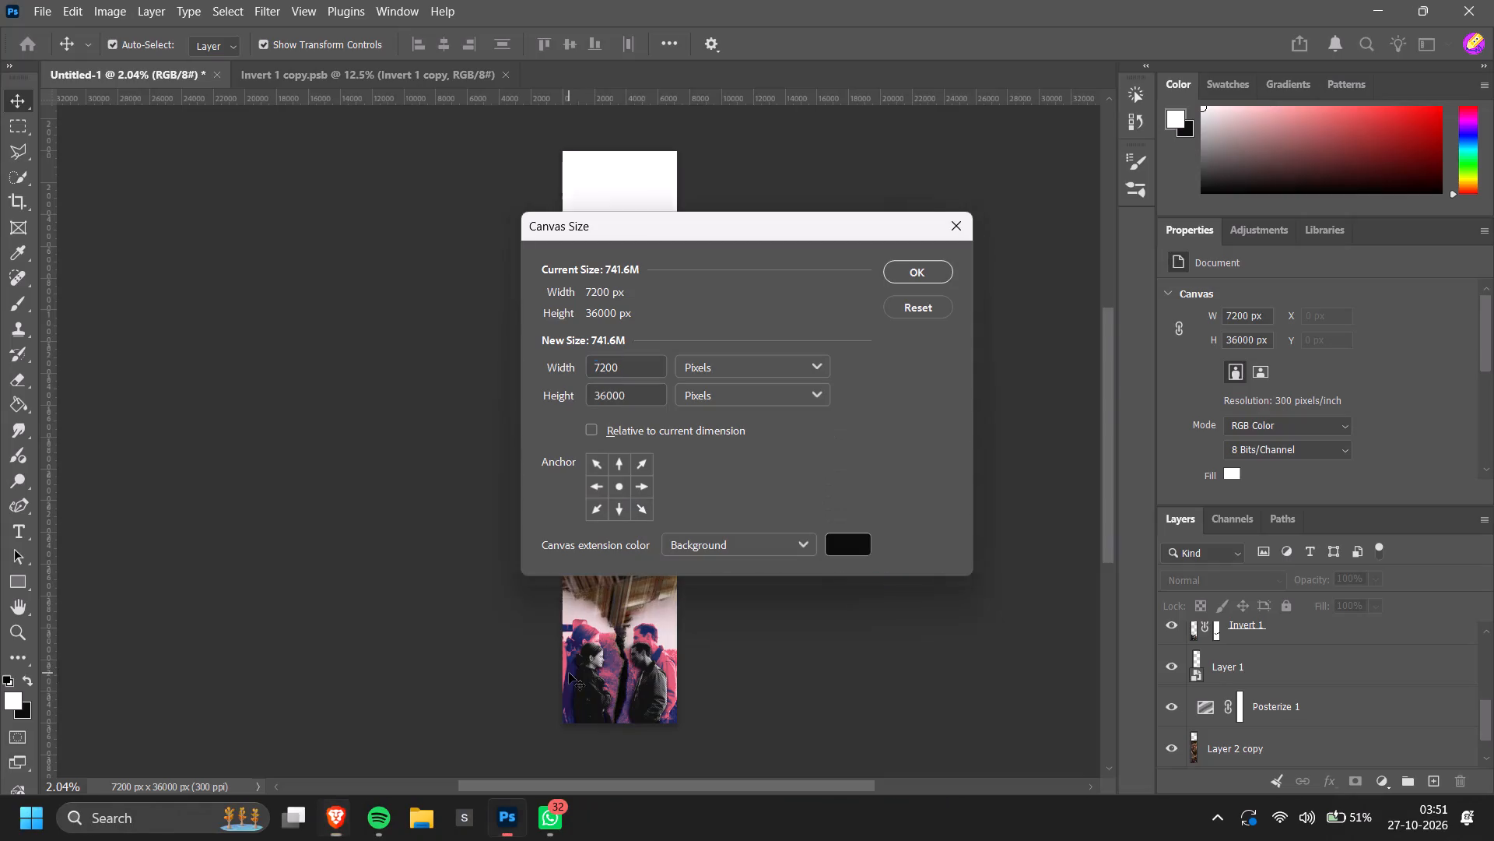
key("alt+Tab")
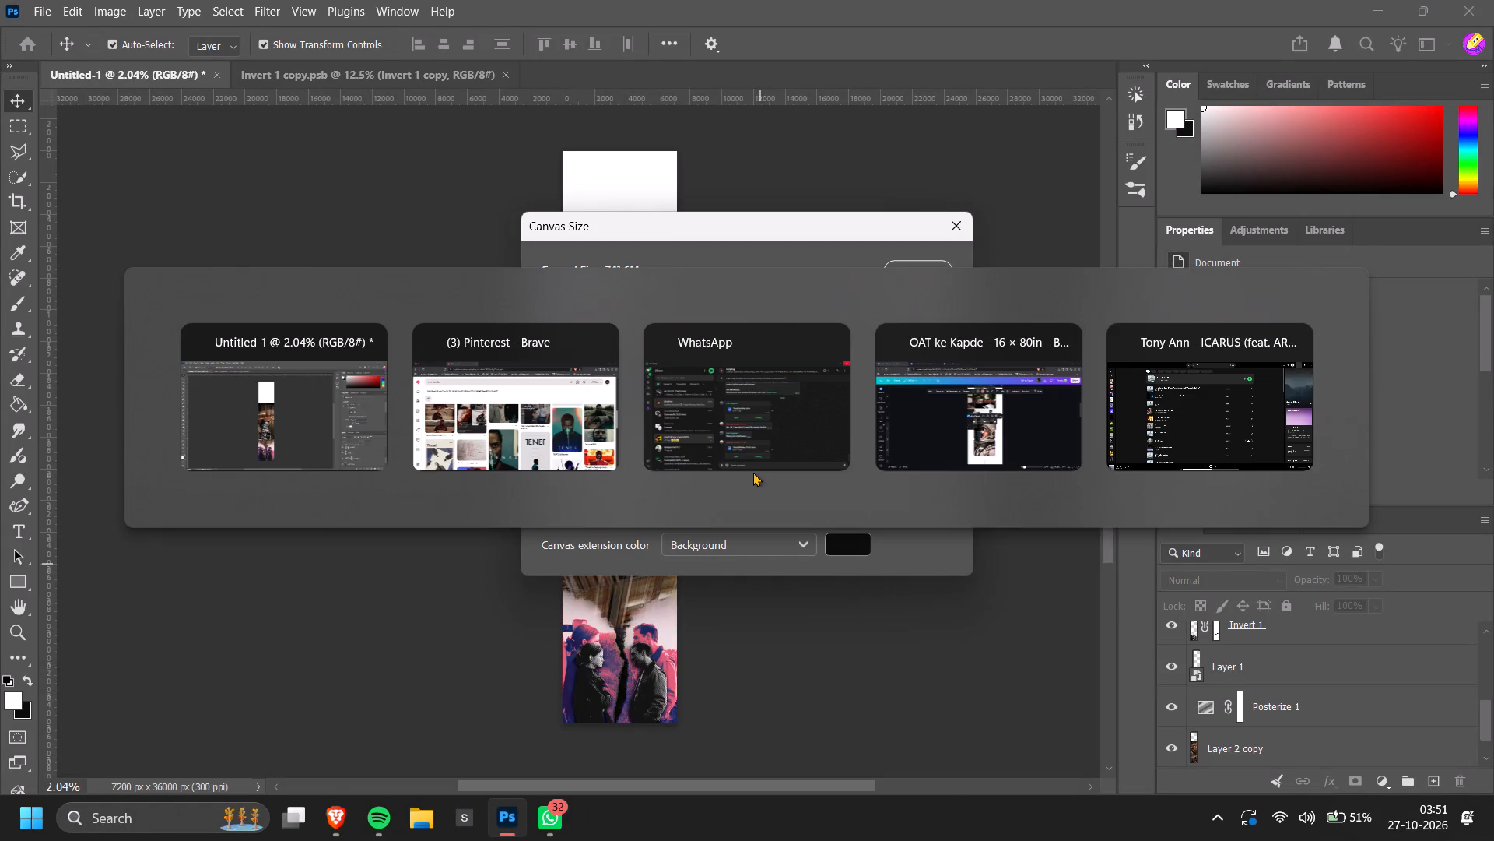
key("alt+Tab")
key("alt+Tab")
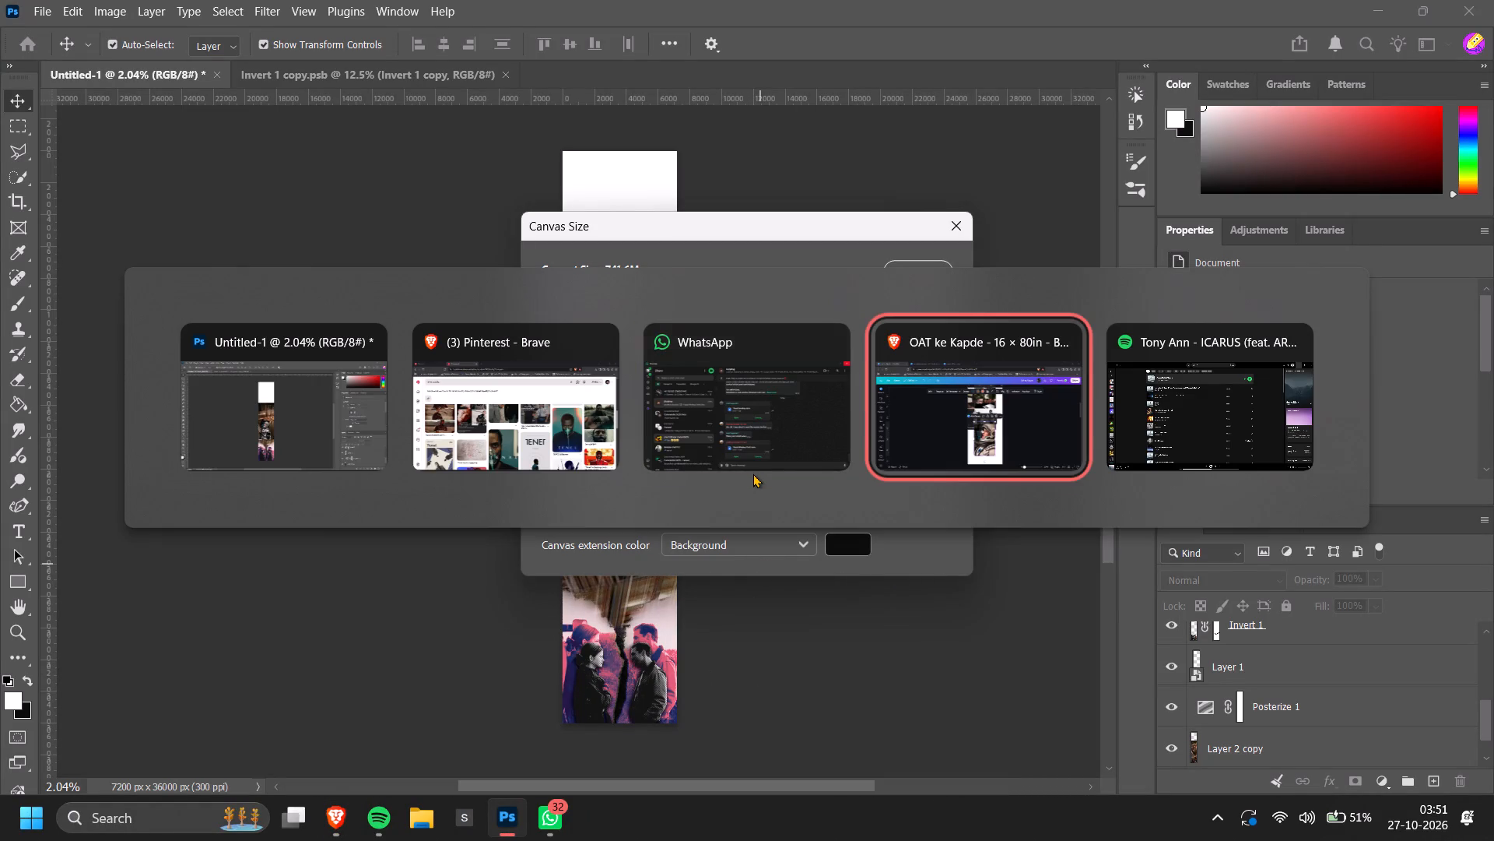
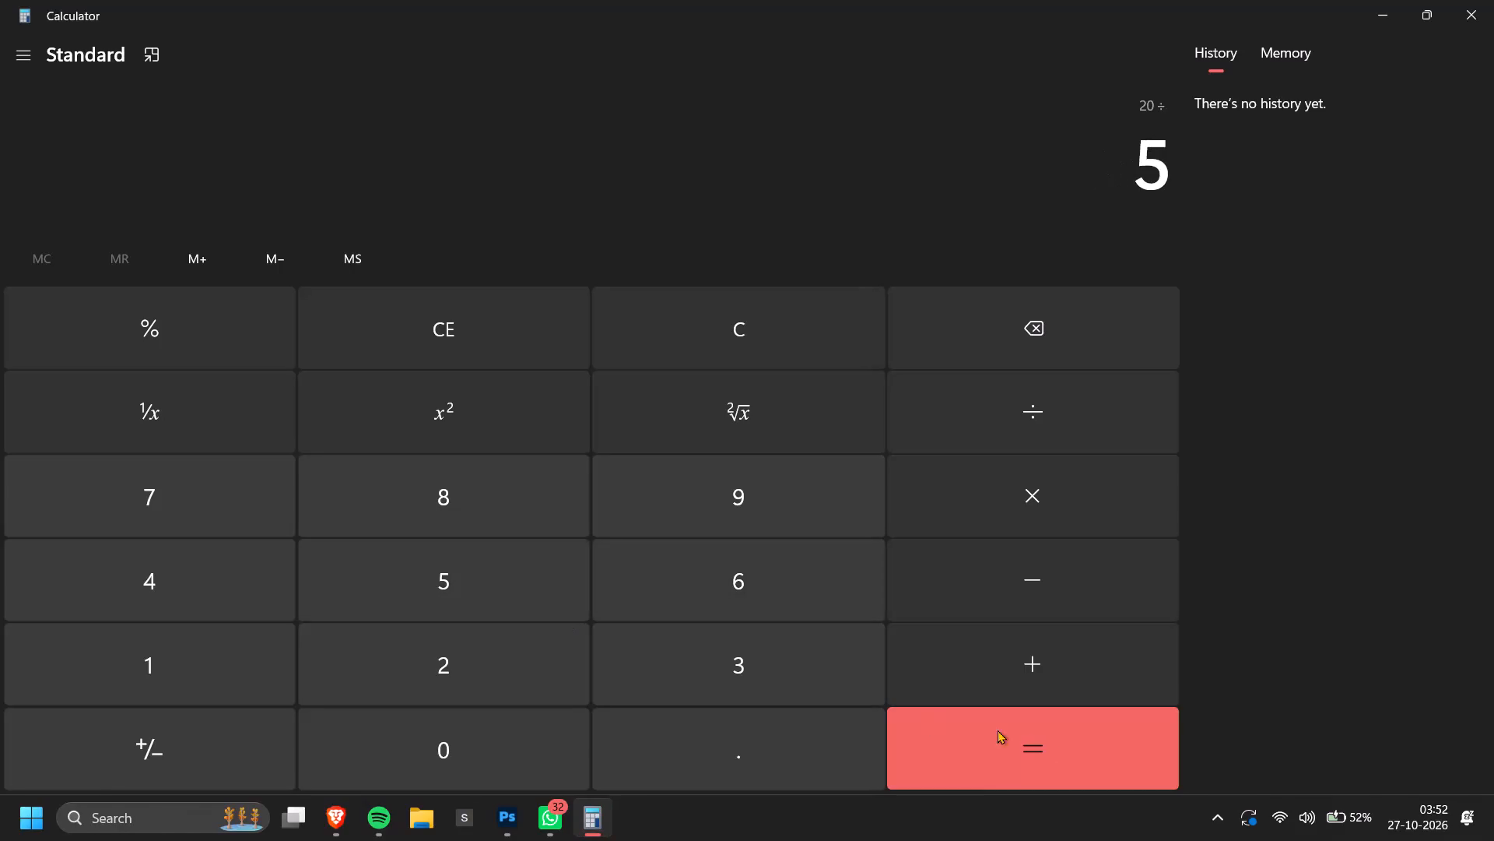
Finish calculating 20 ÷ 5, clear the entry, and calculate 15 ÷ 3 in the calculator.
left_click(1063, 751, "alt")
left_click(519, 358, "alt")
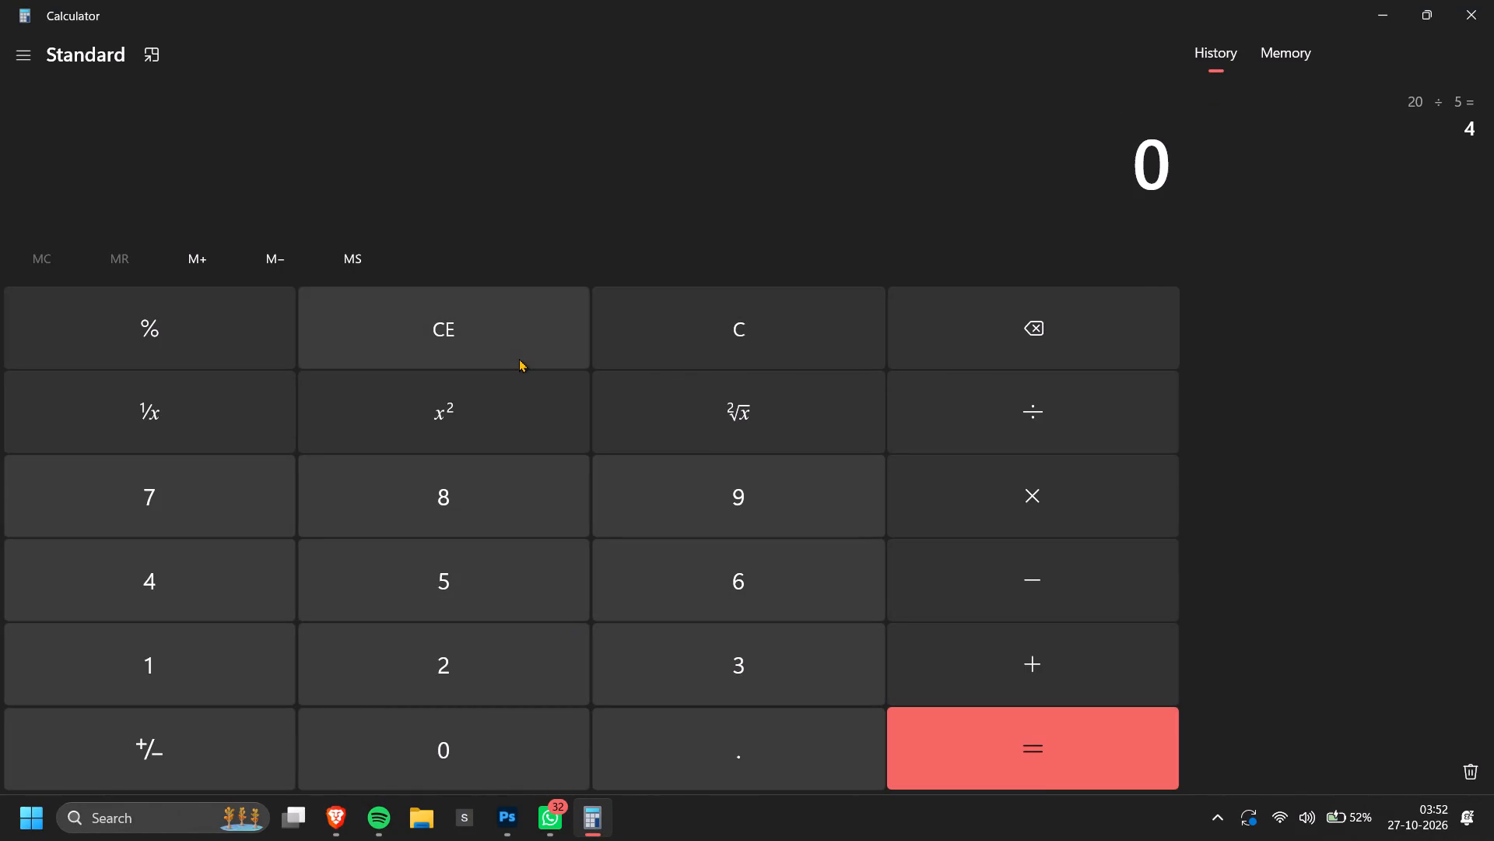
left_click(269, 670, "alt")
left_click(433, 565, "alt")
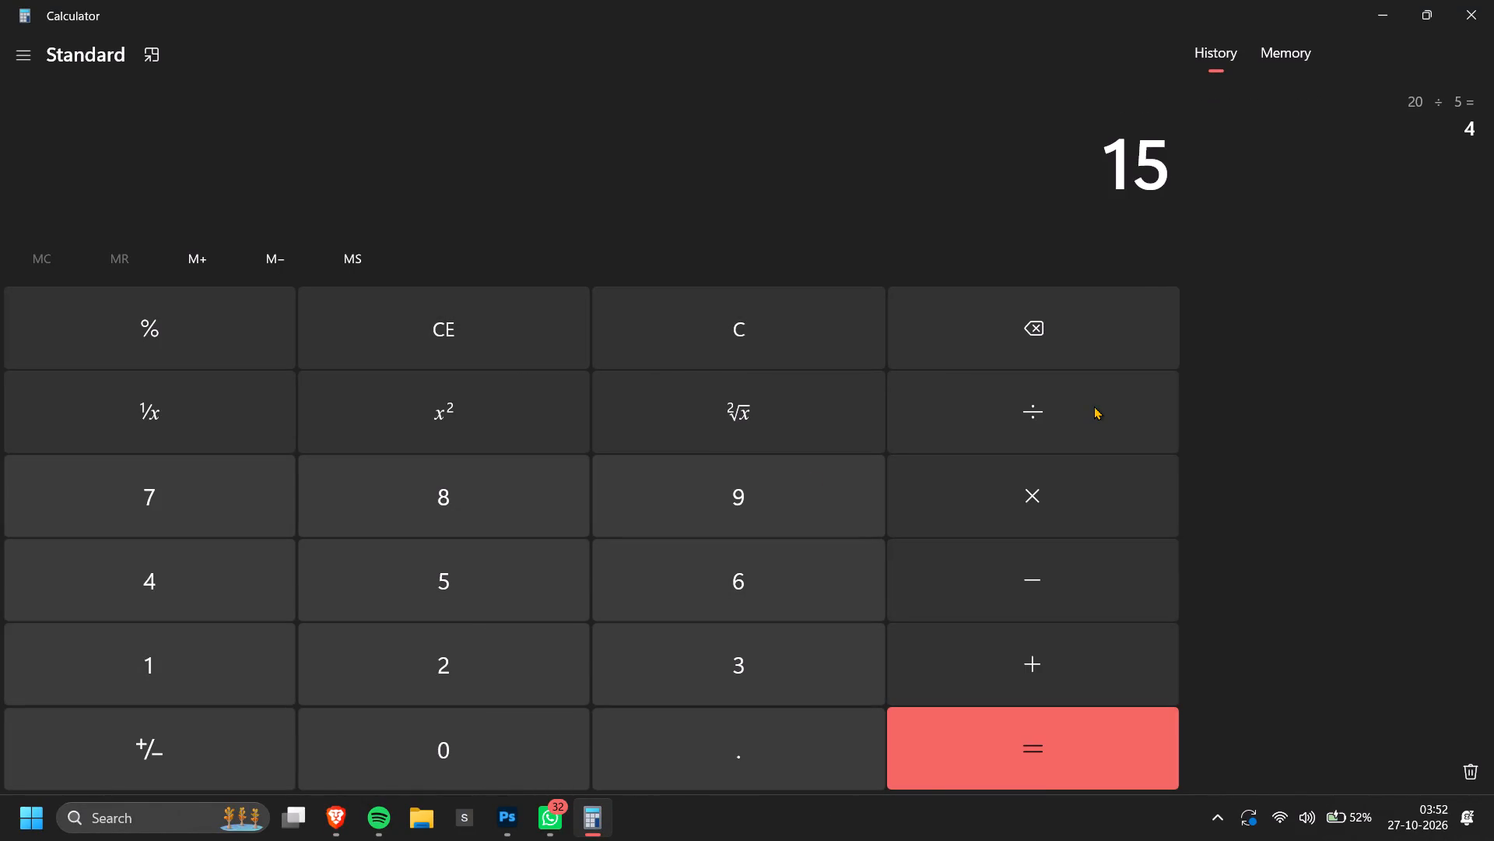
left_click(1094, 406, "alt")
left_click(731, 657, "alt")
left_click(1033, 727, "alt")
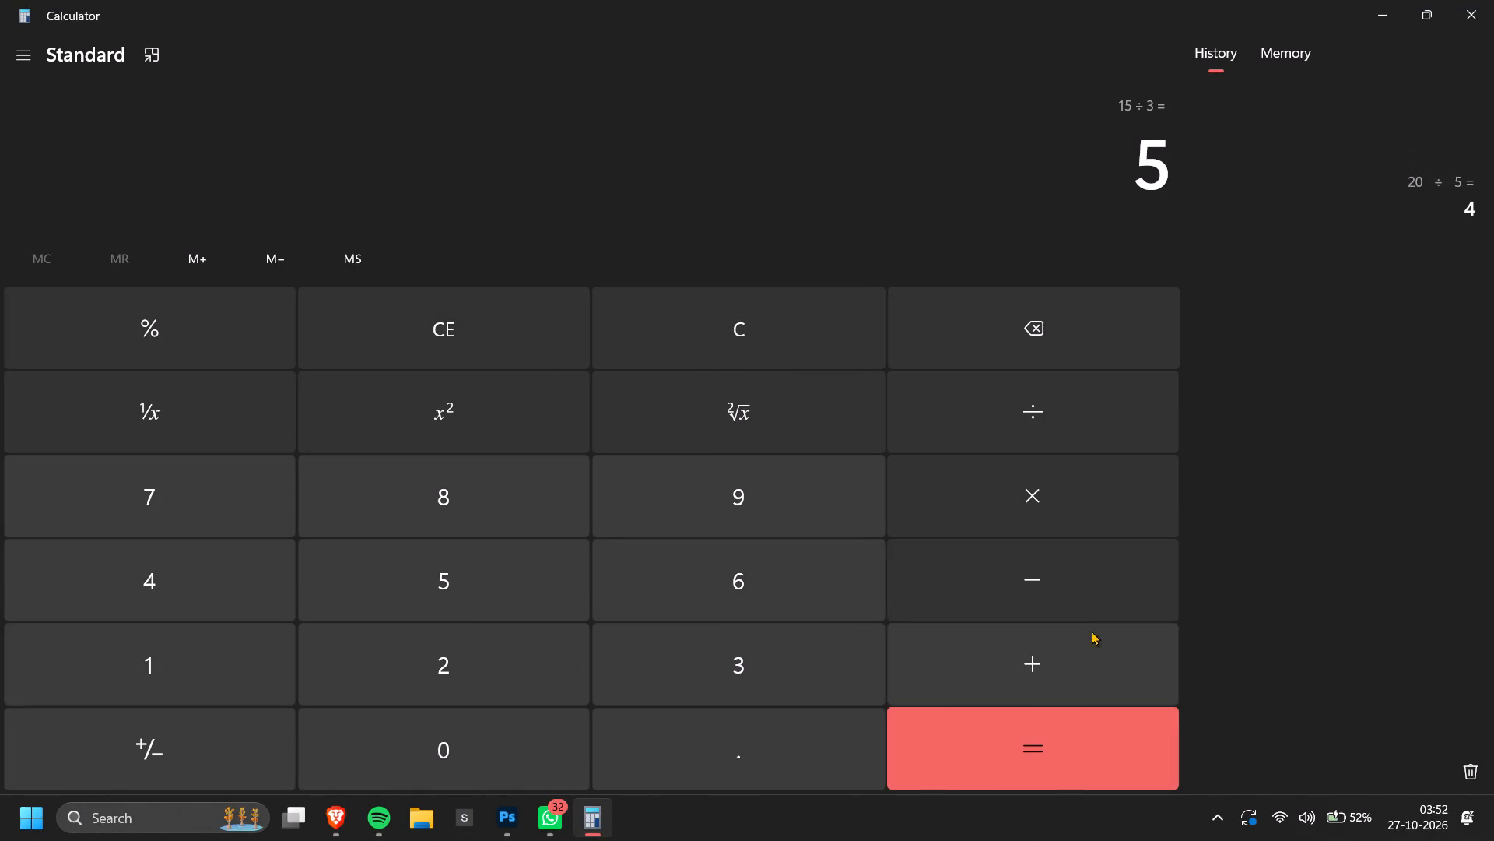
left_click(1400, 377, "alt")
Switch back to Photoshop with the tall poster's Canvas Size settings open.
key("alt+Tab")
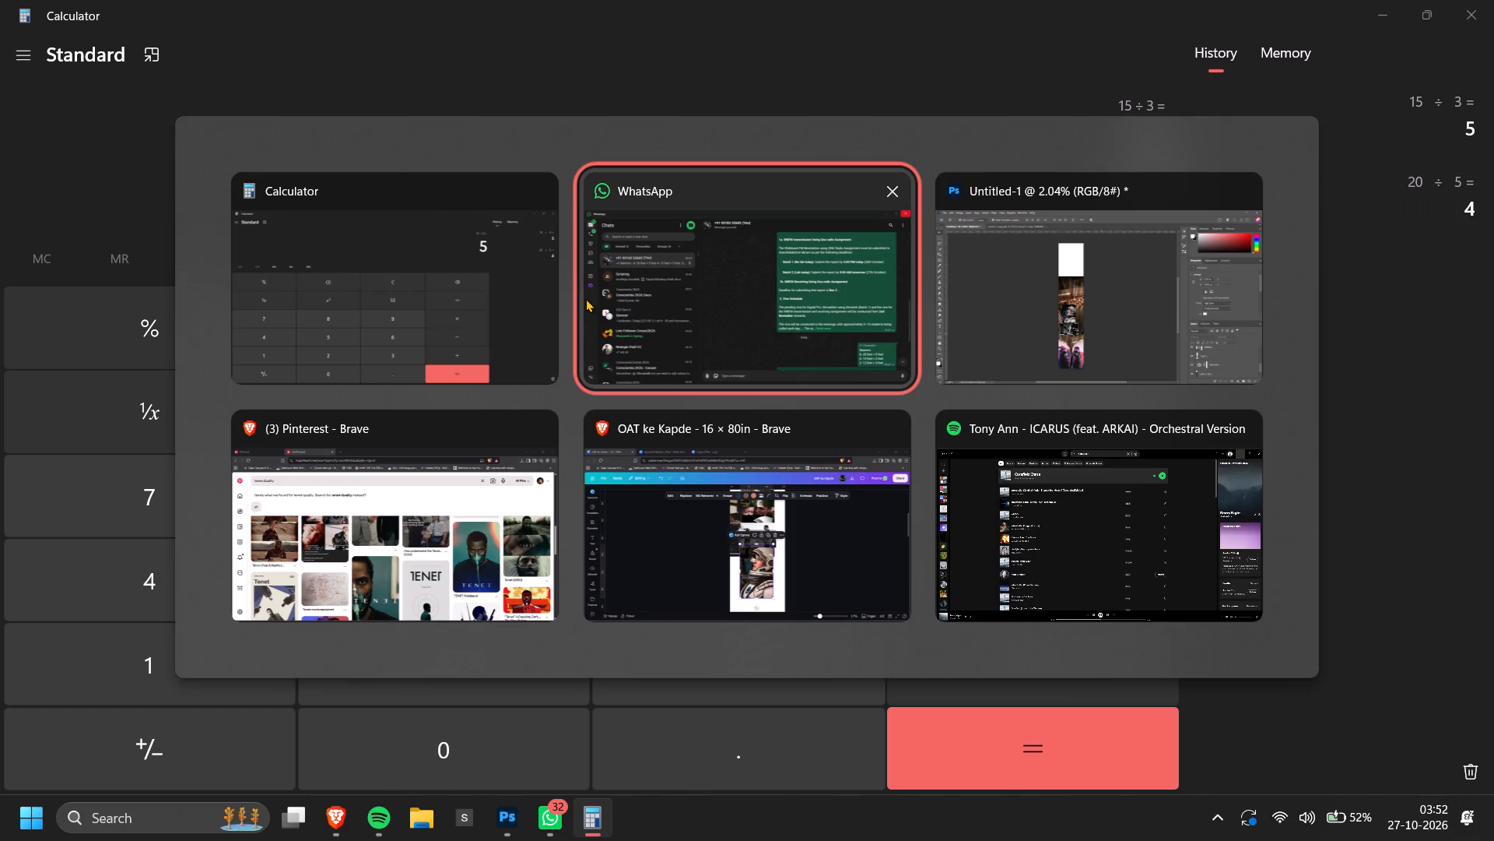
key("alt+Tab")
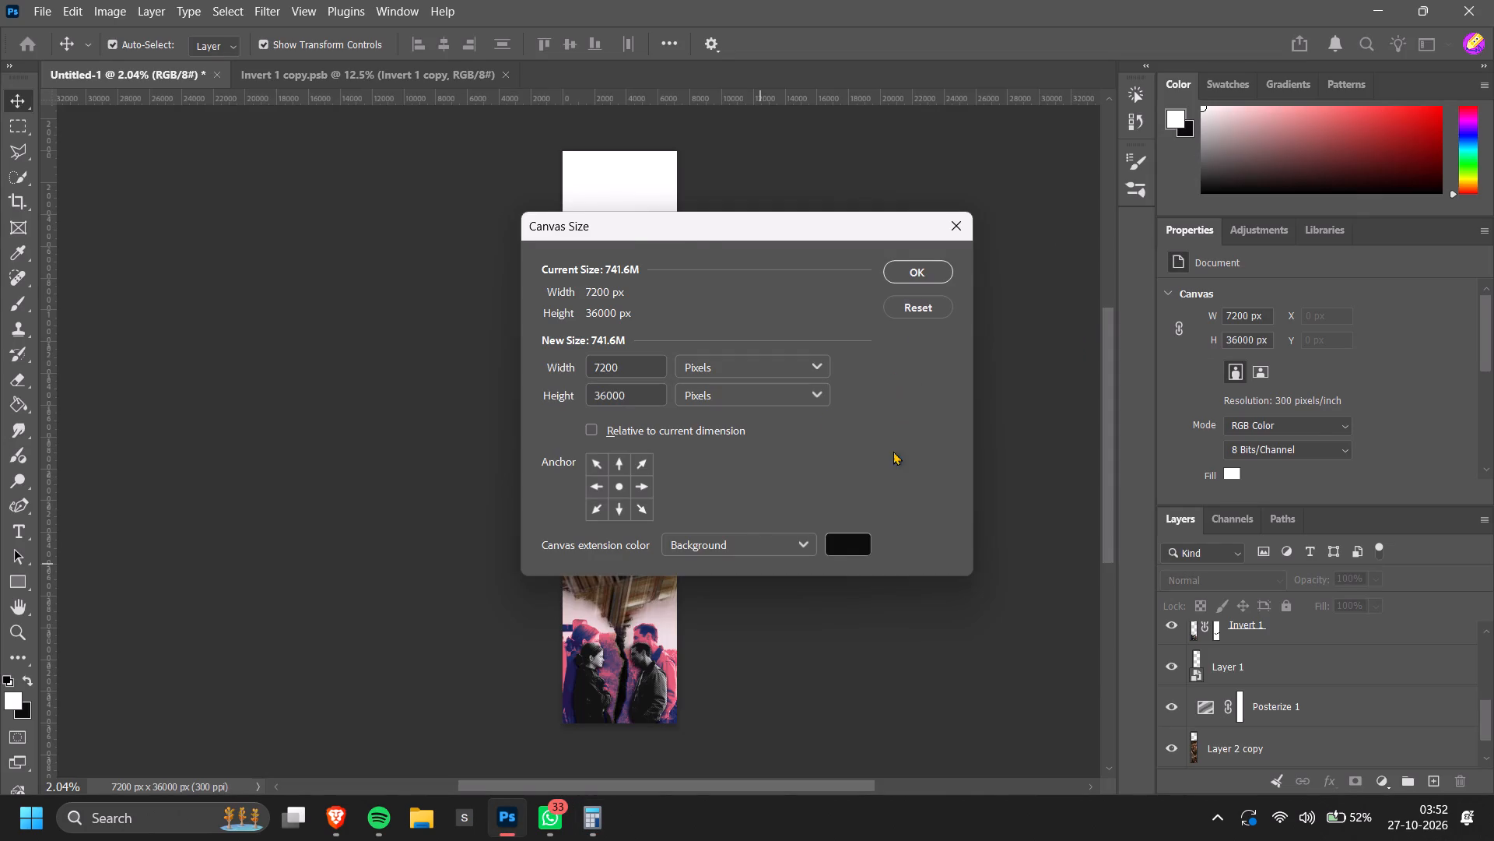
key("alt+Tab")
left_click(409, 300, "alt")
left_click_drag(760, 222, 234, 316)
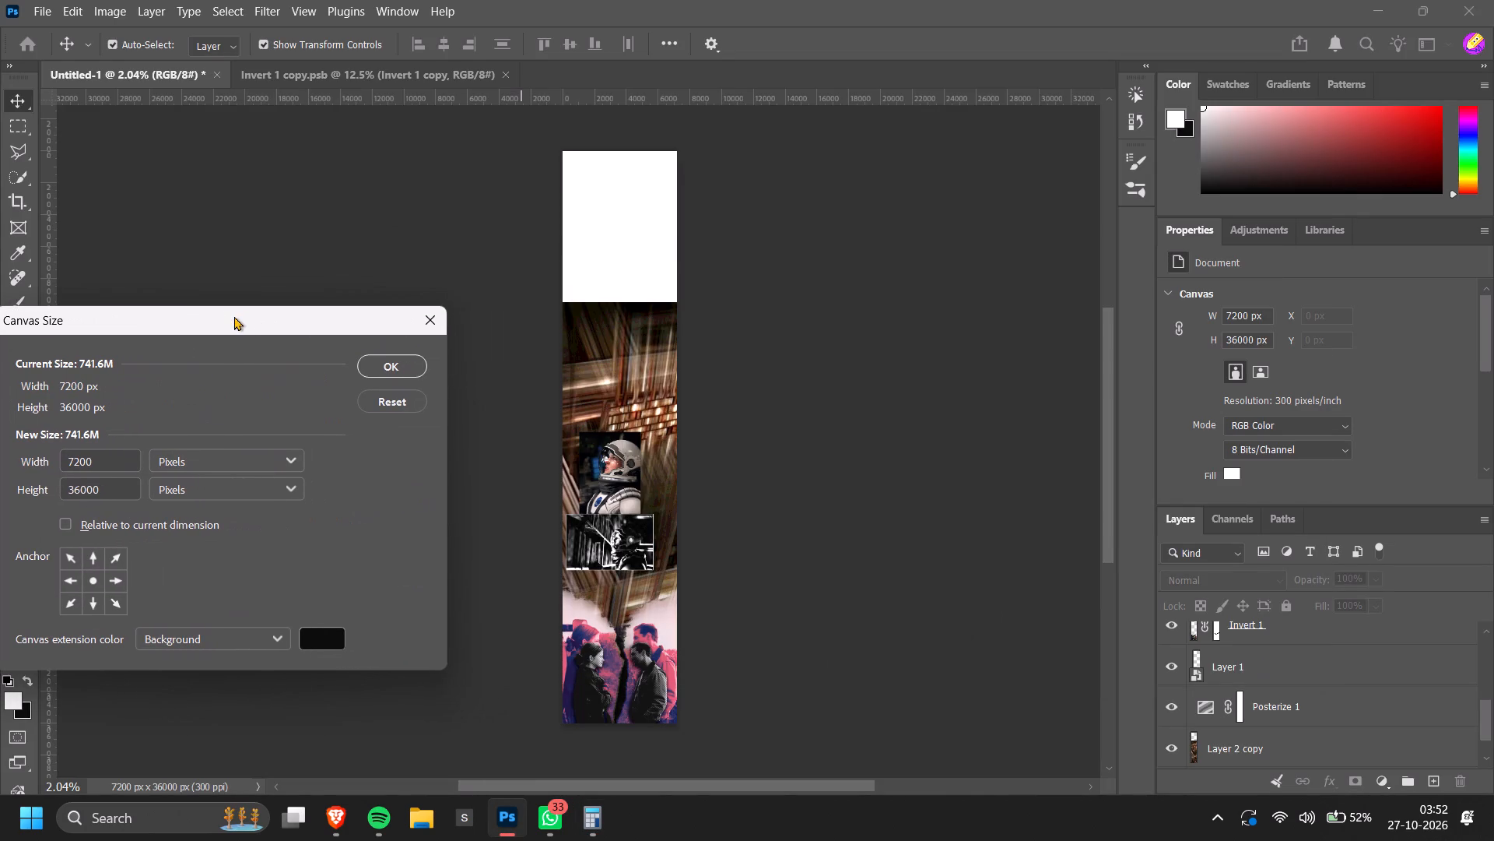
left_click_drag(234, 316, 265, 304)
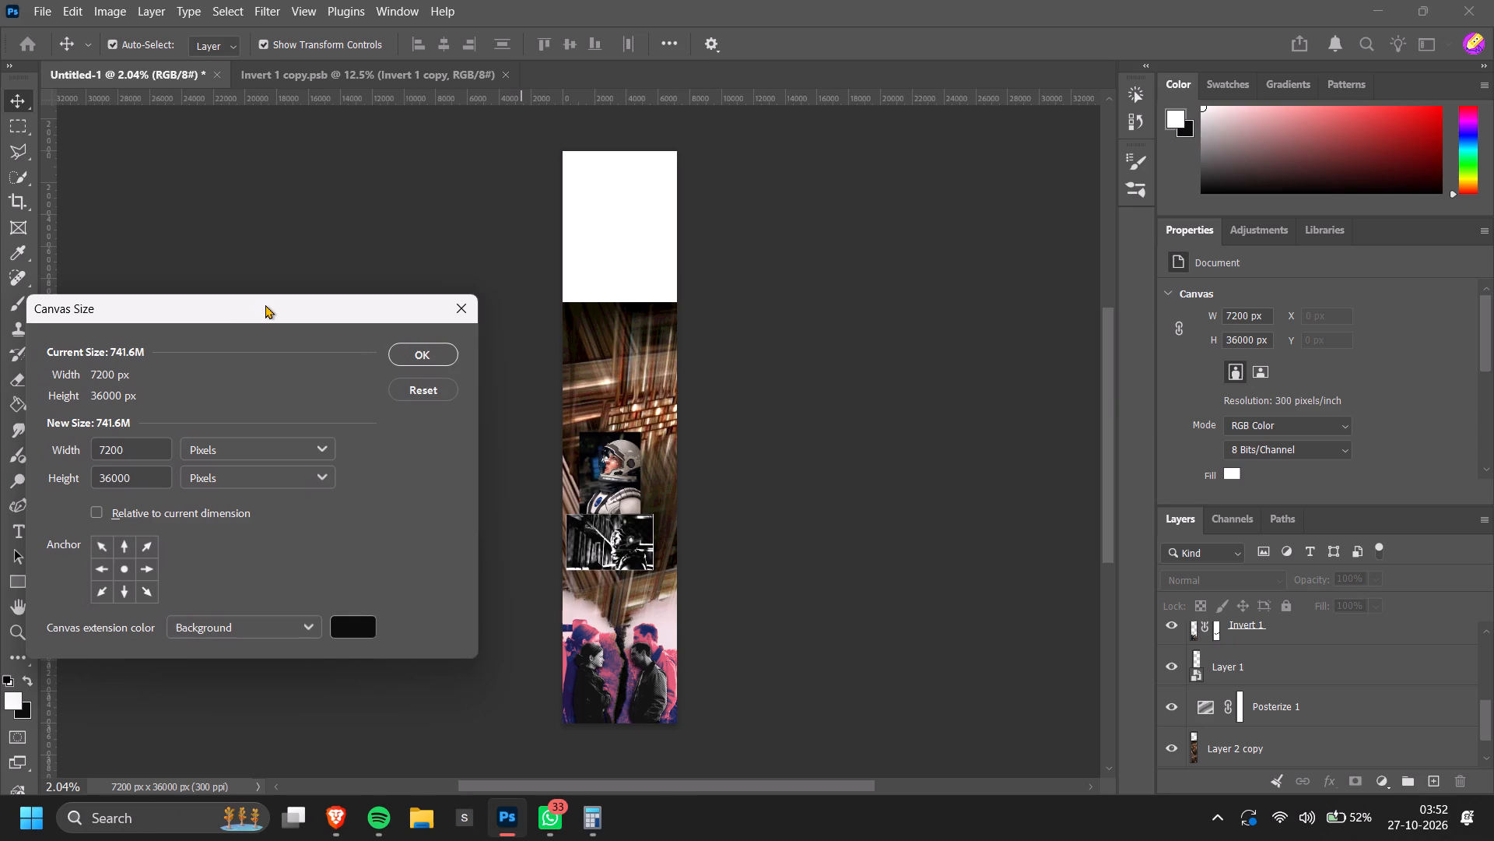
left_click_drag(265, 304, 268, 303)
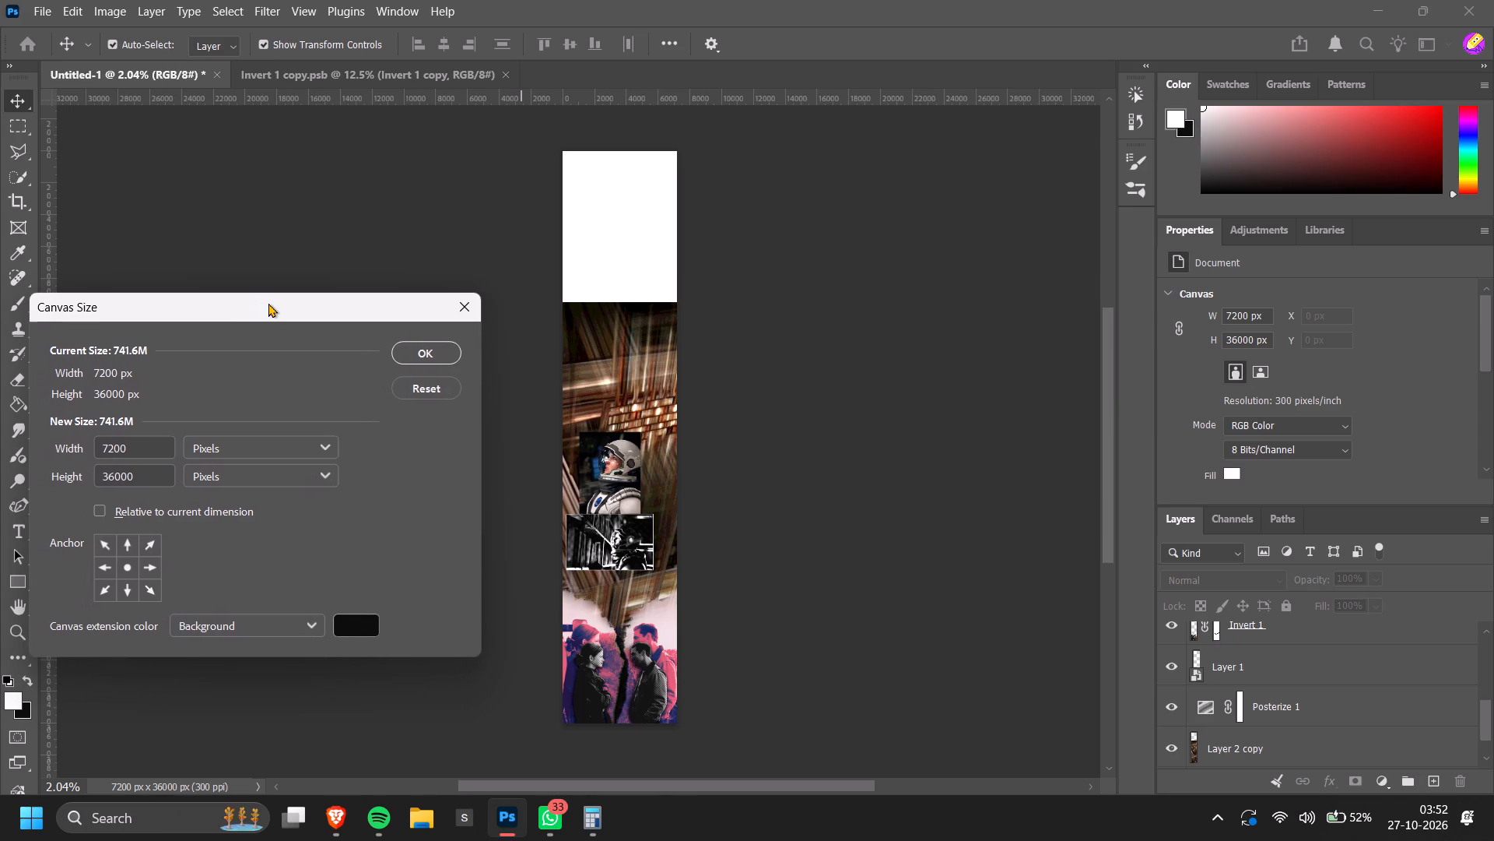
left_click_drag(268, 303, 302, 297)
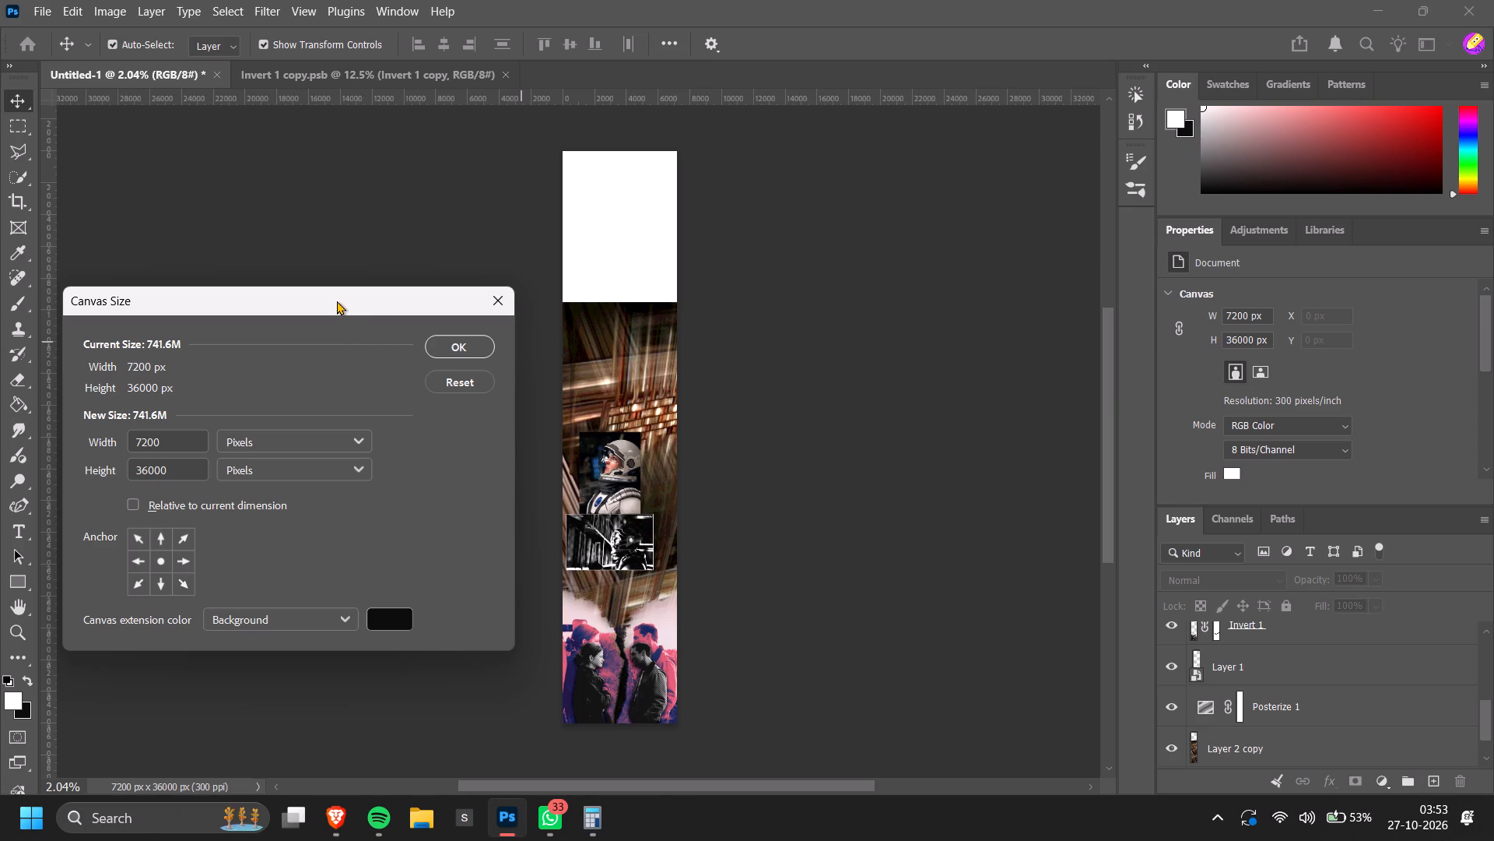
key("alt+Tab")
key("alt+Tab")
Switch to the Pinterest page in the browser and look through the "tenet duality" results for Tenet poster references.
key("alt+Tab")
left_click(488, 526, "alt")
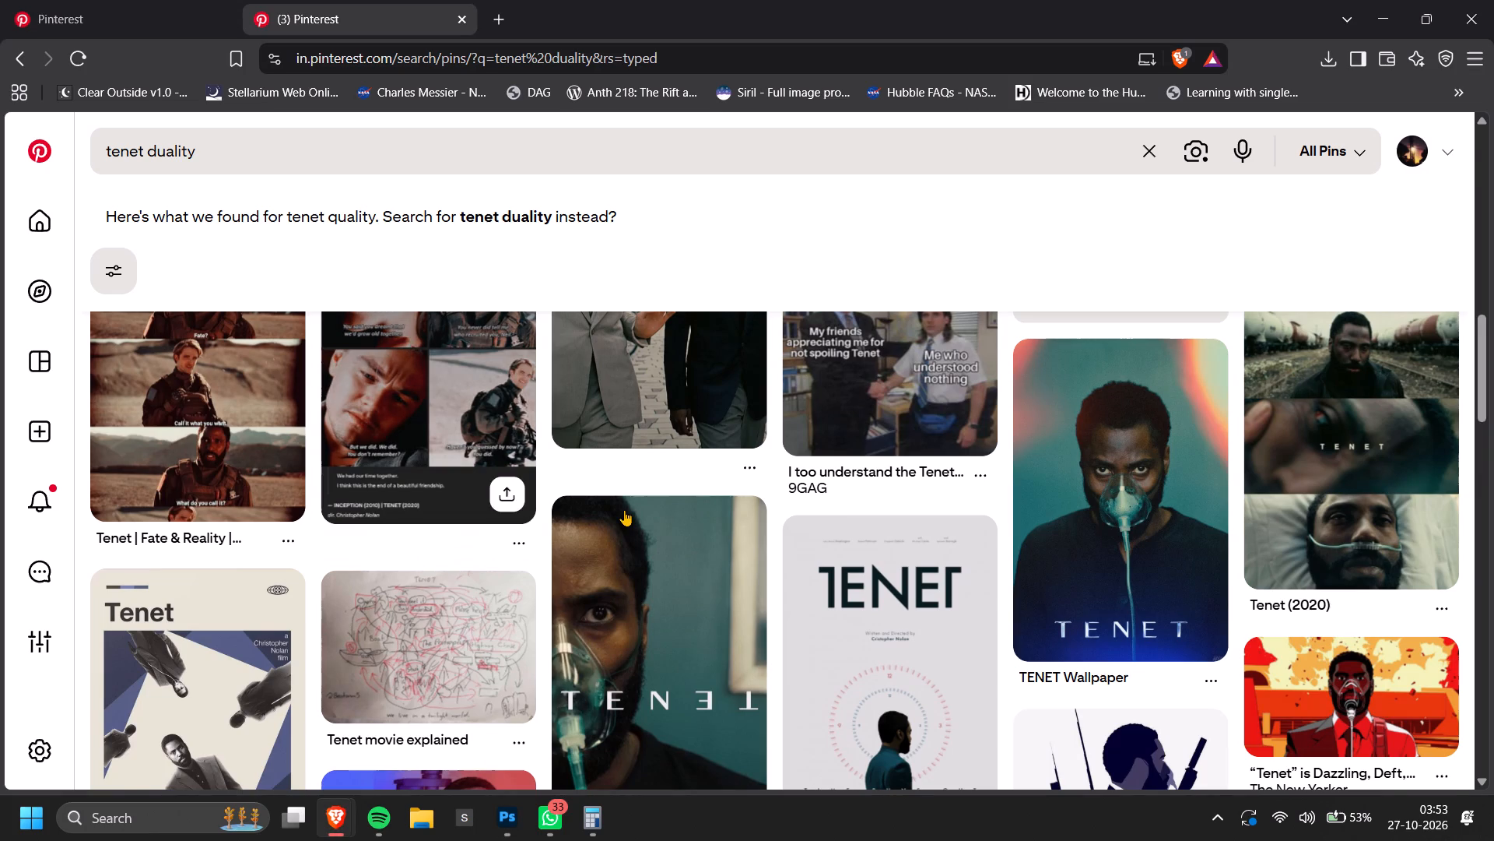
scroll(624, 510, "up", 2)
scroll(626, 510, "down", 6)
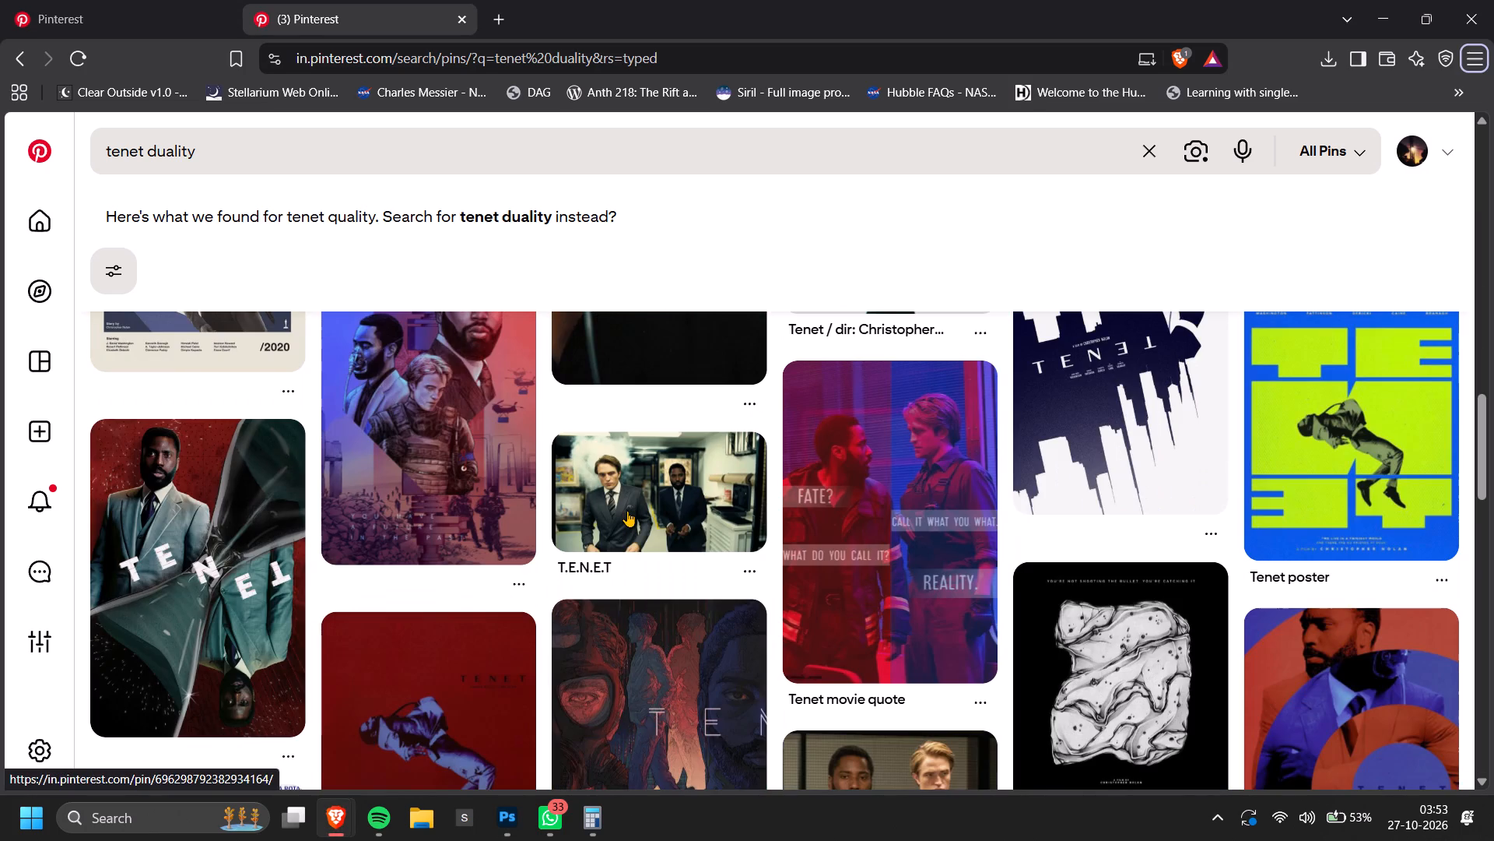
scroll(627, 511, "down", 2)
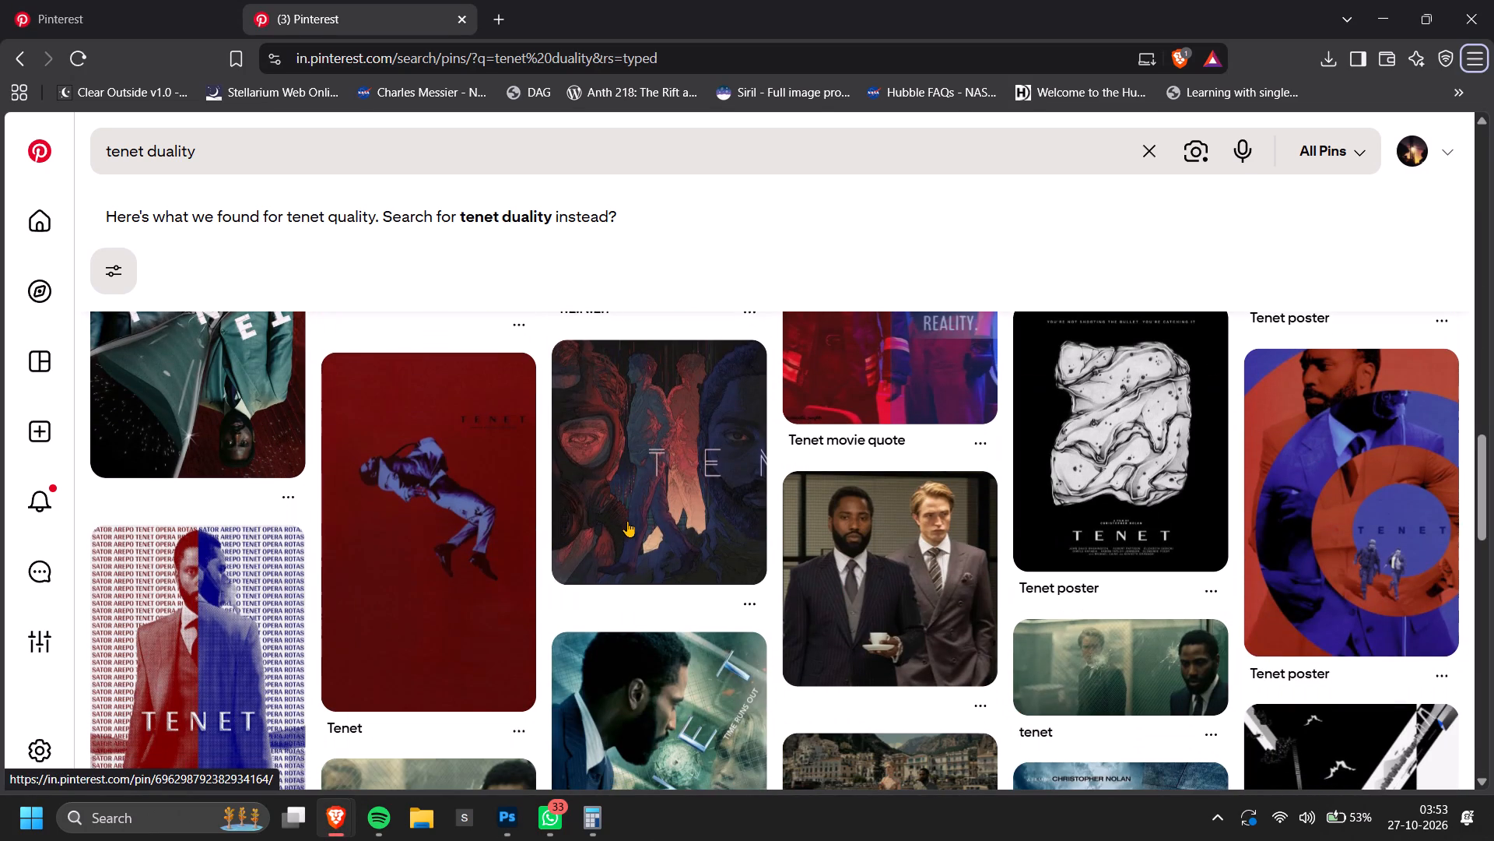
scroll(626, 530, "up", 2)
scroll(626, 530, "down", 4)
scroll(626, 530, "up", 1)
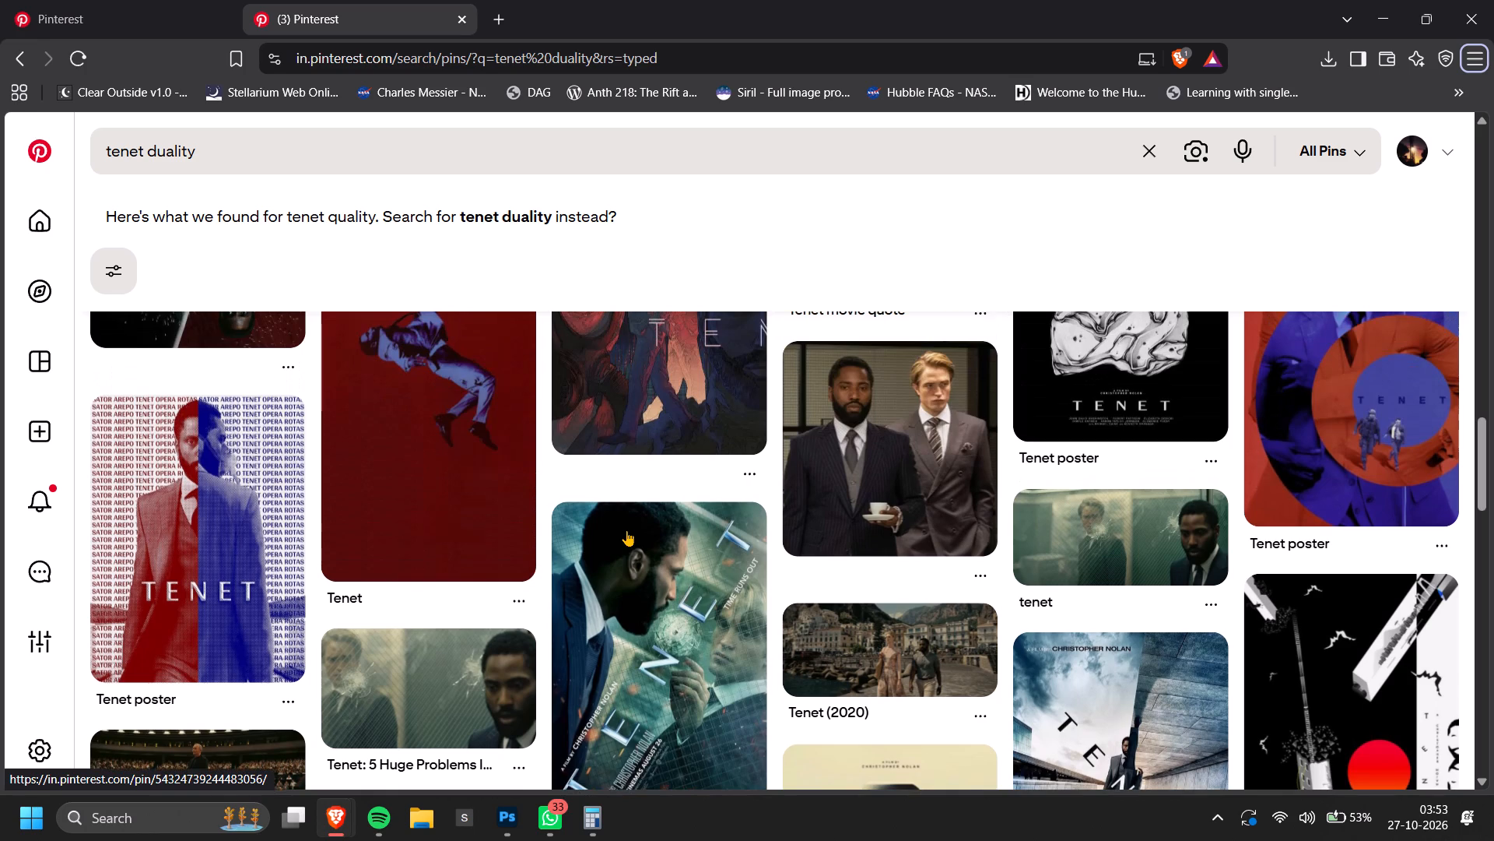
scroll(626, 531, "up", 2)
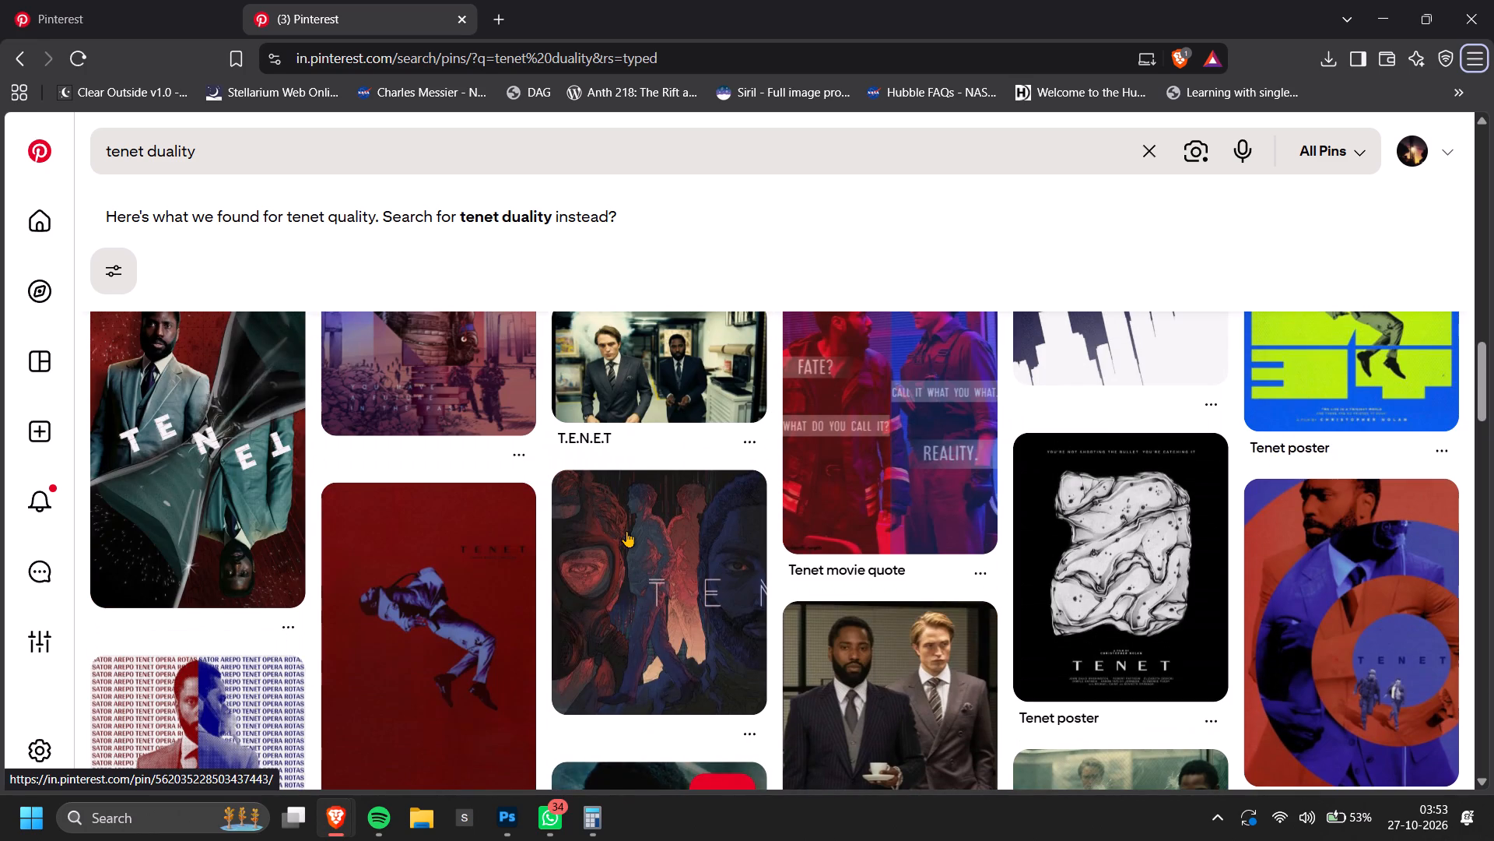
scroll(626, 531, "down", 2)
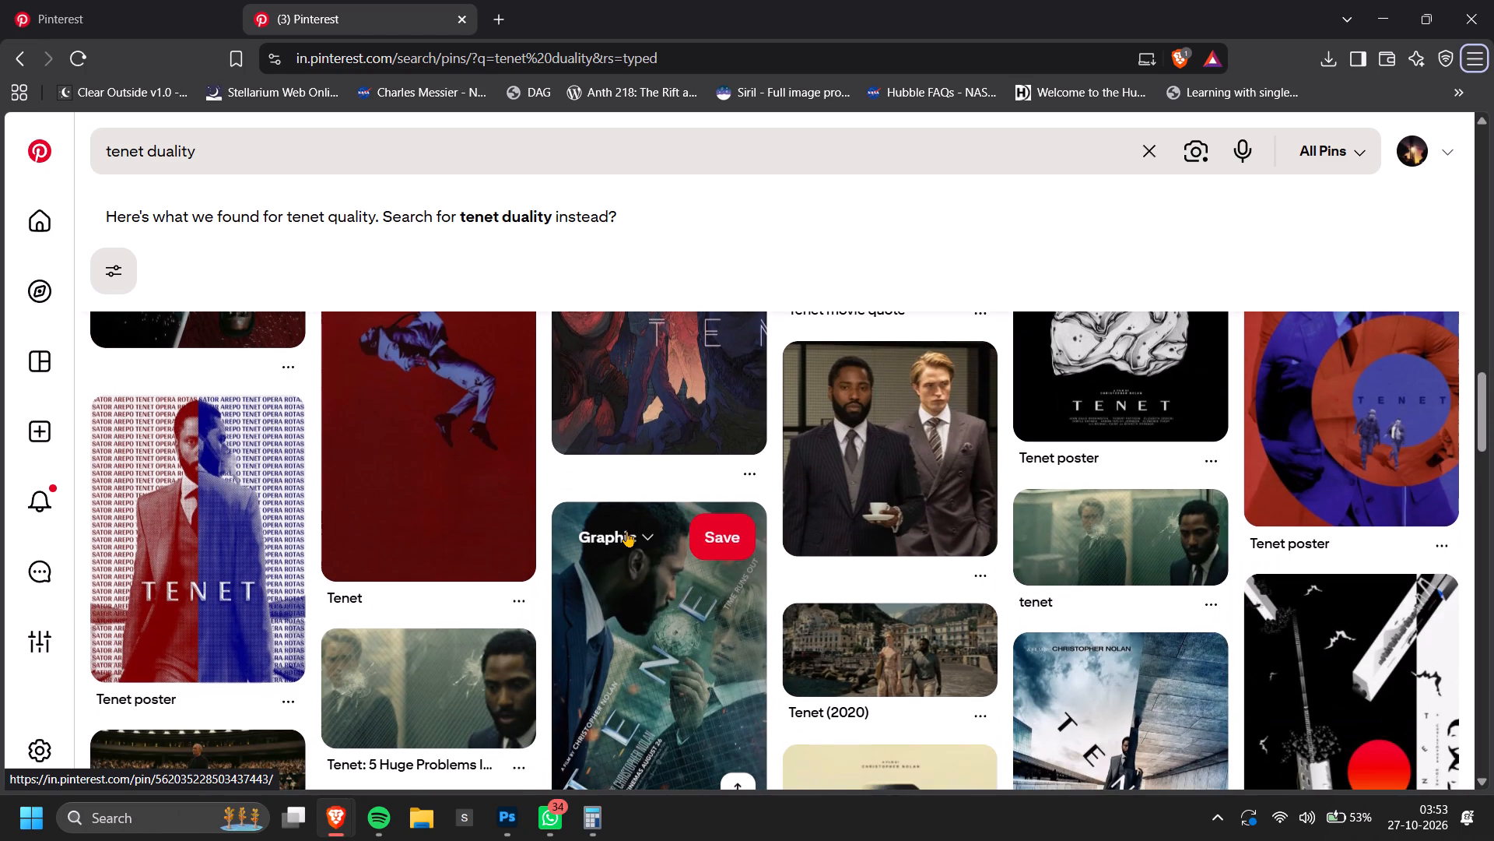
scroll(626, 531, "down", 3)
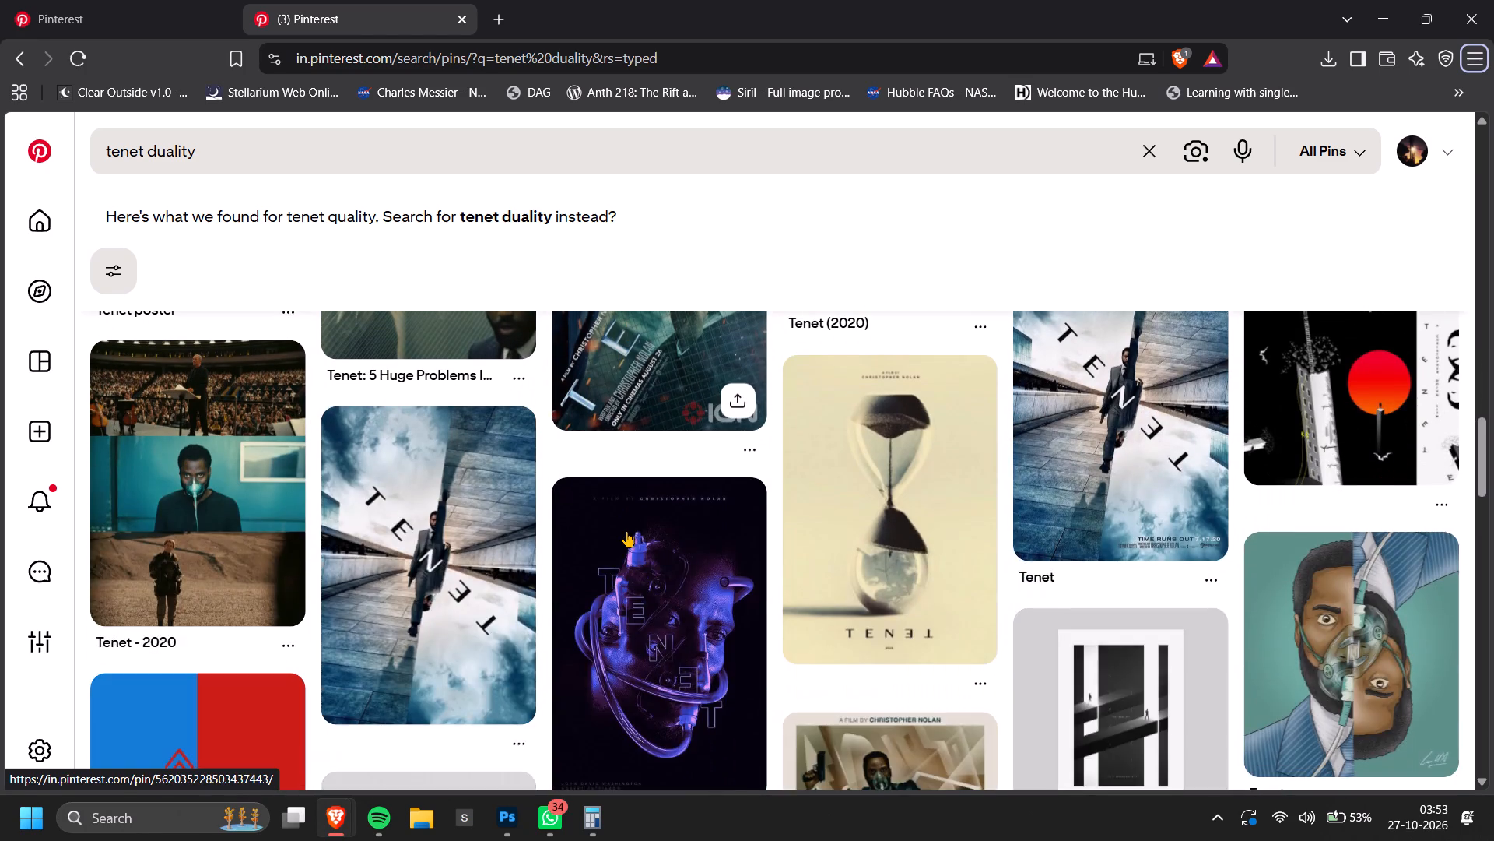
scroll(626, 531, "up", 2)
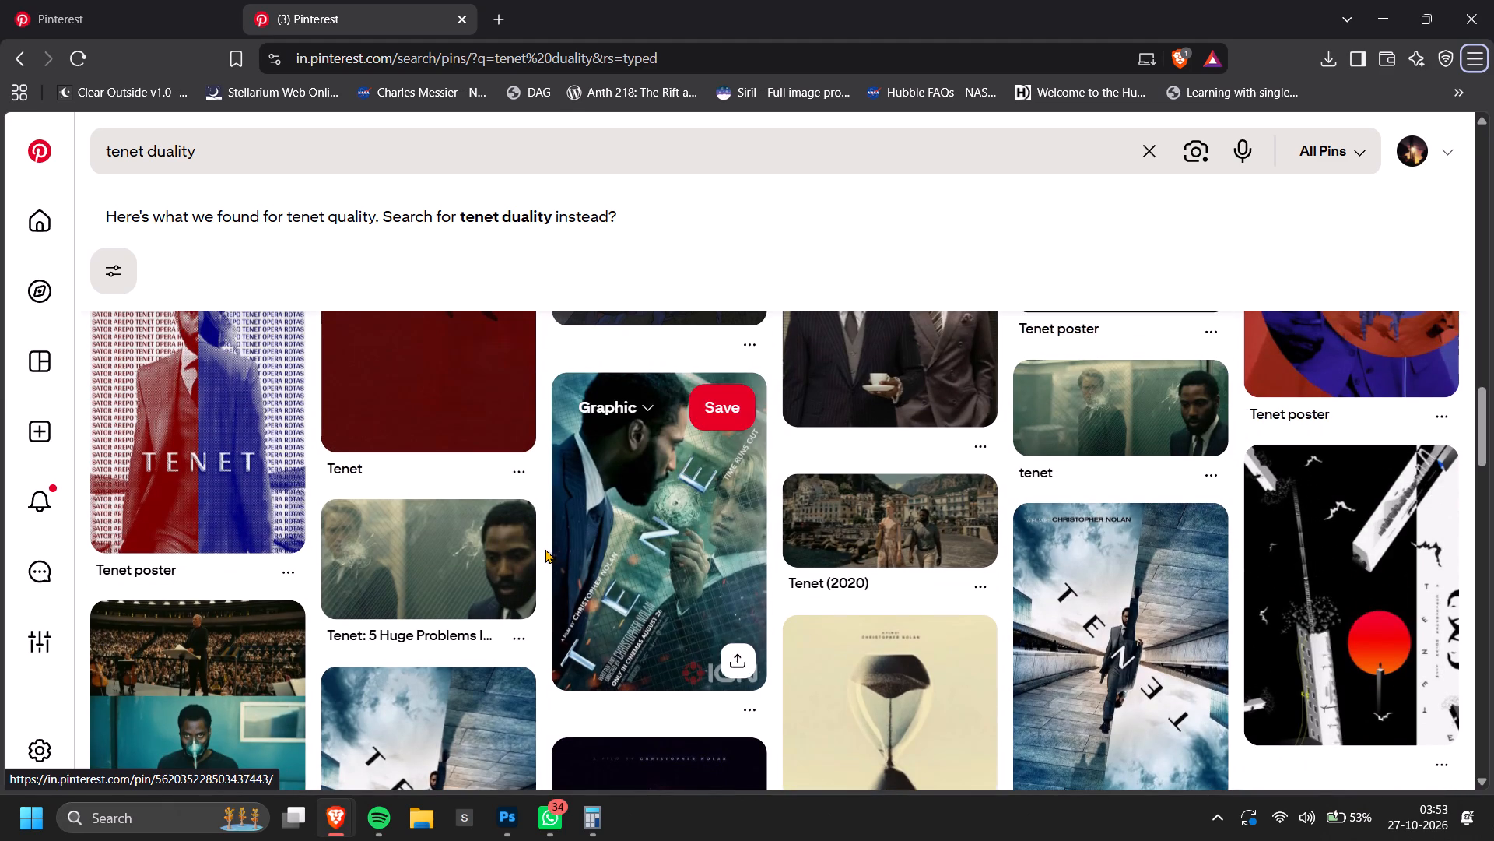
scroll(545, 549, "down", 2)
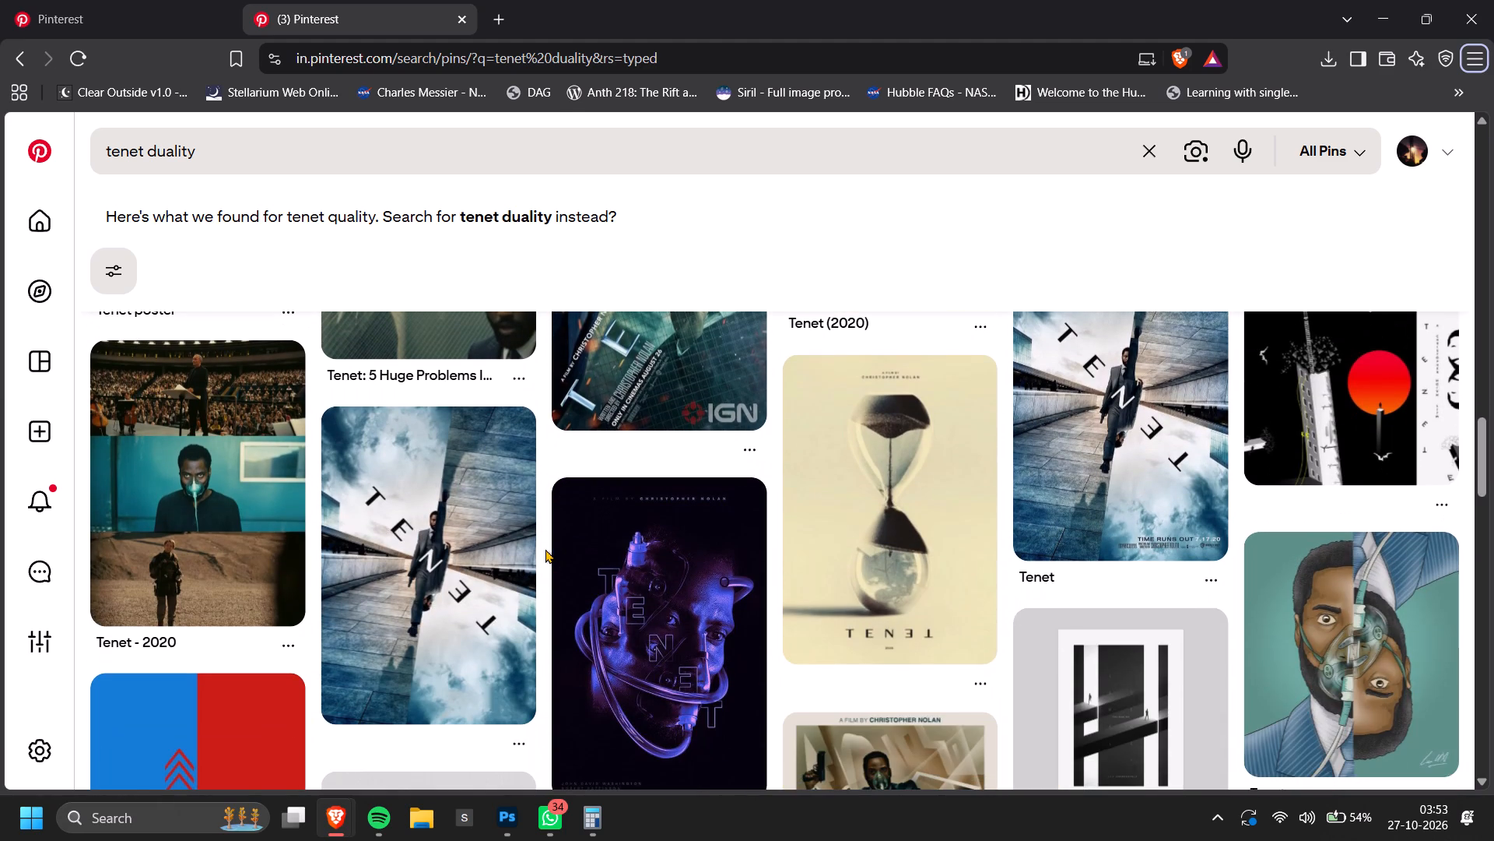
scroll(545, 549, "down", 3)
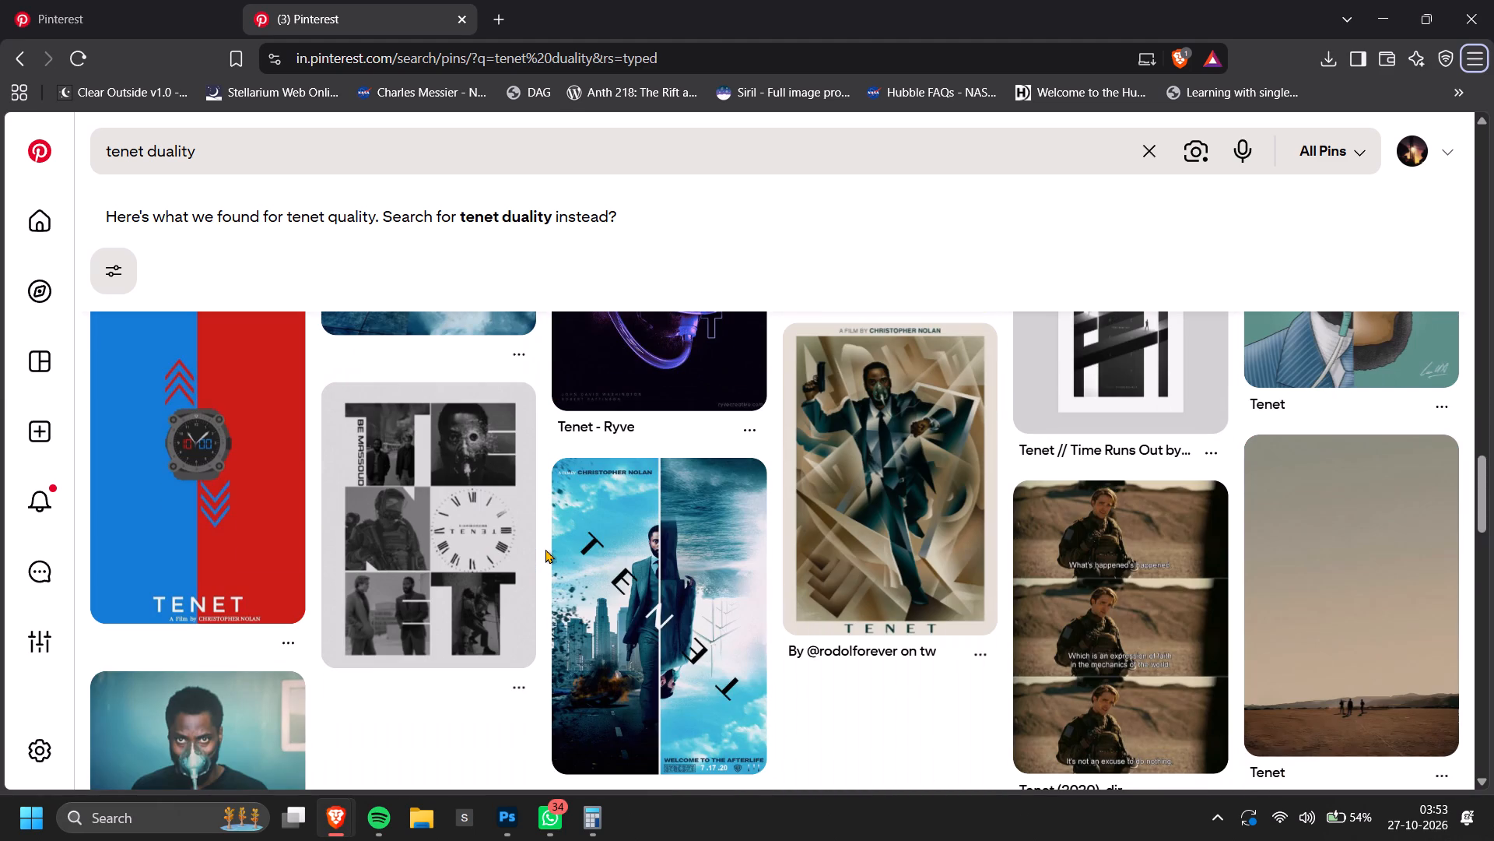
scroll(545, 549, "down", 4)
scroll(545, 549, "up", 3)
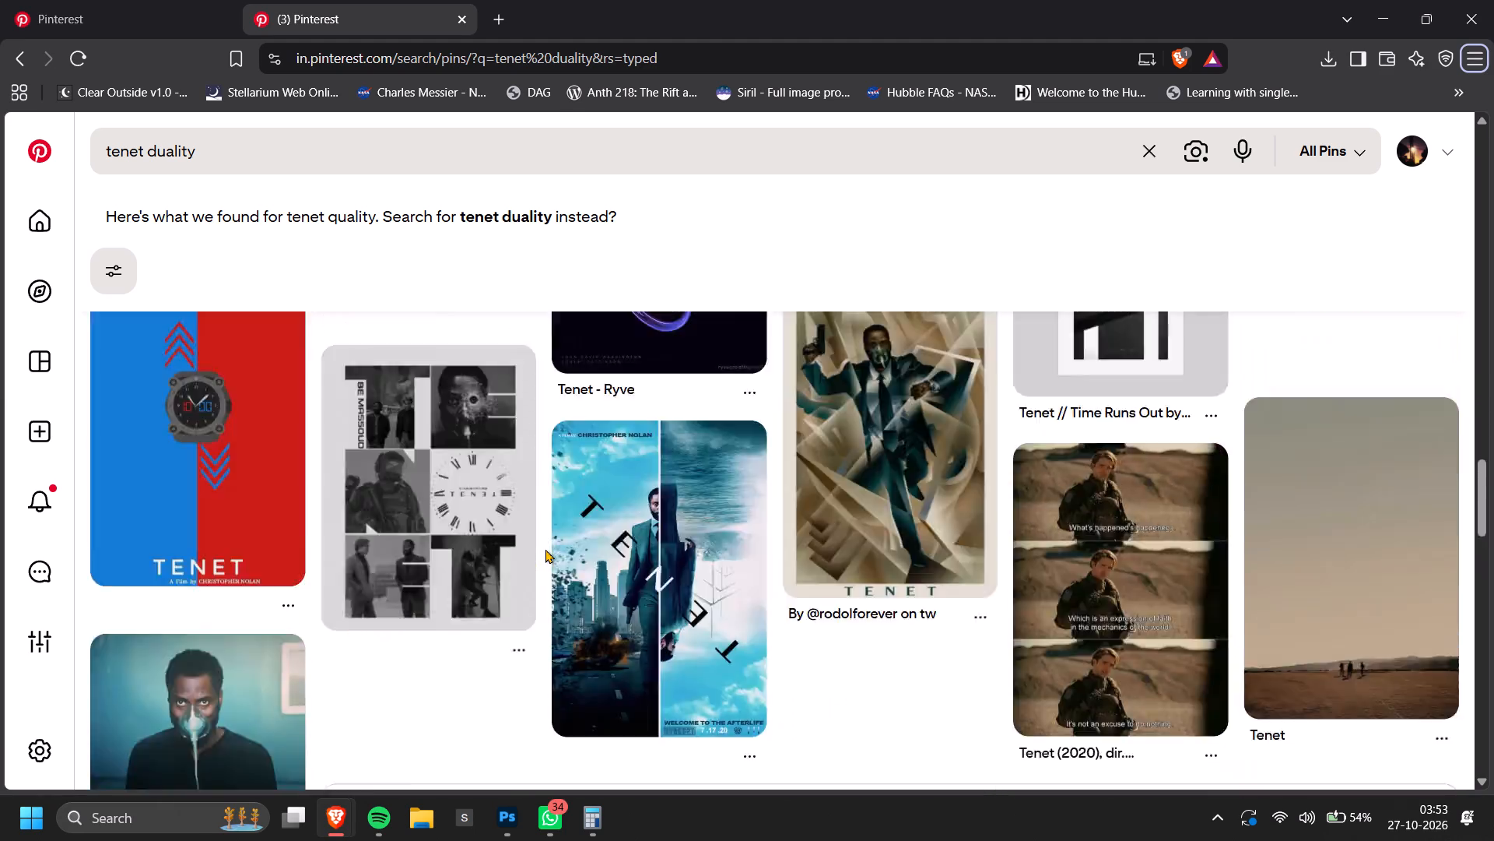
scroll(545, 549, "up", 18)
scroll(545, 549, "up", 3)
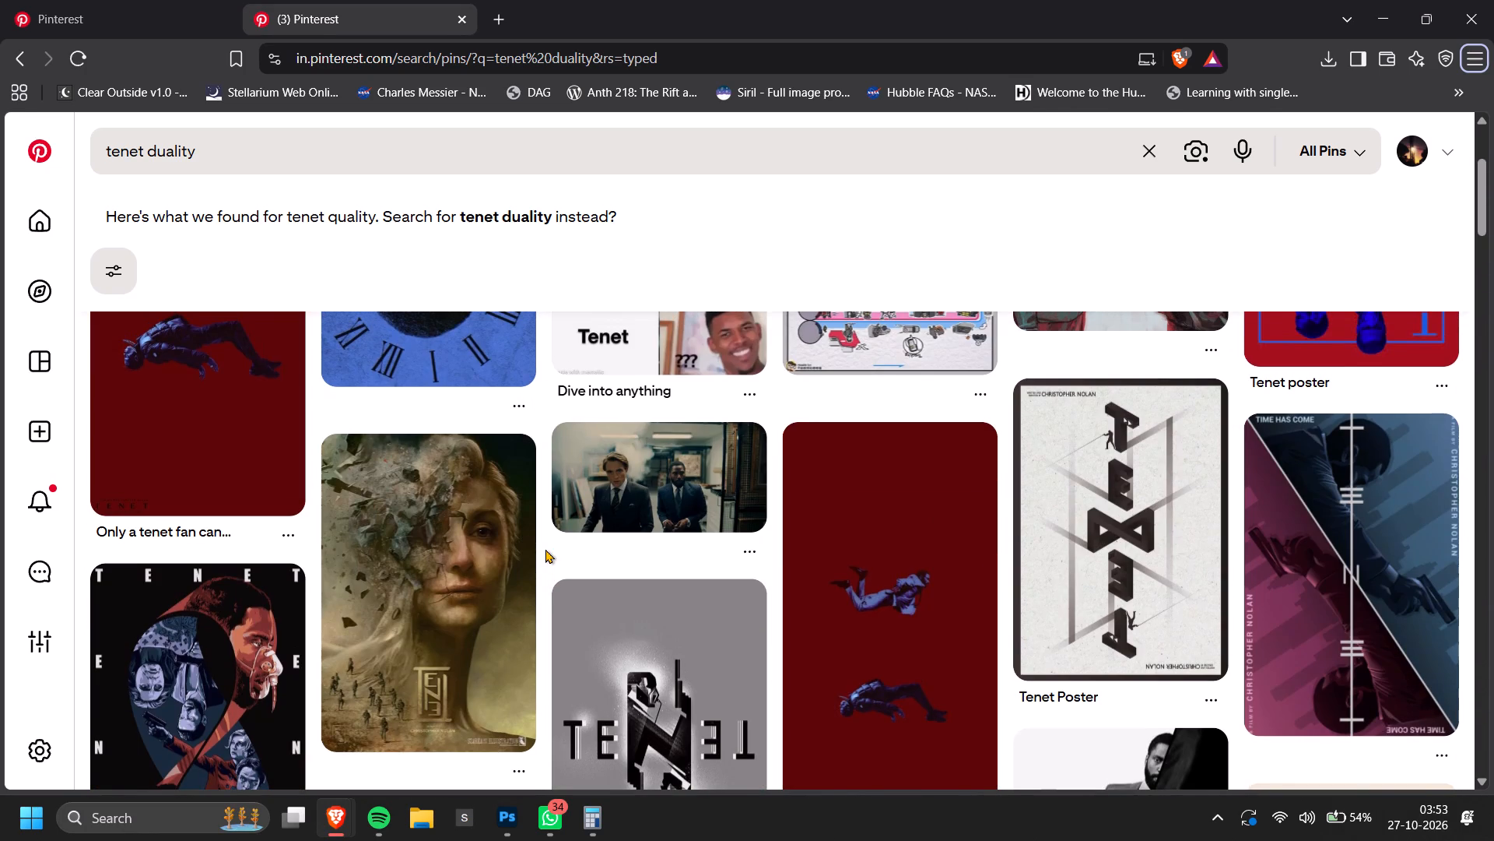
scroll(545, 549, "up", 3)
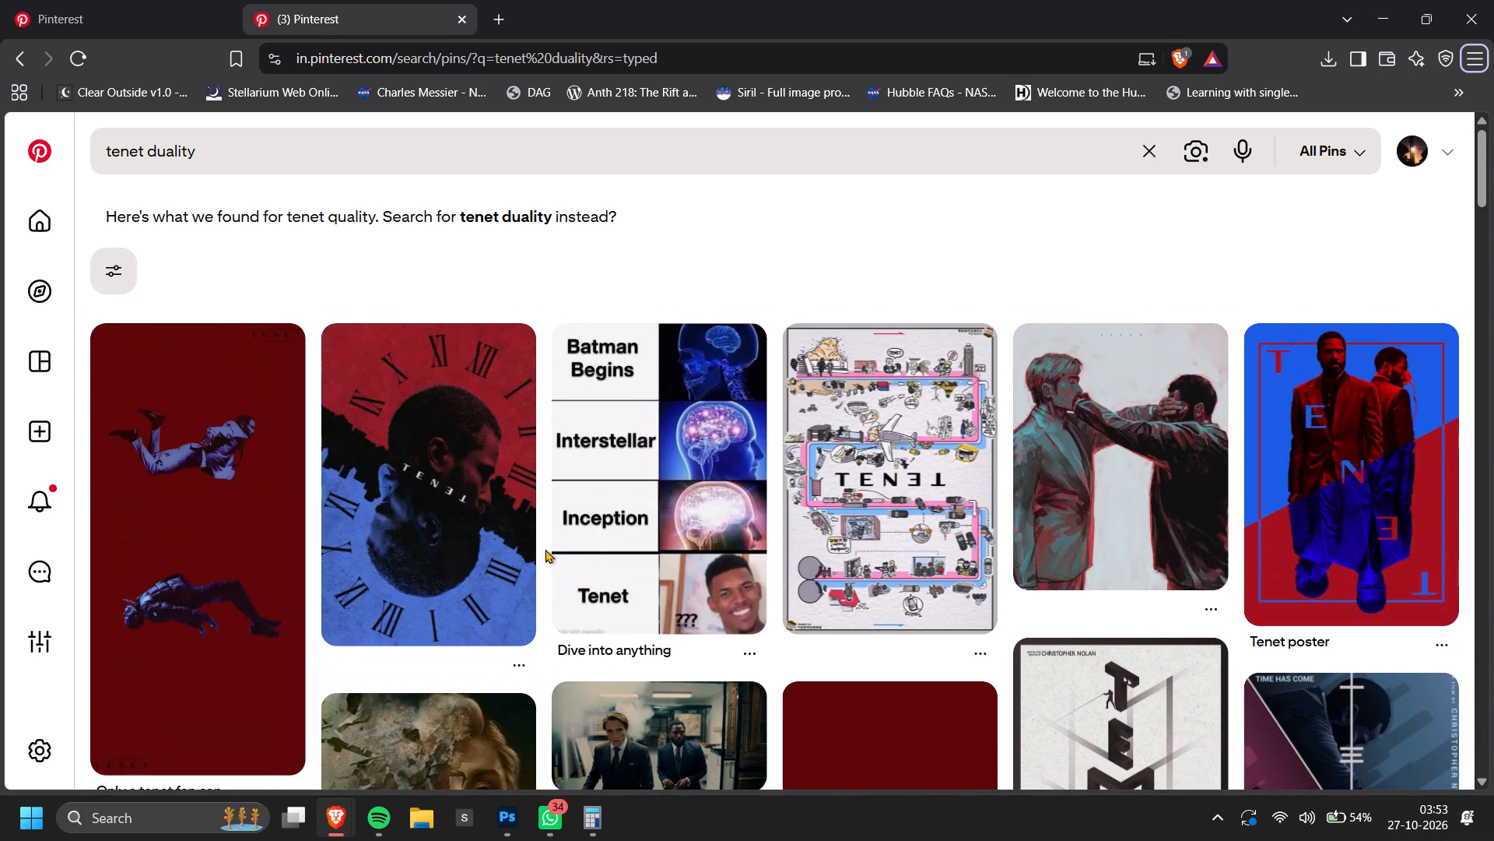
scroll(545, 549, "down", 2)
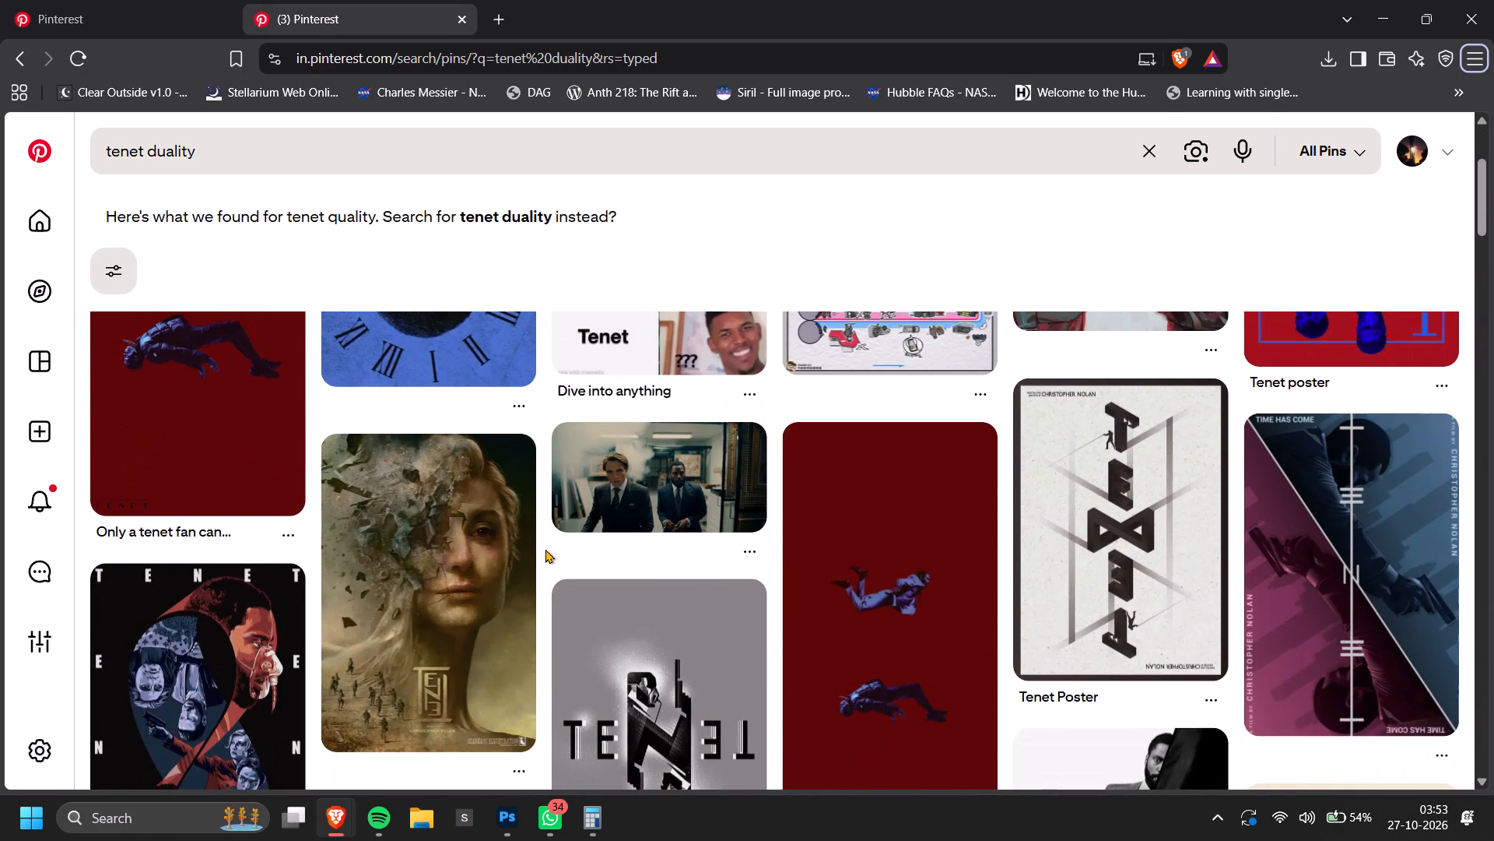
scroll(545, 549, "down", 2)
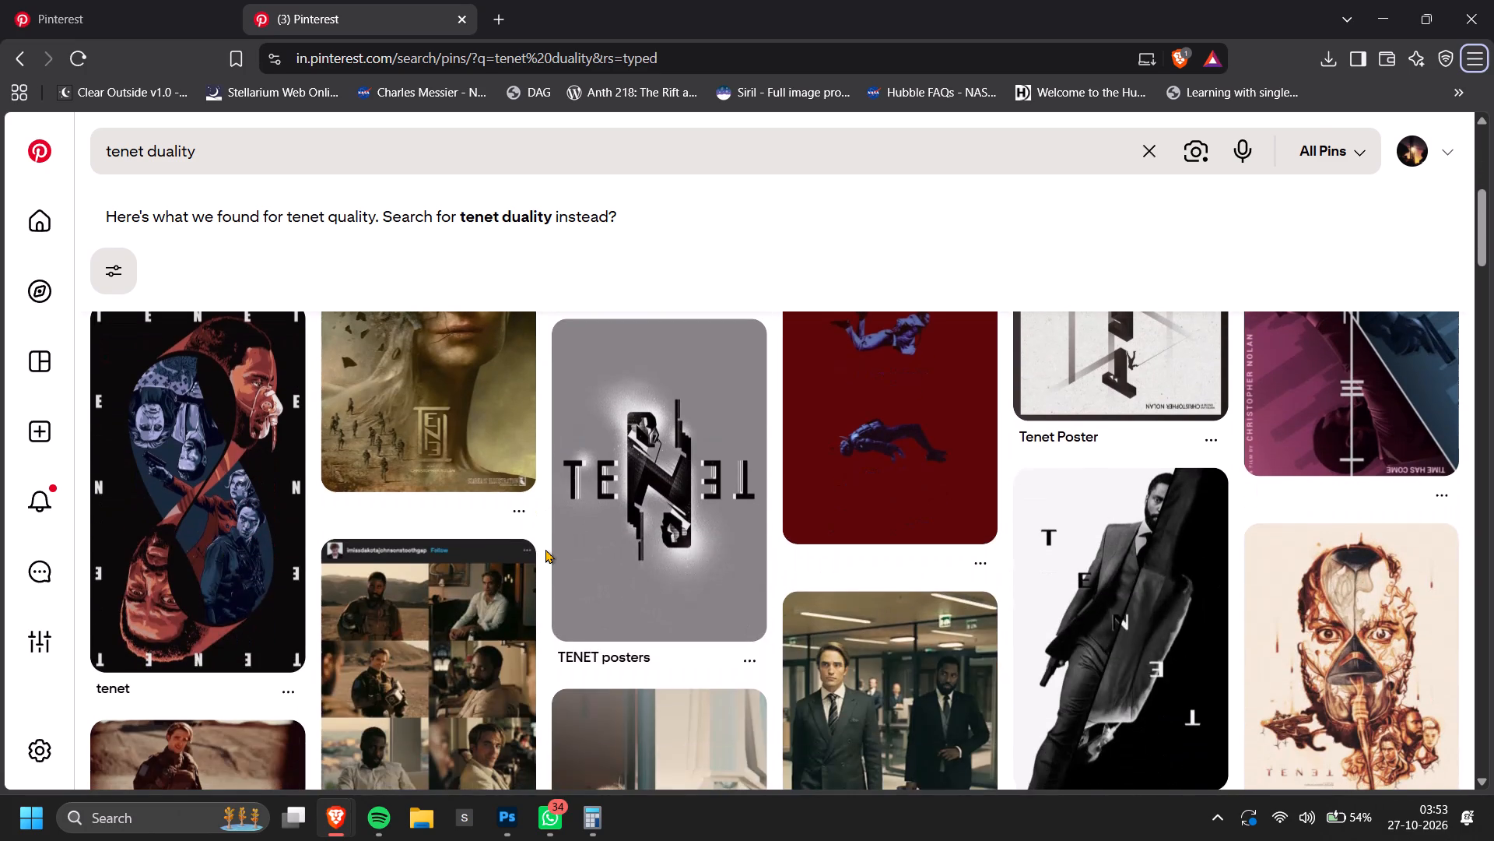
Switch back to Photoshop, close the Canvas Size settings without changes, and undo the last change to the bookshelf background.
key("alt+Tab")
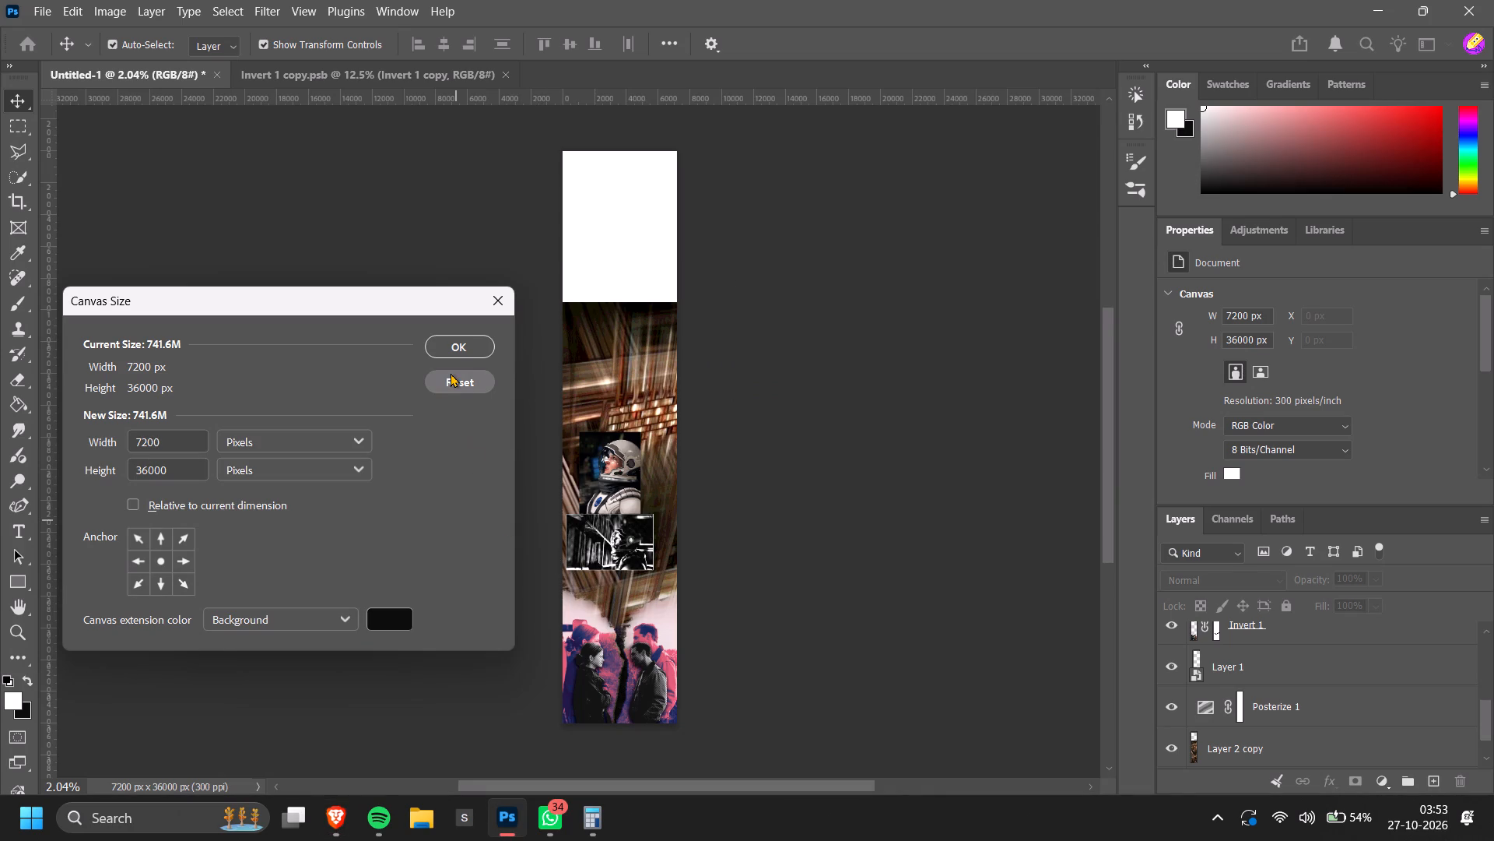
left_click(501, 301)
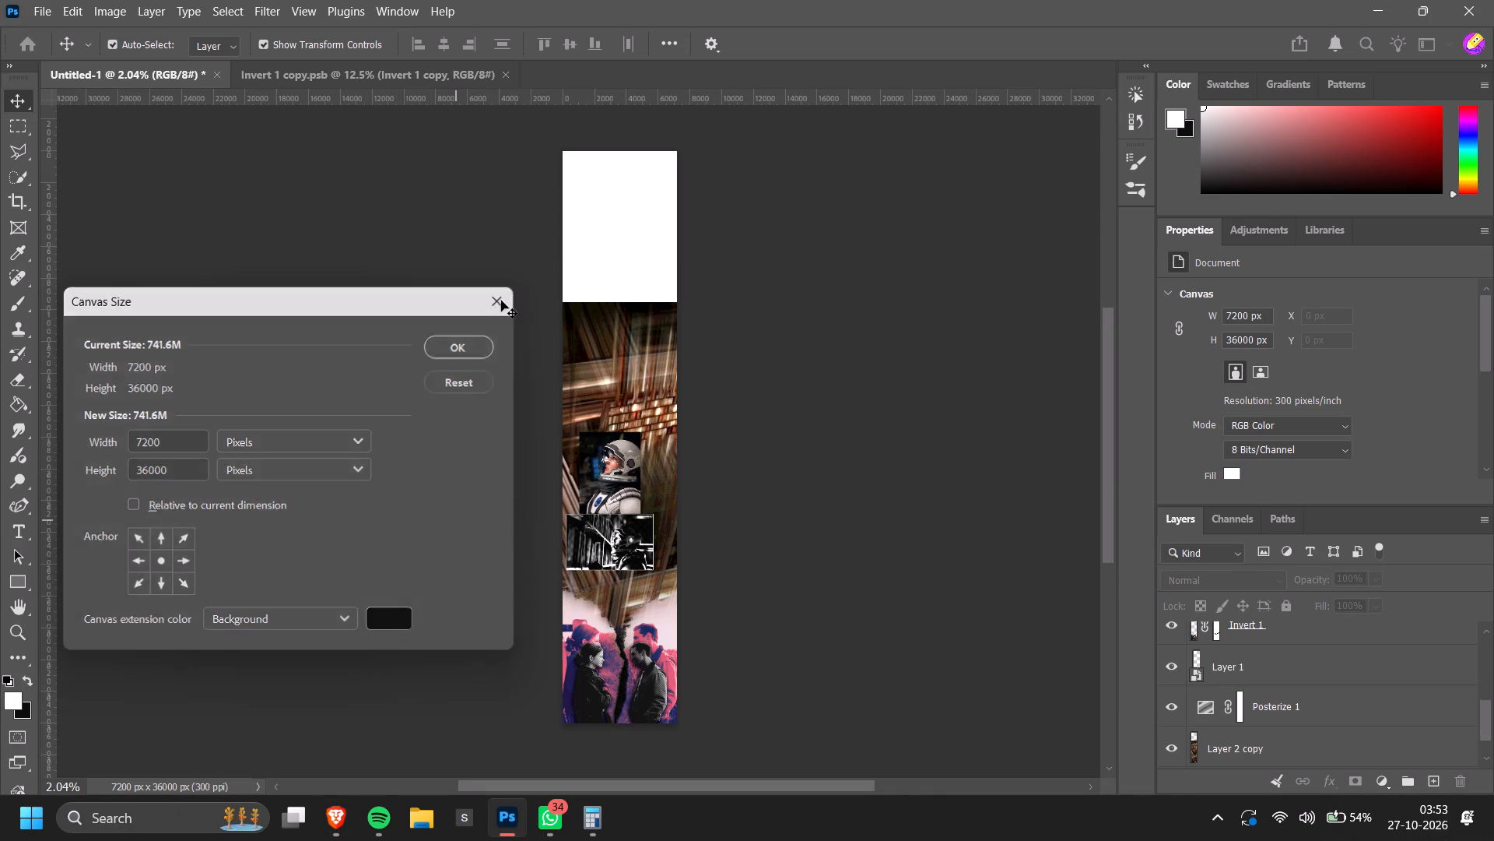
key("ctrl+z")
left_click(905, 439)
Move the helmeted astronaut portrait layer down to X 1048 px, Y 18450 px, overlapping the black-and-white bookshelf image.
scroll(904, 439, "up", 4, "ctrl")
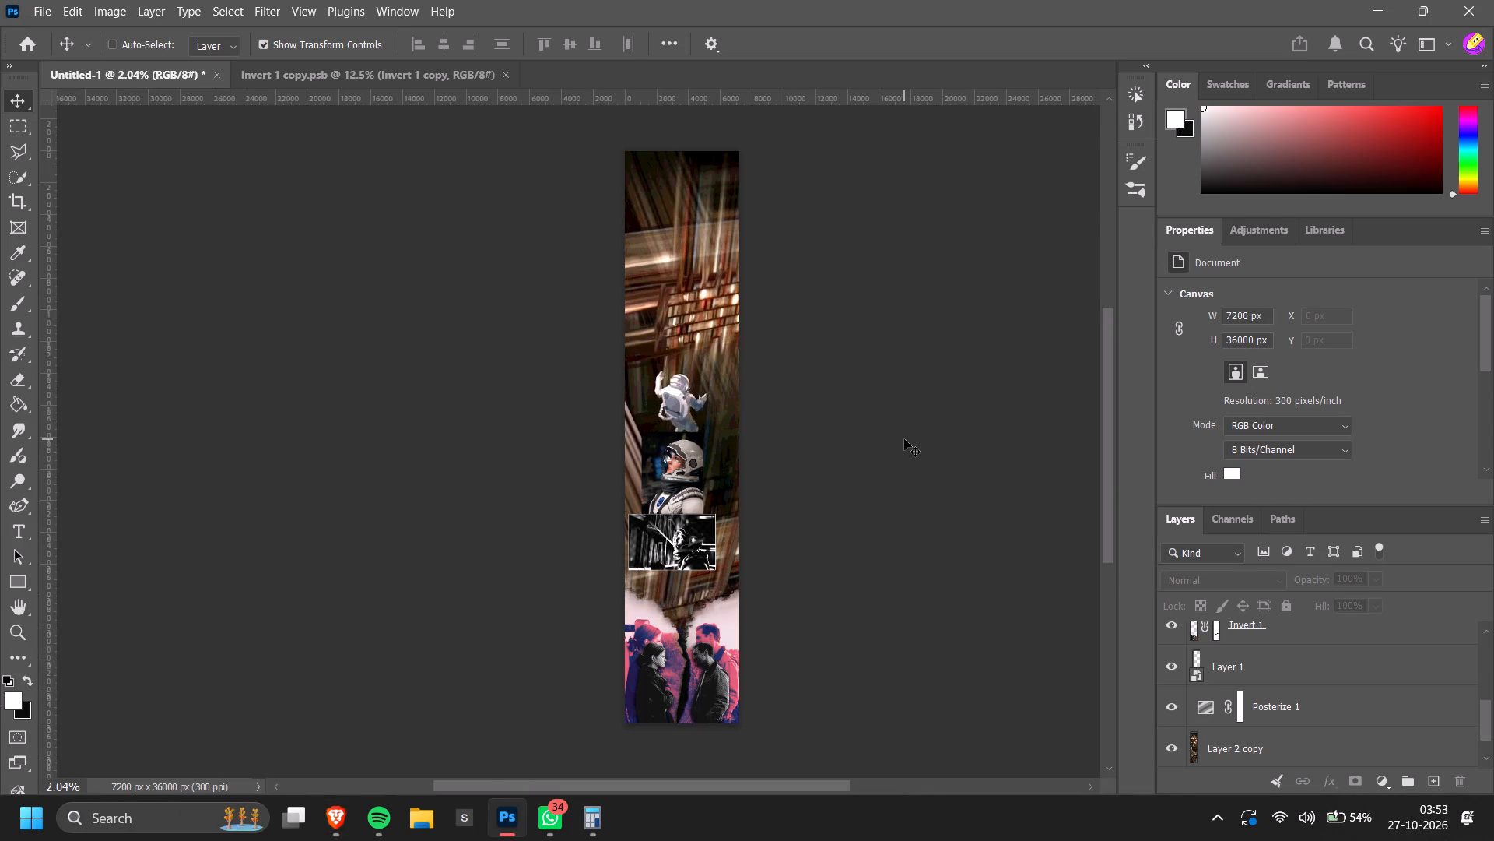
scroll(864, 526, "up", 11, "alt")
left_click(752, 527)
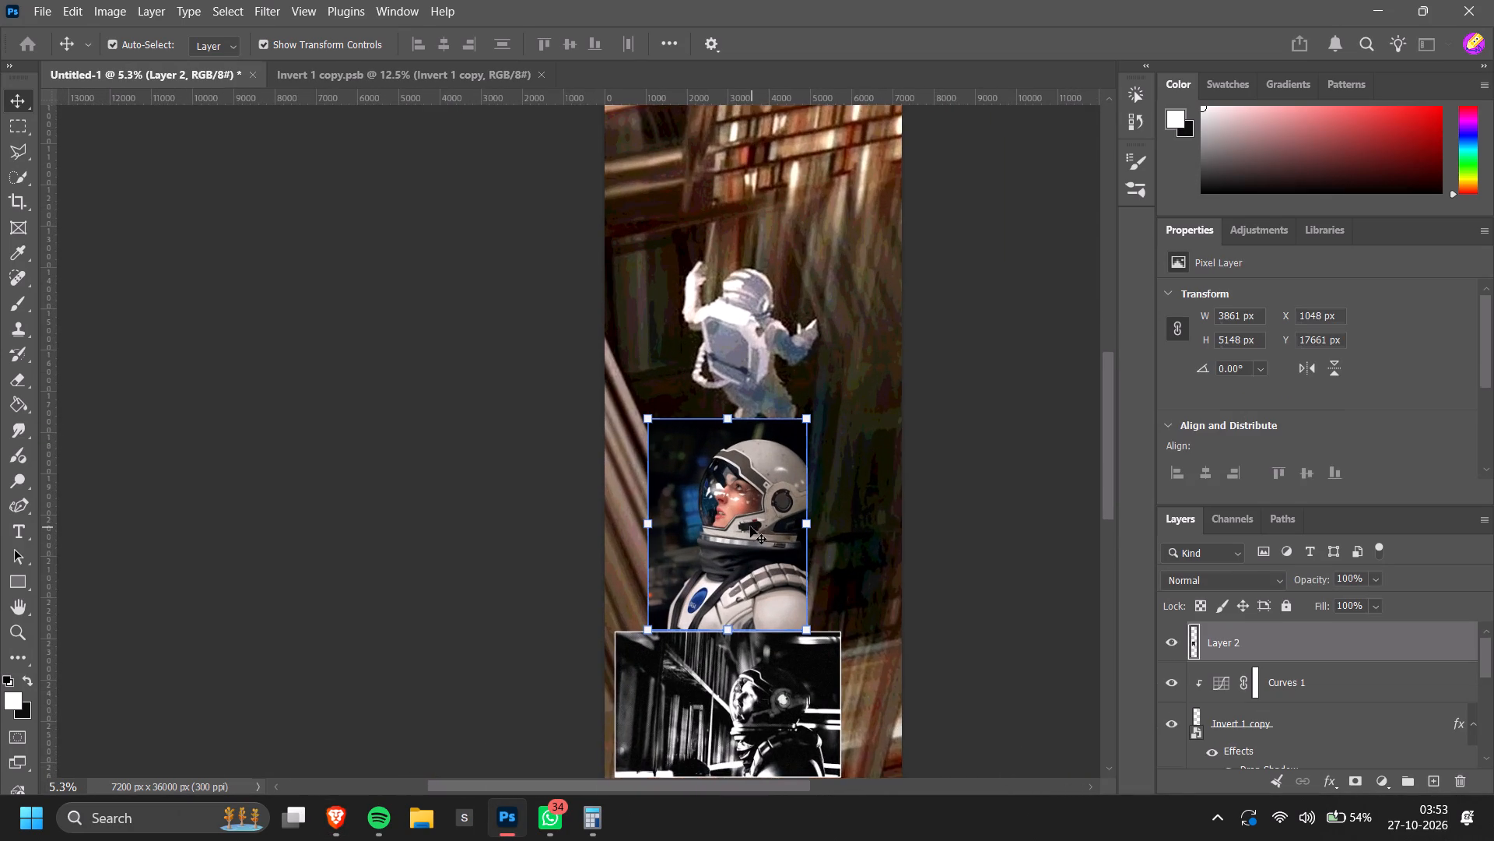
scroll(750, 526, "down", 5)
scroll(761, 508, "down", 4, "ctrl")
scroll(682, 454, "up", 1, "alt")
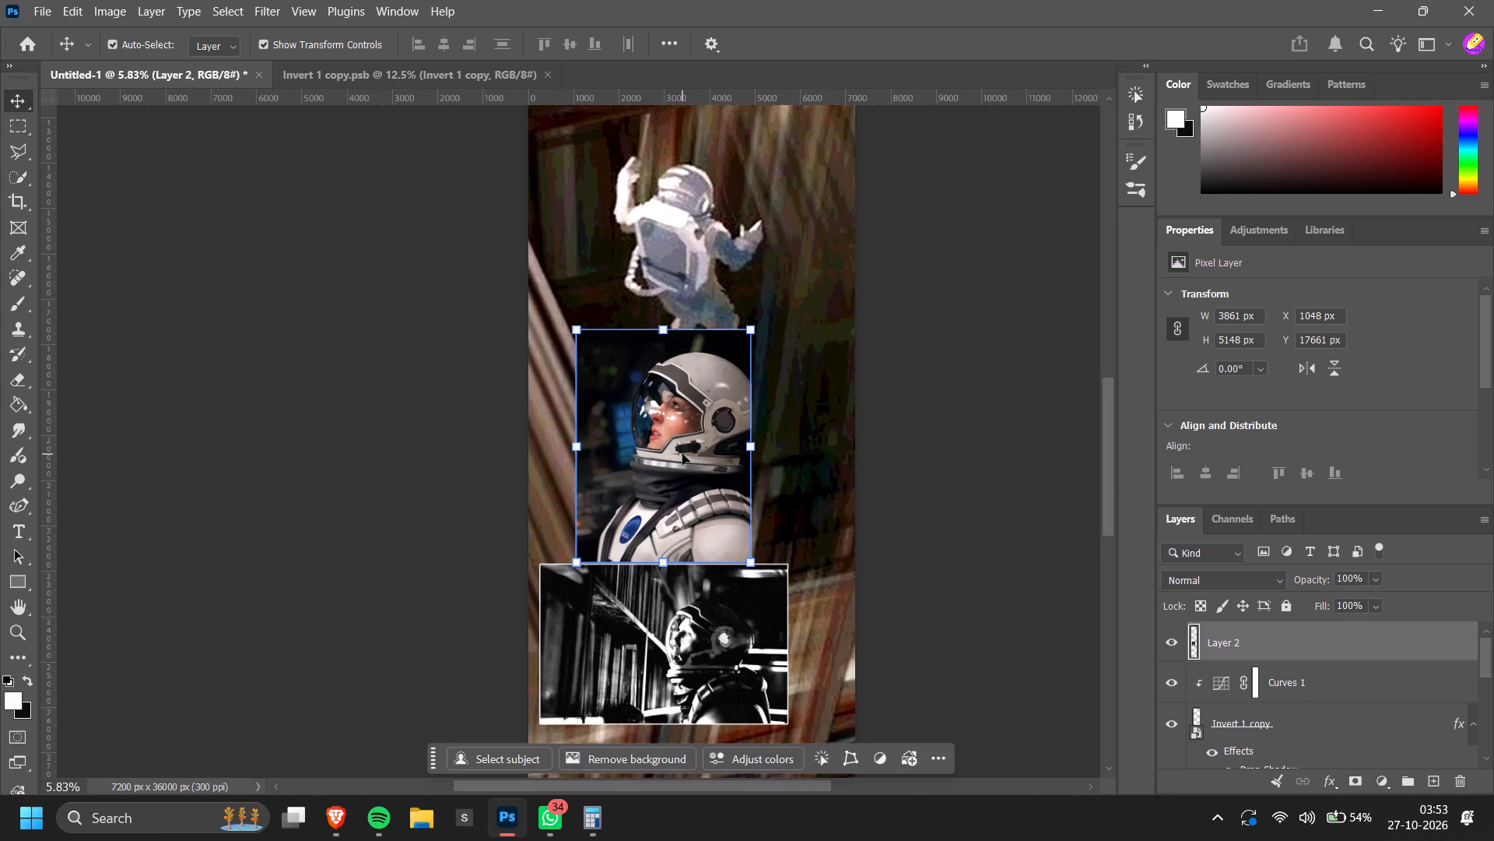
scroll(682, 454, "down", 9)
left_click_drag(691, 343, 668, 399)
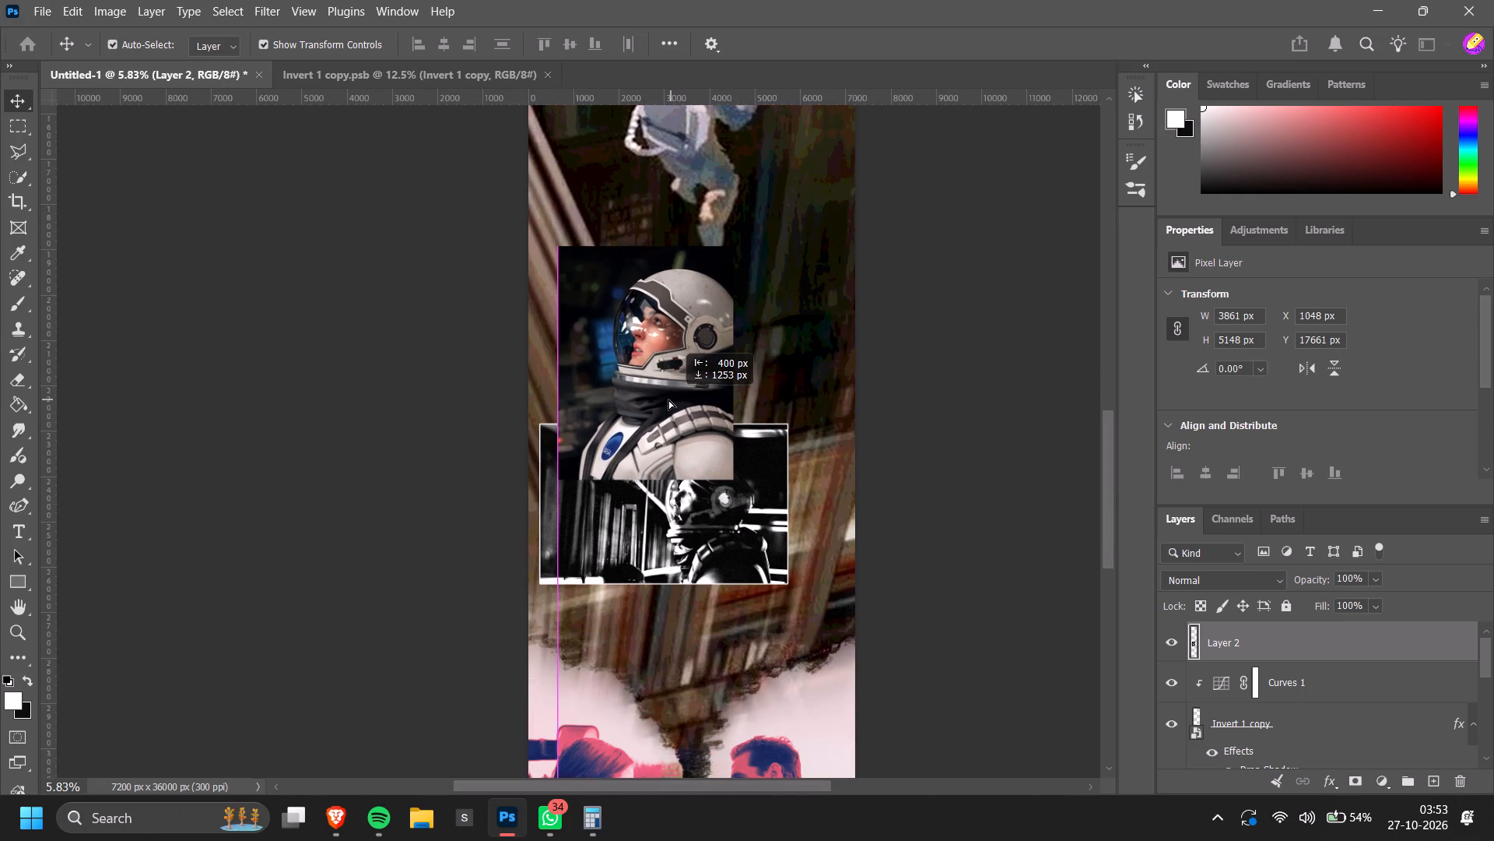
left_click_drag(668, 399, 682, 398)
left_click_drag(655, 378, 742, 544)
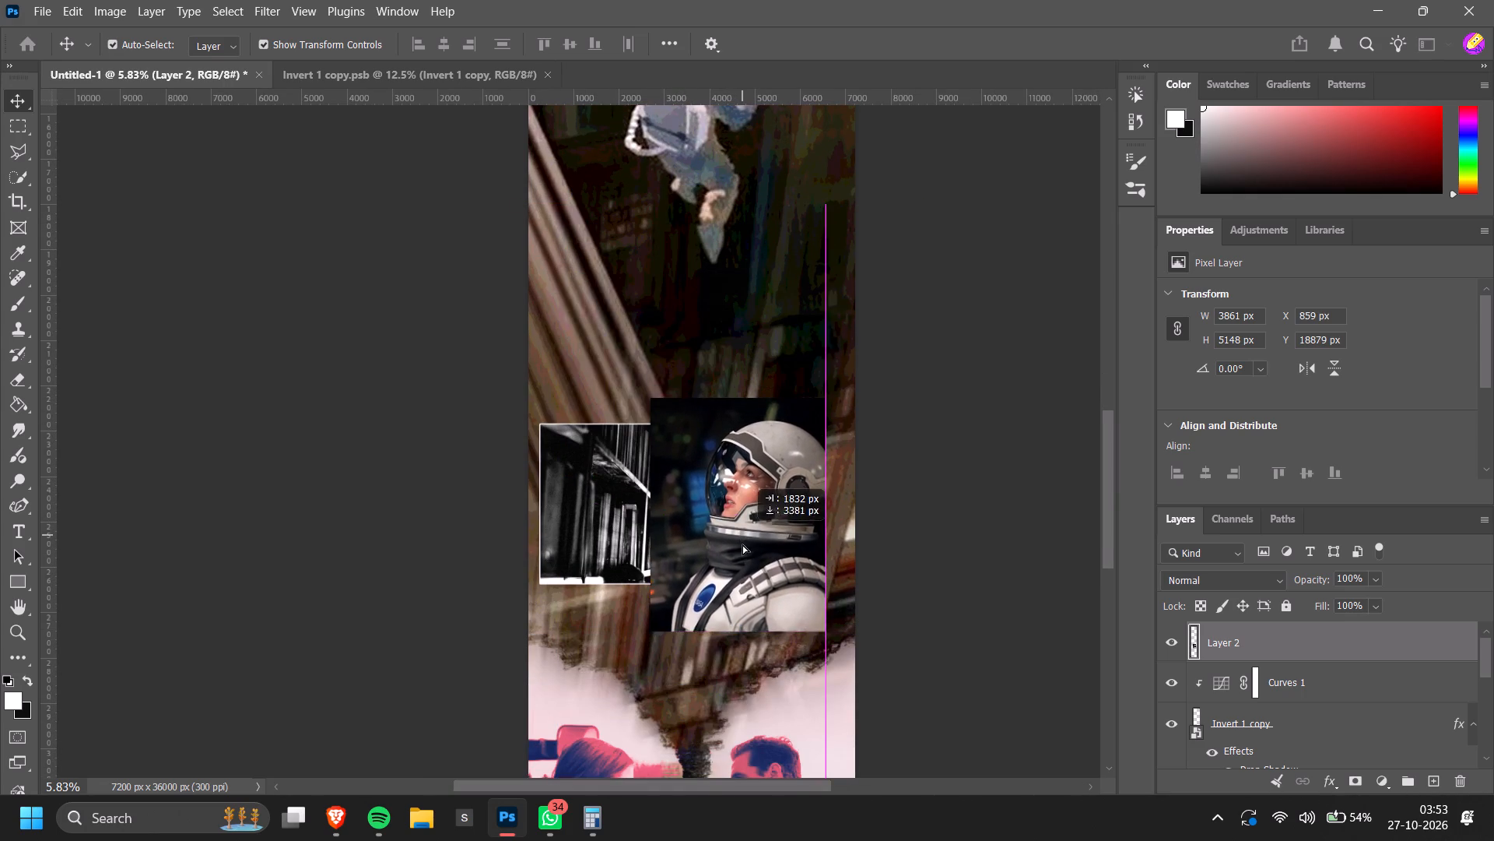
left_click_drag(742, 544, 671, 359)
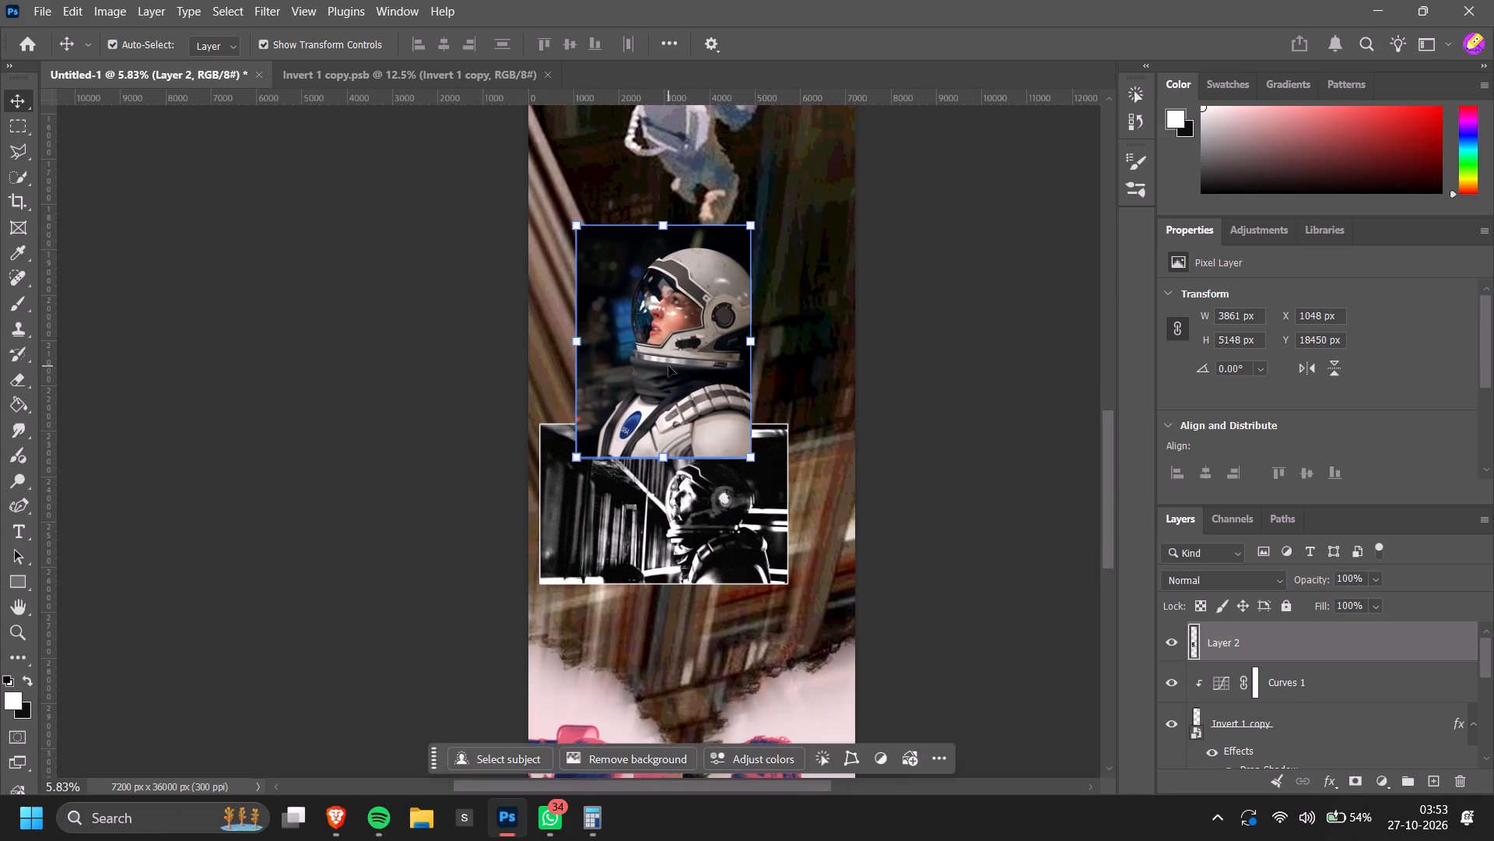
Convert the astronaut portrait layer to a smart object and open its contents for editing.
right_click(1267, 637)
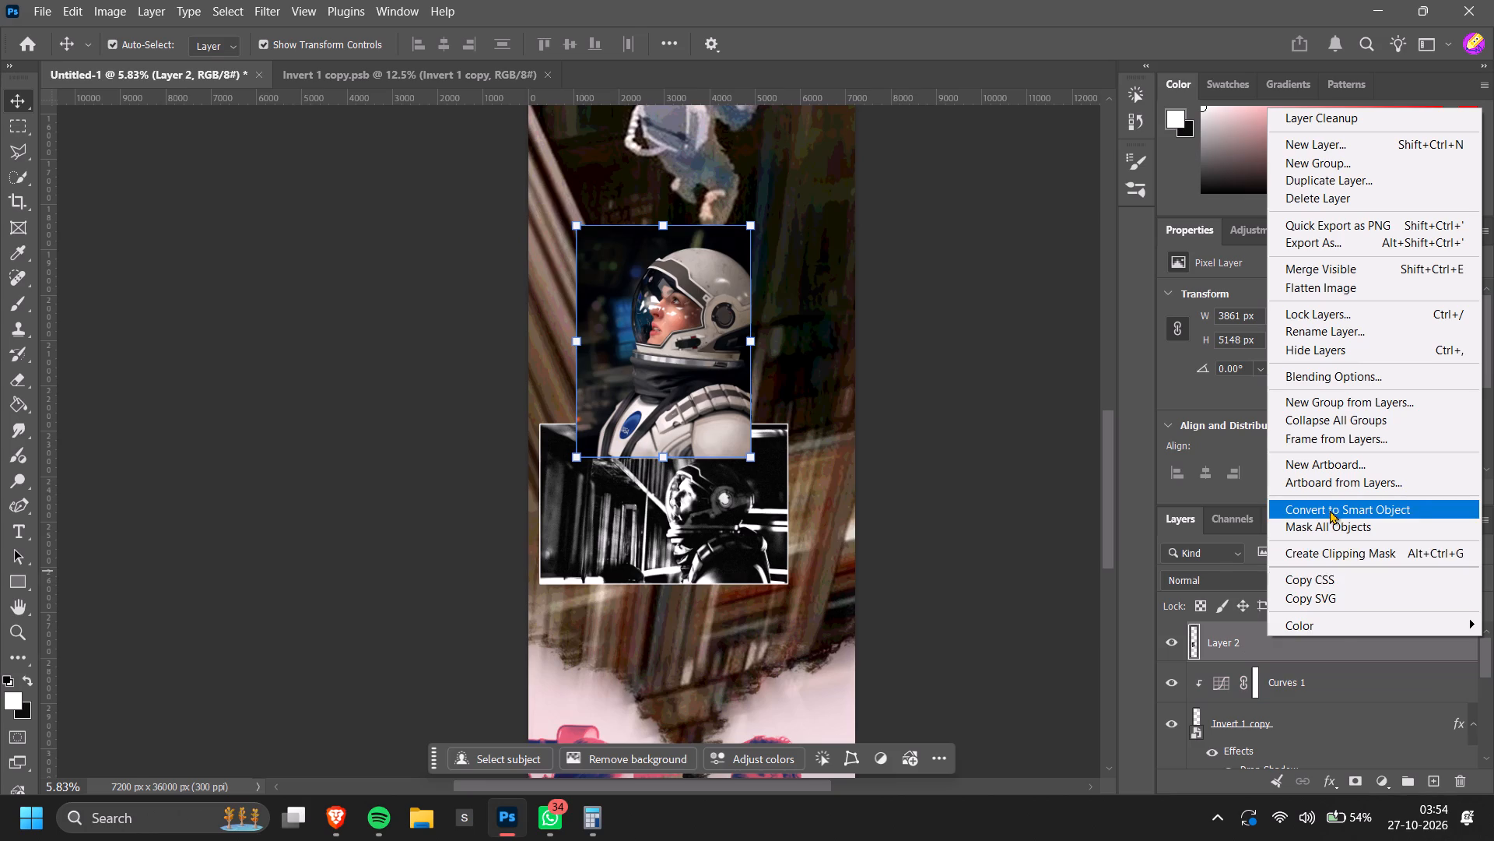
left_click(1330, 510)
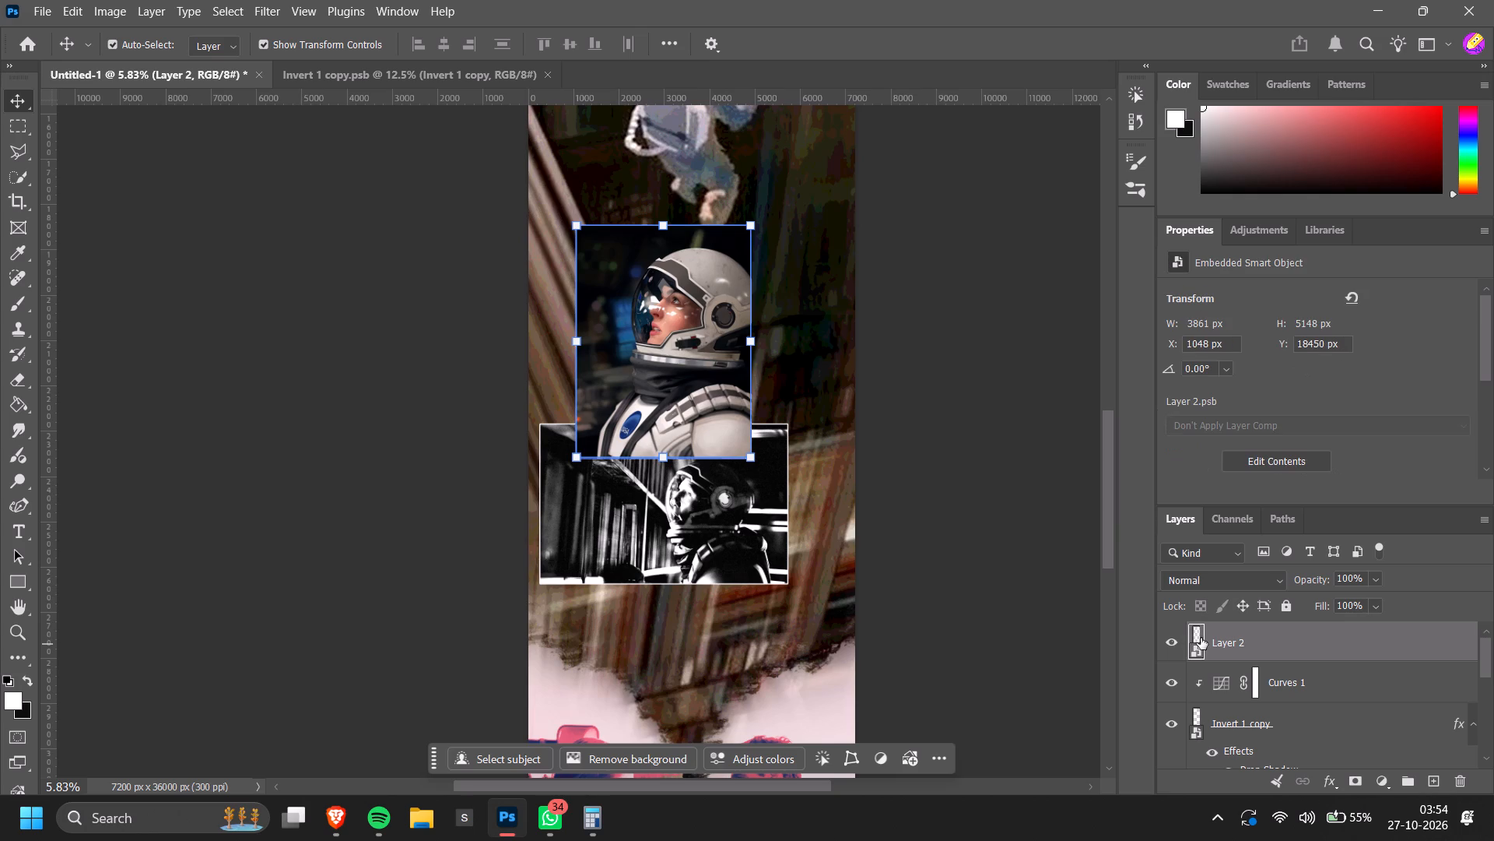
double_click(1201, 638)
Open the Sketch Halftone Pattern filter on the astronaut portrait and fit the whole figure in its preview at 12.5%.
left_click(253, 18)
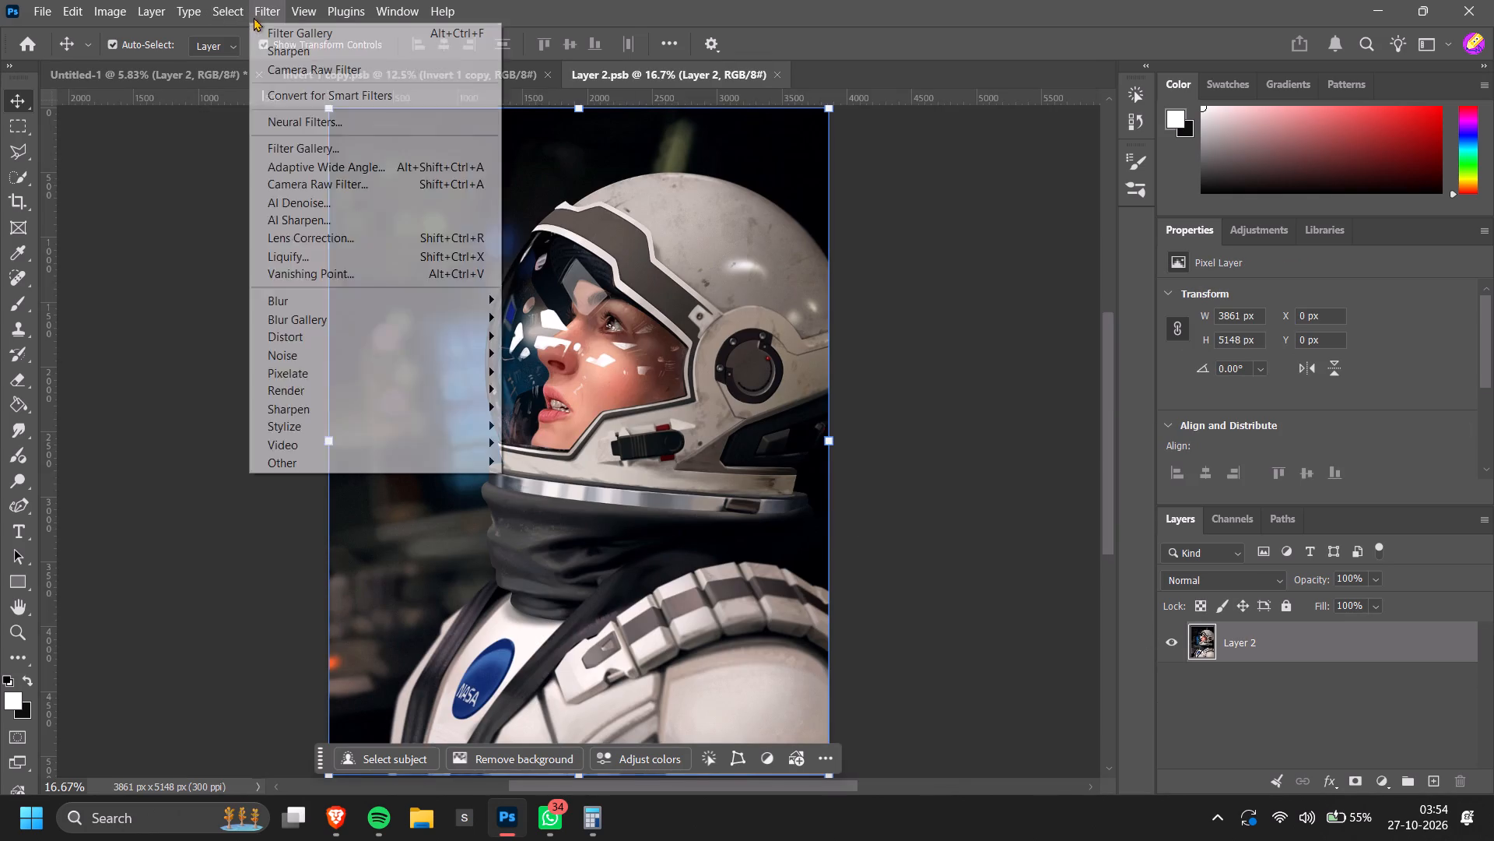
left_click(338, 148)
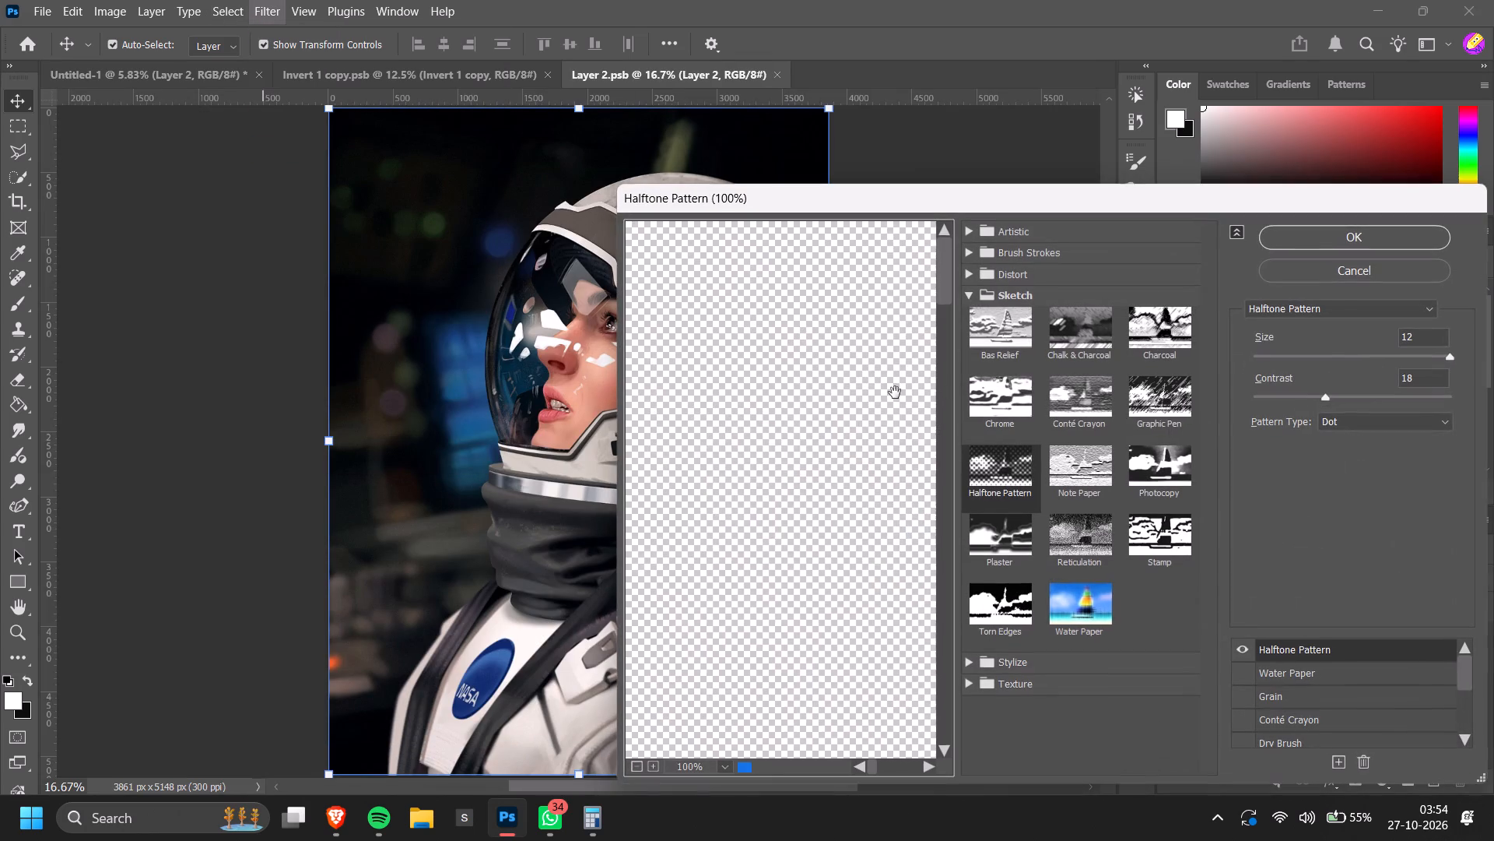
left_click(993, 459)
left_click_drag(854, 536, 743, 415)
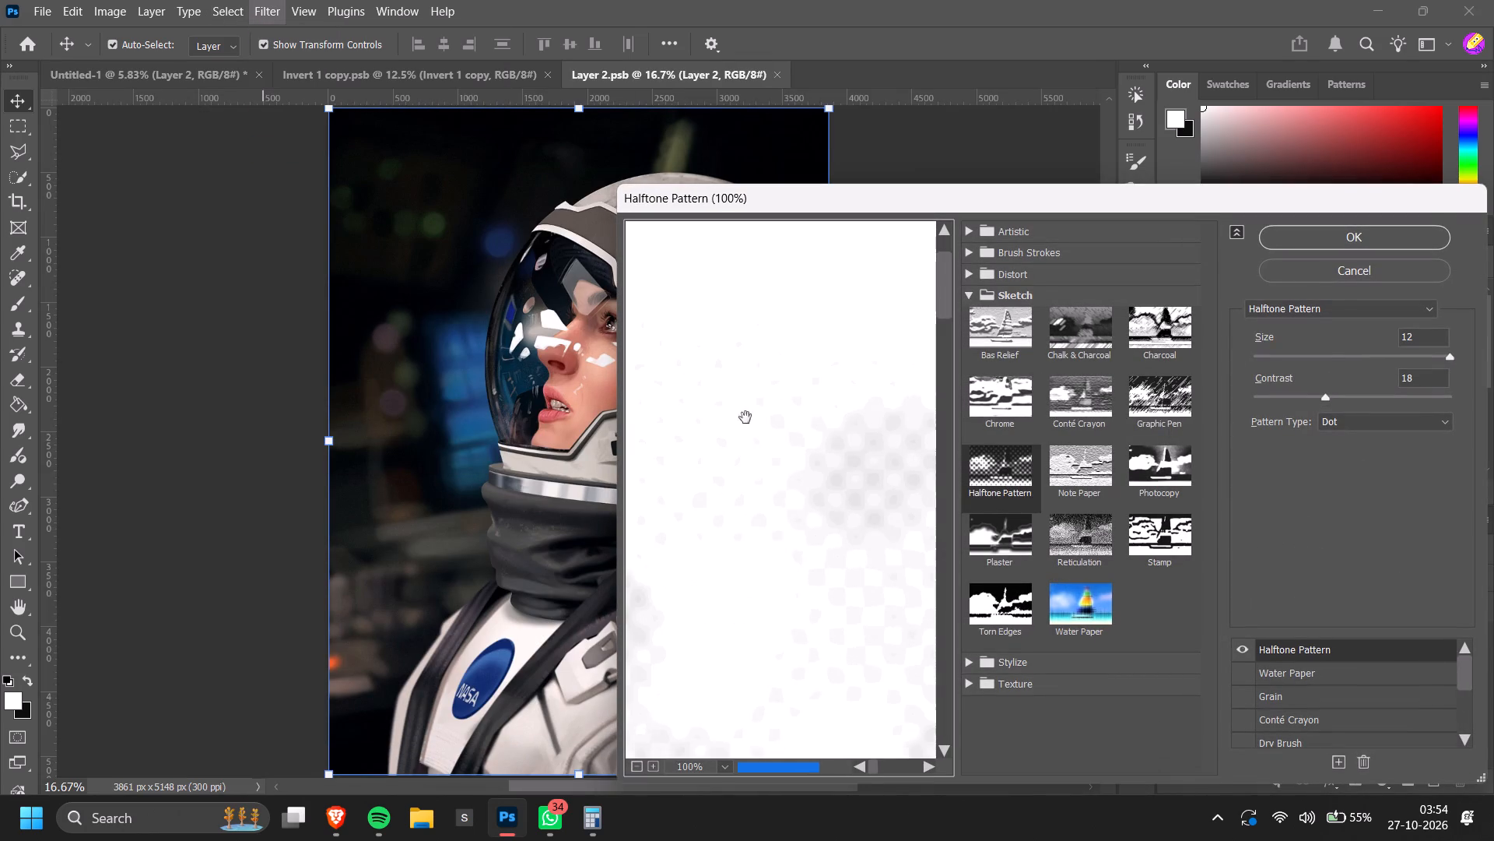
scroll(808, 488, "down", 10, "alt")
double_click(811, 508, "alt")
left_click(829, 557, "alt")
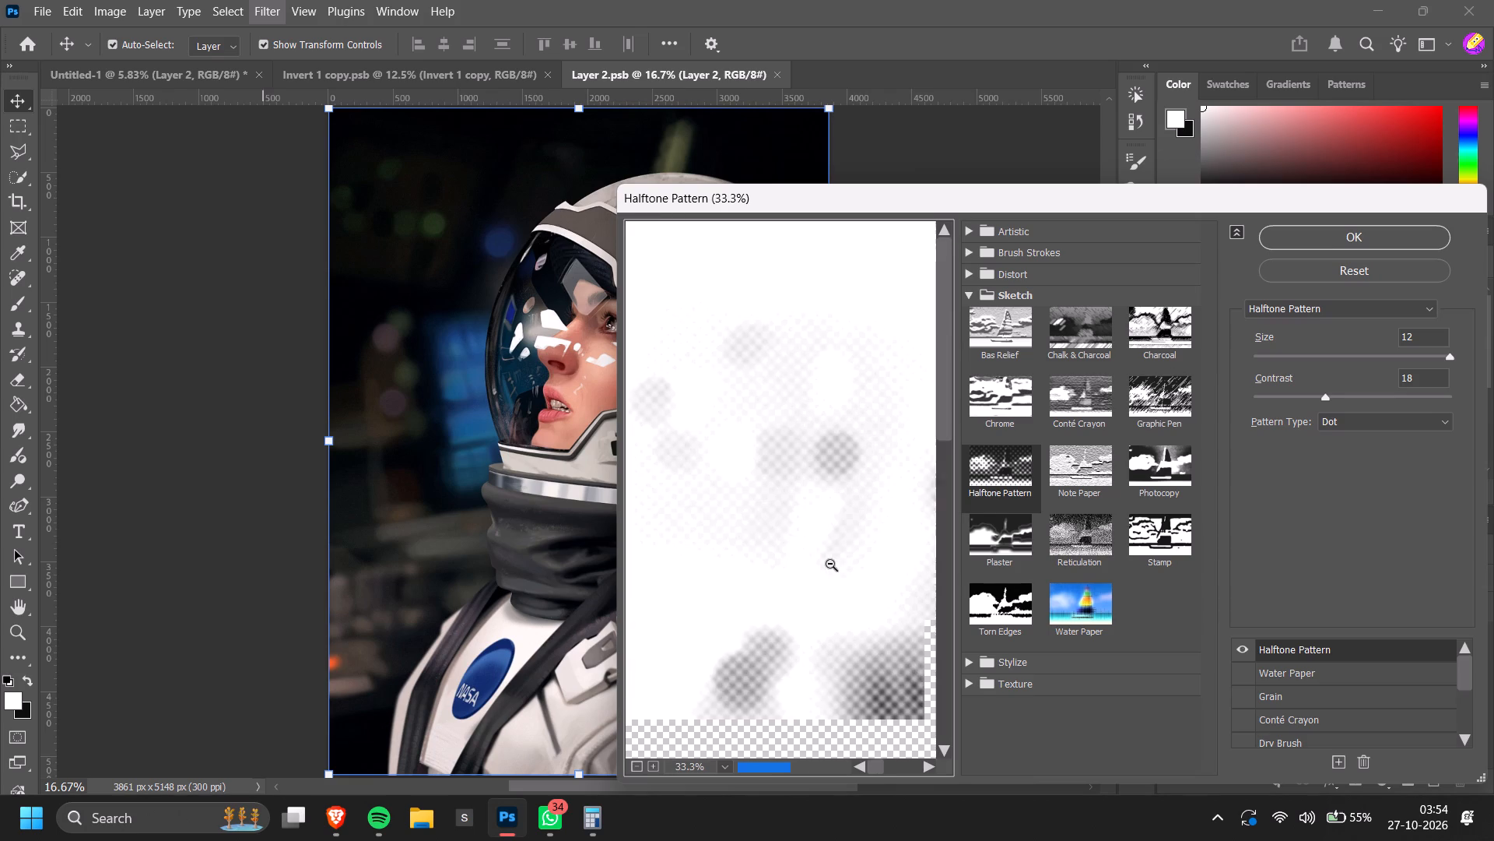
left_click_drag(848, 588, 728, 453)
left_click(839, 554, "alt")
left_click_drag(850, 571, 636, 472)
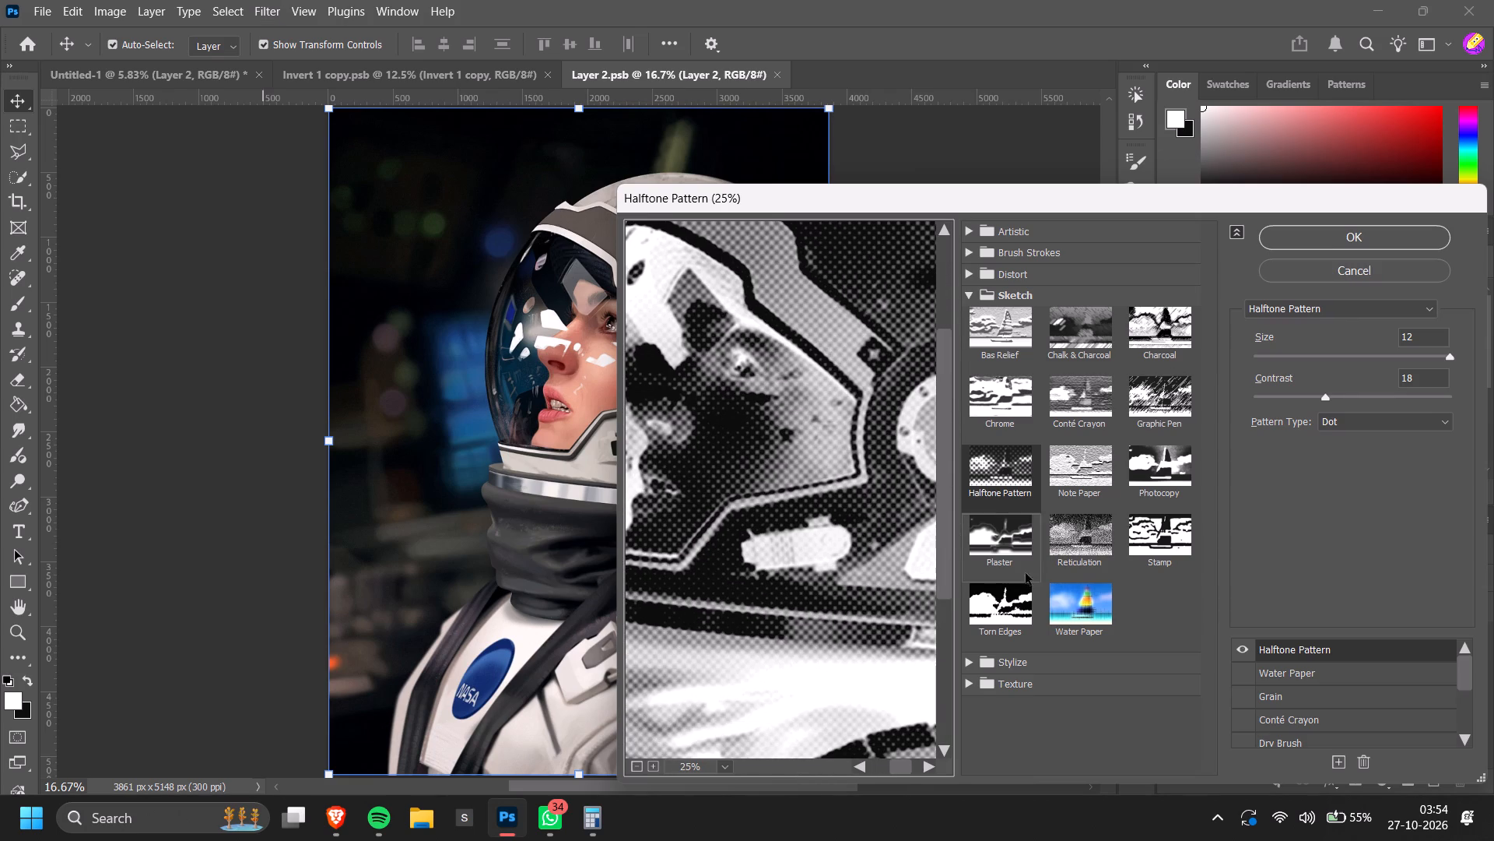
left_click(859, 505, "alt")
Set the dot halftone's size to 8, fine-tune its contrast, and apply the filter to the portrait.
left_click(1376, 396)
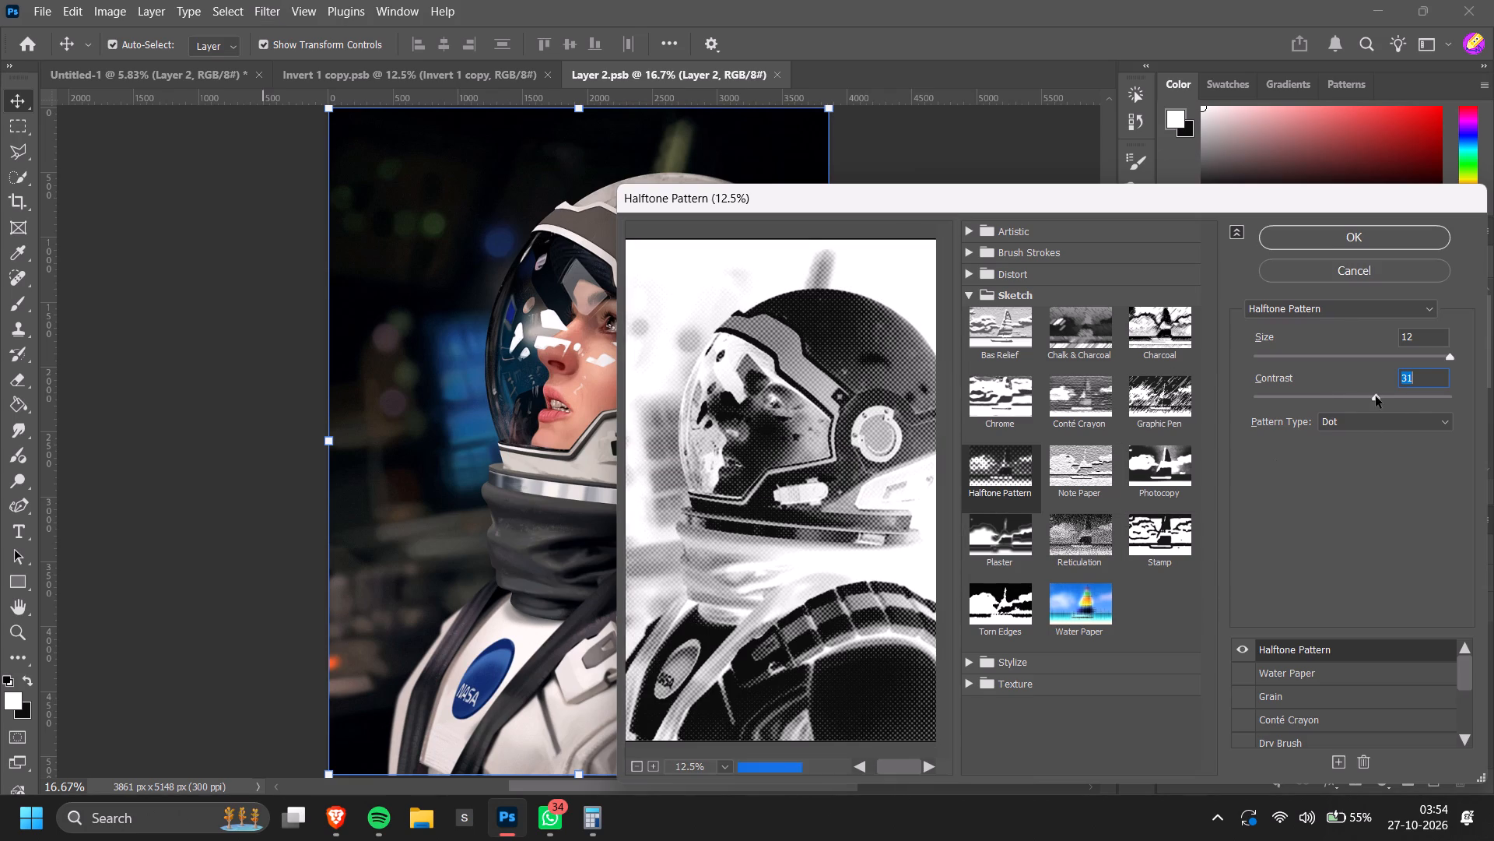
left_click_drag(1376, 396, 1296, 396)
left_click_drag(1281, 393, 1262, 396)
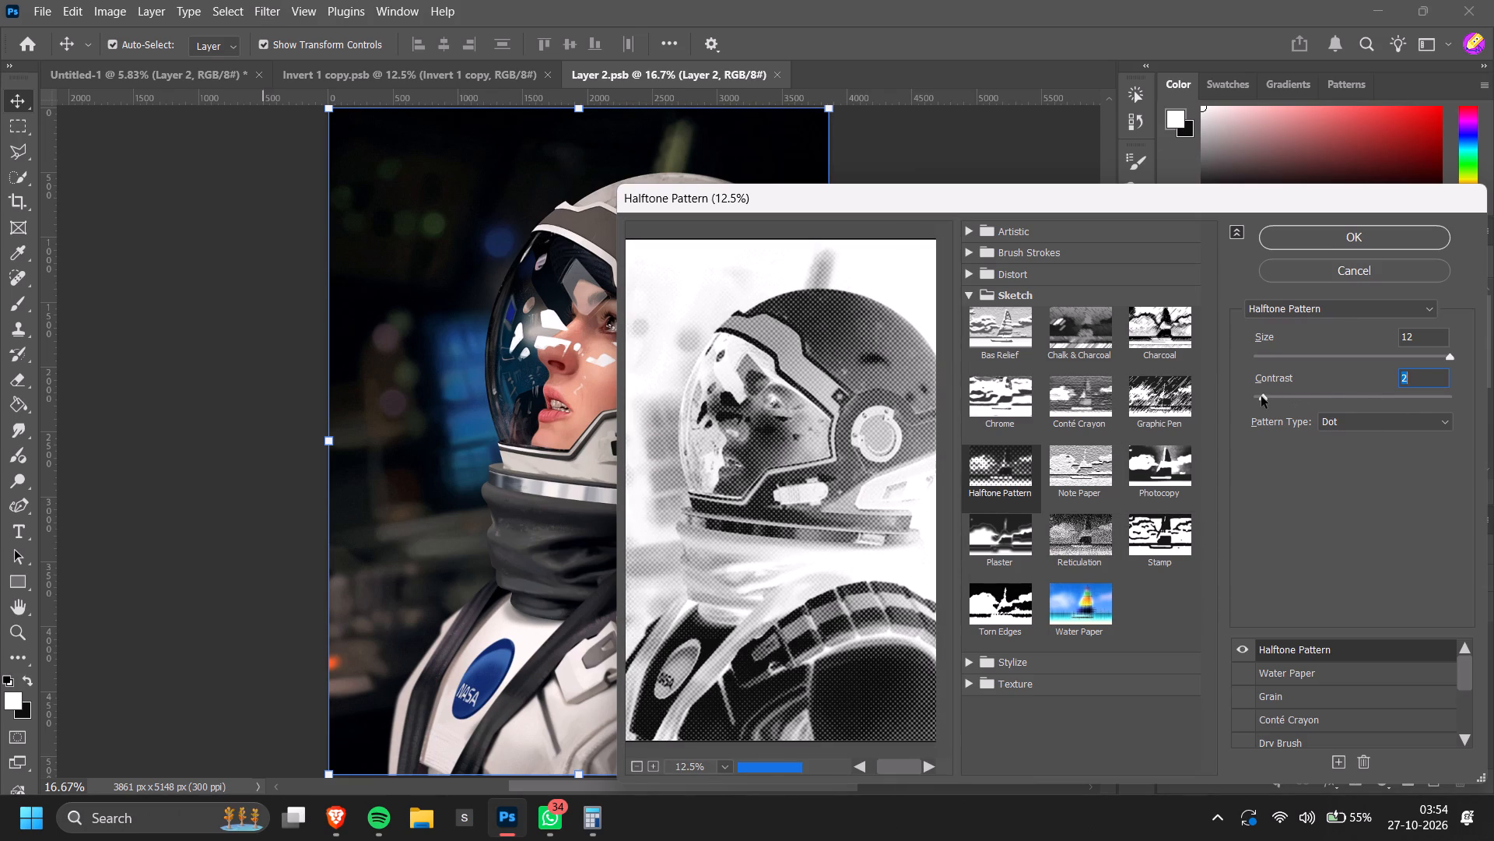
left_click_drag(1274, 396, 1311, 398)
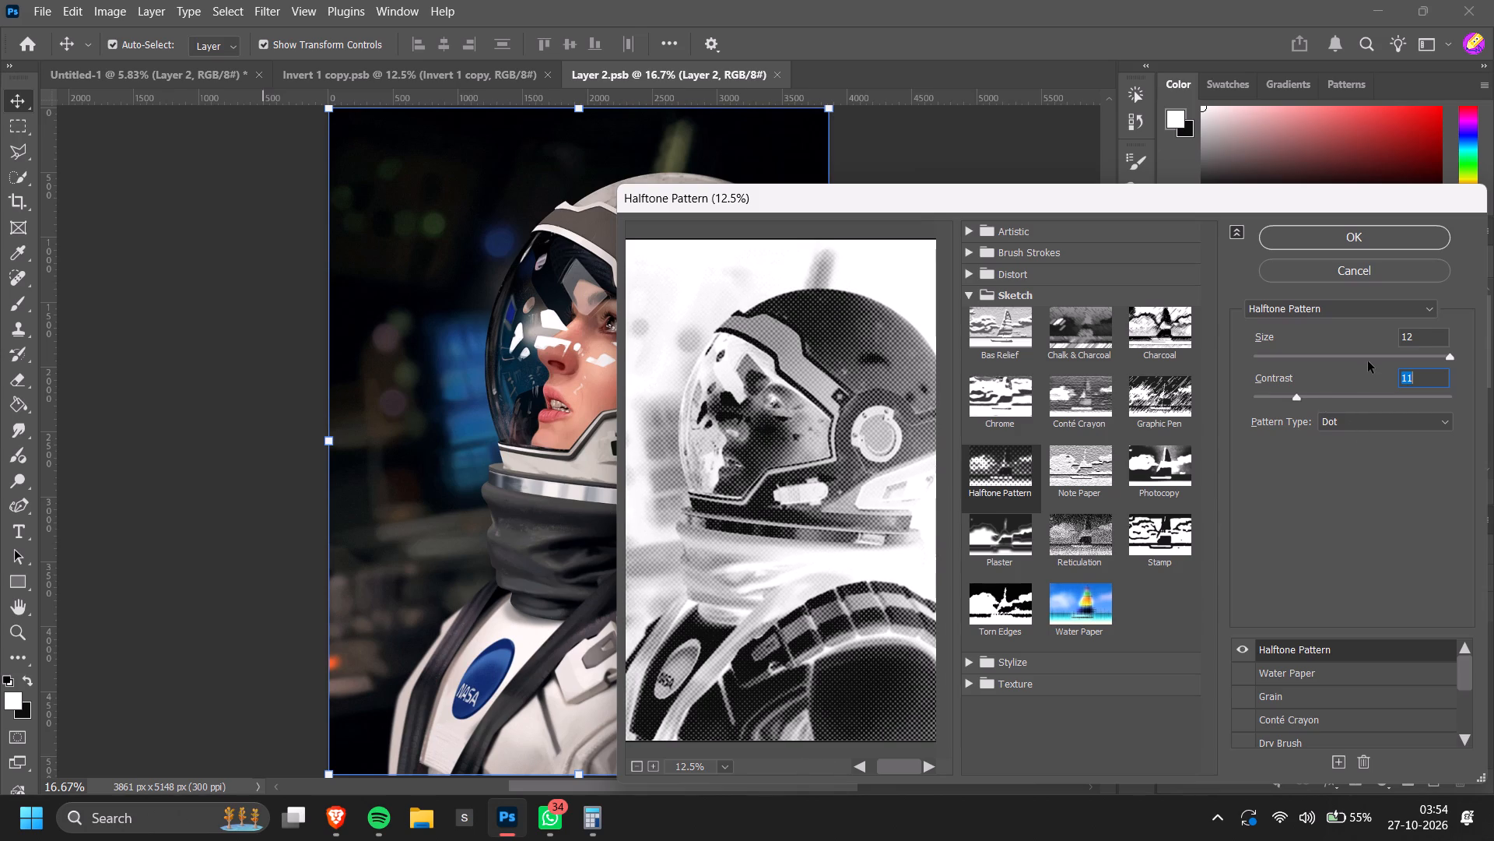
left_click(1369, 359)
left_click_drag(1360, 358, 1335, 358)
left_click_drag(1377, 354, 1404, 358)
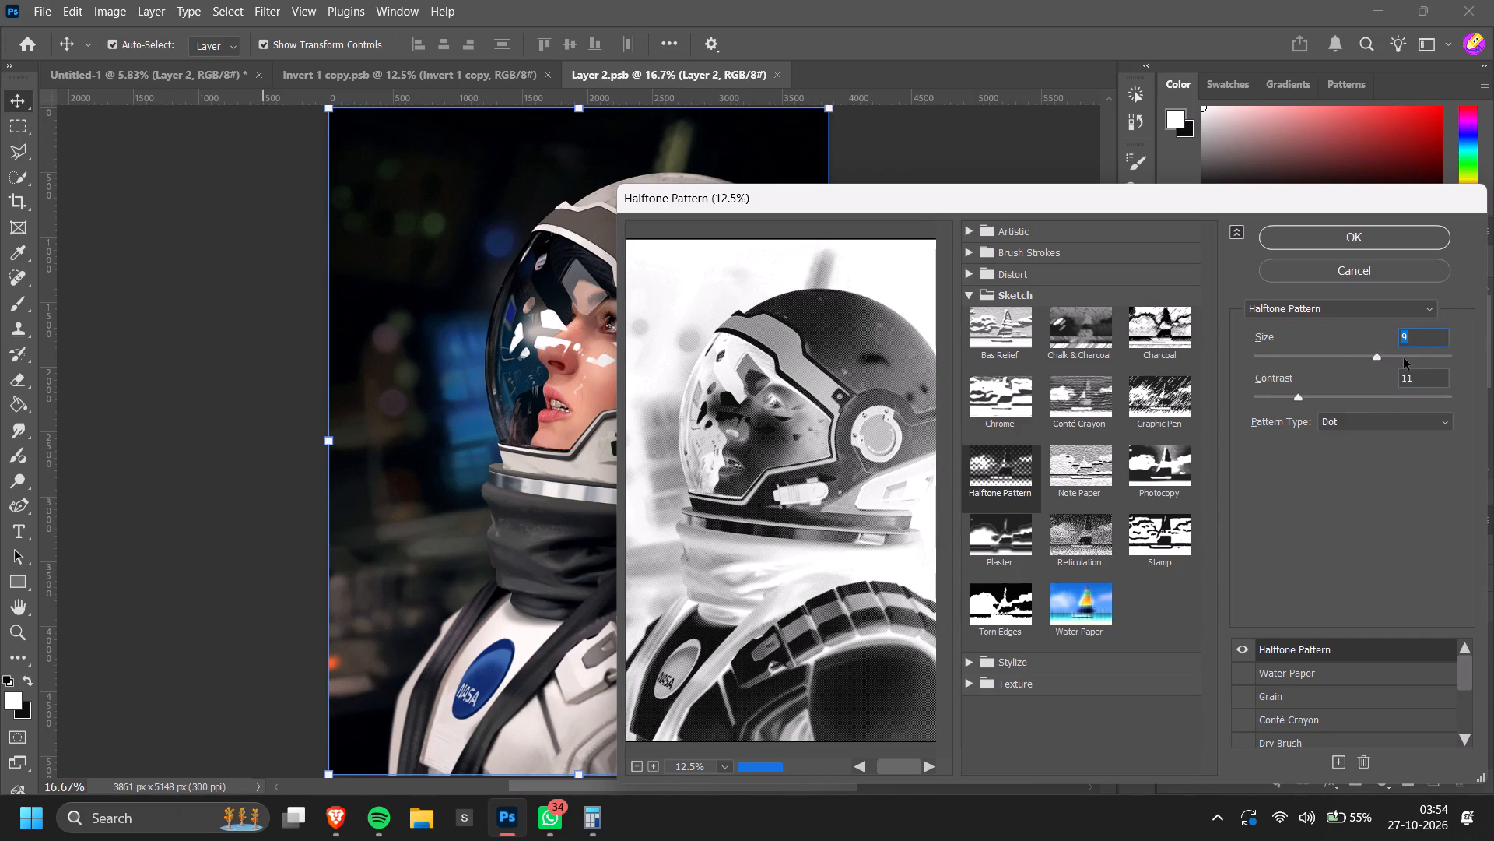
left_click_drag(1415, 355, 1424, 357)
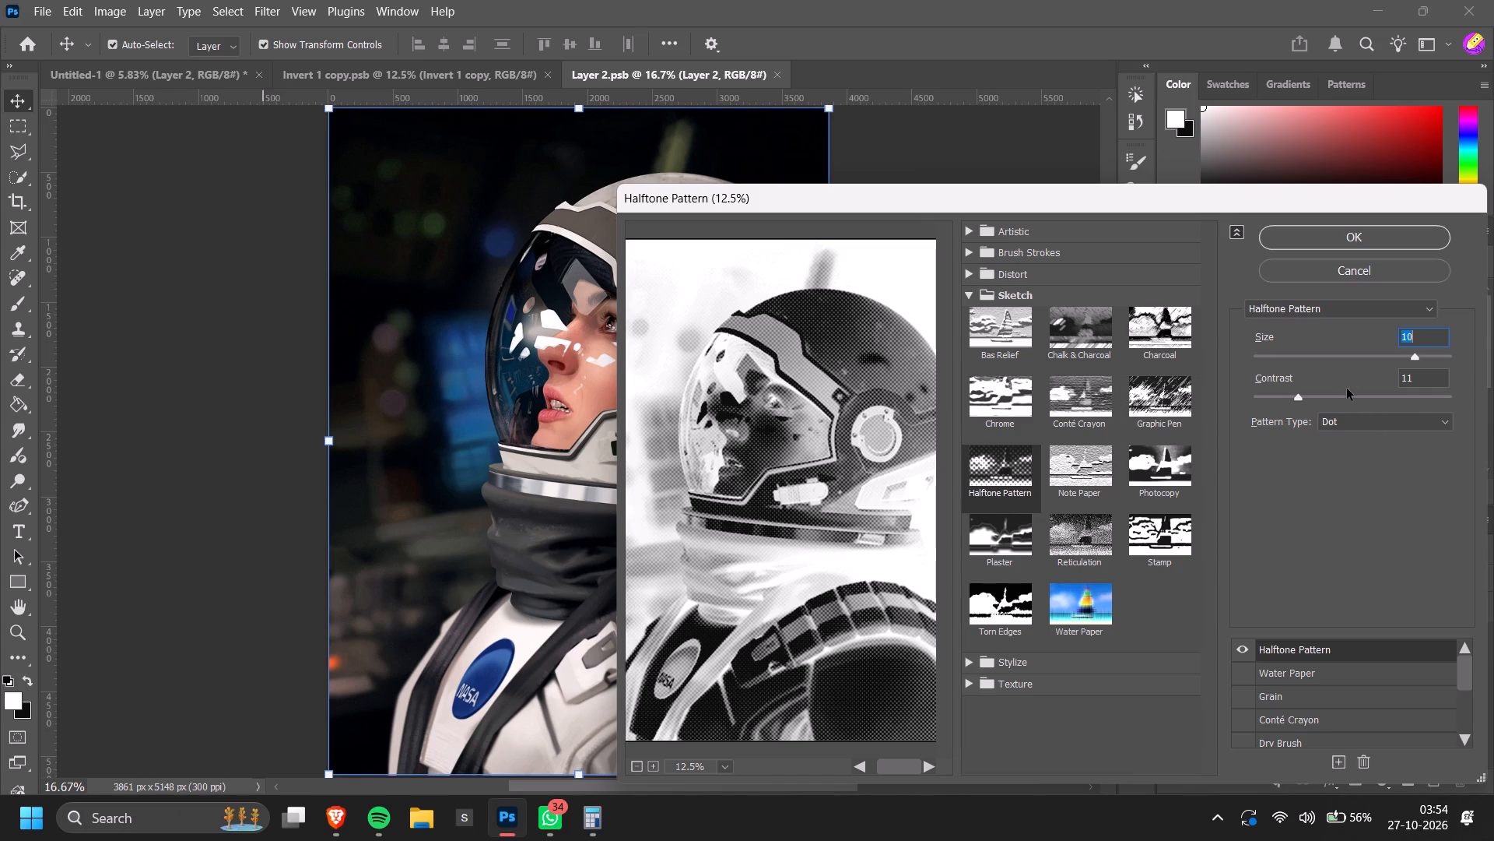
left_click_drag(1429, 357, 1440, 353)
left_click(1403, 357)
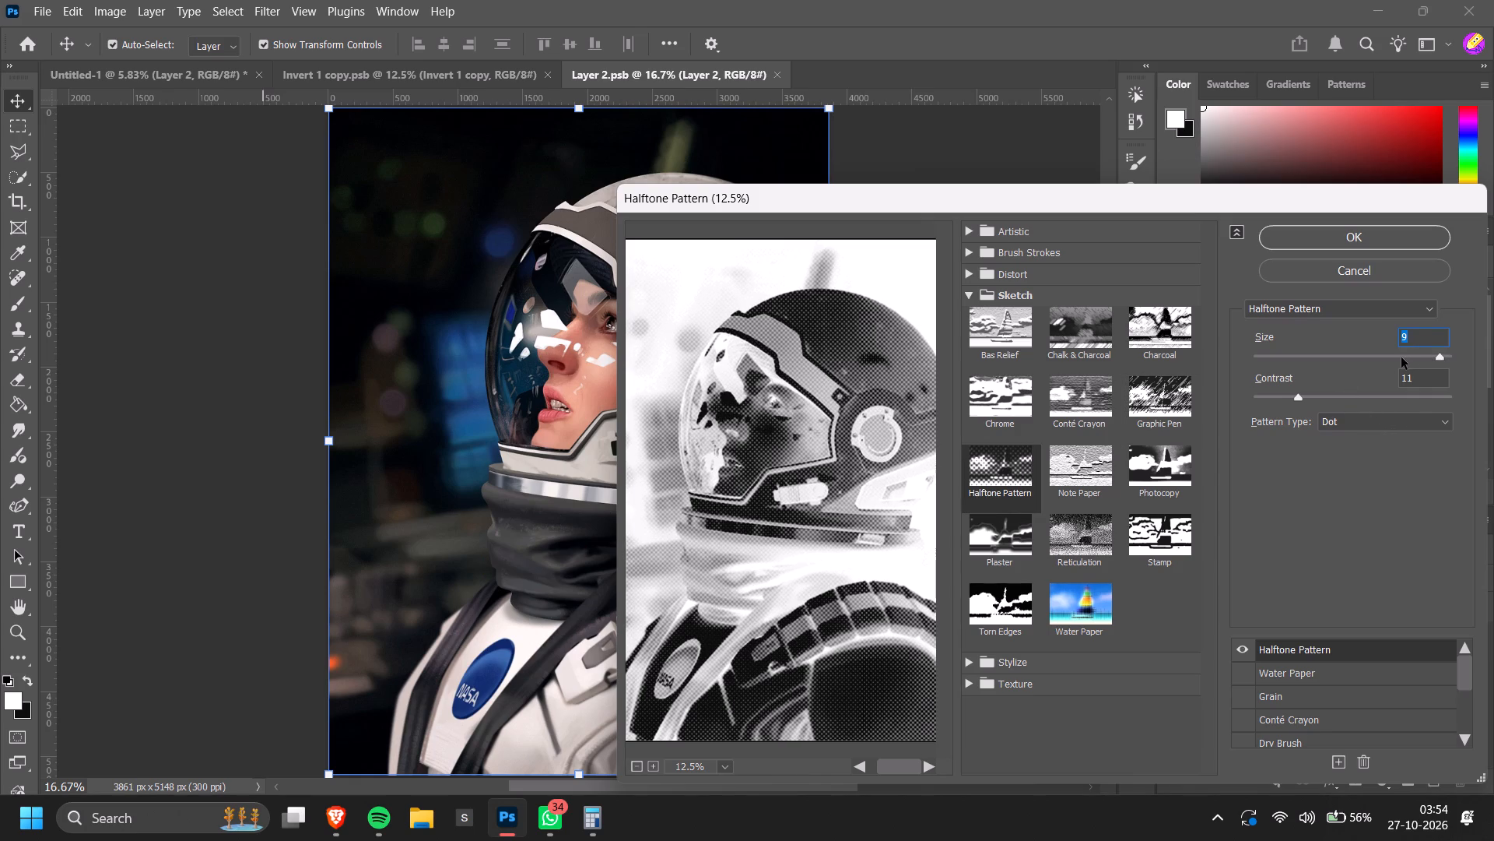
left_click(1386, 358)
left_click(1327, 399)
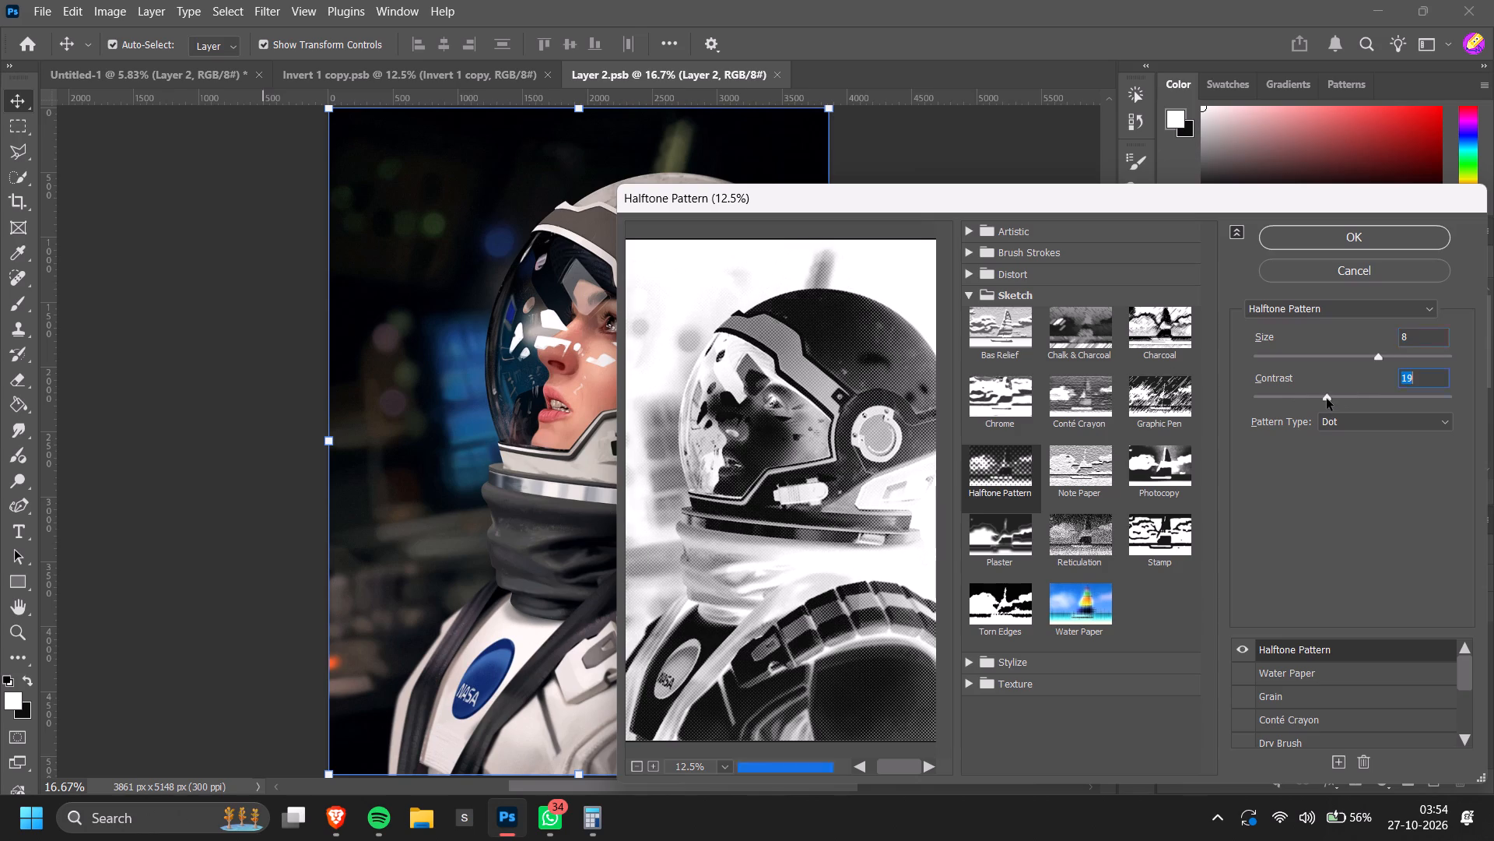
left_click(1316, 398)
left_click(1381, 235)
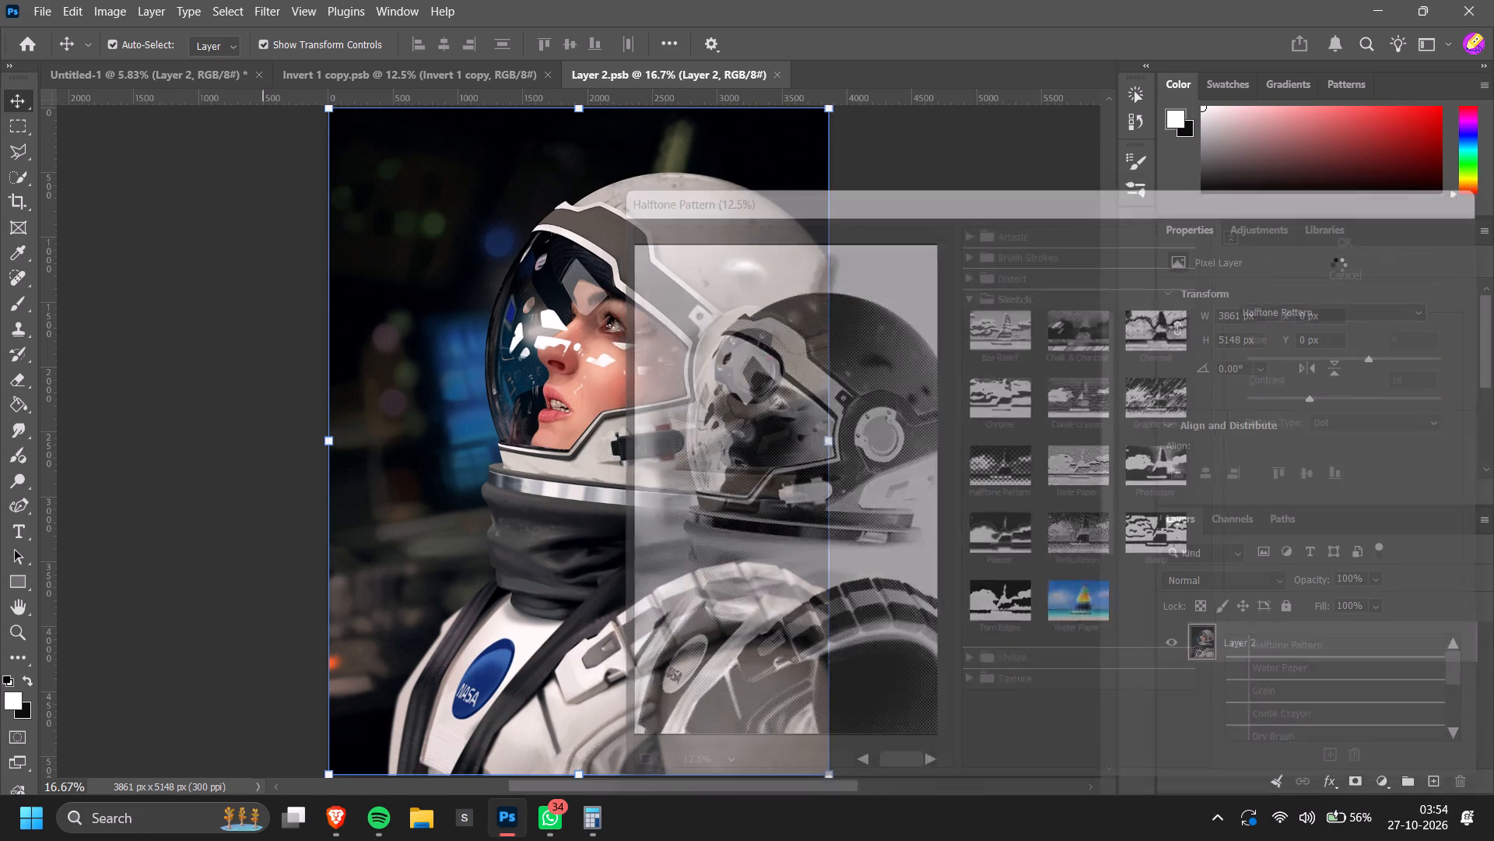
Add an Invert adjustment above the halftone portrait and clip it to that layer.
left_click(1379, 779)
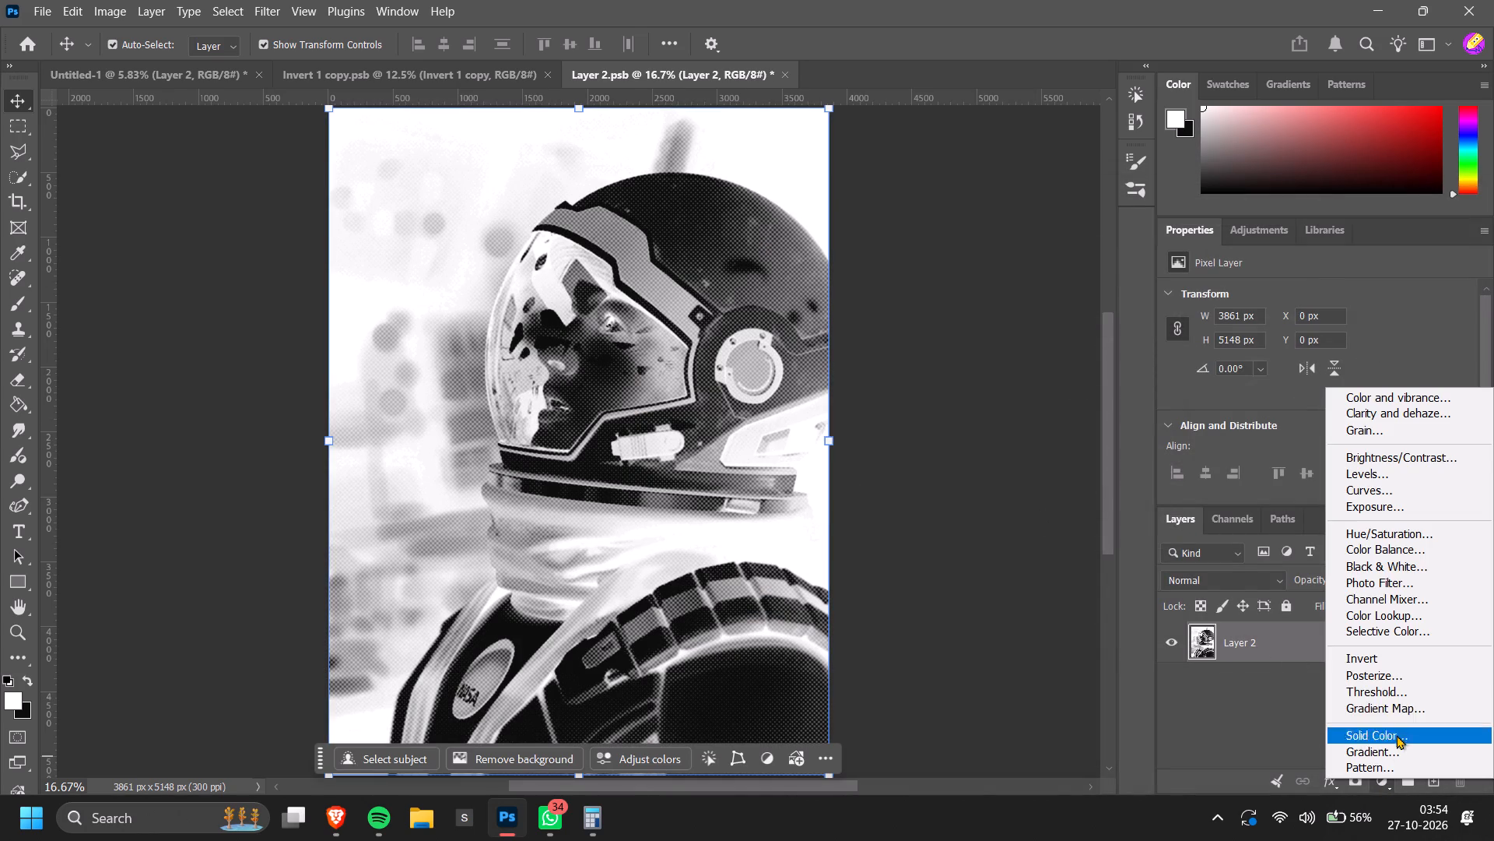
left_click_drag(1404, 668, 1411, 658)
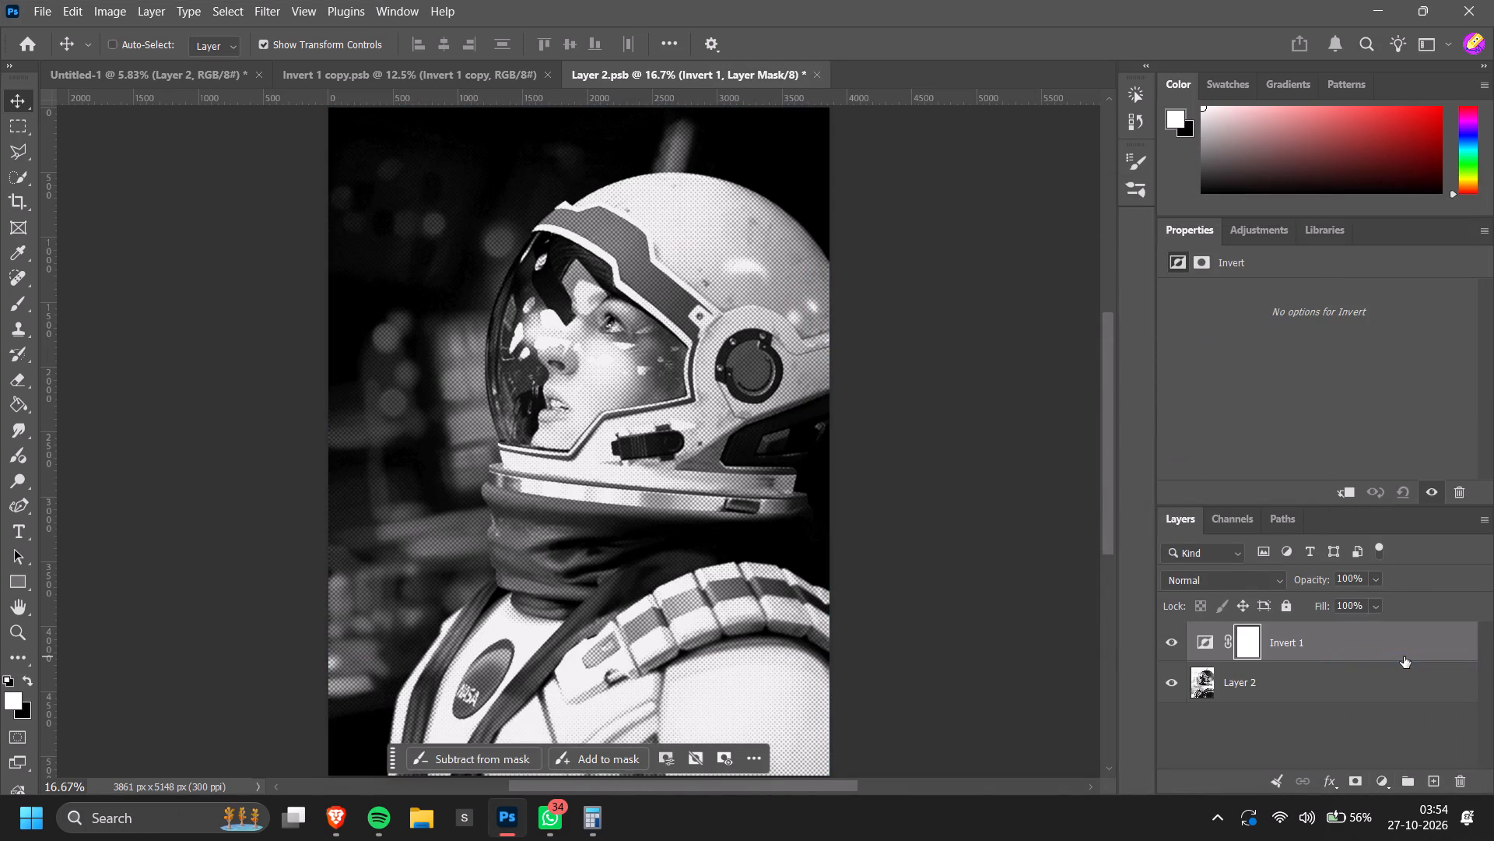
key("ctrl+alt+g")
Close the Invert 1 copy.psb document.
left_click(426, 66)
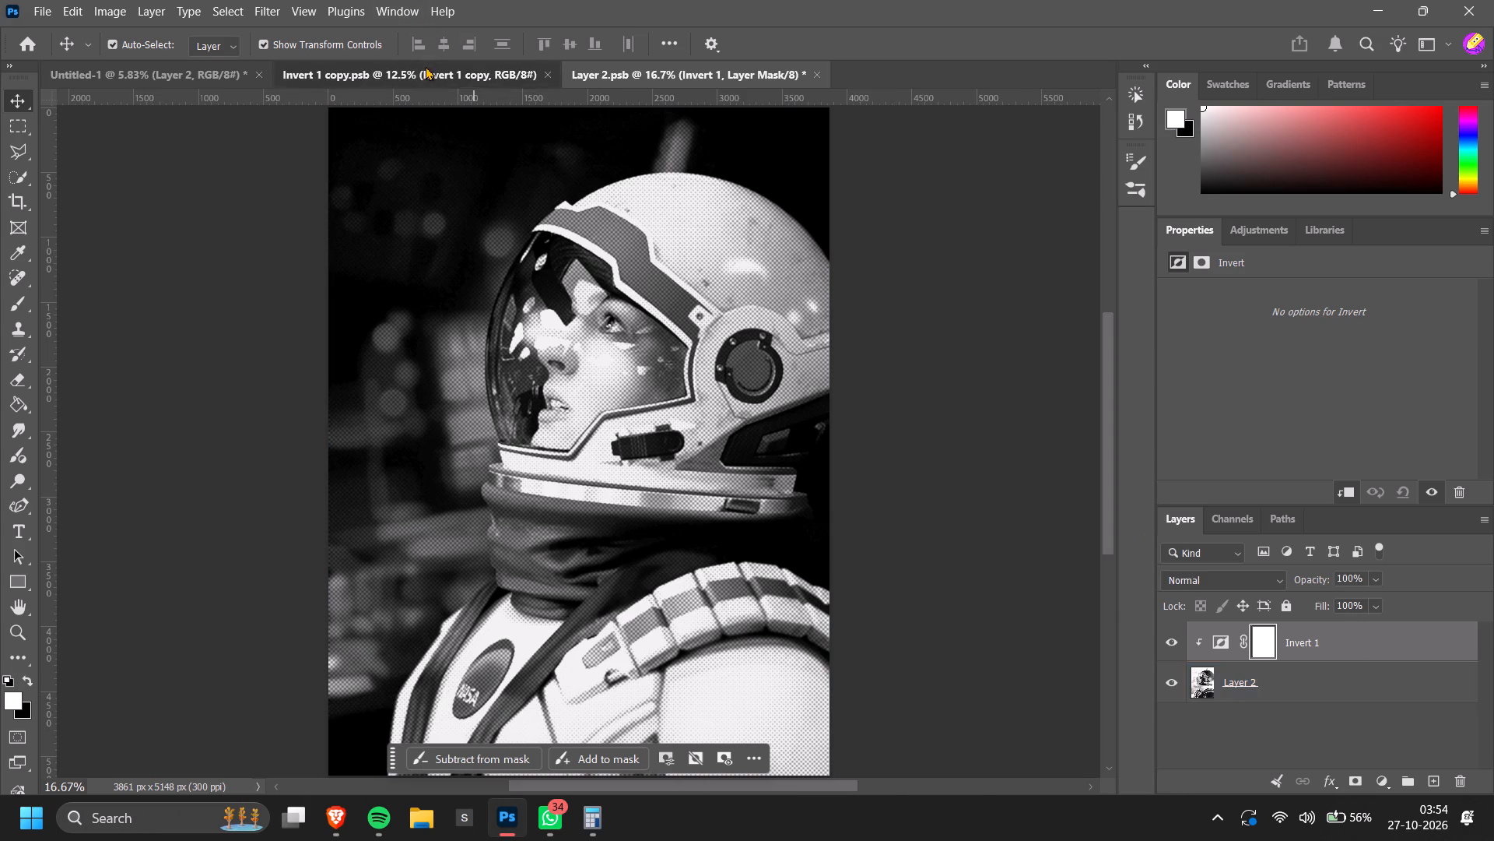
left_click(550, 71)
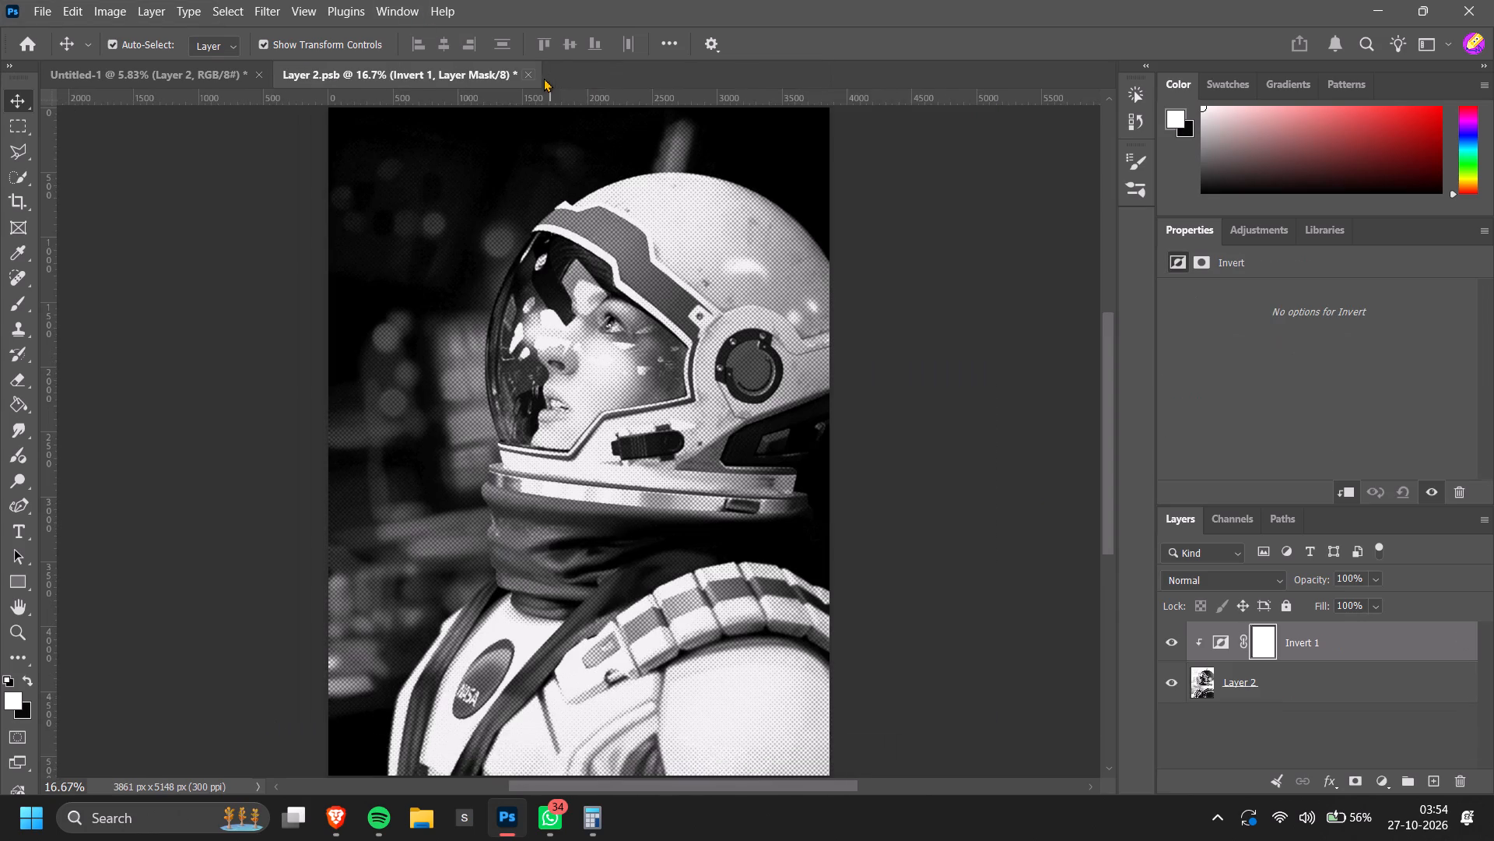
Check the portrait's place in the poster, then save and close its Layer 2.psb contents to update the poster.
left_click(214, 76)
left_click(1001, 521)
scroll(704, 537, "up", 4, "alt")
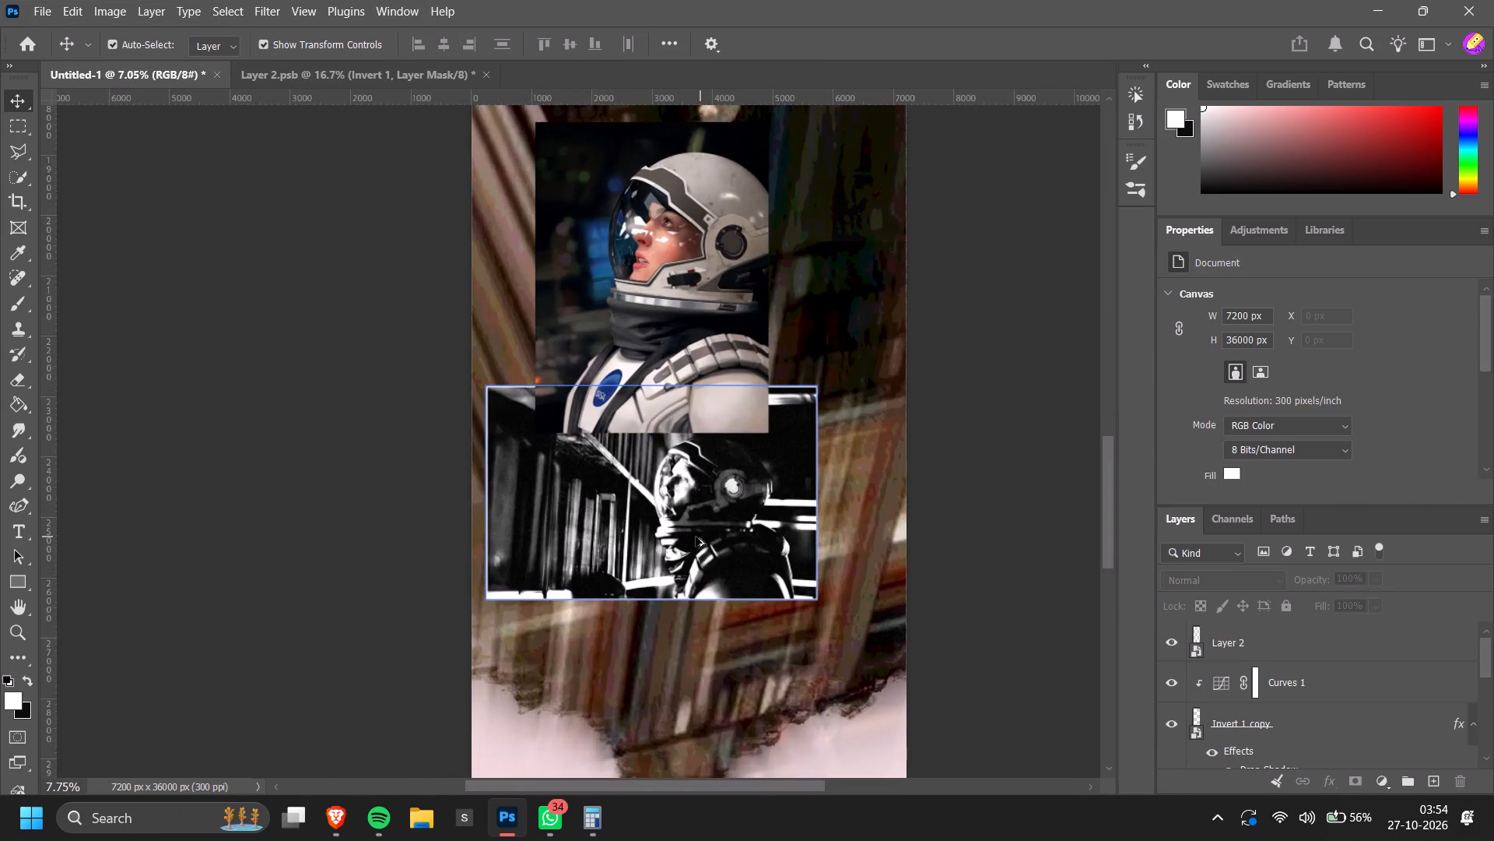
scroll(696, 537, "up", 10, "alt")
scroll(693, 535, "down", 16, "alt")
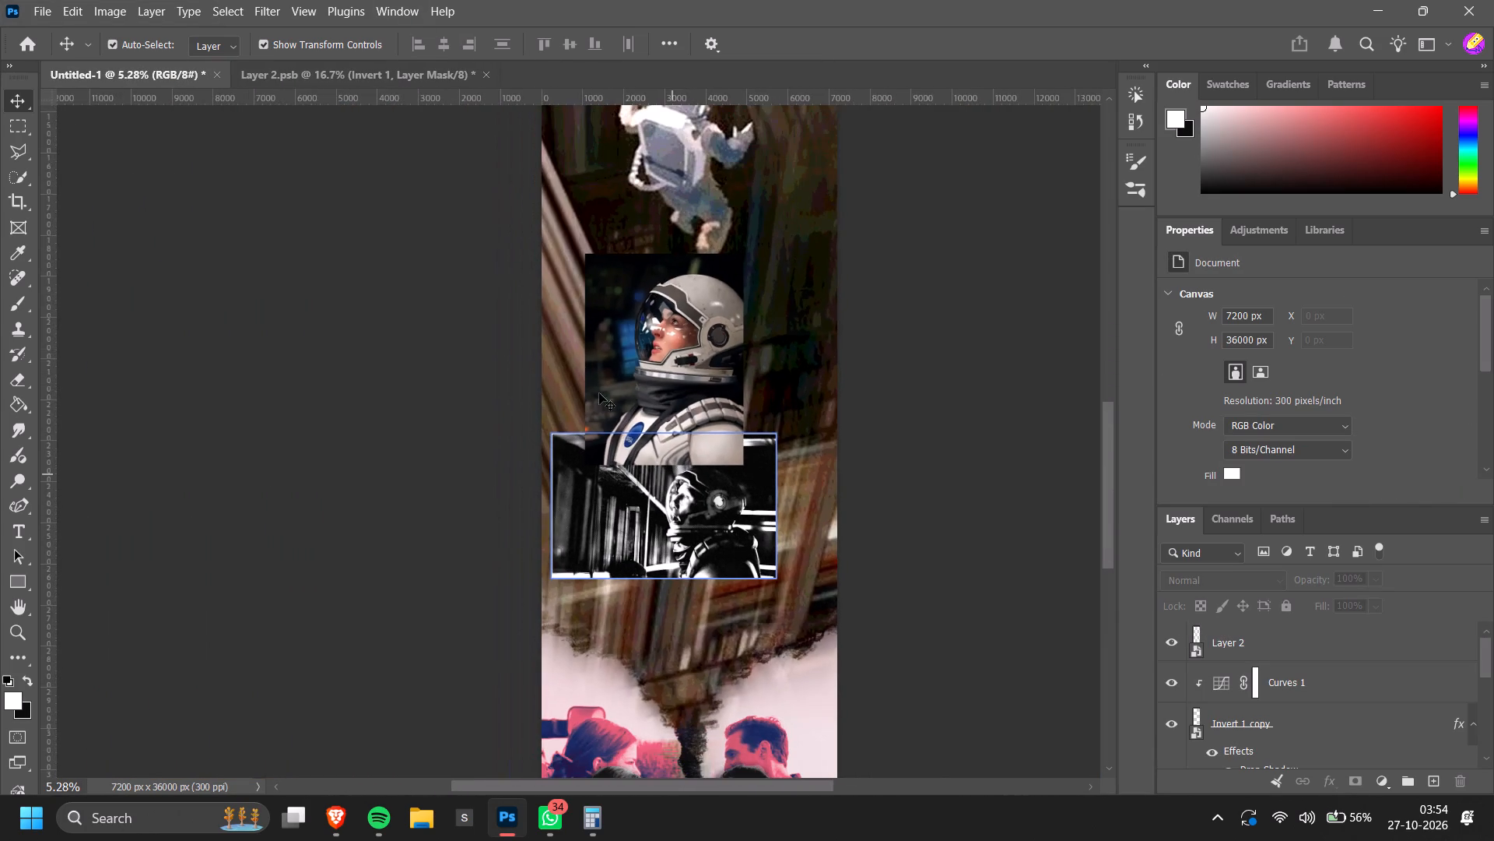
left_click(408, 76)
scroll(974, 488, "down", 1, "alt")
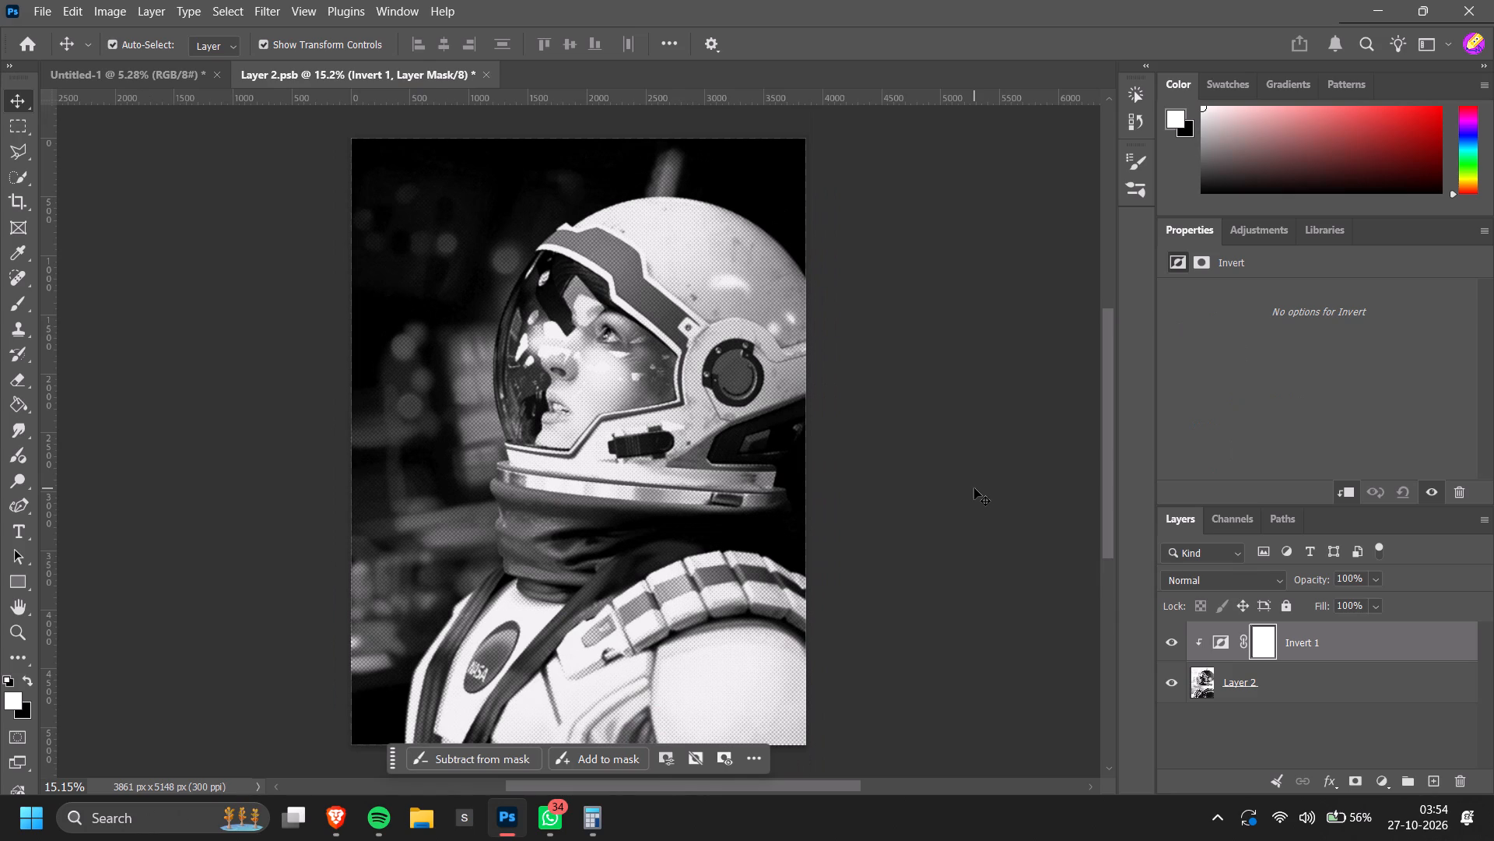
key("ctrl+c")
key("ctrl+s")
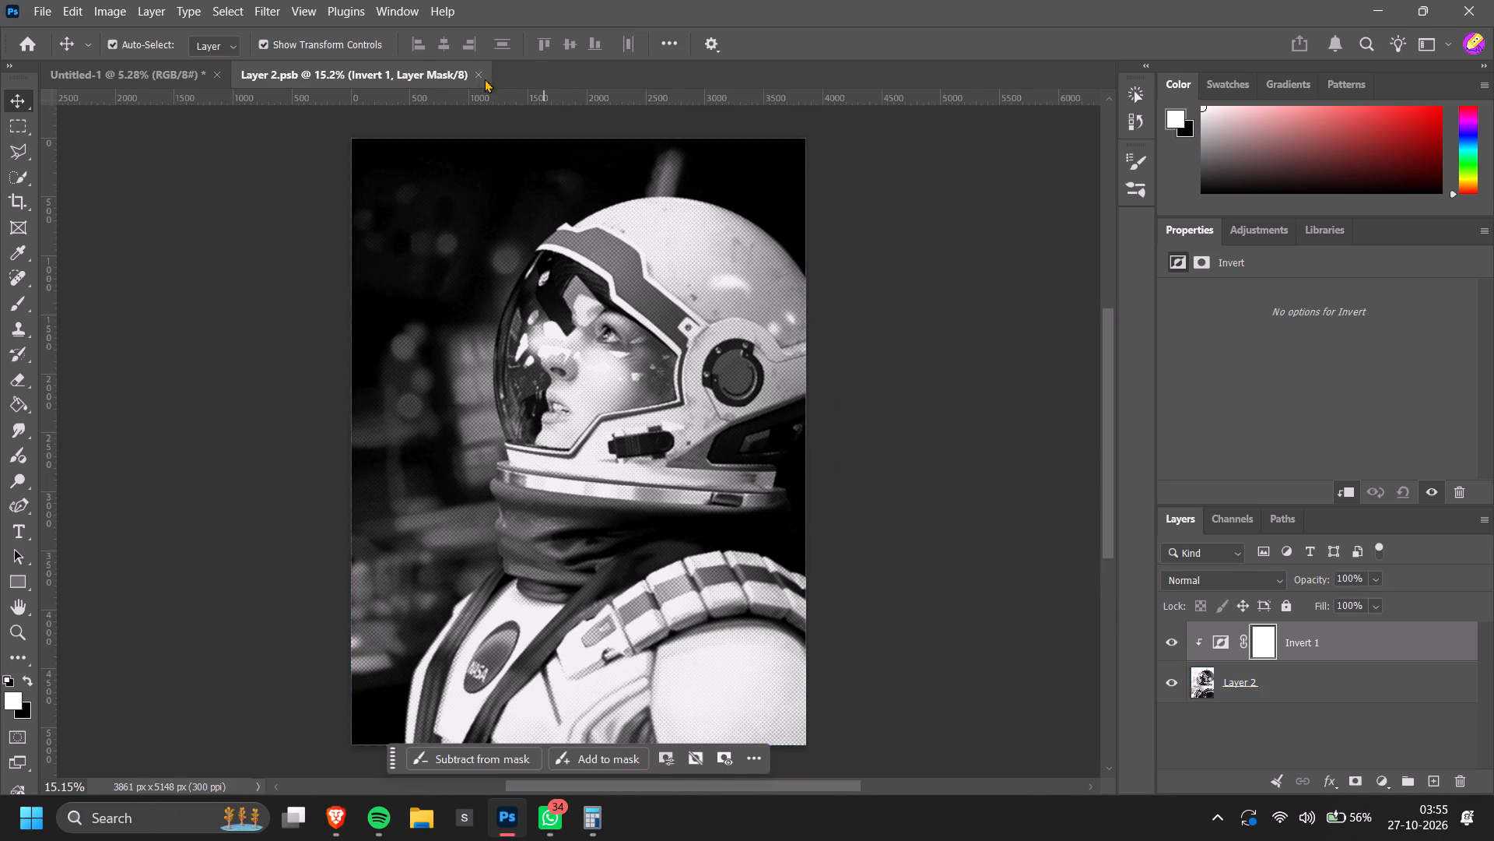
left_click(475, 79)
Add a white 24 px outside stroke to the astronaut portrait layer.
scroll(893, 373, "down", 3, "alt")
left_click_drag(668, 393, 697, 406)
scroll(740, 438, "up", 5, "alt")
double_click(1409, 642)
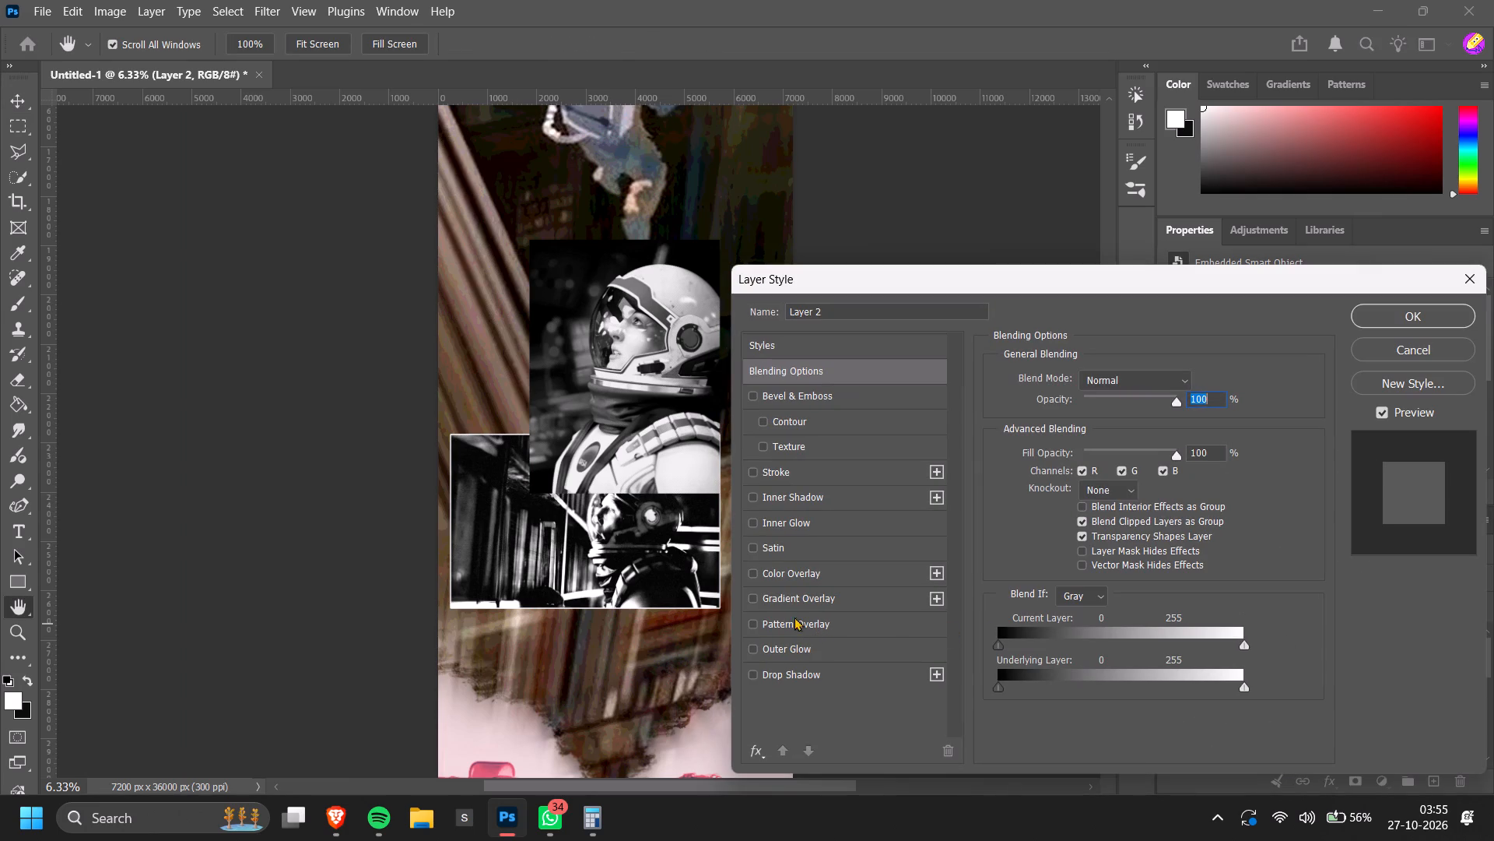
left_click(805, 464)
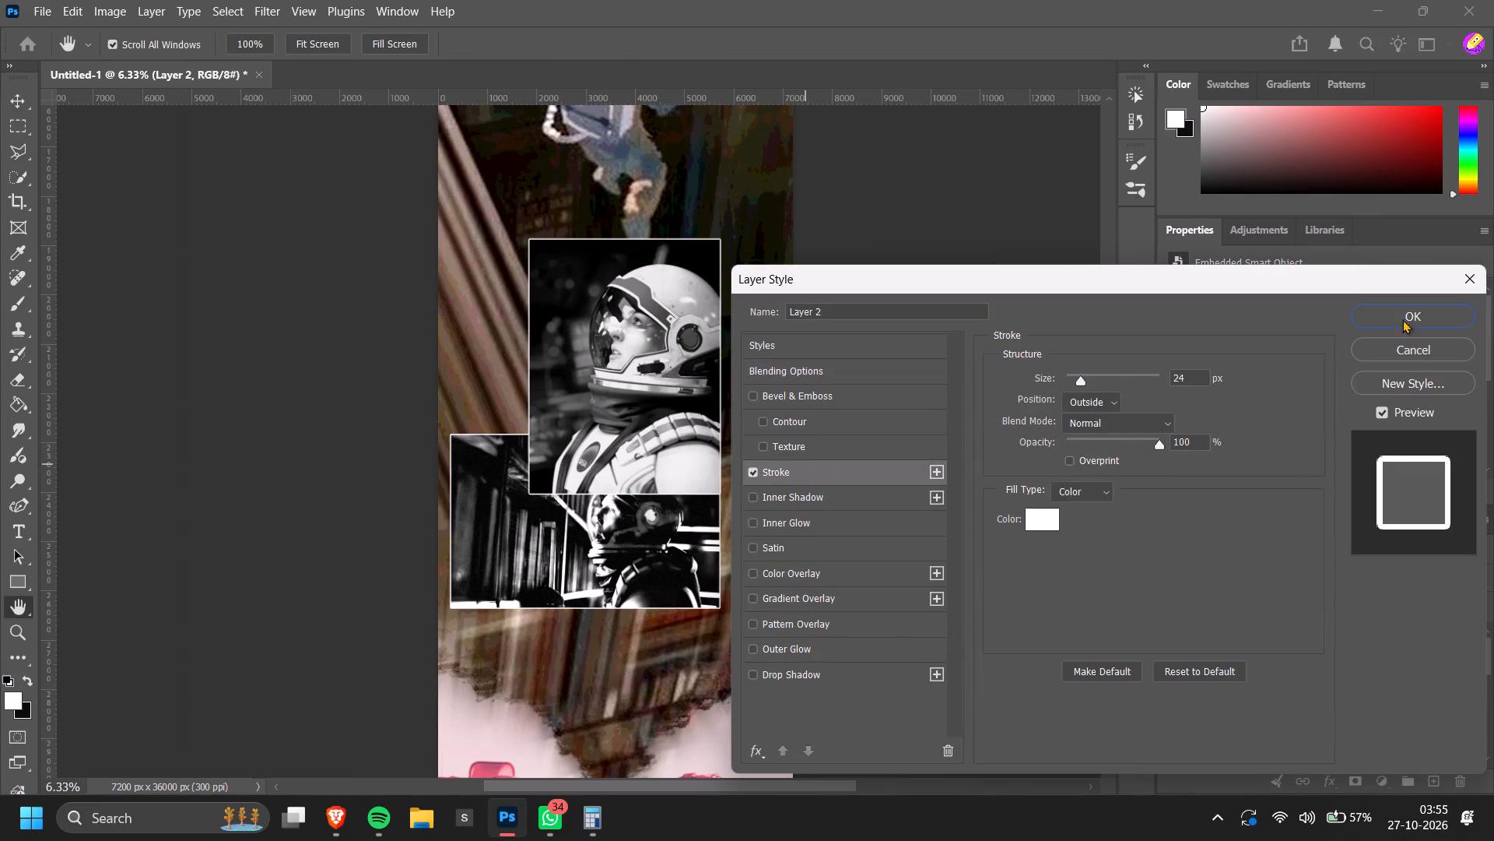
left_click(1412, 310)
Move the portrait down to about X 2084 px, Y 20235 px and flip it horizontally.
left_click_drag(626, 371, 637, 433)
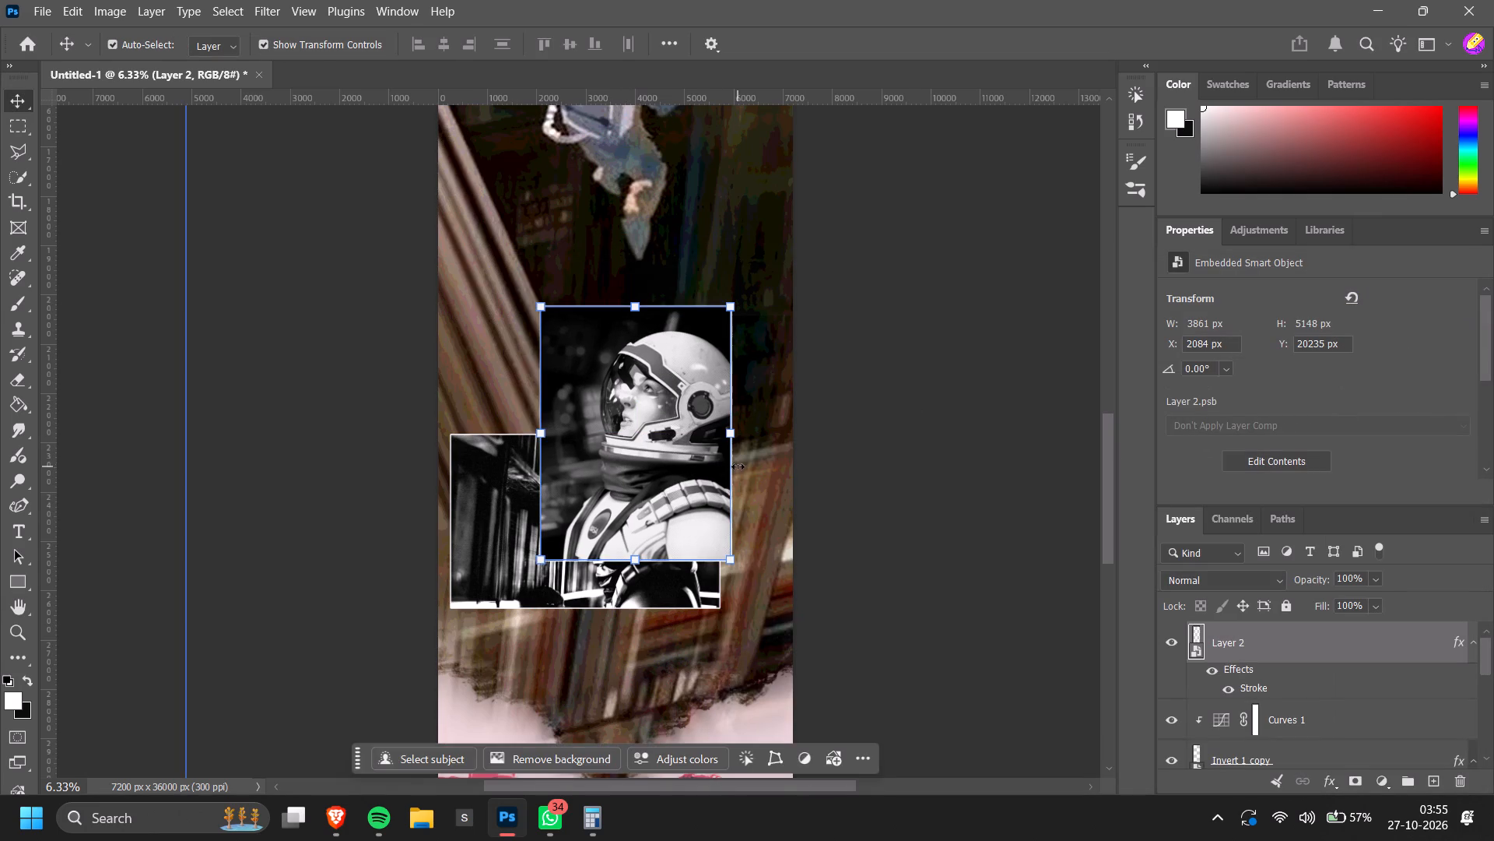
left_click(738, 466)
left_click(661, 604)
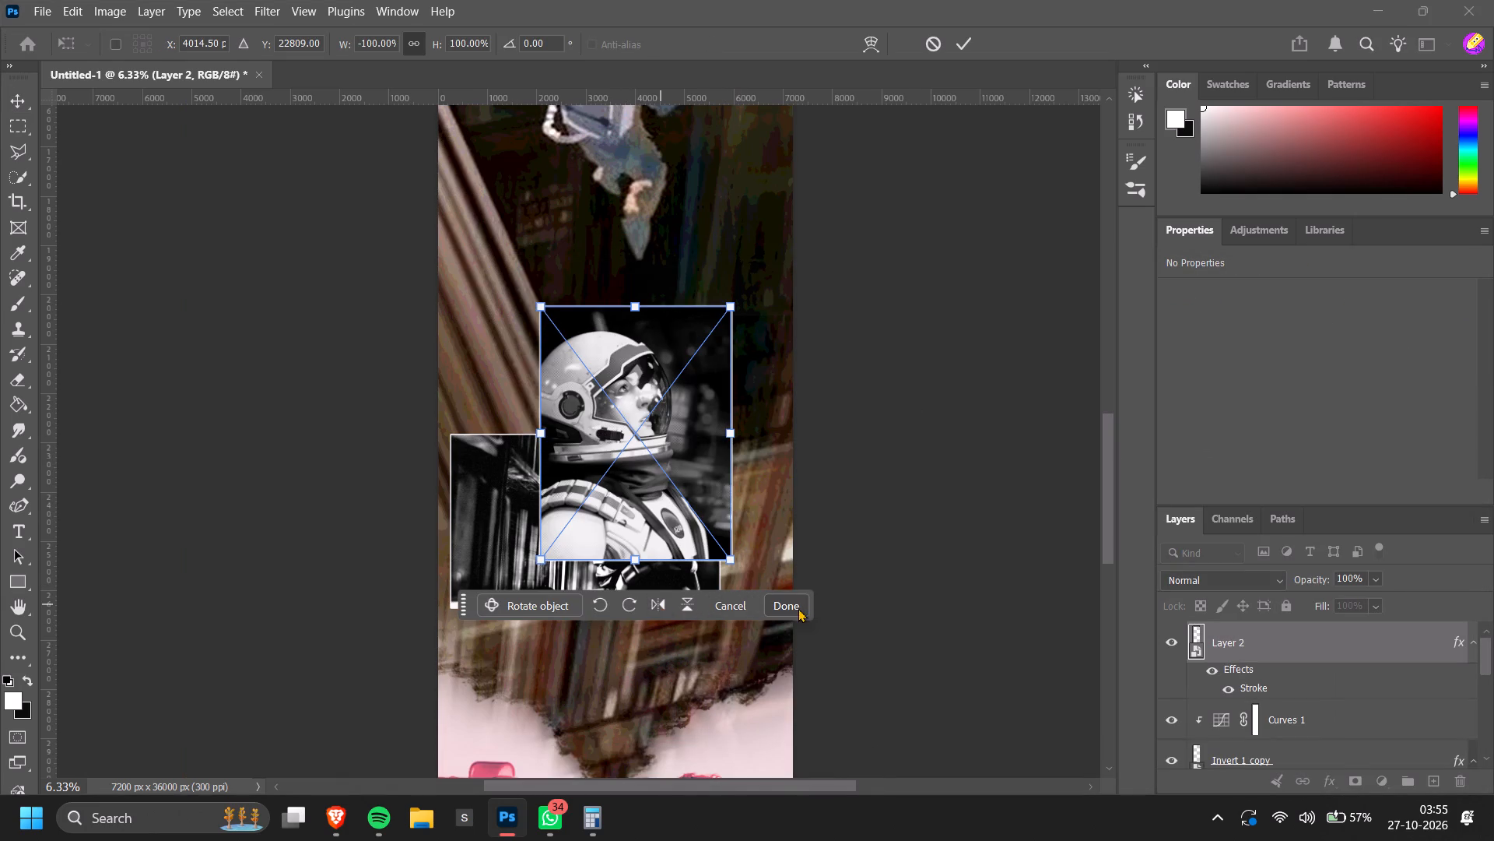
left_click(798, 608)
Scale the portrait to about 72% and place it over the lower-left part of the black-and-white bookshelf image.
left_click(996, 514)
scroll(994, 514, "up", 5, "ctrl")
left_click_drag(667, 433, 605, 544)
left_click_drag(750, 420, 710, 456)
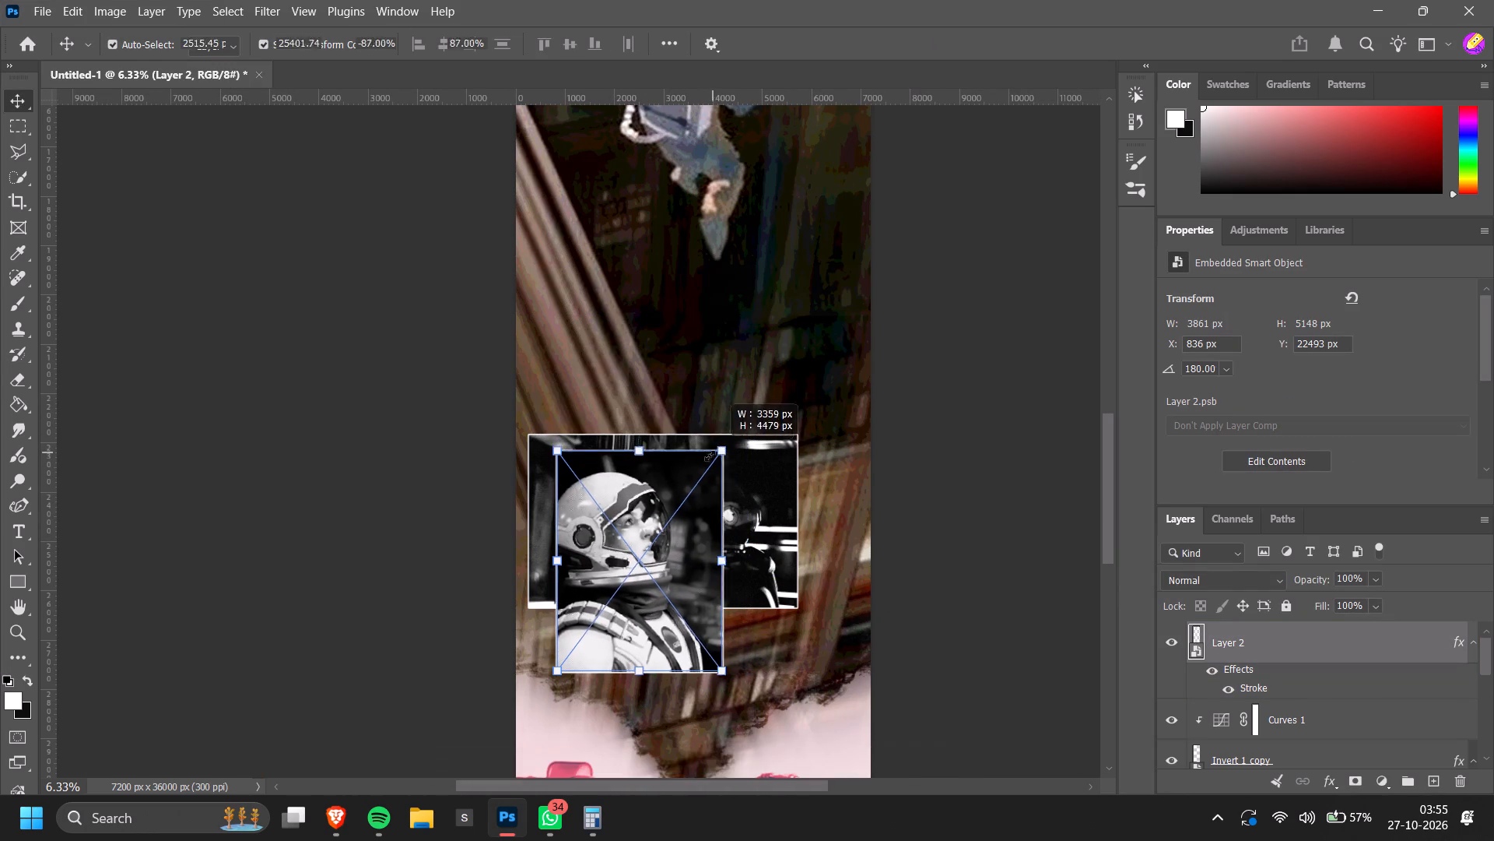
left_click_drag(710, 456, 683, 480)
left_click_drag(630, 547, 617, 569)
left_click(1010, 464)
left_click(973, 488)
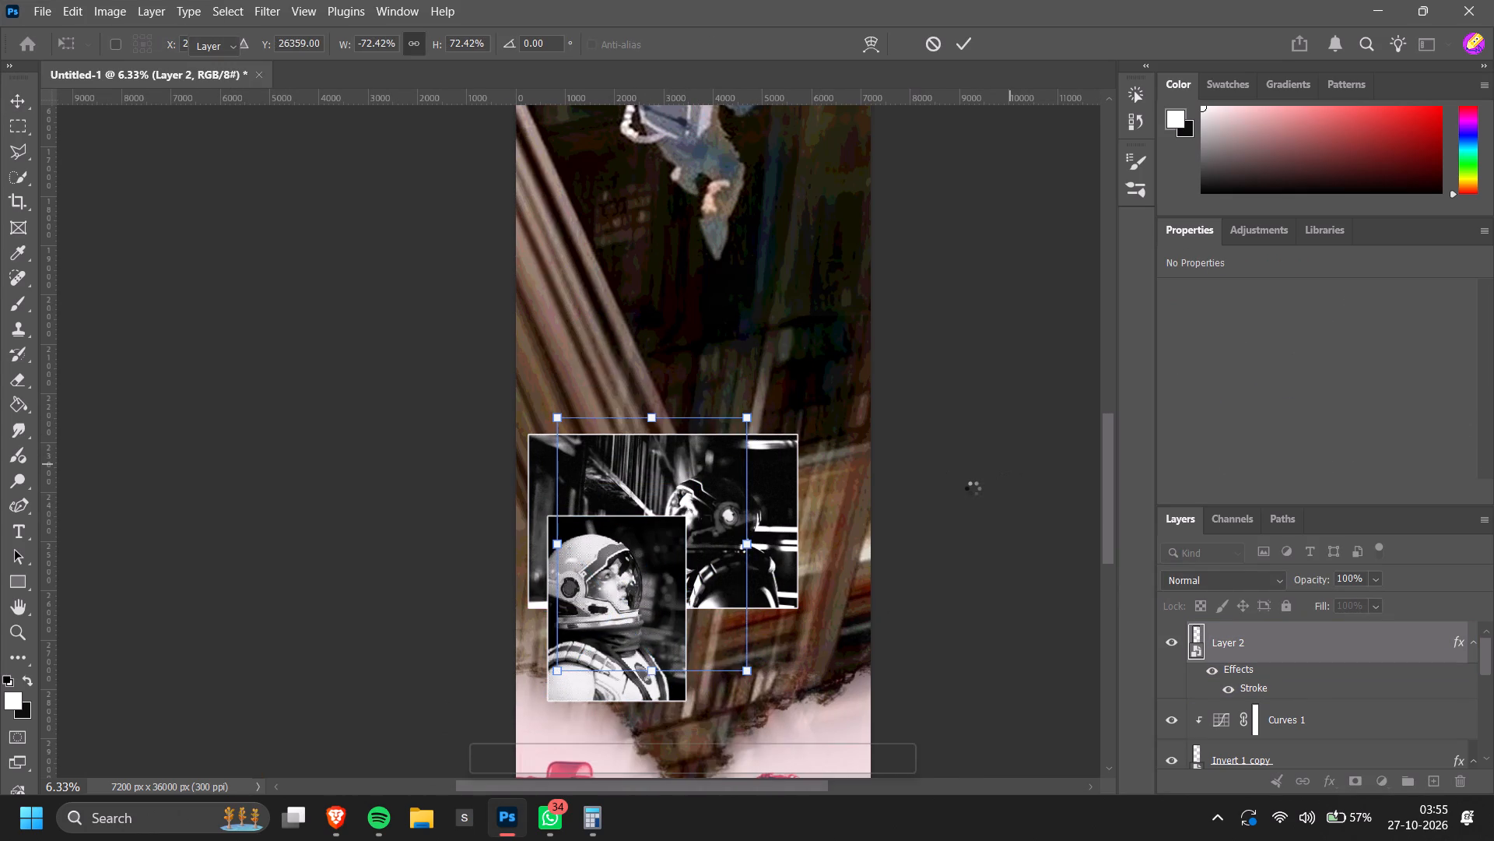
Scale the black-and-white bookshelf image to about 86% and place it up and right of the portrait, at X 2278 px, Y 20940 px.
left_click_drag(776, 491, 833, 374)
left_click_drag(591, 313, 630, 336)
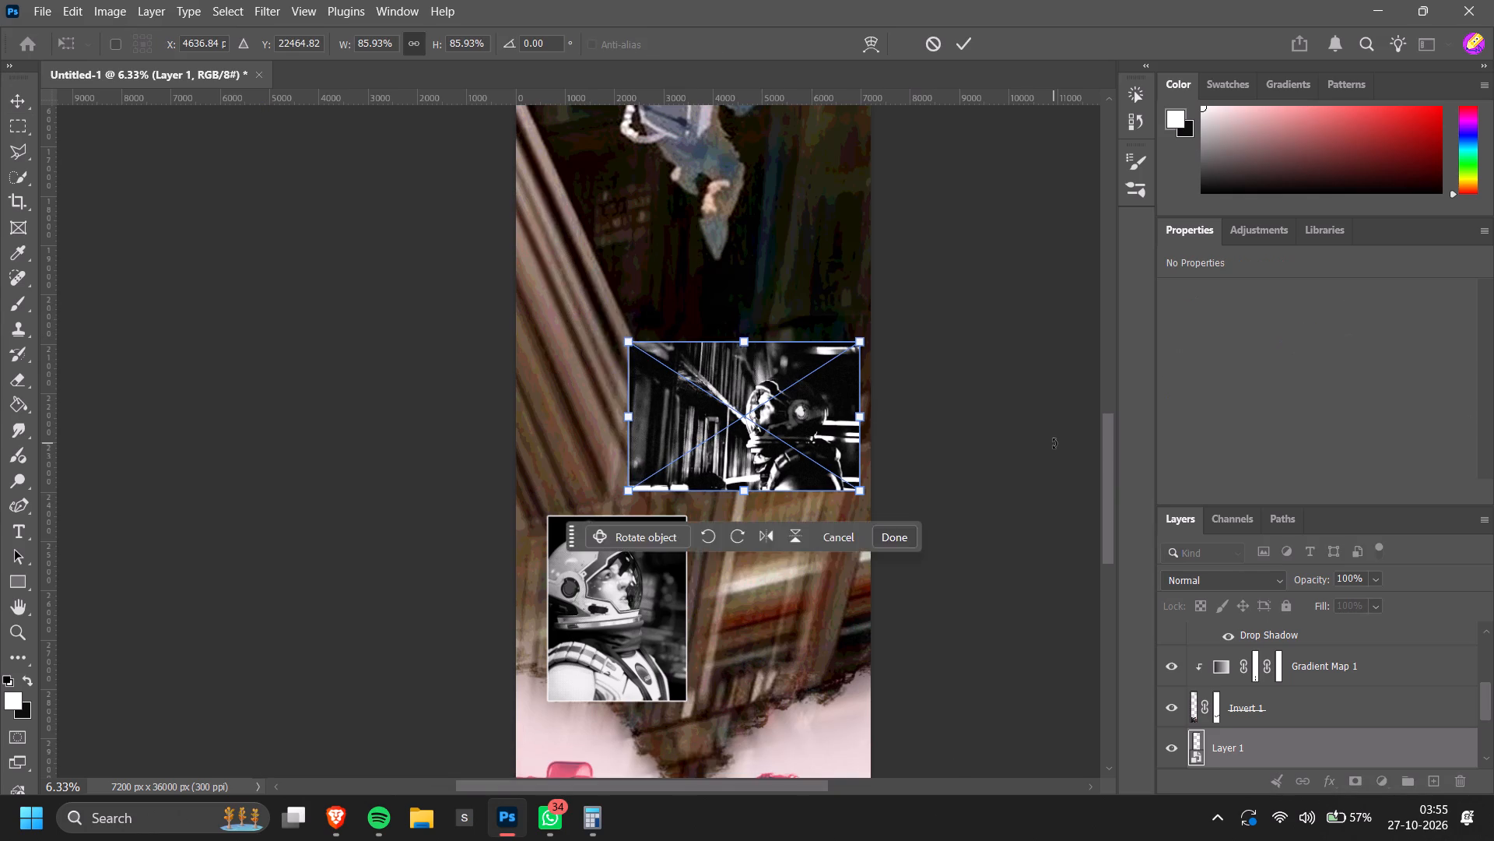
left_click(1054, 443)
triple_click(208, 368)
scroll(230, 388, "down", 2)
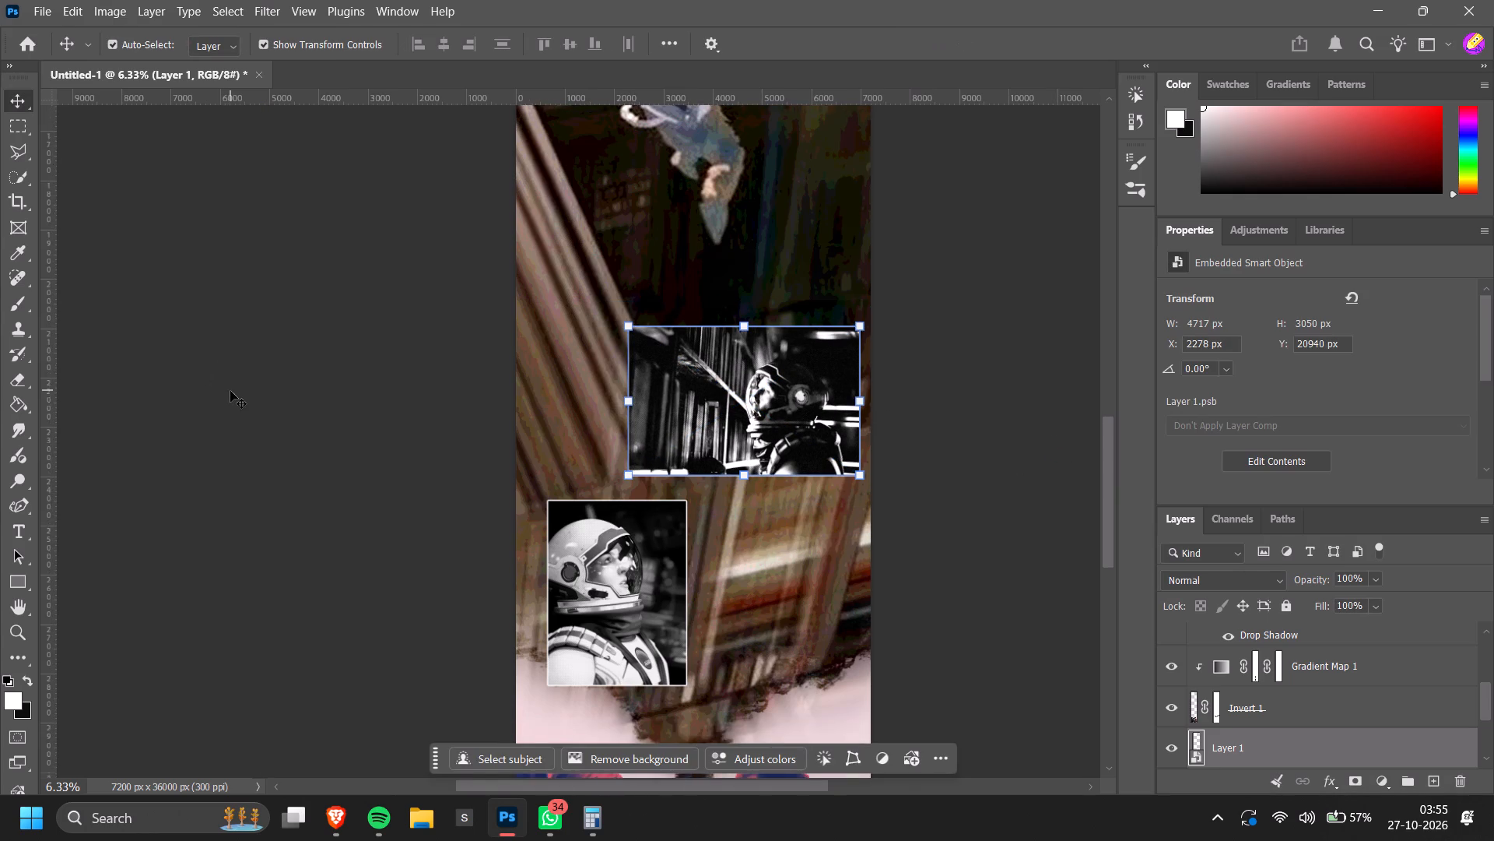
left_click(232, 400)
Move the portrait up and left to X 360 px, Y 23547 px so it overlaps the bookshelf image's lower-left corner.
scroll(234, 406, "down", 8, "alt")
scroll(236, 472, "up", 4)
scroll(236, 475, "down", 5)
scroll(236, 477, "down", 3, "alt")
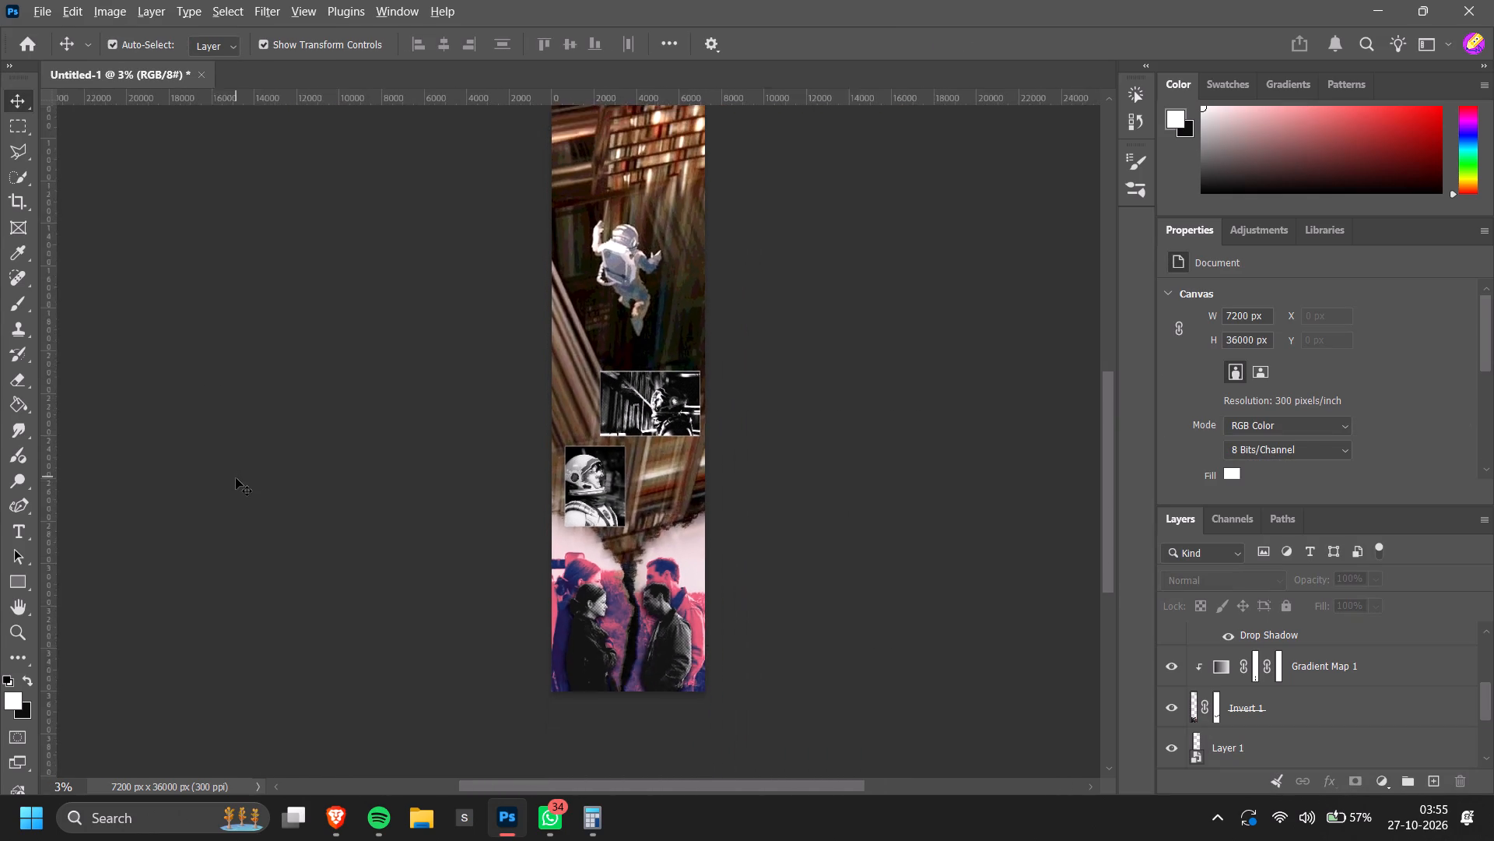
scroll(236, 478, "up", 17)
scroll(261, 560, "down", 15)
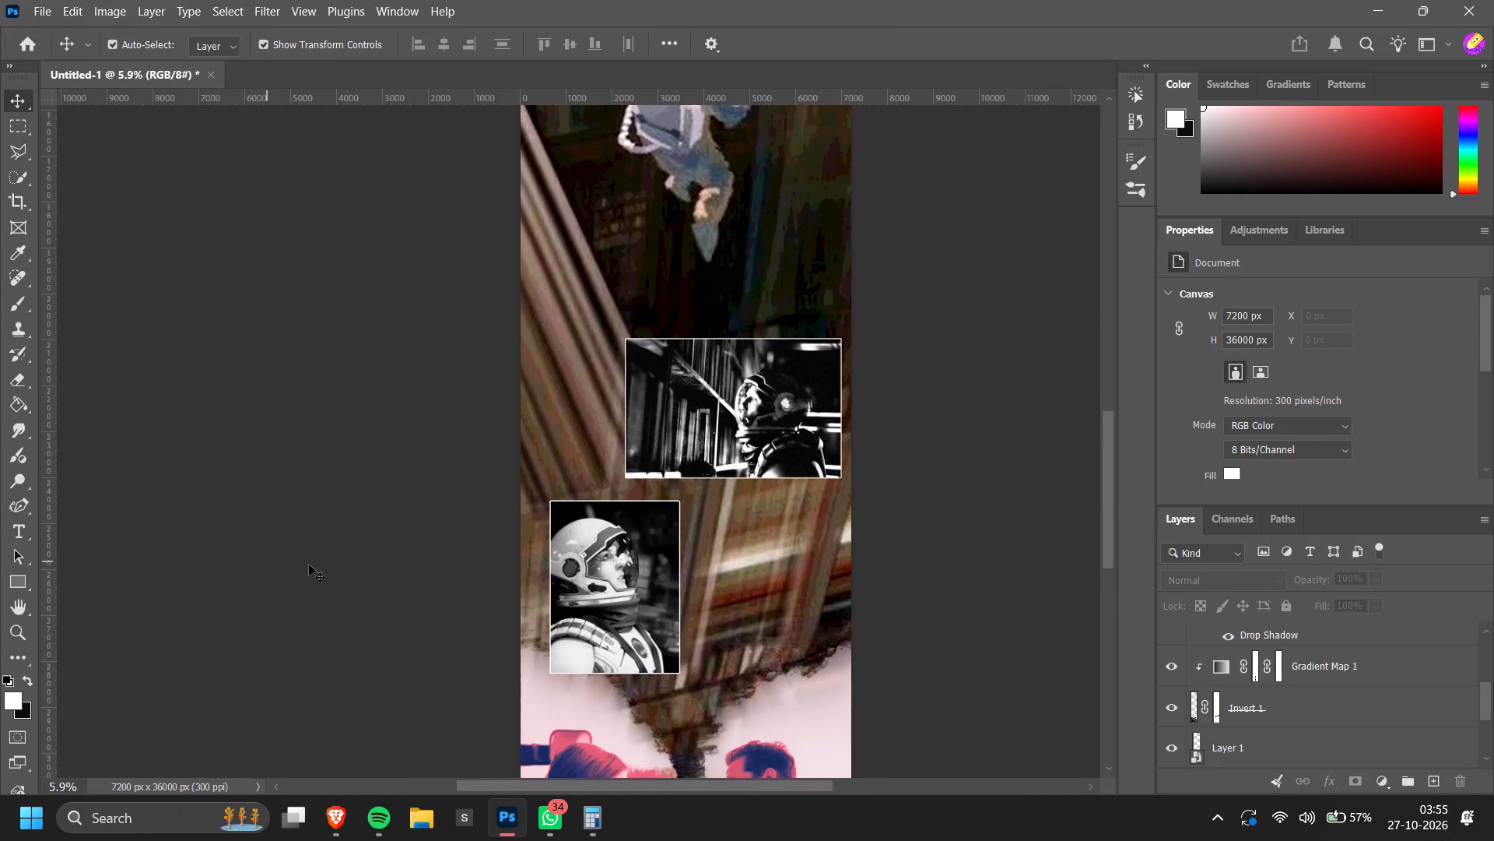
left_click_drag(601, 577, 588, 533)
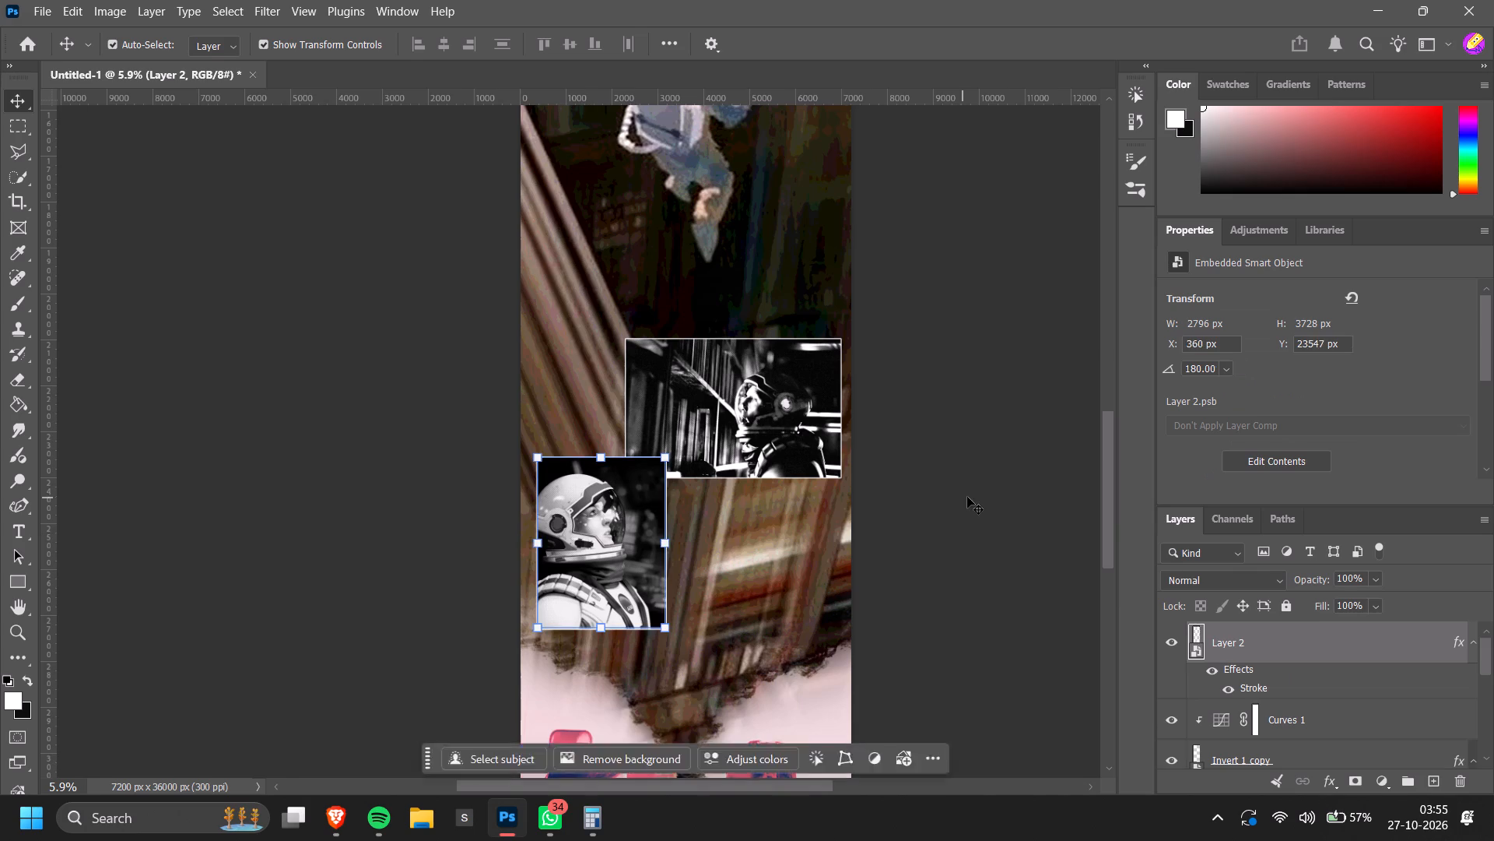
left_click(967, 497)
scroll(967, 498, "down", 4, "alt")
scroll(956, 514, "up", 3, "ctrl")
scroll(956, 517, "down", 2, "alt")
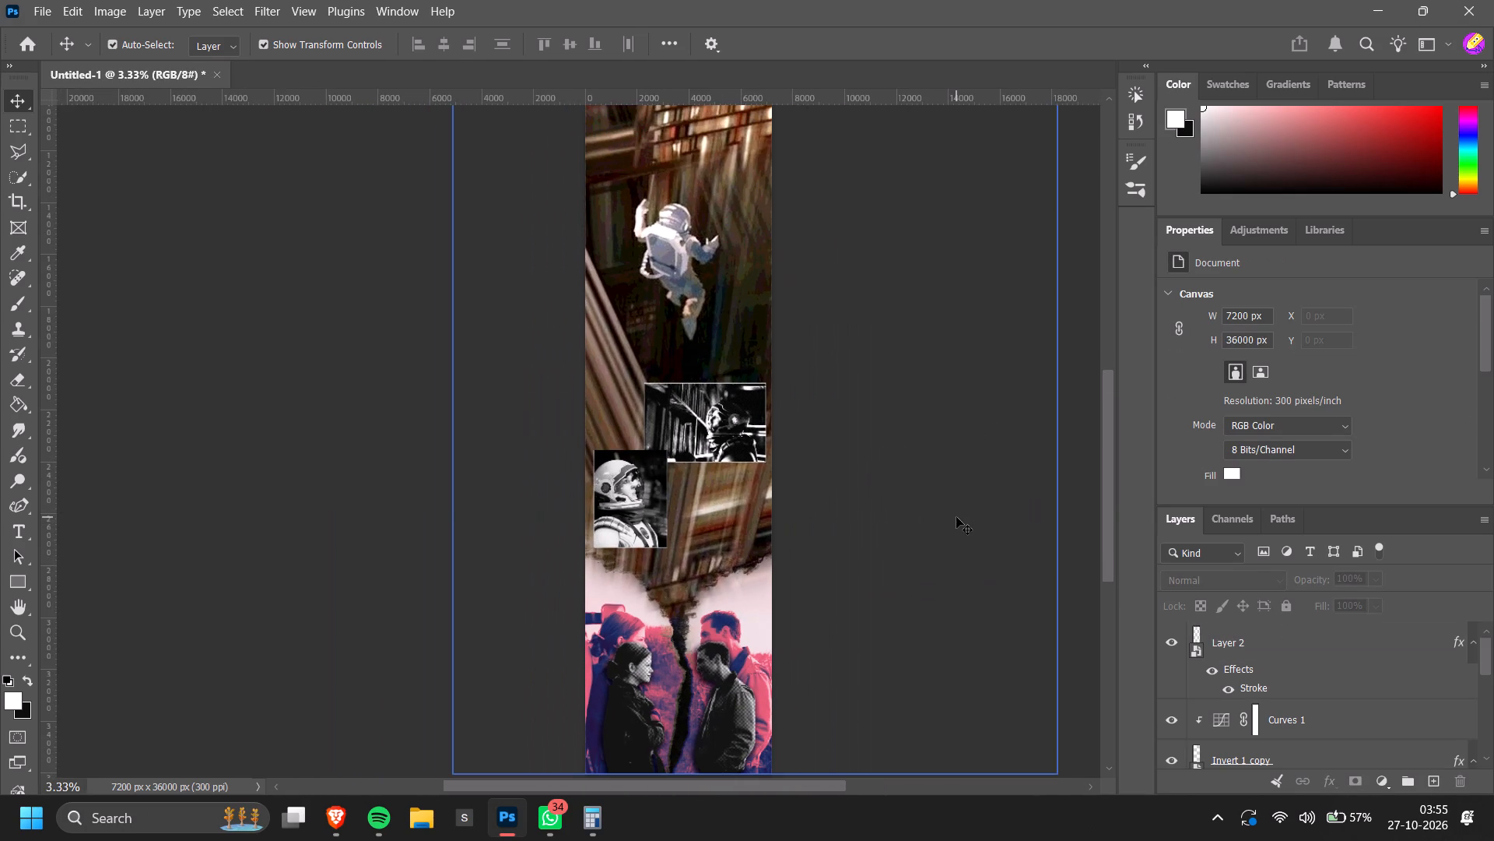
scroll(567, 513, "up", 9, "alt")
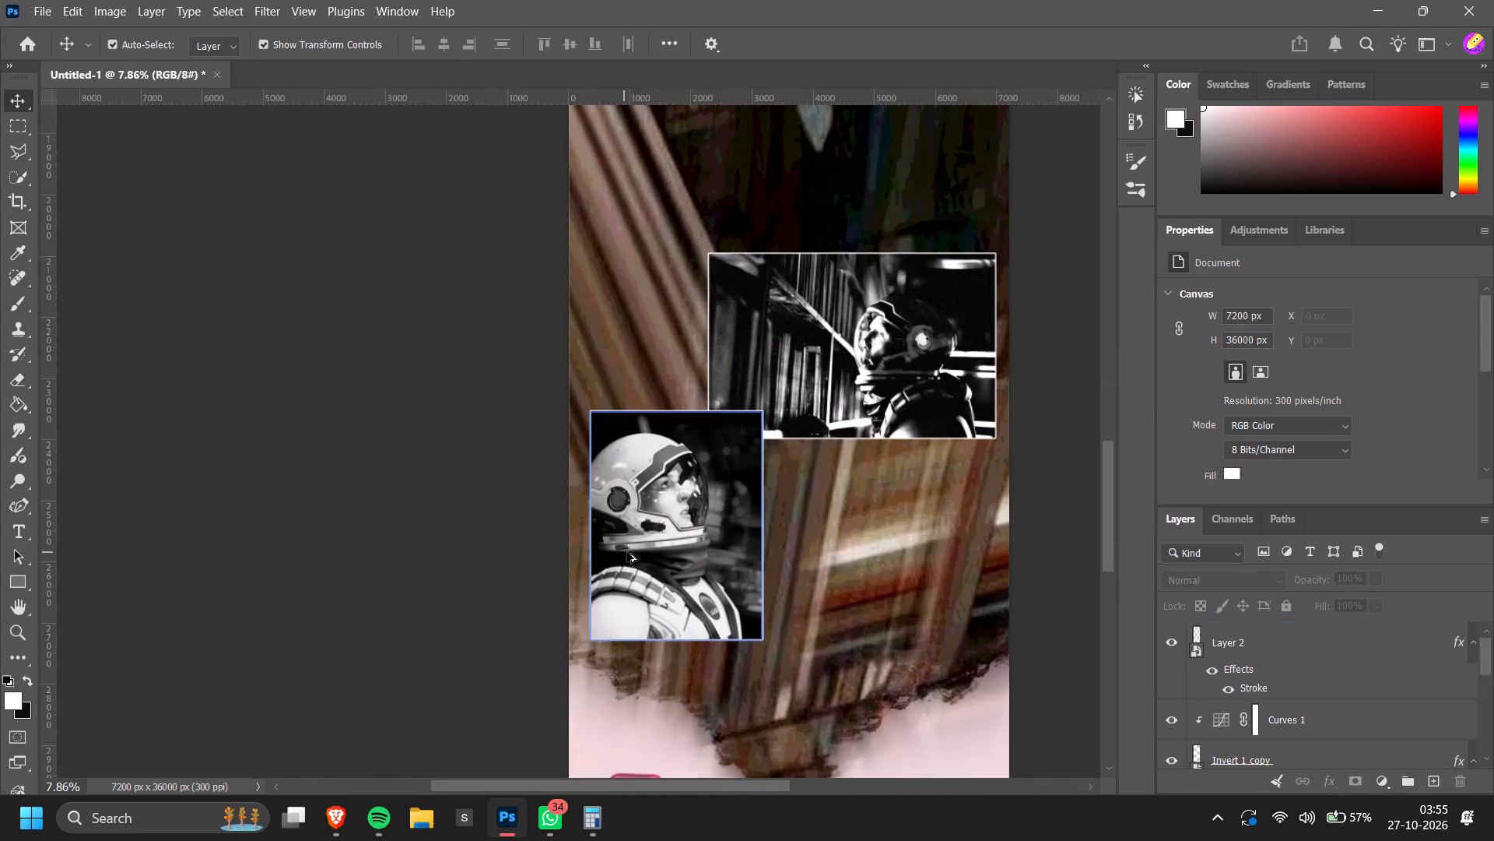
Nudge the white-bordered portrait slightly up and right over the bookshelf background, and deselect it.
left_click_drag(657, 554, 662, 543)
left_click(334, 523)
Switch to the browser and look through the Pinterest Interstellar results for another poster element.
scroll(334, 523, "down", 4)
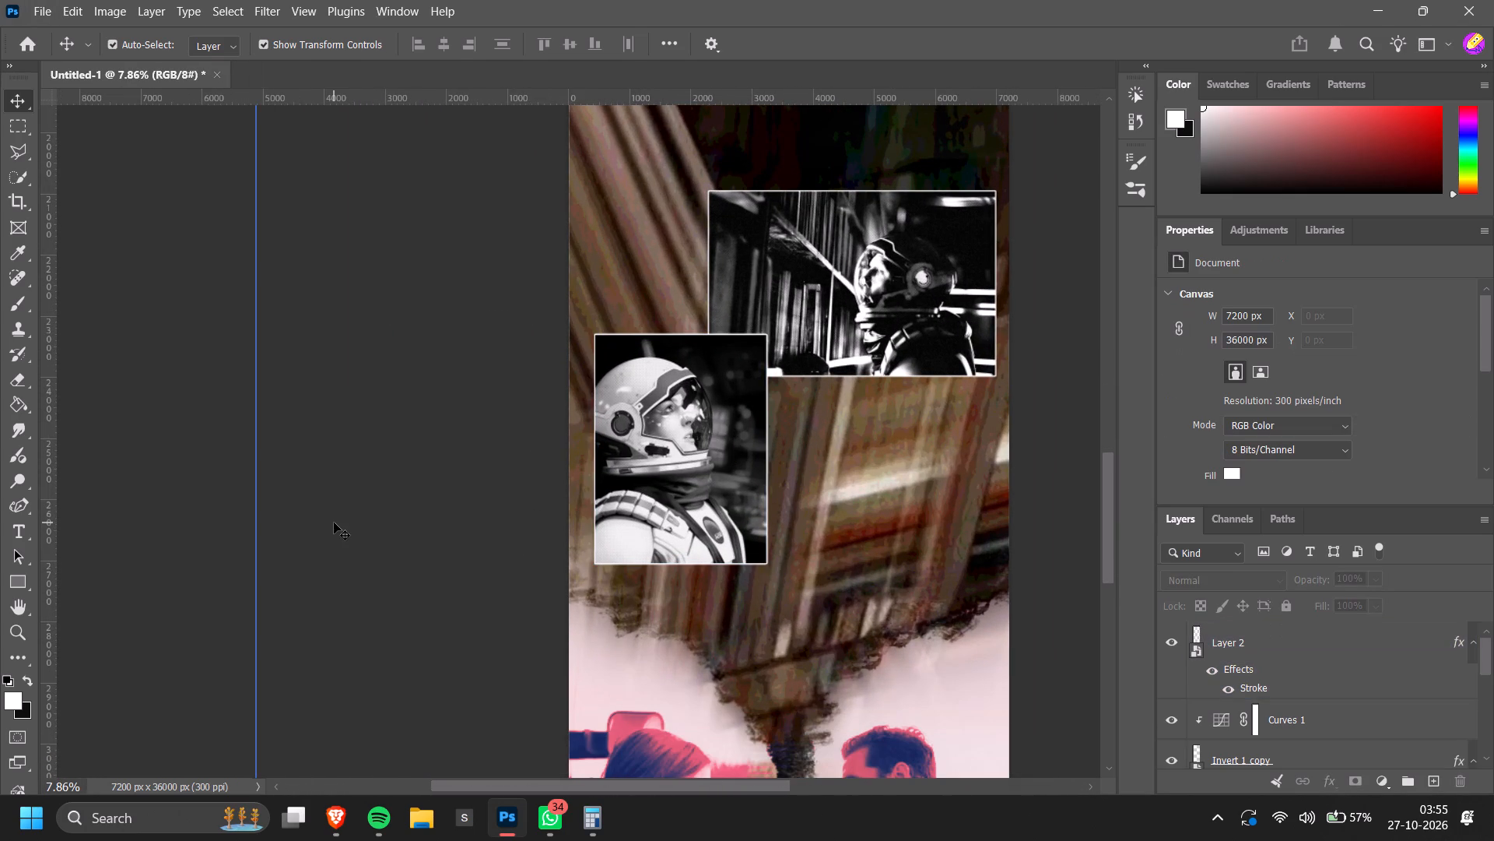
scroll(436, 483, "down", 5, "ctrl")
scroll(437, 492, "down", 9, "alt")
scroll(921, 532, "up", 2)
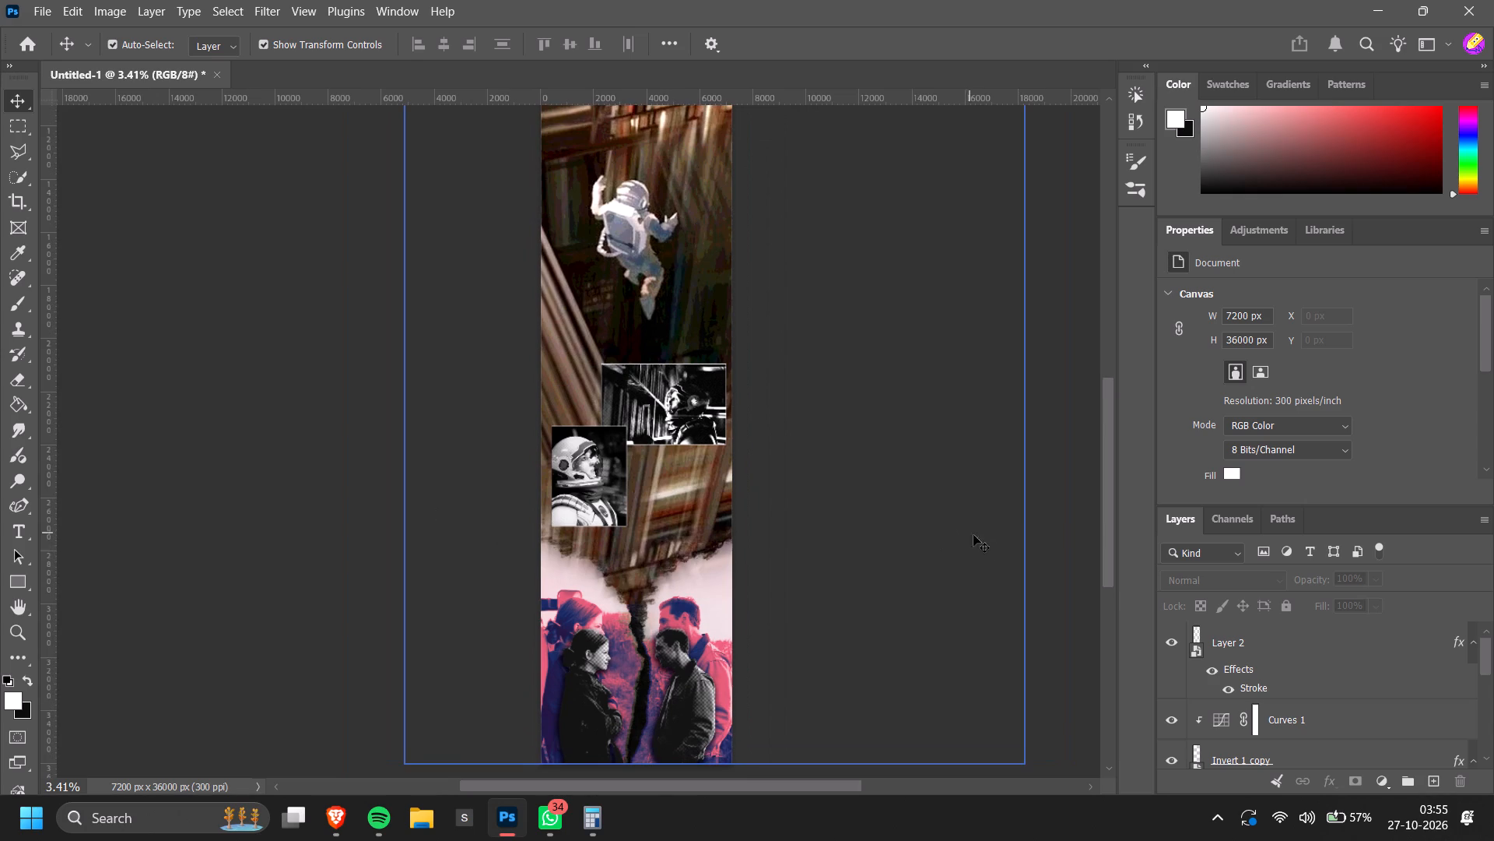
key("alt+Tab")
scroll(722, 493, "up", 4)
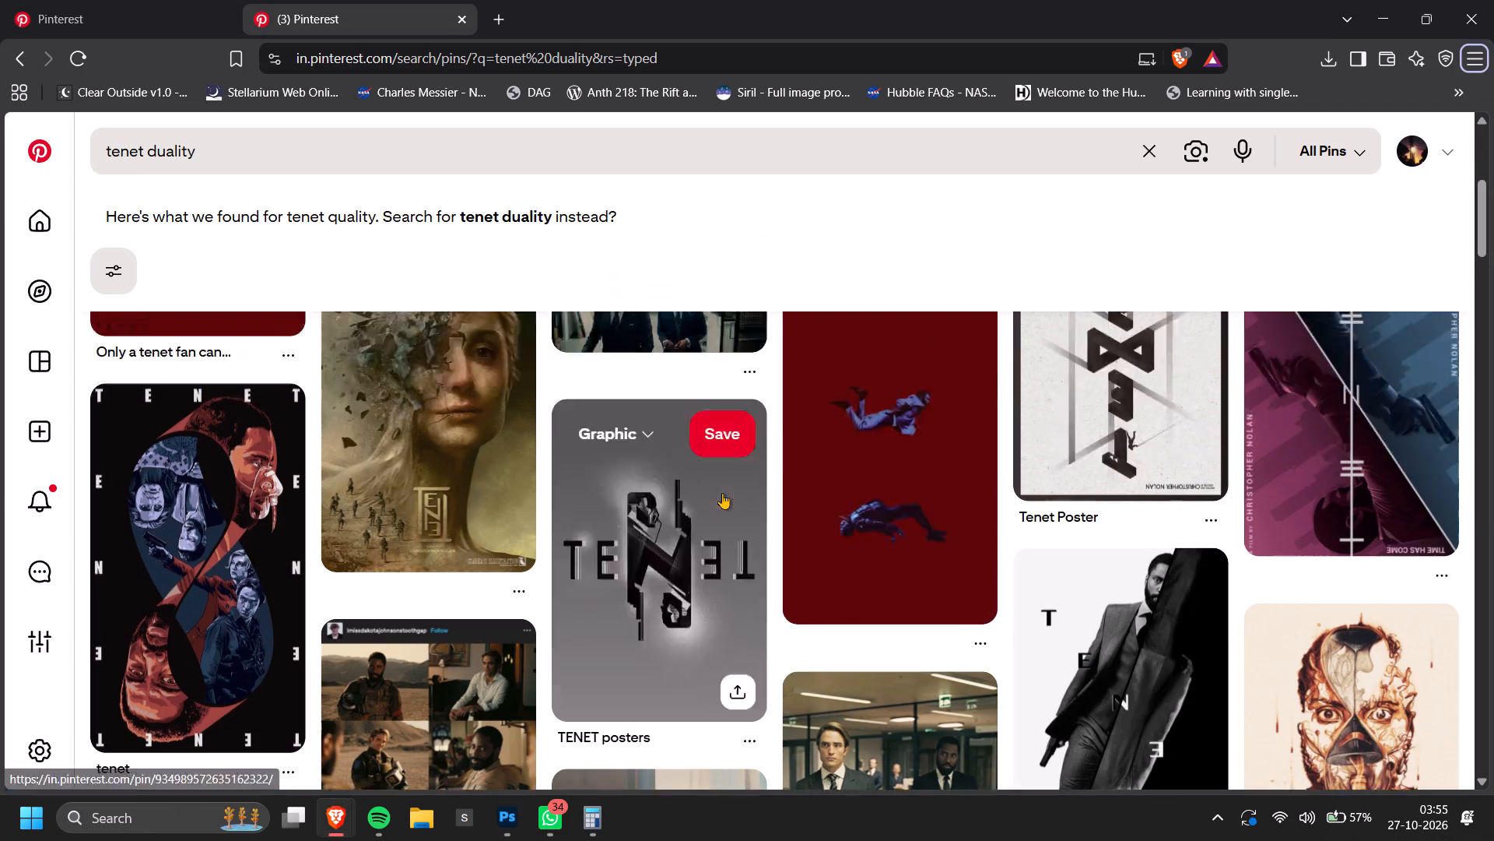
left_click(153, 0)
scroll(654, 484, "down", 4)
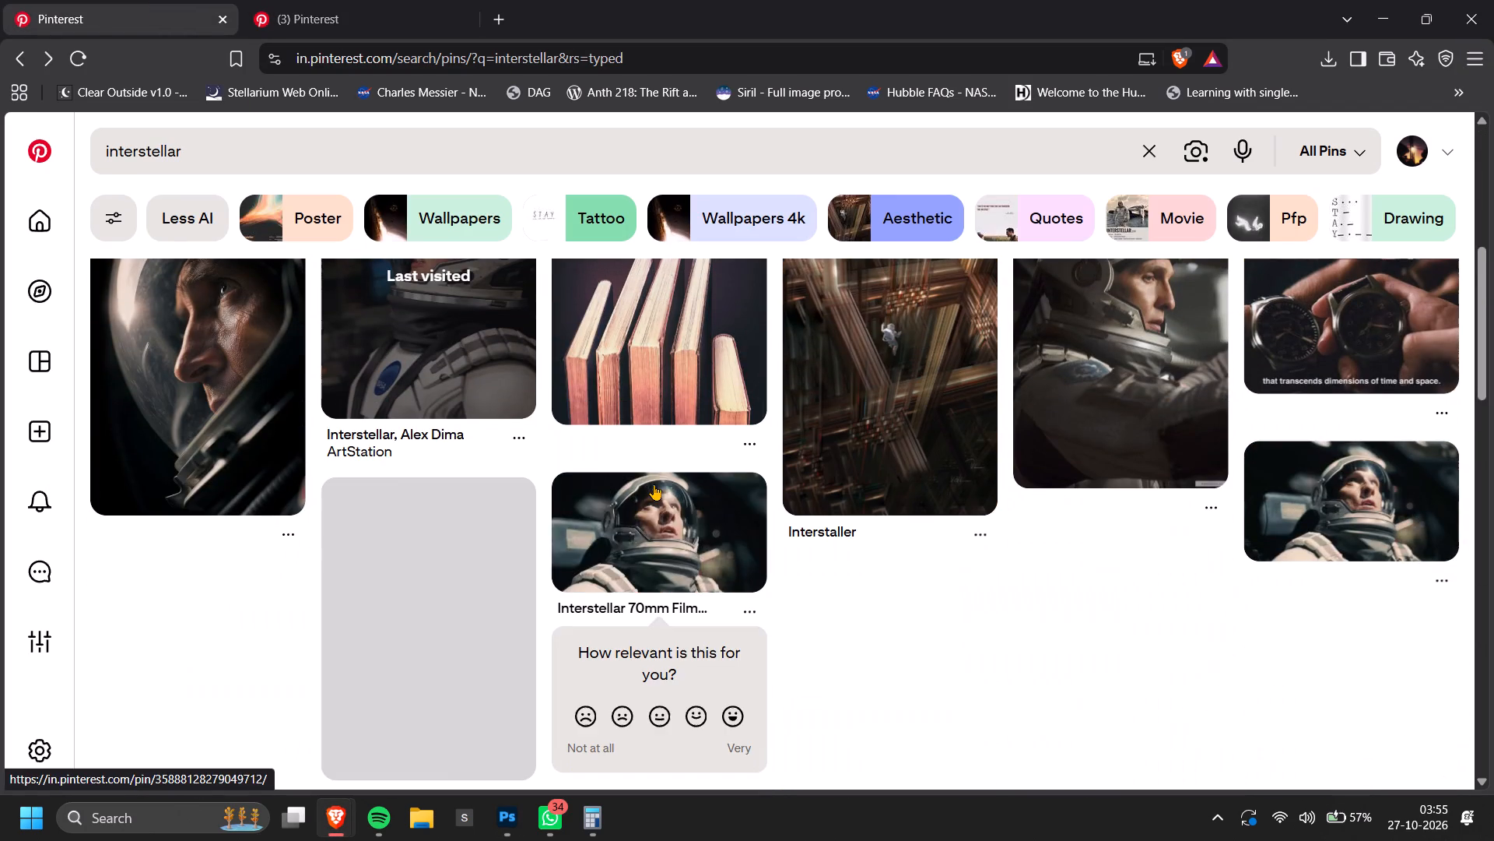
scroll(654, 484, "down", 4)
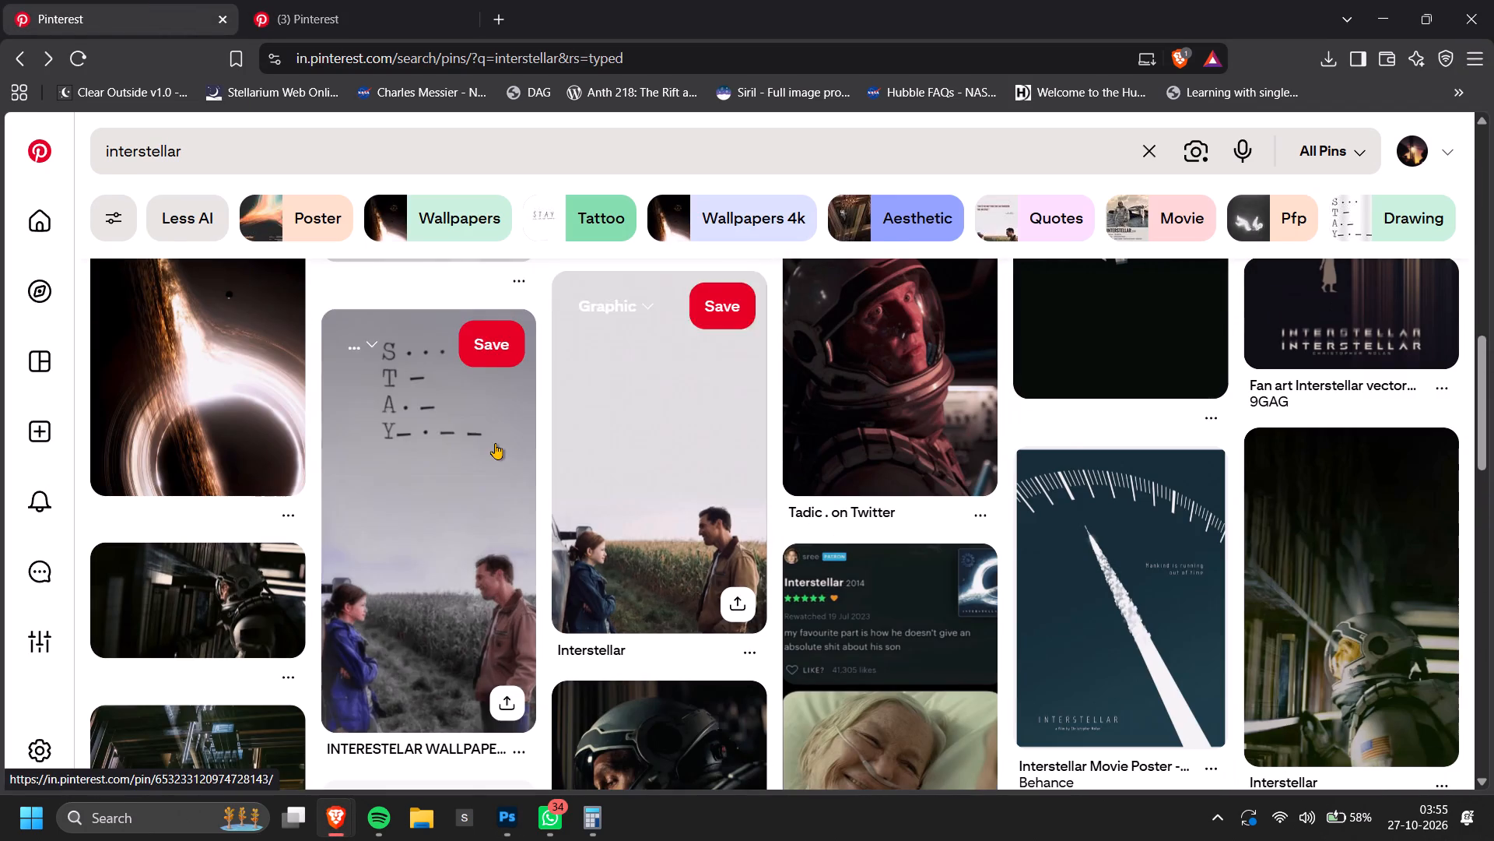
key("alt+Tab")
key("alt+Tab")
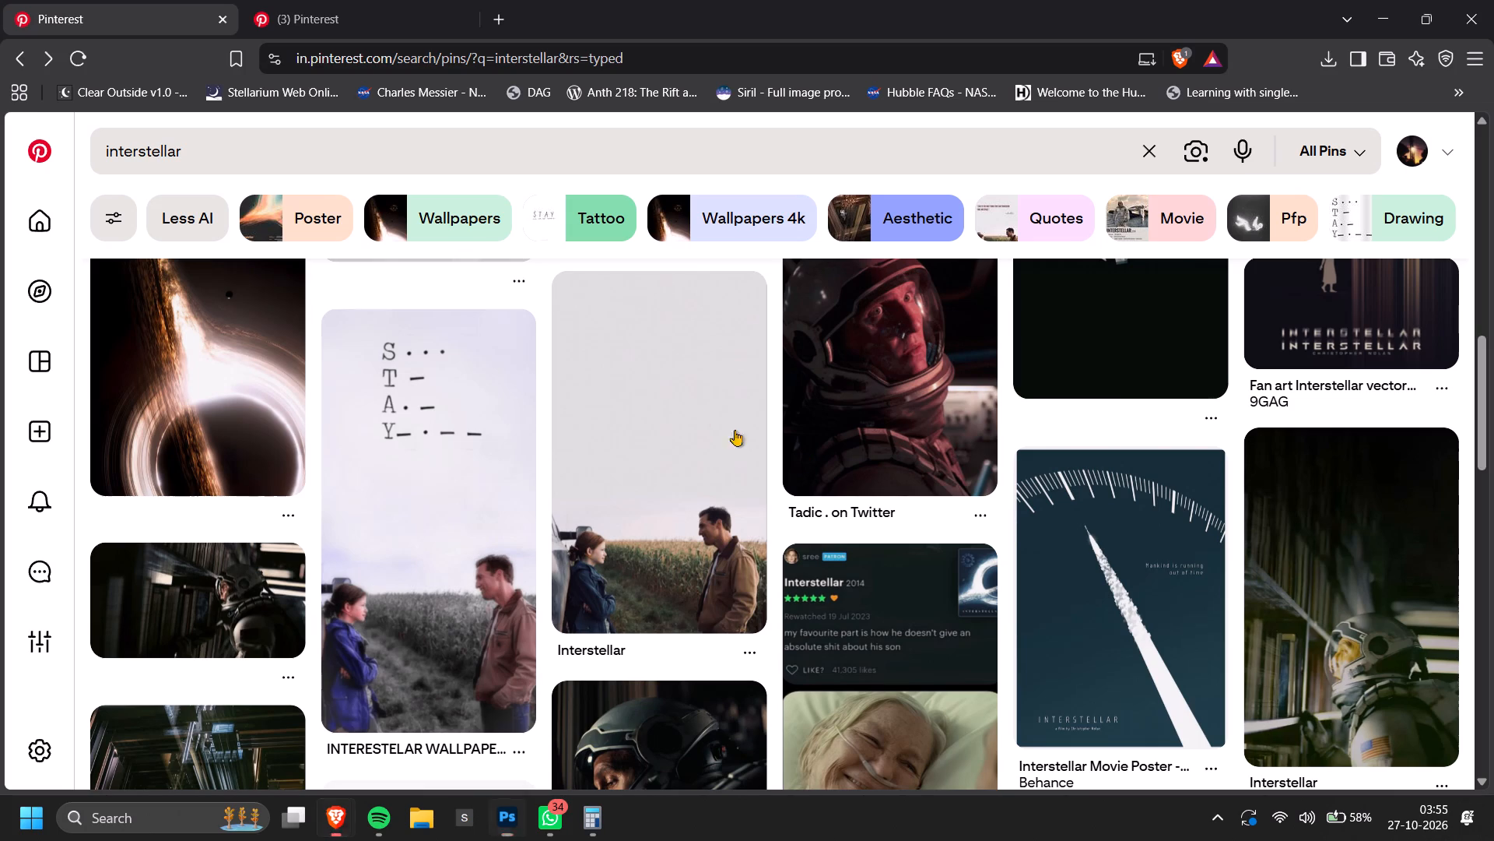
Search Pinterest for "interstellar stay".
left_click(500, 174)
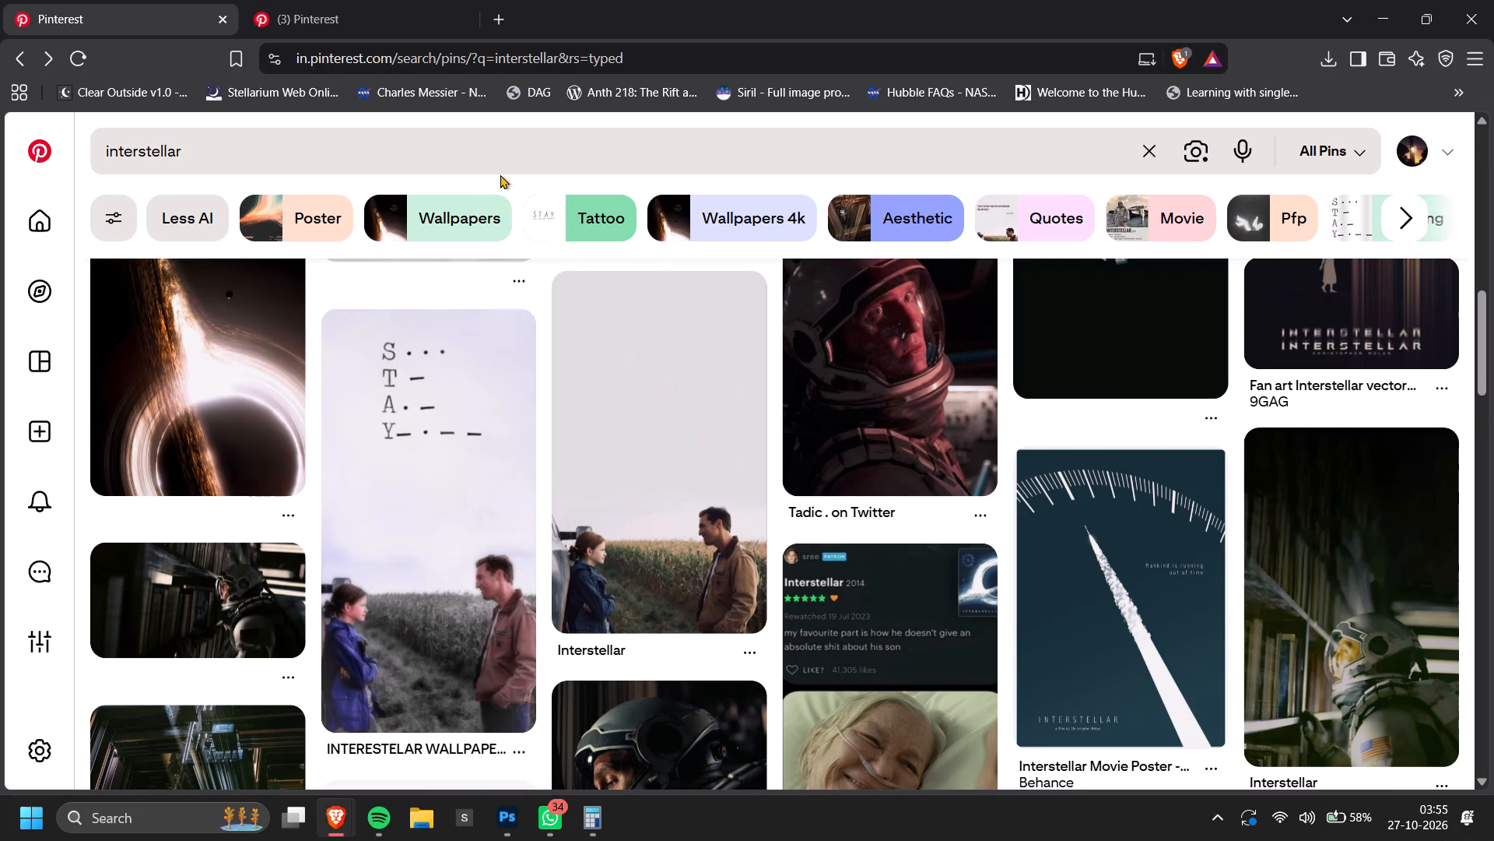
left_click(504, 156)
key("space")
type("stay")
key("Return")
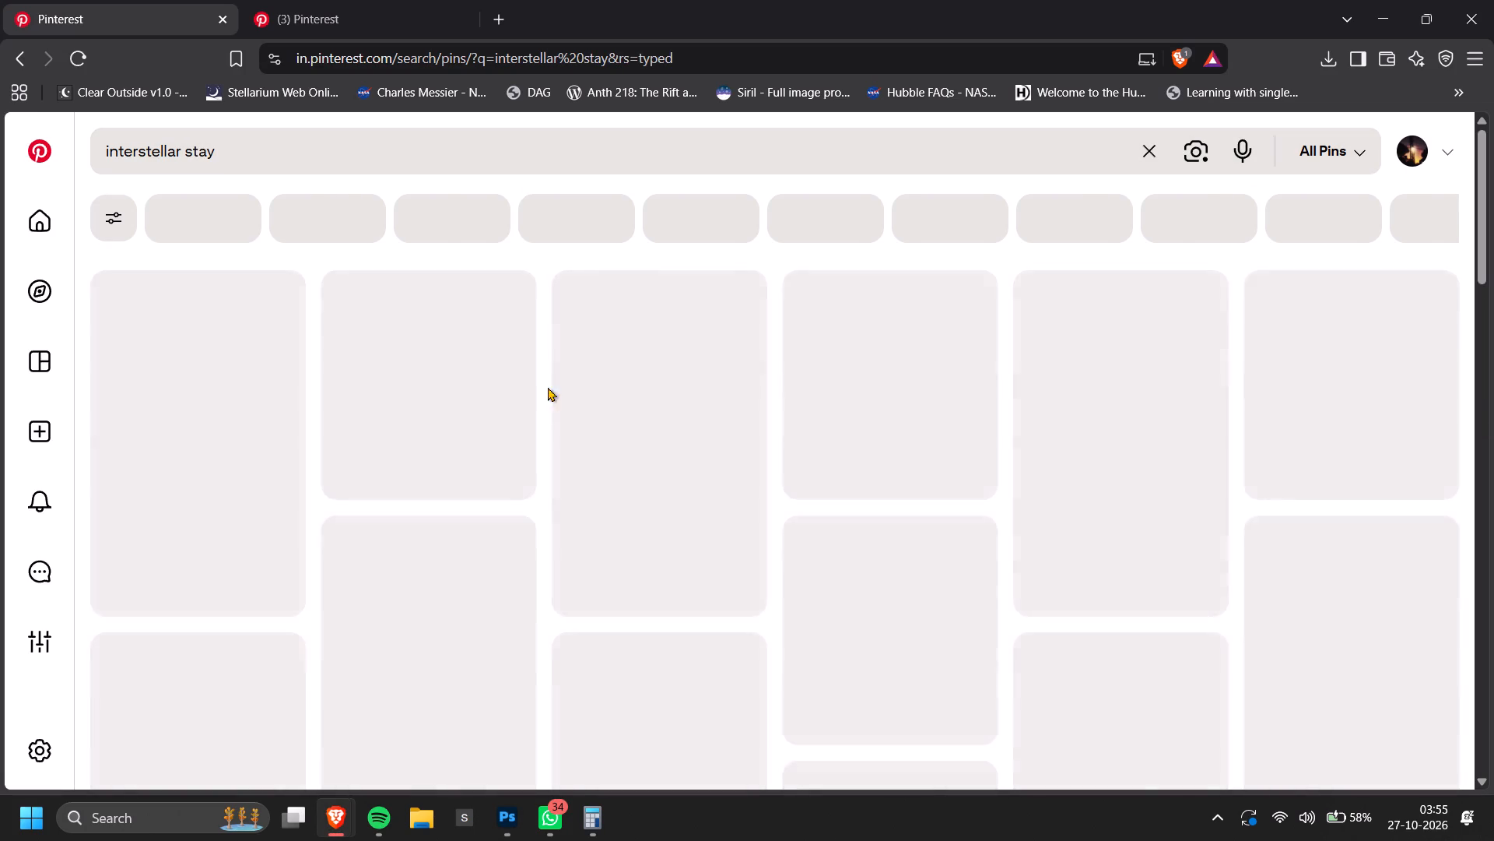
Open the typewritten STAY Morse-code pin and examine it and its related pins.
left_click(1164, 413)
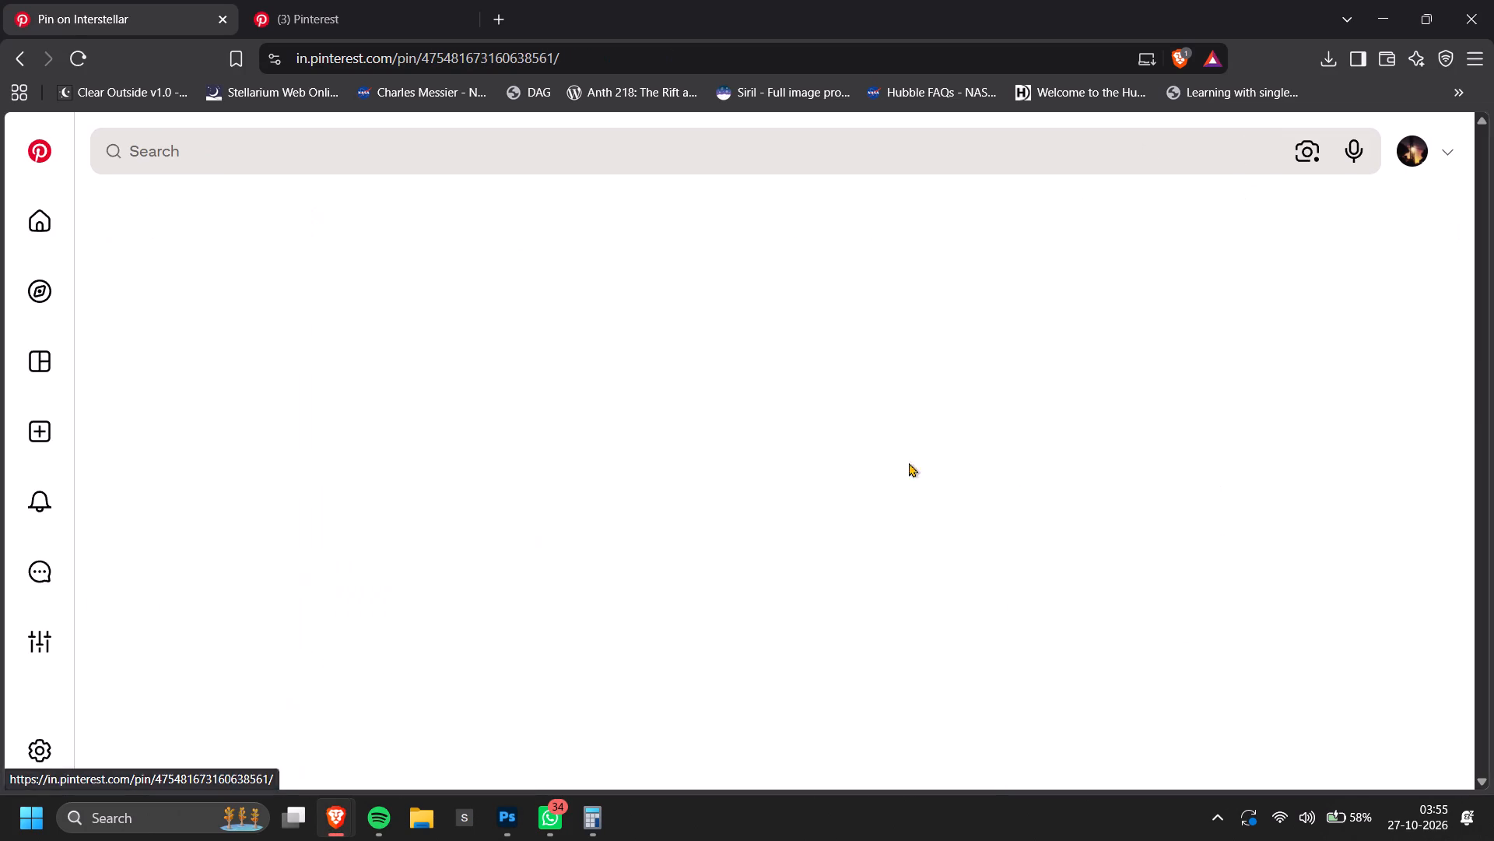
scroll(484, 494, "up", 2)
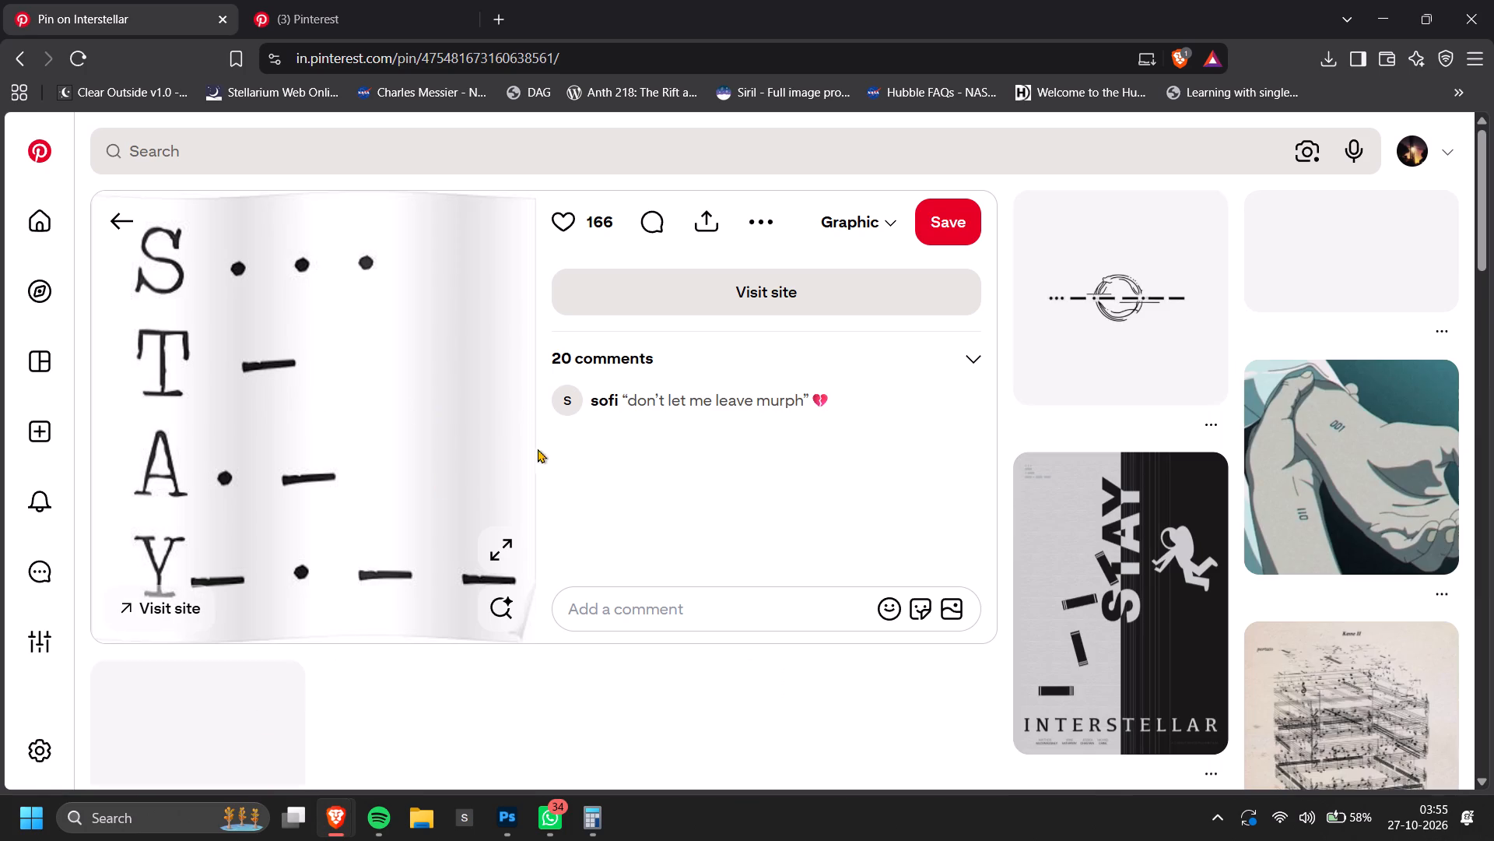
scroll(888, 460, "down", 3)
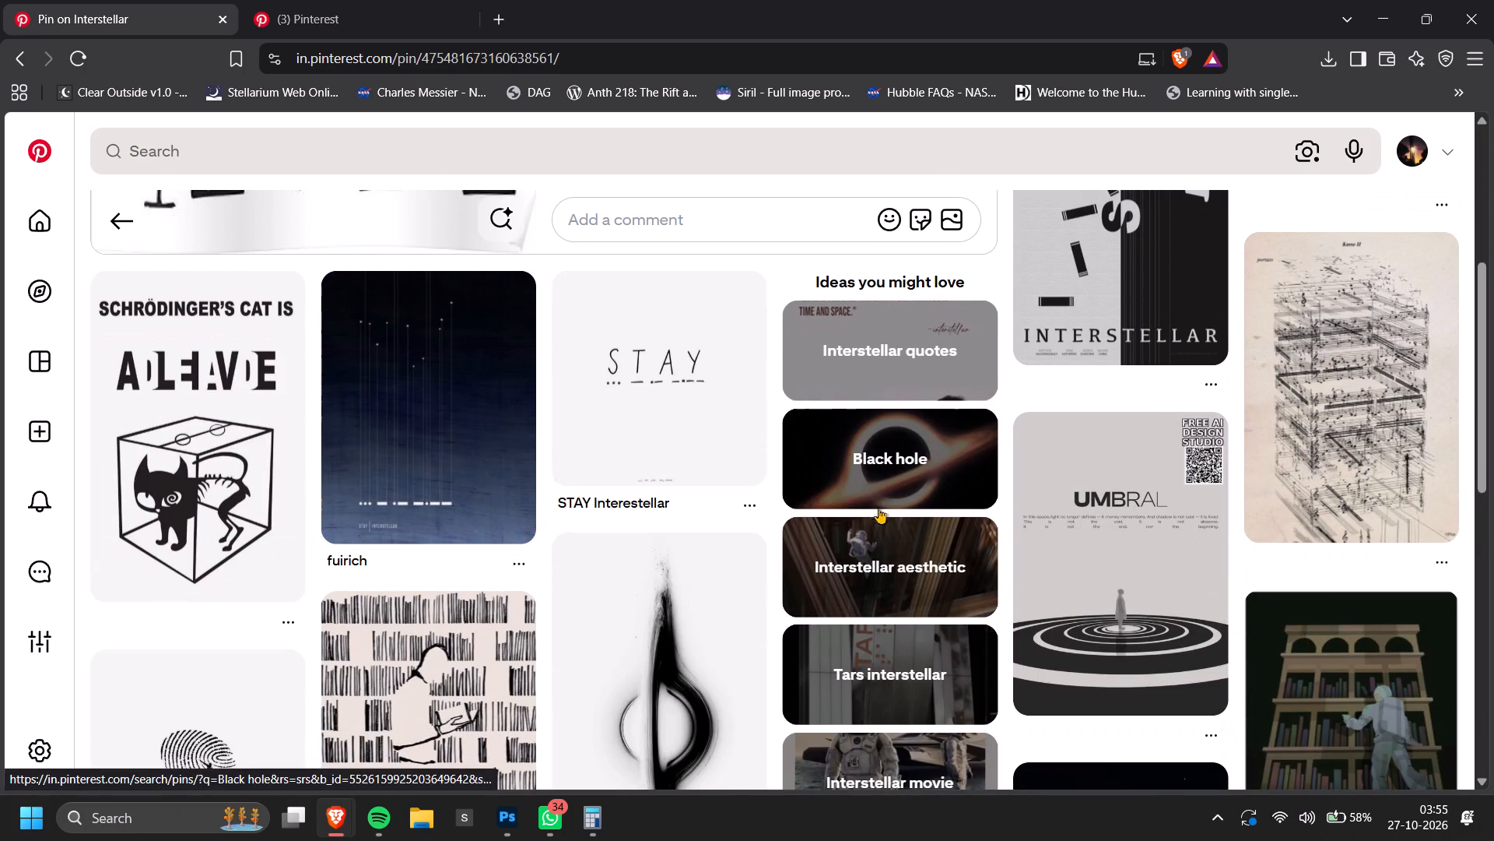
scroll(784, 506, "down", 2)
left_click(124, 216)
Open the INTERESTELAR WALLPAPER STAY pin and copy its image.
scroll(419, 512, "up", 5)
right_click(195, 407)
left_click(170, 432)
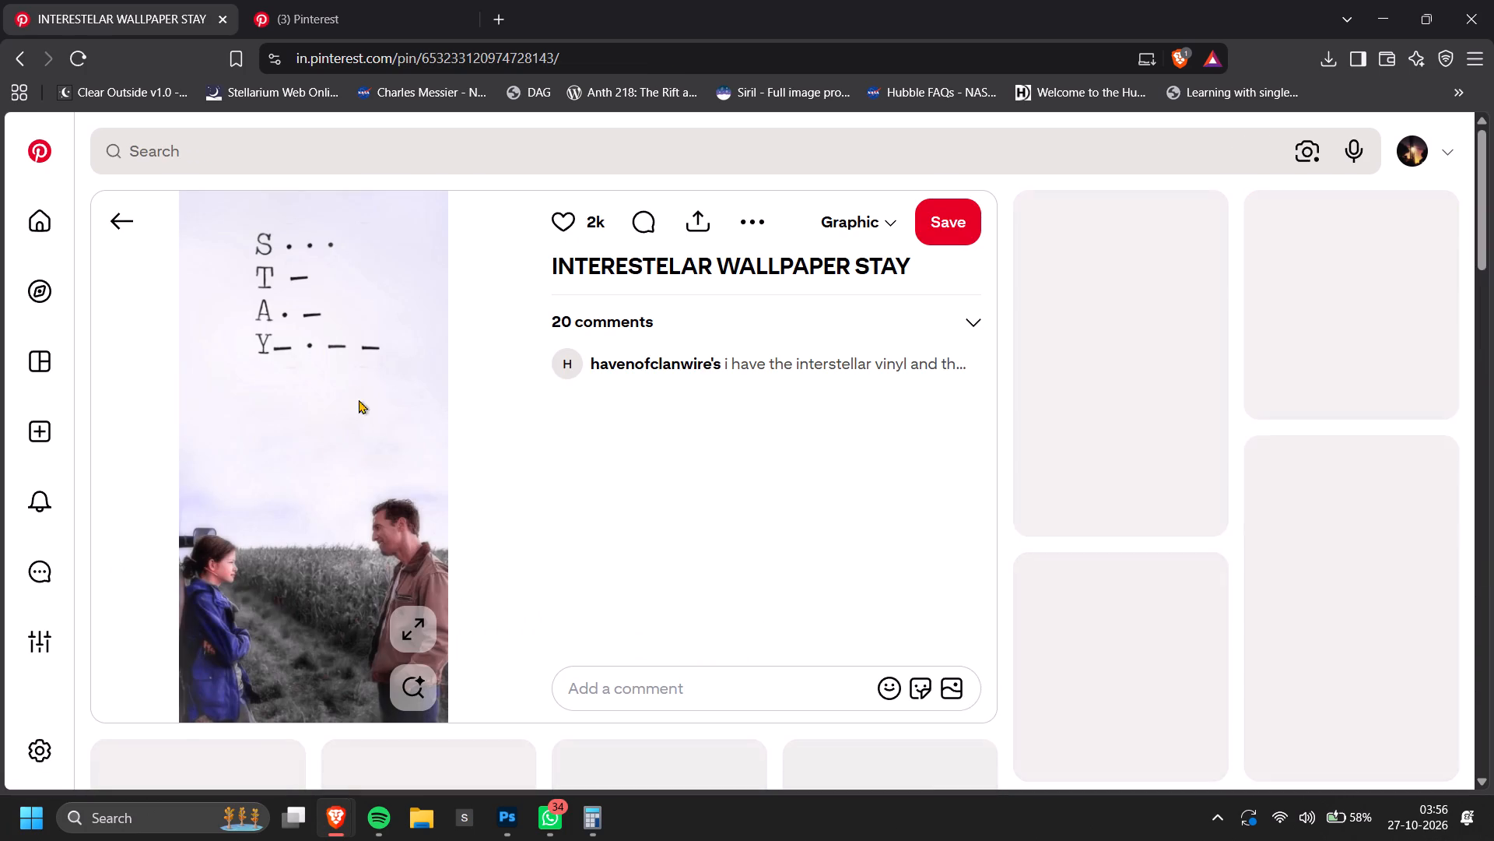
right_click(331, 379)
left_click(412, 462)
scroll(633, 491, "down", 2)
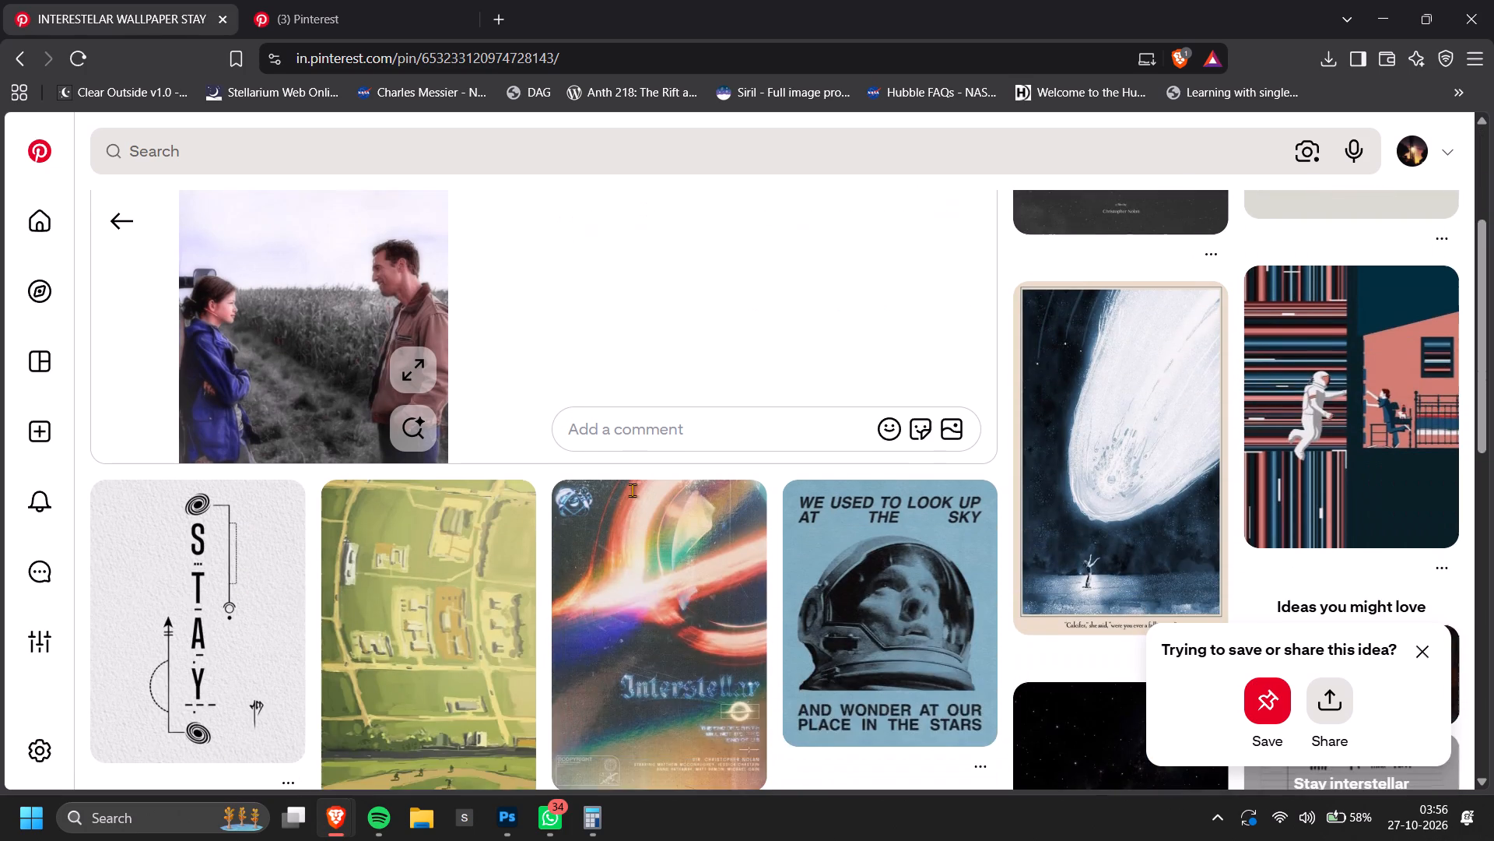
Switch to Photoshop, paste the STAY wallpaper, and enlarge it to 5295 × 10439 px at X 3232 px, Y 22888 px.
key("alt+Tab")
key("ctrl+v")
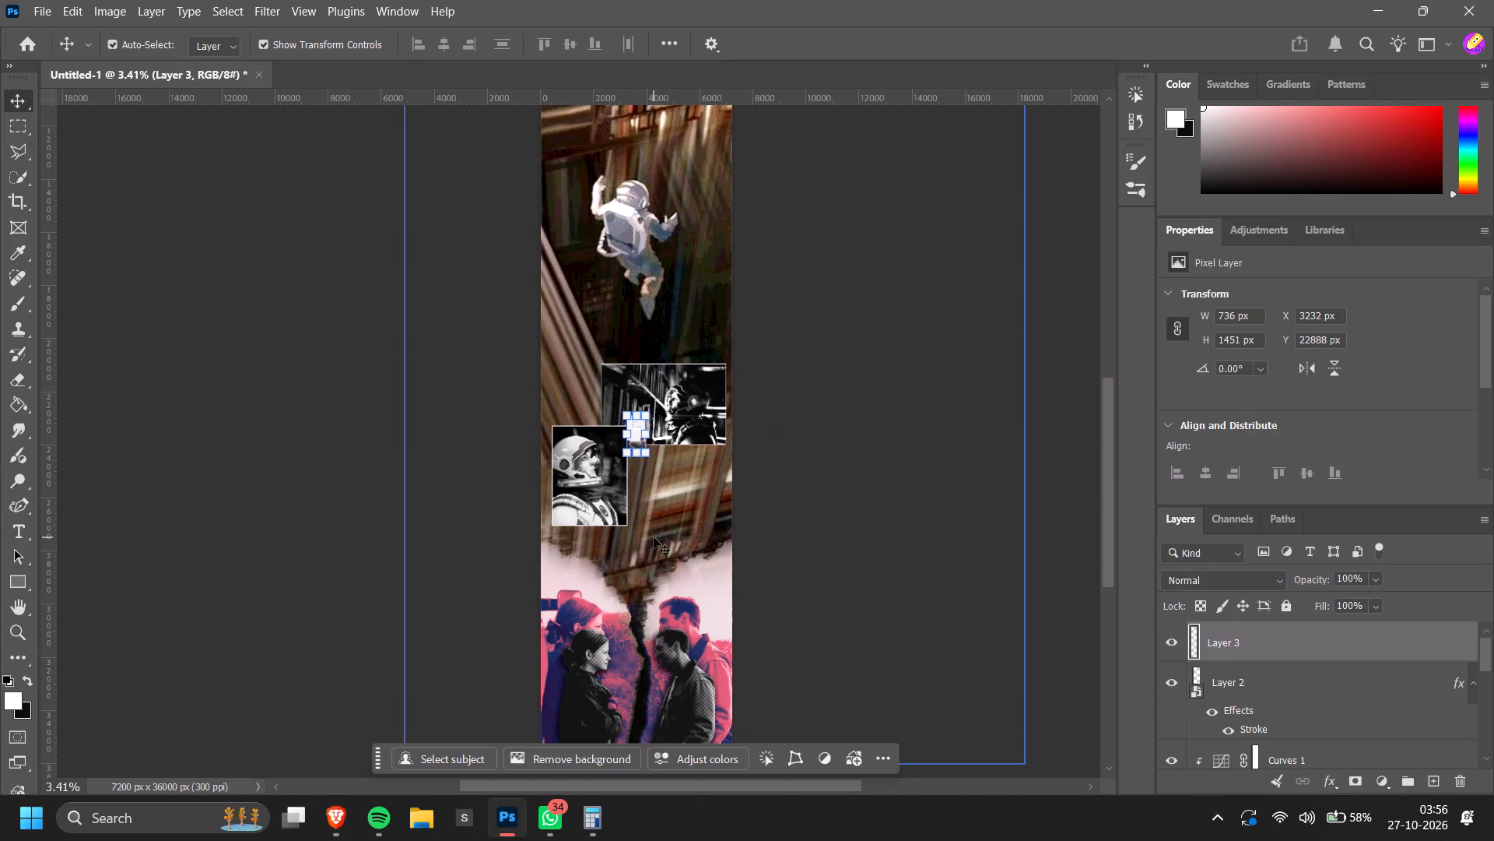
left_click_drag(651, 457, 795, 624)
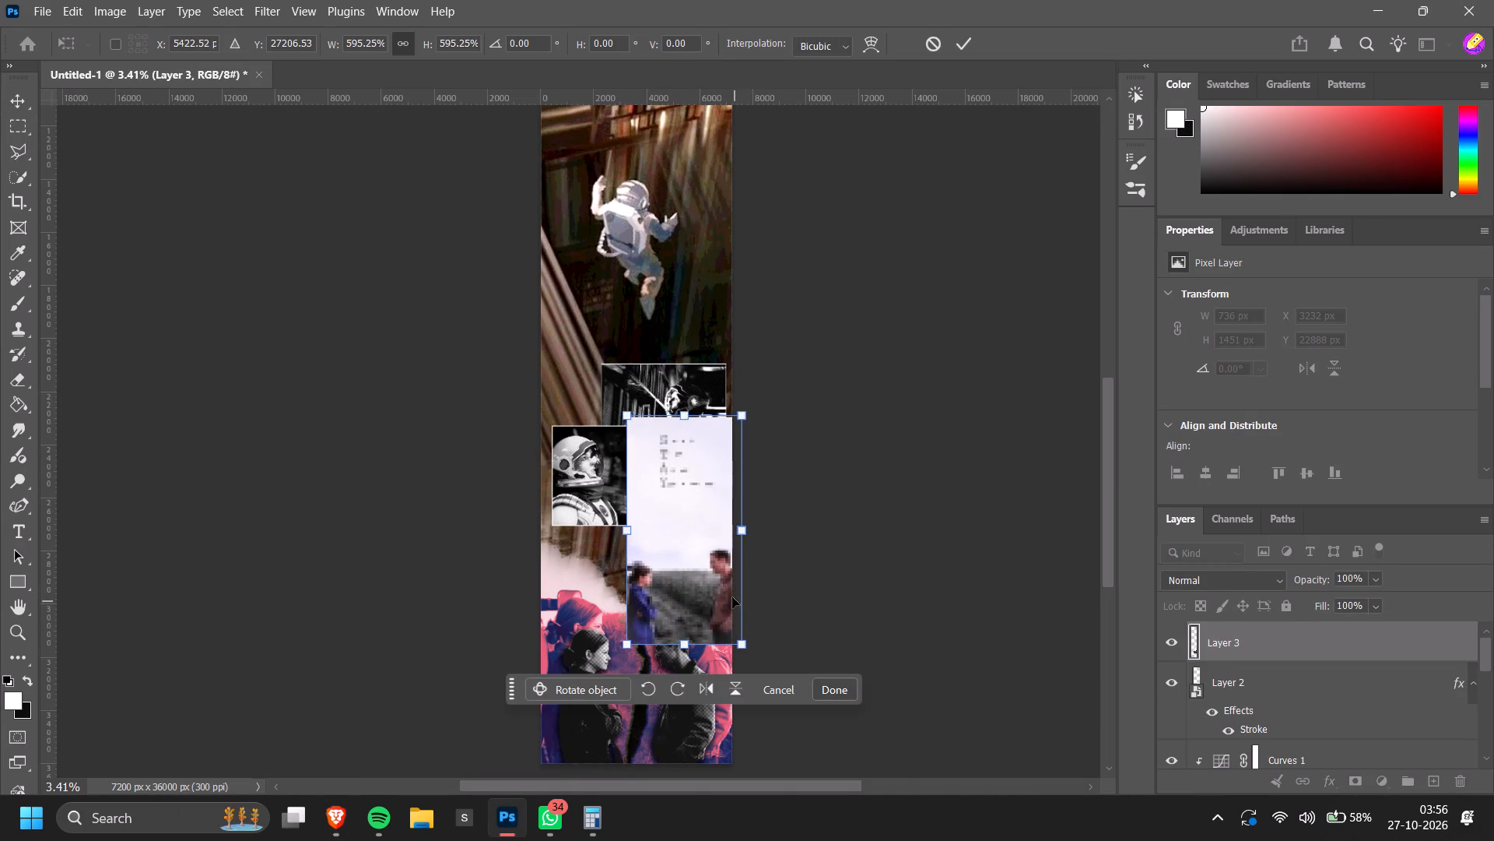
left_click_drag(745, 644, 778, 688)
double_click(985, 577)
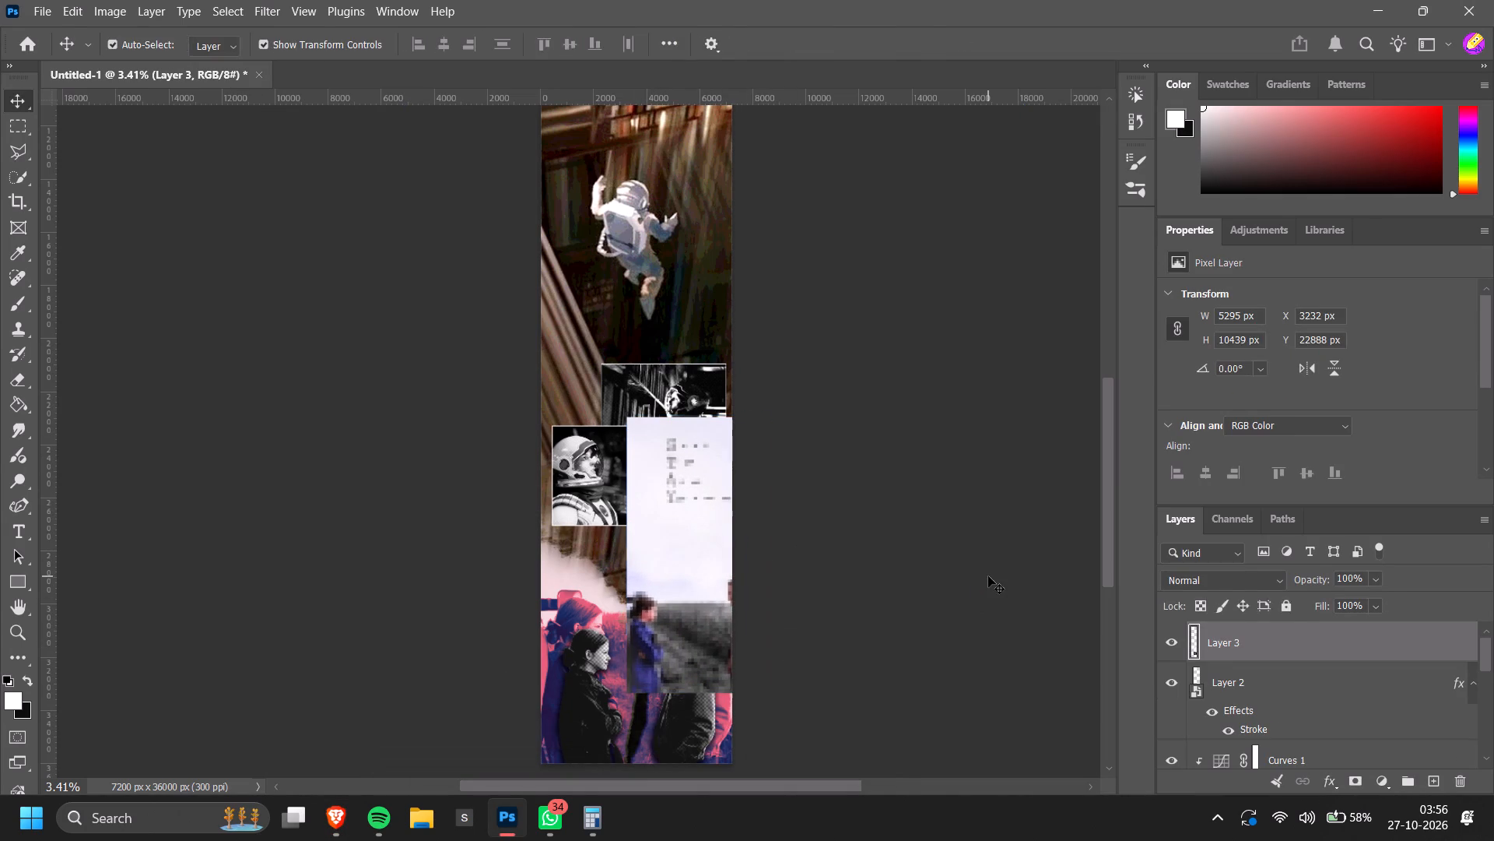
Marquee-select the STAY Morse-code lettering, about 3063 × 3577 px, and mask the wallpaper layer to that area.
key("m")
left_click_drag(651, 423, 741, 516)
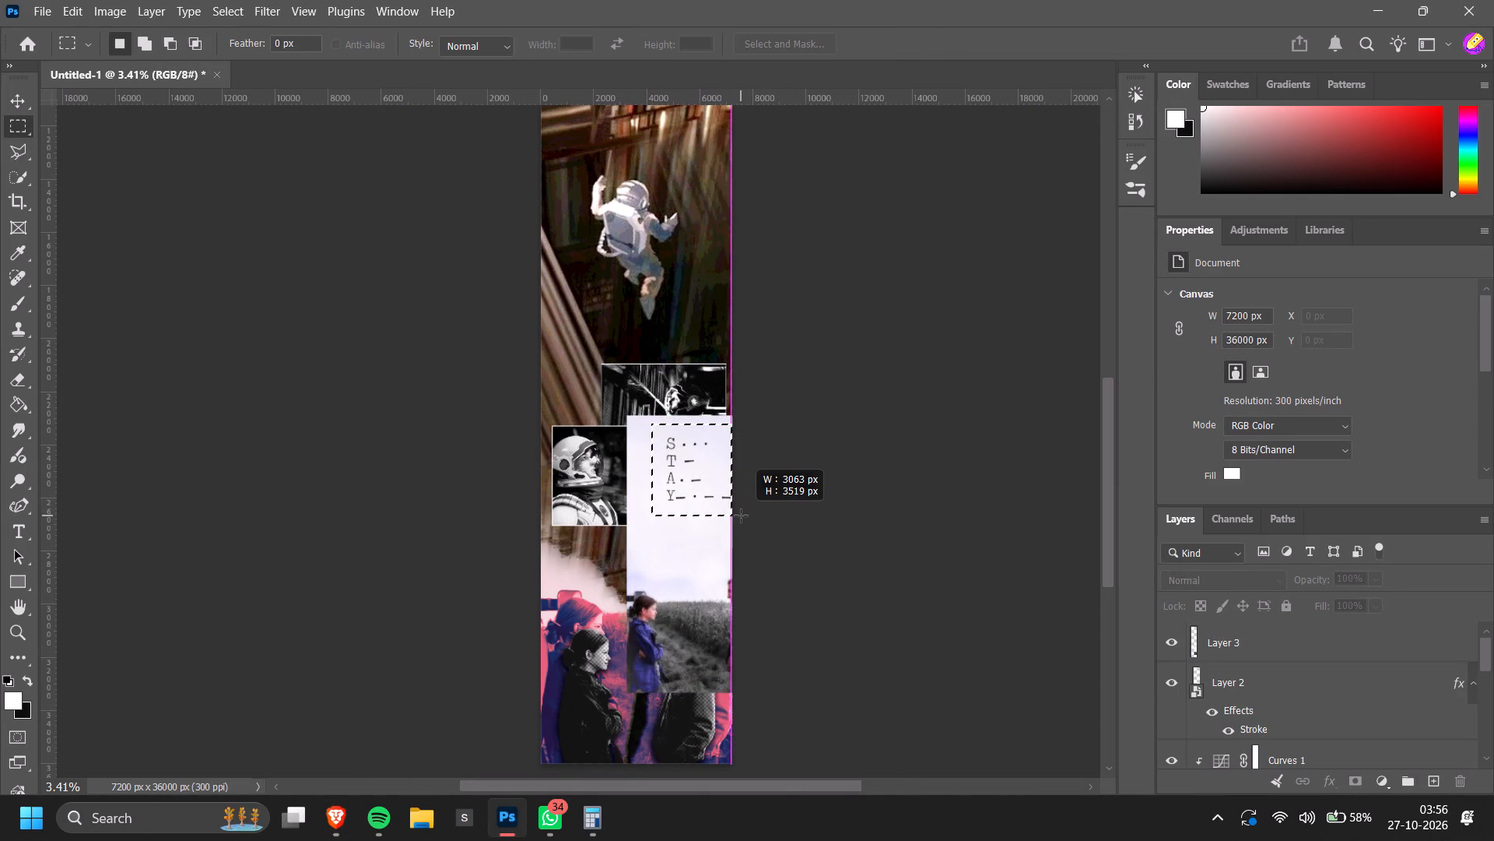
left_click_drag(741, 516, 754, 517)
left_click_drag(719, 493, 718, 495)
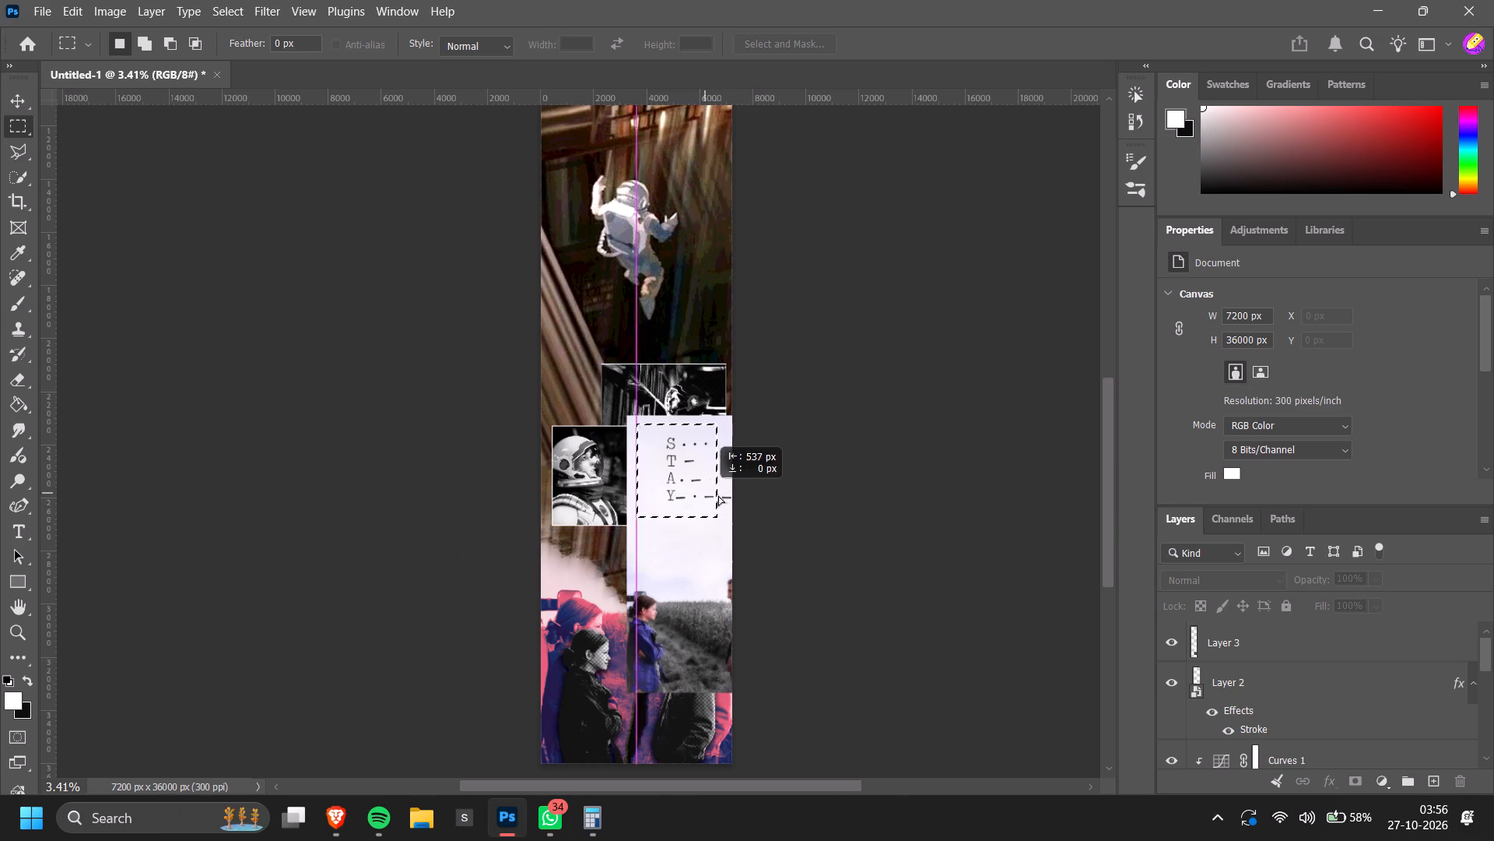
left_click_drag(718, 495, 729, 495)
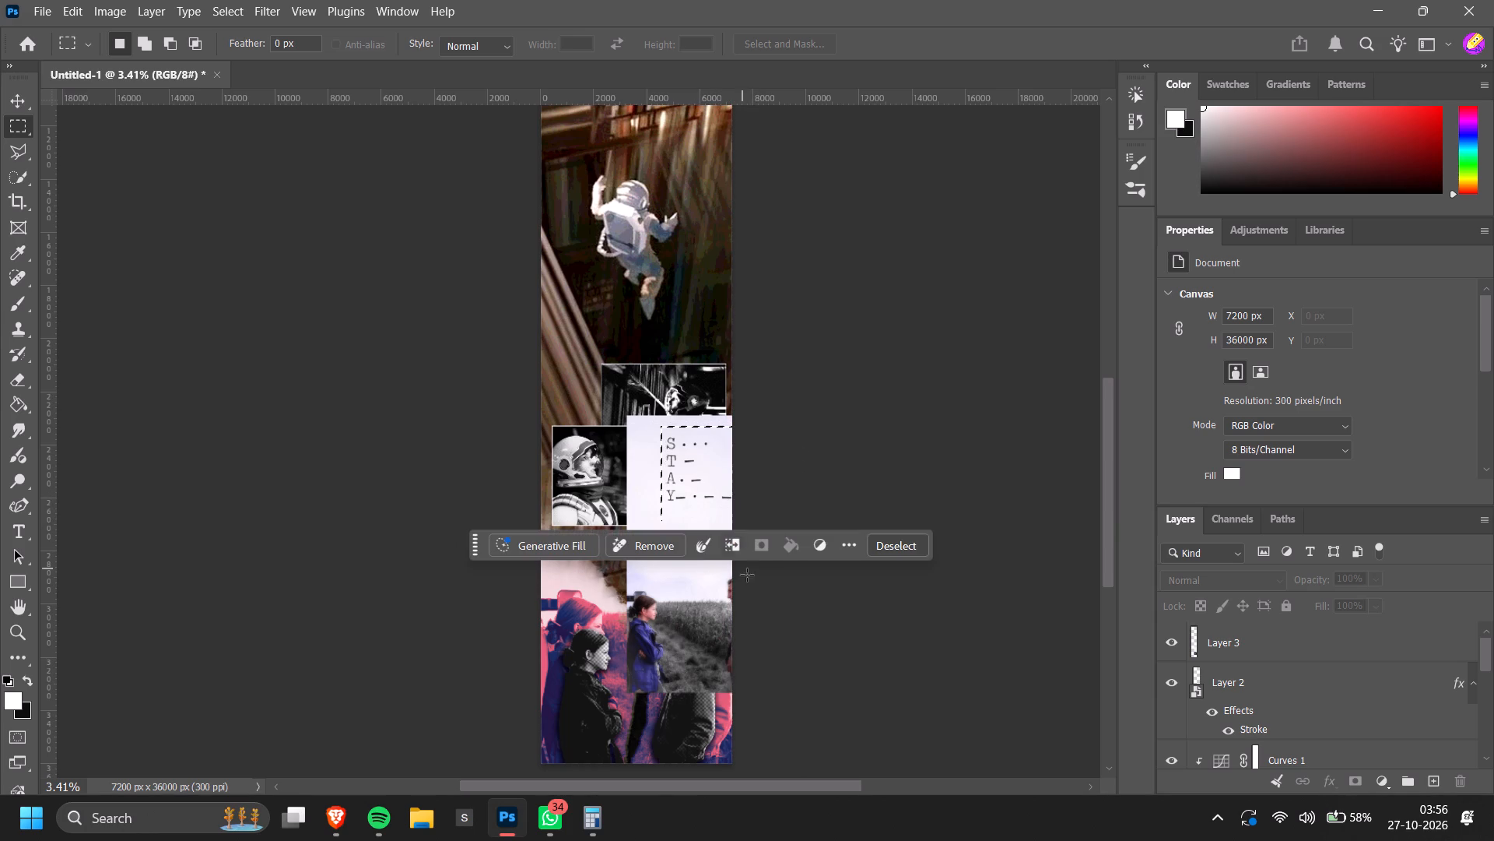
scroll(1277, 690, "up", 4)
key("v")
left_click(651, 469)
left_click(762, 543)
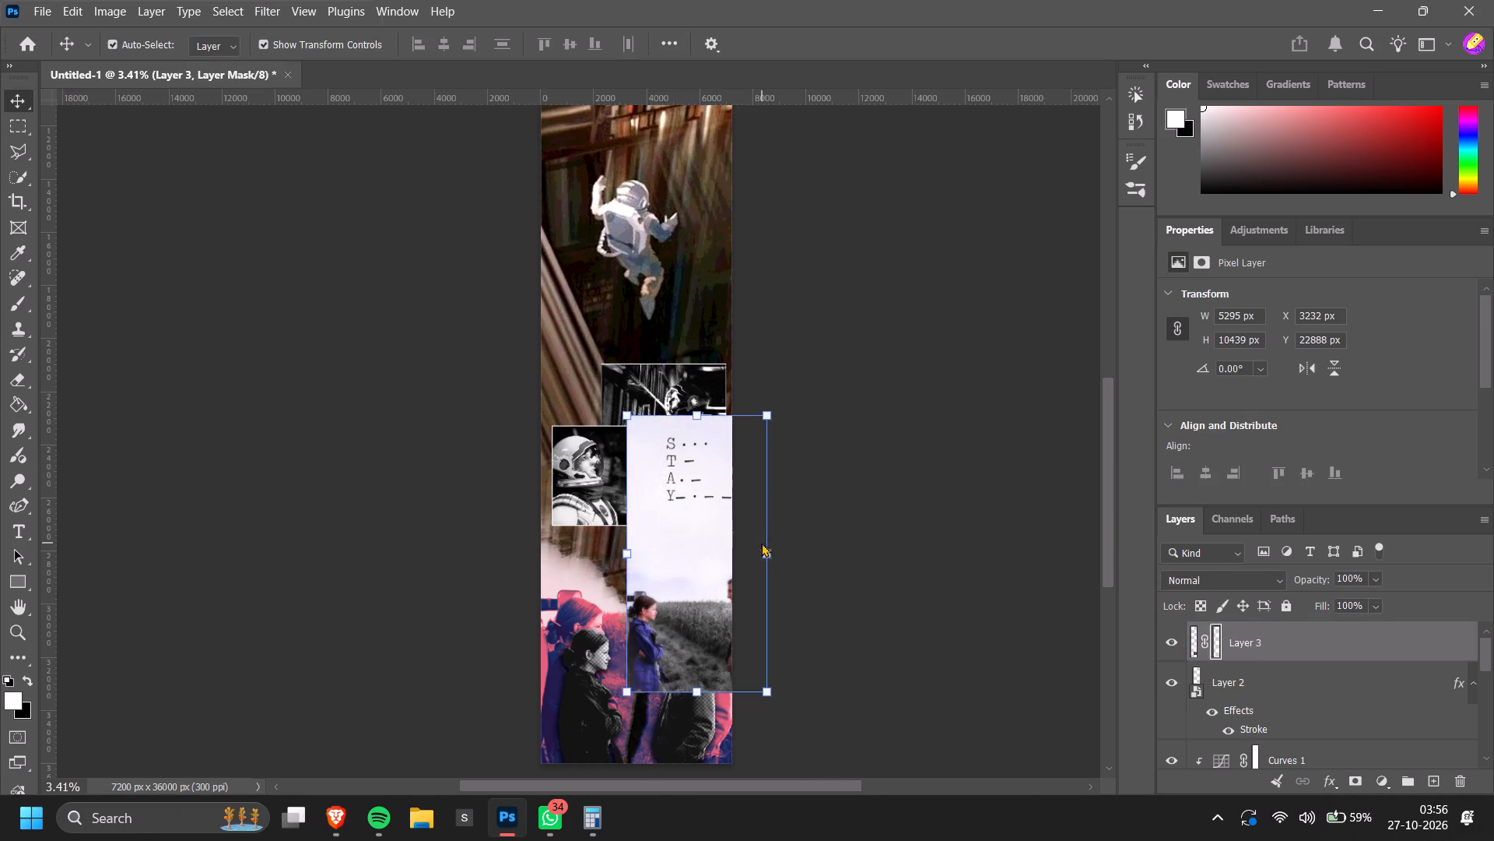
Move the masked STAY cutout left and slightly down, beside the portrait, with its layer at X 2278 px, Y 23027 px.
left_click_drag(721, 496, 695, 501)
Add a Threshold adjustment at level 178 above the STAY cutout and clip it to that layer.
scroll(709, 488, "up", 8, "alt")
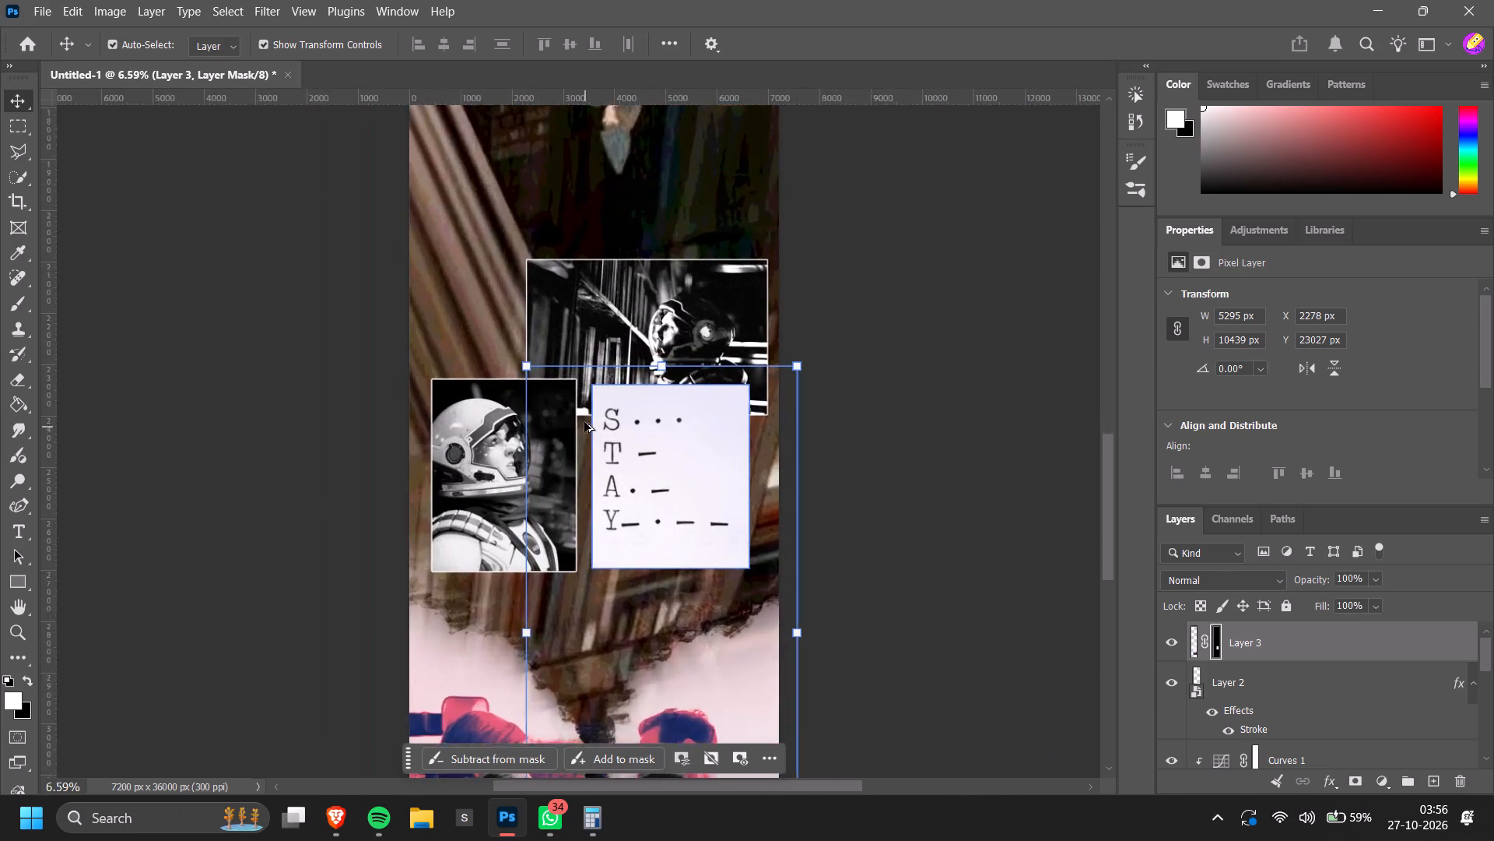
scroll(584, 422, "up", 10, "alt")
scroll(745, 532, "down", 4)
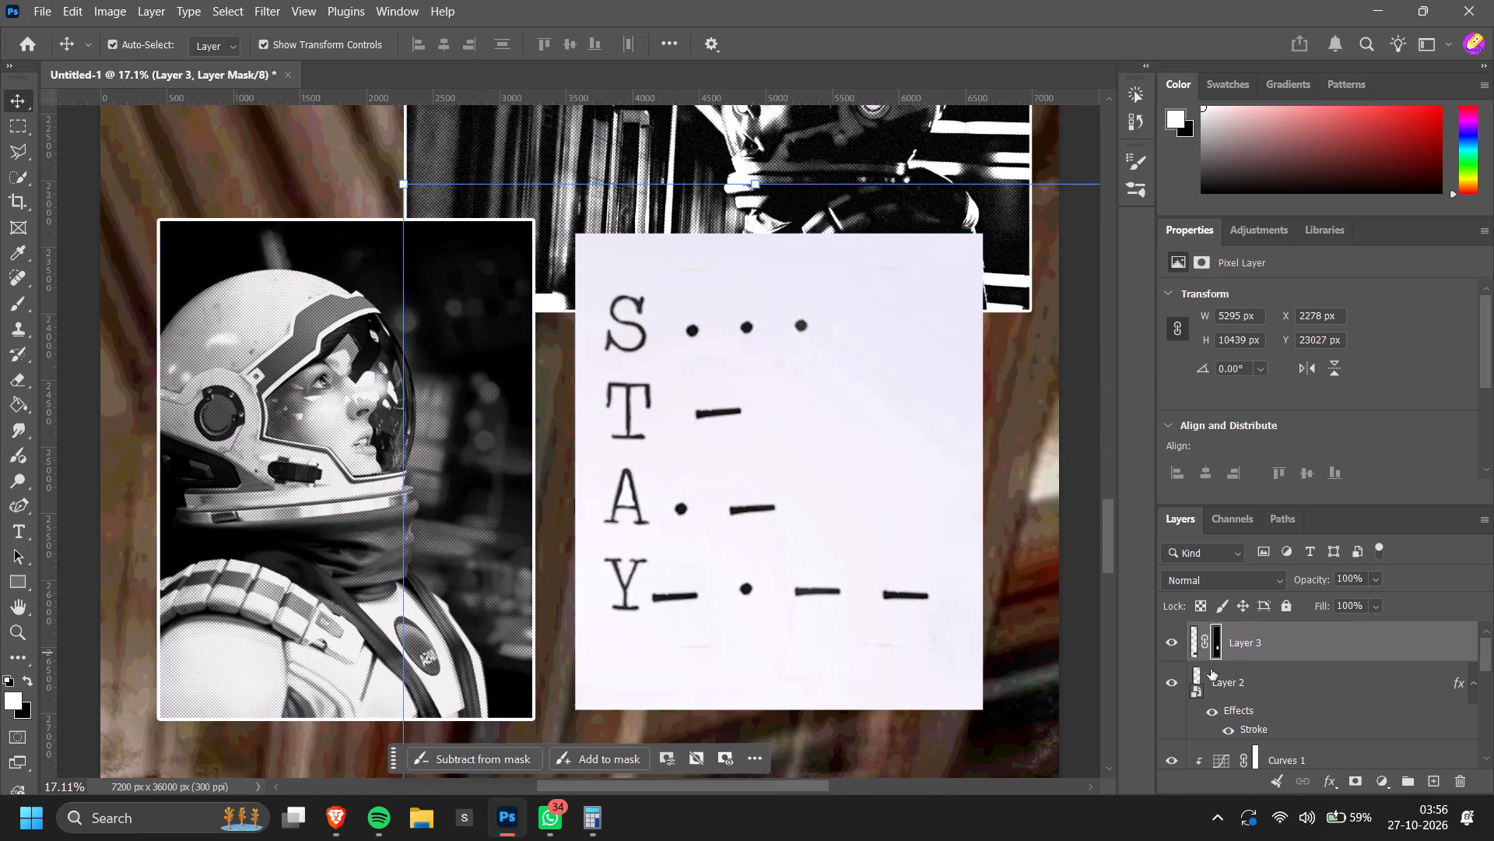
left_click(1374, 787)
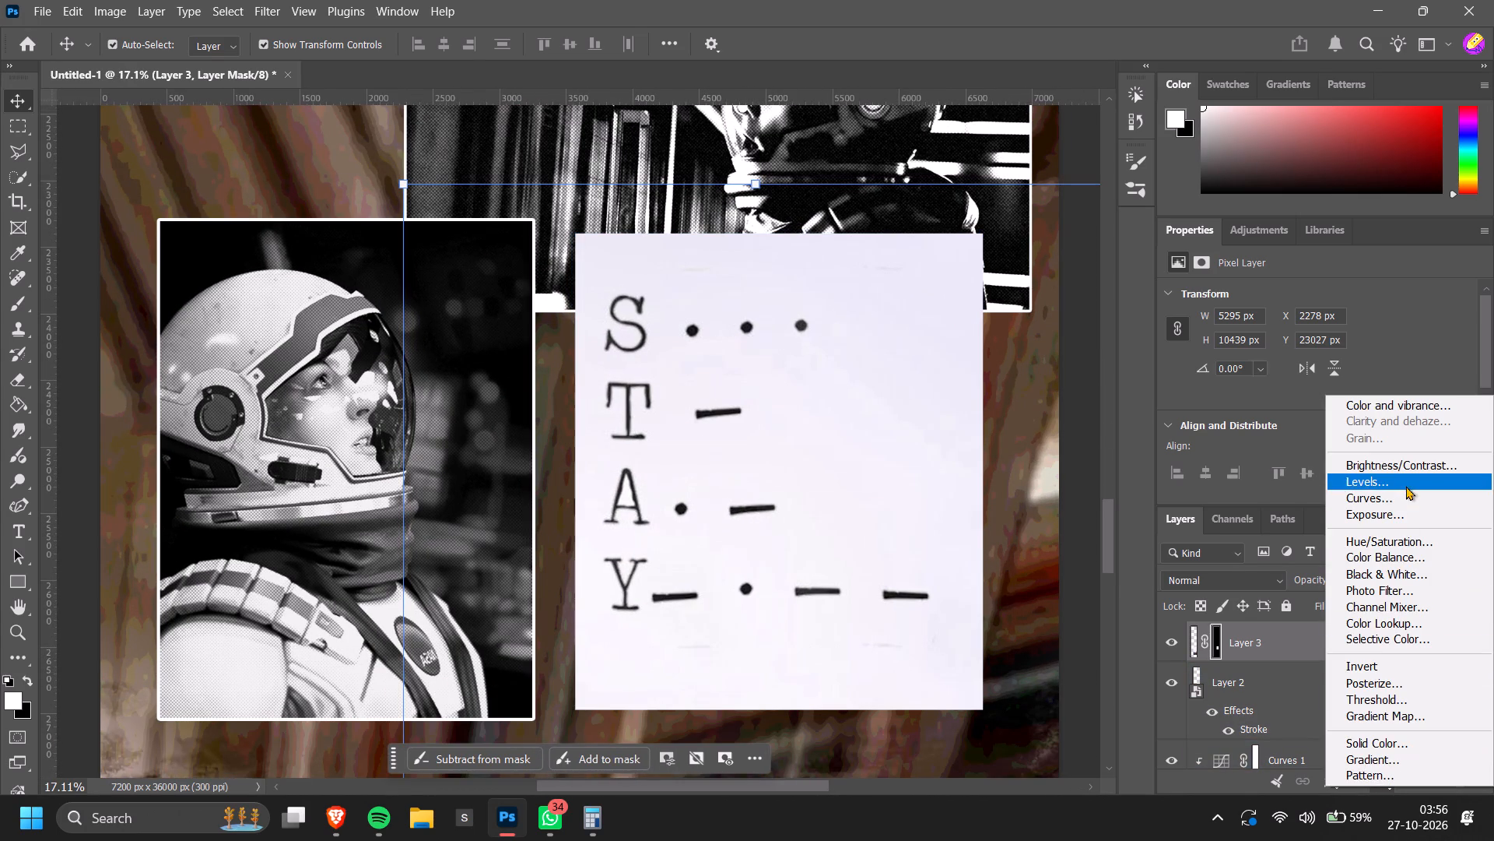
left_click(1398, 694)
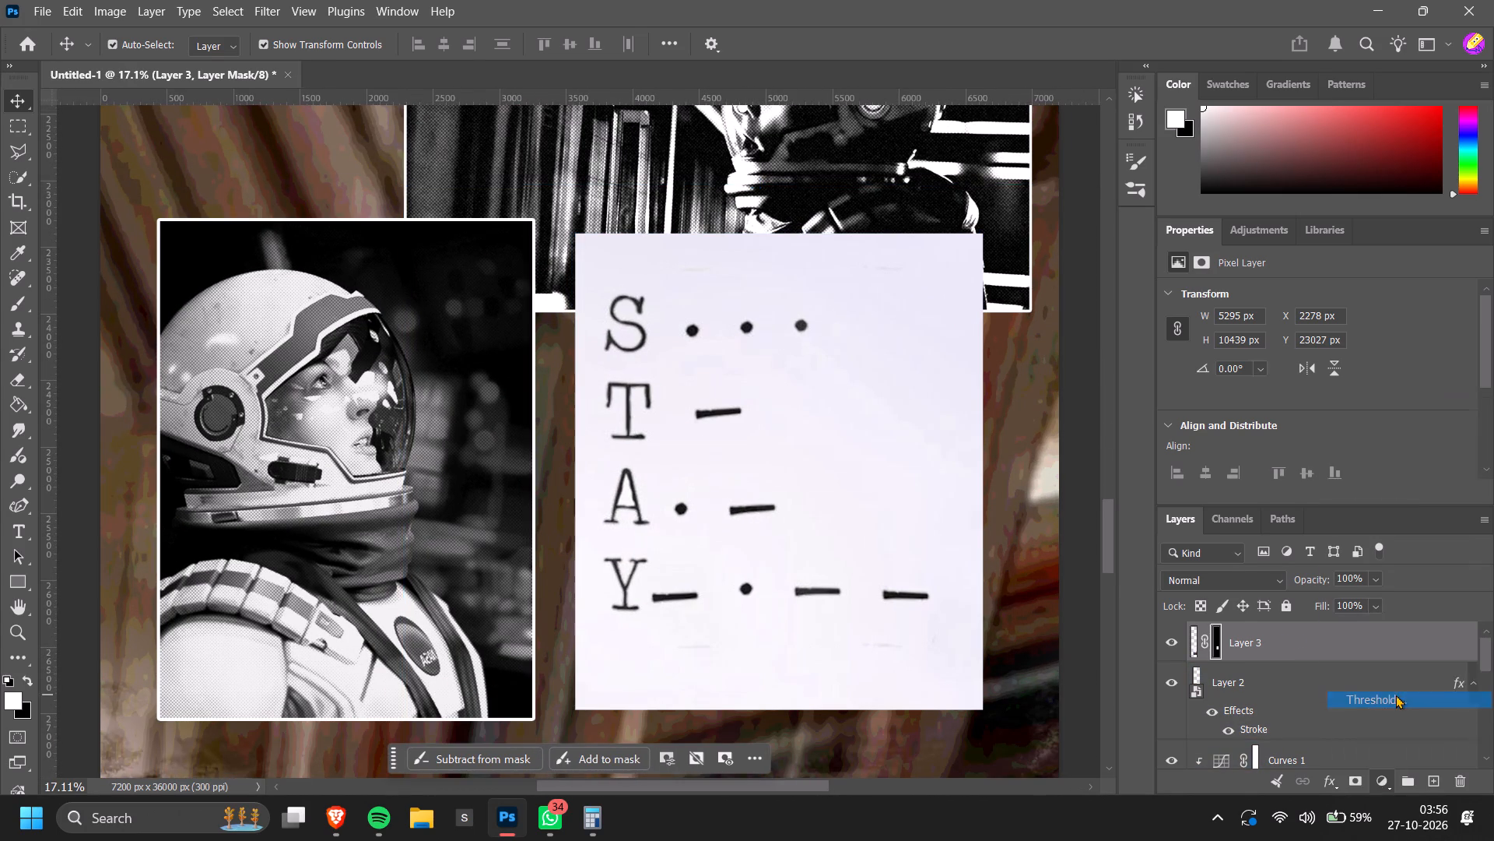
left_click_drag(1311, 400, 1335, 400)
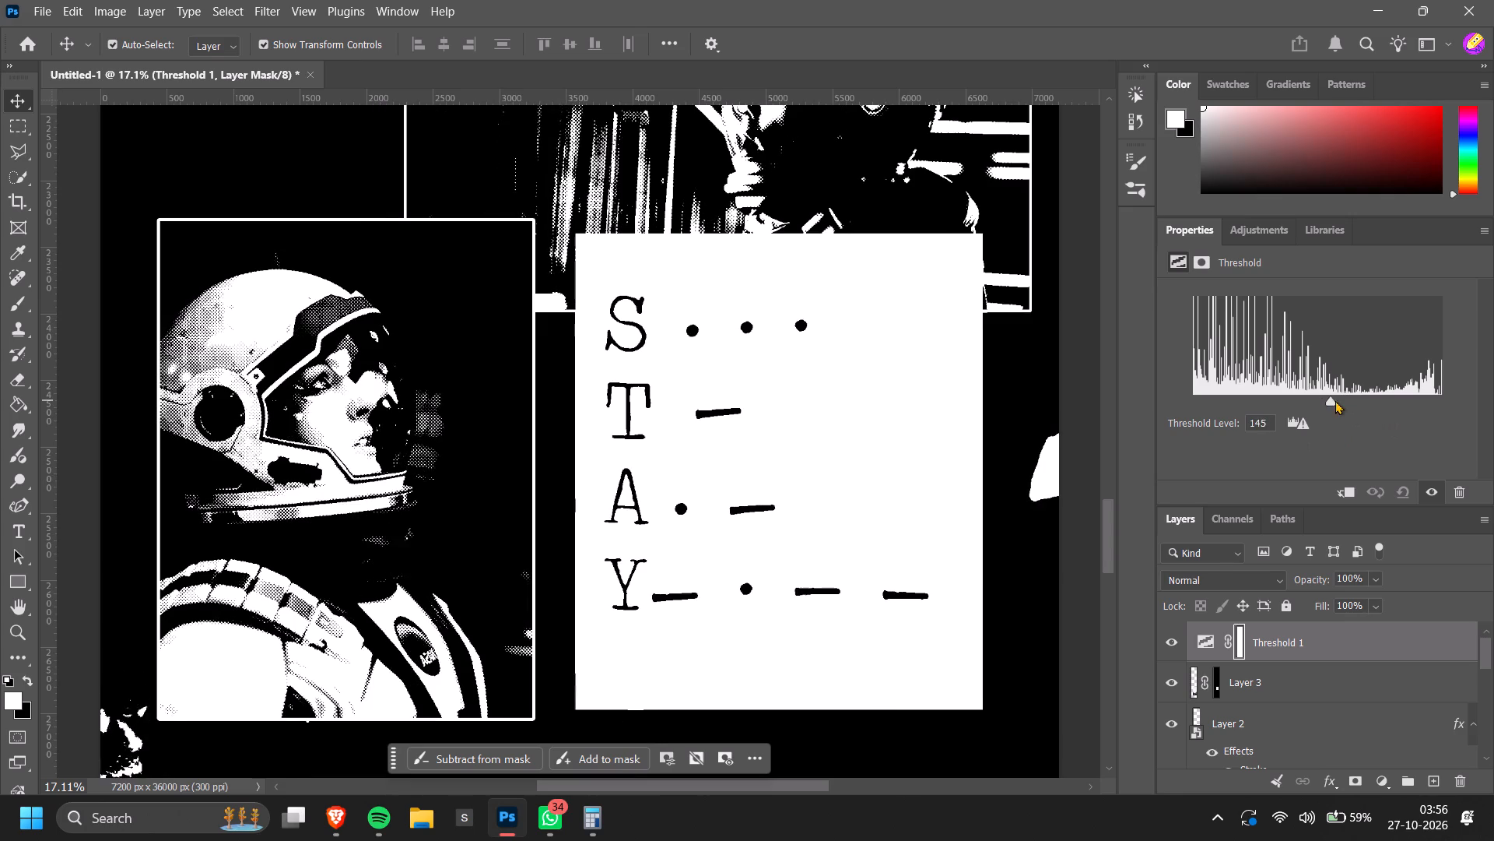
left_click_drag(1335, 400, 1366, 405)
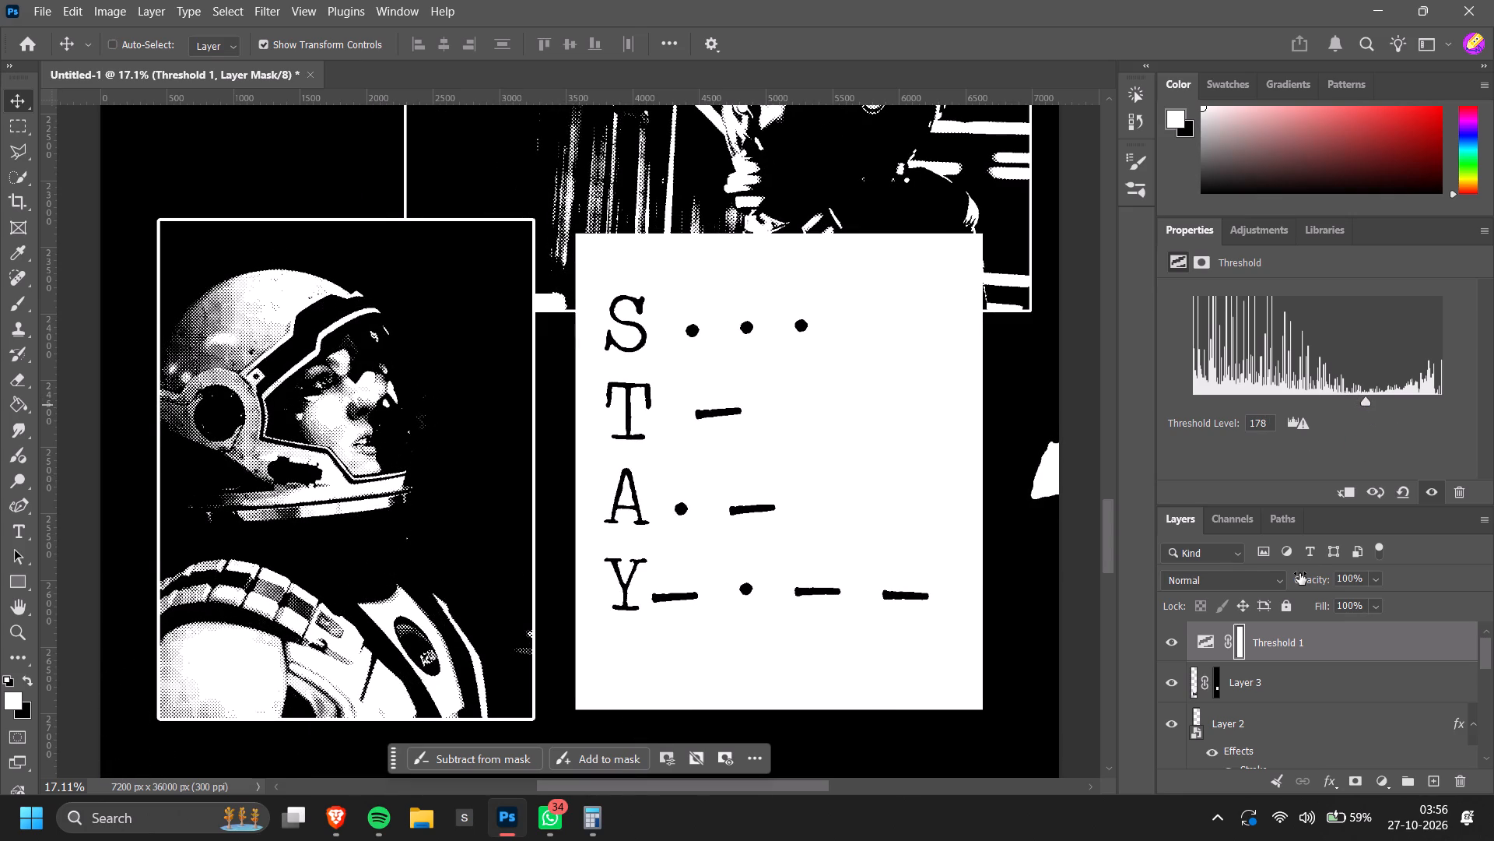
key("ctrl+alt+g")
Merge the Threshold adjustment with the masked STAY layer.
left_click(1285, 677, "shift")
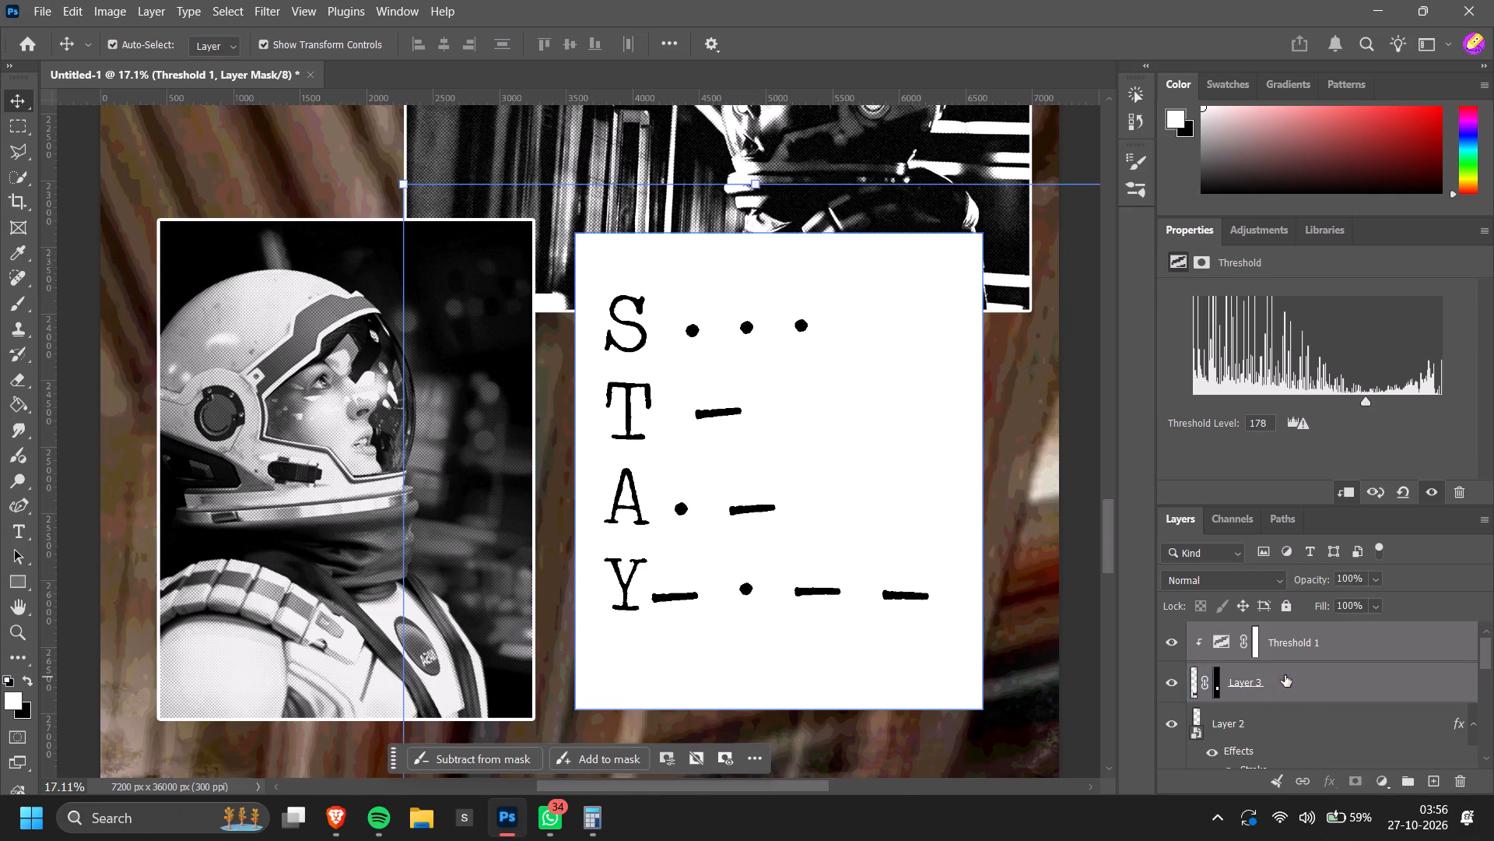
right_click(1292, 652)
left_click(1398, 336)
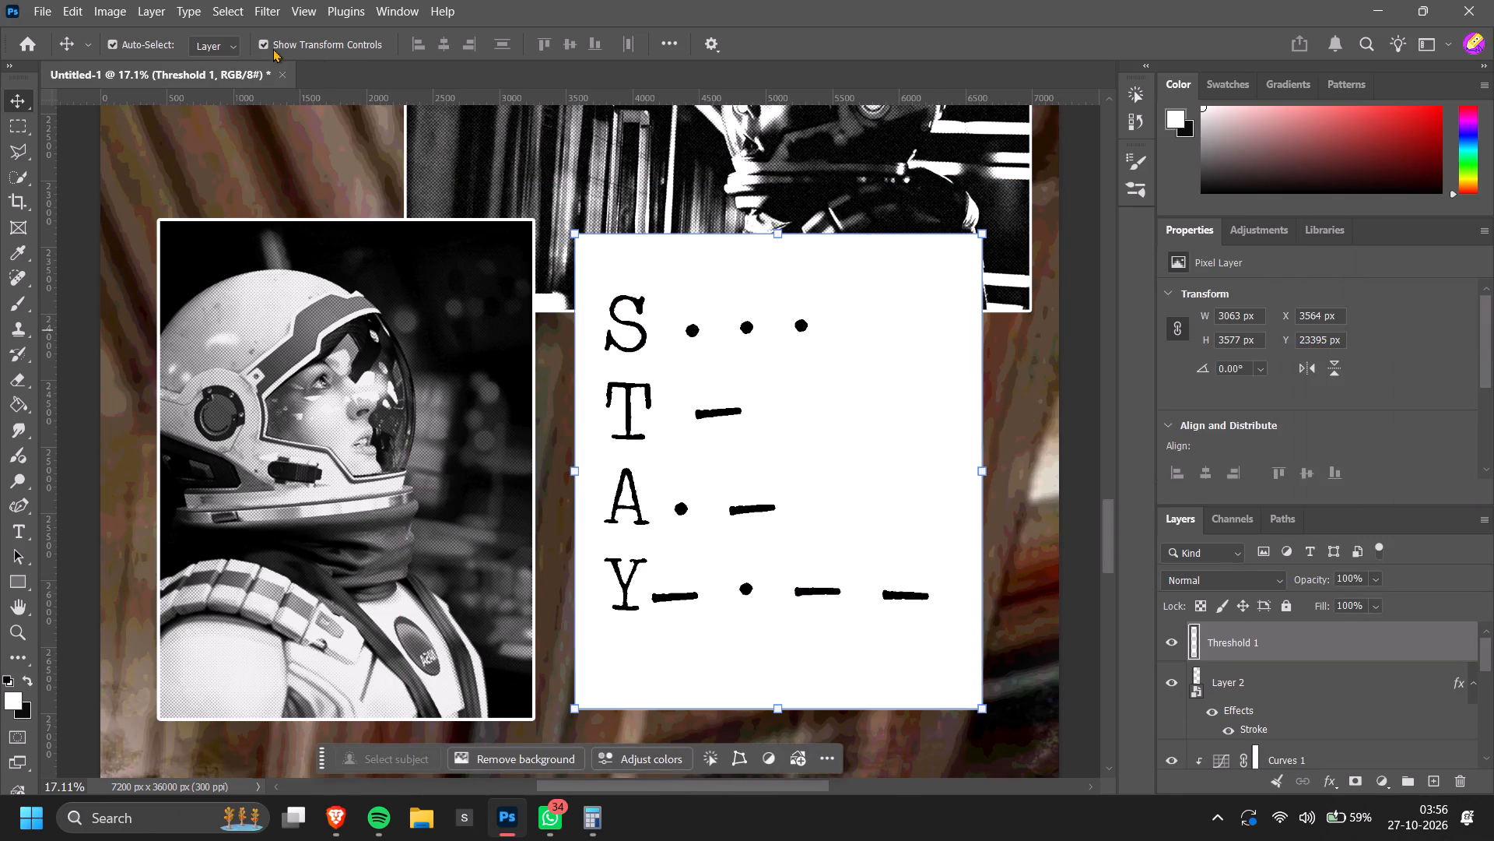
Select the black STAY lettering with Color Range at fuzziness 200 and mask out the white paper around it.
left_click(248, 5)
left_click_drag(246, 184, 255, 190)
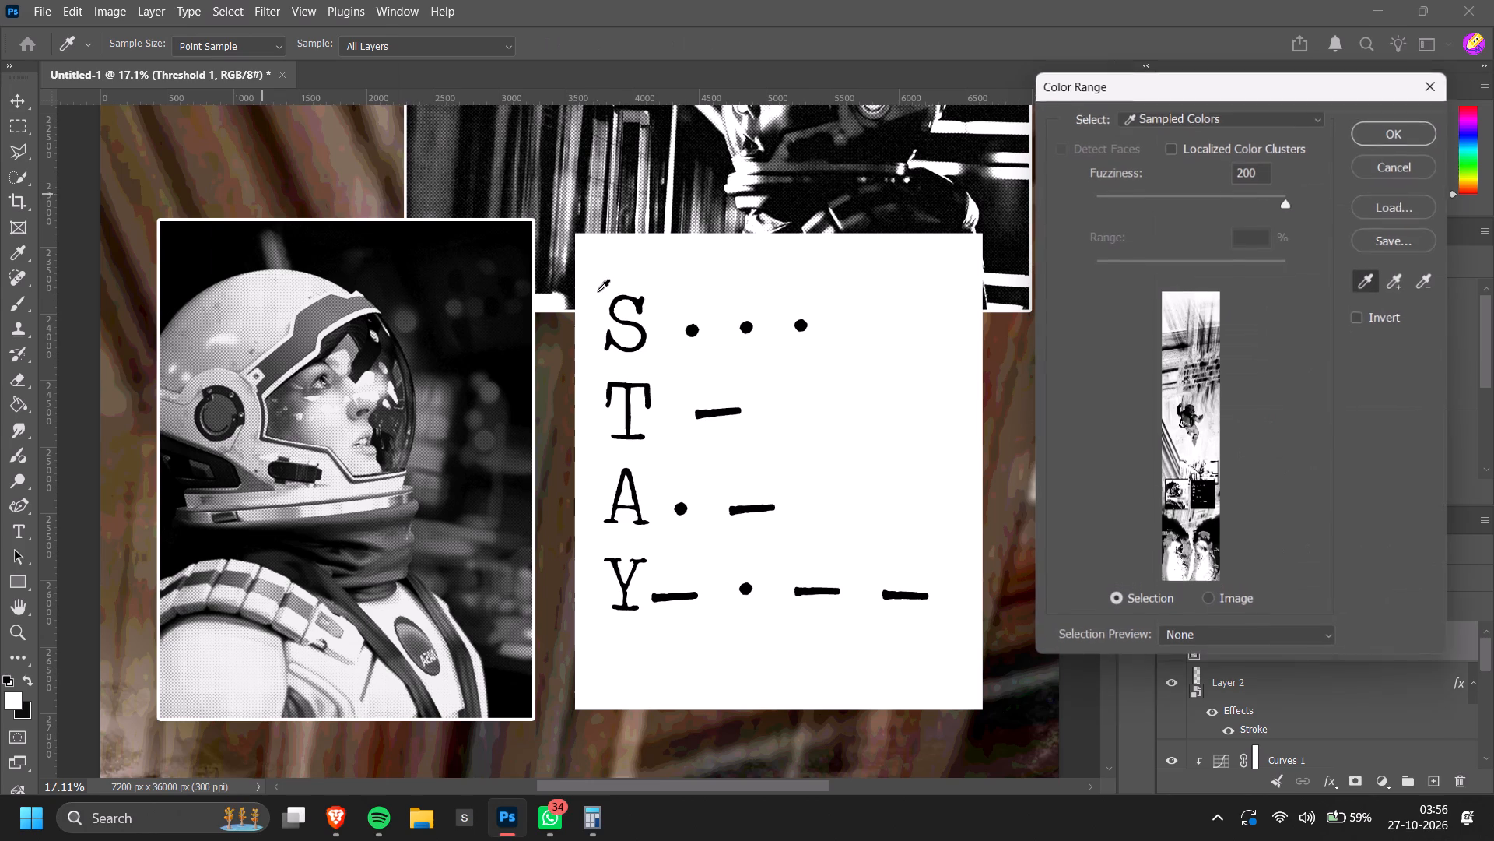
left_click(640, 300)
double_click(640, 302)
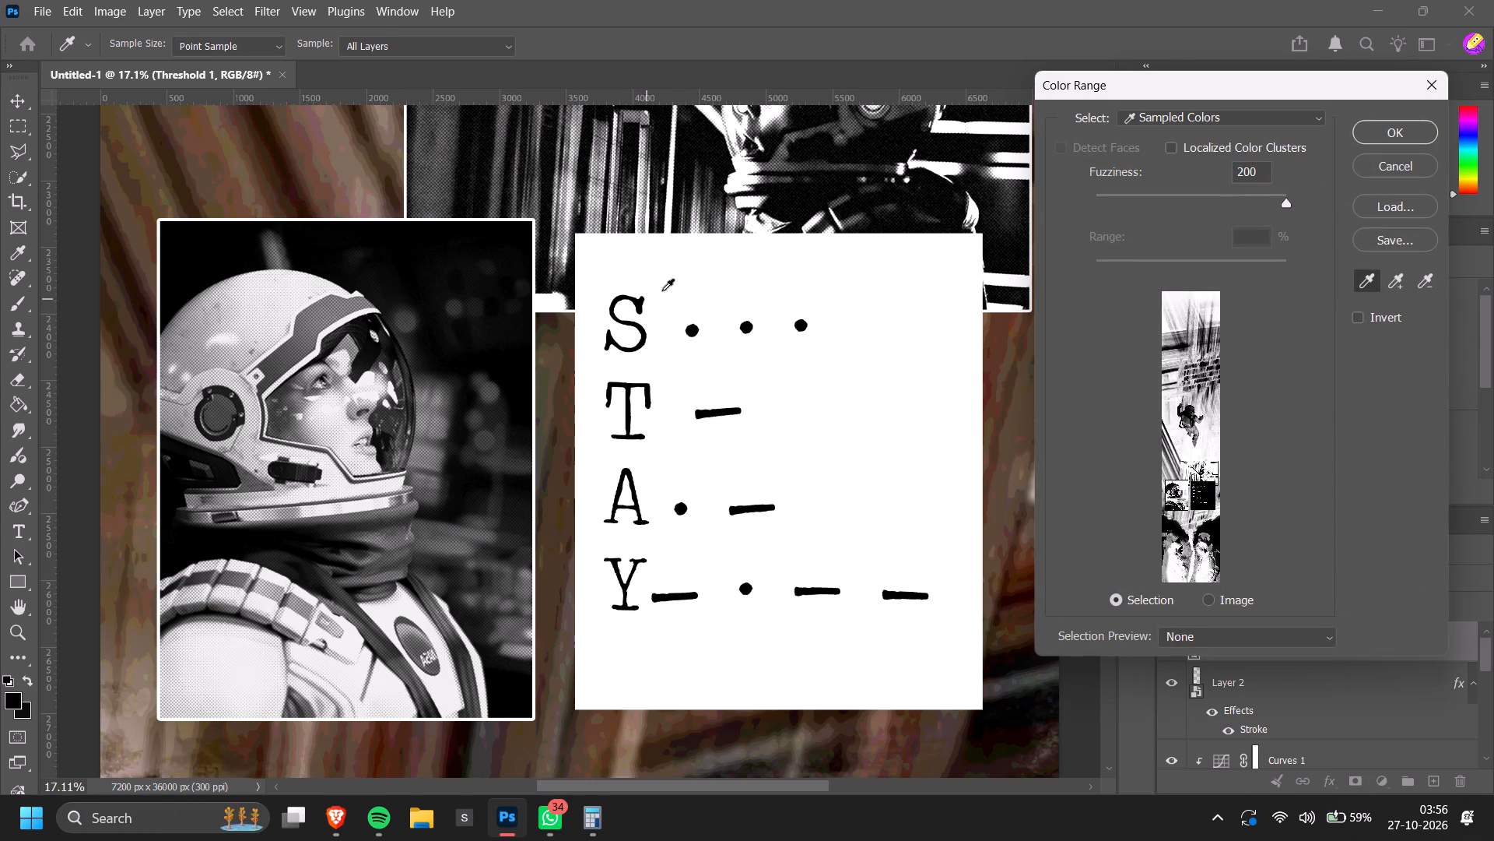
left_click(1411, 131)
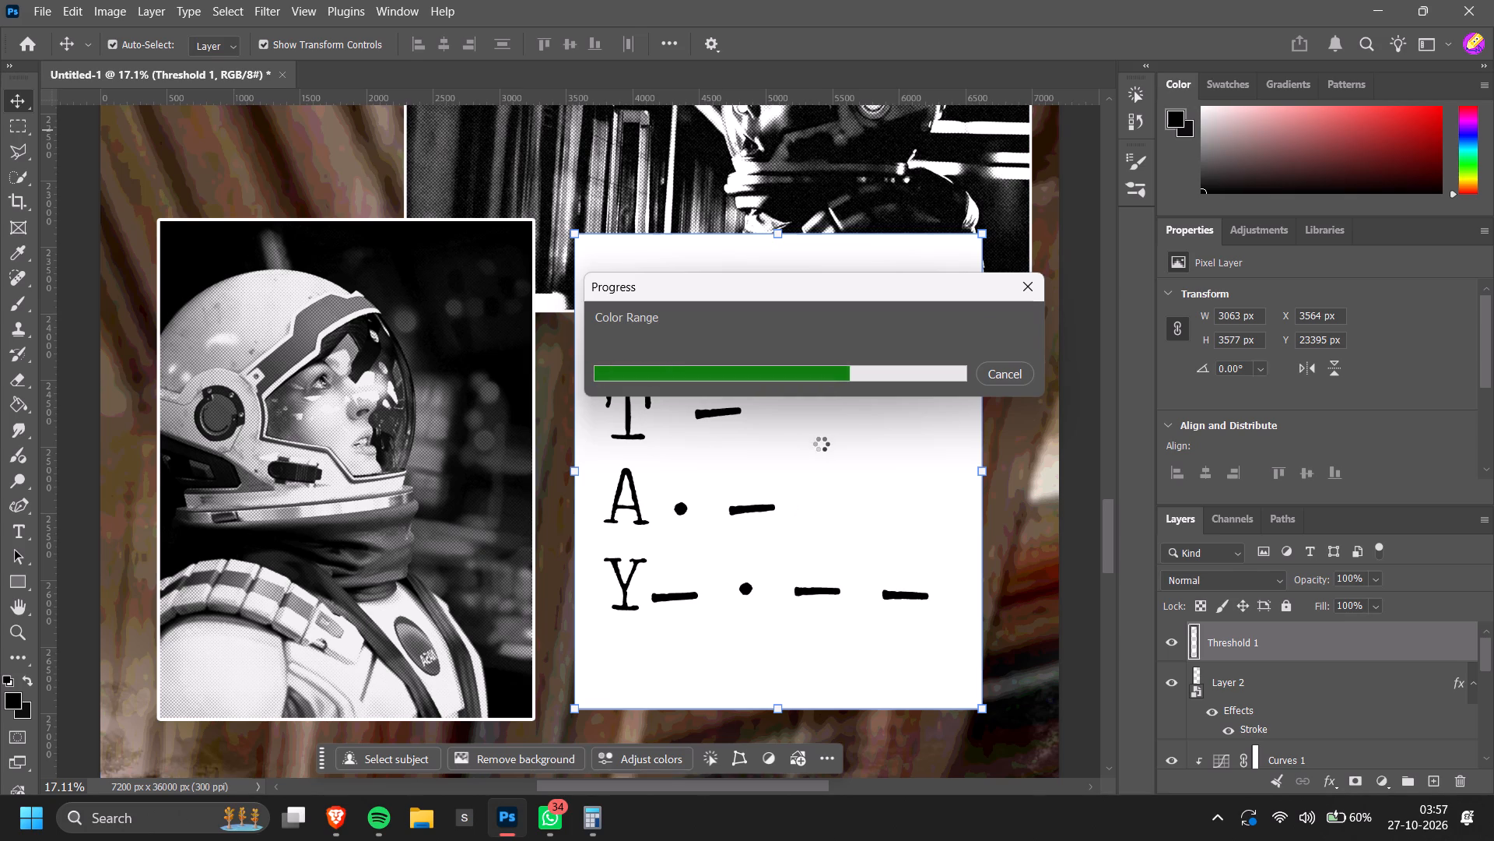
left_click(645, 749)
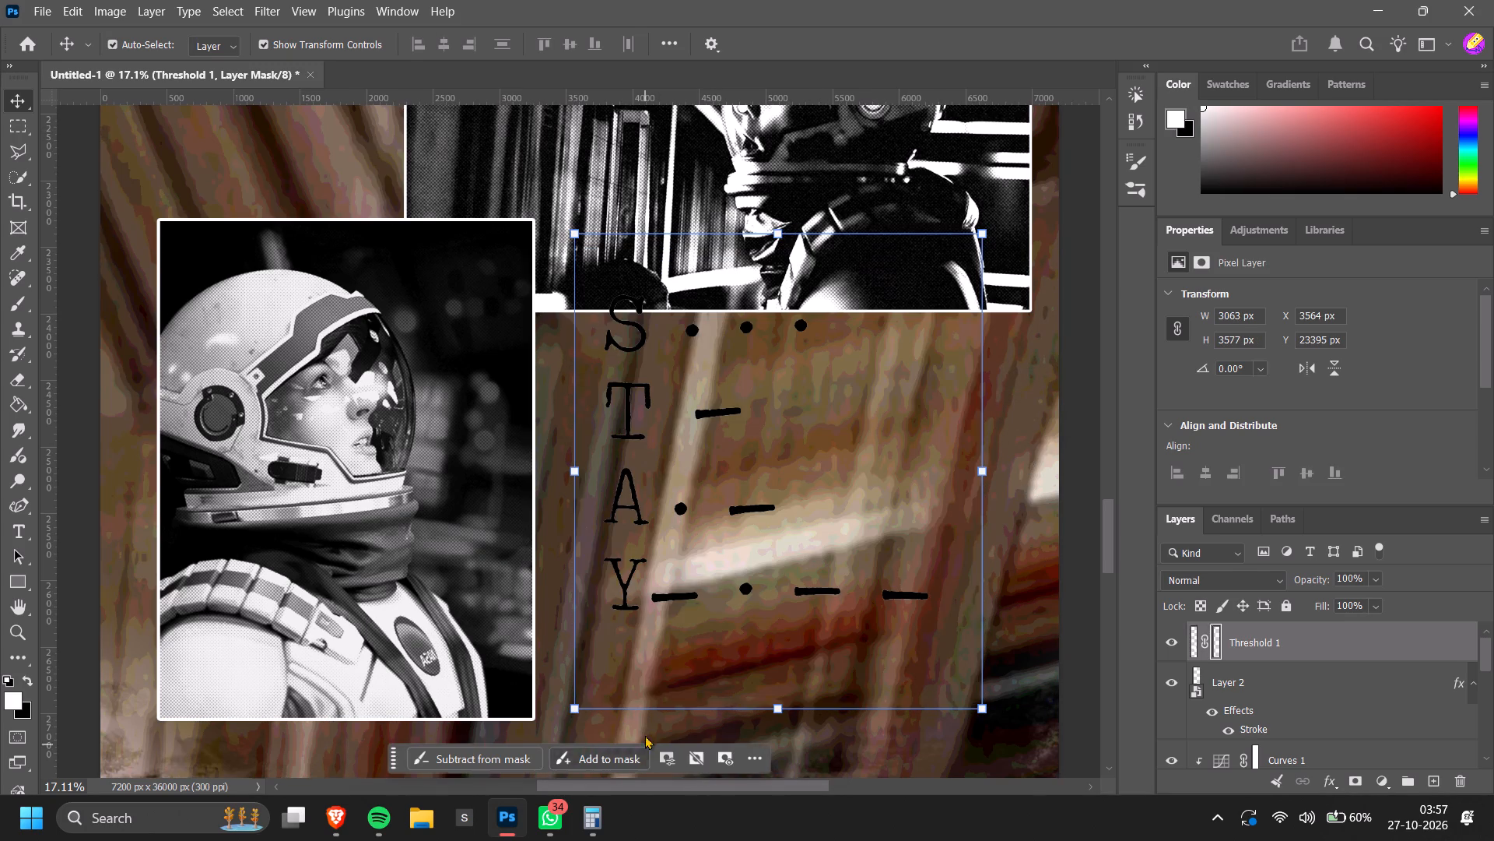
Apply a white Color Overlay in Normal mode at 100% opacity to the STAY lettering layer.
left_click(1379, 659)
double_click(1379, 642)
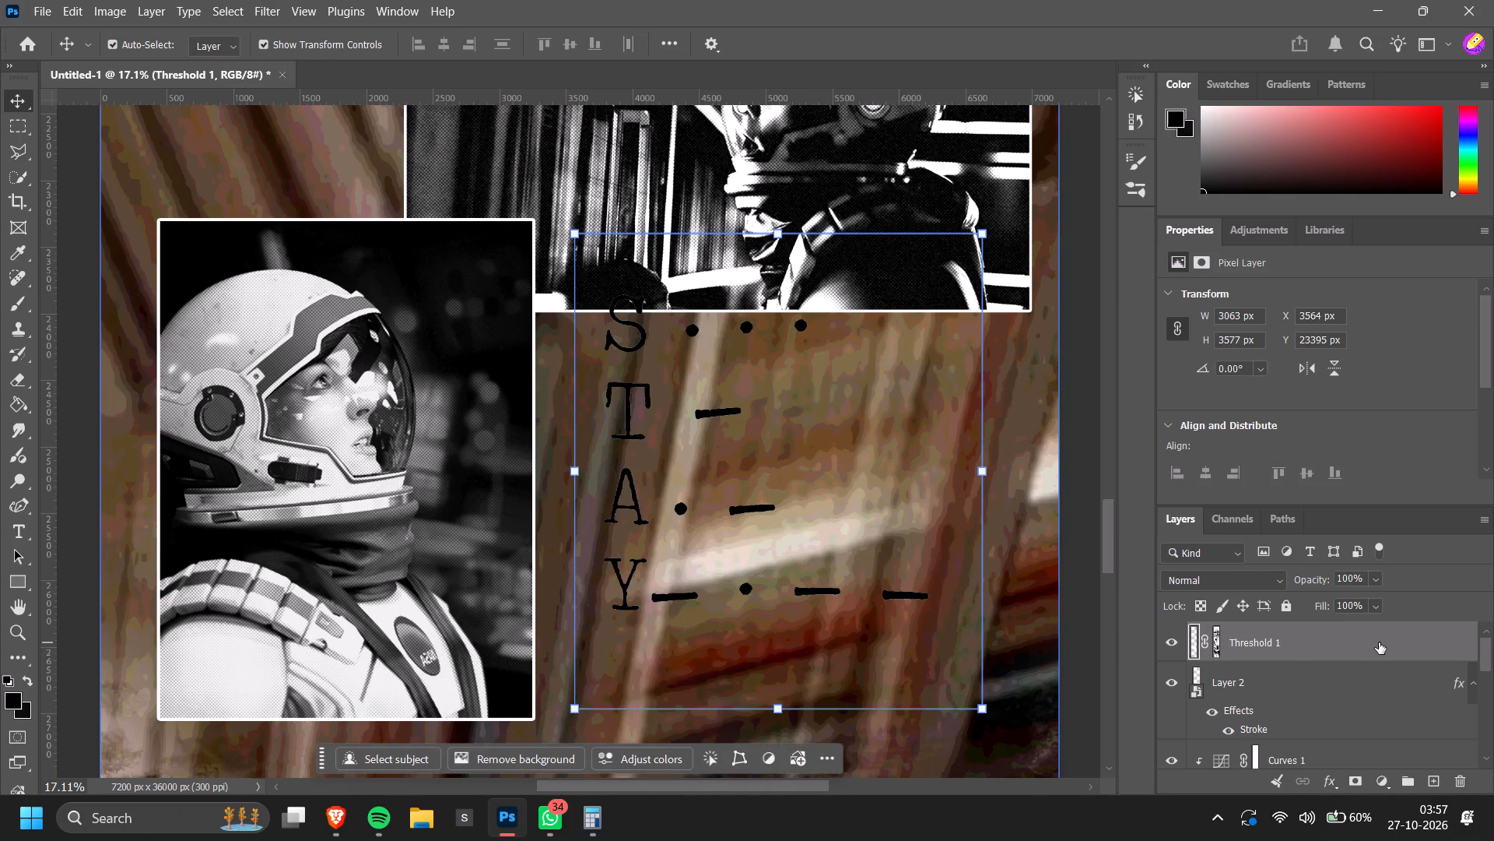
left_click(823, 578)
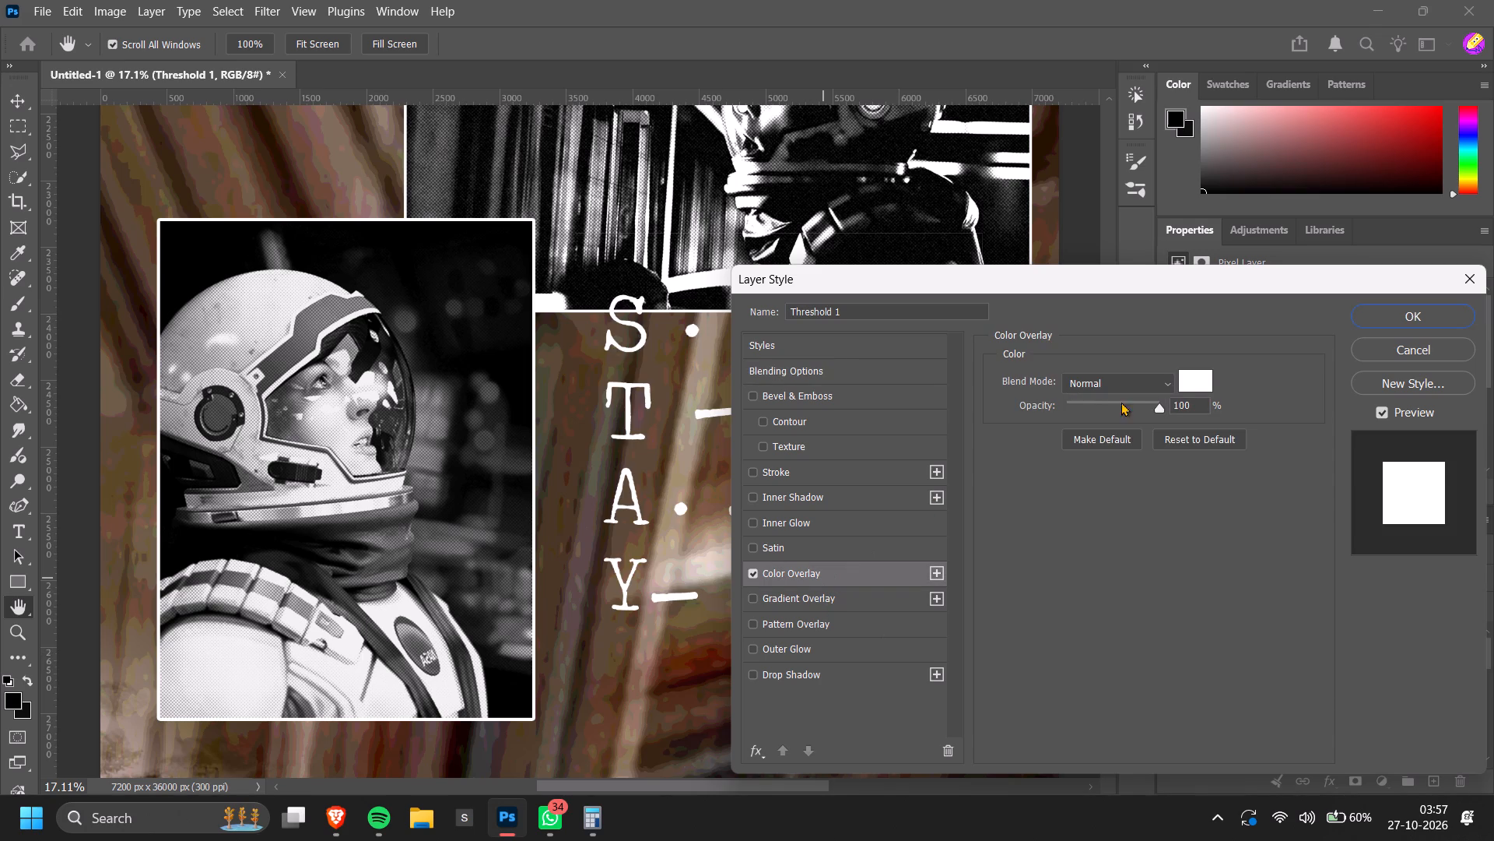
left_click(1398, 320)
Move the STAY lettering down below the wide astronaut image, with its layer at X 3600 px, Y 23881 px.
left_click_drag(734, 414, 737, 445)
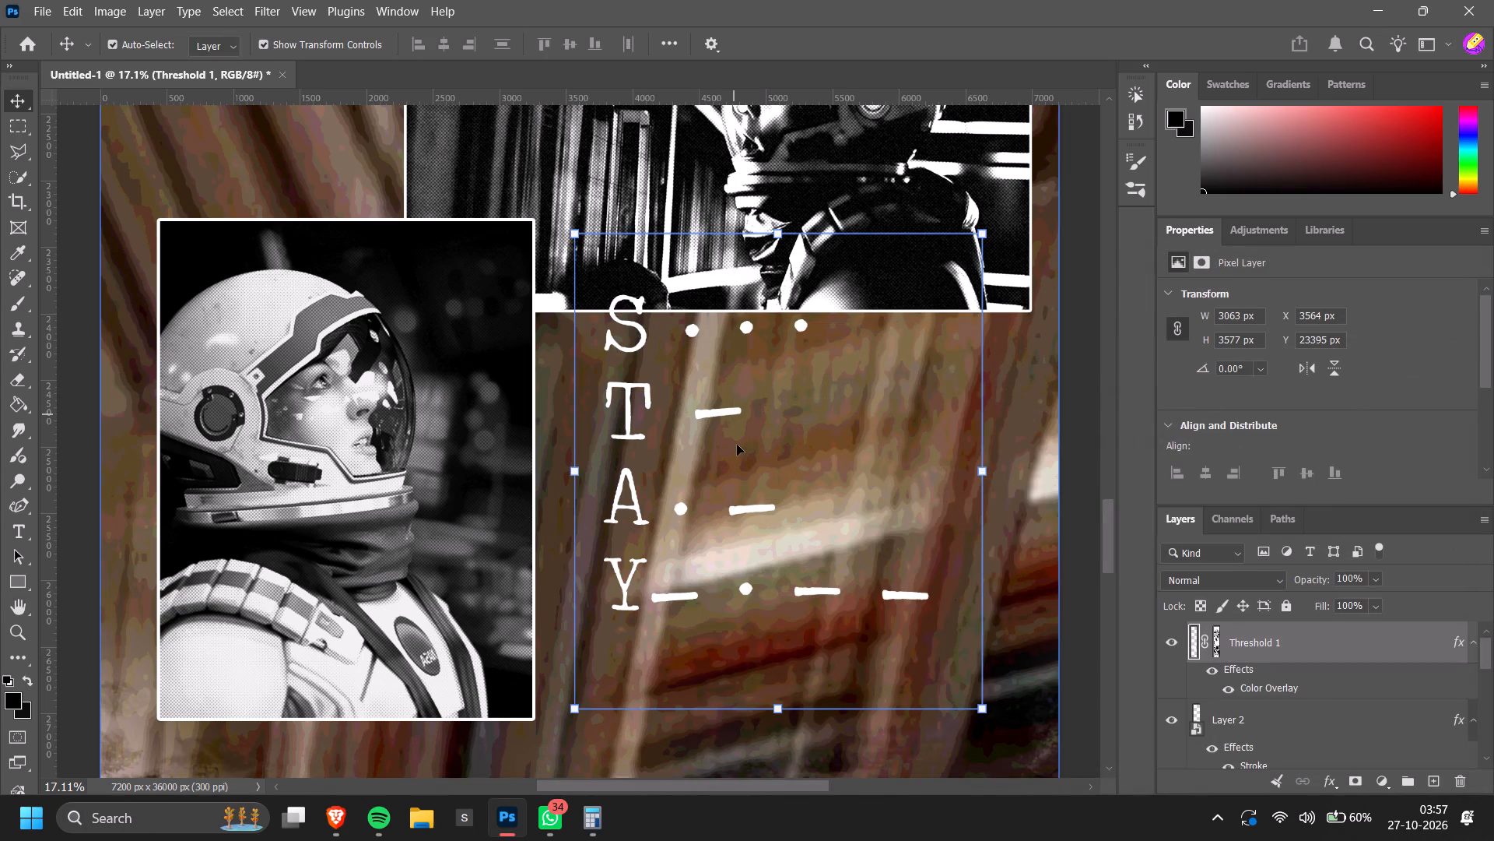
left_click_drag(737, 445, 735, 458)
left_click_drag(724, 414, 736, 458)
left_click_drag(910, 414, 903, 445)
key("ctrl+z")
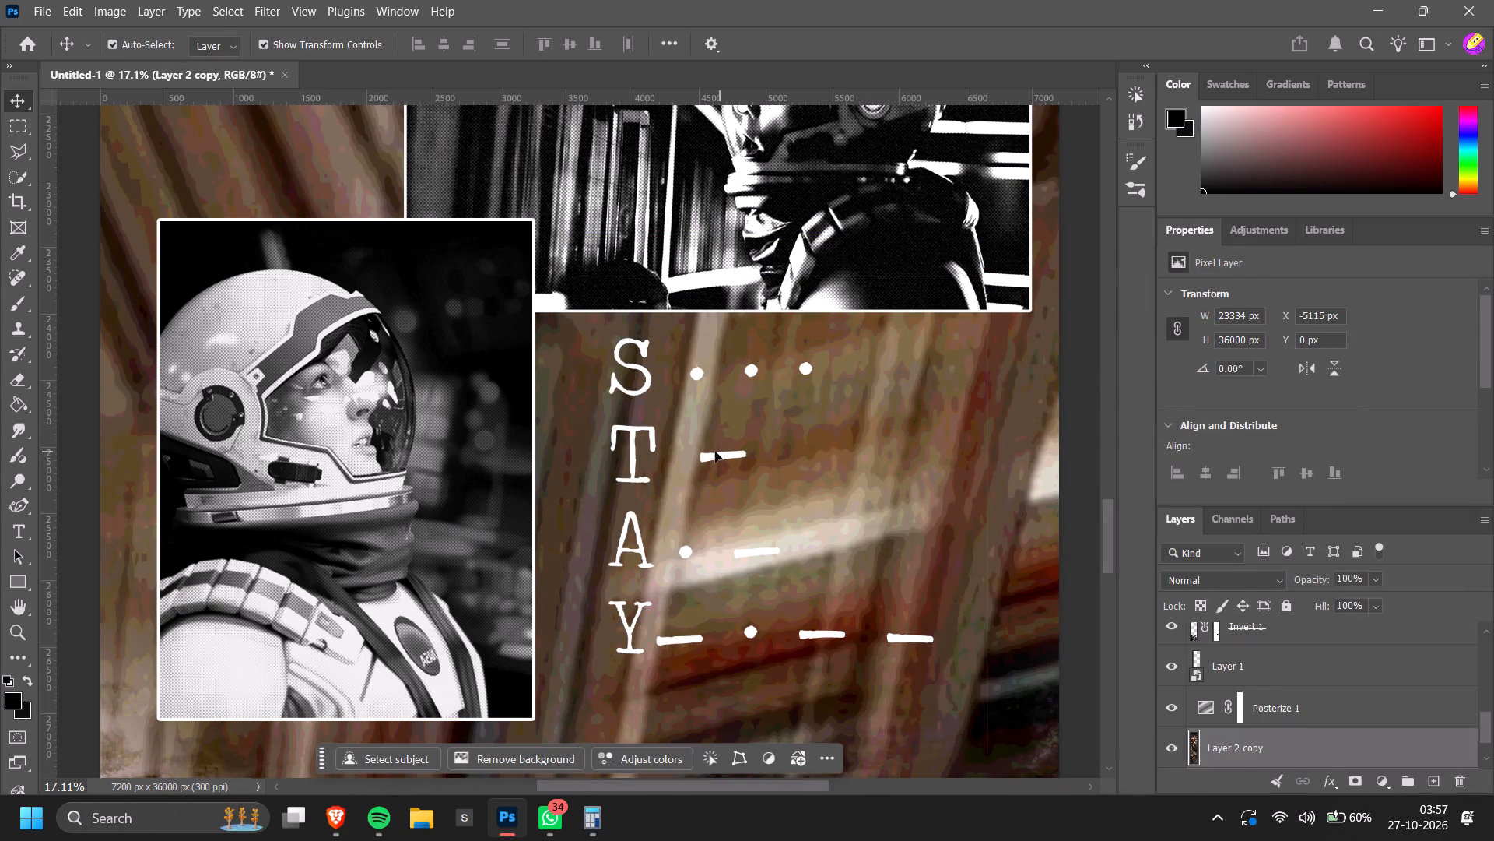
left_click(709, 455)
left_click_drag(706, 456, 709, 478)
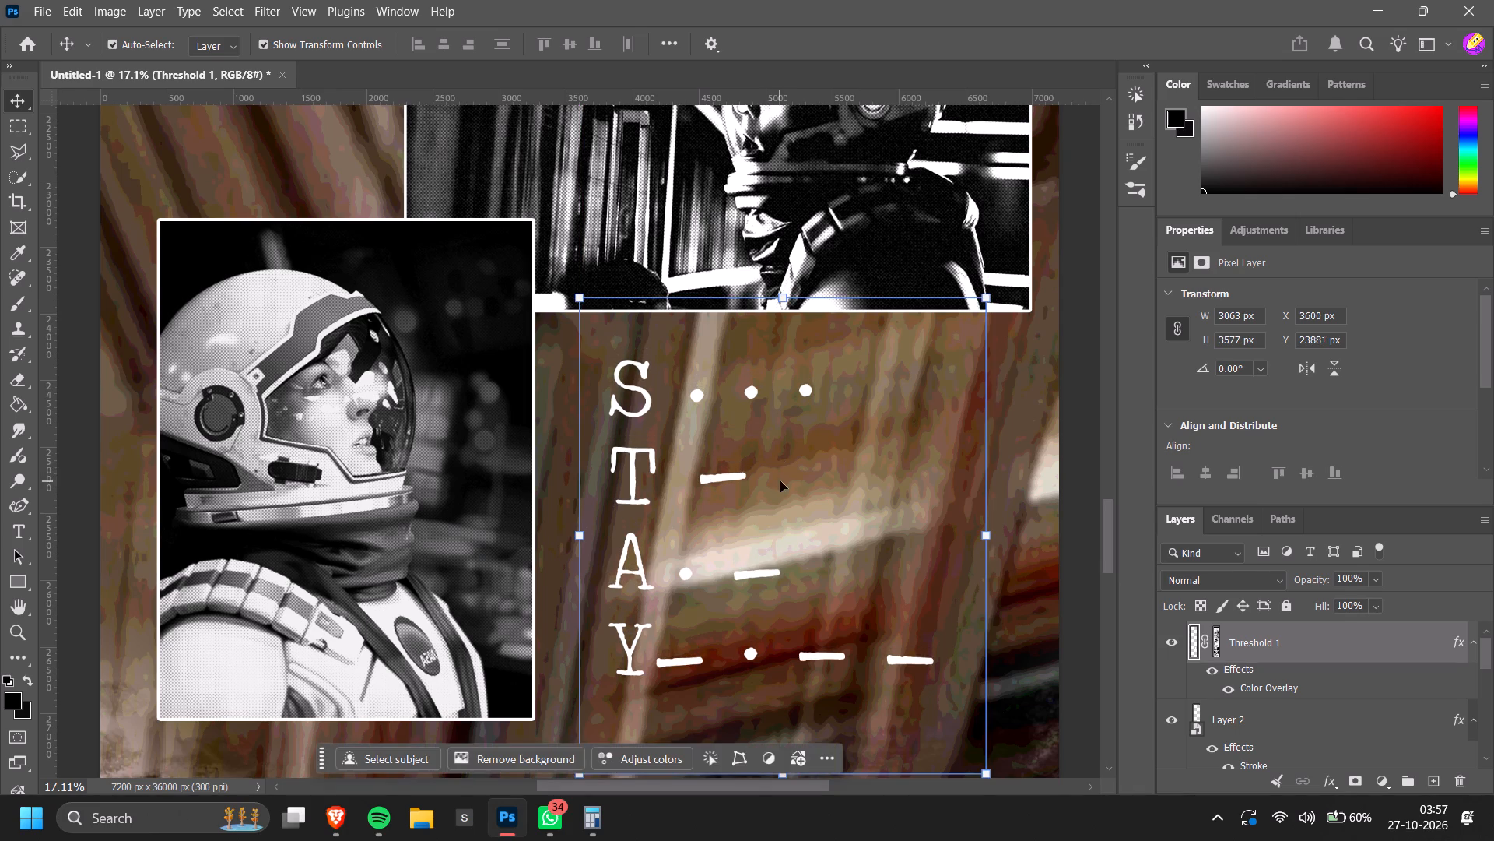
Enlarge the STAY lettering proportionally to about 105%.
scroll(796, 481, "down", 10, "alt")
left_click_drag(887, 512, 893, 512)
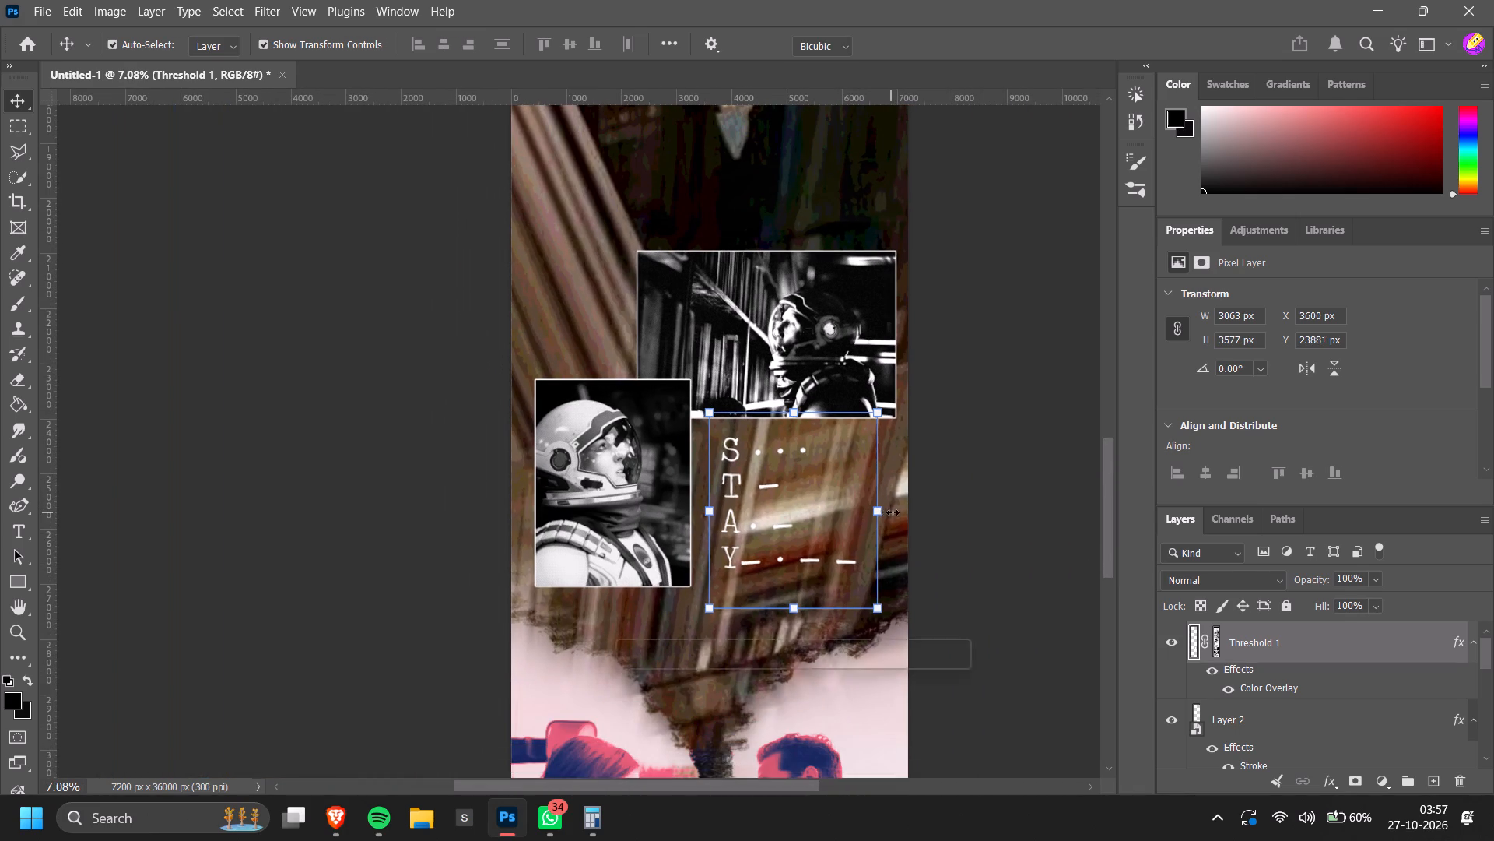
left_click_drag(893, 512, 896, 513)
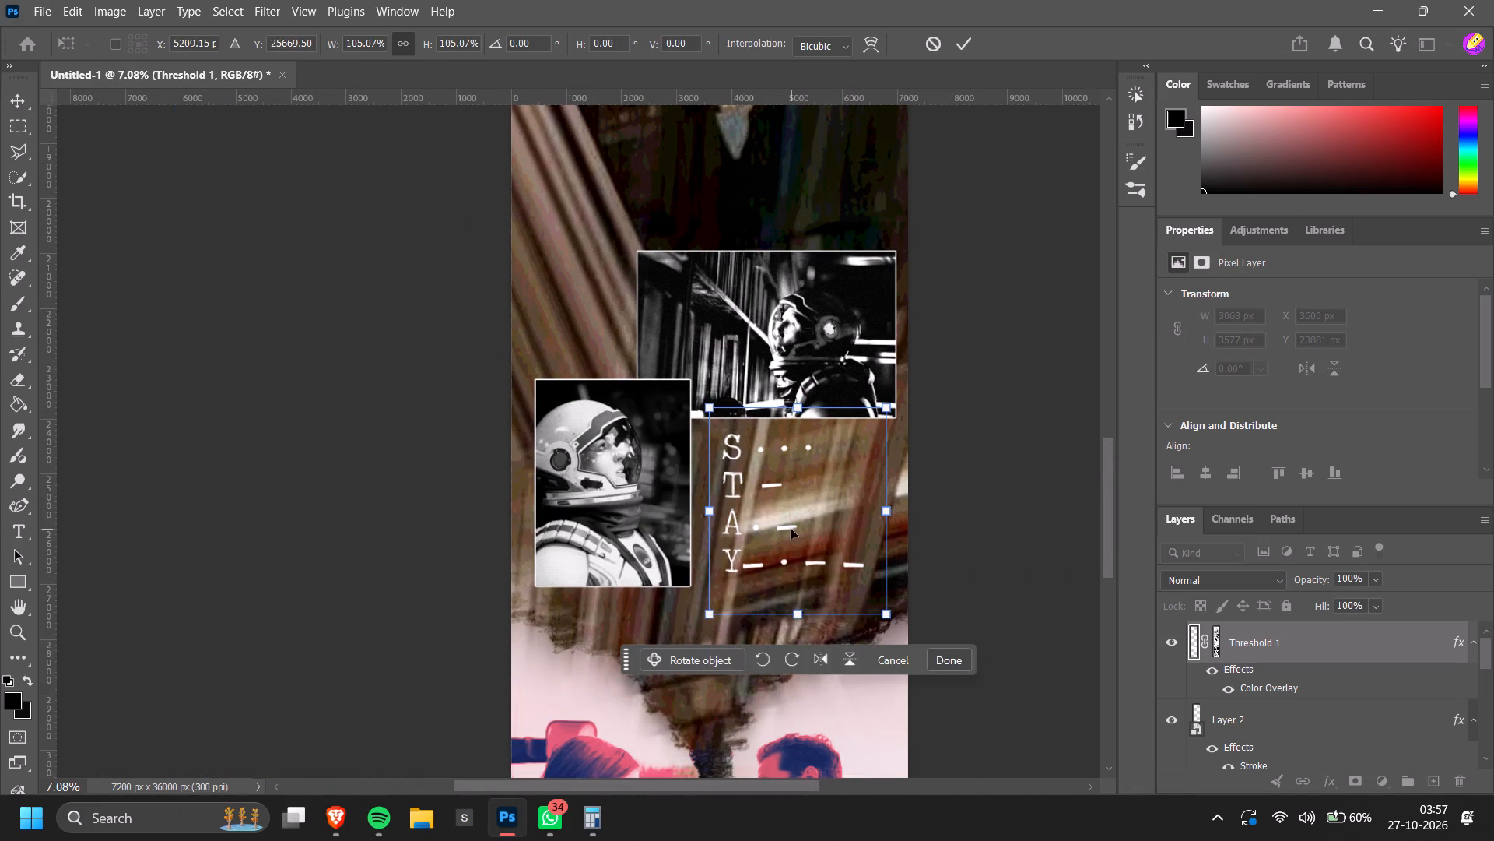
left_click(791, 529)
Add a black #000000 Outer Glow to the STAY lettering in Overlay mode at 74% opacity, 25% spread and 250 px size.
double_click(1387, 646)
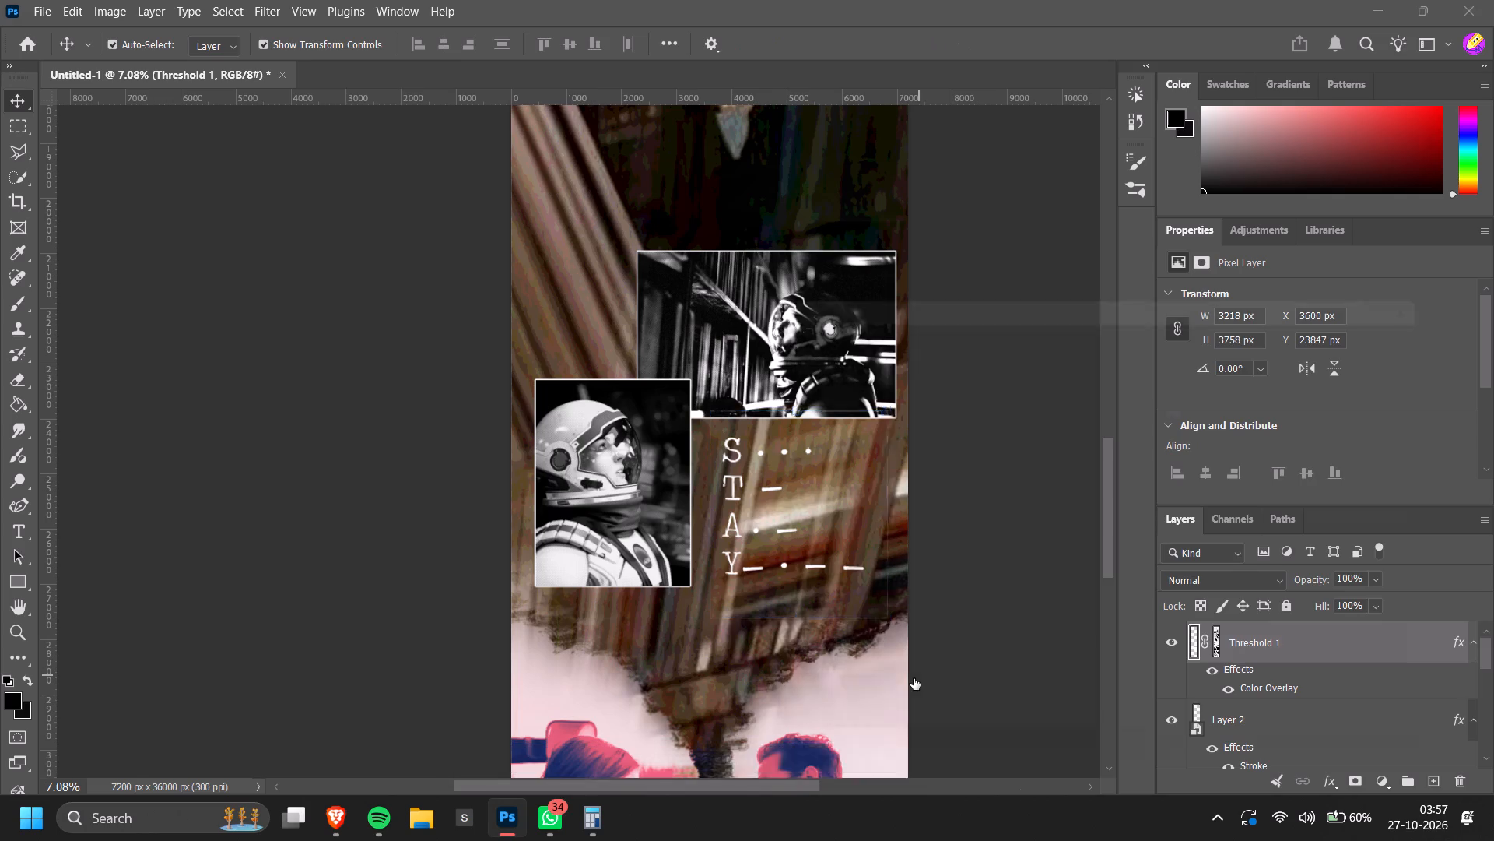
left_click(820, 650)
left_click_drag(990, 285, 1180, 287)
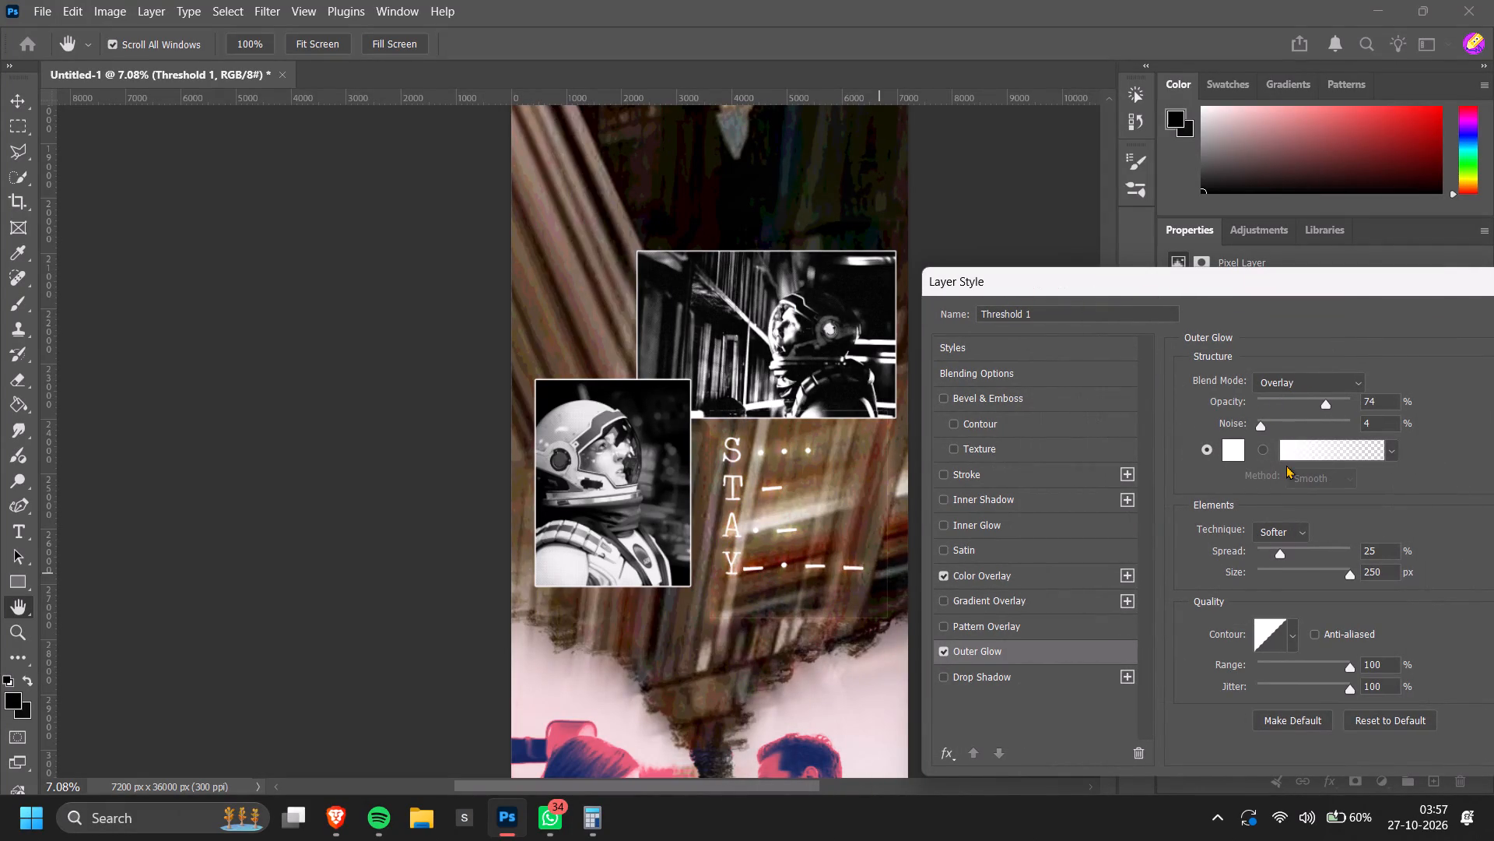
left_click(1248, 455)
left_click(1243, 455)
left_click_drag(1116, 579, 1212, 768)
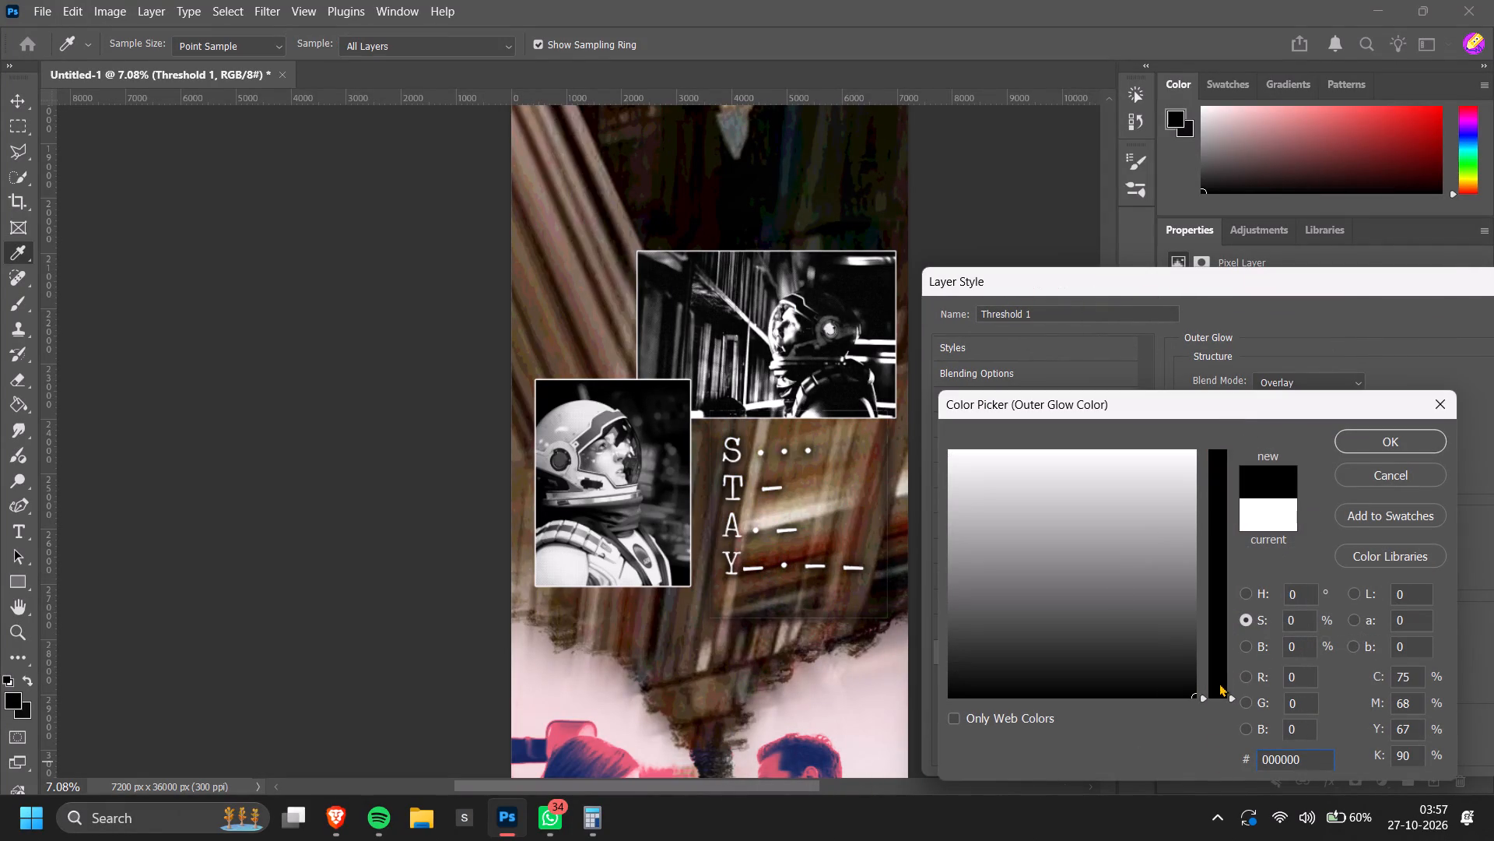
left_click(1392, 445)
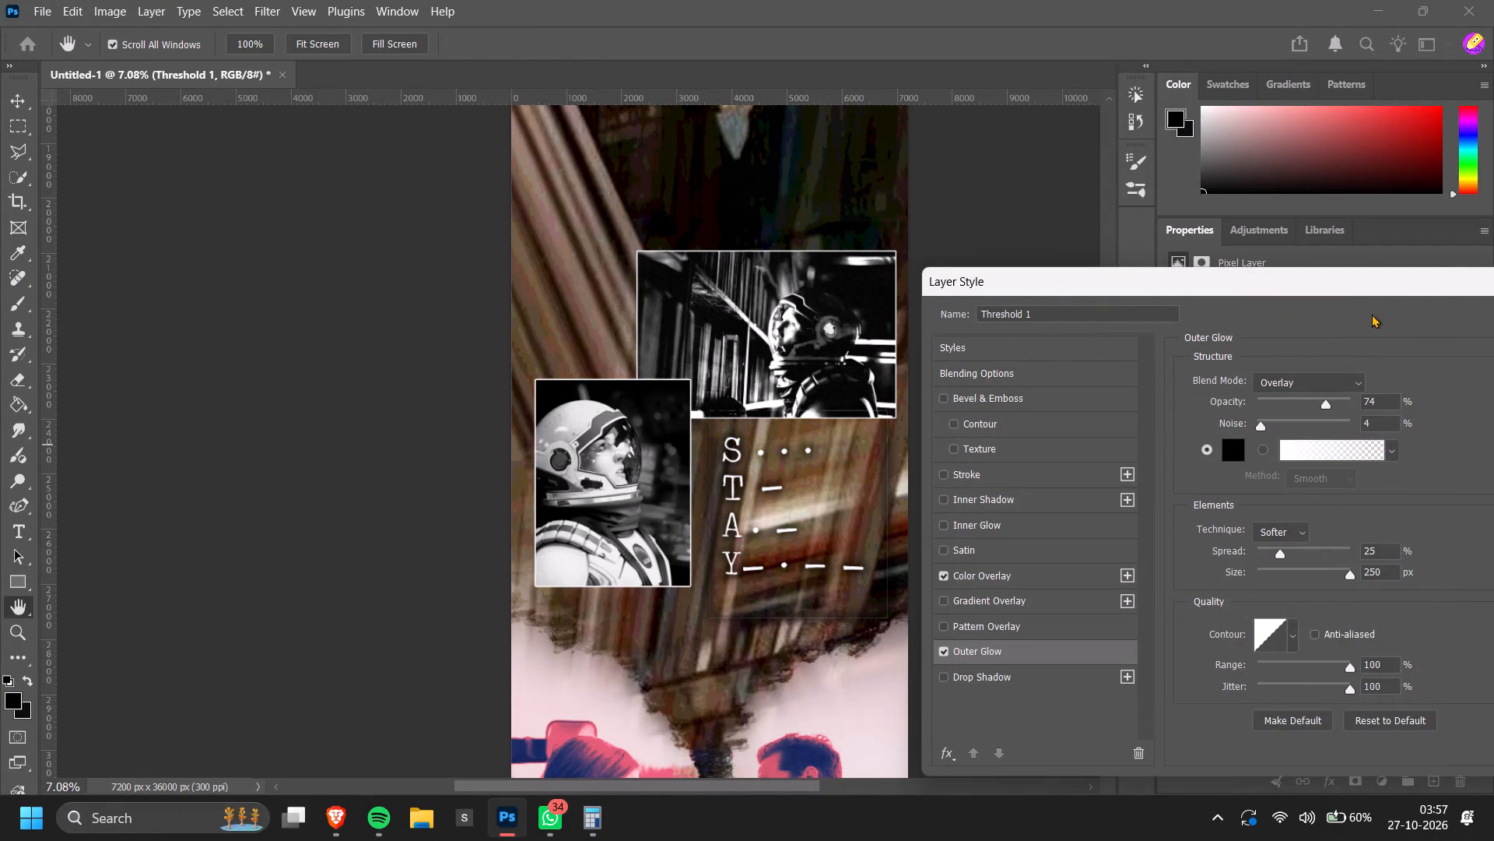
left_click_drag(1371, 272, 1320, 272)
left_click_drag(1369, 289, 1212, 308)
left_click(1394, 346)
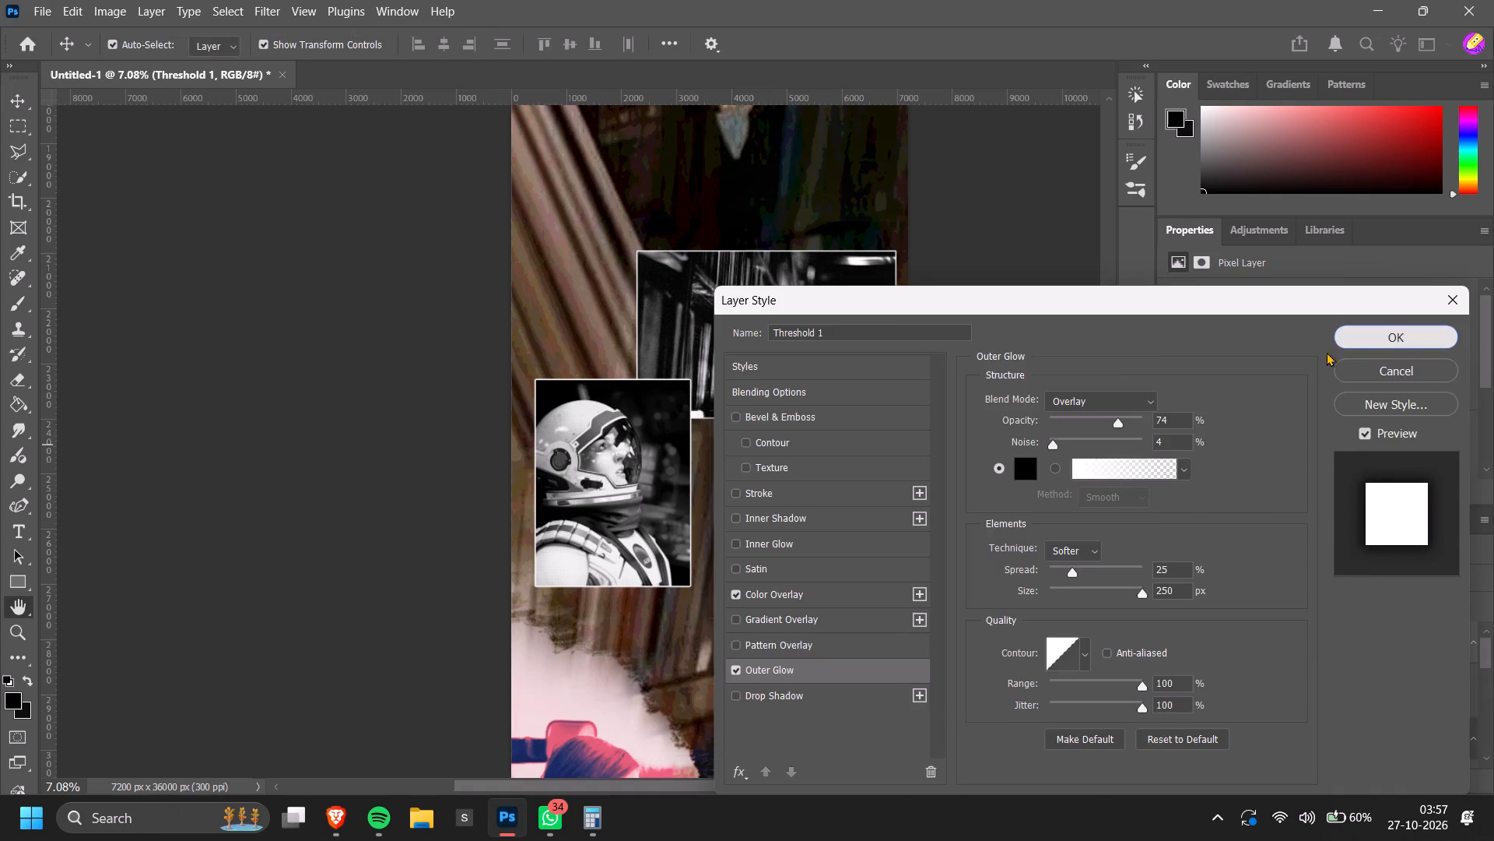
left_click(1010, 470)
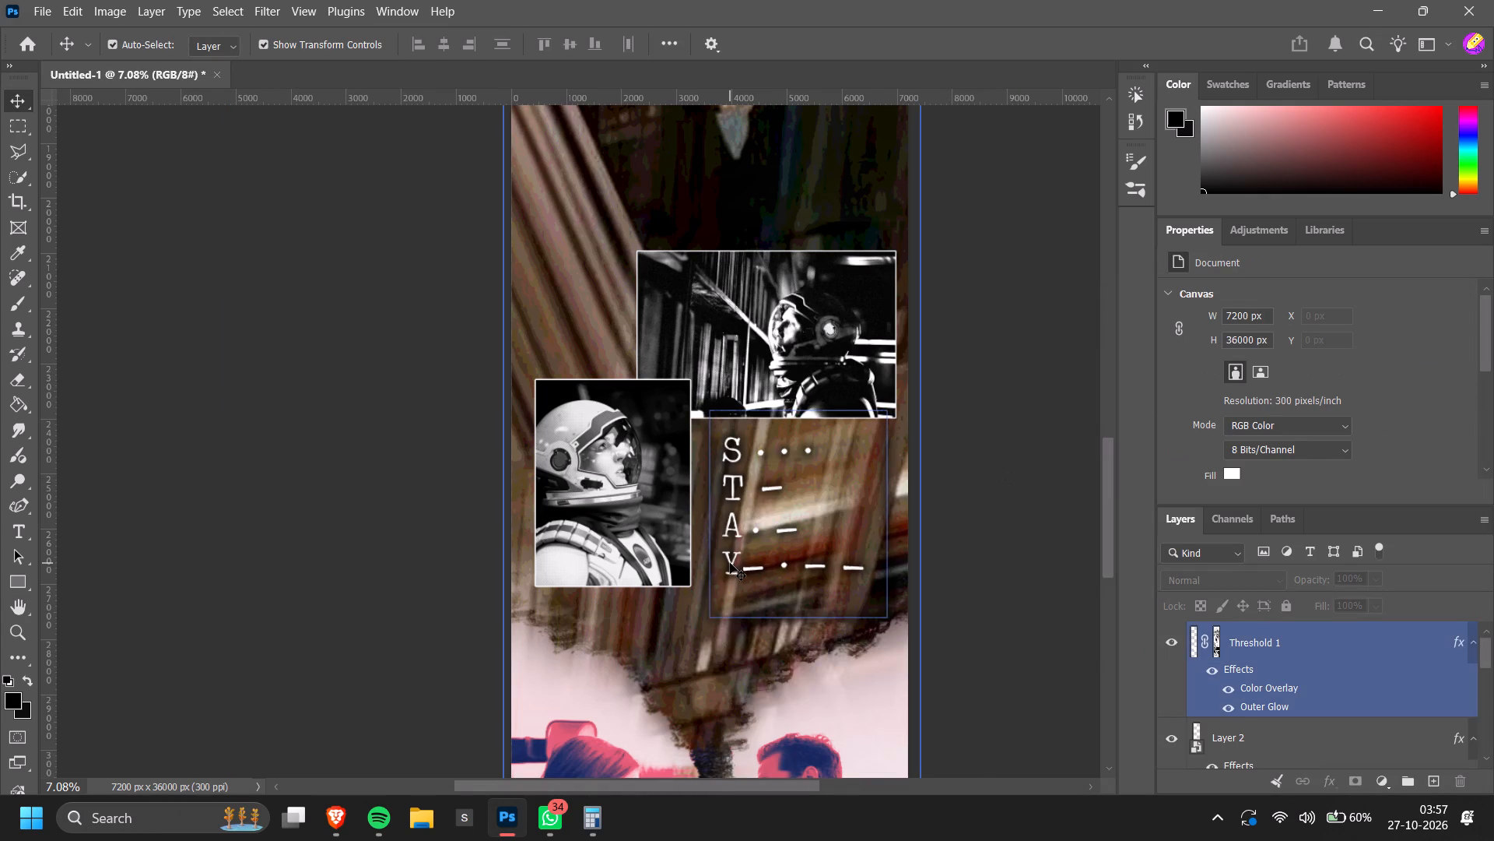
Move the STAY lettering slightly down, with its layer at Y 23990 px.
left_click_drag(730, 563, 734, 575)
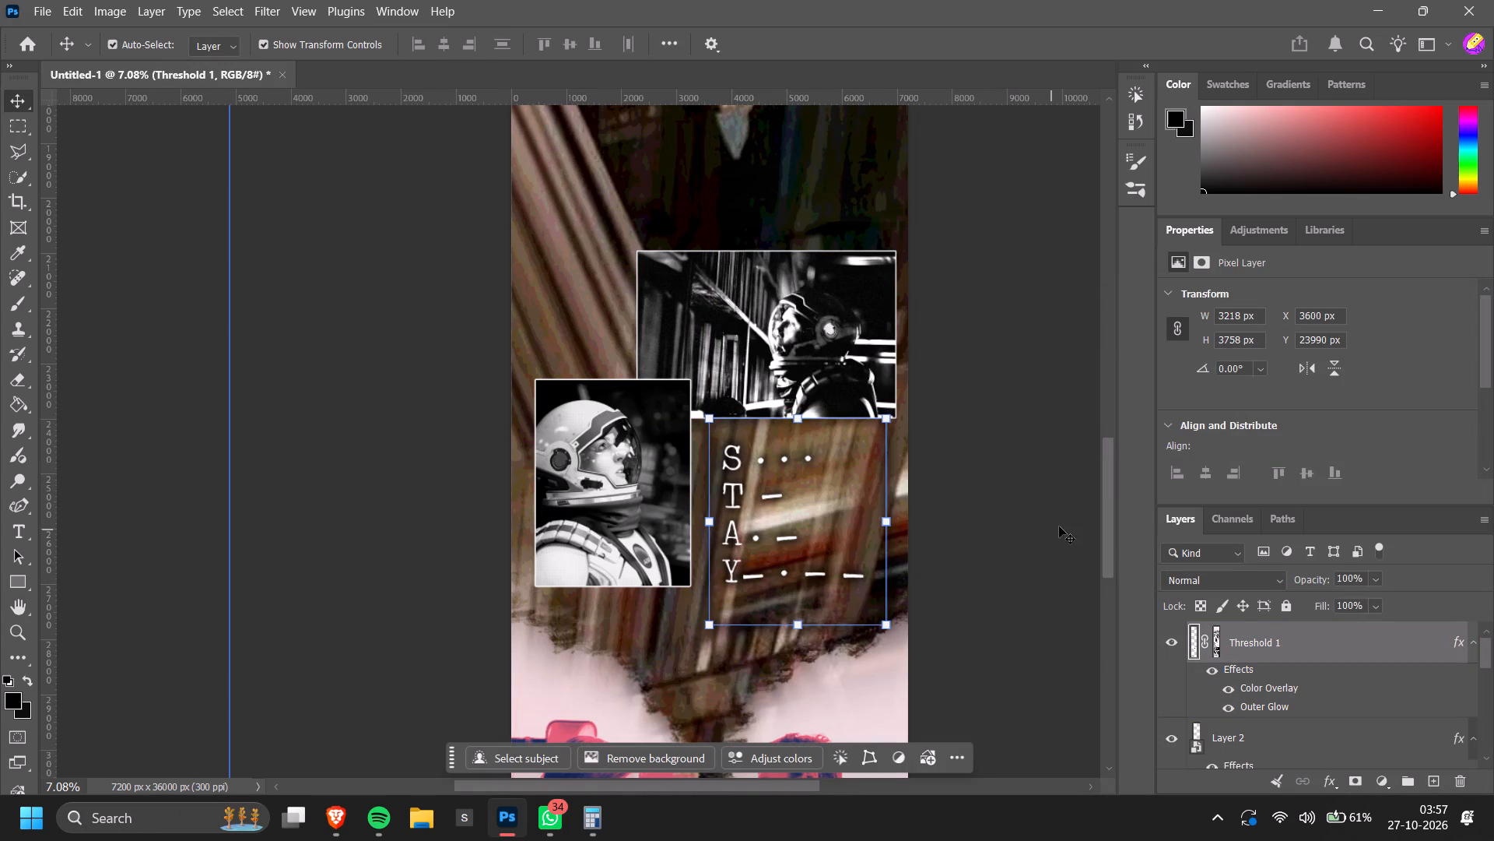
Erase the leftover edges around and below the STAY lettering with the 600 px Eraser.
key("e")
left_click_drag(864, 438, 632, 426)
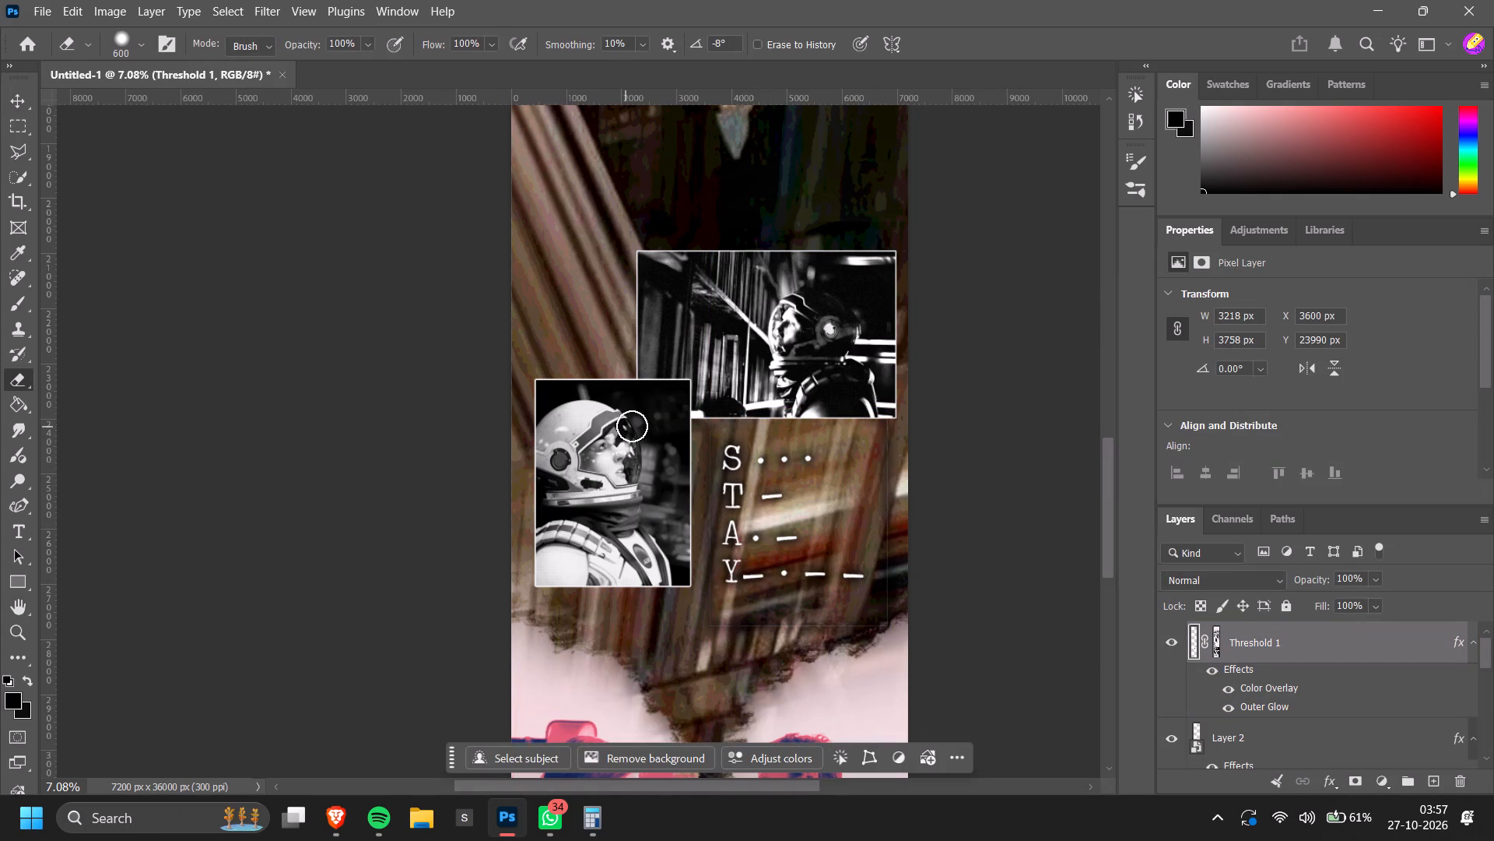
left_click_drag(632, 426, 790, 620)
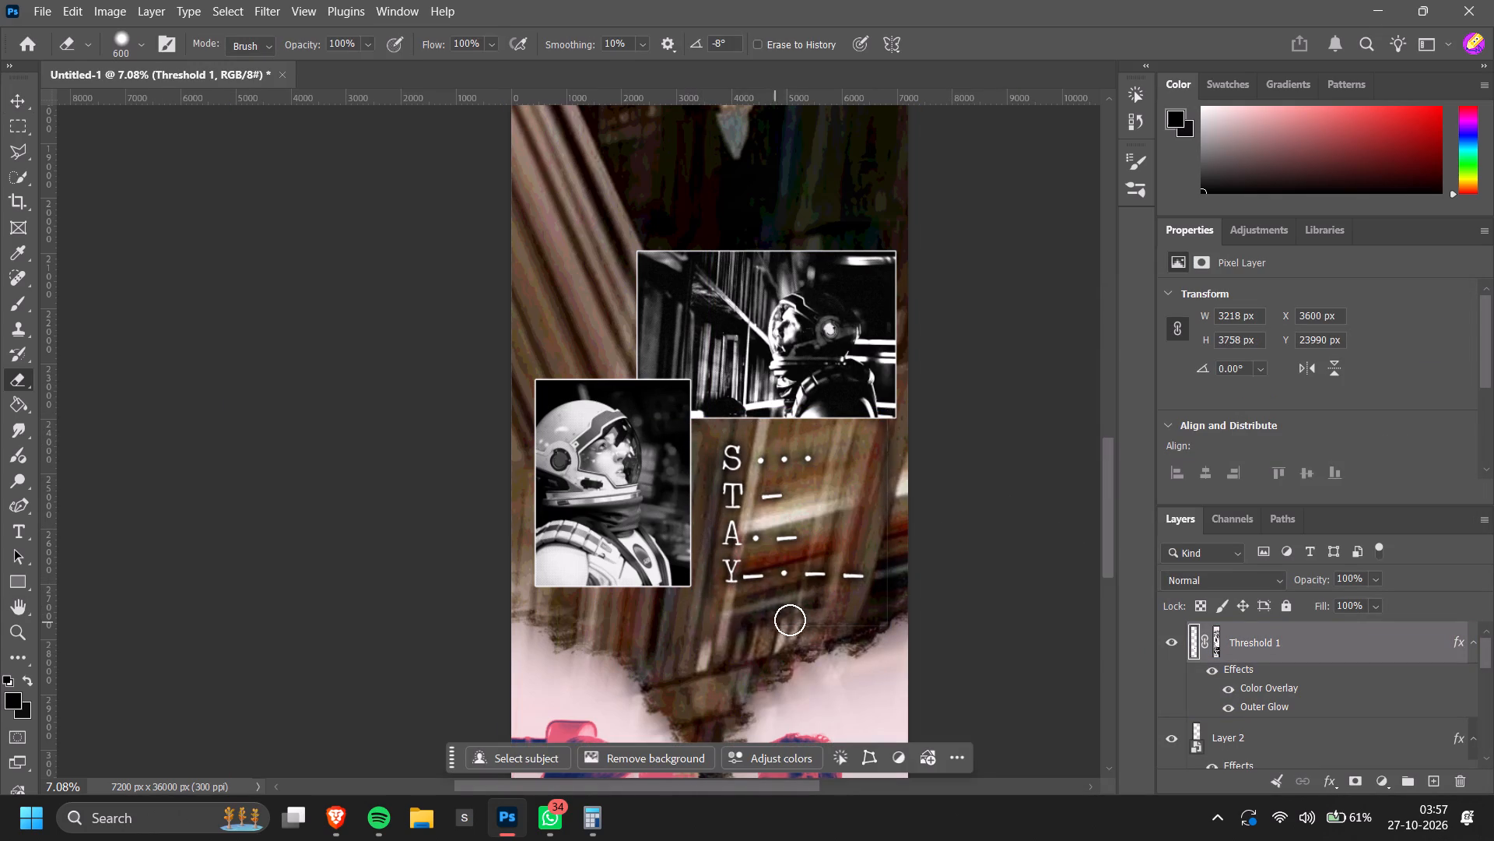
left_click_drag(790, 620, 898, 614)
left_click_drag(898, 614, 842, 371)
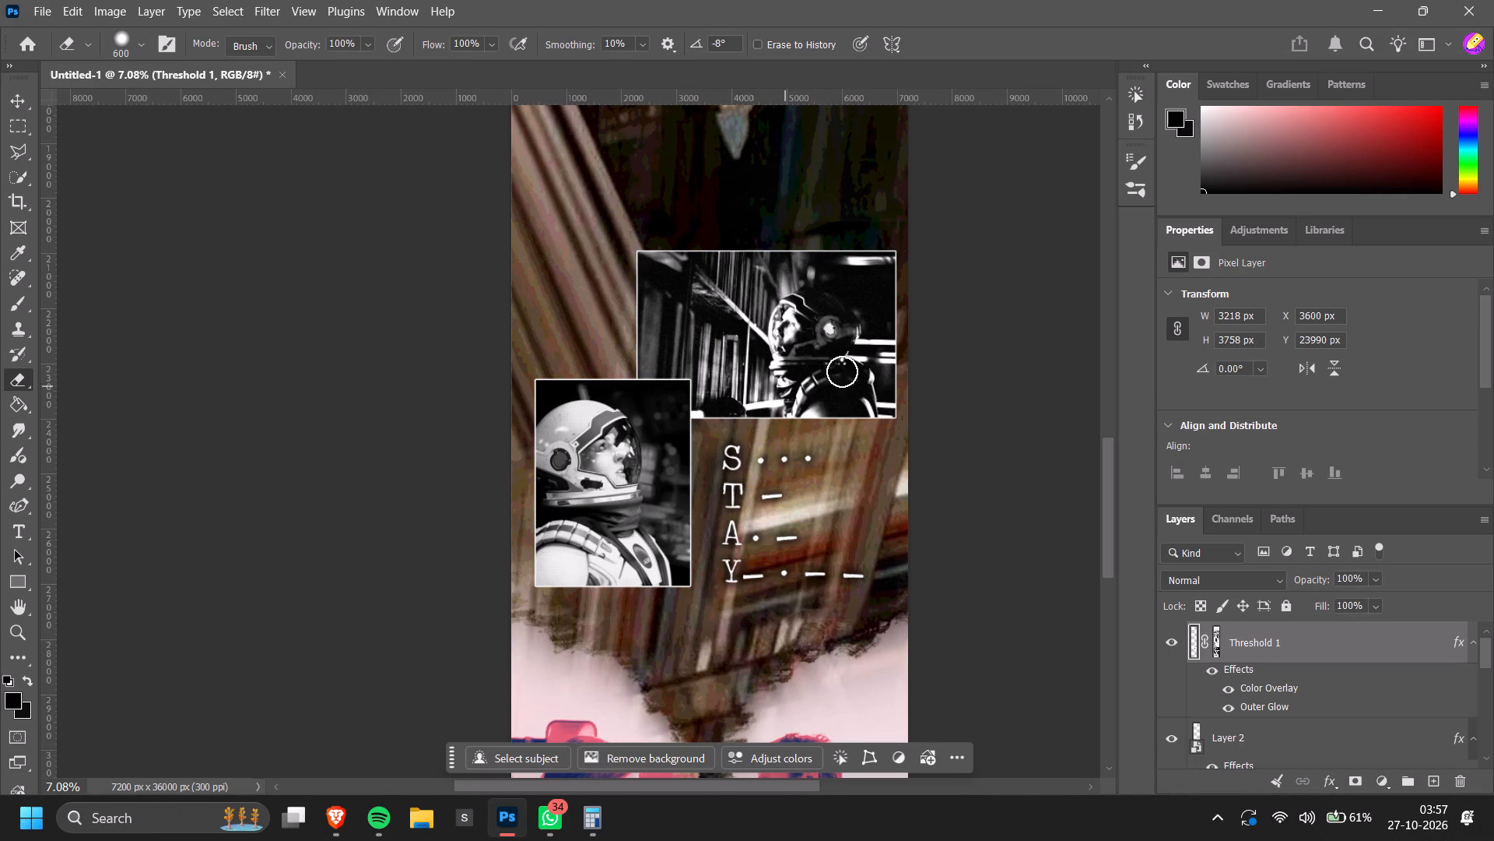
left_click_drag(842, 371, 692, 603)
left_click_drag(692, 603, 909, 616)
Erase softly below the last Morse dash of the STAY lettering with a 2500 px Eraser at 0% hardness.
key("b")
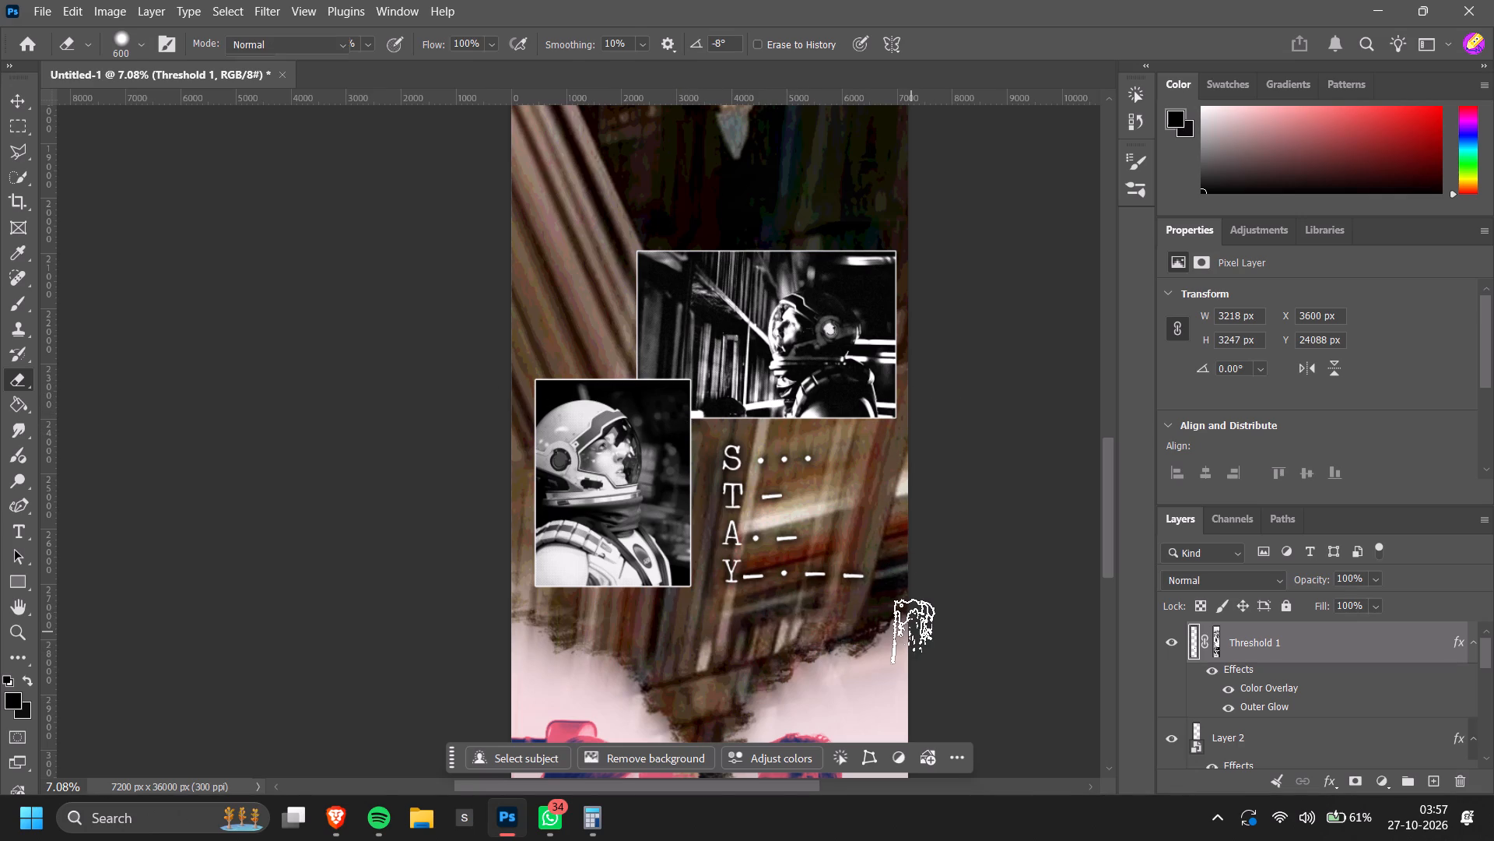
key("e")
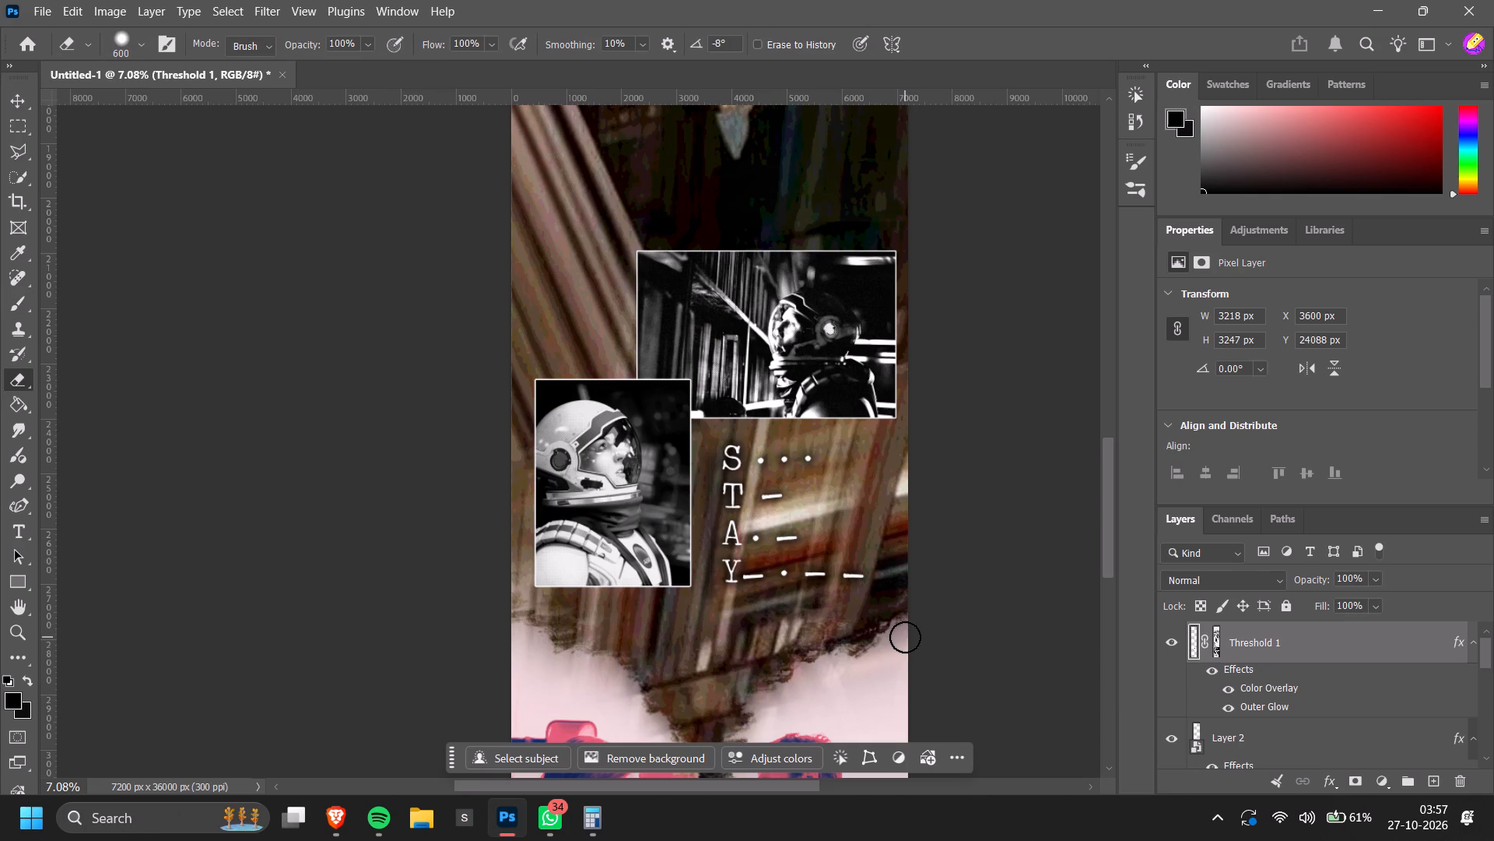
key("bracketright")
key("bracketright")
key("bracketright")
key("bracketright")
key("bracketright")
key("bracketright")
key("bracketright")
key("bracketright")
key("bracketright")
key("bracketright")
type("]]")
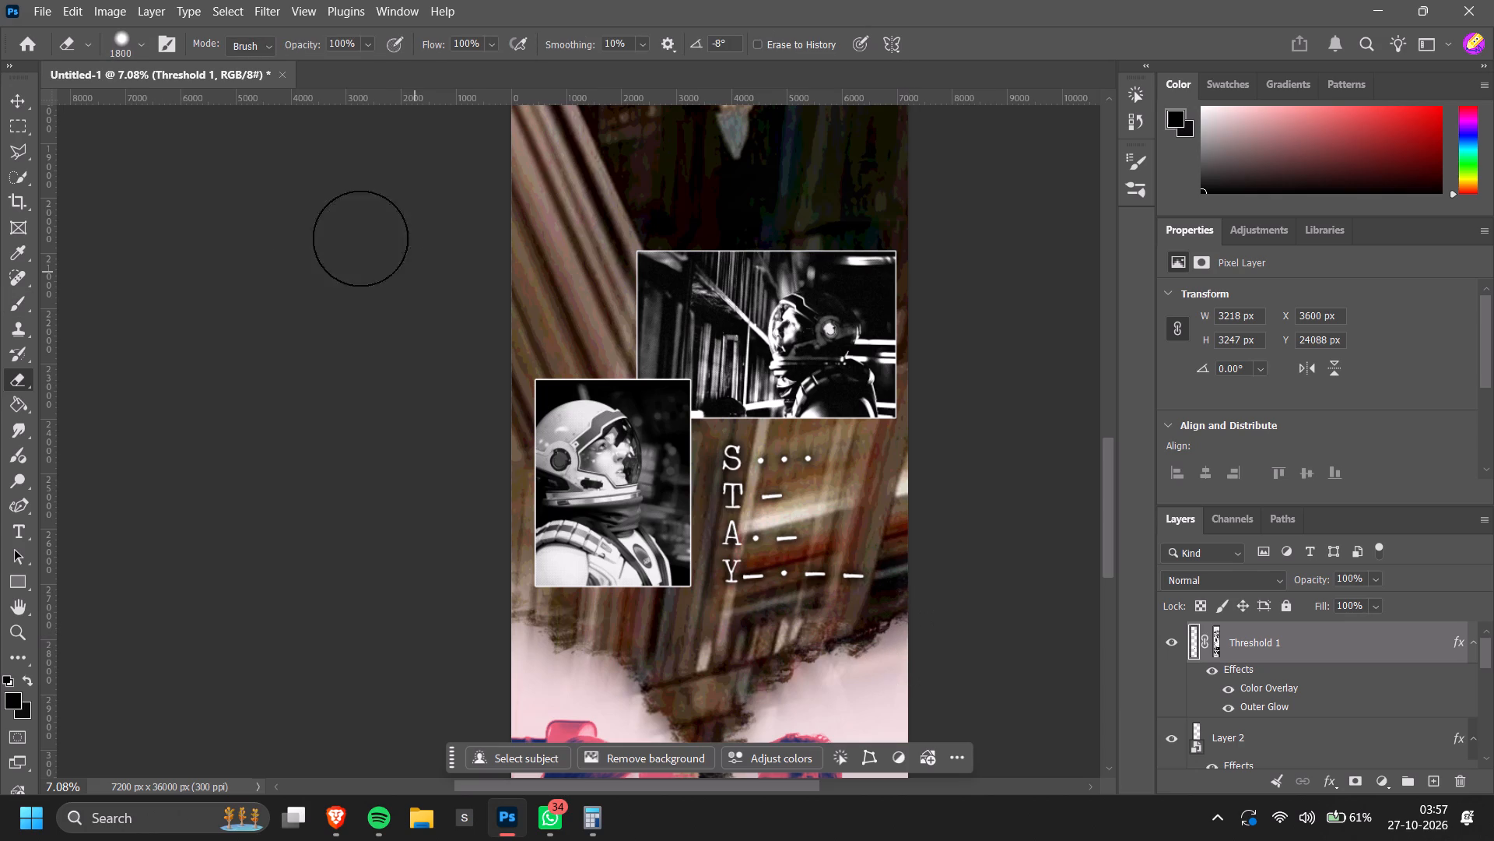
left_click(133, 49)
left_click_drag(151, 144, 0, 143)
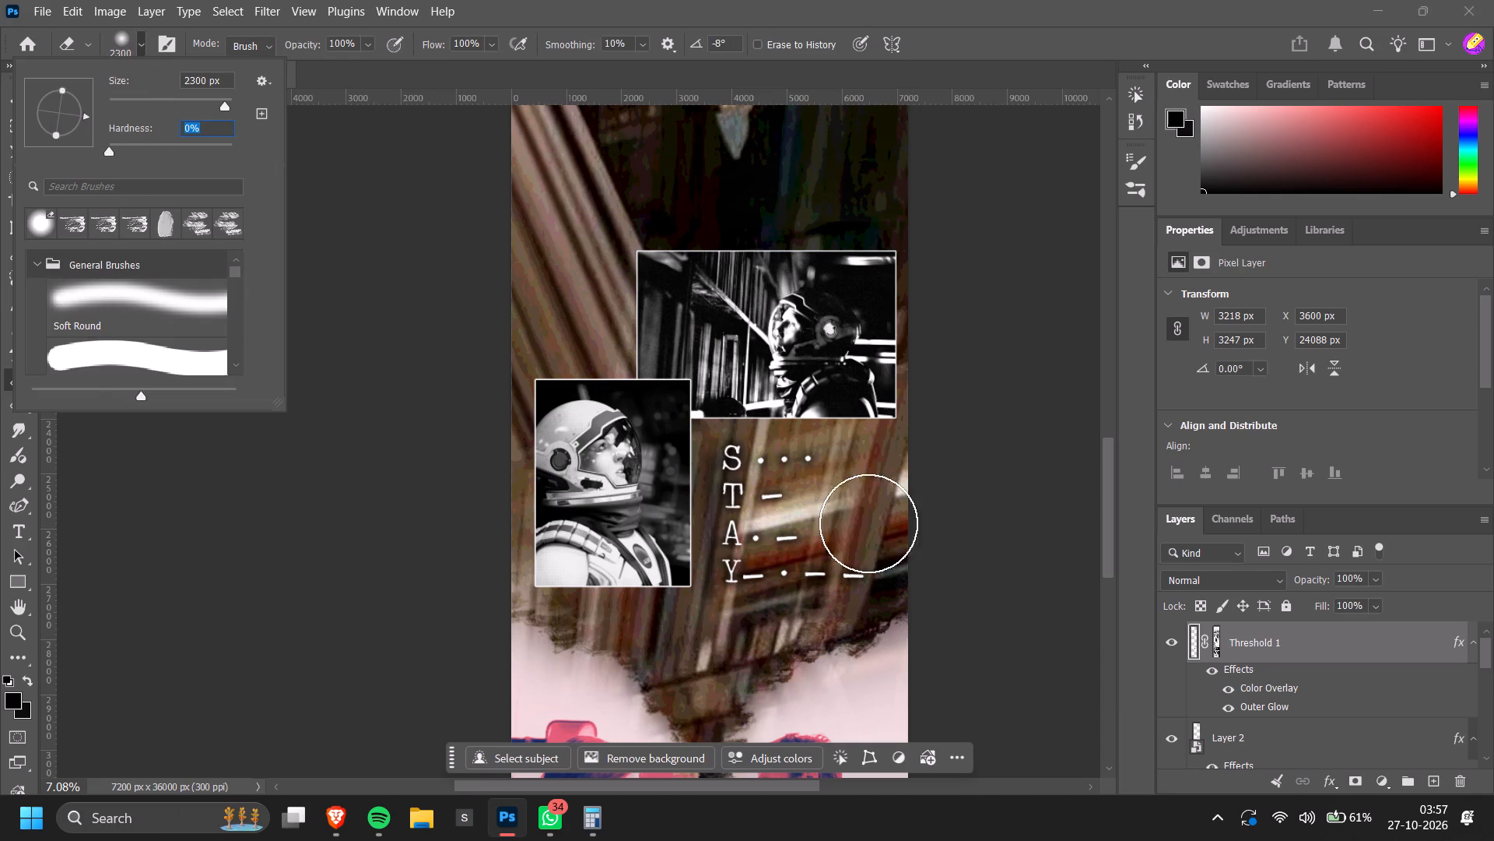
left_click(970, 625)
key("bracketright")
key("bracketright")
left_click(870, 631)
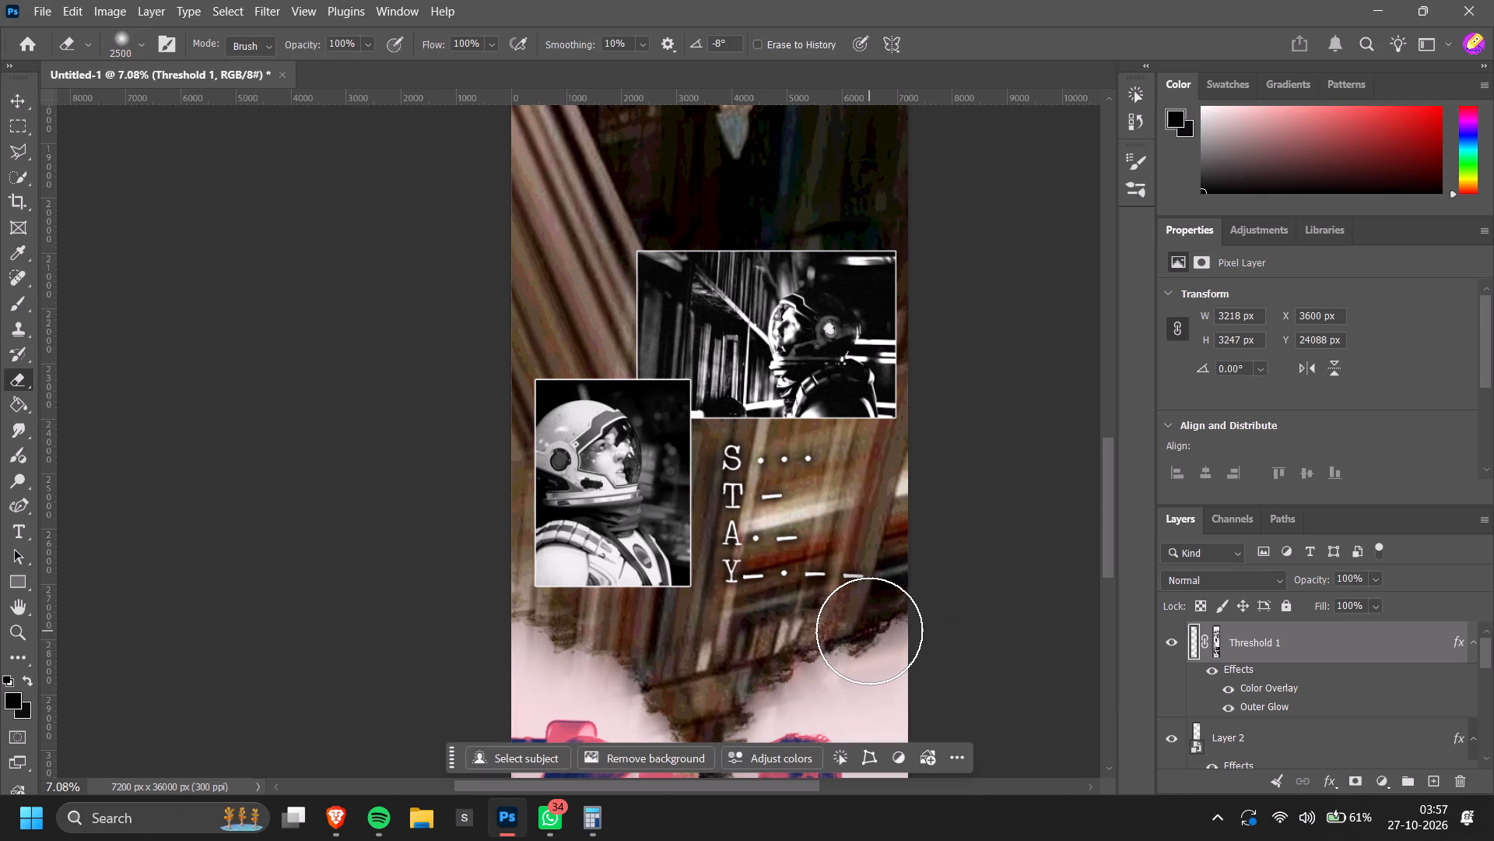
left_click(870, 639)
left_click(905, 615)
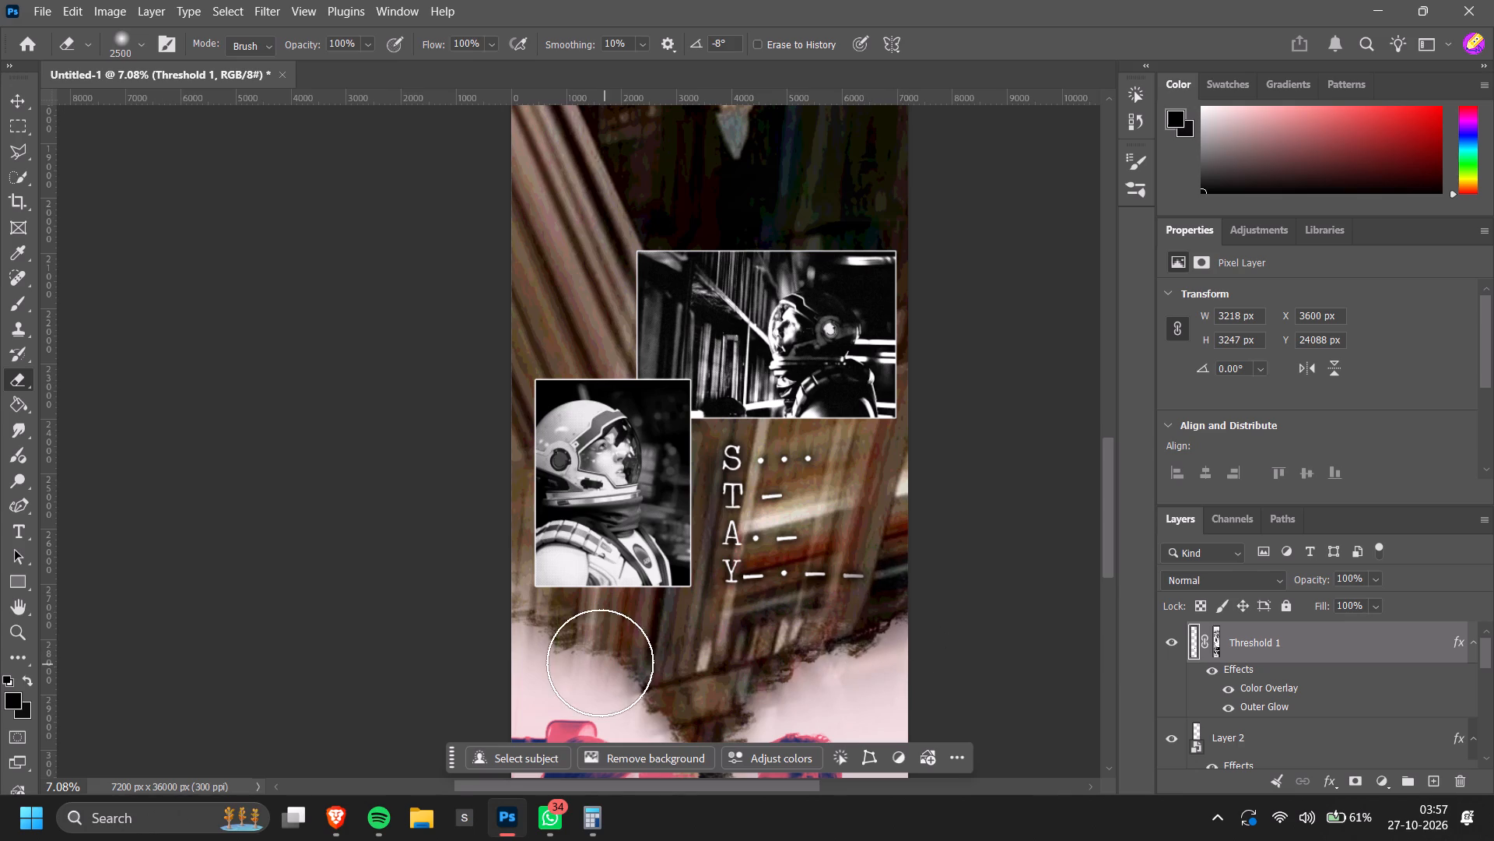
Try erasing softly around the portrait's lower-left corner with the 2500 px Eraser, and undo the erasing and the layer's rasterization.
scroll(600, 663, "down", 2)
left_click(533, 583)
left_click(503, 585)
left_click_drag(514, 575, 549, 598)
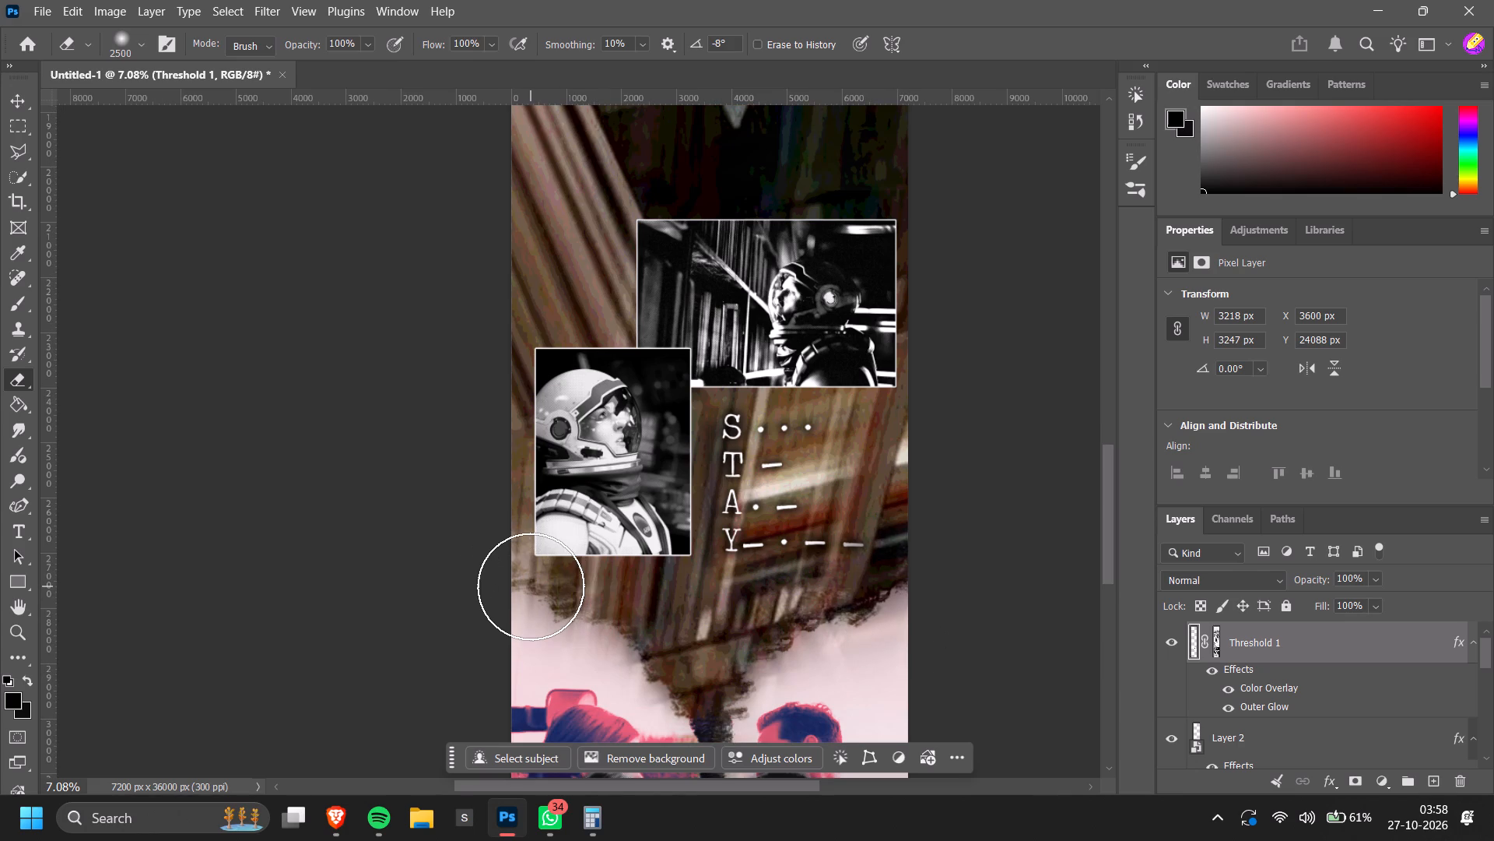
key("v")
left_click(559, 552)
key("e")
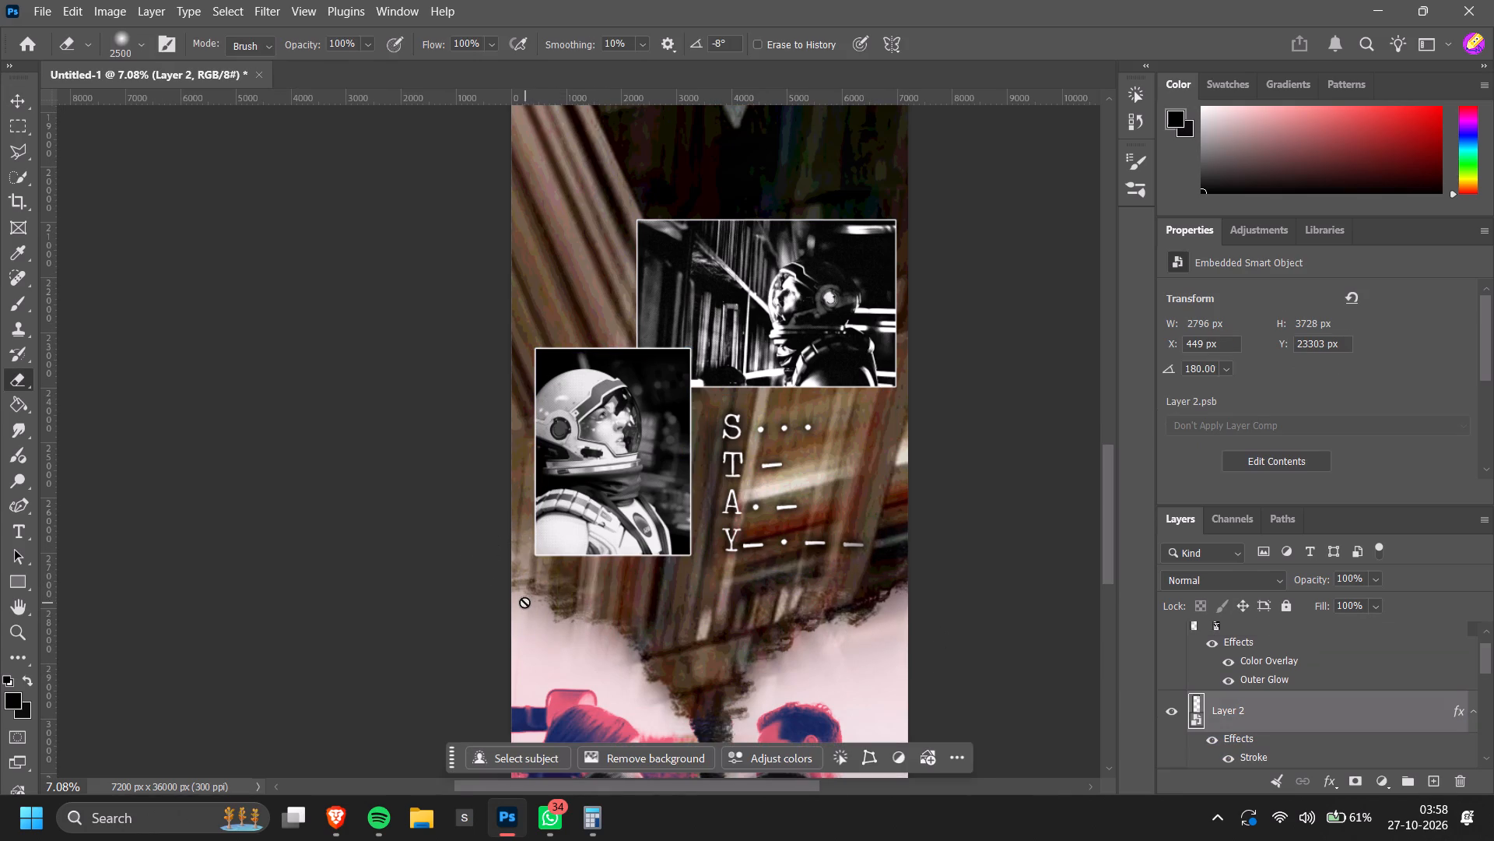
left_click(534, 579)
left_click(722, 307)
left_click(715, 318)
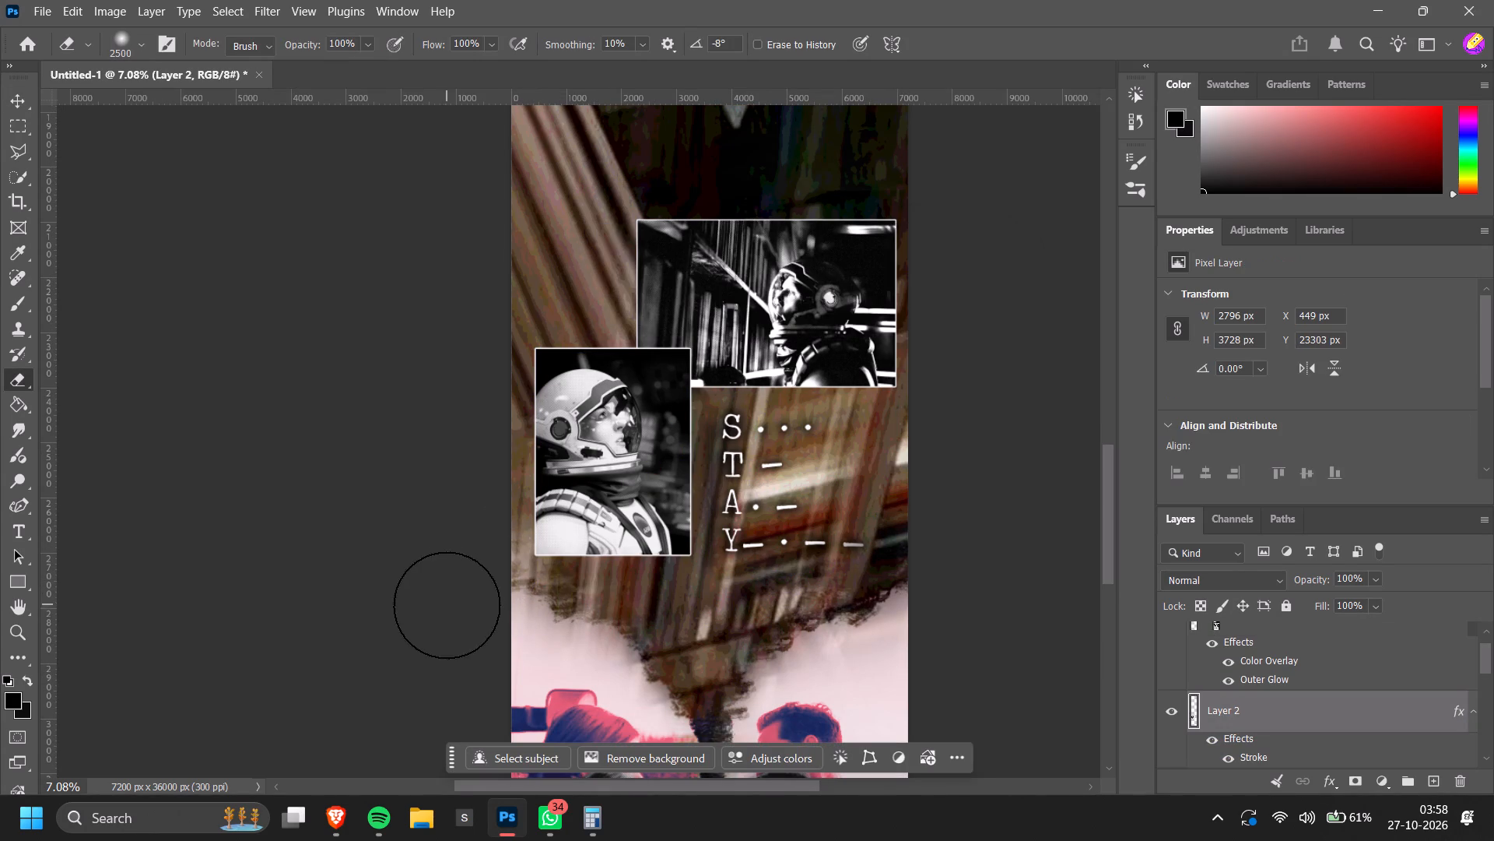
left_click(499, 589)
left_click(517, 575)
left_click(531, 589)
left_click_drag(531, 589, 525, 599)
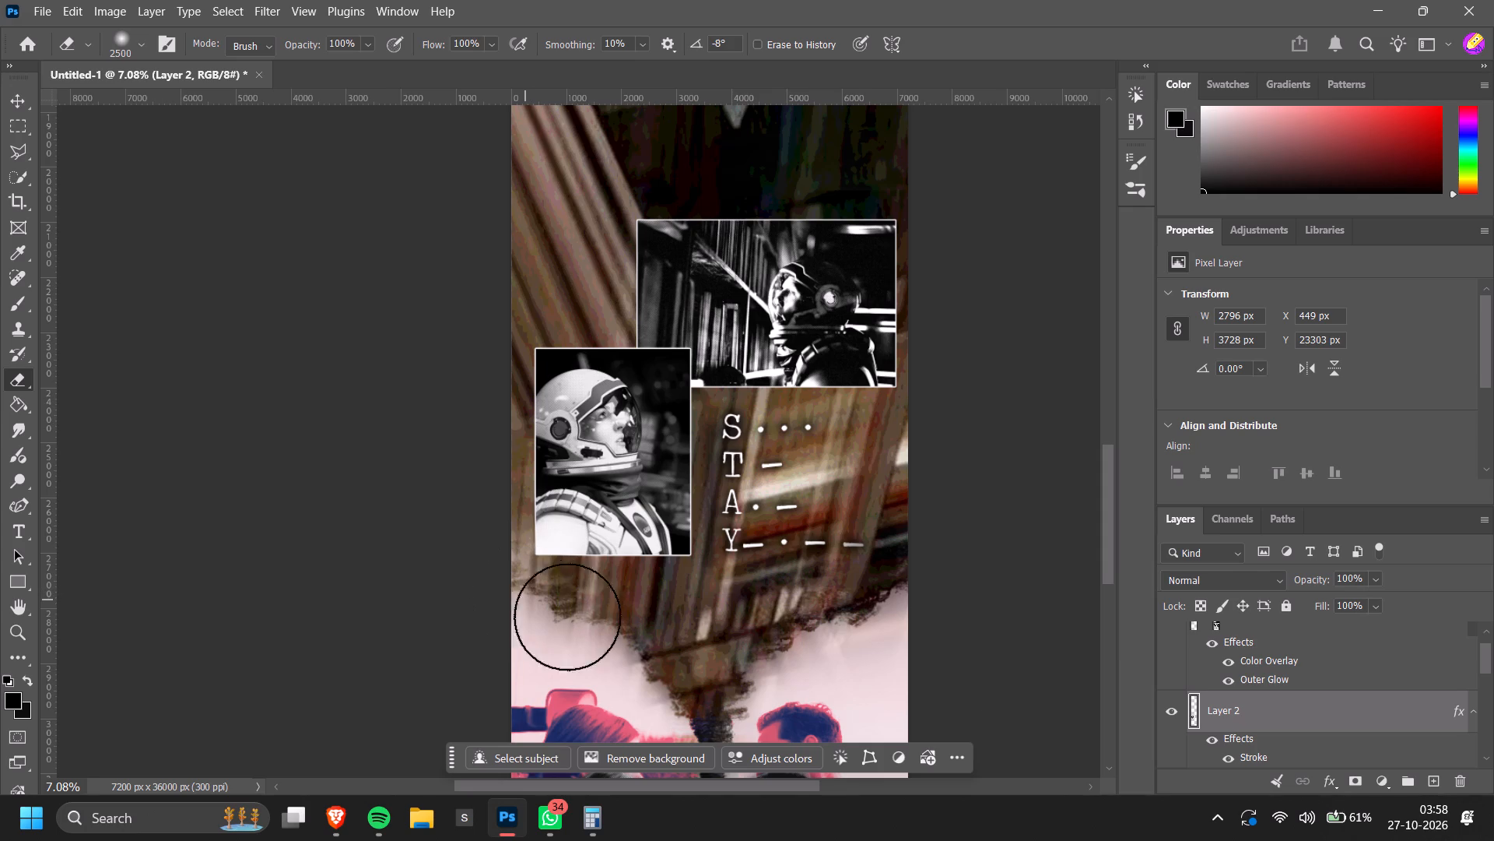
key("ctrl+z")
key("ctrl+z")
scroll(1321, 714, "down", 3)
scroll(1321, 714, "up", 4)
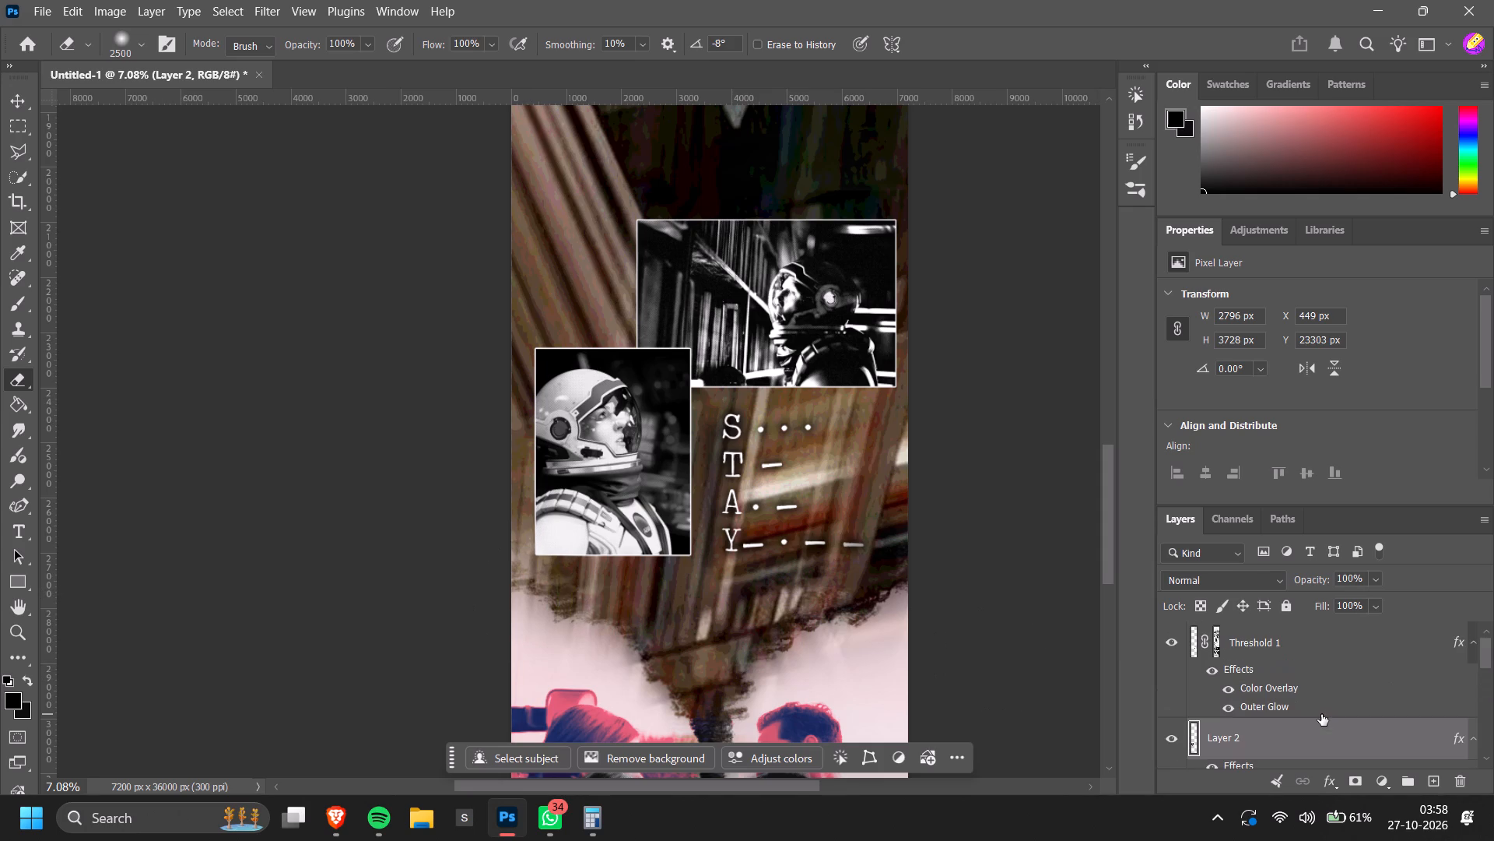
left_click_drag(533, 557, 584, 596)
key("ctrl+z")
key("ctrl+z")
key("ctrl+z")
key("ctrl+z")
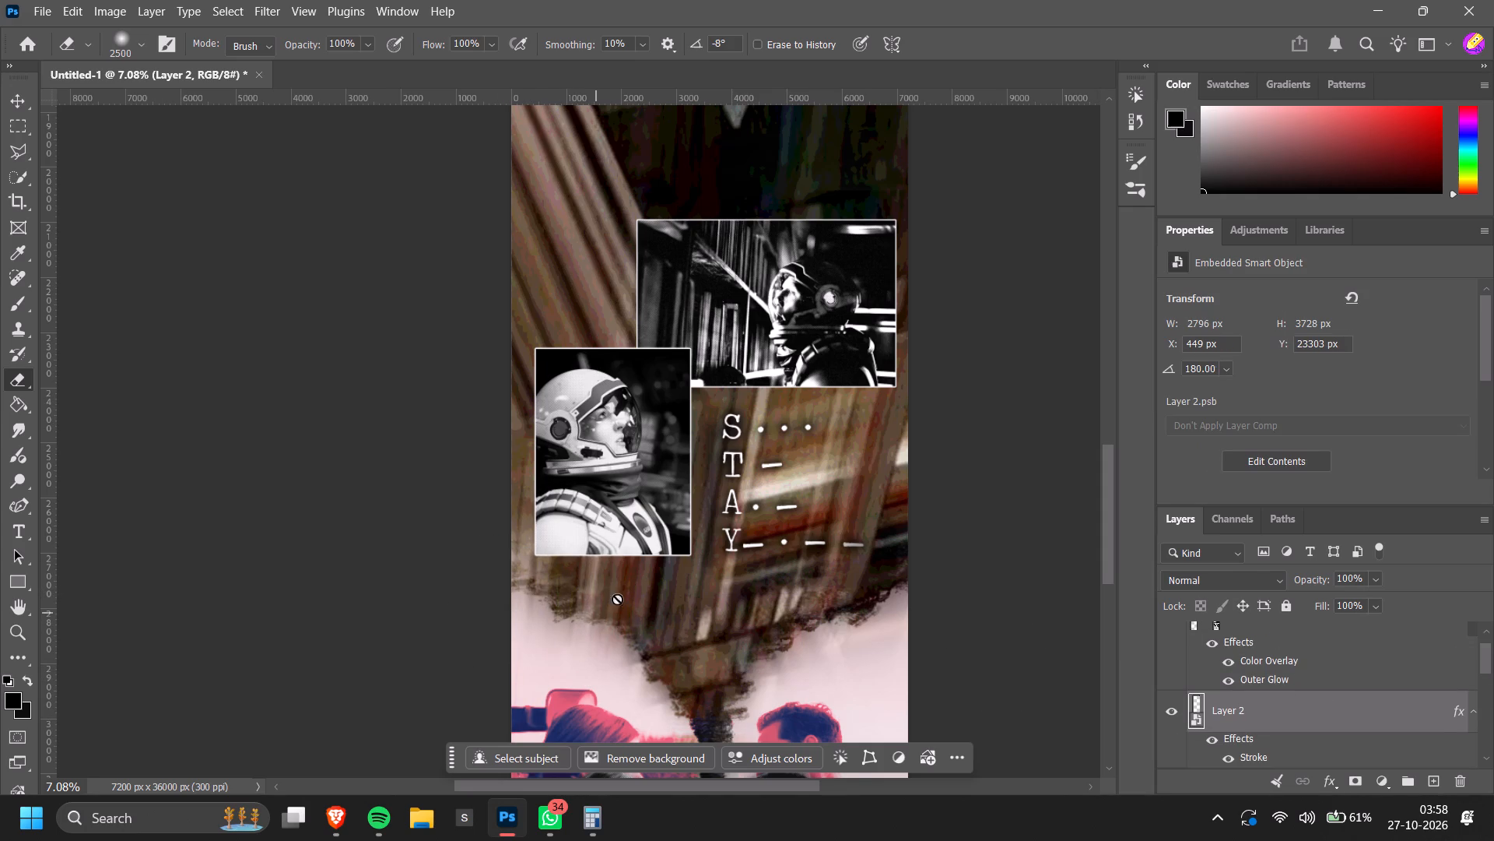
Rasterize the helmet portrait on Layer 2 and convert it together with its stroke into a smart object.
scroll(668, 570, "down", 1)
left_click(589, 496)
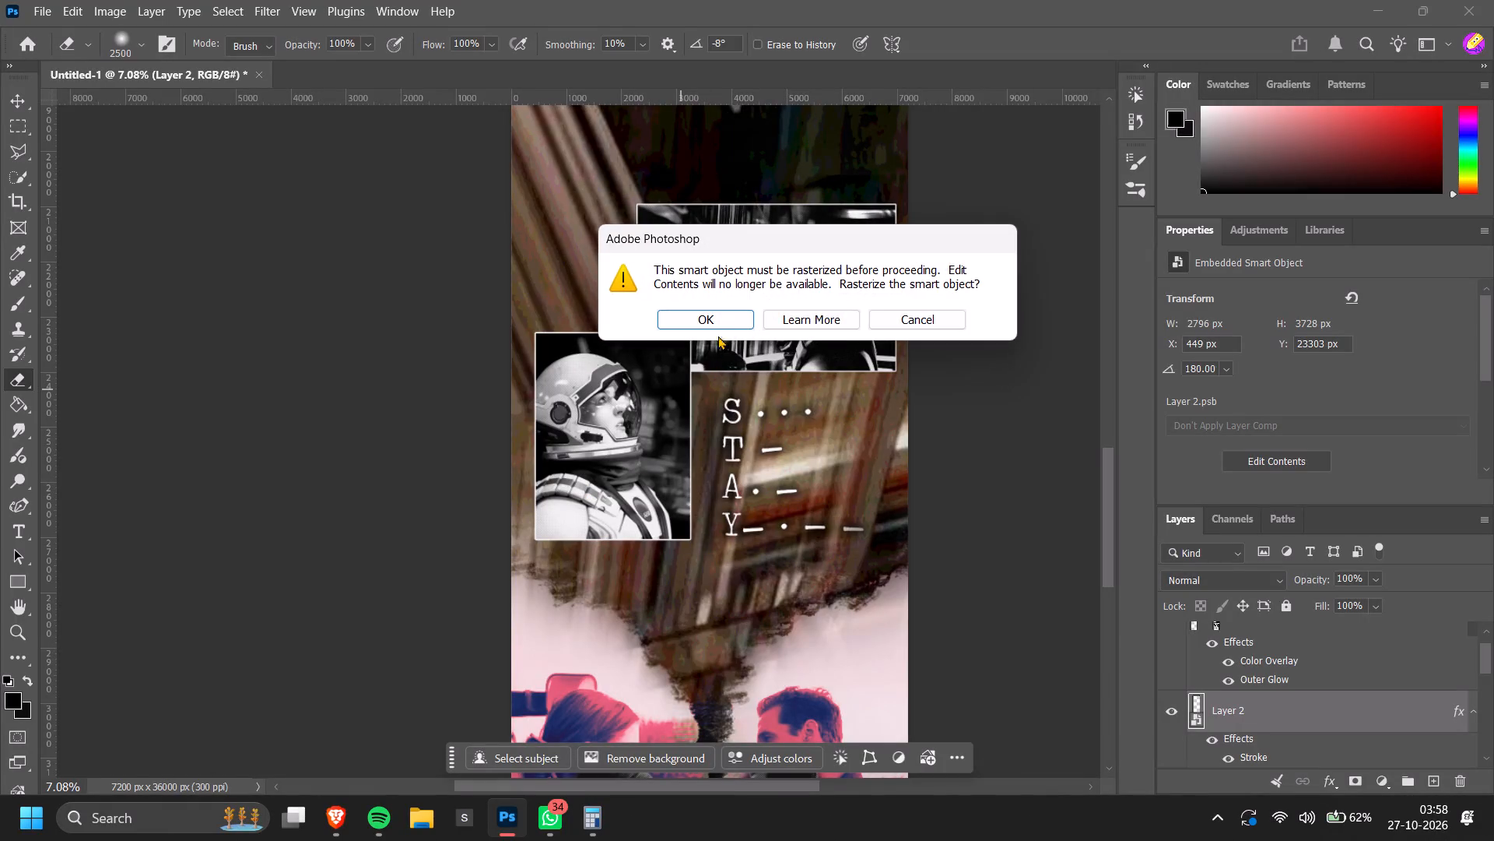
left_click(725, 319)
scroll(1334, 713, "down", 1)
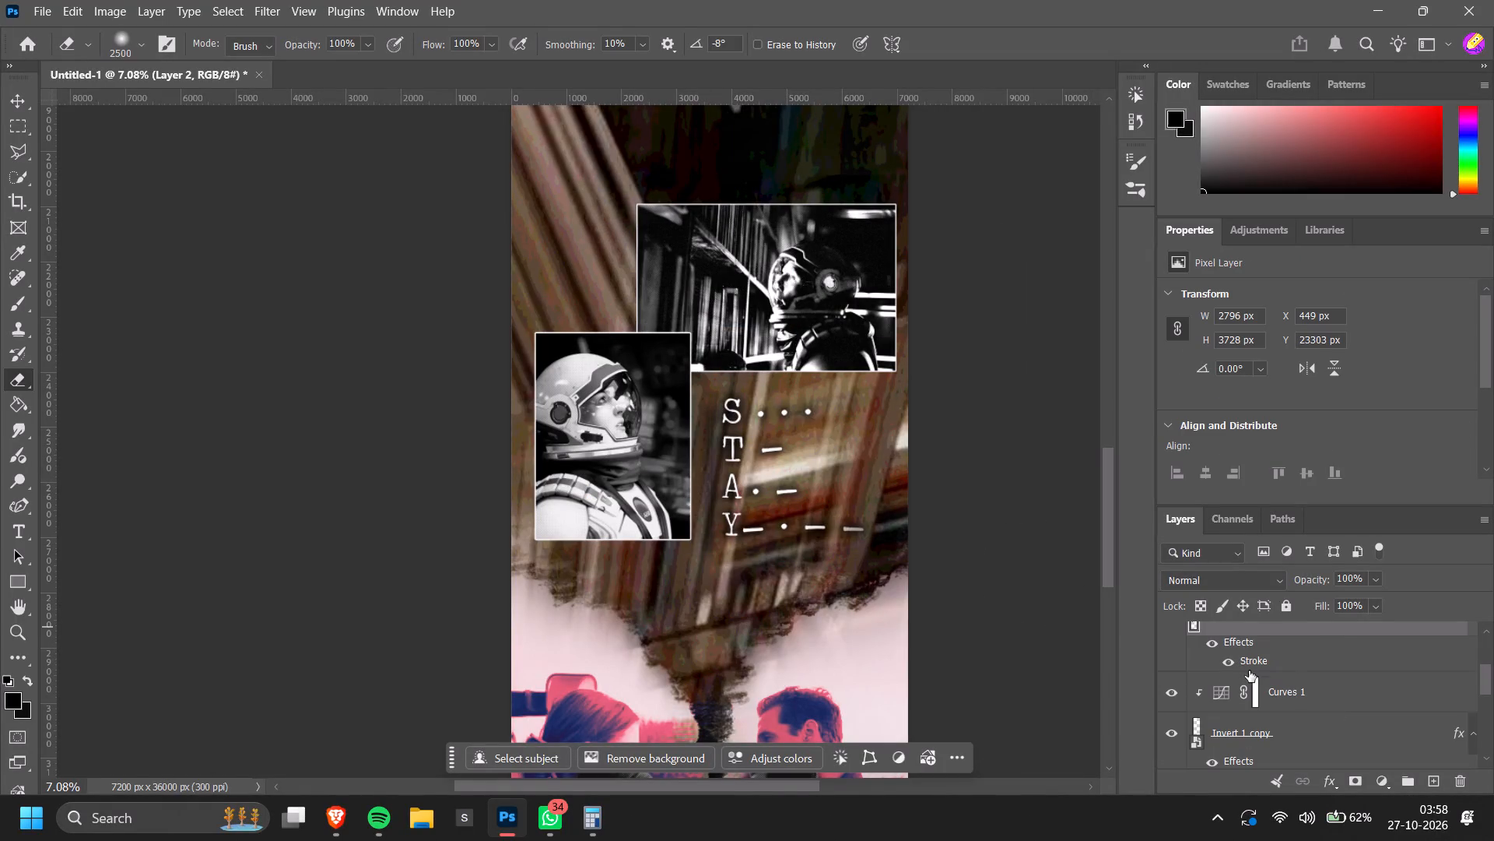
scroll(1249, 670, "up", 1)
right_click(1268, 706)
left_click(1389, 507)
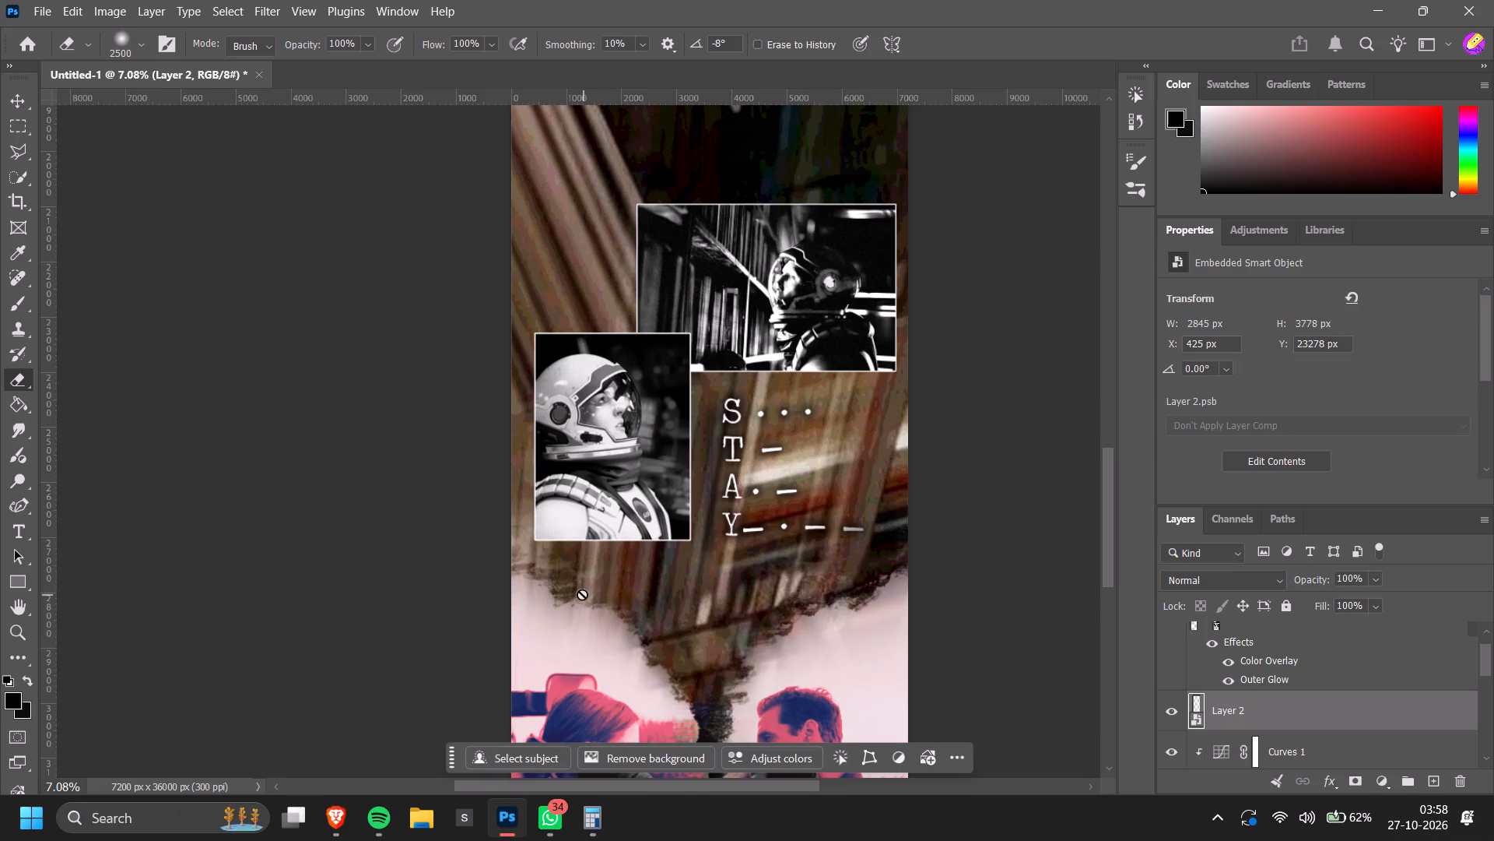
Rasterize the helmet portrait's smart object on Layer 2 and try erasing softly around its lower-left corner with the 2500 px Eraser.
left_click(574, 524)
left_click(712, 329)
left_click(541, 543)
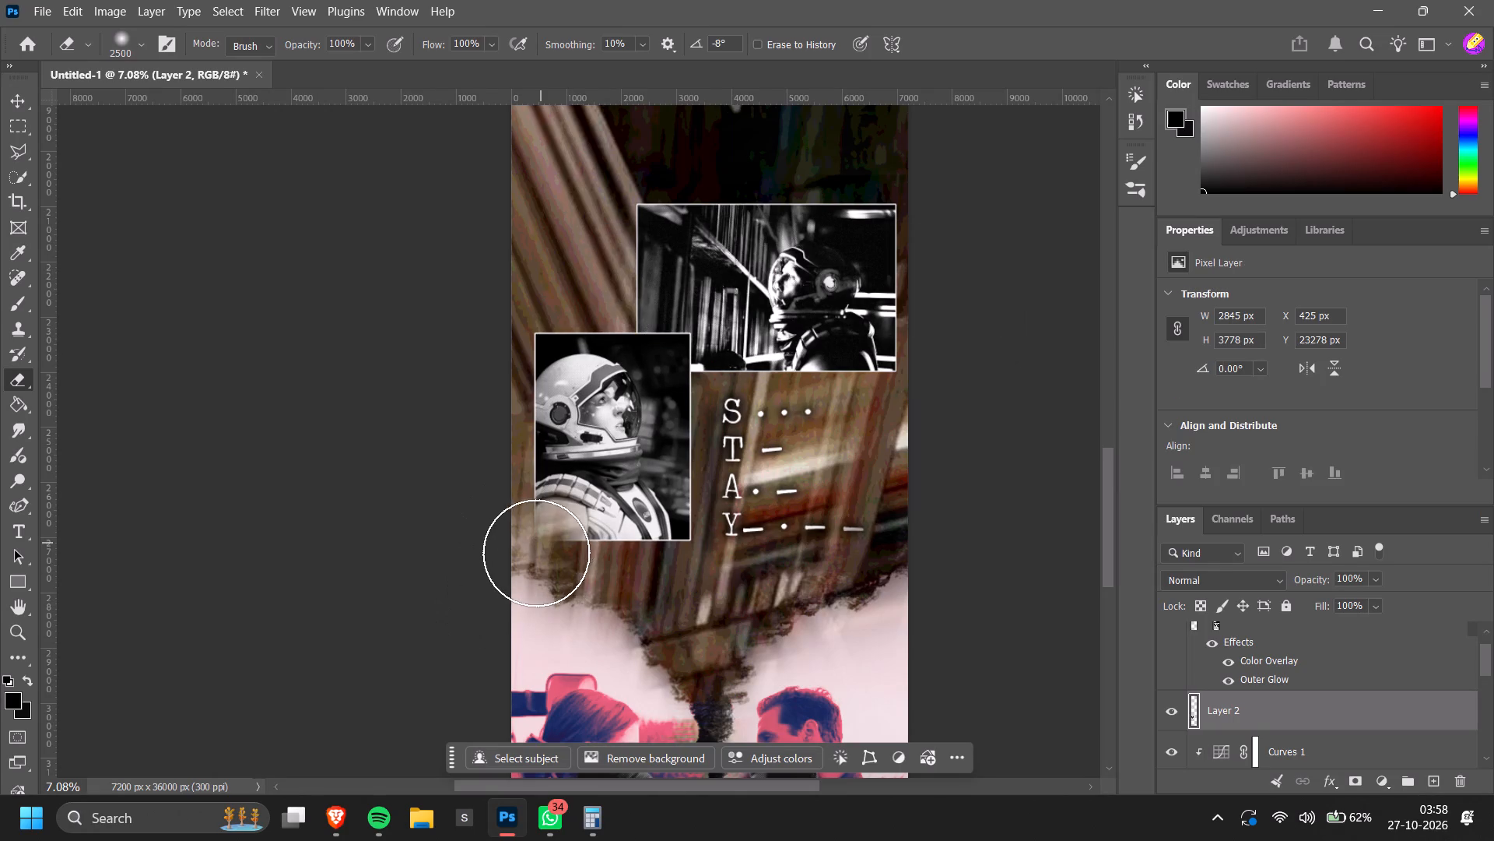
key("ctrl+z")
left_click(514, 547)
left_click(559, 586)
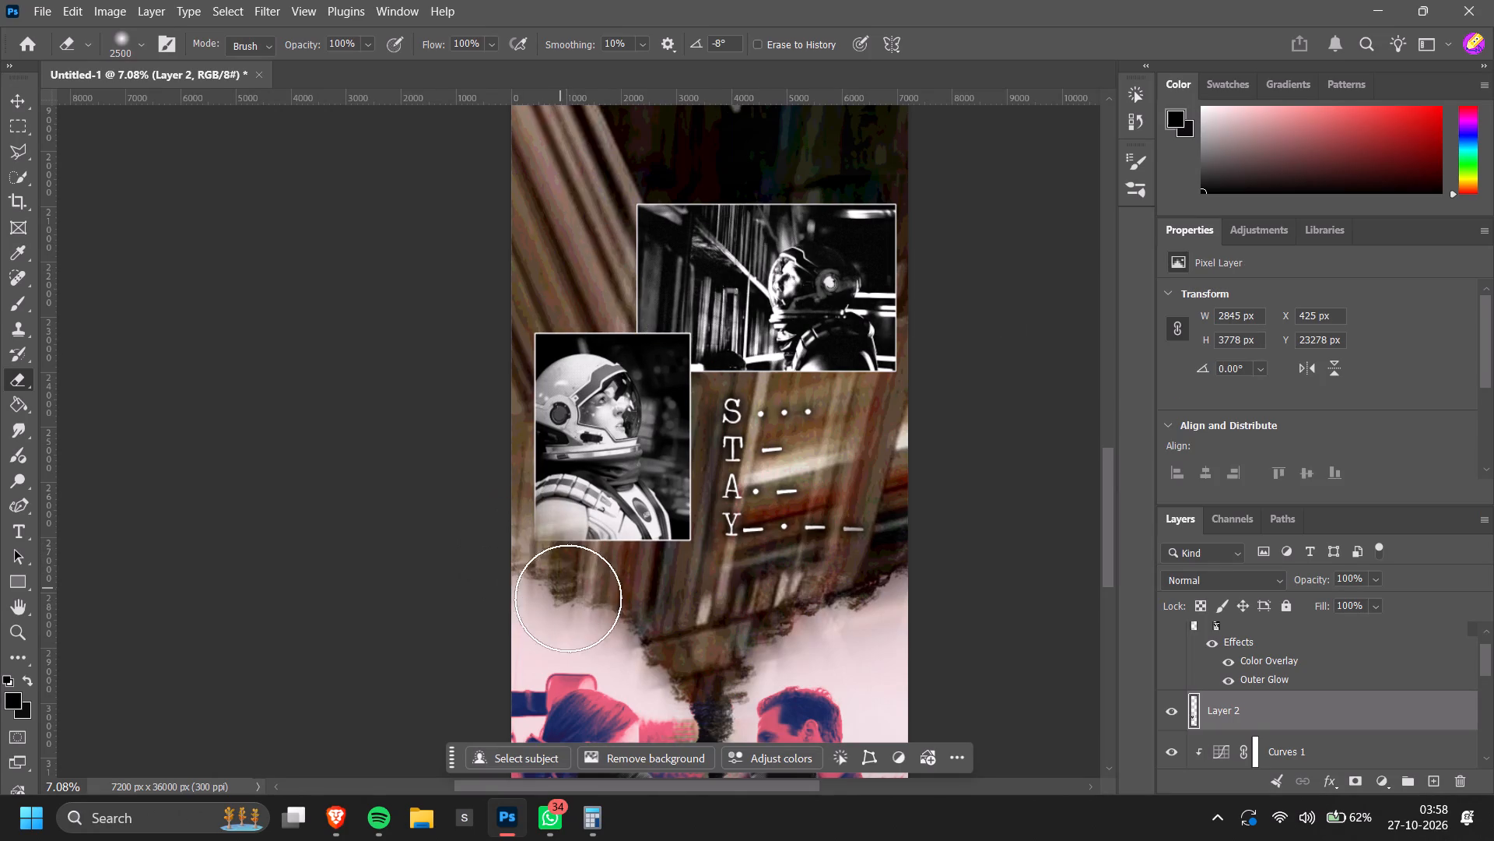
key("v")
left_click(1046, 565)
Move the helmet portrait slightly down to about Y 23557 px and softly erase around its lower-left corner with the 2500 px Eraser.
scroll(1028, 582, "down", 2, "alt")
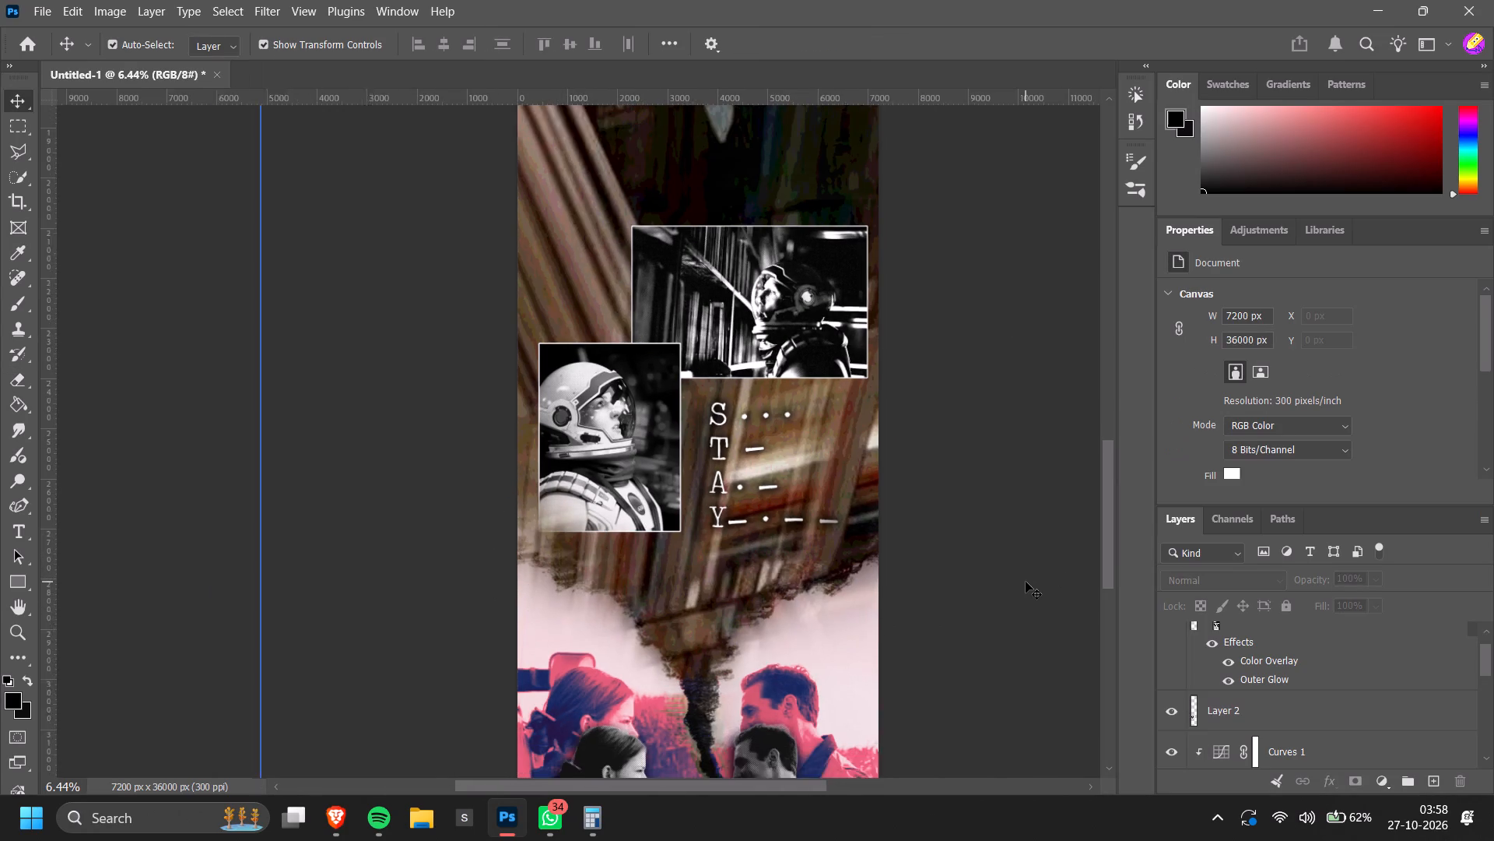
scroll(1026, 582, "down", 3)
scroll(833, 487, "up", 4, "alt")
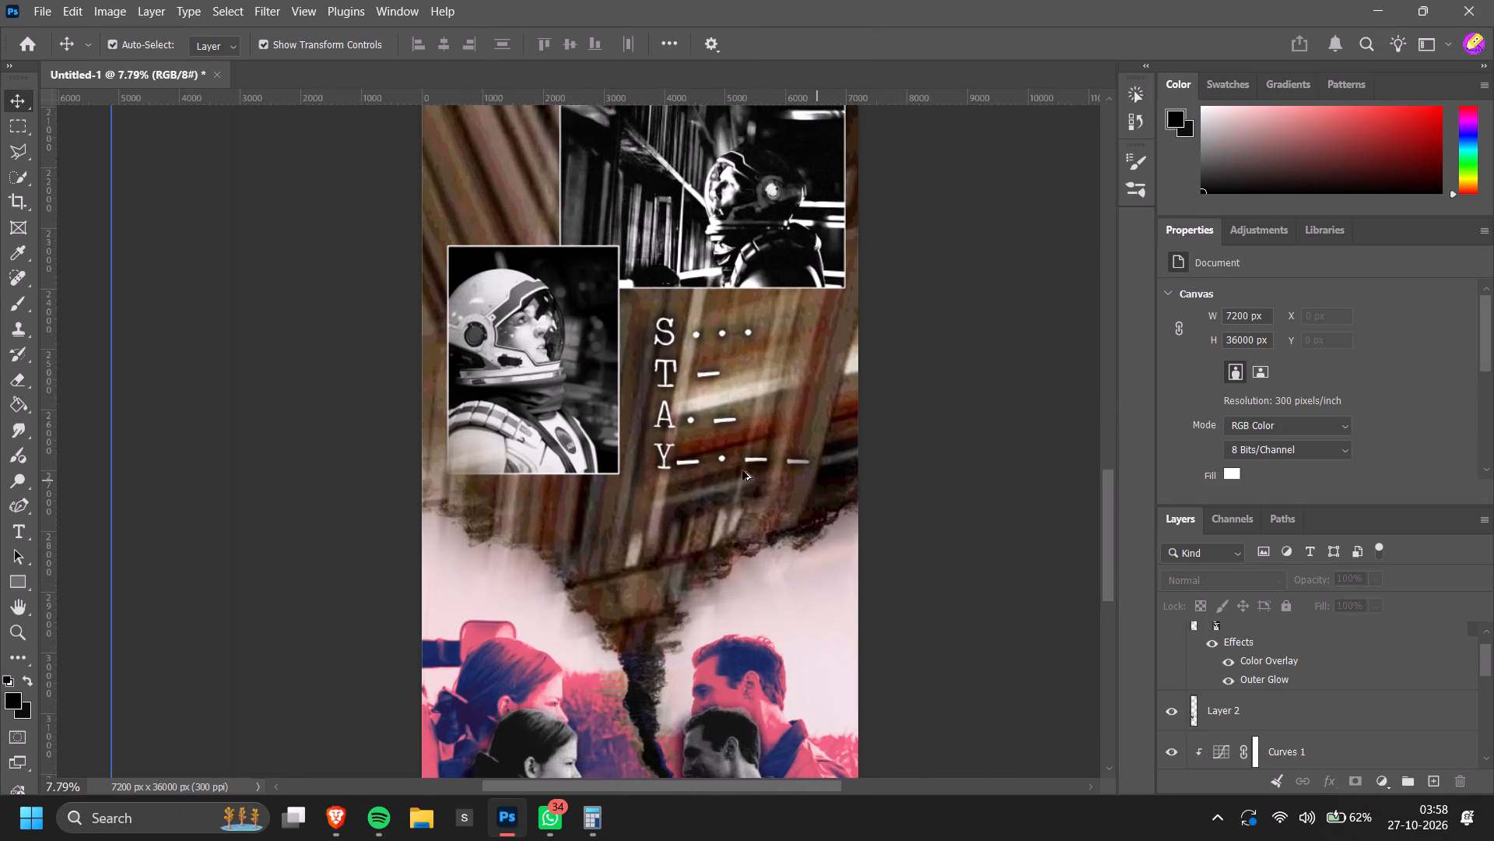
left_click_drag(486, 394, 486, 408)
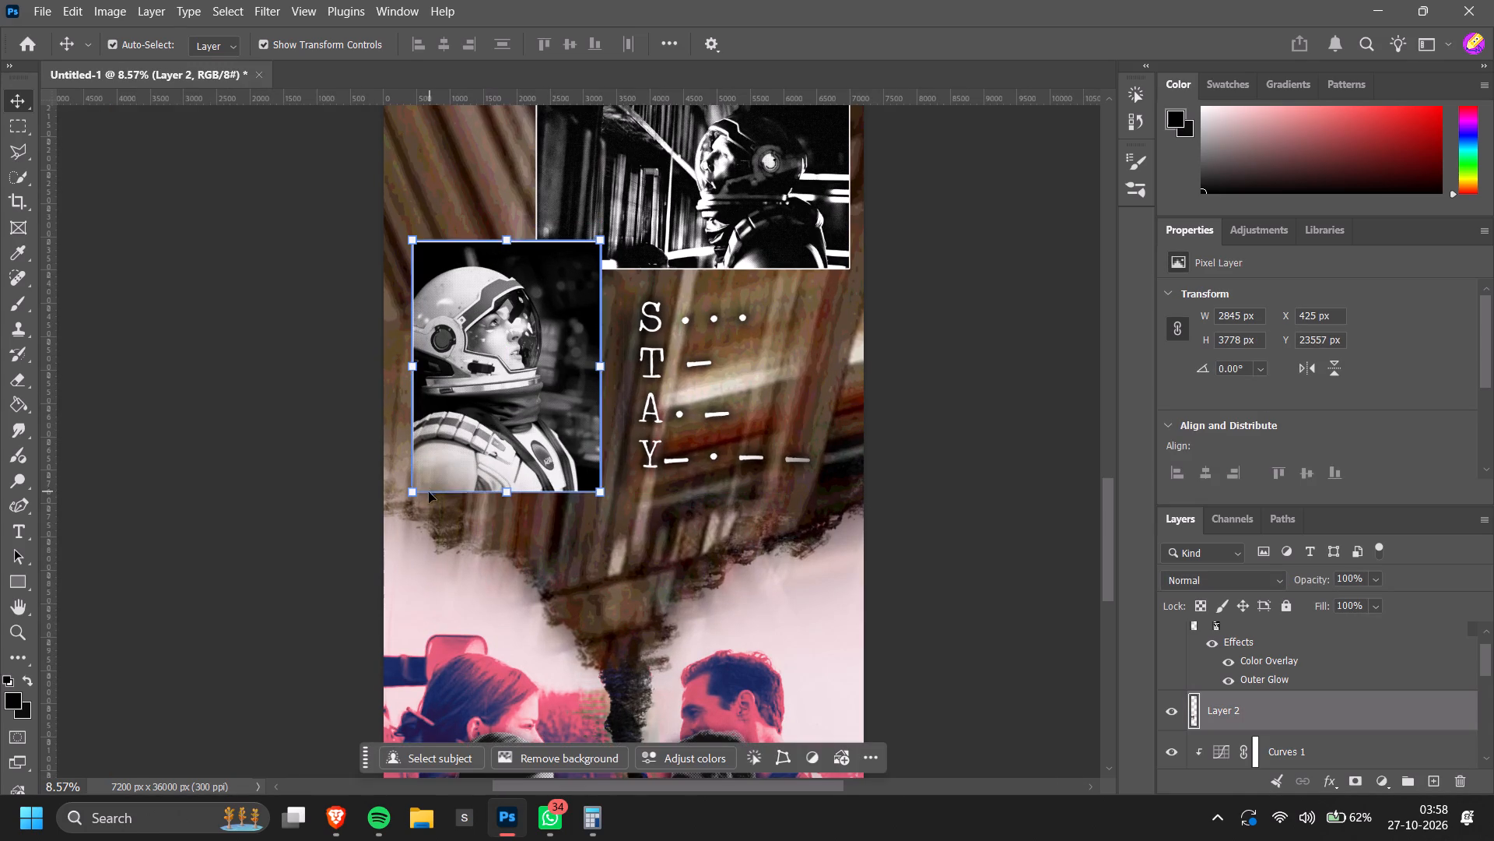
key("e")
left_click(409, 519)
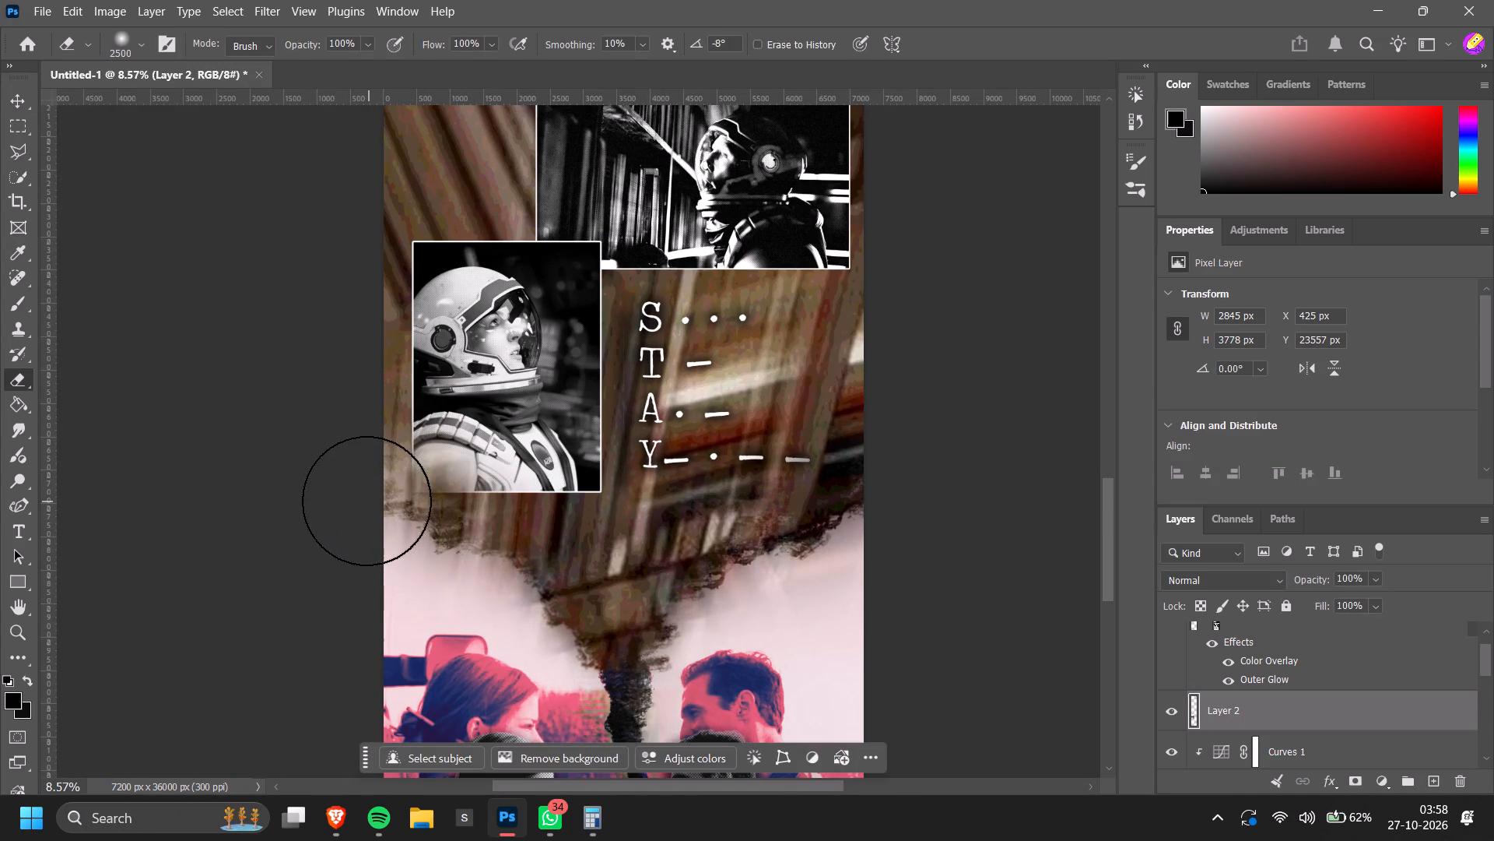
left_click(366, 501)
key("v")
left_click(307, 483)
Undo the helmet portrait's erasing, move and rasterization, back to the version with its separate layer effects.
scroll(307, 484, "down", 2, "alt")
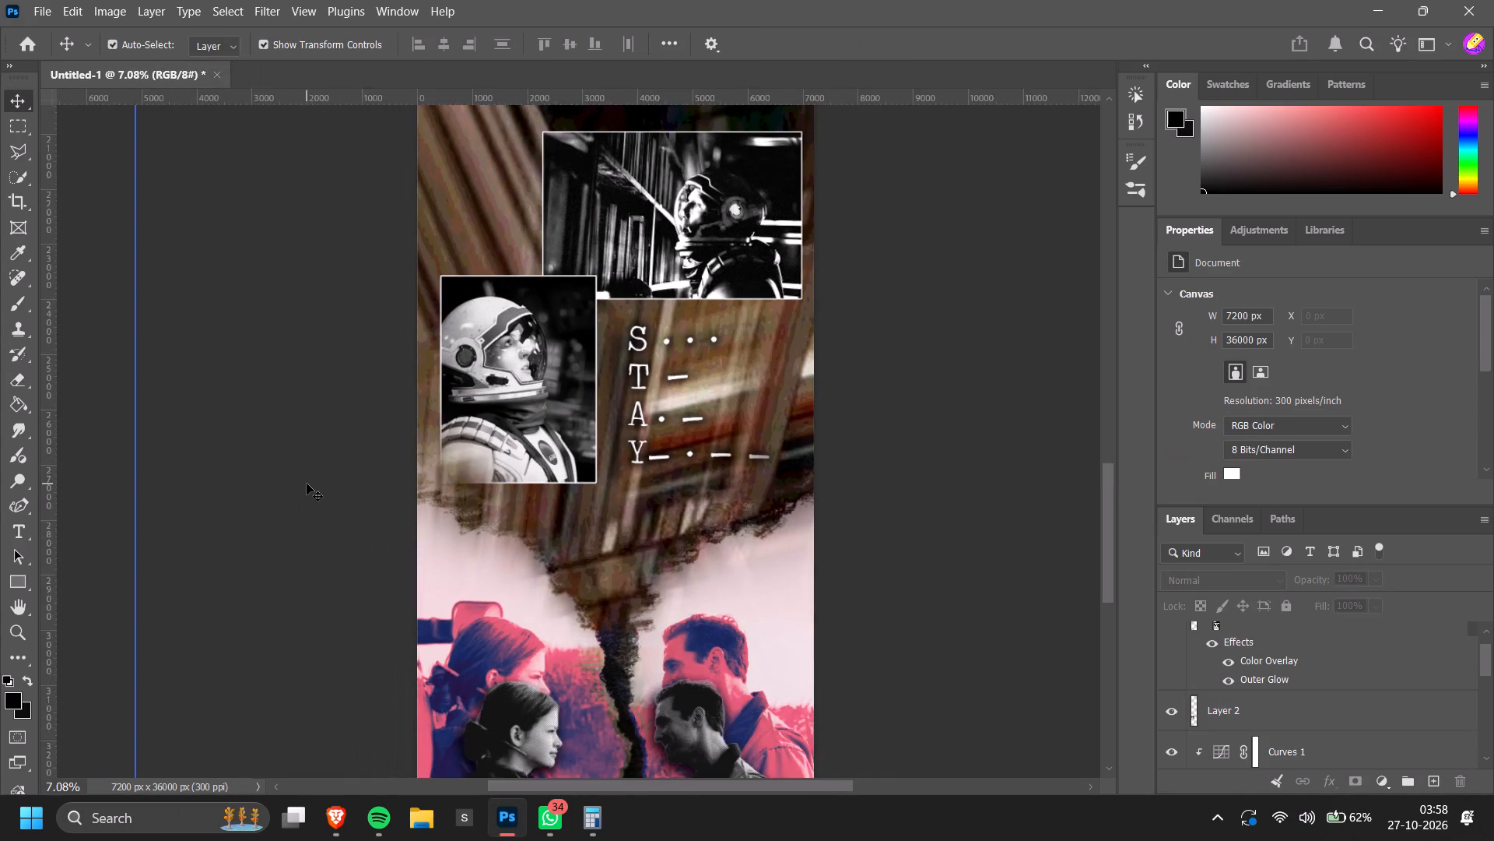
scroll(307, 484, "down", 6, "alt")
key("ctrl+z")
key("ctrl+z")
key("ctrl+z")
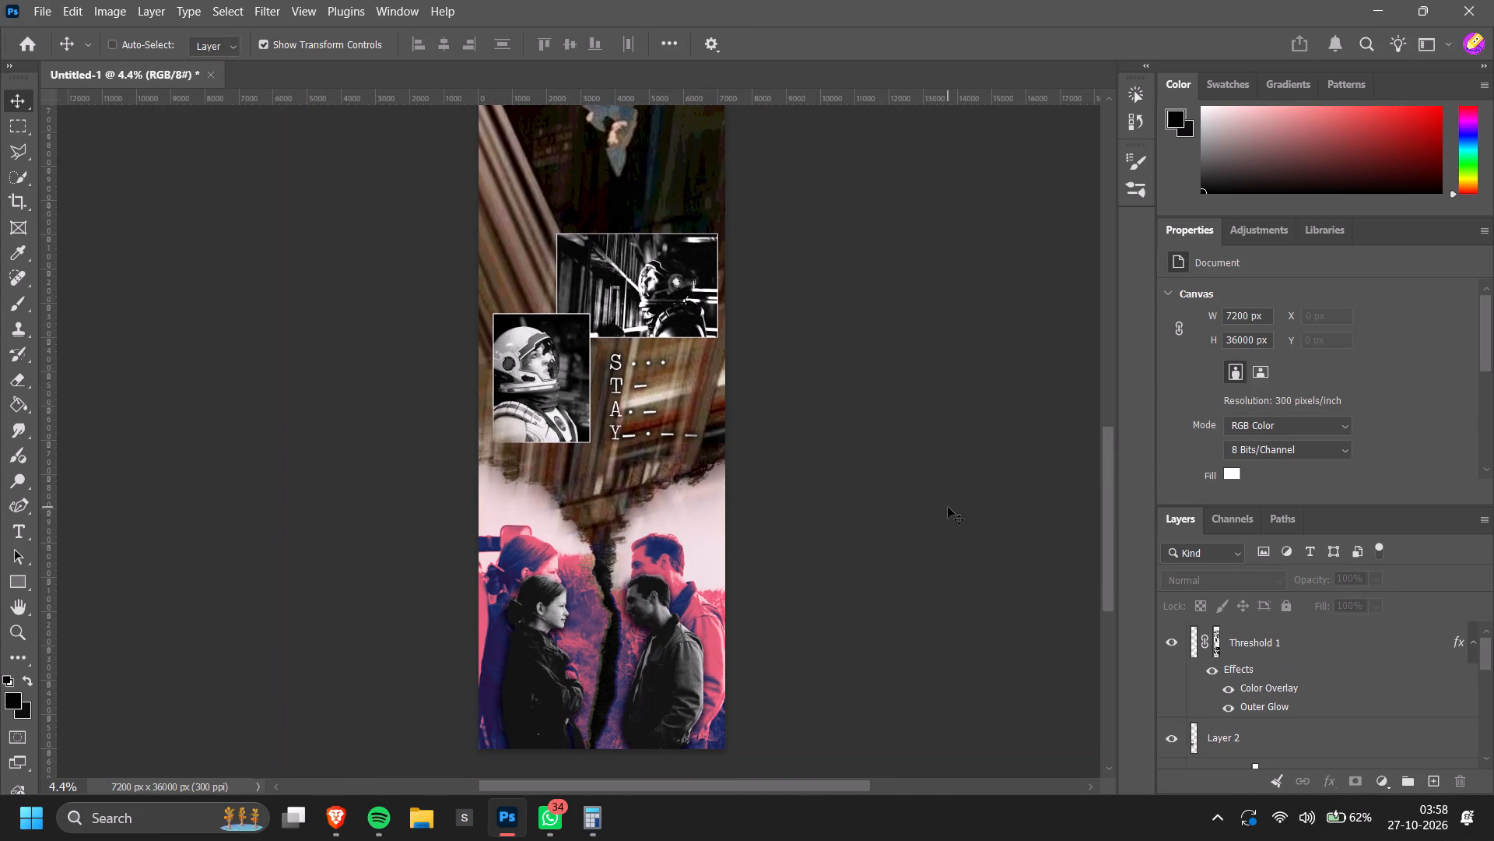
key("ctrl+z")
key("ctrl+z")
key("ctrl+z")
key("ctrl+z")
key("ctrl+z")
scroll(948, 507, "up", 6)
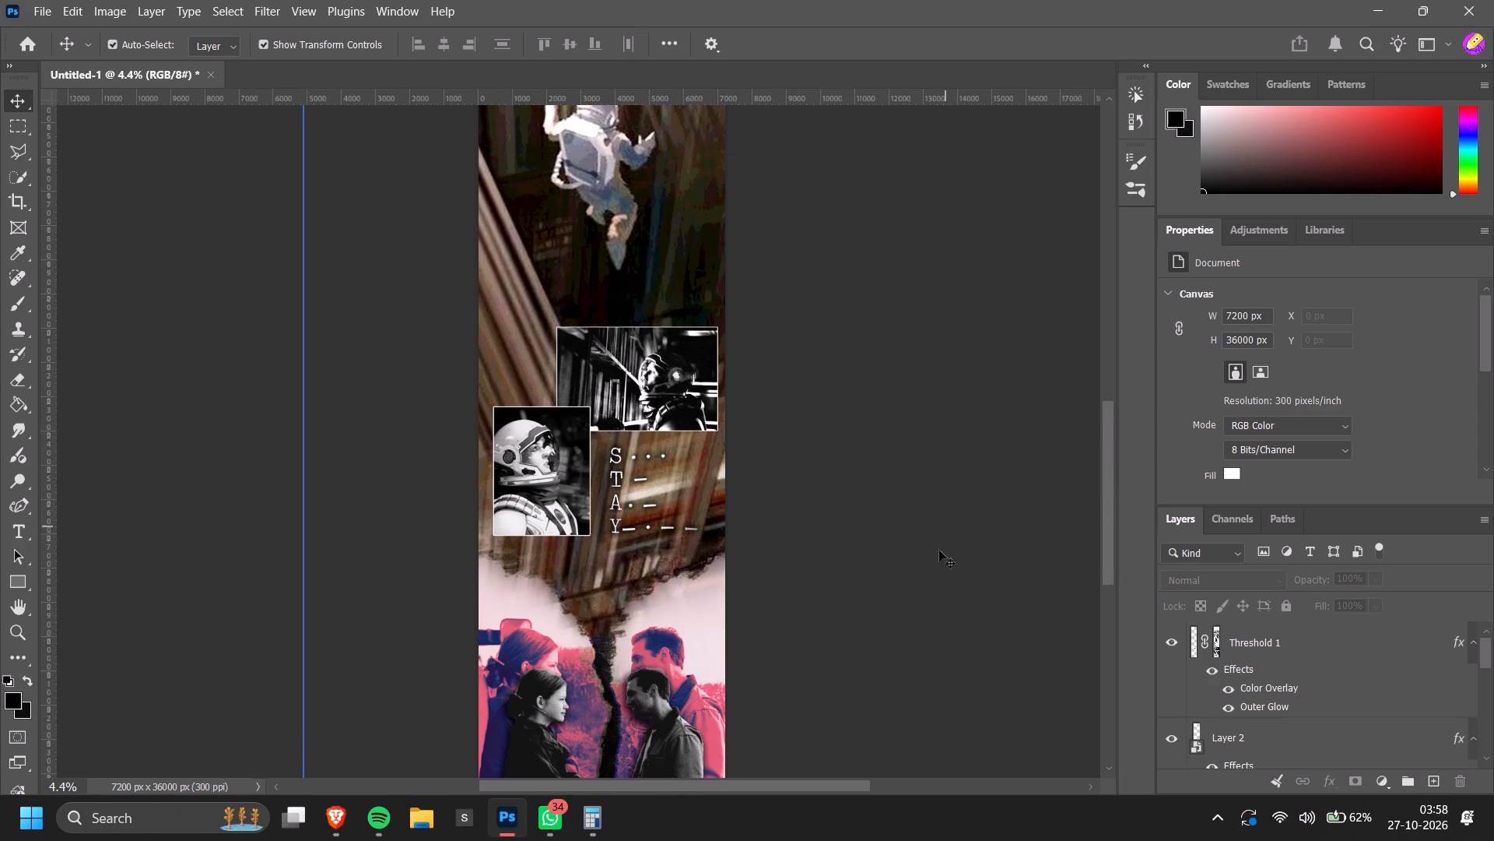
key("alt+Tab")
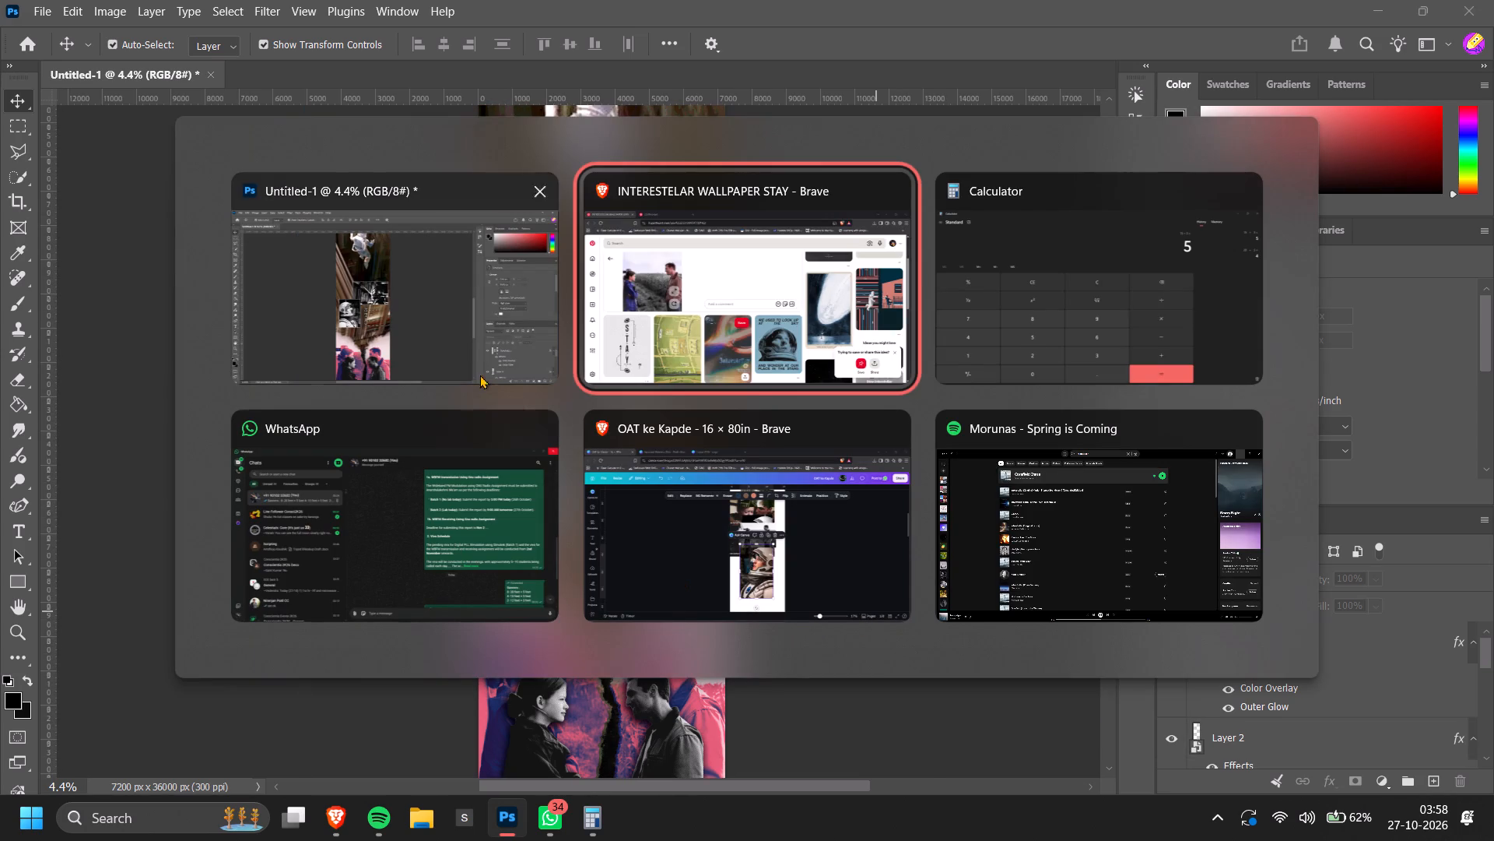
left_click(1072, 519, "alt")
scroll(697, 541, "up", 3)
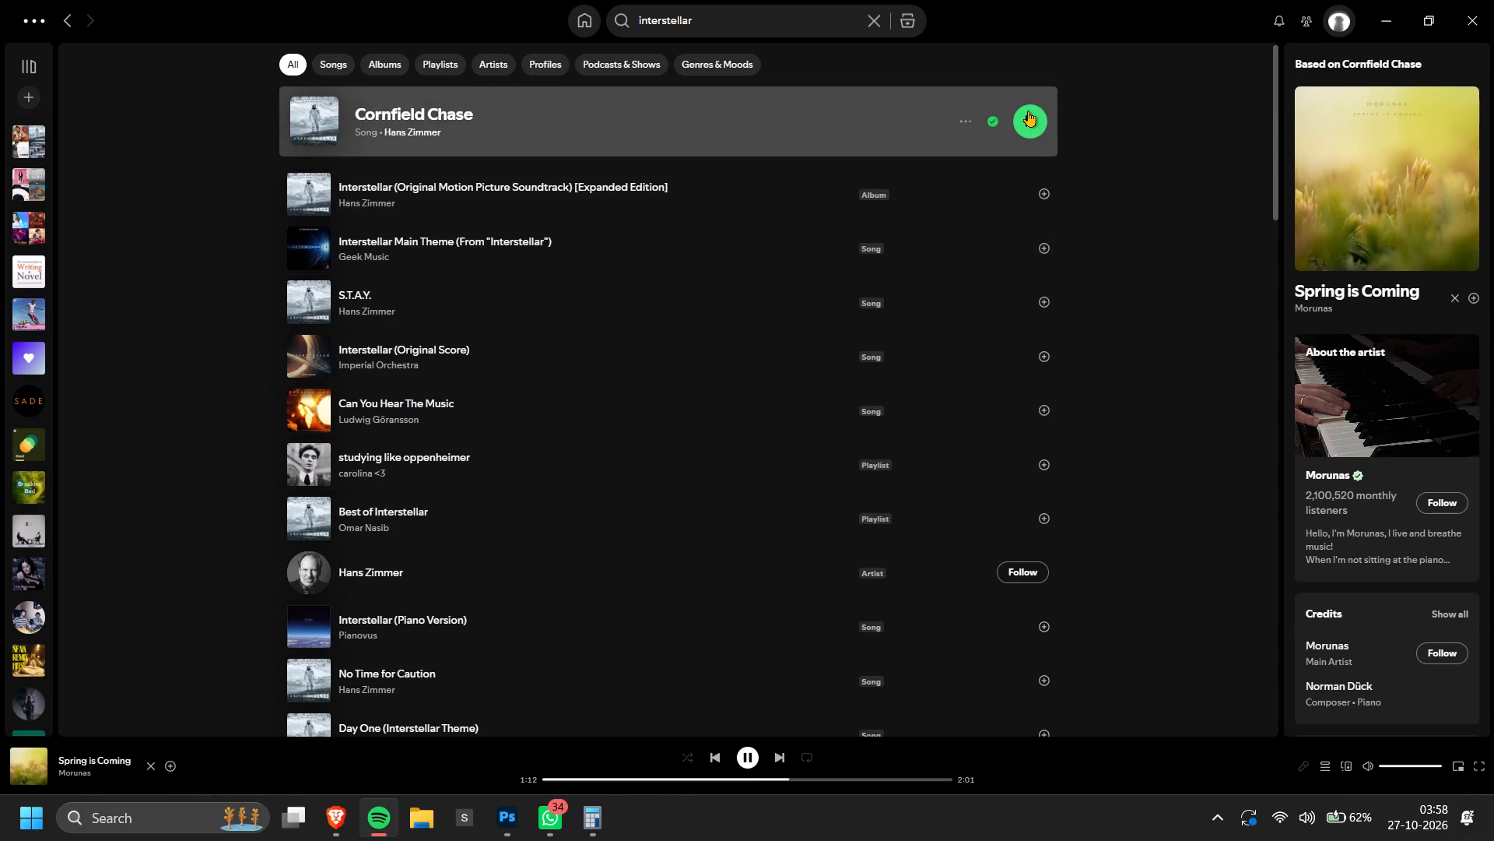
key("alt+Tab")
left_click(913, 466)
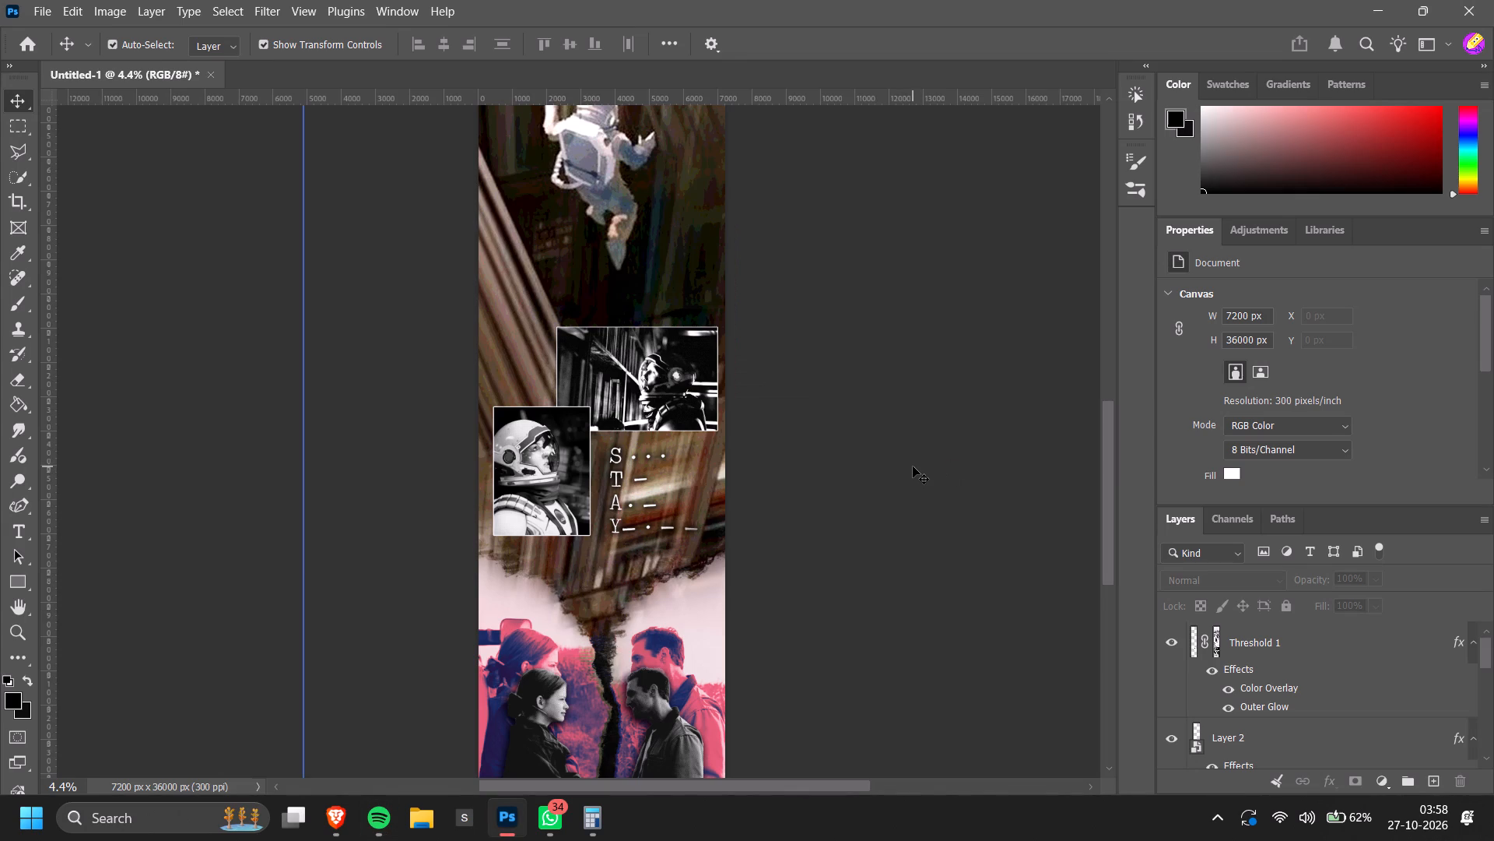
Move the STAY Morse-code lettering straight up about 98 px, against the lower edge of the library astronaut image.
scroll(913, 466, "down", 4)
scroll(660, 420, "up", 9, "alt")
left_click_drag(626, 411, 621, 403)
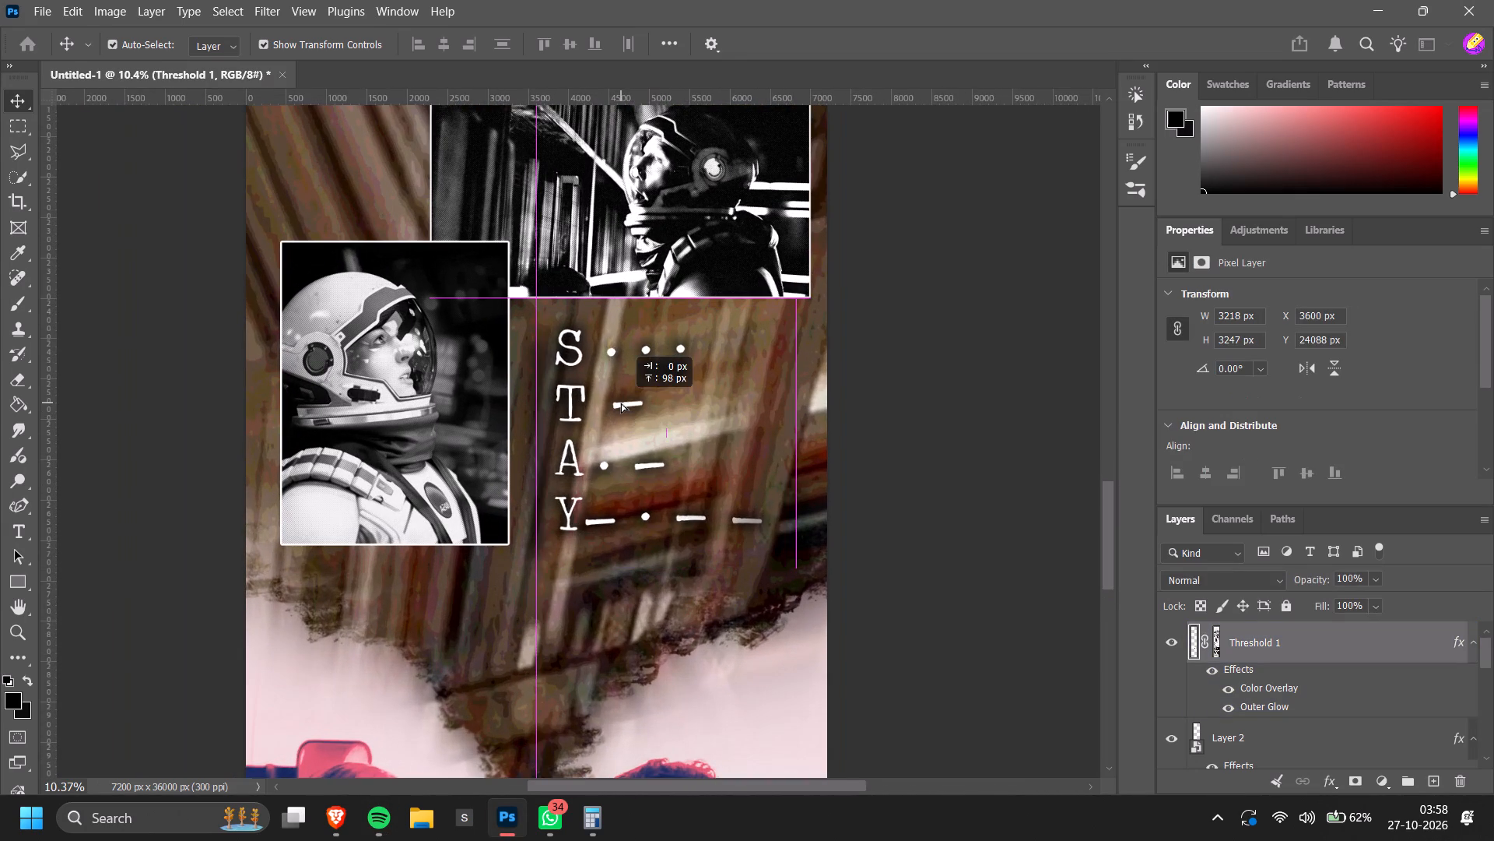
left_click_drag(621, 403, 620, 397)
Erase on the Threshold 1 layer down the gap between the portrait and the STAY letters with a 200 px Eraser.
key("e")
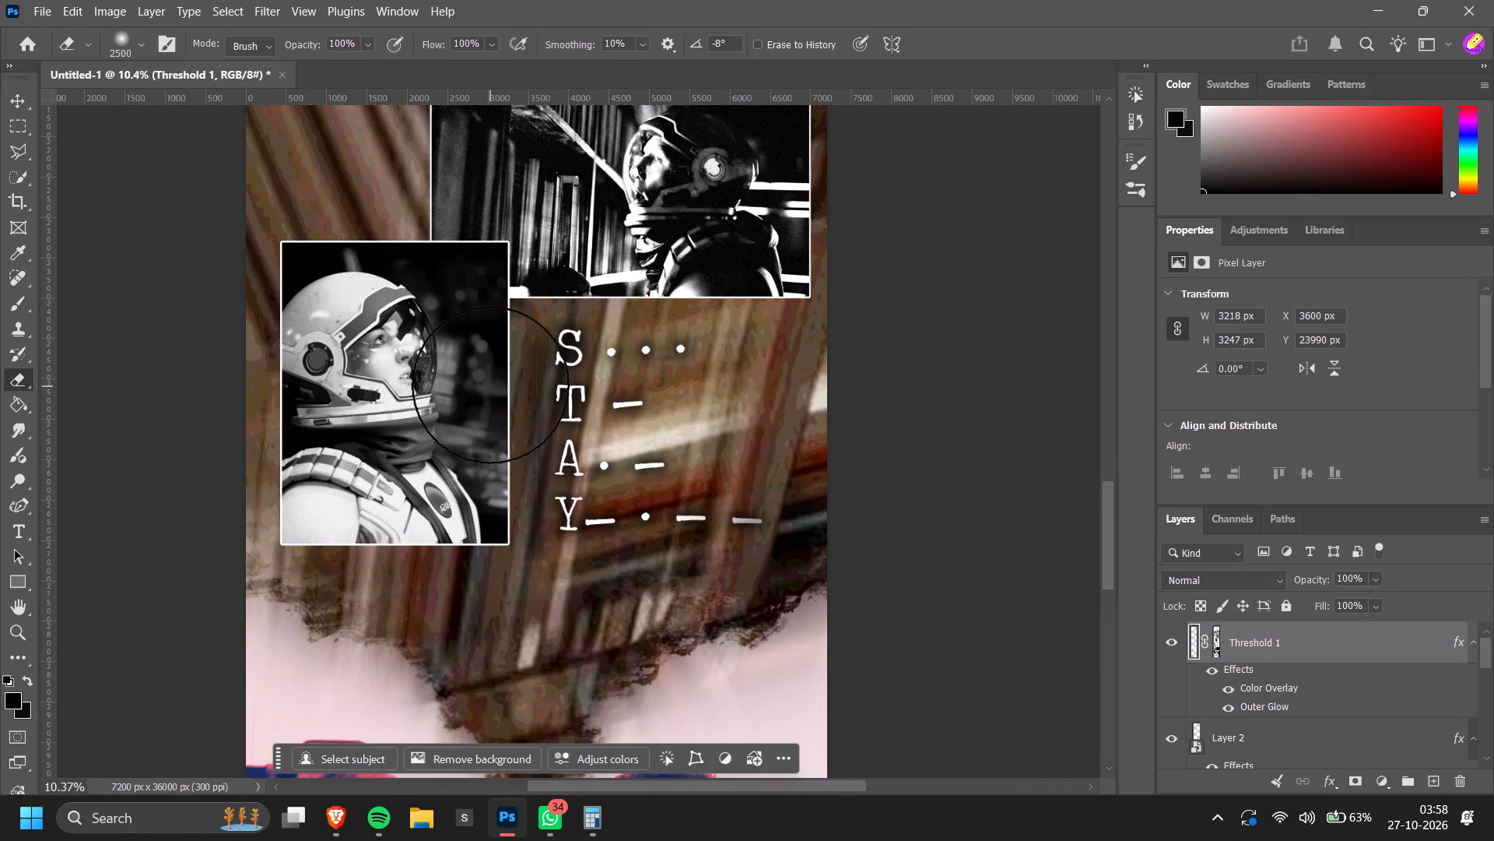
key("bracketleft")
key("bracketleft")
key("bracketleft")
key("bracketleft")
key("bracketleft")
key("bracketleft")
key("bracketleft")
key("bracketleft")
key("bracketleft")
key("bracketleft")
key("bracketleft")
key("bracketleft")
key("bracketleft")
key("bracketleft")
key("bracketleft")
key("bracketleft")
key("bracketleft")
key("bracketleft")
key("bracketleft")
key("bracketleft")
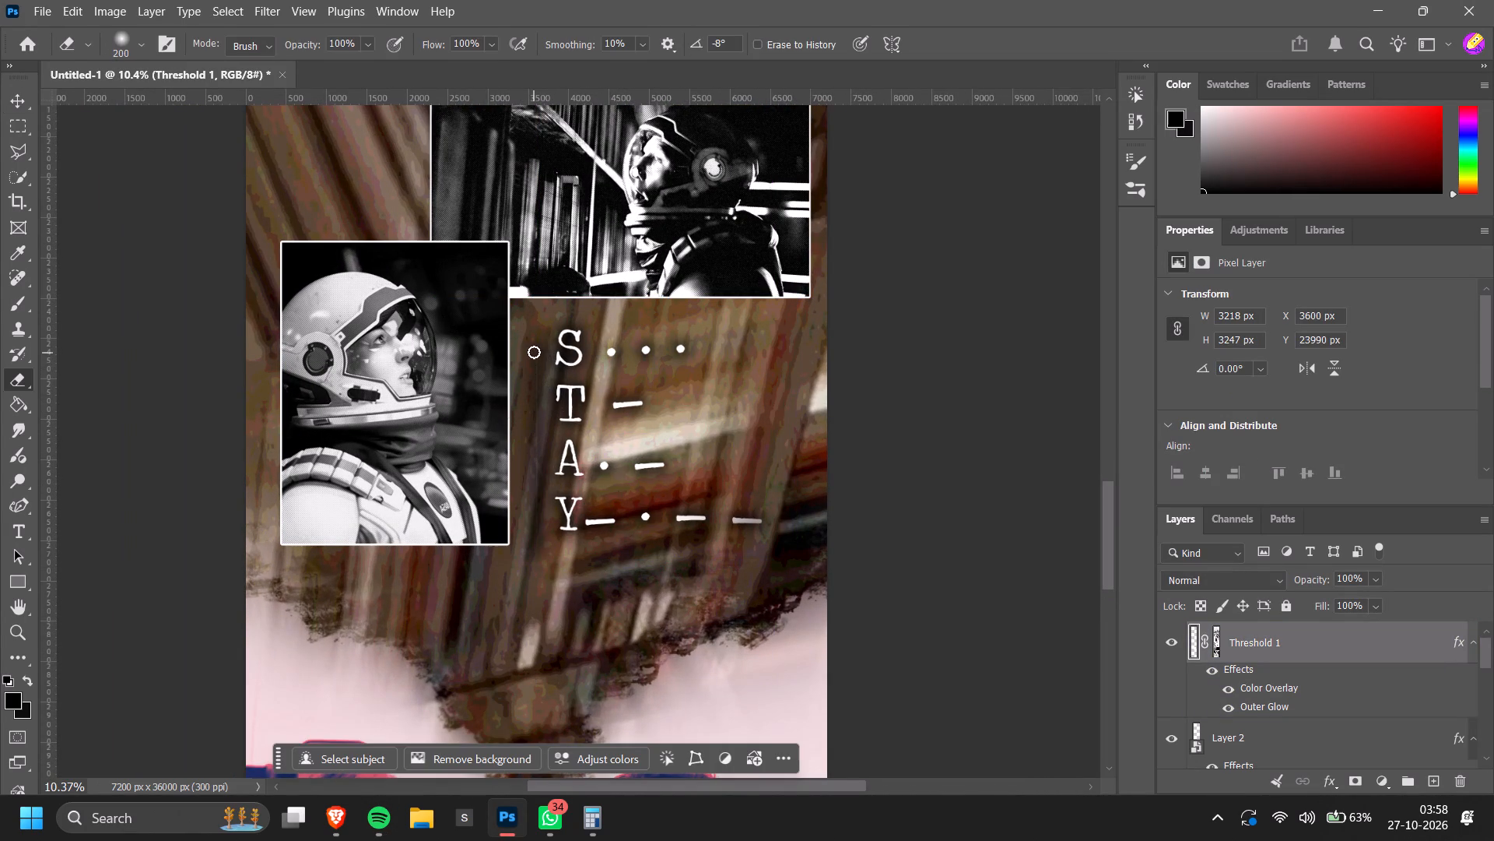
left_click_drag(533, 340, 526, 555)
Go over the strip between the portrait and the STAY letters again with the Eraser at 500 px.
key("bracketright")
key("bracketright")
key("bracketright")
key("bracketright")
left_click_drag(530, 331, 526, 501)
left_click(528, 456)
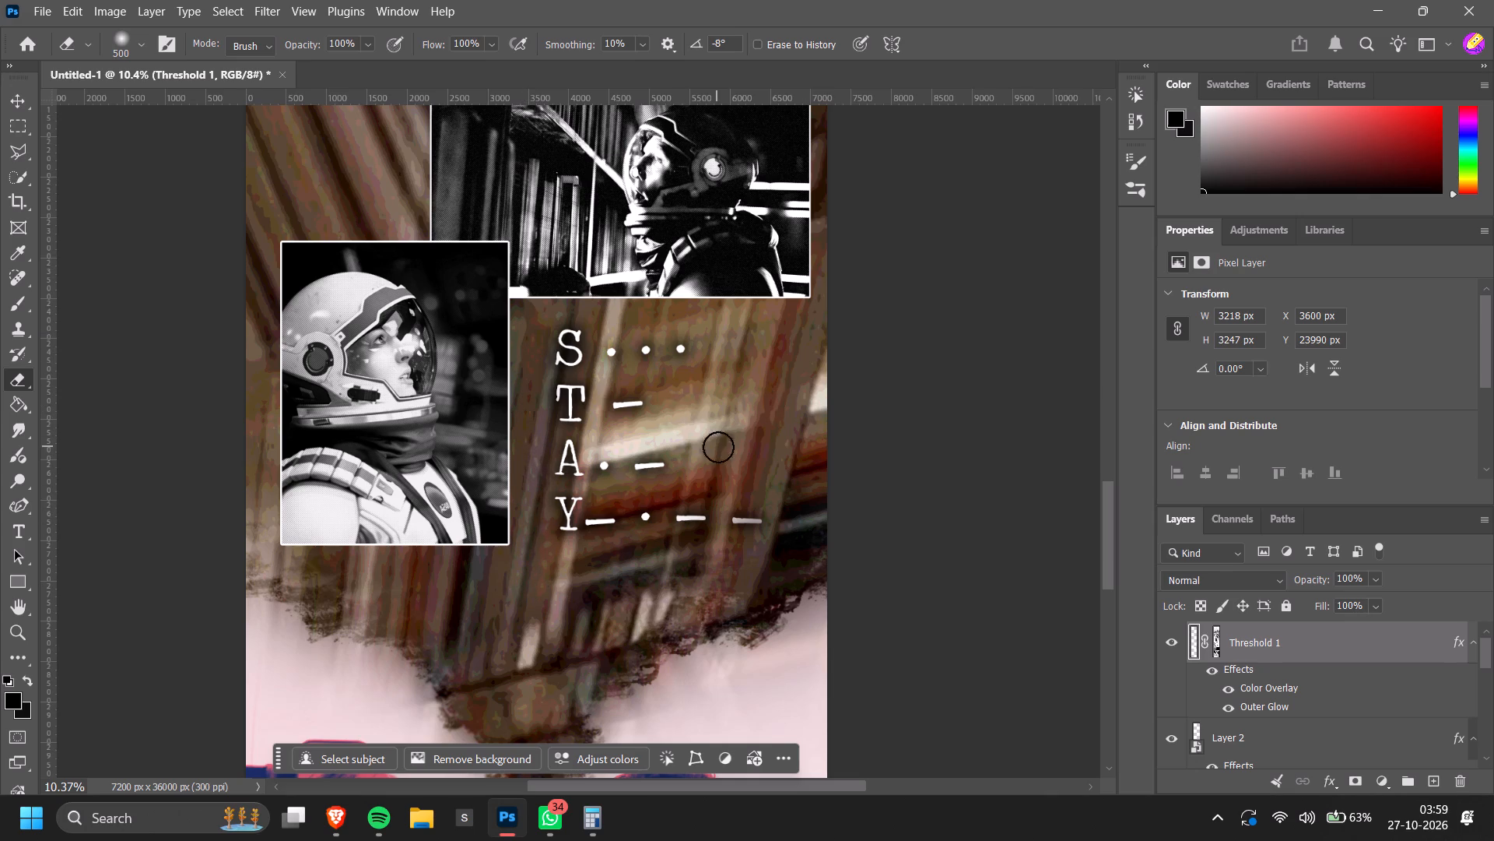
scroll(757, 543, "down", 9, "alt")
left_click(965, 547)
key("v")
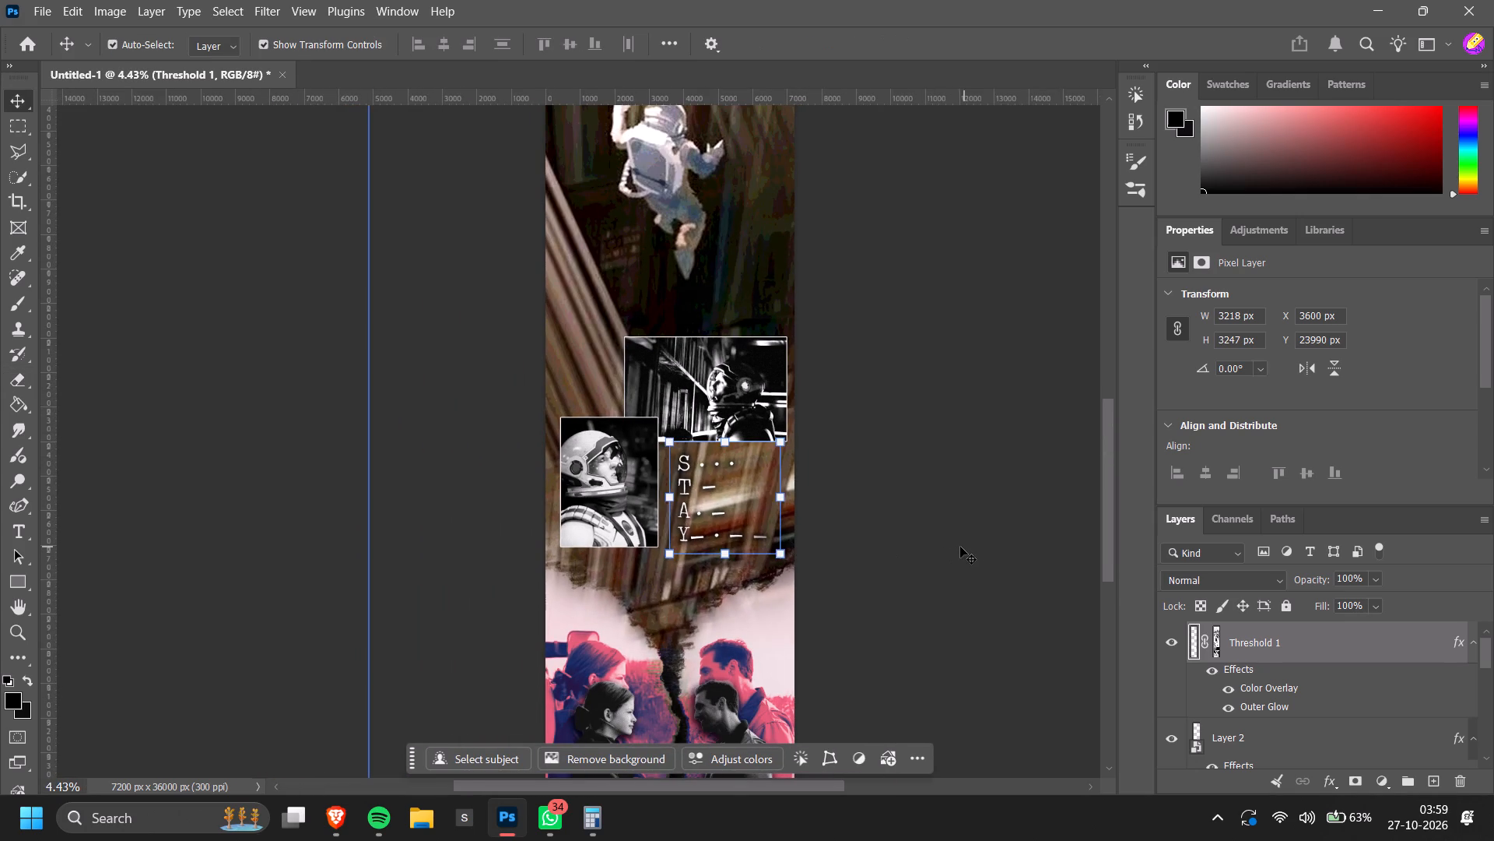
left_click(961, 547)
Change the colour of the STAY lettering's Outer Glow effect to white (#ffffff).
scroll(960, 547, "down", 3)
scroll(961, 554, "down", 5, "alt")
scroll(812, 627, "up", 2)
scroll(975, 709, "up", 3, "ctrl")
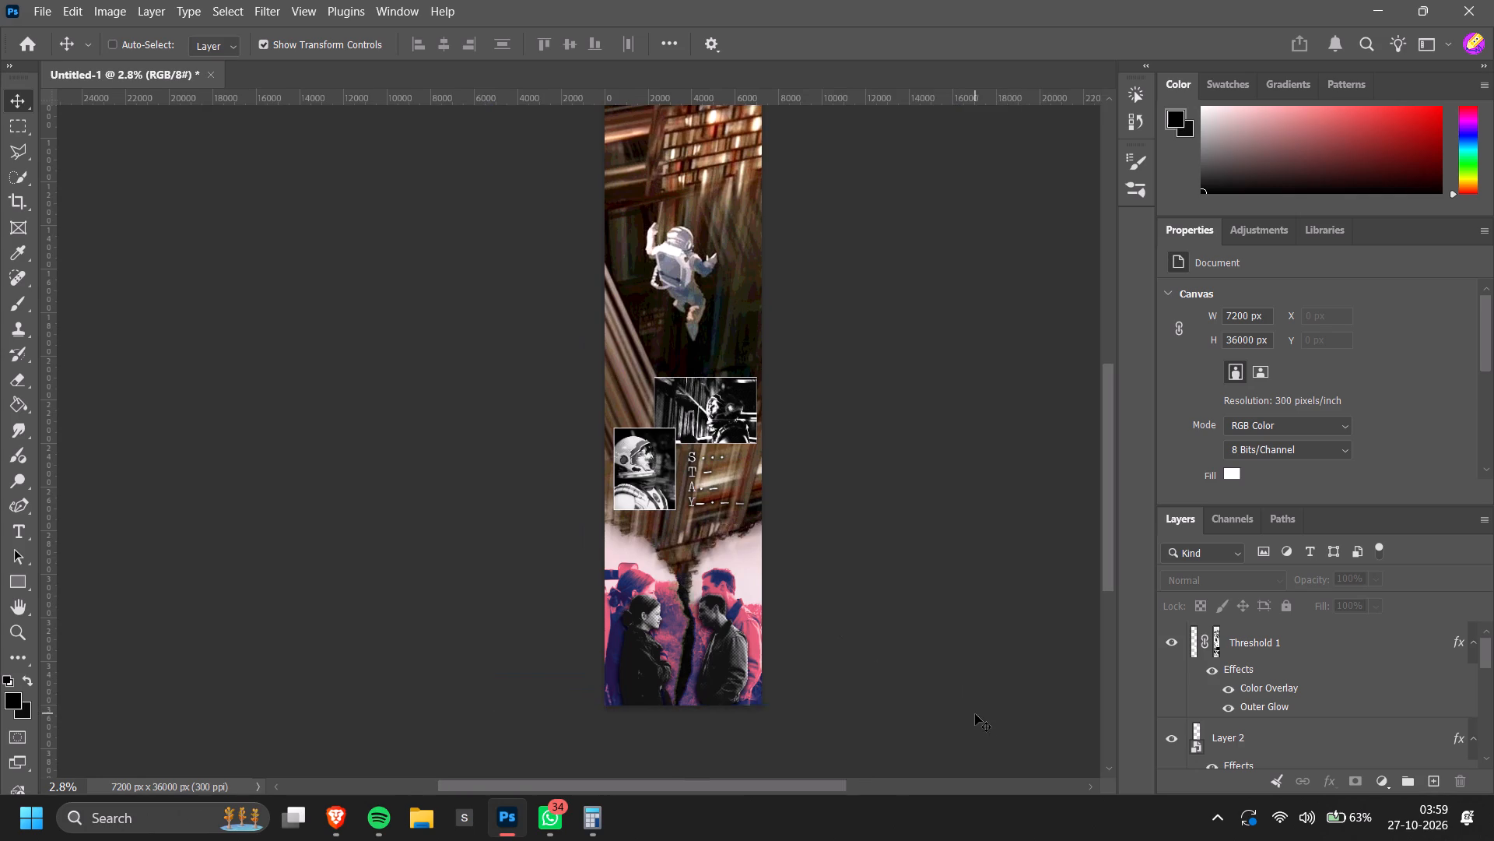
scroll(975, 714, "up", 2, "ctrl")
scroll(777, 512, "up", 18, "alt")
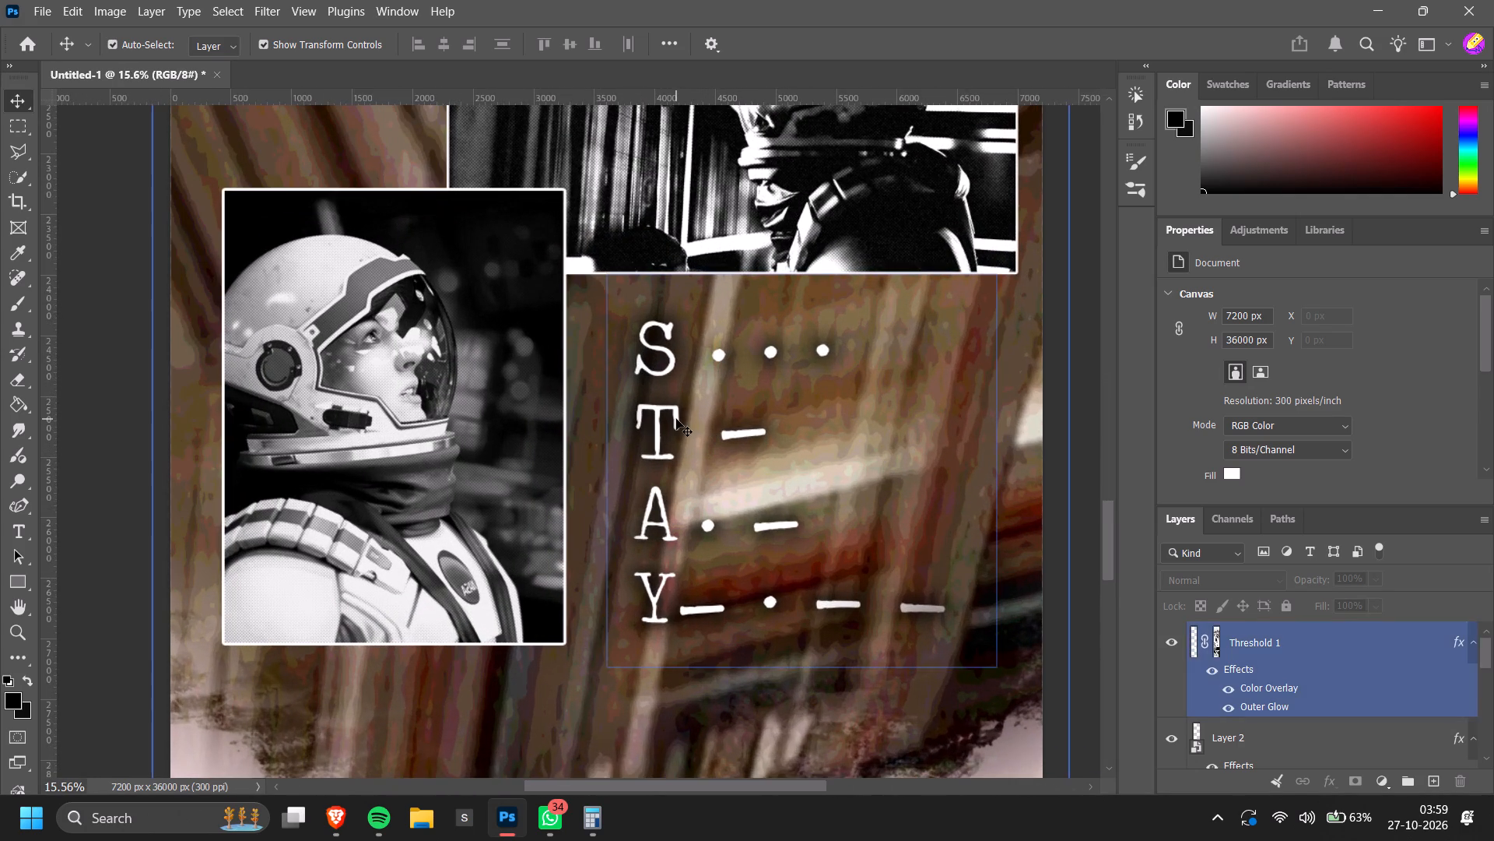
left_click(676, 419)
double_click(1267, 709)
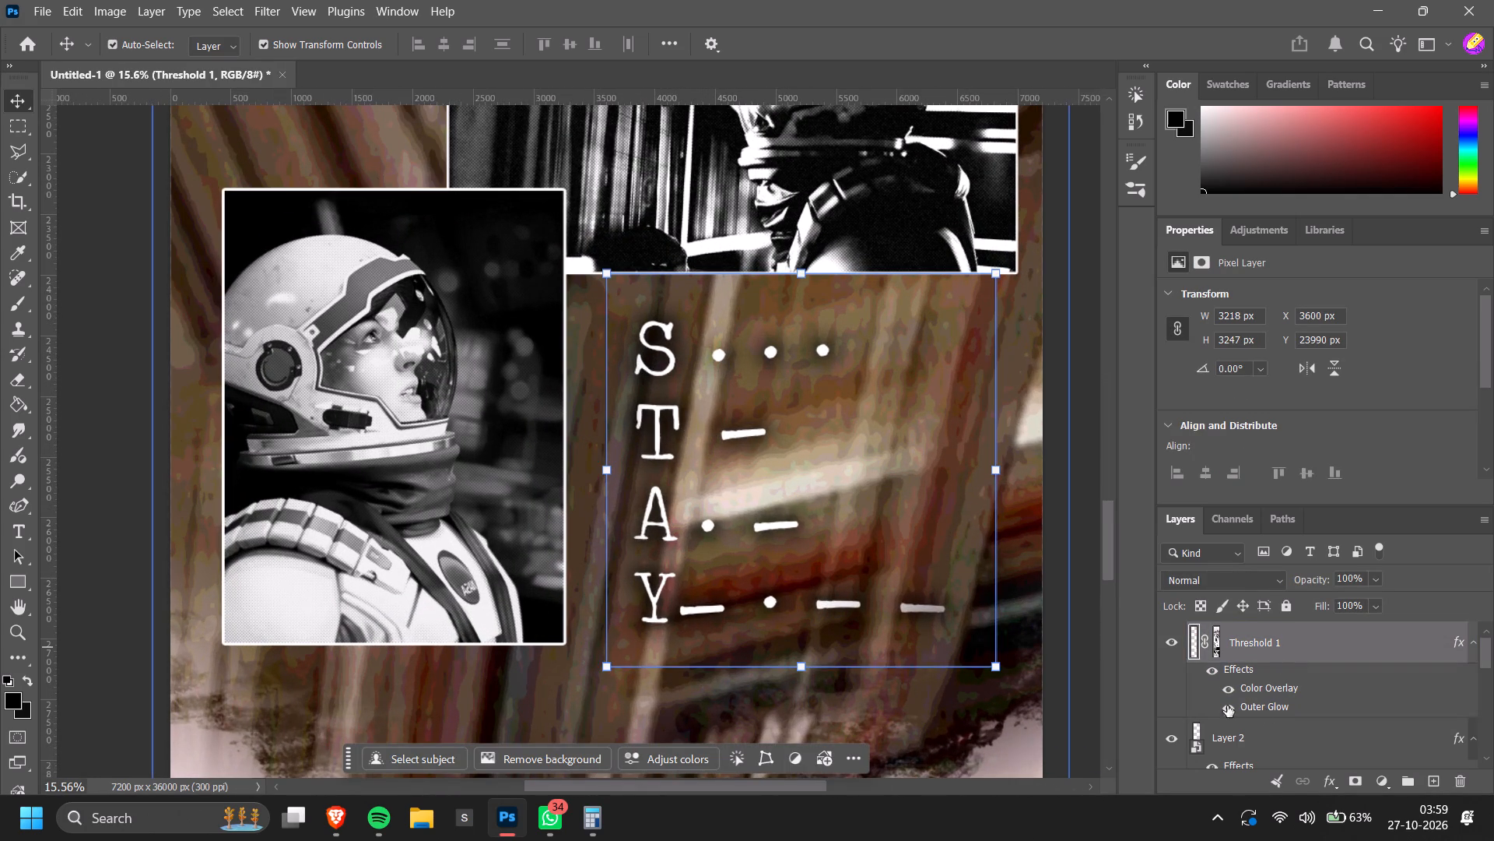
left_click(1019, 471)
left_click_drag(1075, 509, 1207, 394)
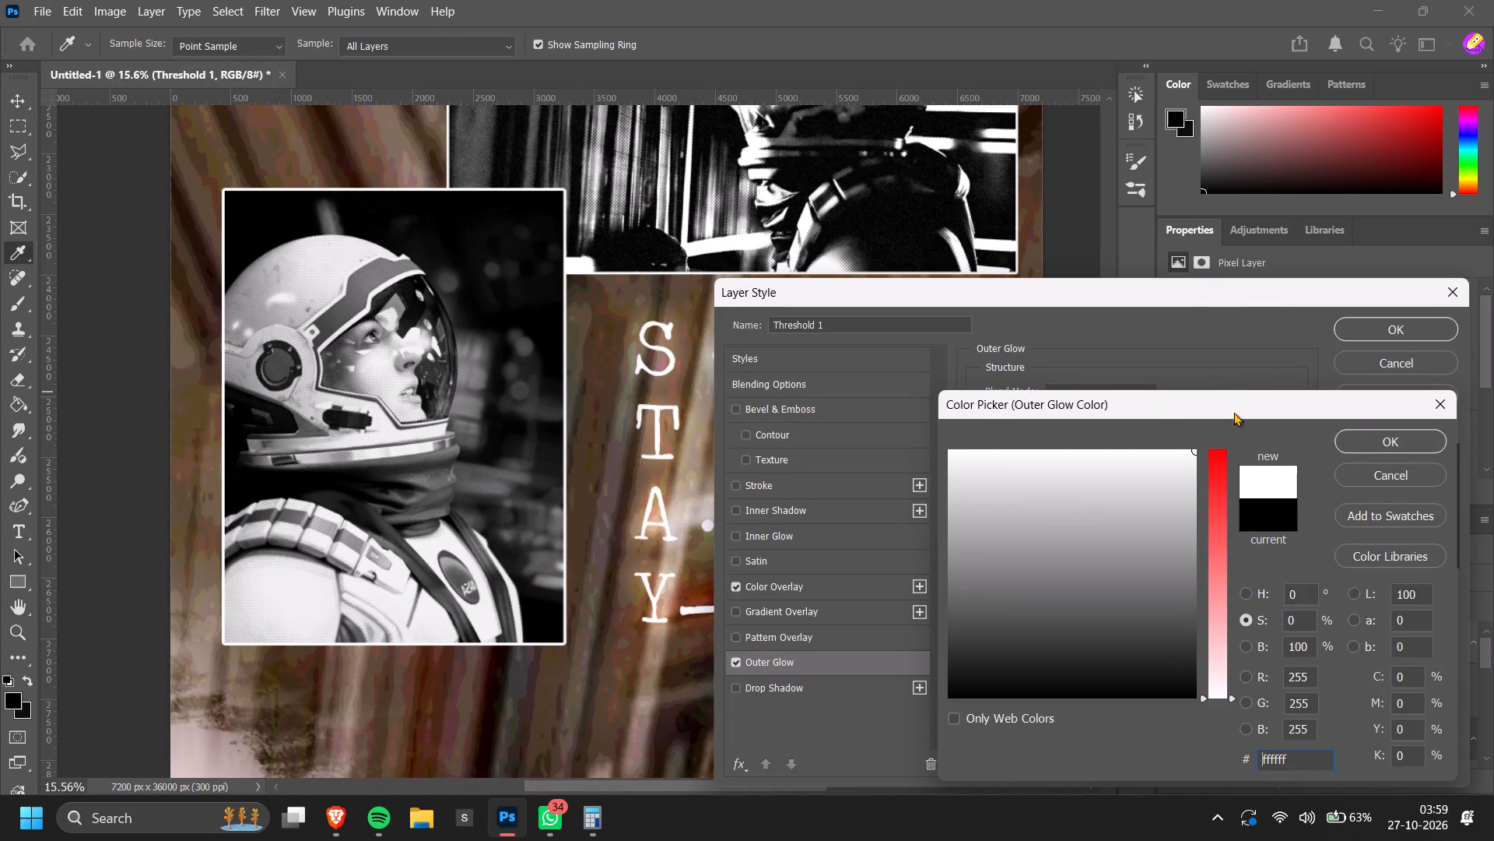
left_click_drag(1152, 407, 1184, 406)
left_click(1415, 438)
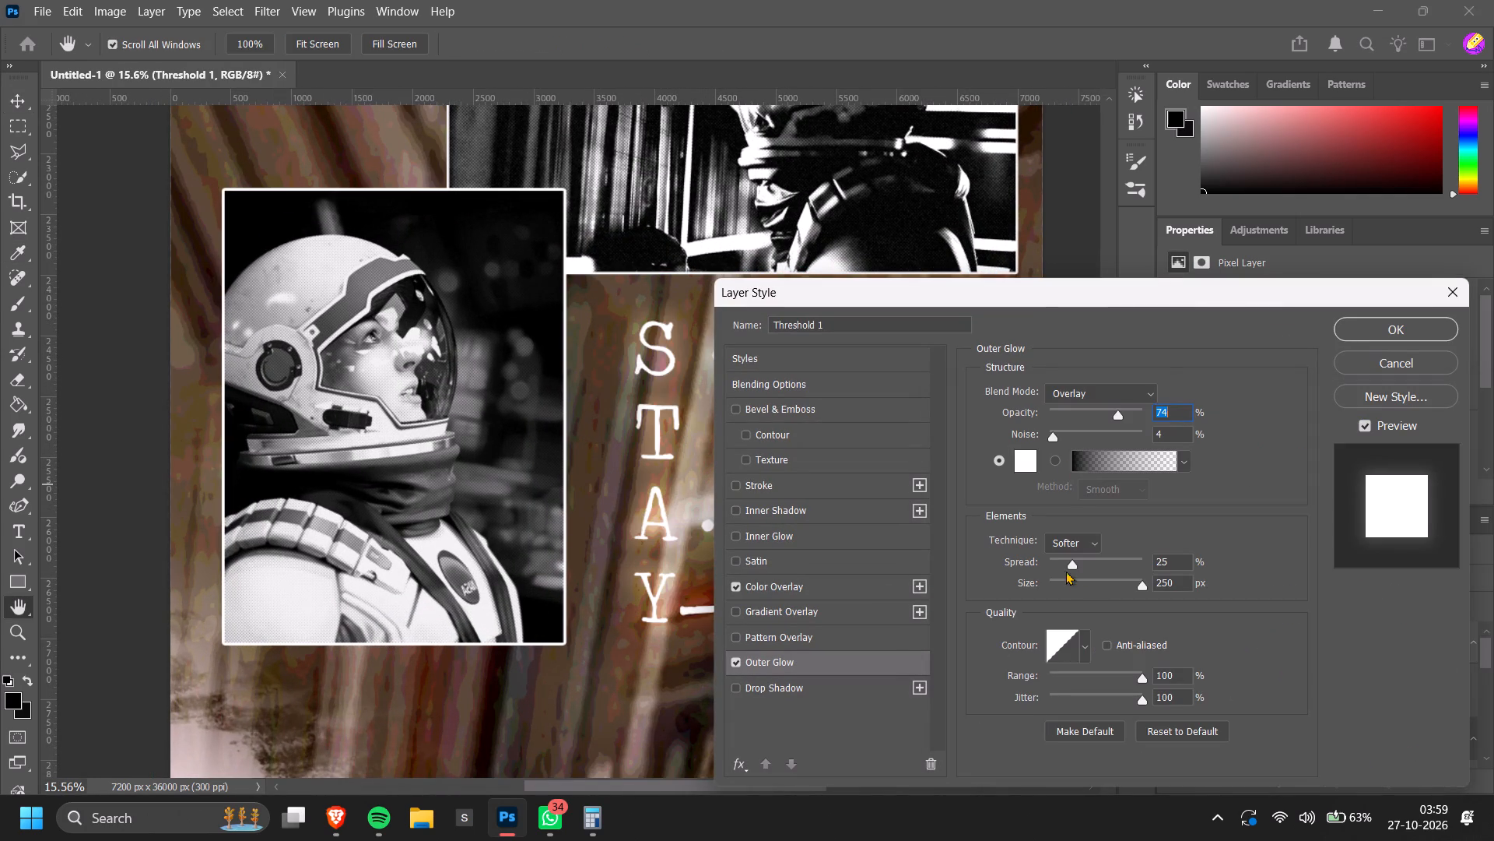
Set the STAY lettering's Outer Glow spread to 15% and size to 101 px, and apply the layer style.
left_click(1066, 567)
left_click_drag(1113, 582, 1089, 582)
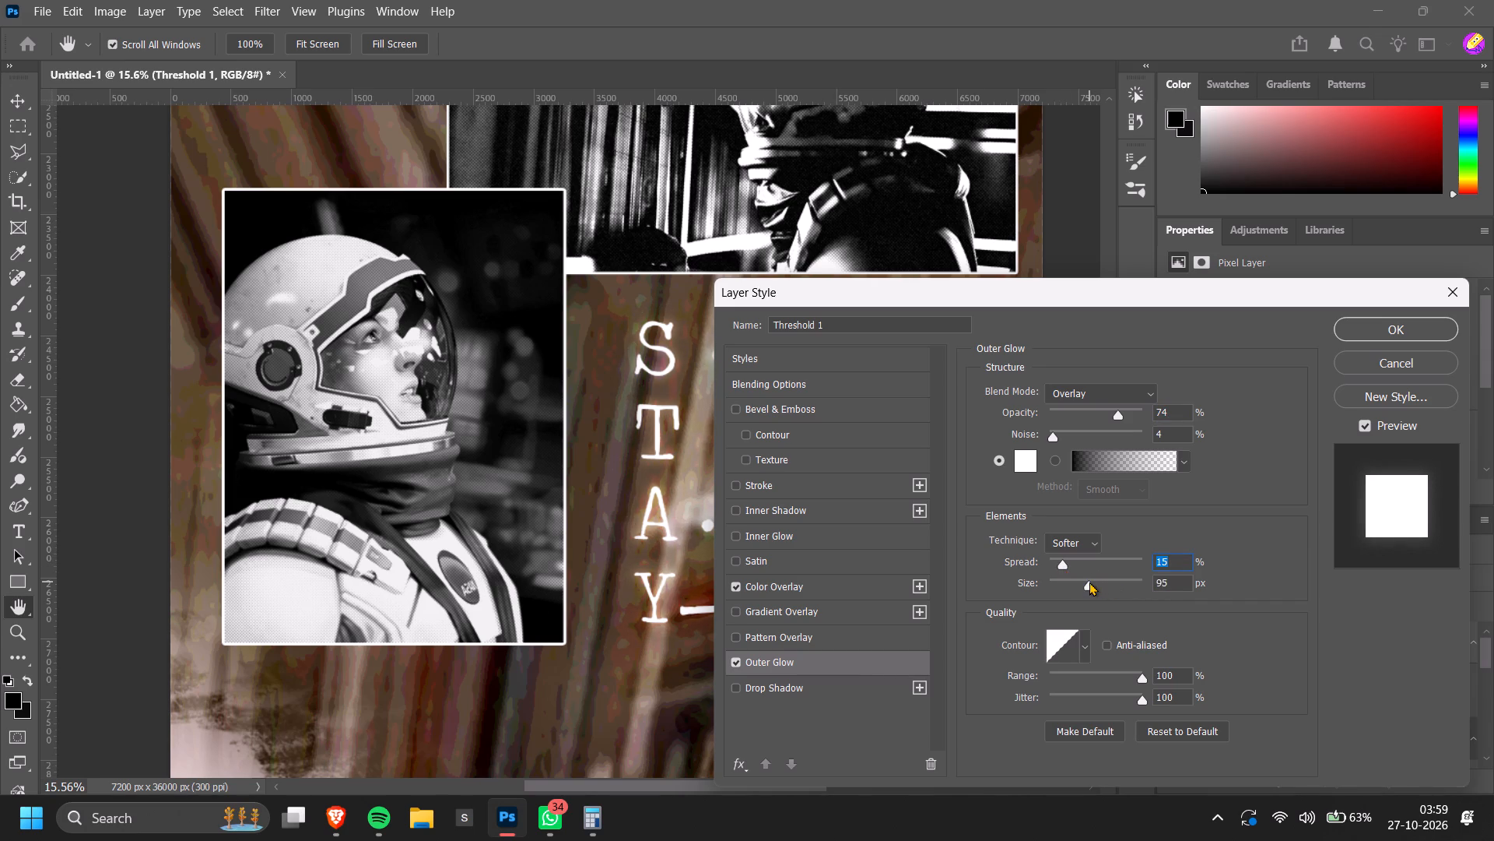
left_click_drag(1089, 582, 1092, 582)
left_click(1443, 325)
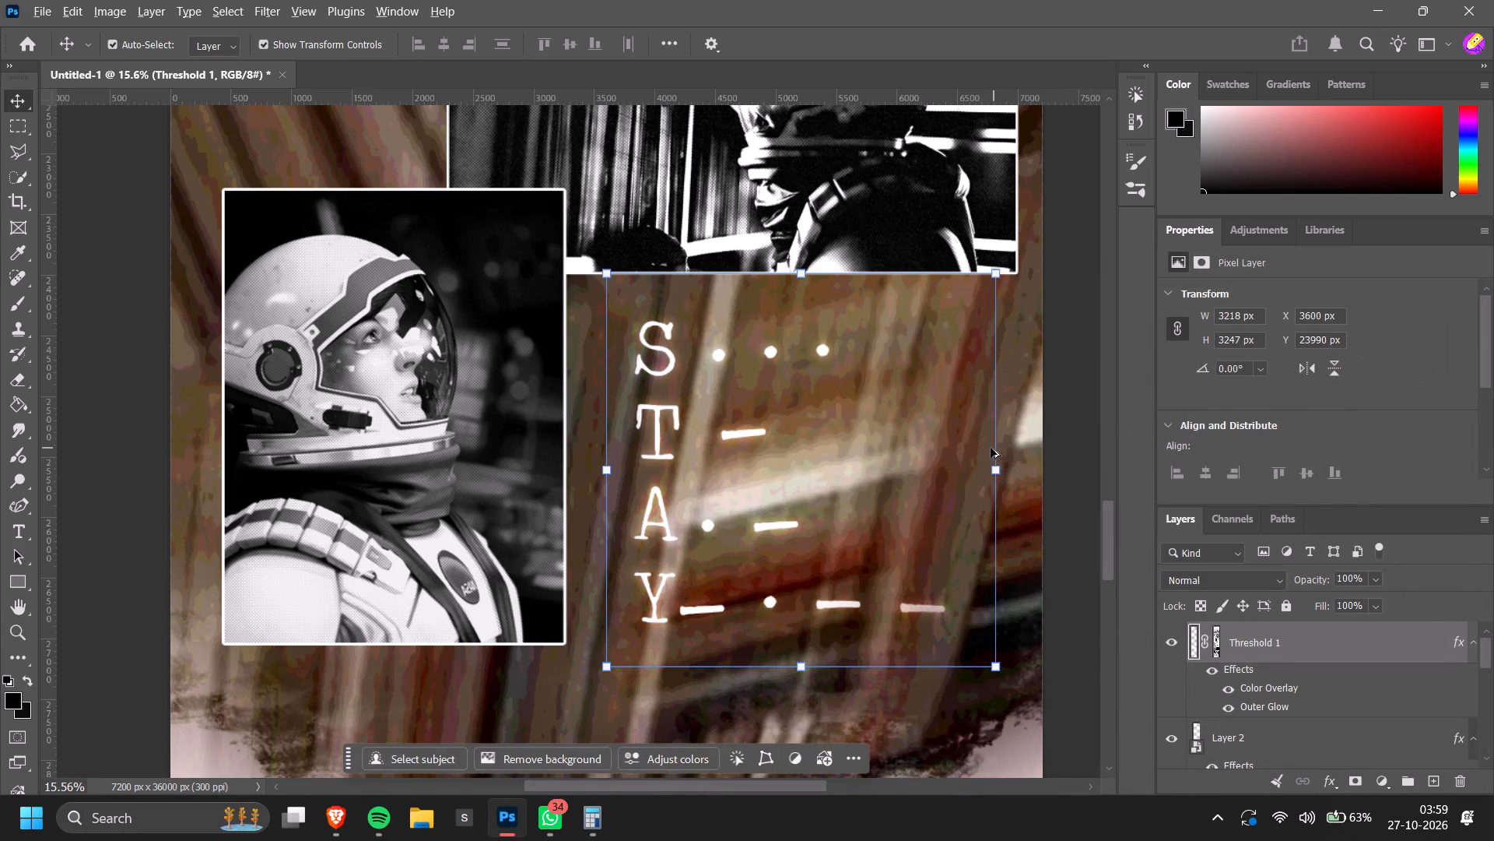
scroll(977, 455, "down", 7, "alt")
left_click(200, 401)
Add a white Outer Glow to the Invert 1 layer in Overlay mode, 74% opacity, 15% spread and 101 px size.
scroll(214, 416, "down", 6, "ctrl")
scroll(221, 470, "down", 10, "alt")
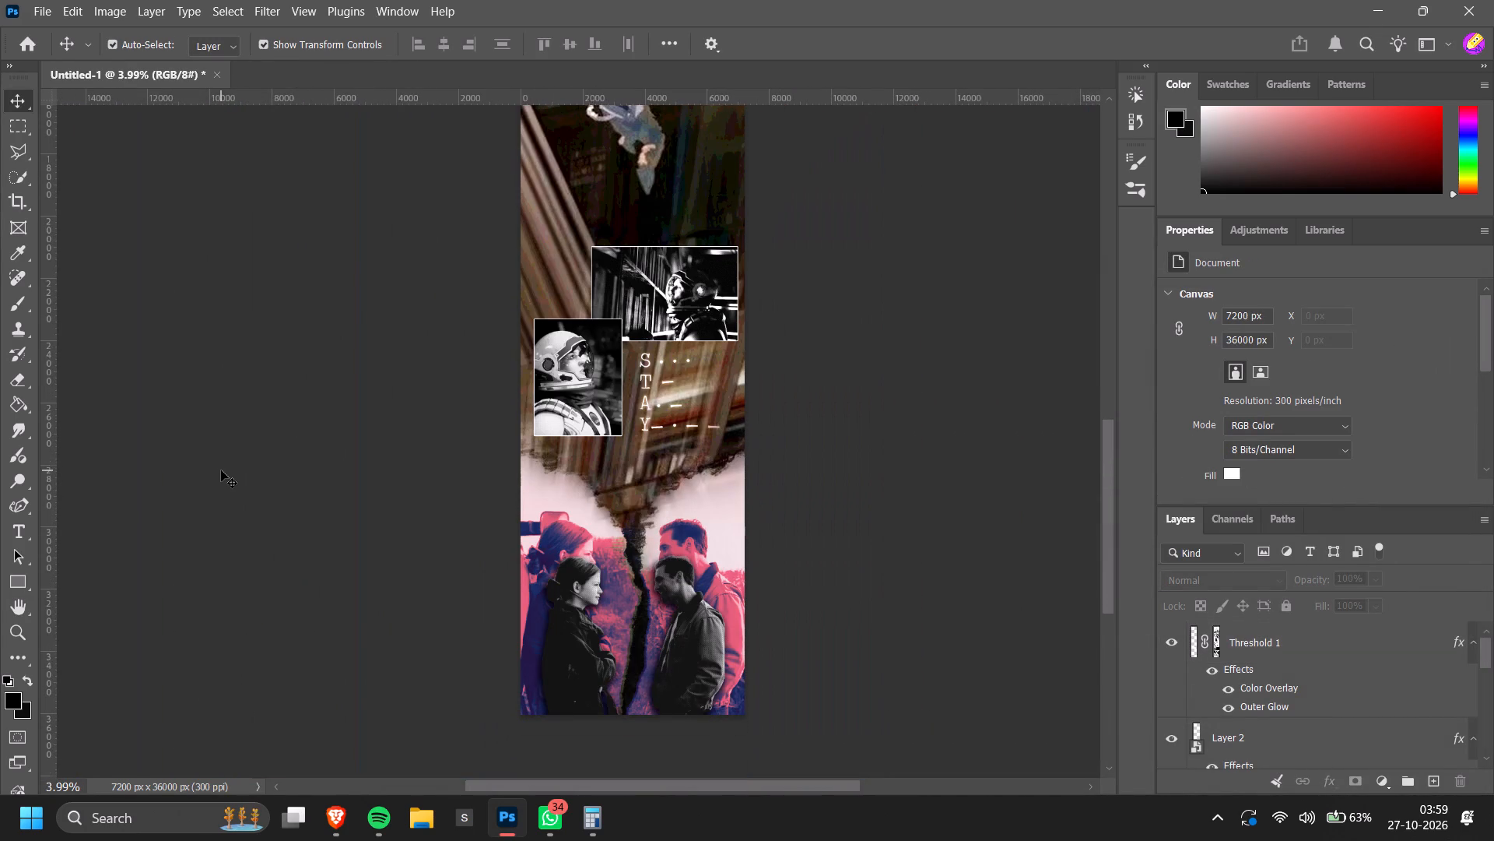
scroll(222, 484, "down", 3, "alt")
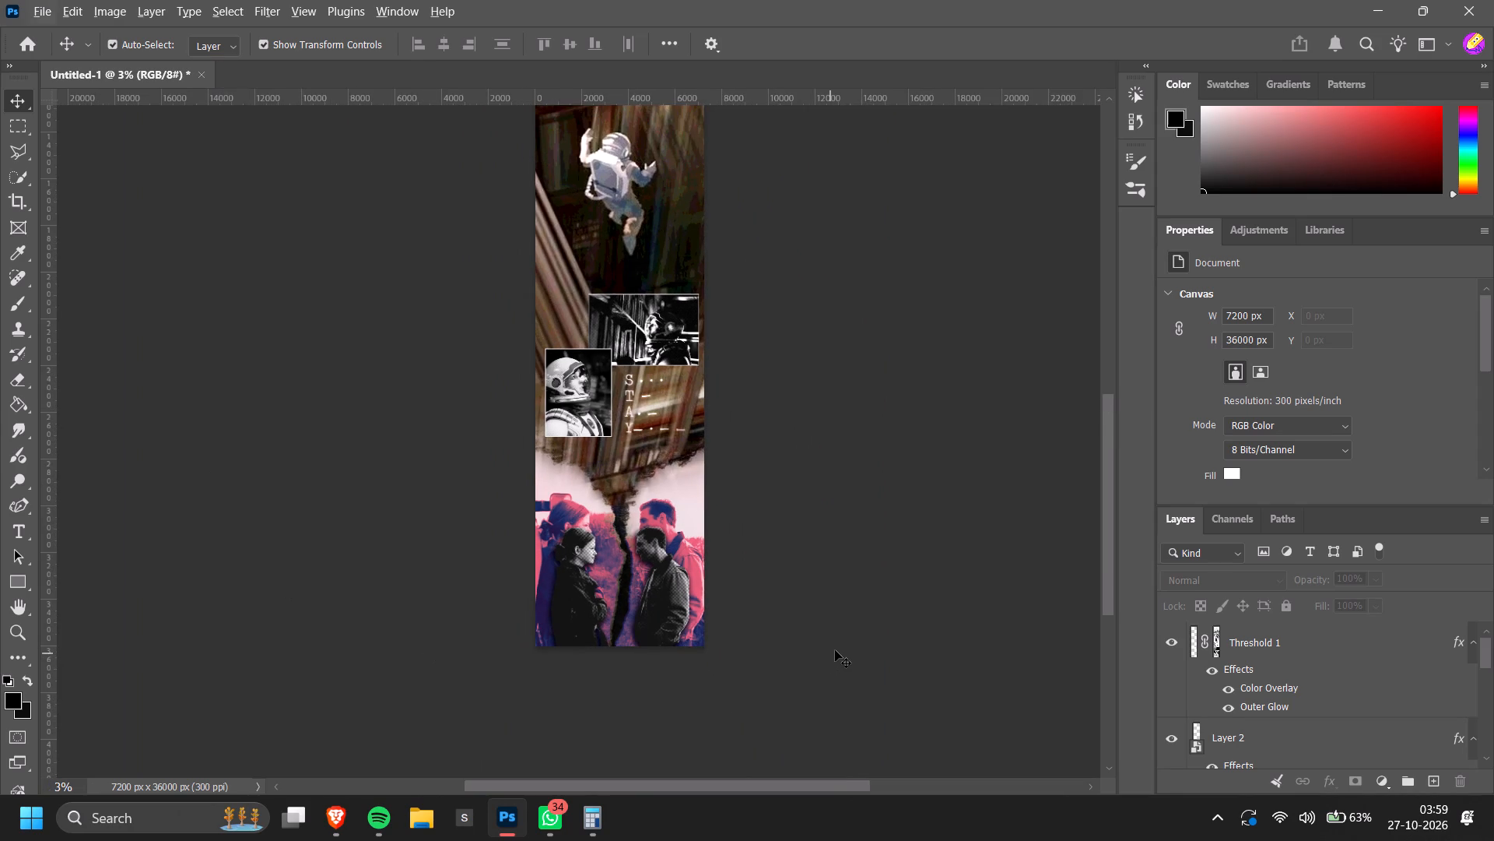
scroll(839, 645, "up", 6)
scroll(693, 581, "up", 5, "alt")
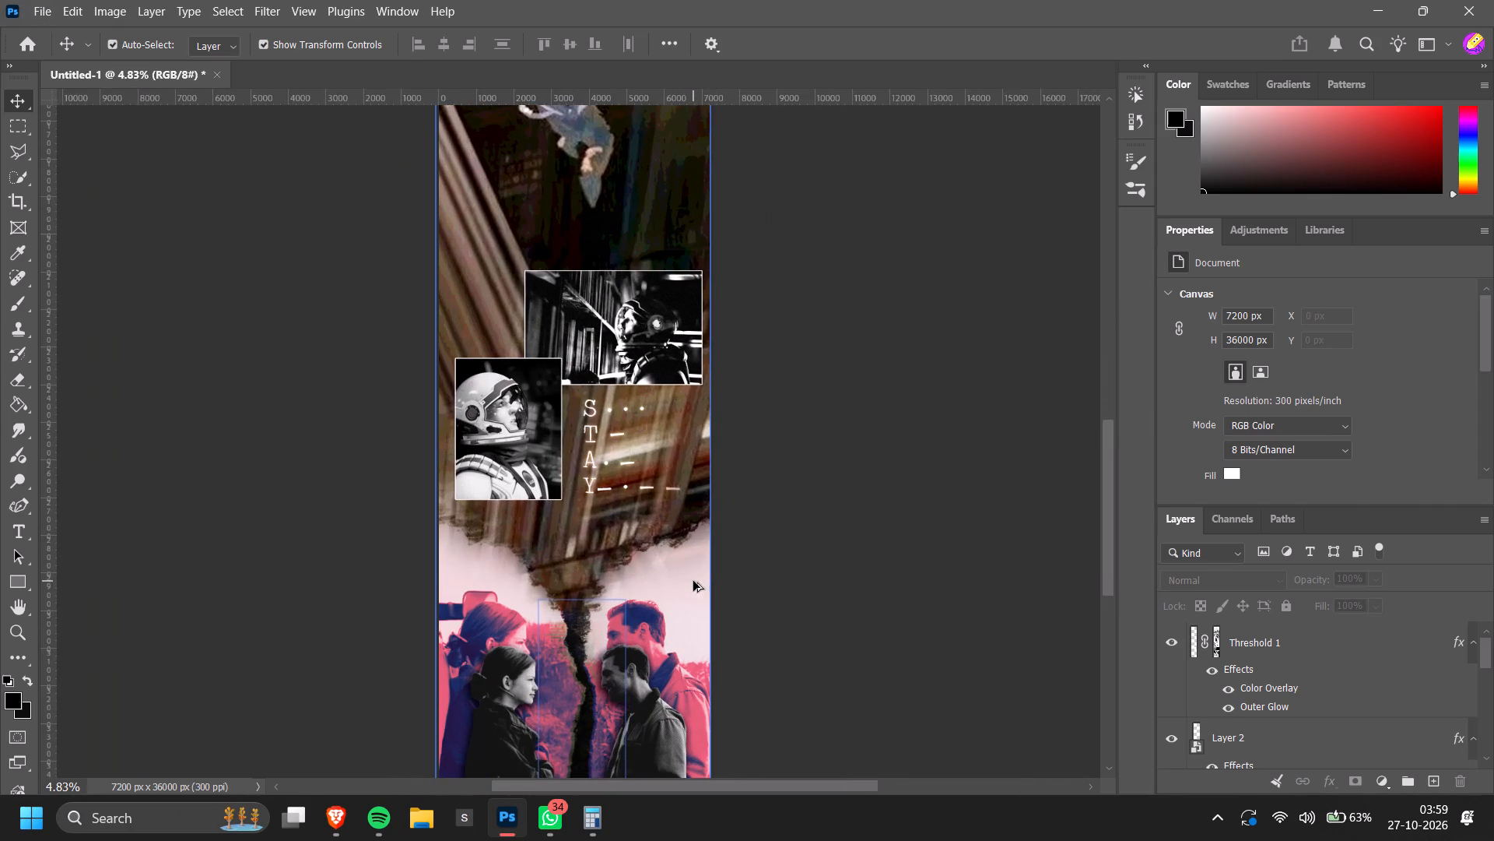
left_click(698, 592)
scroll(706, 591, "down", 5)
scroll(1346, 728, "down", 1)
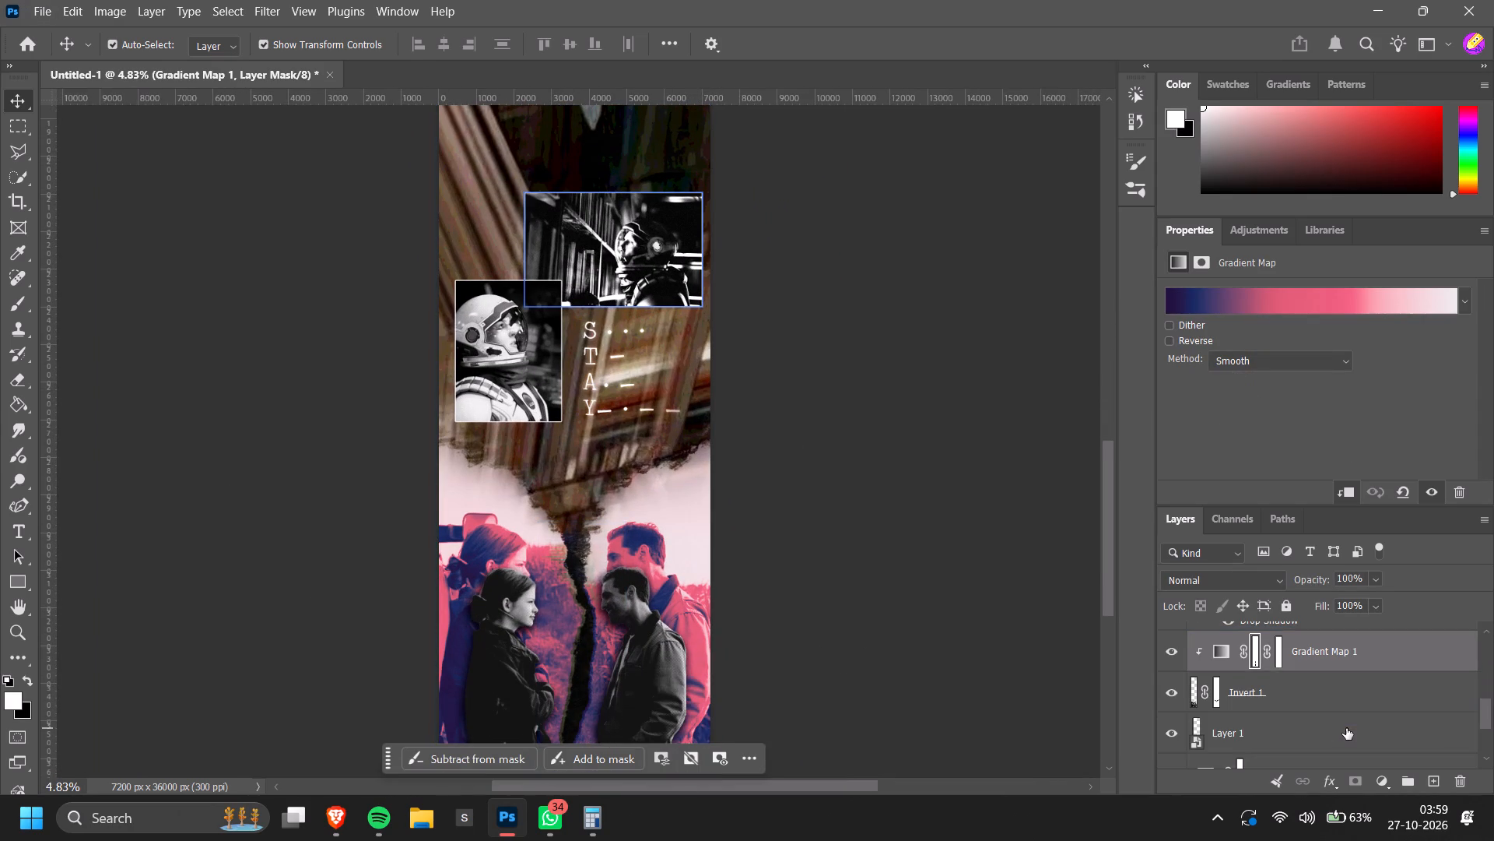
double_click(1348, 696)
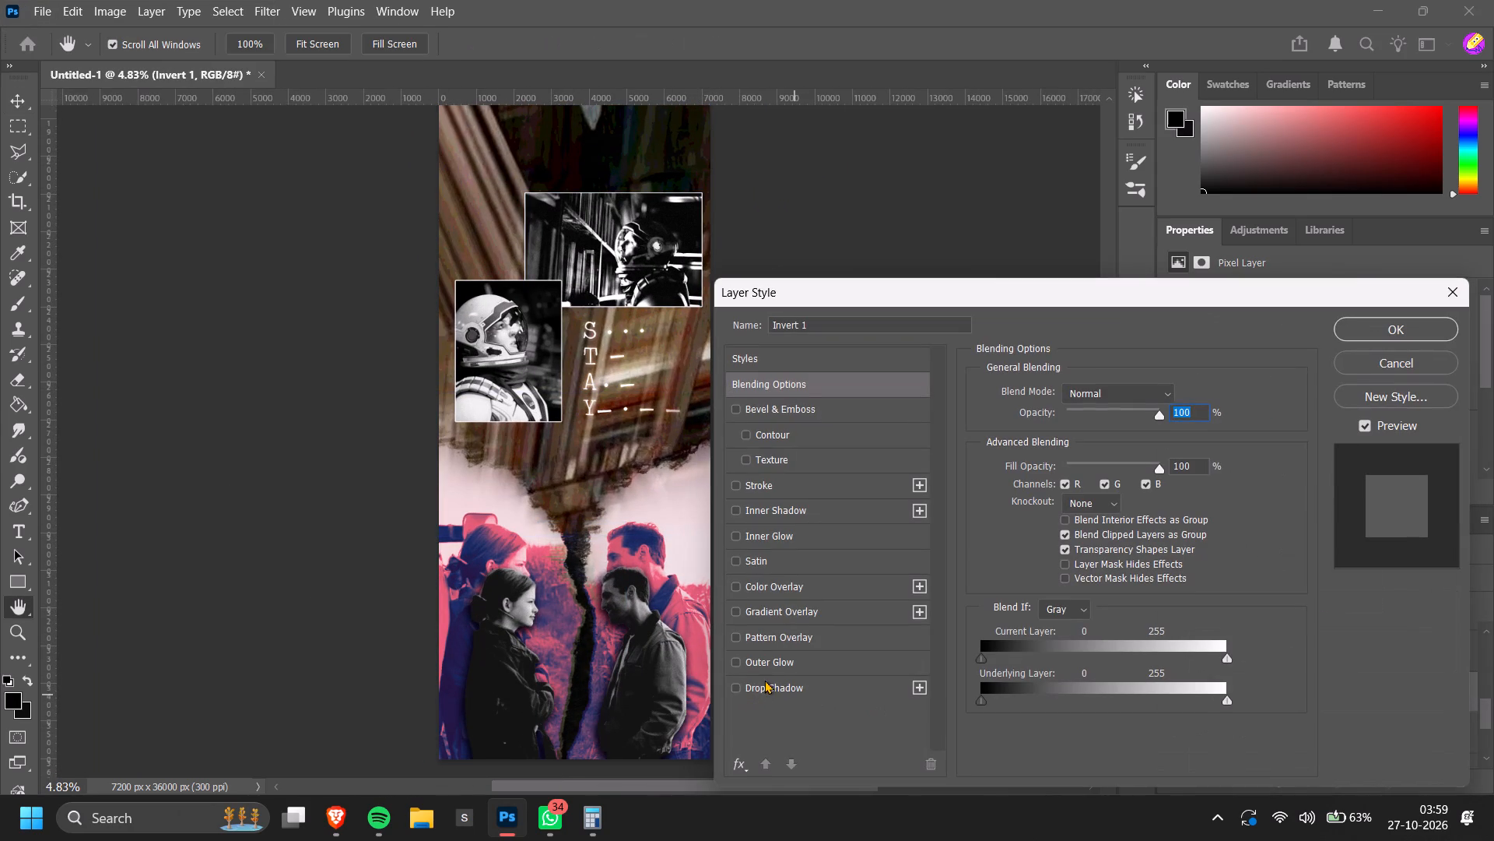
left_click(768, 670)
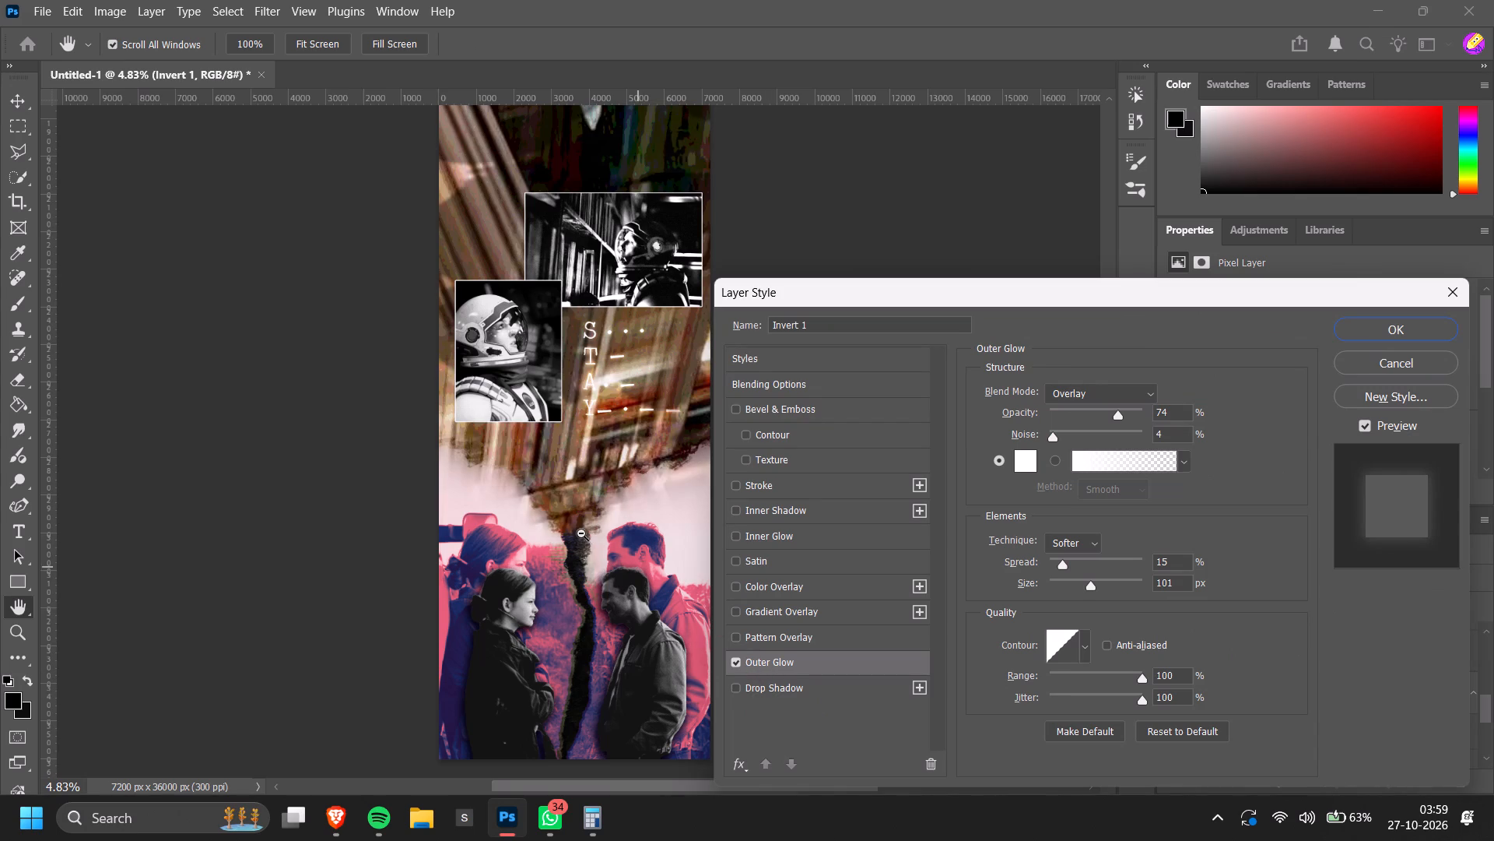
scroll(581, 533, "down", 6, "alt")
scroll(594, 538, "up", 13)
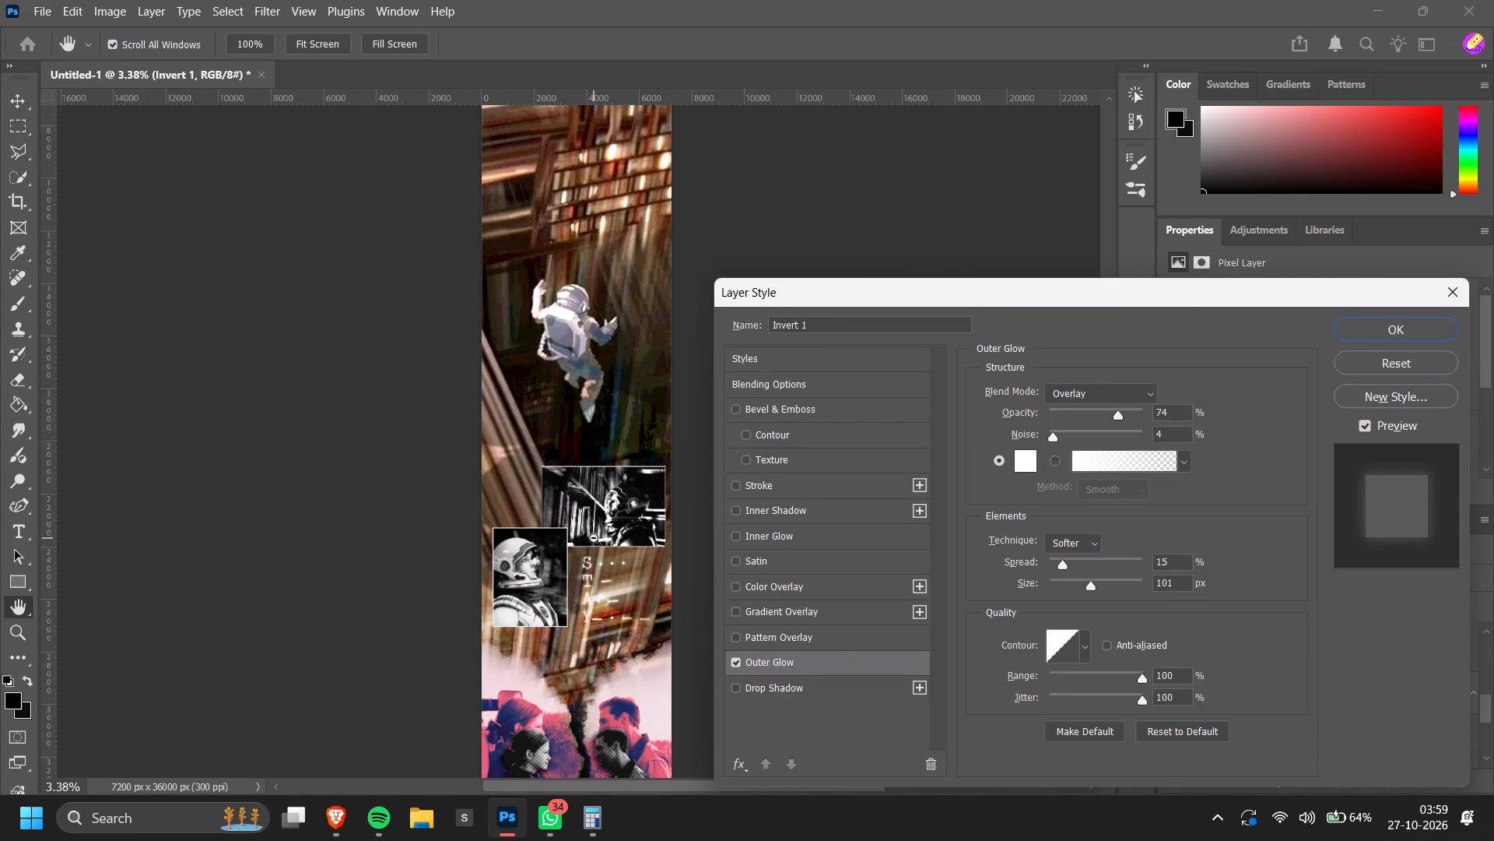
scroll(594, 538, "down", 2, "alt")
left_click(1404, 306)
left_click(1391, 325)
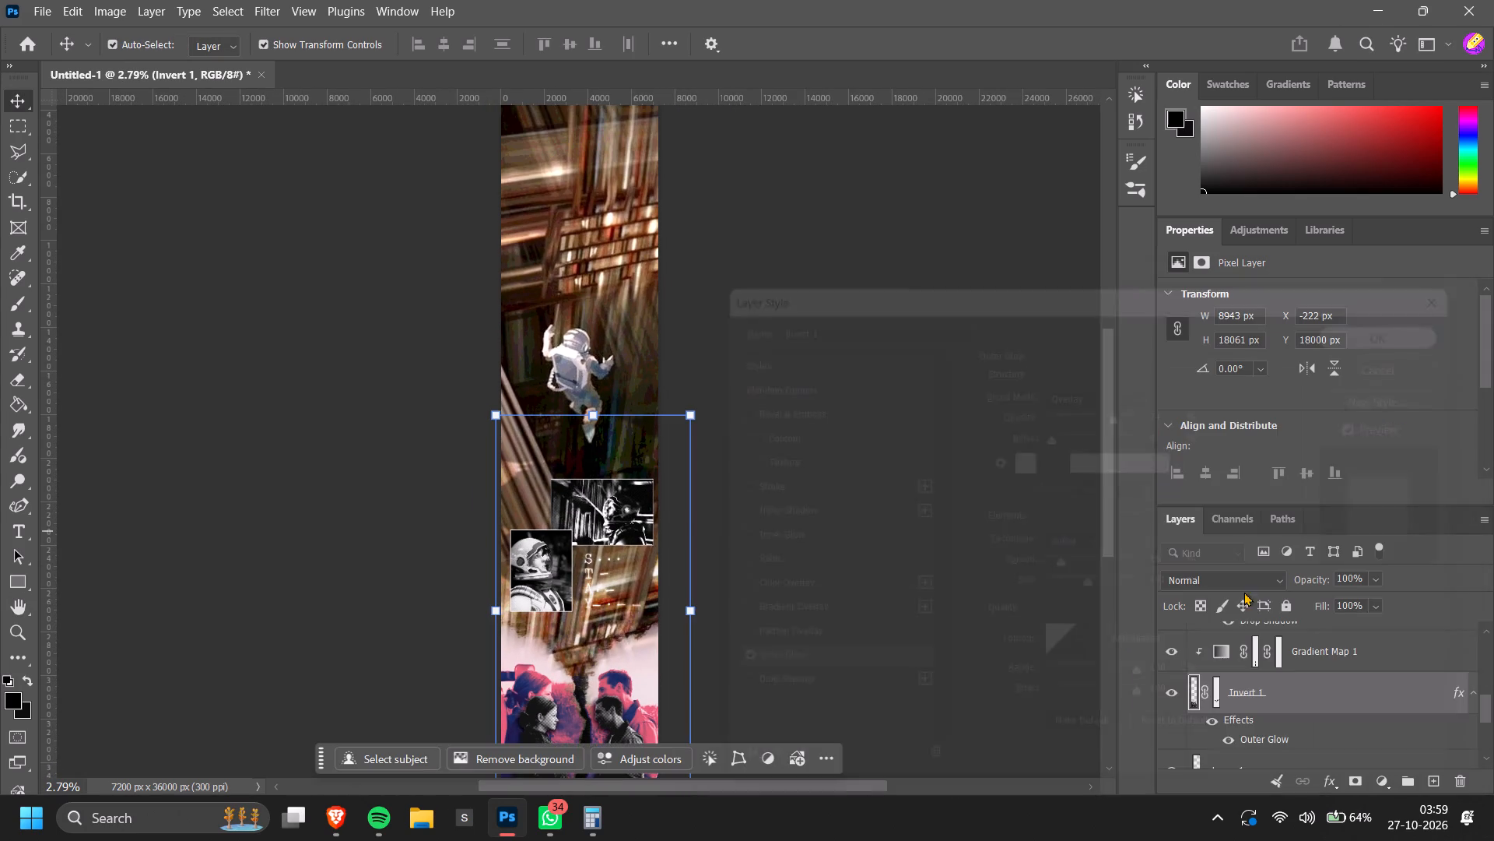
Hide and reshow the Invert 1 layer to compare the poster with and without it.
scroll(1252, 684, "down", 2)
scroll(1222, 668, "up", 1)
left_click(1181, 649)
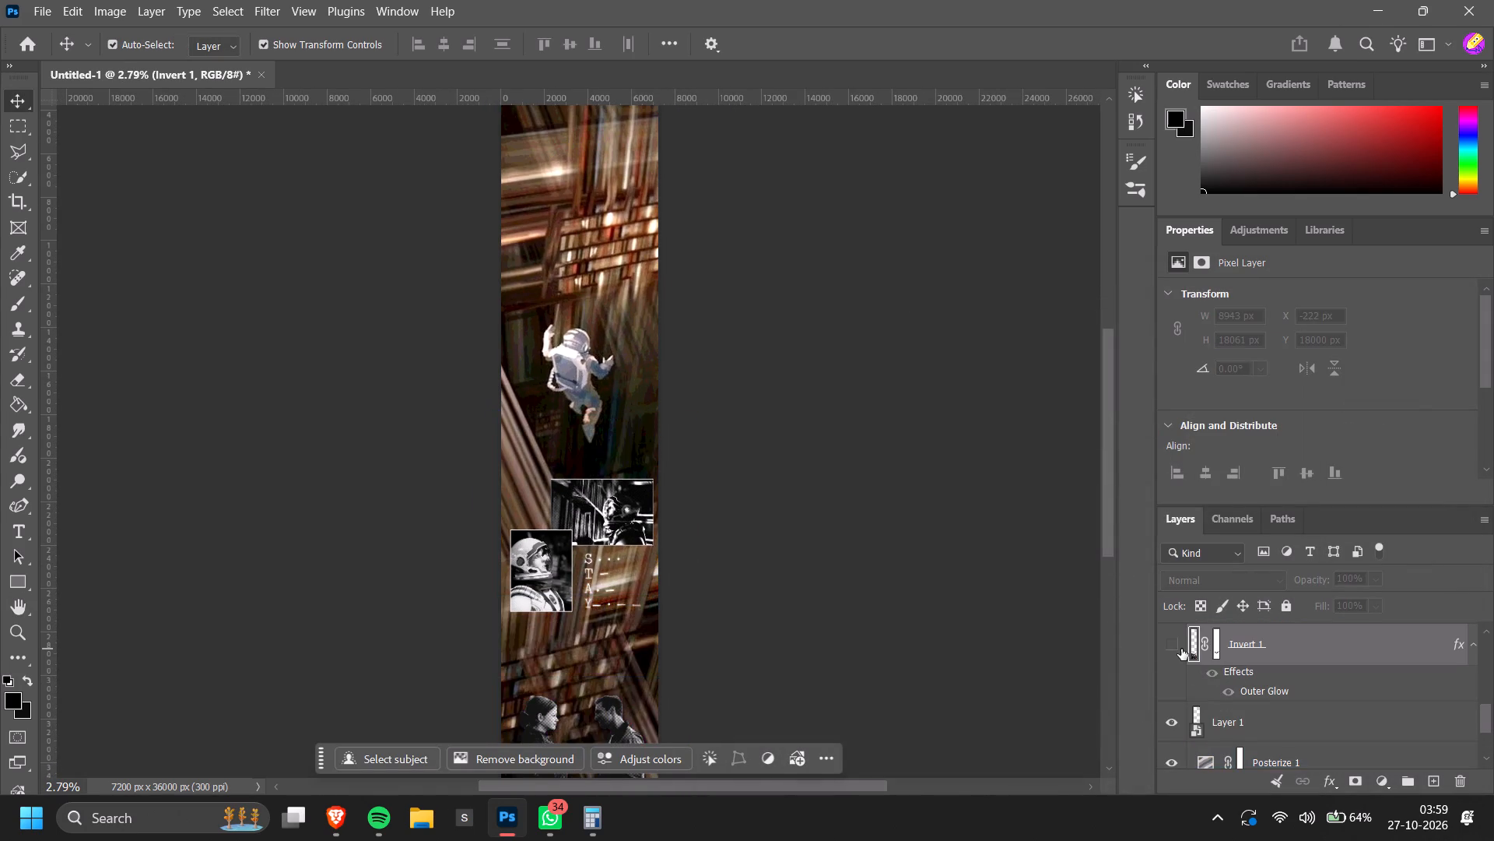
left_click(1181, 648)
Examine the whole poster, from the astronaut artwork down to the cracked pink scene.
left_click(918, 595)
scroll(626, 550, "up", 5, "alt")
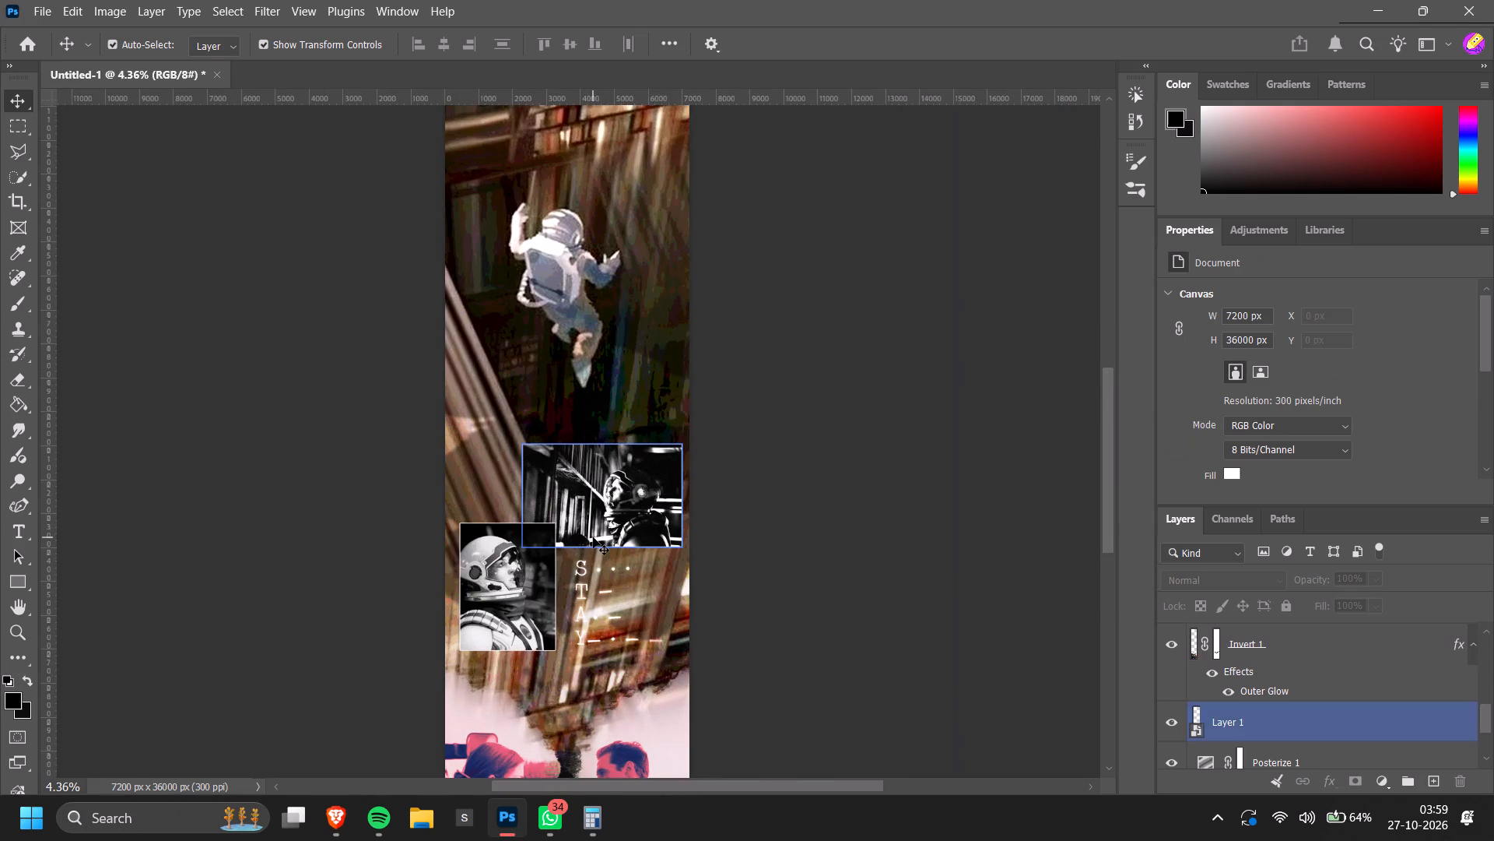
scroll(593, 537, "down", 3)
scroll(794, 544, "down", 5, "alt")
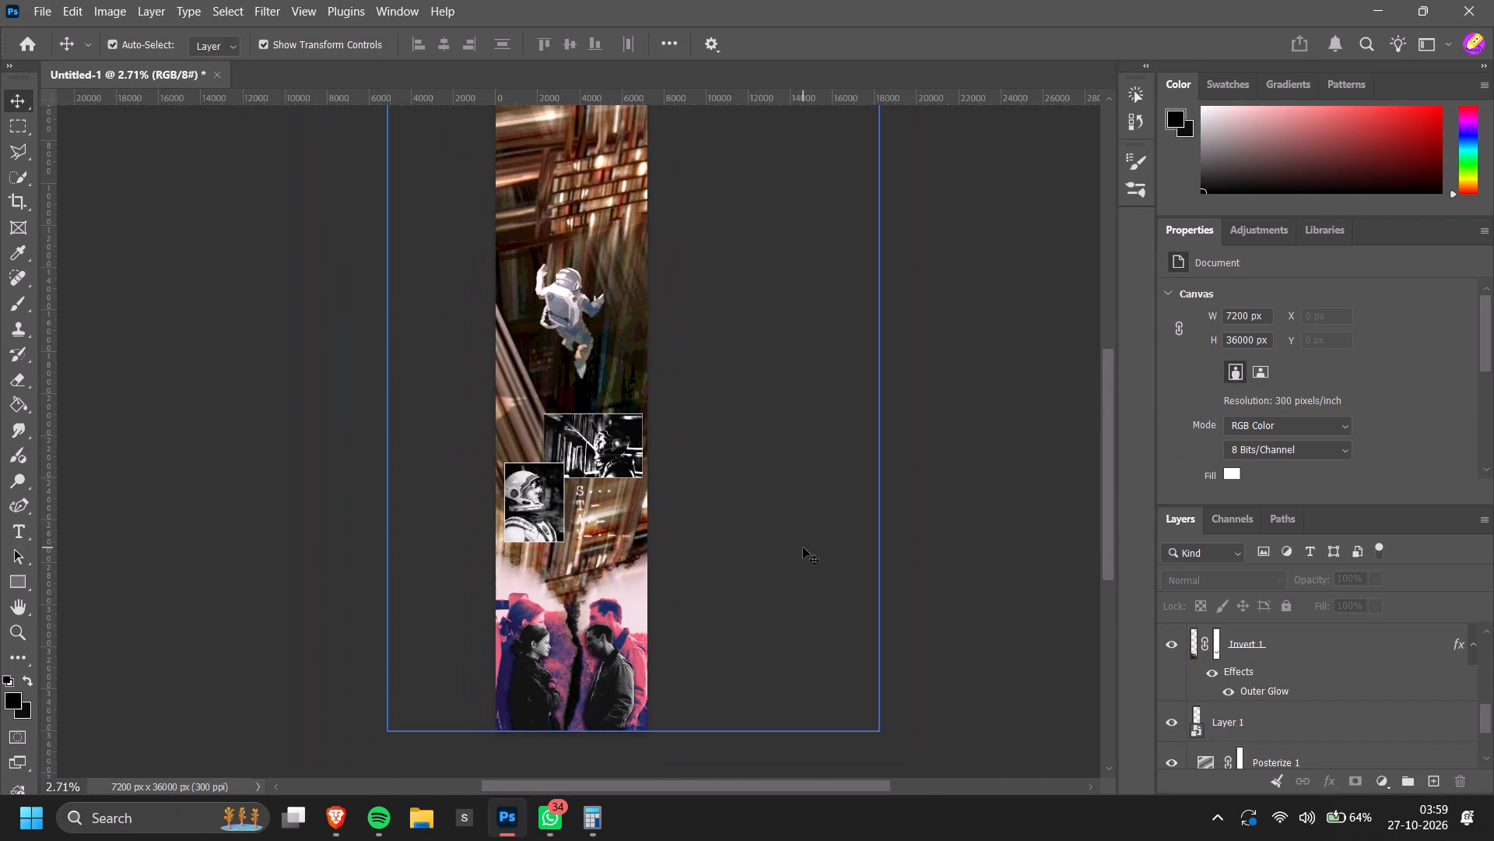
left_click(956, 534)
scroll(949, 537, "down", 3, "alt")
scroll(813, 517, "up", 4)
scroll(813, 517, "down", 2)
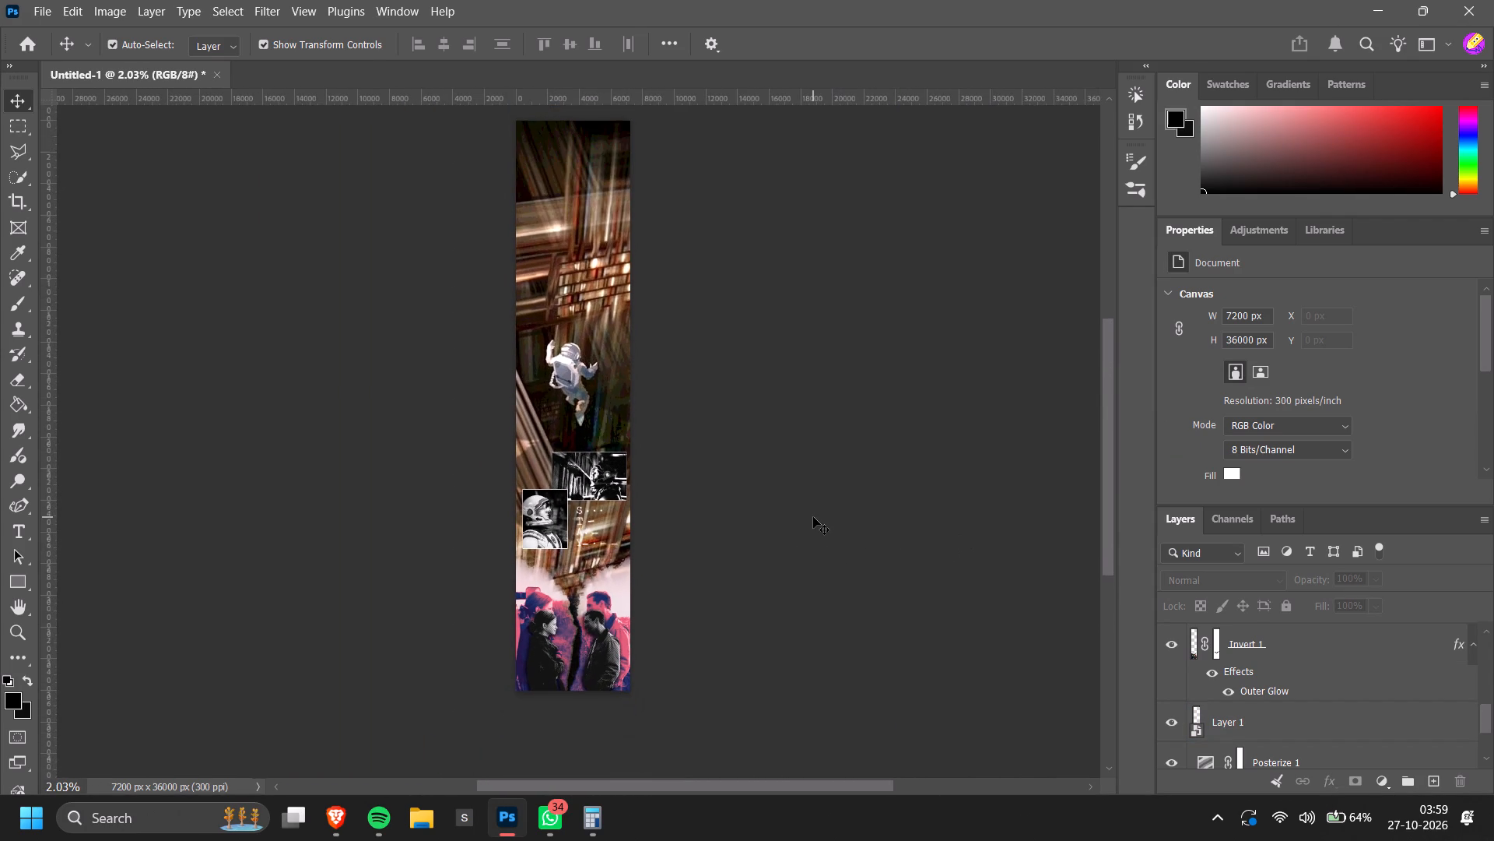
scroll(742, 563, "up", 5, "alt")
scroll(742, 565, "down", 10)
scroll(605, 597, "up", 5, "alt")
Undo and redo the most recent changes to compare how they affect the poster.
key("ctrl+z")
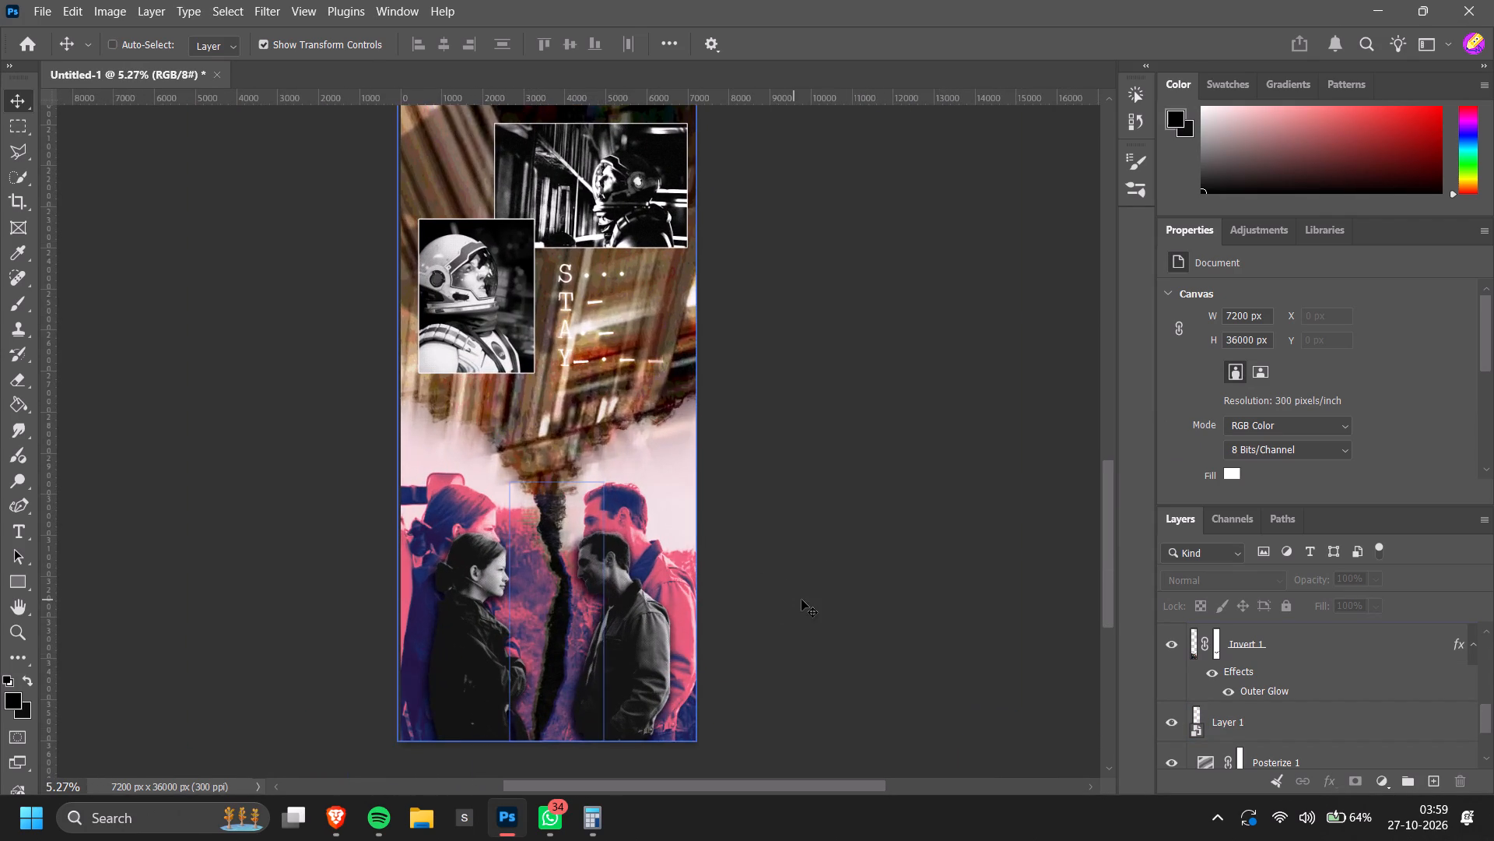
key("ctrl+z")
key("ctrl+z")
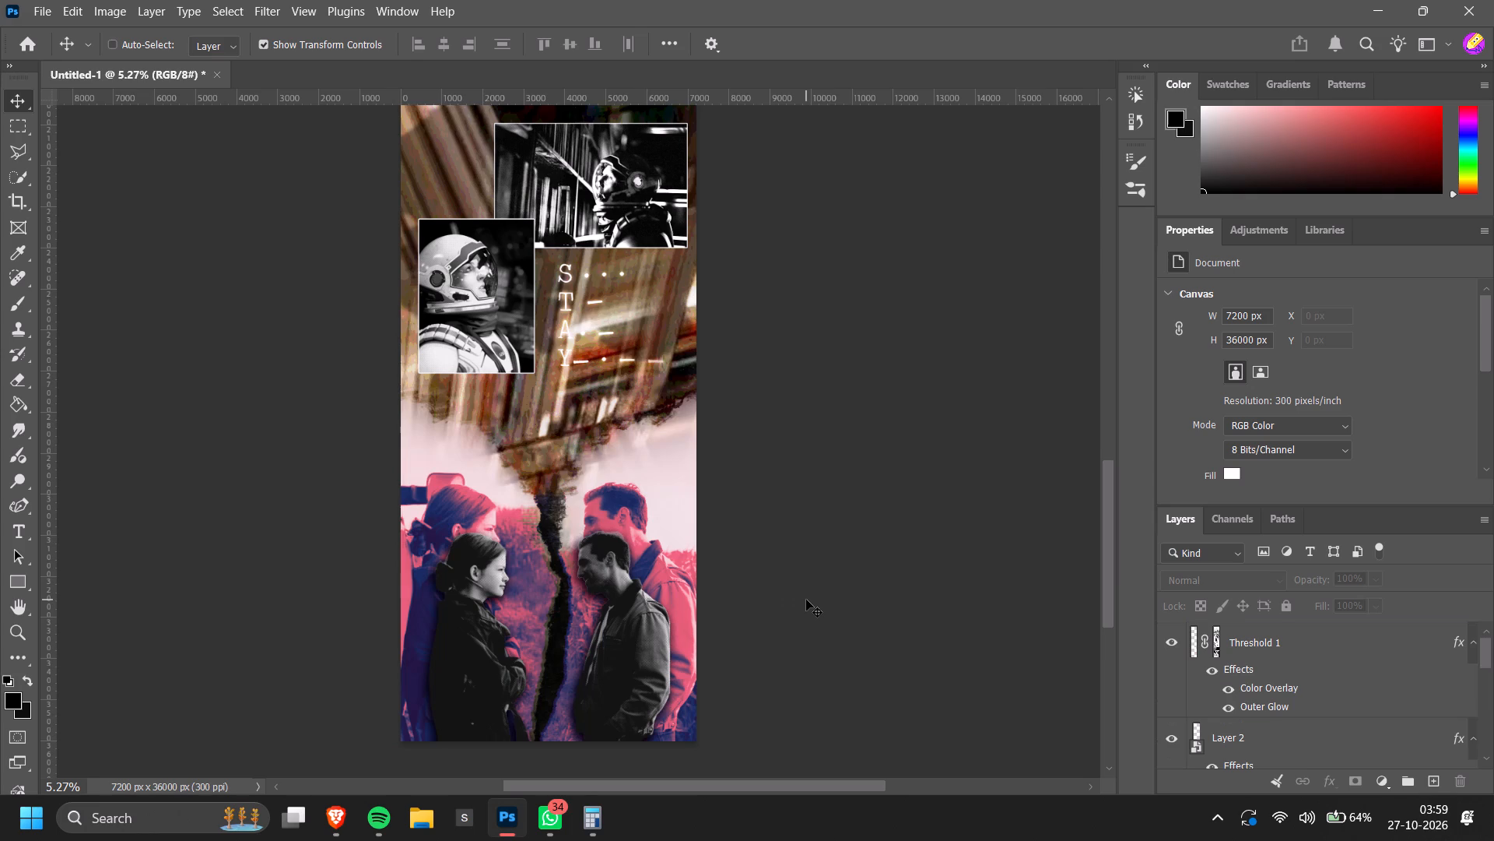
key("ctrl+shift+z")
key("ctrl+z")
key("ctrl+shift+z")
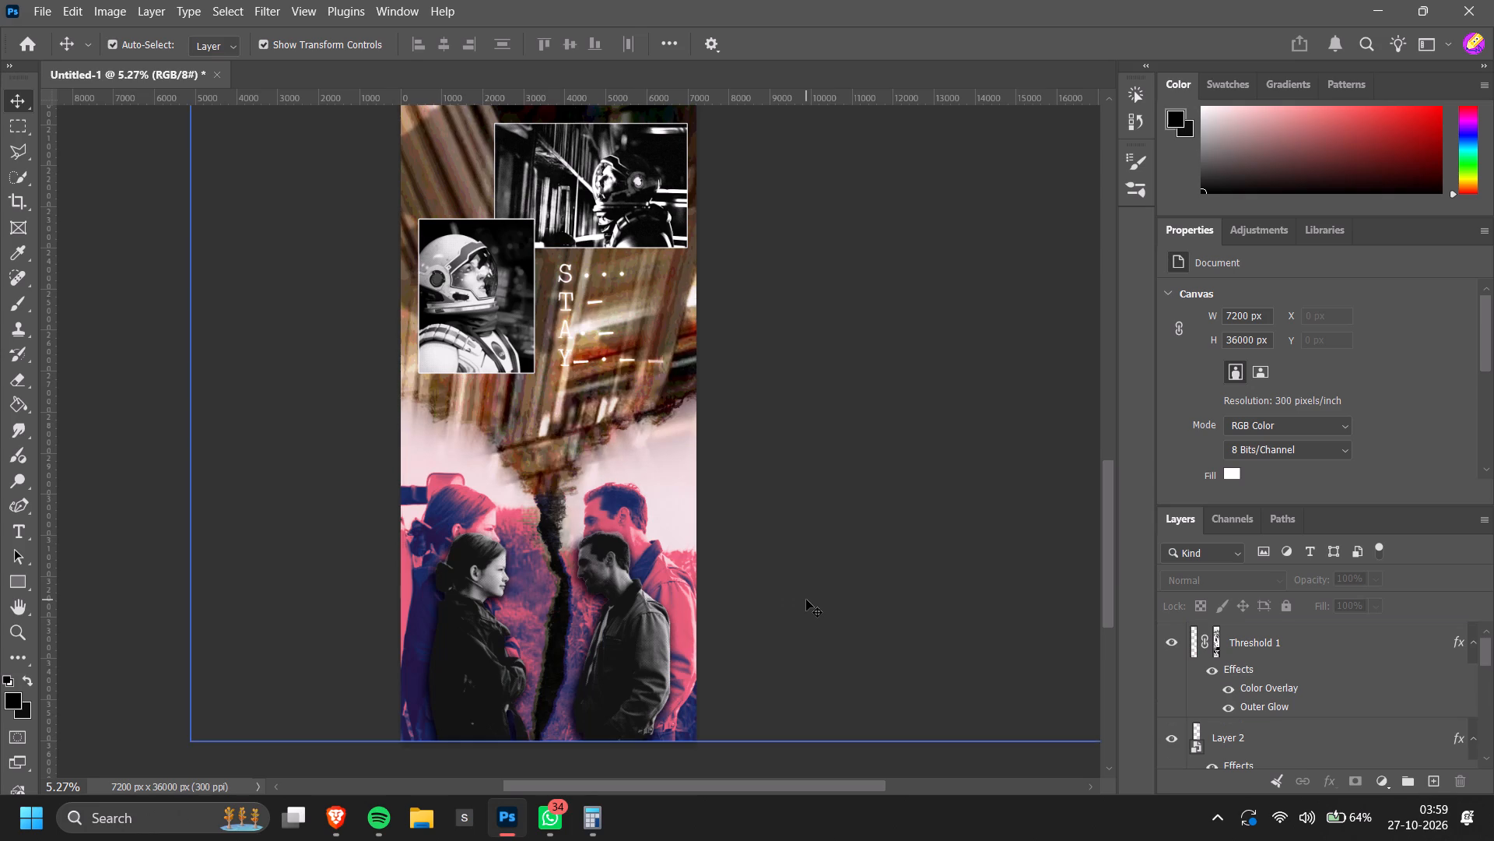
scroll(794, 548, "down", 4, "alt")
scroll(793, 547, "up", 5)
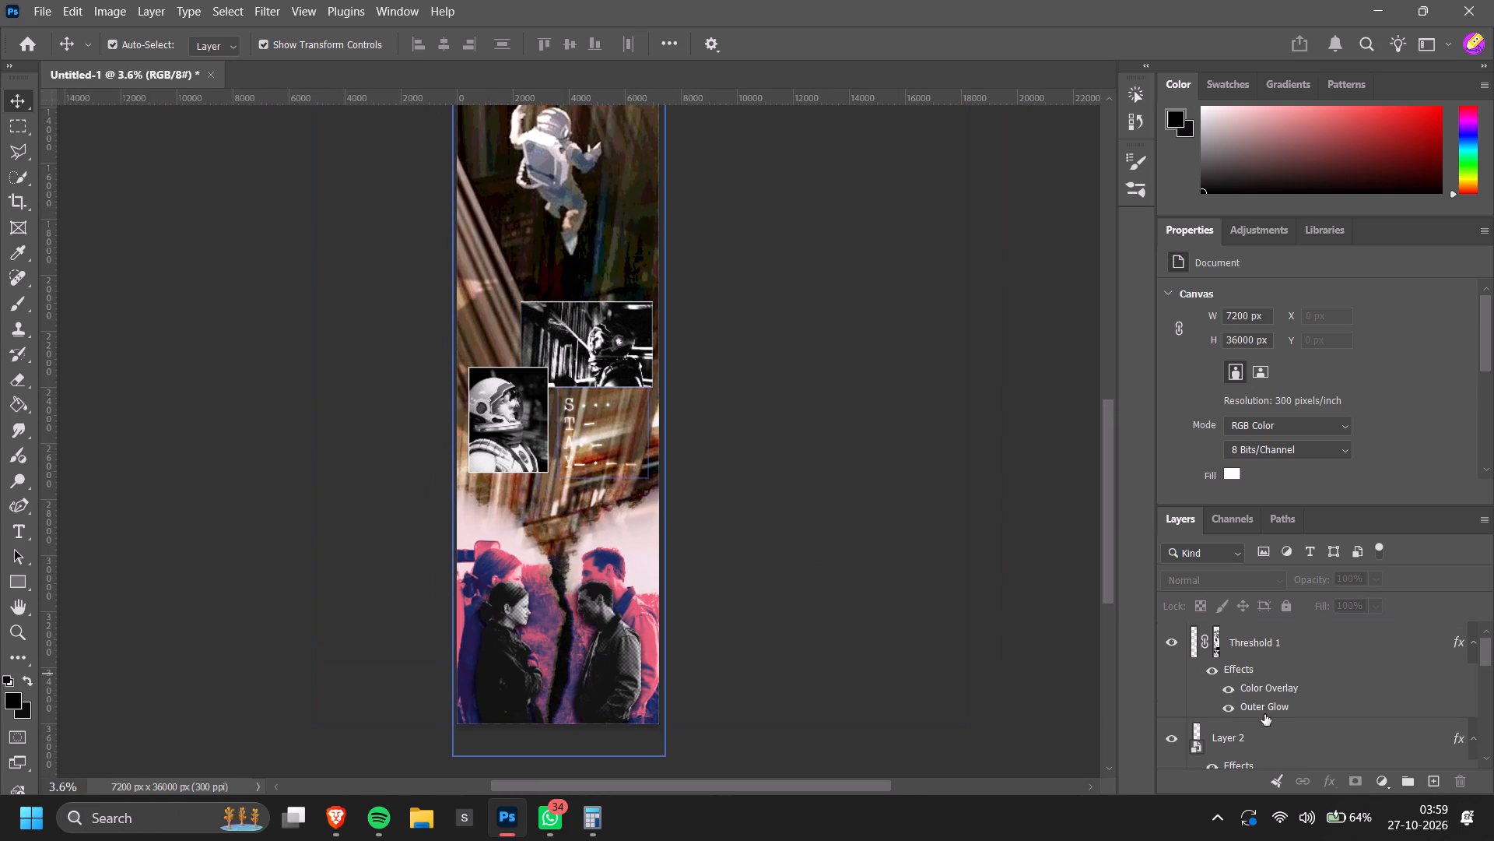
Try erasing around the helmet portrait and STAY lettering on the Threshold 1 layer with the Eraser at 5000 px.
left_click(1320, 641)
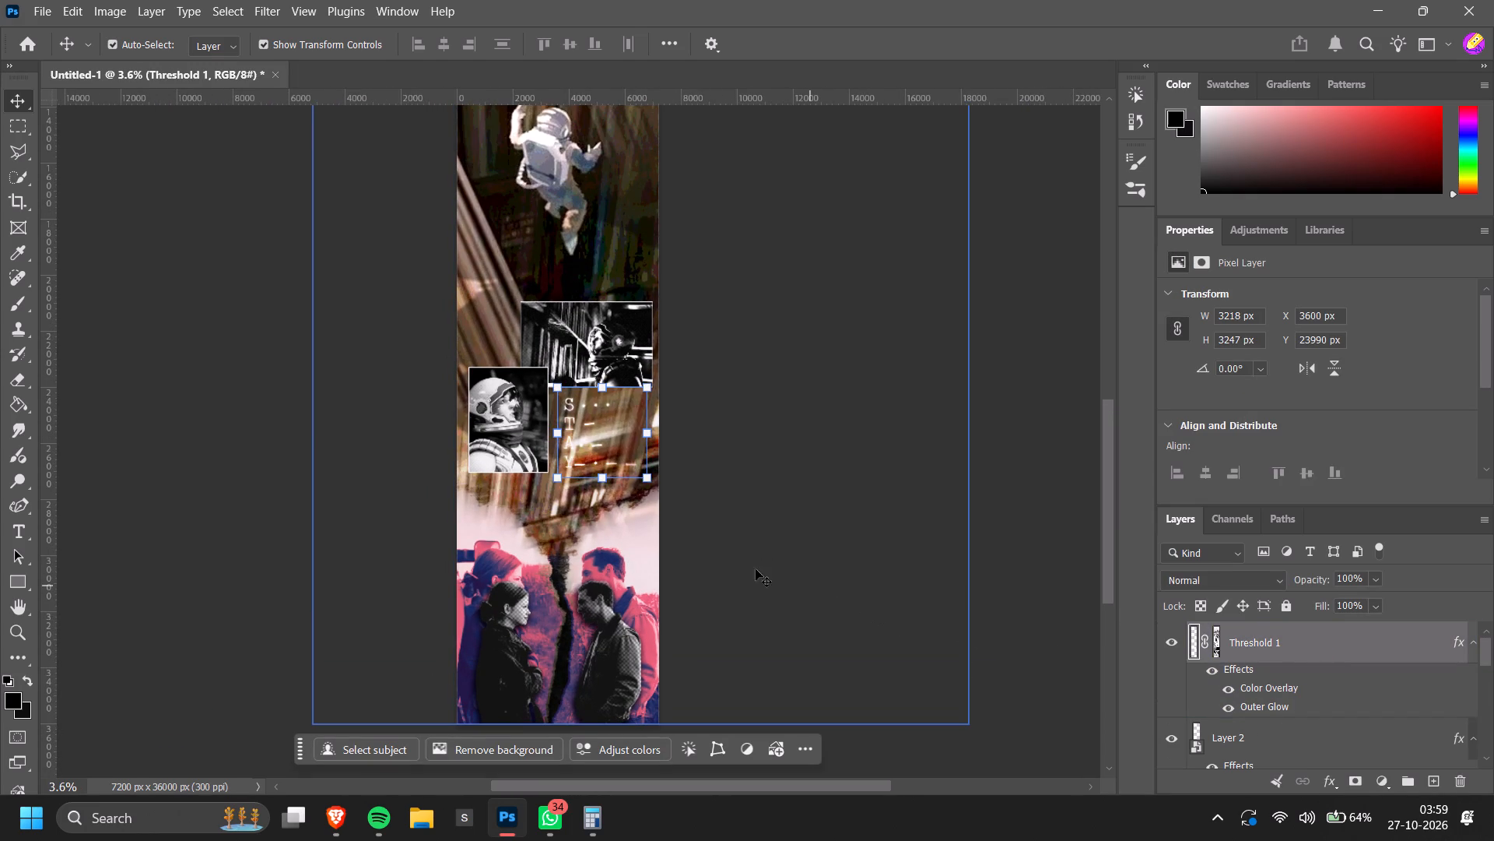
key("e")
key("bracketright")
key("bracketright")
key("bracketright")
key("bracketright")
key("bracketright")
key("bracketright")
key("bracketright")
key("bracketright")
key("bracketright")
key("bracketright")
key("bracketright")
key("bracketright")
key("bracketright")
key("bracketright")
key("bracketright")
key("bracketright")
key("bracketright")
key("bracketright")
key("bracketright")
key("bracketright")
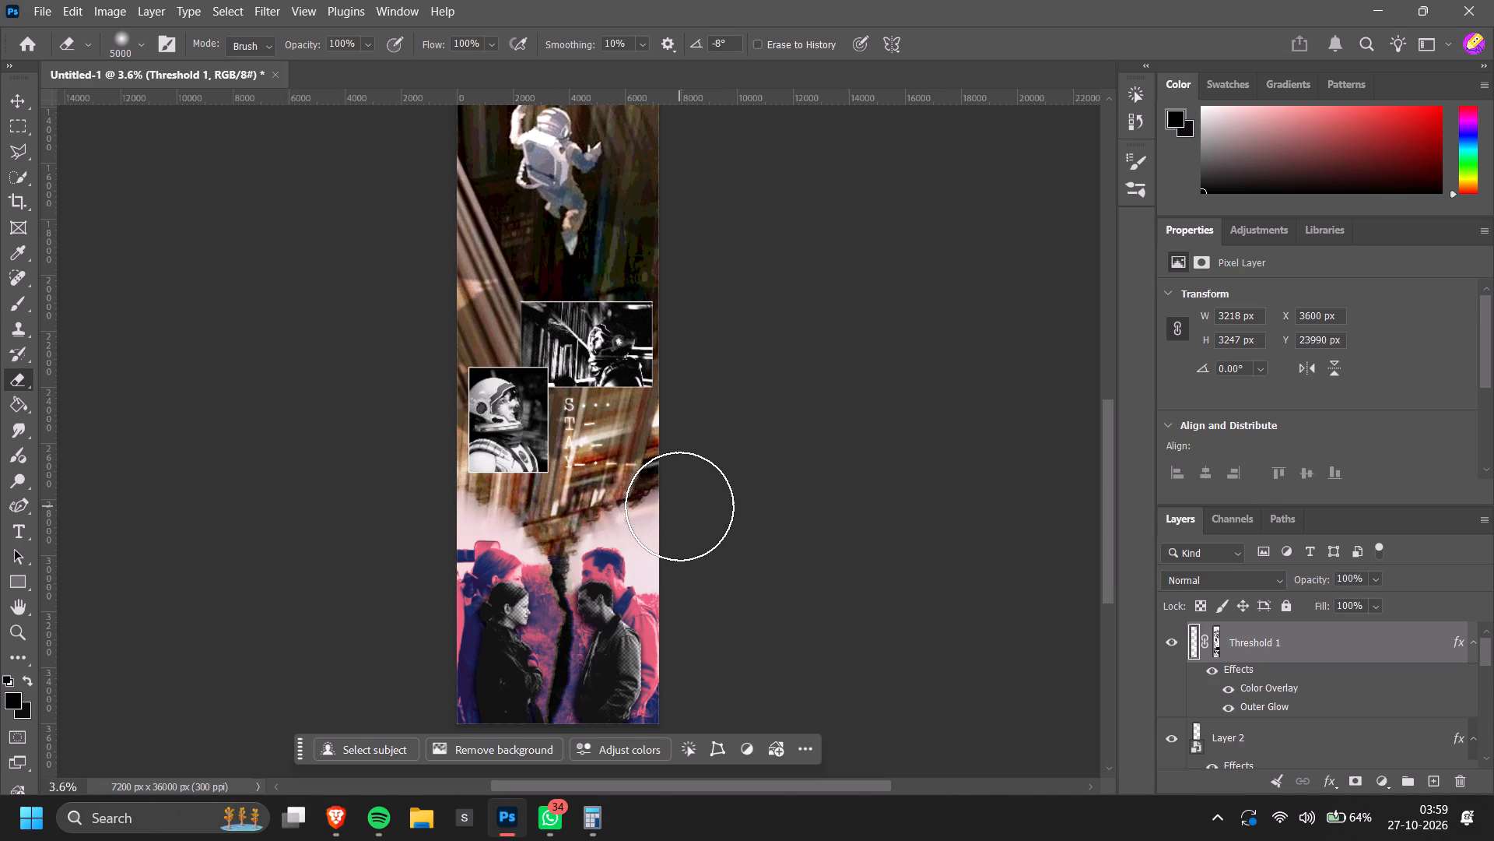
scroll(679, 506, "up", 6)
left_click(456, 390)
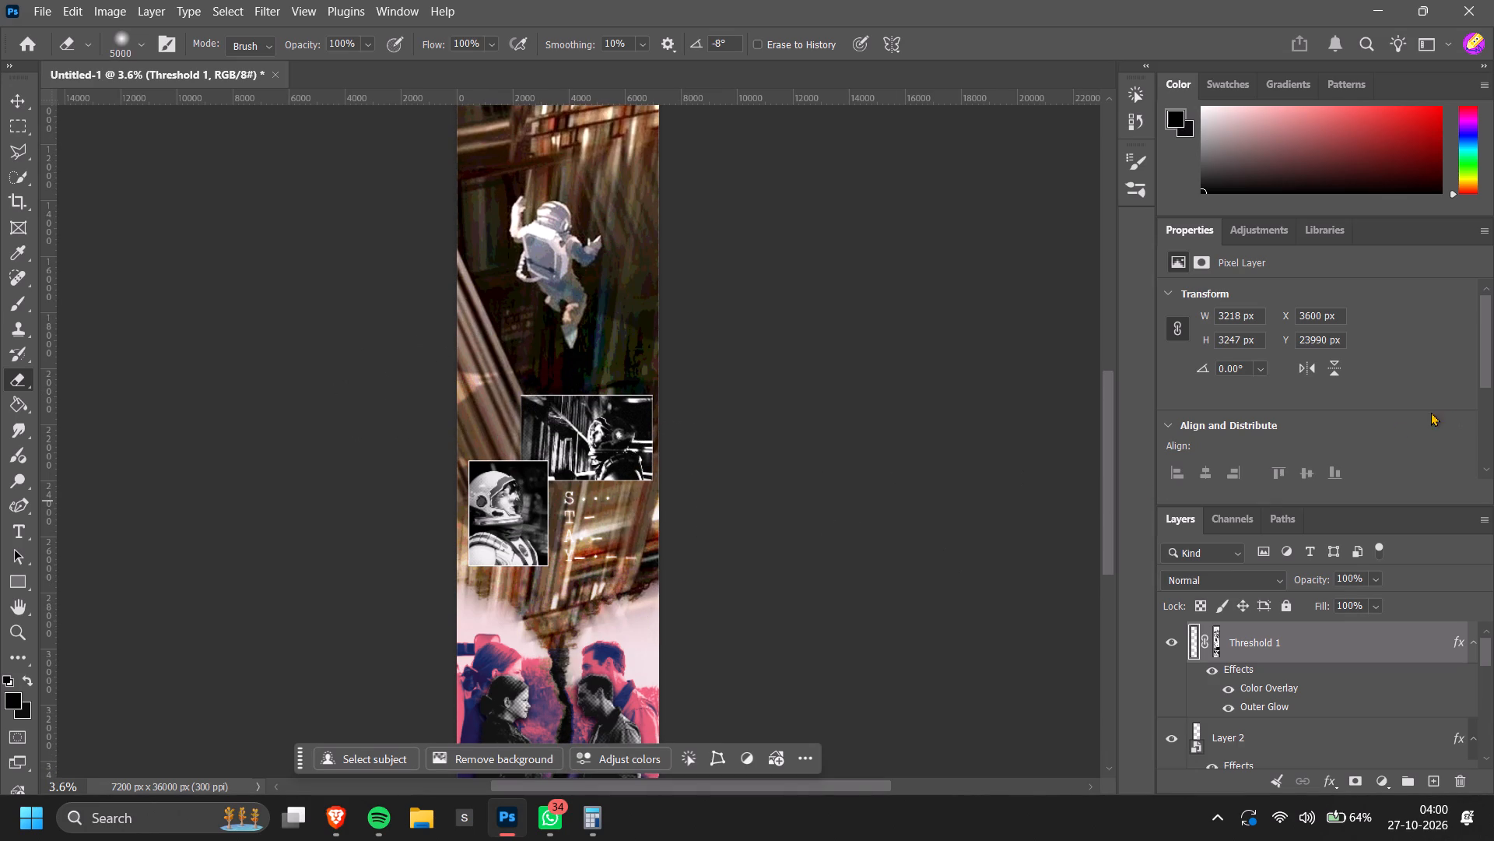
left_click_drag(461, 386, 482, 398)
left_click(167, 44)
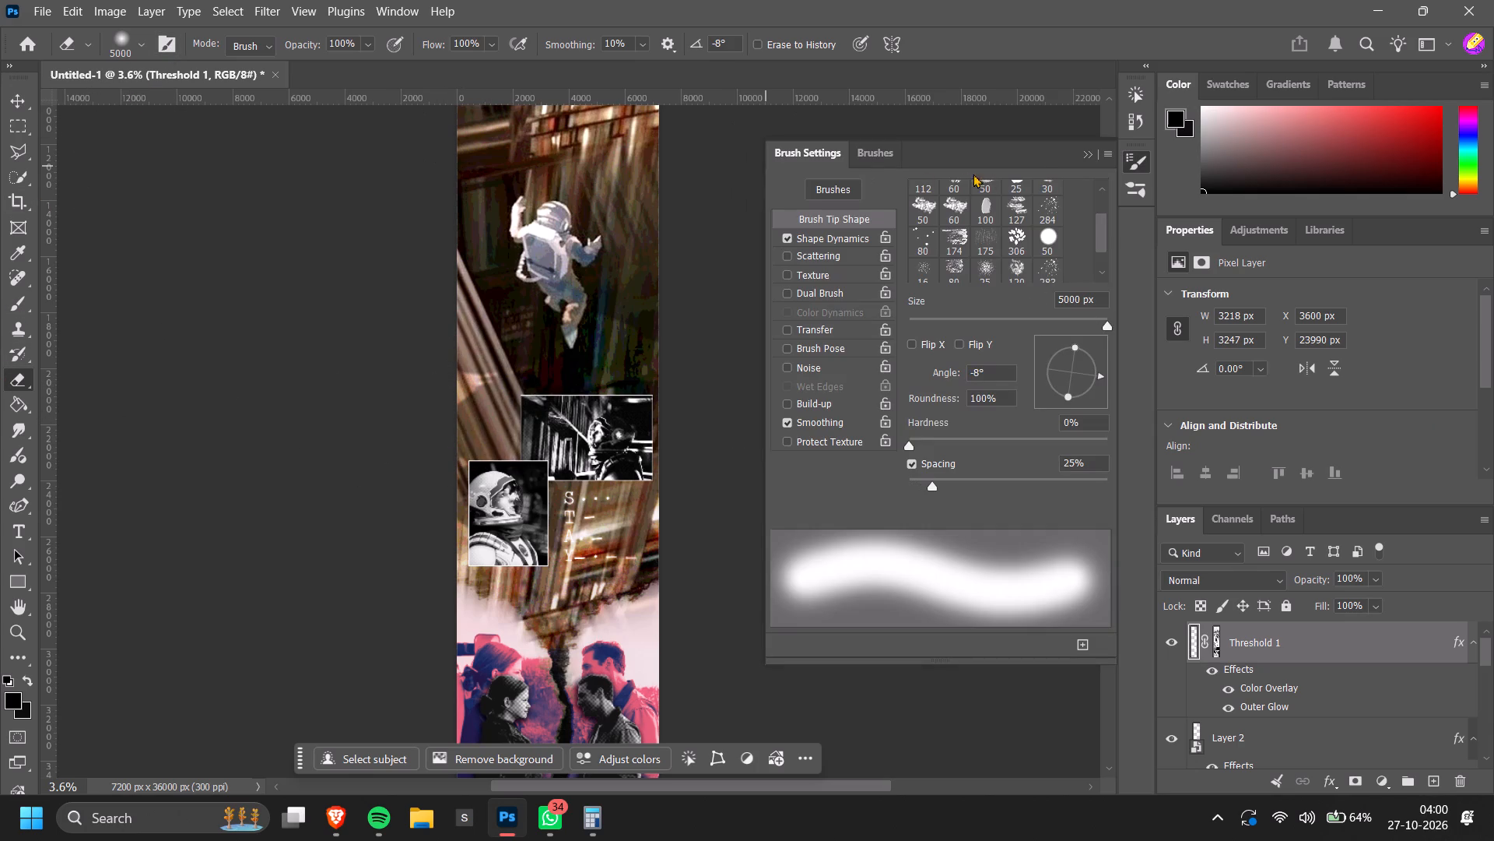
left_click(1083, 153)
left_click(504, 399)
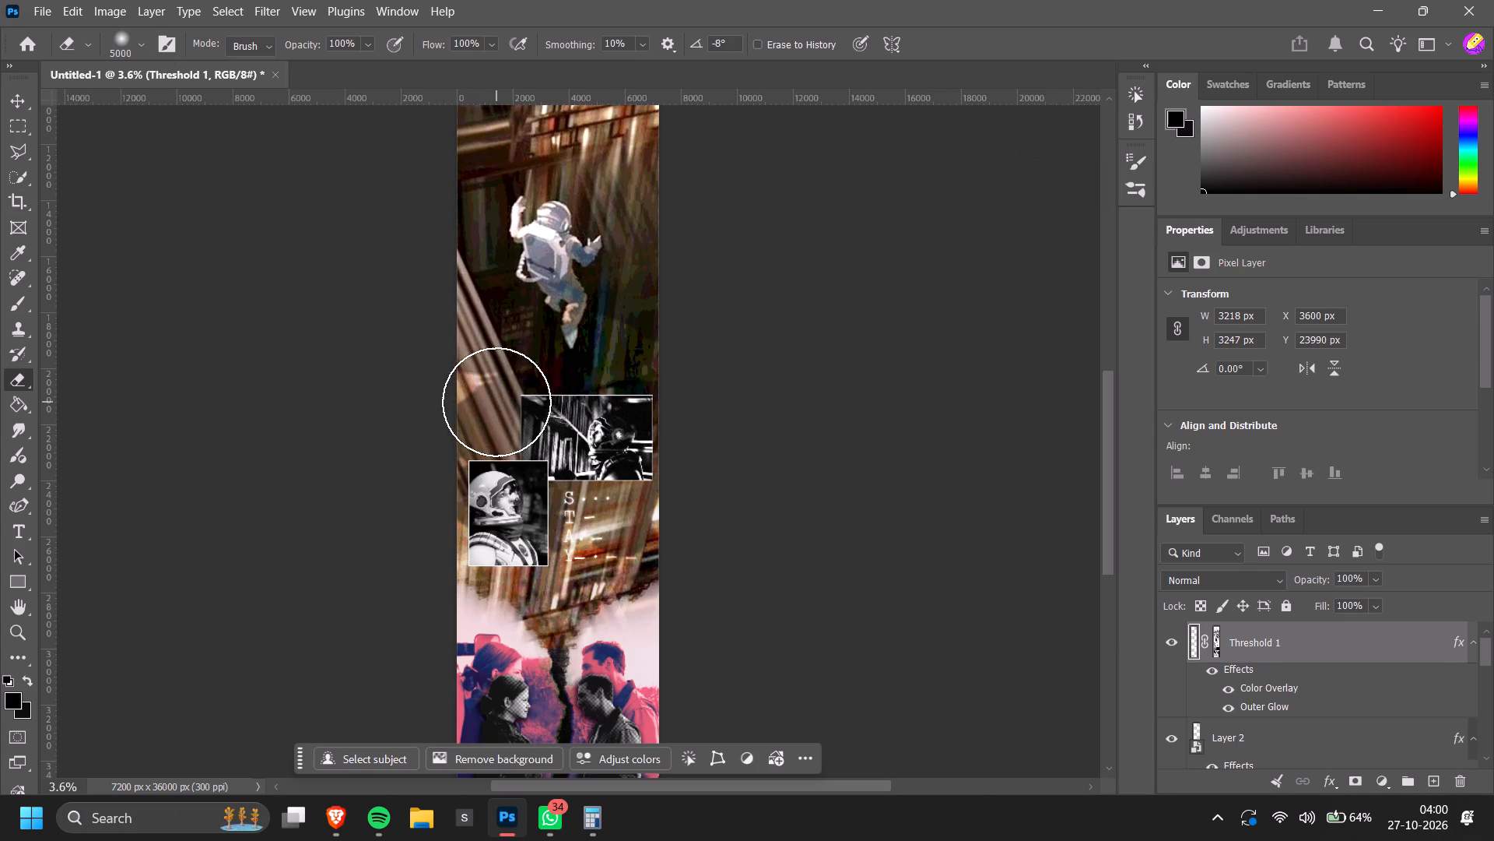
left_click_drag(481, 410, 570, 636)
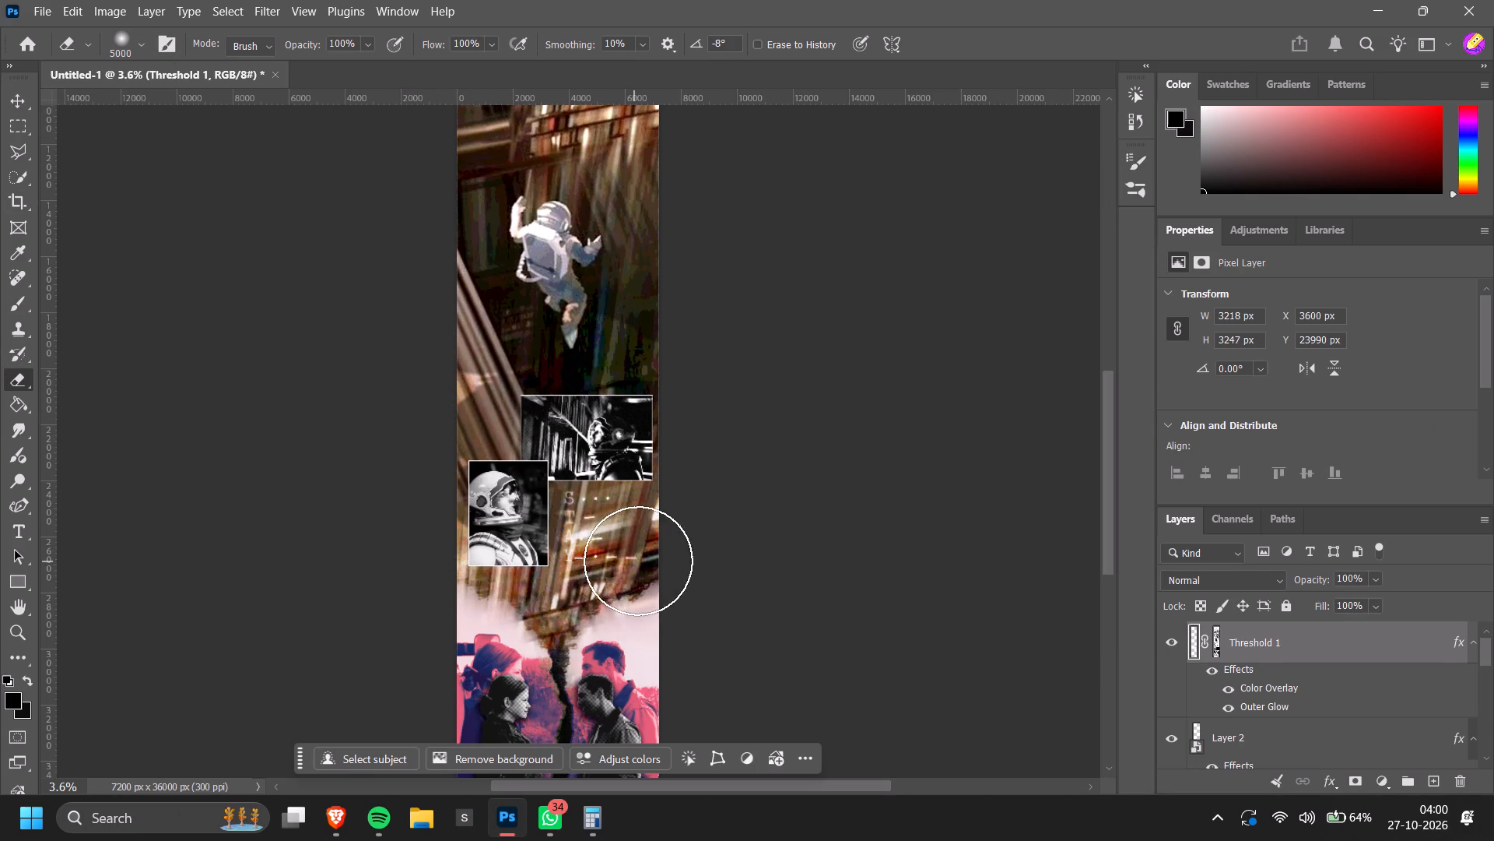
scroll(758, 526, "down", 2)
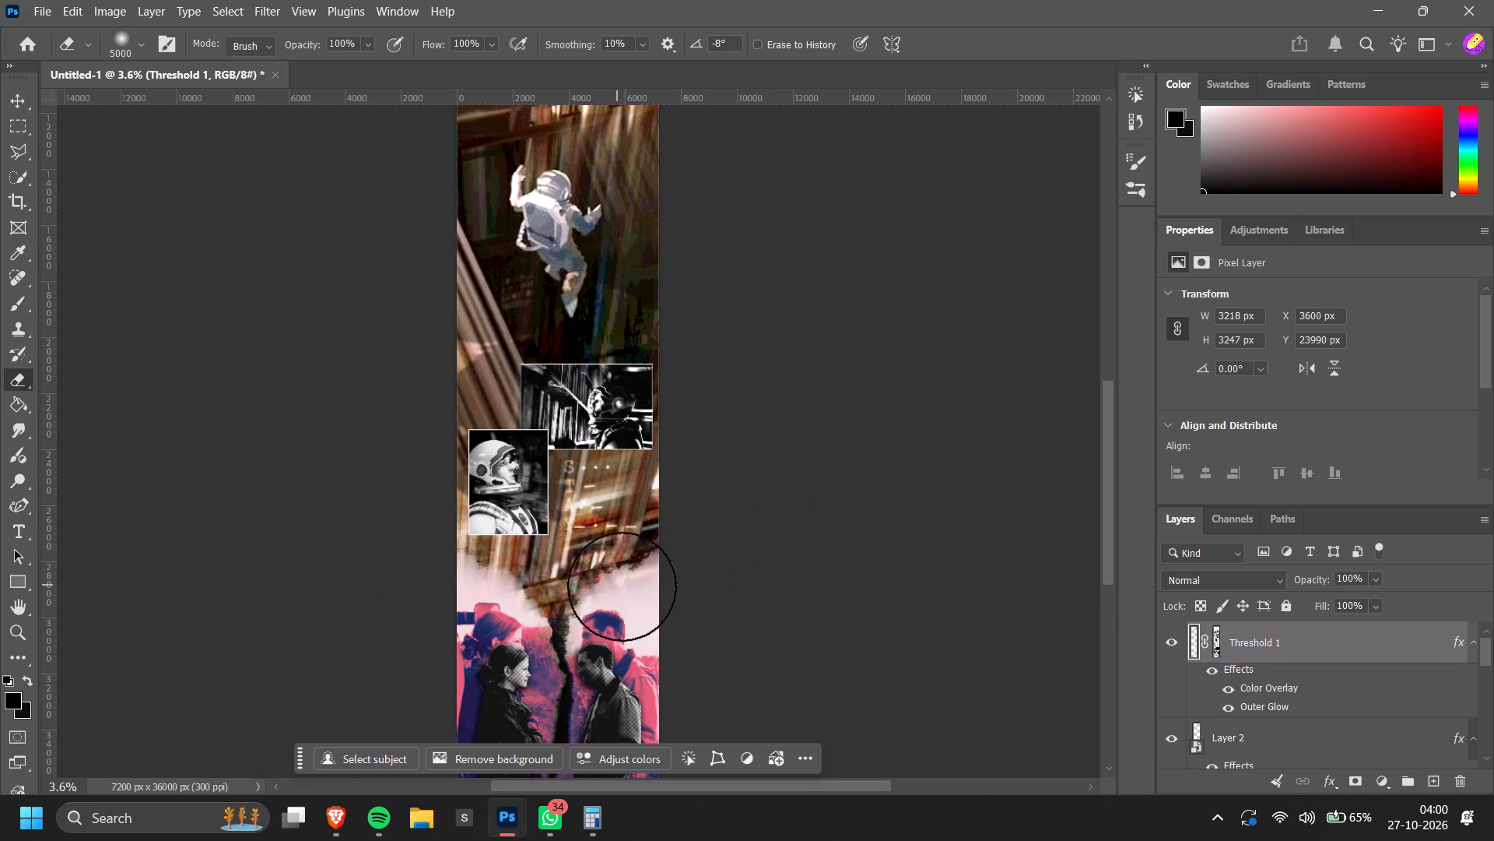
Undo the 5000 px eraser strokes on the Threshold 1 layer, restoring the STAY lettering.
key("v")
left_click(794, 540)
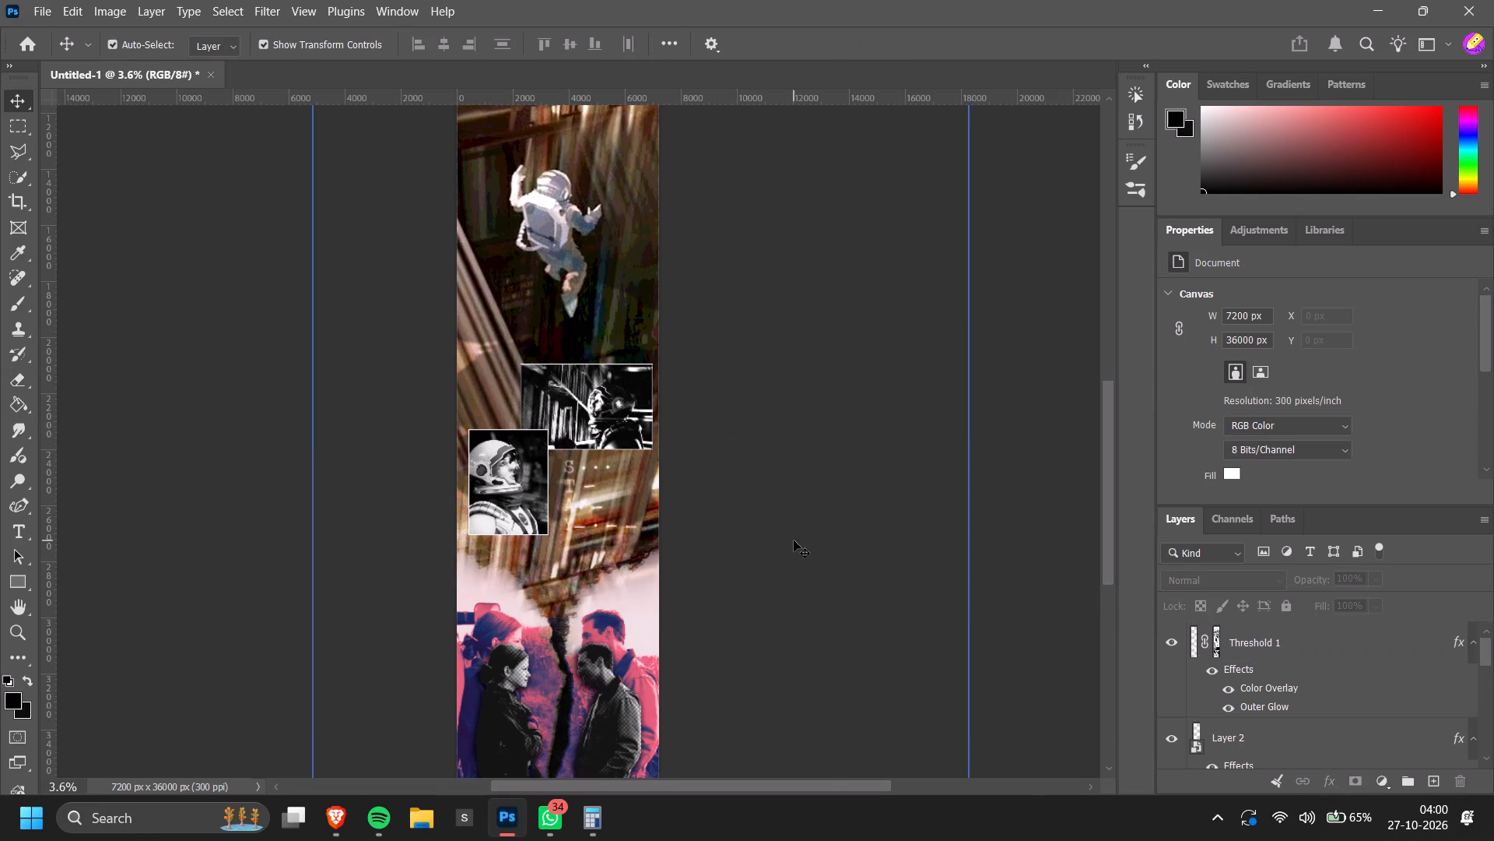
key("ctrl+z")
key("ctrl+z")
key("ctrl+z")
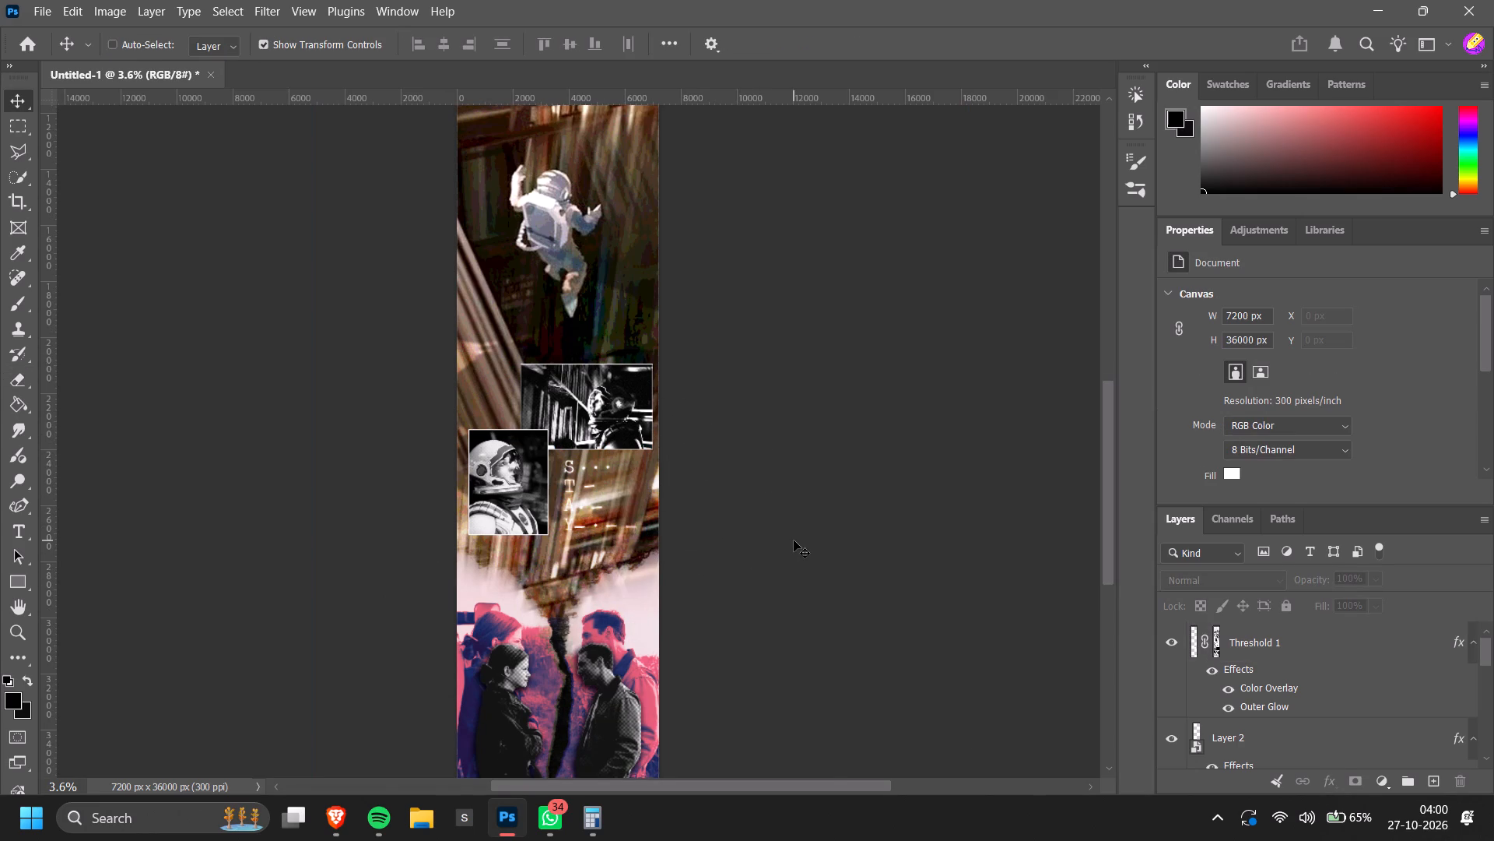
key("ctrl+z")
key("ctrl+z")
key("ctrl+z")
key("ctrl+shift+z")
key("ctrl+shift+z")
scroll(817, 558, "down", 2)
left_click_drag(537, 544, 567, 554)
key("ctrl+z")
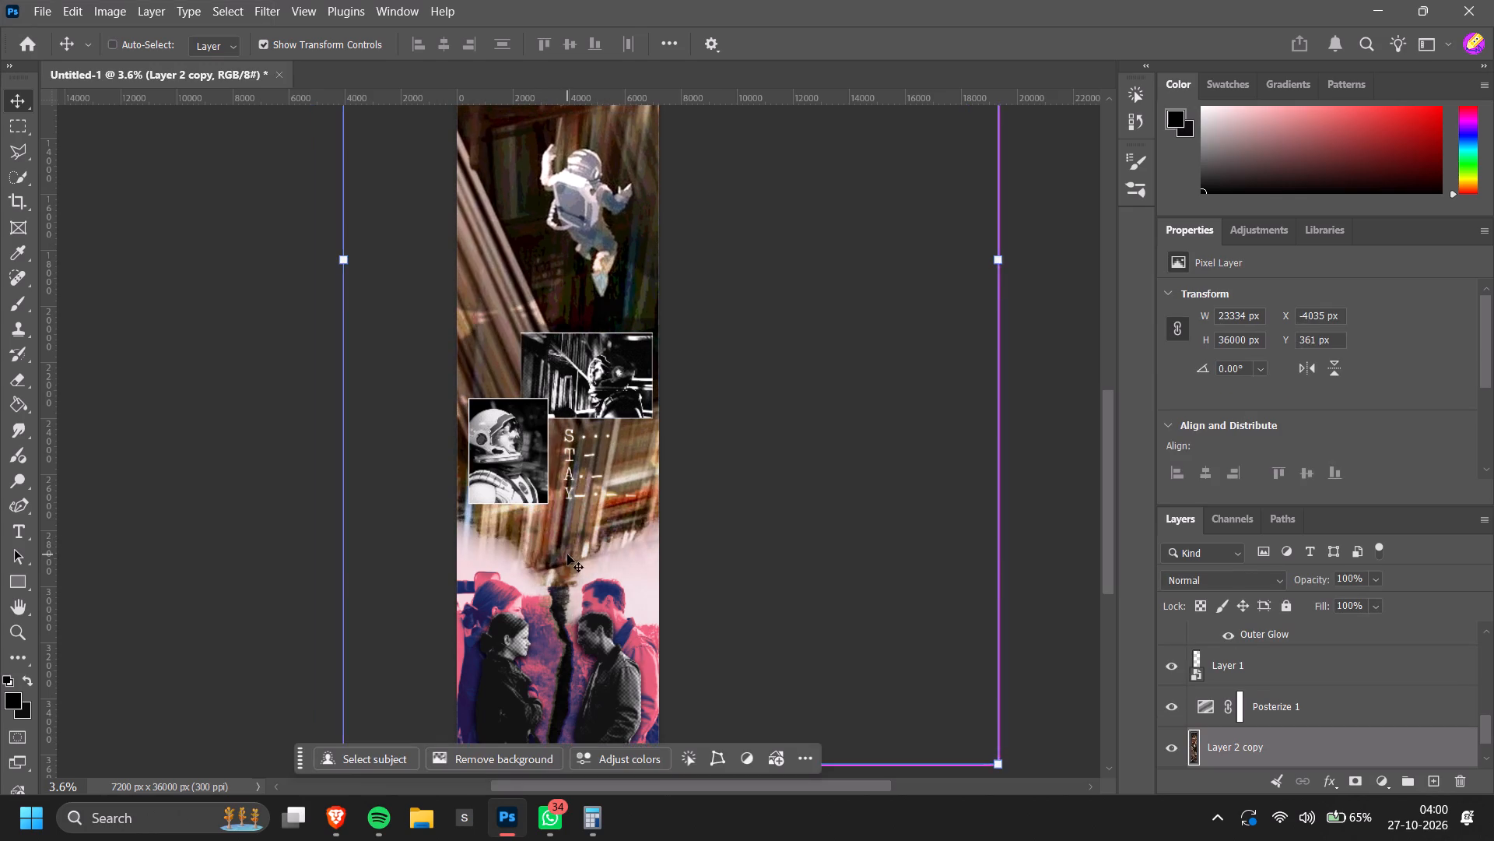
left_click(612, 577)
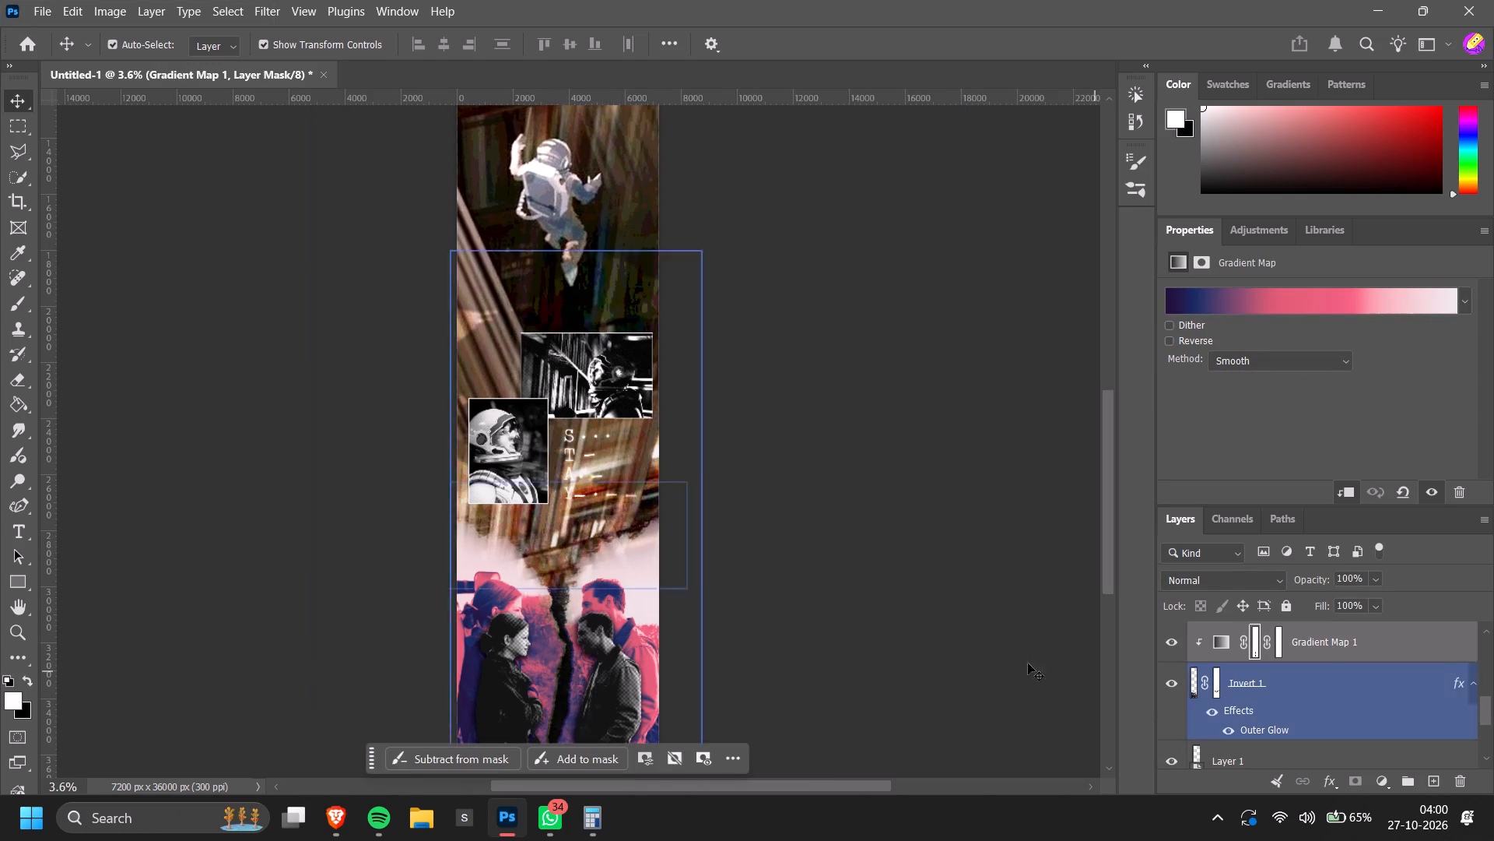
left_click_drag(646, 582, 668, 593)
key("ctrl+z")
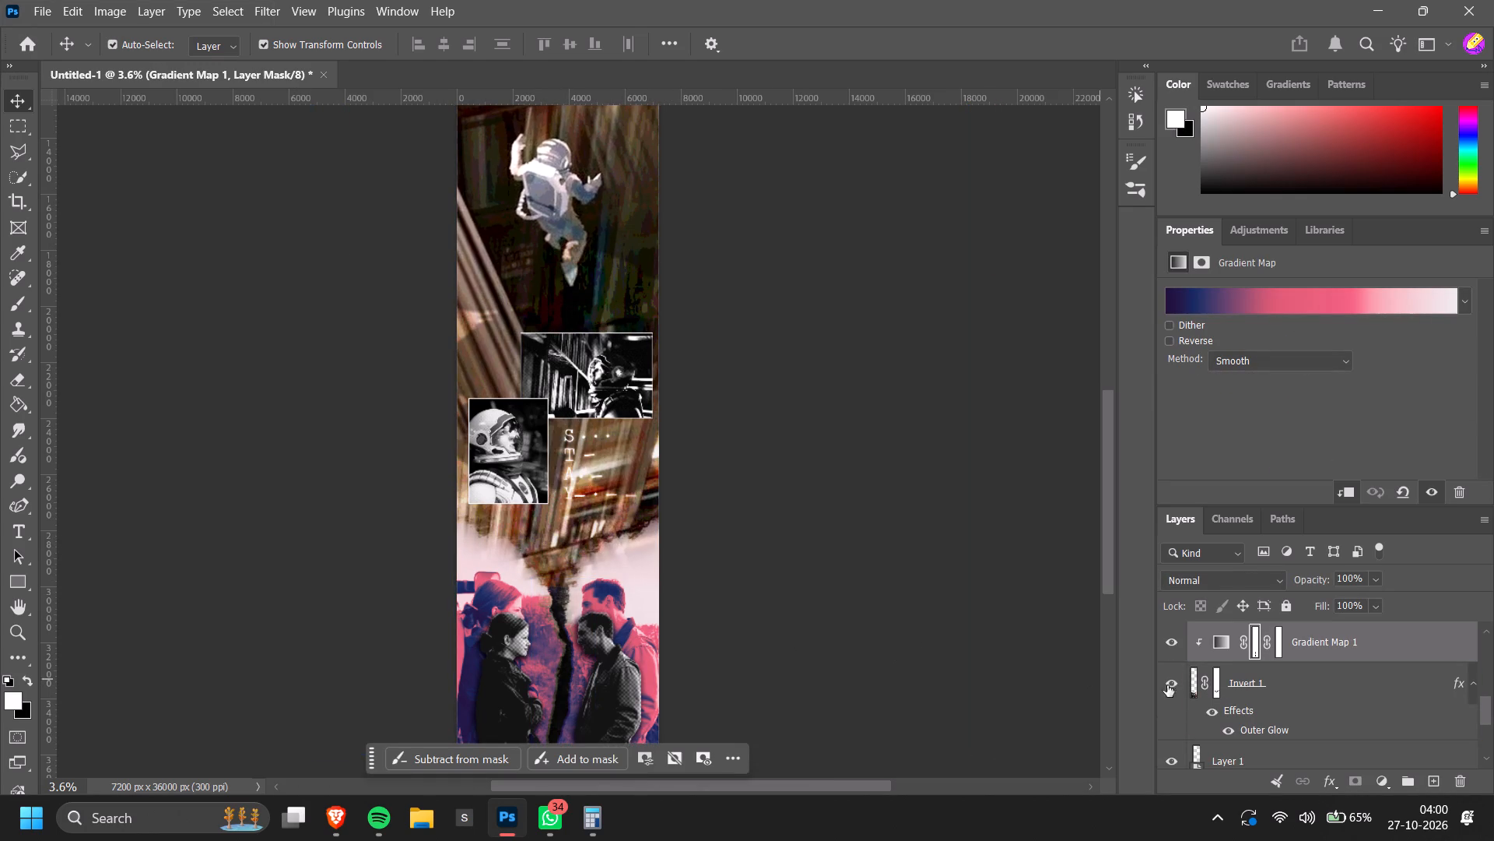
Toggle the Invert 1 layer's Outer Glow effect to compare the poster with and without it.
left_click(1331, 682)
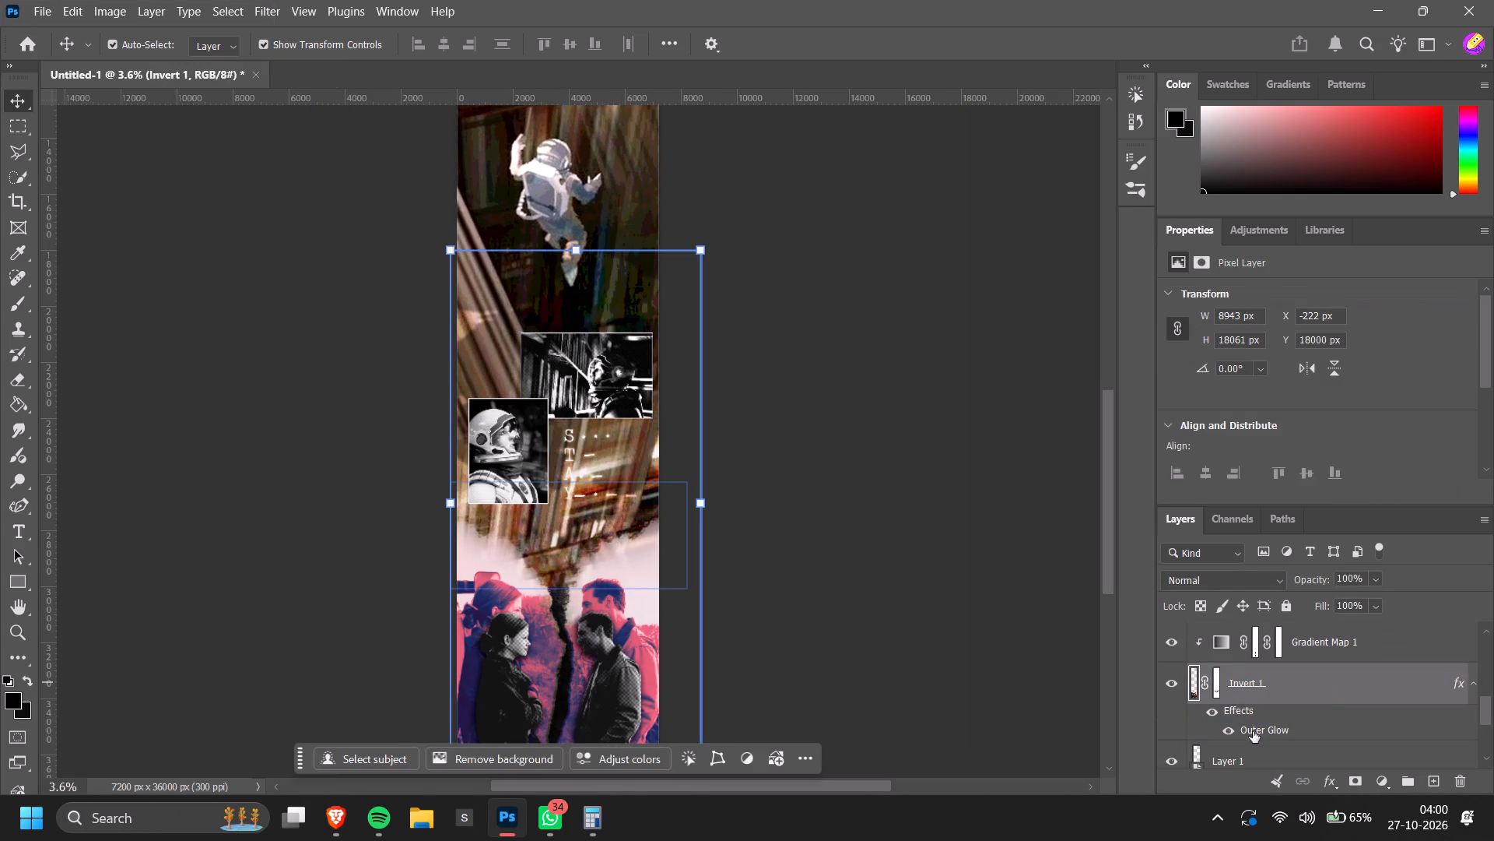
left_click(1222, 729)
left_click(1229, 729)
left_click(1229, 729)
Go over the area around the astronaut photos and STAY lettering on the Invert 1 layer with the 5000 px soft Eraser.
left_click(1331, 679)
key("e")
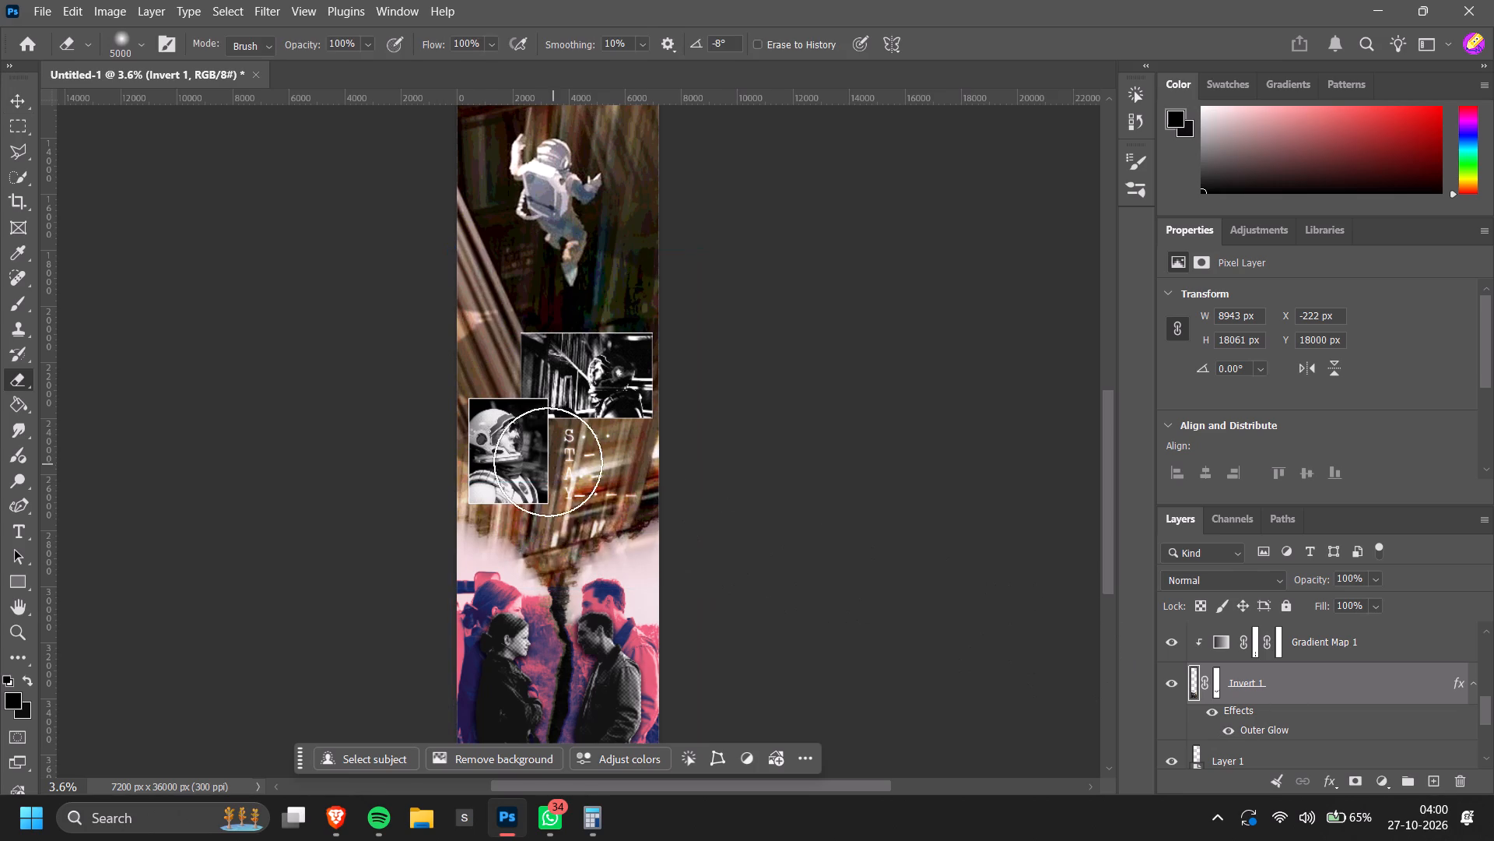
left_click(484, 336)
left_click_drag(454, 328, 609, 438)
left_click(472, 458)
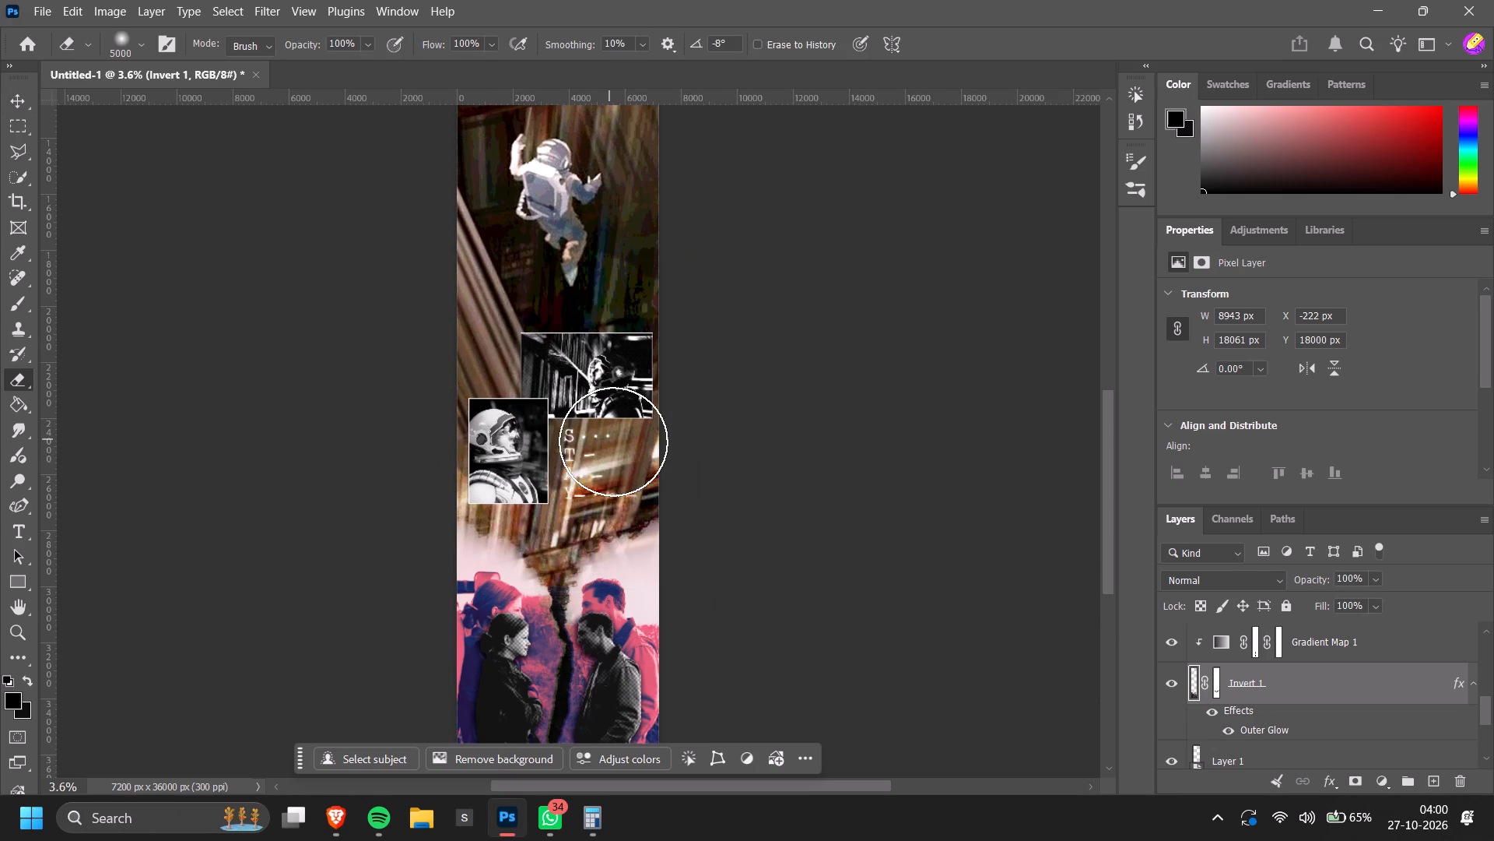
left_click(570, 442)
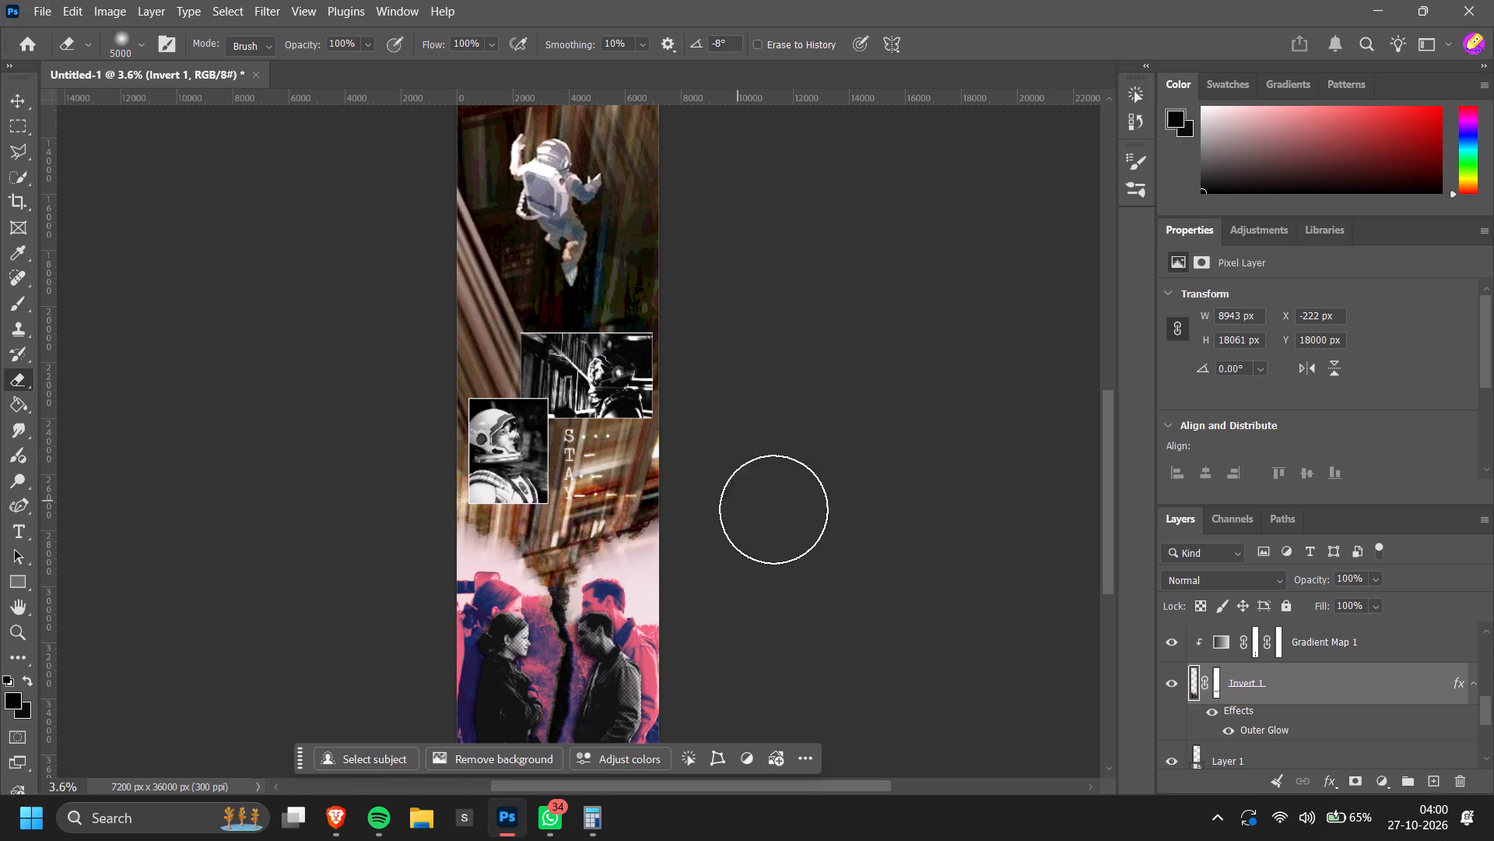
left_click(571, 461)
left_click(570, 453)
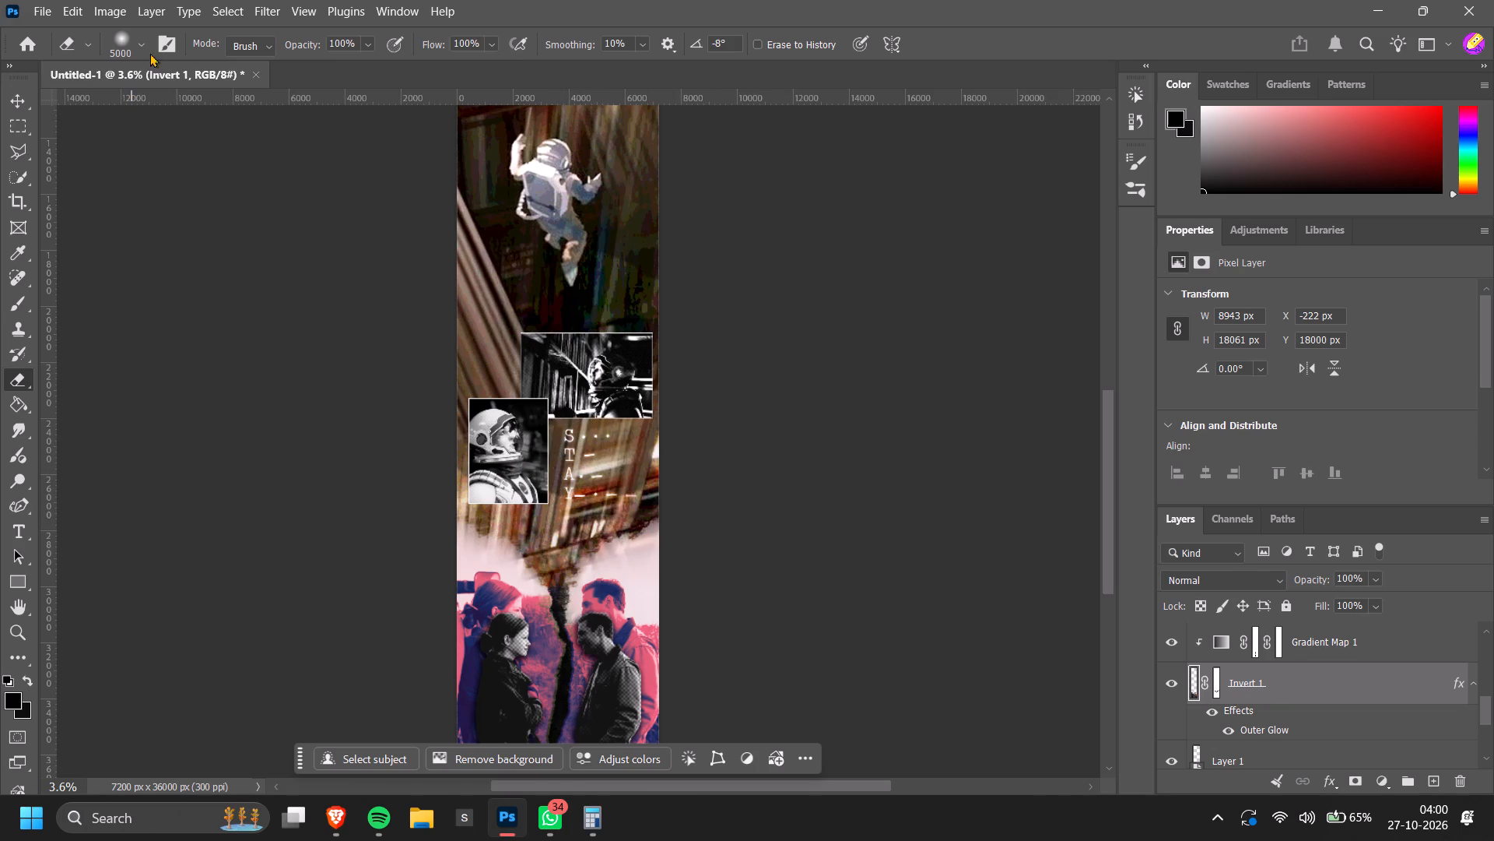
left_click(126, 40)
left_click(875, 407)
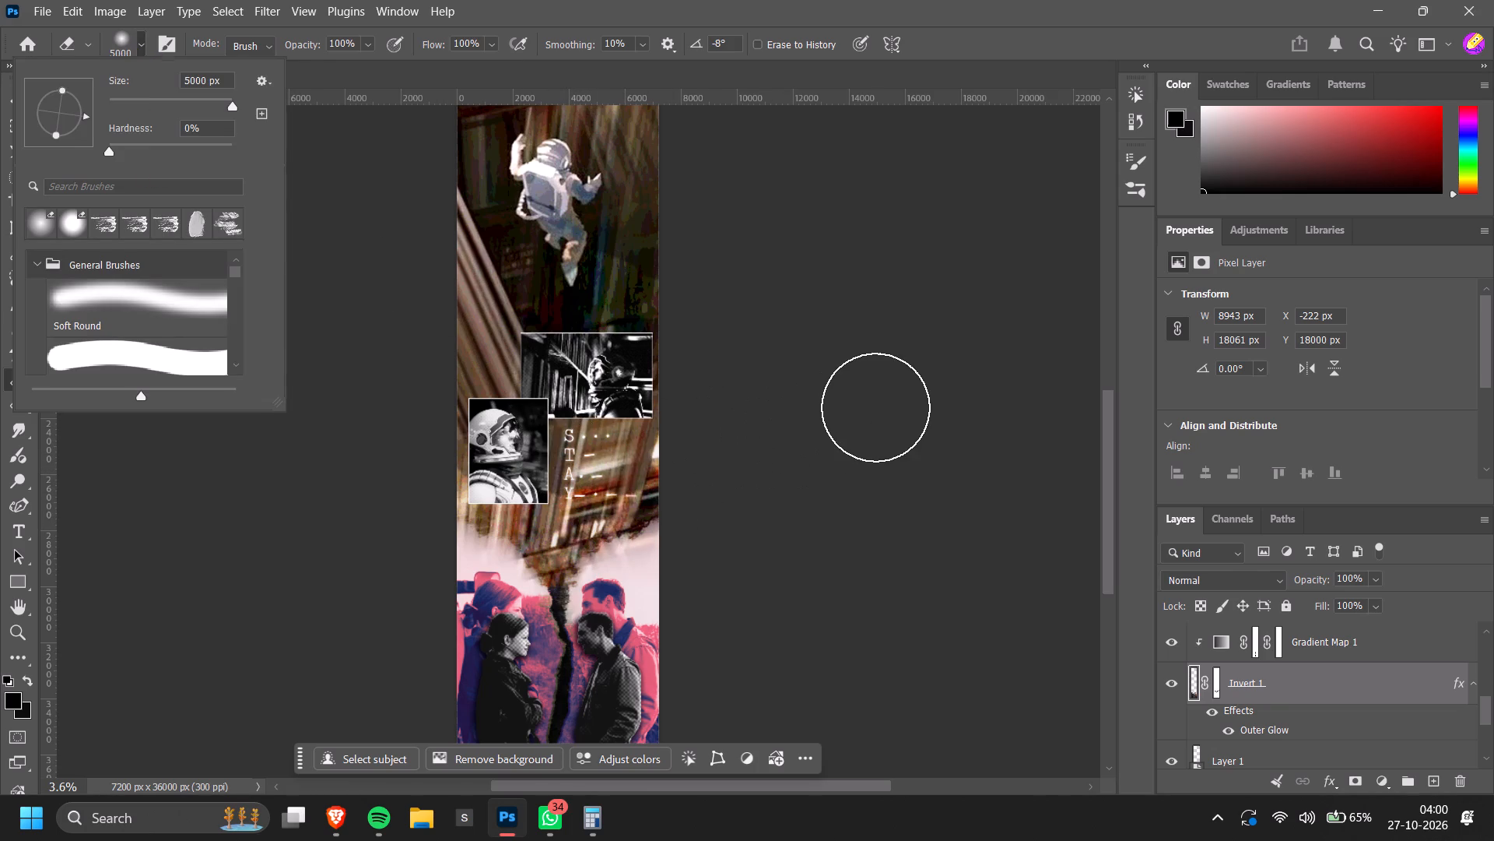
left_click(546, 462)
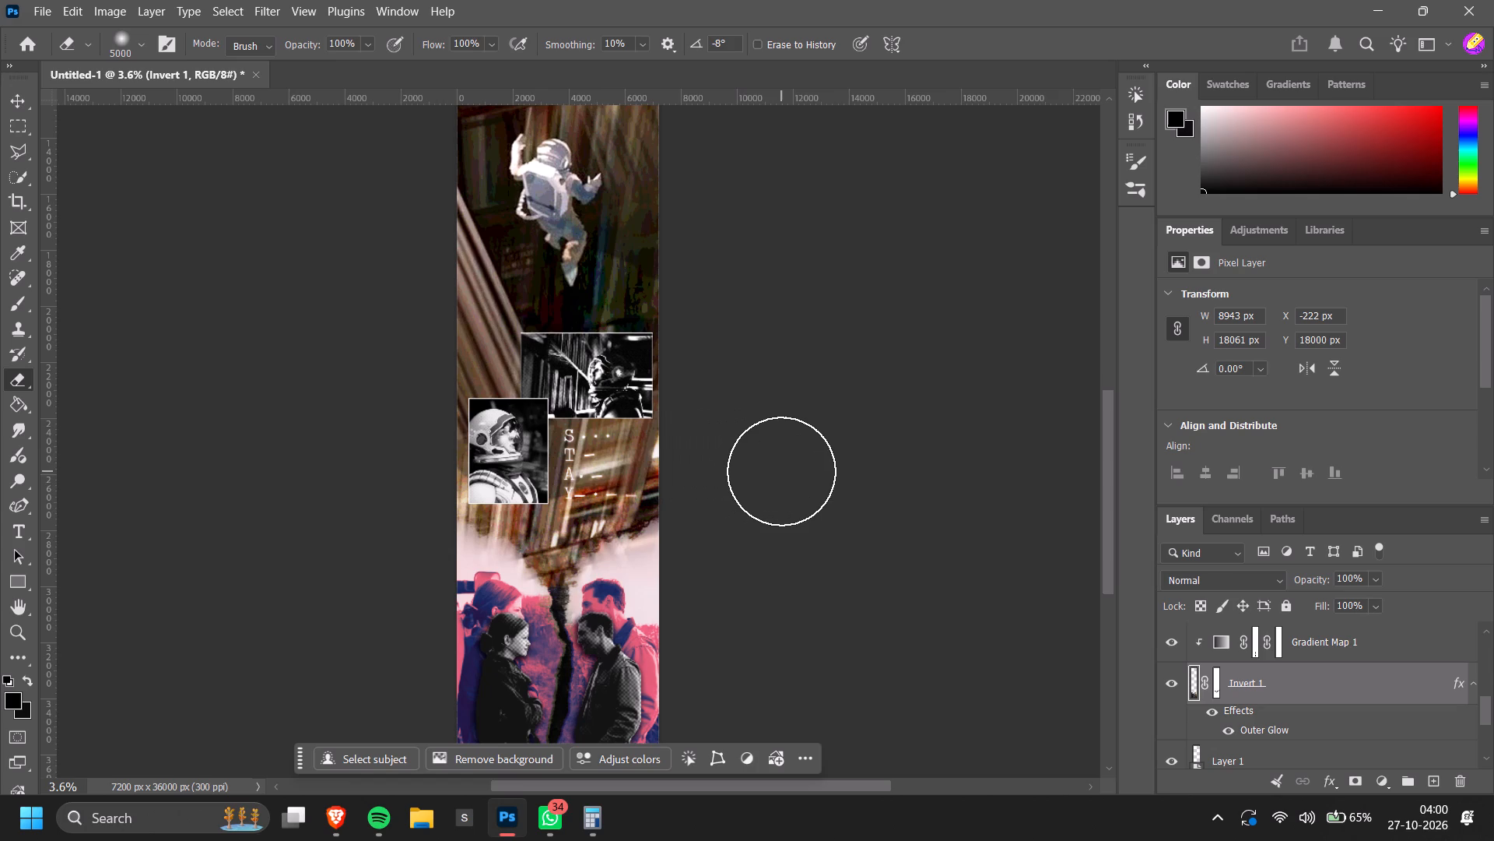
Review the Invert 1 layer's Outer Glow settings and close the layer style unchanged.
double_click(1261, 732)
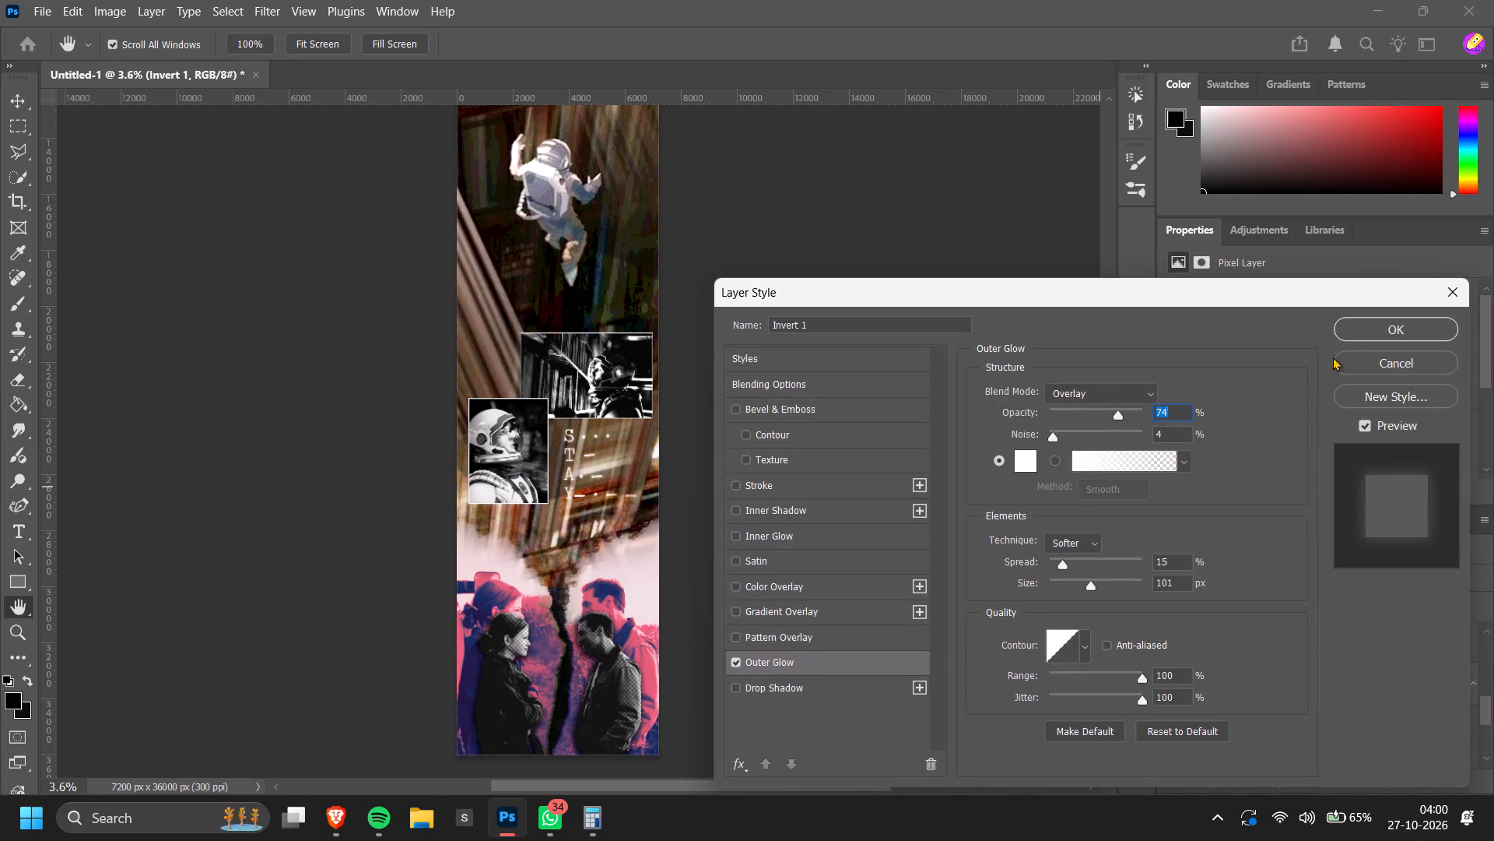
left_click(1389, 334)
key("v")
left_click(773, 563)
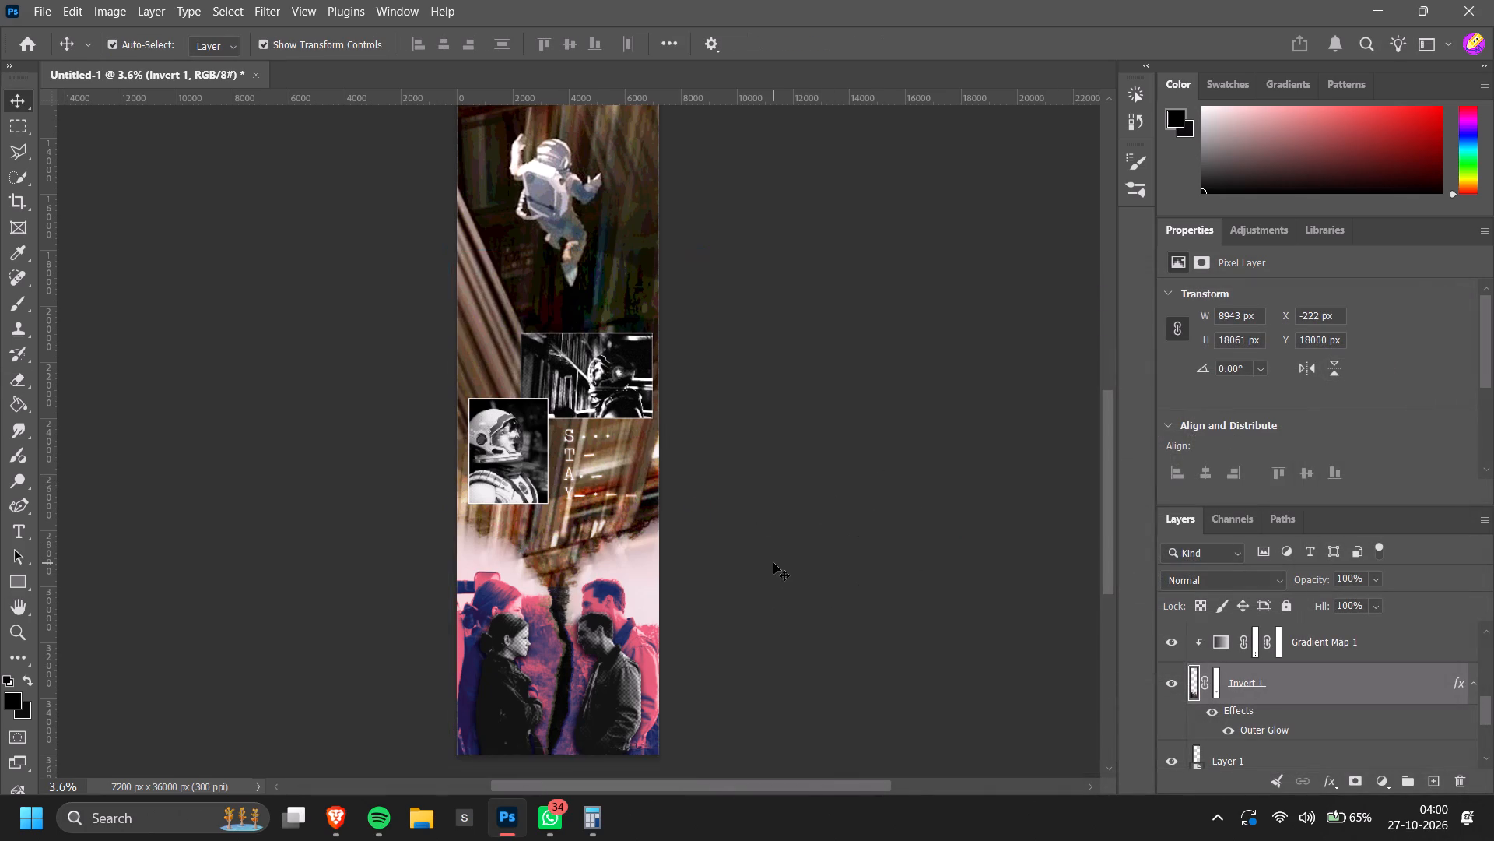
Erase once more on the Invert 1 layer between the helmet portrait and the STAY letters with the 5000 px Eraser.
scroll(577, 537, "up", 7, "alt")
scroll(857, 551, "down", 3, "alt")
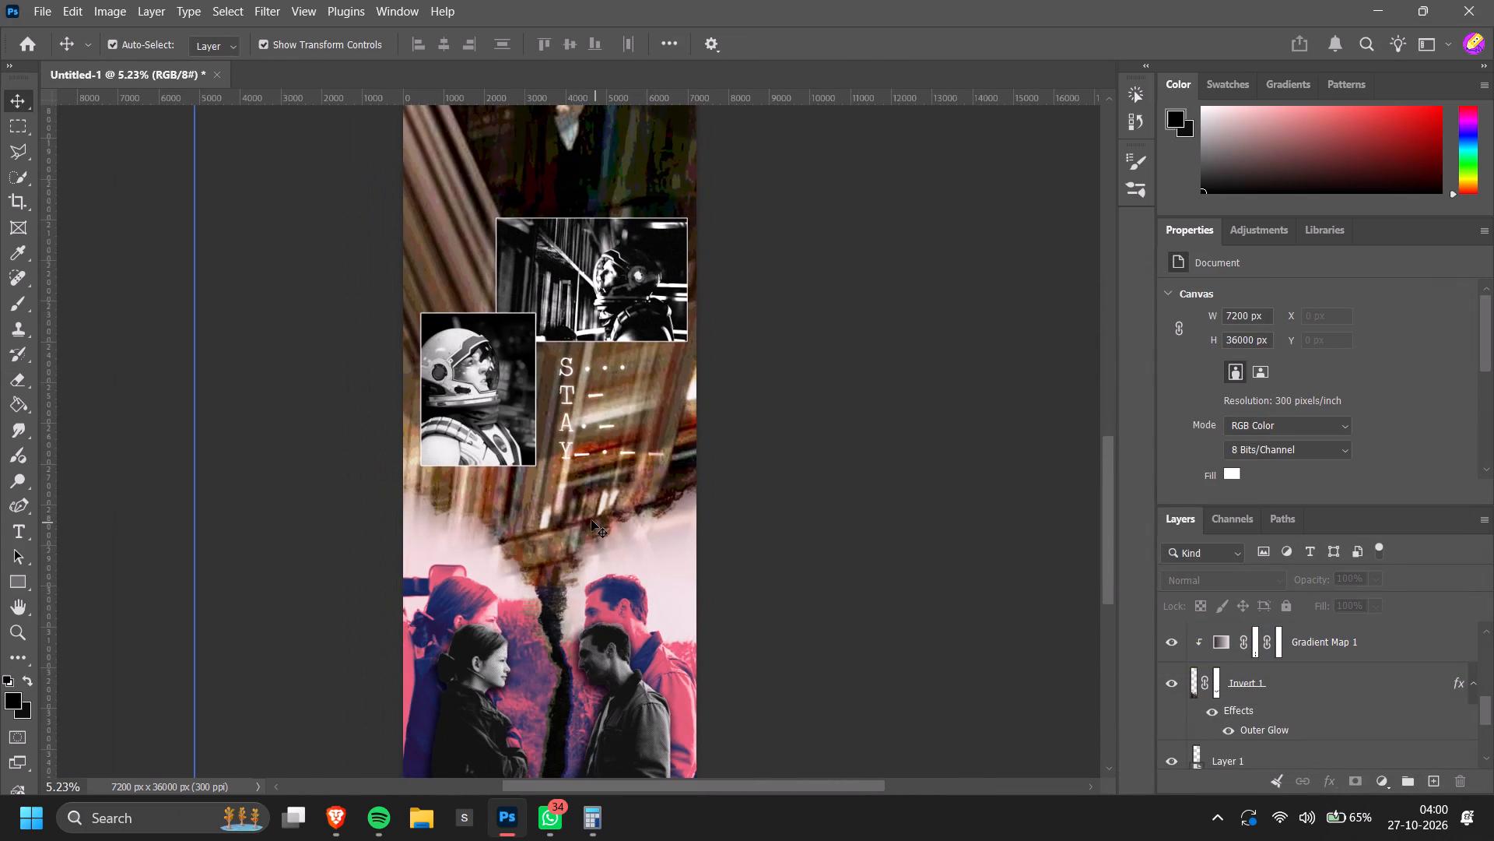
left_click(1306, 678)
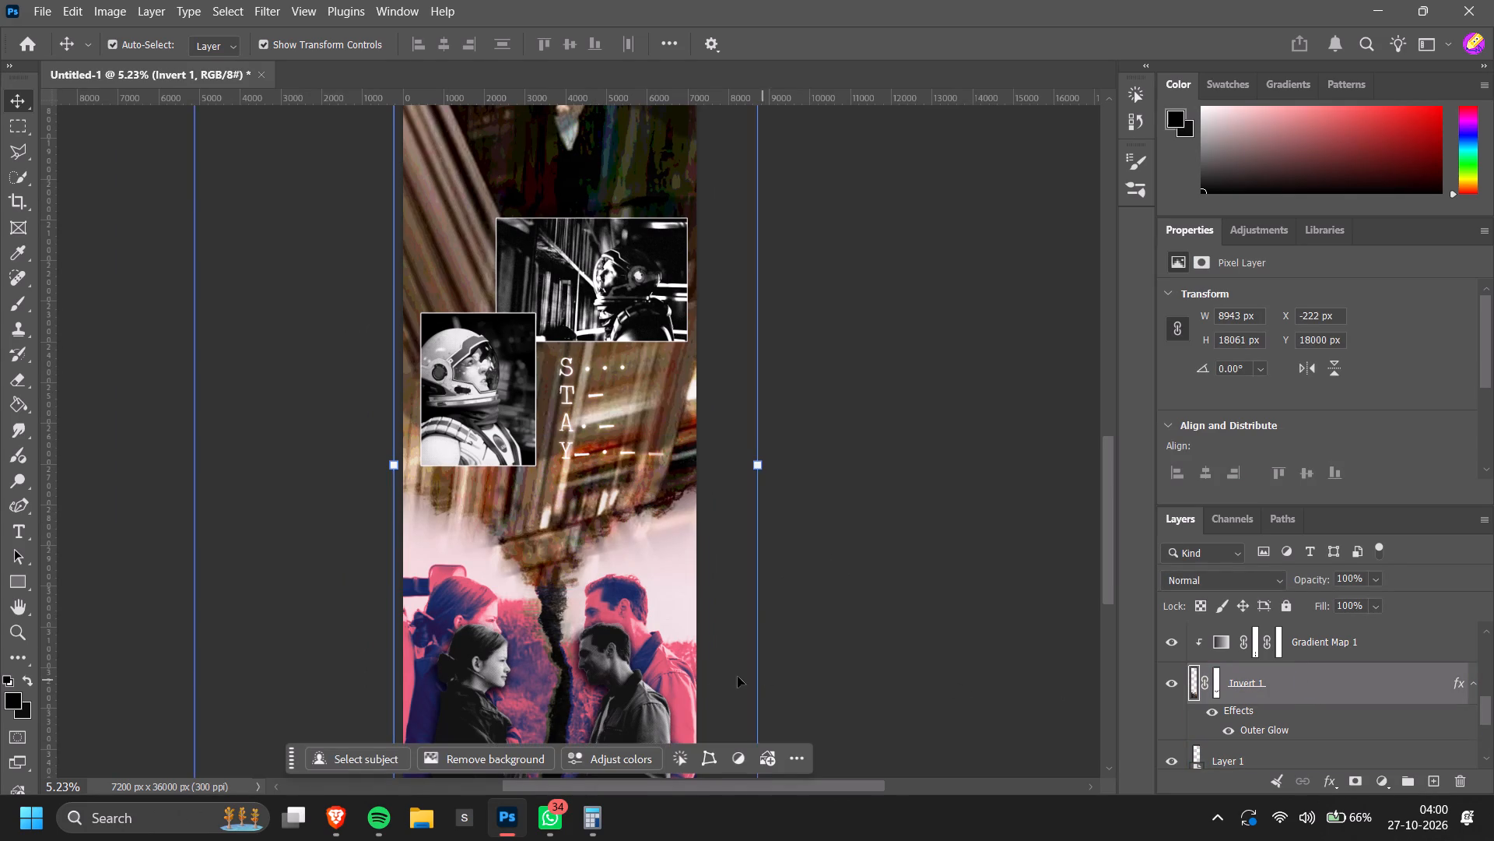
key("e")
left_click(545, 413)
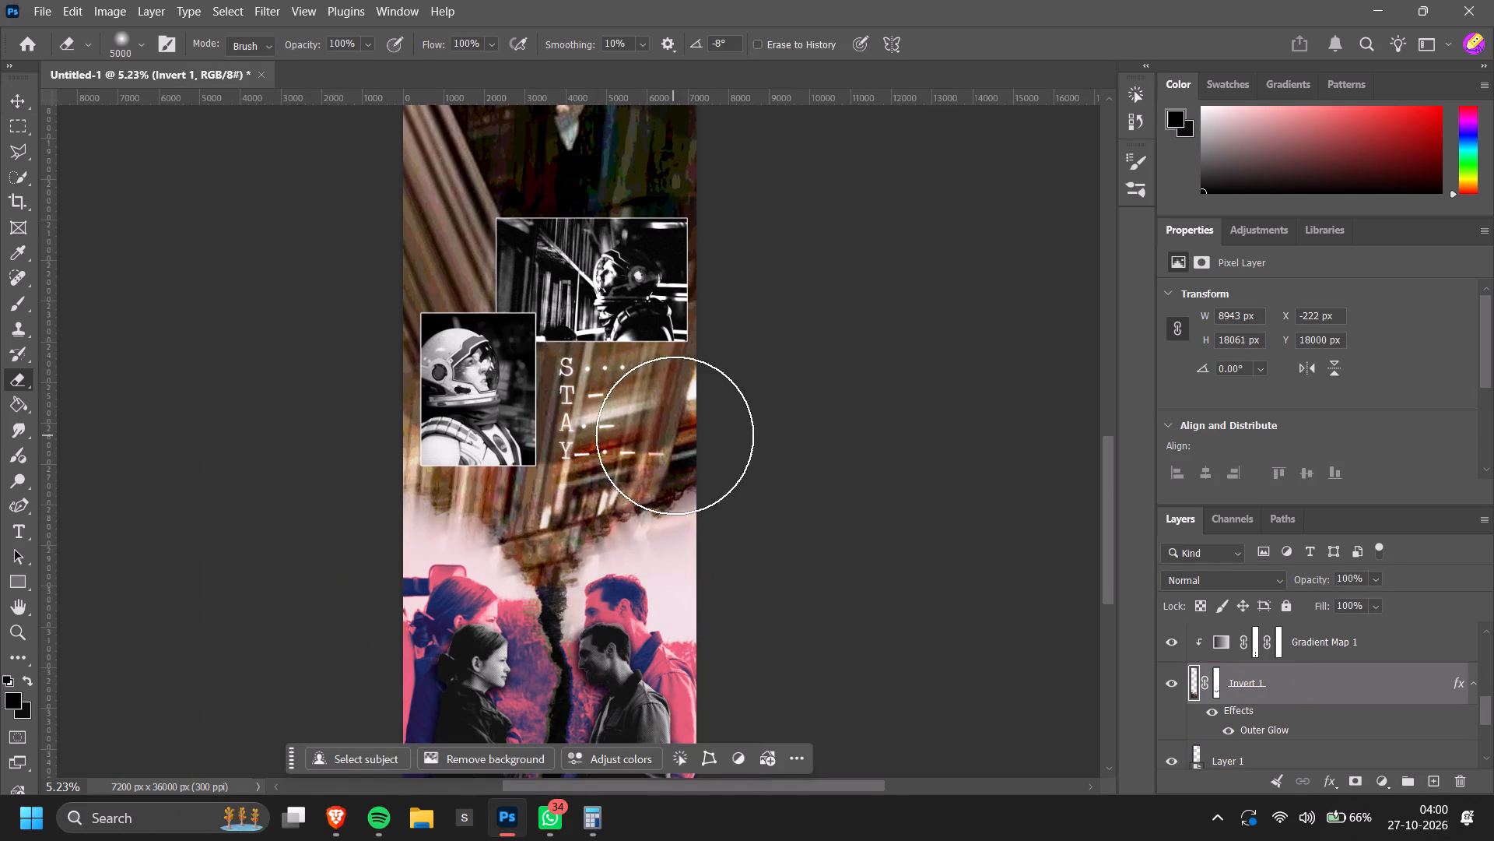
Erase more of the Invert 1 layer between the helmet portrait and the STAY letters with the 5000 px soft Eraser.
scroll(802, 494, "up", 2)
double_click(556, 437)
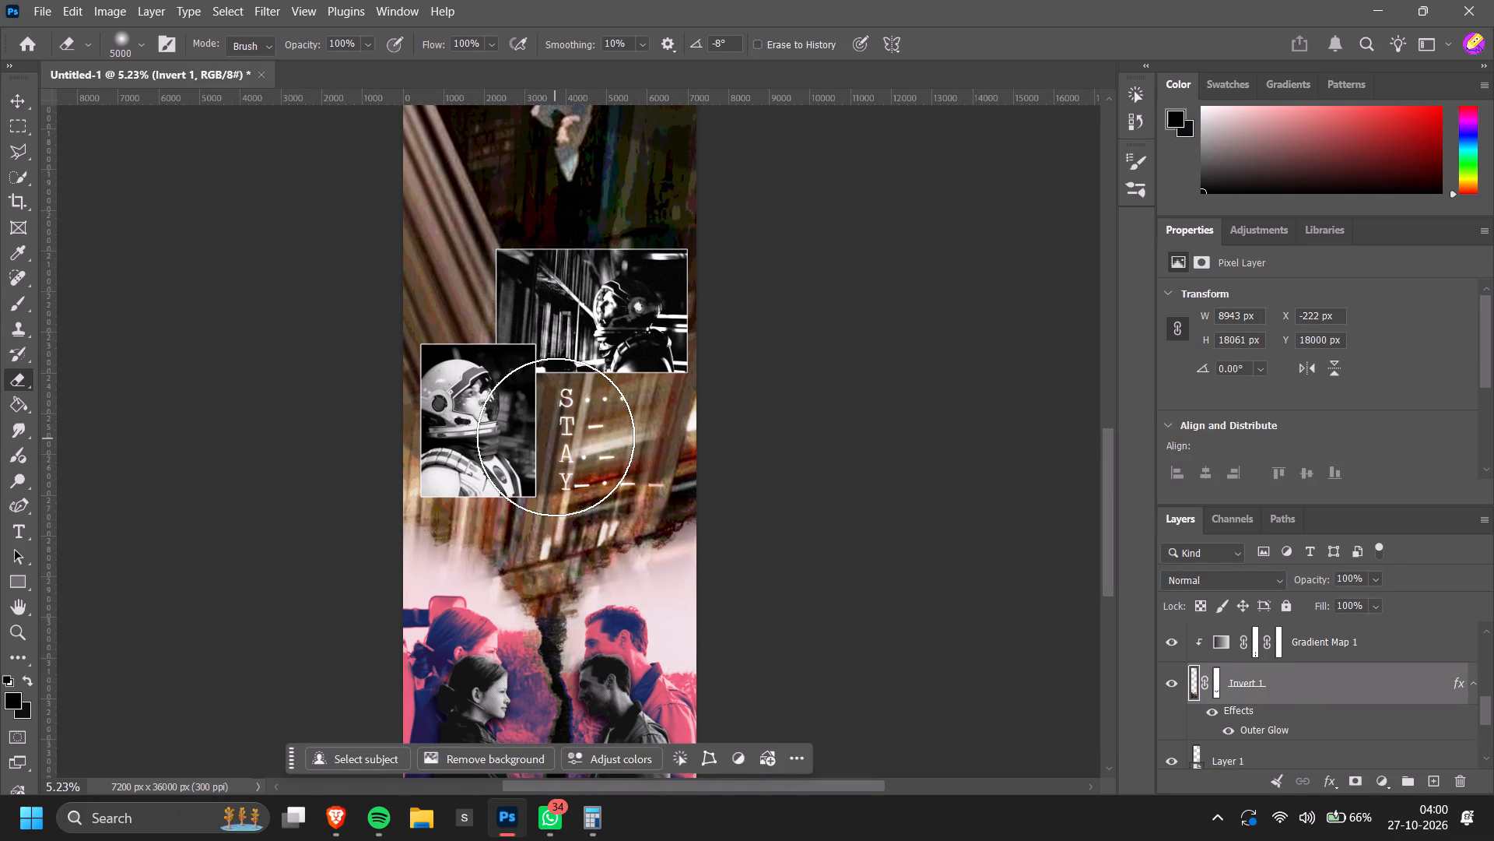
scroll(880, 502, "down", 1, "alt")
scroll(937, 568, "up", 2)
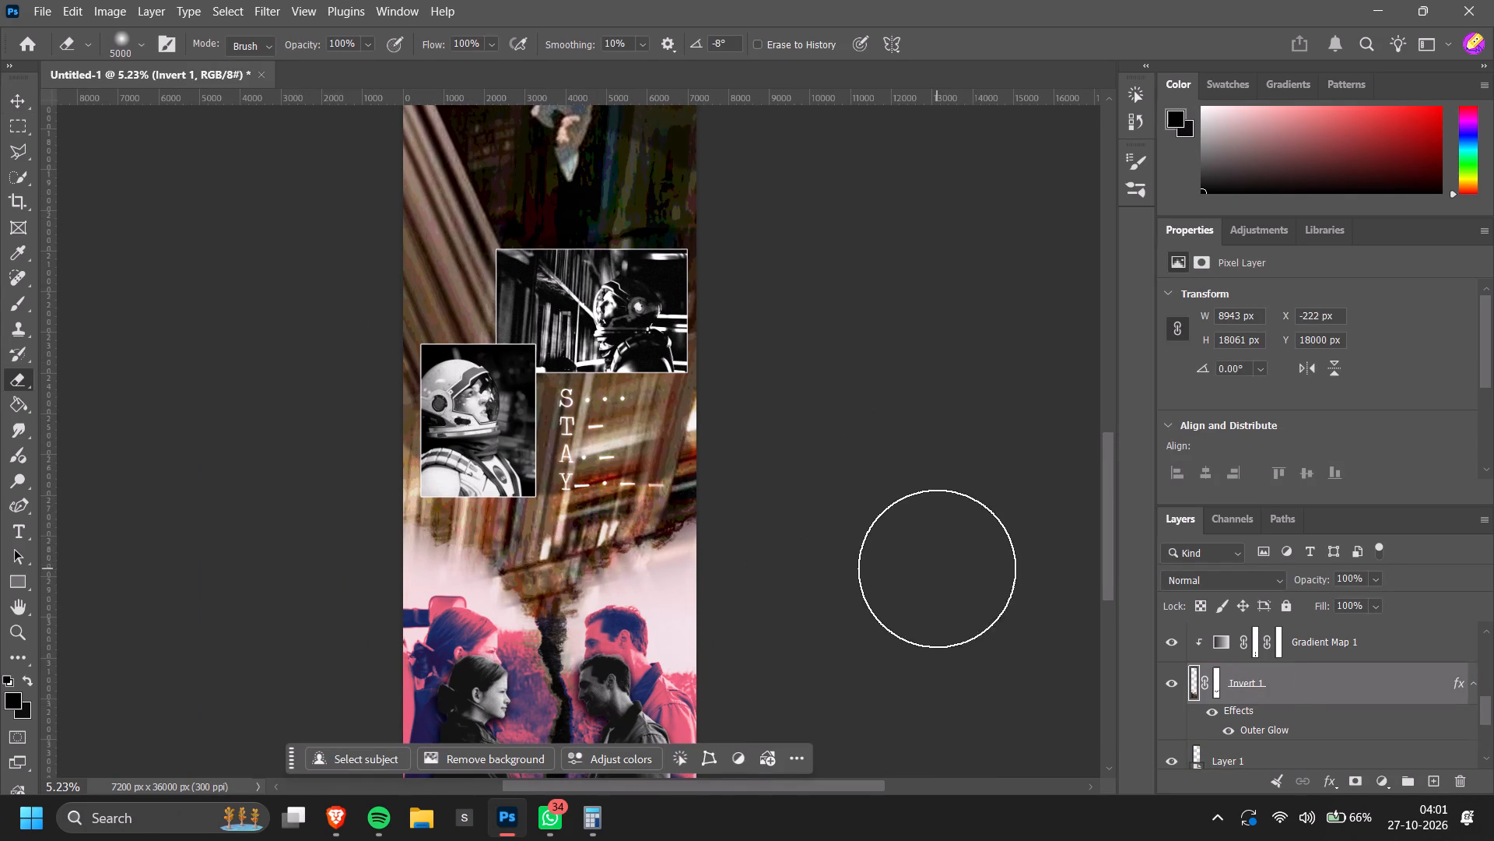
double_click(520, 437)
left_click(534, 438)
left_click_drag(534, 438, 546, 442)
left_click_drag(545, 454, 539, 479)
scroll(824, 481, "up", 7)
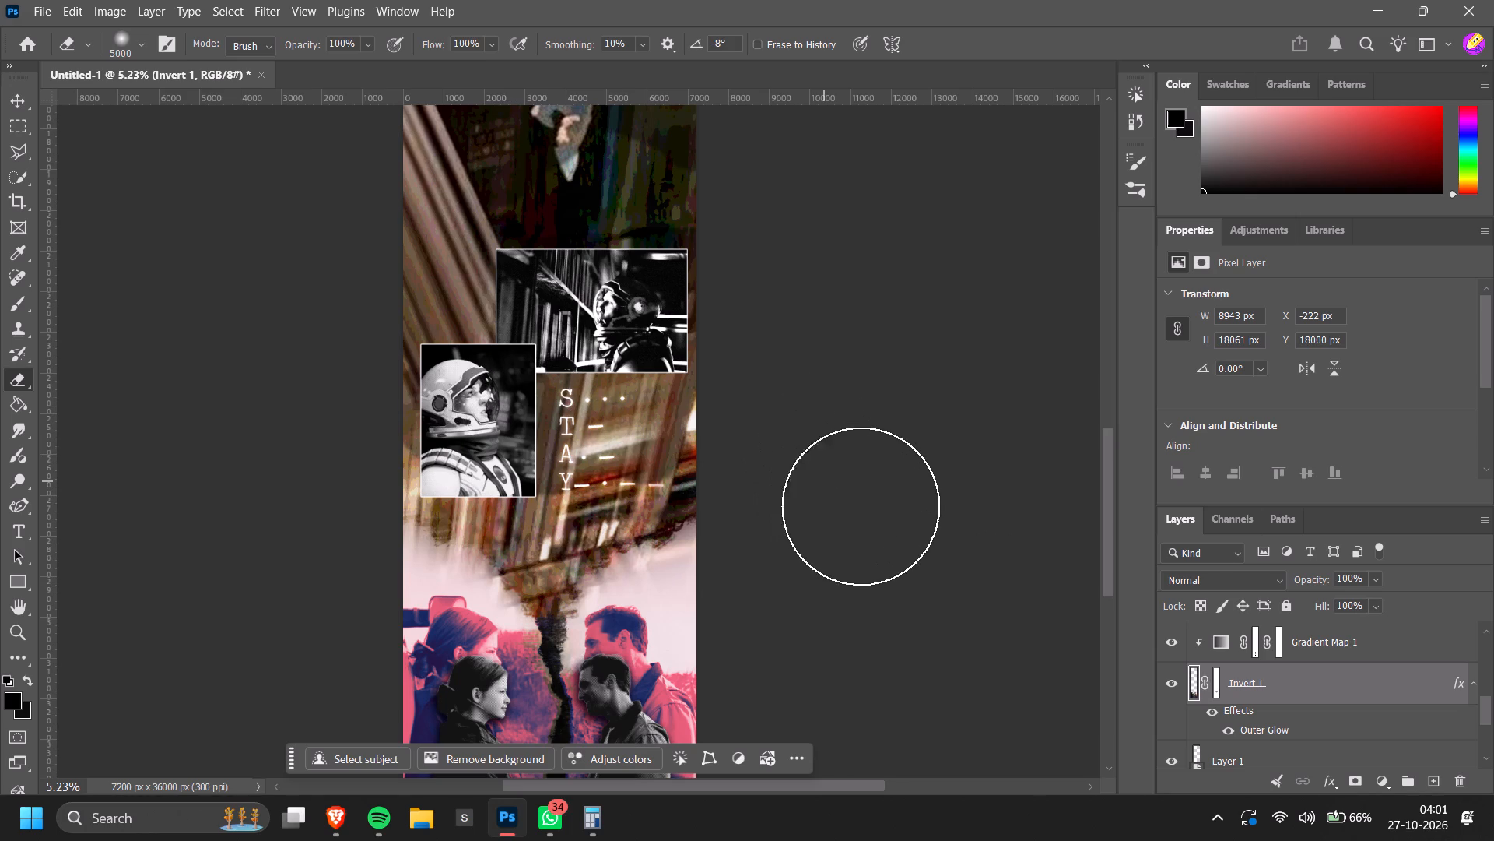
Examine the full poster at several magnifications, from the tesseract artwork at the top to the cracked pink scene at the bottom.
key("v")
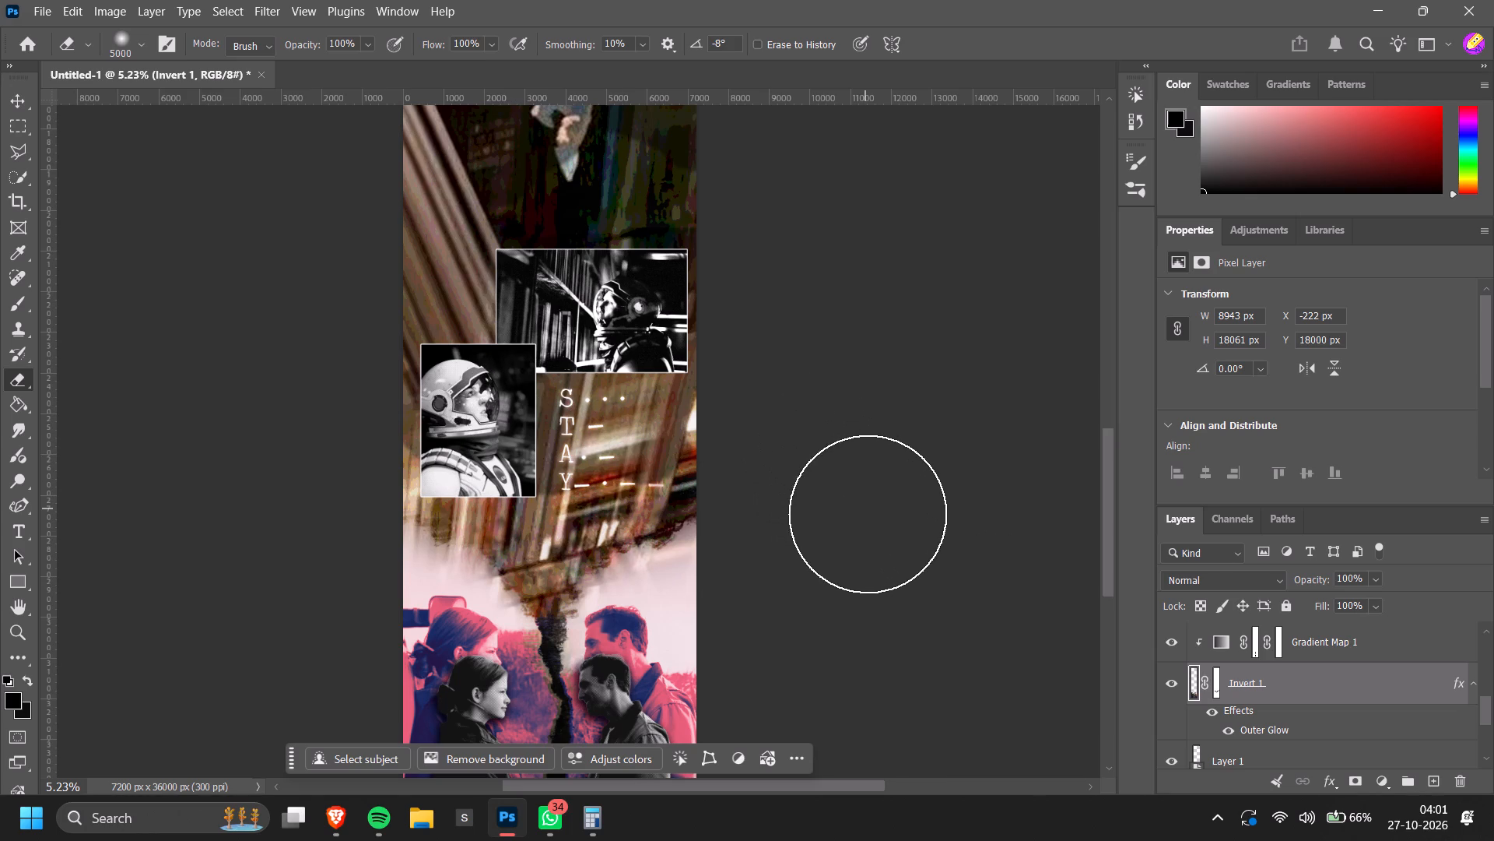
key("alt+Tab")
key("alt+Tab")
left_click(866, 569)
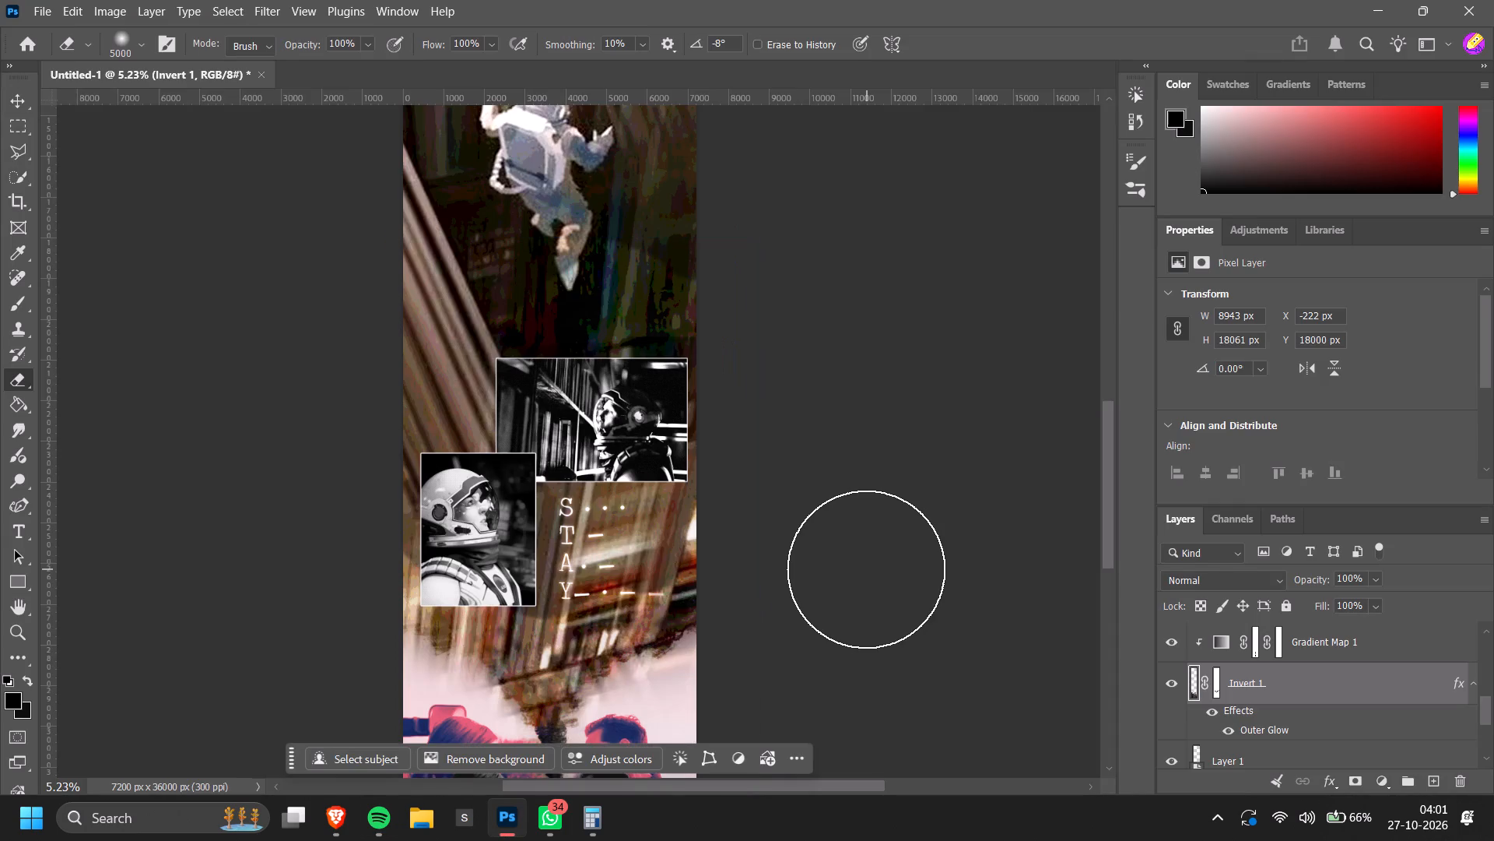
key("v")
left_click(866, 569)
scroll(866, 569, "down", 4, "alt")
scroll(866, 569, "down", 2)
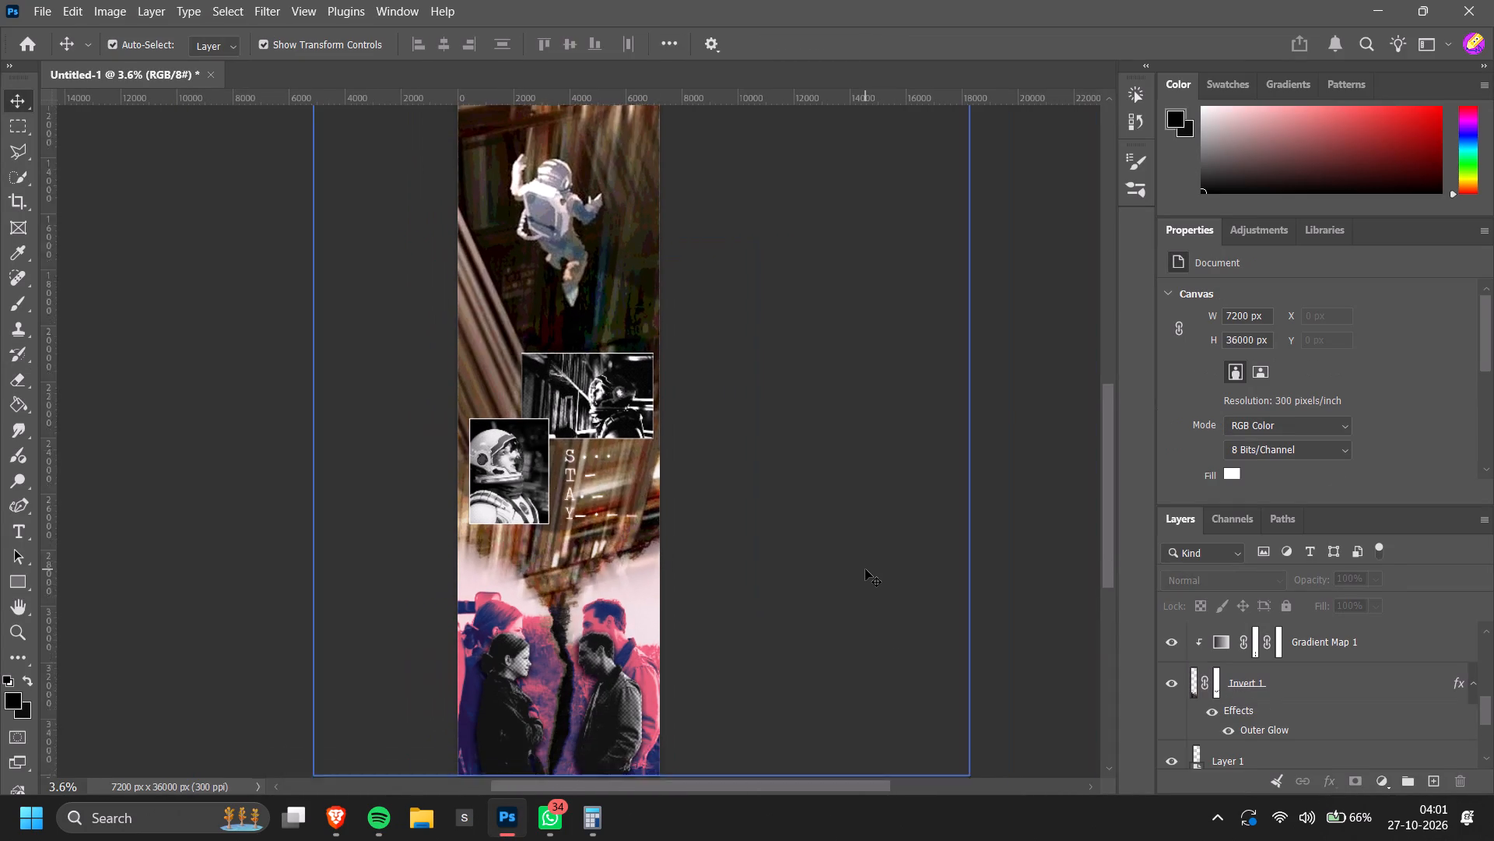
scroll(865, 569, "down", 5)
scroll(864, 600, "down", 3, "alt")
scroll(950, 625, "up", 2)
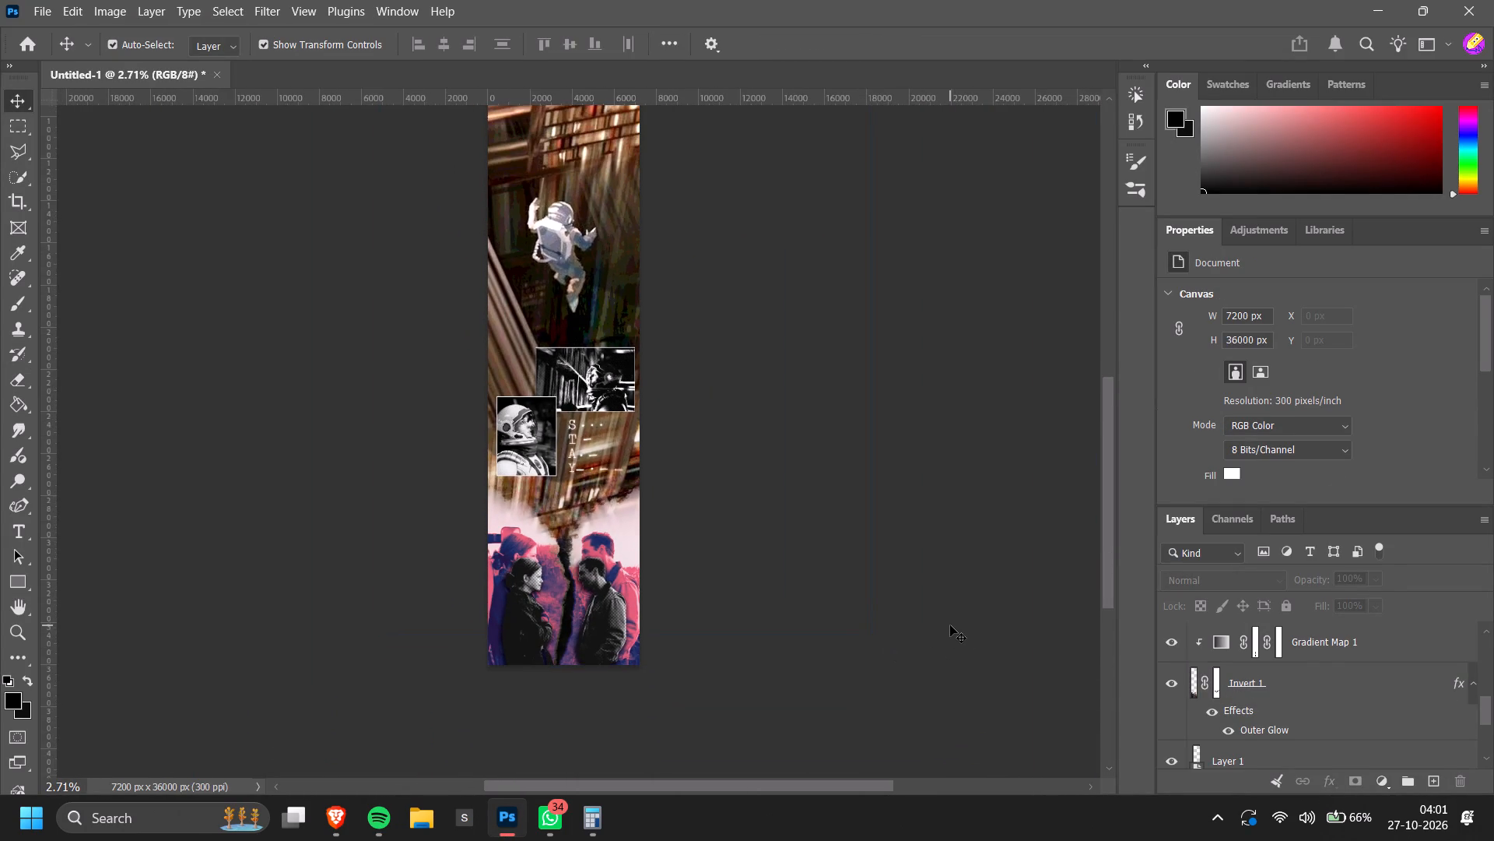
scroll(769, 674, "up", 4, "alt")
scroll(816, 692, "down", 4)
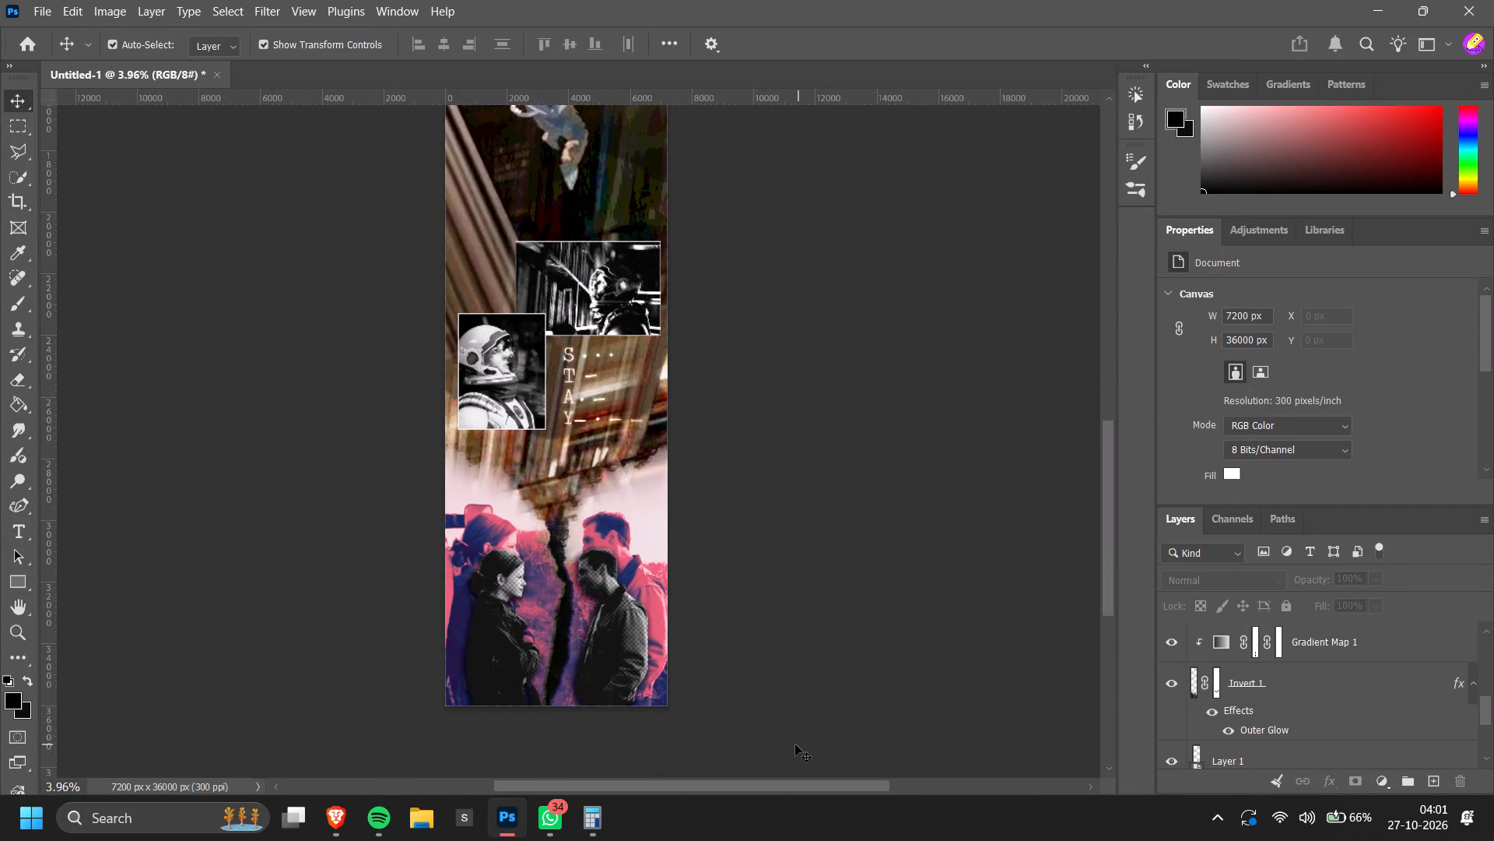
scroll(789, 741, "down", 5, "alt")
scroll(752, 698, "up", 11)
scroll(850, 424, "up", 4)
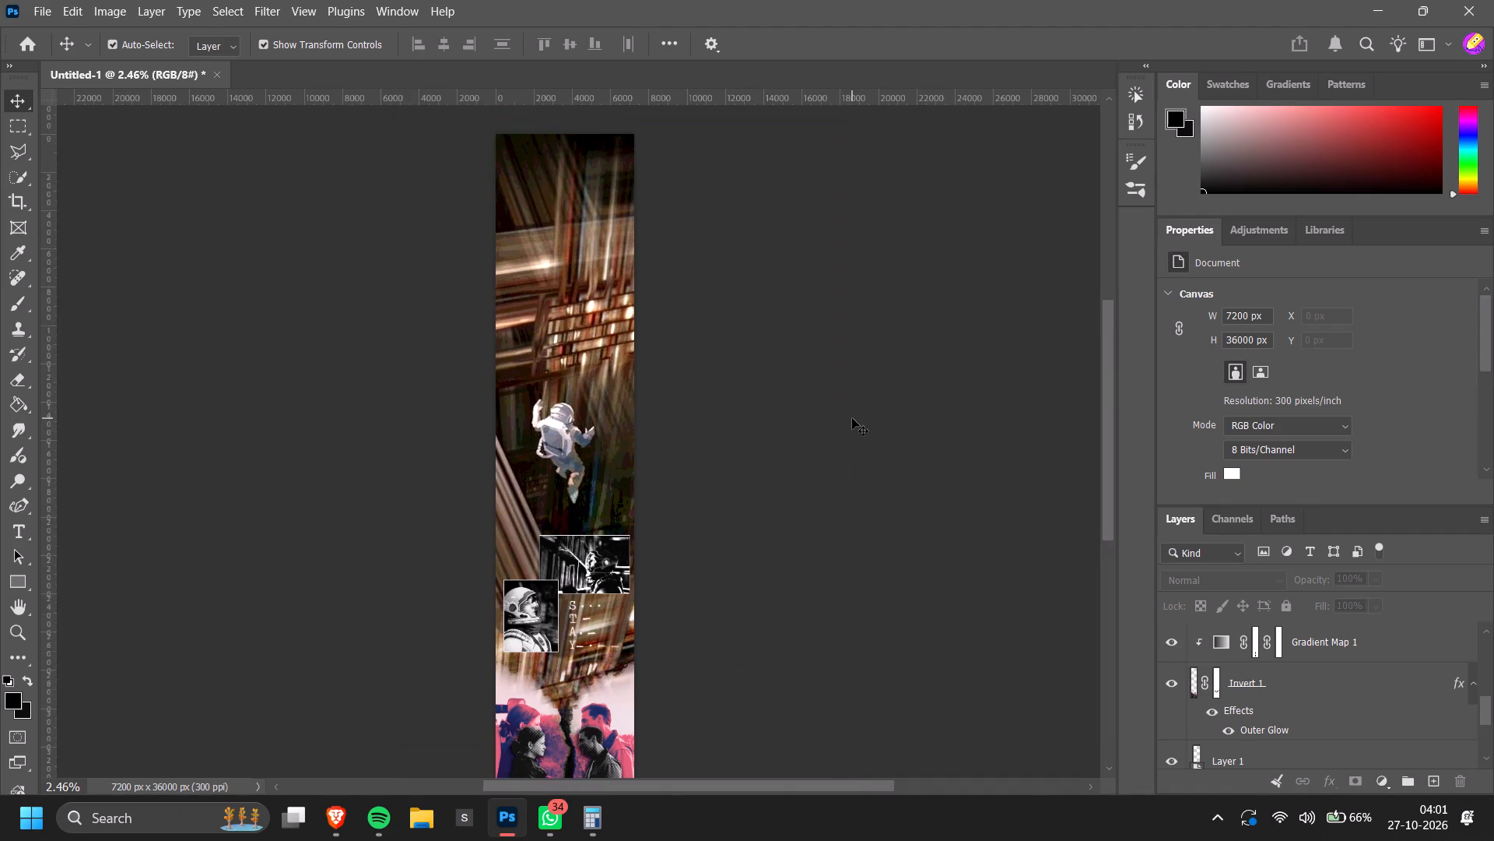
scroll(852, 418, "up", 3)
scroll(785, 350, "up", 1, "alt")
scroll(857, 354, "up", 2)
scroll(871, 347, "down", 5)
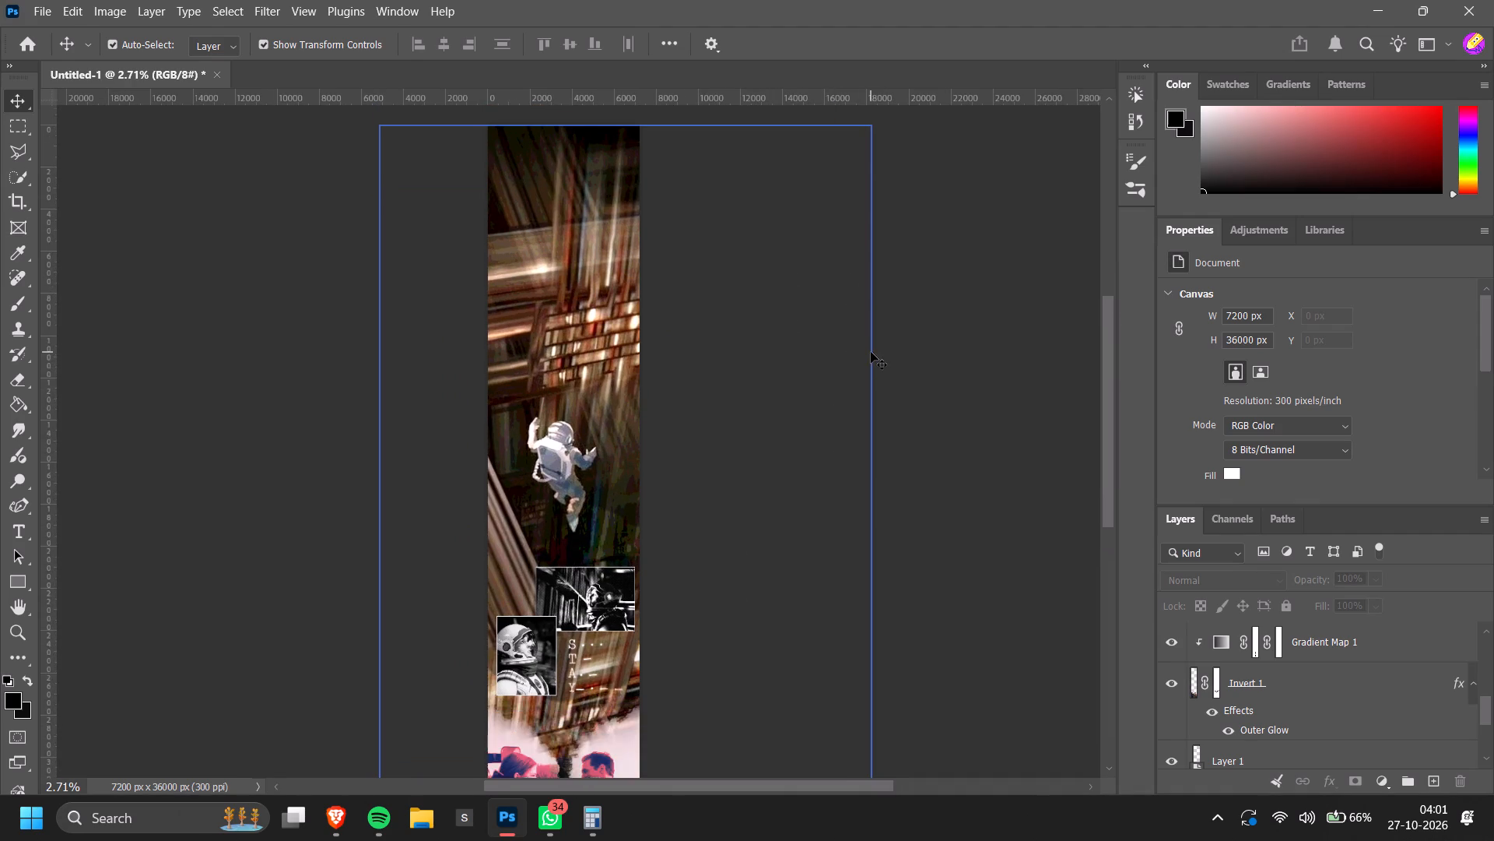
scroll(871, 352, "down", 4, "alt")
scroll(871, 353, "down", 2)
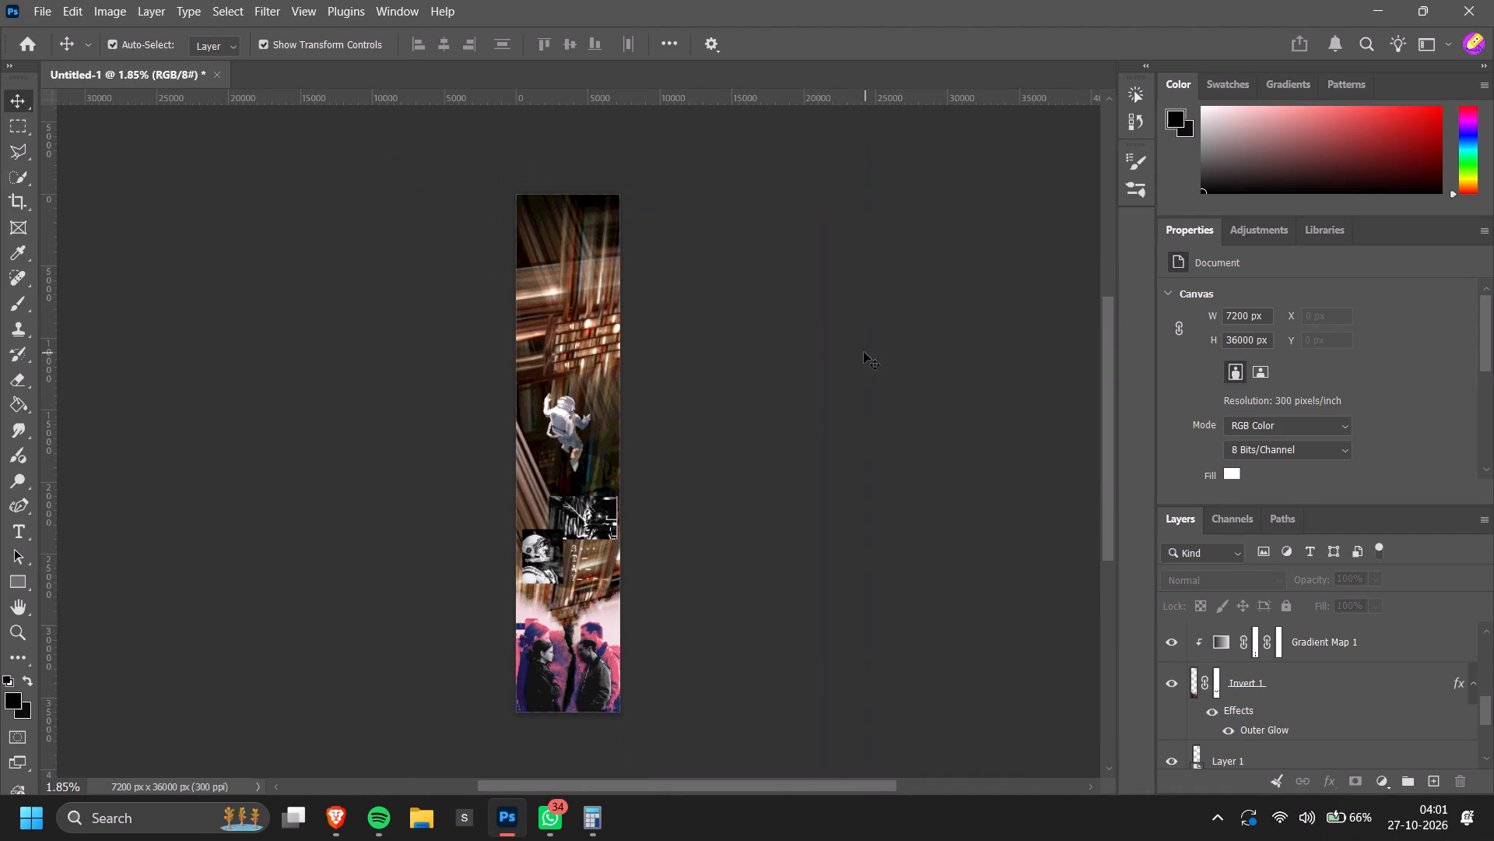
scroll(866, 497, "up", 7, "alt")
scroll(870, 484, "down", 10)
Switch to Pinterest in Brave and search for "interstellar space aesthetic".
key("alt+Tab")
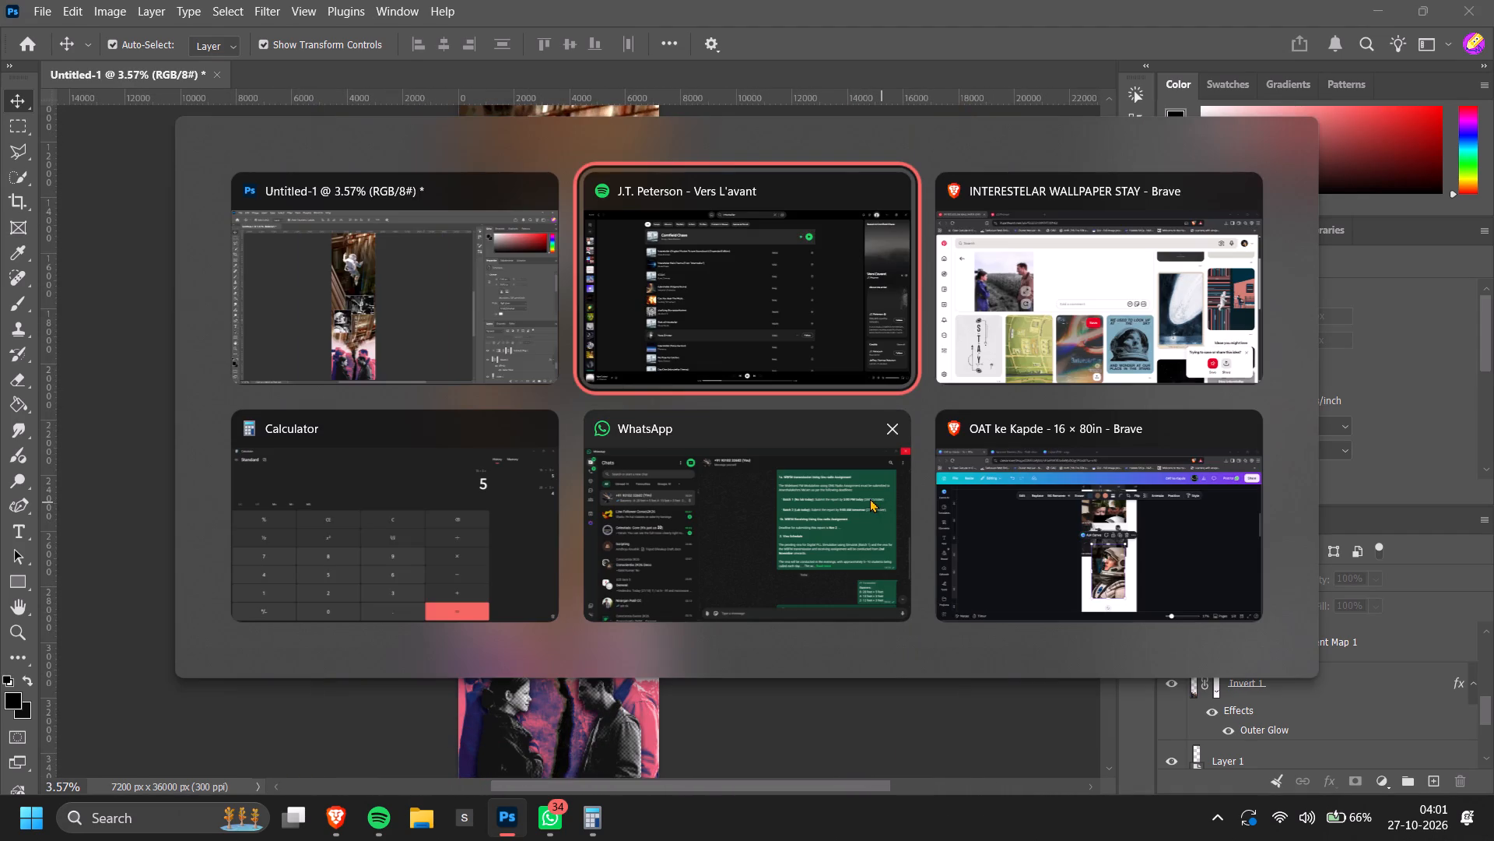
key("alt+Tab")
scroll(642, 220, "up", 3)
left_click(632, 161)
type("interstellar")
key("space")
type("space")
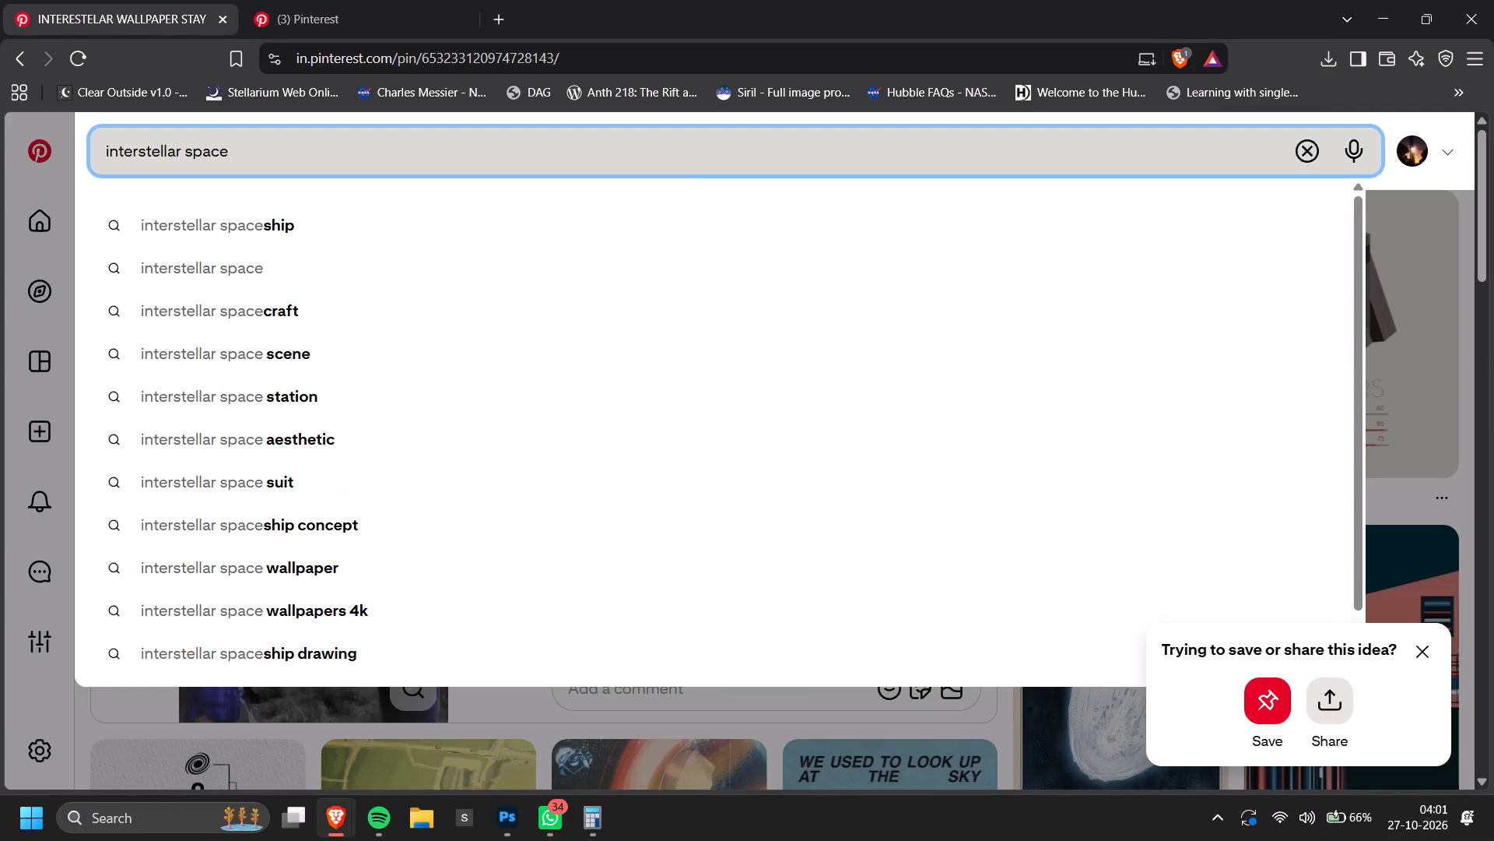
key("Down")
key("Return")
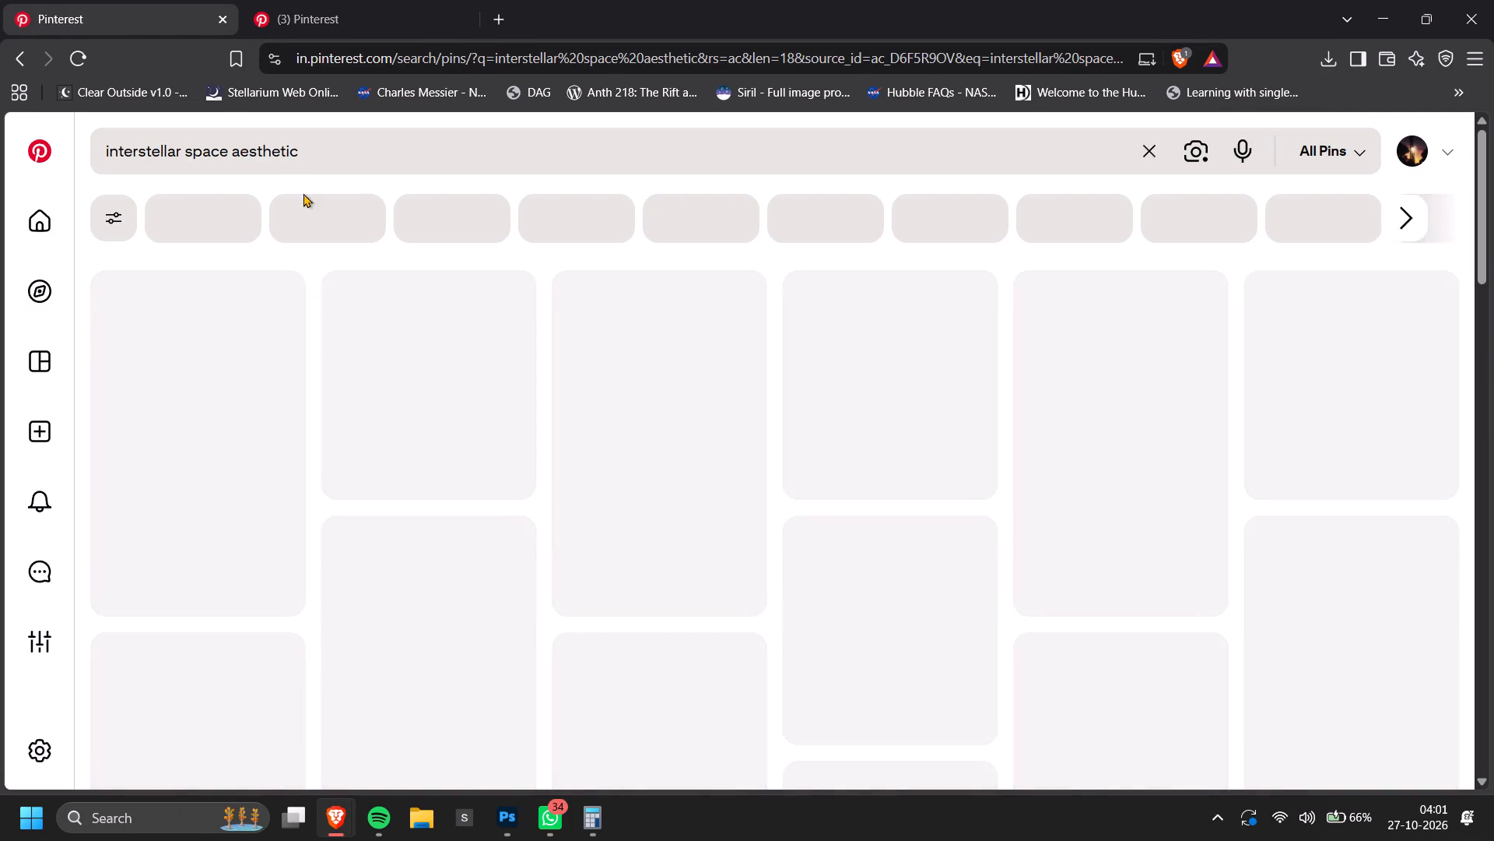
Open the pin of the ring-shaped Endurance spacecraft on black and copy its image.
left_click(216, 386)
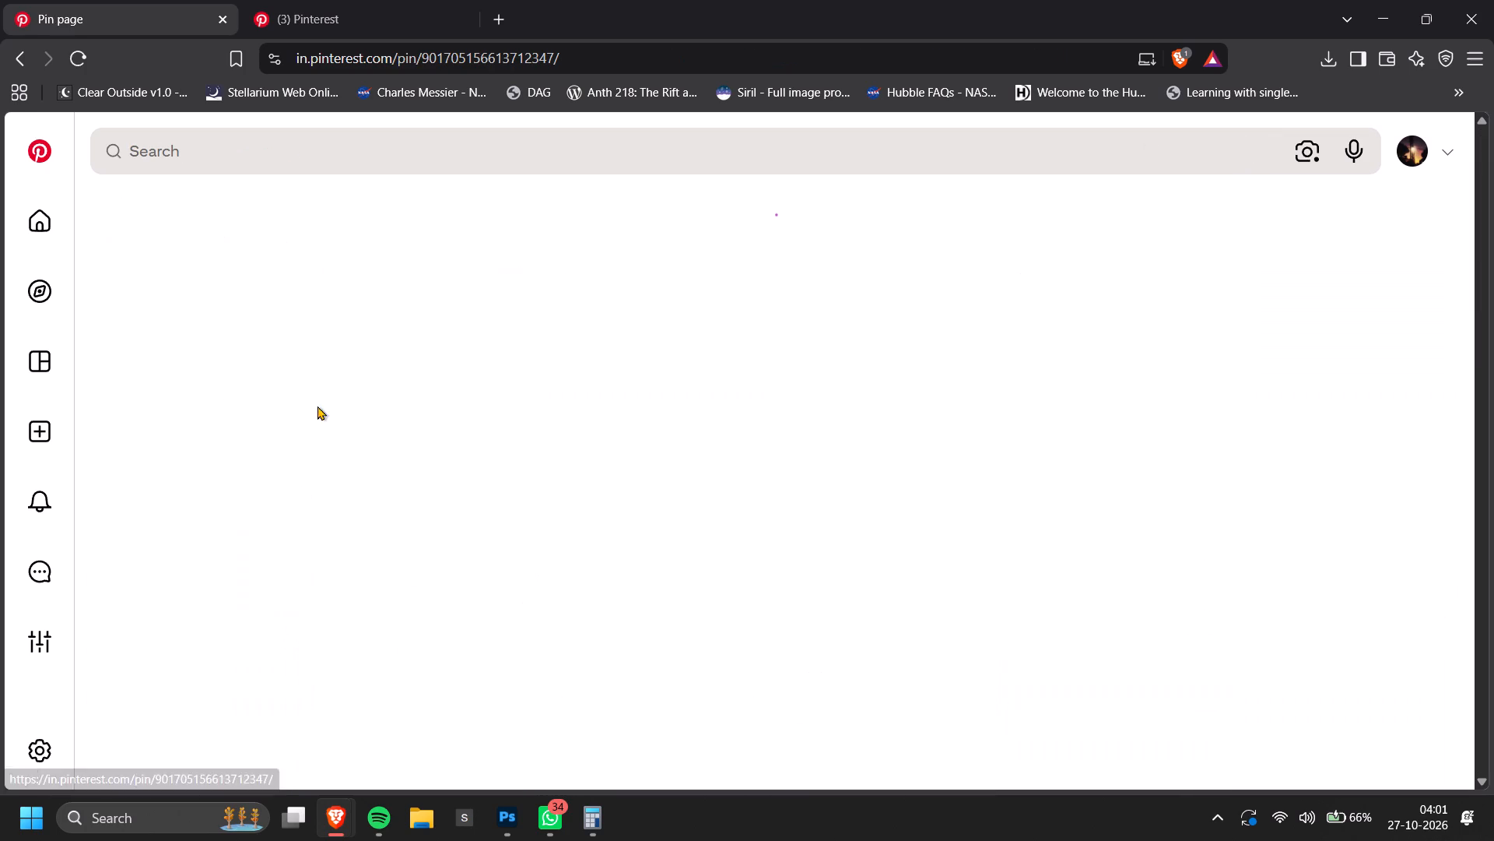
right_click(384, 420)
left_click(468, 490)
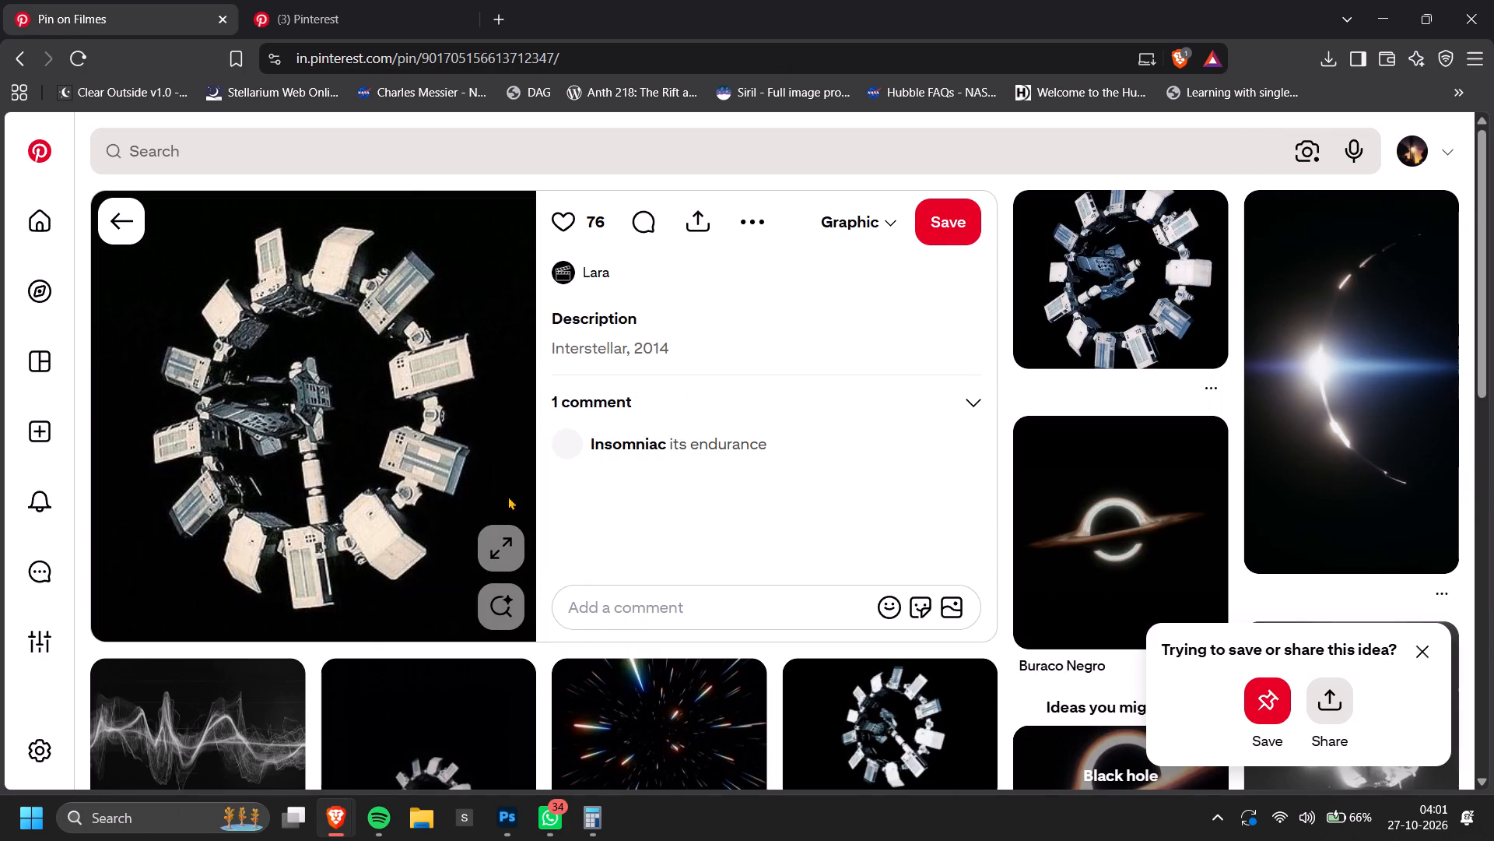
Paste the spacecraft image into the Photoshop poster, enlarge it to 5131 x 5196 px and place it over the STAY lettering.
key("alt+Tab")
key("ctrl+v")
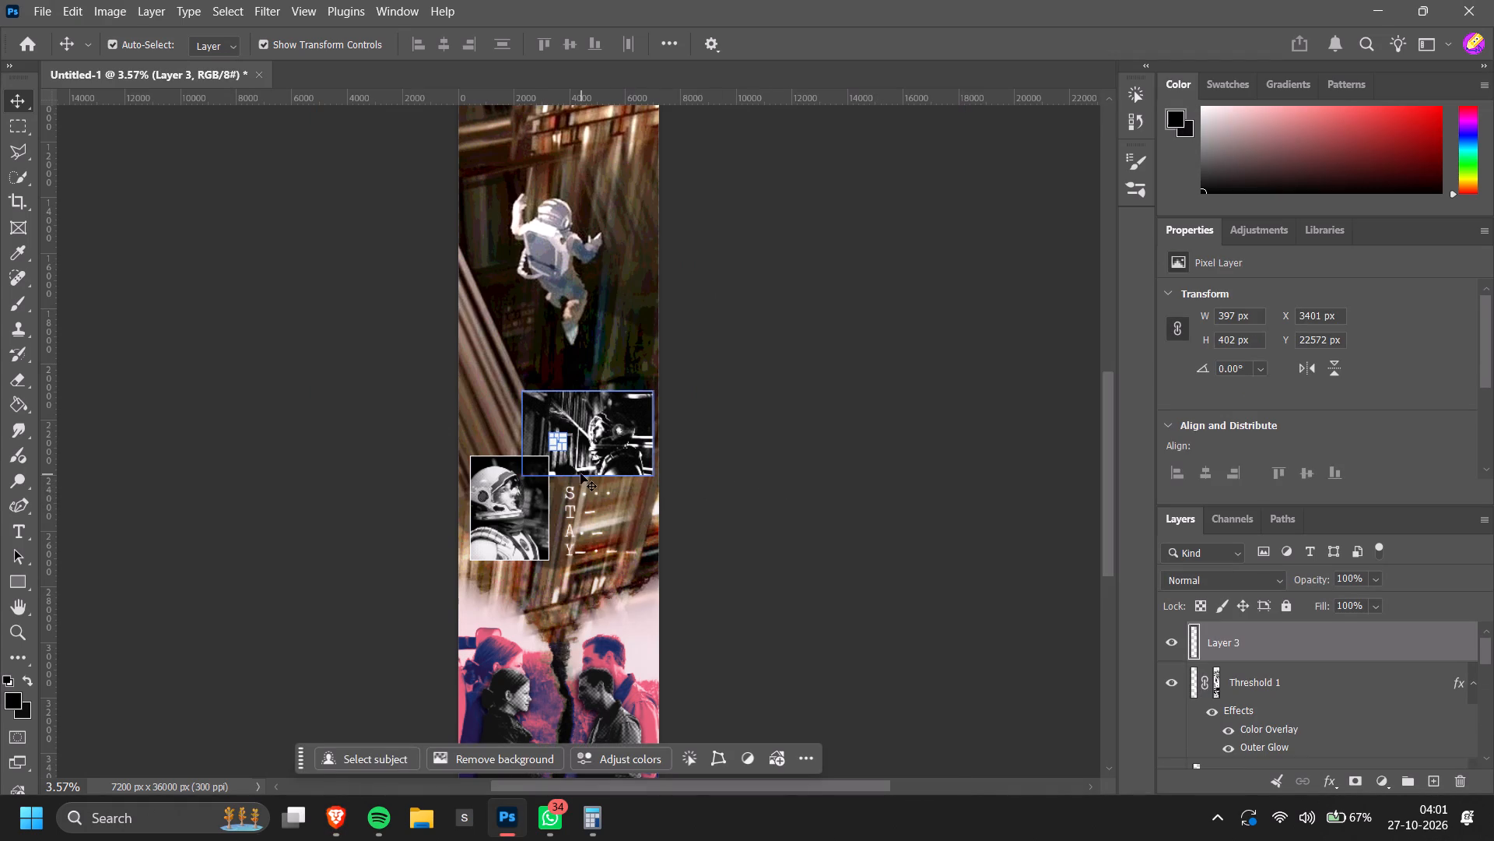
left_click_drag(573, 450, 710, 578)
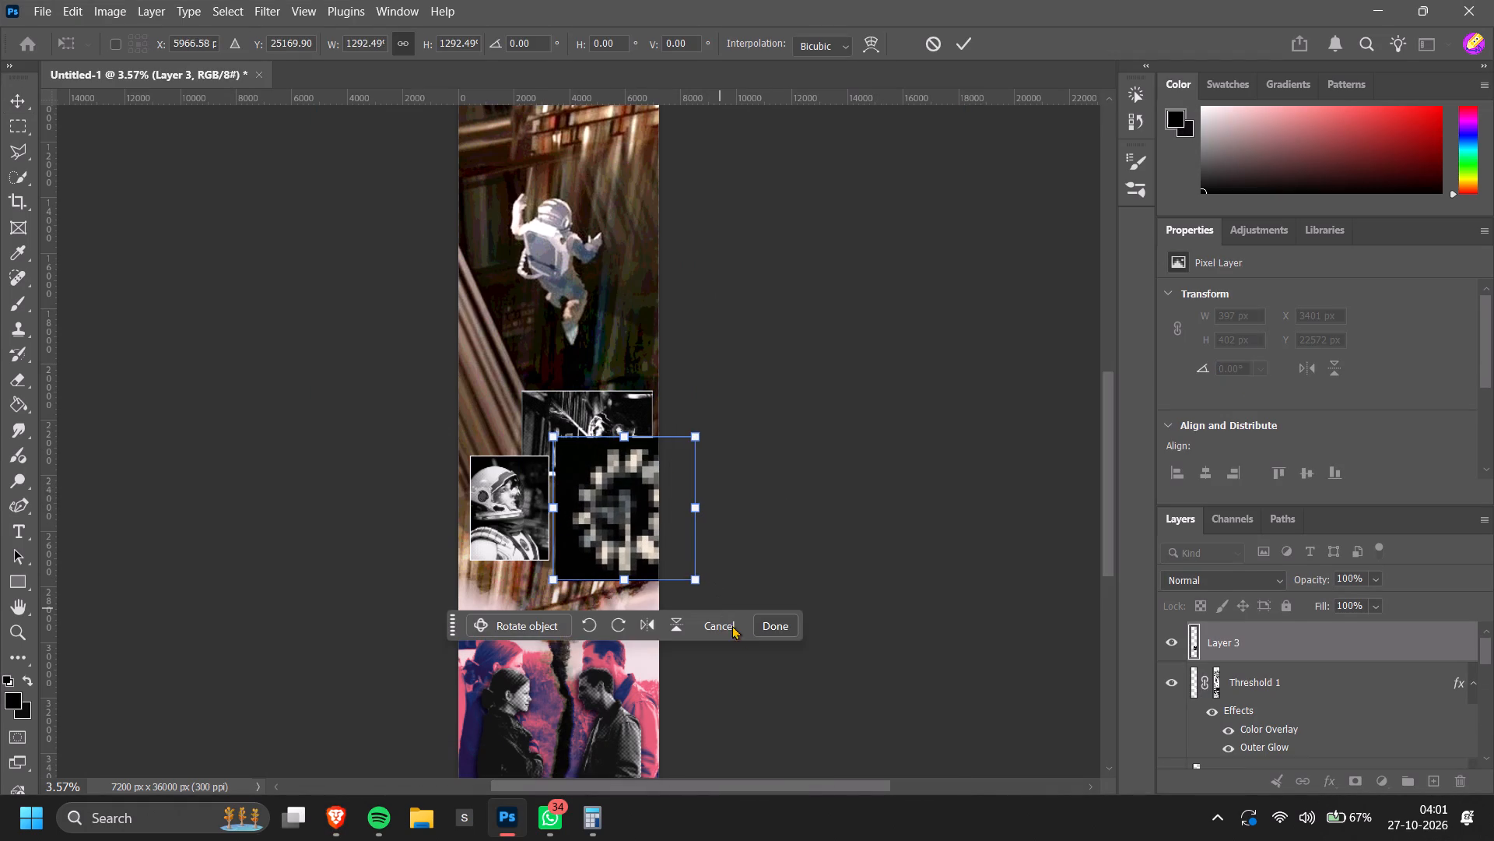
left_click(763, 622)
left_click_drag(646, 535, 632, 548)
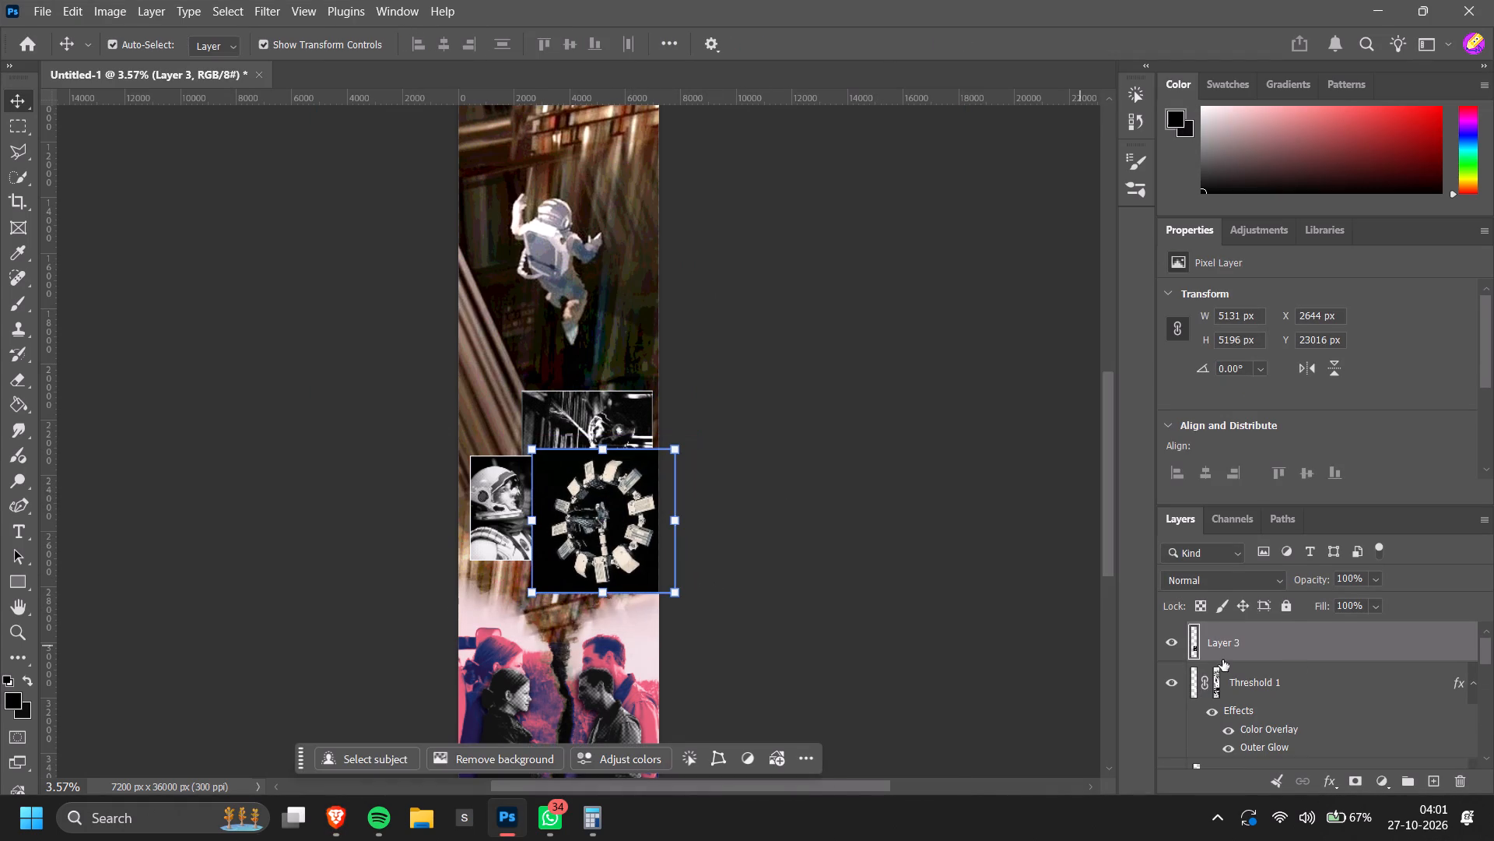
Add a Threshold adjustment clipped to the spacecraft image on Layer 3 and set its level to 101.
left_click(1389, 783)
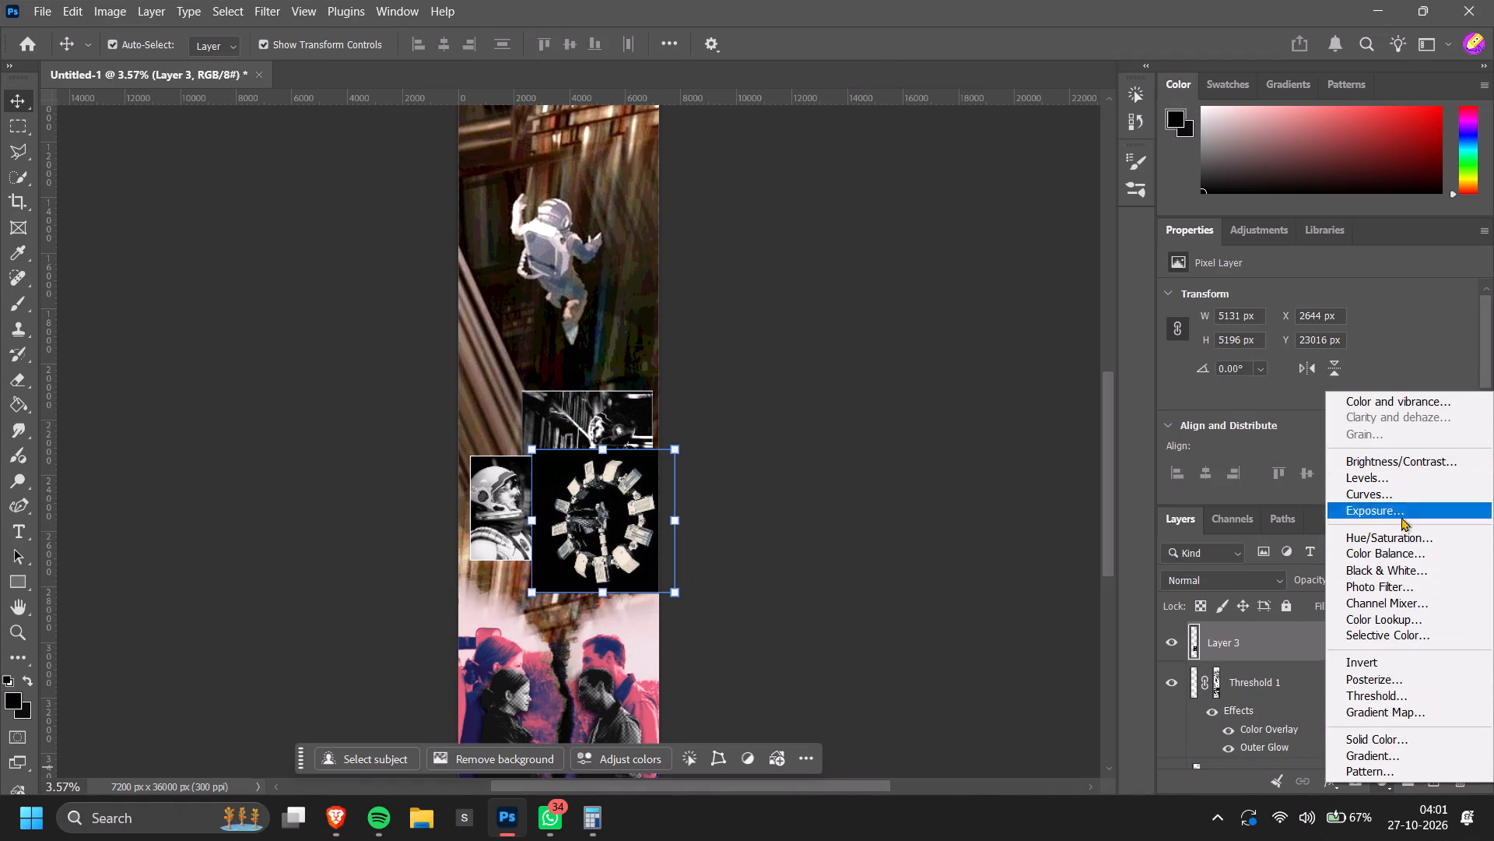
left_click(1408, 691)
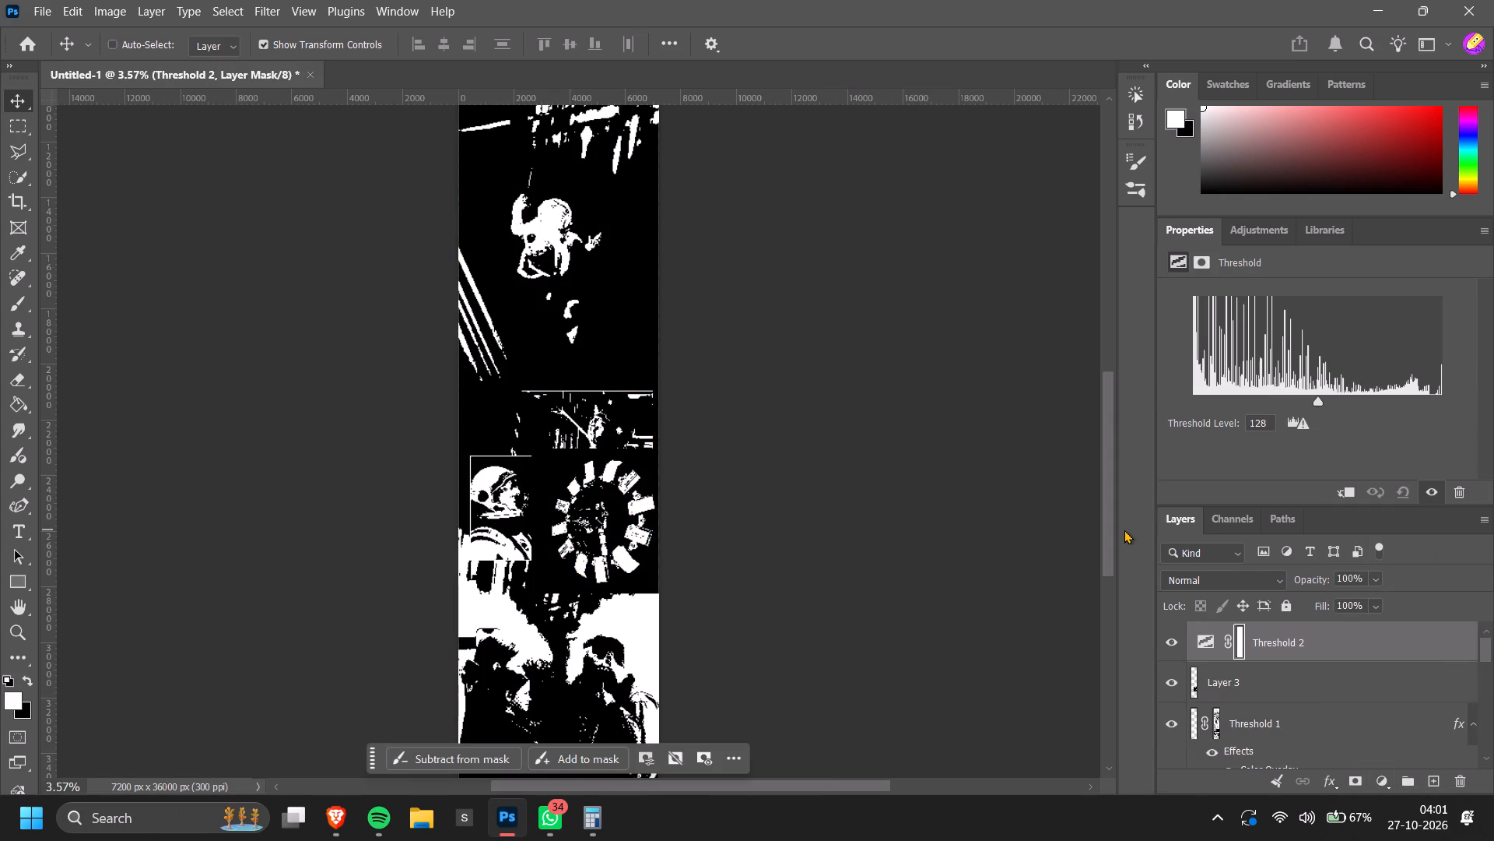
key("ctrl+alt+g")
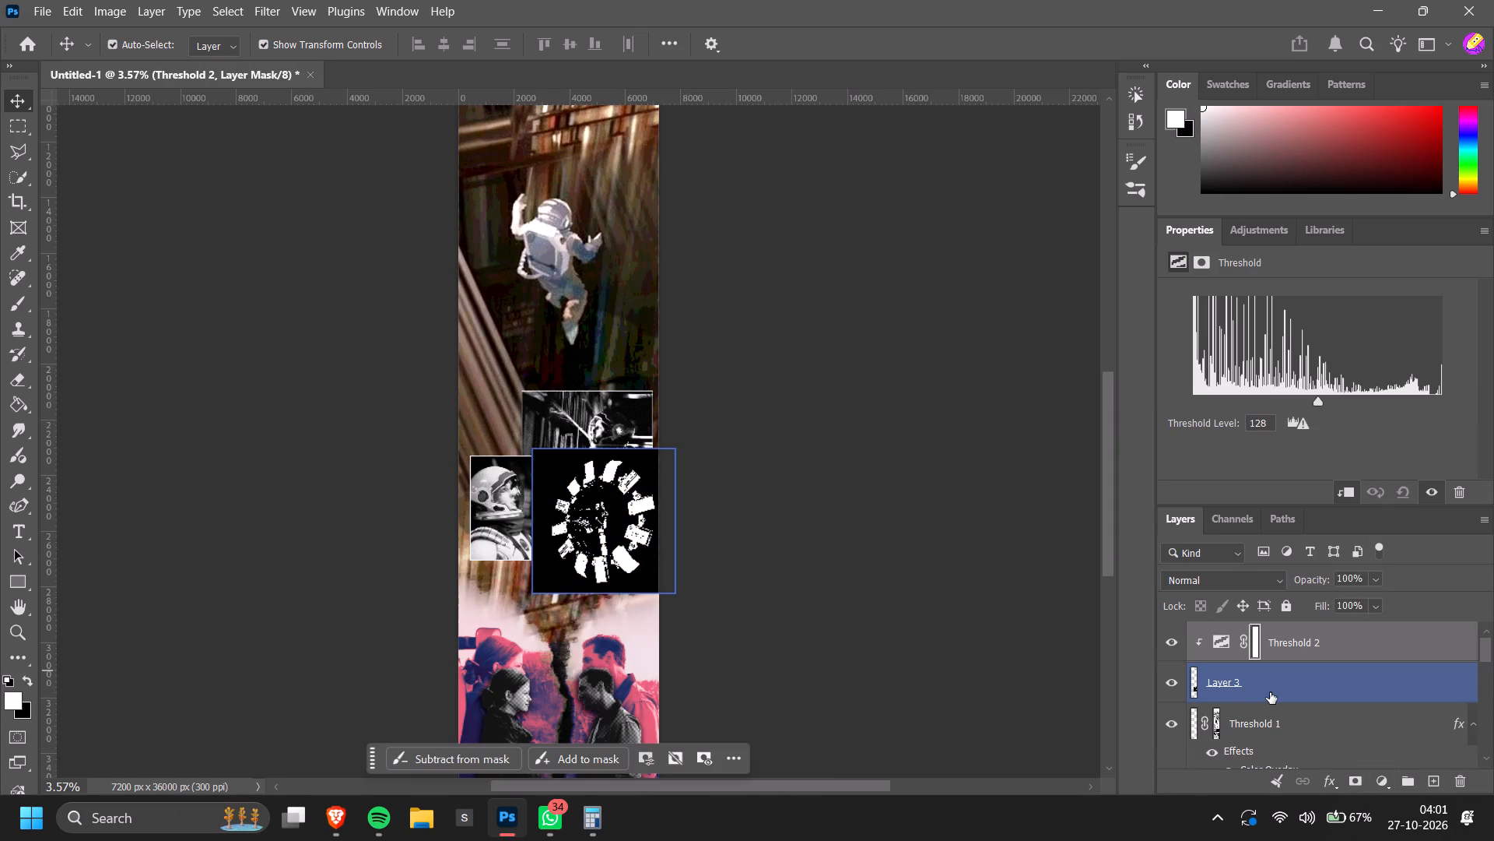
scroll(549, 533, "up", 14, "alt")
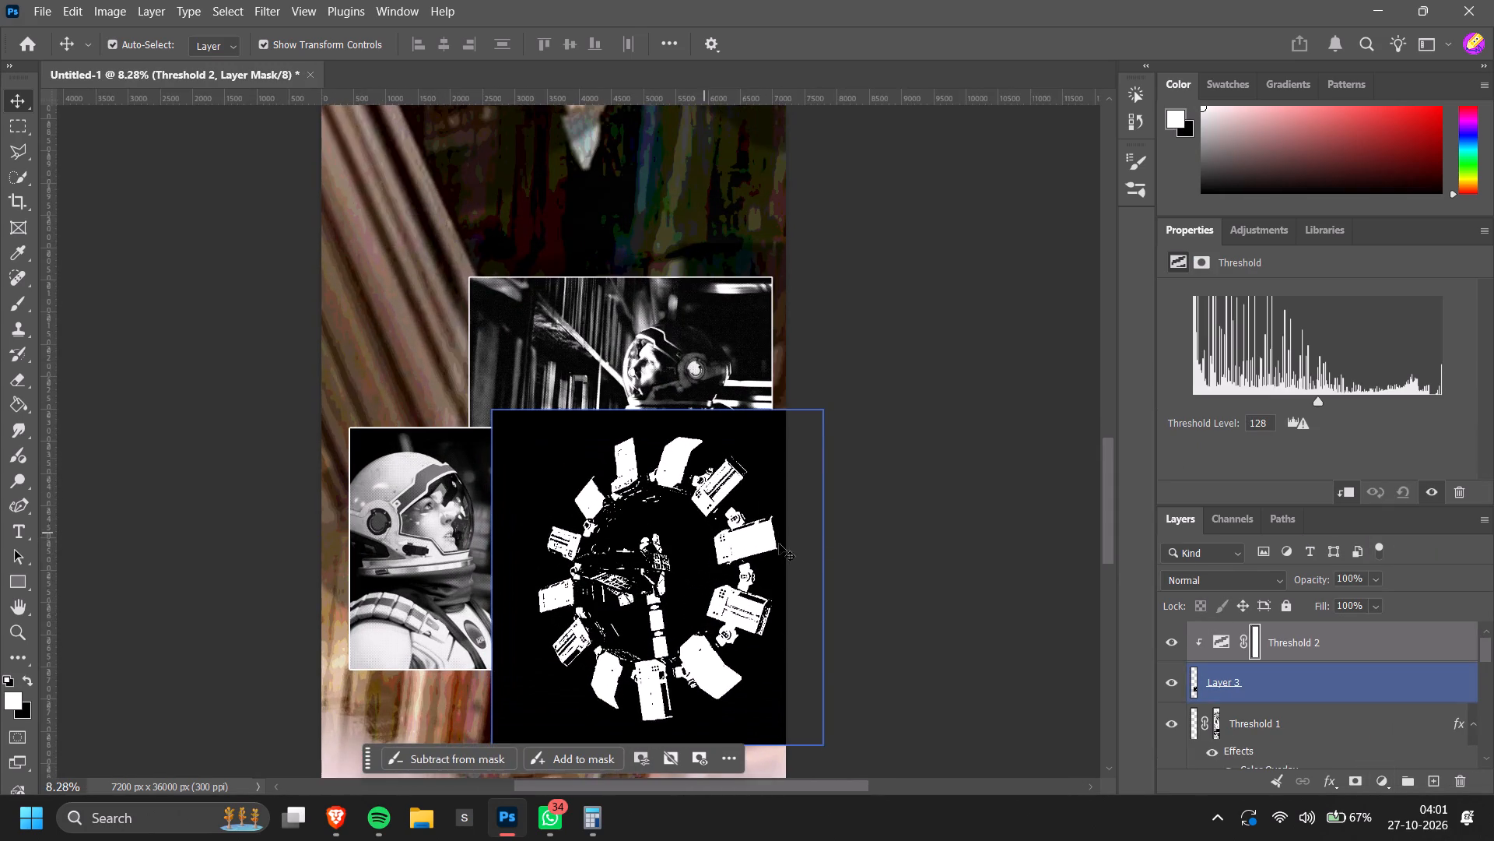
scroll(753, 607, "up", 5, "alt")
scroll(753, 609, "down", 3)
left_click_drag(1310, 403, 1306, 402)
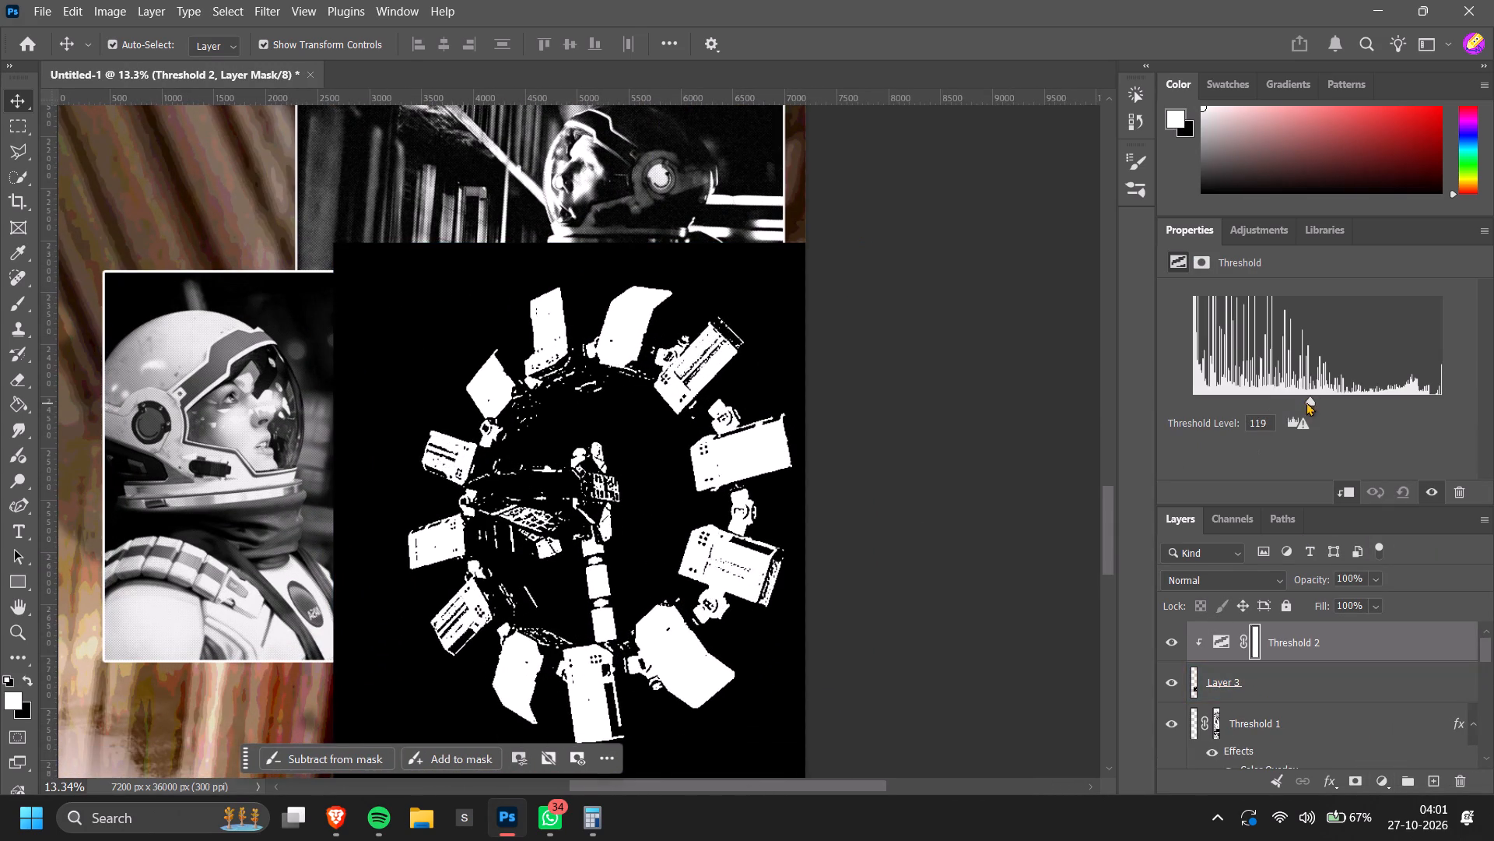
left_click_drag(1306, 402, 1345, 400)
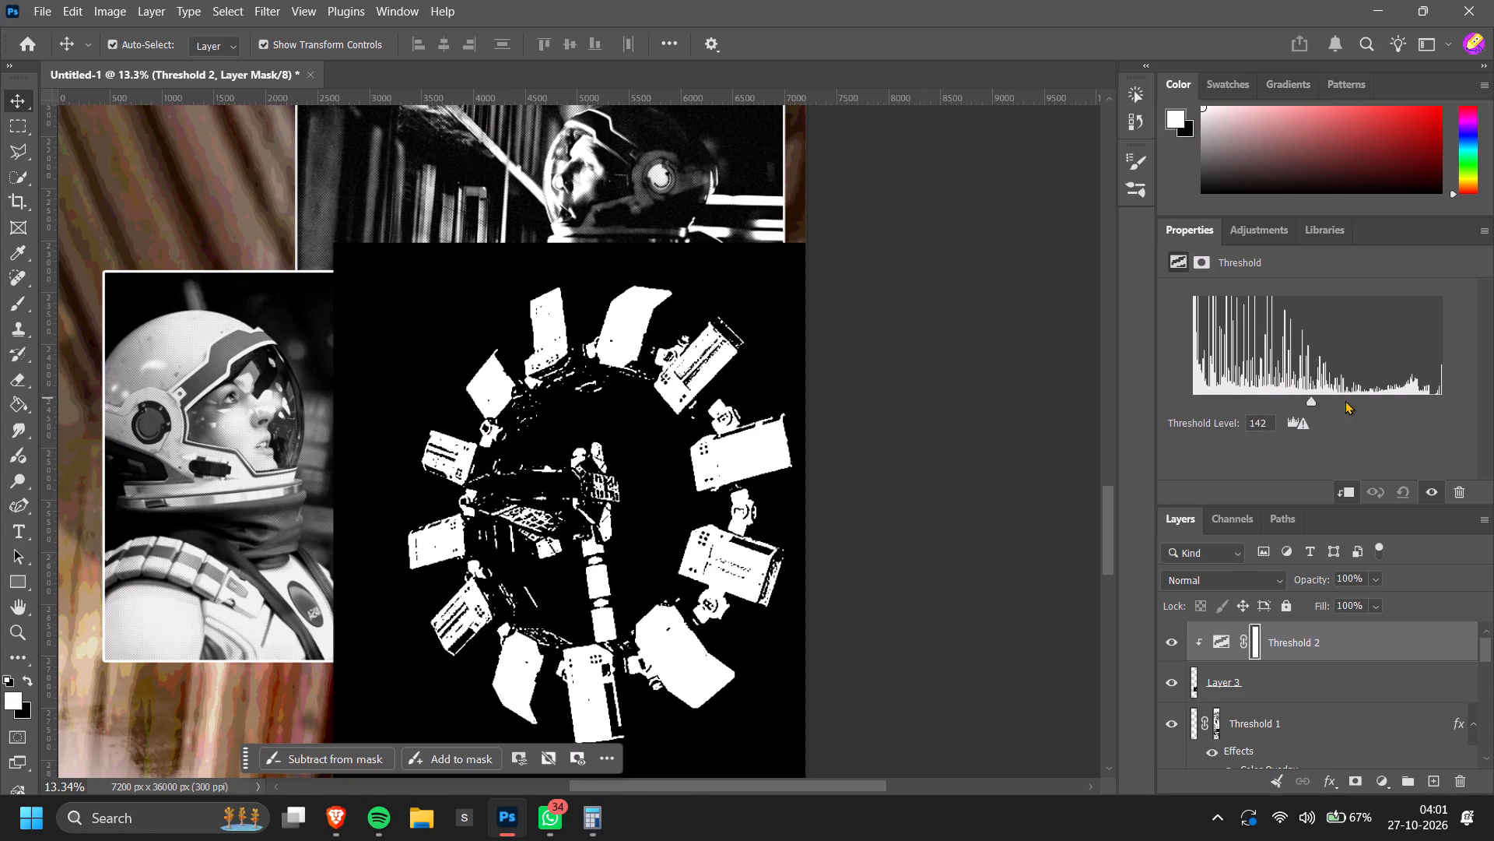
left_click_drag(1345, 400, 1292, 394)
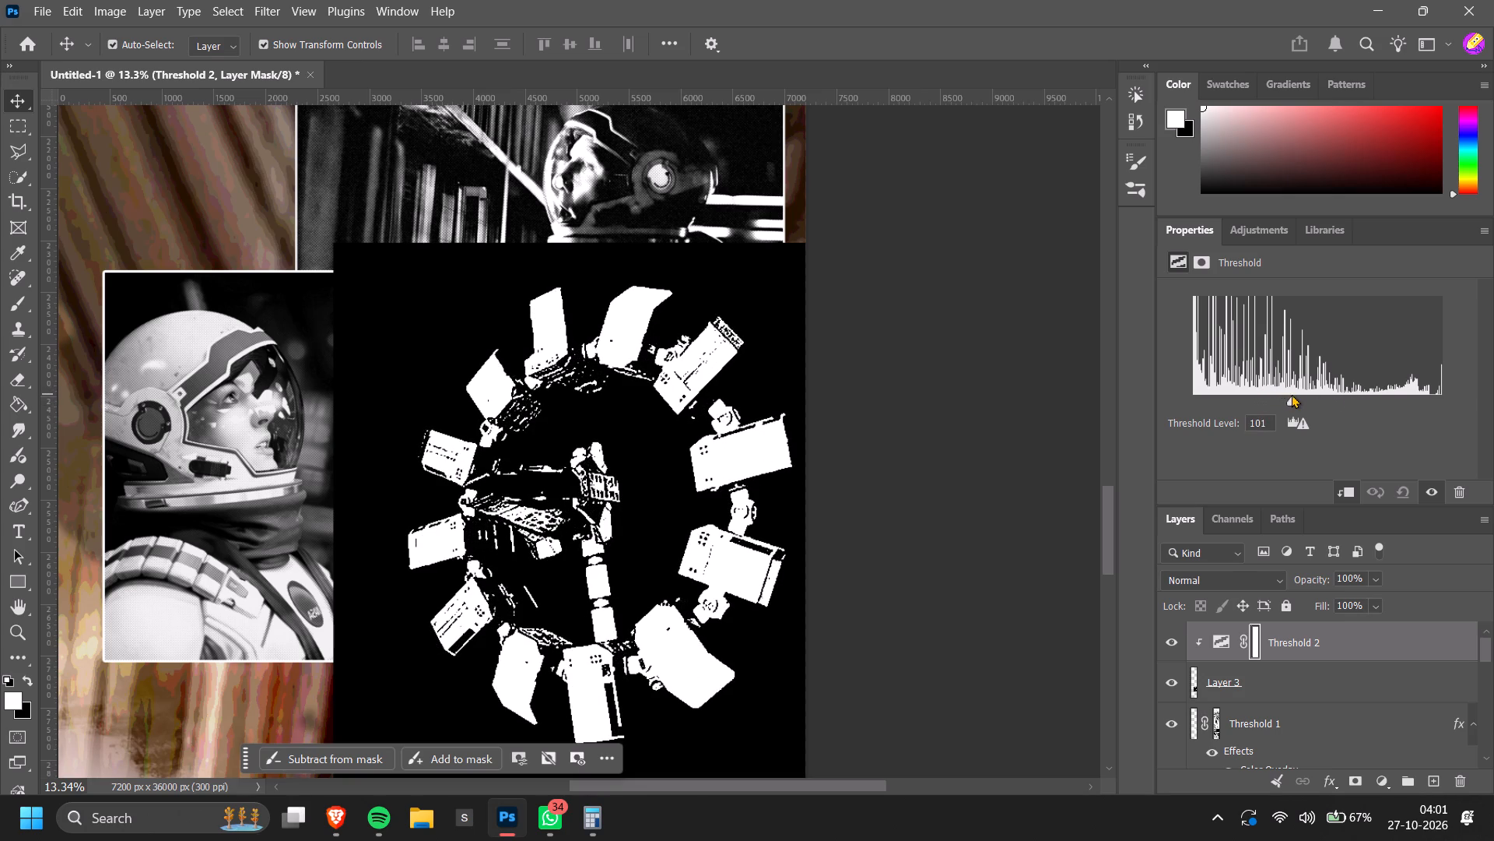
left_click_drag(1292, 394, 1292, 396)
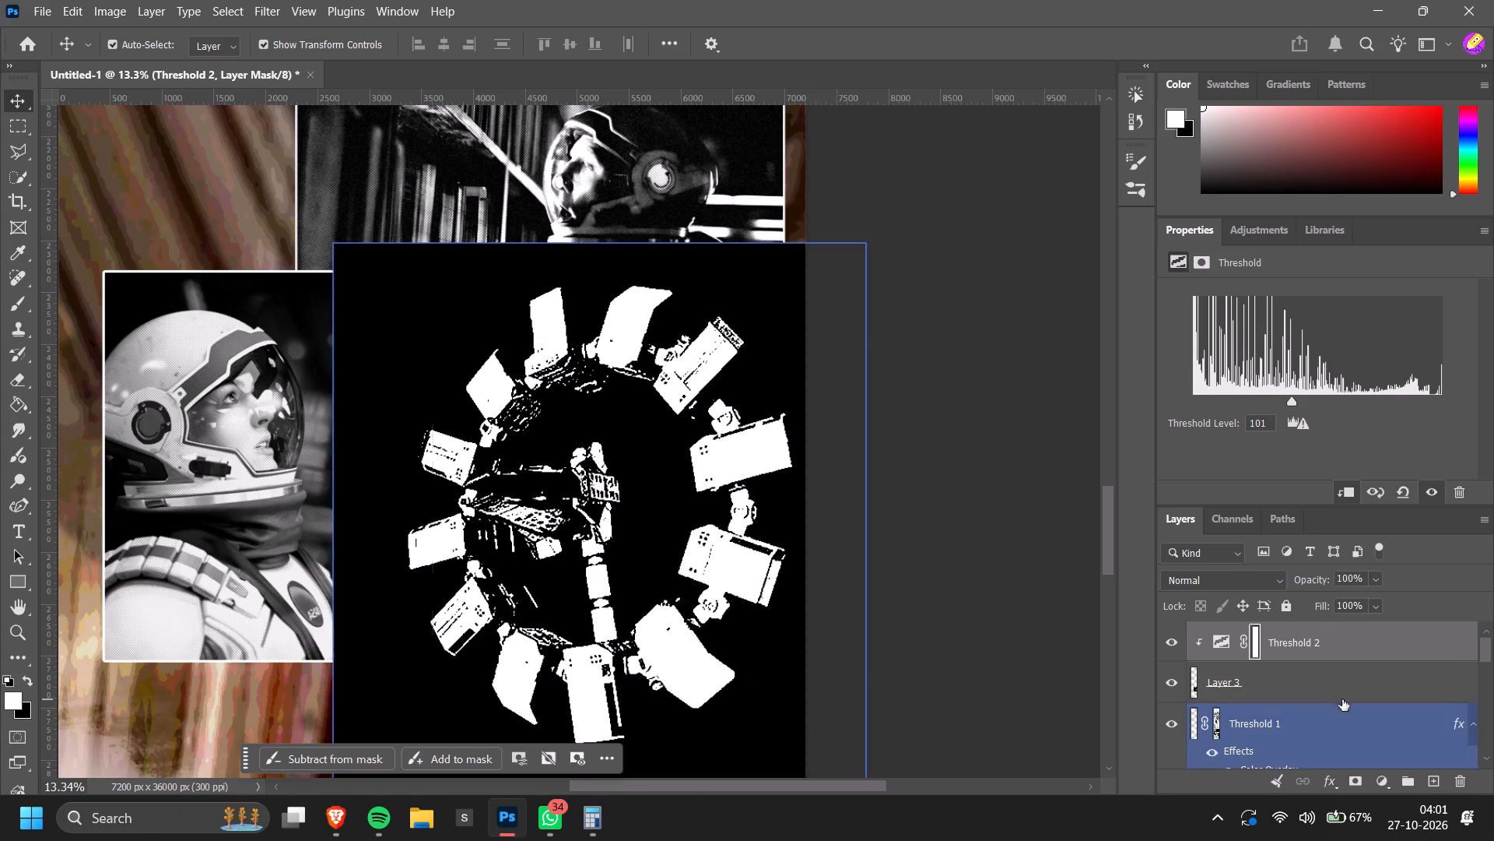
Merge the Threshold 2 adjustment with Layer 3 and convert the merged spacecraft layer to a smart object.
left_click(1334, 691, "shift")
right_click(1355, 643)
left_click(1396, 337)
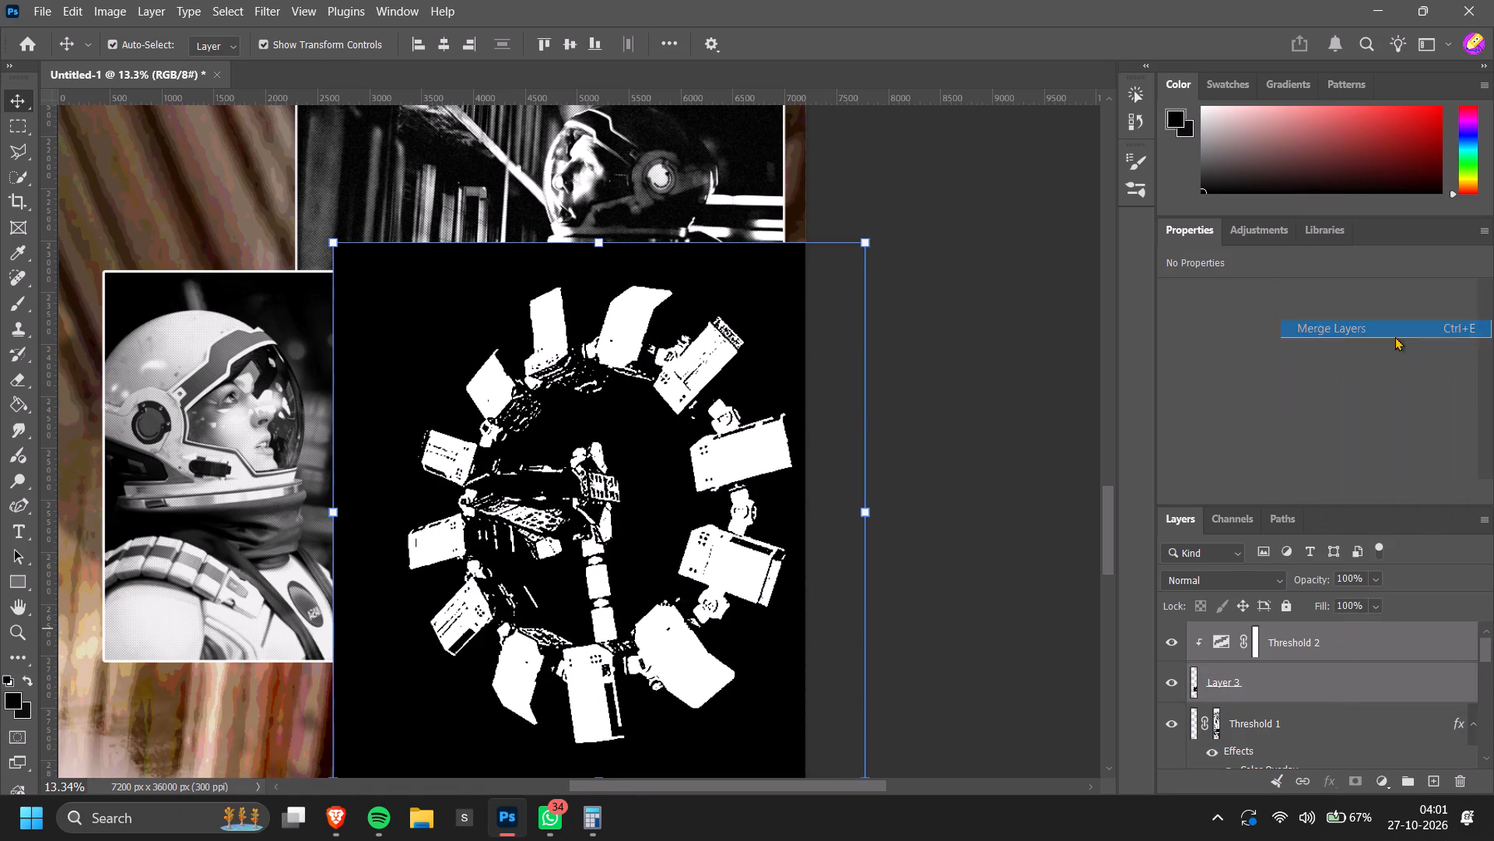
right_click(1247, 644)
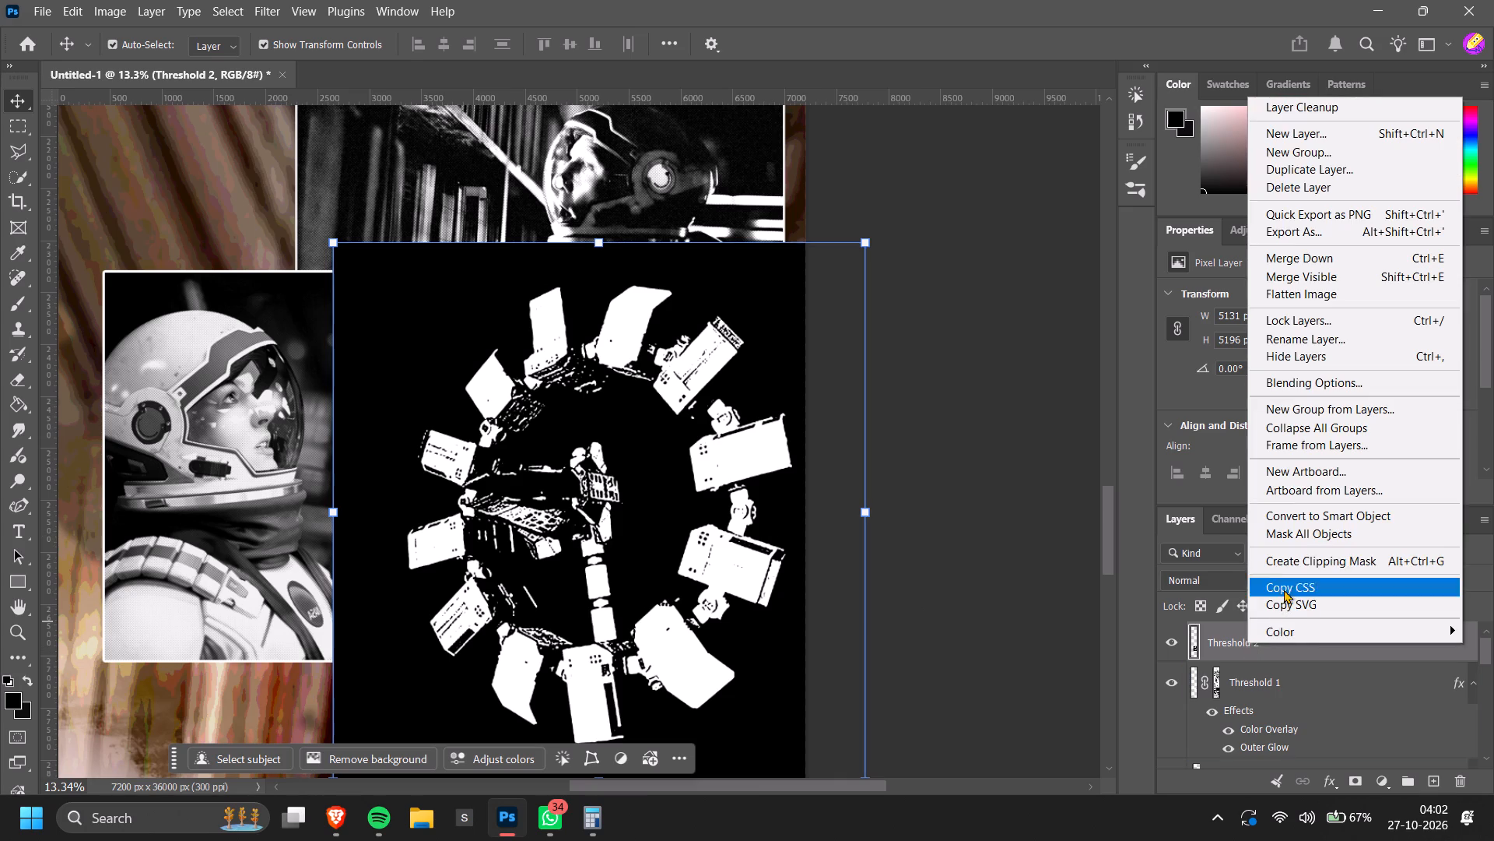
left_click(1315, 519)
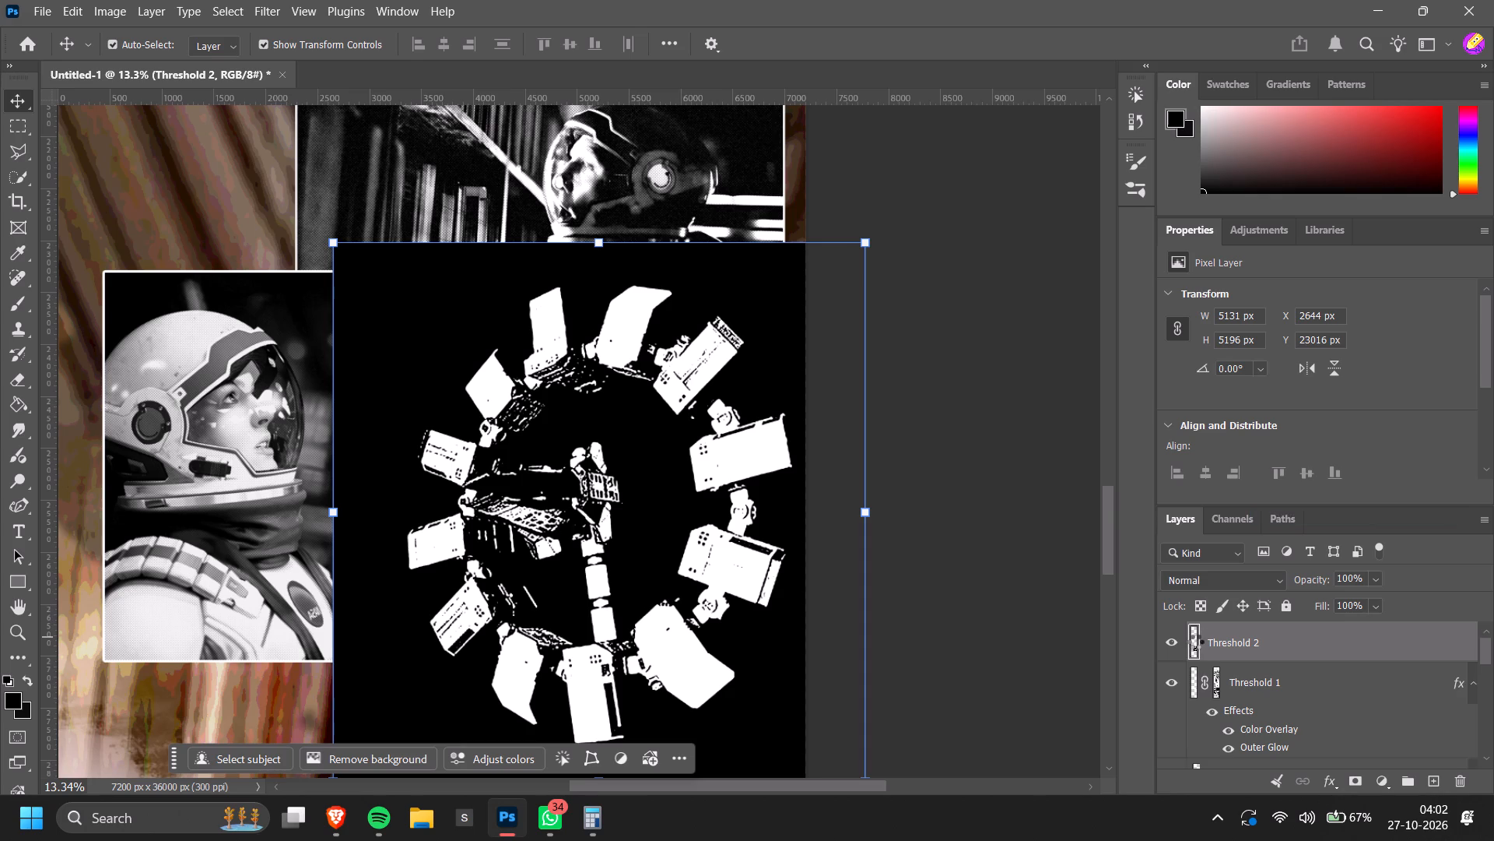
Open the spacecraft smart object's contents, select its white areas with Color Range and mask out the black background.
double_click(1200, 643)
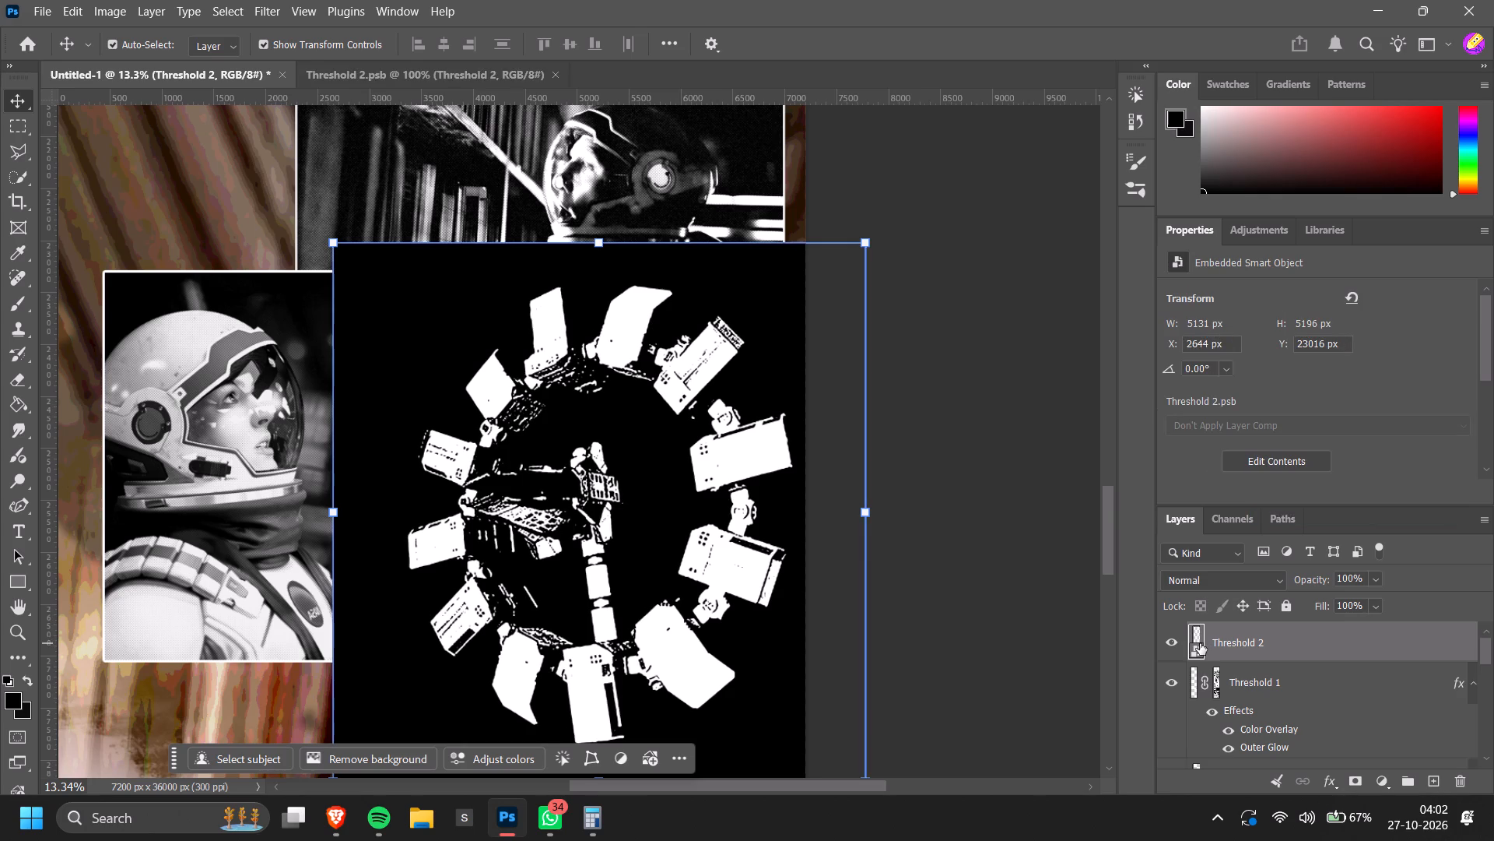
left_click(235, 9)
left_click(279, 189)
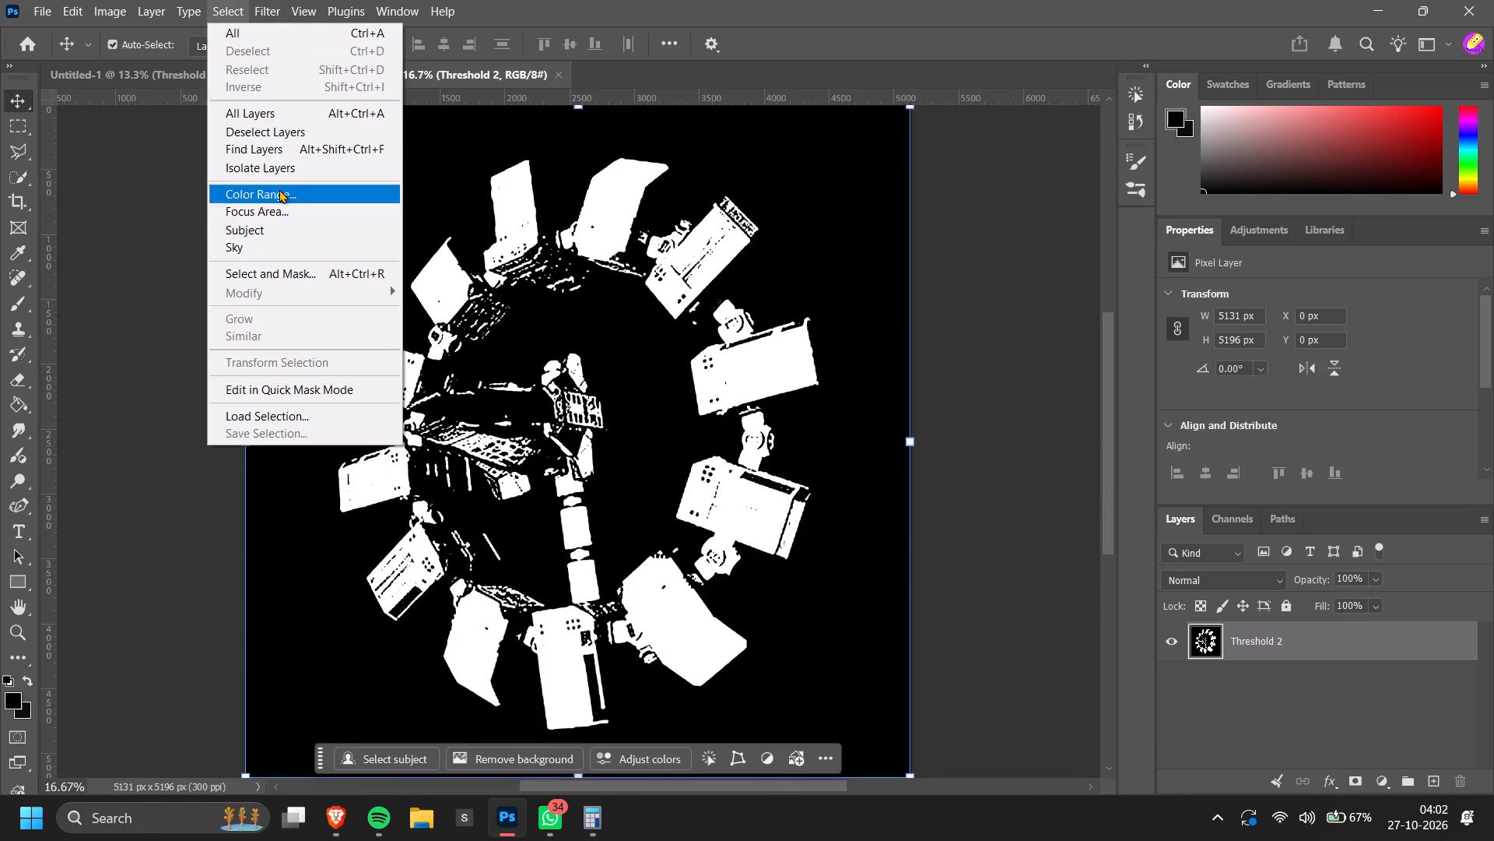
left_click(510, 198)
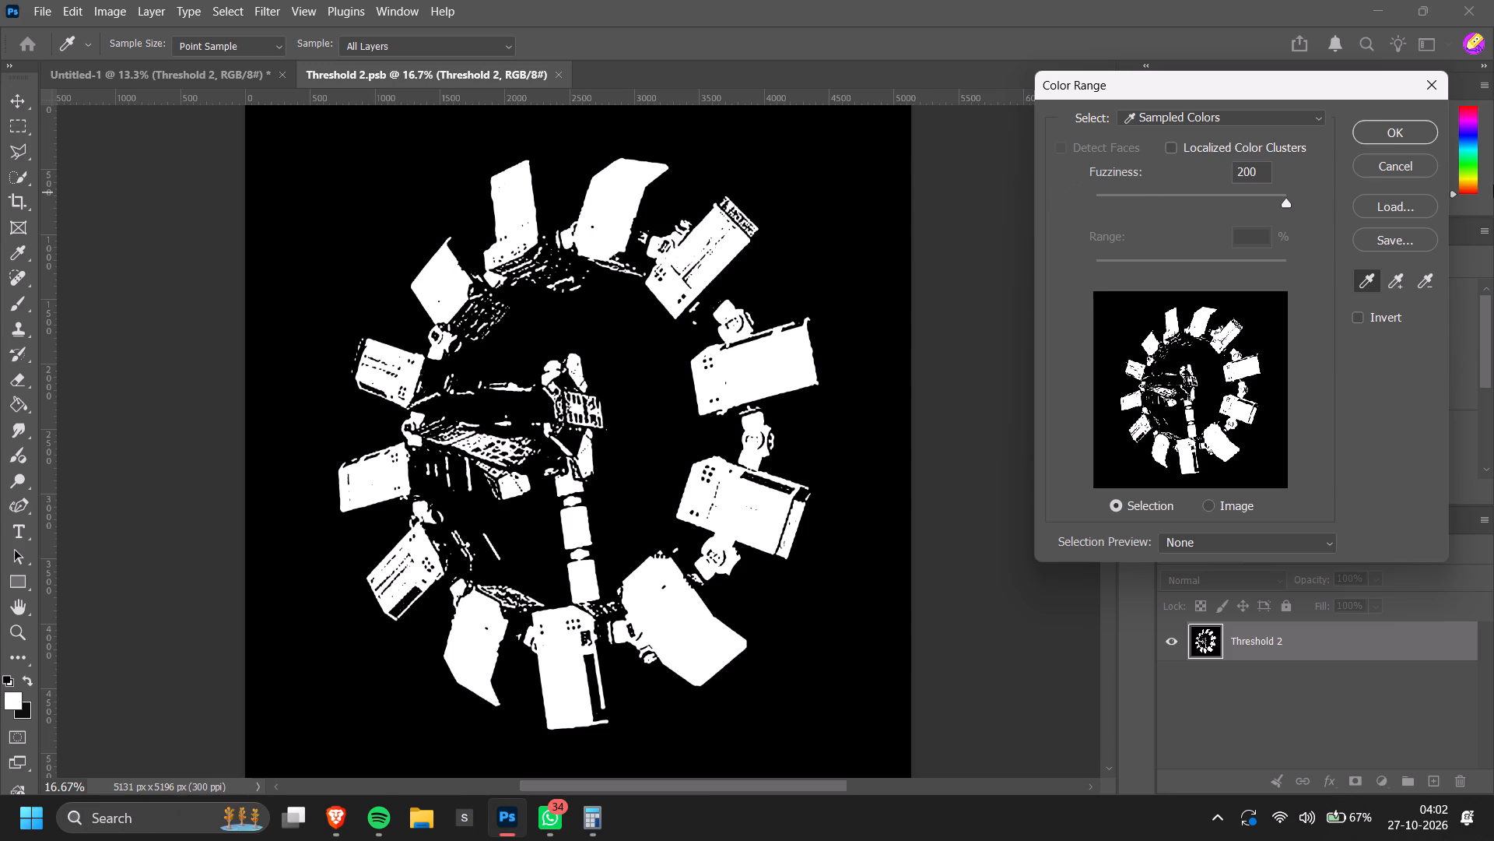
left_click(1400, 128)
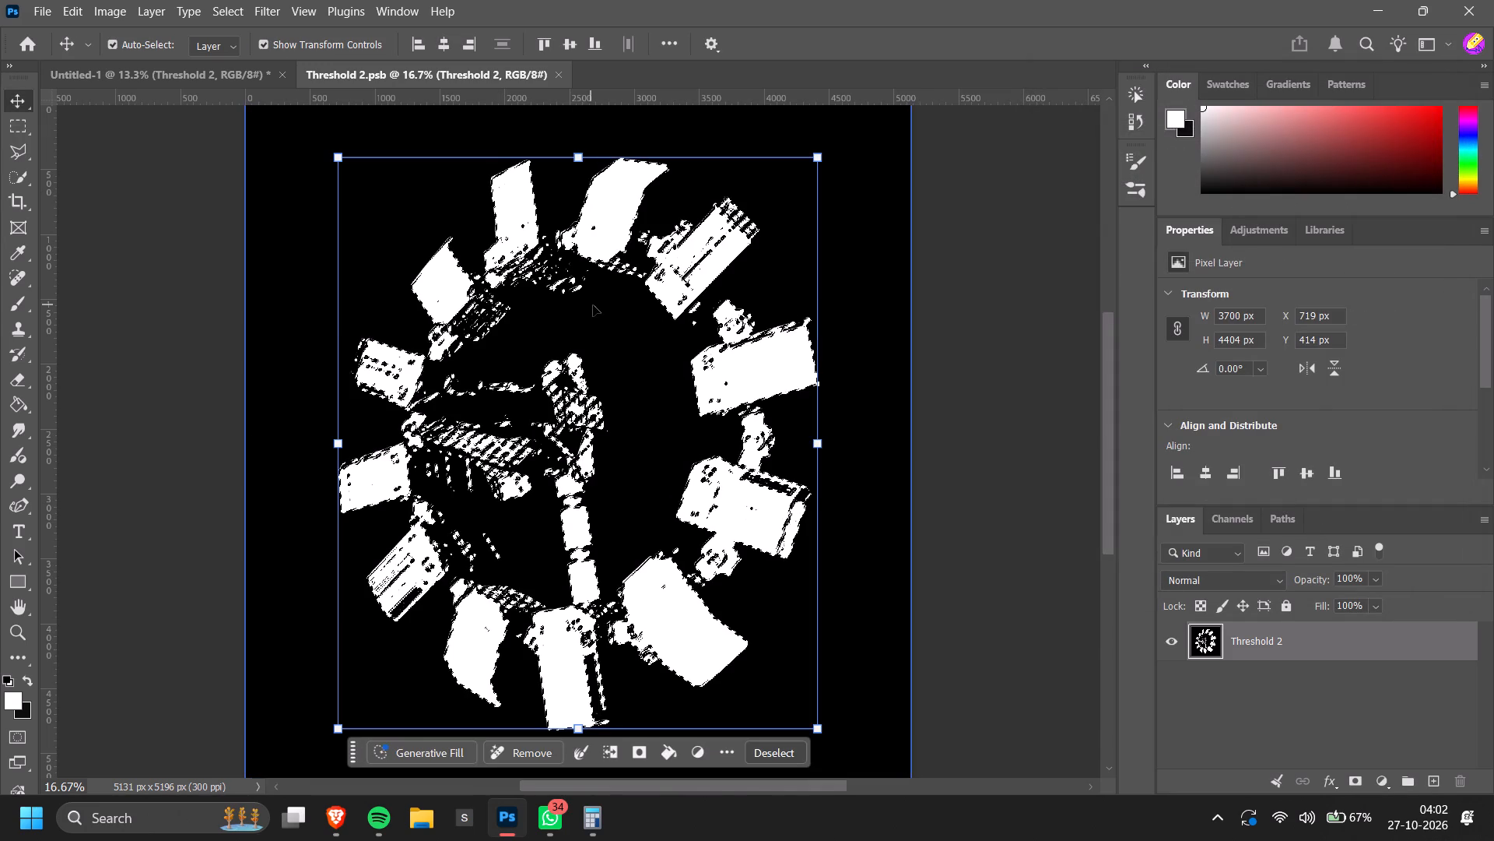
left_click(646, 751)
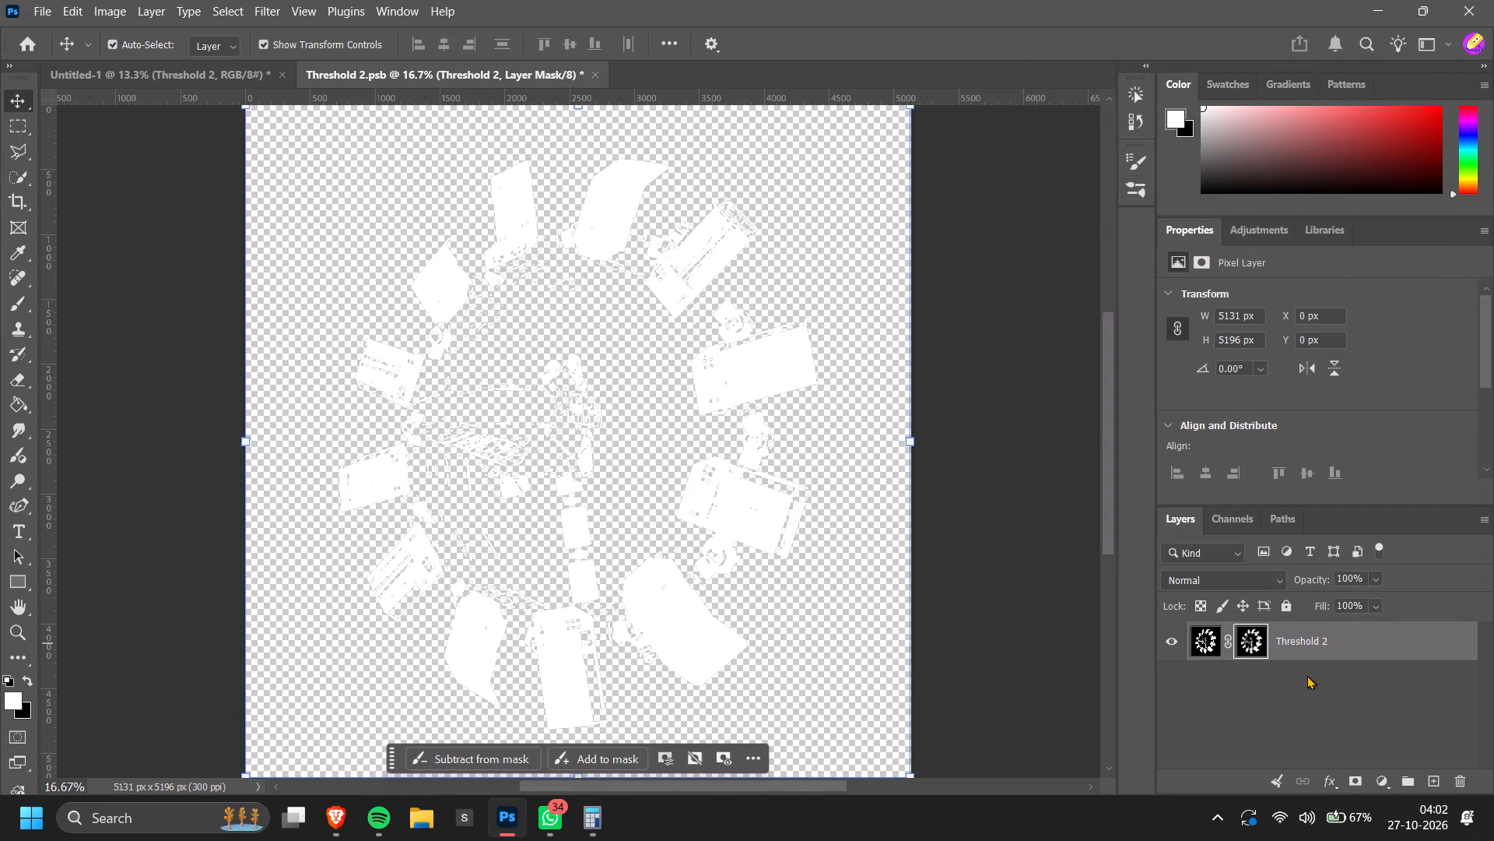
Save the masked spacecraft contents in Threshold 2.psb and close that document to return to the poster.
key("ctrl+s")
left_click(592, 74)
Move the spacecraft down to X 3295, Y 23990 px over the STAY lettering and send its layer below Threshold 1.
scroll(917, 572, "down", 5, "alt")
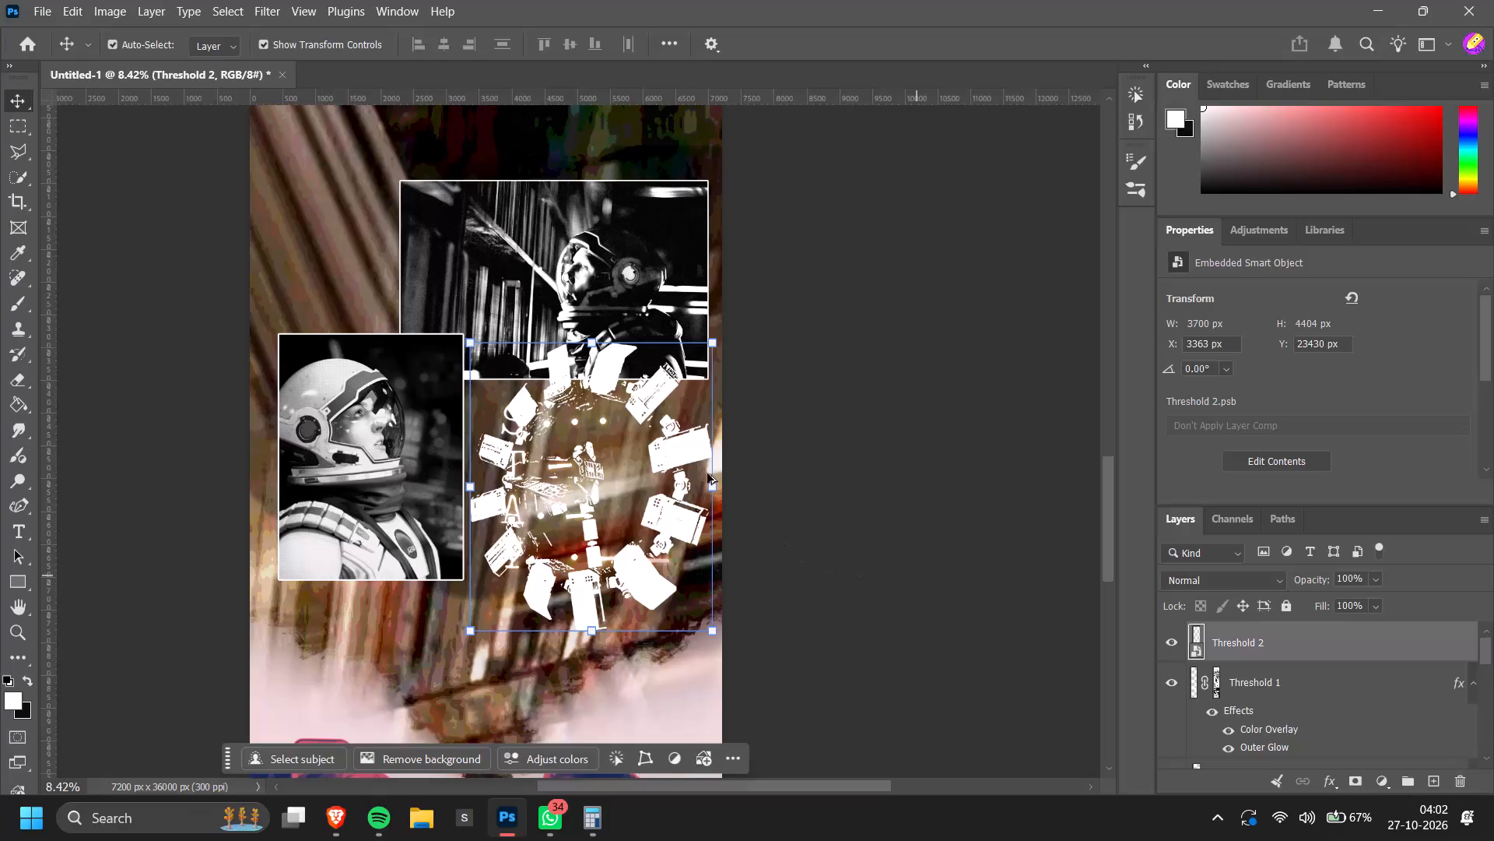
left_click_drag(676, 455, 672, 492)
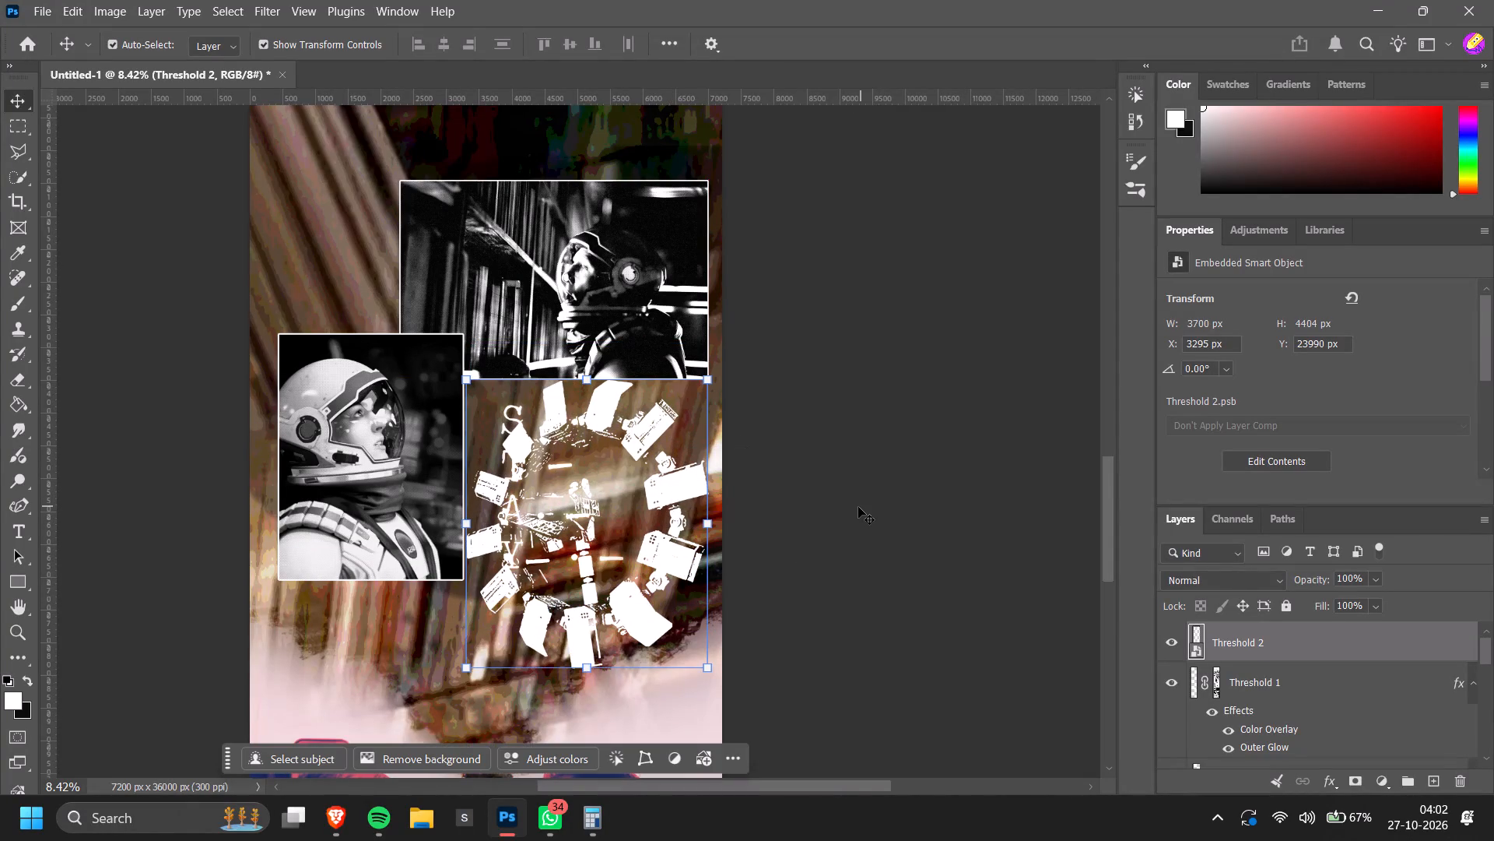
key("ctrl+bracketleft")
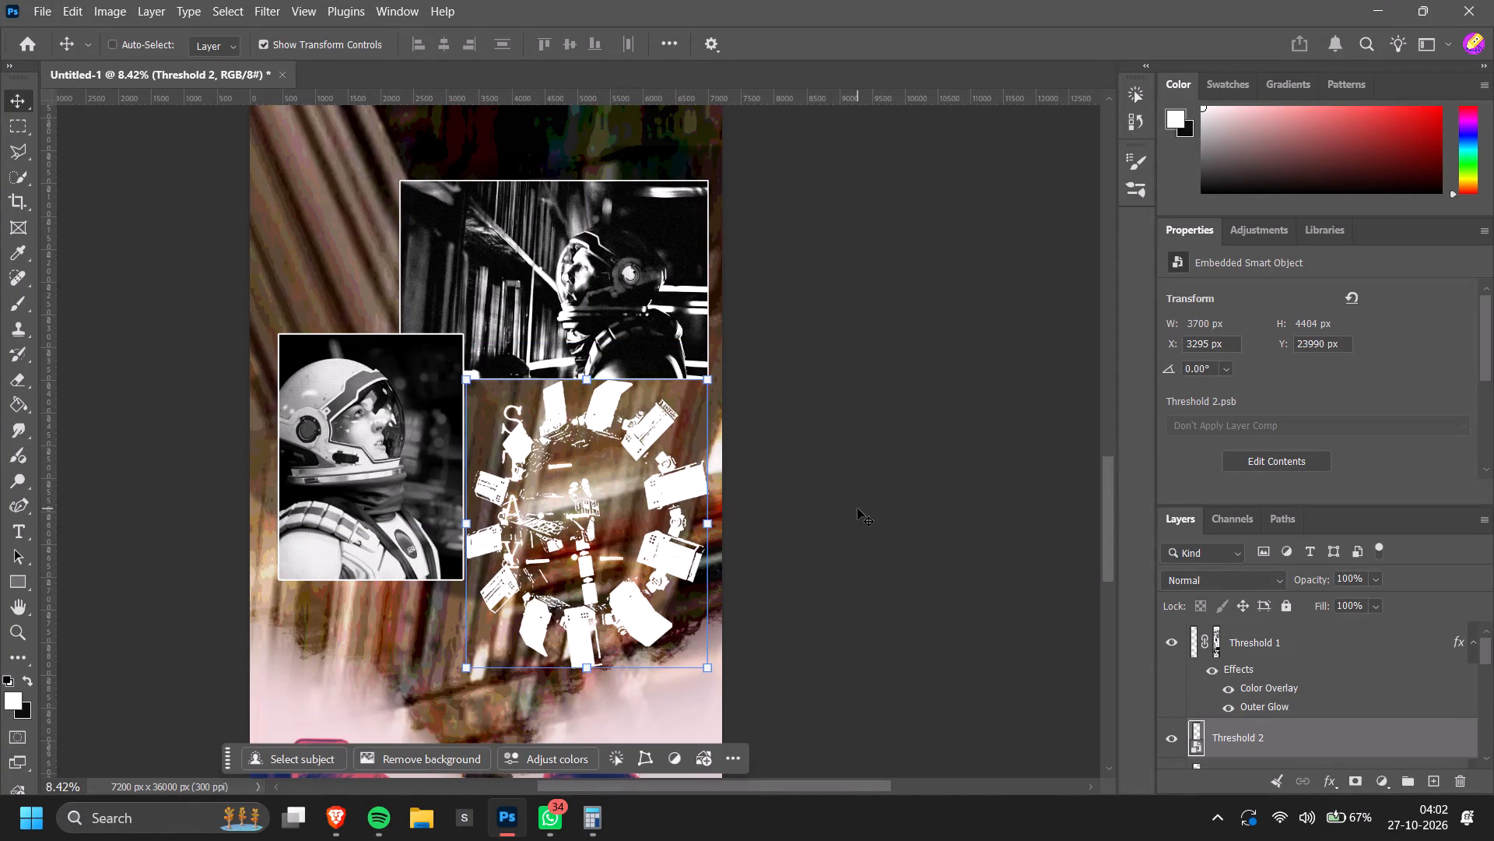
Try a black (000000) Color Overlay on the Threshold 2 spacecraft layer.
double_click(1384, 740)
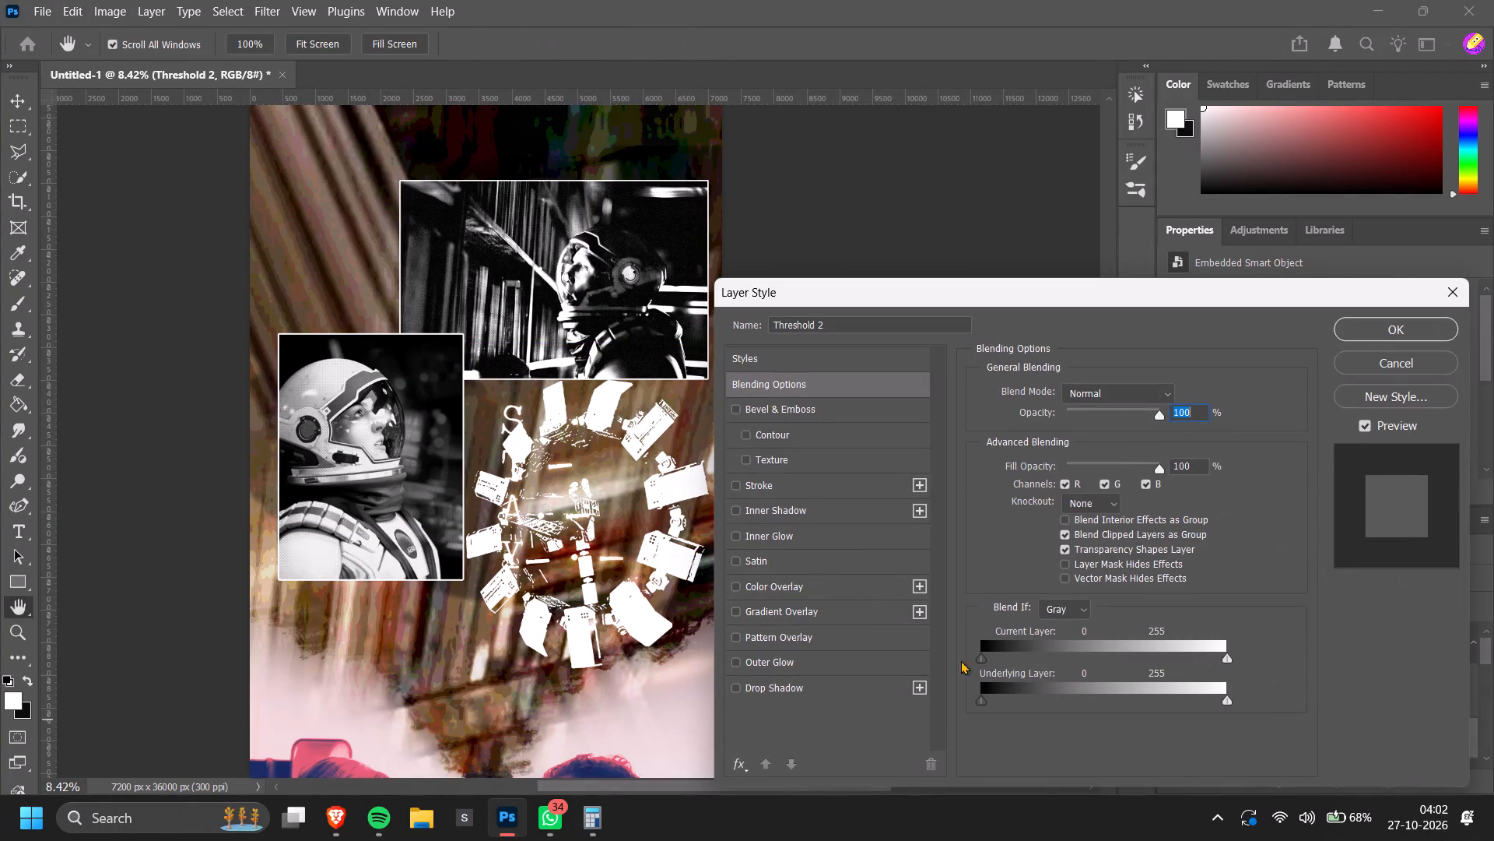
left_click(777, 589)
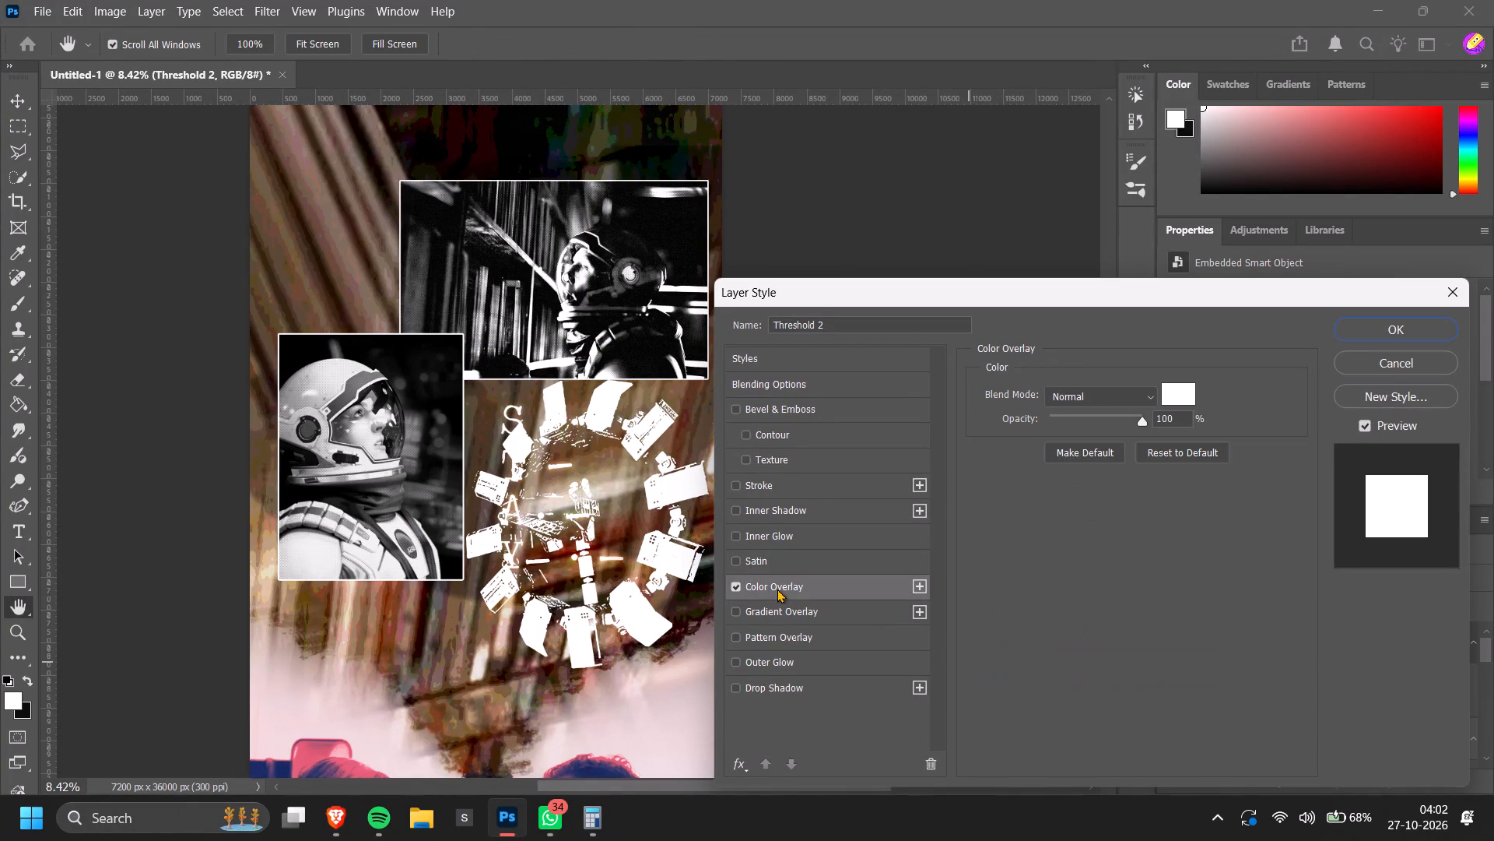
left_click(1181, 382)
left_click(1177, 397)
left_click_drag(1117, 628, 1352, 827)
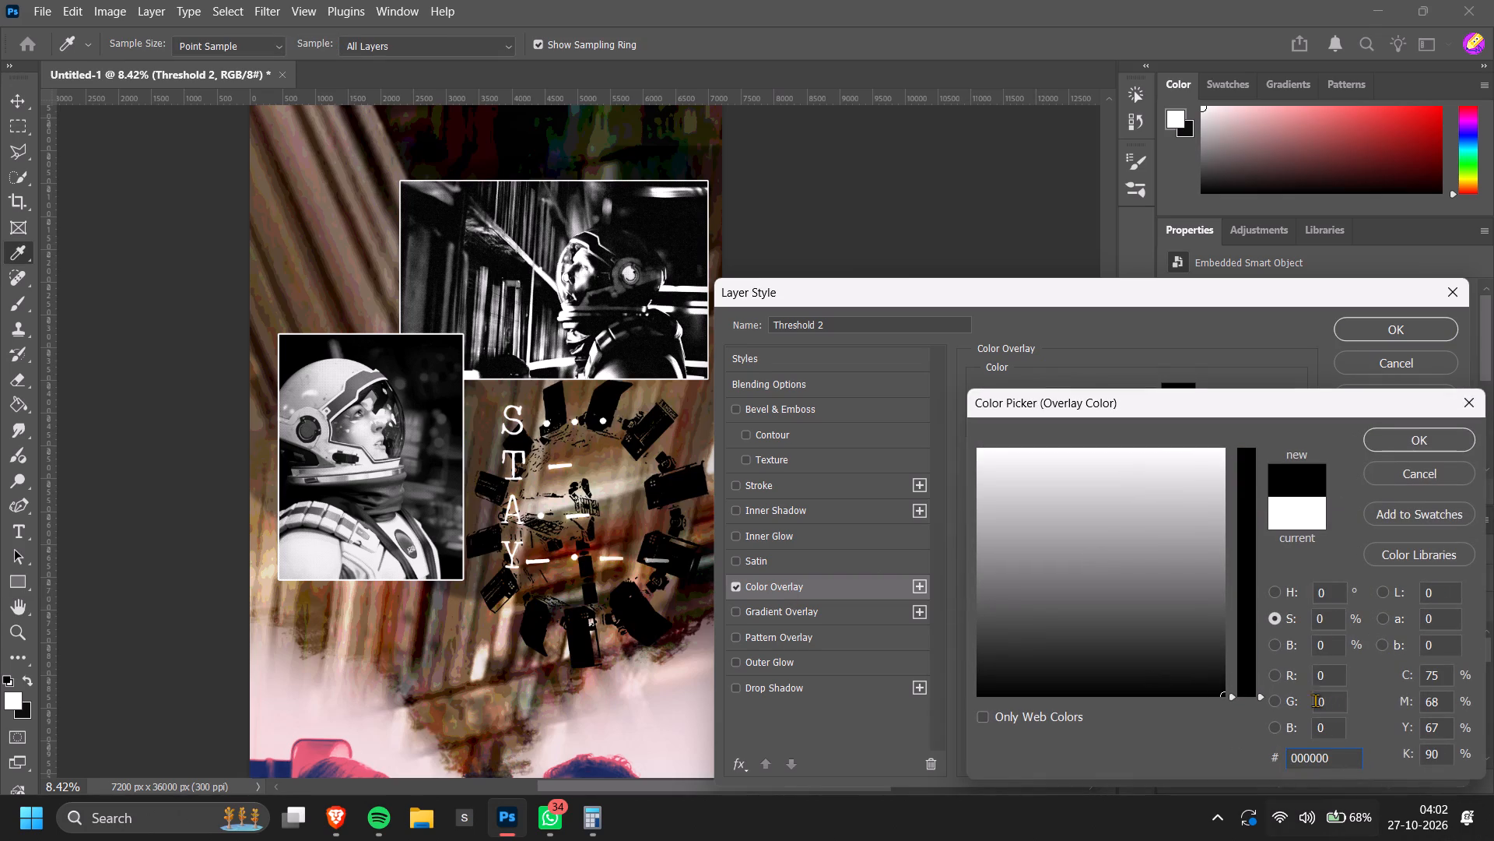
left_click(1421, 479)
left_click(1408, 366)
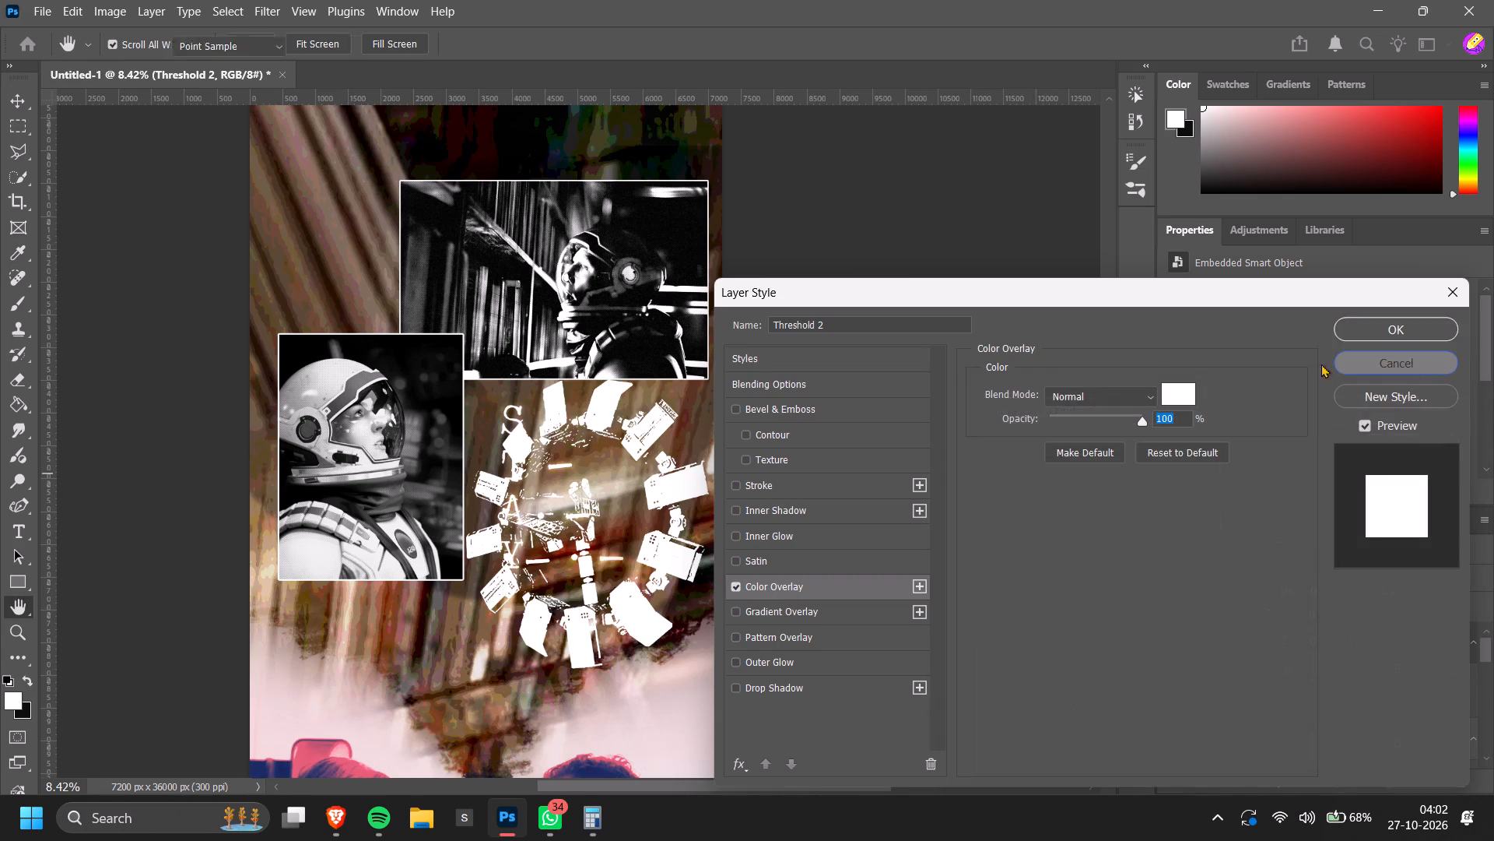
Move the spacecraft up to the poster's left edge below the floating astronaut and scale it to 152.08%.
left_click(953, 449)
scroll(953, 450, "down", 10, "alt")
scroll(864, 574, "up", 8)
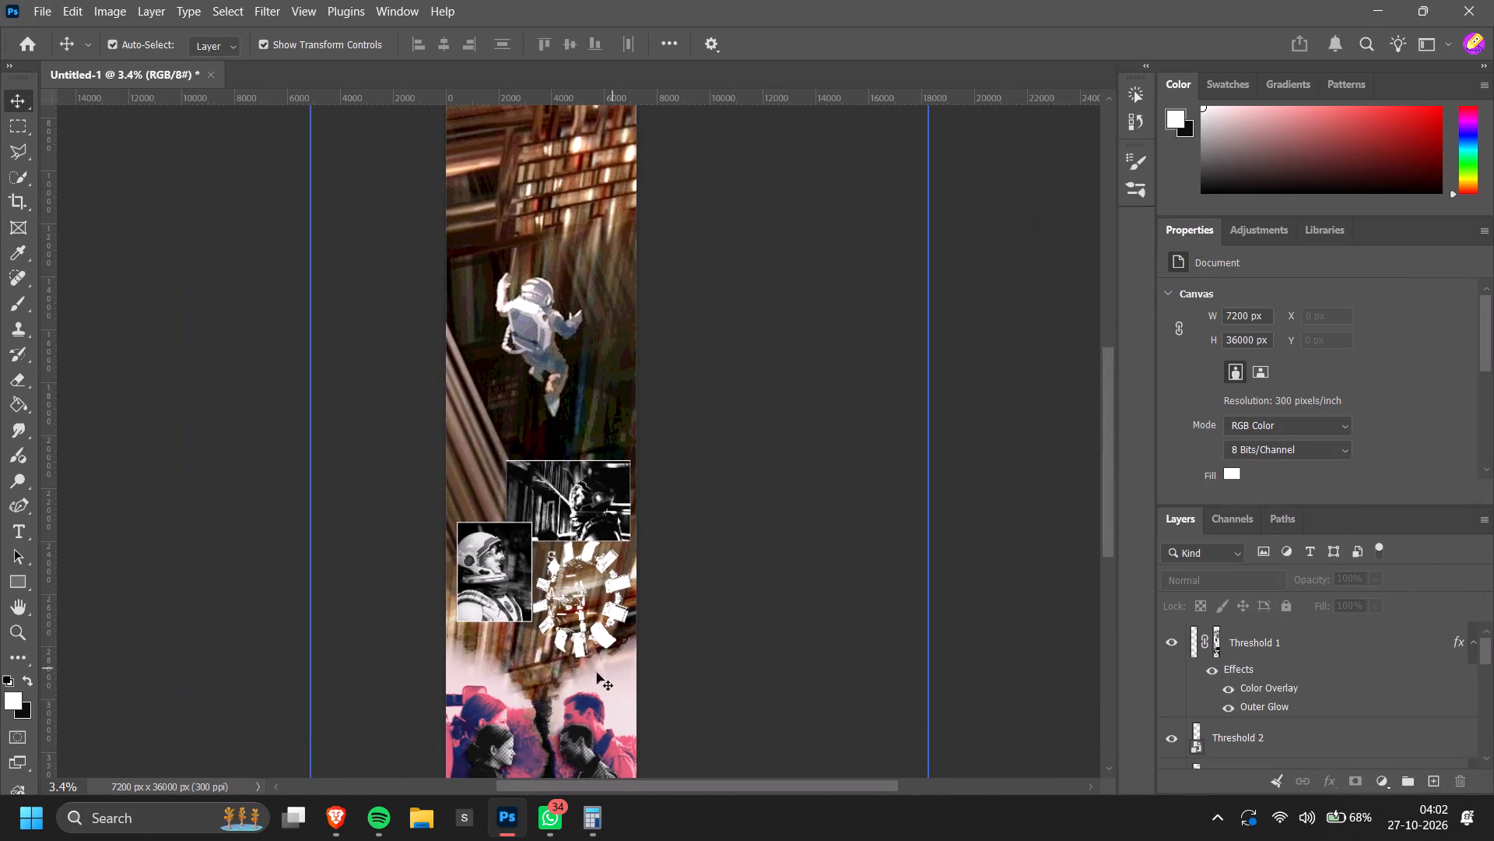
left_click_drag(603, 639, 495, 455)
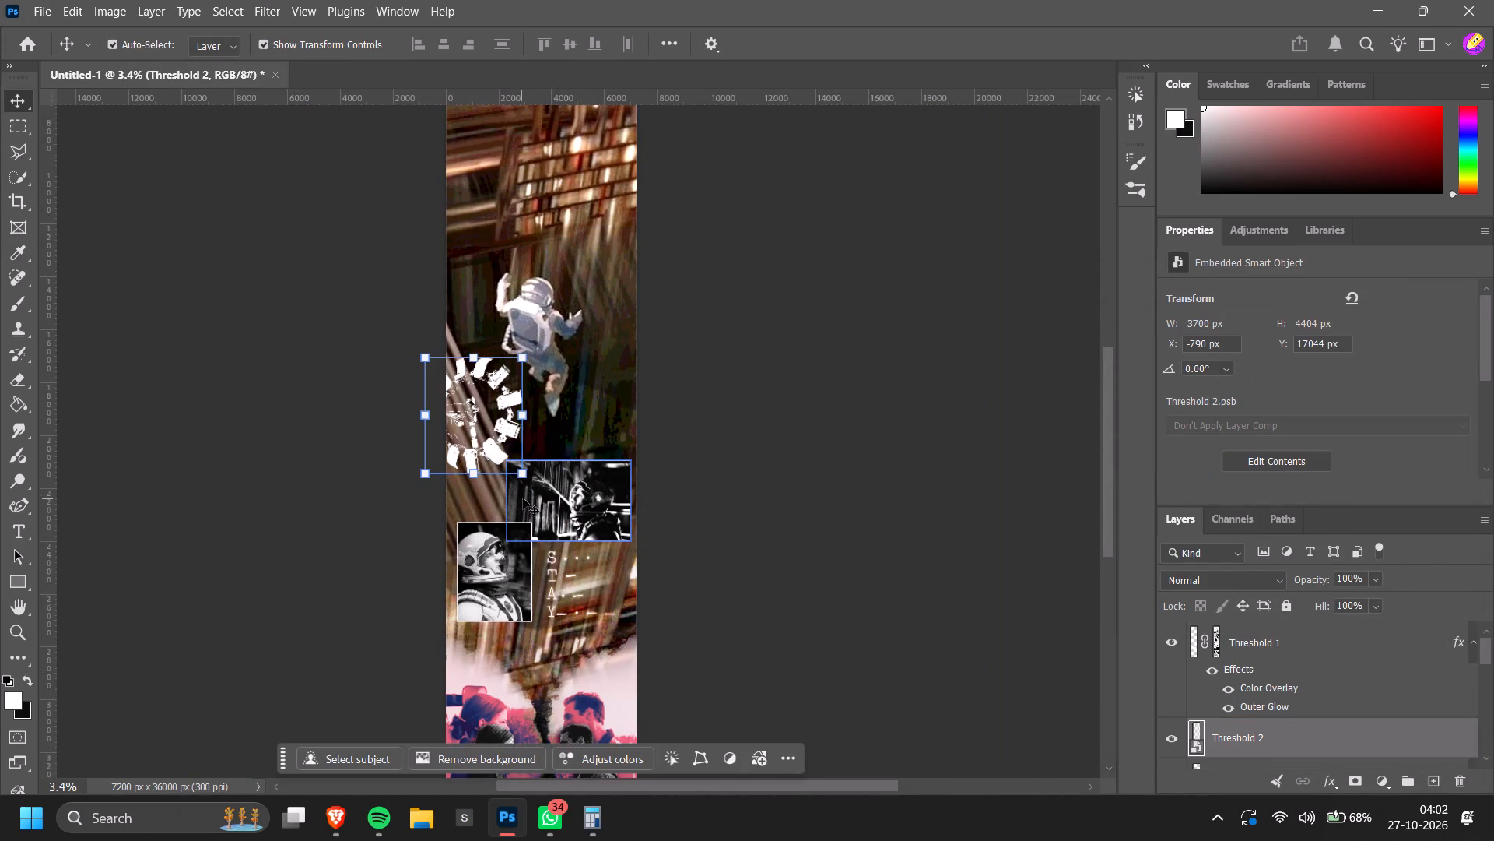
left_click(527, 477)
left_click_drag(534, 476, 535, 476)
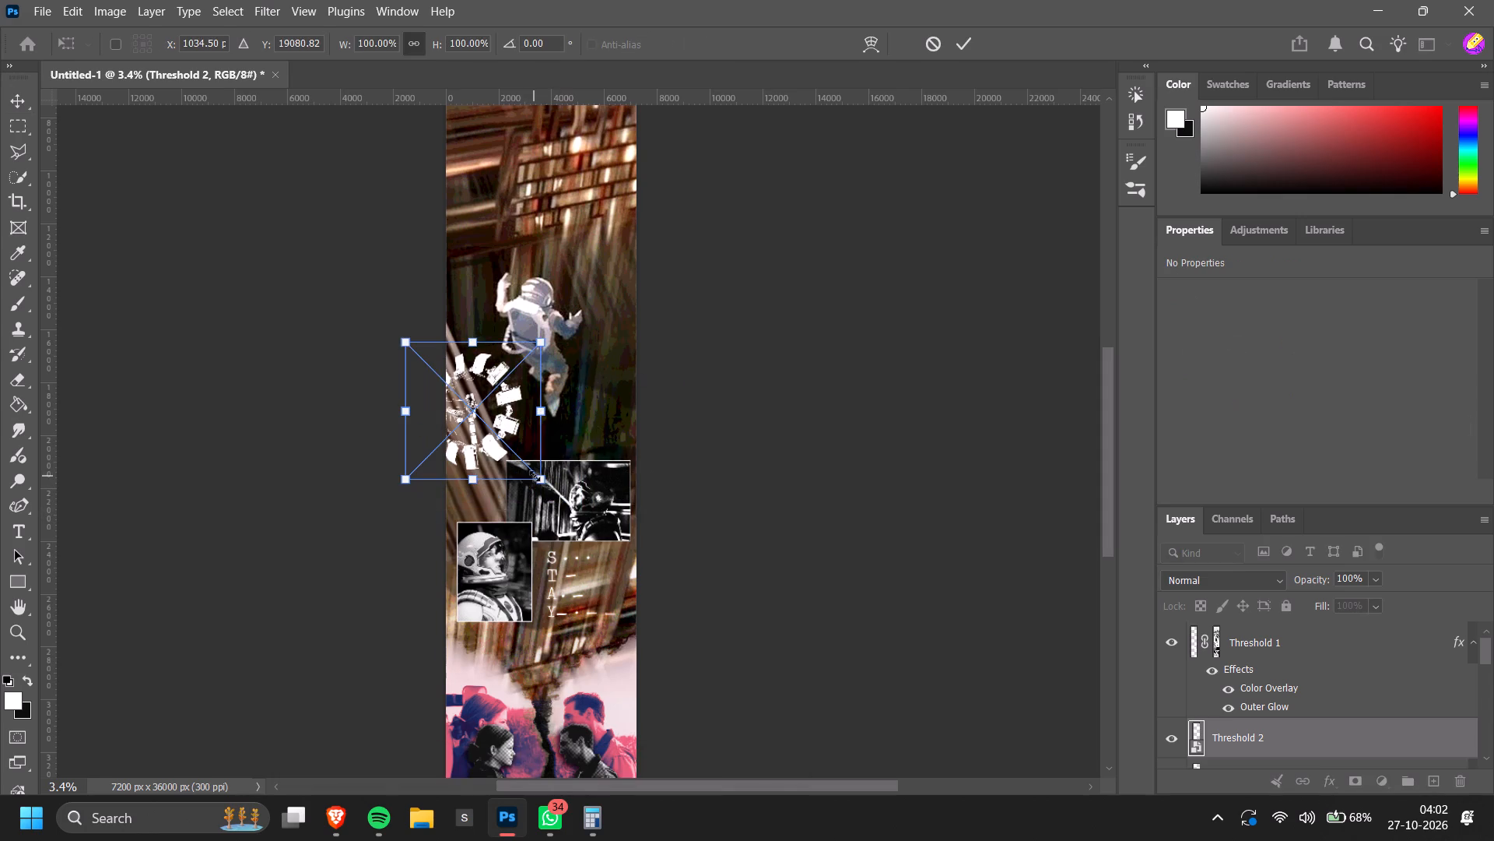
left_click_drag(535, 476, 612, 540)
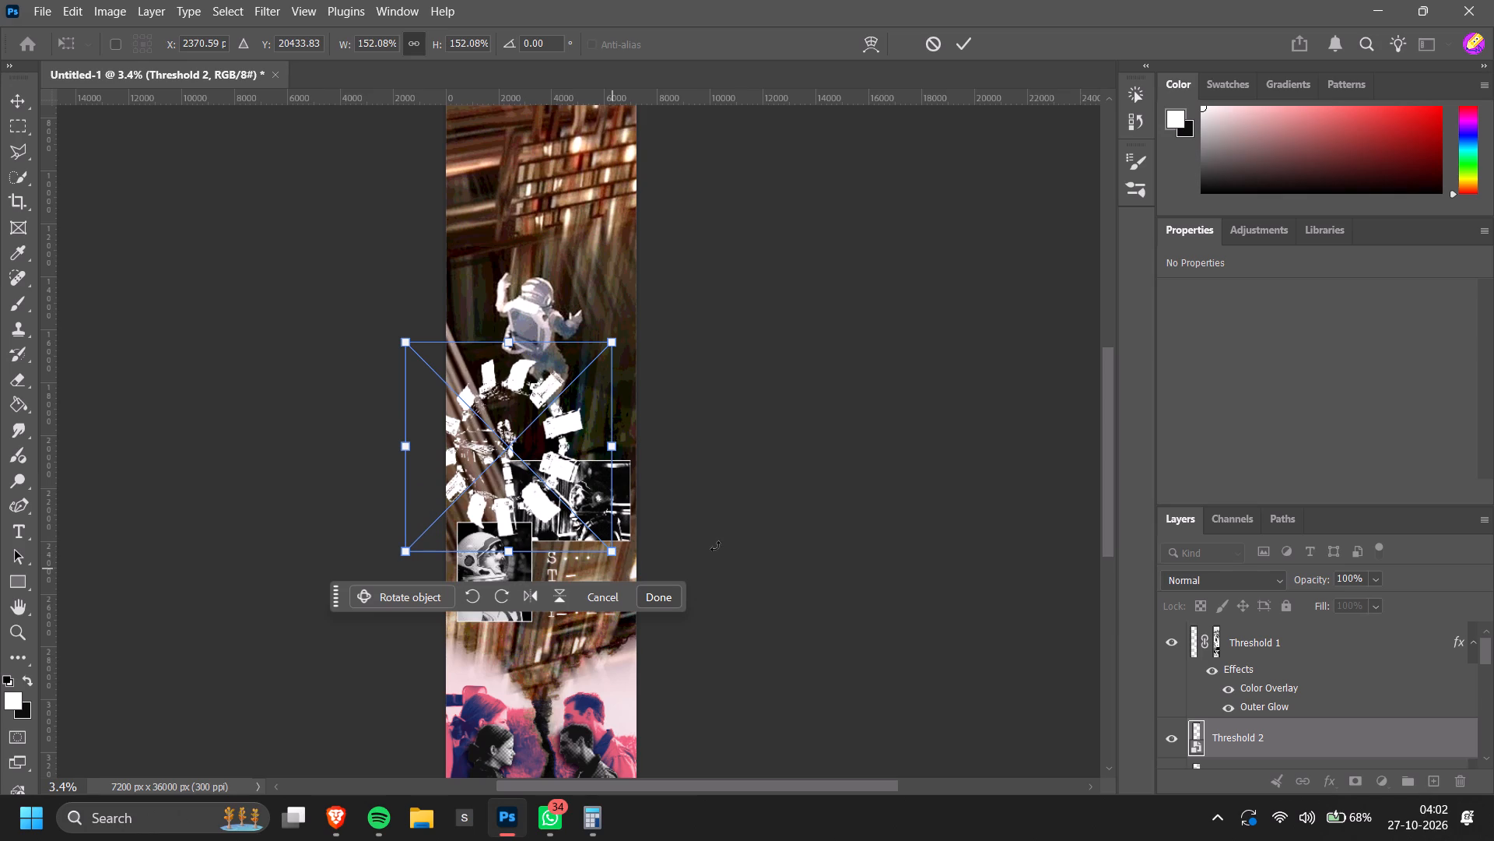
left_click(848, 379)
left_click(794, 470)
scroll(776, 567, "up", 7, "ctrl")
scroll(773, 534, "down", 2)
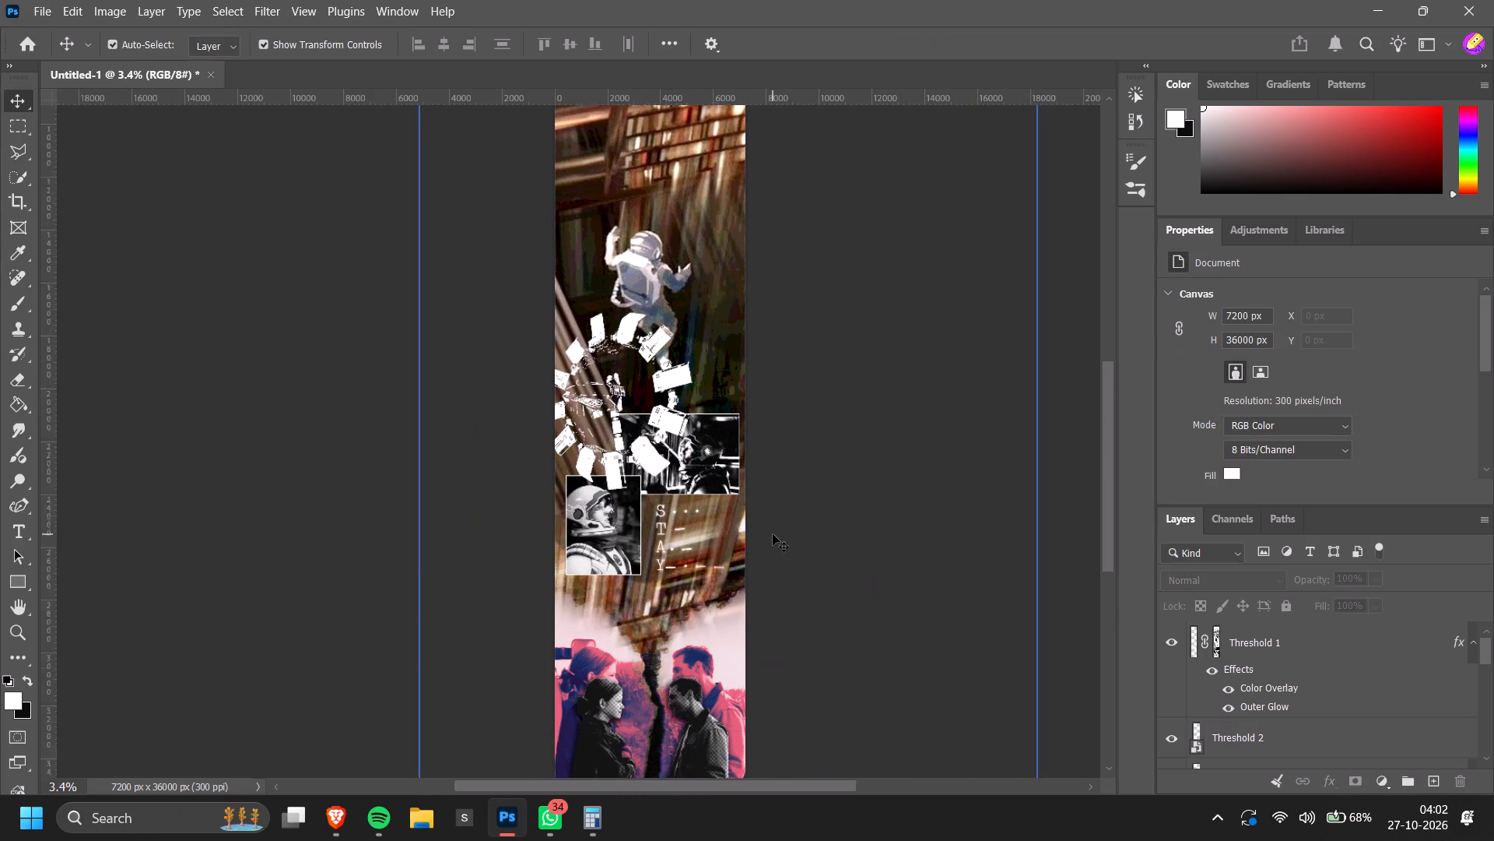
Reposition the spacecraft to about X -990, Y 16820 px so it runs off the poster's left edge.
scroll(773, 534, "down", 5)
scroll(641, 314, "up", 5, "alt")
left_click_drag(680, 388, 847, 641)
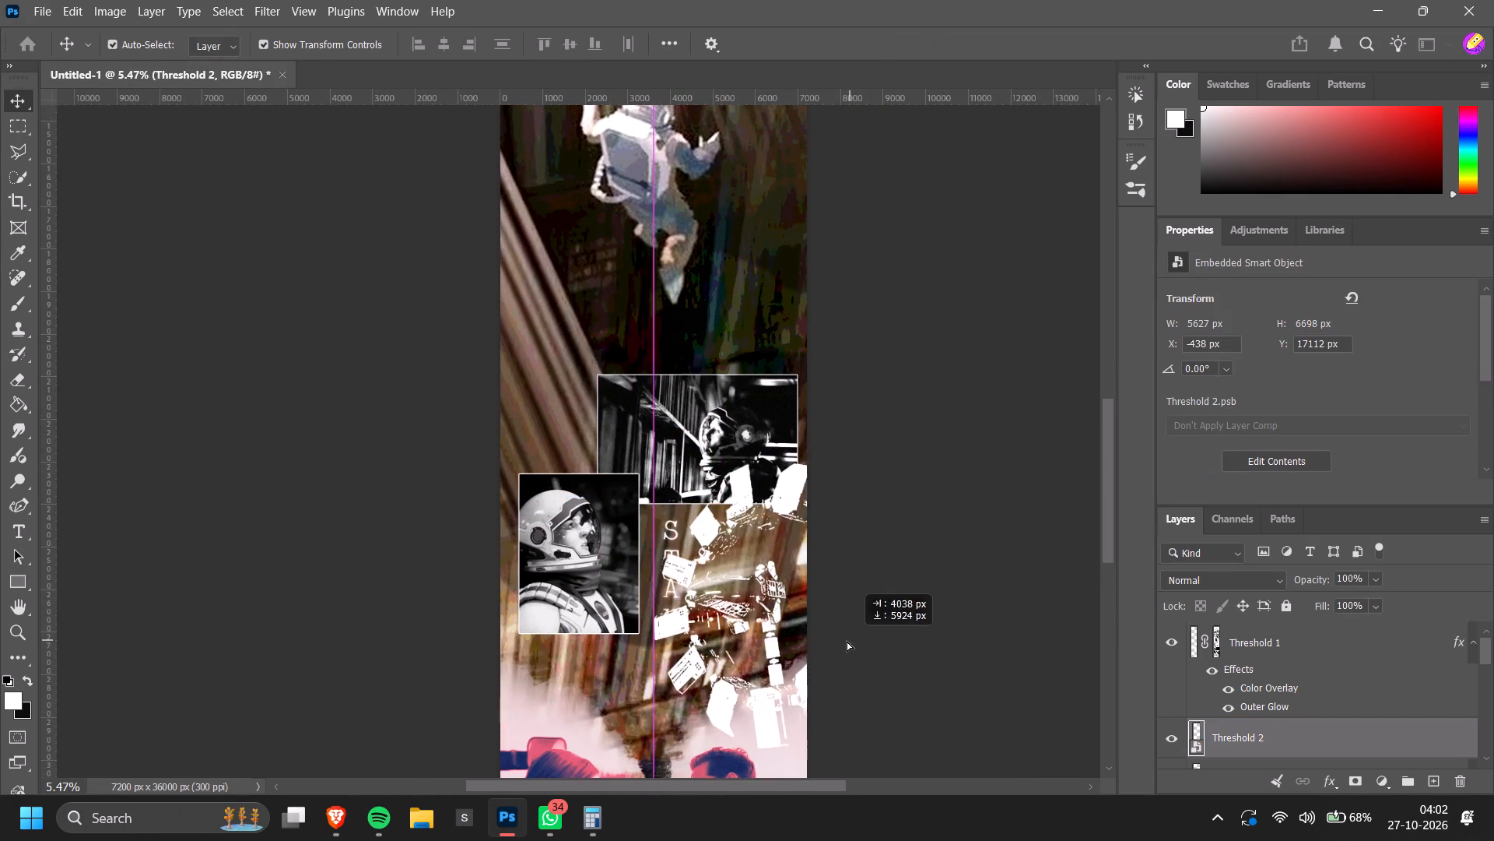
left_click_drag(847, 641, 647, 382)
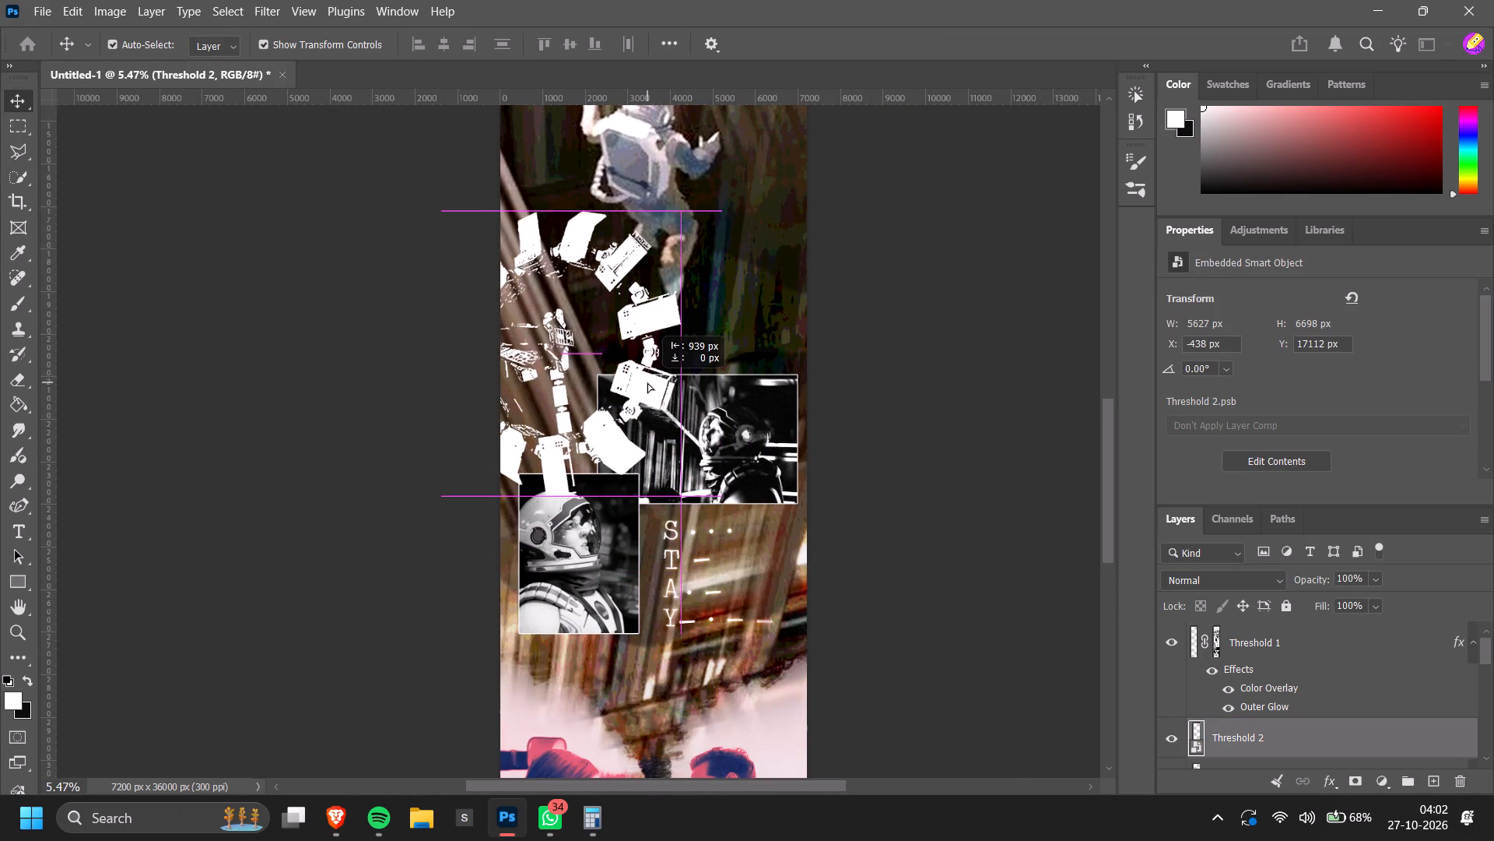
left_click_drag(647, 382, 650, 375)
left_click(1023, 358)
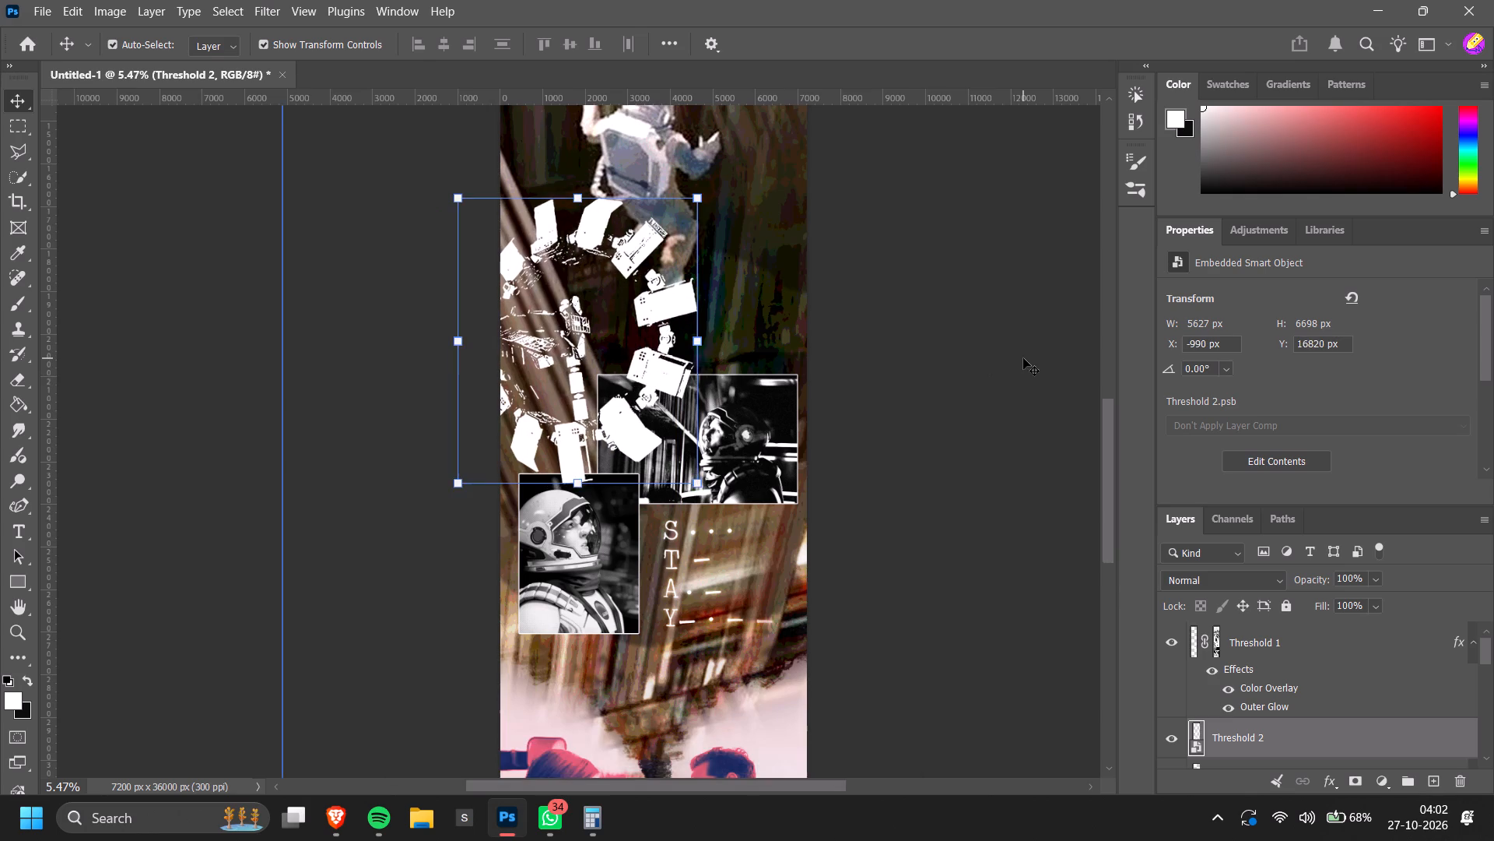
scroll(1022, 367, "down", 5, "alt")
scroll(949, 470, "up", 3)
scroll(653, 340, "down", 3, "alt")
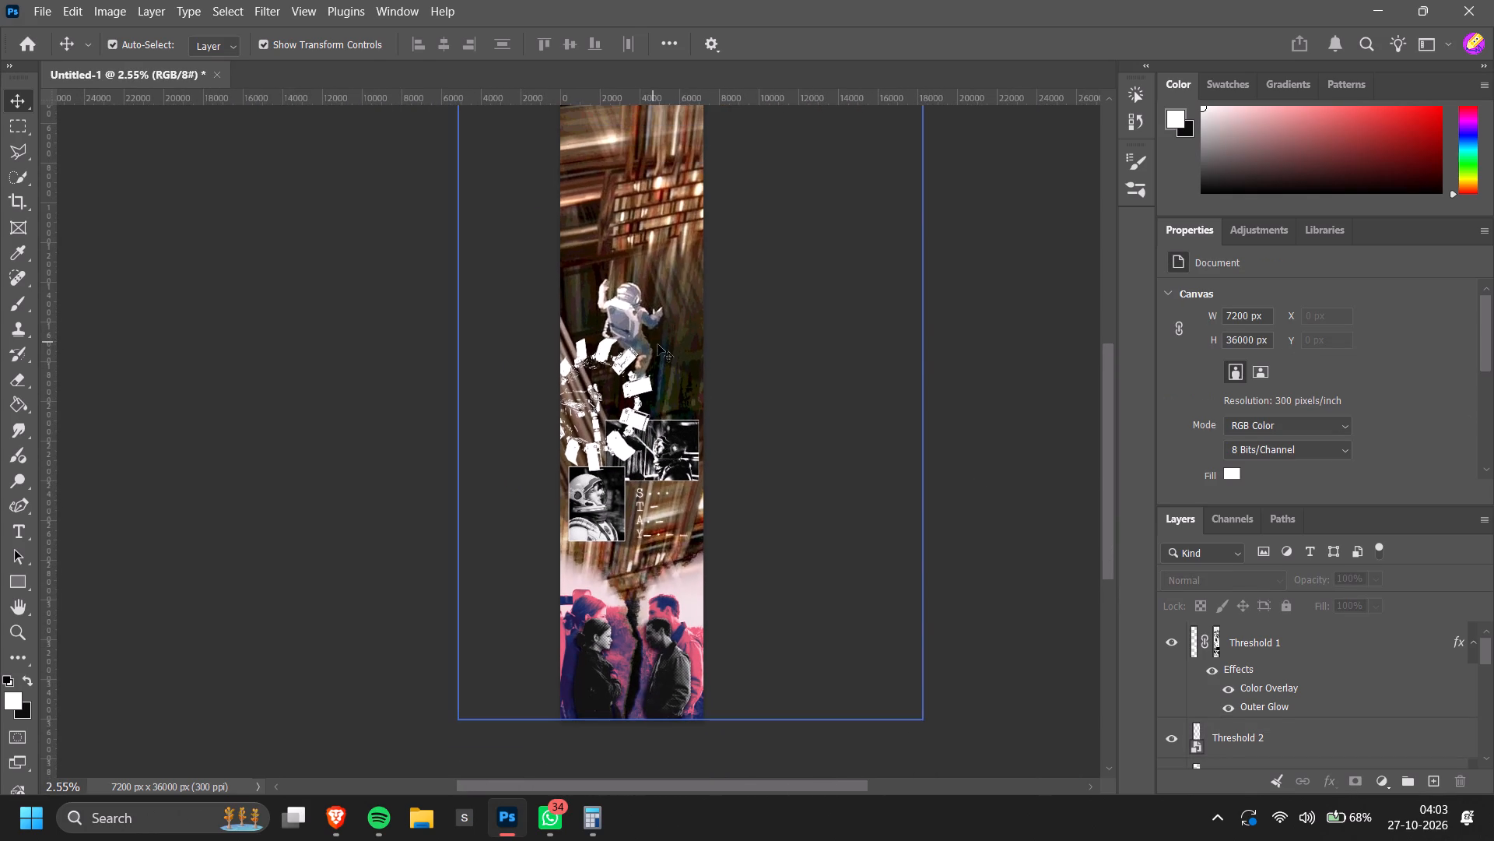
left_click(981, 339)
scroll(1000, 345, "down", 3)
scroll(753, 364, "up", 8, "alt")
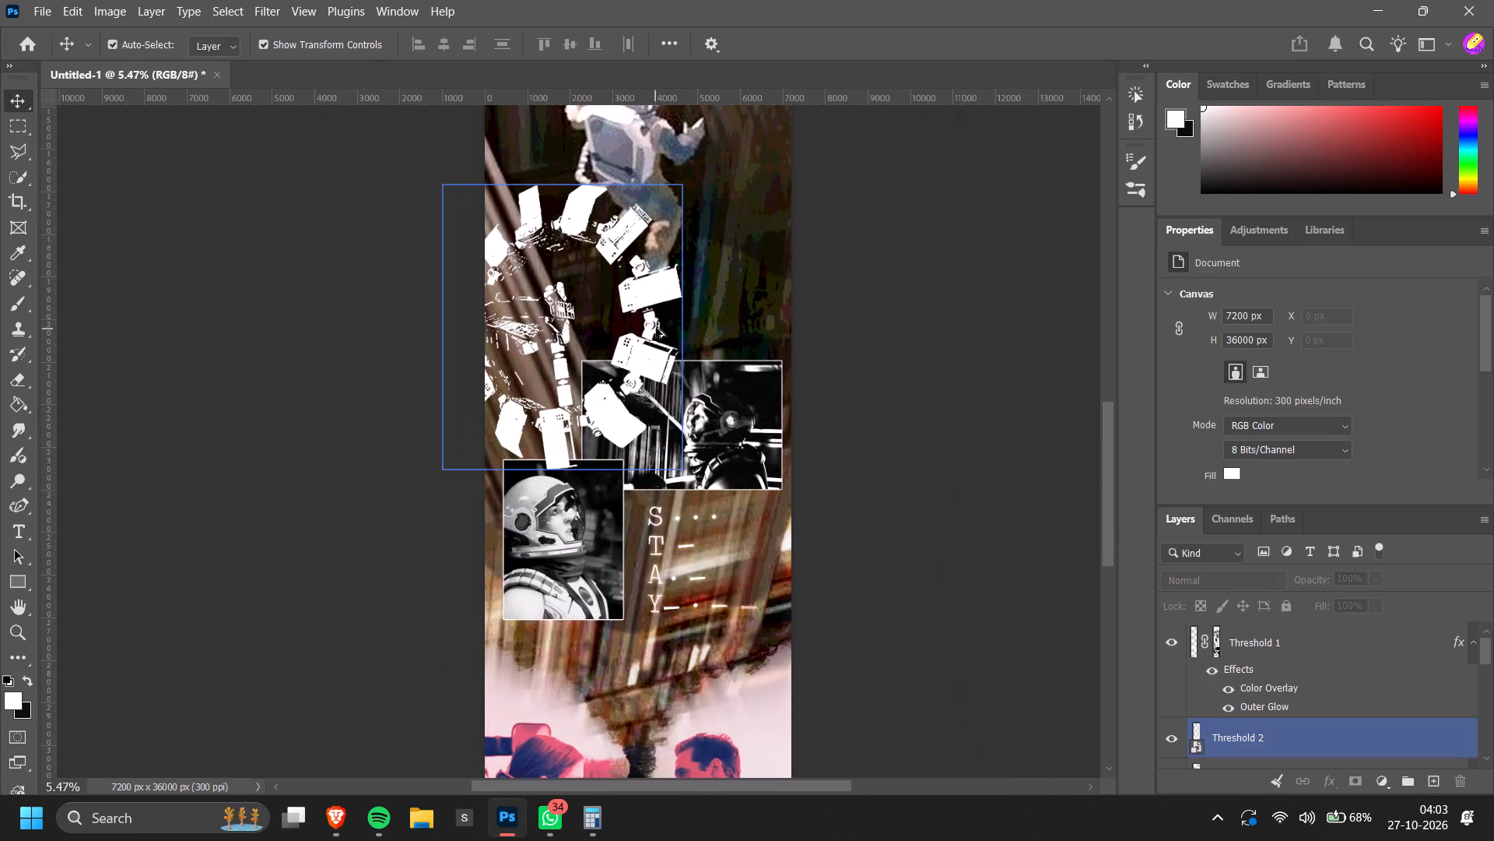
Scale the spacecraft down to 141.28%, about 5227 x 6222 px, keeping it at the poster's left edge.
left_click(654, 297)
left_click_drag(686, 188, 673, 215)
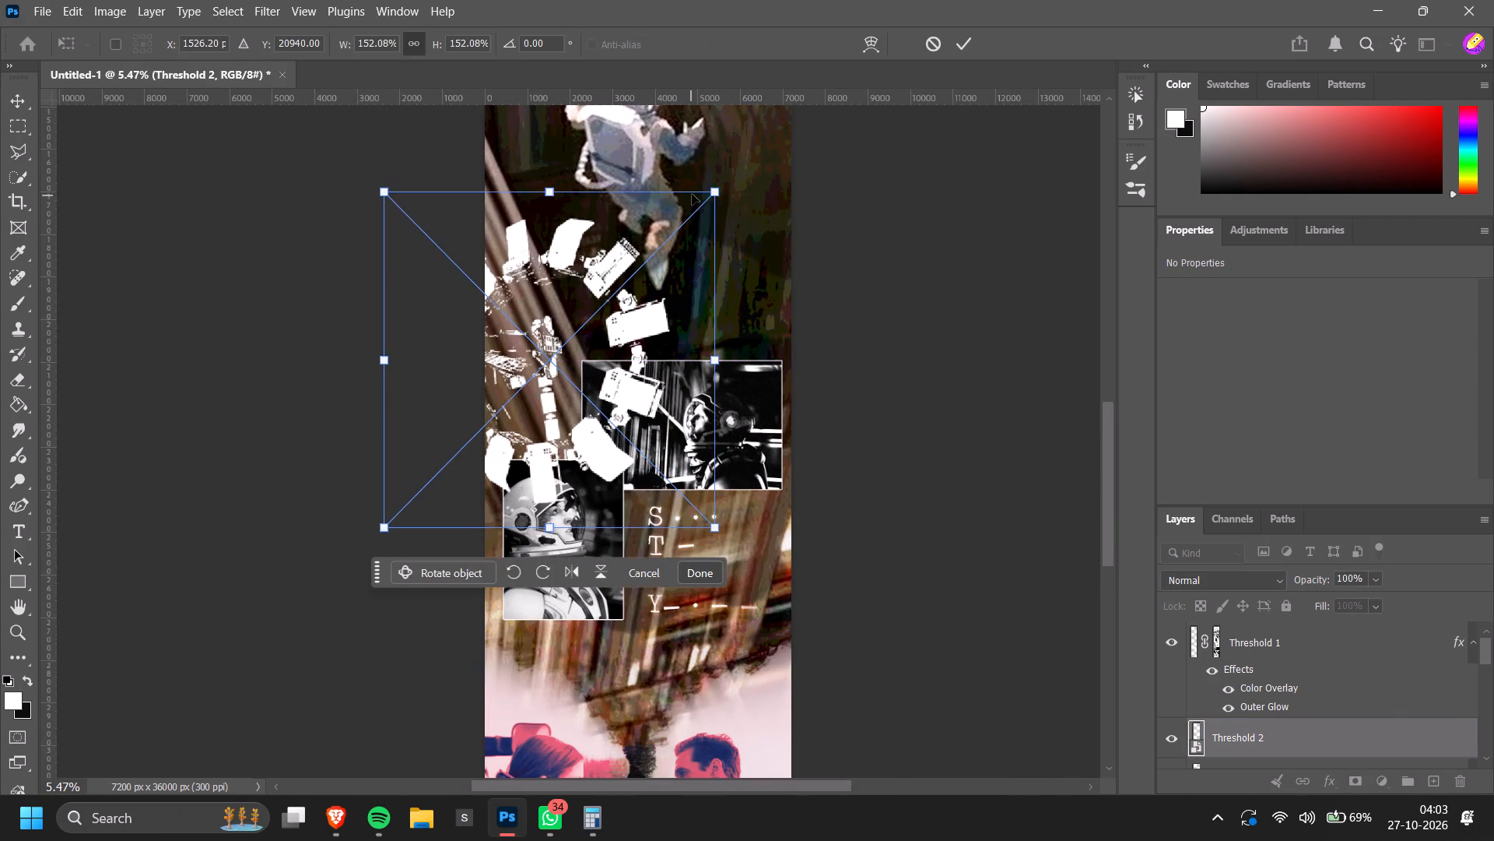
key("ctrl+z")
left_click_drag(732, 157, 710, 182)
key("alt+Tab")
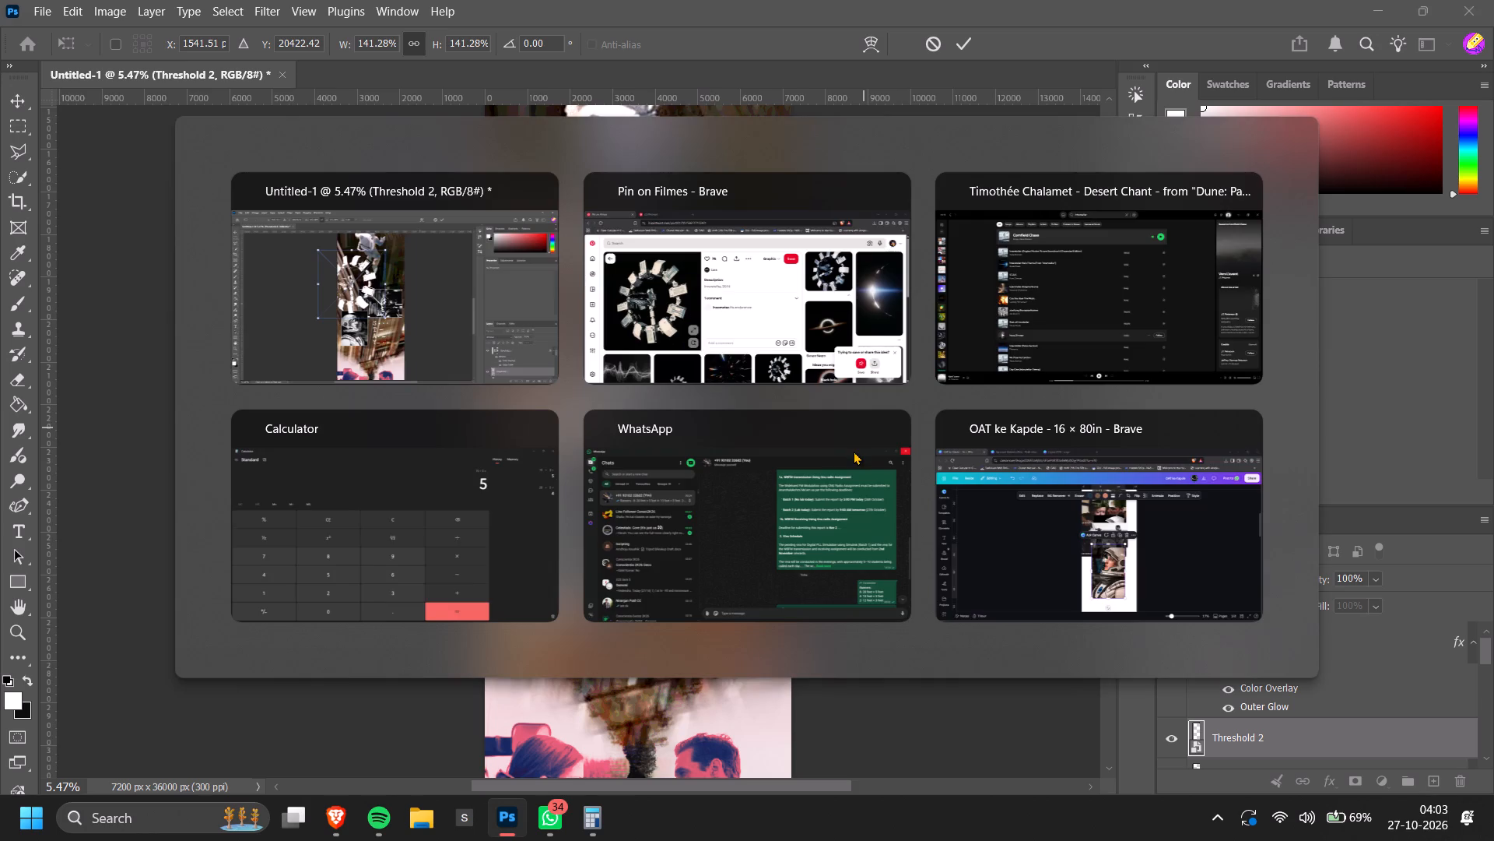
left_click(425, 309, "alt")
left_click(987, 336)
left_click(987, 364)
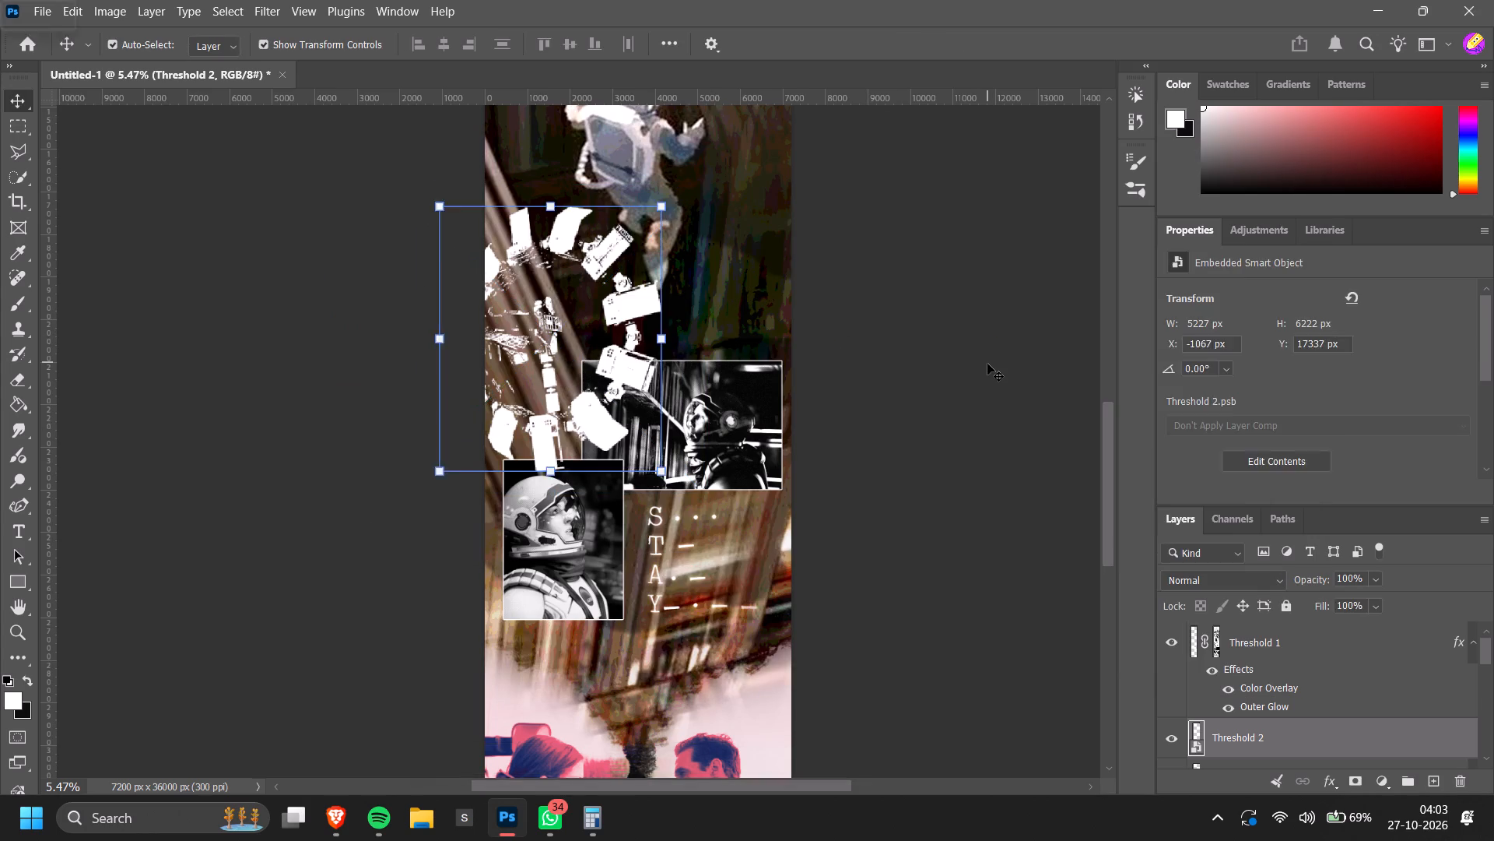
Shift the spacecraft slightly further left and reduce its scale to 131.99%, about 4884 x 5813 px.
scroll(987, 364, "up", 3)
scroll(987, 364, "down", 5, "alt")
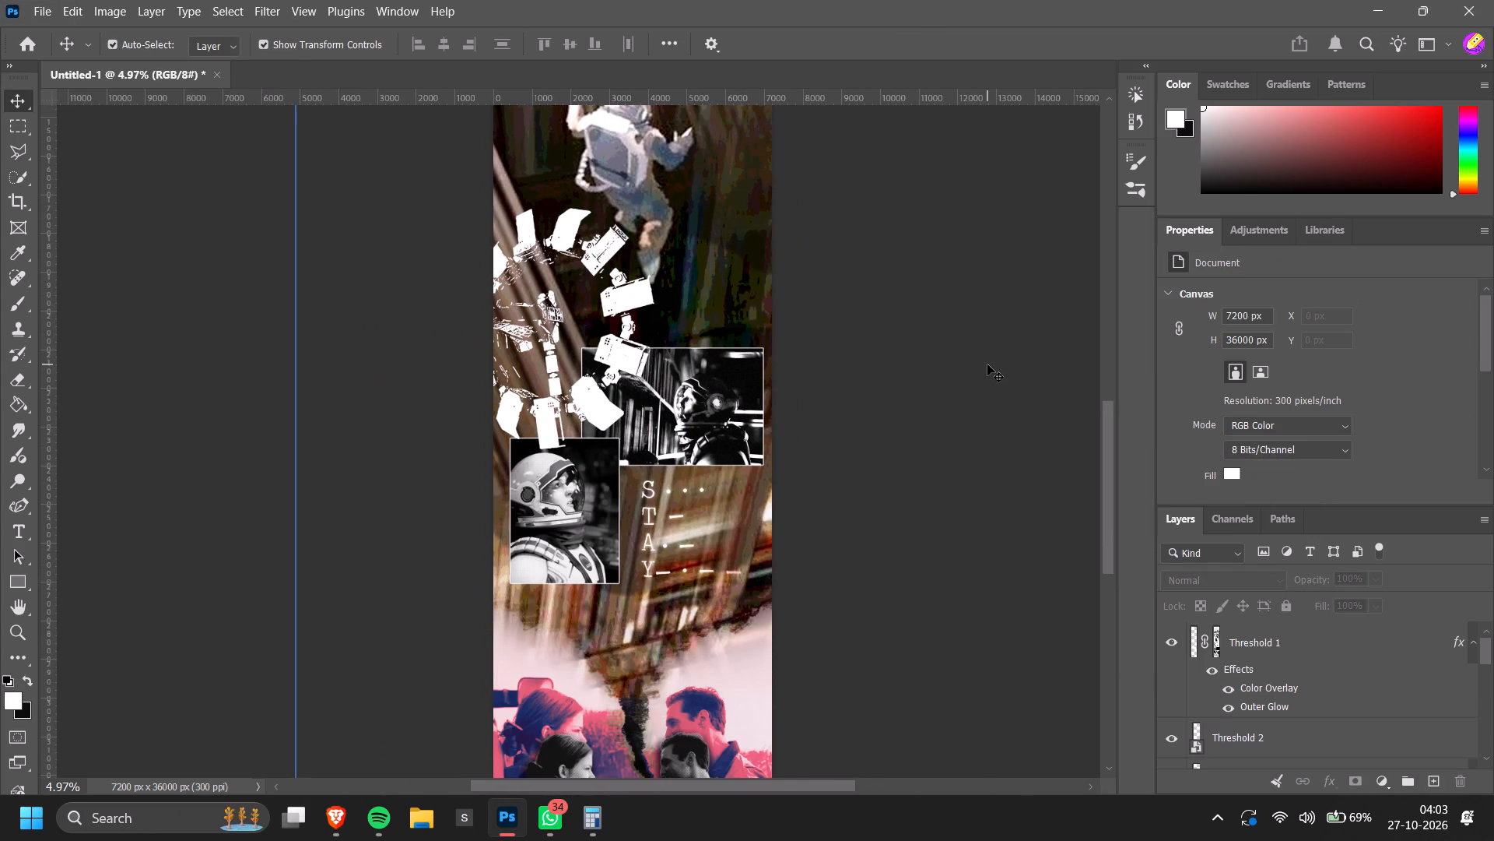
scroll(987, 364, "up", 3)
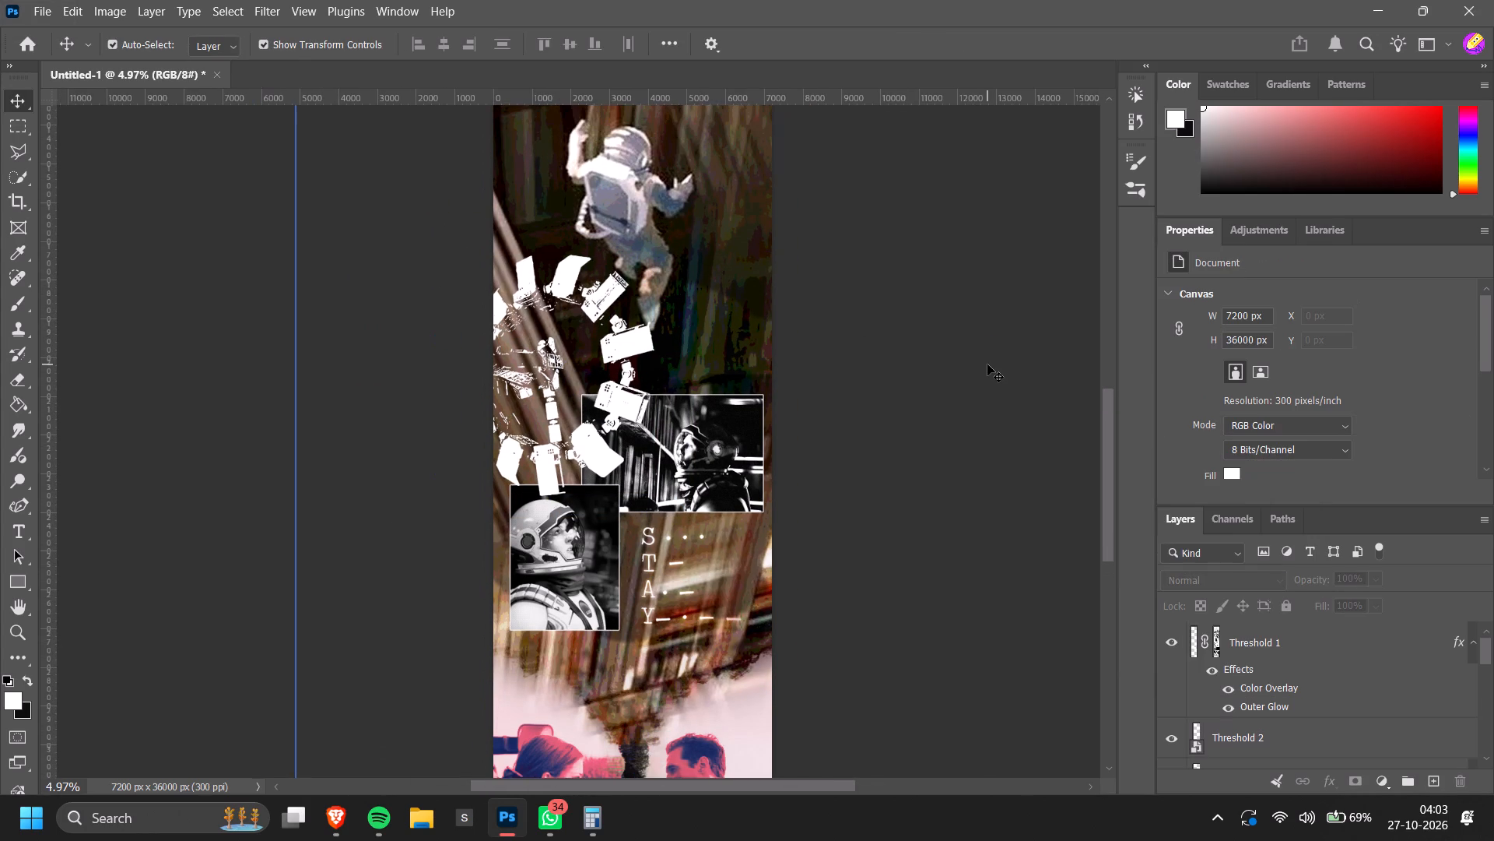
scroll(1022, 375, "up", 3, "ctrl")
scroll(1010, 367, "up", 3)
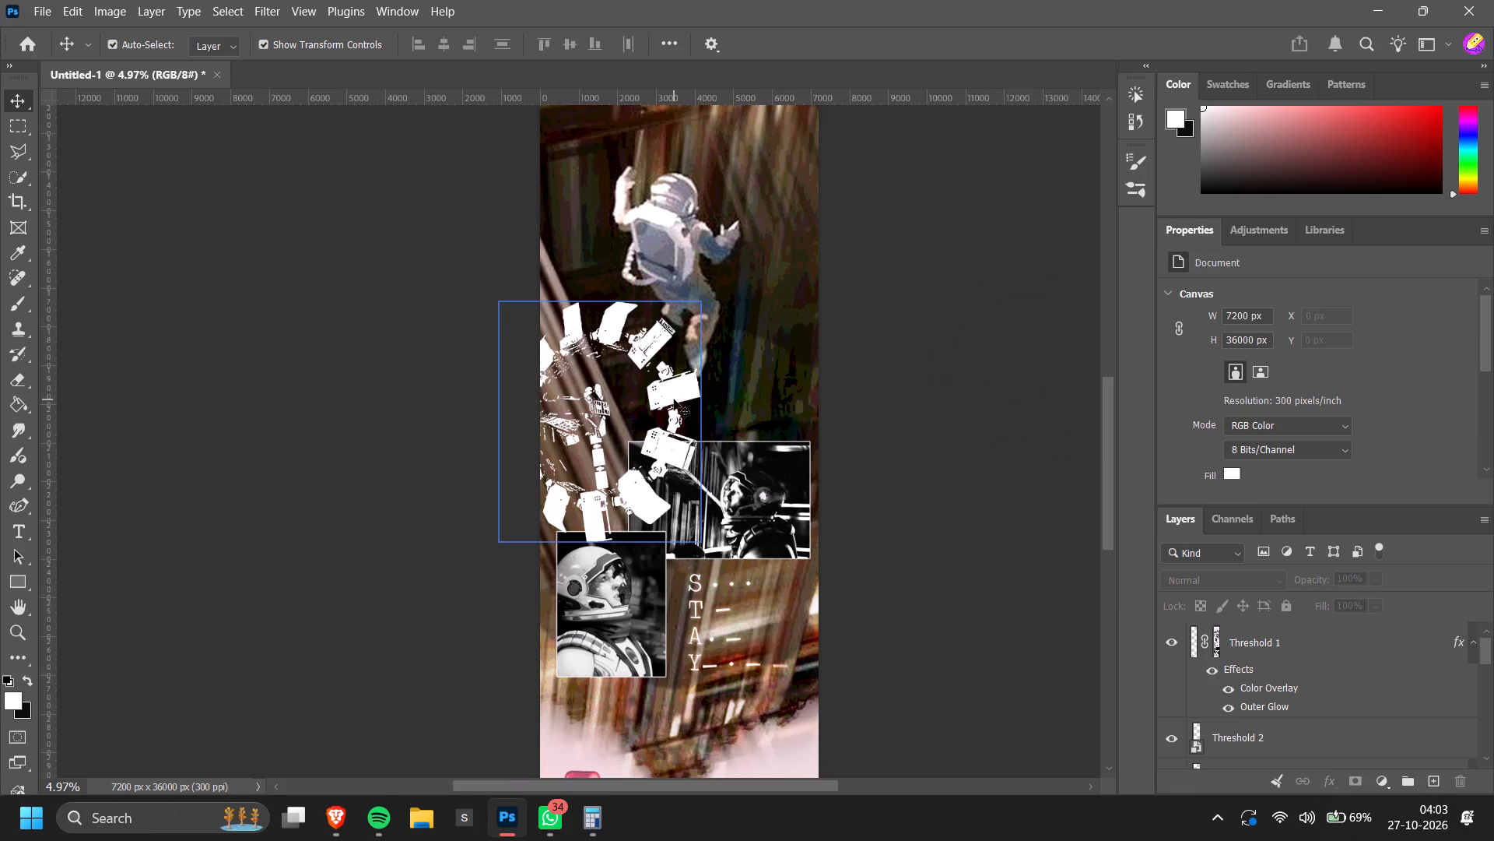
left_click_drag(674, 399, 663, 400)
left_click_drag(693, 303, 687, 305)
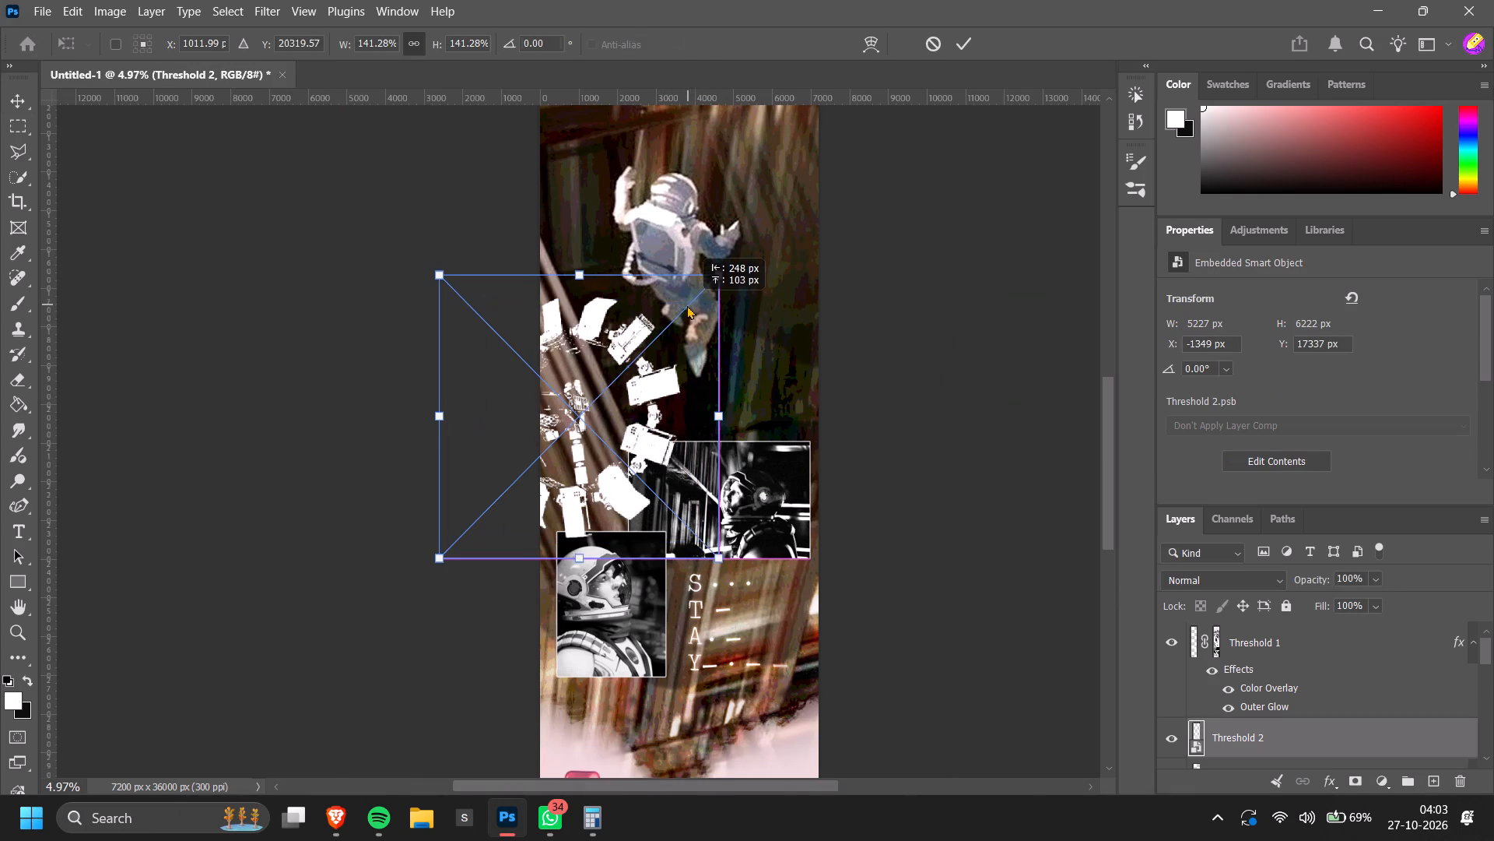
left_click_drag(687, 305, 683, 308)
key("ctrl+z")
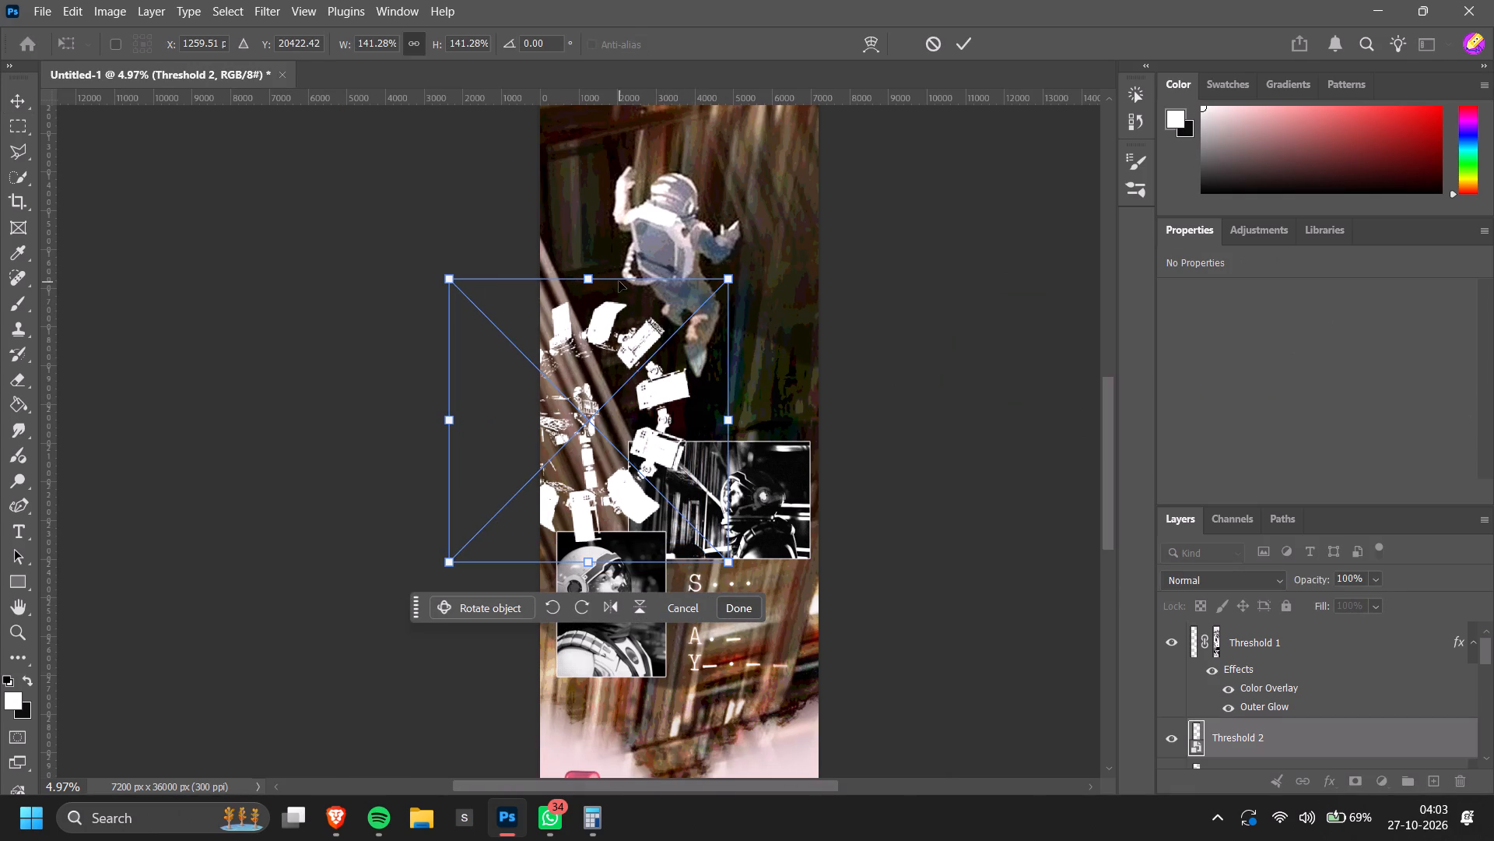
left_click_drag(619, 276, 618, 294)
left_click_drag(624, 382, 623, 374)
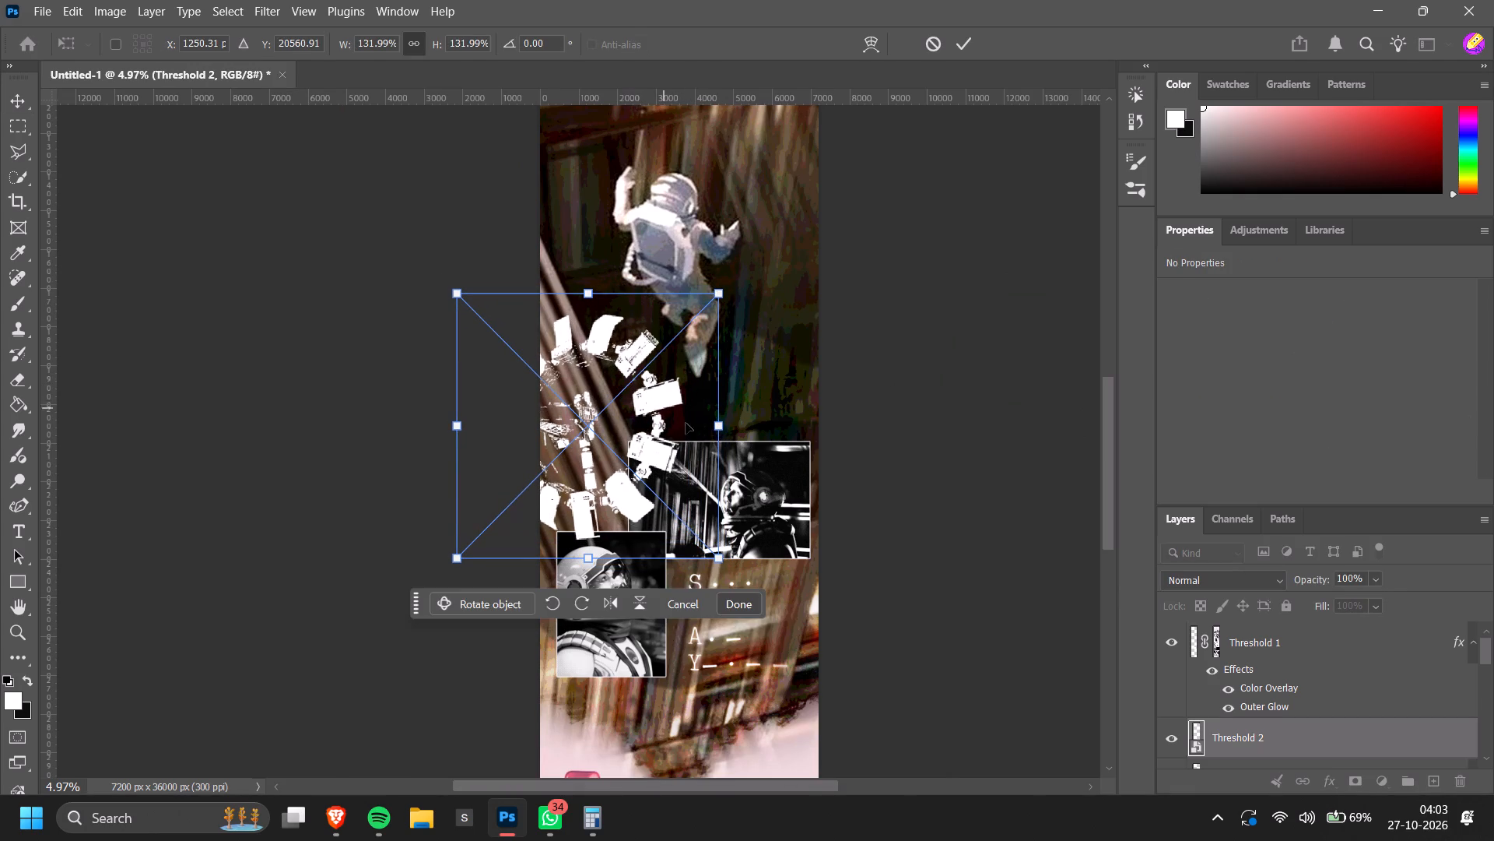
left_click(751, 601)
left_click(973, 543)
left_click(969, 547)
Add an Outer Glow to the Threshold 2 spacecraft layer with Overlay blending, 74% opacity, 15% spread and 101 px size.
scroll(970, 551, "down", 3, "alt")
scroll(973, 560, "up", 3)
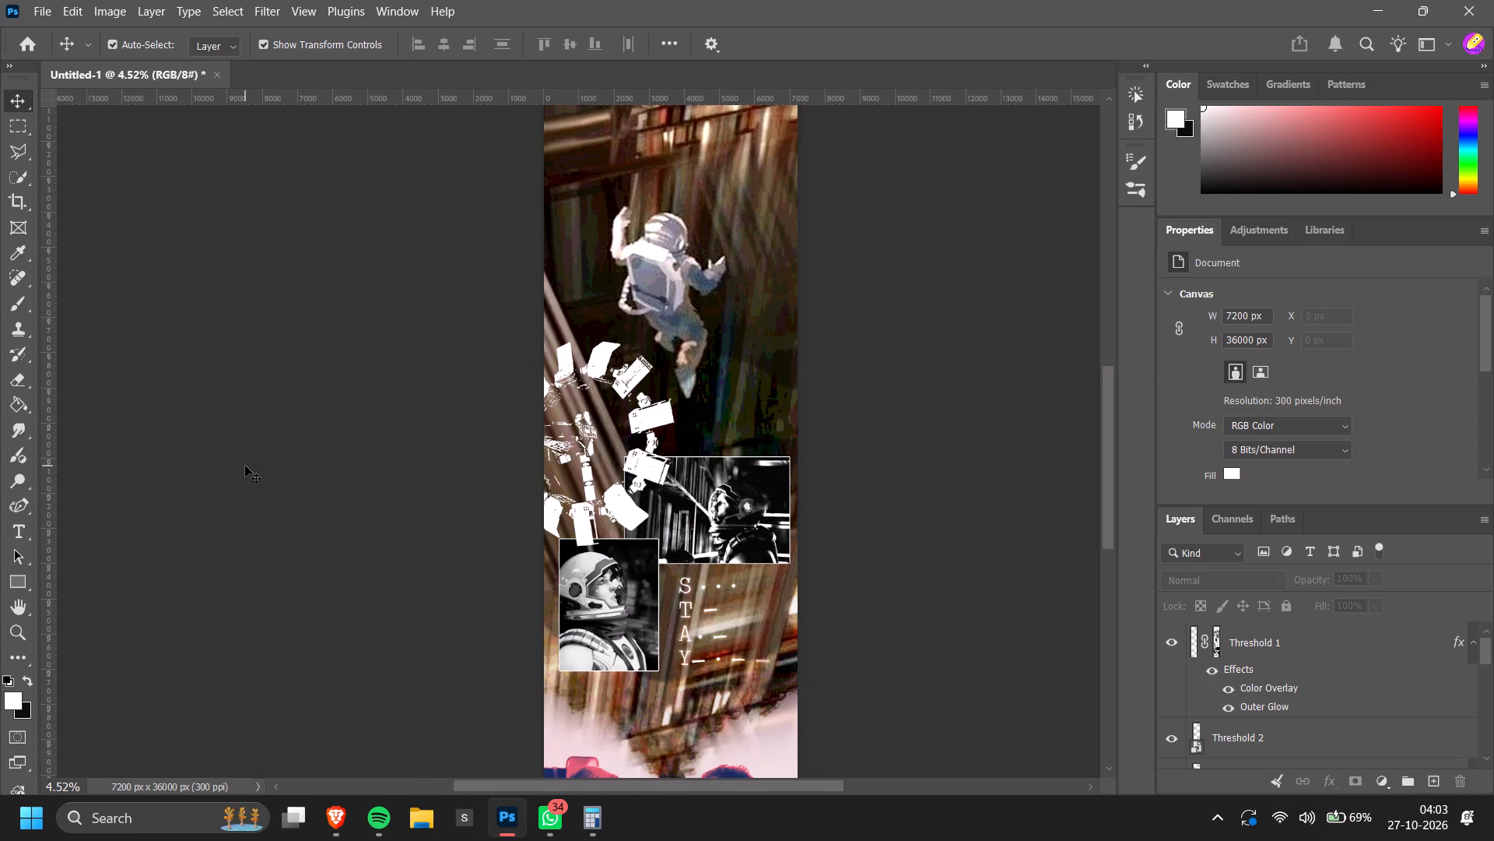
scroll(245, 466, "down", 5, "alt")
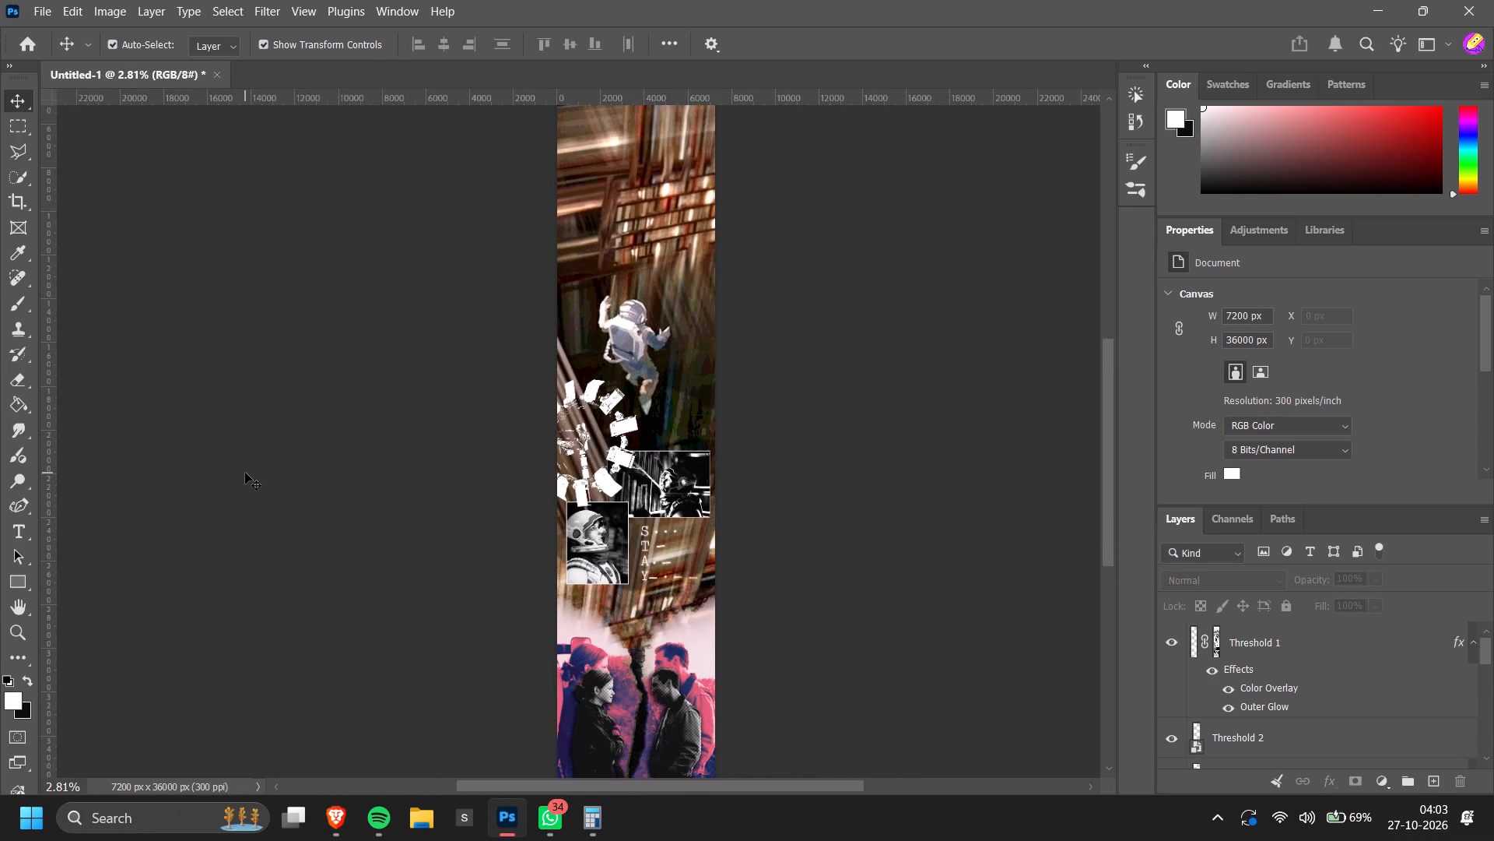
scroll(245, 473, "down", 2, "alt")
scroll(862, 494, "up", 5, "ctrl")
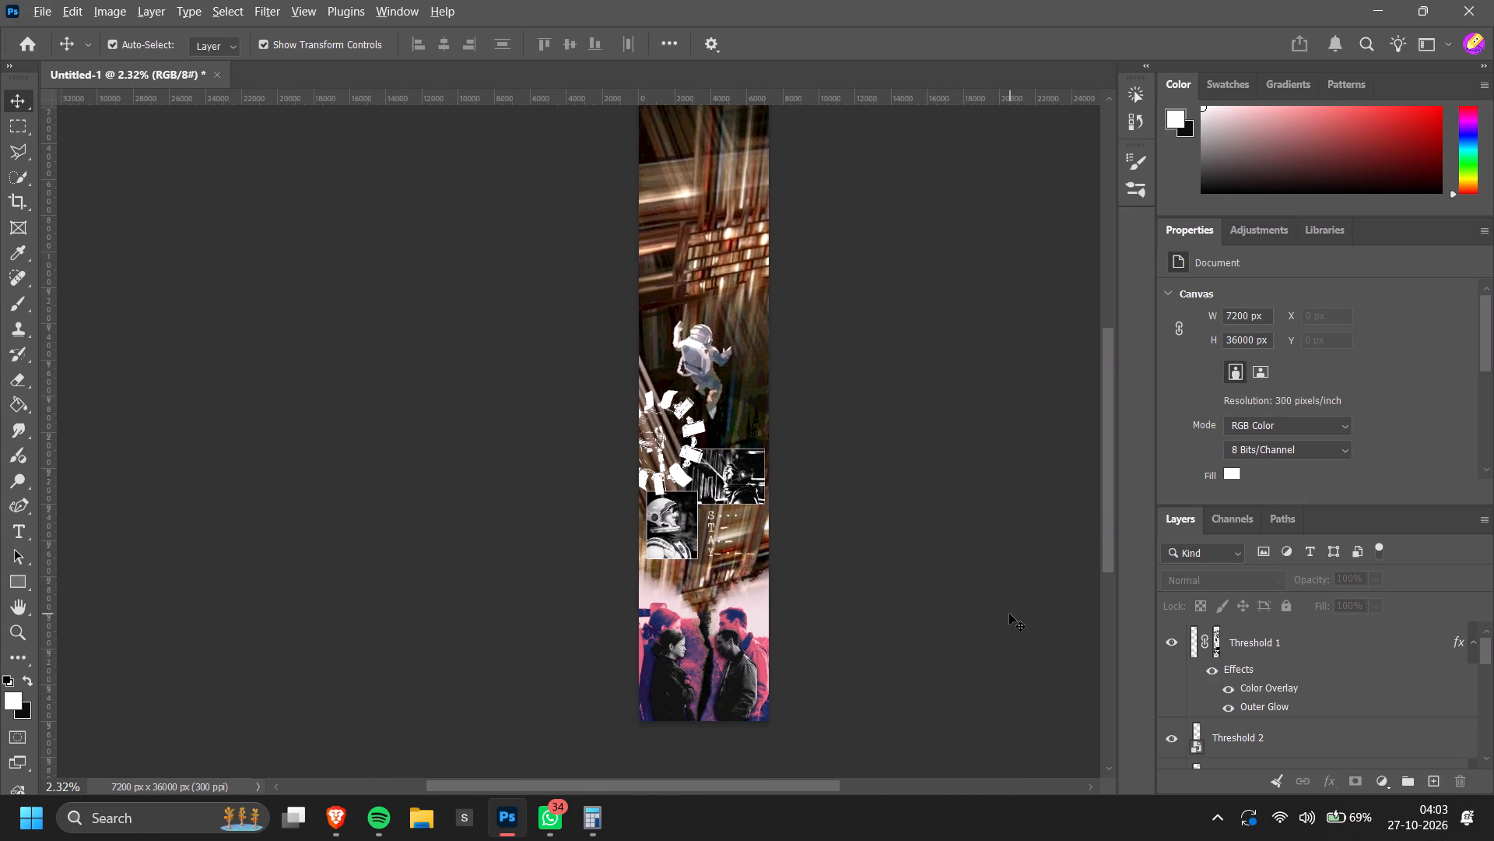
scroll(1009, 614, "up", 4, "alt")
scroll(741, 530, "up", 8, "alt")
left_click(679, 475)
double_click(1366, 731)
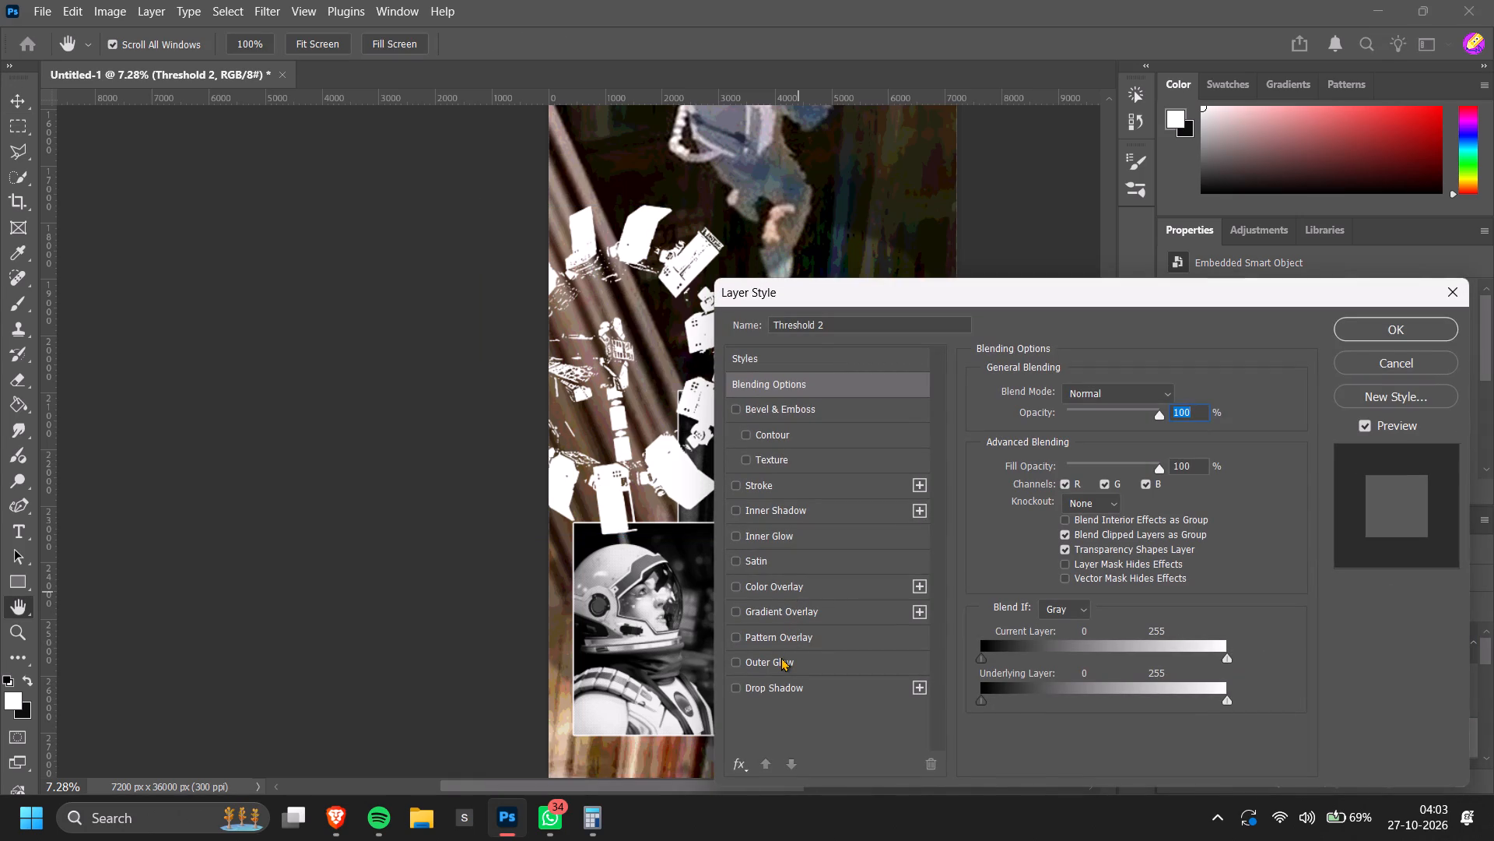
left_click(781, 657)
scroll(455, 512, "down", 5, "shift")
scroll(519, 537, "up", 11)
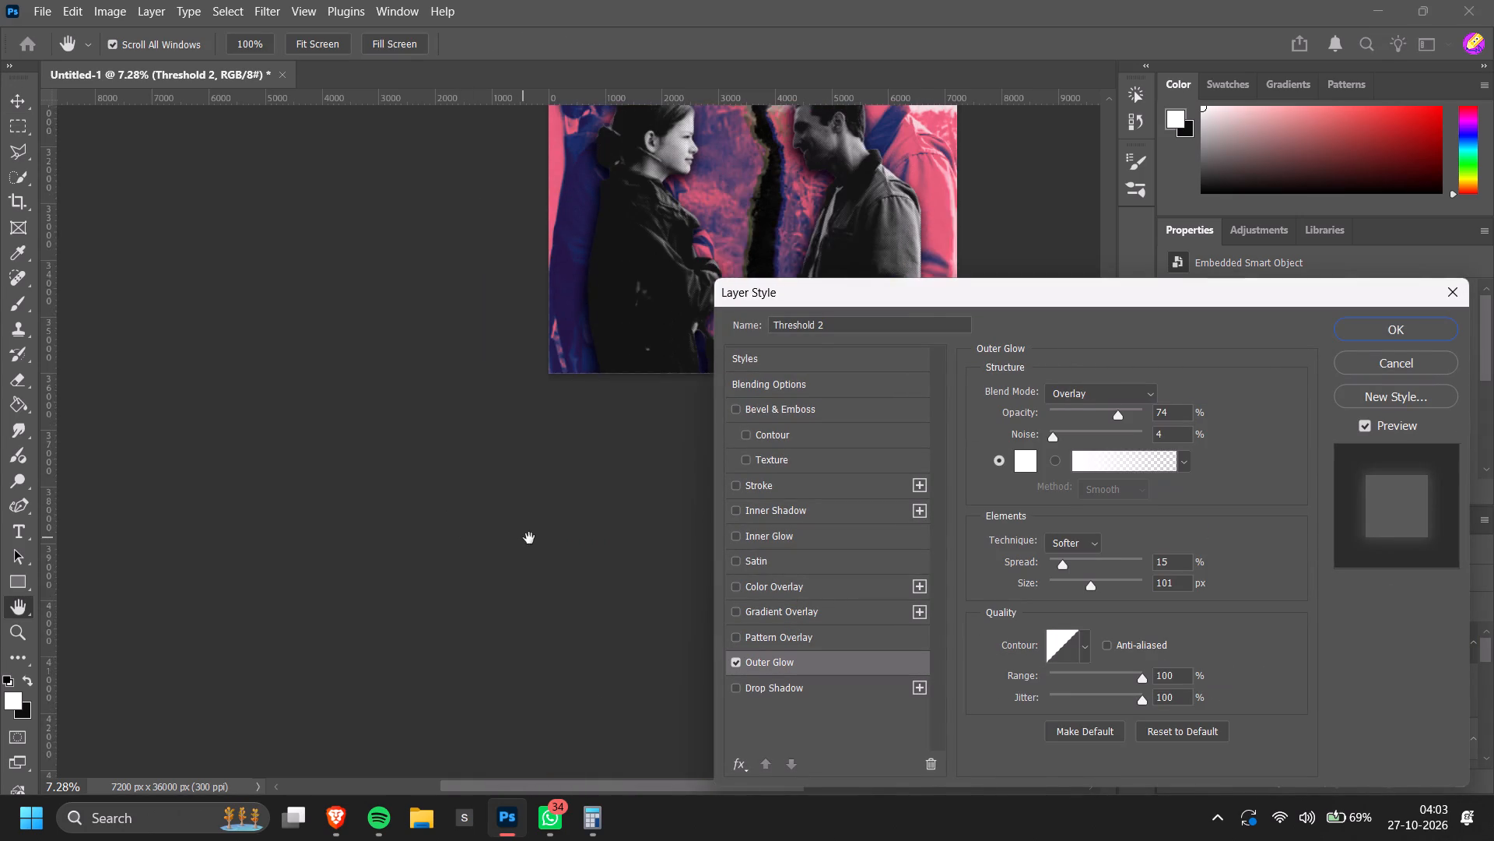
scroll(529, 538, "up", 5)
left_click(1379, 334)
Examine the glowing spacecraft up close and its balance within the whole poster composition.
scroll(1069, 487, "up", 20)
scroll(1069, 487, "up", 4)
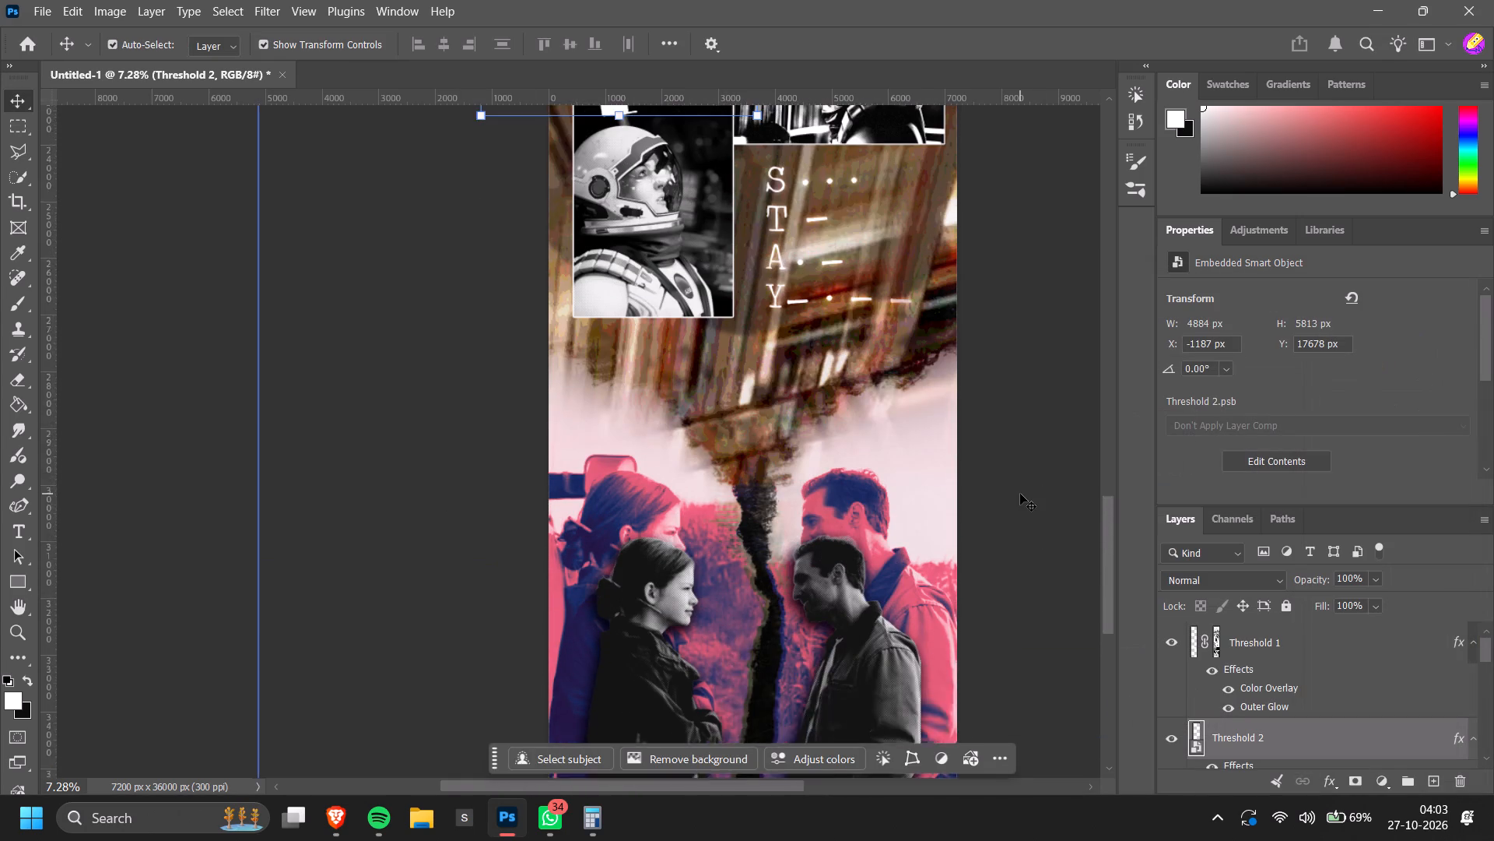
scroll(1020, 494, "up", 20)
scroll(1020, 494, "up", 10)
scroll(1020, 494, "down", 6, "ctrl")
left_click(1007, 548)
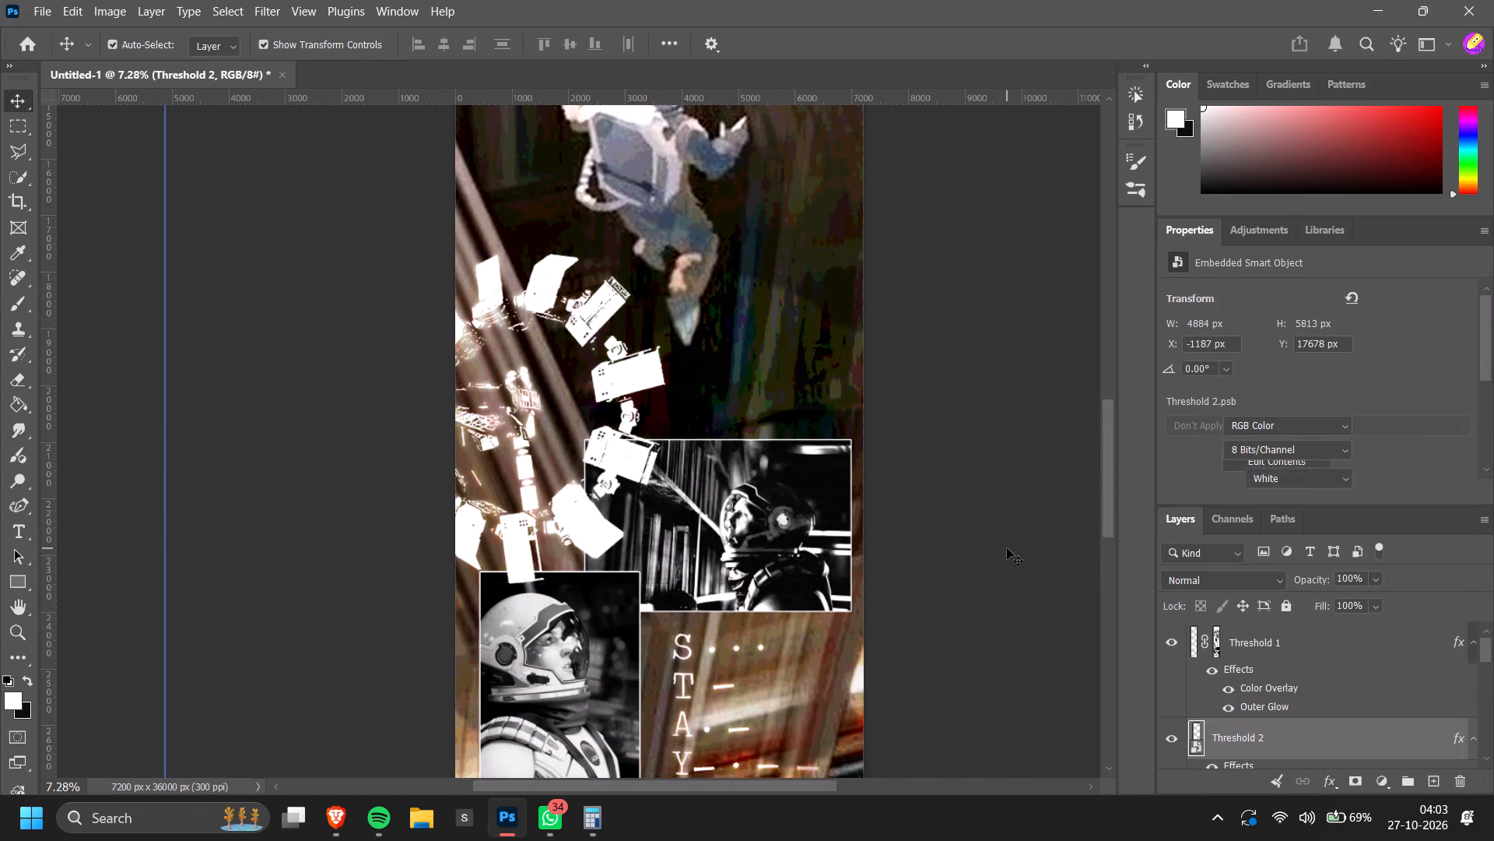
scroll(1007, 548, "down", 5, "alt")
scroll(996, 604, "down", 6, "ctrl")
scroll(973, 621, "down", 6, "alt")
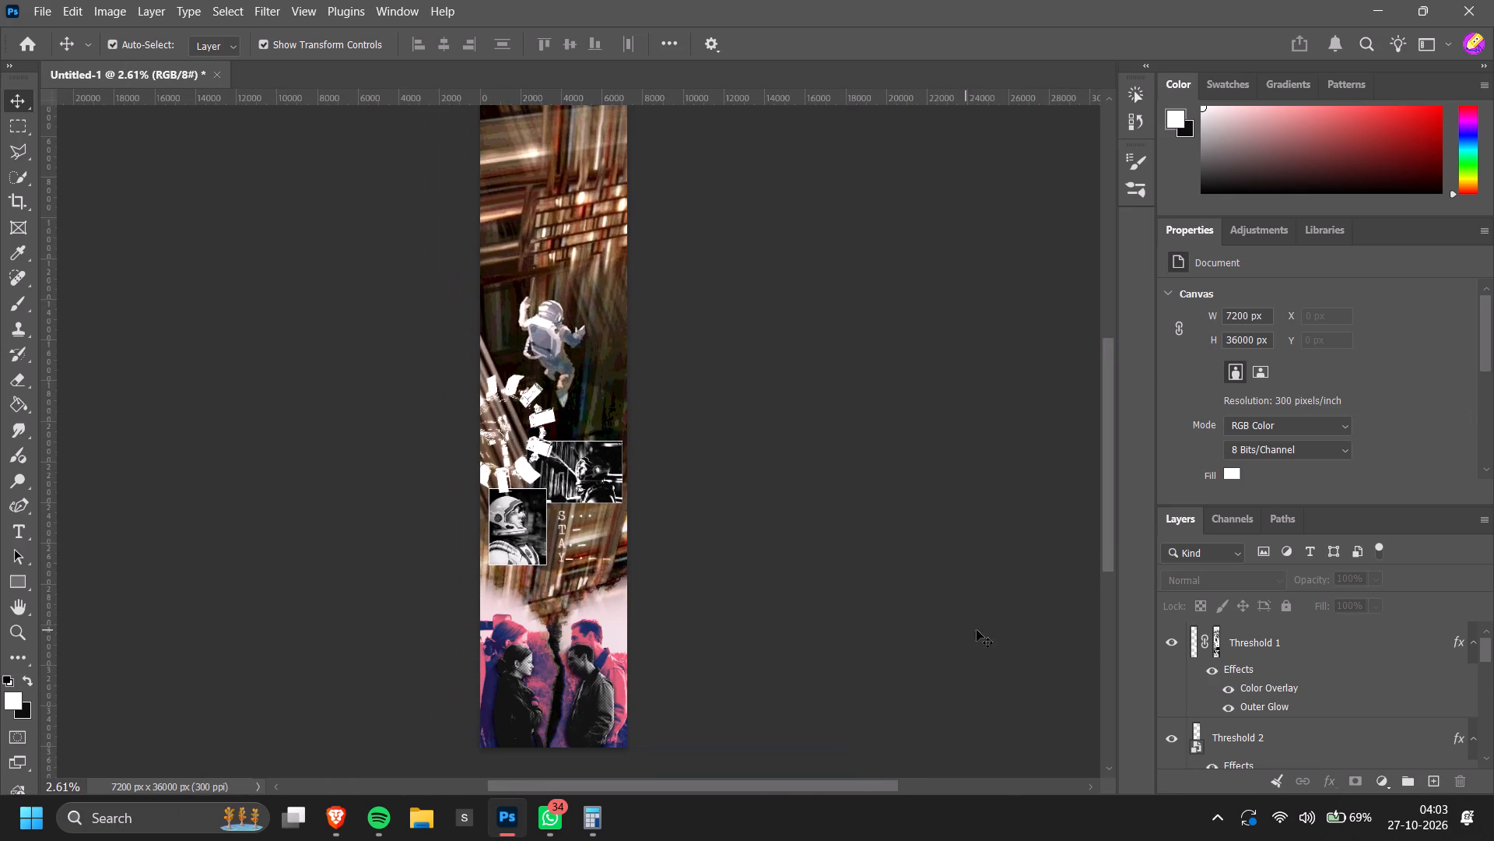
Examine the two astronaut photos beside the spacecraft up close and select the wide bookshelf astronaut photo on Layer 1.
scroll(953, 572, "up", 2)
scroll(790, 603, "up", 11, "alt")
scroll(633, 577, "down", 4)
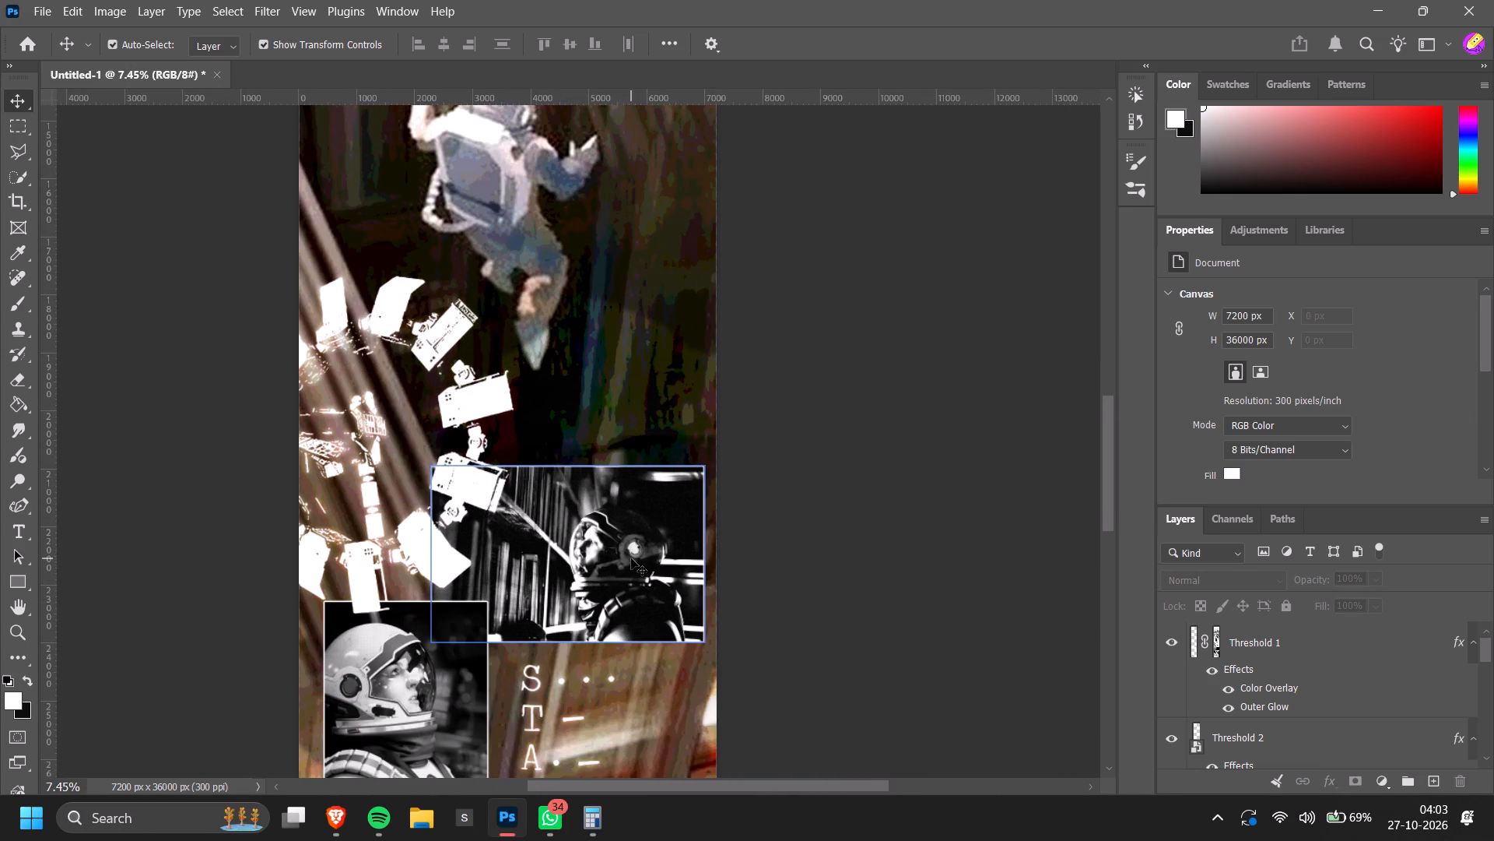
left_click(630, 558)
left_click(897, 512)
scroll(898, 511, "down", 3)
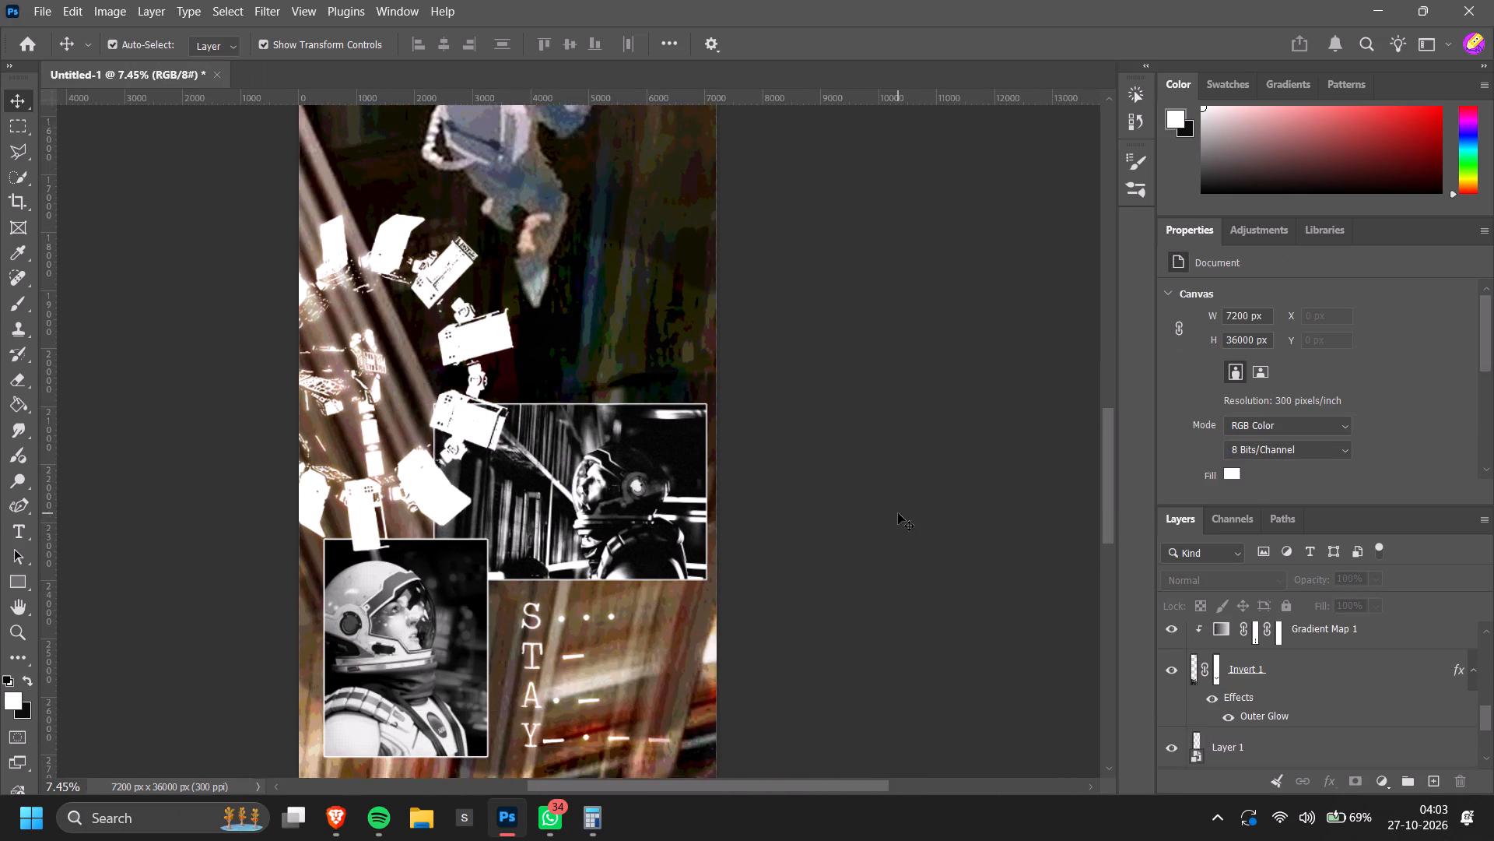
scroll(898, 513, "down", 6)
left_click(621, 423)
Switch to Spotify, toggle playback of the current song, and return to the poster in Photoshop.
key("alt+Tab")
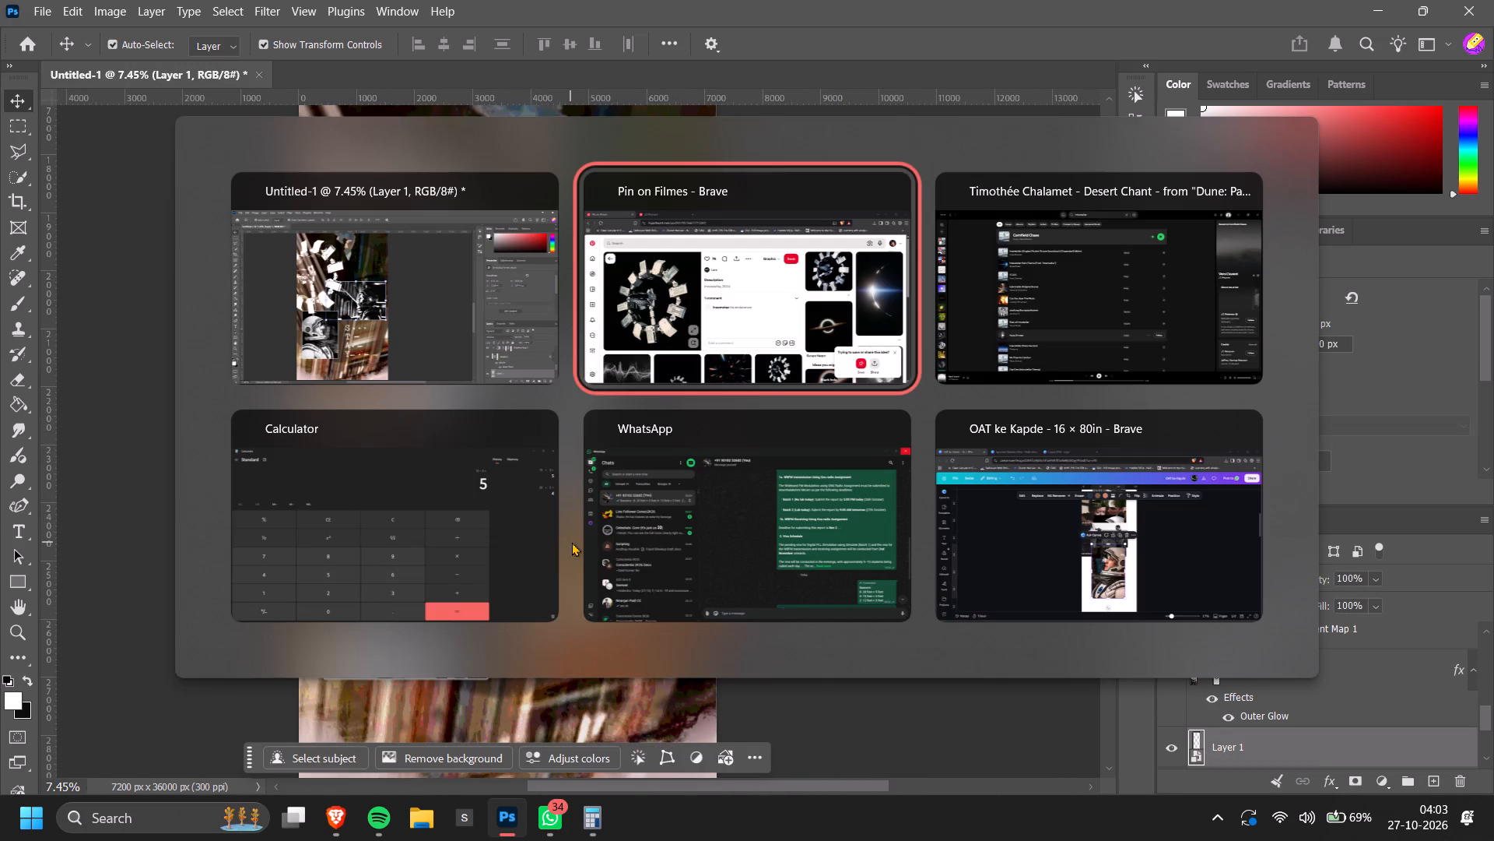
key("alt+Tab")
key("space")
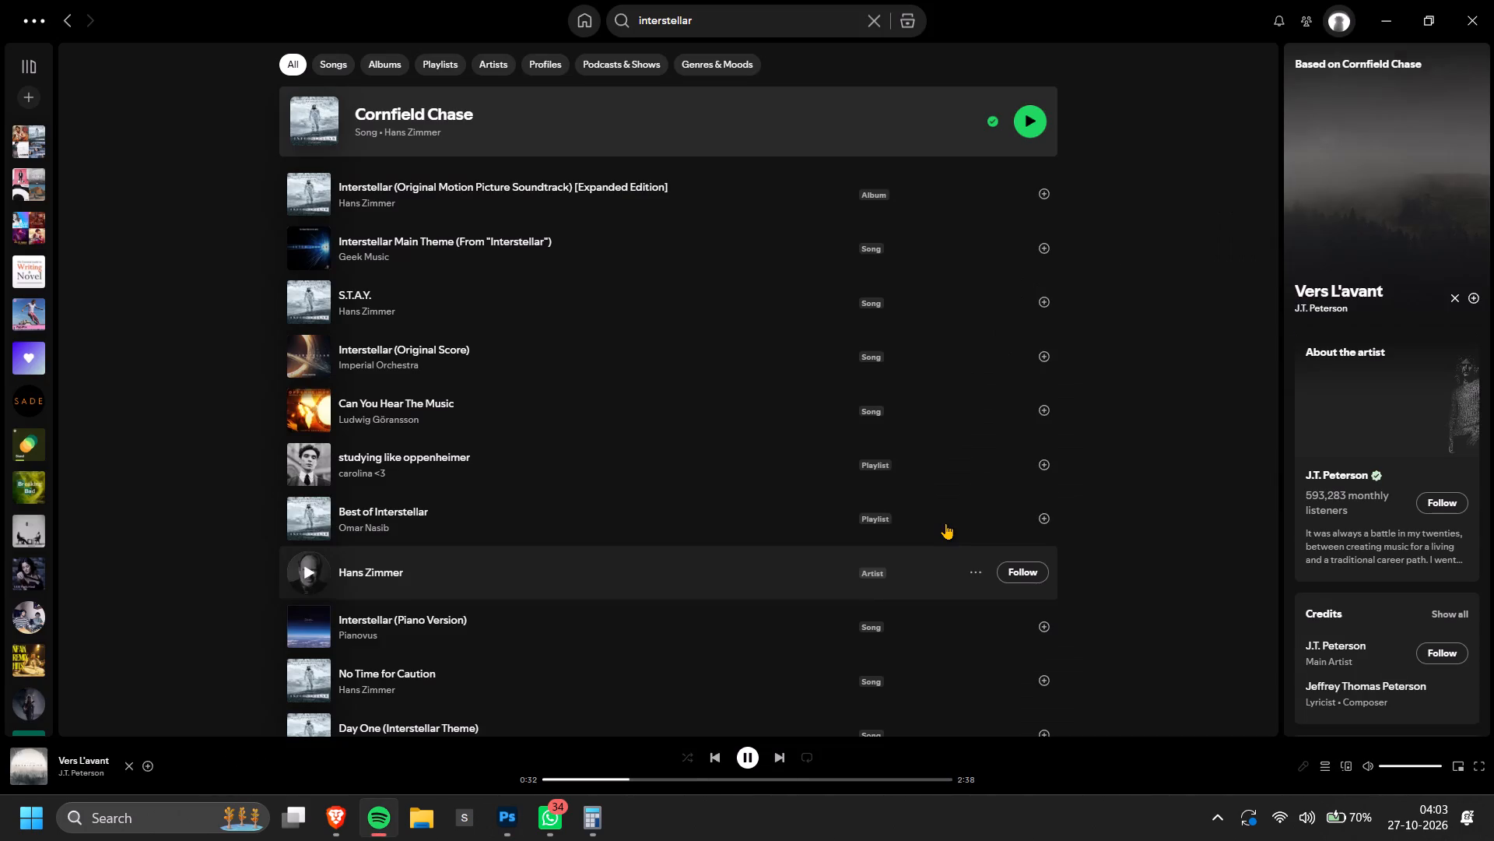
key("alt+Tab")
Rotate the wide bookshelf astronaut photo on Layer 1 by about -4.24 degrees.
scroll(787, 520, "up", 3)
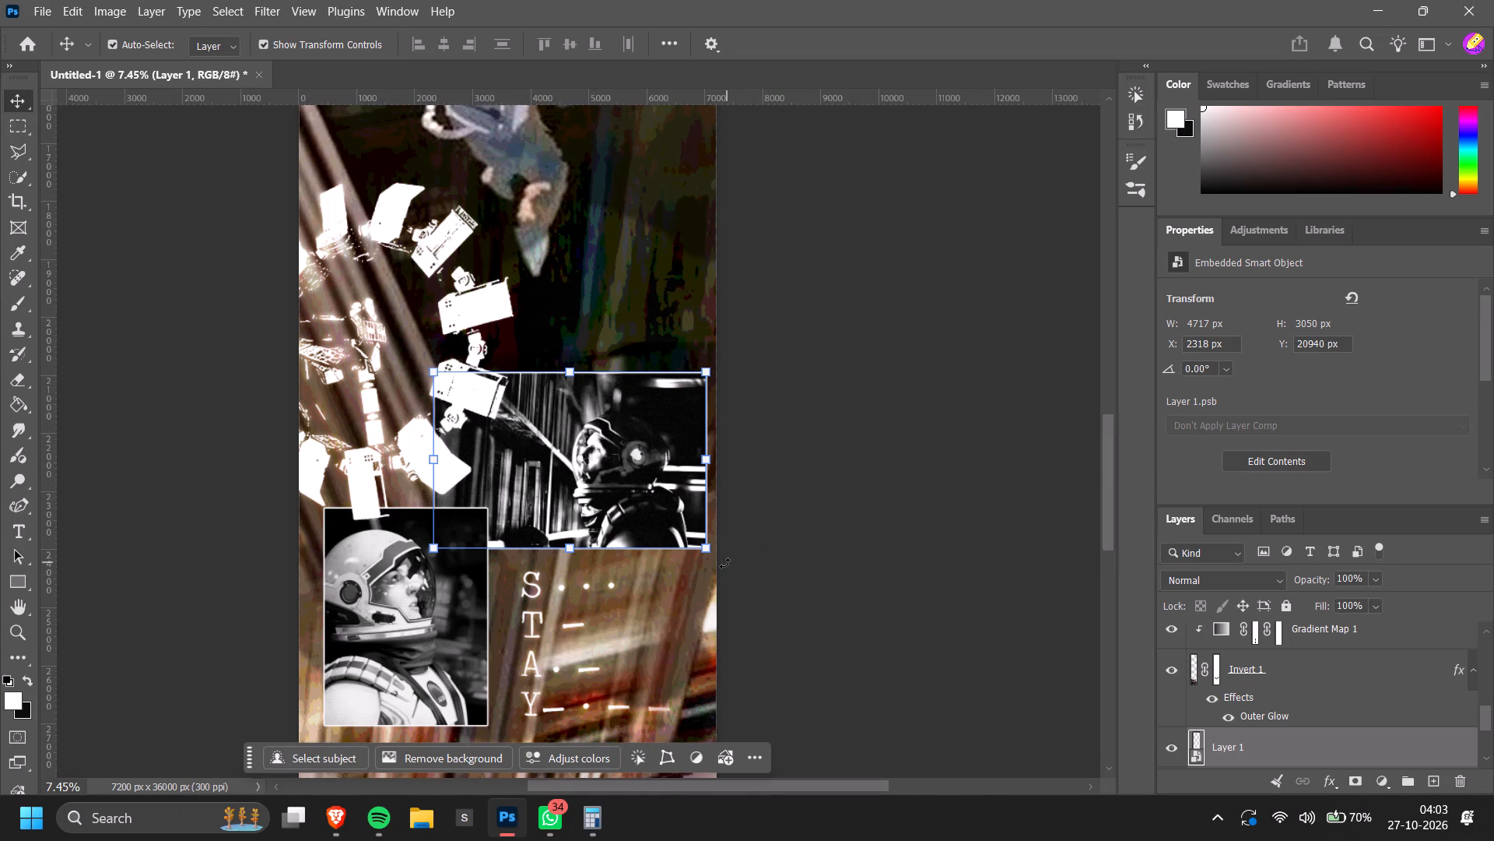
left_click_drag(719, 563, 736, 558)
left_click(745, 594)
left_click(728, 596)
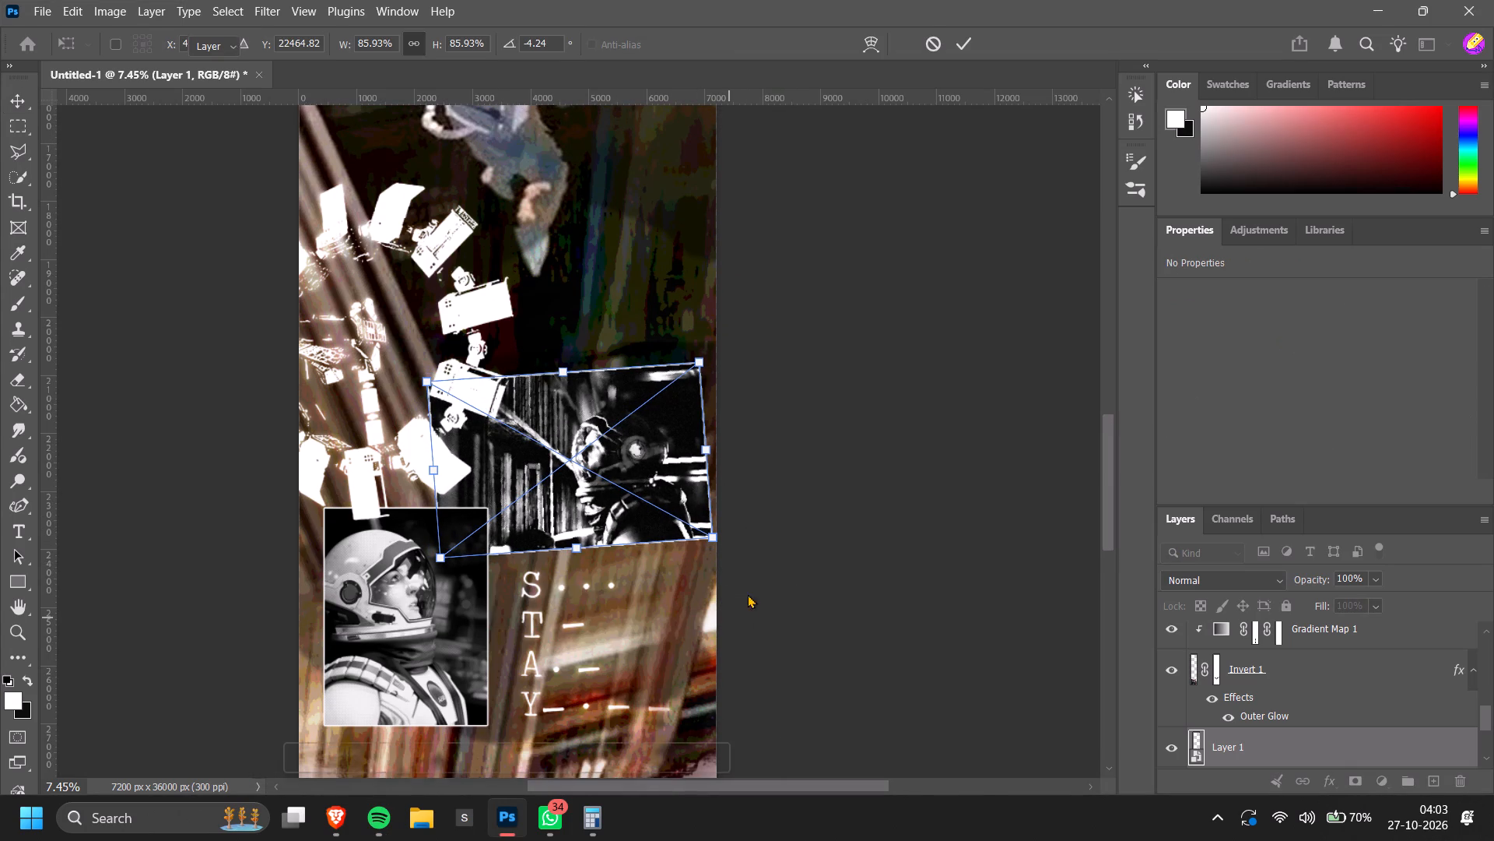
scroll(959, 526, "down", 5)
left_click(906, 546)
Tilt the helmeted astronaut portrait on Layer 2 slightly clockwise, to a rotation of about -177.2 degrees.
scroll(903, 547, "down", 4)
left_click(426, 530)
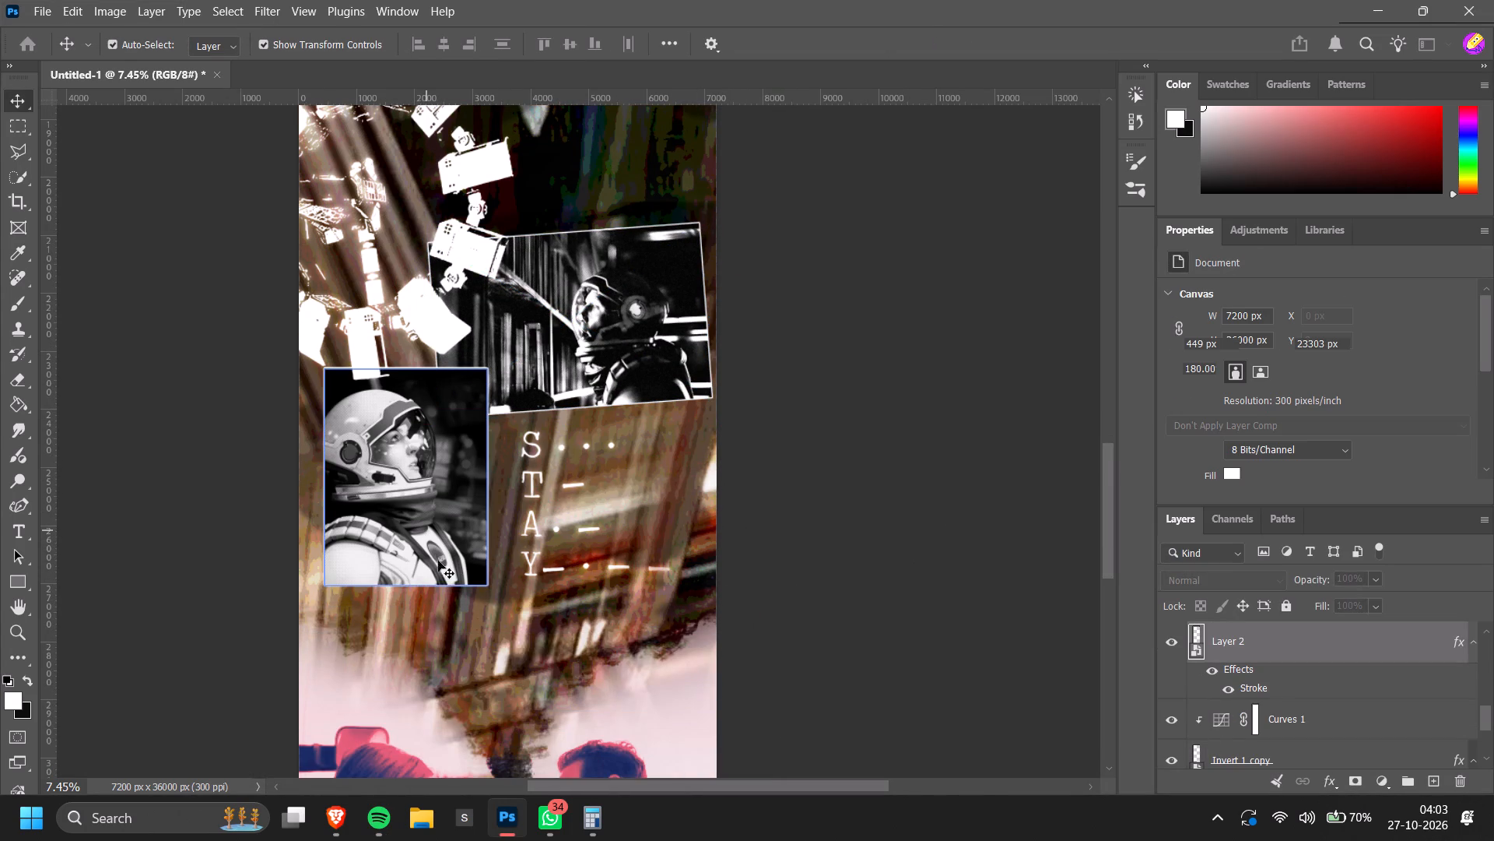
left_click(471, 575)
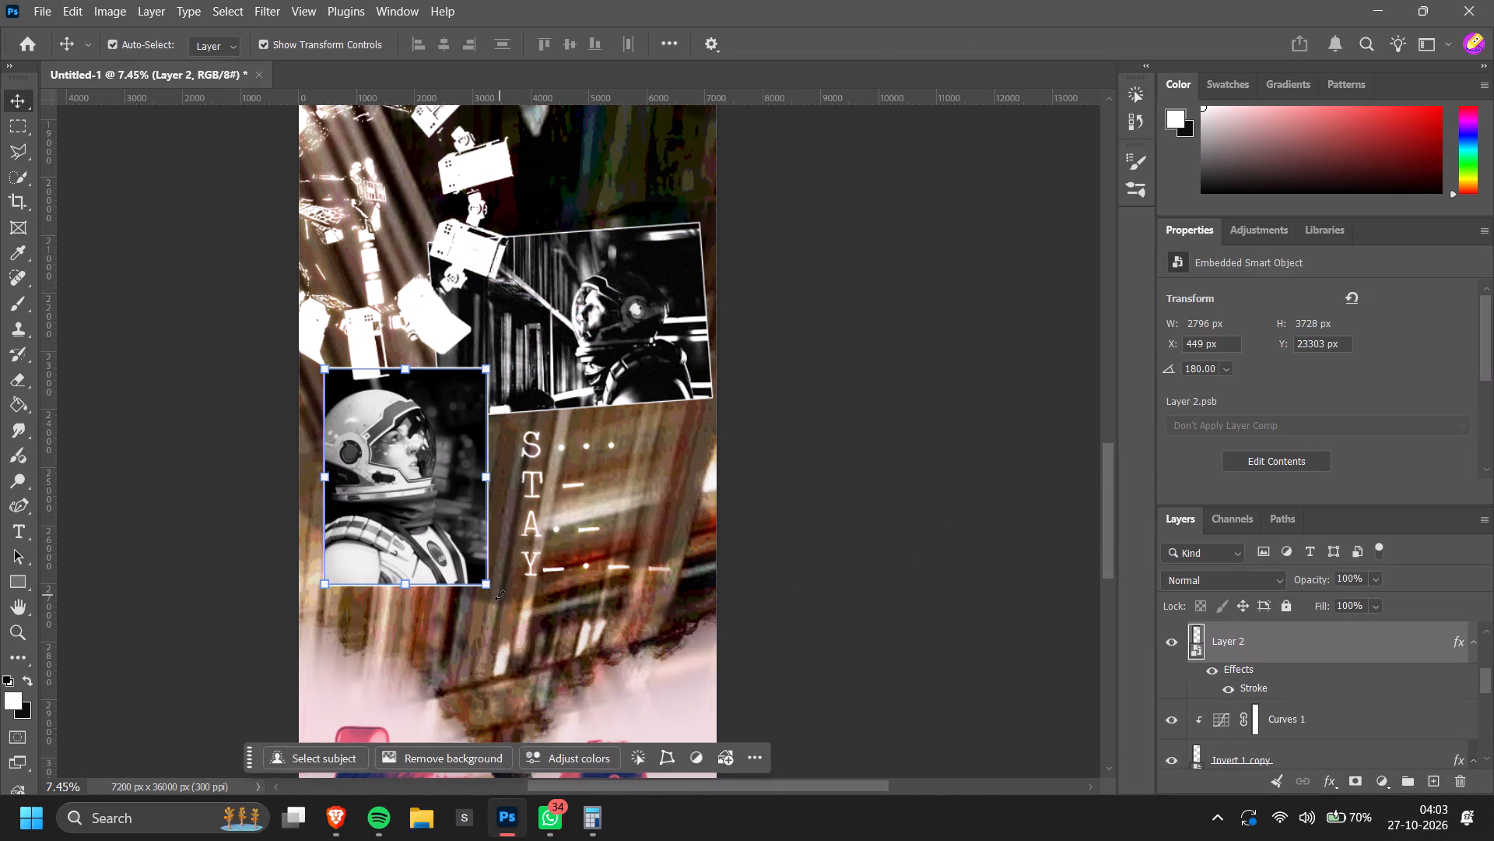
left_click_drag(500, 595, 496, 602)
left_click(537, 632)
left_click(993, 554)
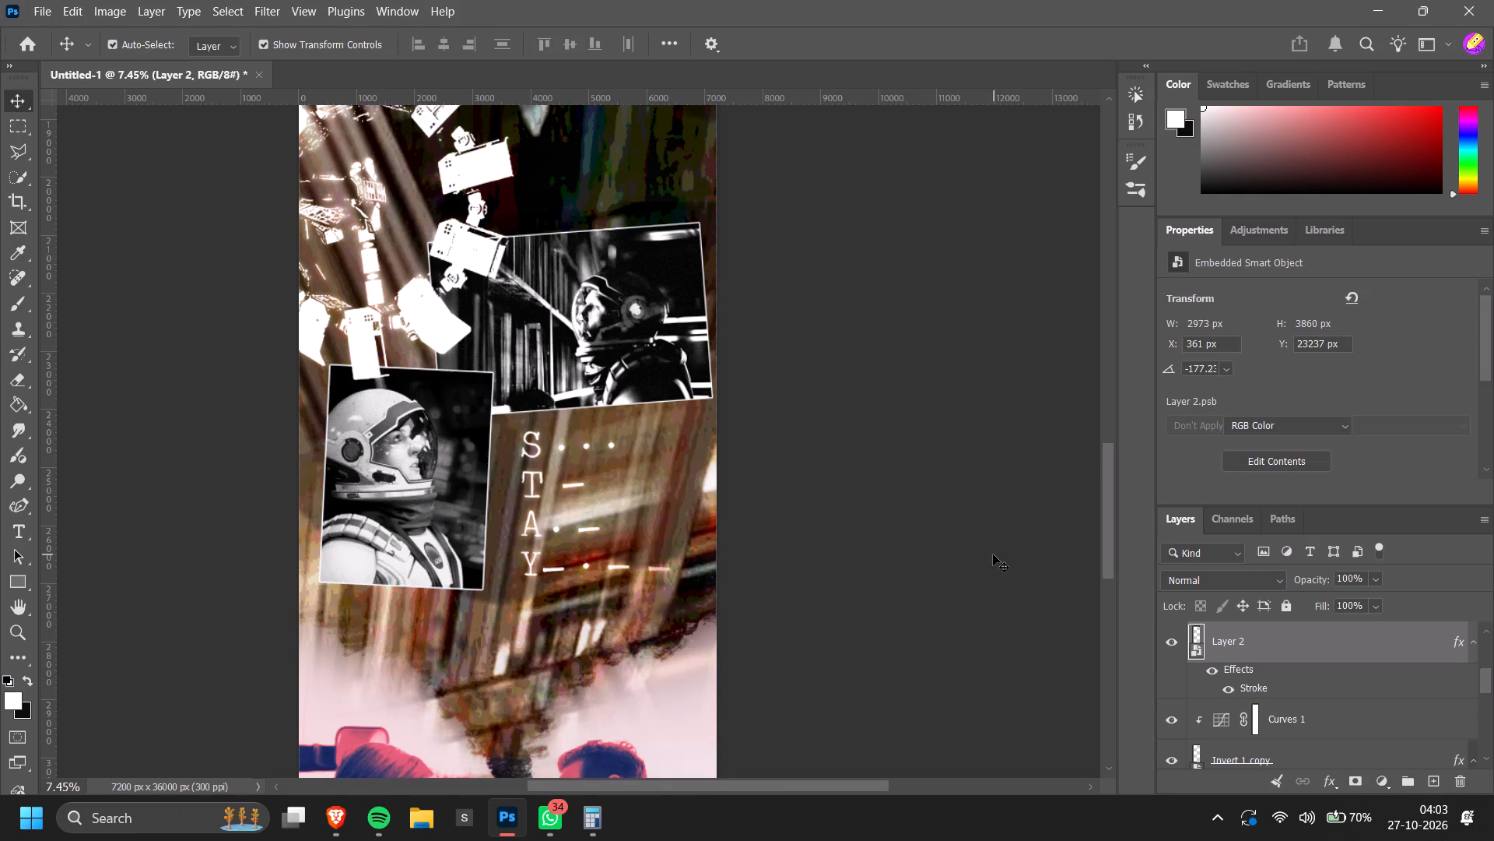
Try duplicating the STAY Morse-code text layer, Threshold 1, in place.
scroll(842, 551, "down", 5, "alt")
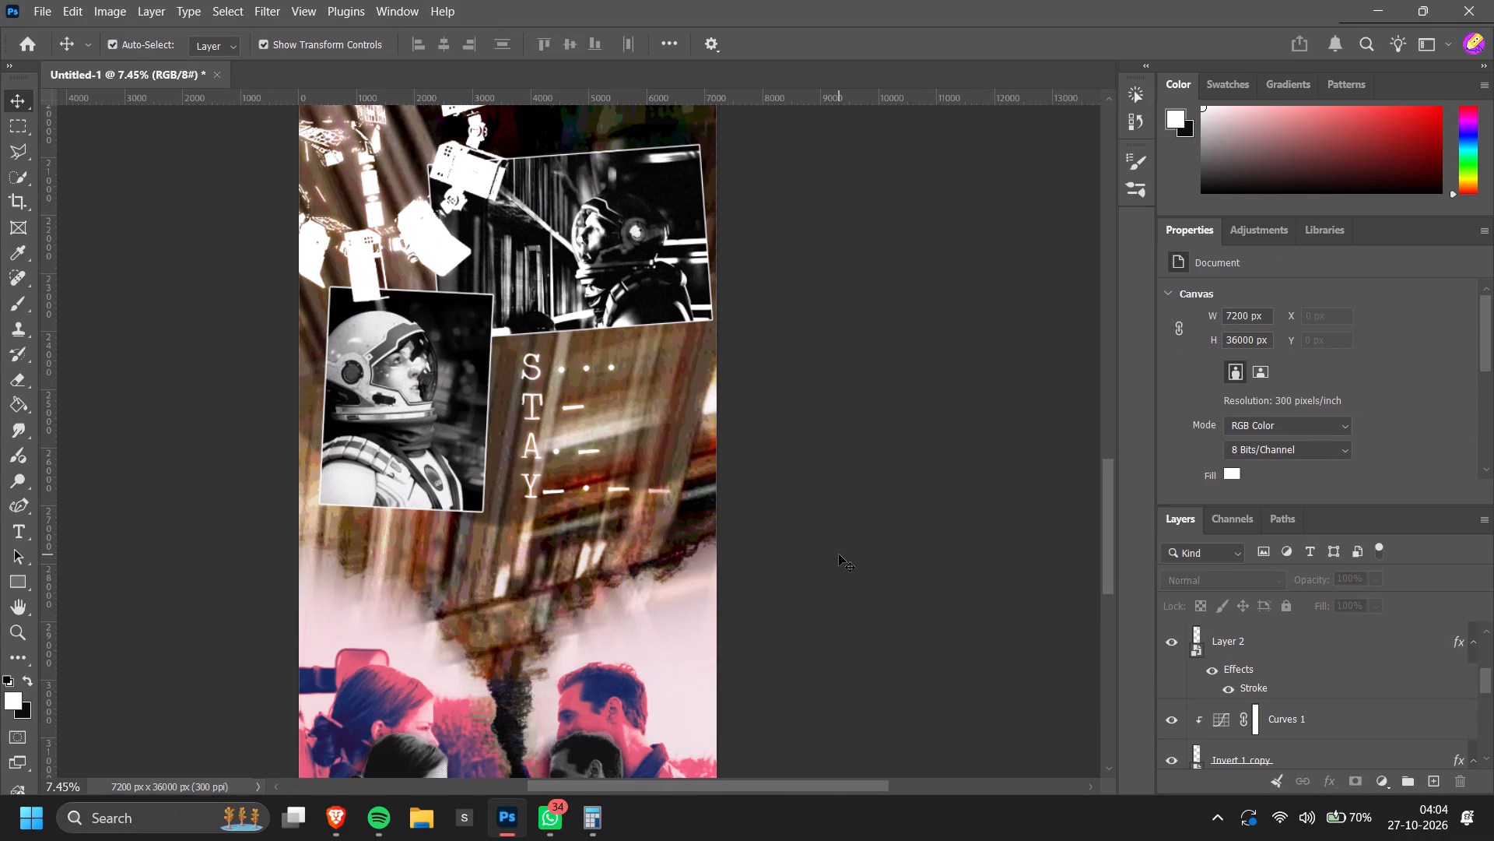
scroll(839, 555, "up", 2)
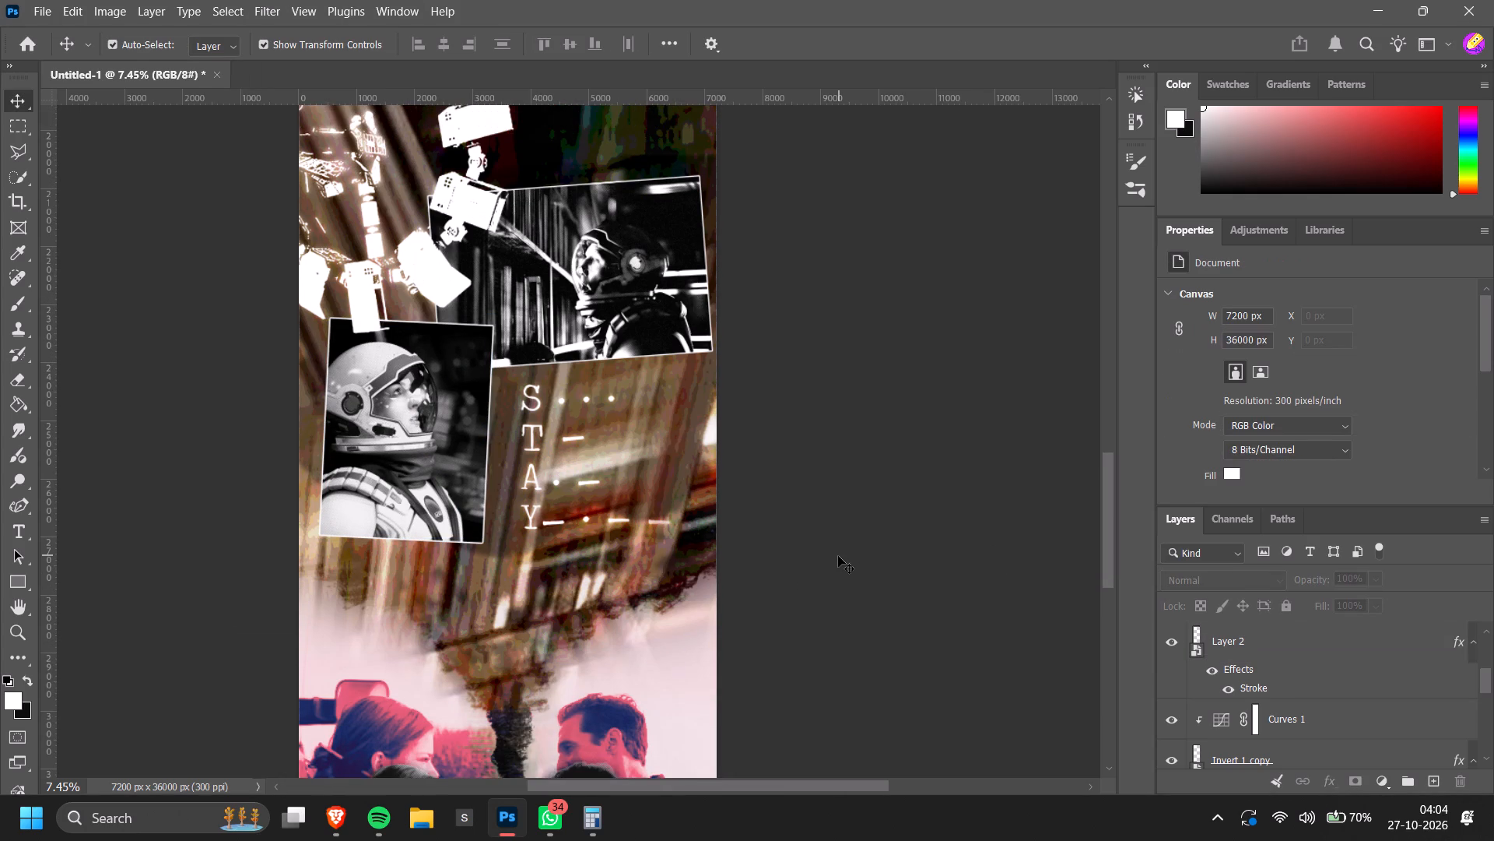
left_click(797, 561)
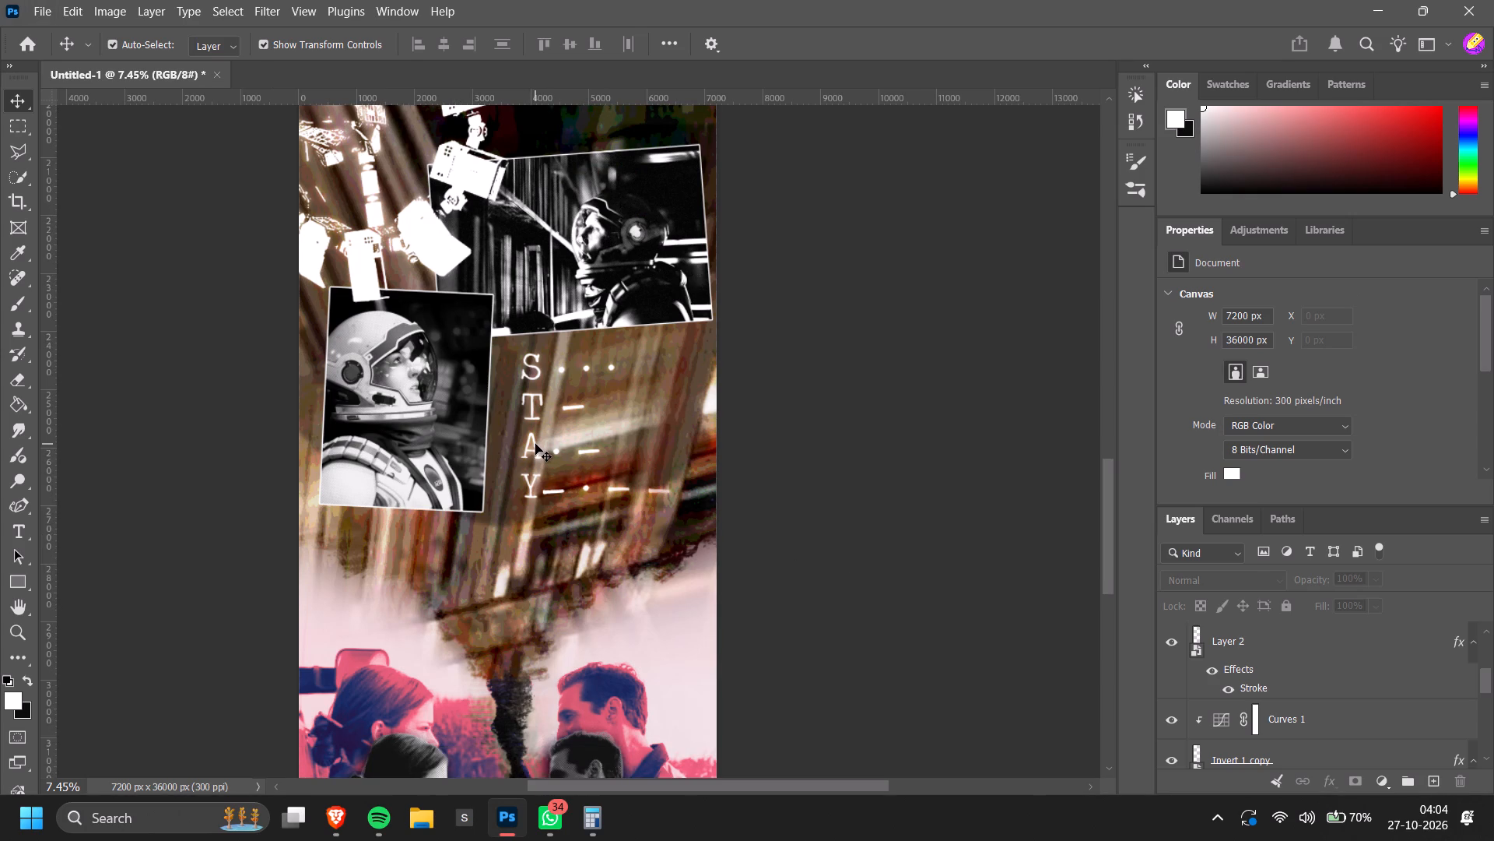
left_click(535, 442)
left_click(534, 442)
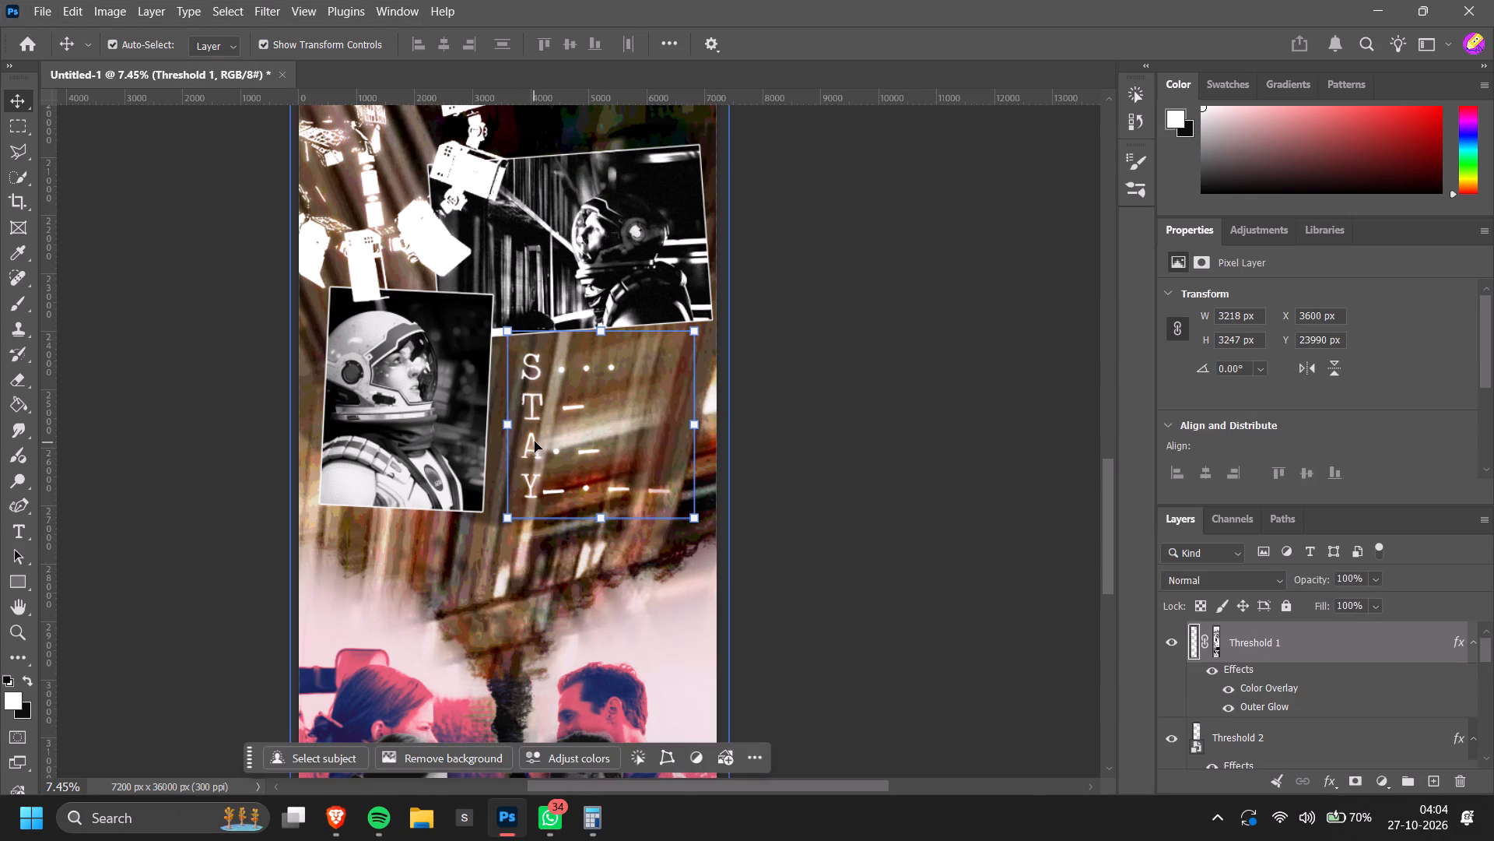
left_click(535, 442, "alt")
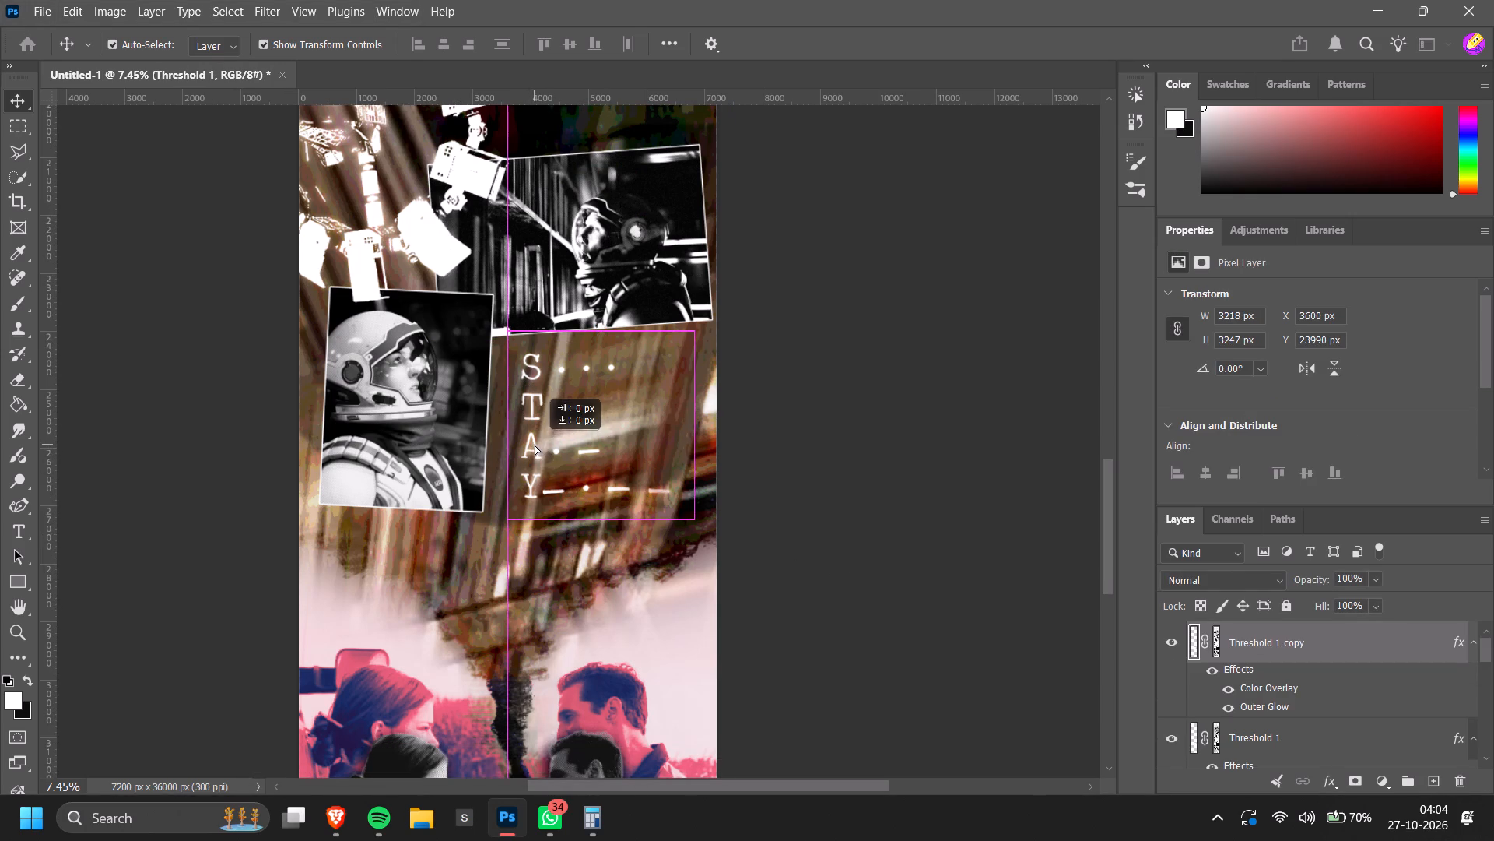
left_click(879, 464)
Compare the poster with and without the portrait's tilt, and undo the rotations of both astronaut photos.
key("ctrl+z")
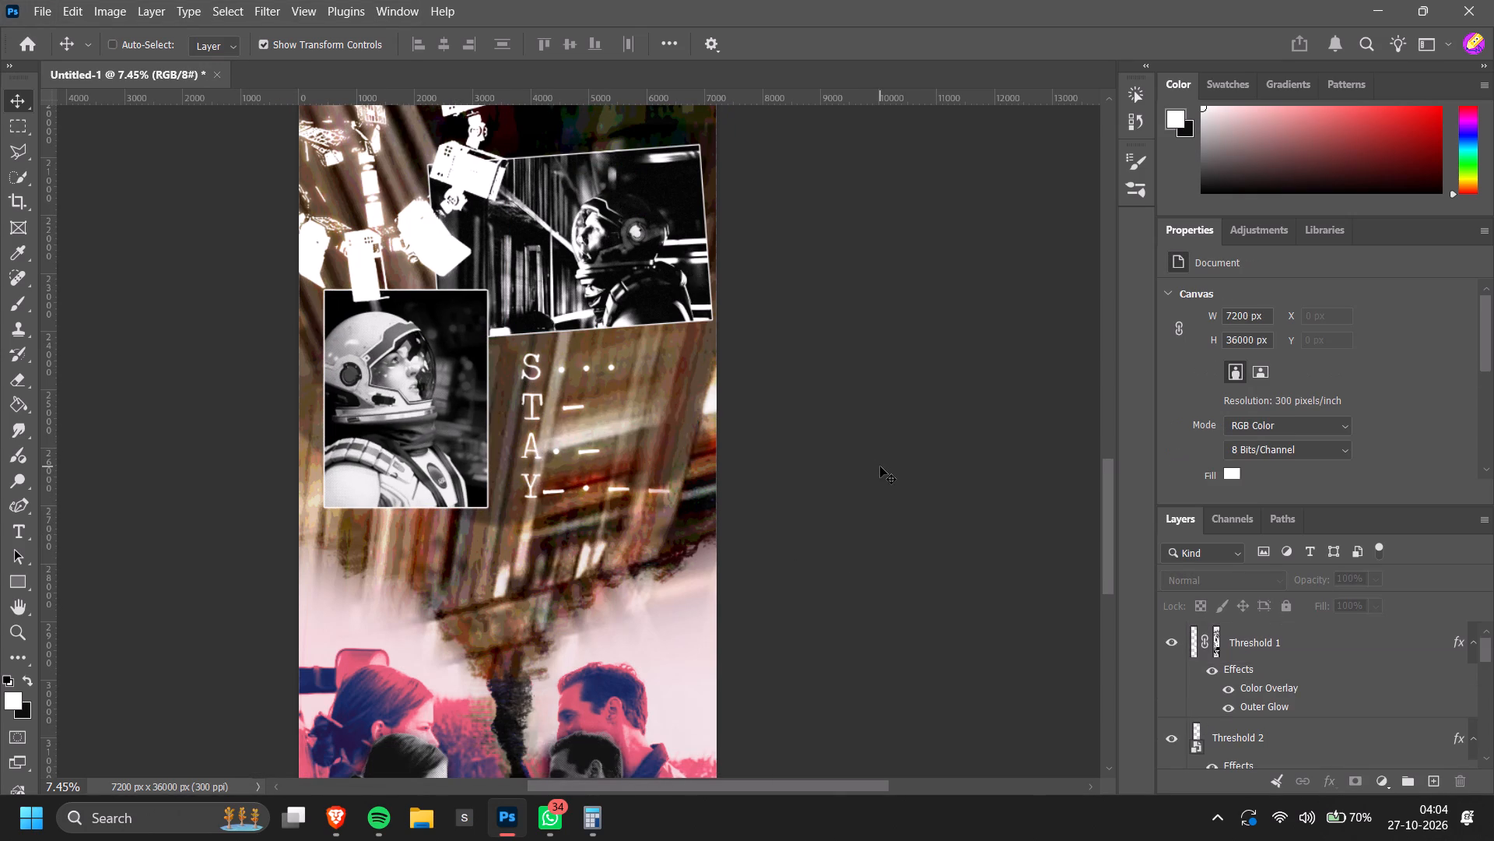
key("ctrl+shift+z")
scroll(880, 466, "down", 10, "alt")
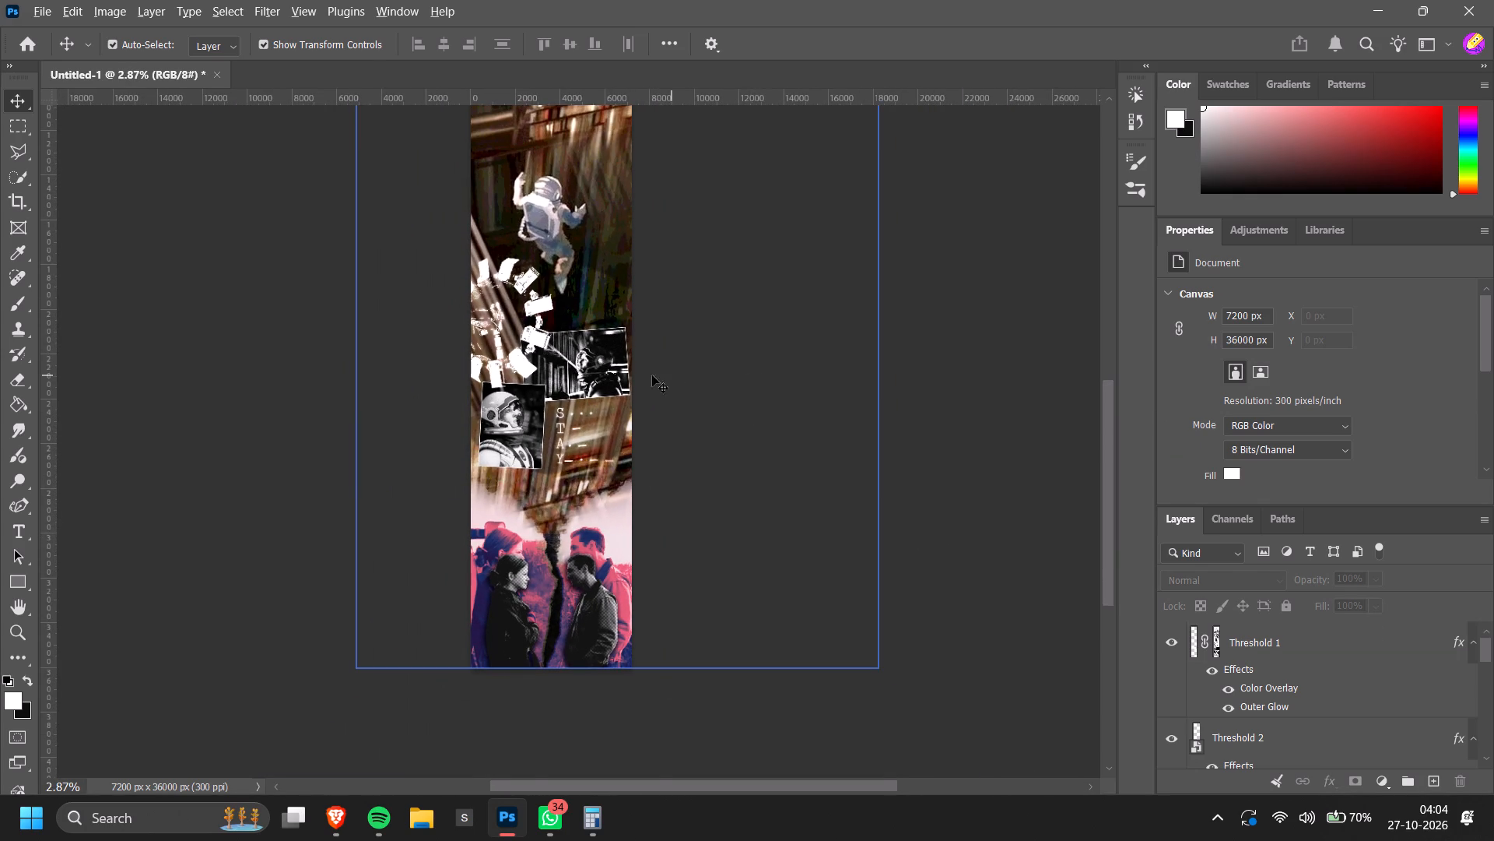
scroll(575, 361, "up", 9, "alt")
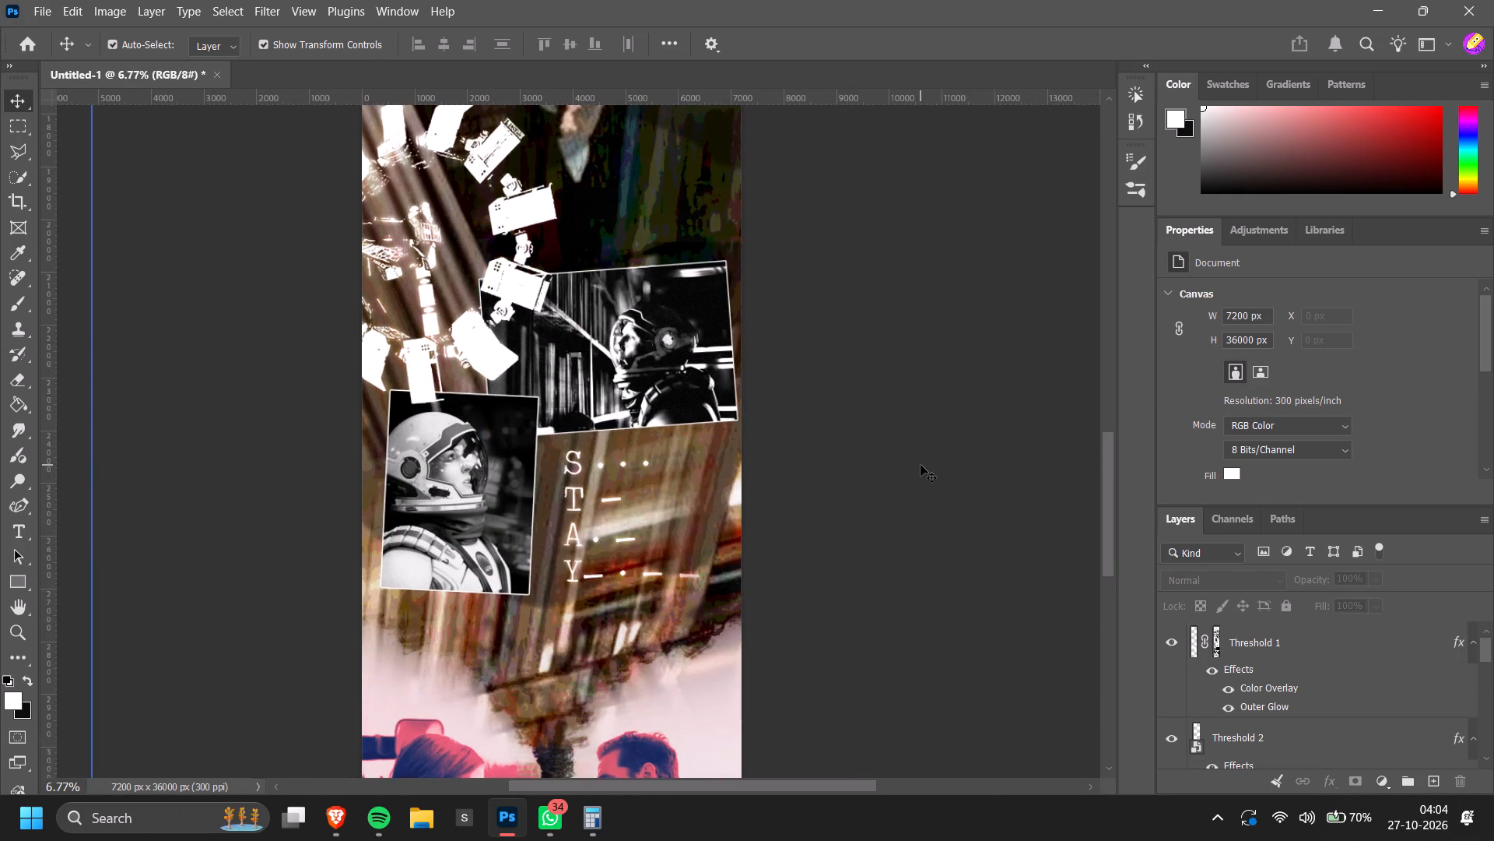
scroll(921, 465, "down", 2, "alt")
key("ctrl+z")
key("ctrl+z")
Enlarge the Endurance spacecraft on the Threshold 2 layer to a scale of 141.01%, keeping its top-left corner in place.
scroll(921, 465, "down", 4, "alt")
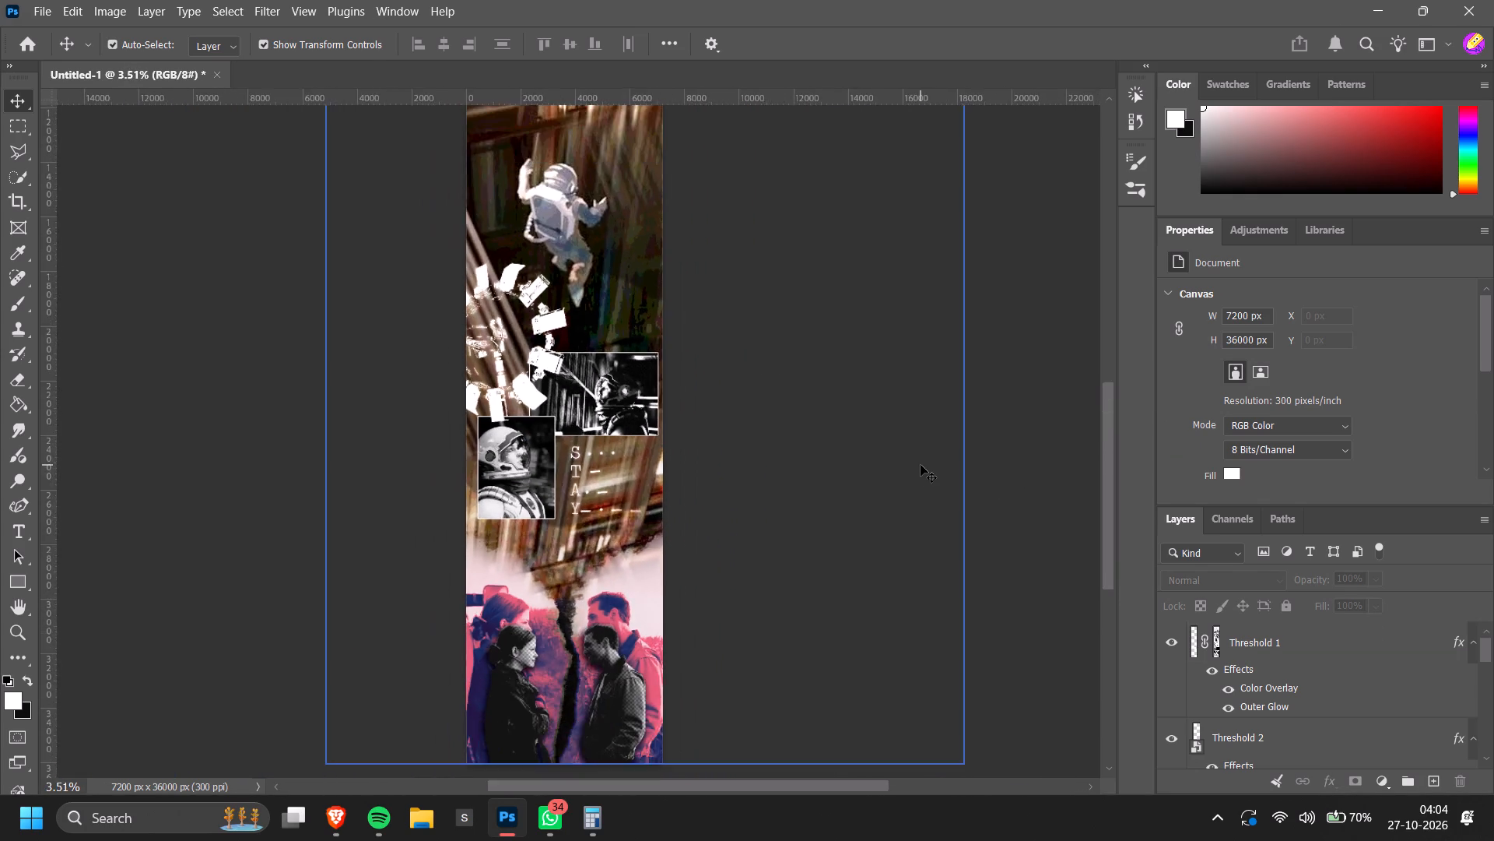
scroll(921, 465, "down", 5, "alt")
scroll(847, 482, "up", 4)
scroll(847, 482, "up", 3, "alt")
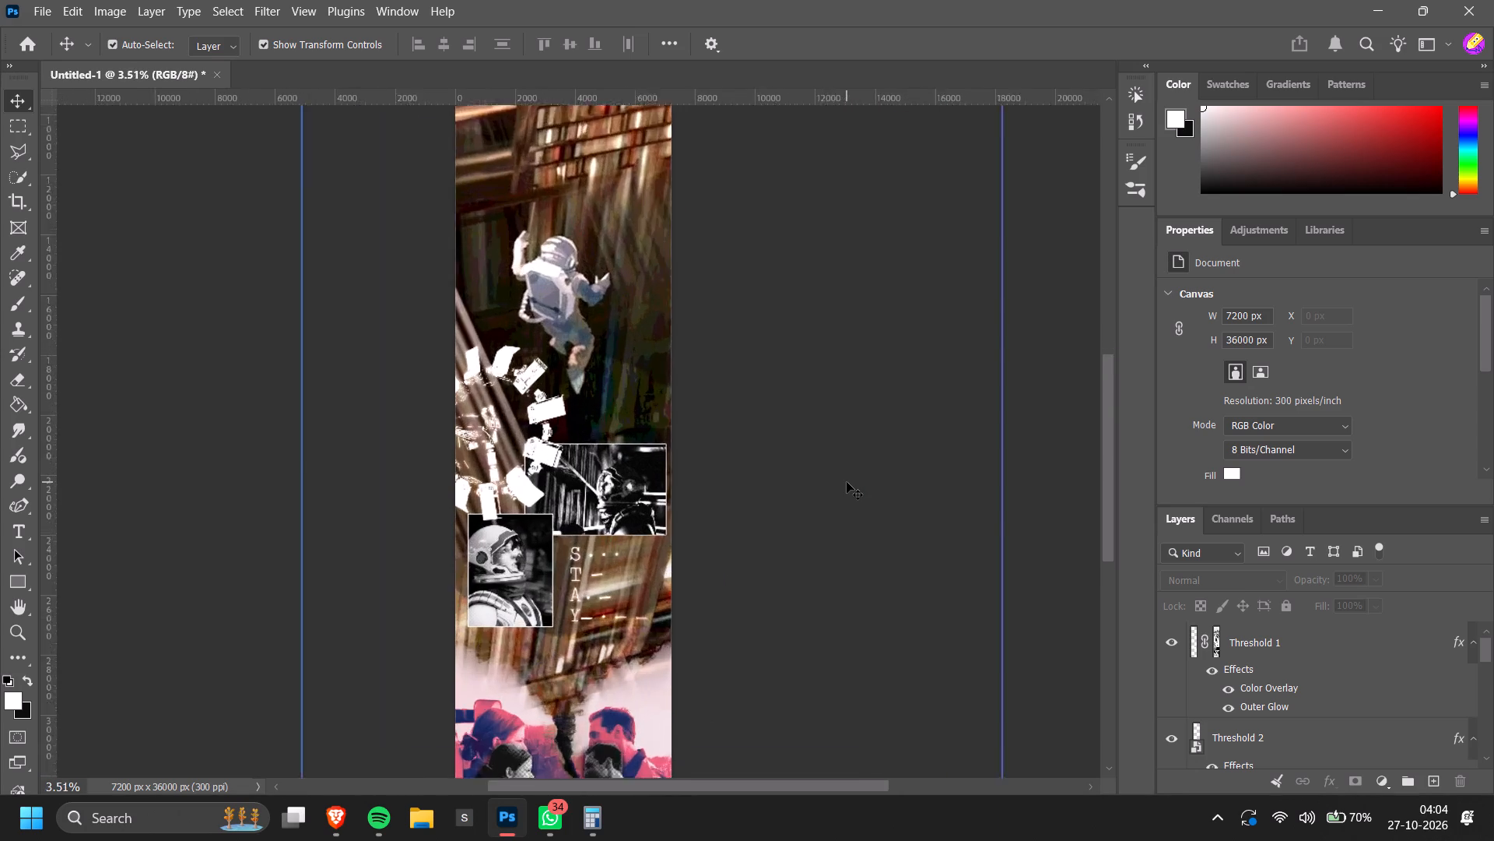
scroll(847, 482, "up", 7, "alt")
left_click(518, 410)
left_click(526, 395)
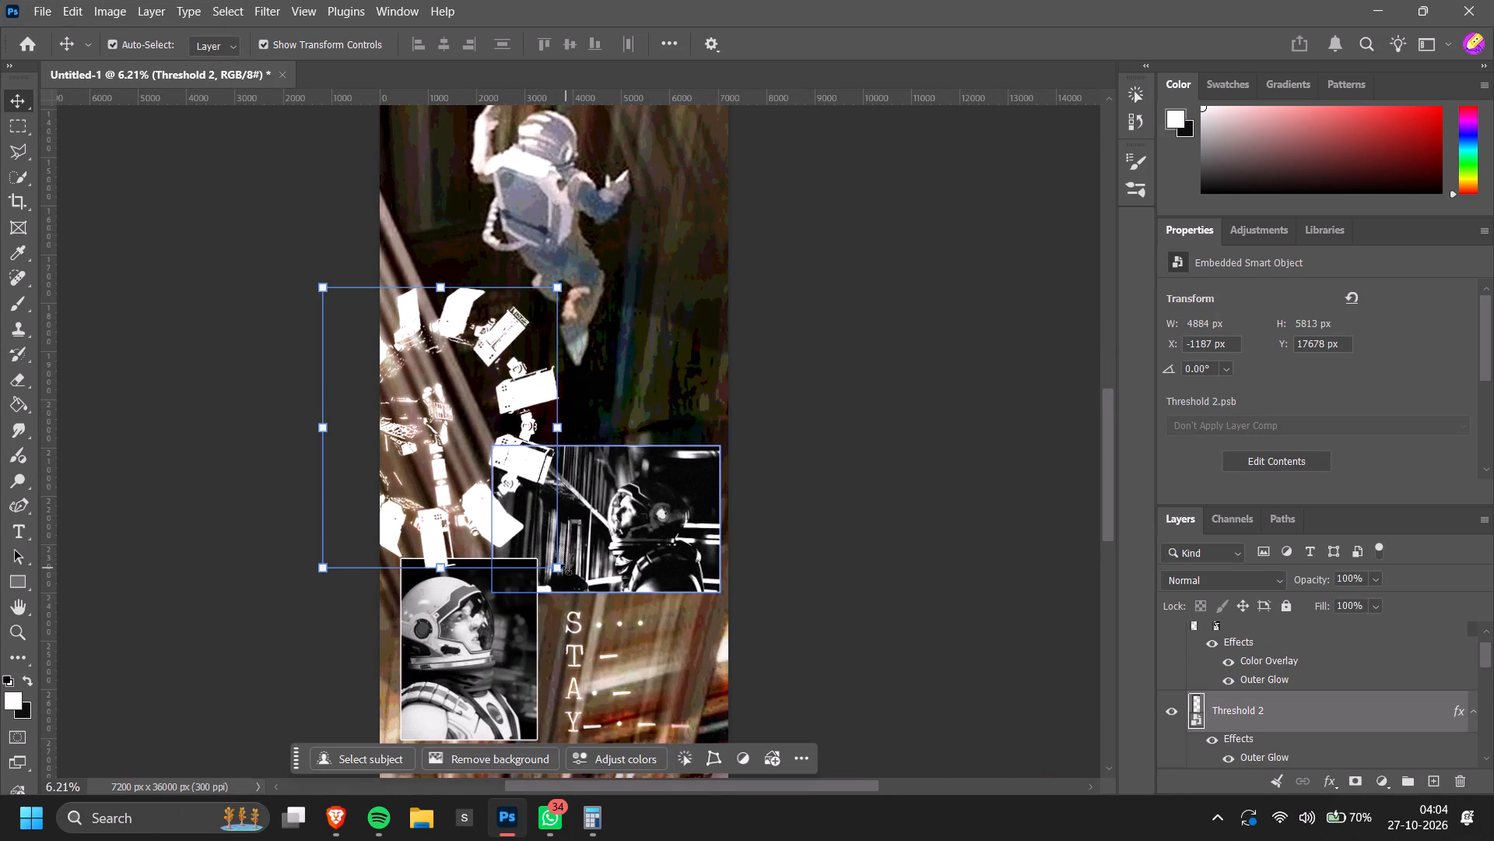
left_click_drag(563, 572, 570, 576)
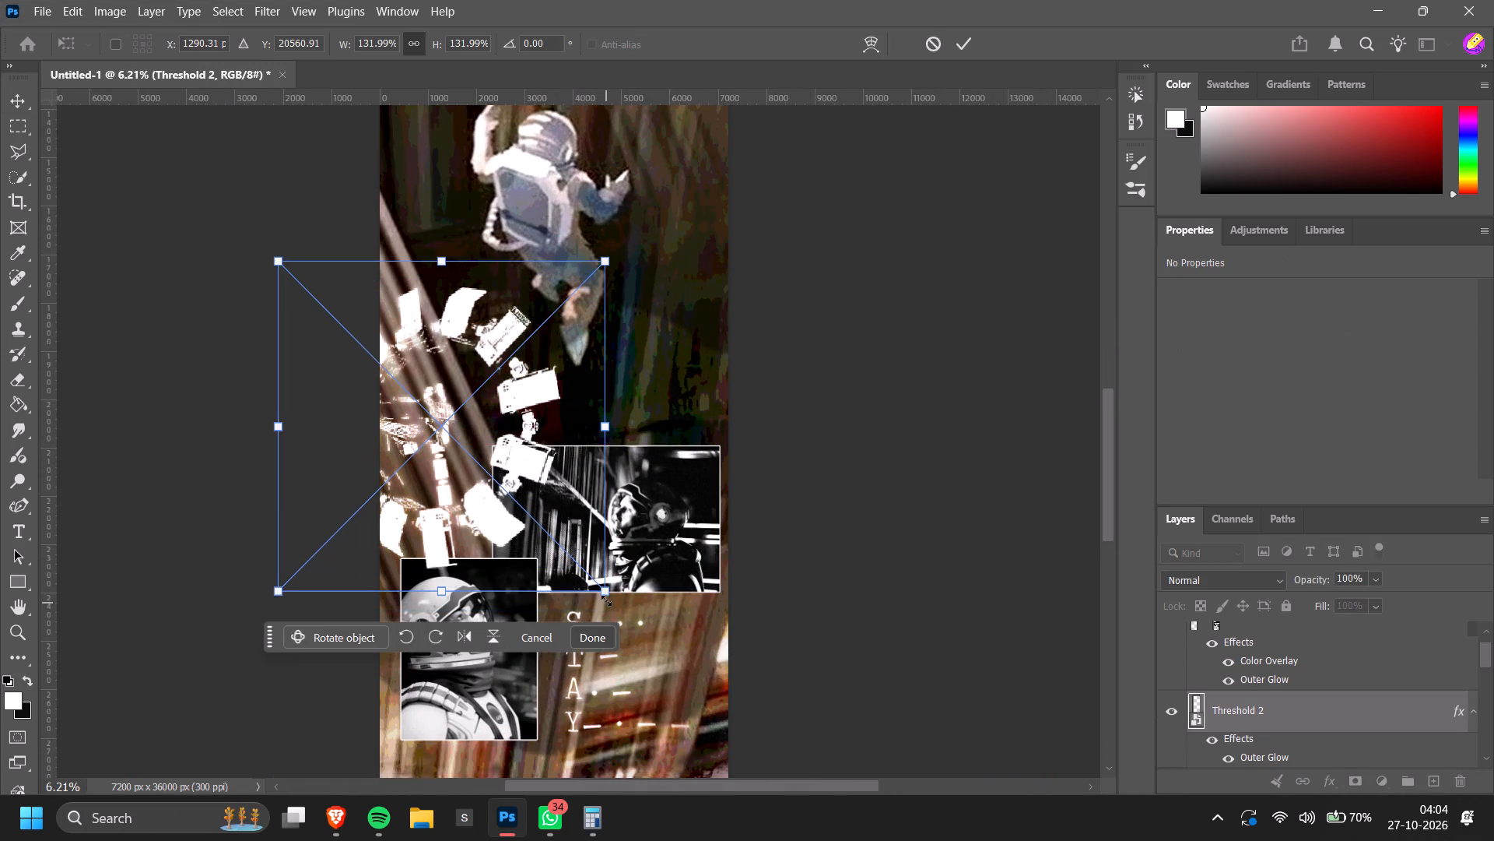
left_click_drag(606, 599, 632, 618)
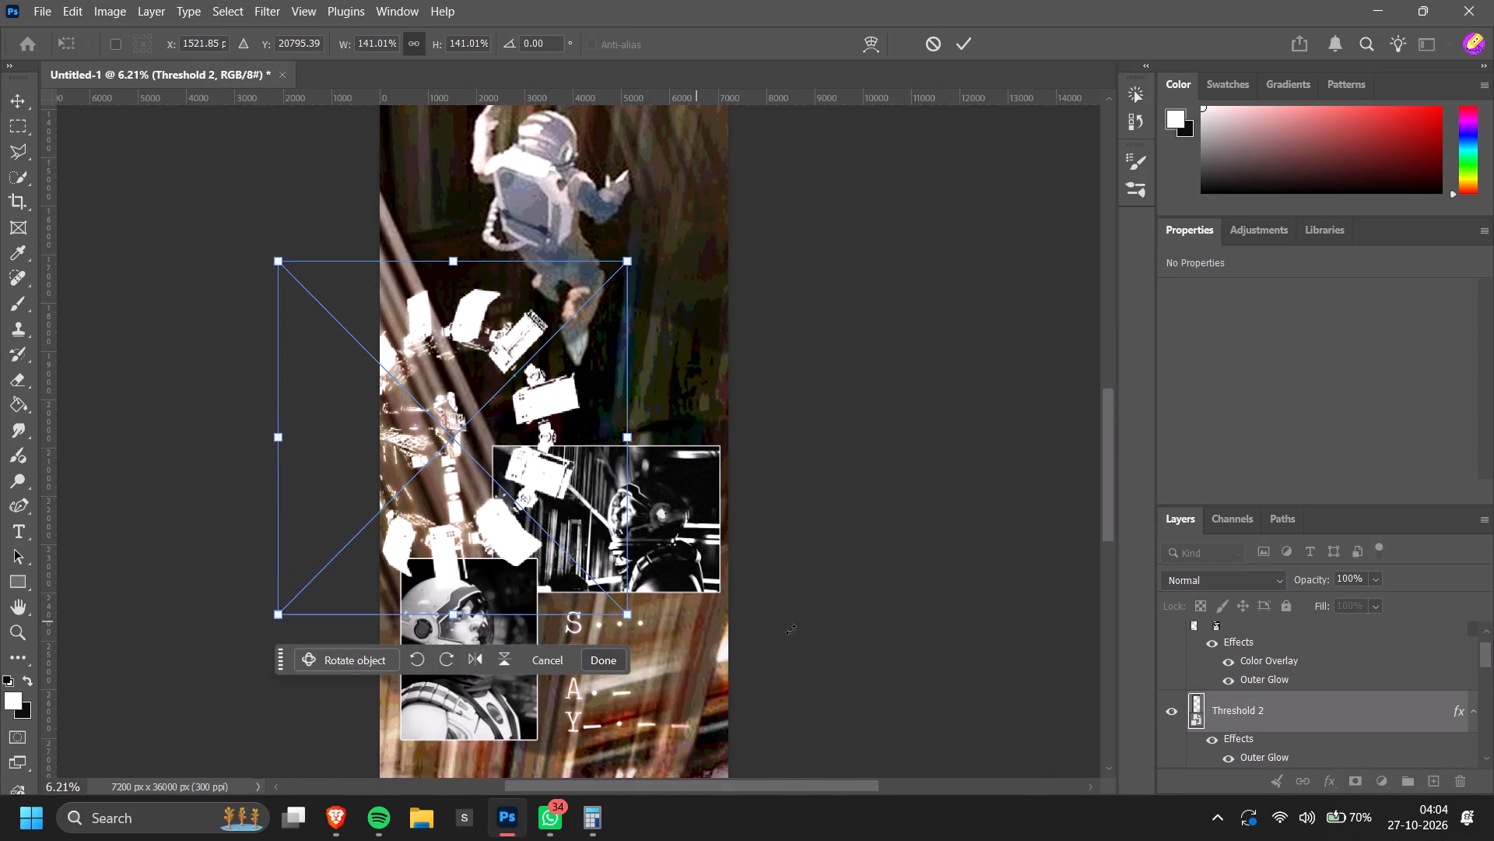
double_click(1043, 630)
Examine the enlarged spacecraft's balance within the whole poster composition.
scroll(1044, 630, "down", 5)
scroll(989, 623, "down", 5, "alt")
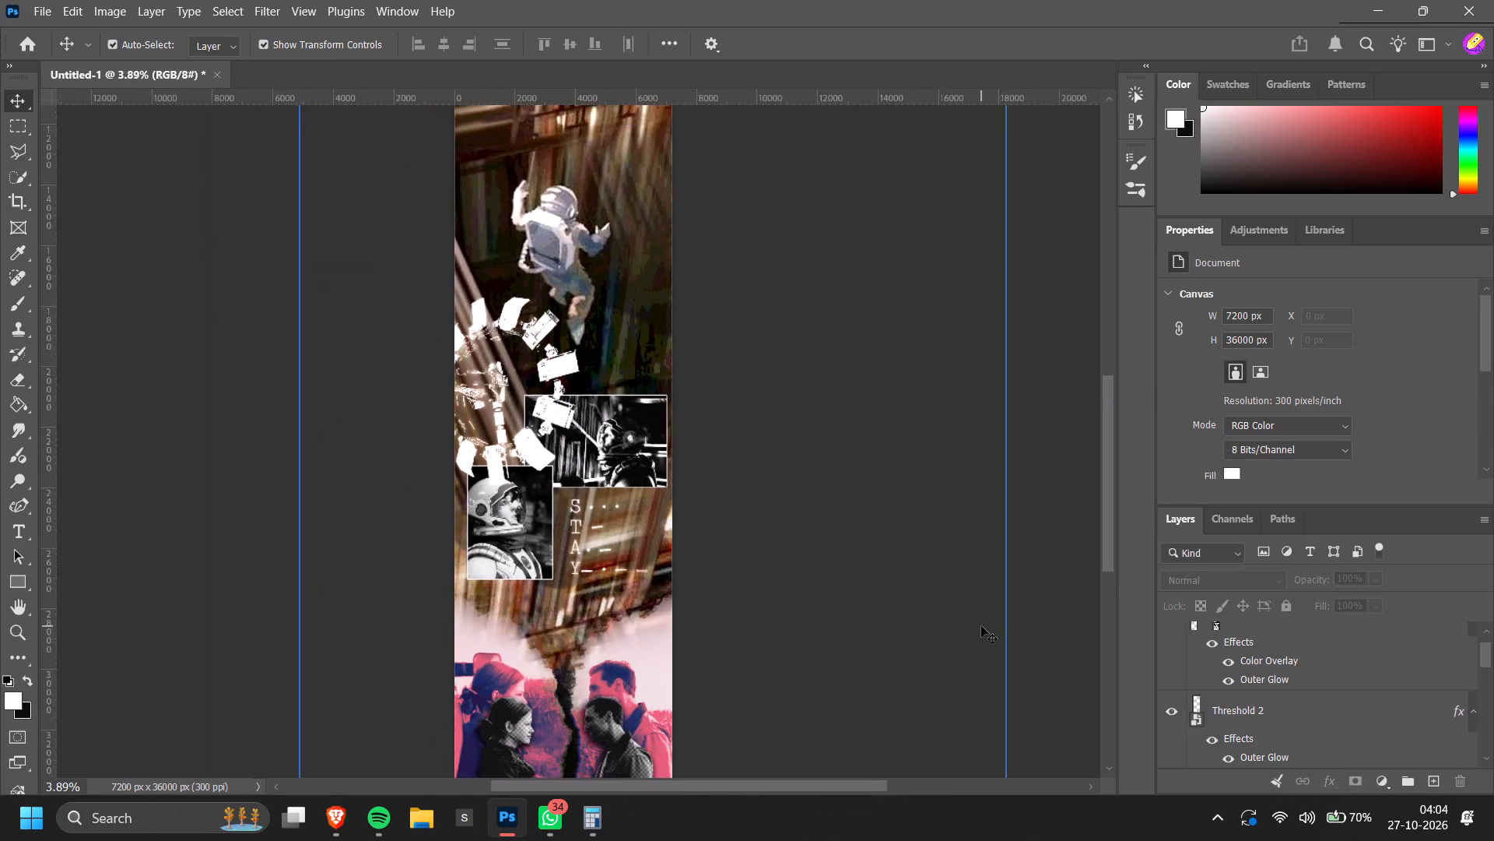
scroll(981, 626, "down", 4, "alt")
scroll(981, 626, "up", 6)
scroll(981, 626, "down", 5, "alt")
scroll(981, 626, "up", 2)
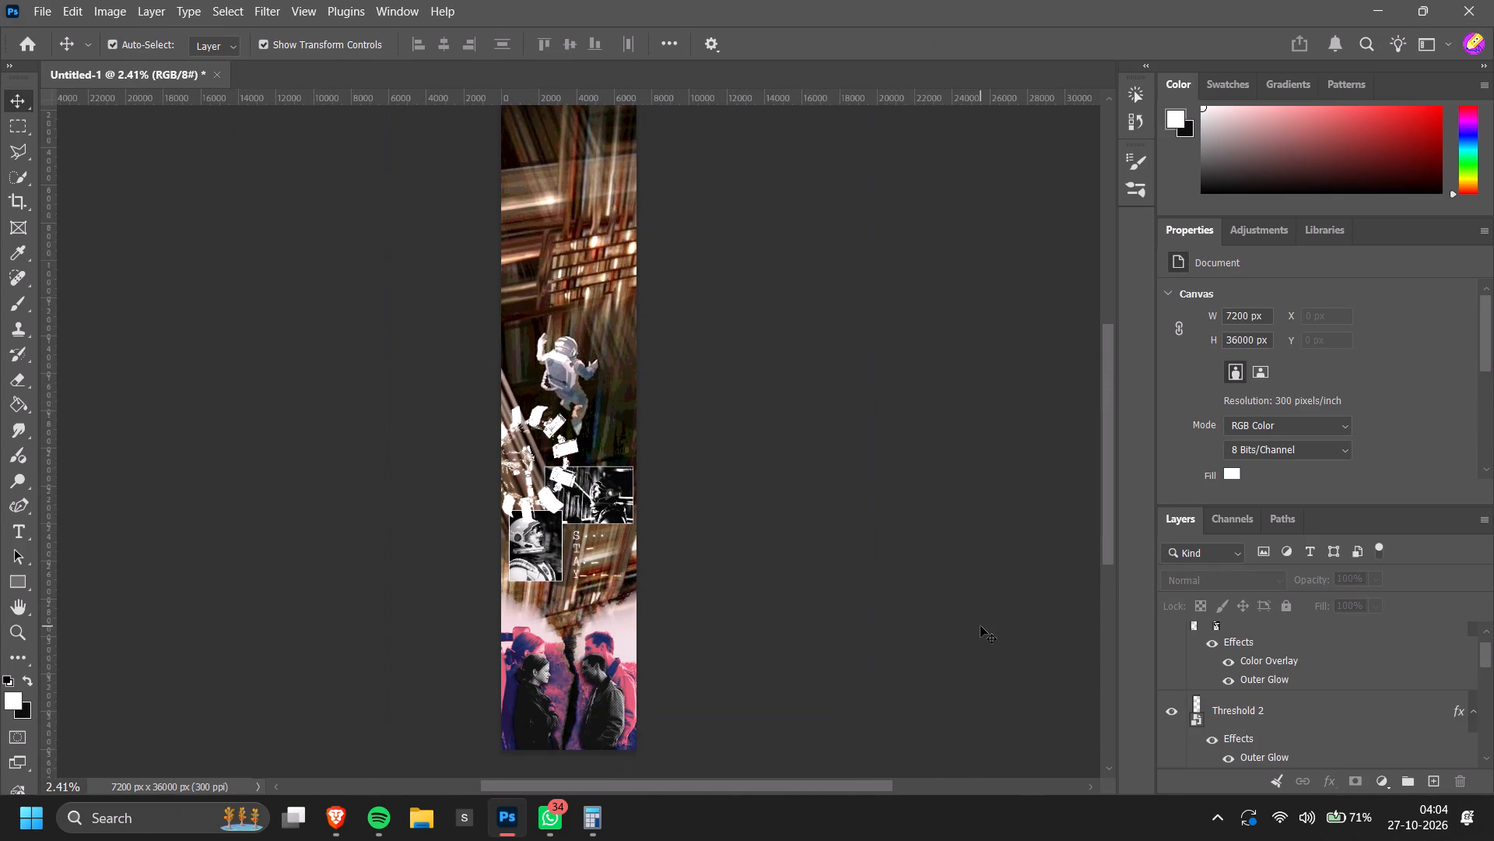
scroll(980, 626, "up", 3)
Switch to Pinterest in the browser and search for "time".
key("alt+Tab")
key("alt+Tab")
scroll(696, 418, "up", 2)
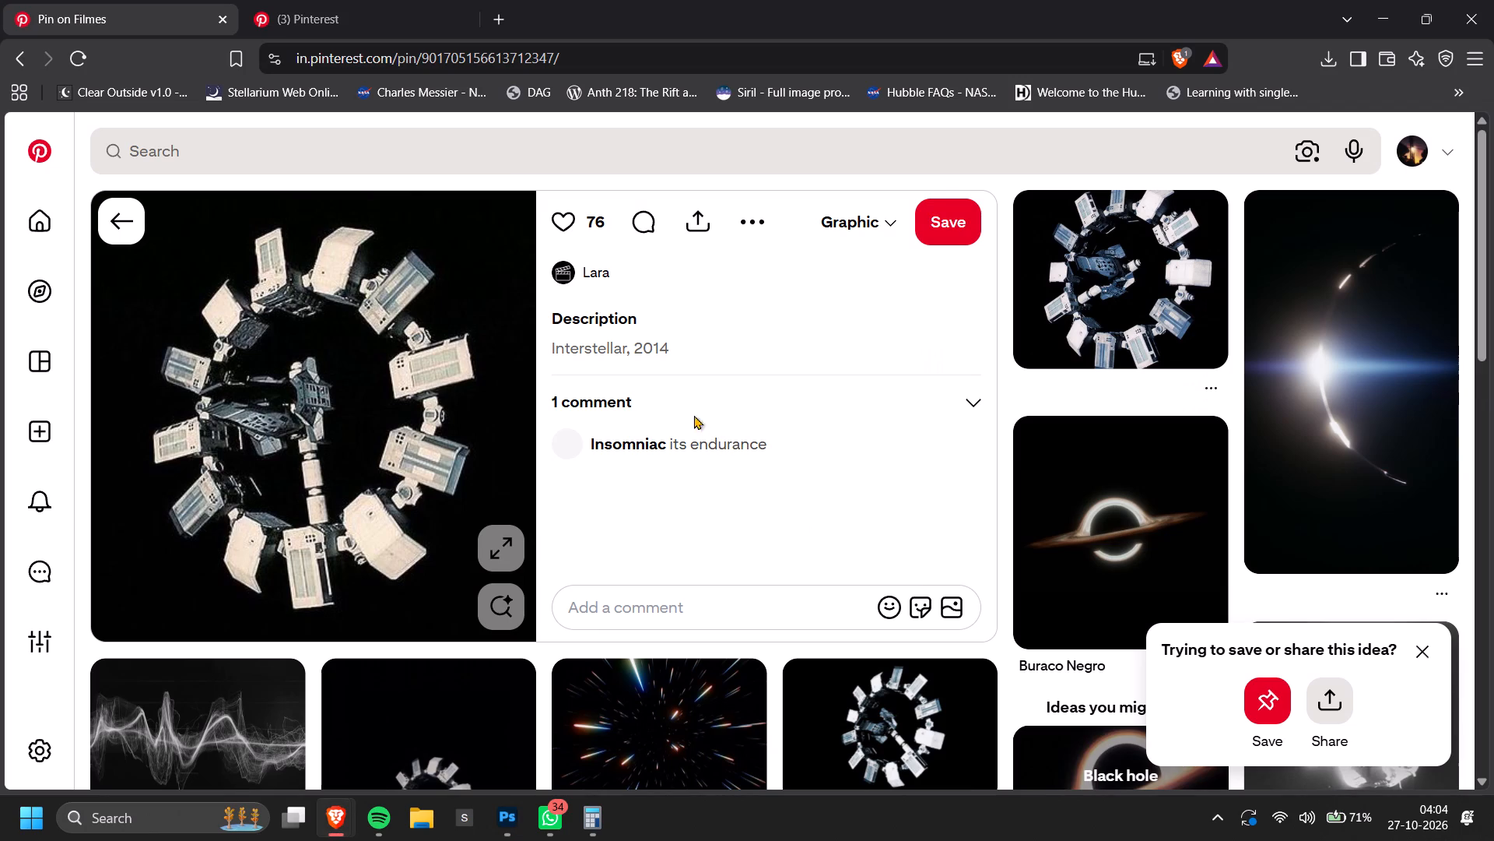
scroll(694, 415, "up", 2)
left_click(533, 161)
type("time")
key("Return")
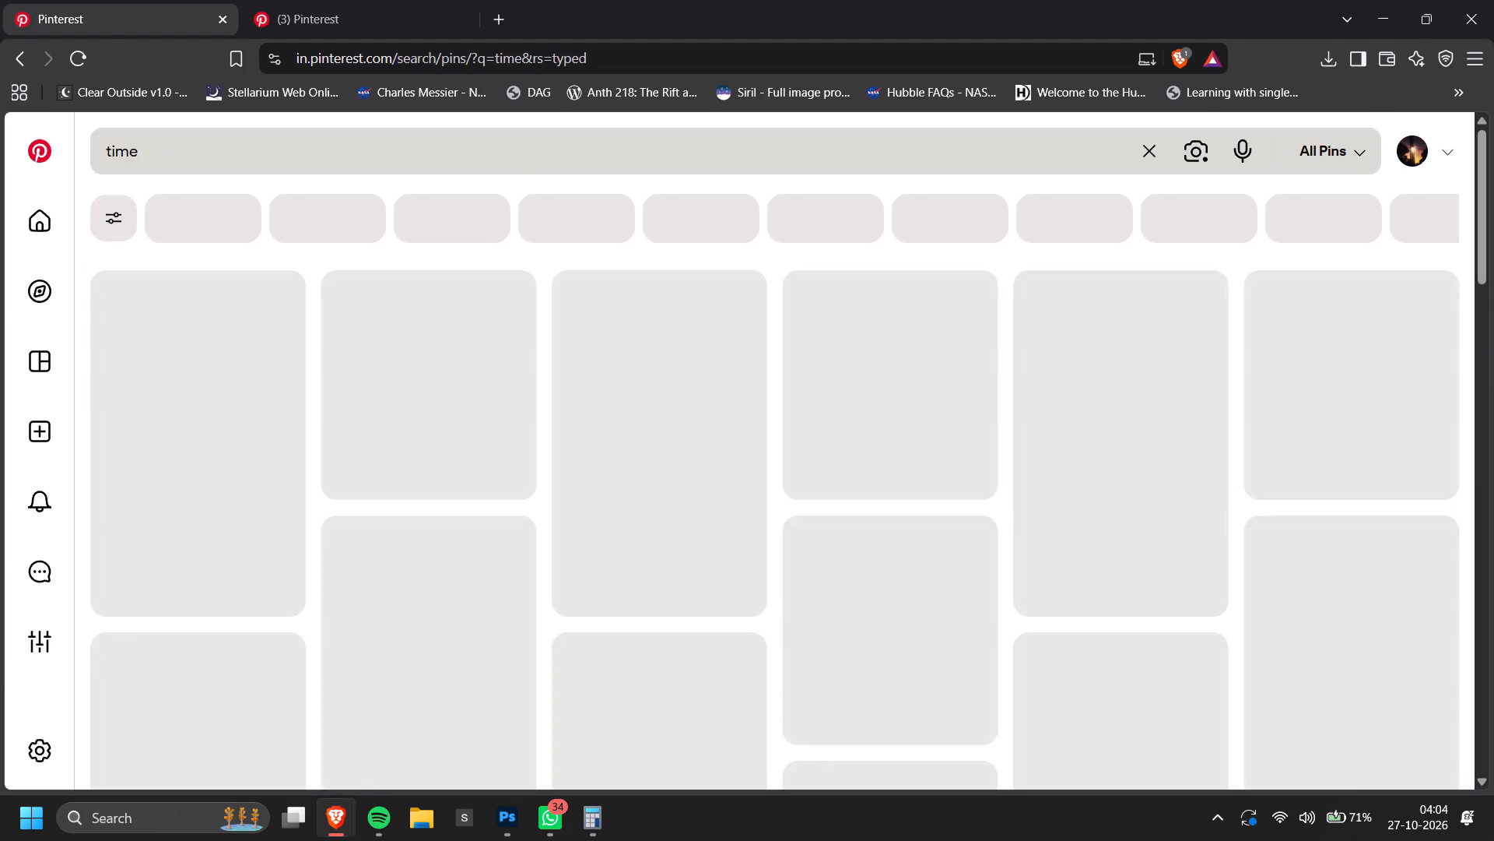
Return to Photoshop, examine the poster, and go down the layer stack to select the Posterize 1 adjustment layer.
key("alt+Tab")
scroll(848, 427, "down", 5)
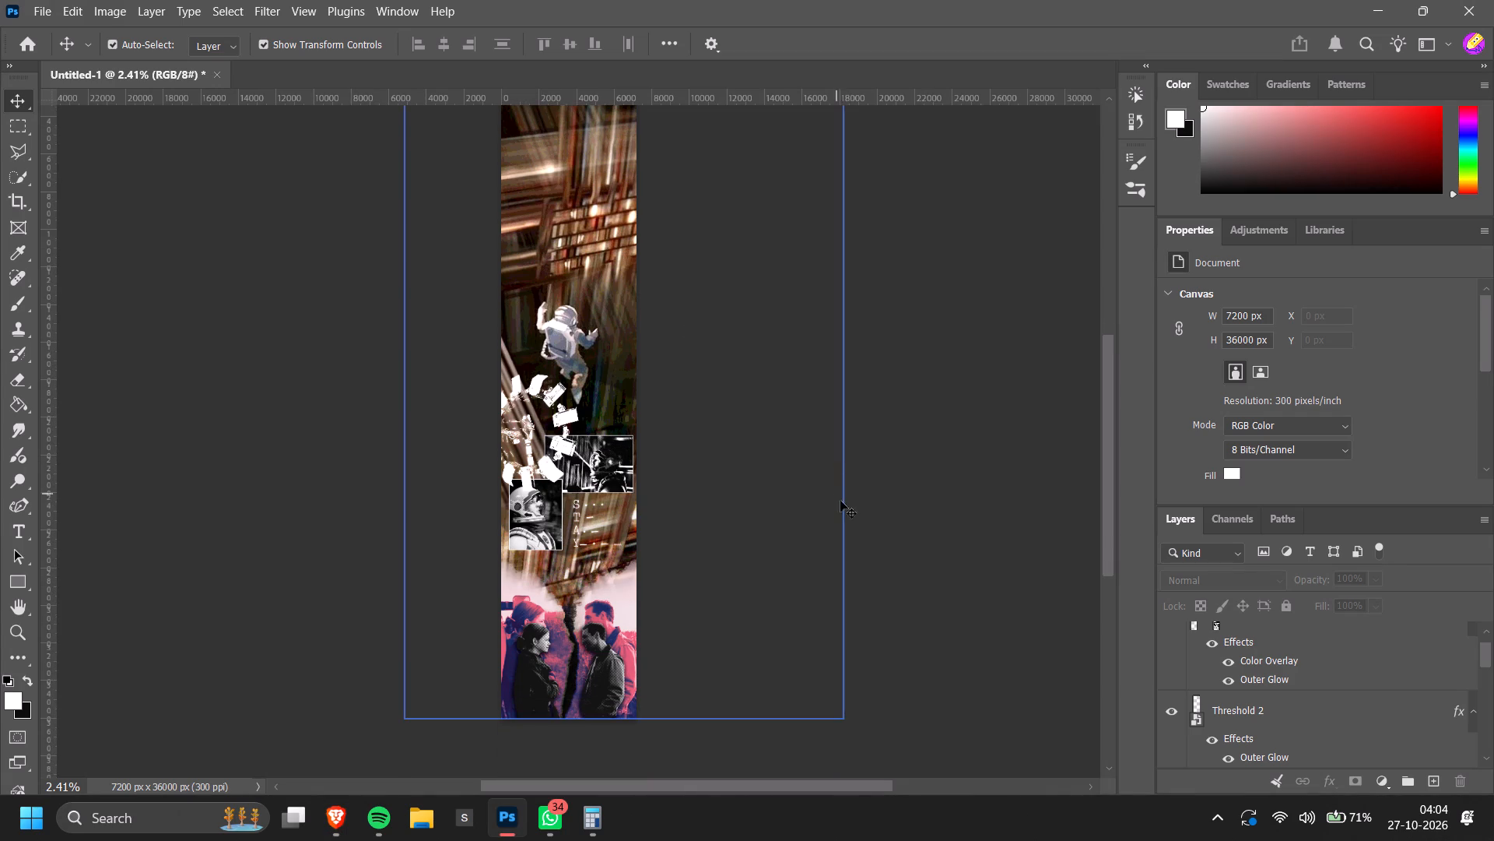
scroll(924, 607, "down", 5)
scroll(757, 582, "up", 3, "alt")
scroll(1320, 669, "down", 2)
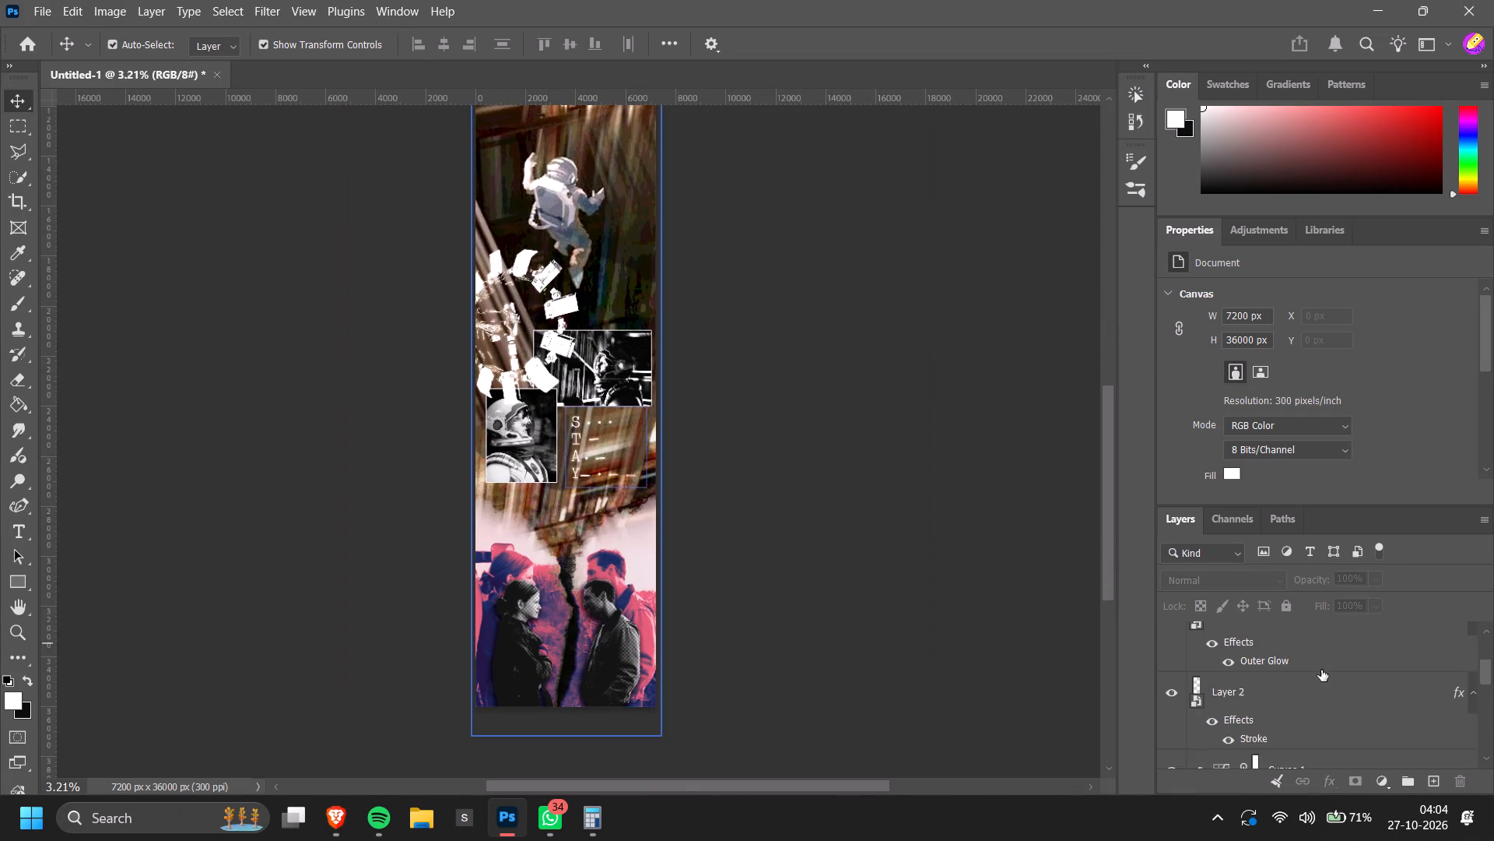
left_click(1335, 670)
scroll(1335, 684, "down", 3)
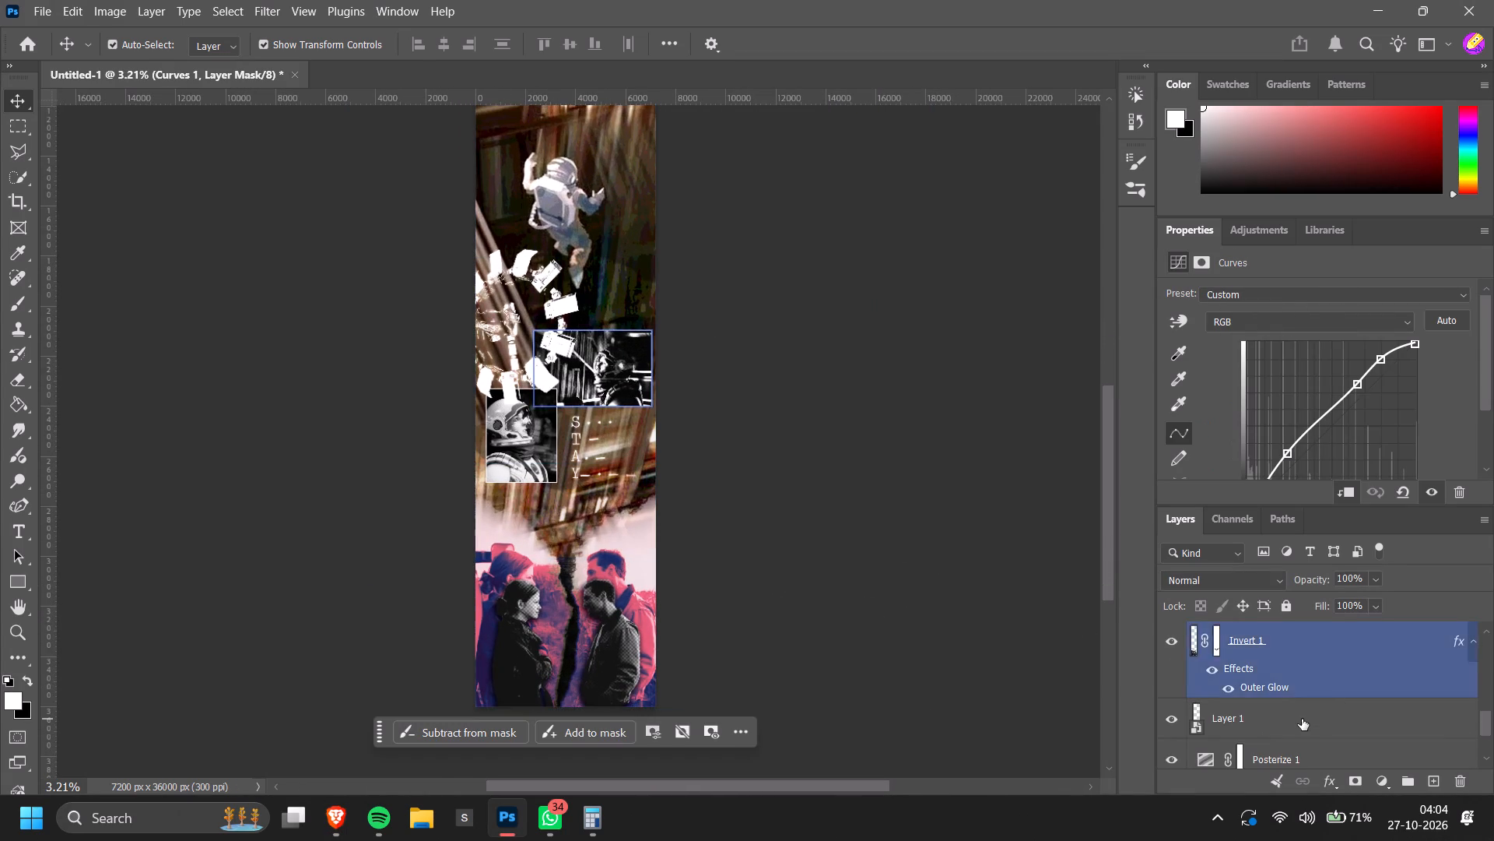
left_click(1334, 683)
Browse the "time" results on Pinterest for clock imagery, comparing them with the poster's astronaut and bookshelf areas in Photoshop.
key("alt+Tab")
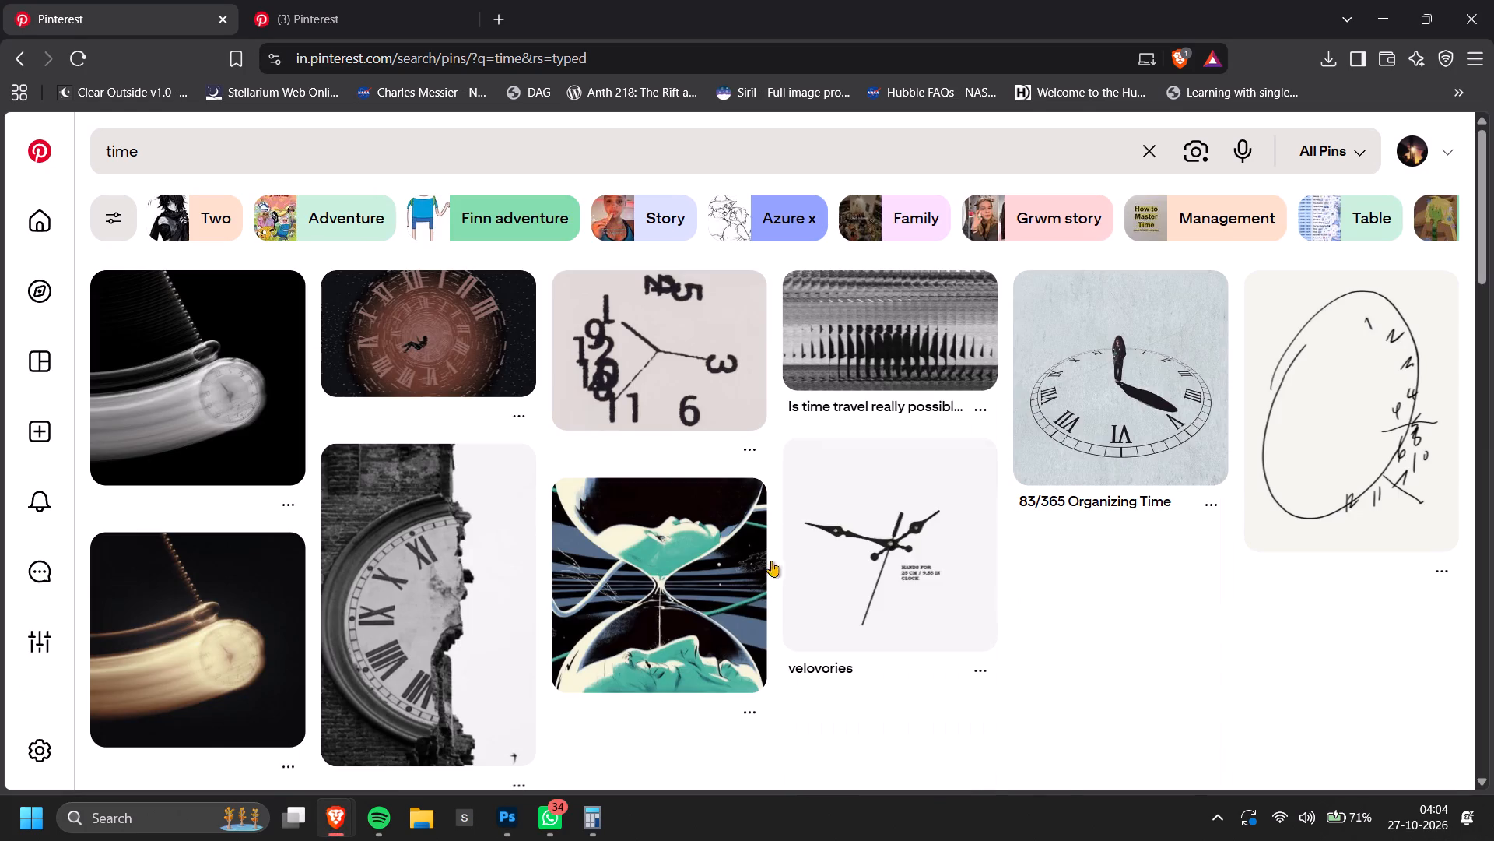
key("alt+Tab")
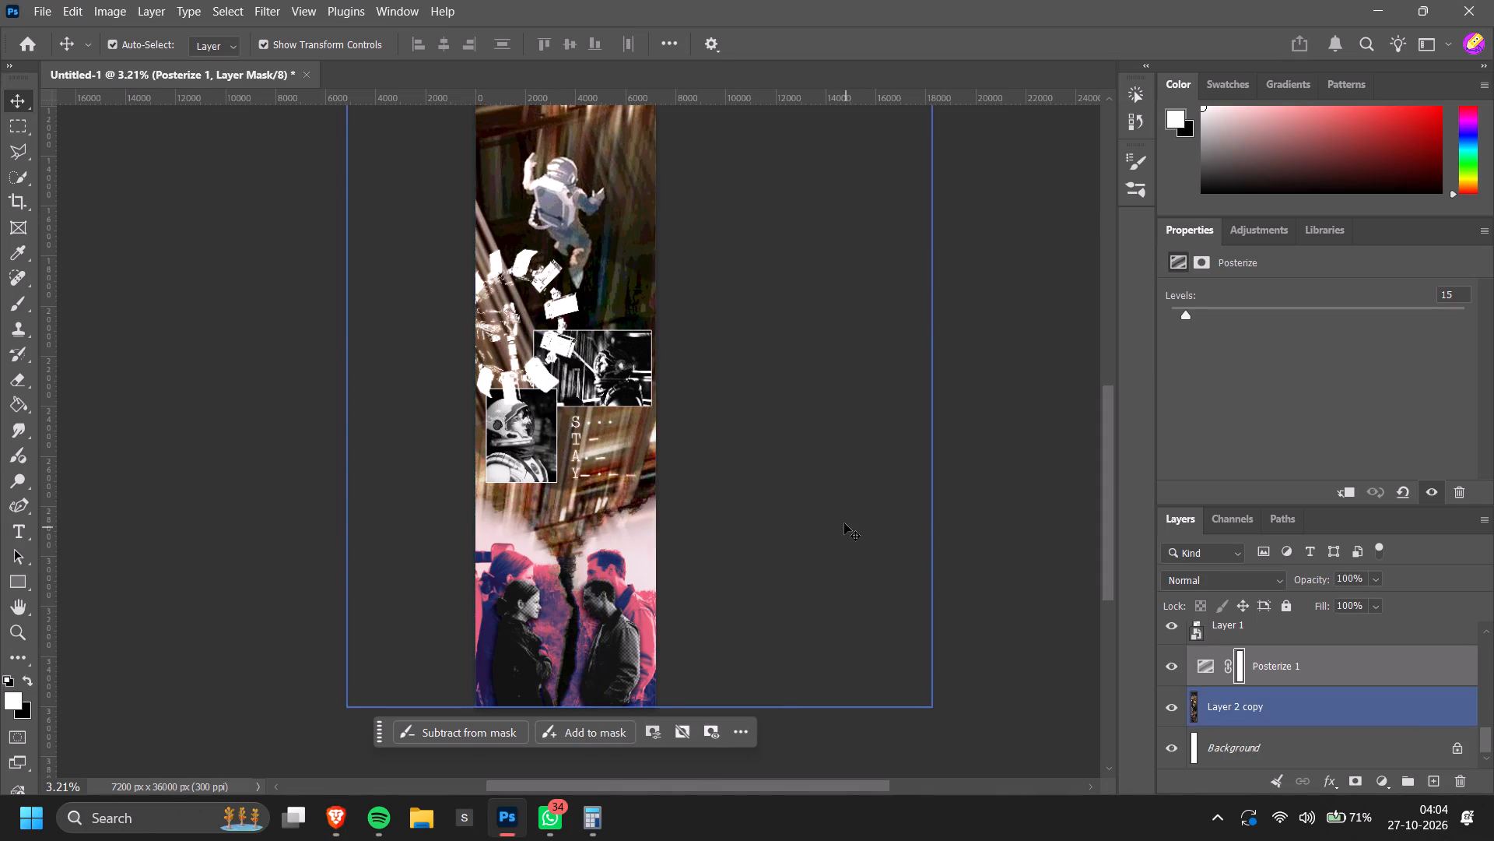
key("alt+Tab")
scroll(820, 547, "down", 3)
key("alt+Tab")
scroll(844, 560, "up", 1)
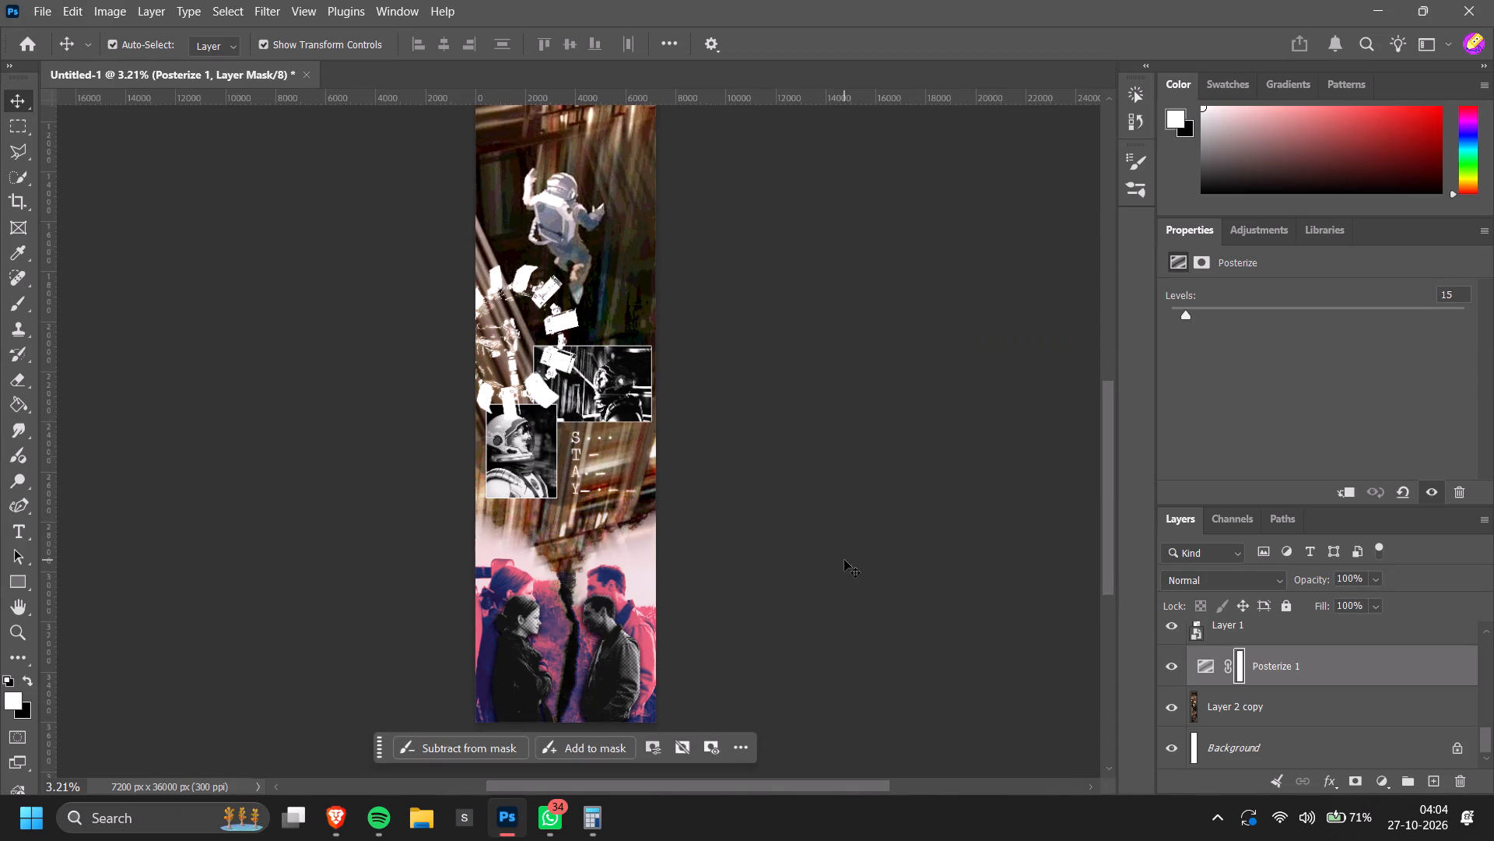
left_click(879, 542)
scroll(1028, 554, "up", 5)
key("alt+Tab")
scroll(876, 558, "down", 3)
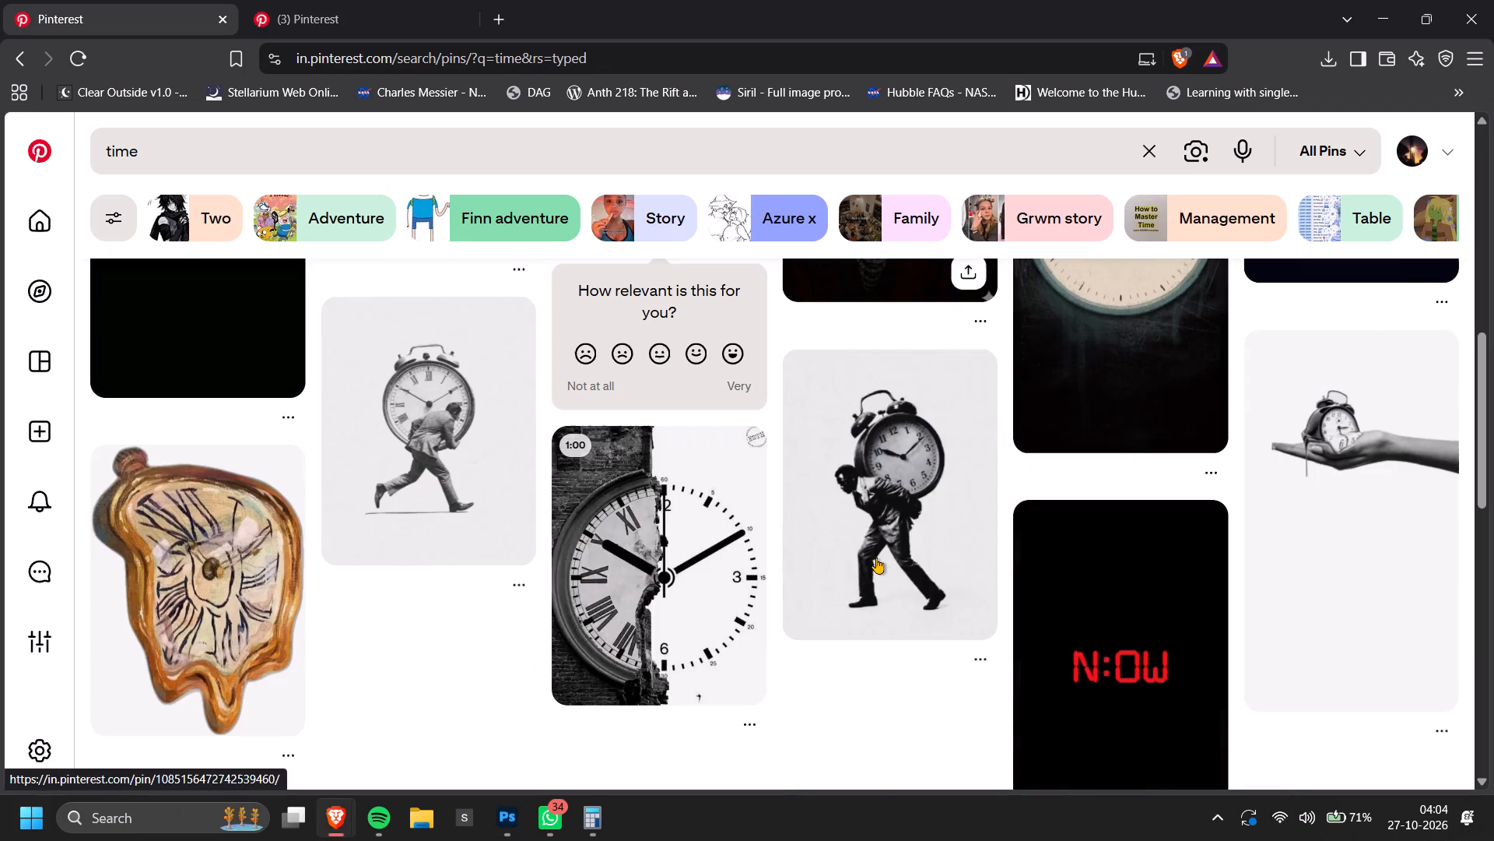
scroll(876, 558, "down", 3)
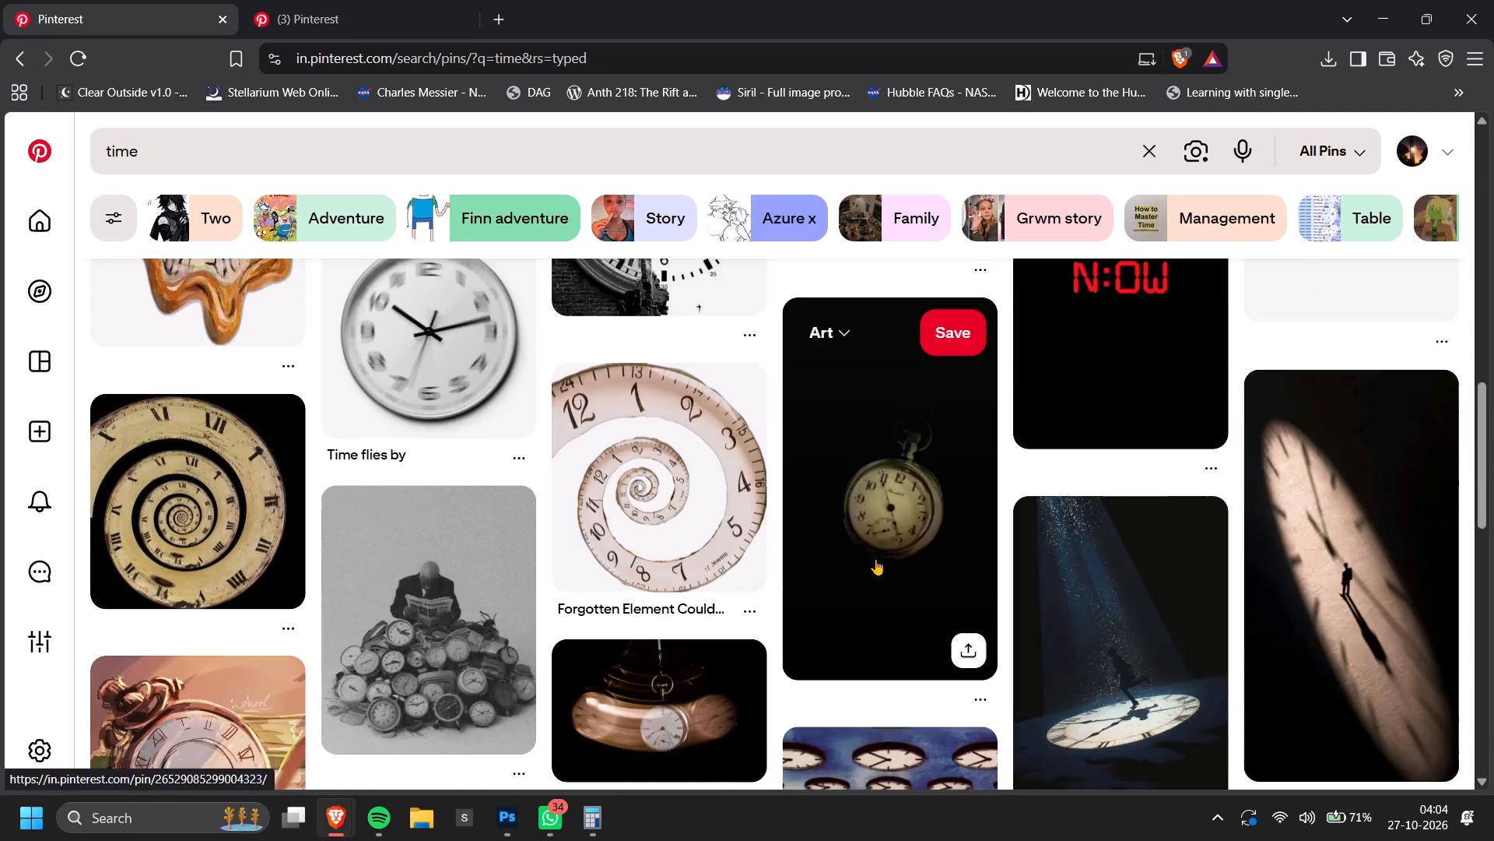
key("alt+Tab")
scroll(887, 554, "up", 1)
left_click(905, 491)
scroll(905, 491, "up", 4)
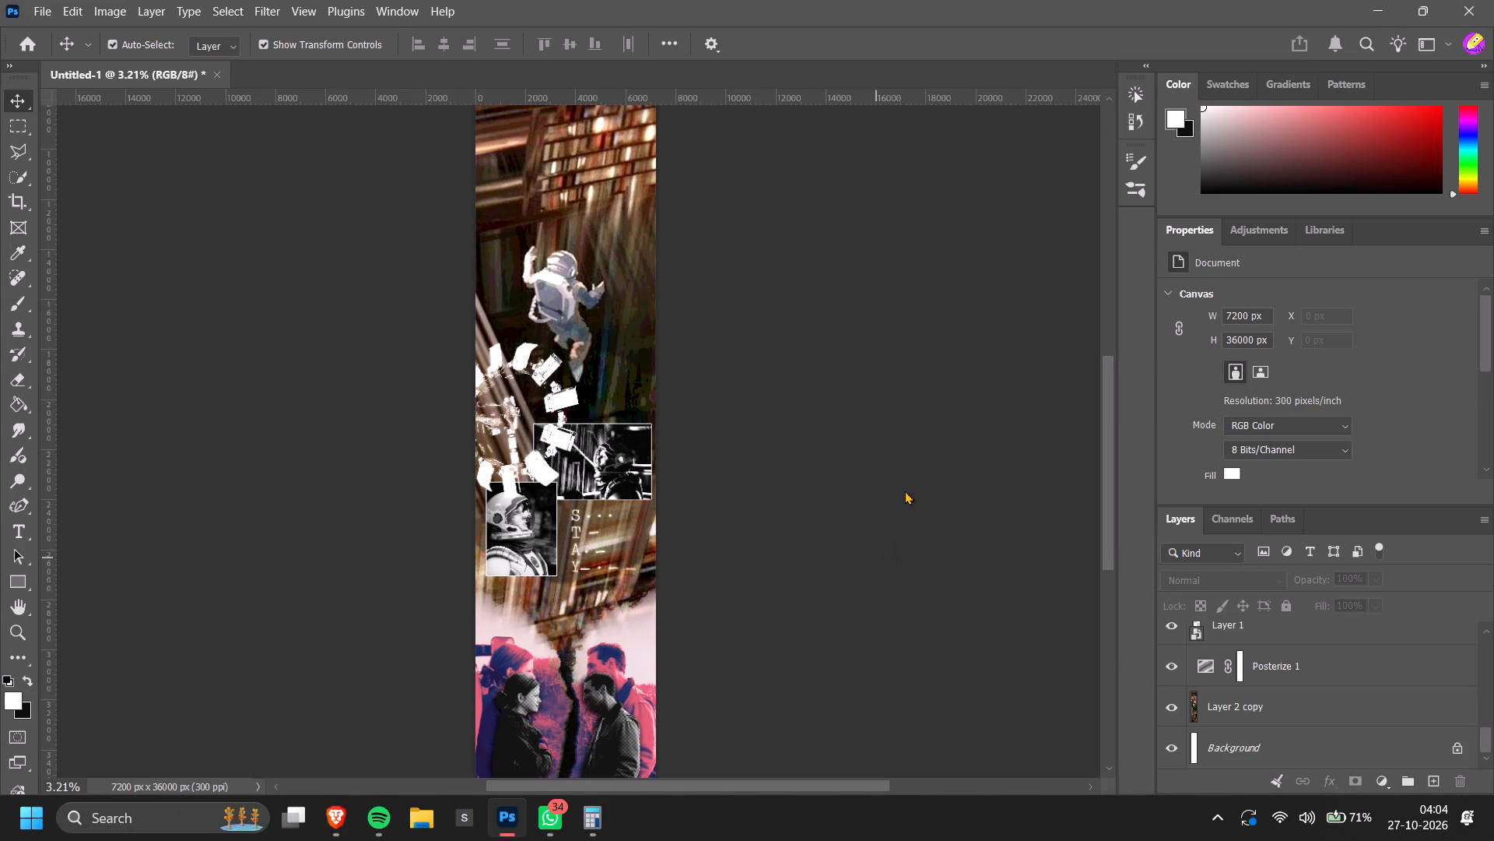
Switch back to Pinterest in the browser and look further through the "time" results for clock imagery suited to the poster.
scroll(905, 491, "up", 3)
key("alt+Tab")
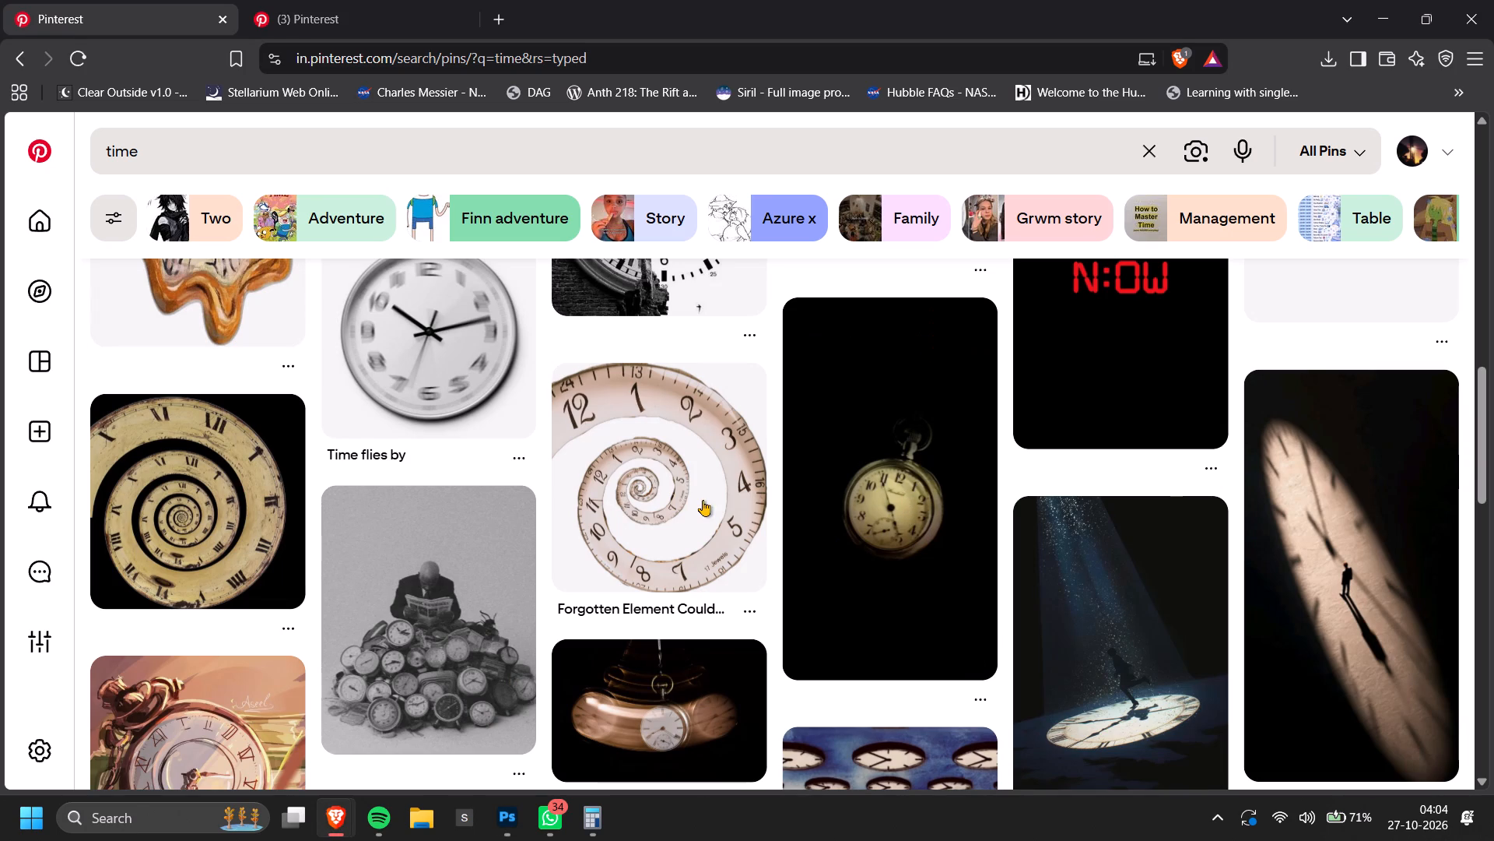
scroll(703, 500, "down", 6)
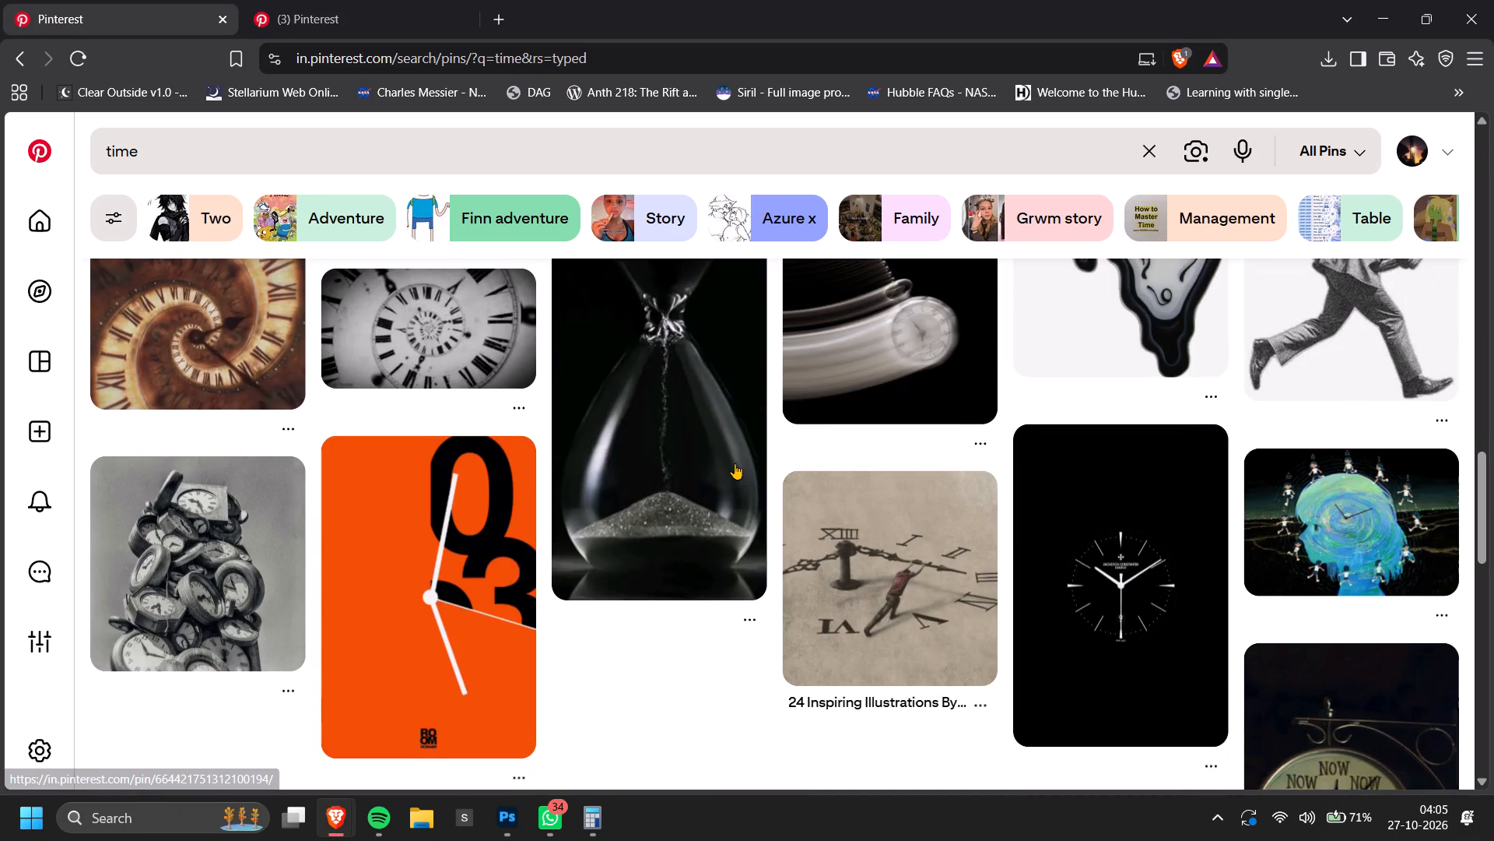
scroll(735, 463, "down", 3)
scroll(752, 494, "up", 2)
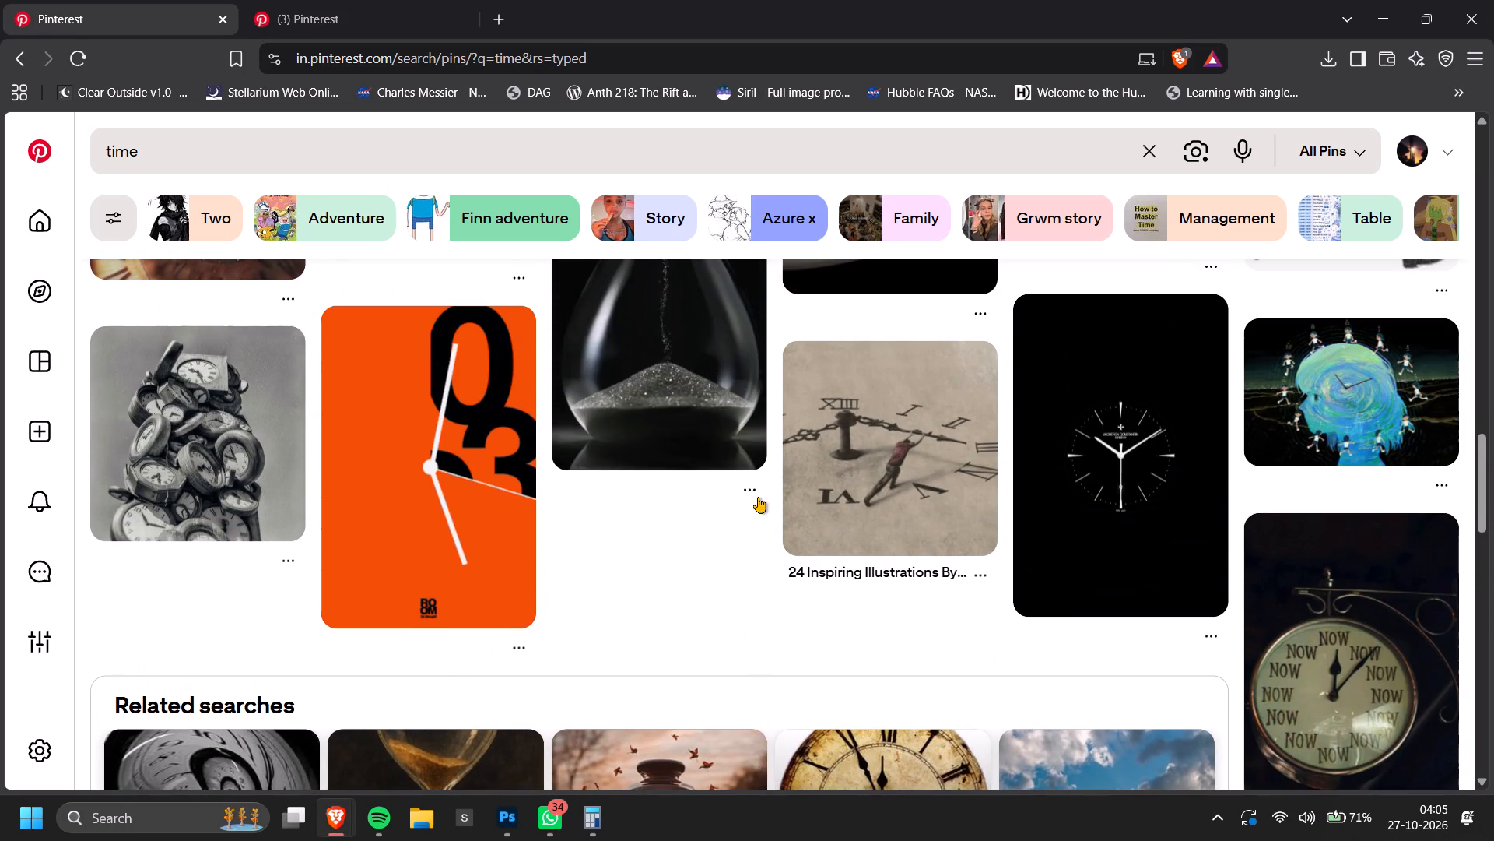
scroll(855, 506, "down", 7)
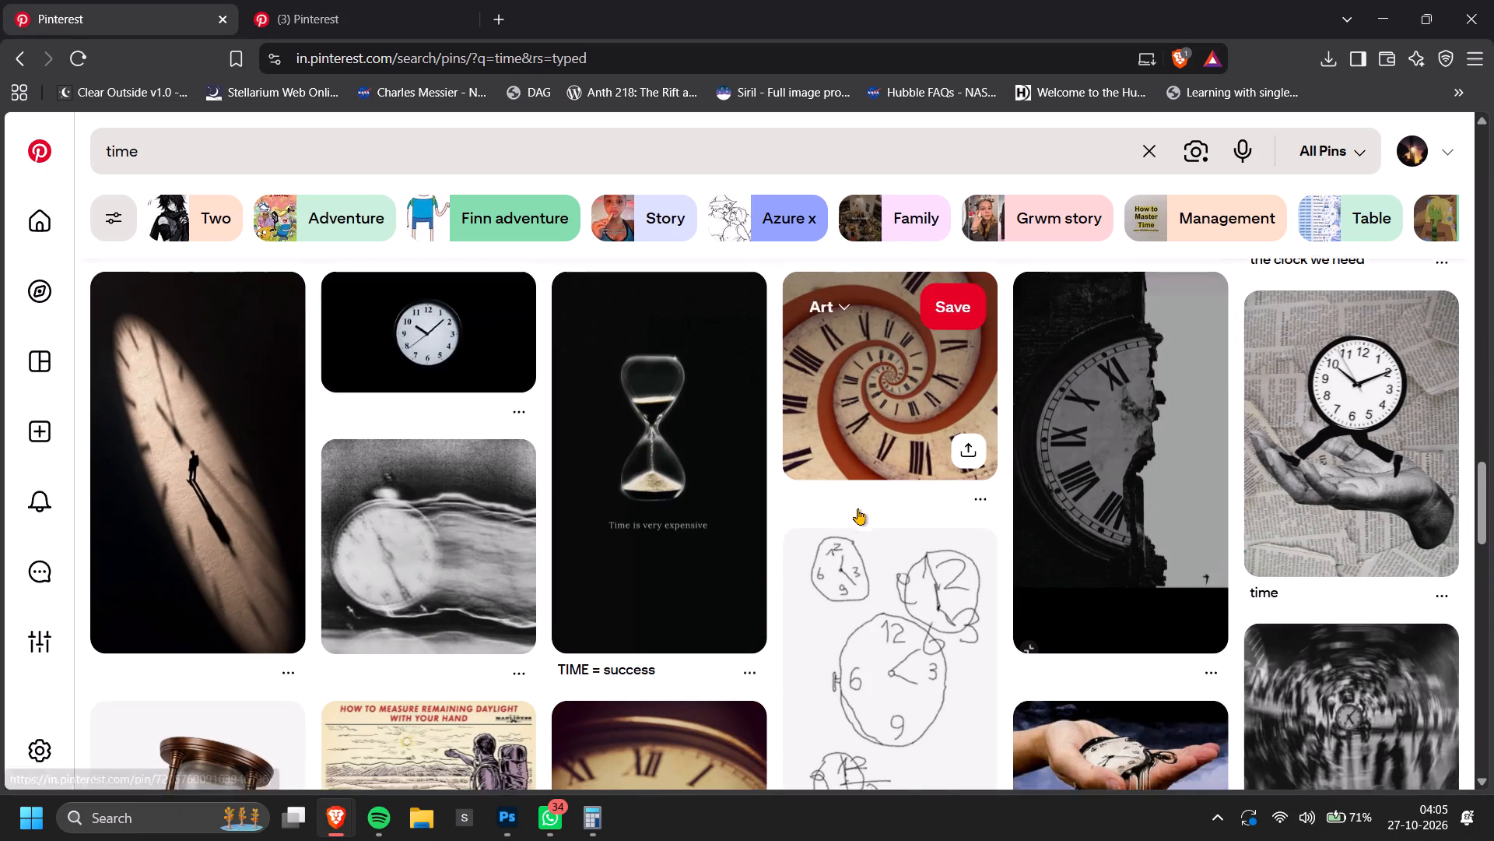
scroll(860, 508, "down", 3)
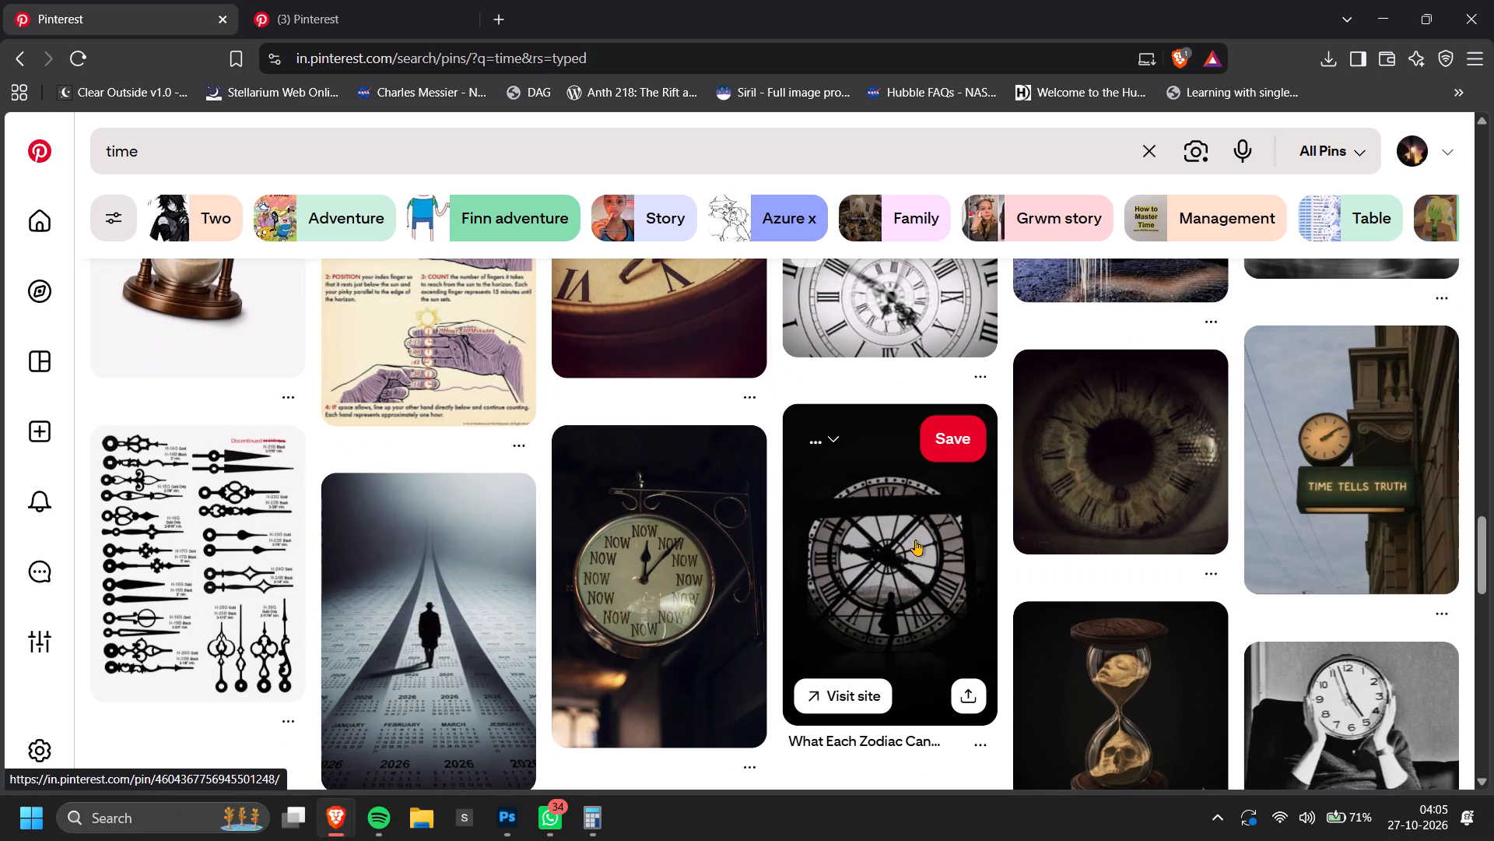
scroll(916, 540, "down", 9)
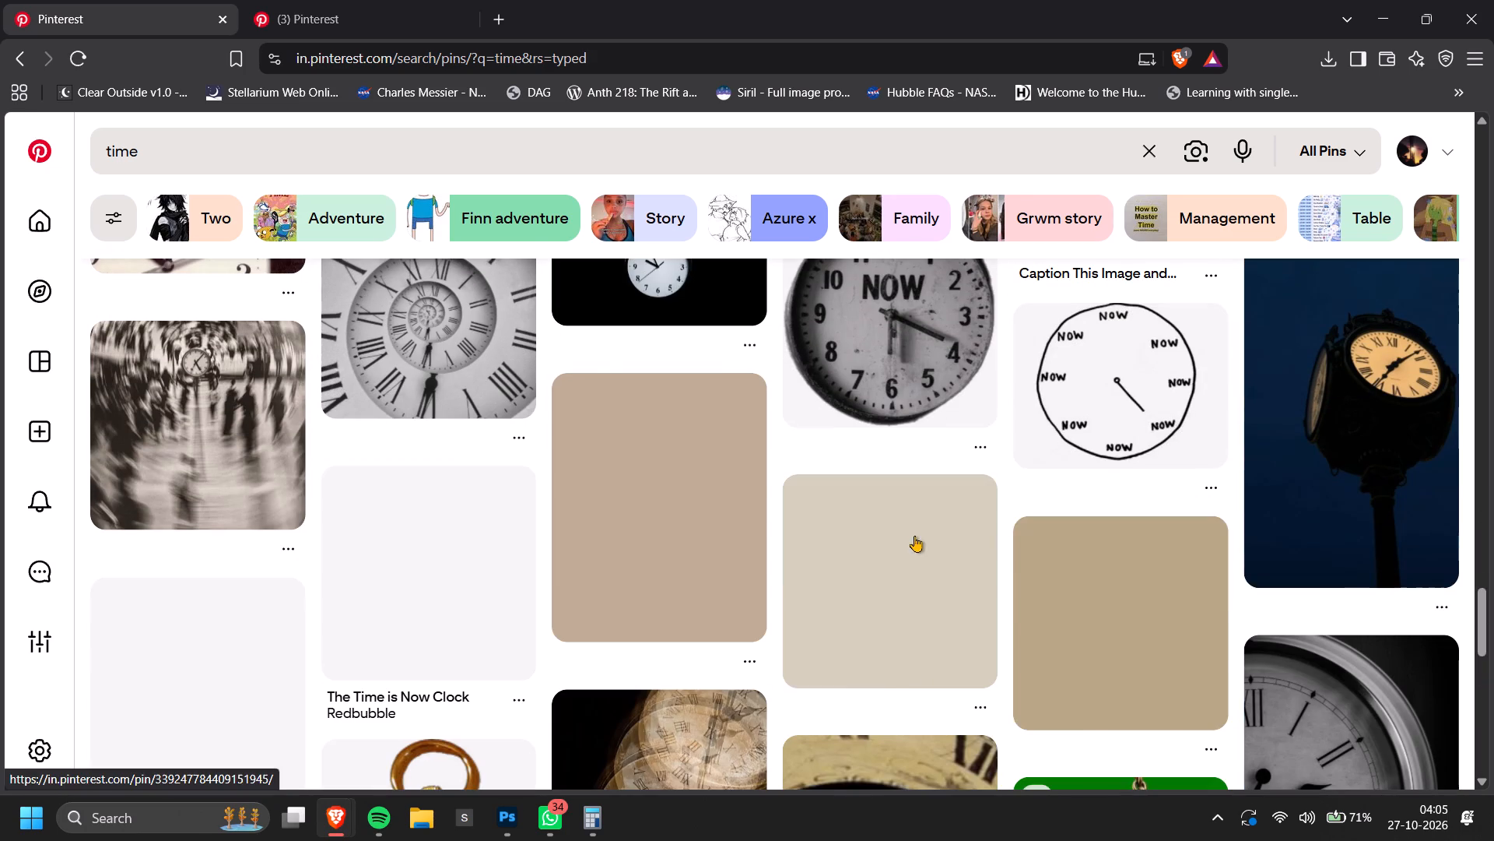
scroll(917, 530, "down", 4)
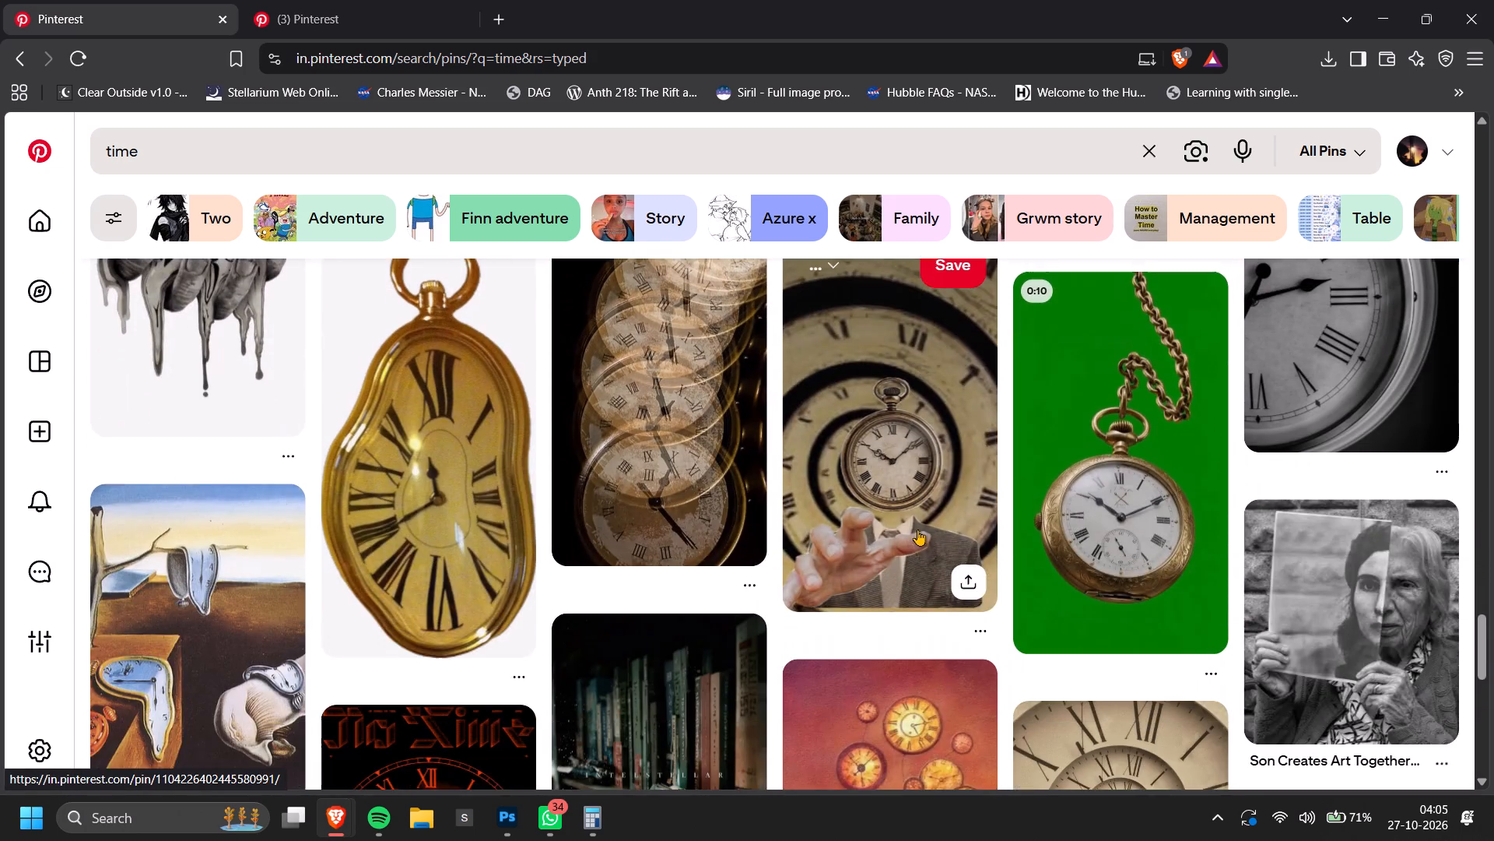
scroll(917, 530, "down", 3)
scroll(784, 477, "up", 17)
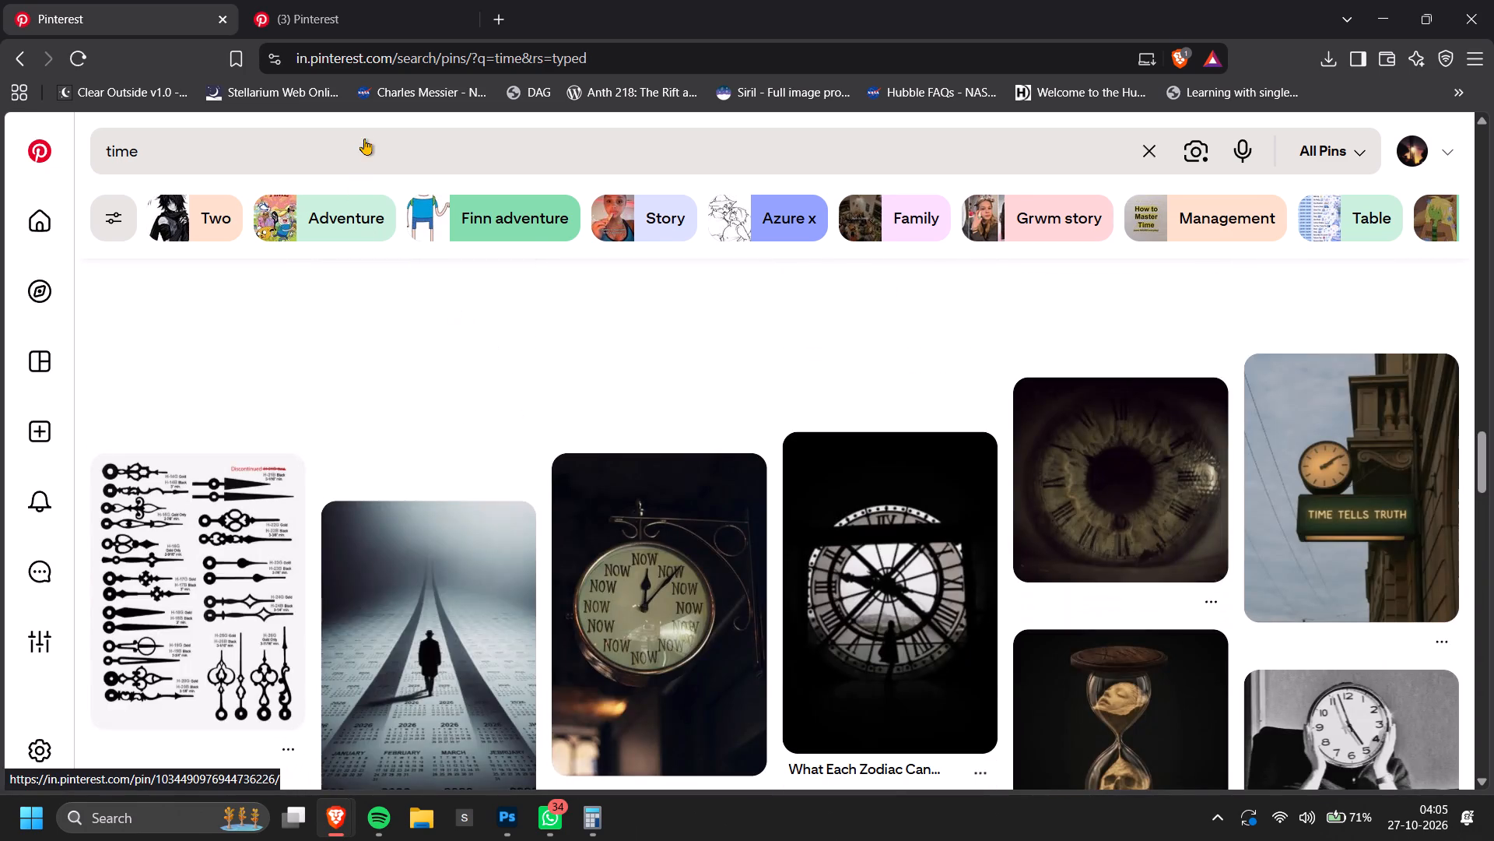
Search Pinterest for "clock" in place of the previous search term.
triple_click(364, 139)
type("clock")
key("Return")
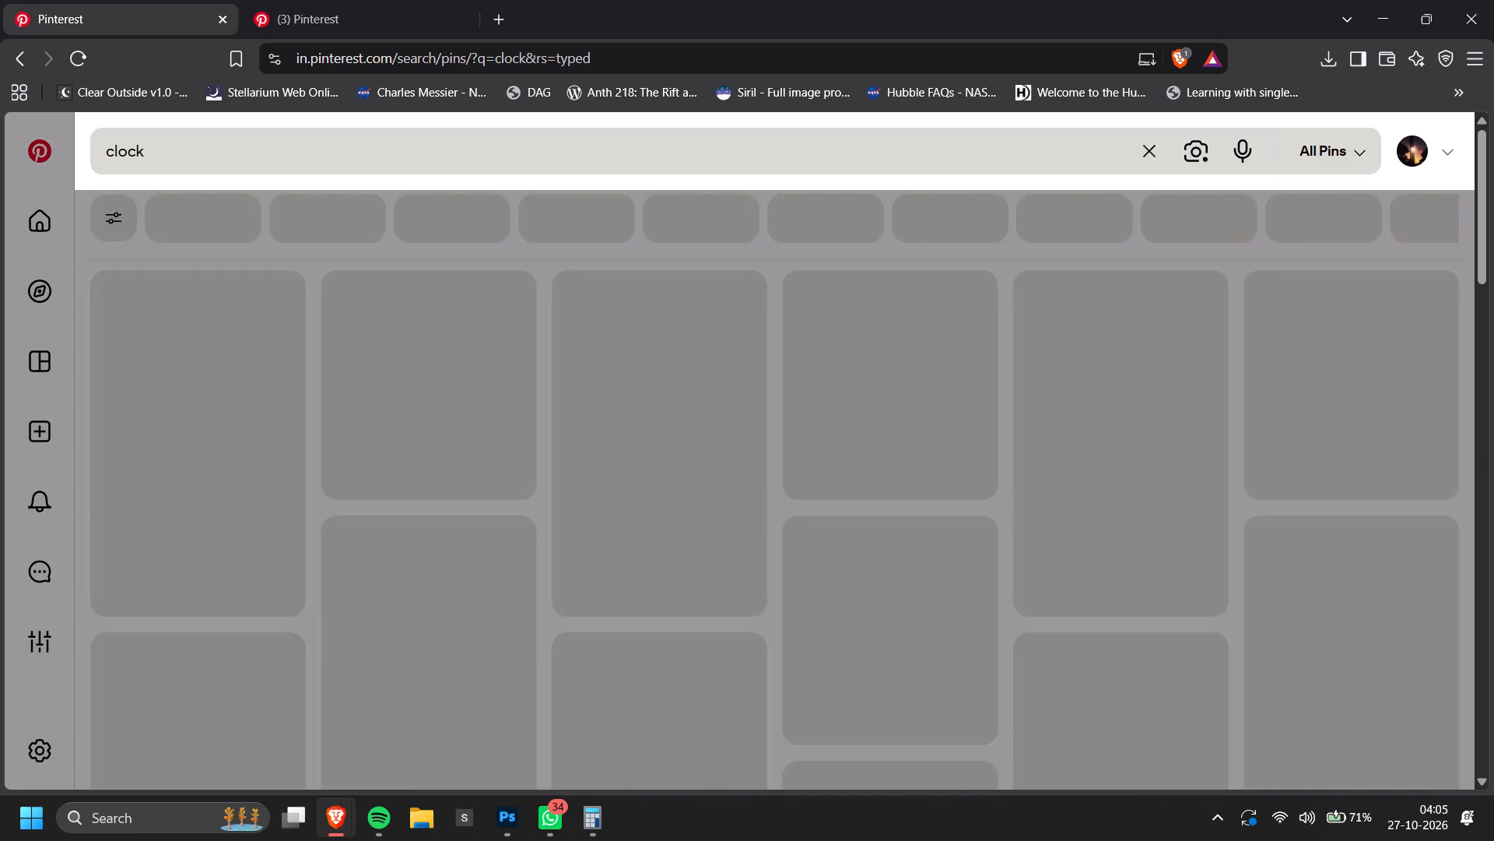
left_click(540, 801)
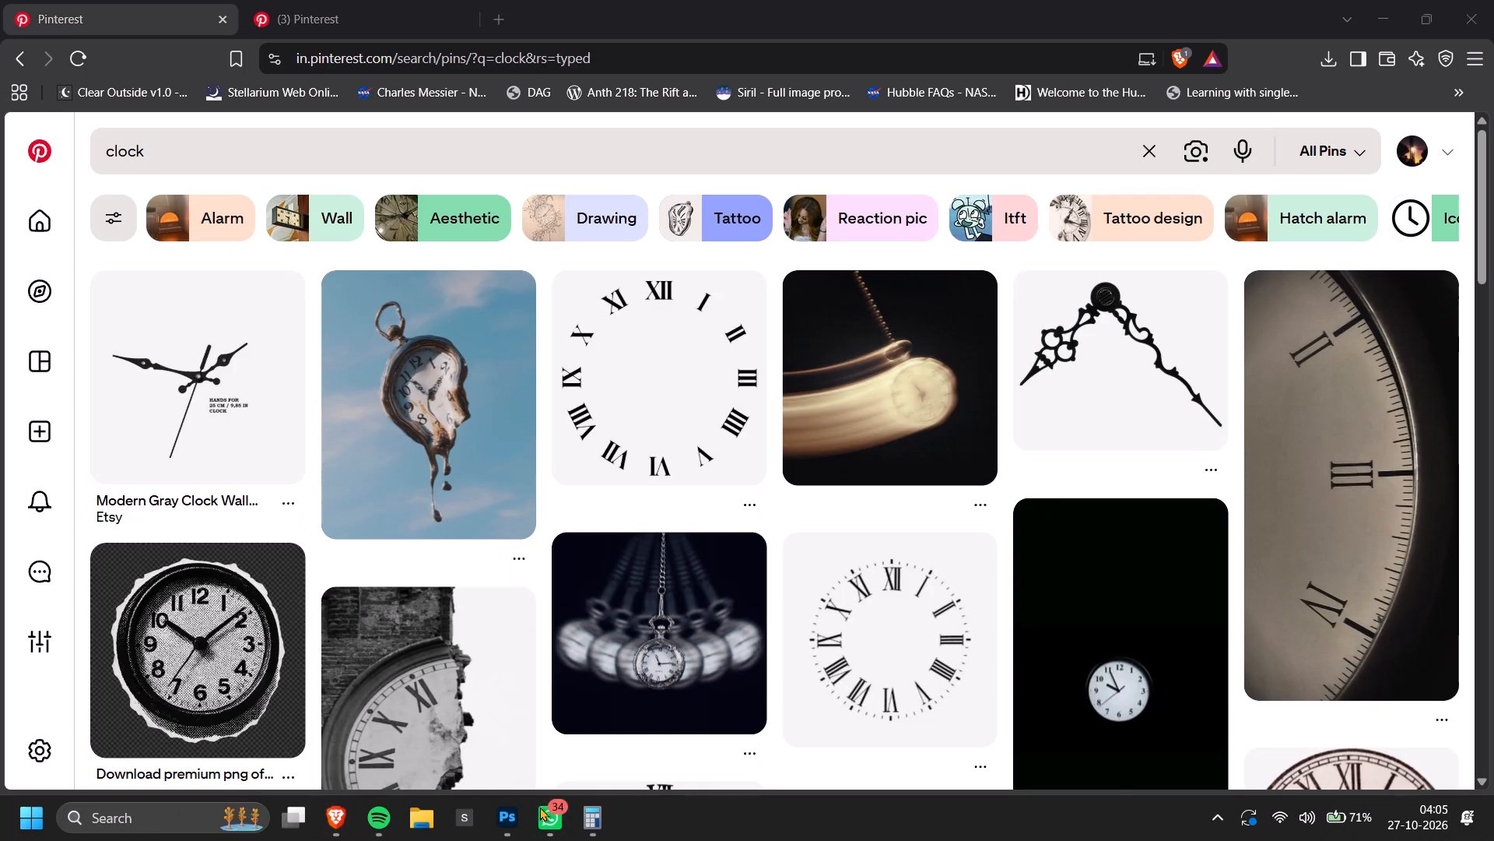
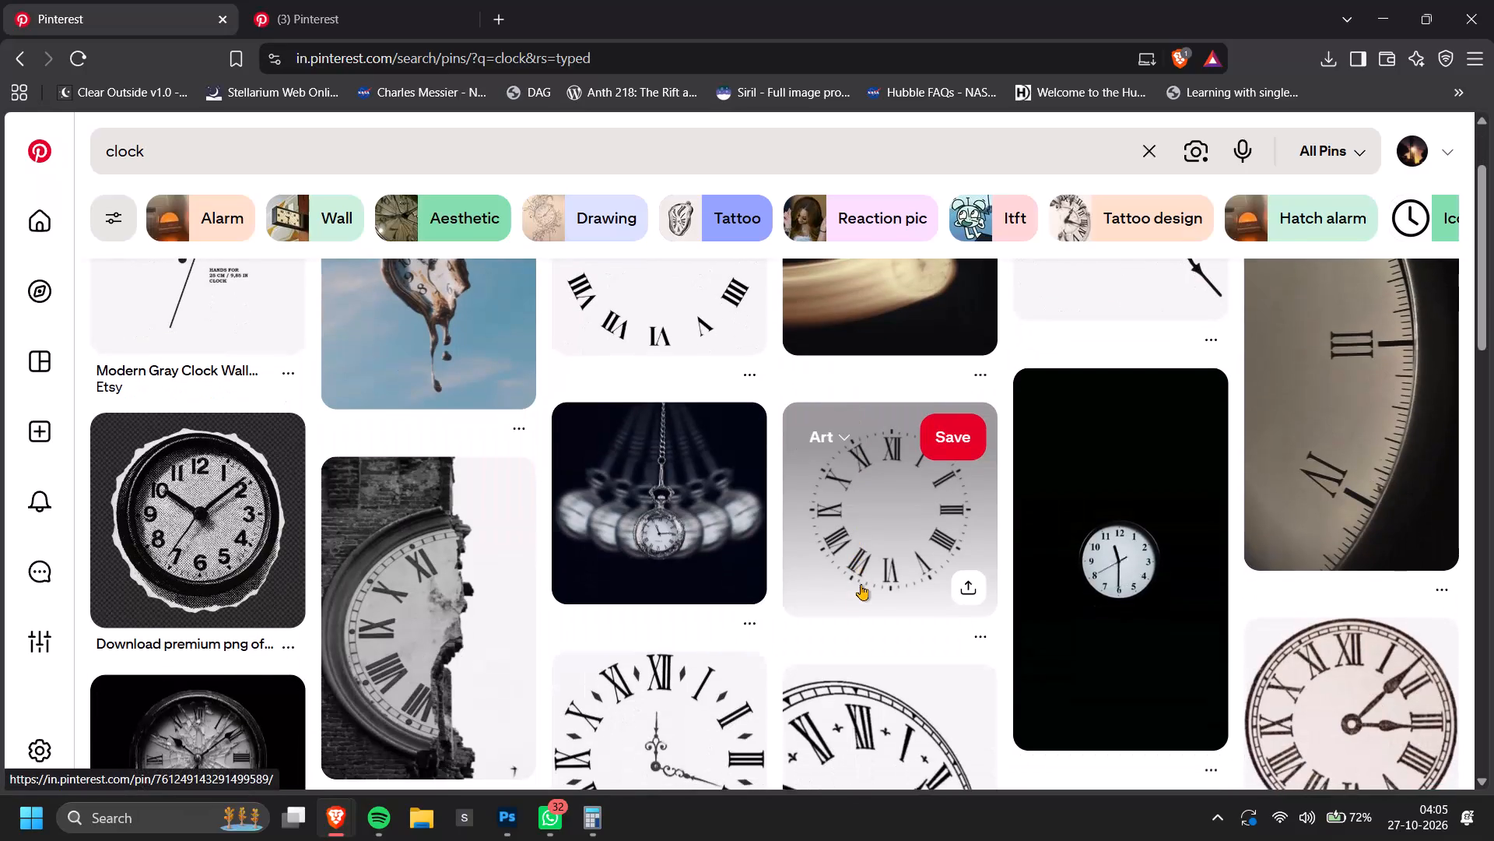
Browse the "clock" results and related pins for a Roman-numeral clock face, comparing them with the poster's astronaut area in Photoshop.
scroll(869, 613, "down", 2)
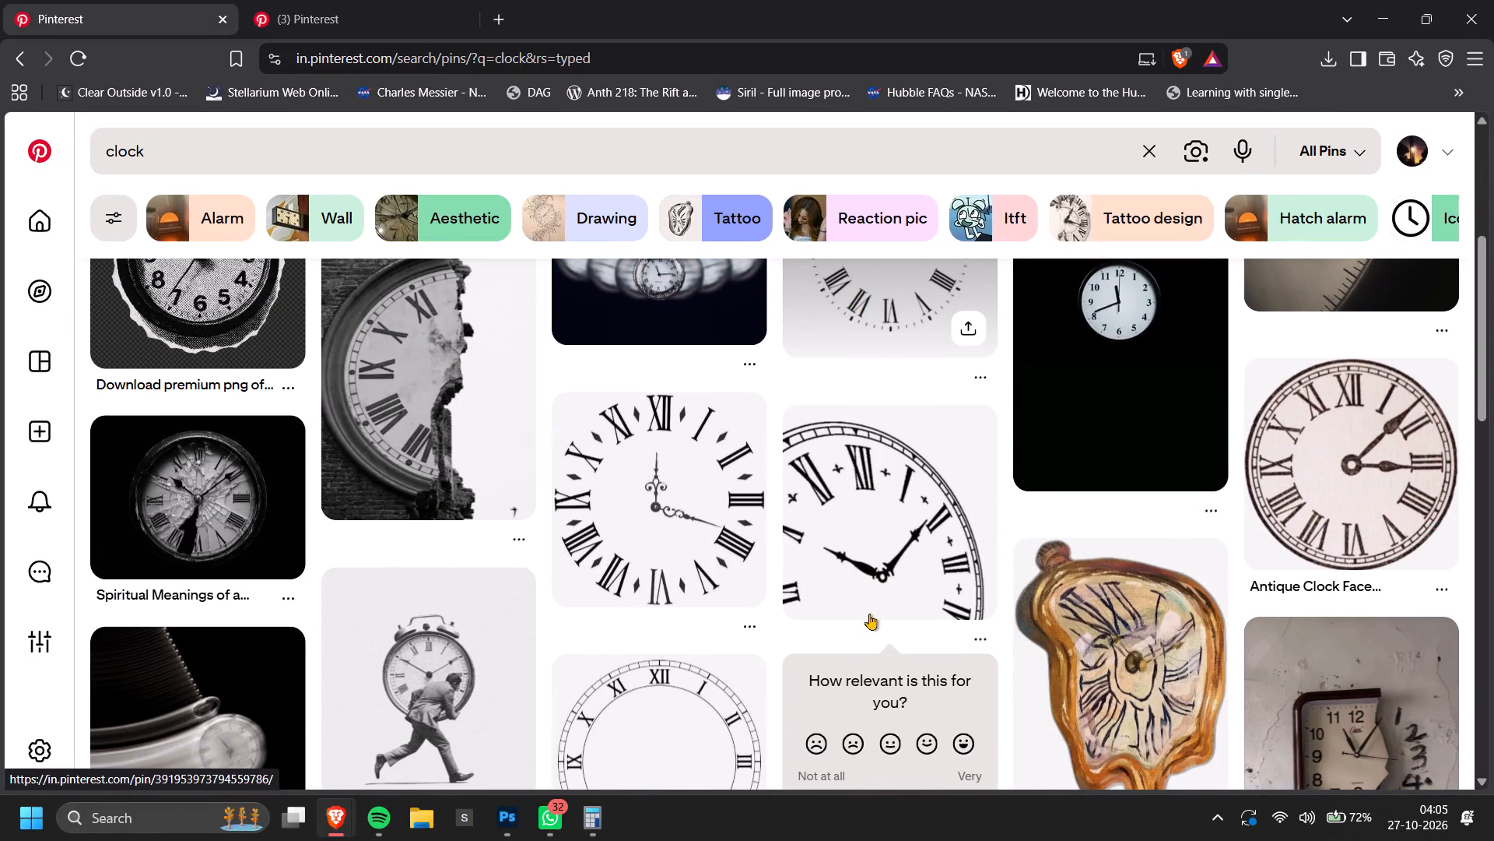
left_click(642, 503)
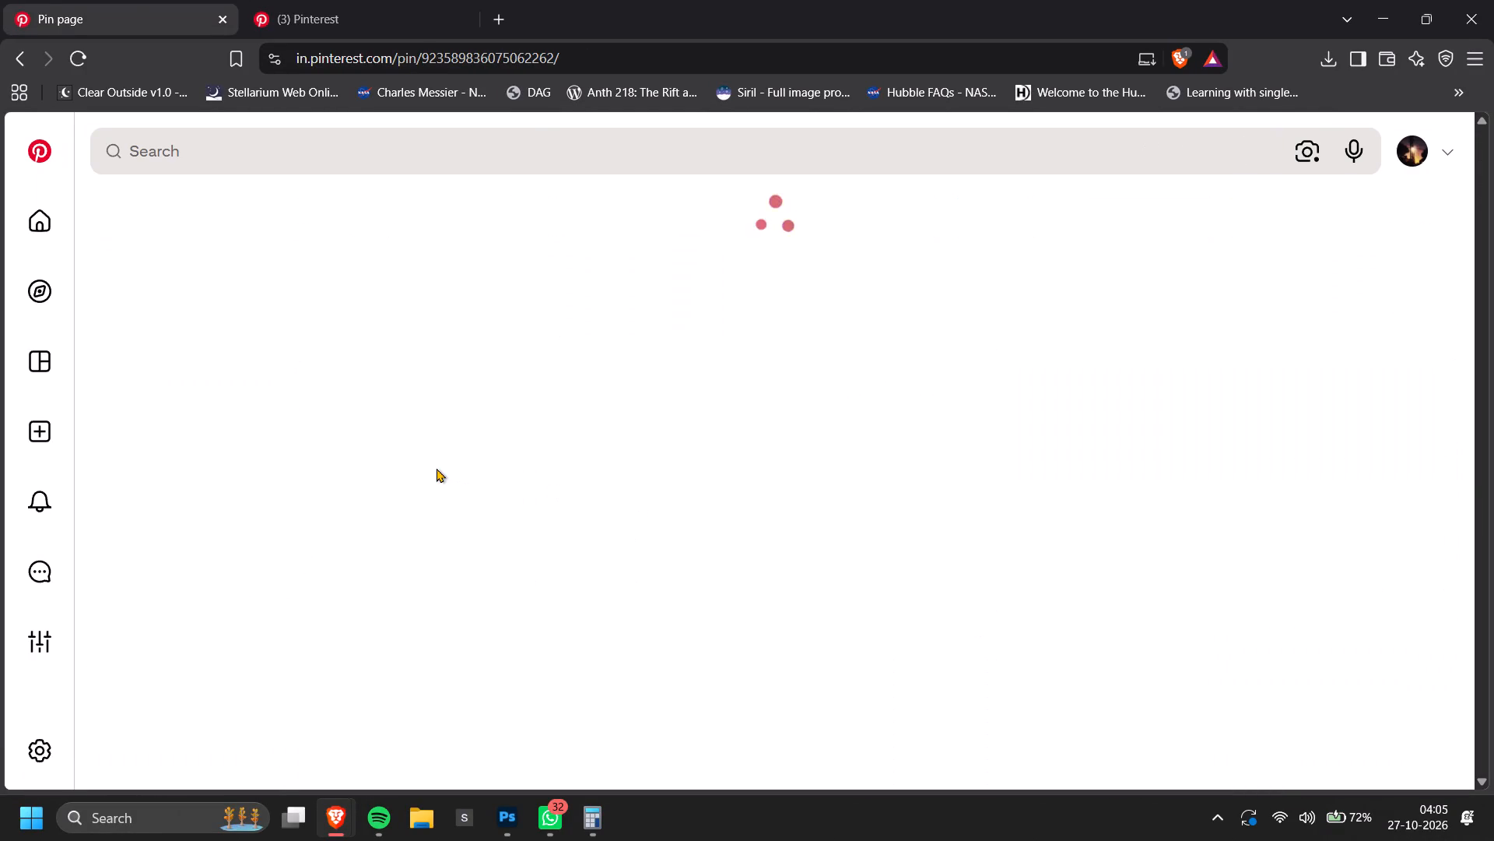
key("alt+Tab")
key("alt+Tab")
key("alt+Tab")
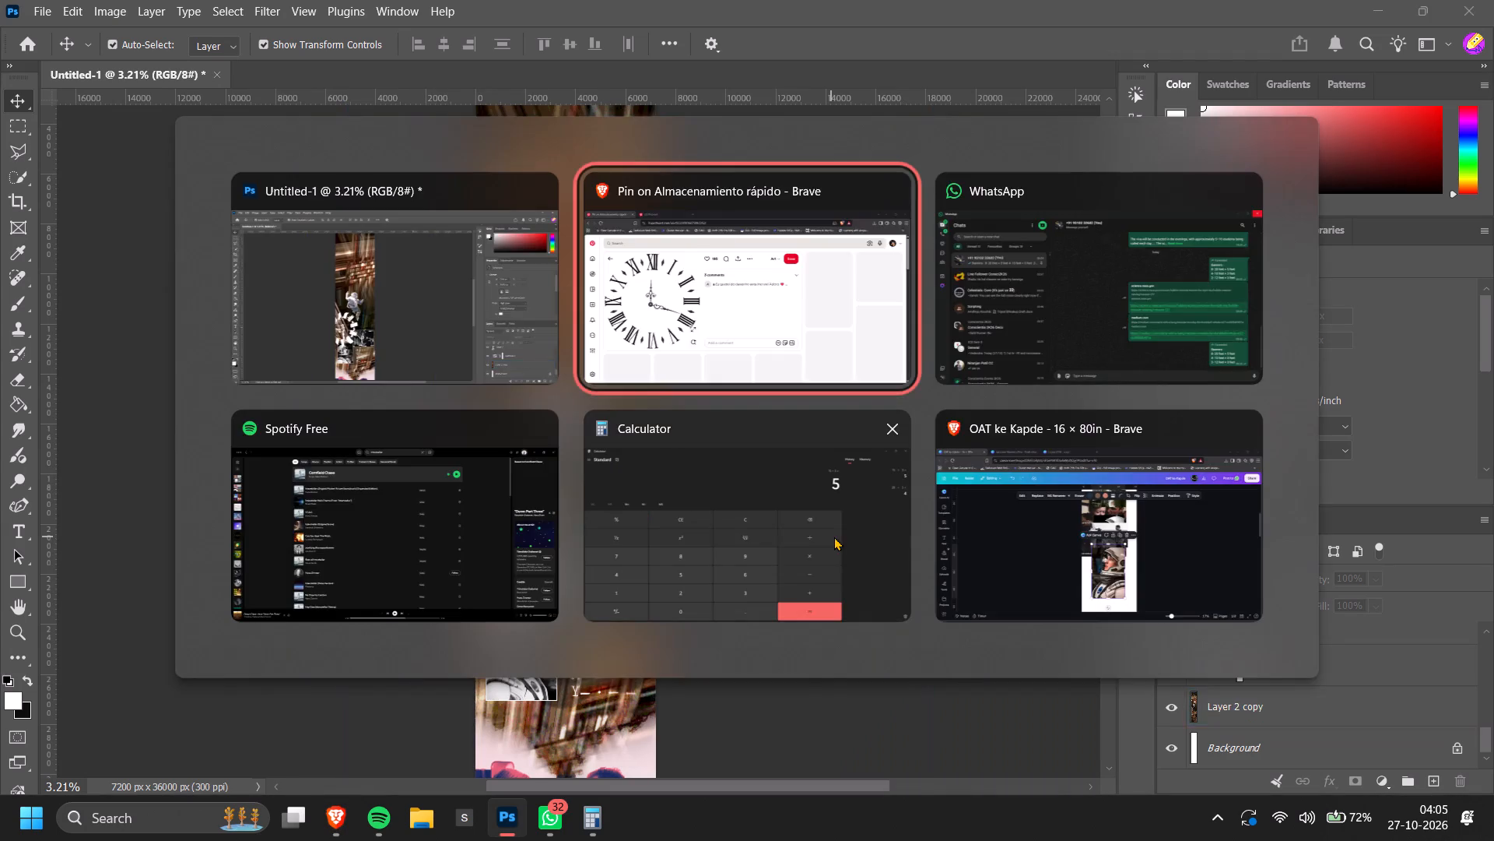
scroll(805, 540, "down", 2)
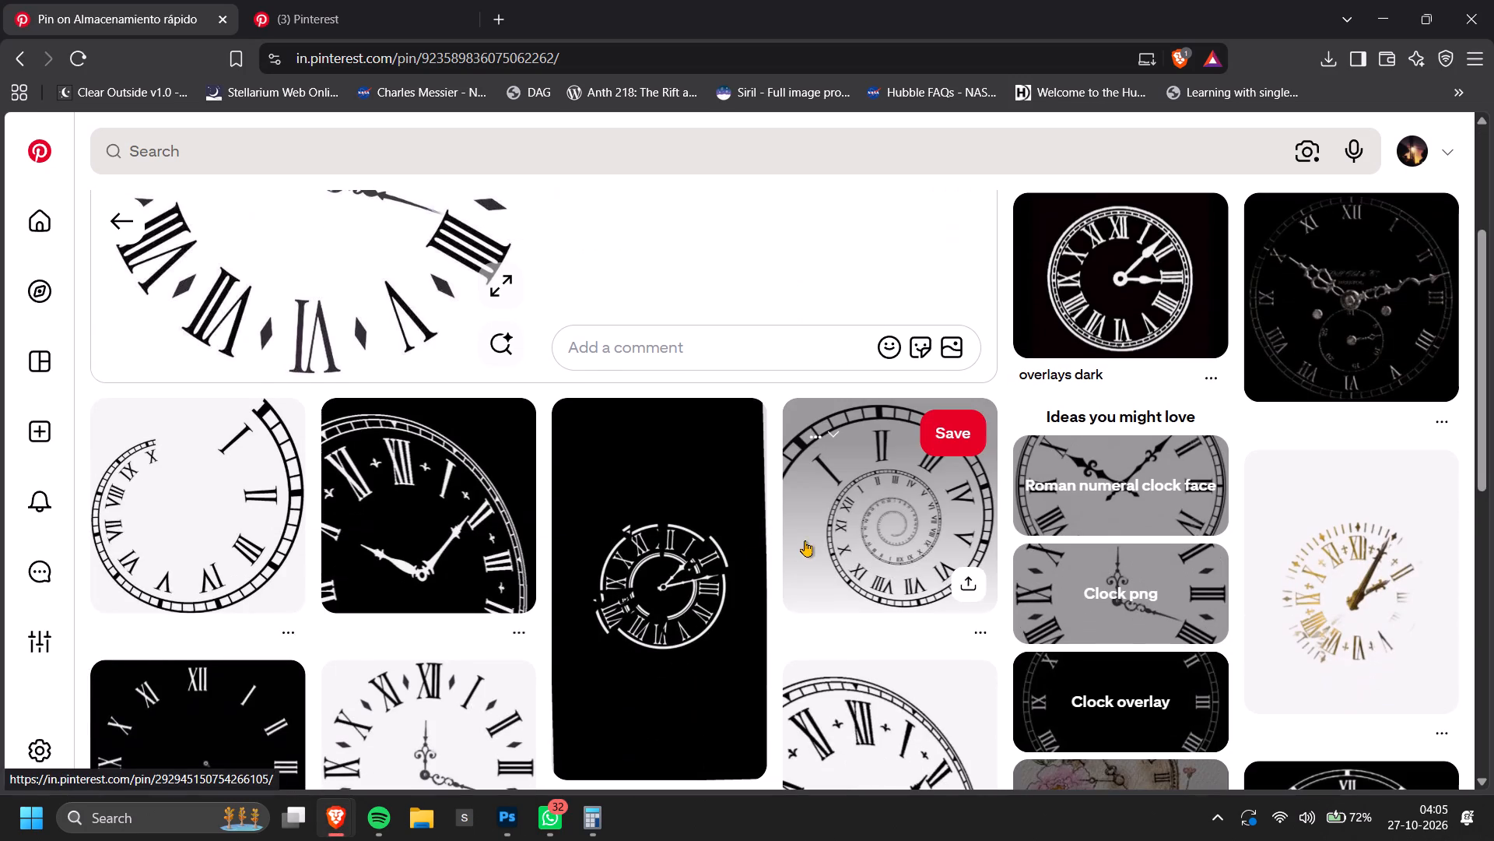
scroll(678, 553, "down", 1)
key("alt+Tab")
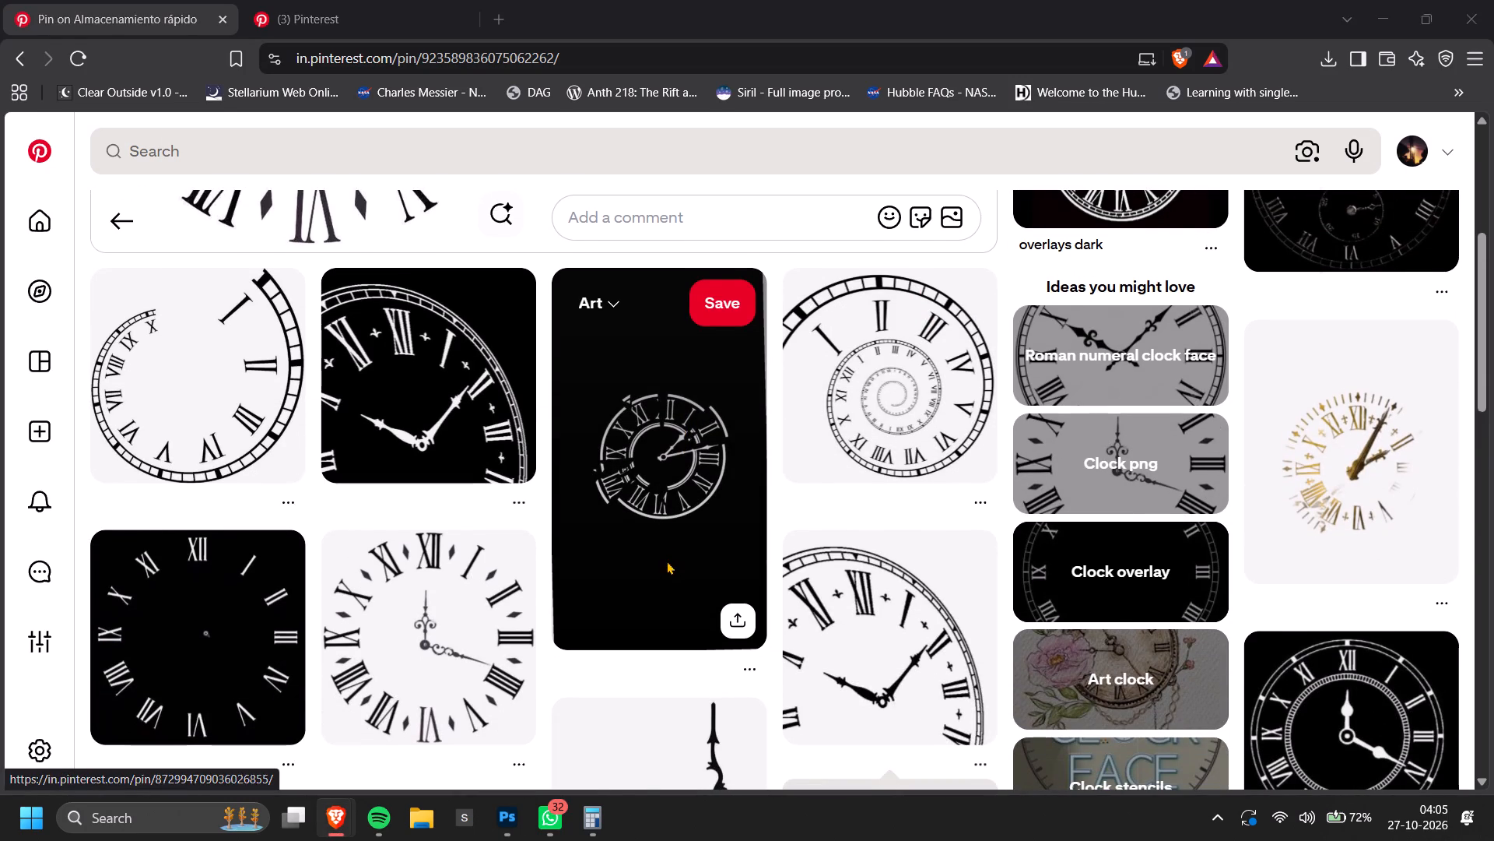
scroll(1005, 582, "up", 1)
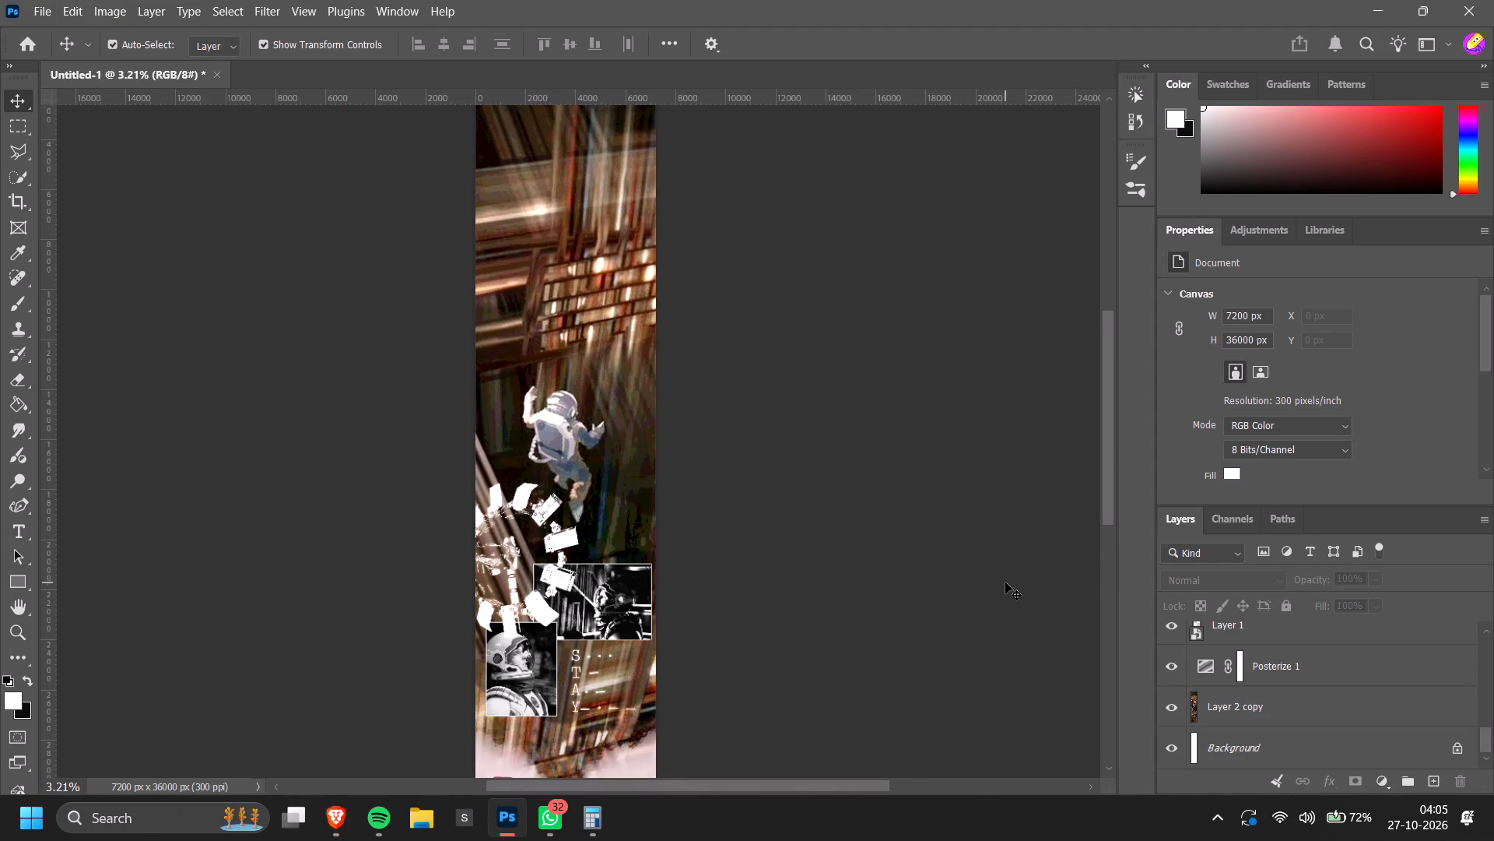
scroll(1005, 582, "up", 1)
key("alt+Tab")
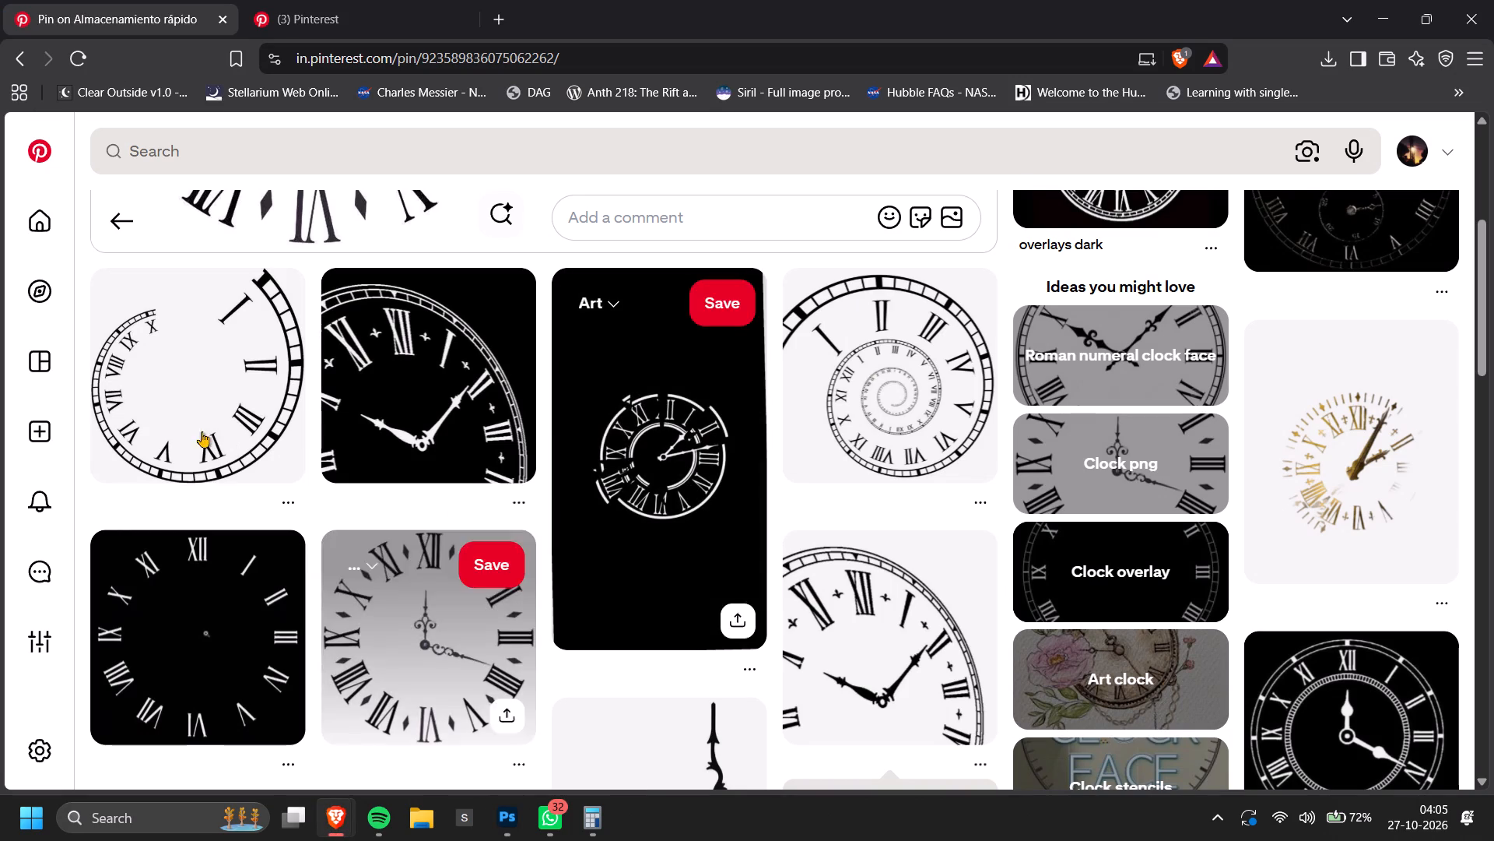
Copy the open spiral Roman-numeral clock image from its Pinterest pin and paste it into the Photoshop poster.
left_click(181, 417)
right_click(444, 432)
left_click(522, 512)
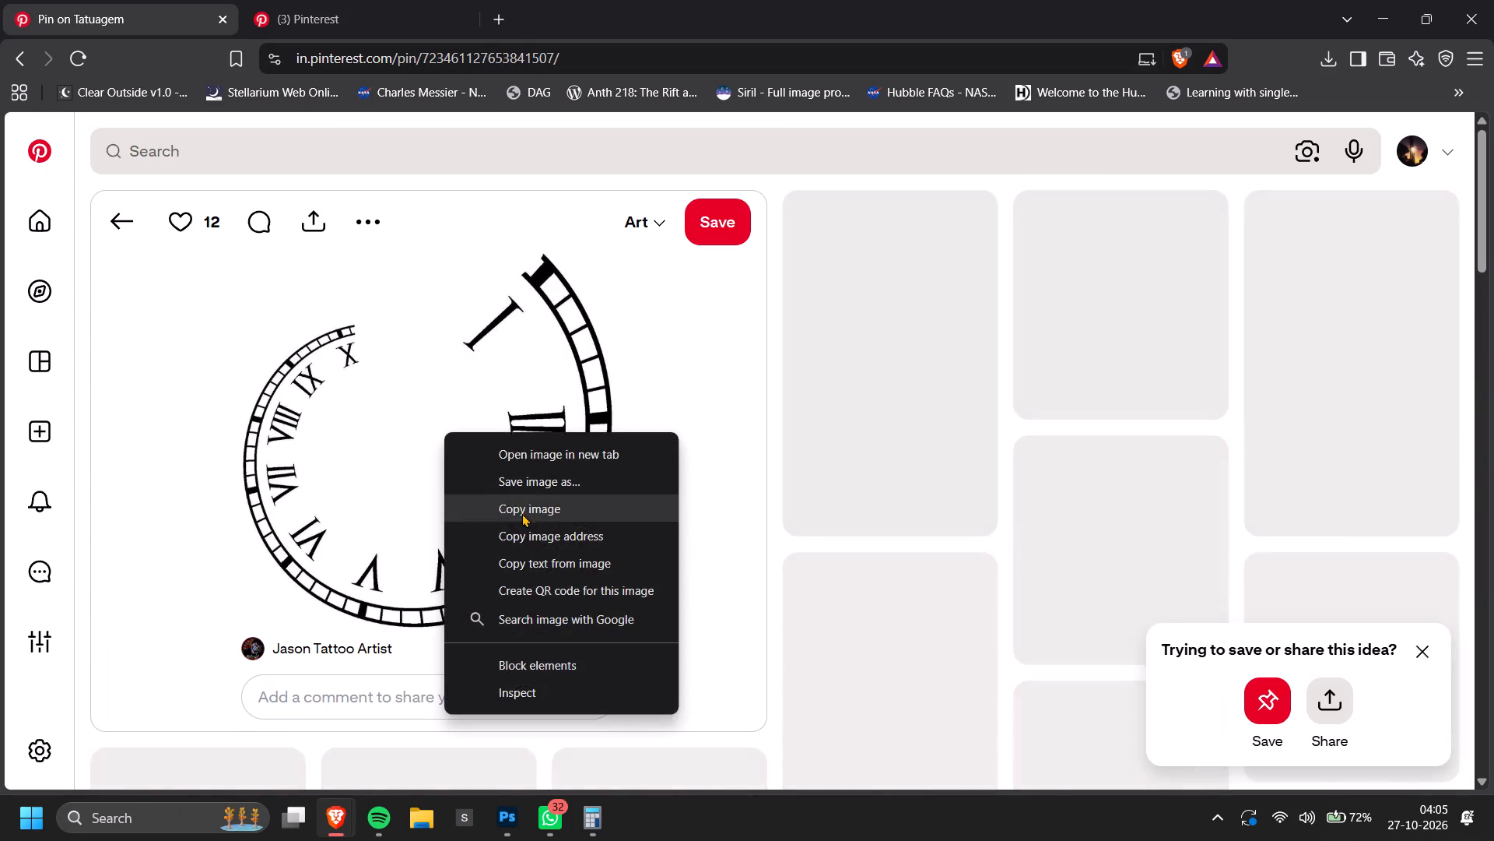
key("alt+Tab")
key("alt+Tab")
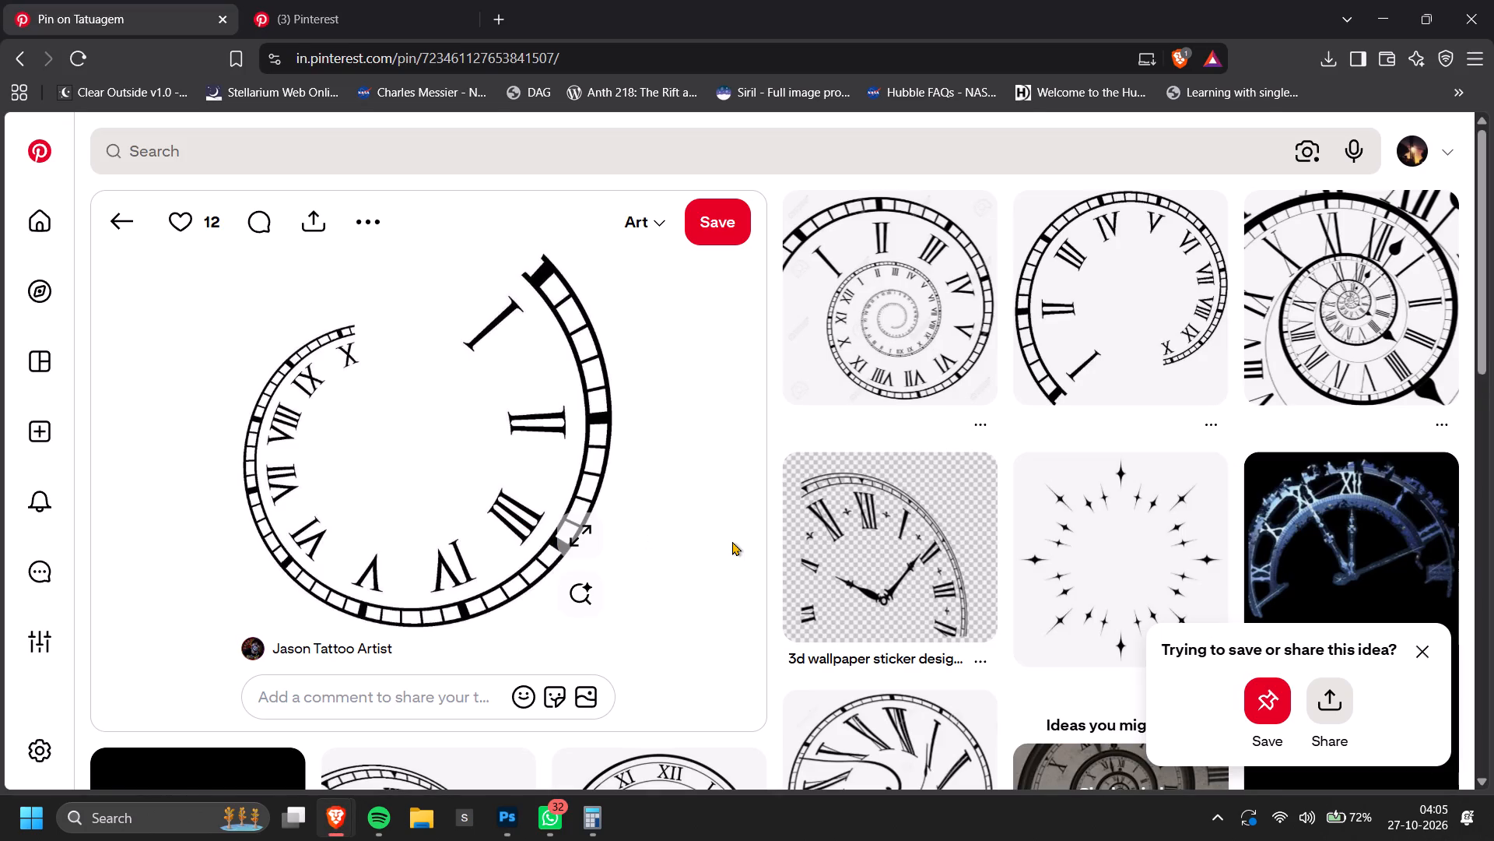
key("alt+Tab")
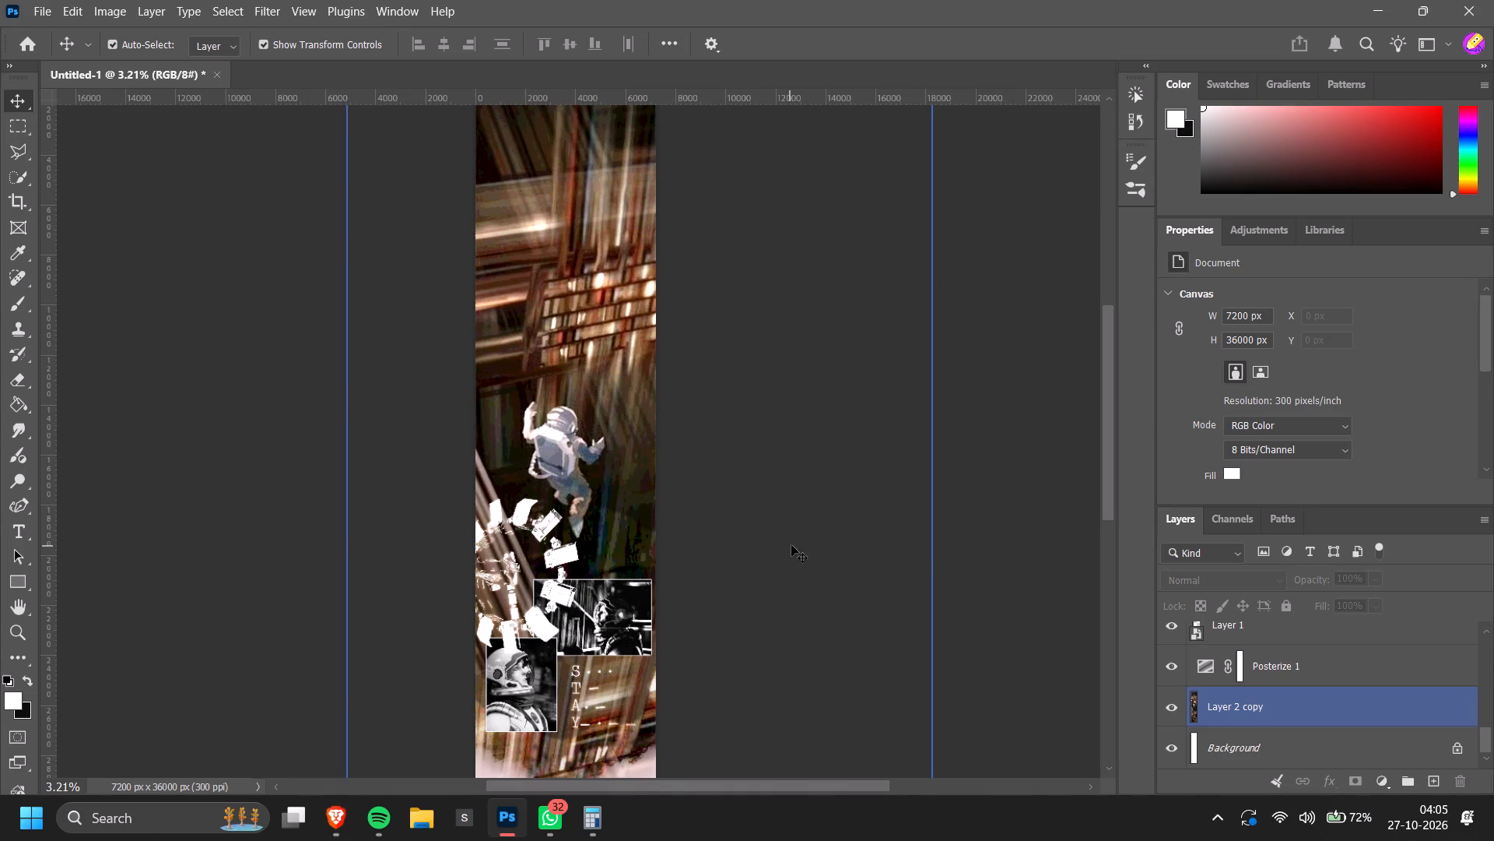
scroll(827, 440, "up", 2)
key("ctrl+v")
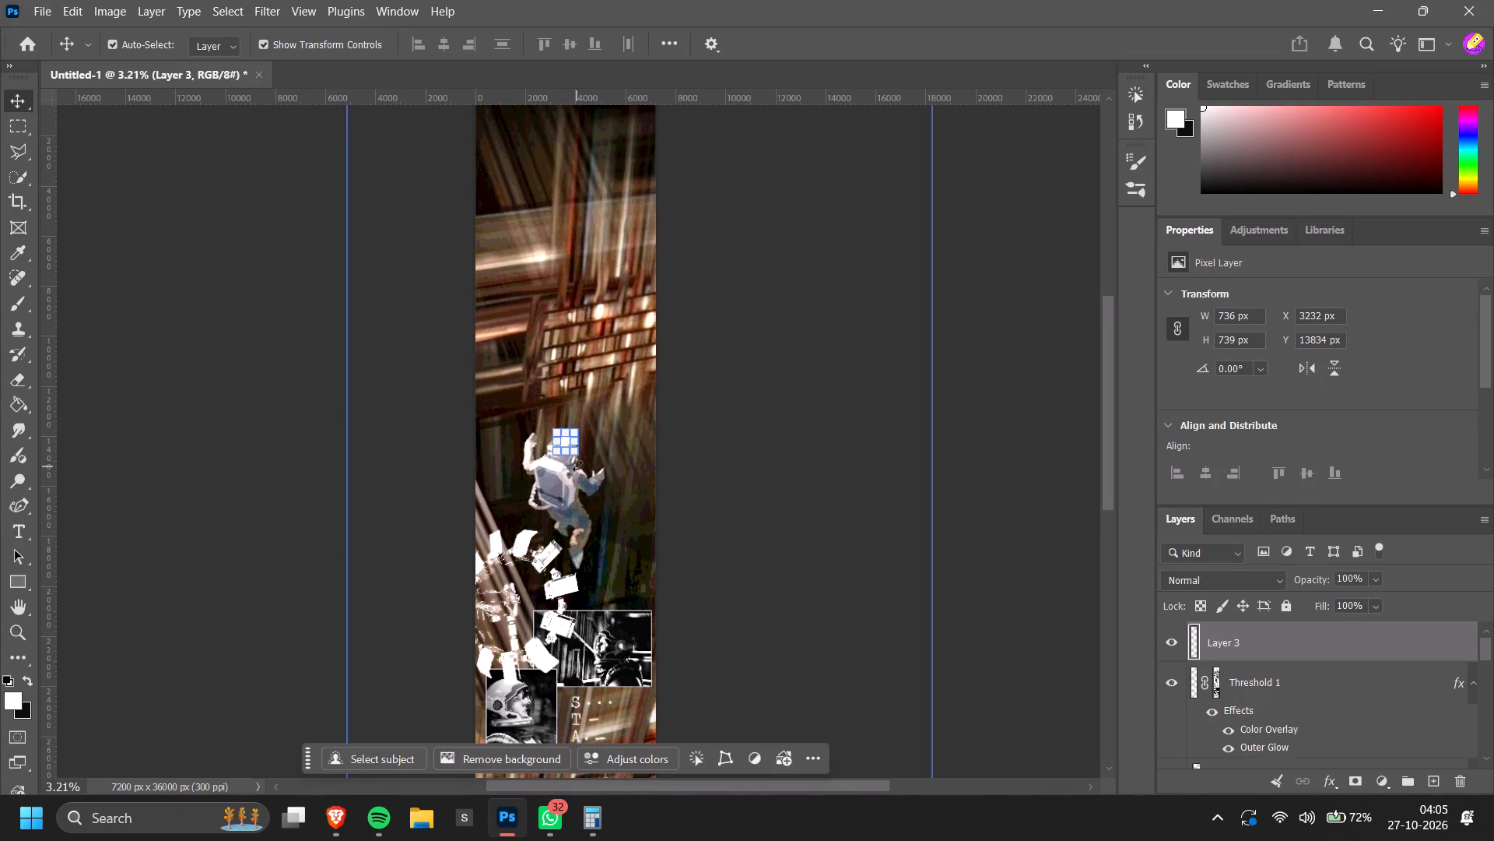
Enlarge the pasted clock face to about 7329 × 7360 px and place it over the astronaut, overlapping the poster's edge.
left_click_drag(578, 460, 745, 621)
left_click_drag(626, 513, 587, 451)
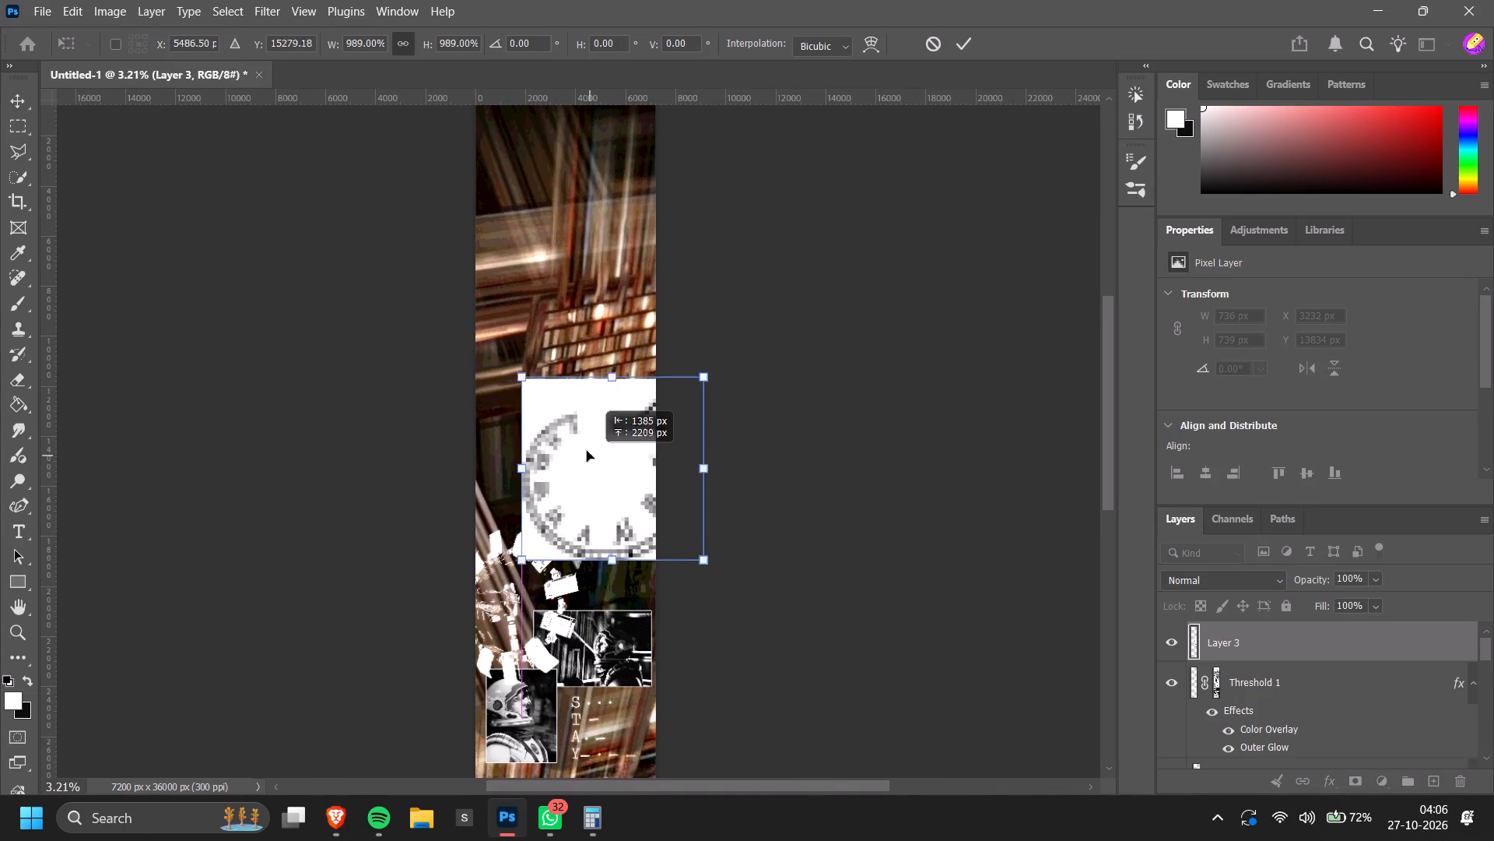
left_click_drag(587, 451, 579, 437)
left_click(735, 565)
left_click(747, 584)
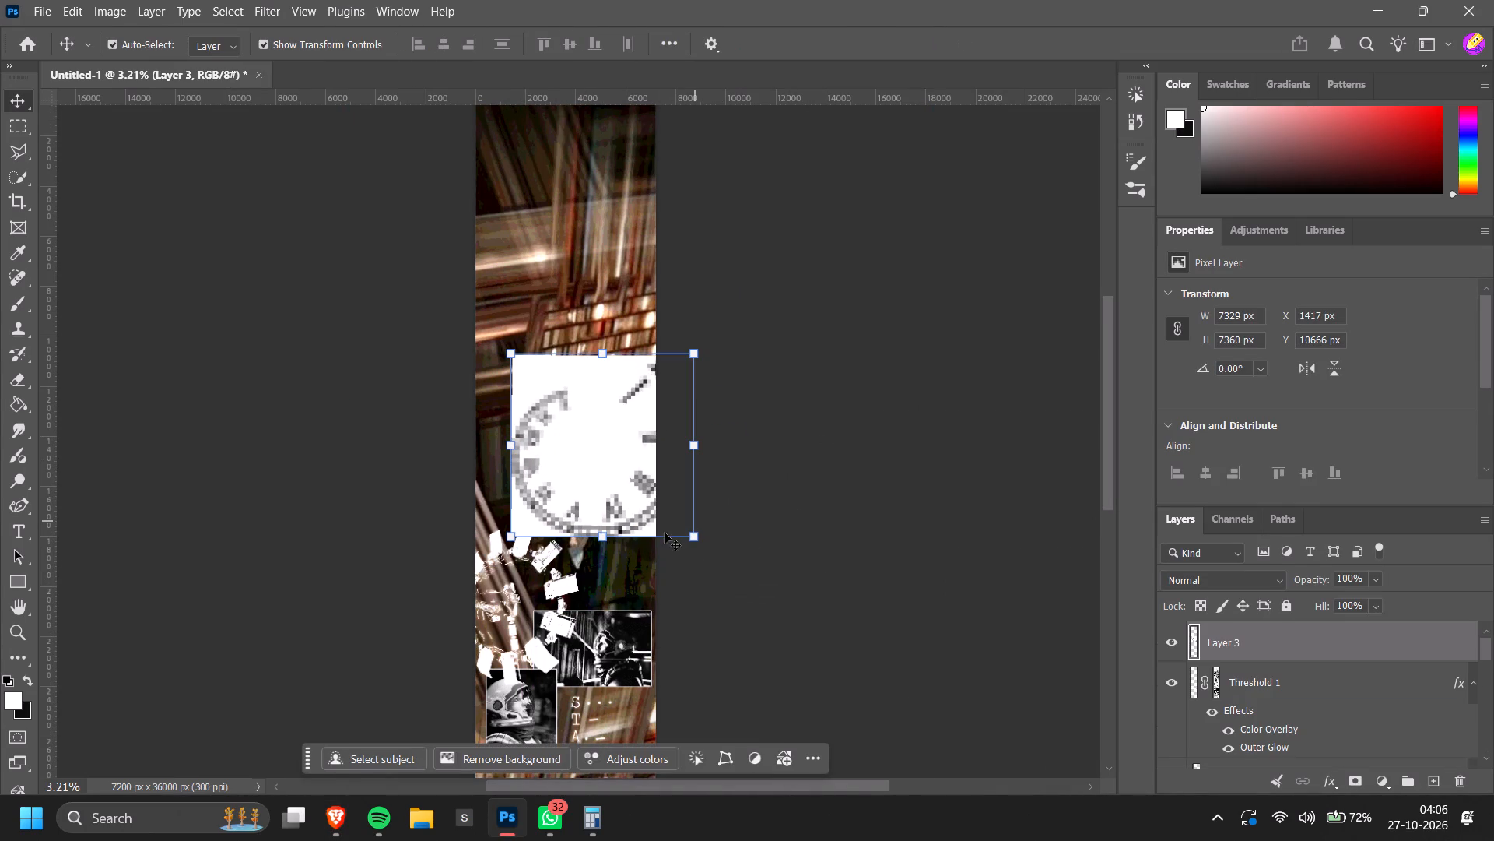
Convert the clock-face layer to a smart object.
right_click(1364, 639)
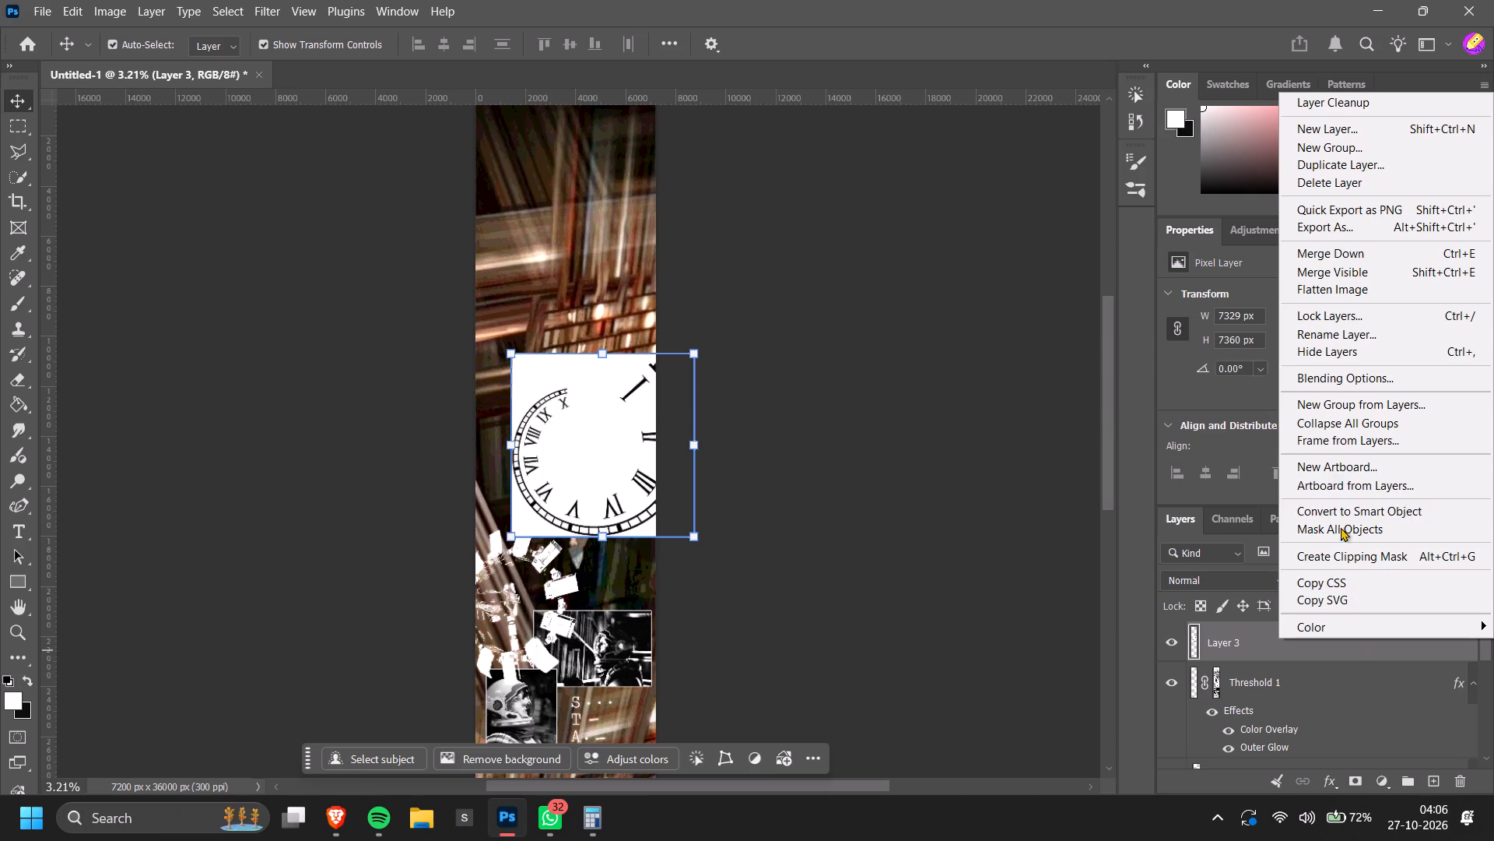
left_click(1347, 517)
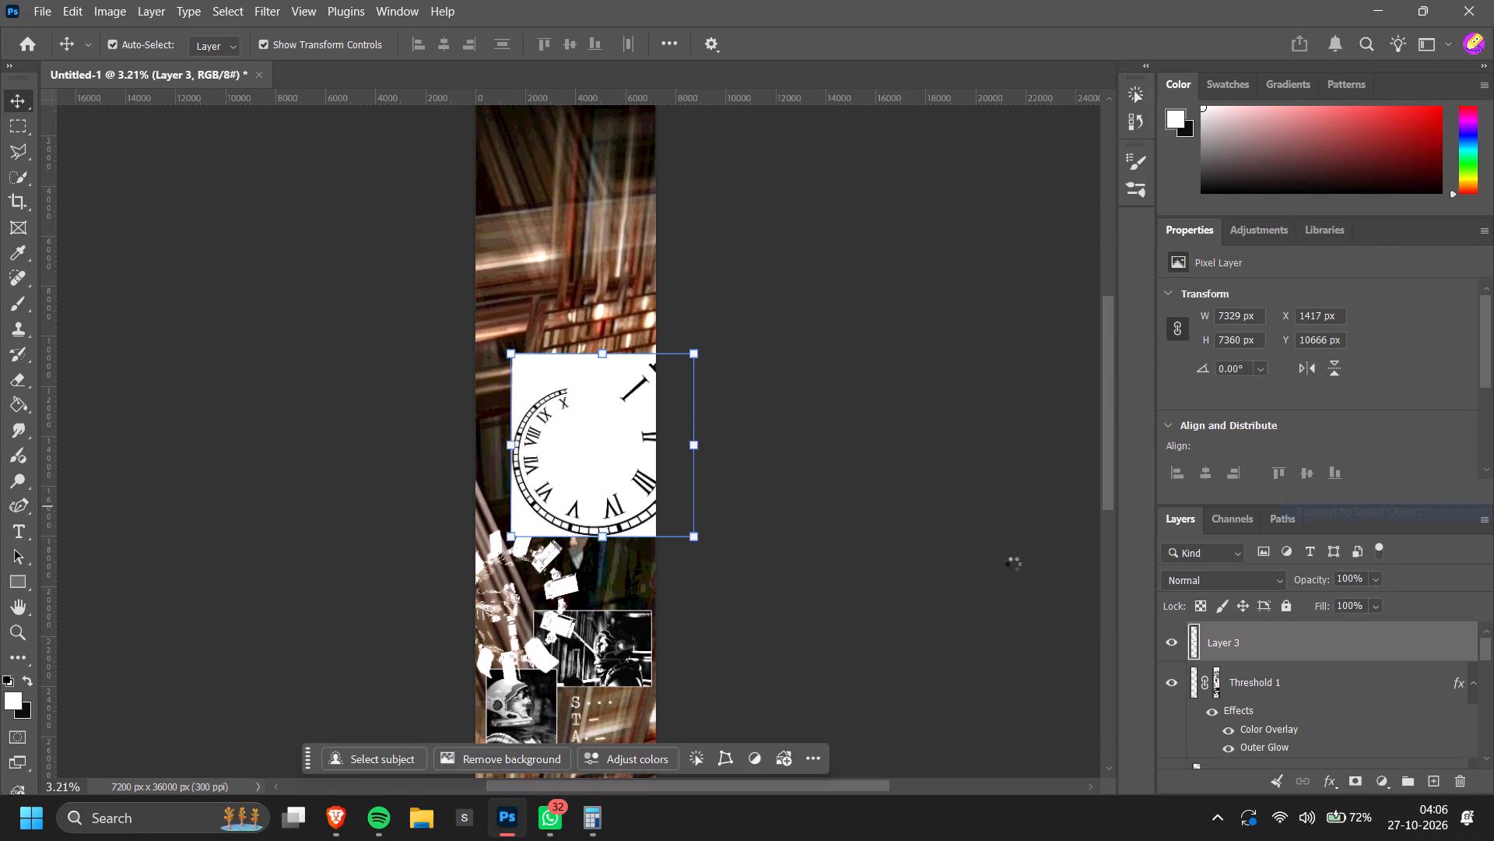
Return to Pinterest's "clock" results, copy the image of ornate black clock hands, and paste it into the Photoshop poster.
key("alt+Tab")
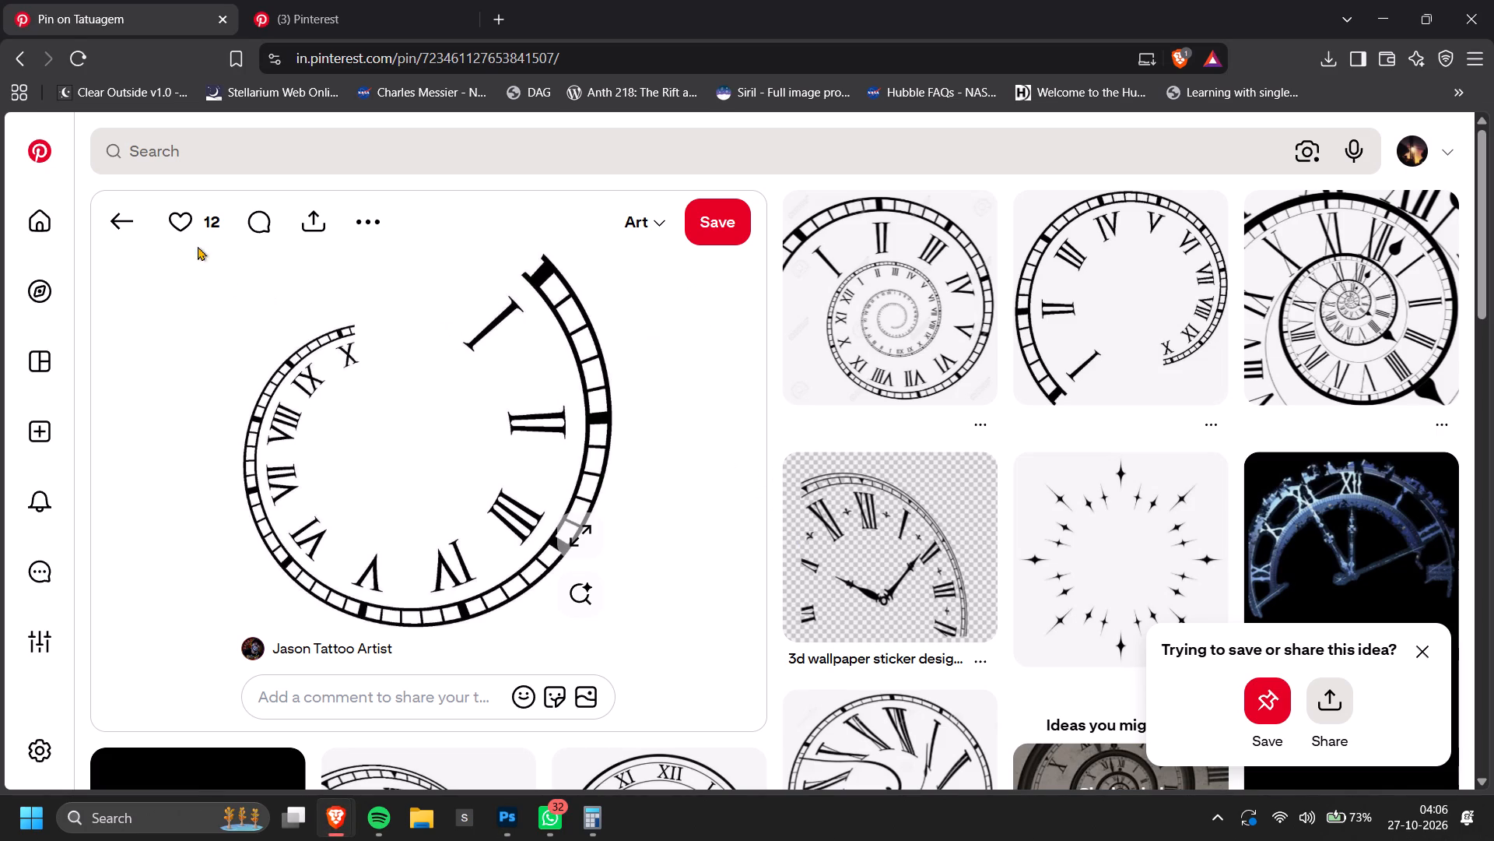
left_click(128, 213)
scroll(799, 575, "up", 3)
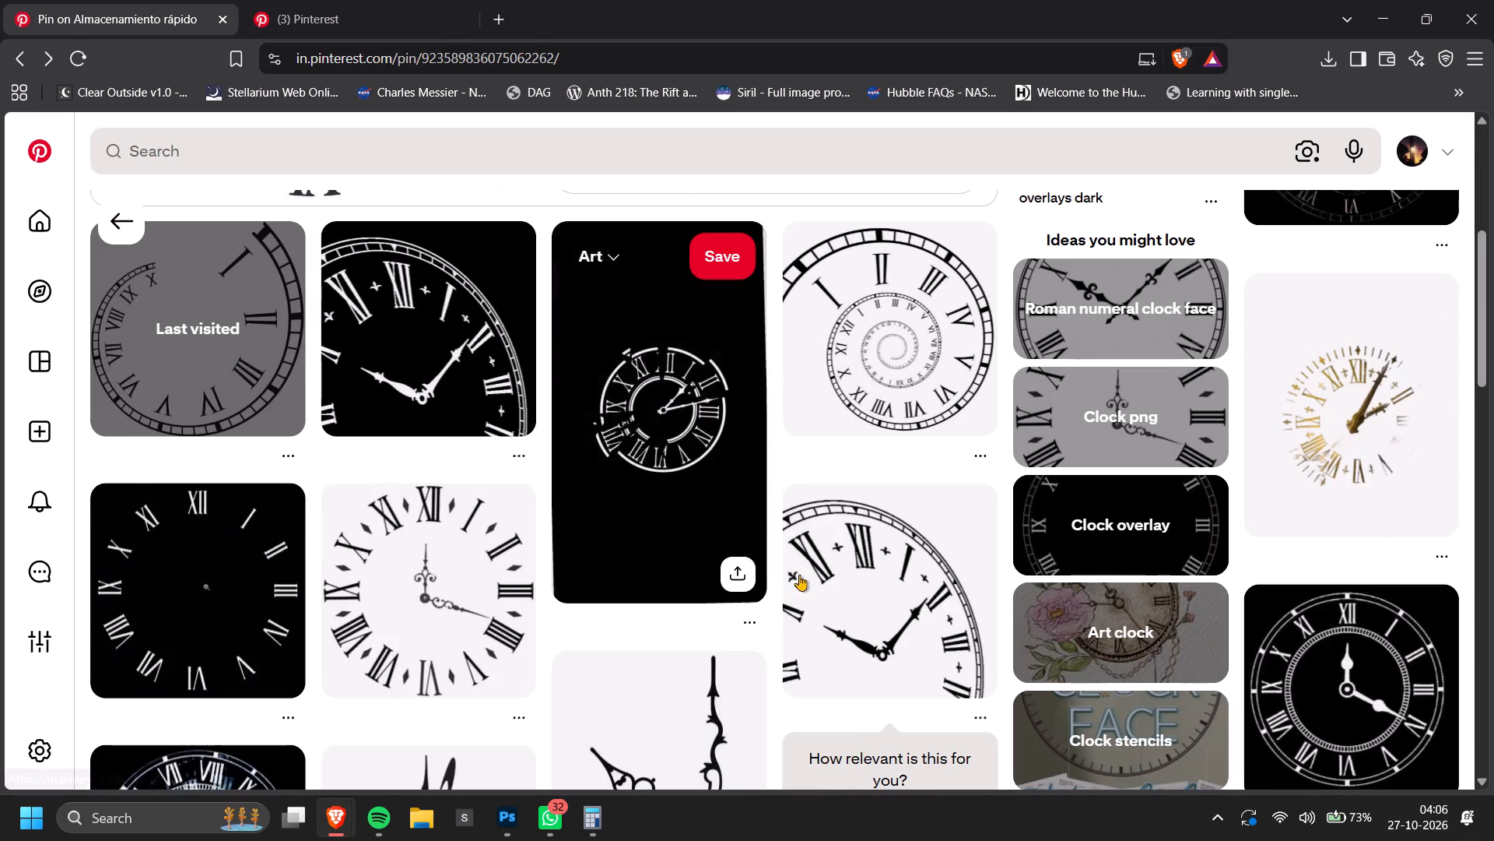
scroll(799, 575, "up", 6)
left_click(111, 215)
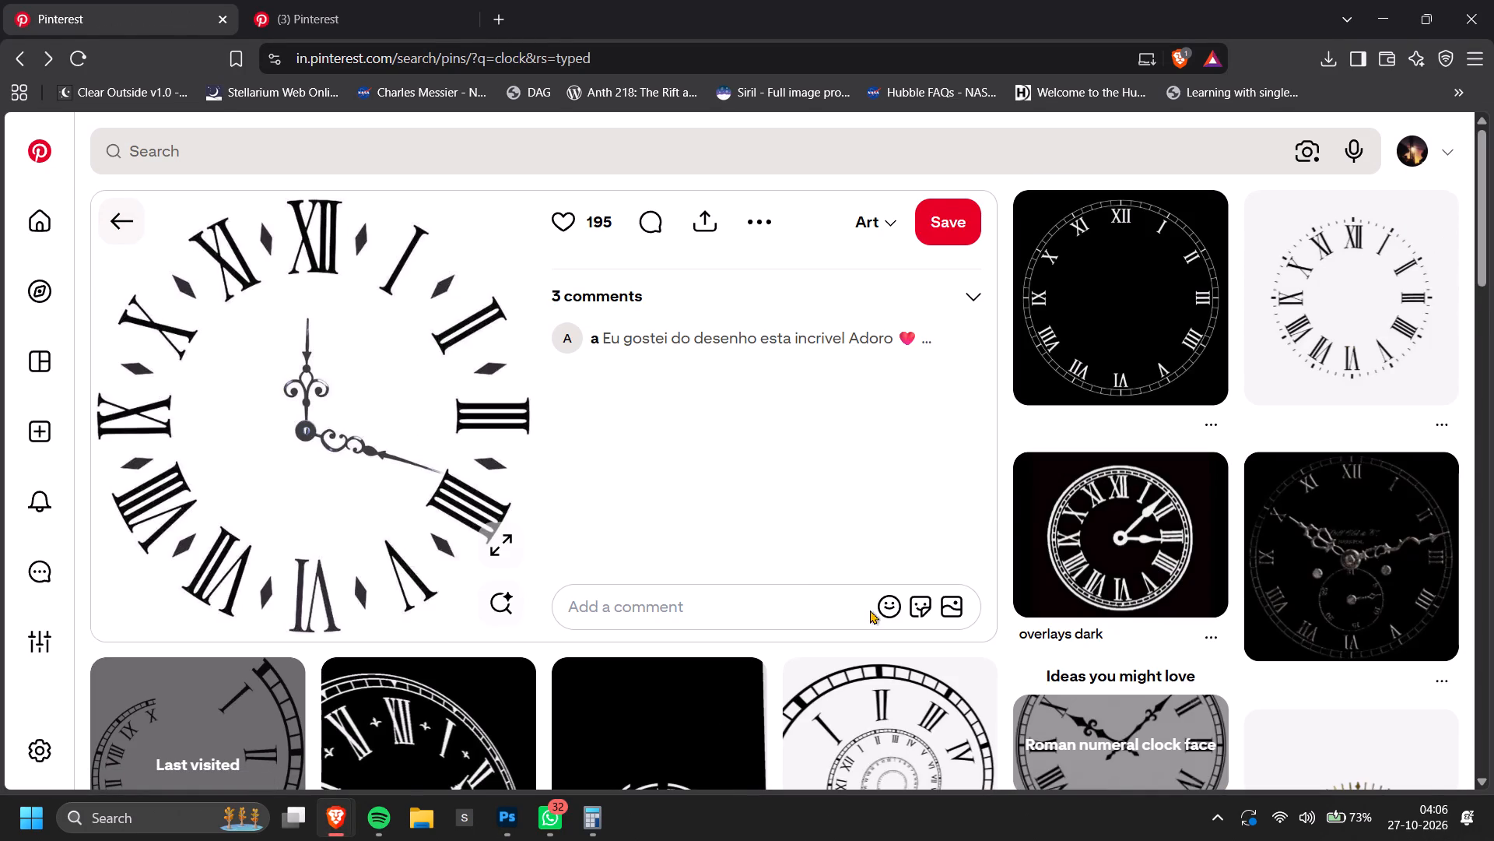
scroll(870, 610, "up", 7)
left_click(1116, 371)
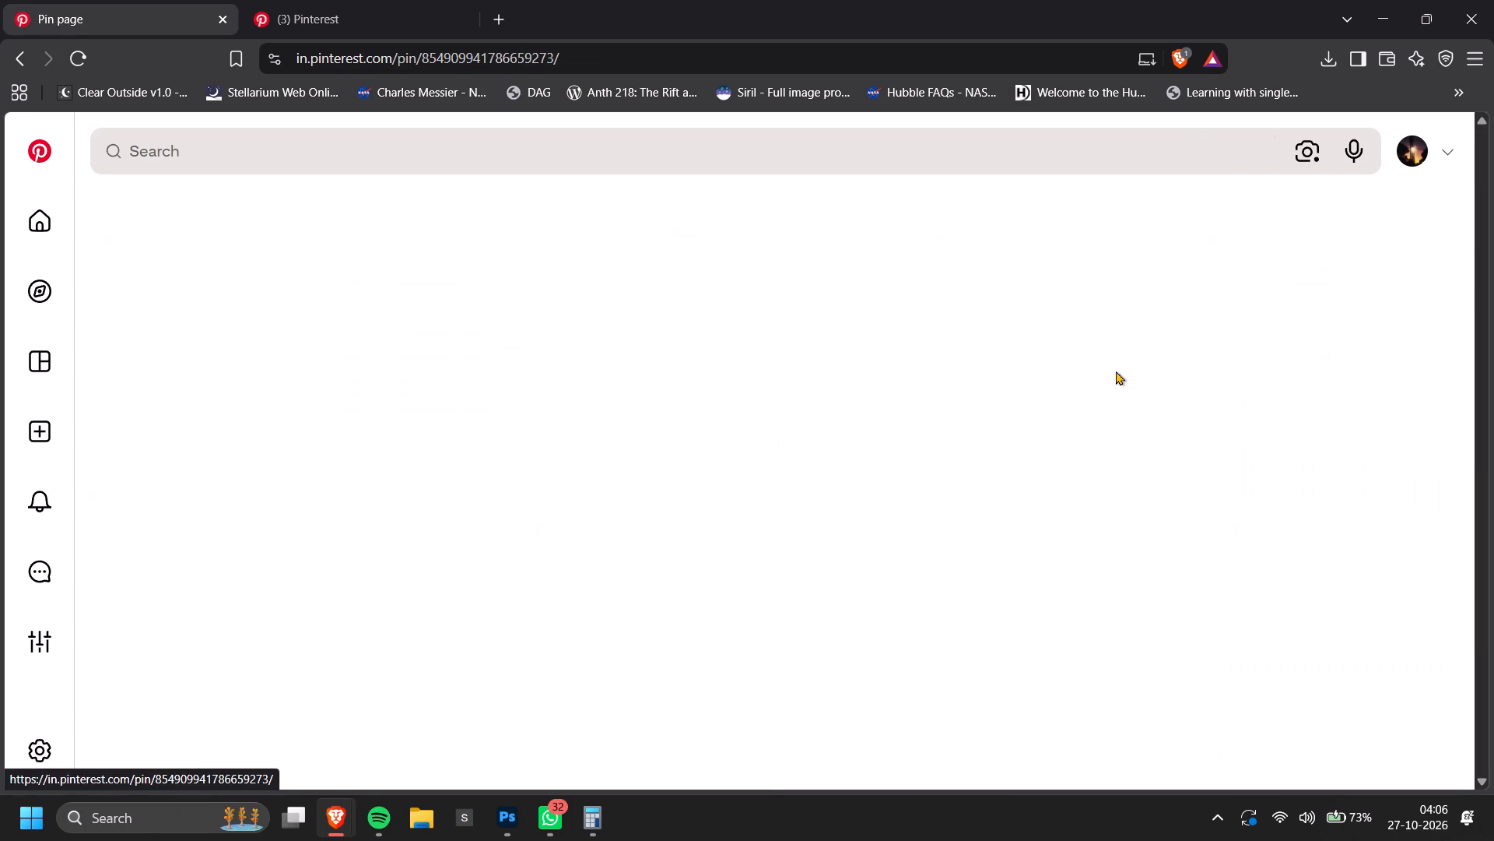
right_click(344, 419)
left_click(433, 495)
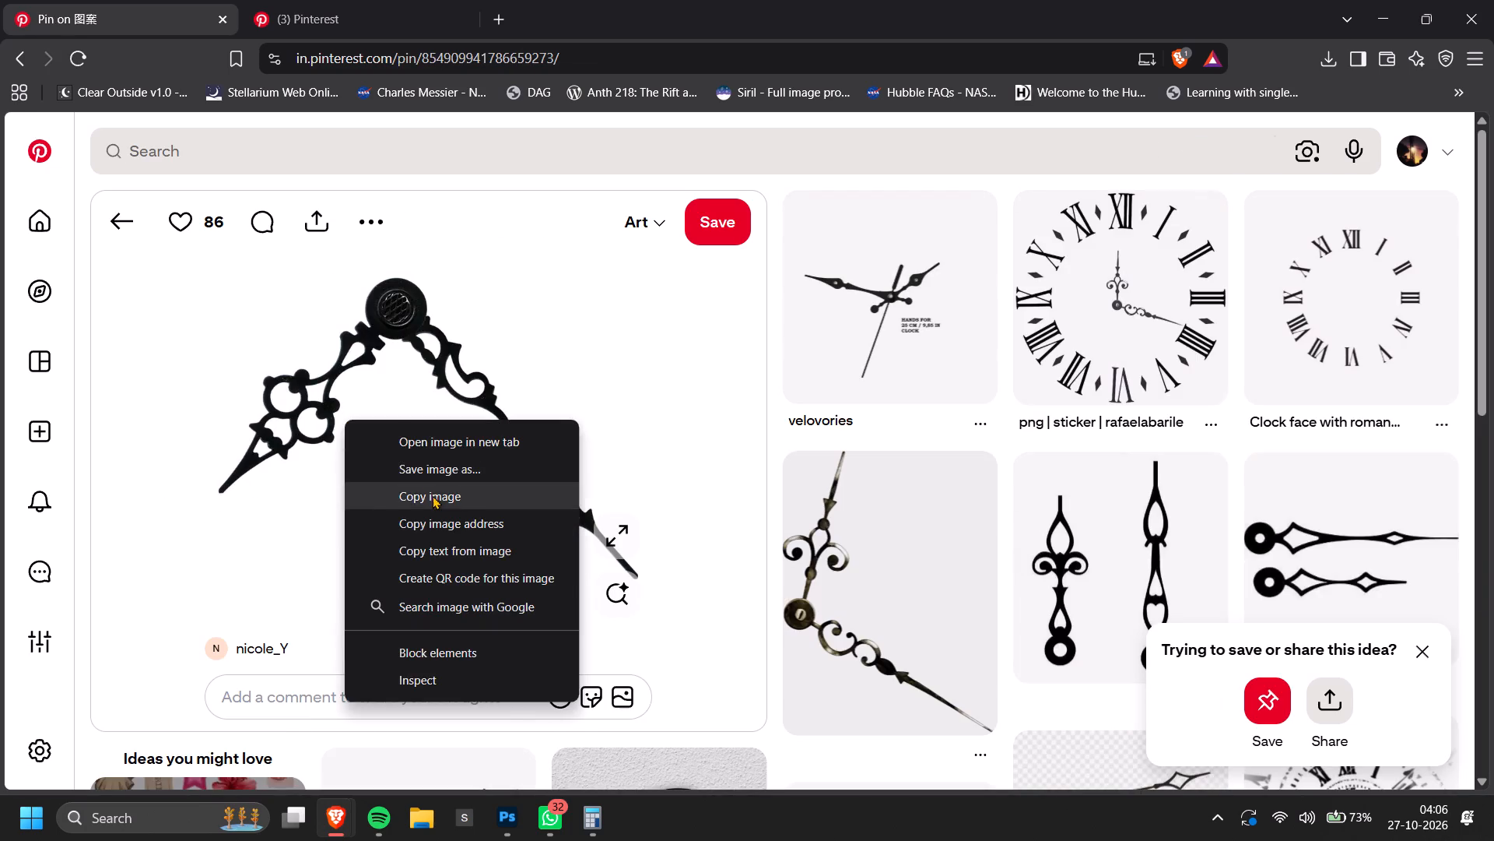
key("alt+Tab")
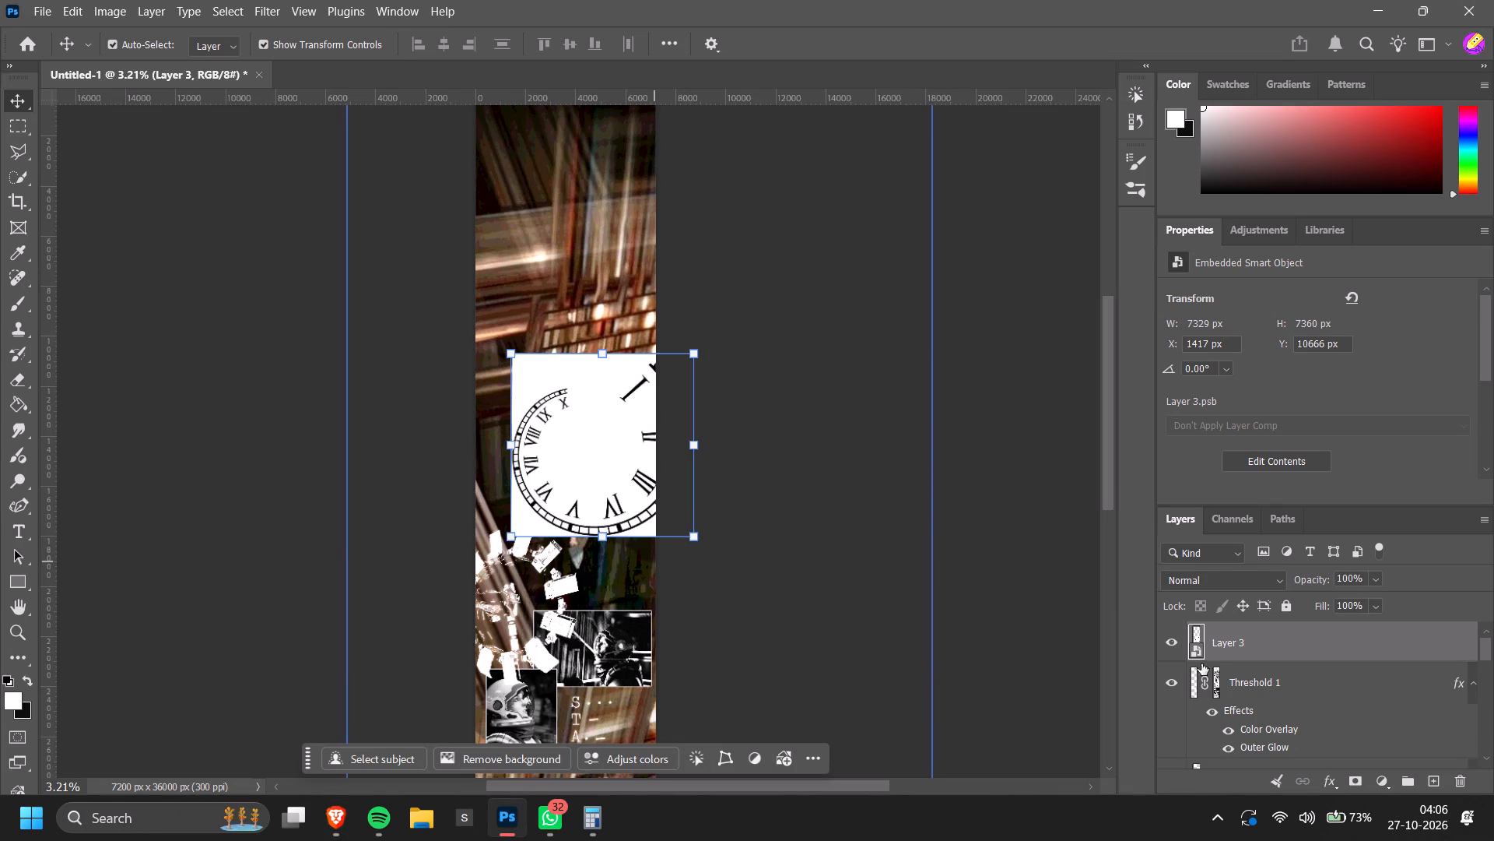
key("ctrl+v")
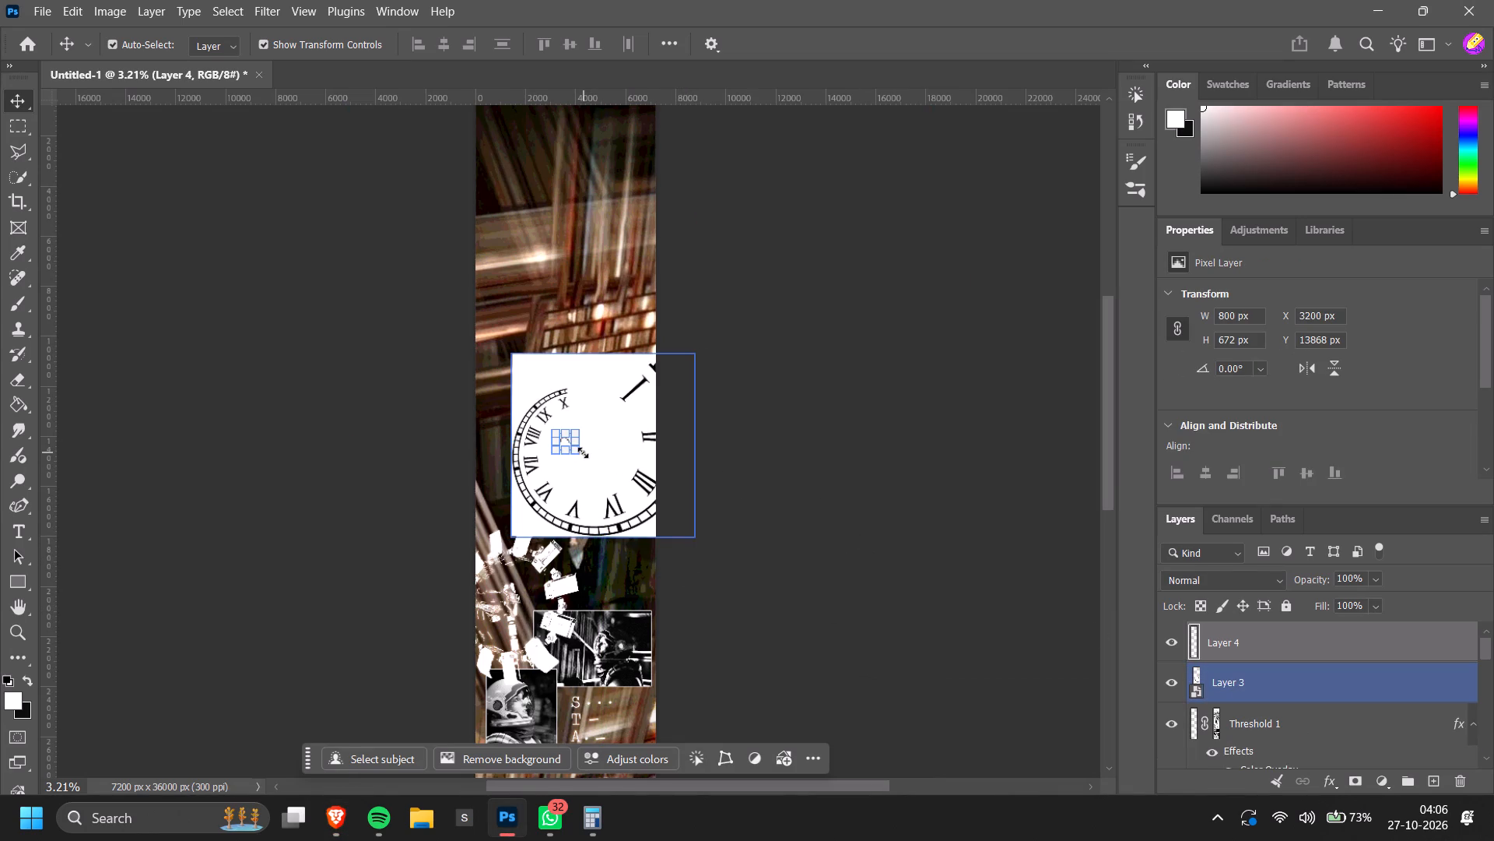
Enlarge the pasted clock hands to about 5772 × 4848 px and position them over the clock face.
left_click_drag(583, 452, 705, 560)
left_click_drag(650, 511, 628, 452)
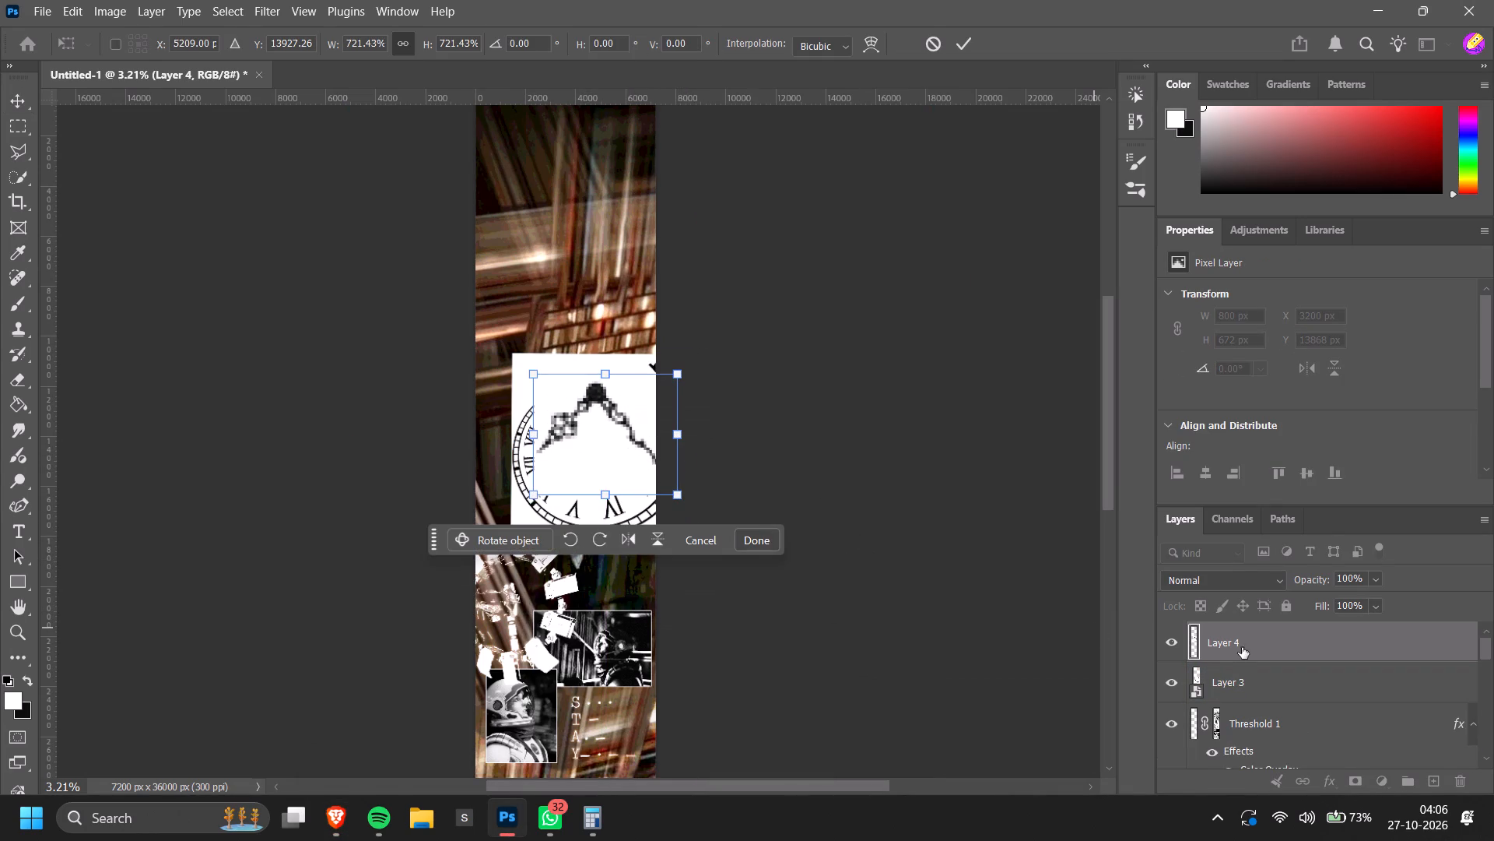
right_click(1254, 639)
Convert the clock-hands layer to a smart object.
right_click(1285, 645)
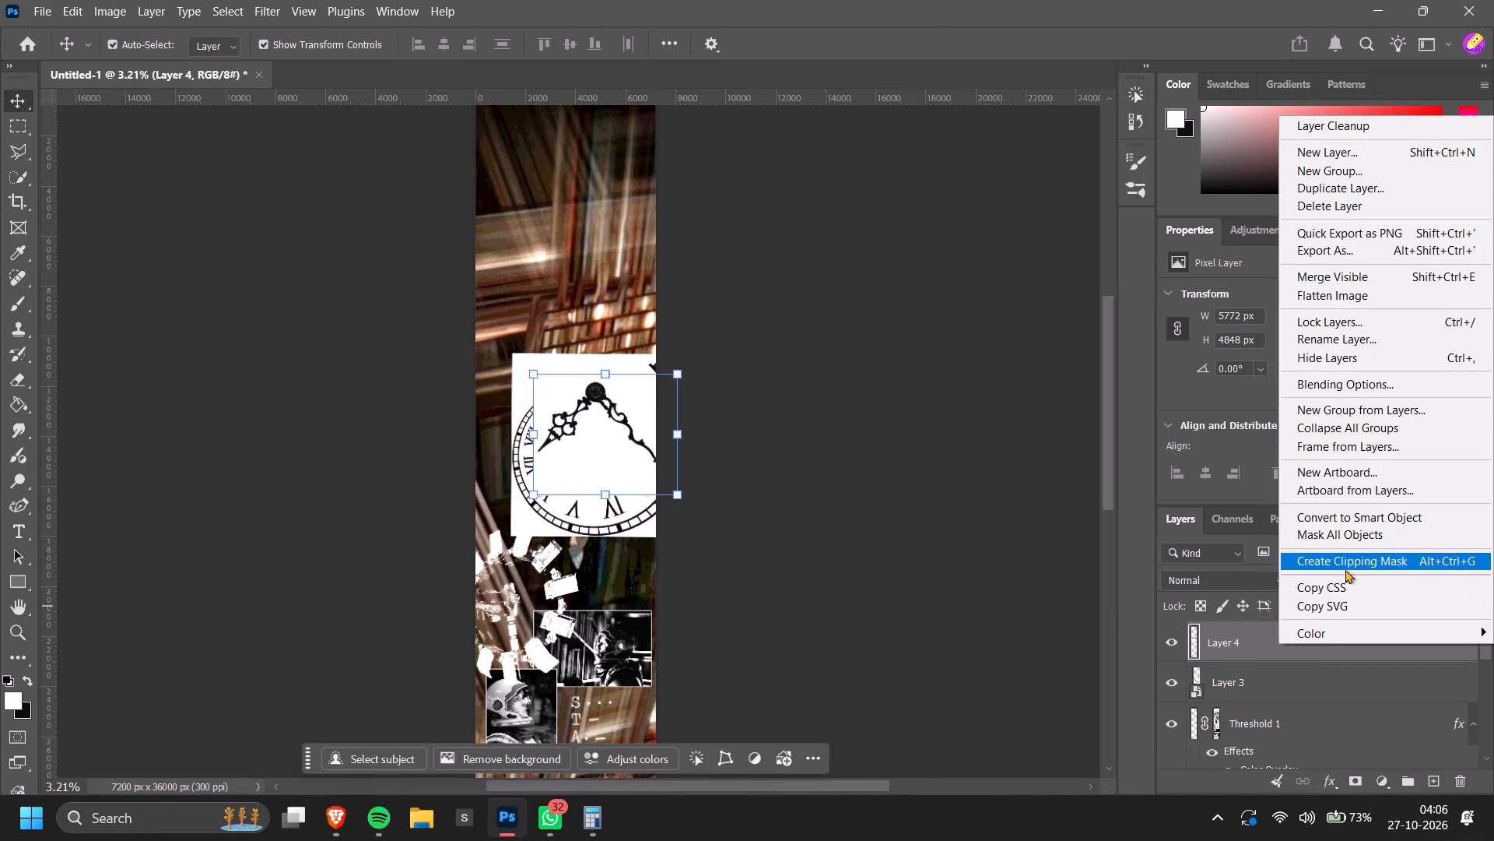
left_click(1368, 522)
key("alt+Tab")
key("alt+Tab")
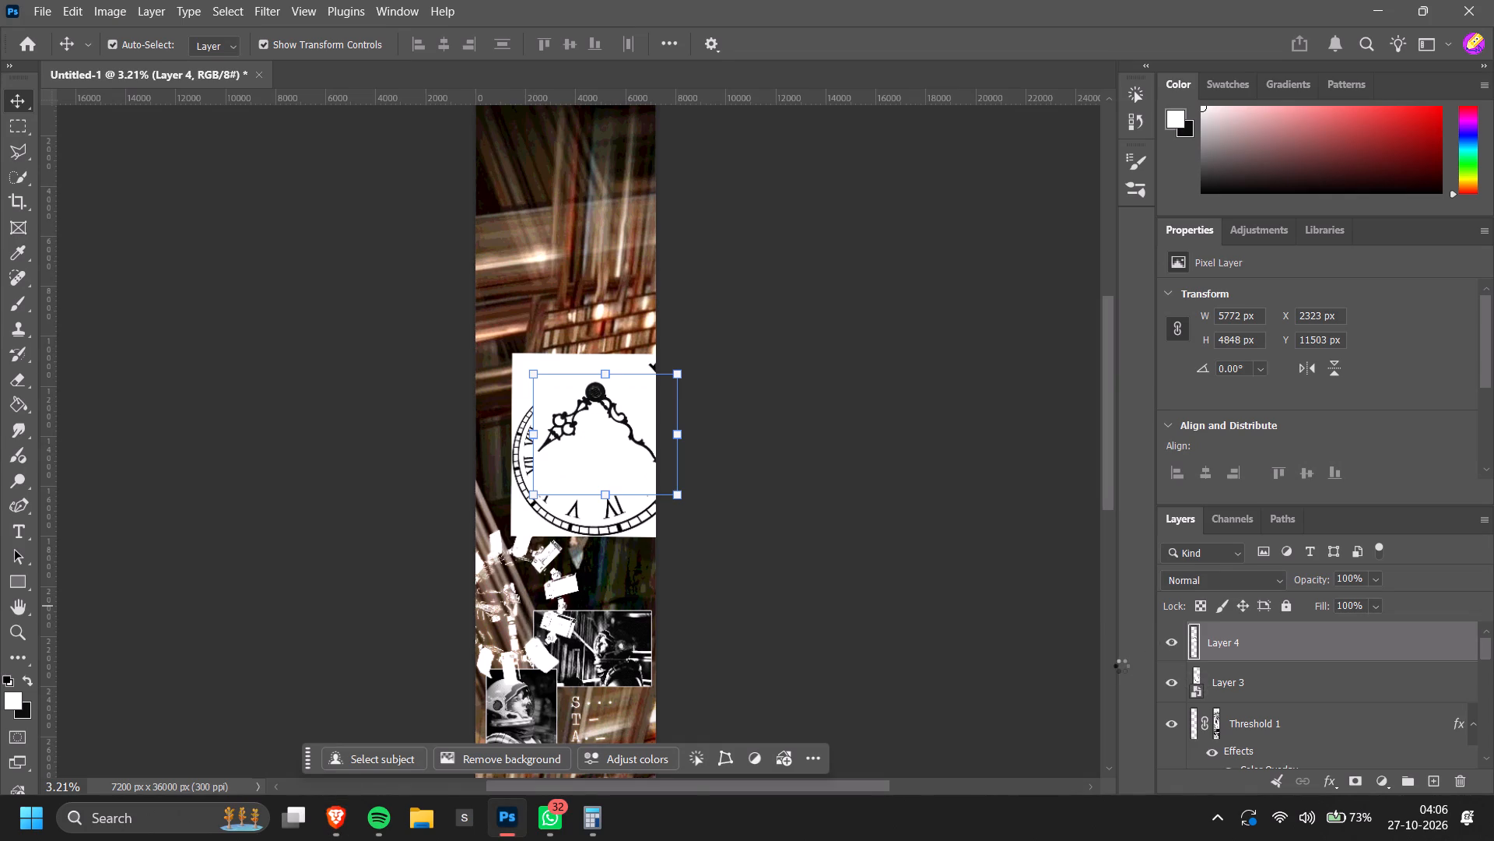
Open the clock-face smart object's contents and mask out its white background using a Color Range selection sampled from the black markings.
double_click(1194, 684)
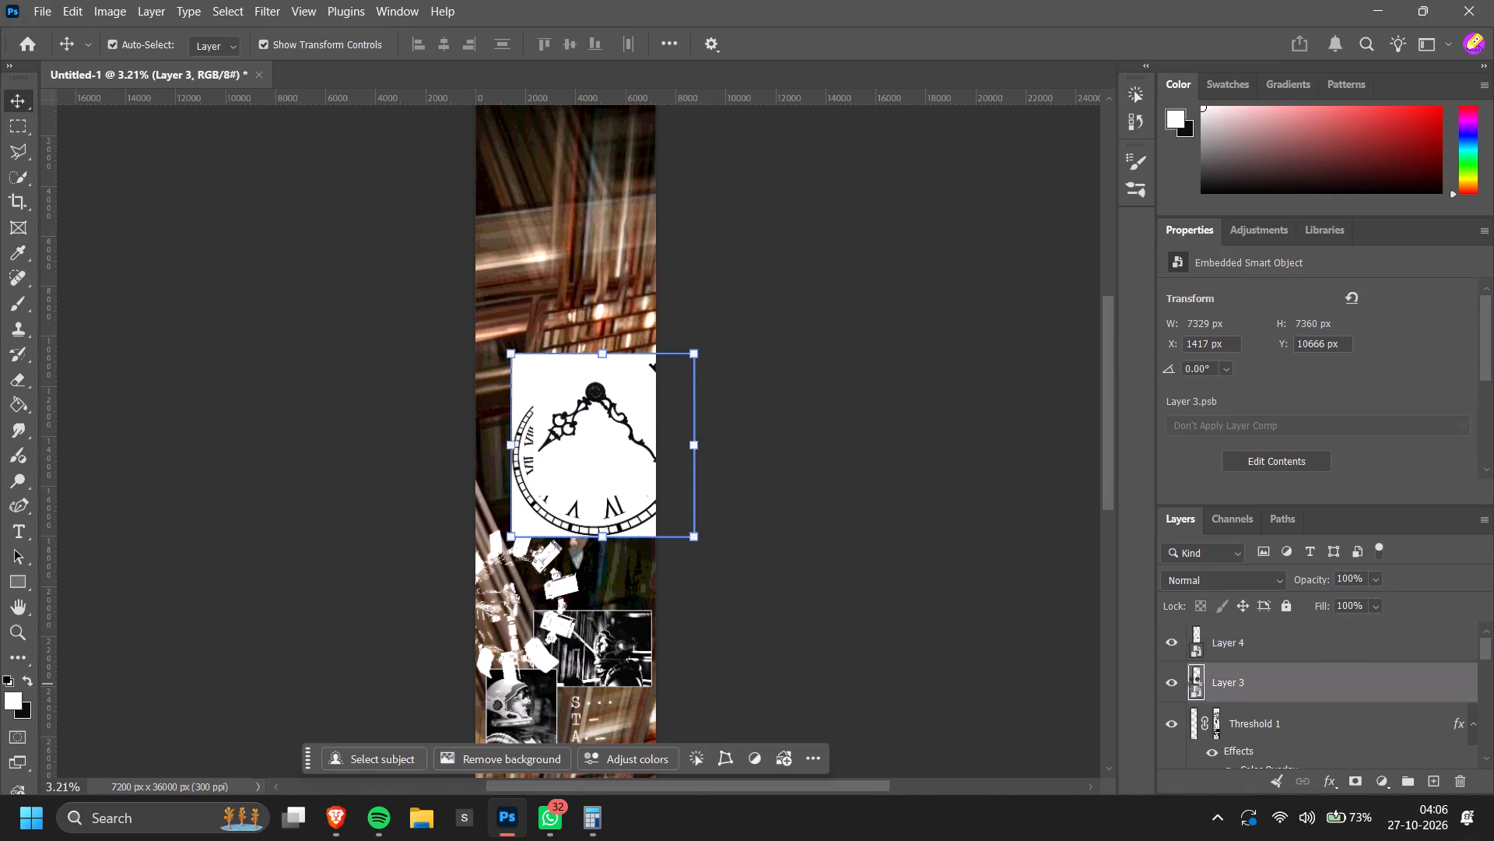
left_click(232, 4)
left_click(285, 193)
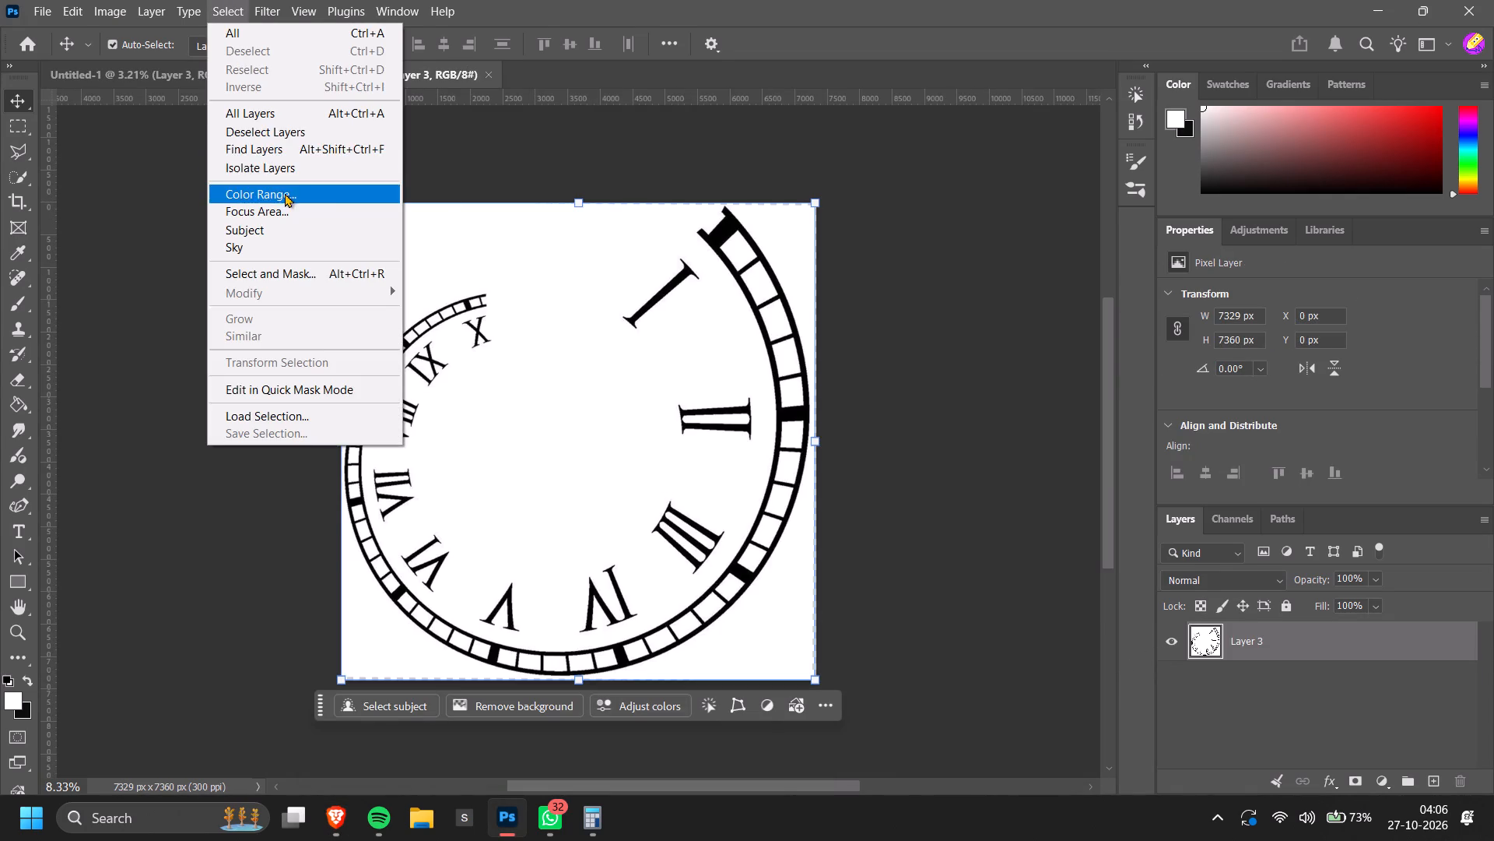
left_click(466, 306)
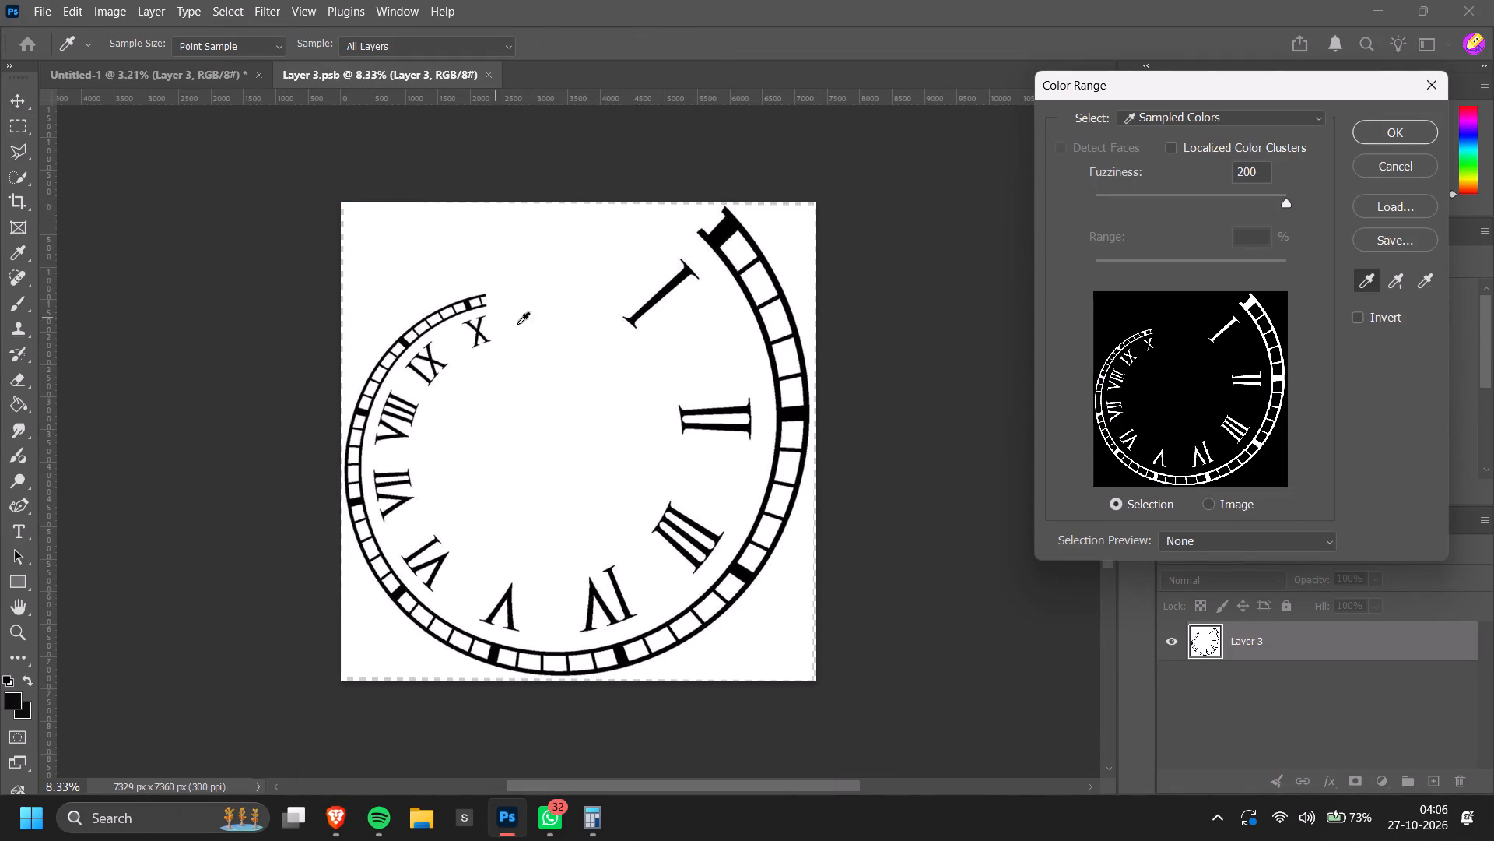
left_click(1389, 127)
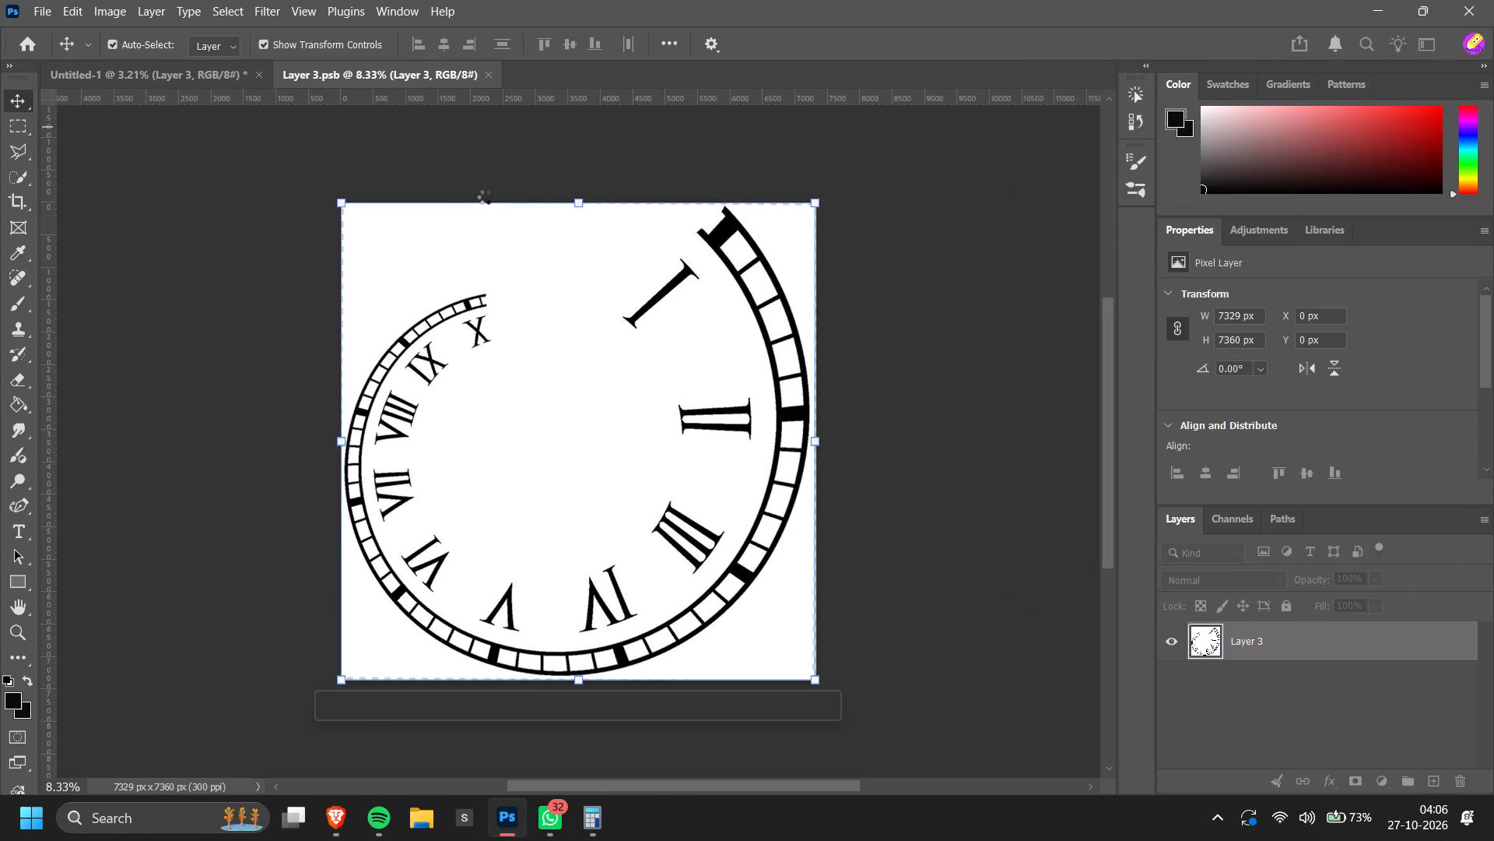
left_click(638, 706)
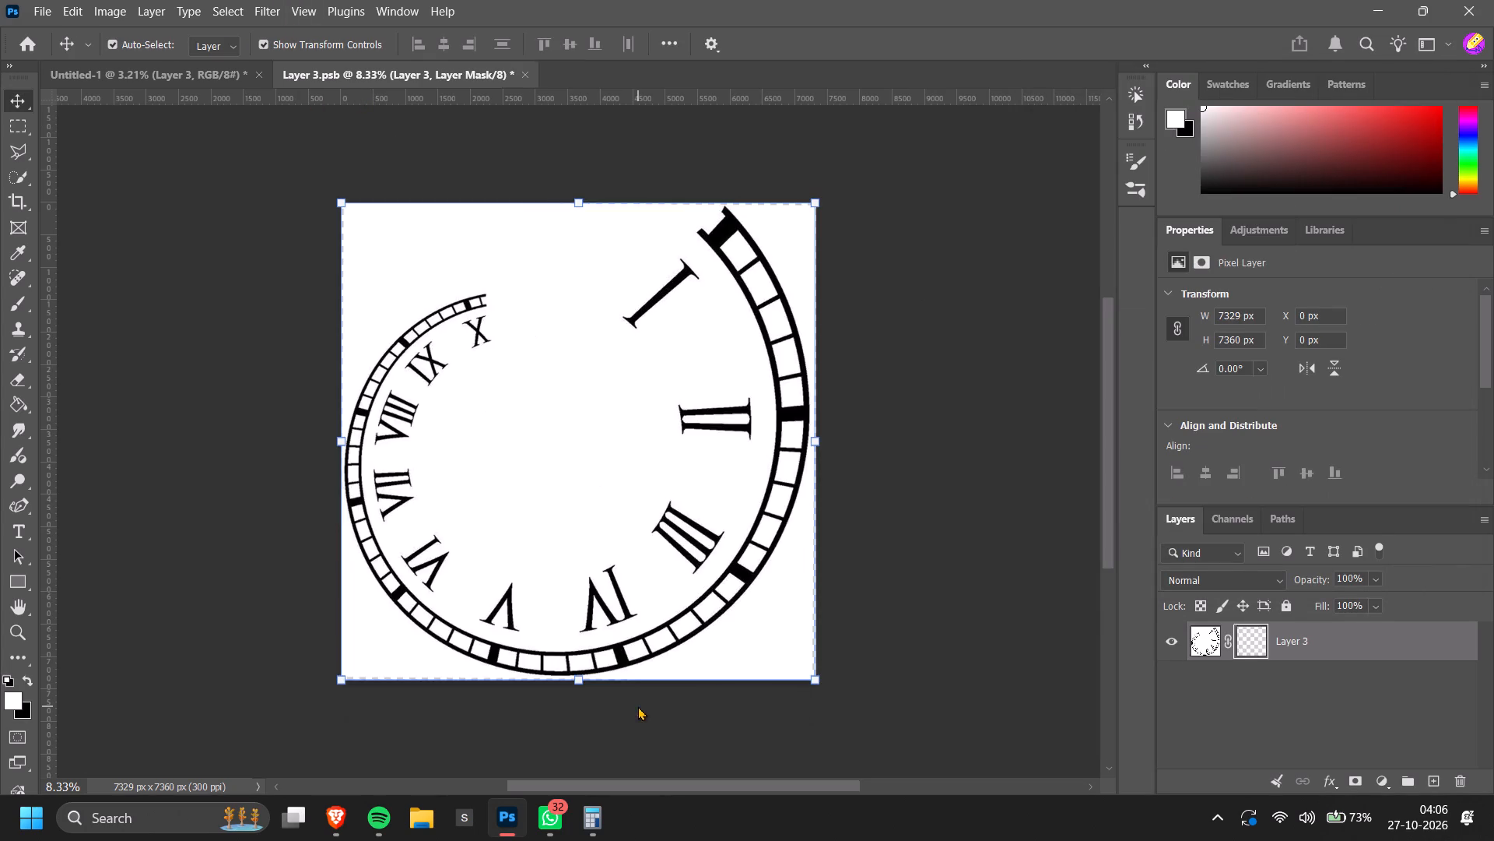
Apply a white Color Overlay to the masked clock face.
triple_click(1379, 660)
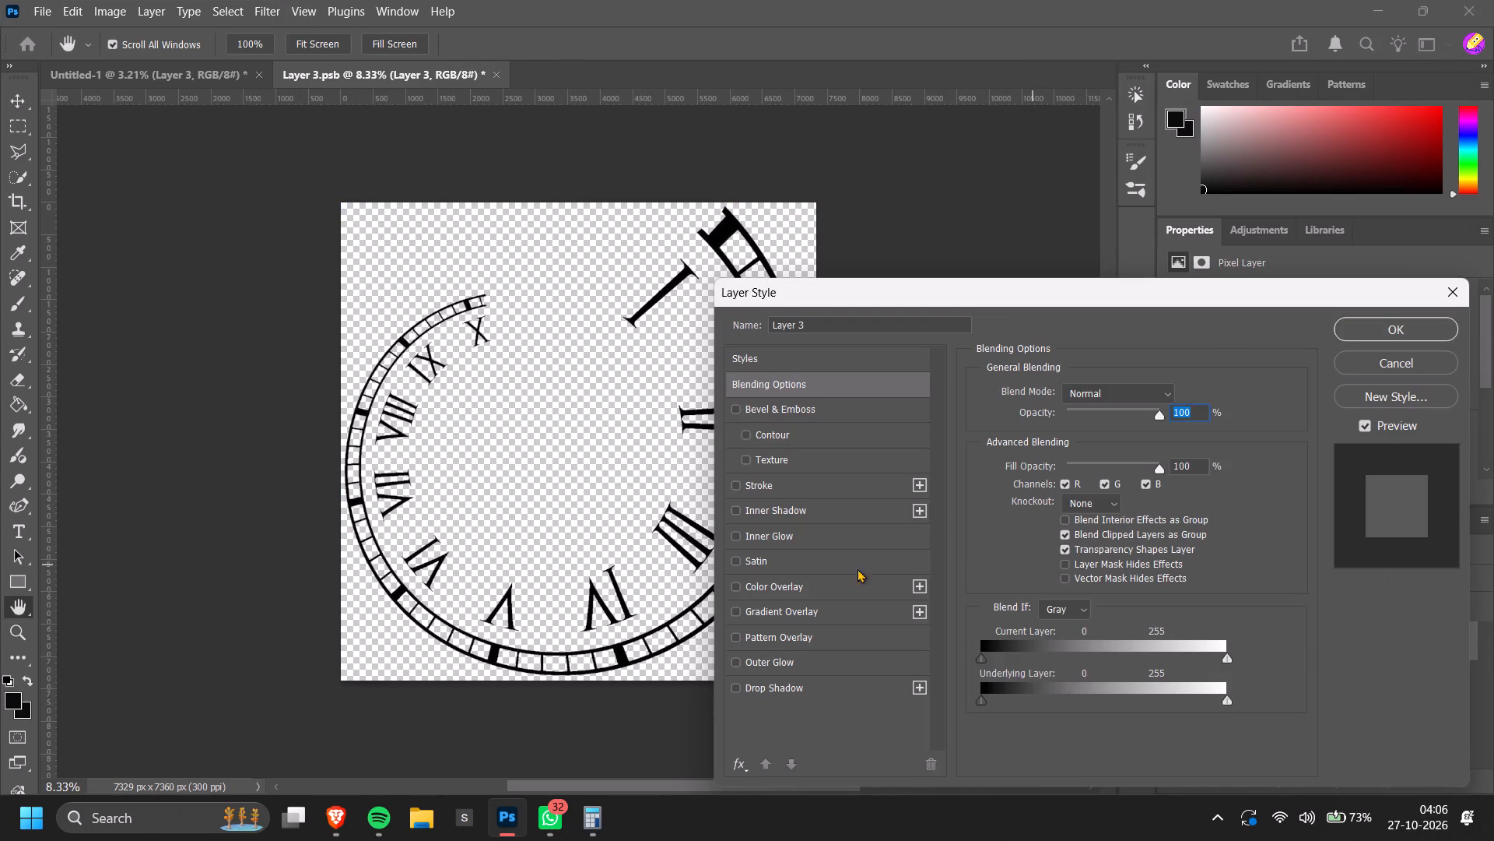
left_click(811, 578)
left_click(1373, 320)
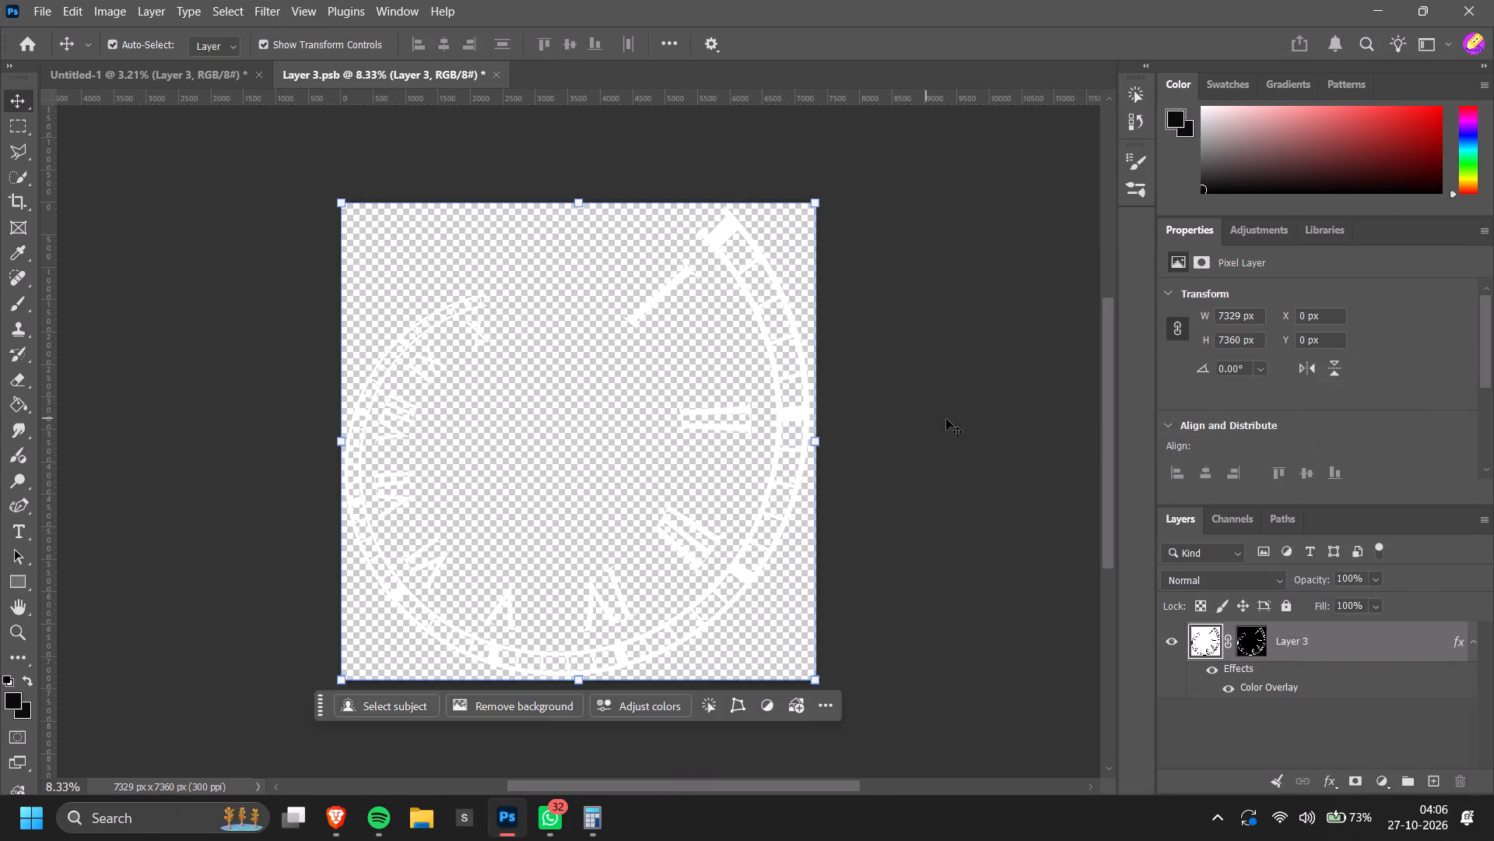
Save the clock face's smart object contents and close that document to return to the poster.
left_click(959, 419)
key("ctrl+s")
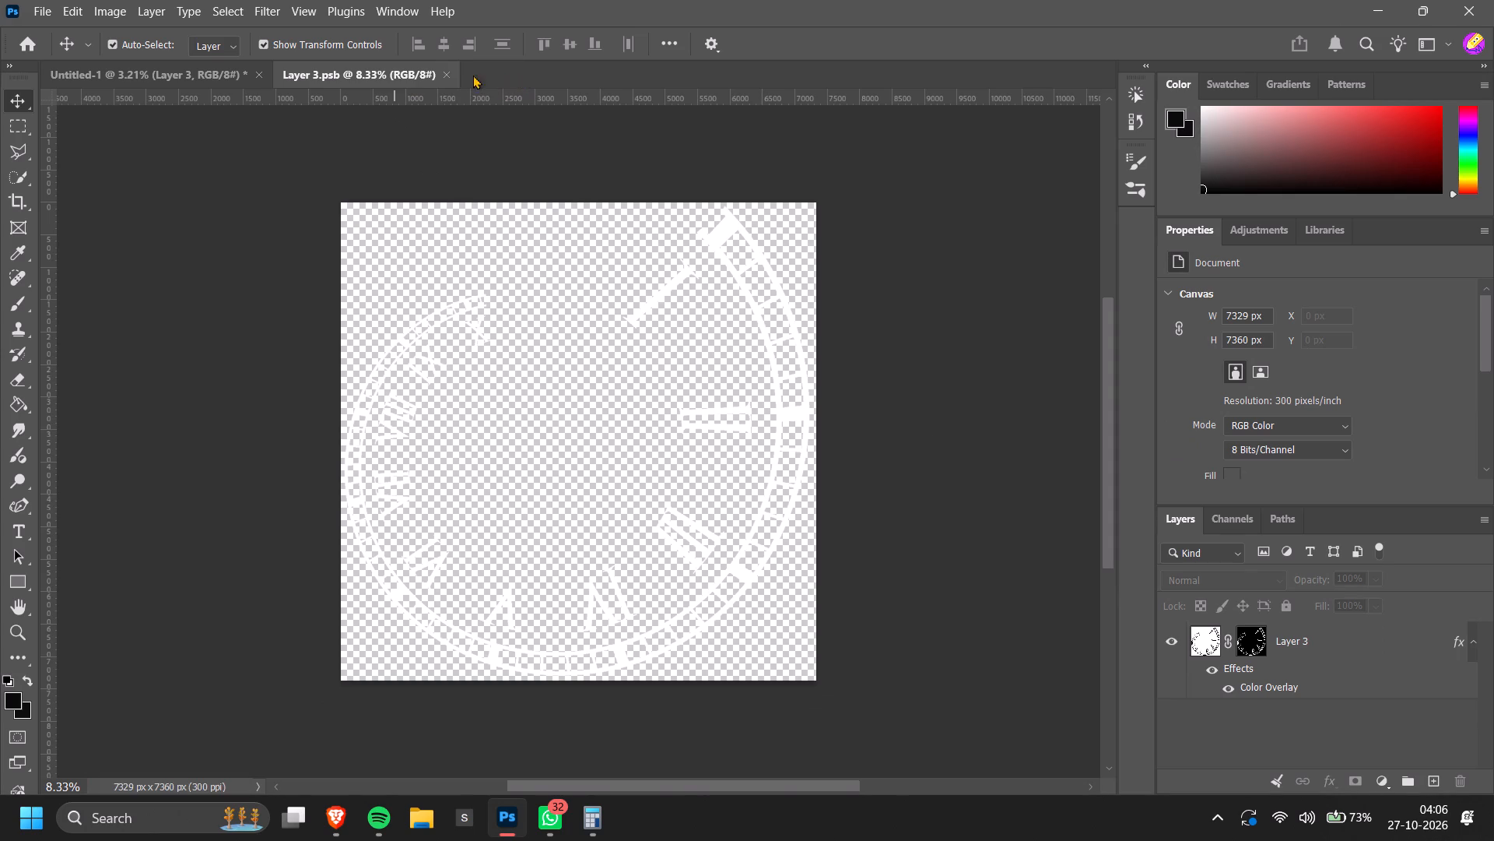
left_click(451, 76)
Open the clock-hands smart object's contents and mask out its white background using a Color Range selection sampled from the black hands.
left_click(588, 426)
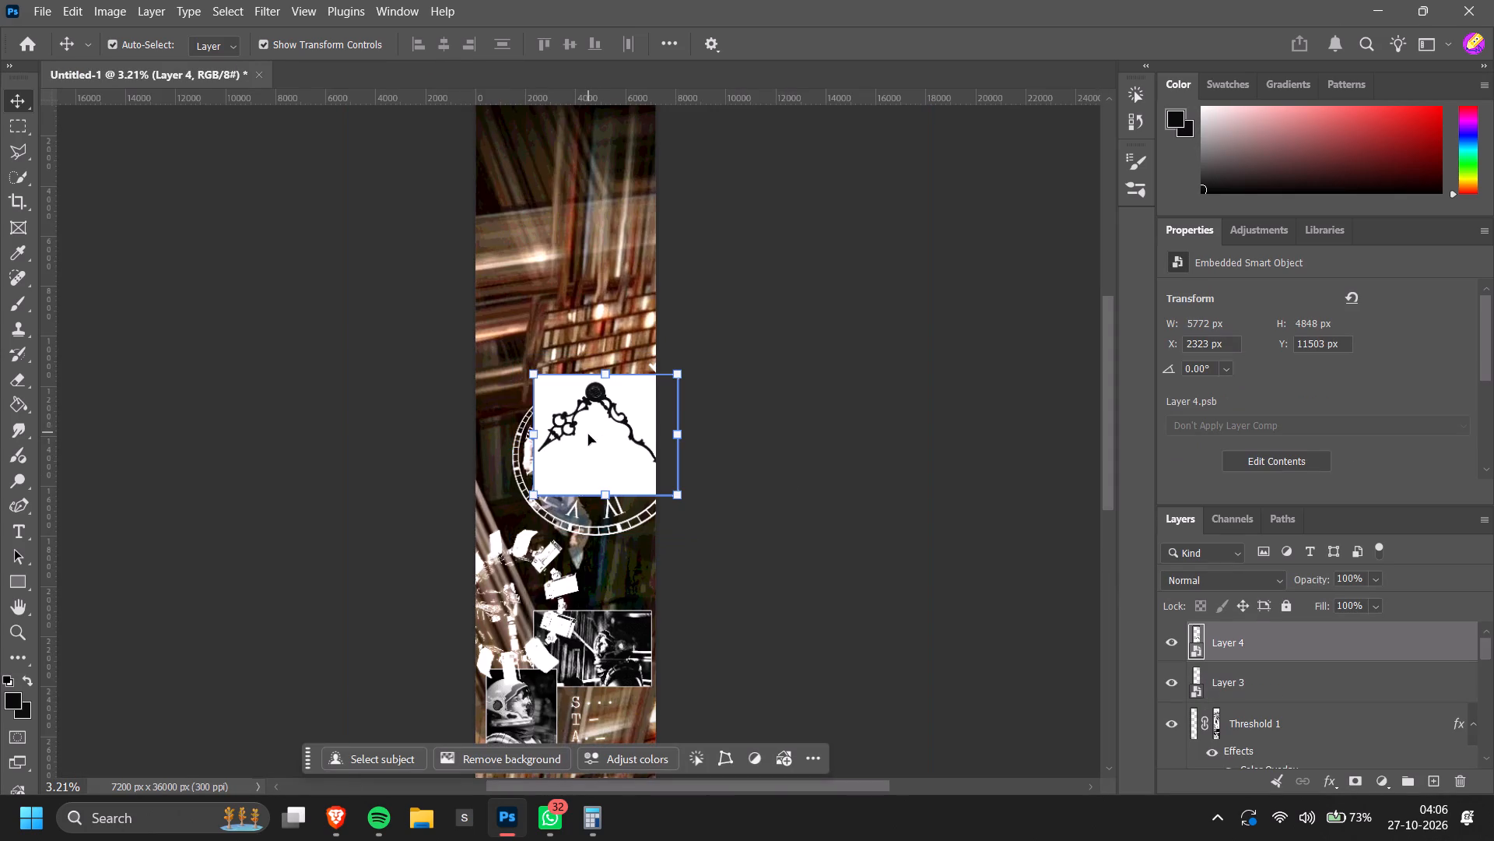
double_click(1198, 642)
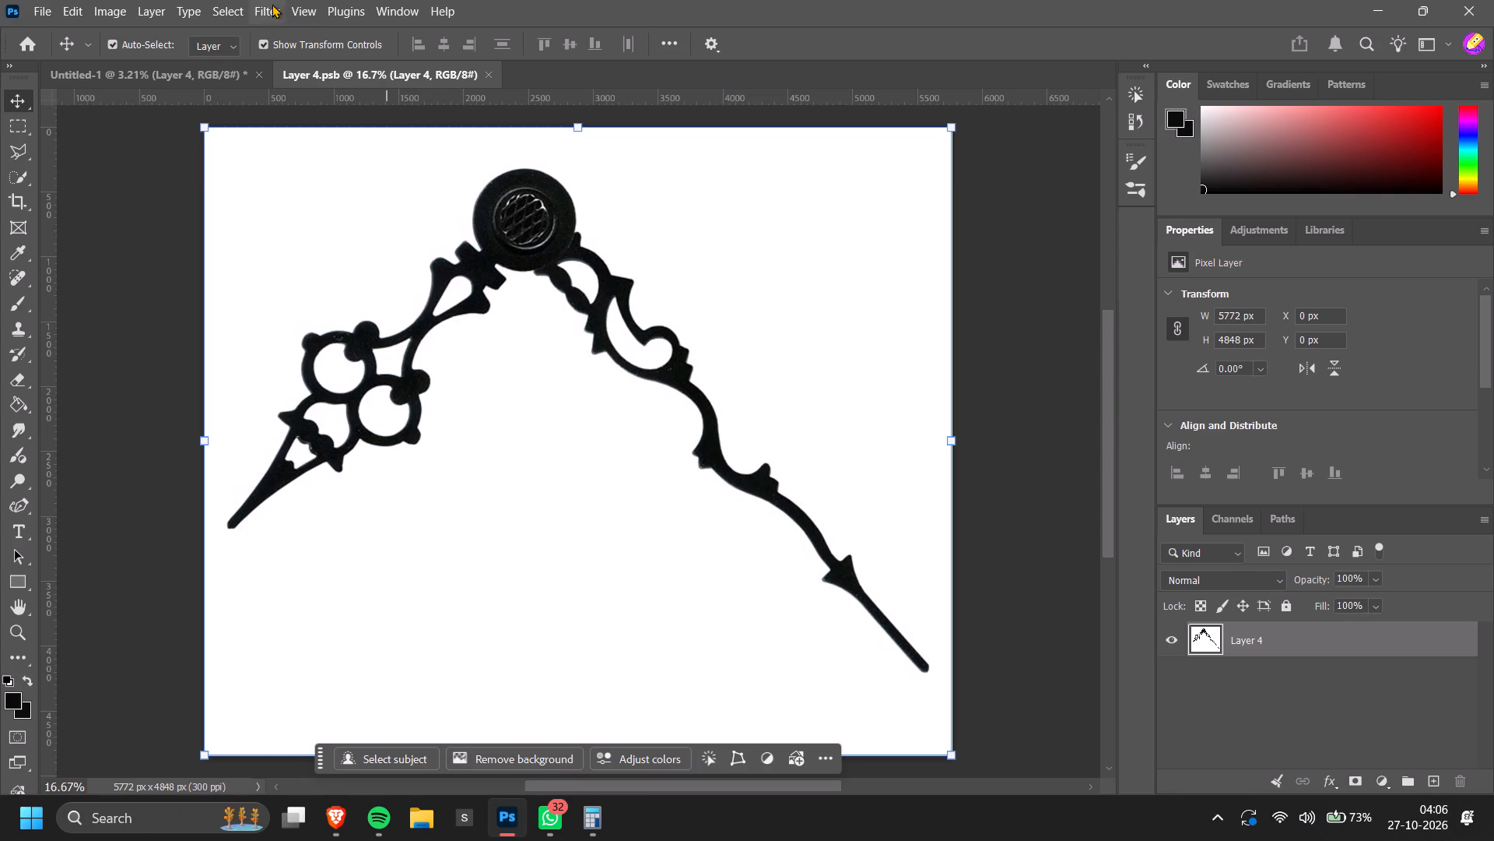
left_click(217, 0)
left_click(304, 199)
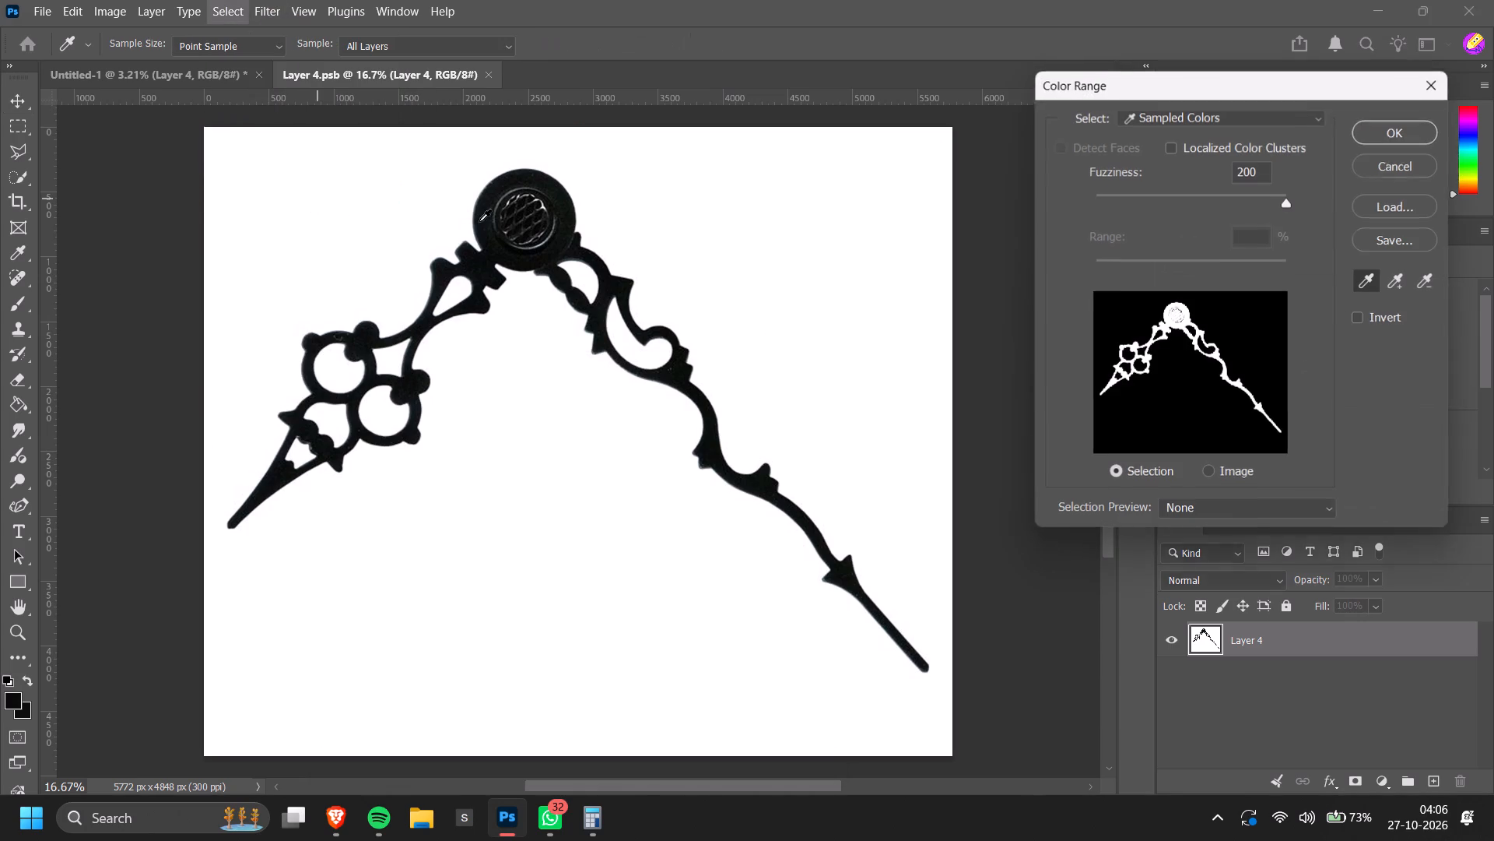
double_click(485, 215)
left_click(1420, 140)
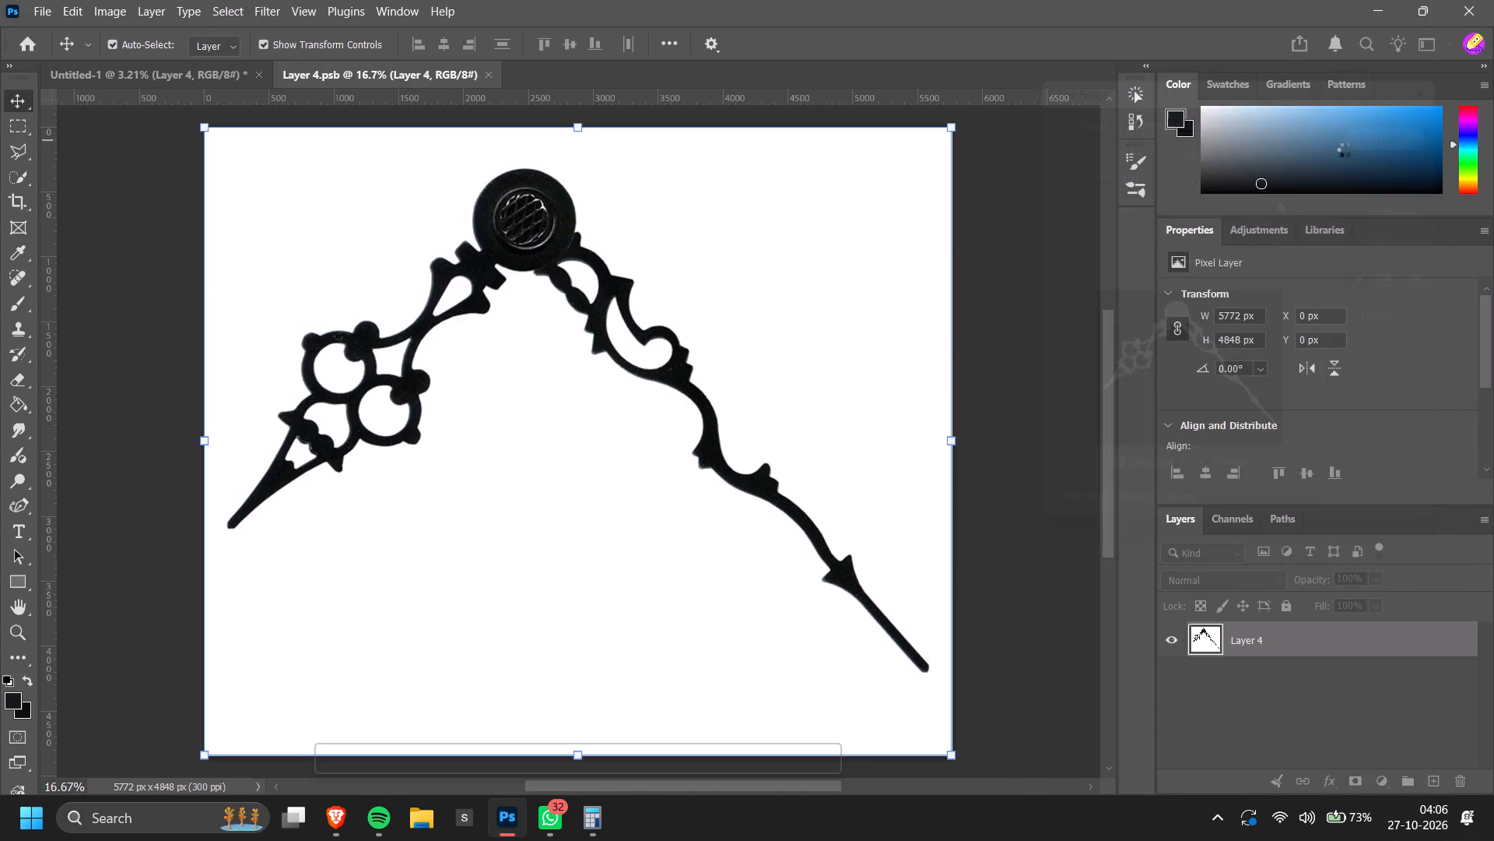
left_click(632, 694)
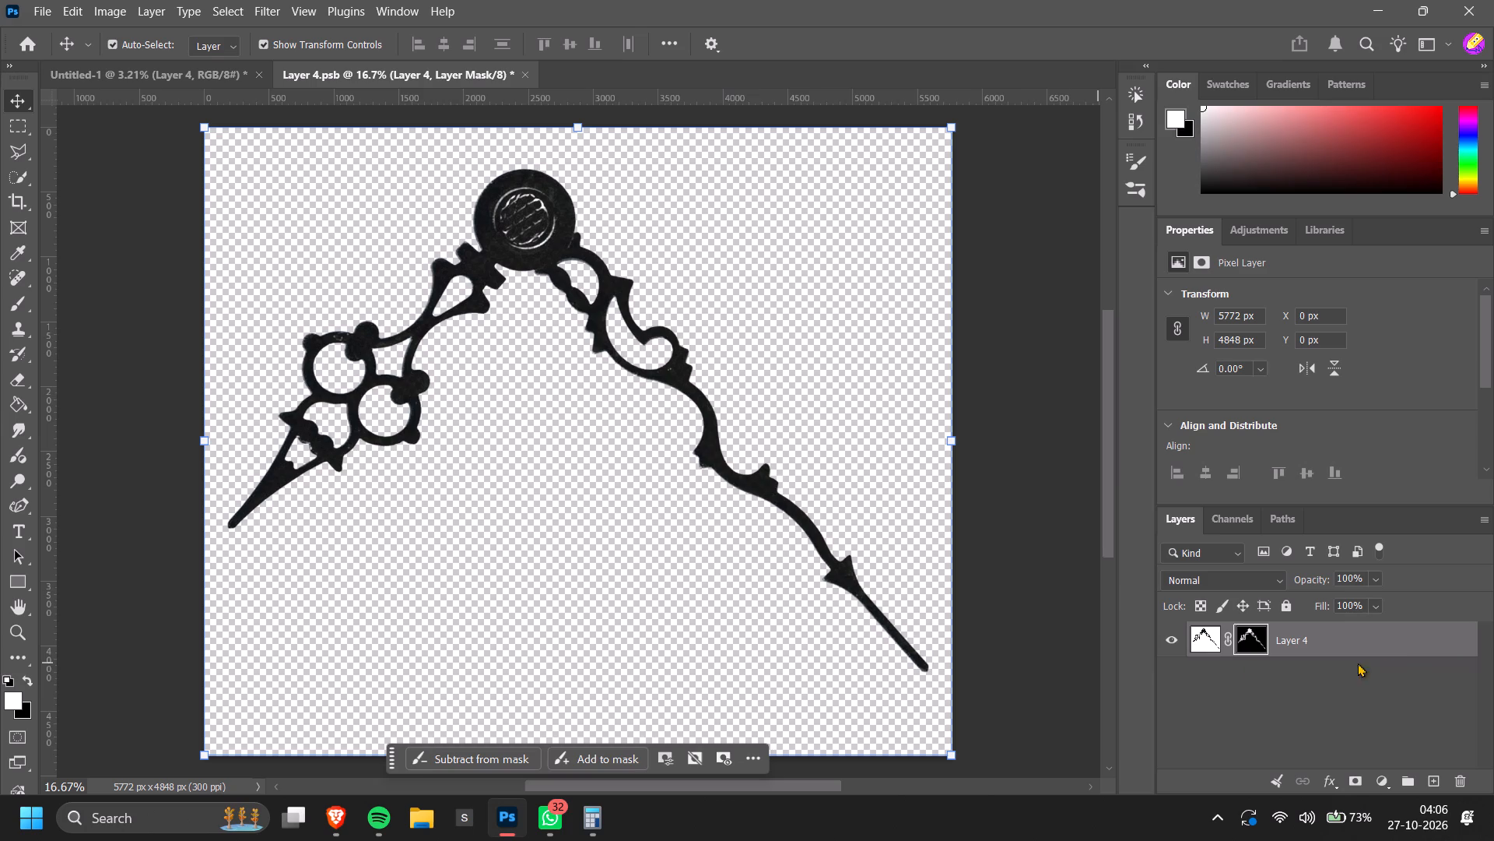
Apply a white Color Overlay to the masked clock hands.
double_click(1401, 638)
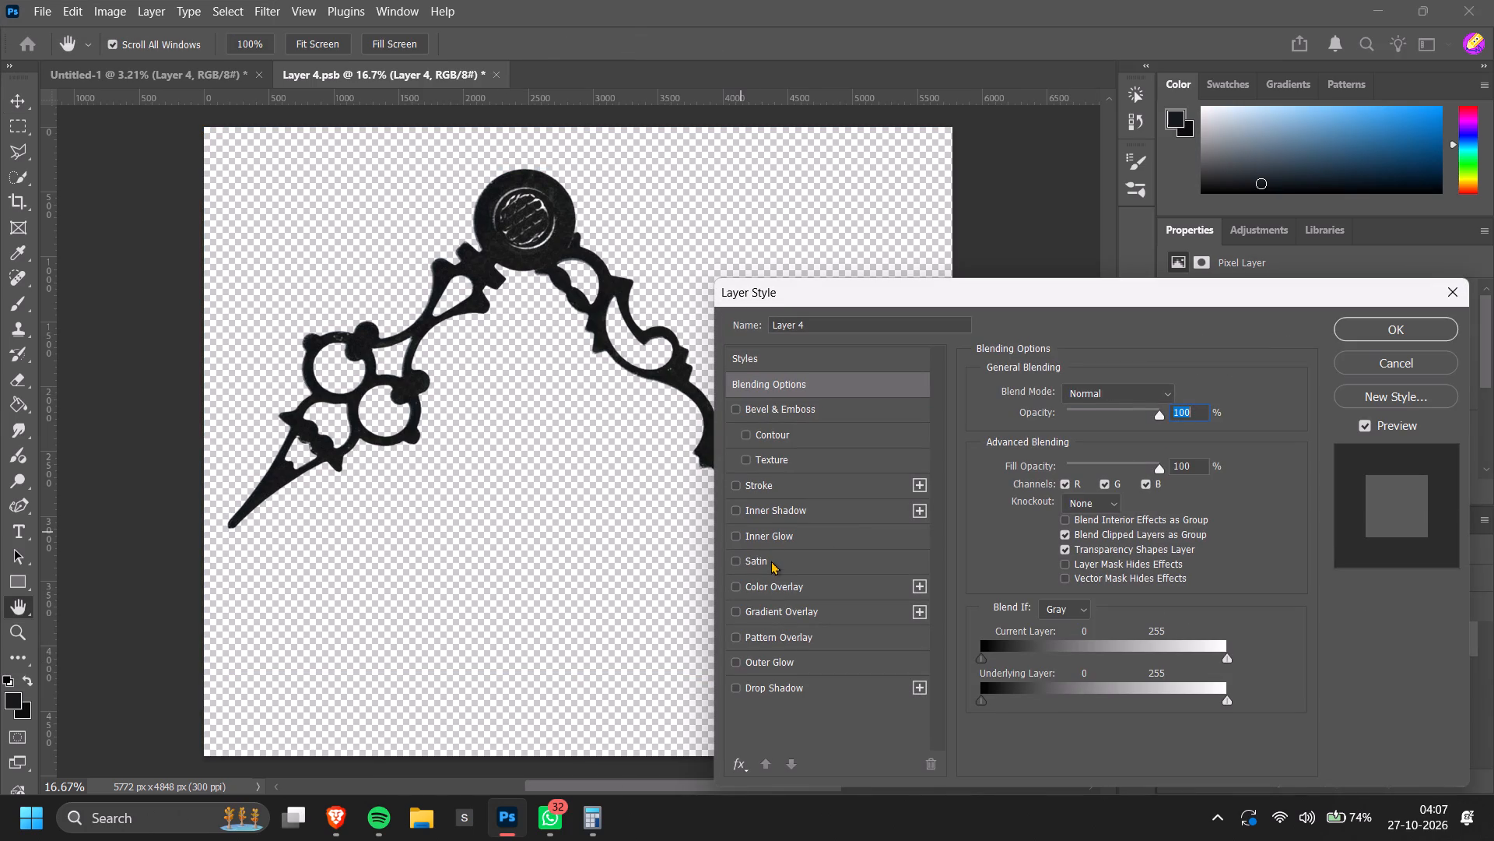
left_click(774, 592)
left_click(1409, 333)
left_click(1013, 417)
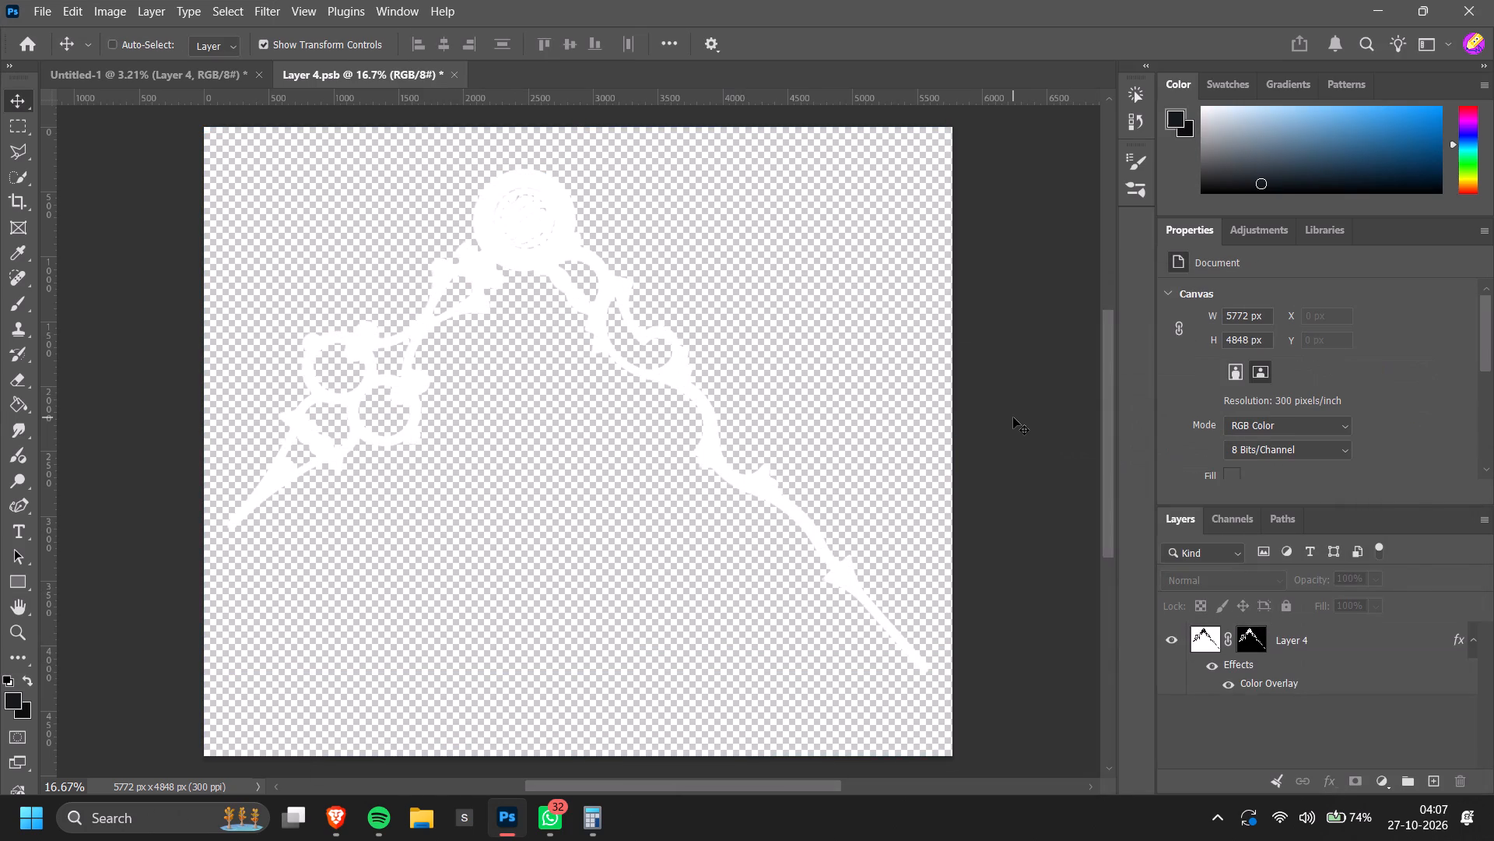
Save the clock hands' smart object contents and close that document to return to the poster.
key("ctrl+s")
left_click(444, 75)
left_click(834, 458)
Move the clock face up on the poster so it sits above the floating astronaut.
scroll(834, 458, "up", 3)
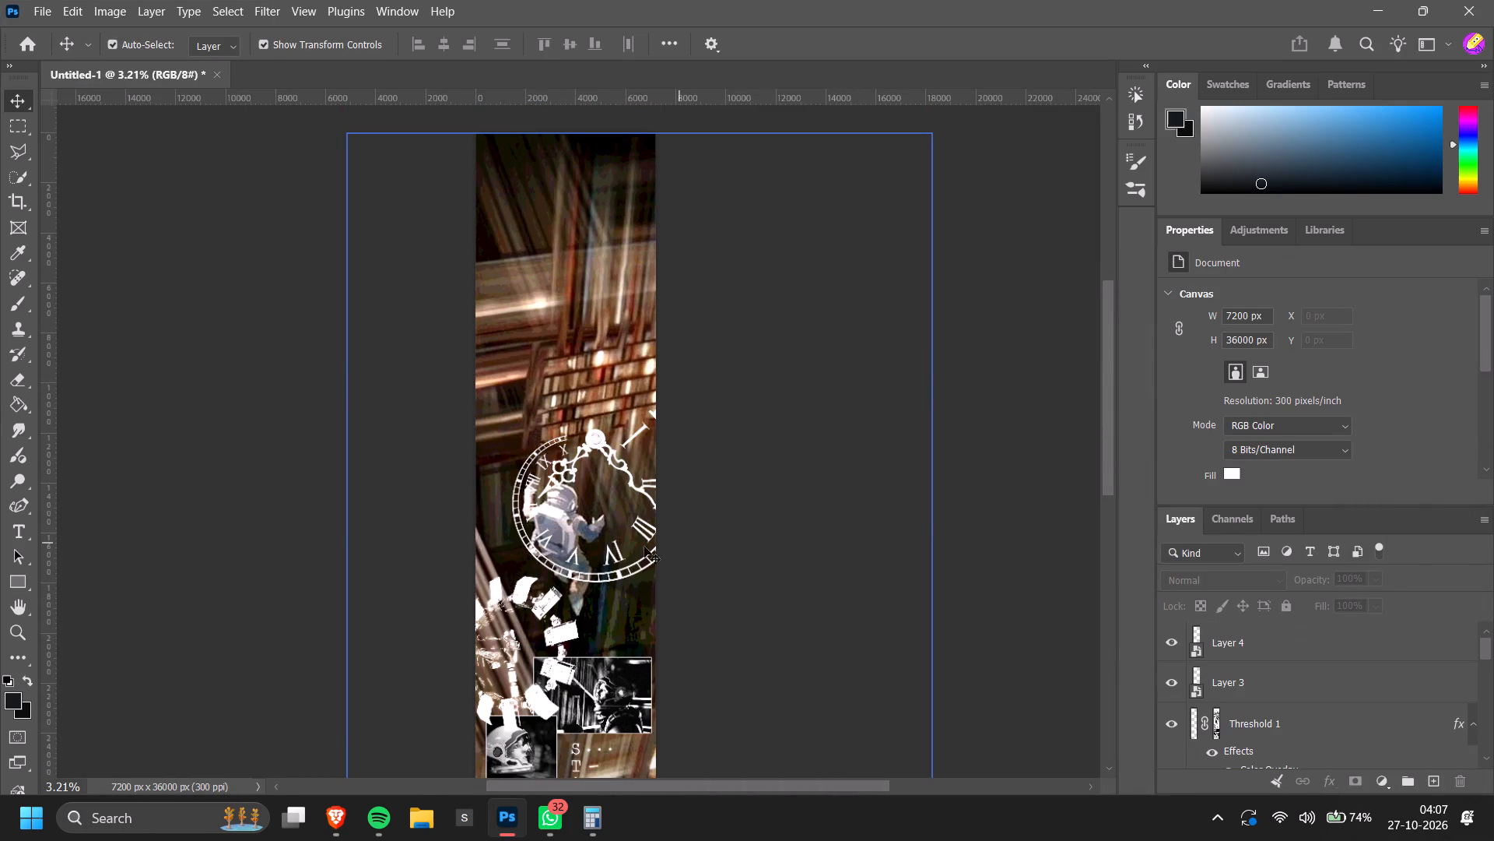
left_click_drag(608, 553, 617, 491)
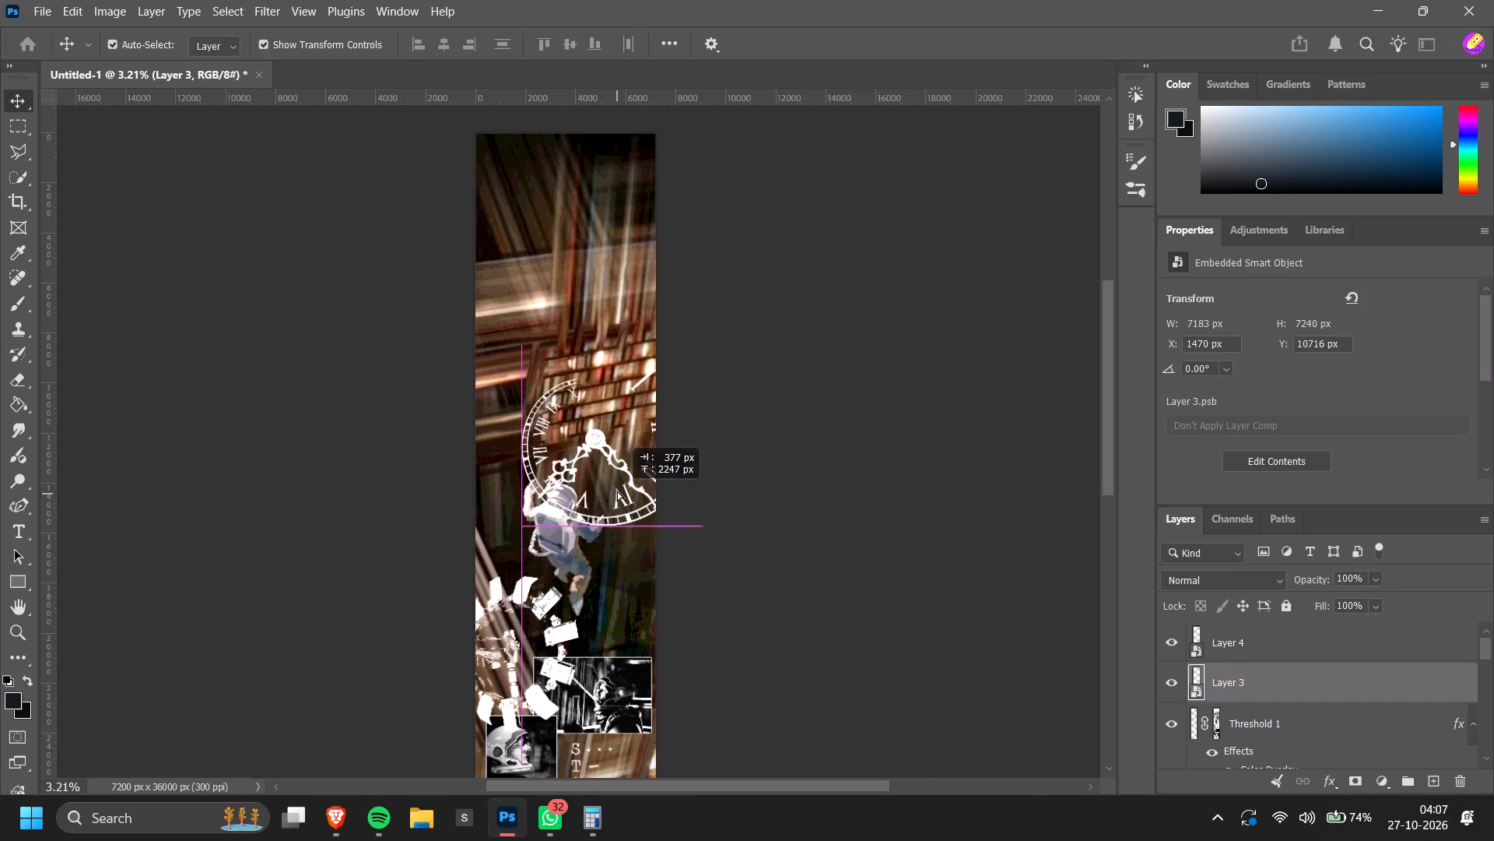
left_click_drag(617, 491, 624, 458)
left_click(861, 446)
Move the clock hands up into the middle of the clock face, at about X 3306 px, Y 9229 px.
scroll(791, 473, "up", 3, "alt")
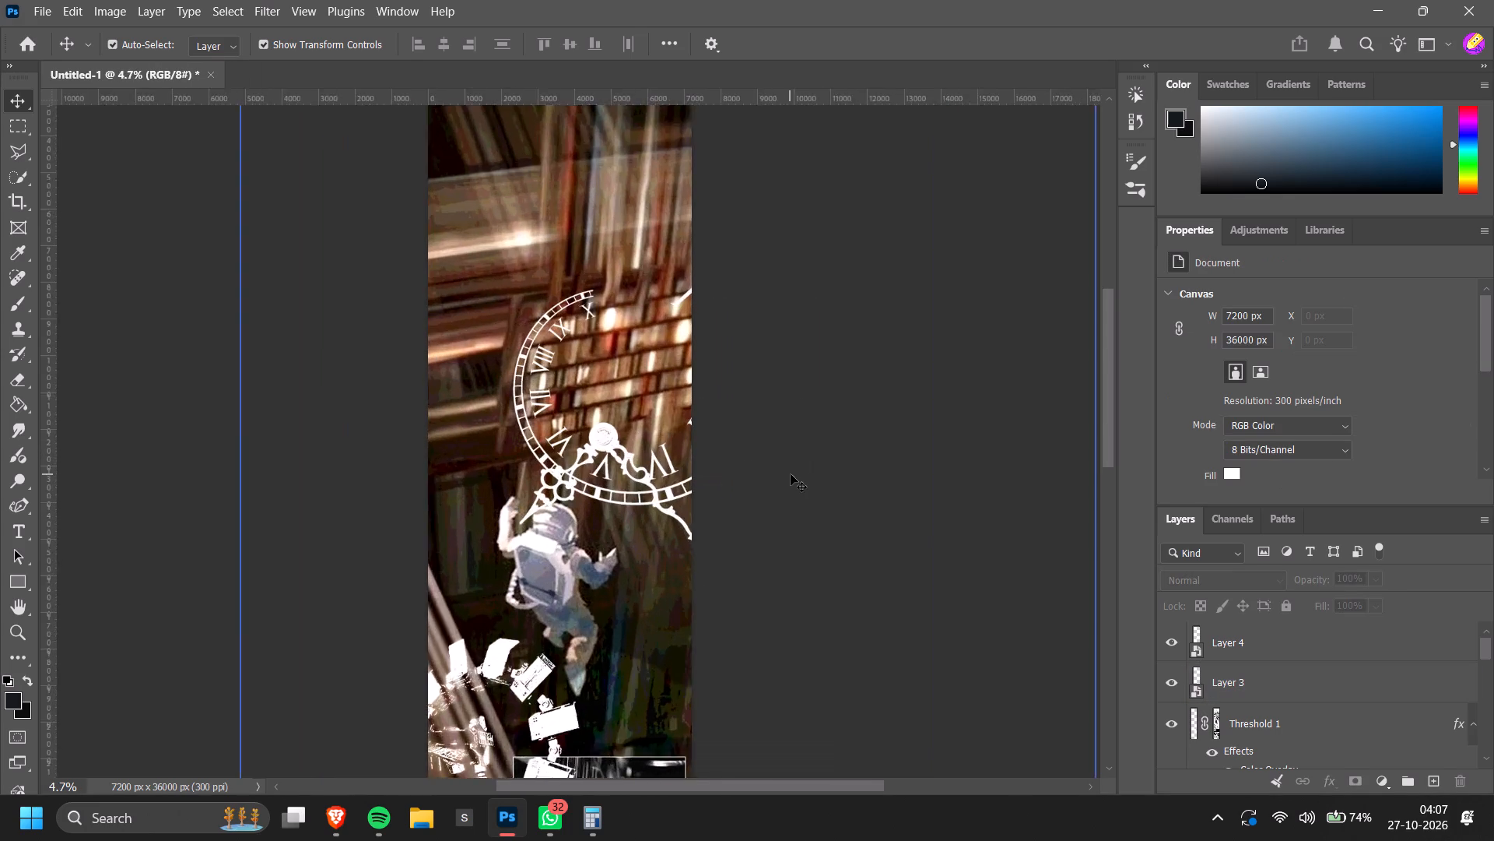
scroll(791, 474, "up", 5, "alt")
left_click_drag(598, 471, 598, 459)
left_click_drag(610, 445, 630, 405)
key("ctrl+z")
left_click_drag(621, 429, 654, 350)
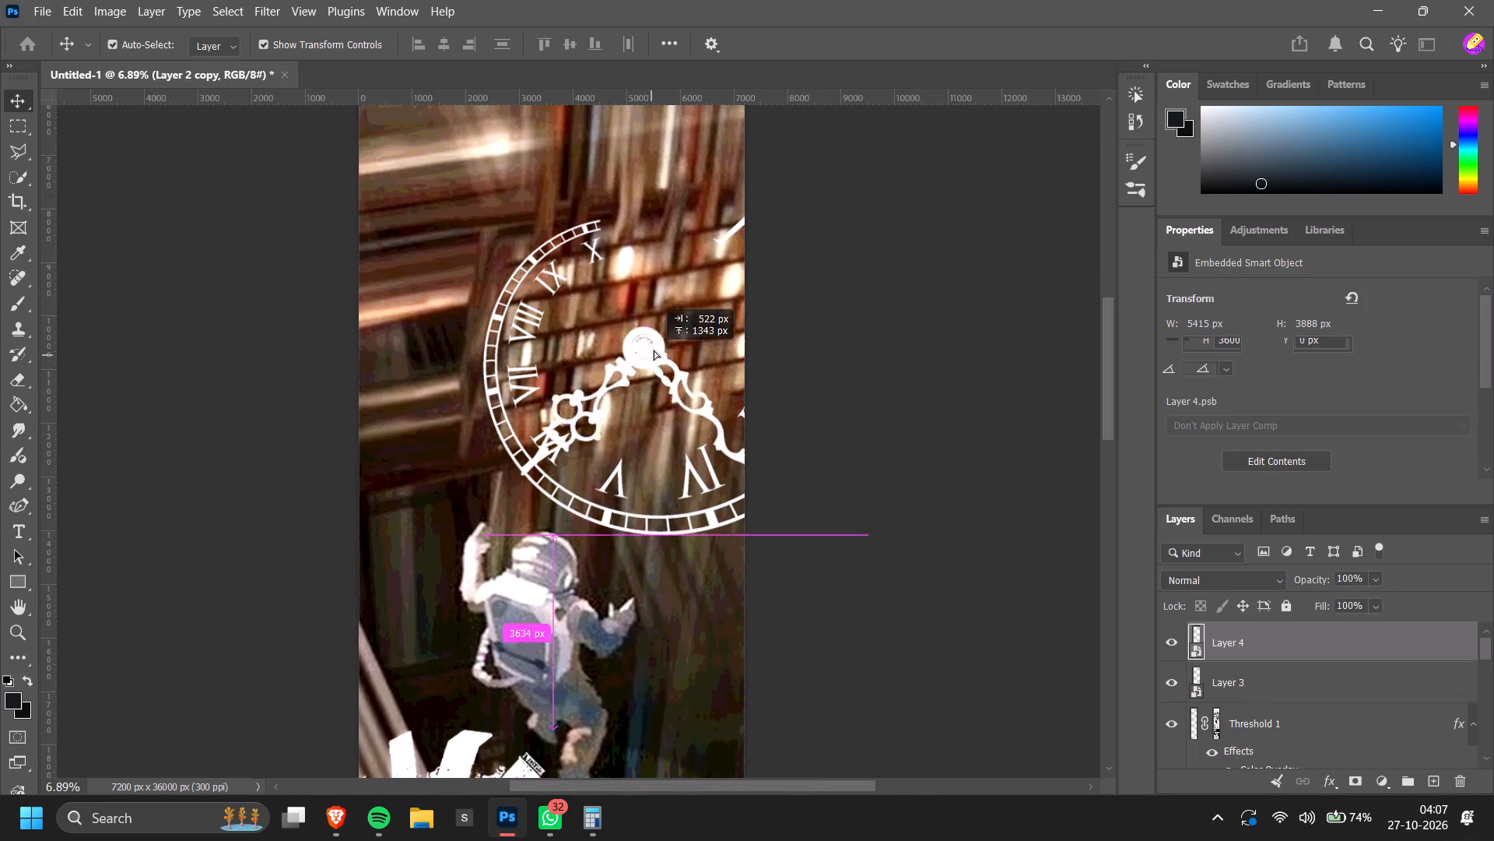
left_click_drag(654, 350, 667, 305)
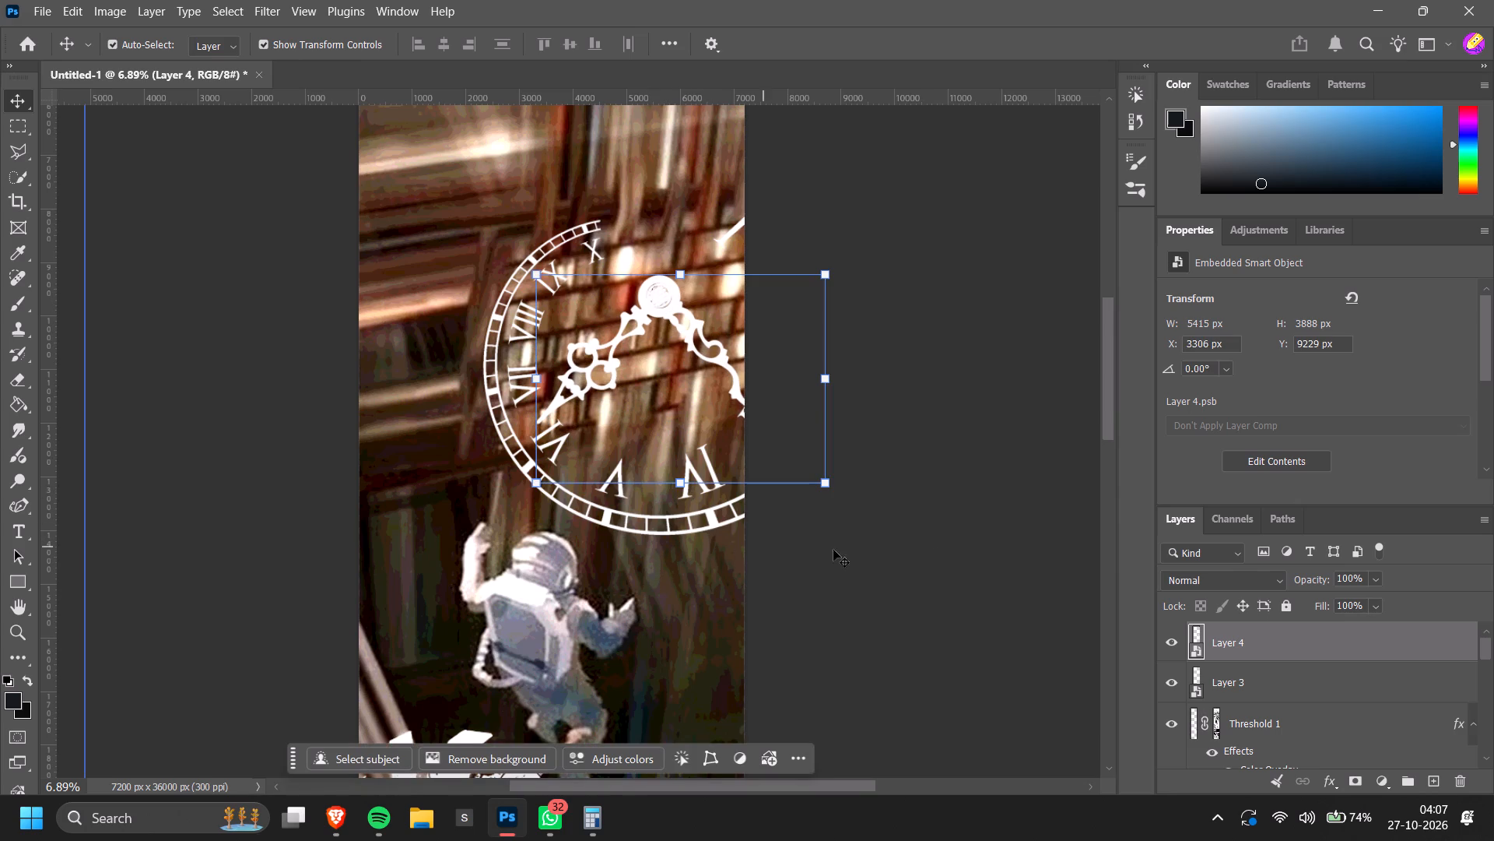
left_click(935, 550)
Raise the clock face slightly, scale it to about 94% and rotate it about -44° so numeral I is near the top.
left_click_drag(717, 524, 717, 493)
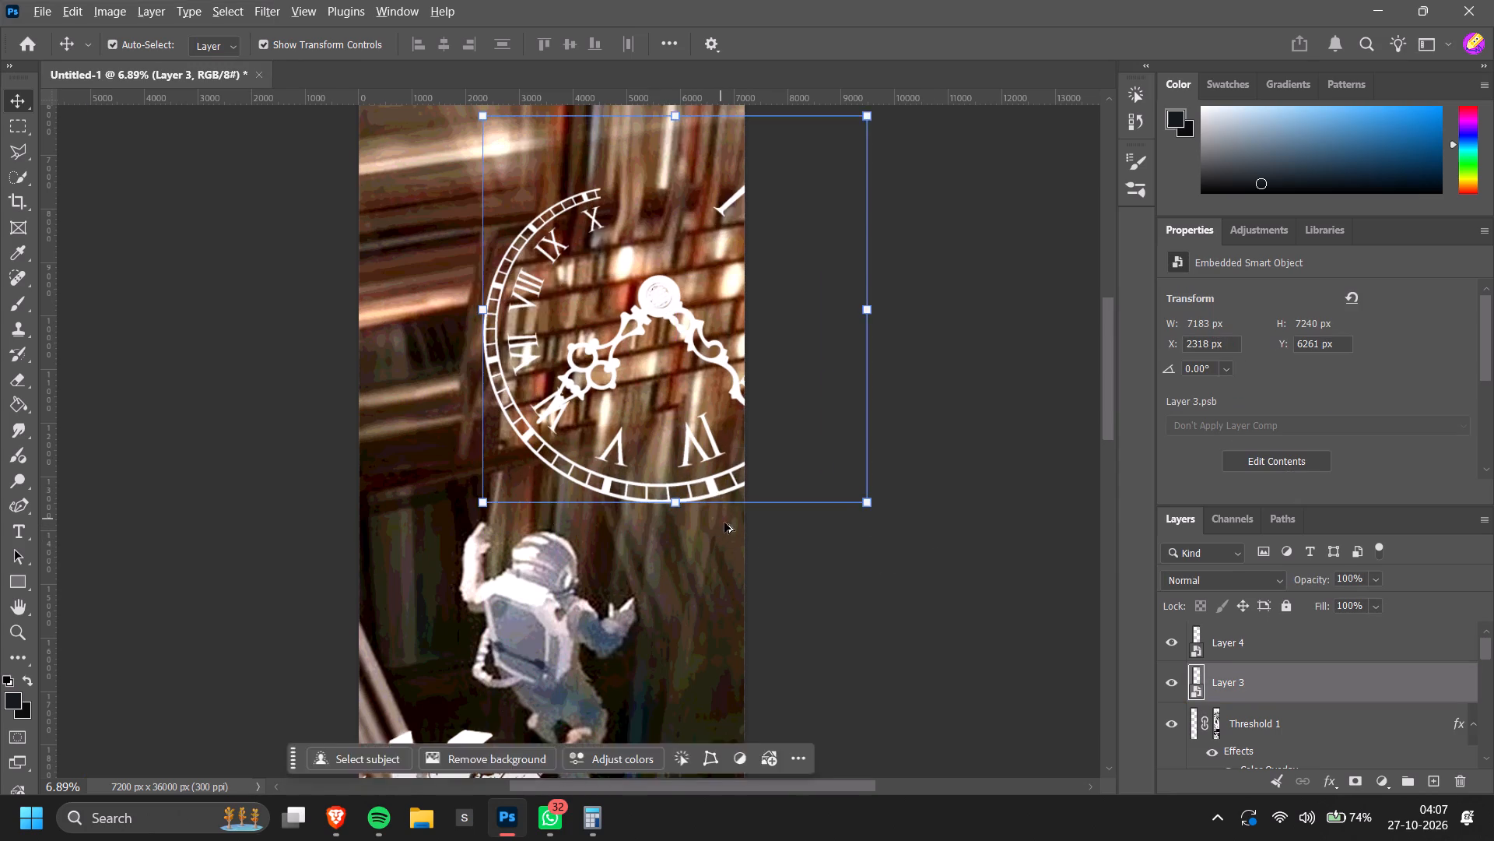
scroll(728, 533, "down", 5, "alt")
scroll(894, 599, "down", 5)
scroll(894, 600, "up", 4)
scroll(864, 546, "up", 5, "alt")
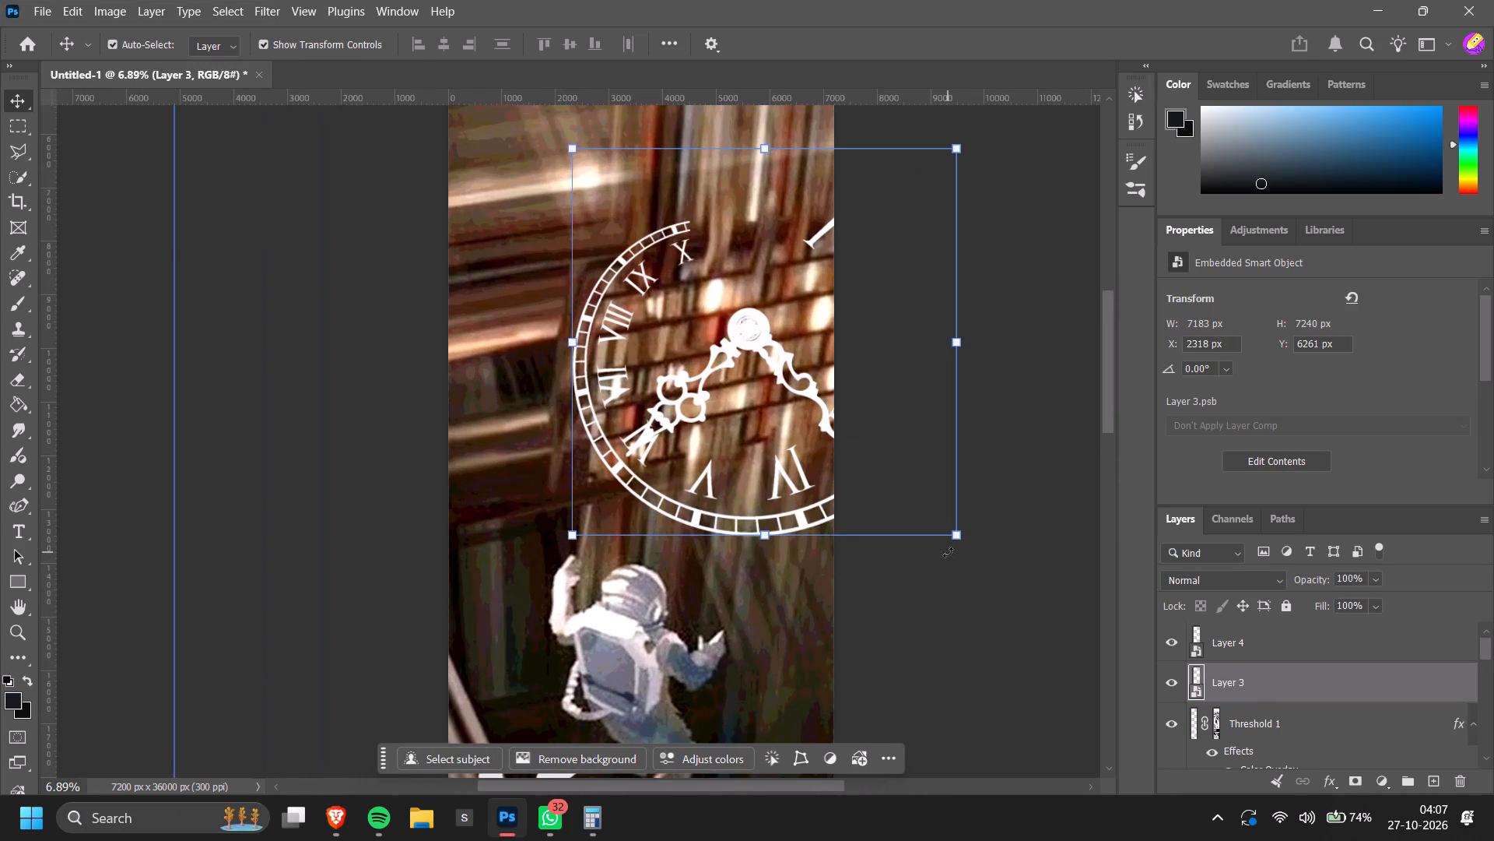
scroll(949, 555, "down", 9, "ctrl")
scroll(937, 575, "up", 3)
left_click_drag(833, 596, 889, 503)
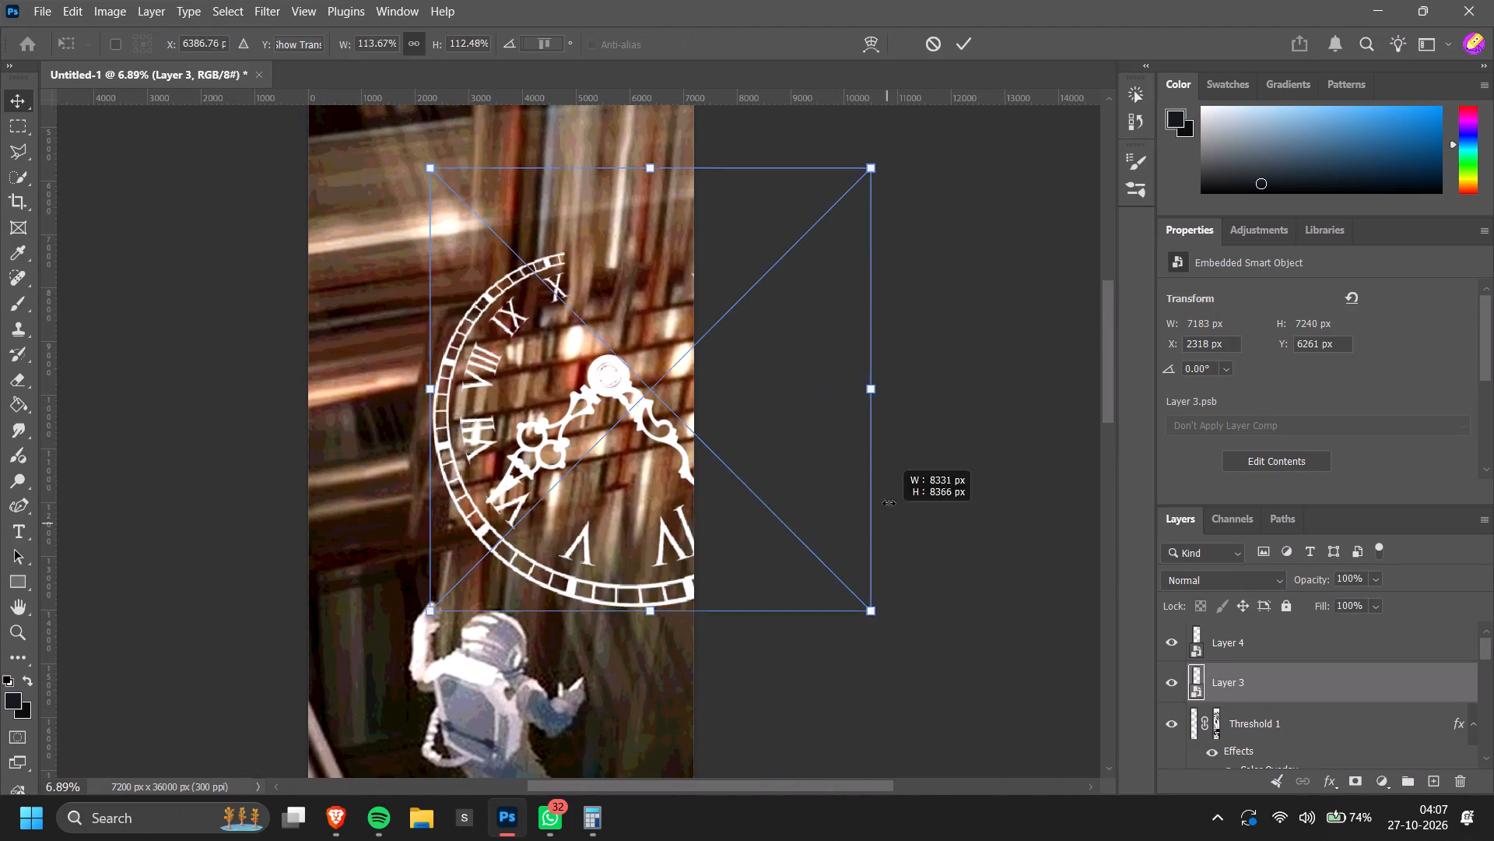
left_click_drag(889, 503, 811, 530)
left_click_drag(827, 596, 848, 547)
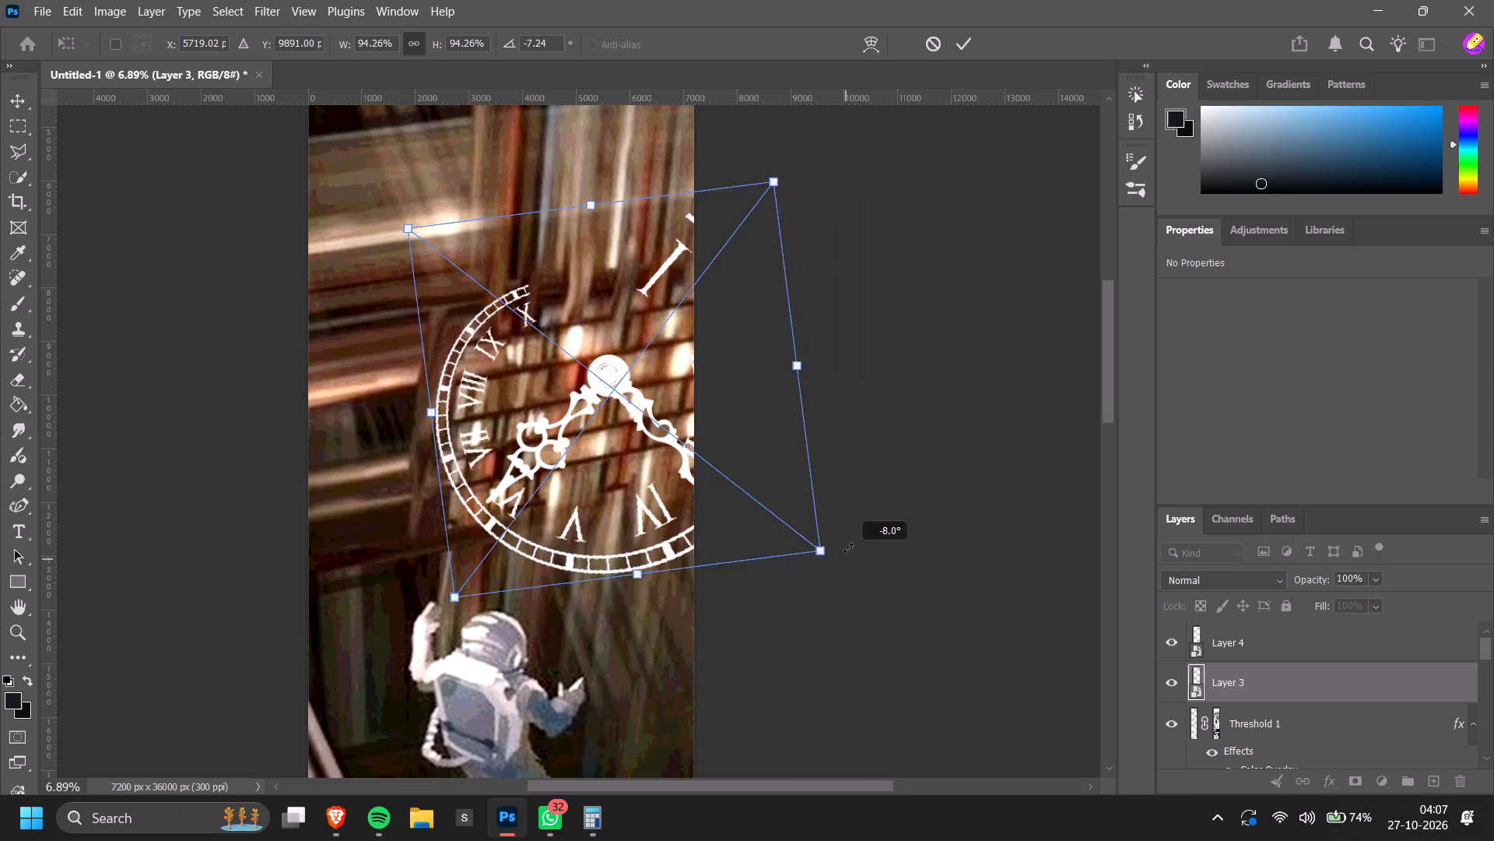
left_click_drag(848, 547, 812, 391)
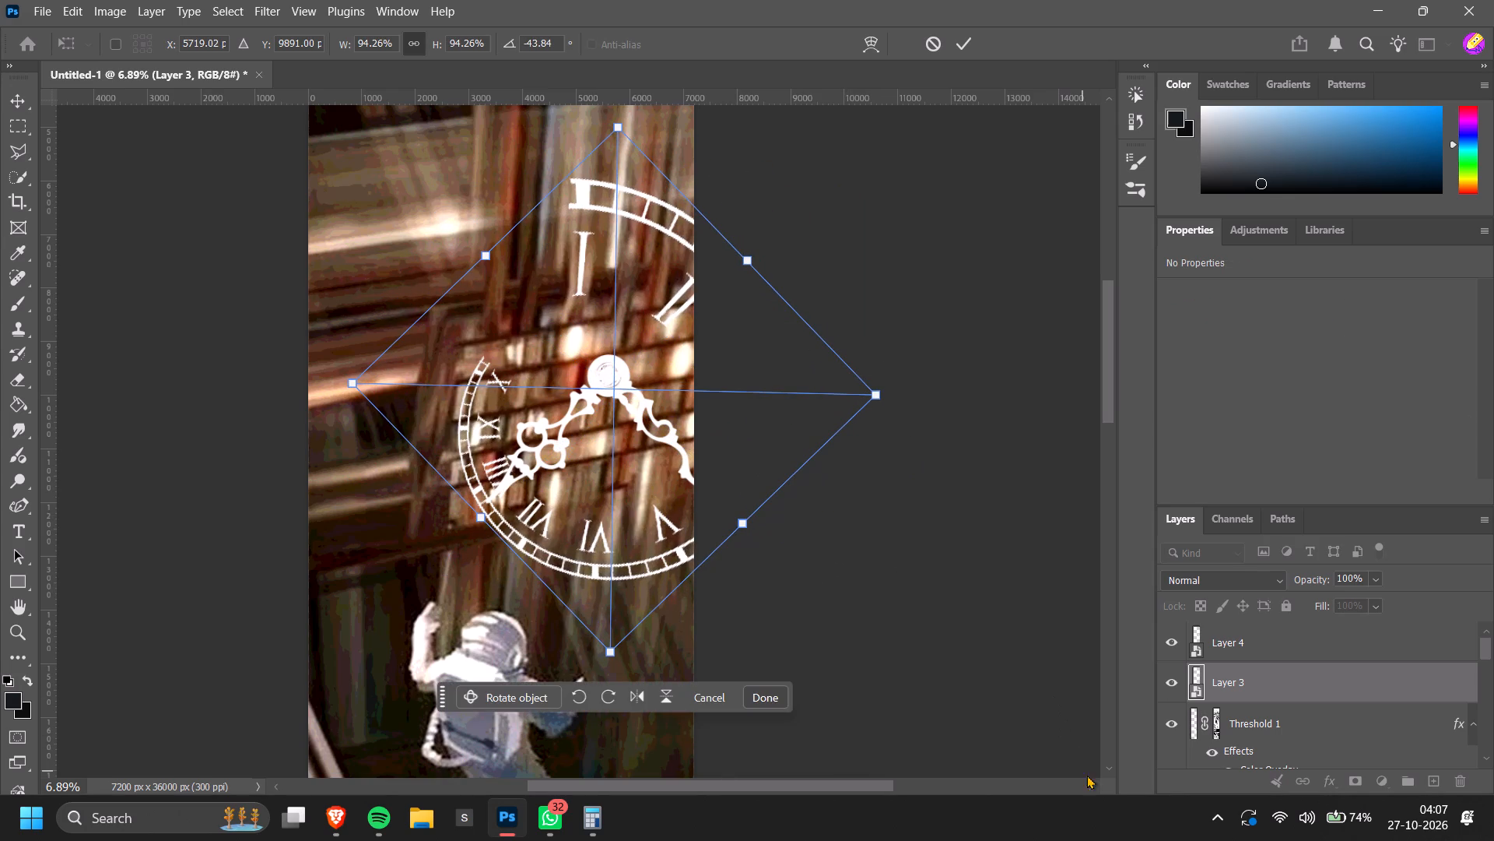
left_click(1096, 771)
left_click(971, 659)
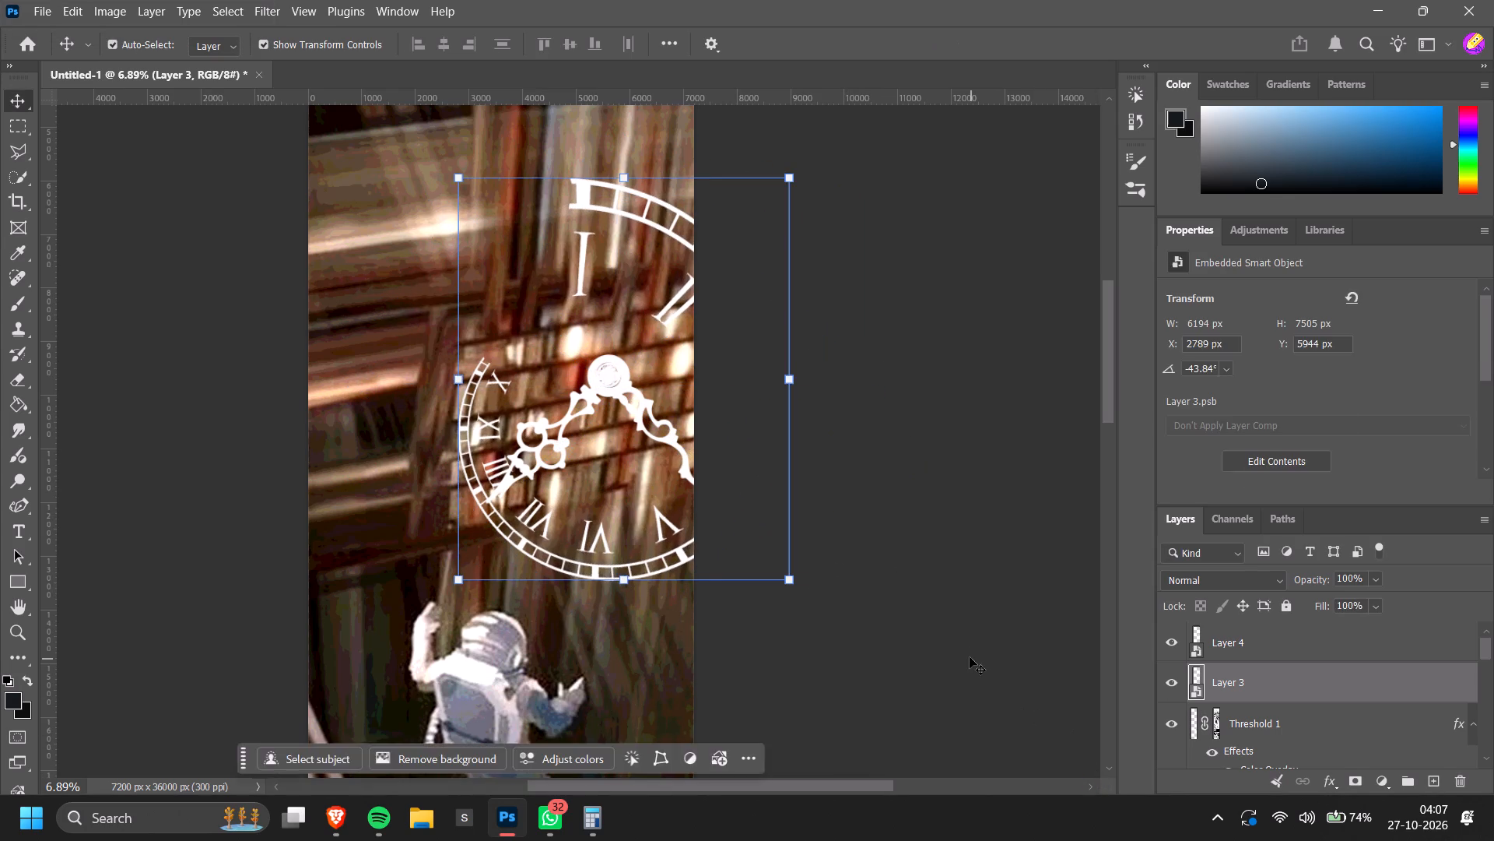
Scale the clock hands down to about 68% and place their pivot near the centre of the clock face.
left_click_drag(617, 382, 629, 373)
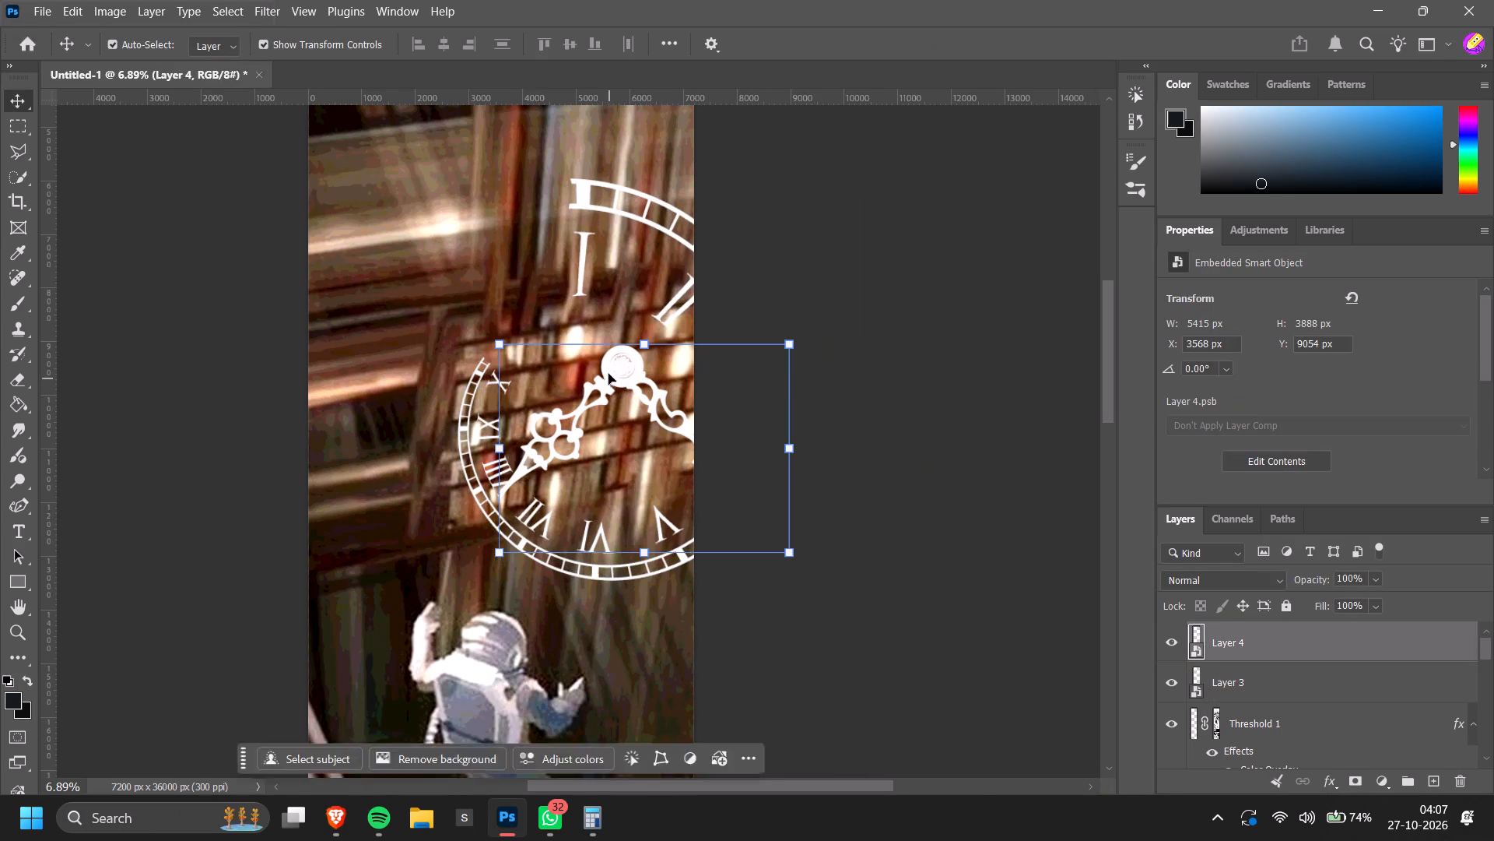
left_click(608, 373)
left_click_drag(794, 558, 749, 522)
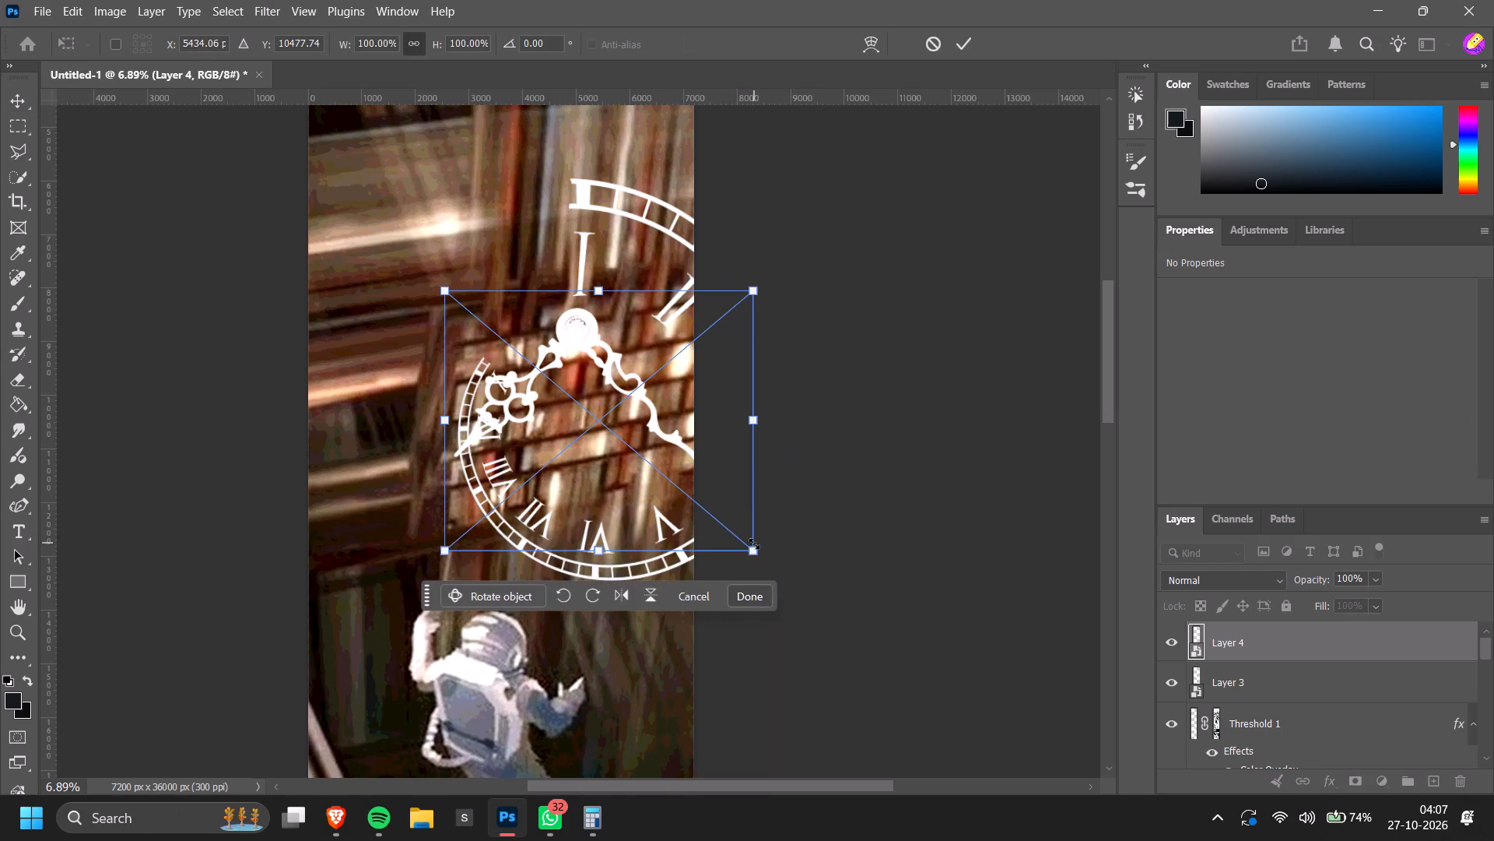
left_click_drag(752, 556, 666, 460)
left_click_drag(545, 323, 601, 390)
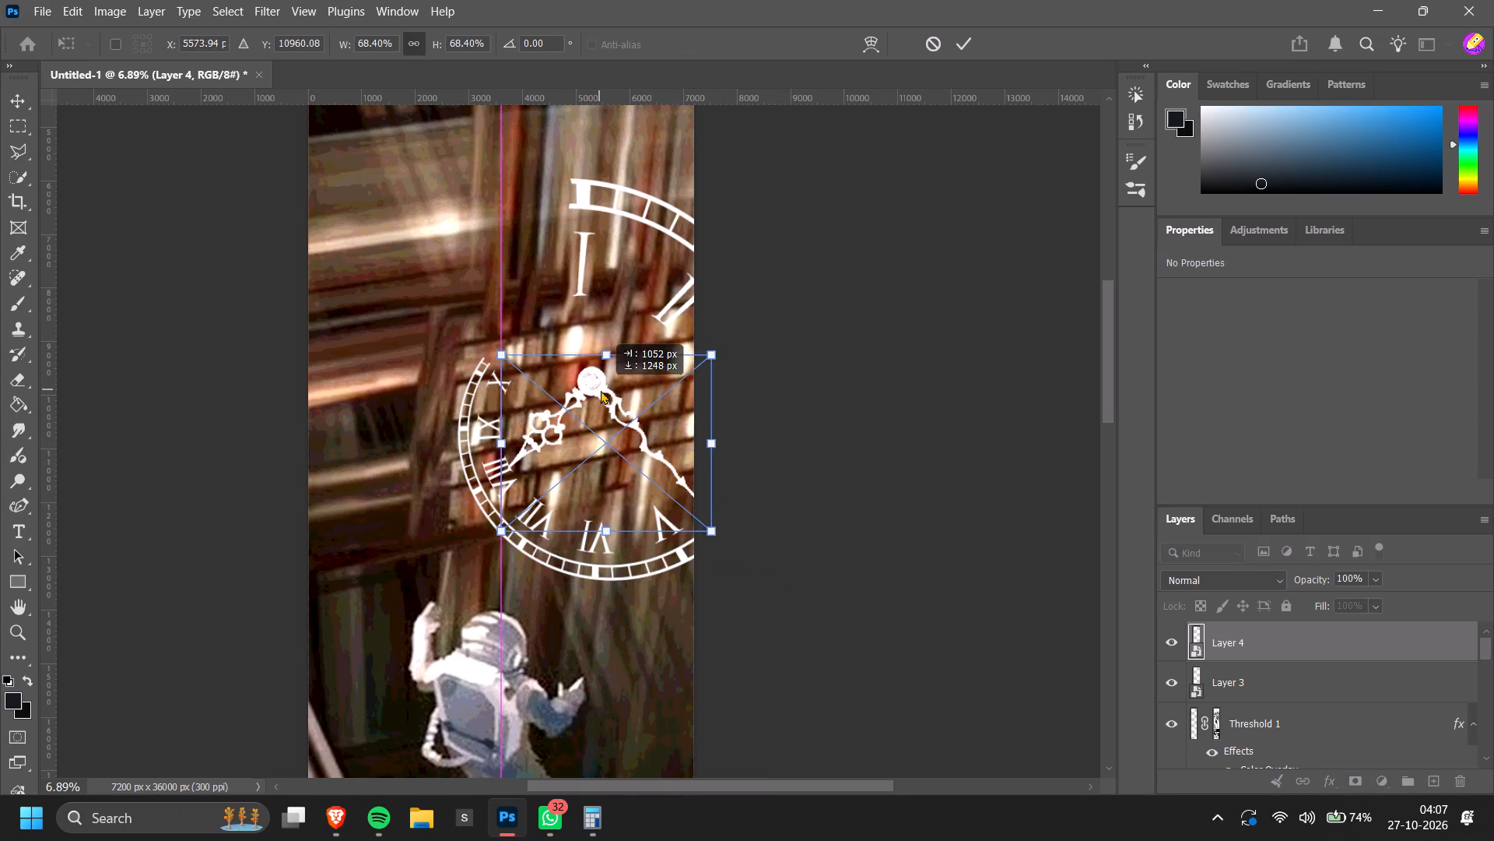
left_click_drag(601, 390, 614, 394)
Rotate the clock hands to about 169° so they point upward, and re-centre their pivot on the clock face.
left_click_drag(759, 561, 410, 516)
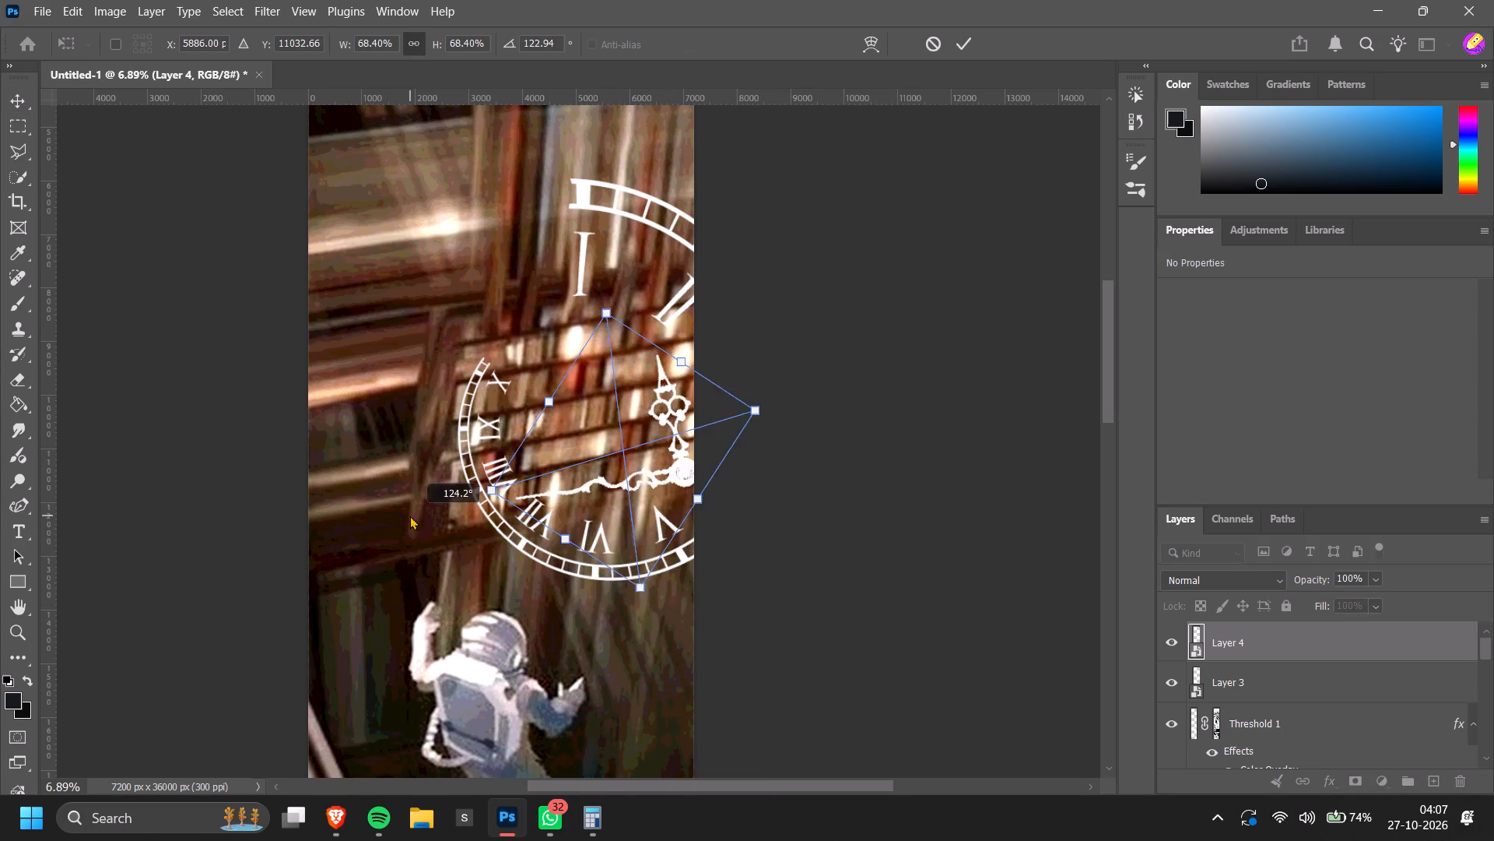
left_click_drag(410, 516, 349, 445)
left_click_drag(667, 501, 608, 441)
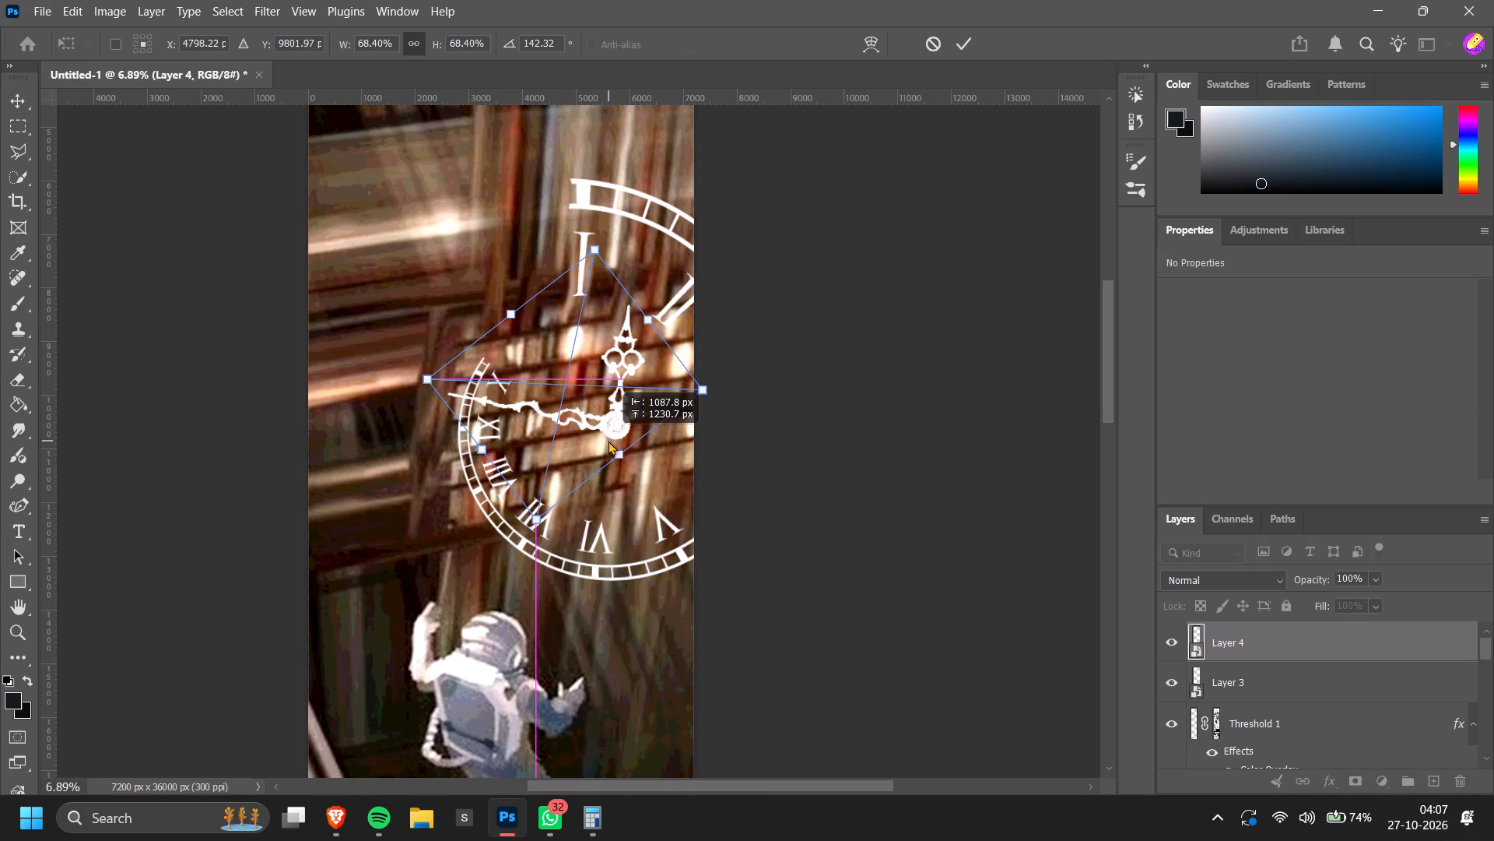
left_click_drag(608, 441, 600, 443)
left_click_drag(717, 400, 689, 468)
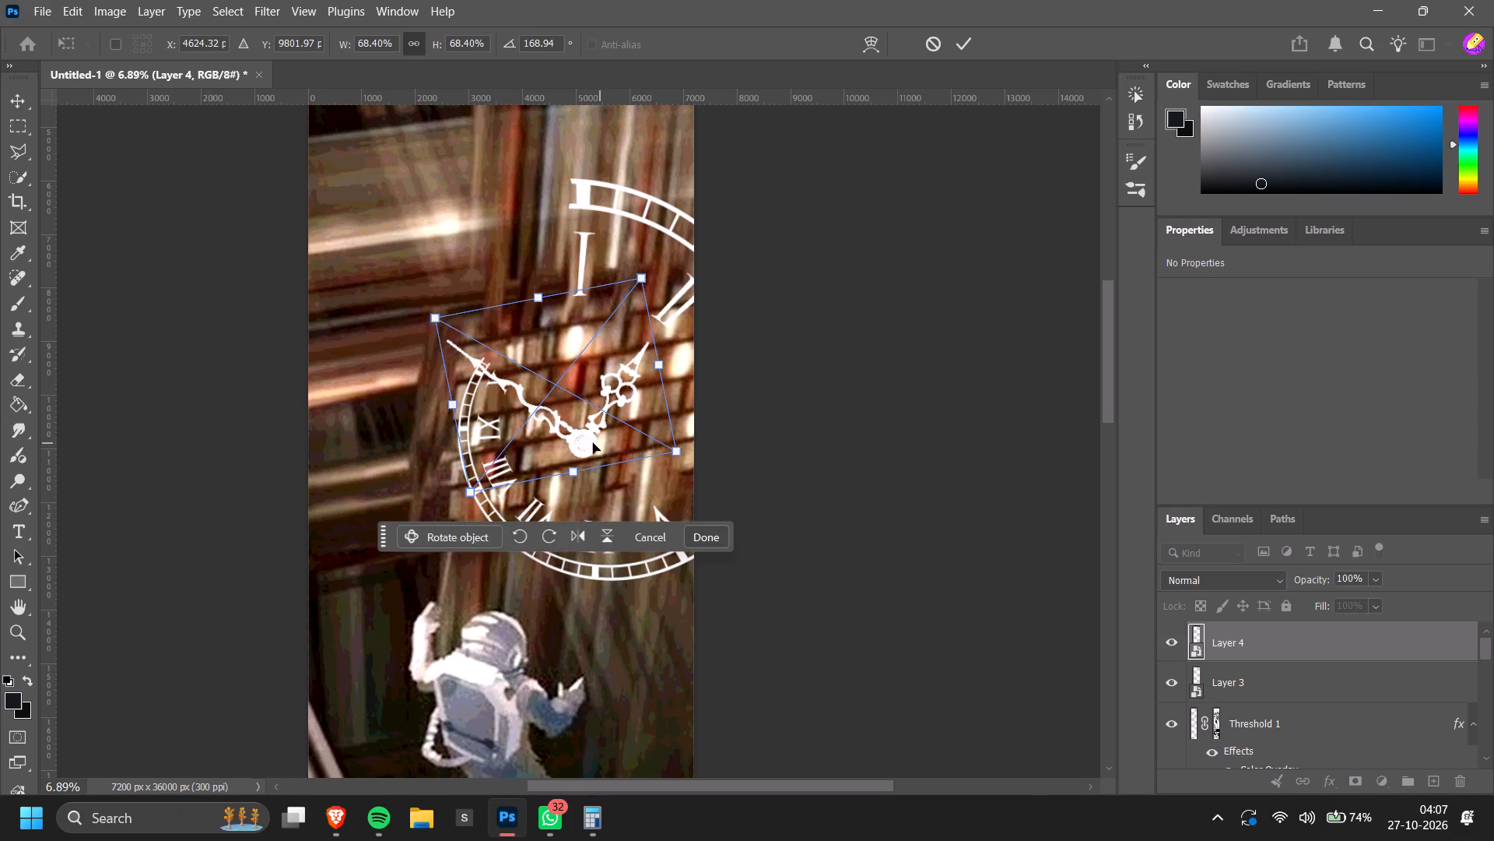
left_click_drag(587, 443, 611, 428)
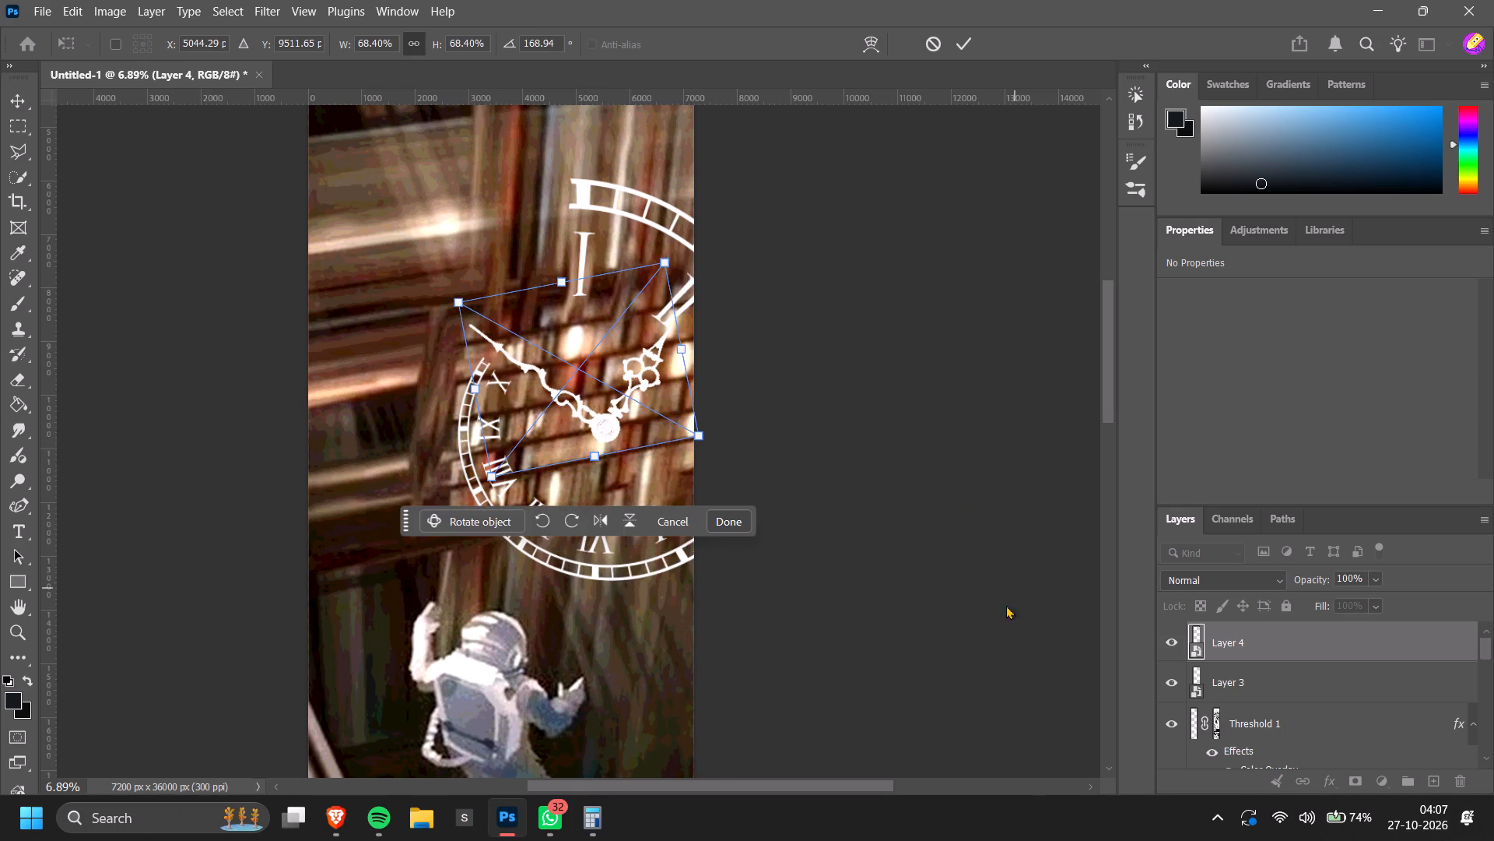
left_click(999, 626)
left_click(995, 632)
left_click(995, 632)
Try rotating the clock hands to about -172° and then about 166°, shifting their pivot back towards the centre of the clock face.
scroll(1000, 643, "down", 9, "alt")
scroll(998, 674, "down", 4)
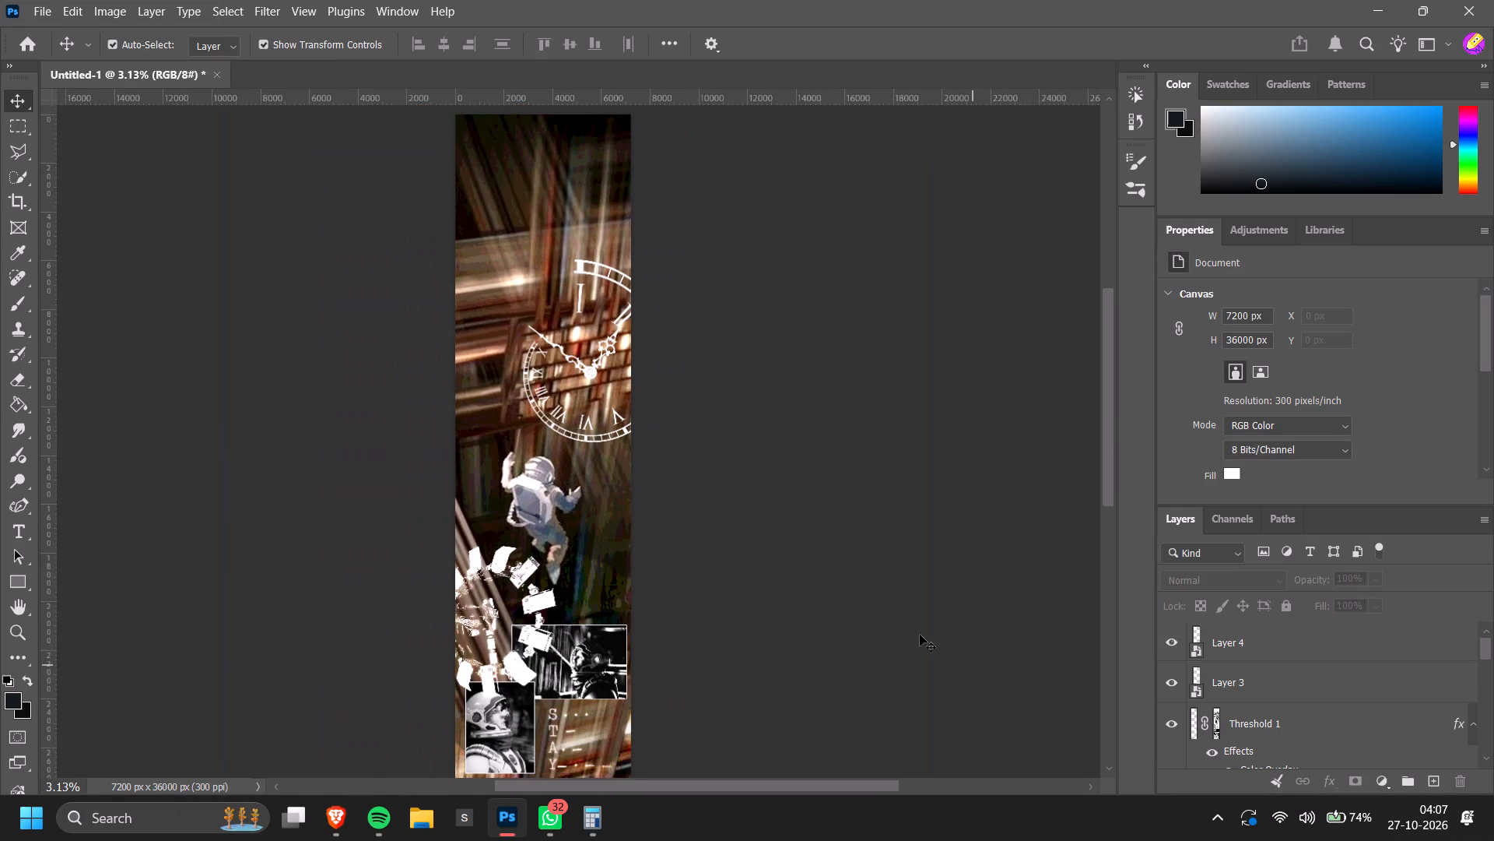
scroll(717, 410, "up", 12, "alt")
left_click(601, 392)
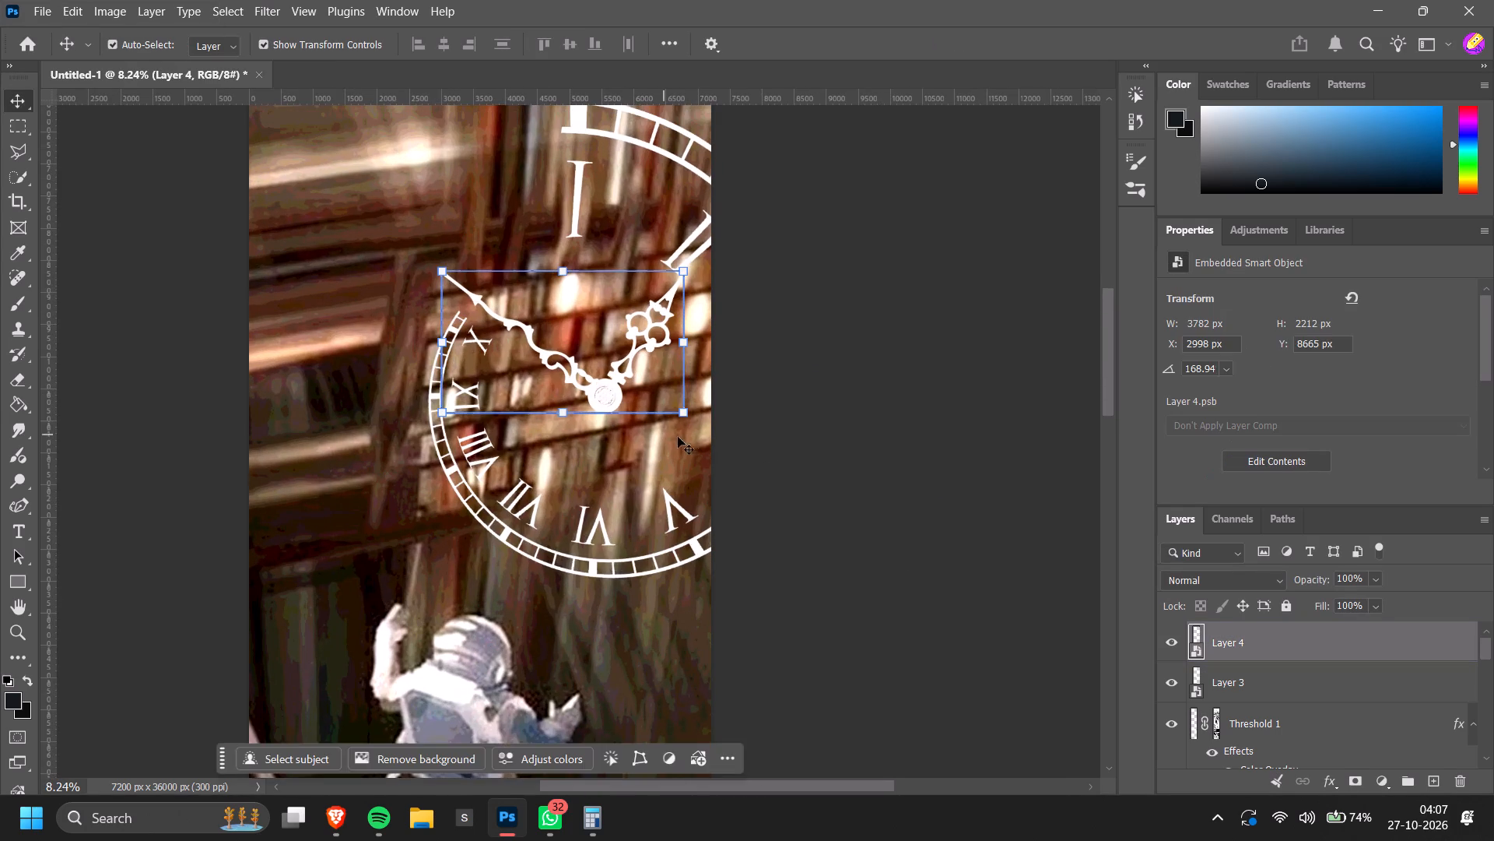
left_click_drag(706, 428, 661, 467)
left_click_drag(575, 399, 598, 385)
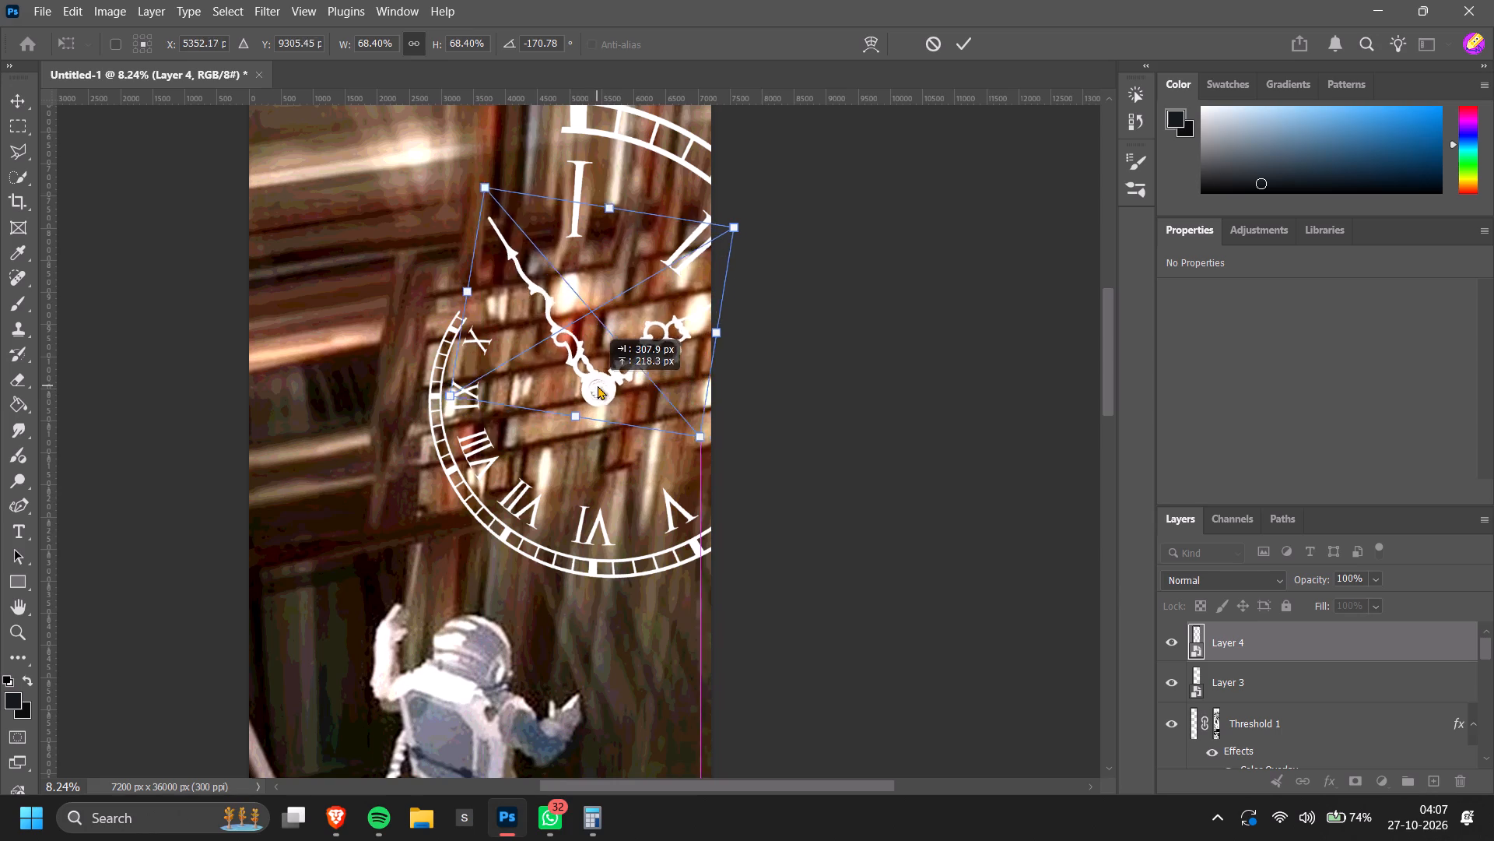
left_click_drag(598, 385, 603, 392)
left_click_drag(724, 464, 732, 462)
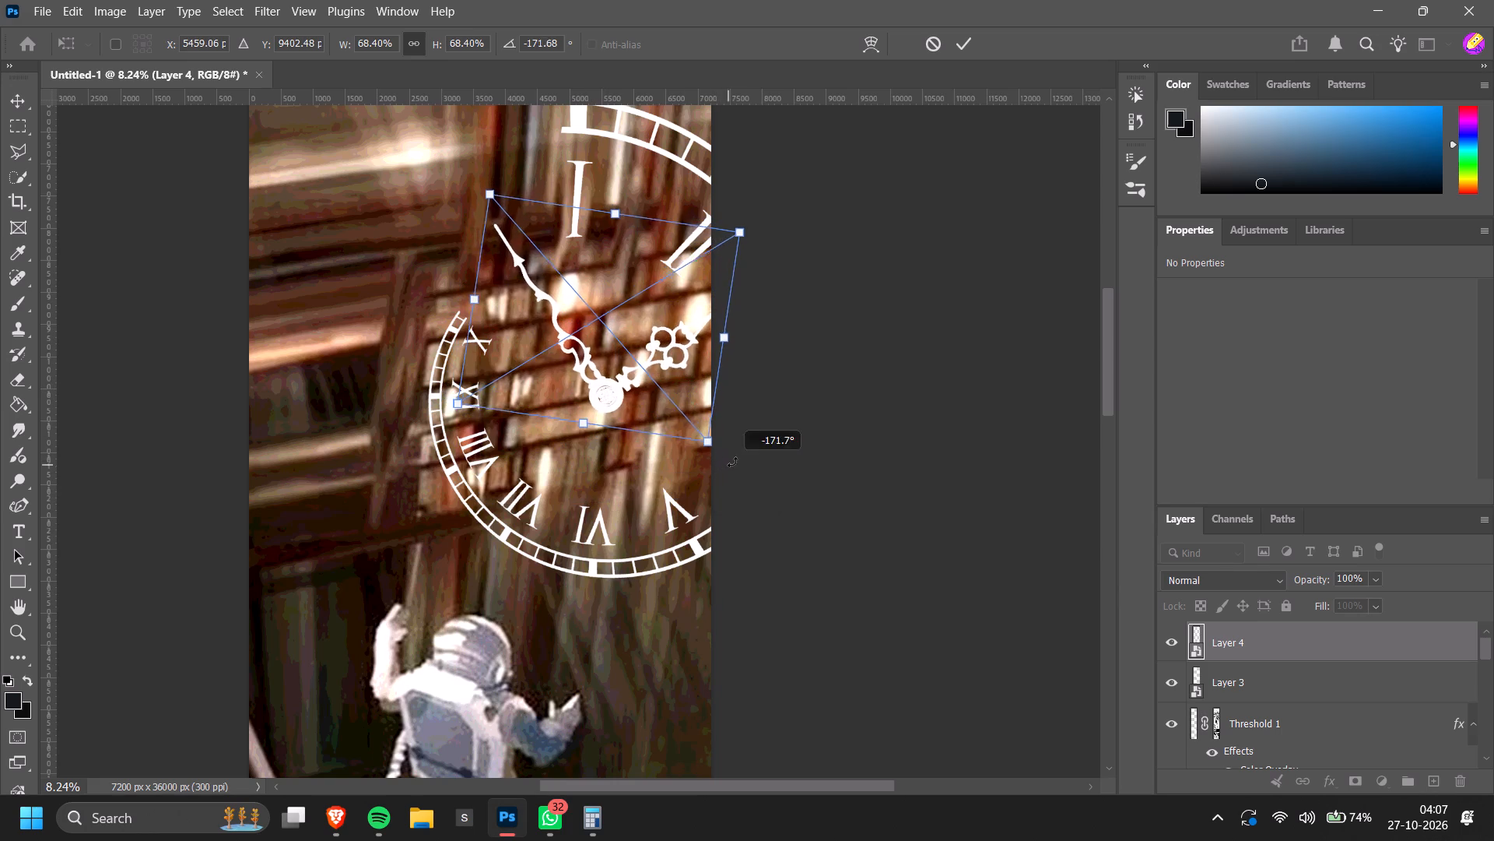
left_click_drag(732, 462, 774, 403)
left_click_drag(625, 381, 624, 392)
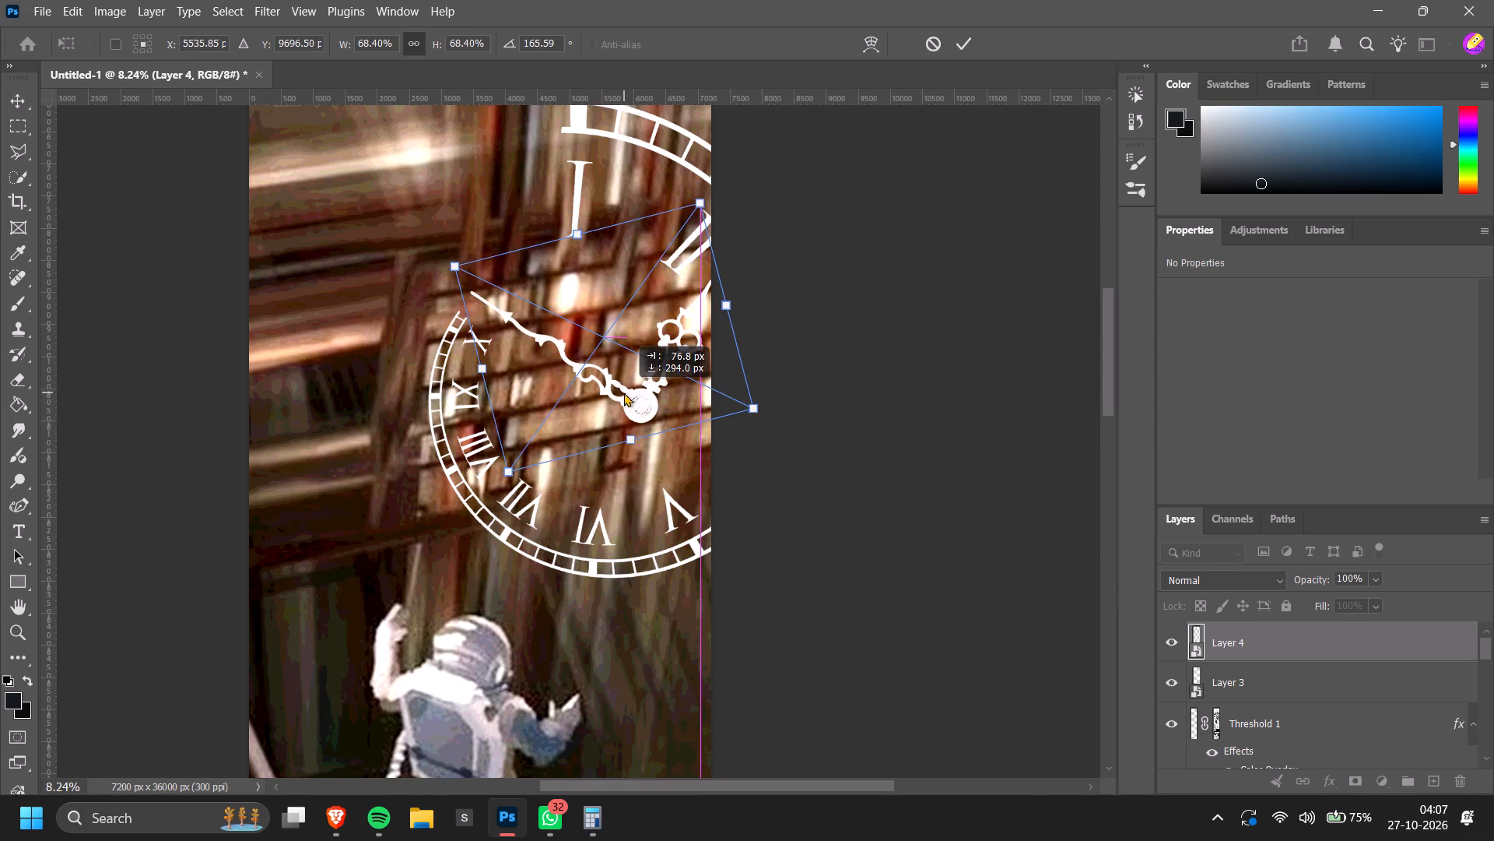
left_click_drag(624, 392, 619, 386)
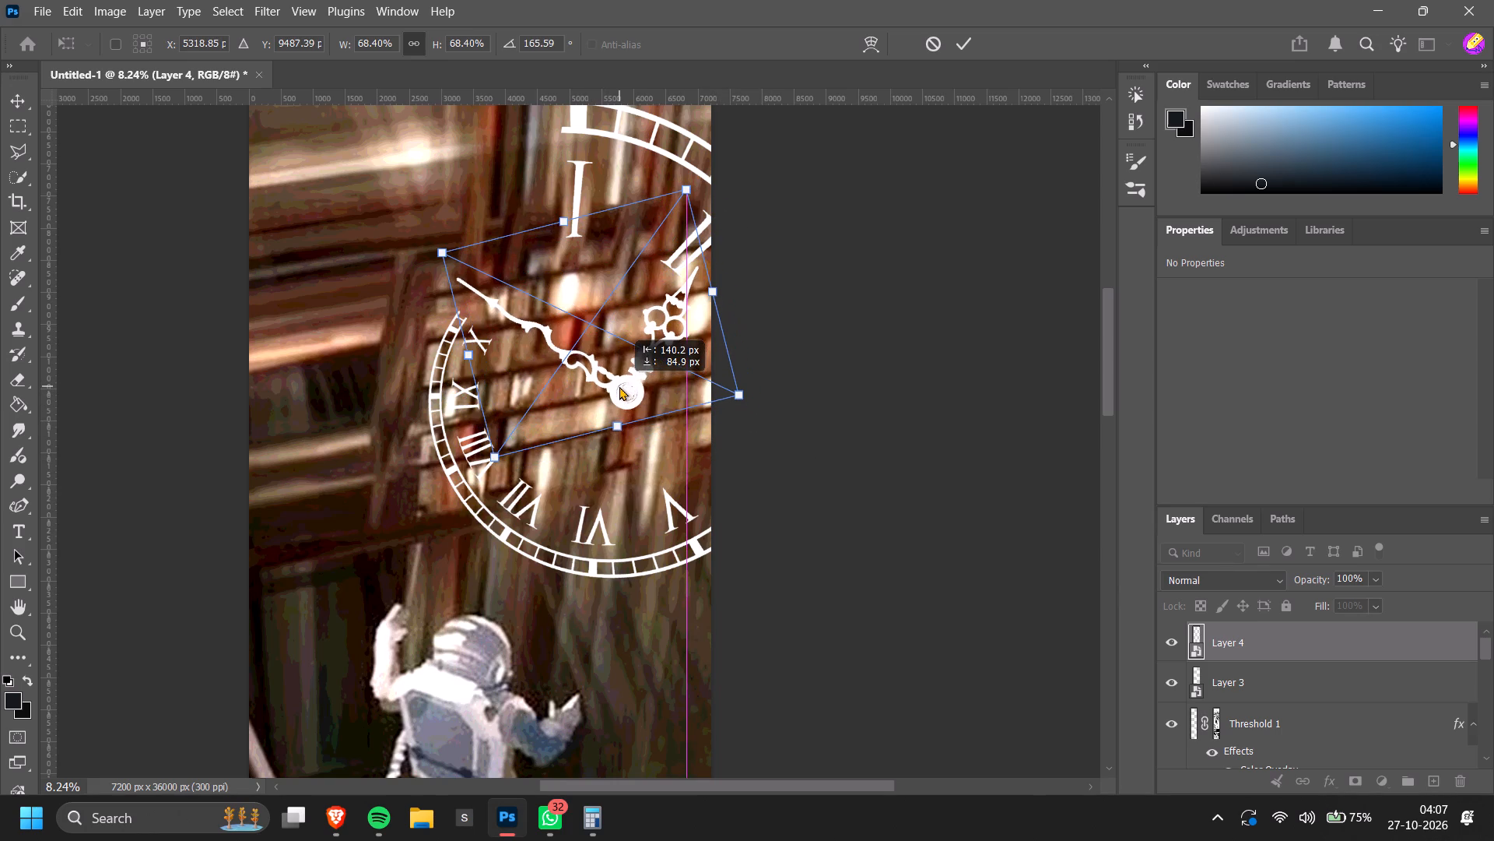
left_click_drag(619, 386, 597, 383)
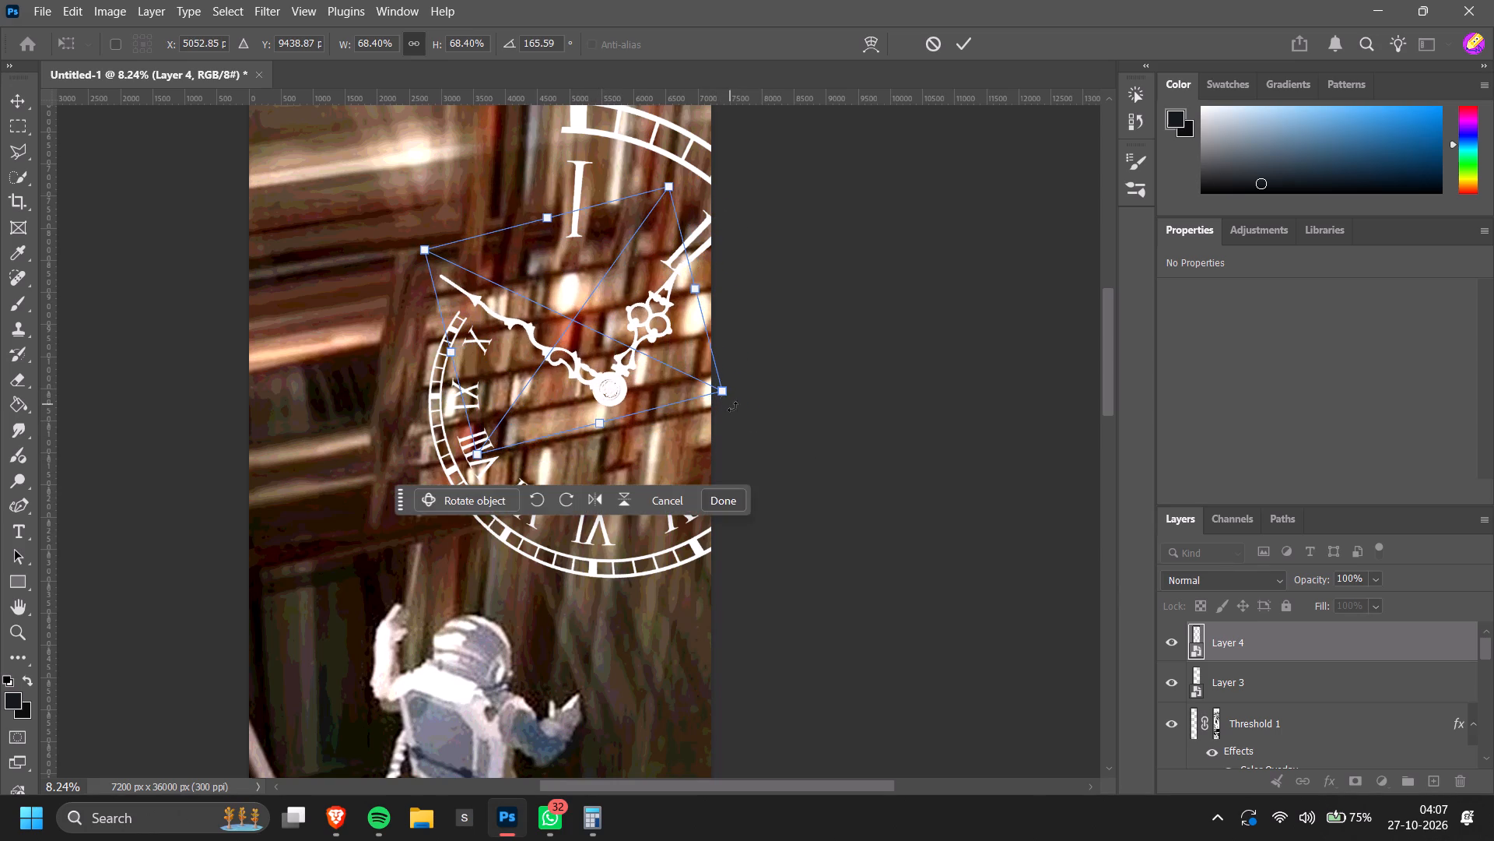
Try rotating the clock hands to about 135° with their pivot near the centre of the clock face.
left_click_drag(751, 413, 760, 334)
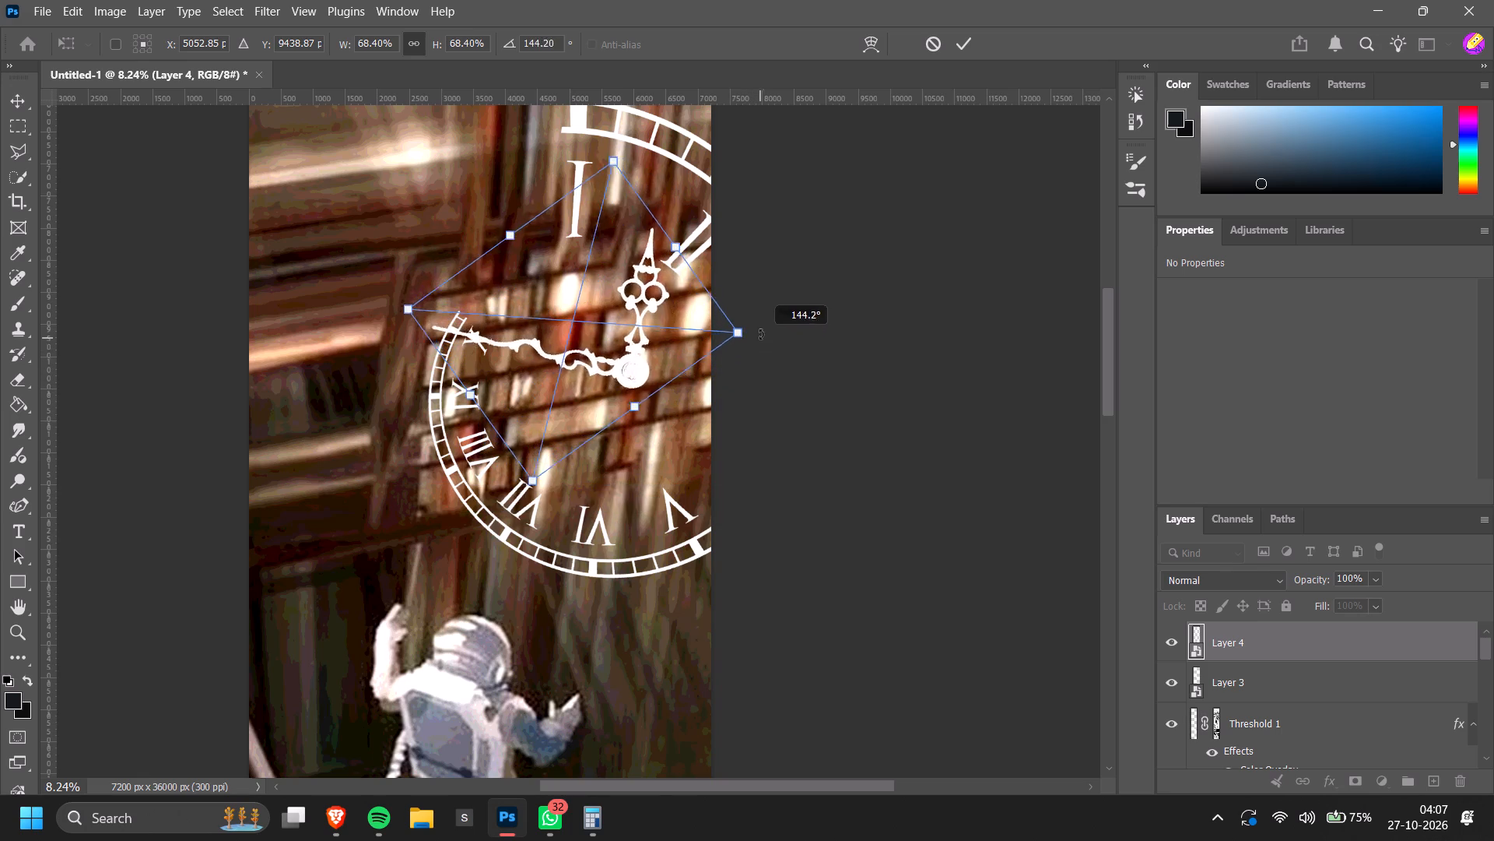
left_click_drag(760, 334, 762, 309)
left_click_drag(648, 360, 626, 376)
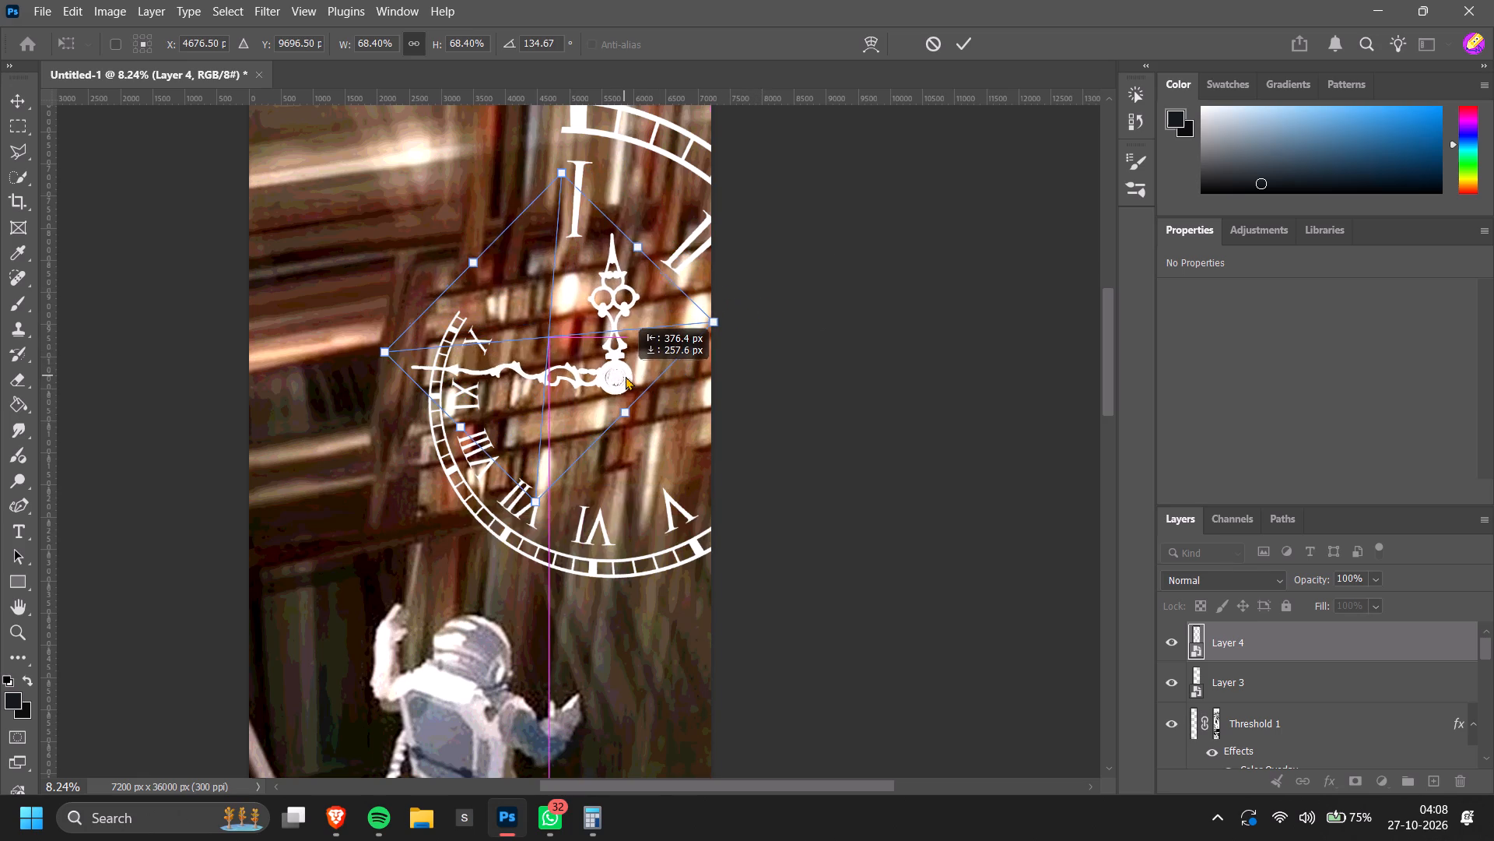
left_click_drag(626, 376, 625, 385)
Rotate the clock hands to about 175° and place them at about X 2786 px, Y 8653 px on the clock face.
left_click_drag(756, 342, 688, 445)
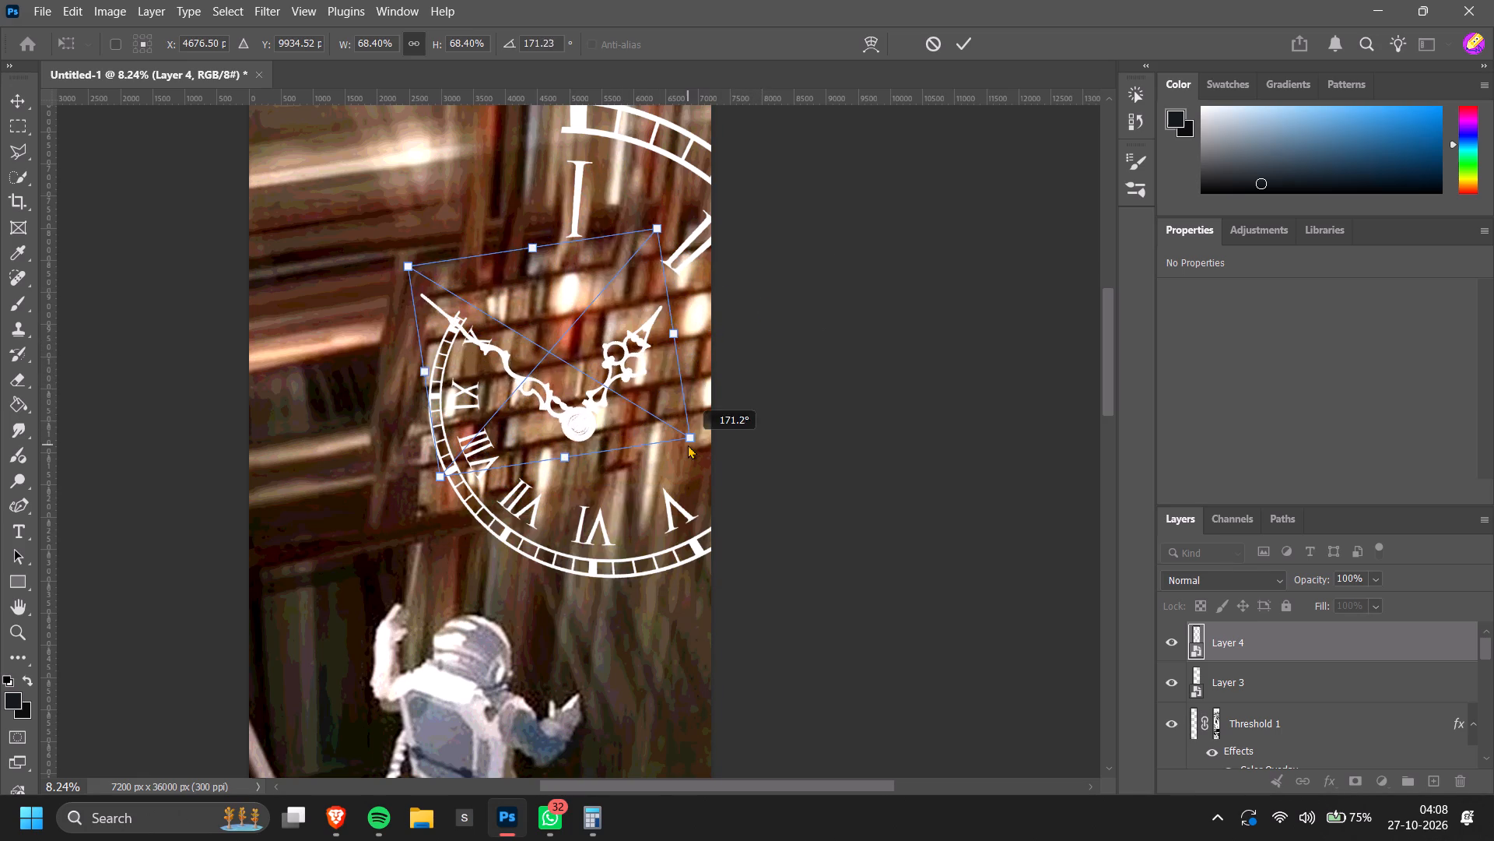
left_click_drag(688, 445, 682, 452)
scroll(682, 452, "up", 1)
left_click_drag(567, 428, 573, 419)
left_click(942, 508)
left_click(956, 592)
scroll(919, 608, "down", 9, "alt")
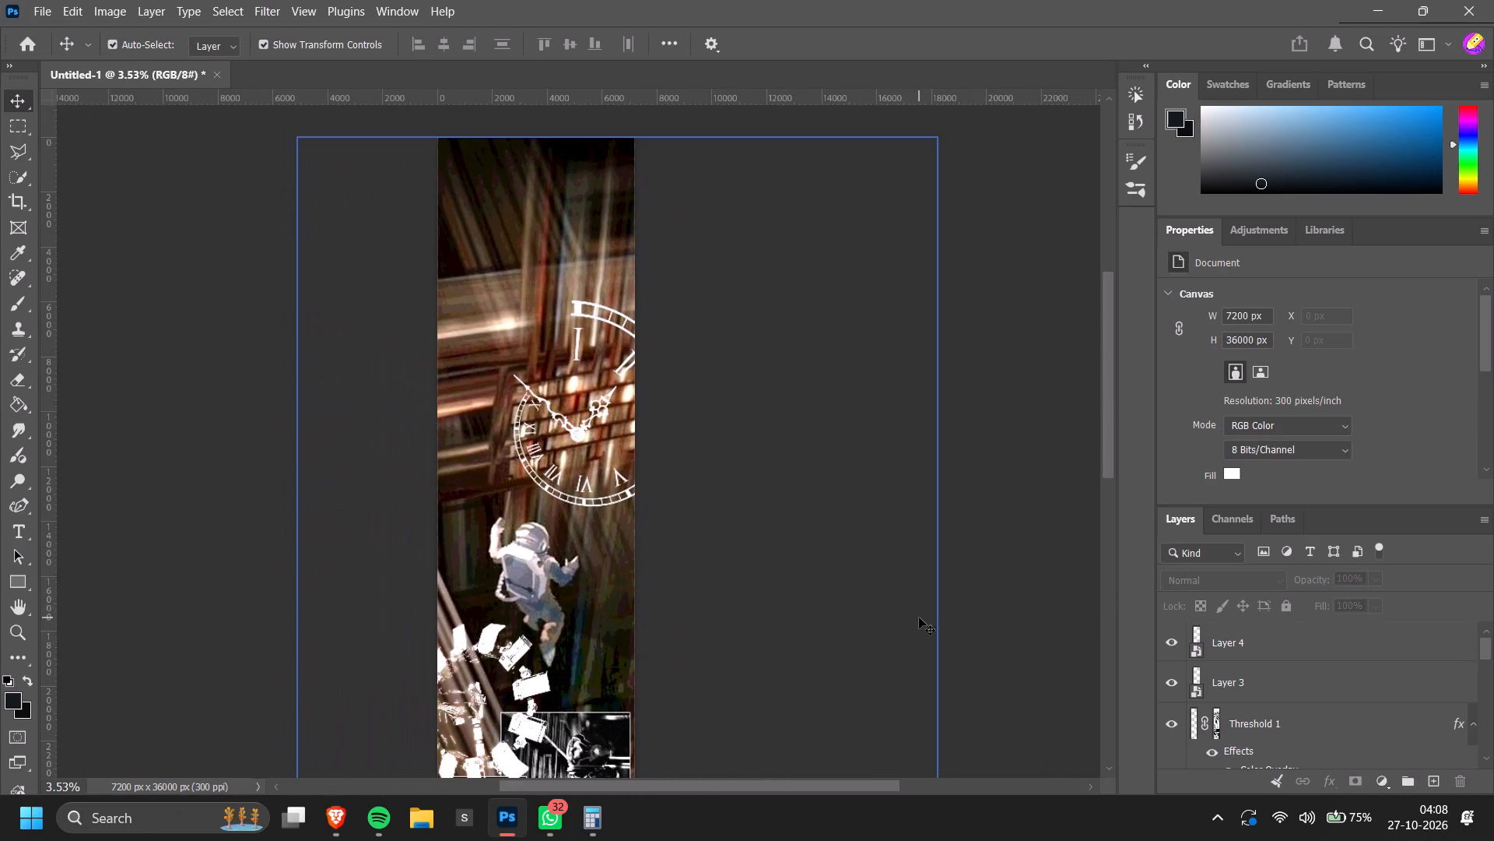
scroll(853, 600, "down", 3)
scroll(931, 508, "down", 3, "alt")
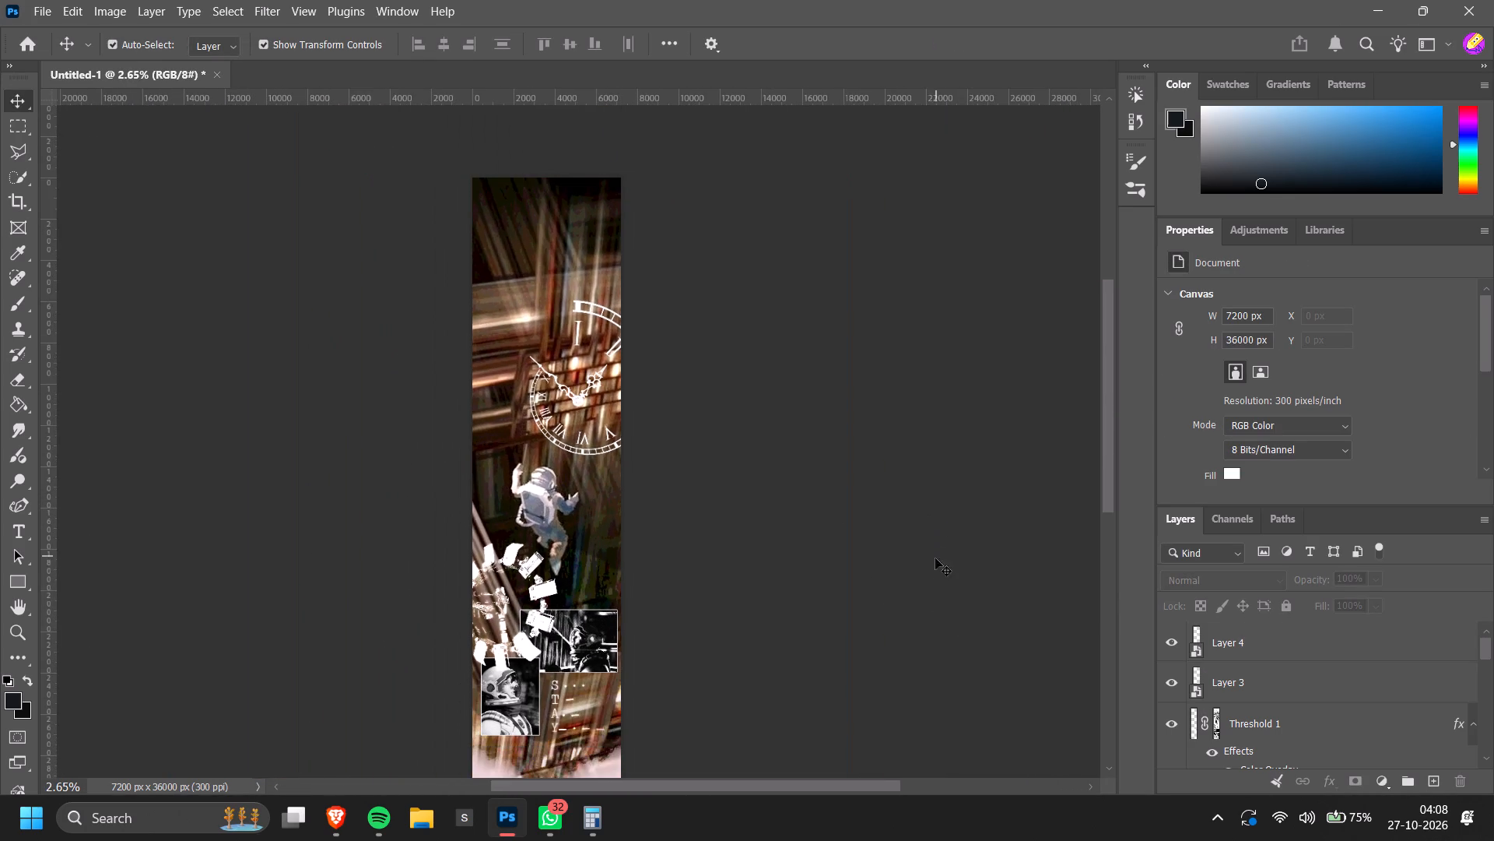
Add a white Overlay outer glow to the clock hands with 11% spread and 59 px size.
scroll(578, 410, "up", 9, "alt")
left_click(575, 400)
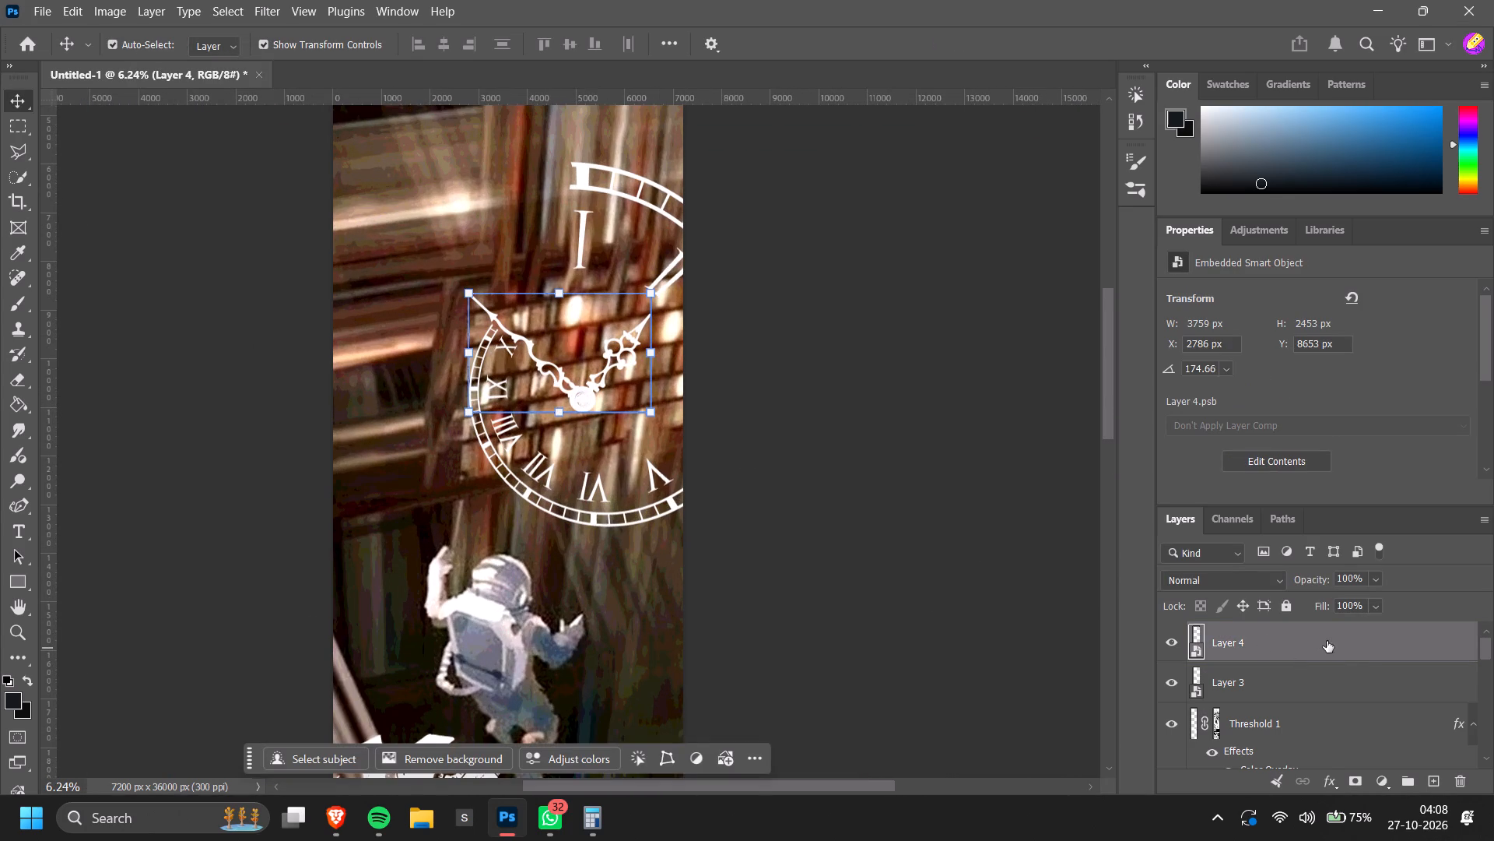
left_click(1380, 779)
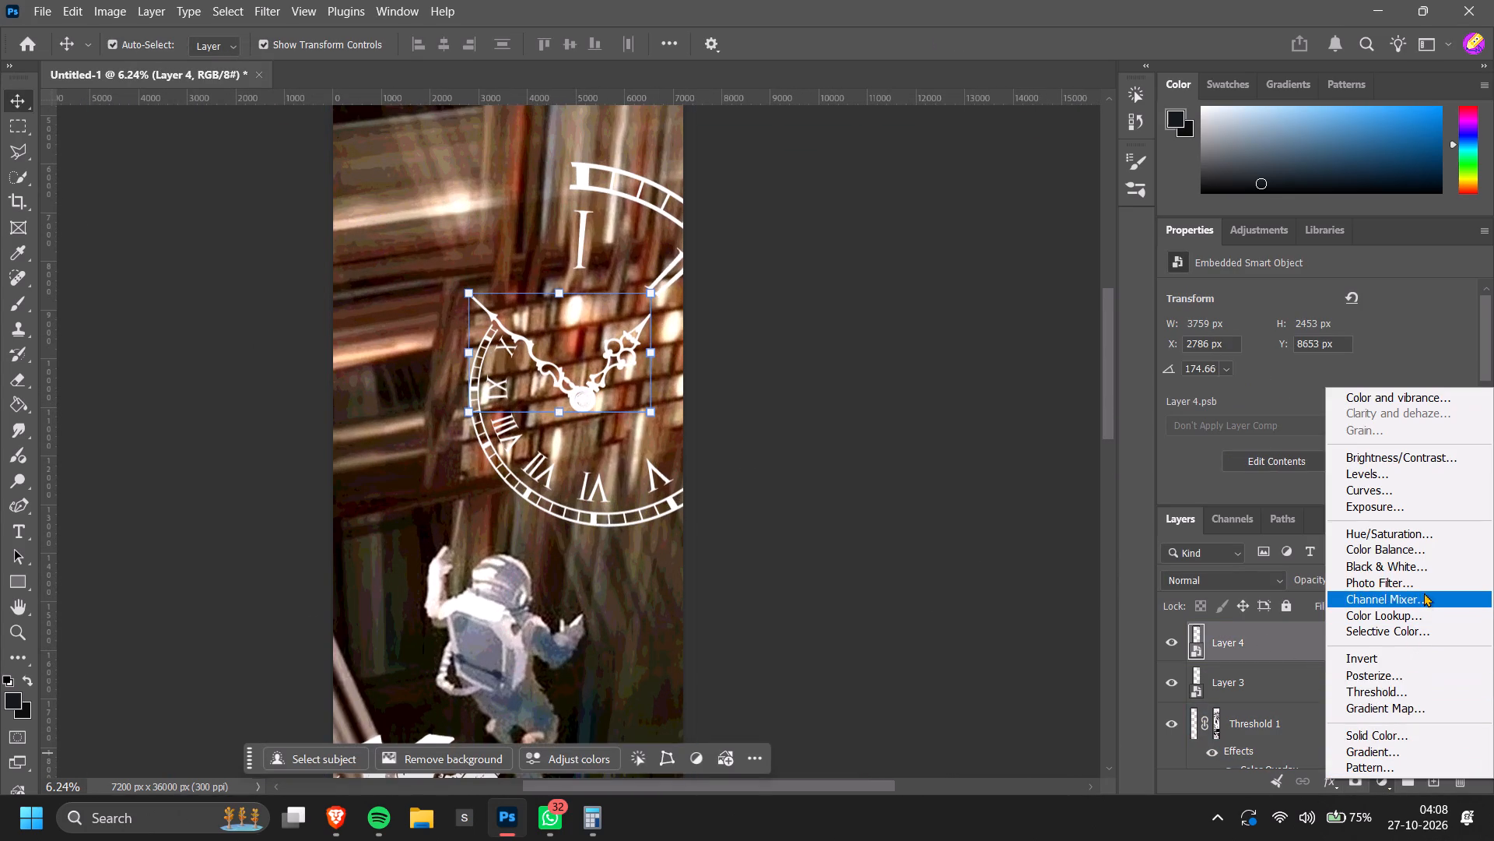
double_click(1292, 639)
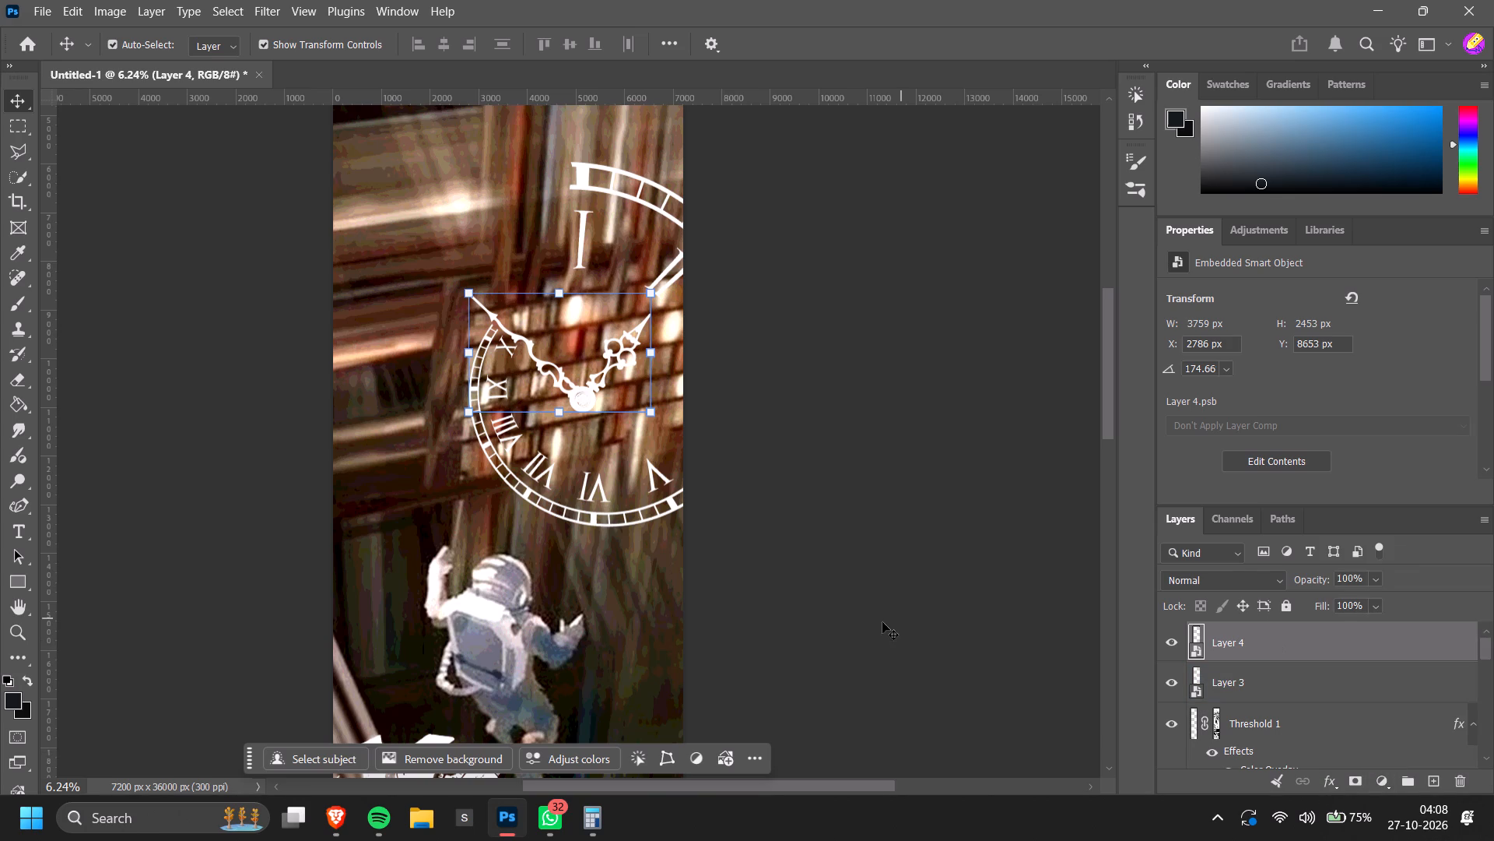
double_click(1314, 636)
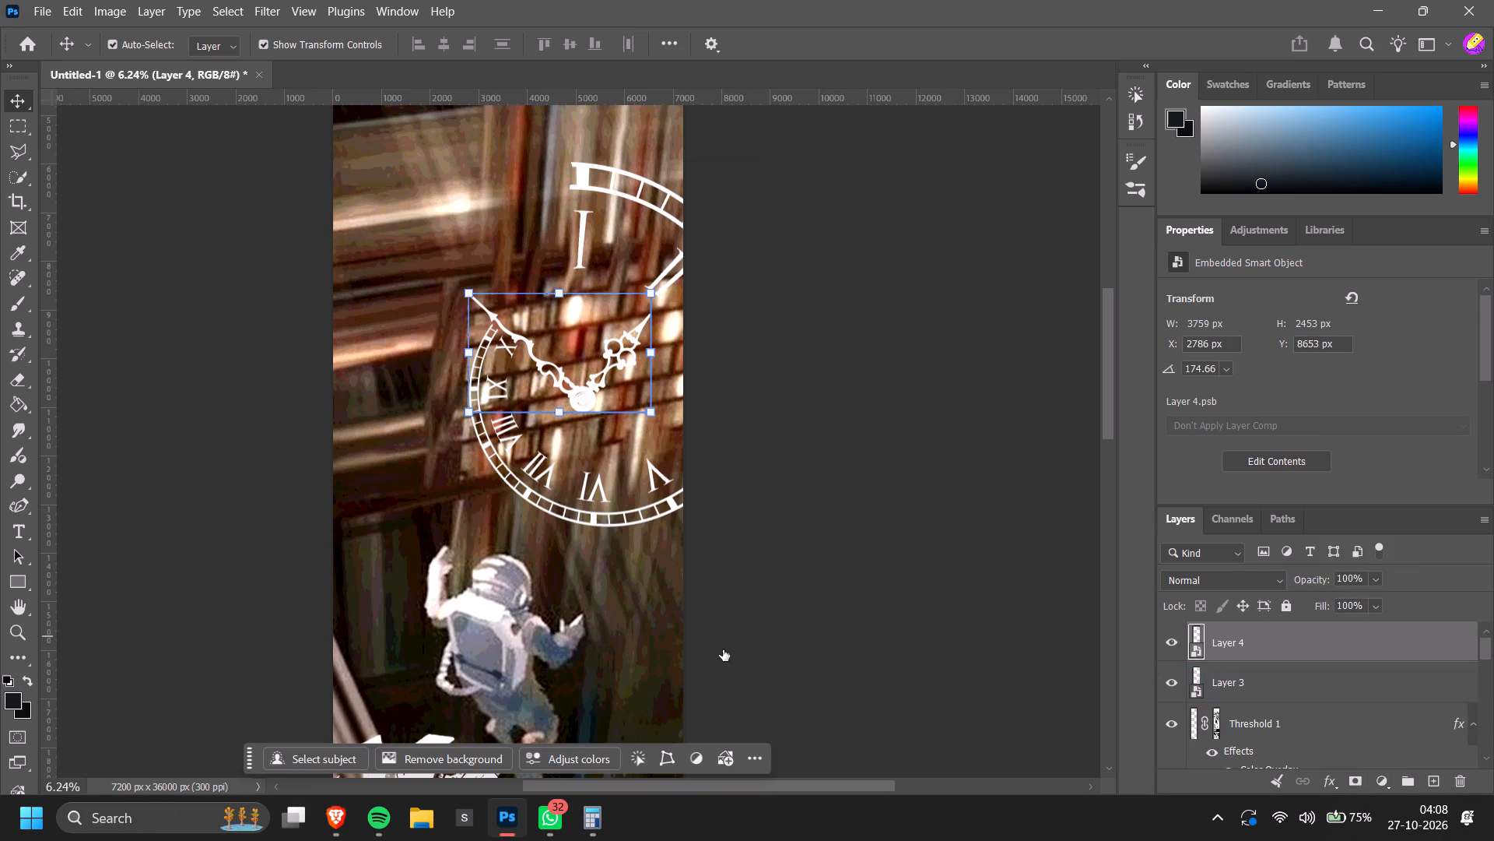
left_click(774, 658)
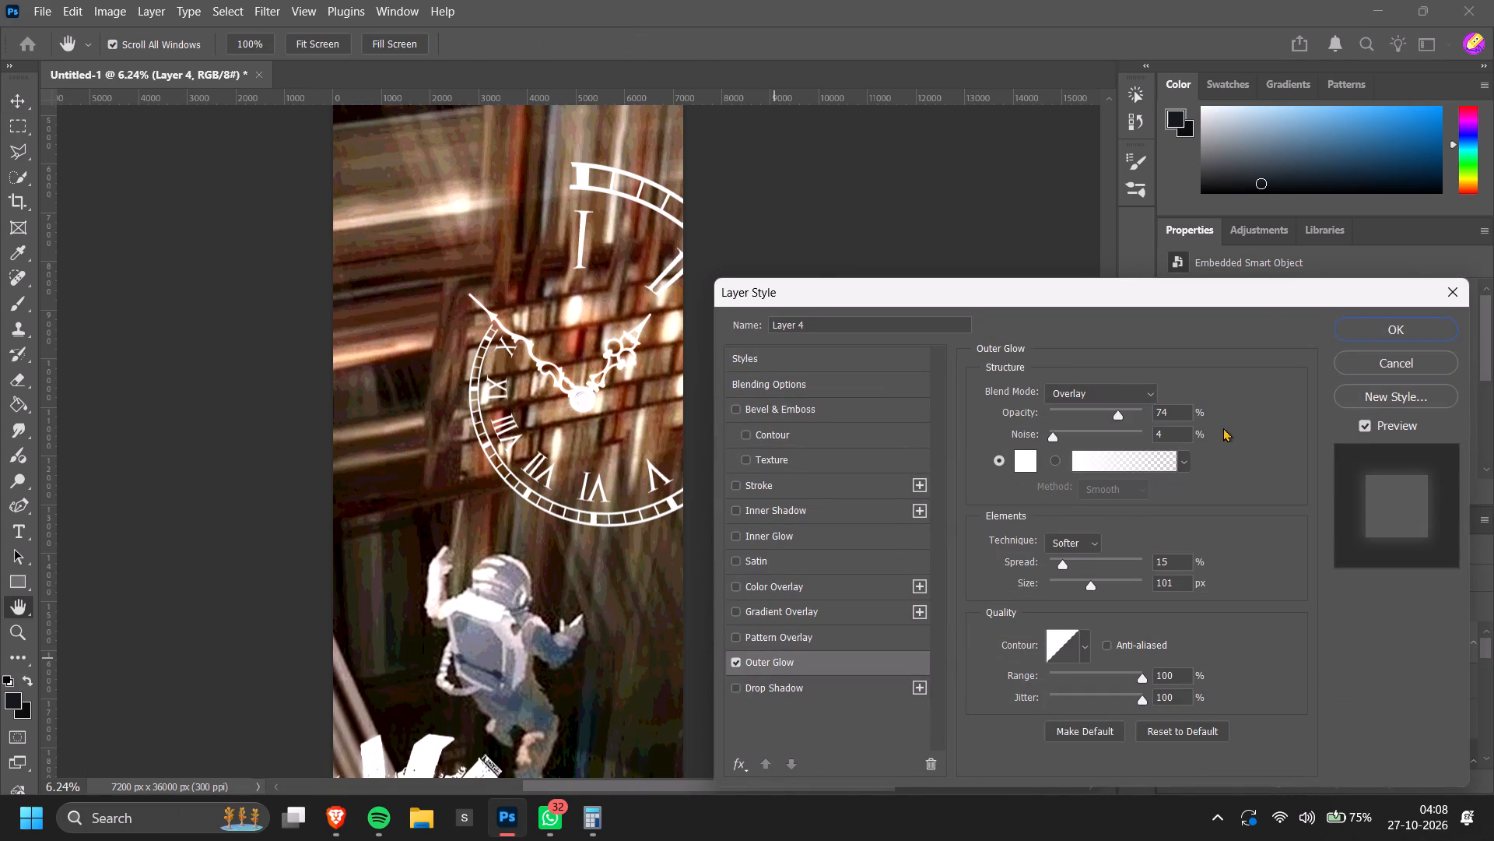
left_click(1063, 563)
left_click_drag(1082, 585, 1065, 590)
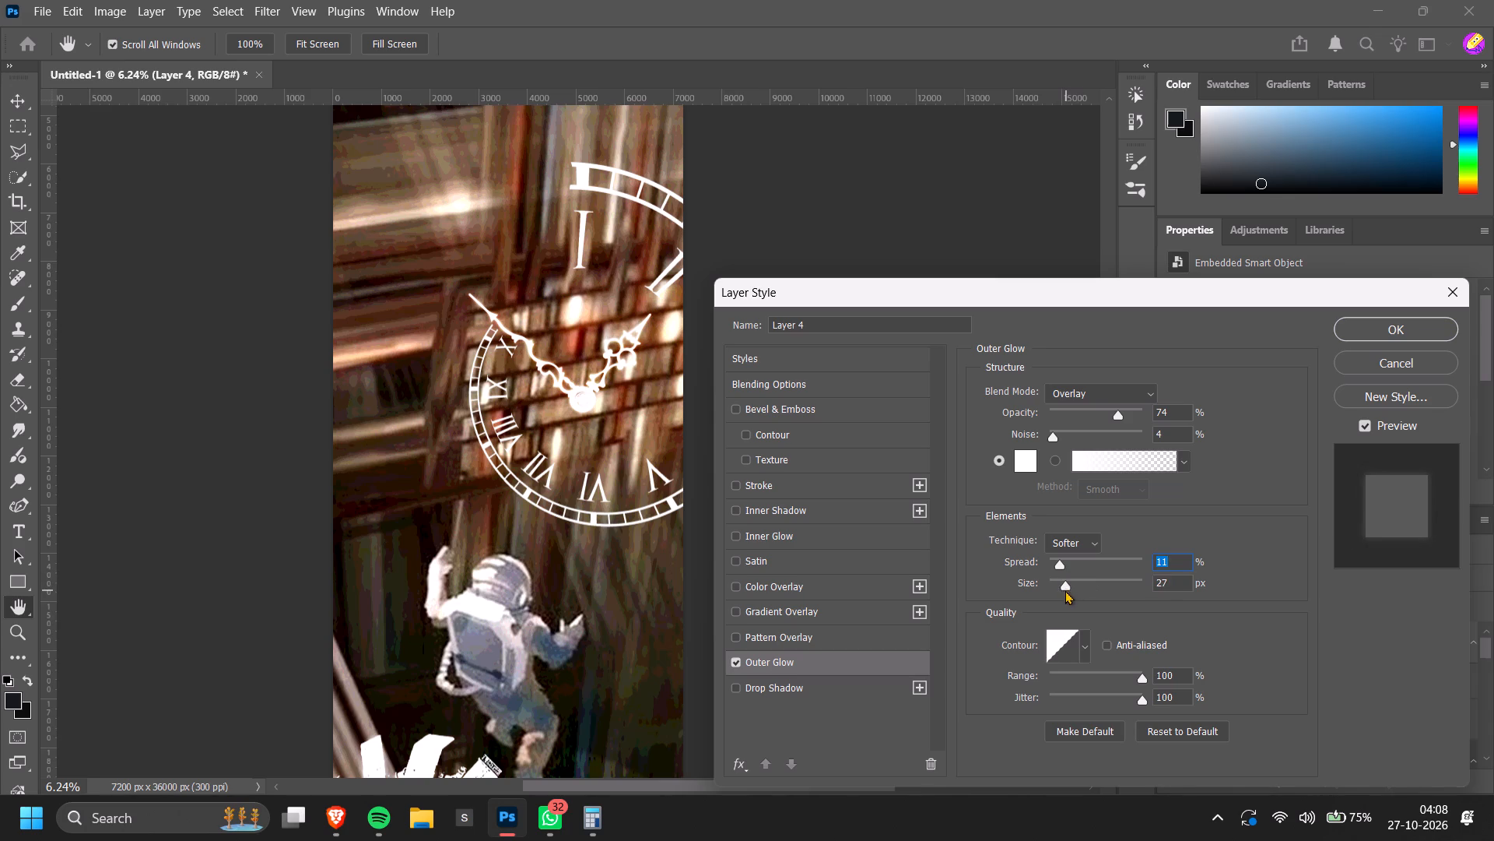
left_click_drag(1065, 590, 1077, 592)
left_click(1373, 332)
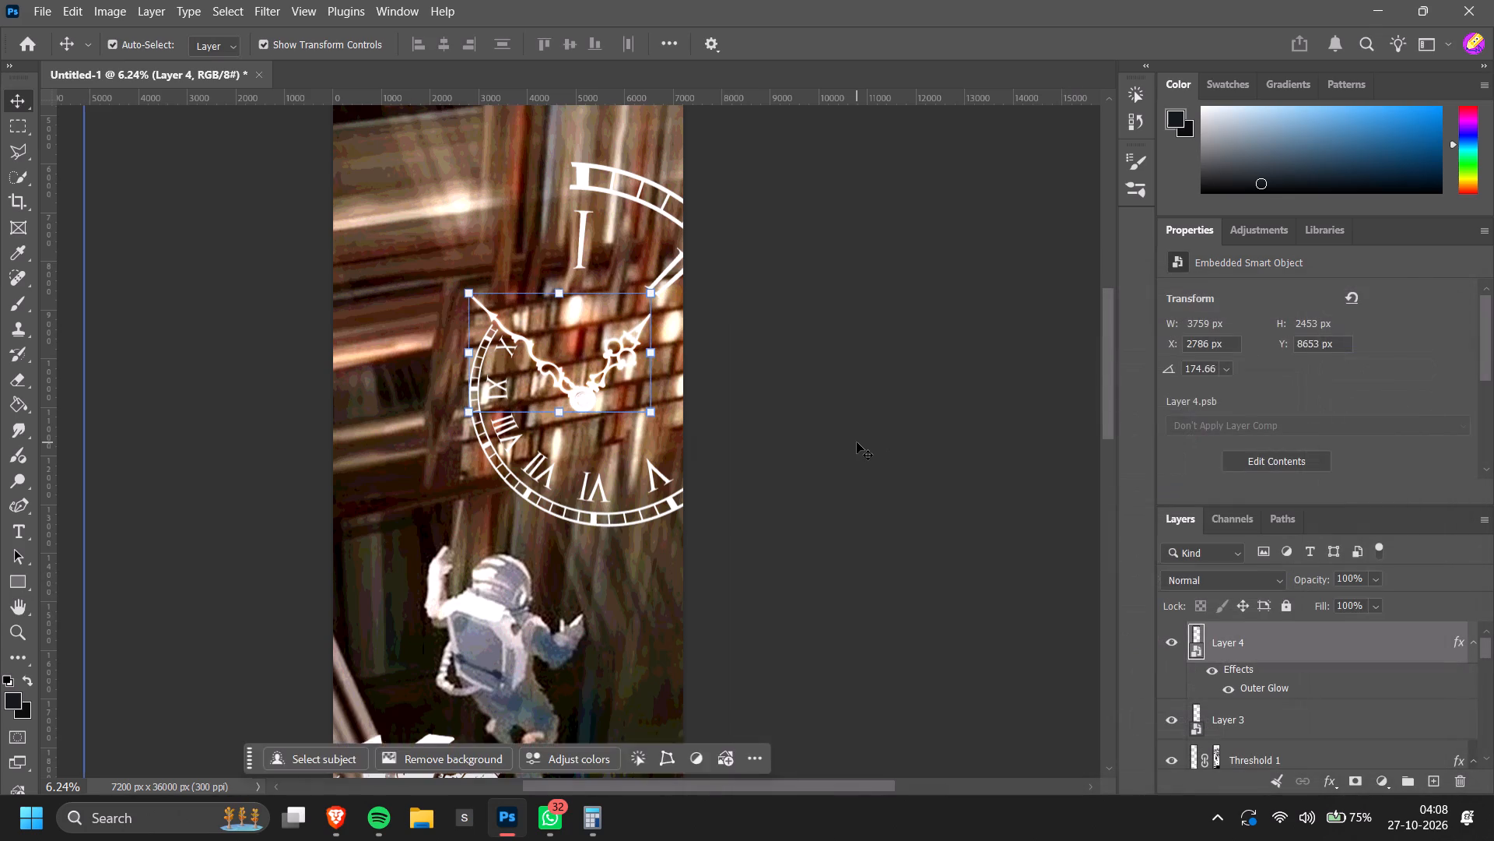
left_click(857, 442)
Change the blend mode of the clock hands' outer glow to Vivid Light.
scroll(625, 437, "up", 6, "alt")
scroll(503, 334, "up", 3, "alt")
left_click(561, 392)
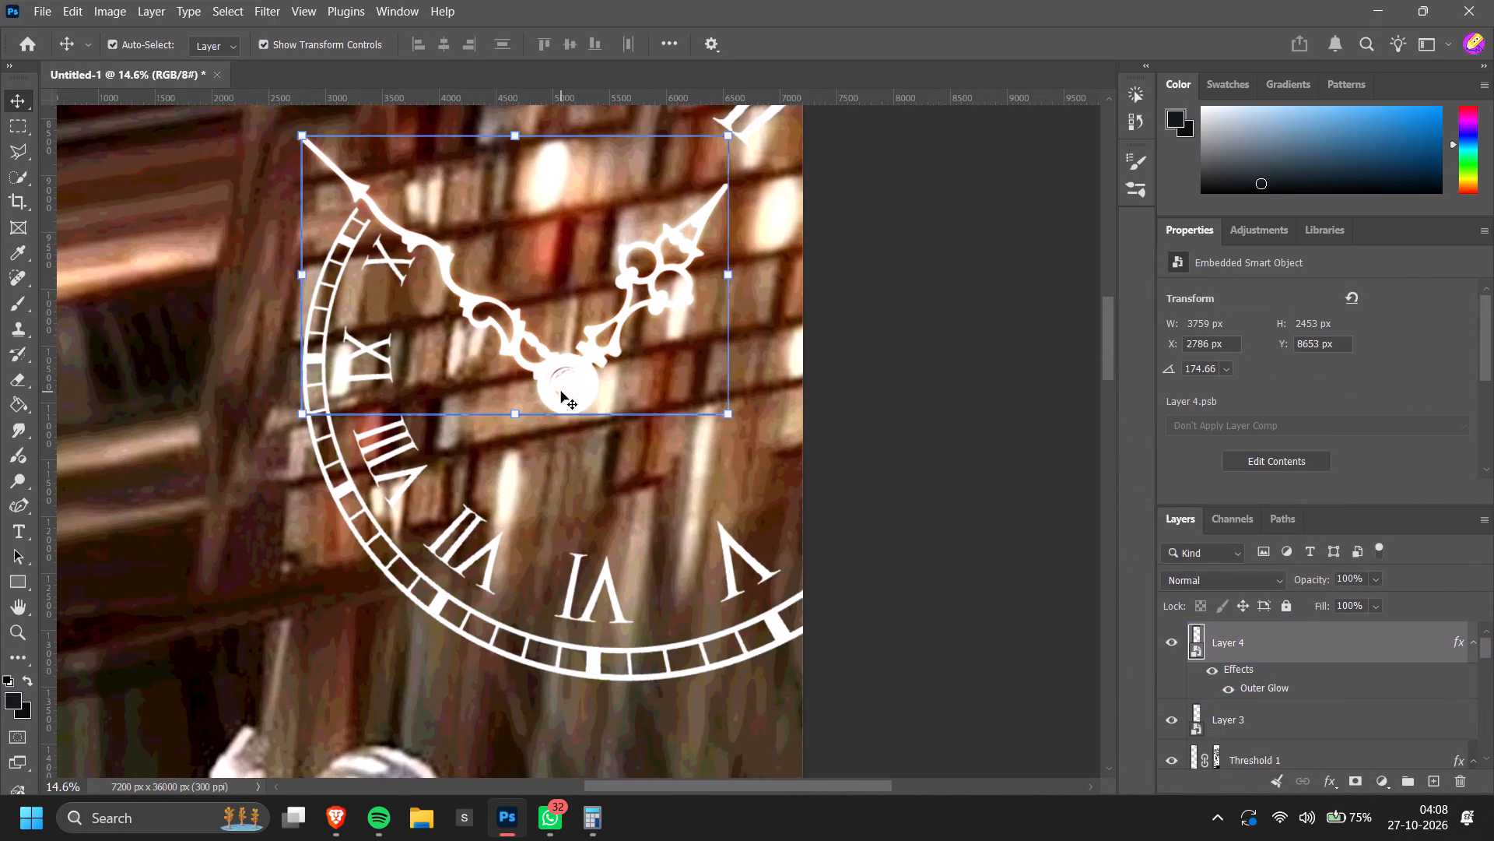
double_click(1265, 687)
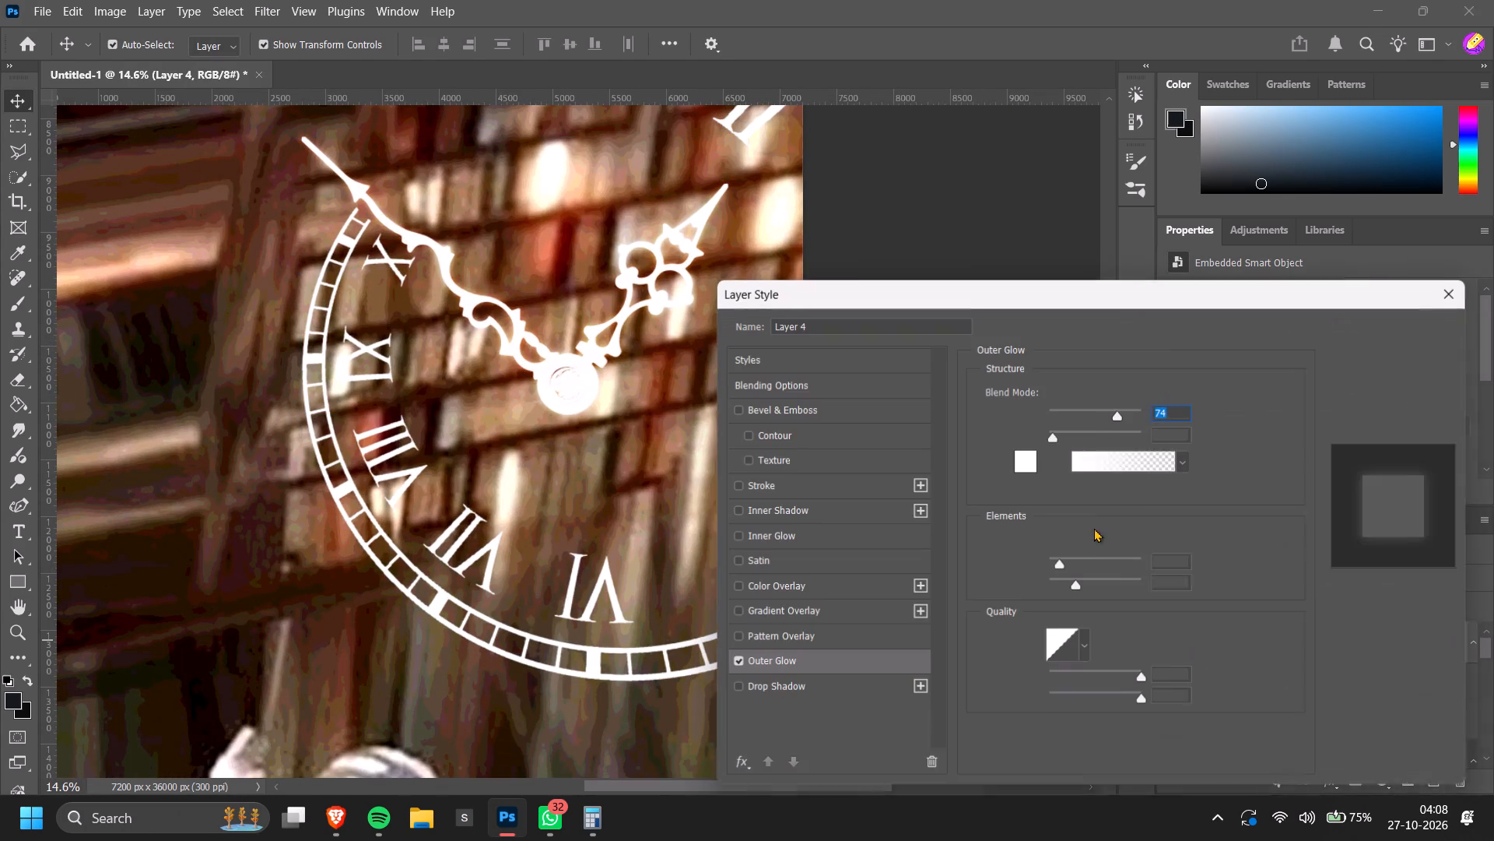
left_click(1114, 392)
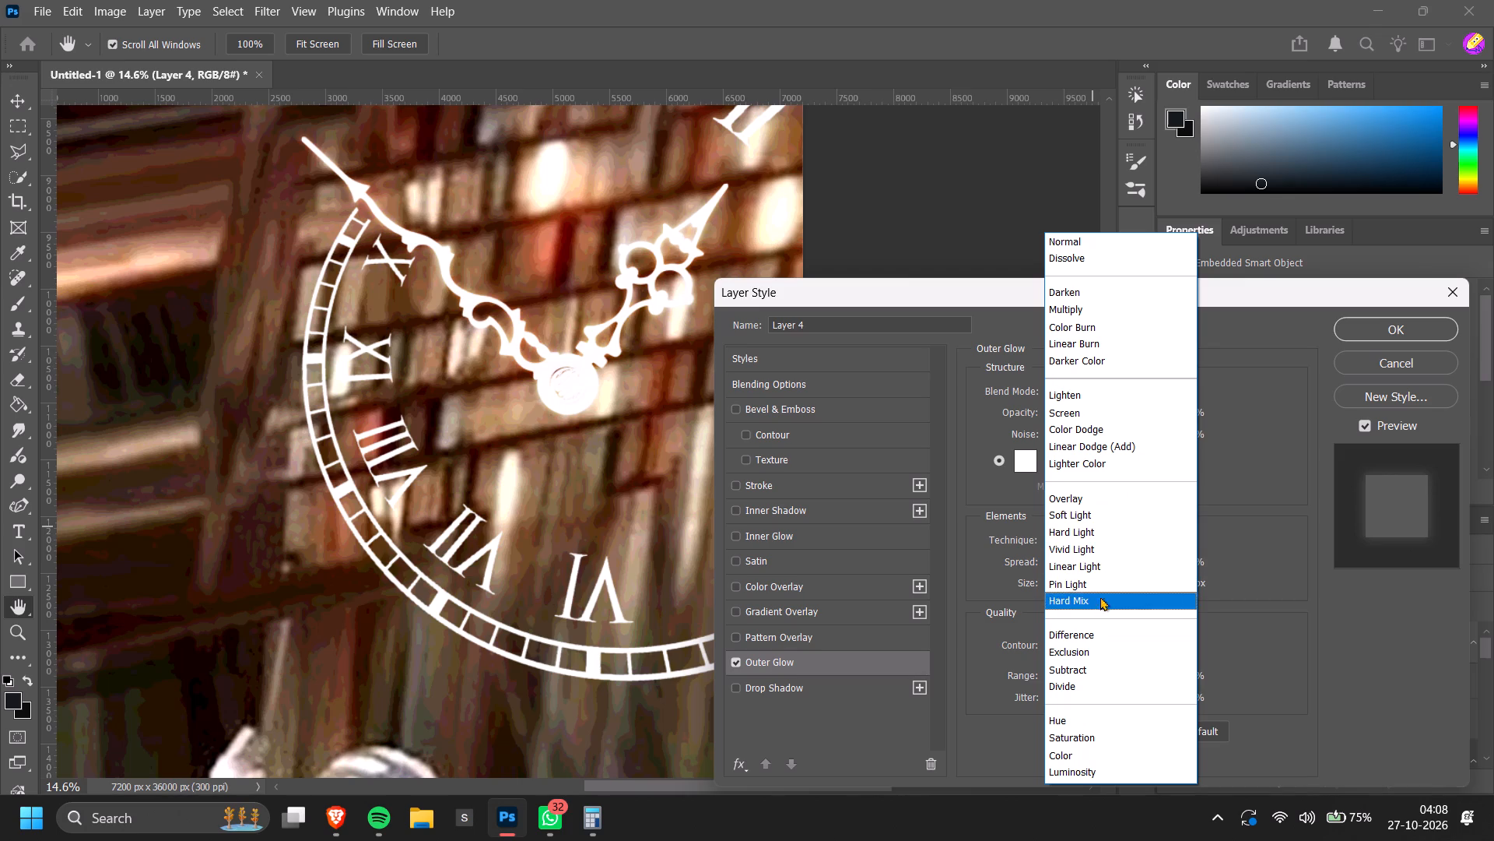
left_click(1072, 548)
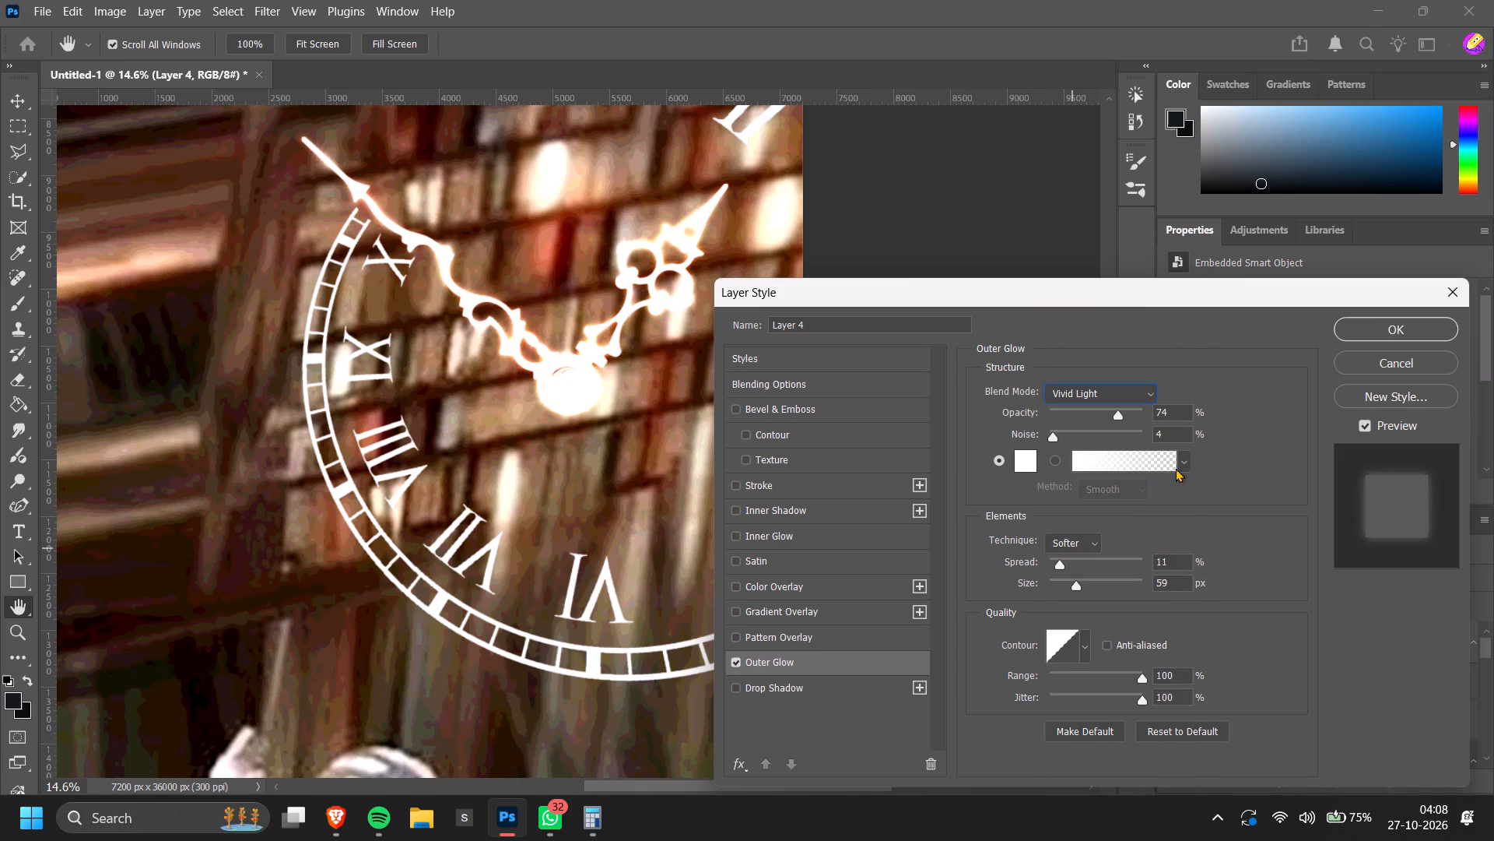
left_click(1348, 340)
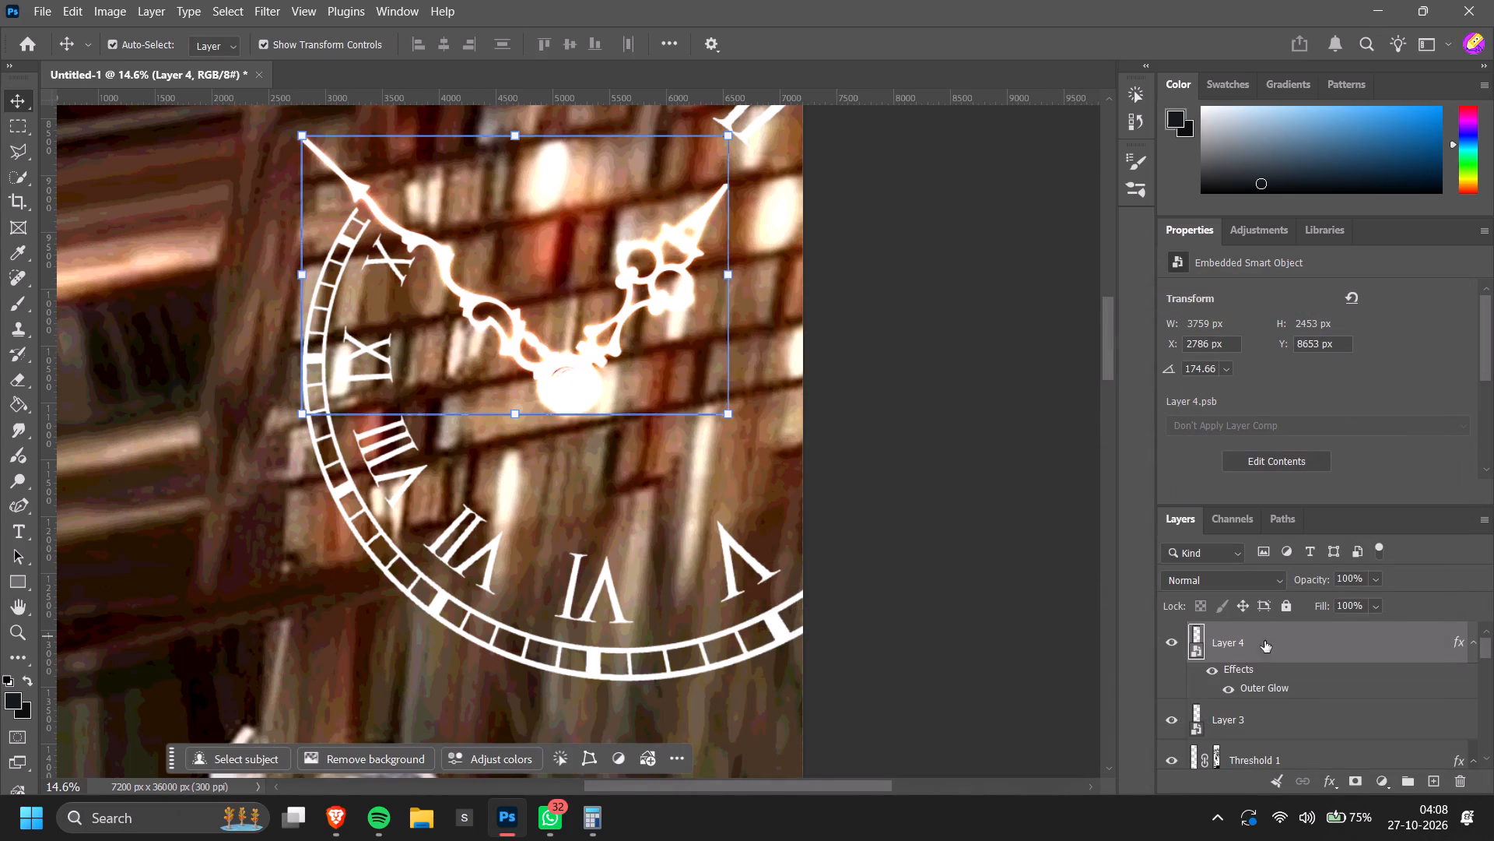
Reduce the clock hands' outer glow to 0% spread and about 46 px size.
double_click(1269, 692)
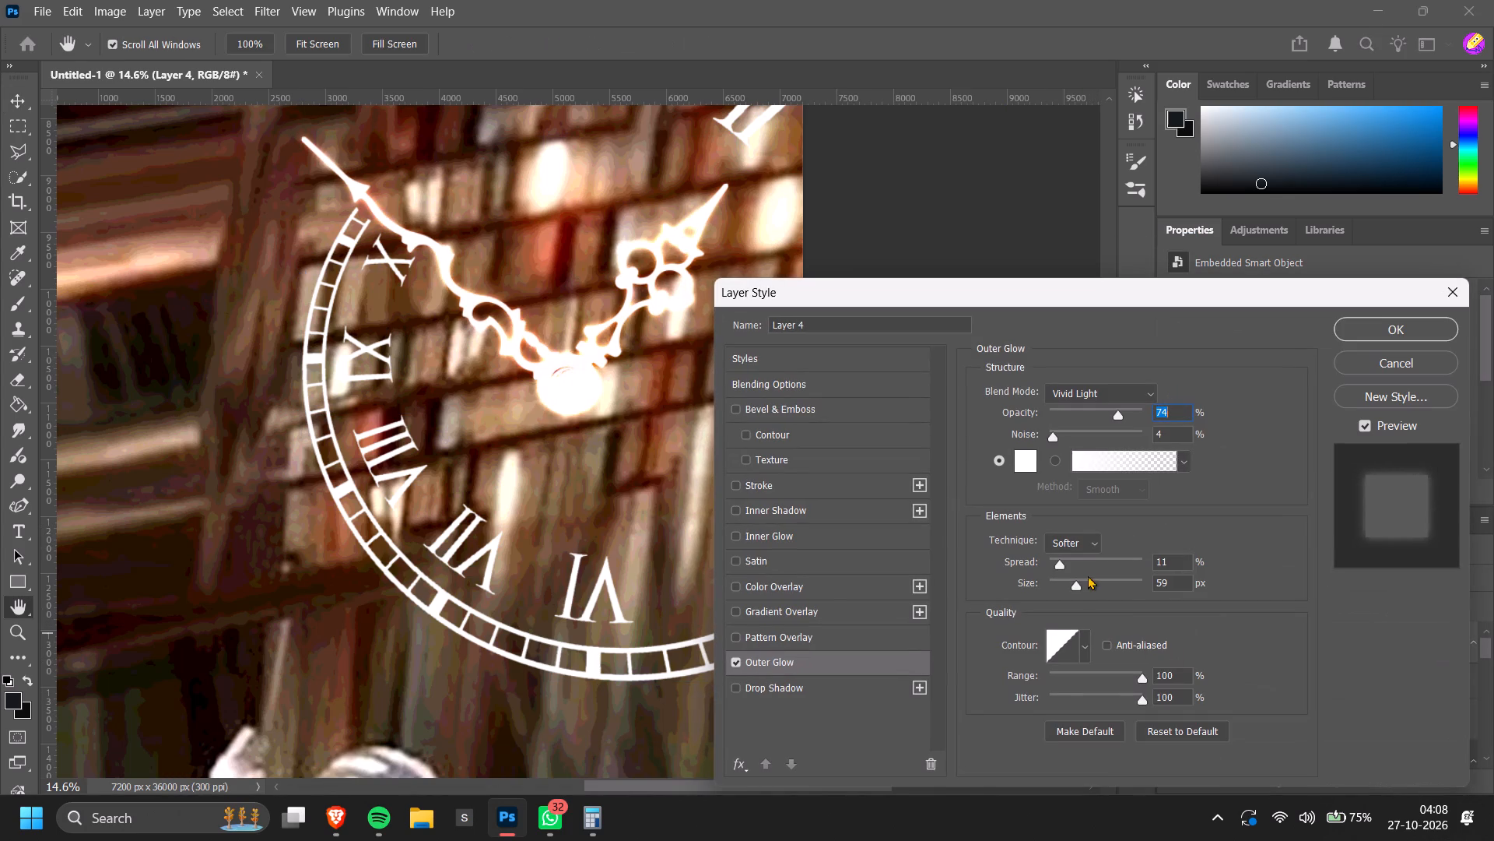
left_click_drag(1054, 558, 1036, 561)
left_click(1078, 587)
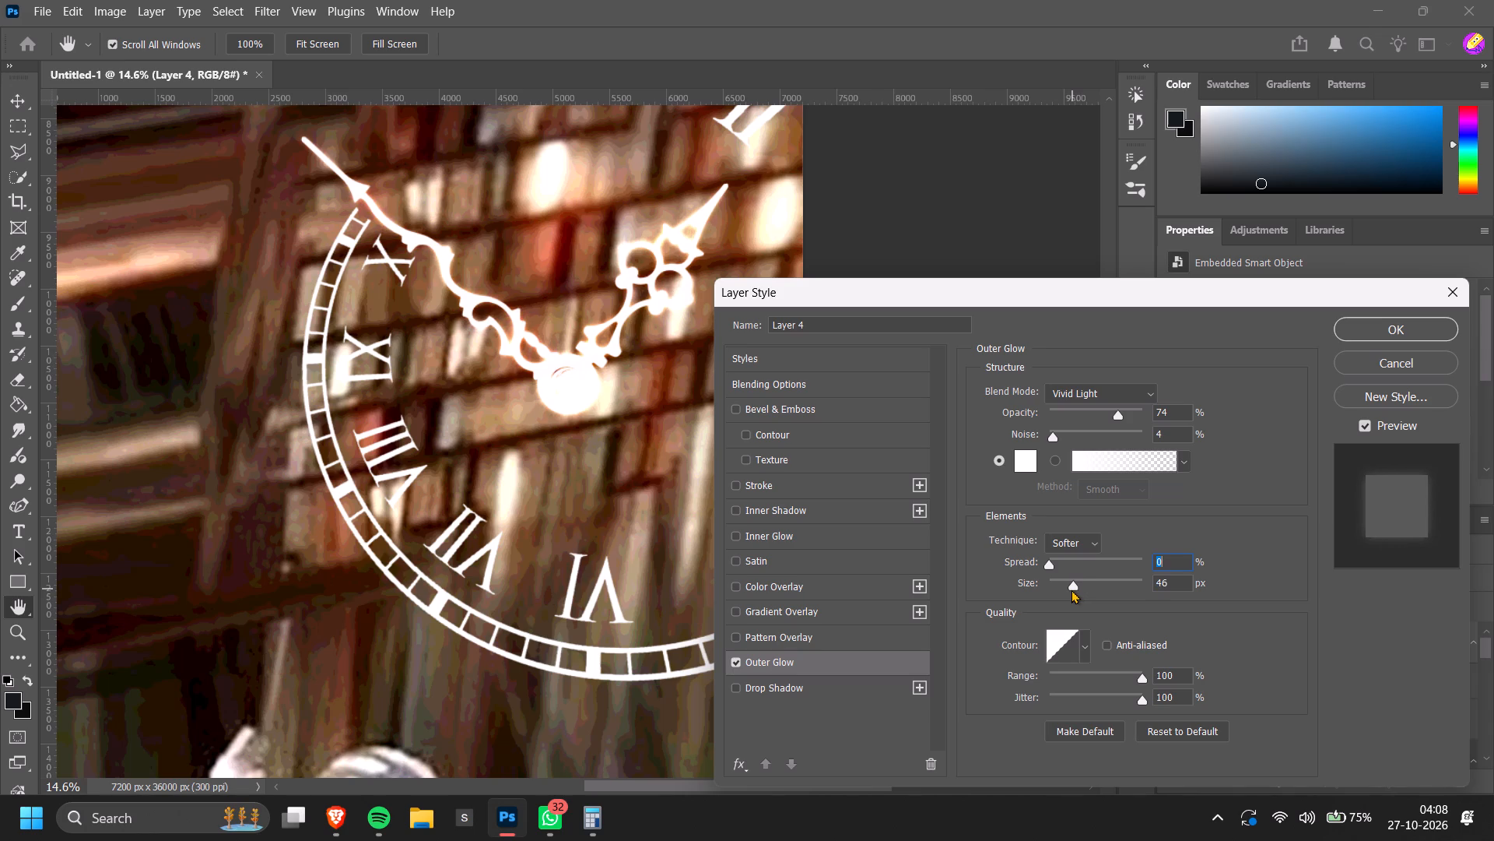
left_click(1398, 327)
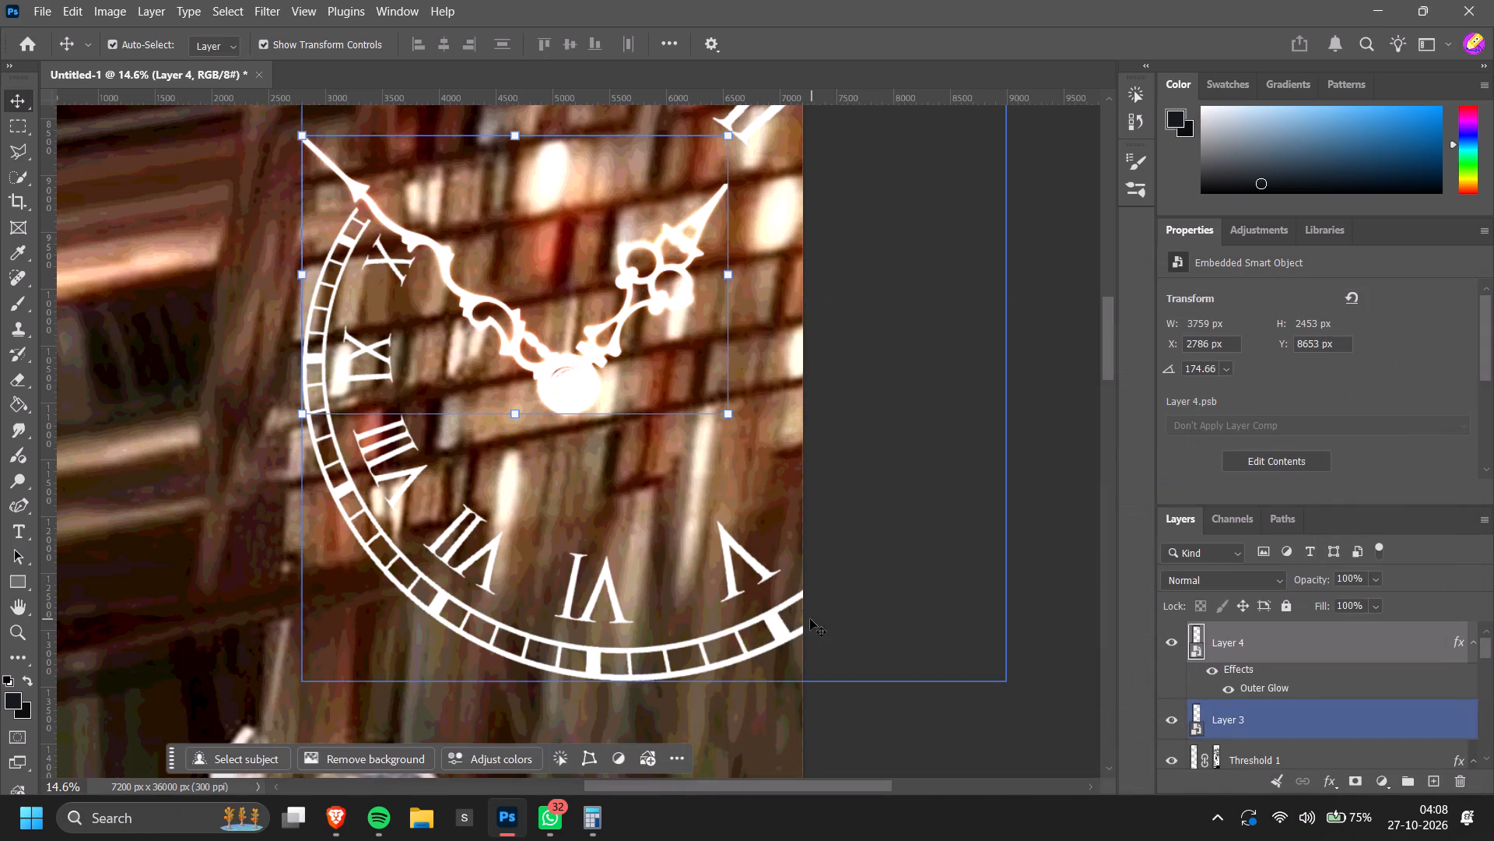
Add a white Vivid Light outer glow to the clock face with 74% opacity, 0% spread and 46 px size, without a colour overlay.
left_click(781, 628)
double_click(1362, 727)
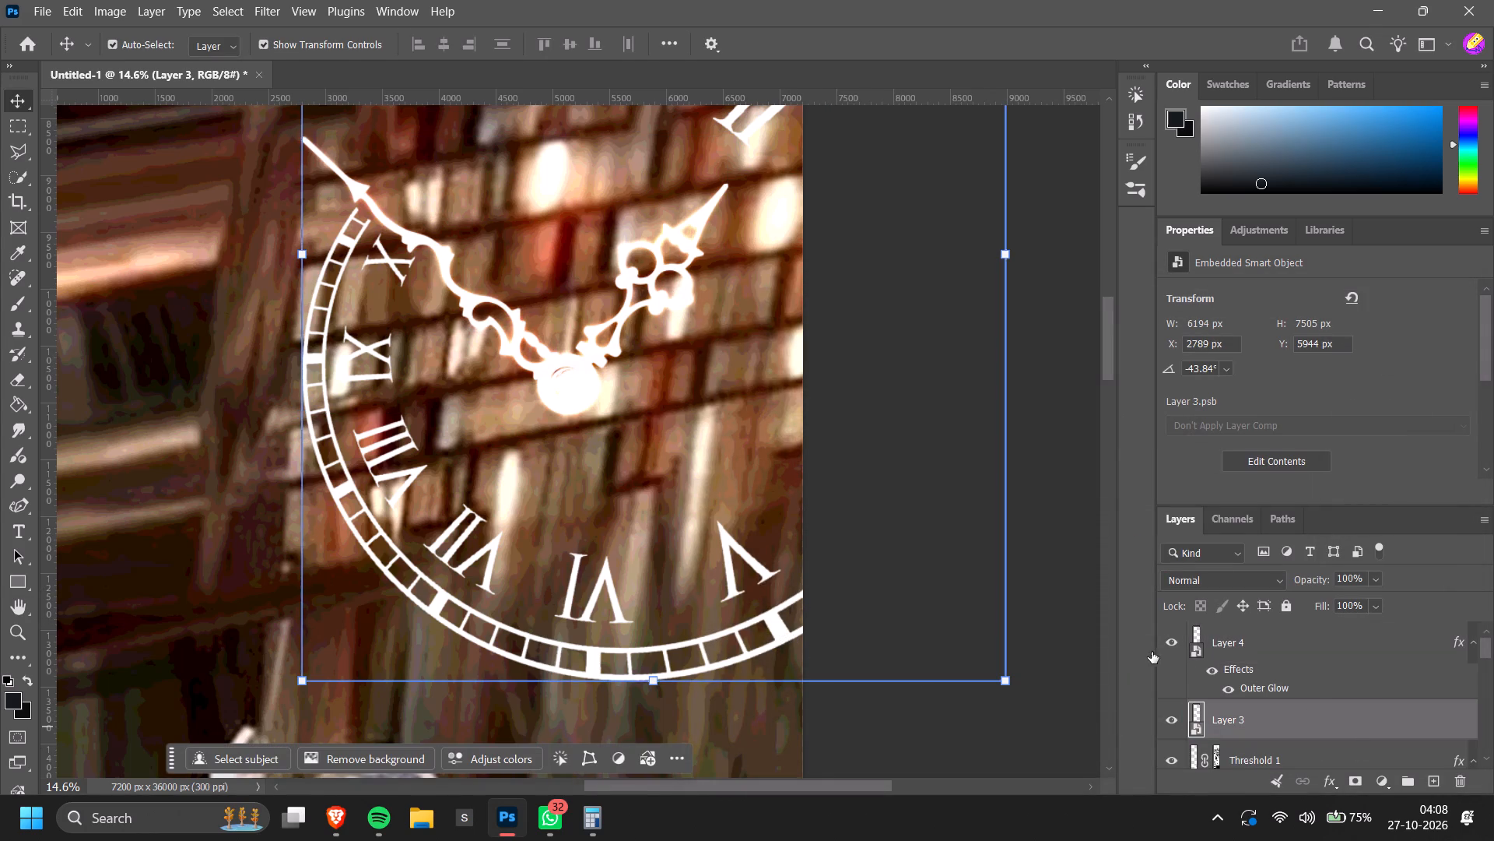
left_click(811, 587)
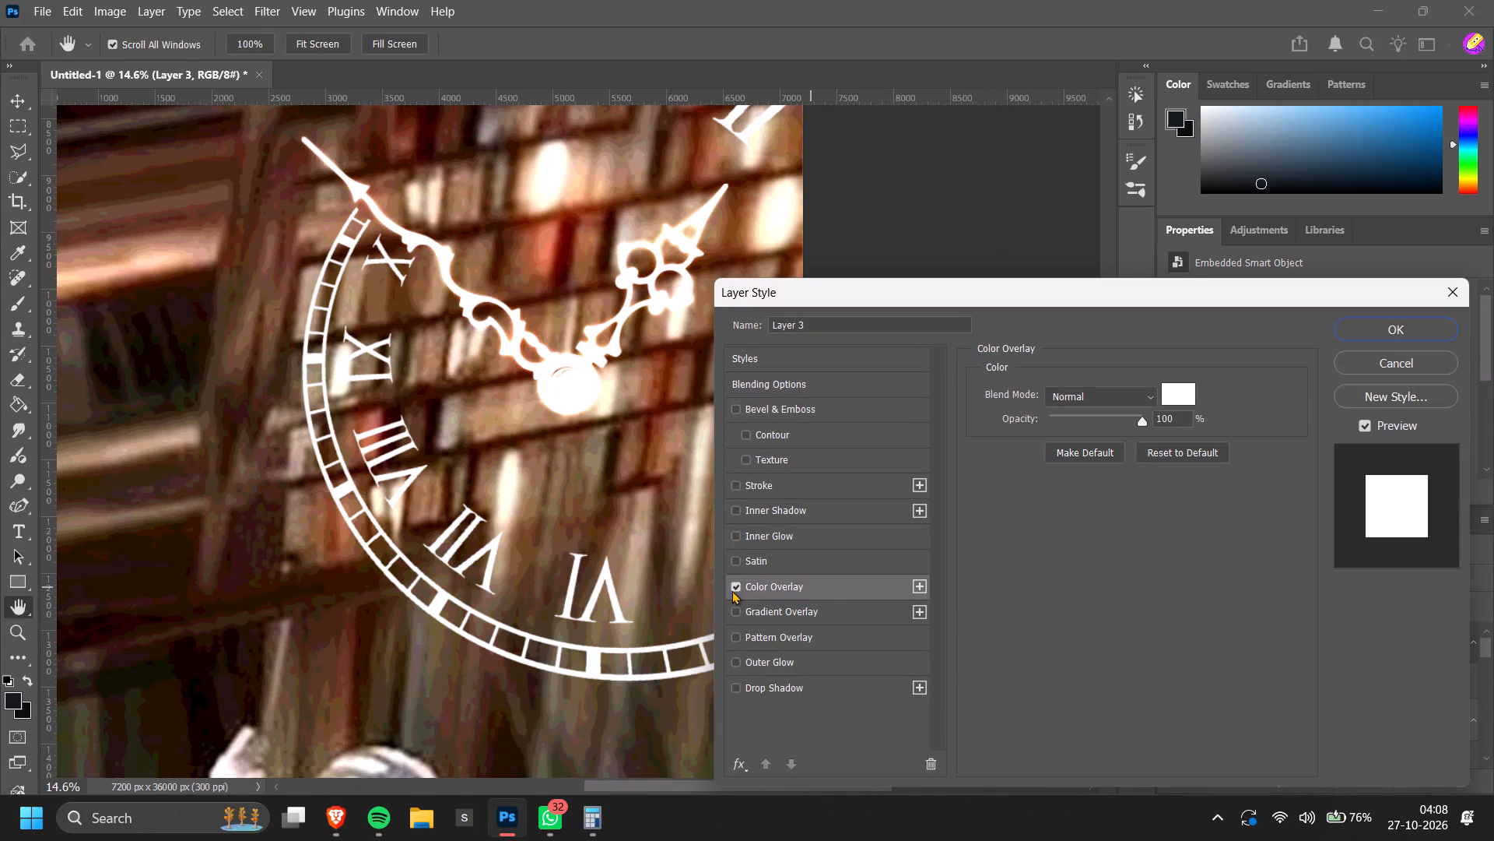
left_click(732, 590)
left_click(749, 661)
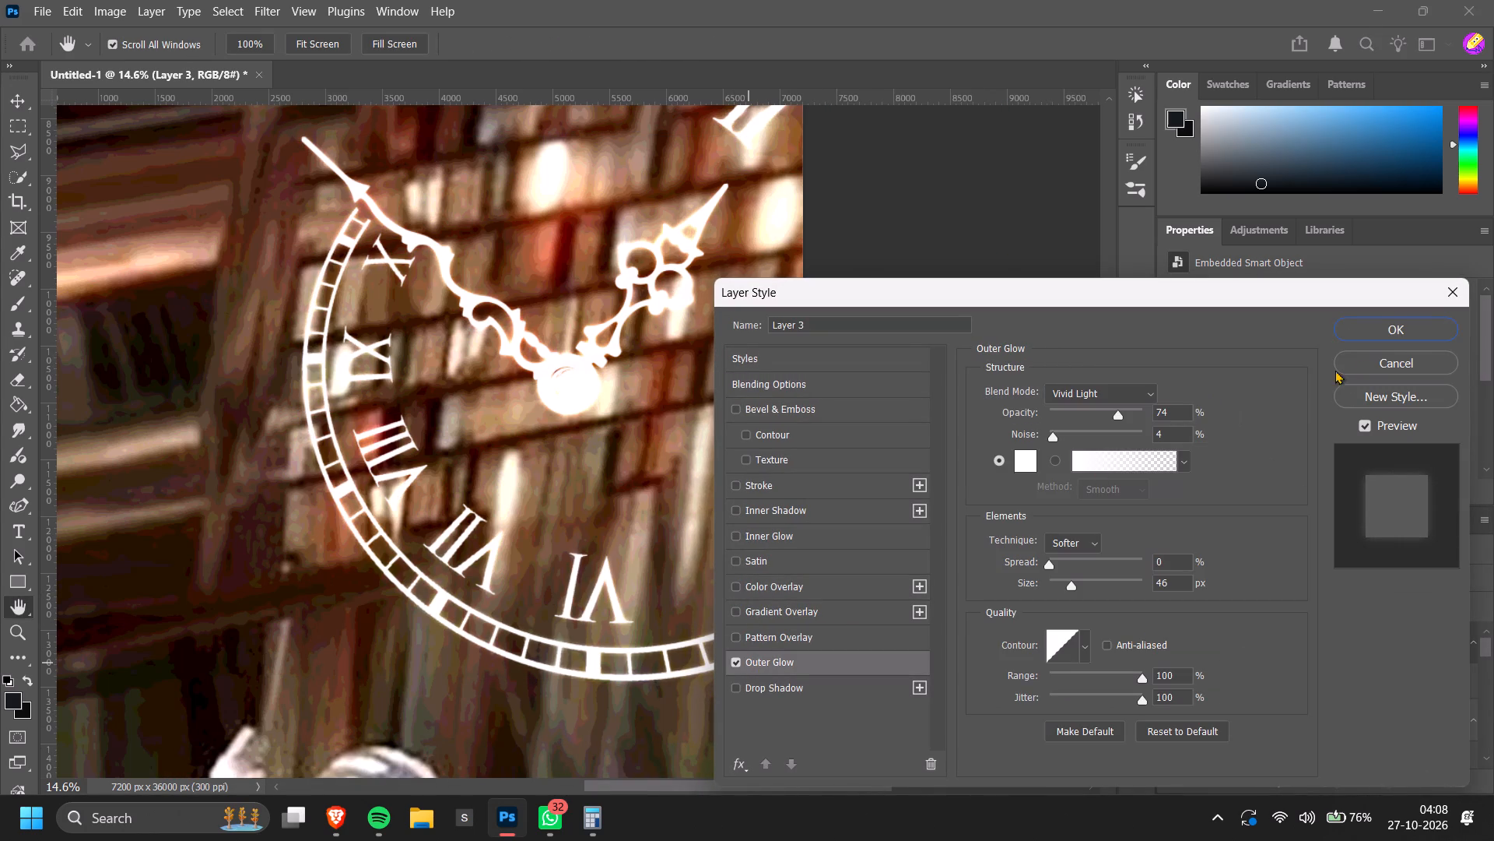
left_click(1427, 338)
left_click(947, 459)
Change the clock face's outer glow to the Overlay blend mode with 5% spread and 68 px size.
scroll(970, 559, "down", 9, "alt")
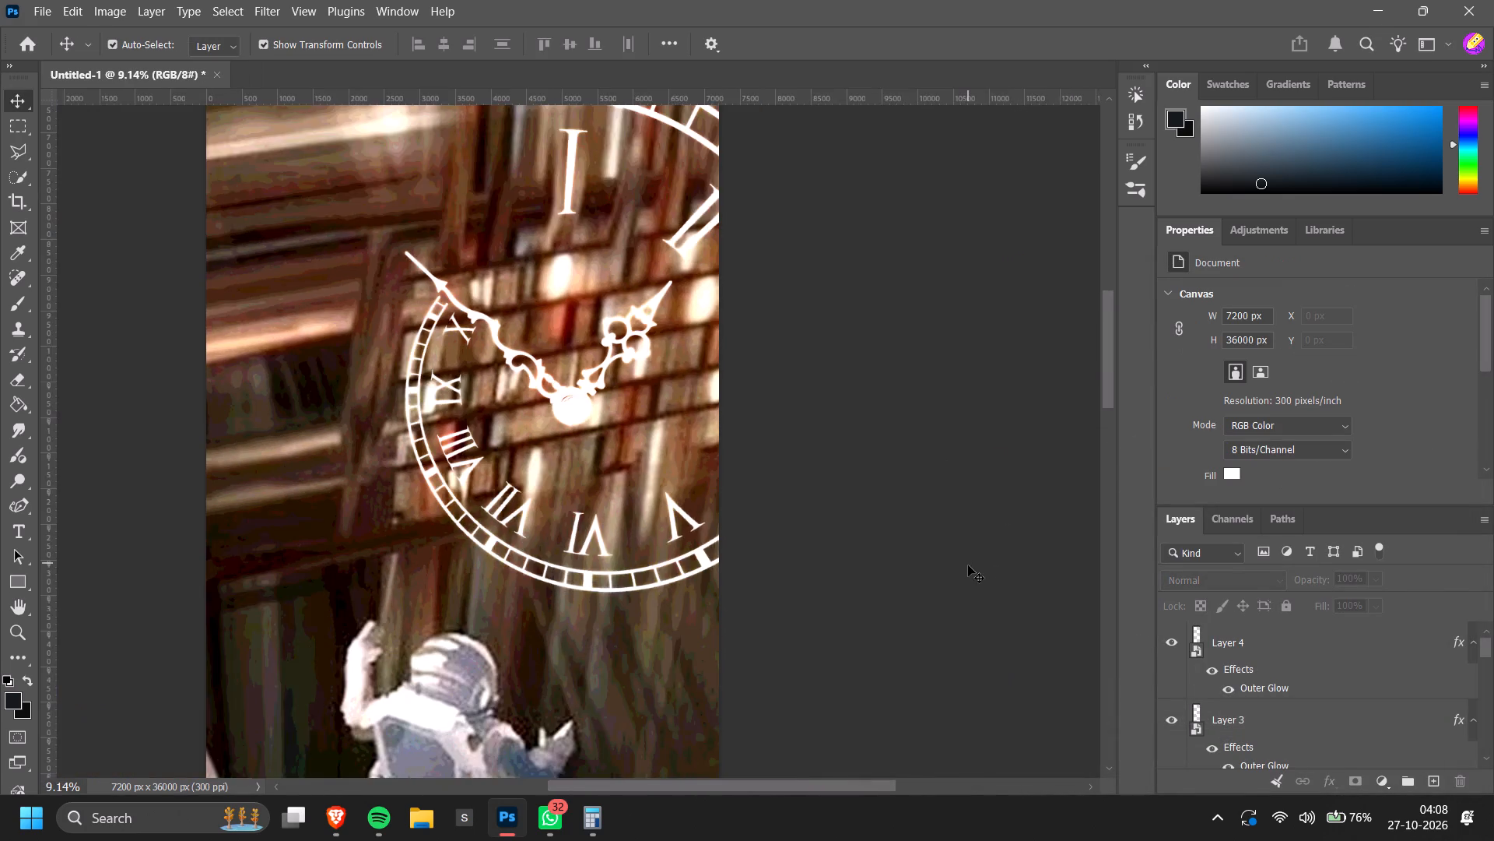
scroll(968, 565, "down", 5, "alt")
scroll(947, 589, "down", 17)
scroll(913, 606, "up", 3)
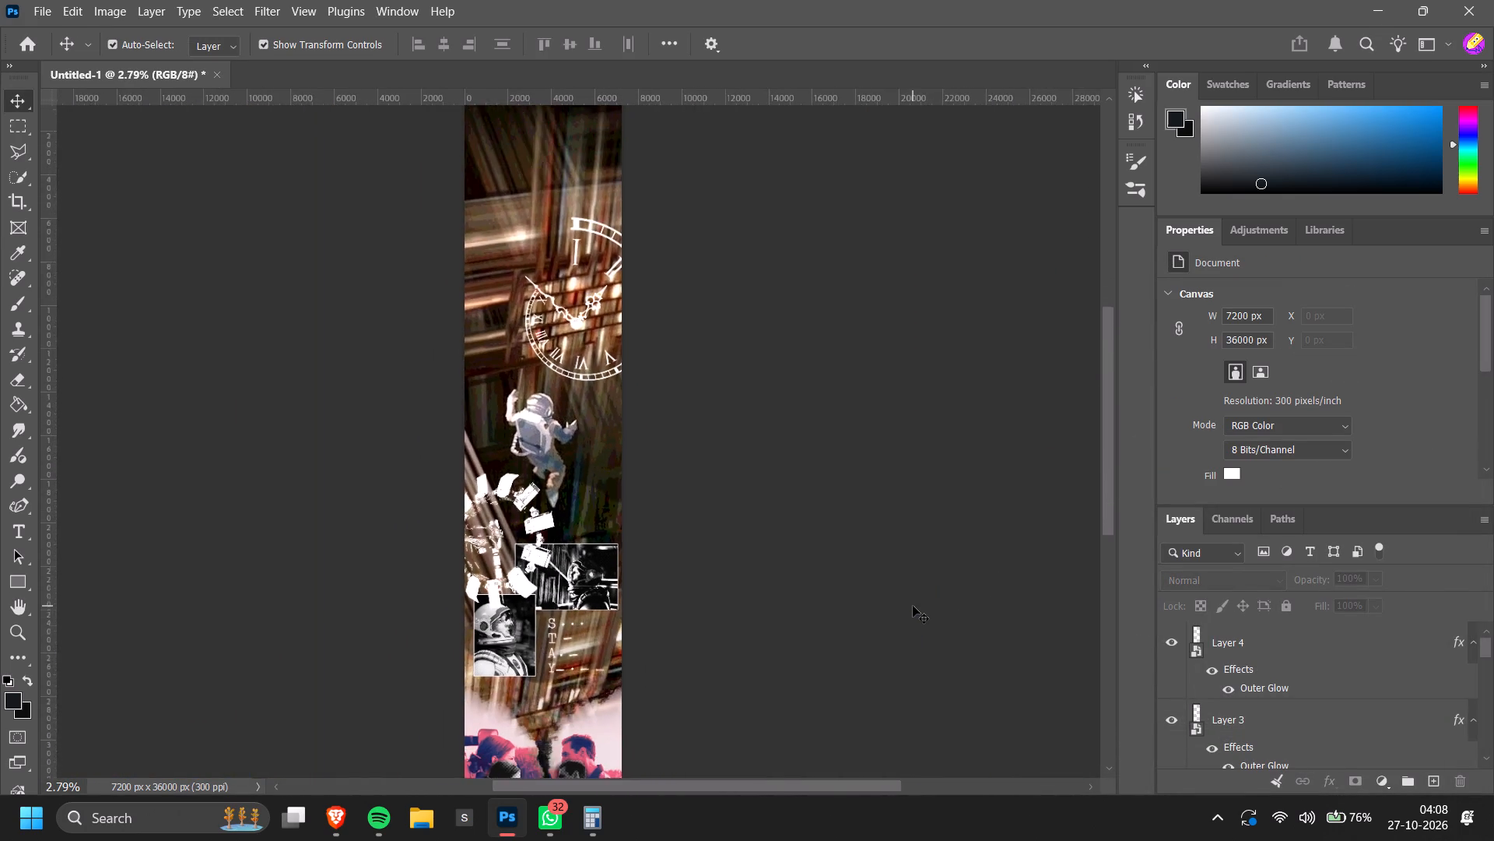
scroll(913, 606, "down", 5, "alt")
scroll(605, 408, "up", 9, "alt")
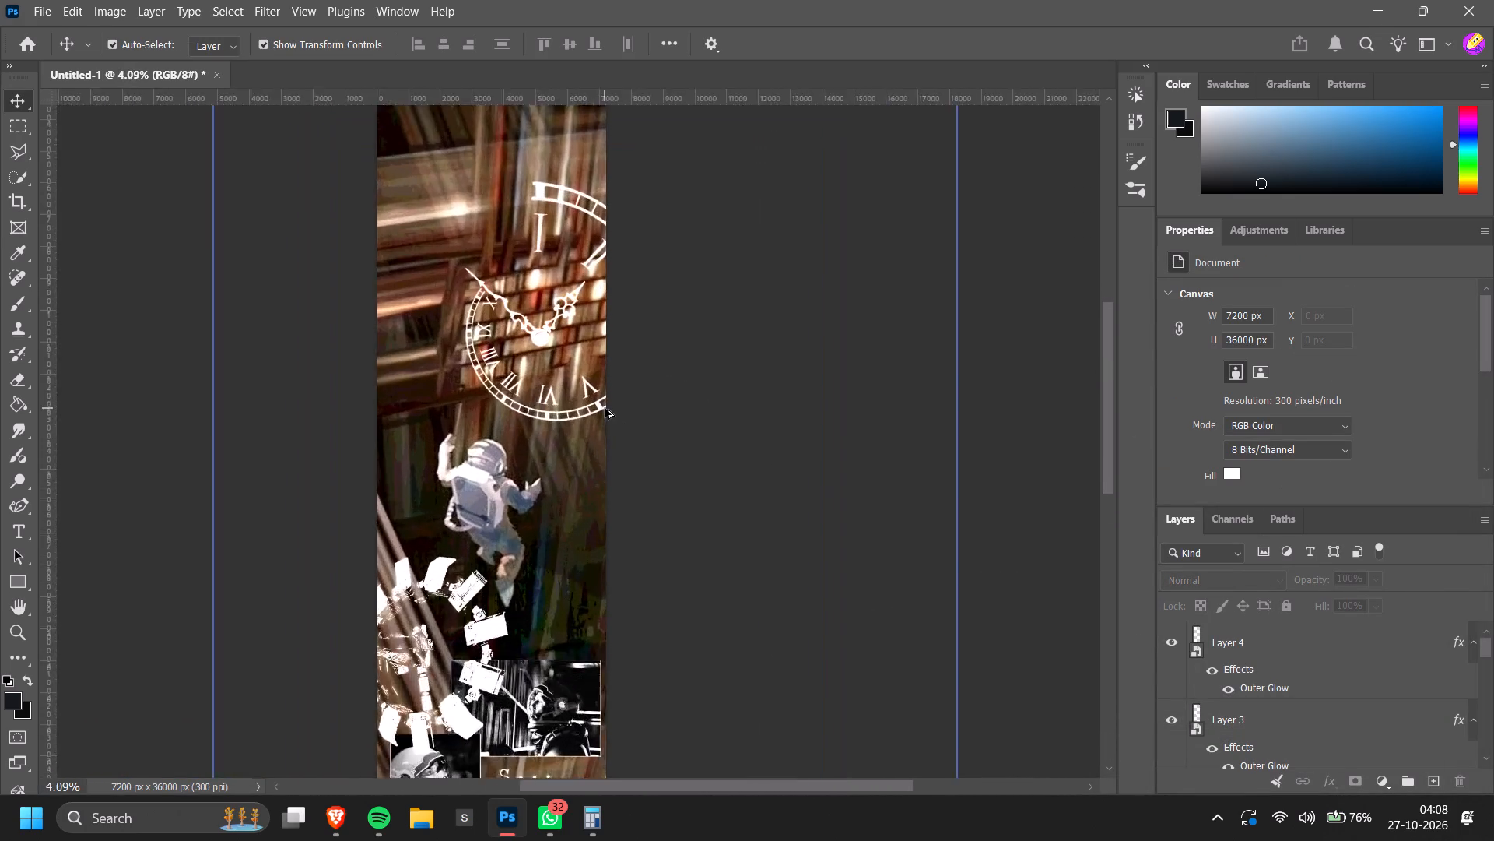
scroll(605, 408, "up", 9, "alt")
left_click(593, 400)
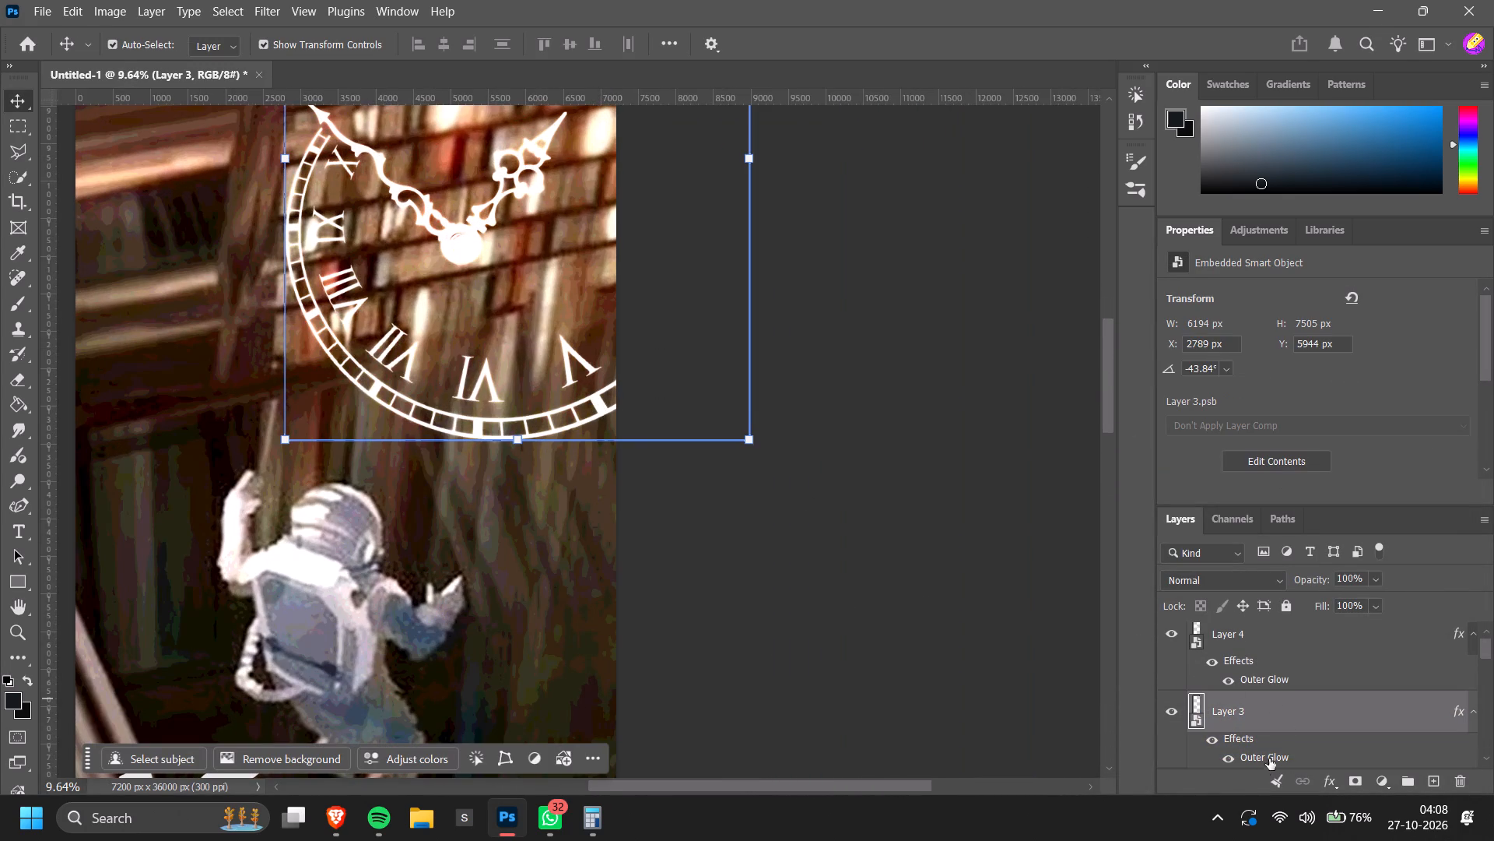
double_click(1257, 762)
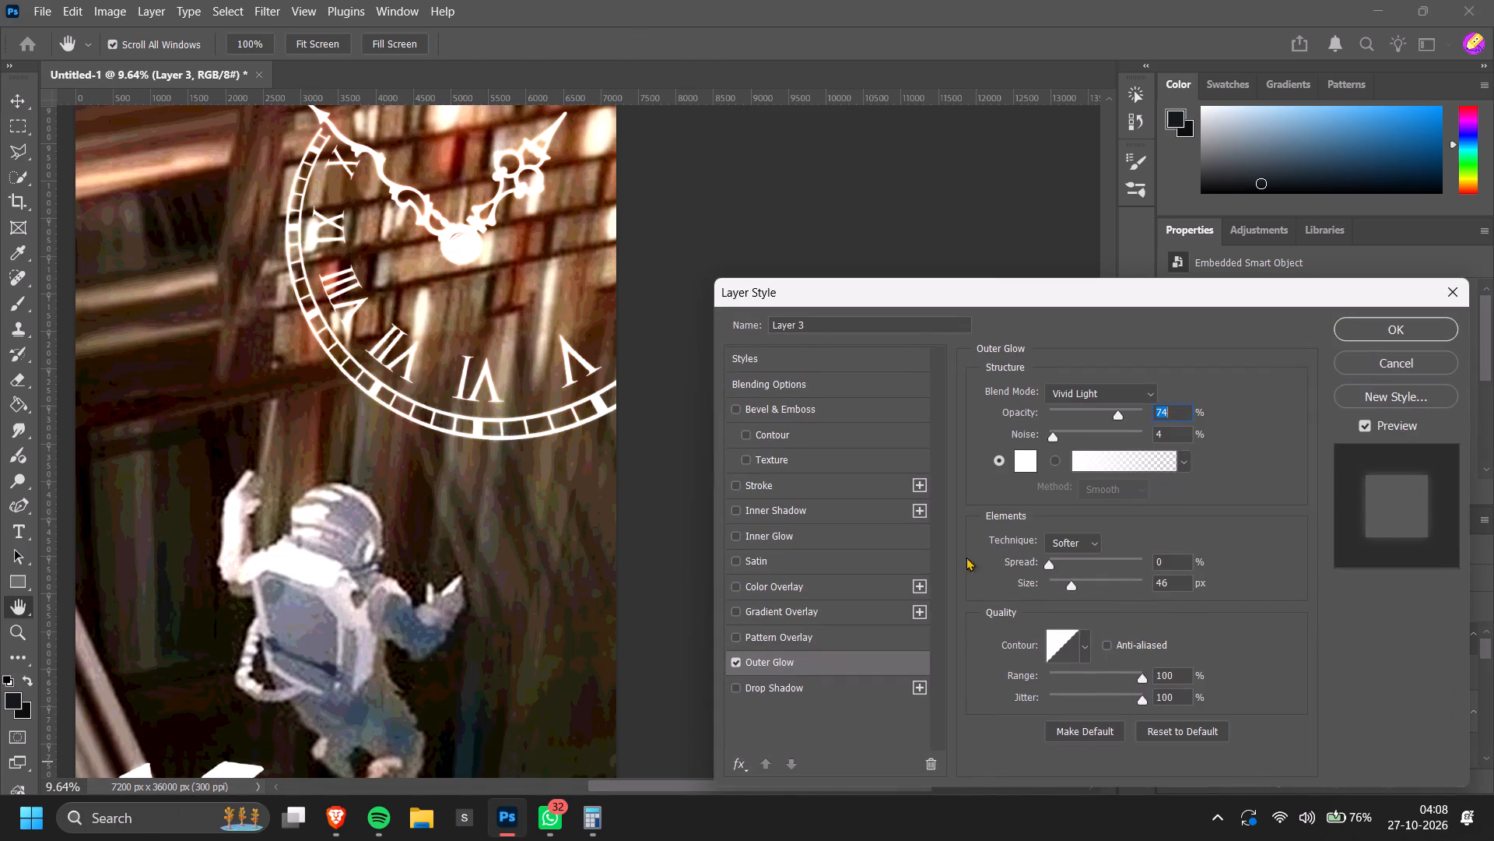
left_click(1054, 560)
left_click(1079, 582)
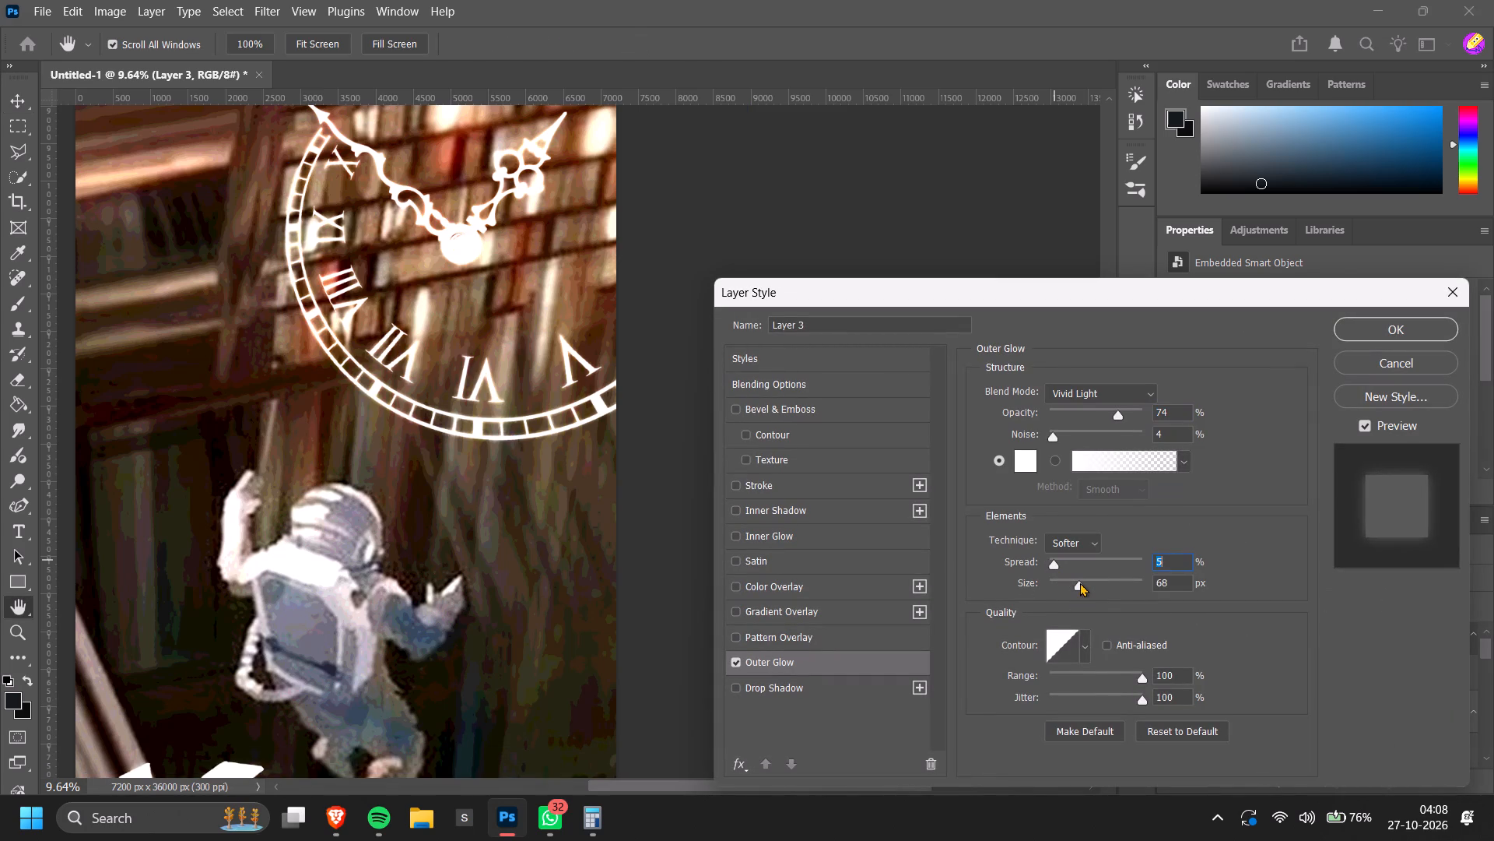
double_click(1110, 382)
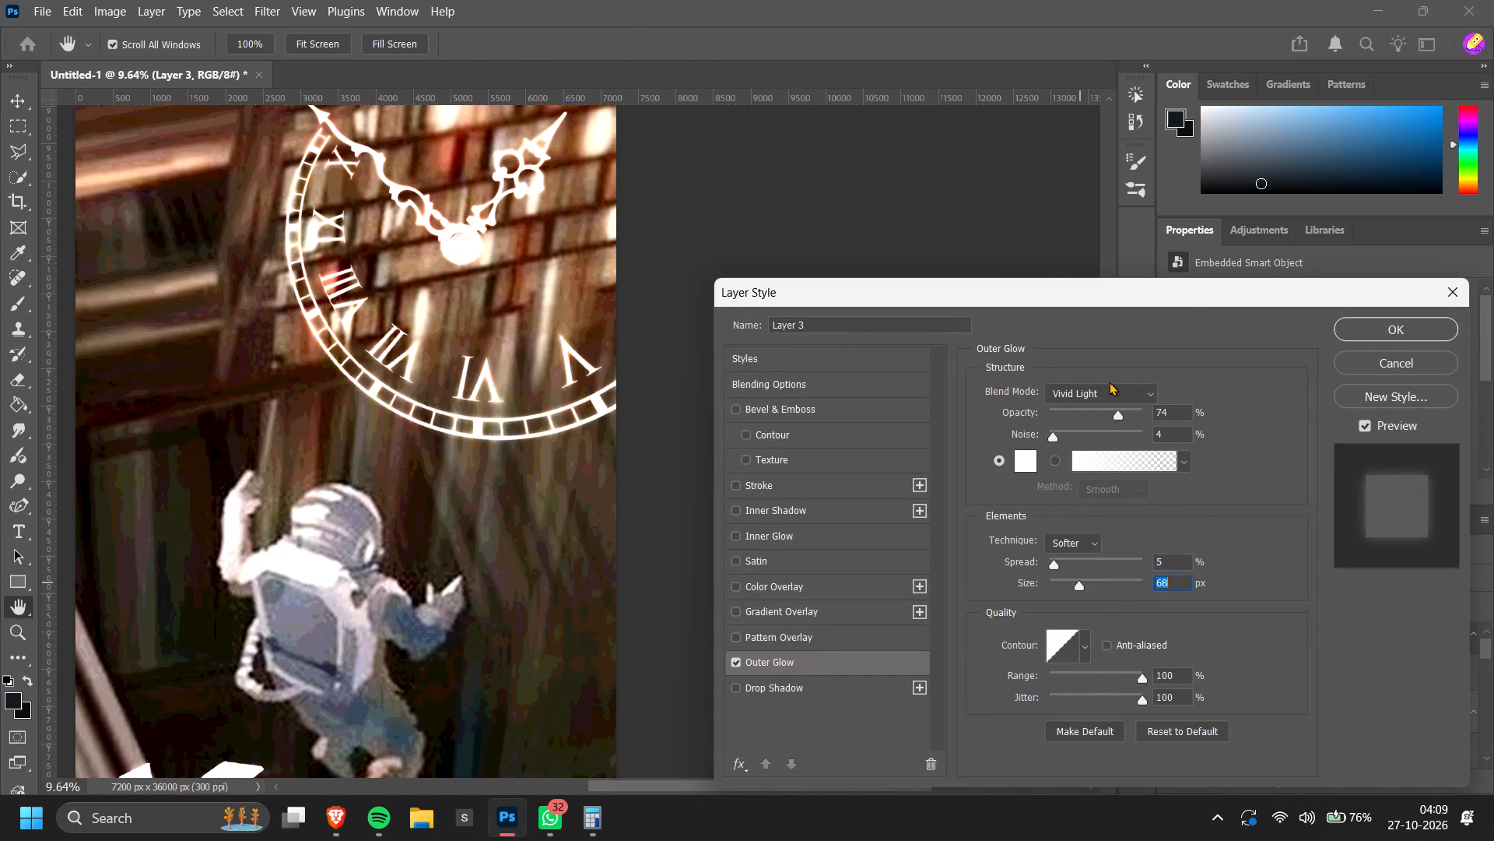
left_click(1105, 506)
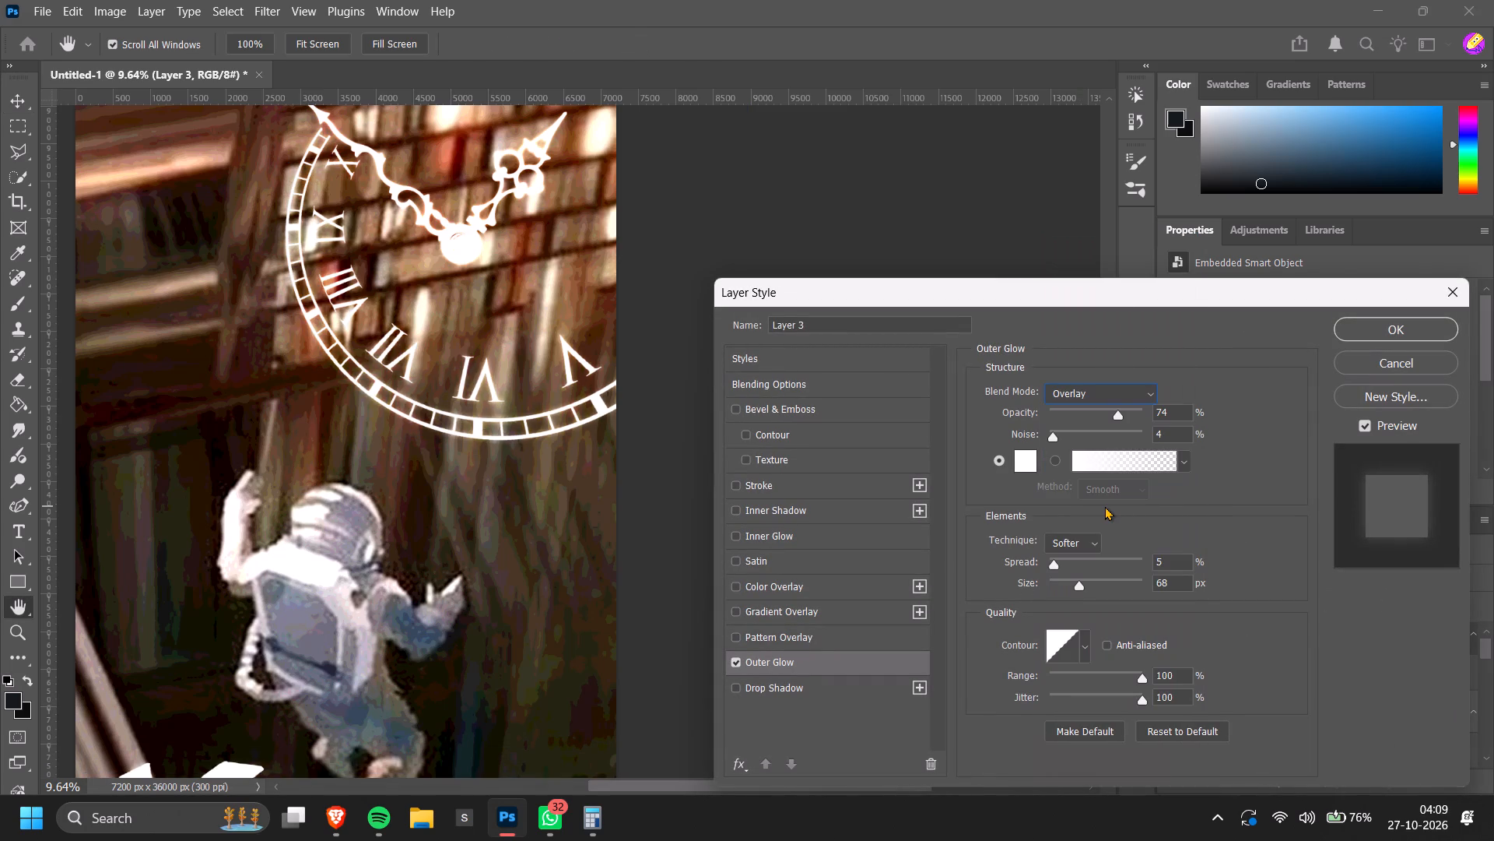
Increase the clock face's outer glow to 23% spread and 79 px size.
left_click(1054, 567)
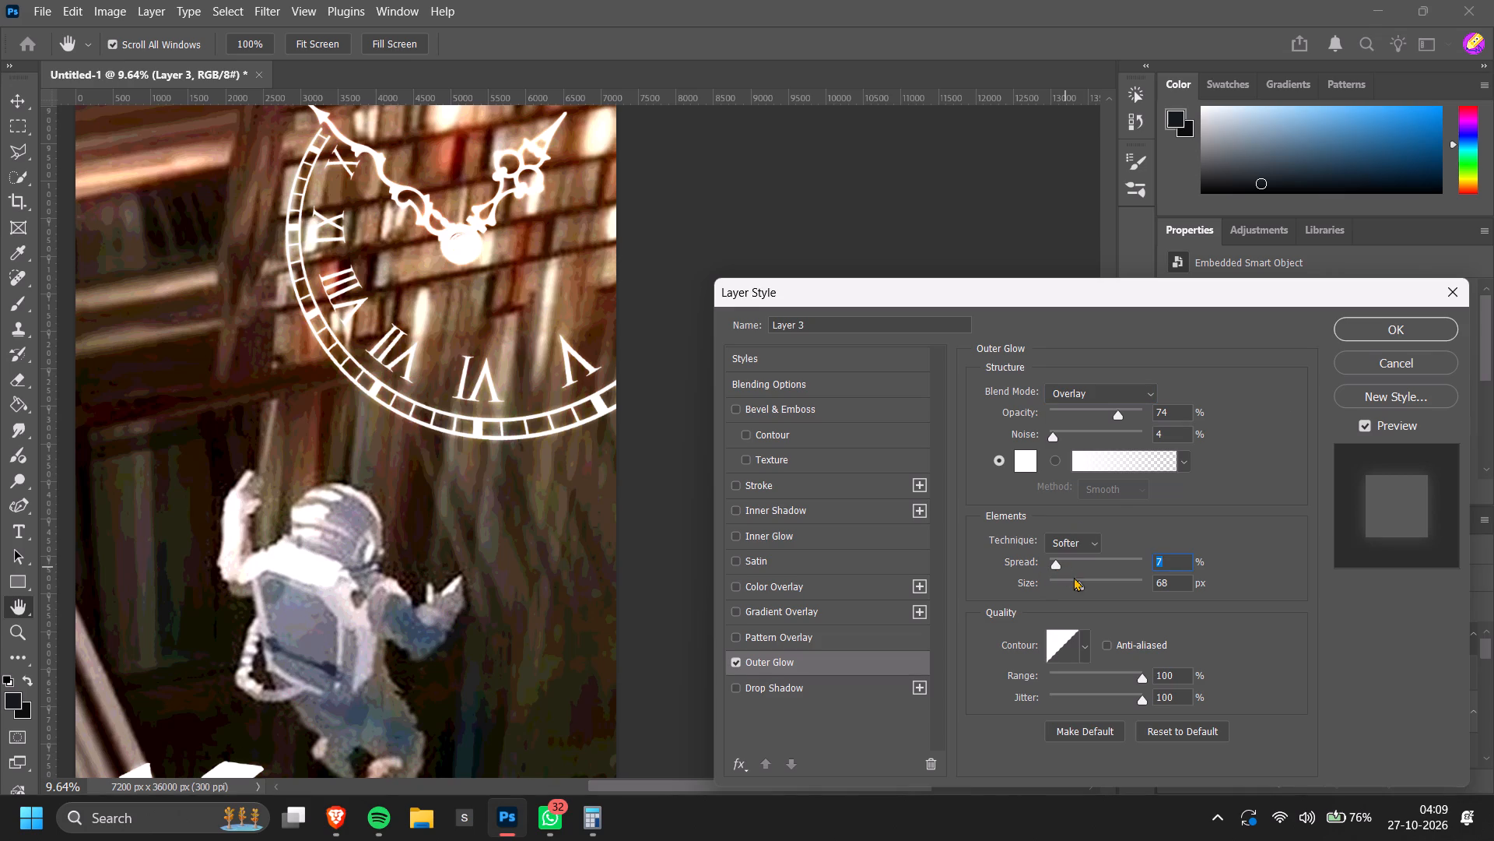
left_click_drag(1078, 578, 1085, 579)
left_click_drag(1061, 558, 1071, 557)
left_click(1077, 580)
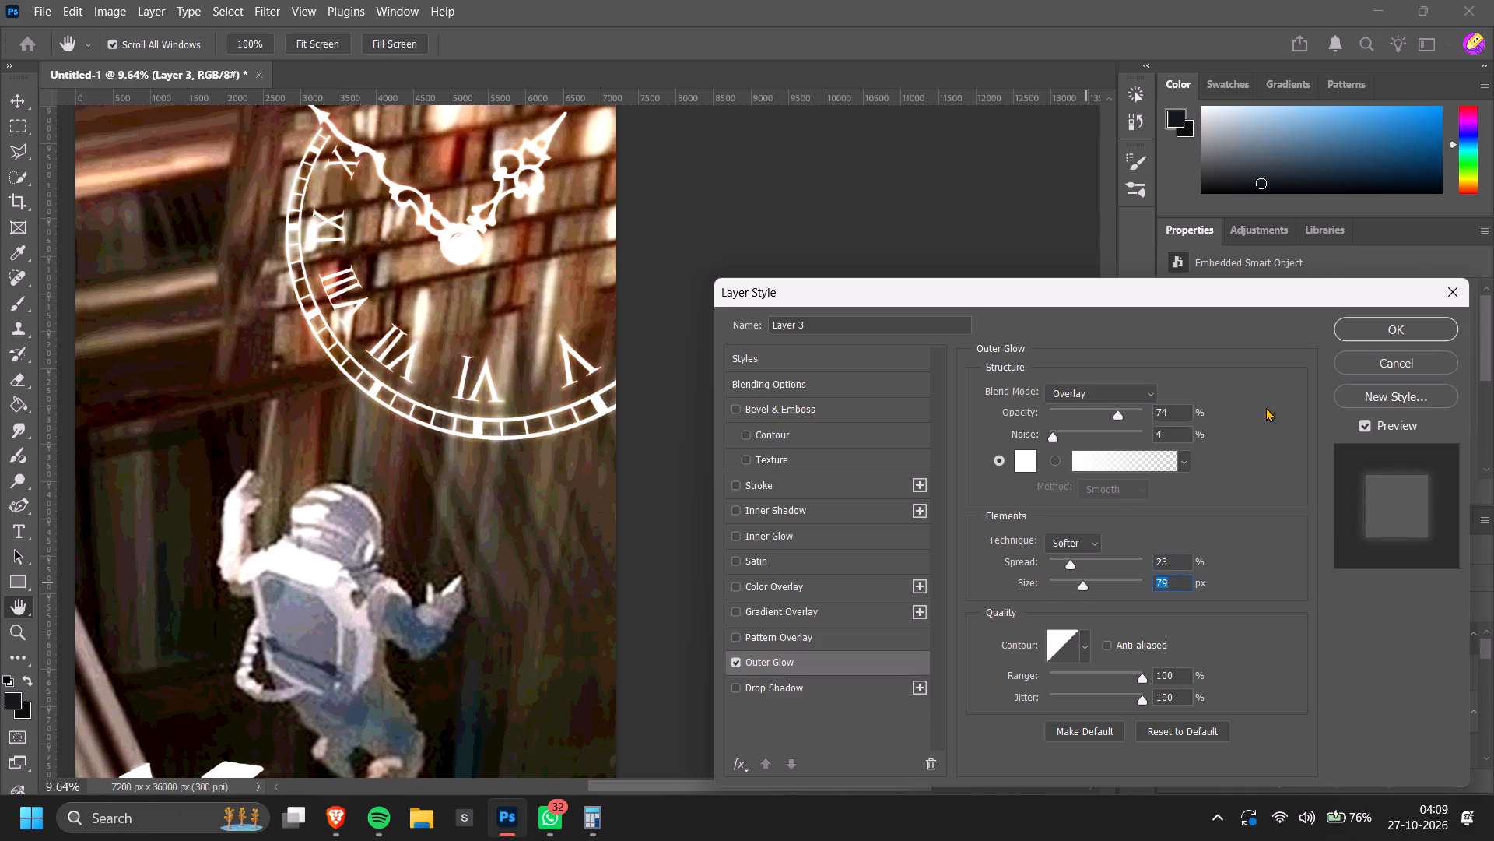
left_click(1349, 340)
scroll(819, 489, "down", 3)
left_click(816, 502, "alt")
Increase the outer glow of the white ring-shaped spacecraft to 28% spread and 120 px size.
scroll(816, 502, "down", 4, "alt")
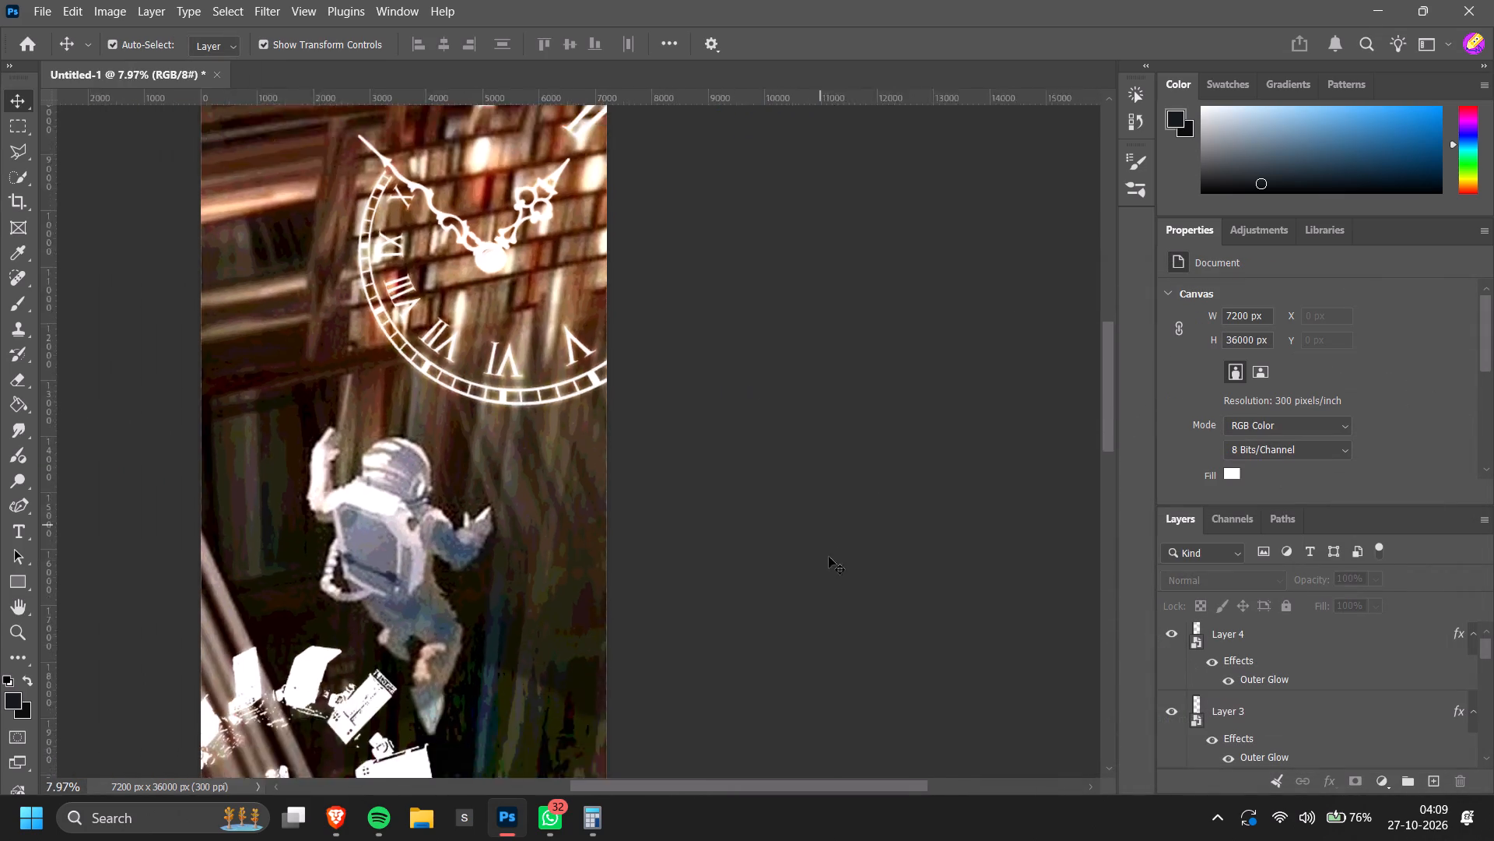
scroll(829, 557, "down", 5, "alt")
scroll(822, 597, "down", 5)
left_click(486, 552)
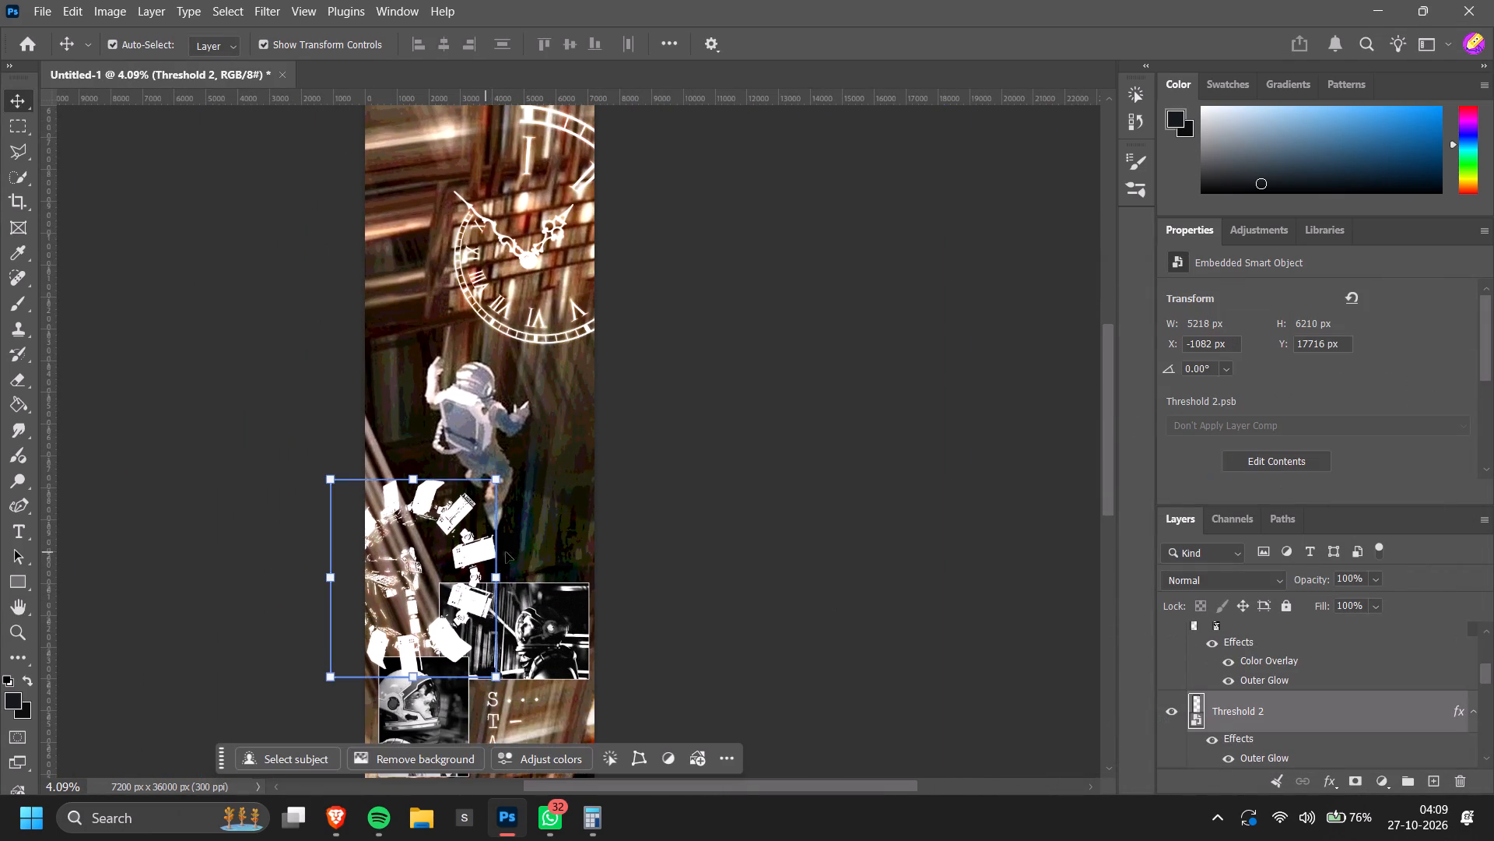
double_click(1269, 757)
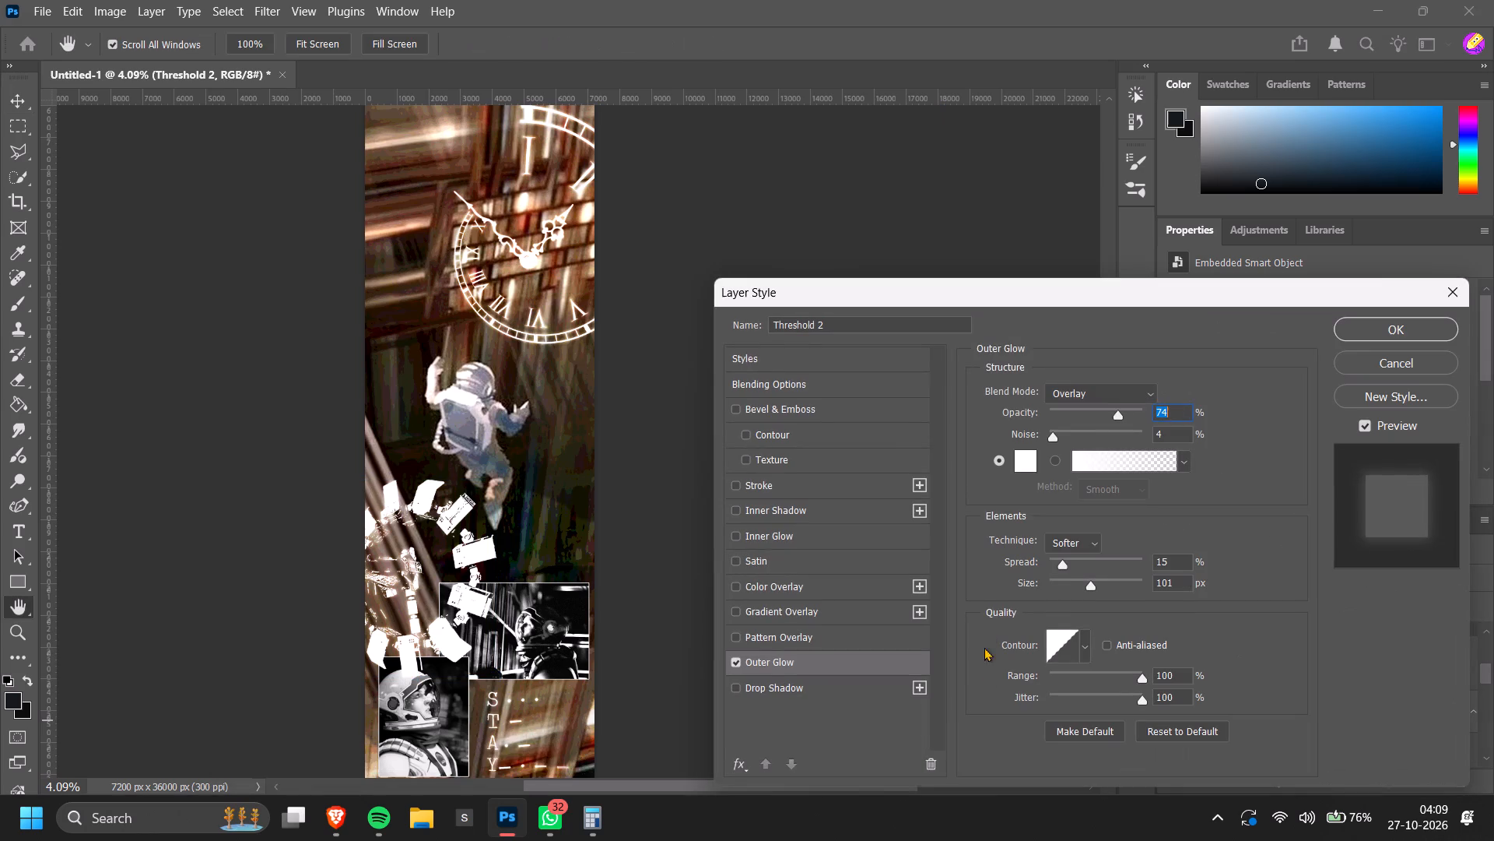
left_click_drag(1067, 563, 1076, 563)
left_click(1092, 584)
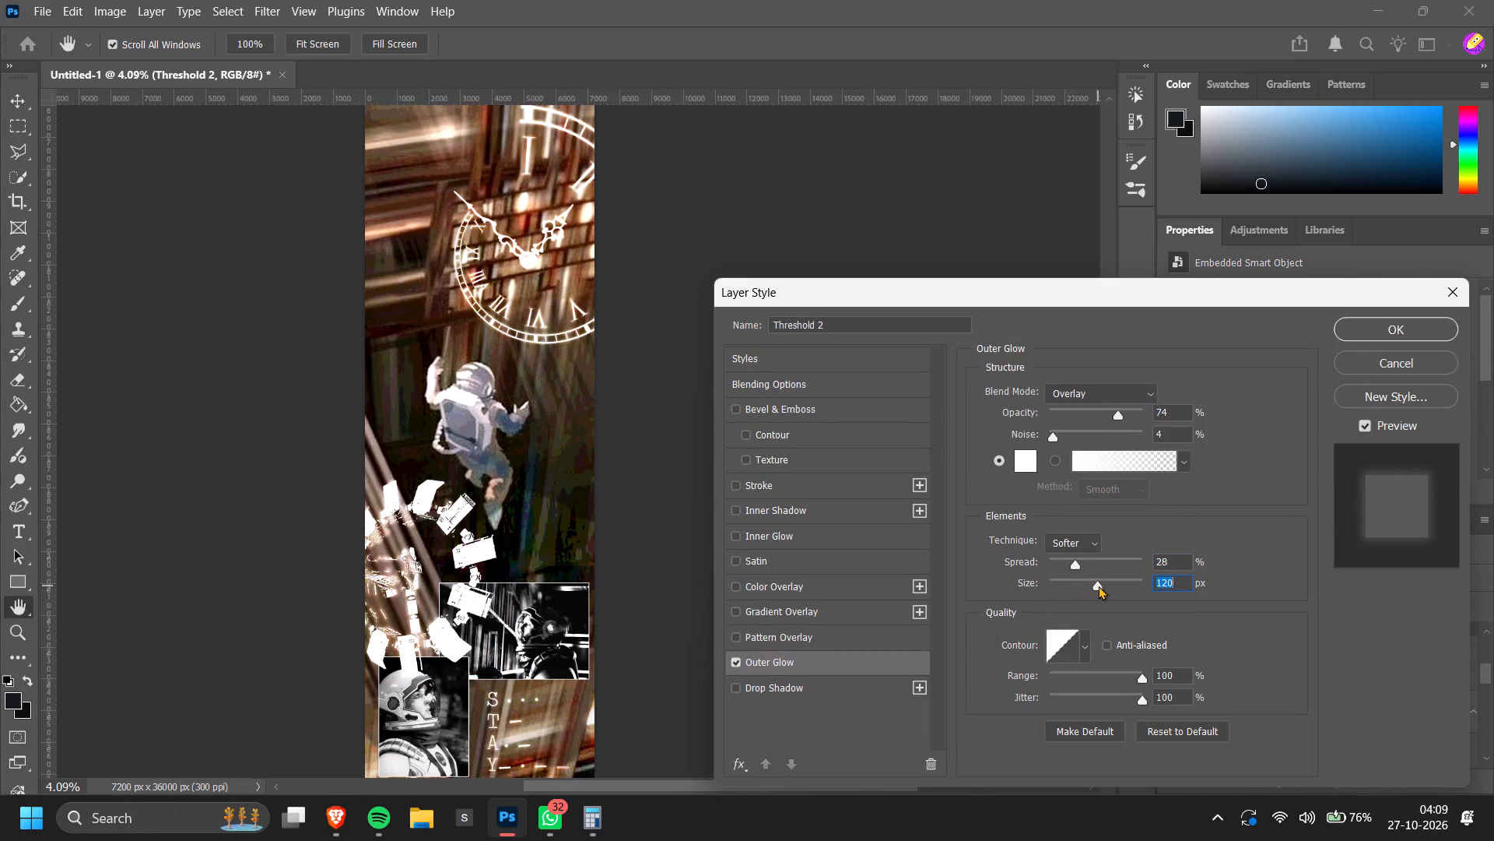
left_click(1391, 317)
left_click(819, 578)
Examine the whole poster, the glowing spacecraft and the area around the STAY Morse lettering.
scroll(388, 627, "up", 5, "alt")
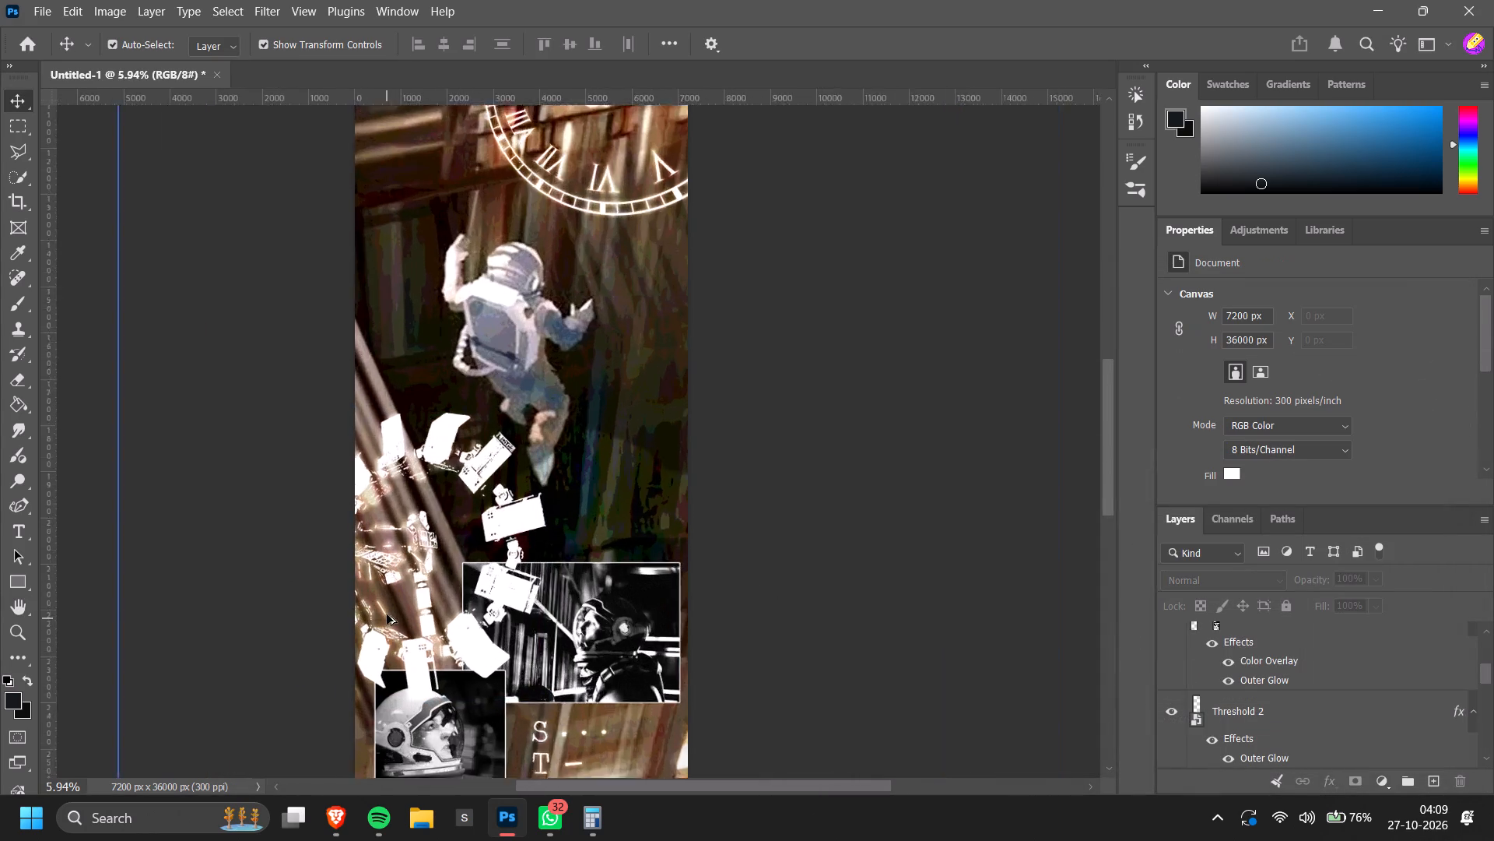
scroll(387, 614, "up", 8, "alt")
scroll(451, 572, "down", 10, "alt")
left_click(906, 574)
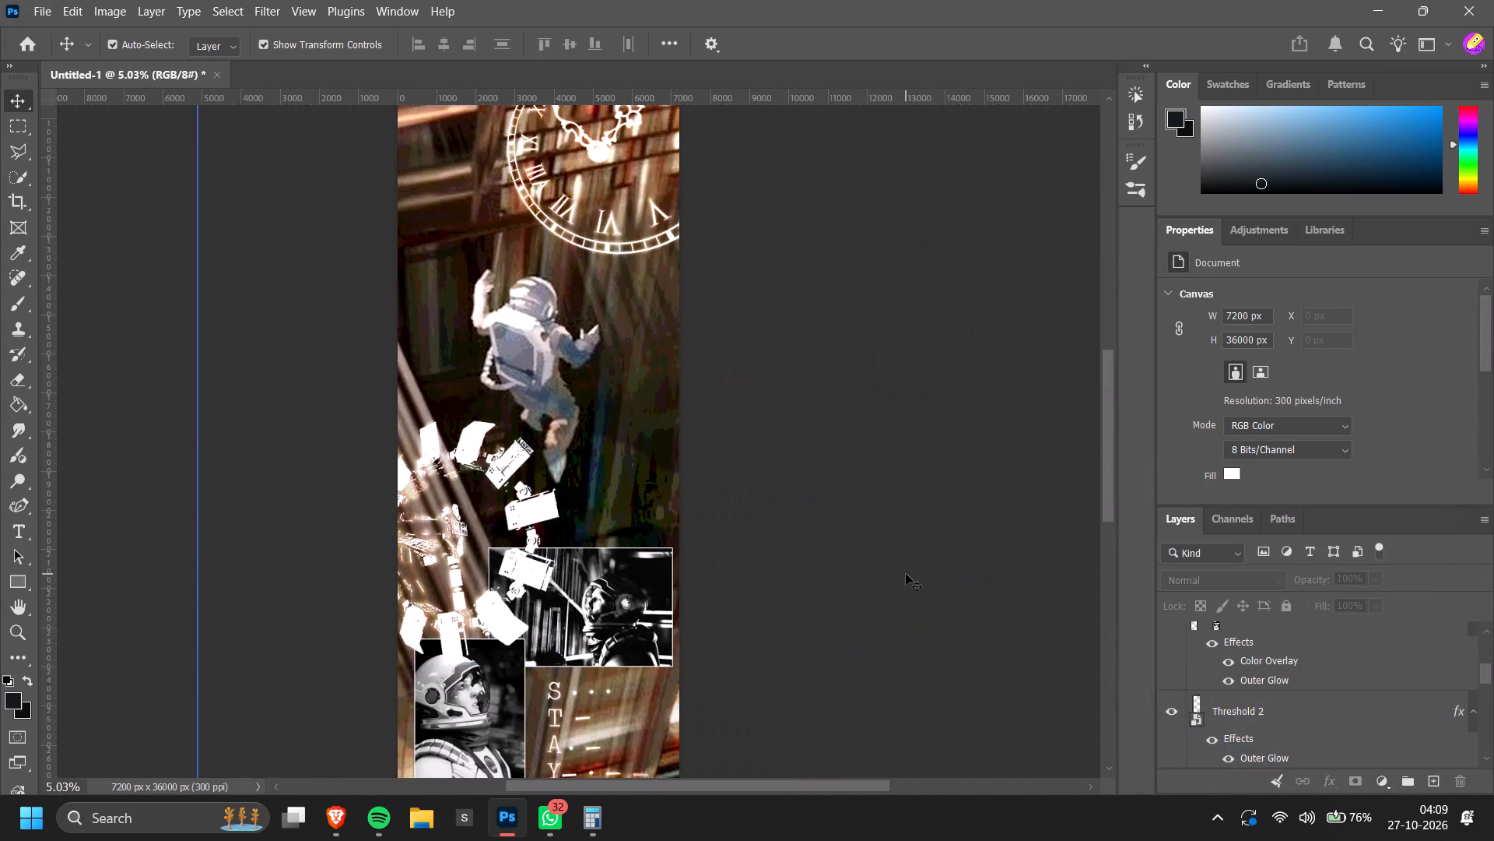
scroll(908, 575, "down", 5, "alt")
scroll(942, 586, "down", 5)
scroll(945, 640, "down", 4, "alt")
scroll(910, 684, "up", 2)
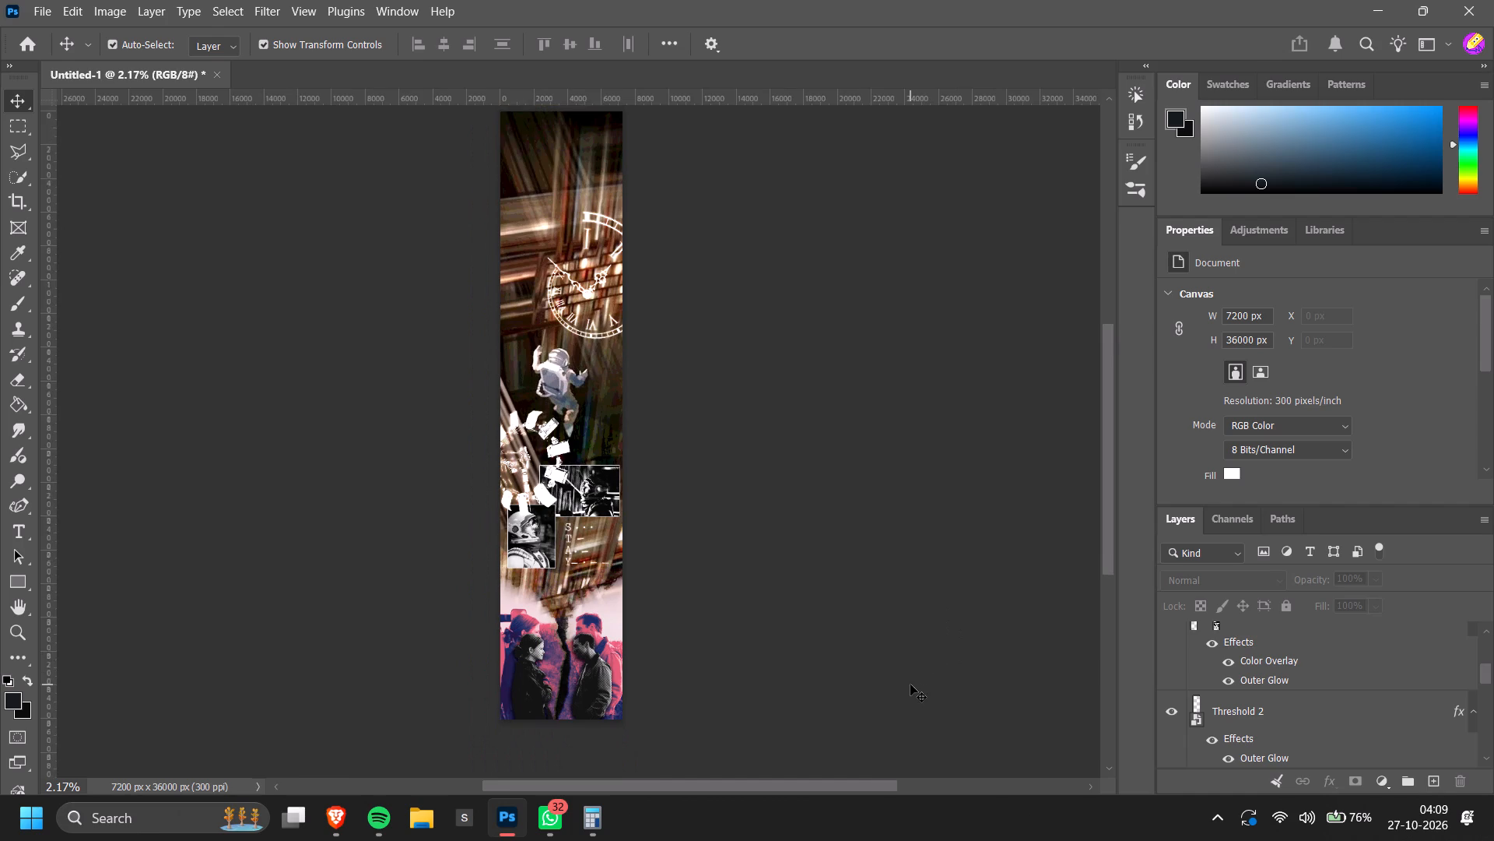
scroll(910, 684, "up", 2)
scroll(828, 575, "up", 2)
scroll(803, 625, "up", 11, "alt")
scroll(663, 674, "down", 5)
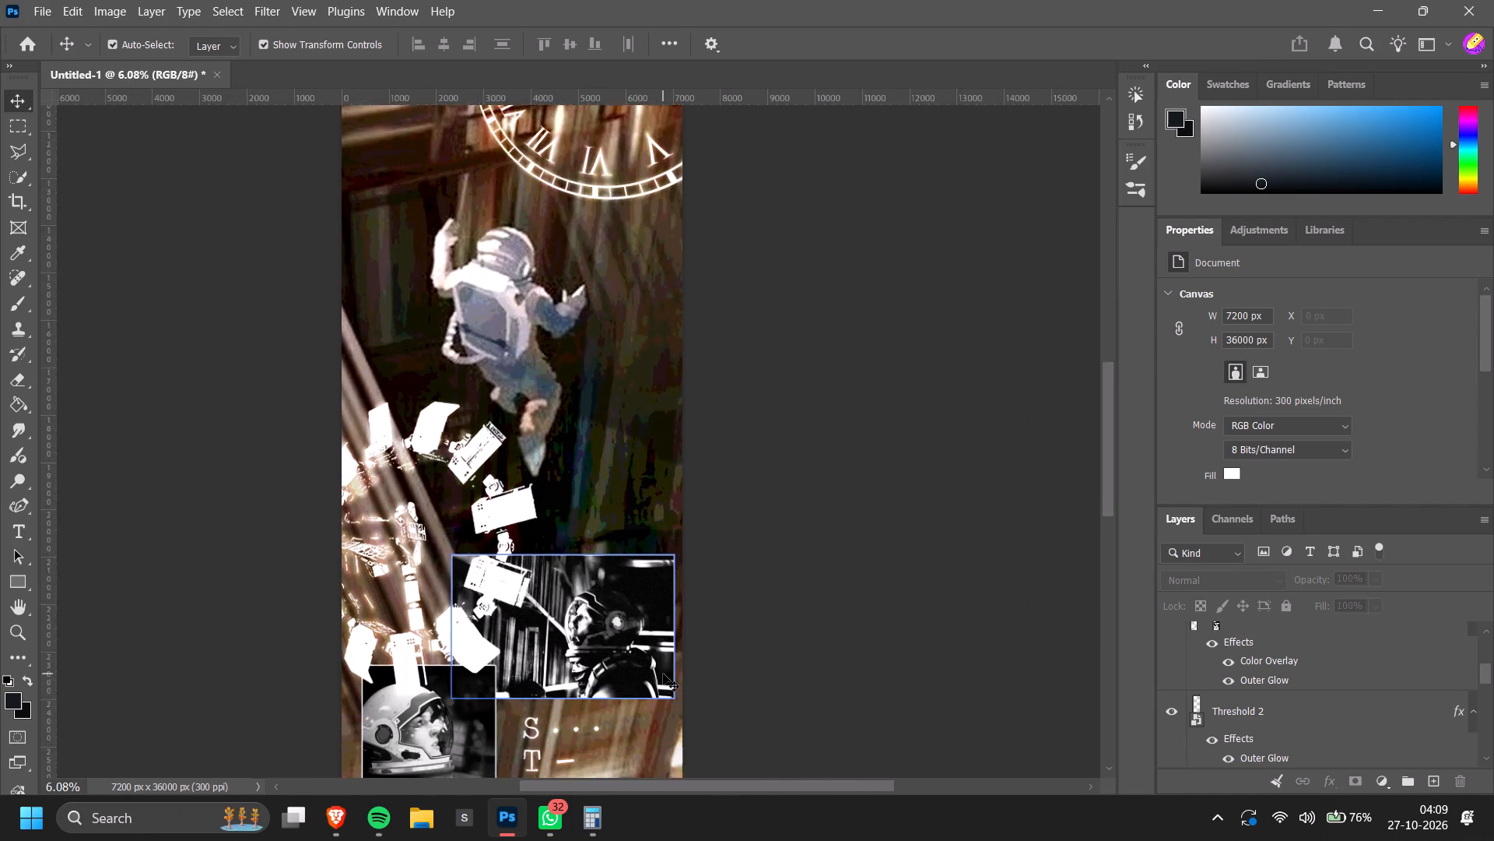
scroll(663, 674, "down", 12)
scroll(532, 583, "up", 9, "alt")
left_click(532, 575)
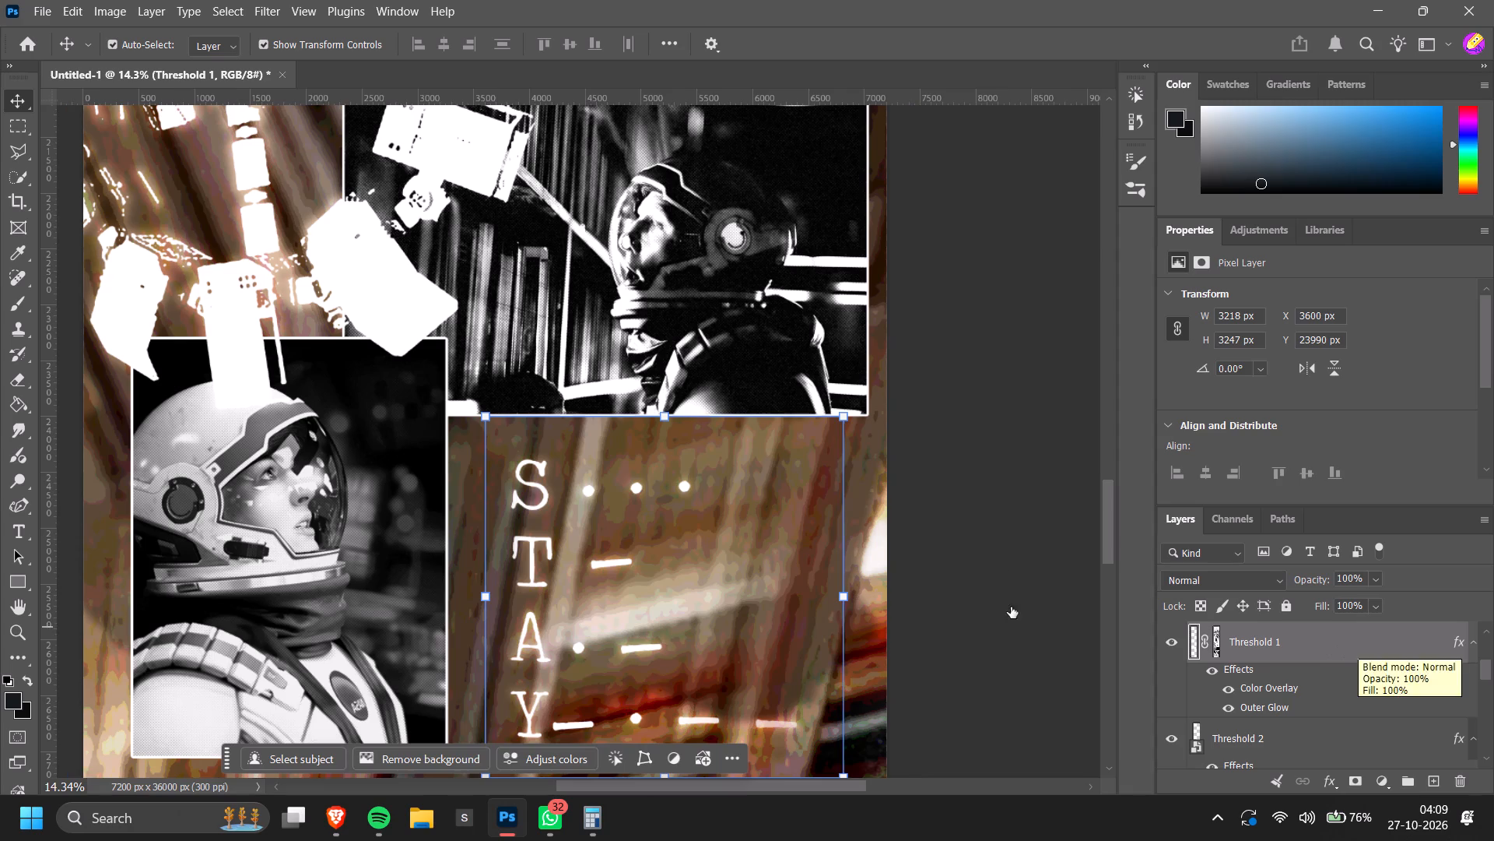
left_click(962, 517)
scroll(962, 517, "down", 5, "alt")
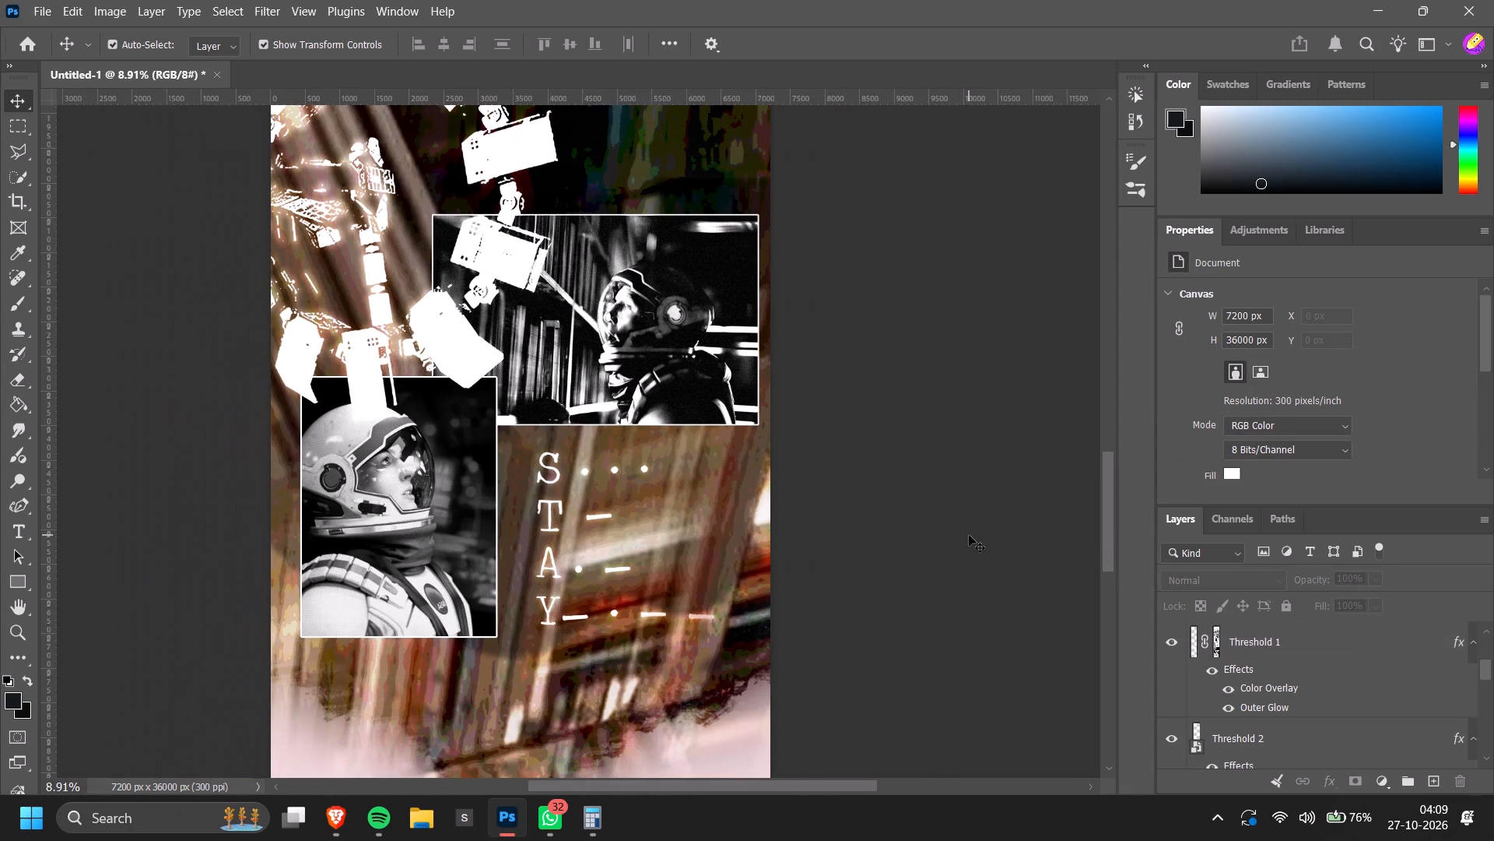
scroll(987, 548, "up", 3, "alt")
scroll(987, 548, "down", 4)
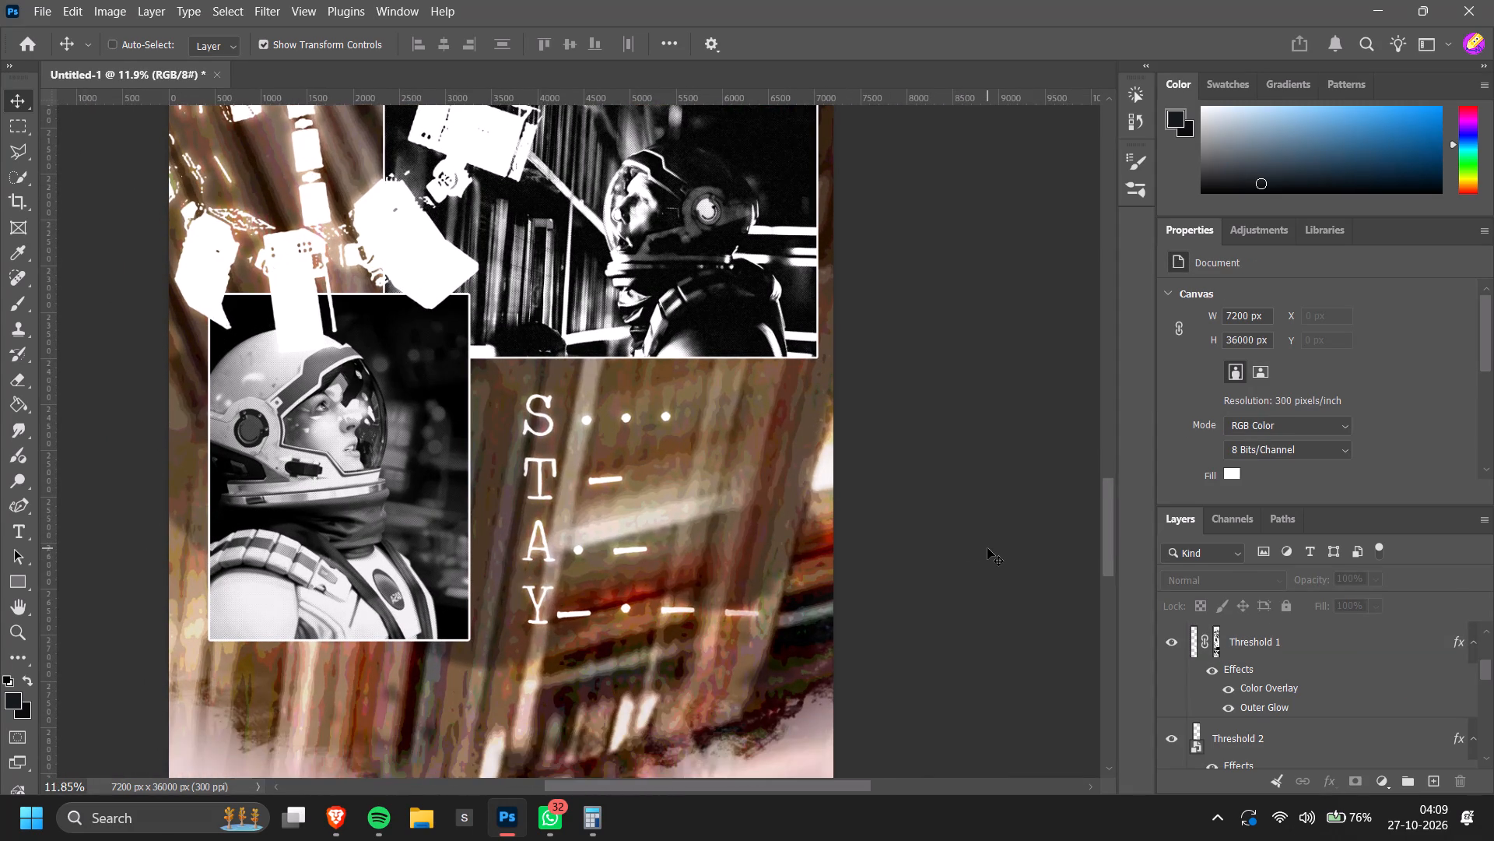
scroll(987, 548, "down", 3, "ctrl")
scroll(1333, 651, "up", 3)
scroll(1331, 666, "down", 2)
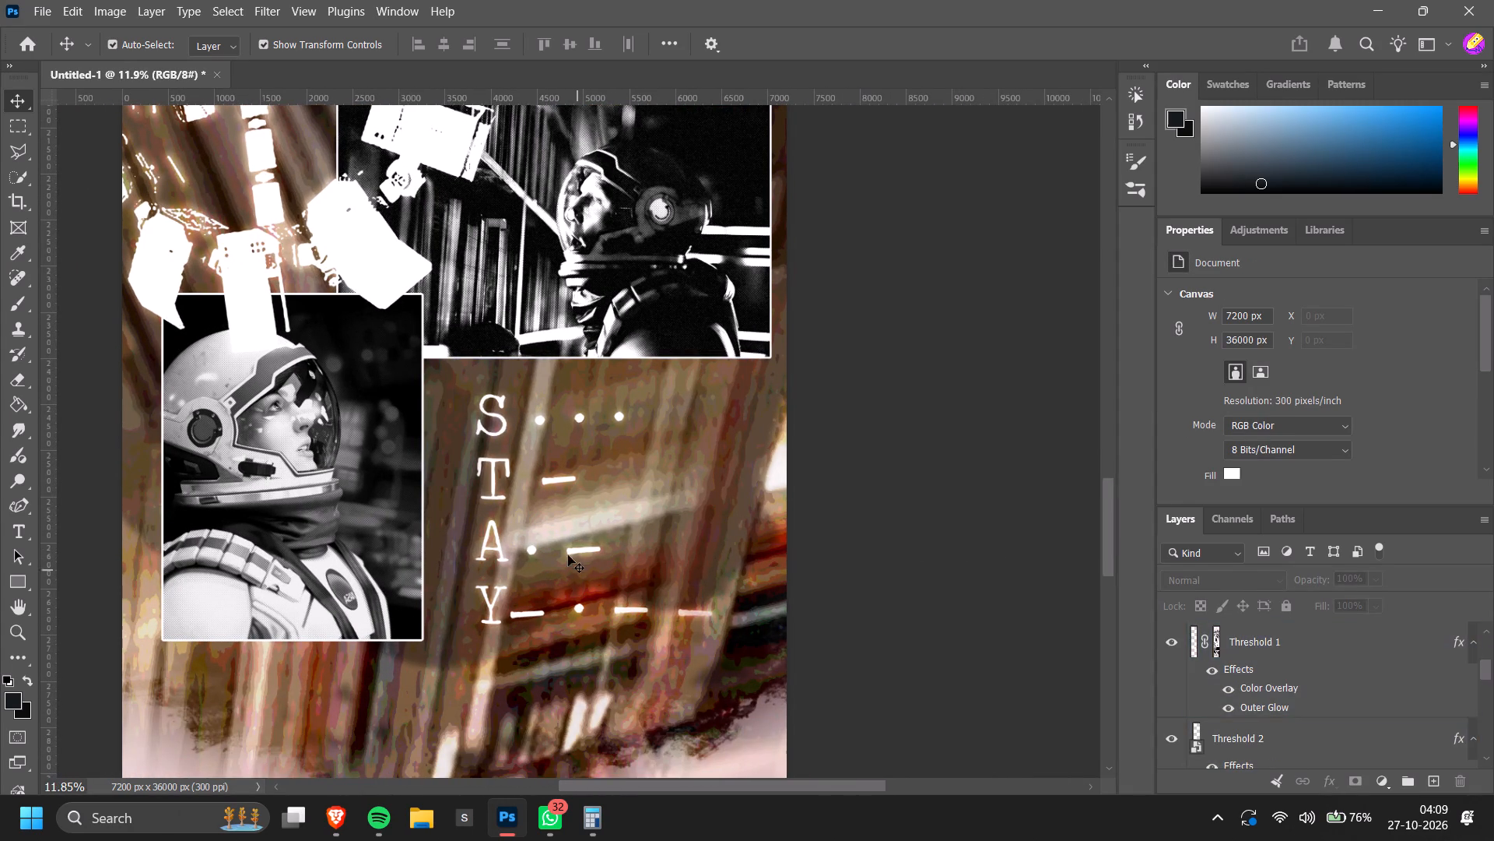
Create a new empty layer between the STAY lettering layer and the Threshold 2 spacecraft layer.
left_click(495, 486)
left_click(1310, 750)
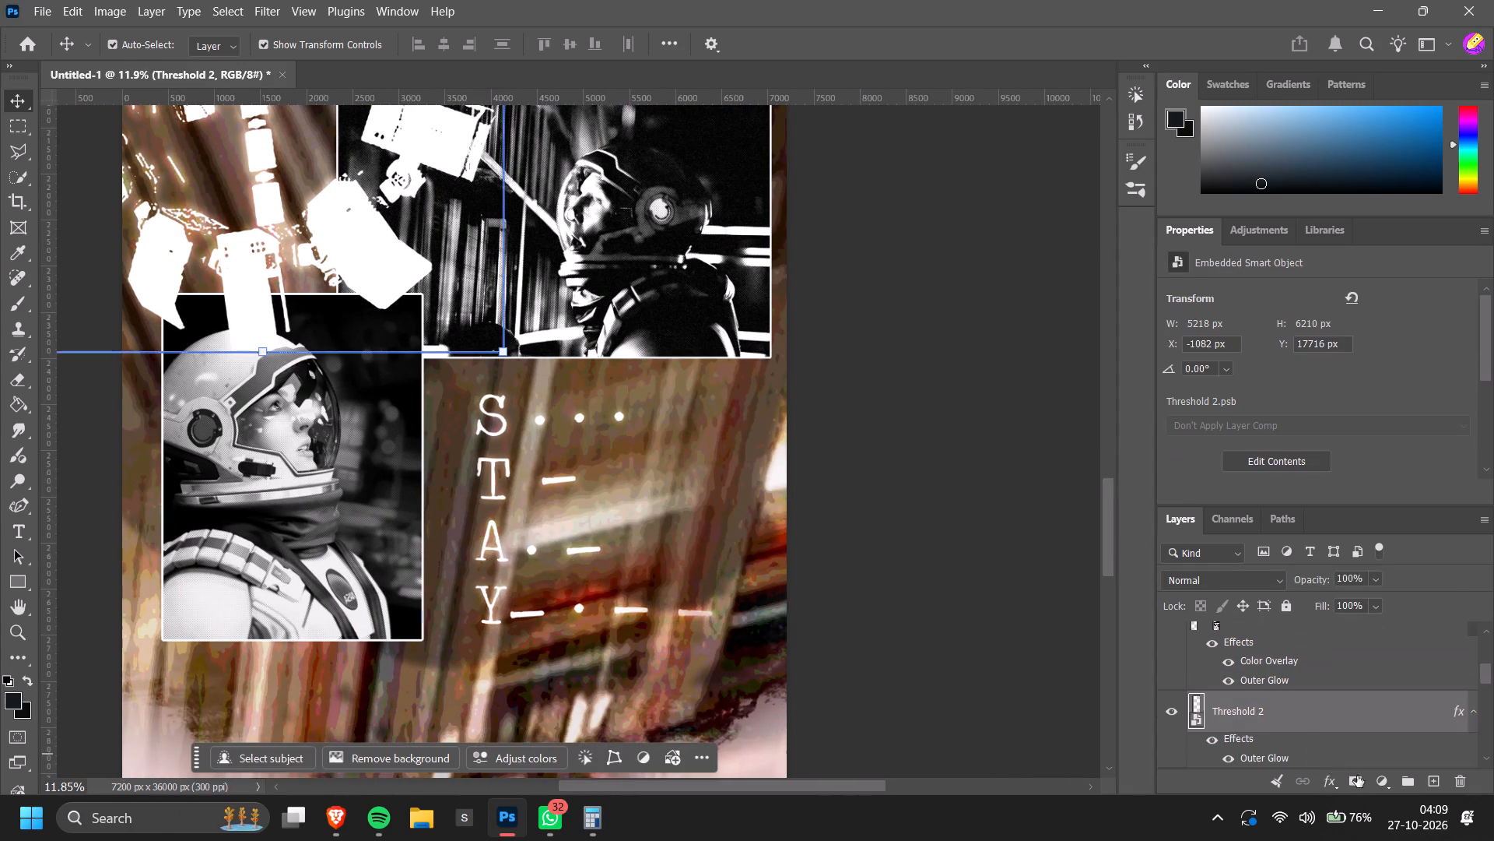
left_click(1433, 785)
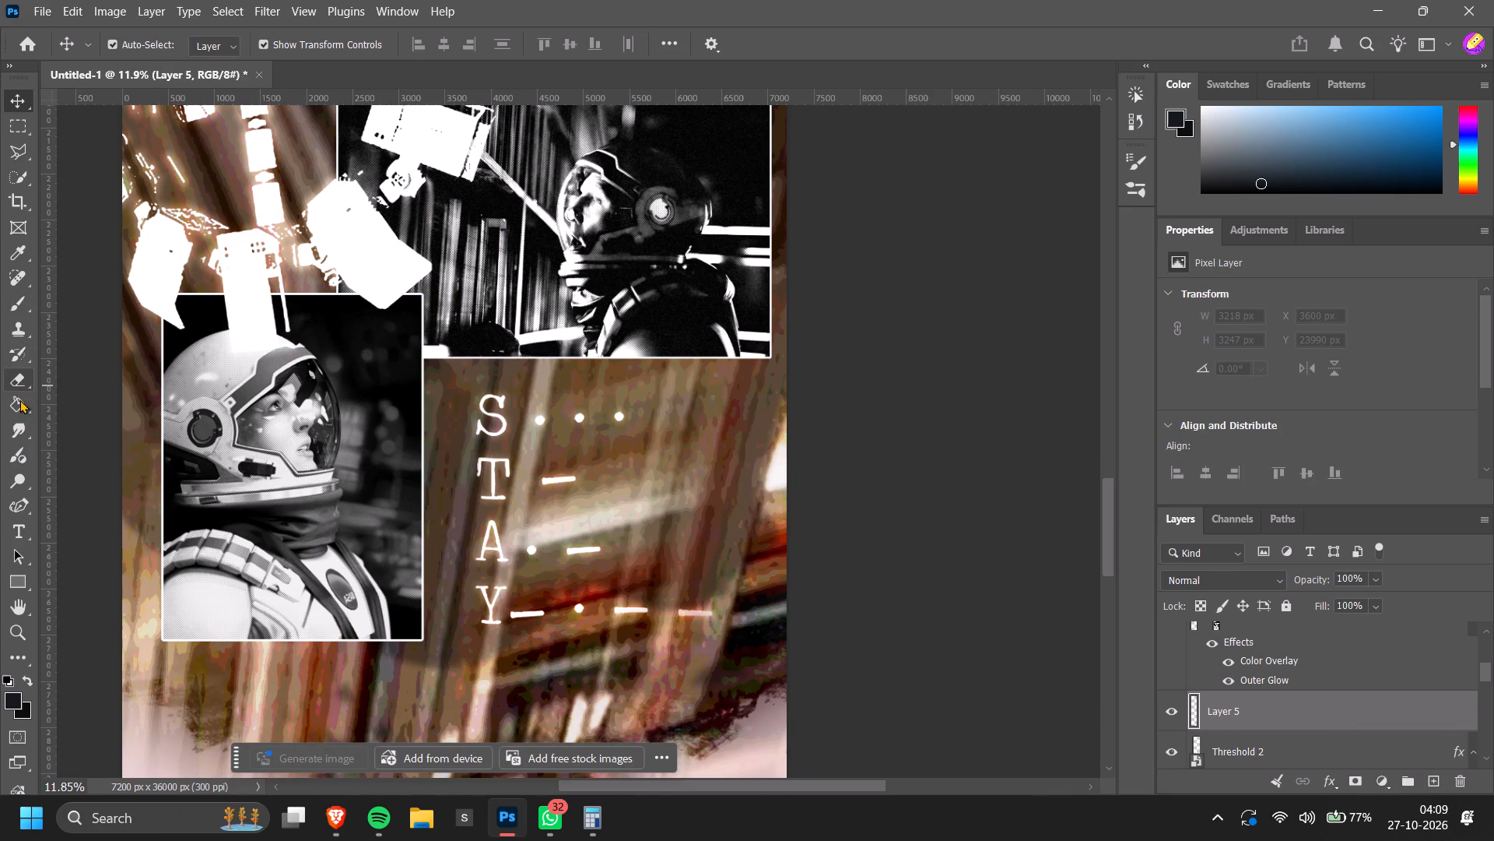
Draw a linear black-to-transparent gradient on the new layer, running from the STAY letters across to the canvas's right edge.
left_click(20, 403)
left_click_drag(14, 403, 79, 408)
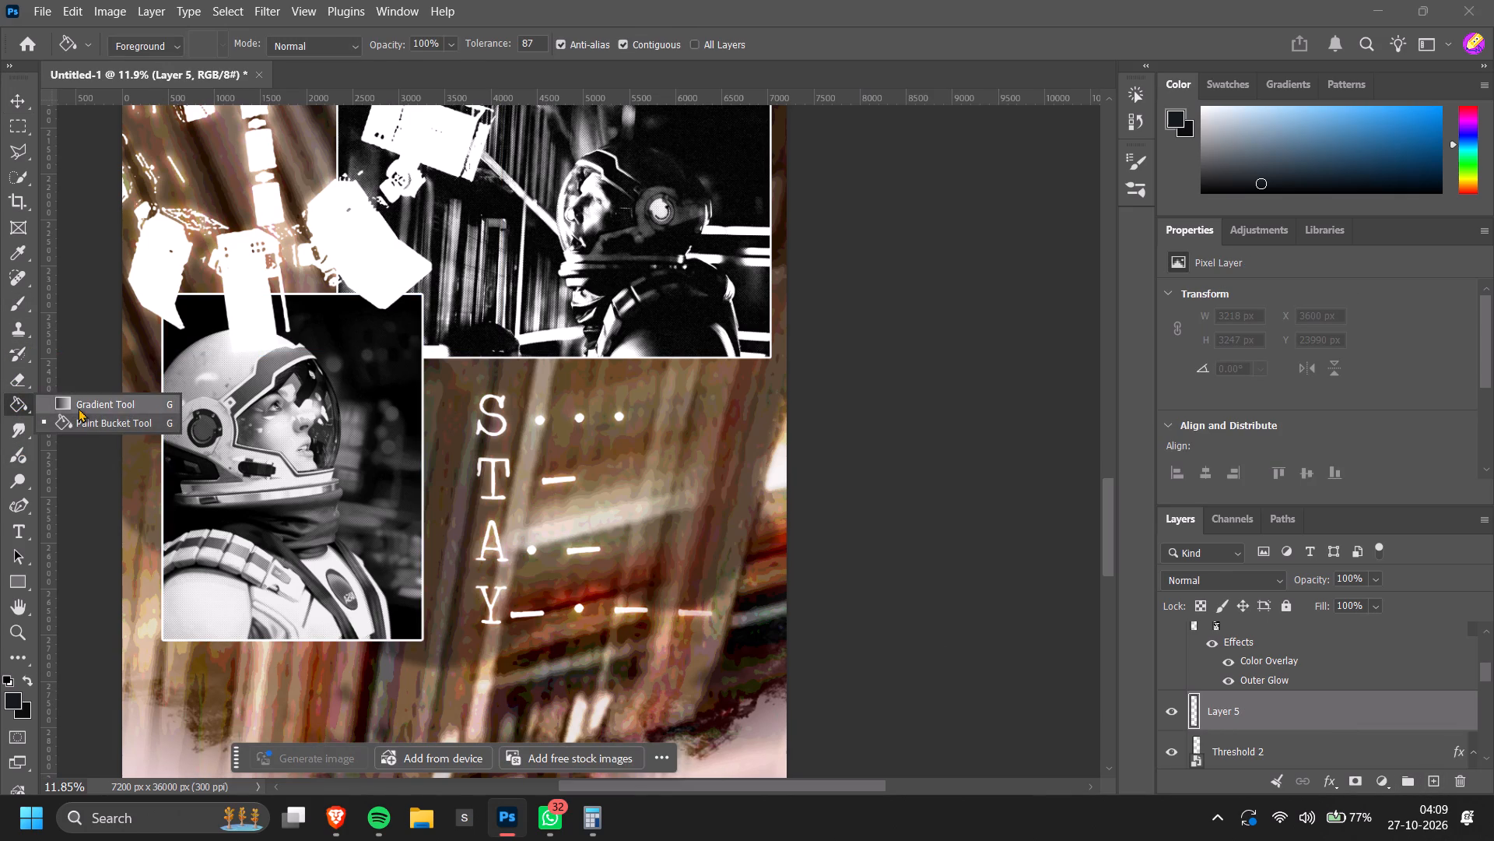
left_click_drag(79, 408, 79, 408)
left_click_drag(471, 487, 794, 484)
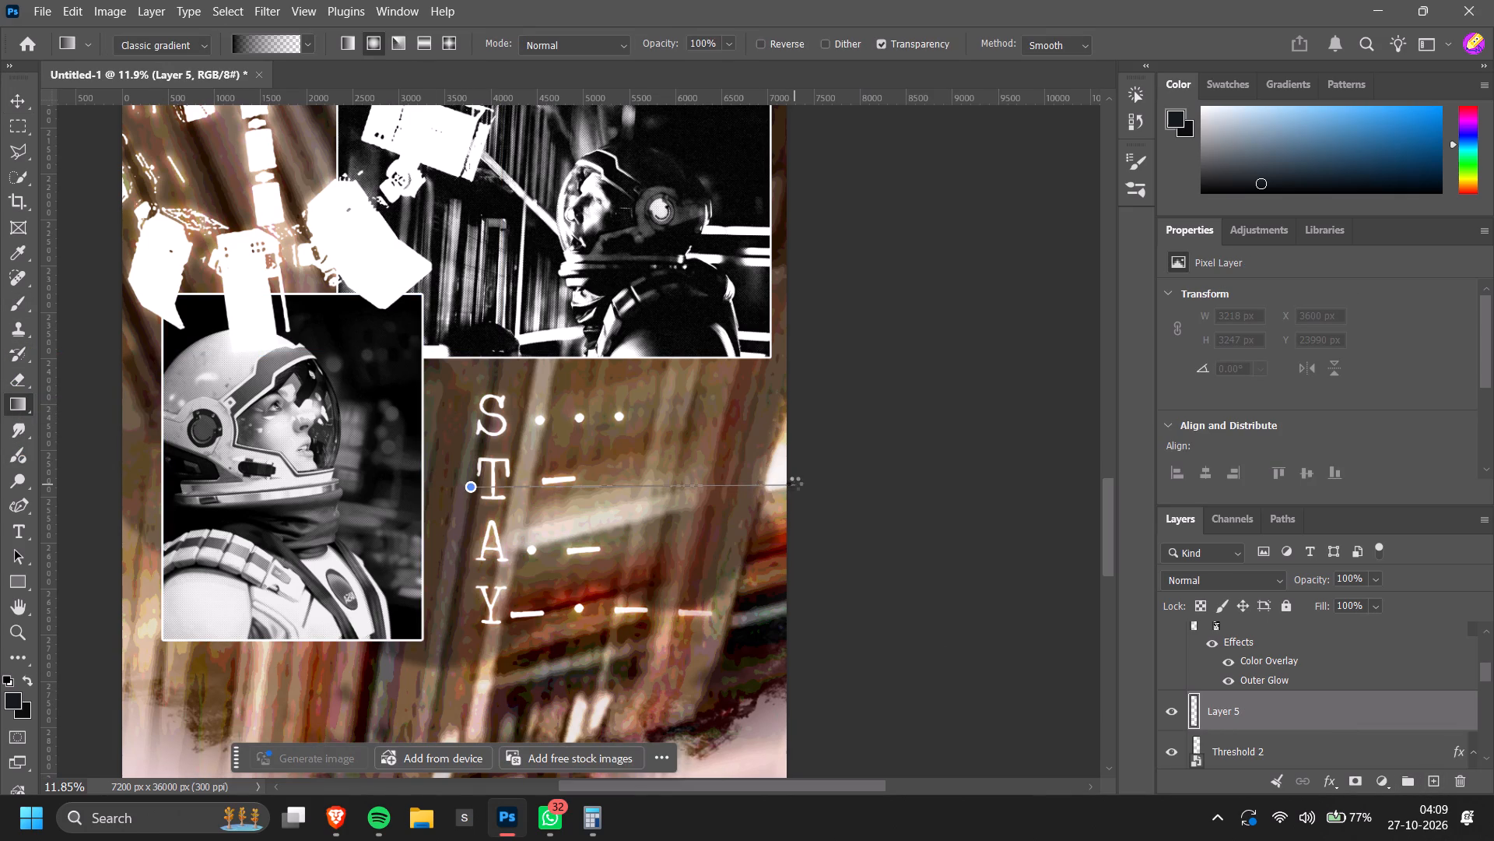
key("ctrl+z")
left_click(357, 32)
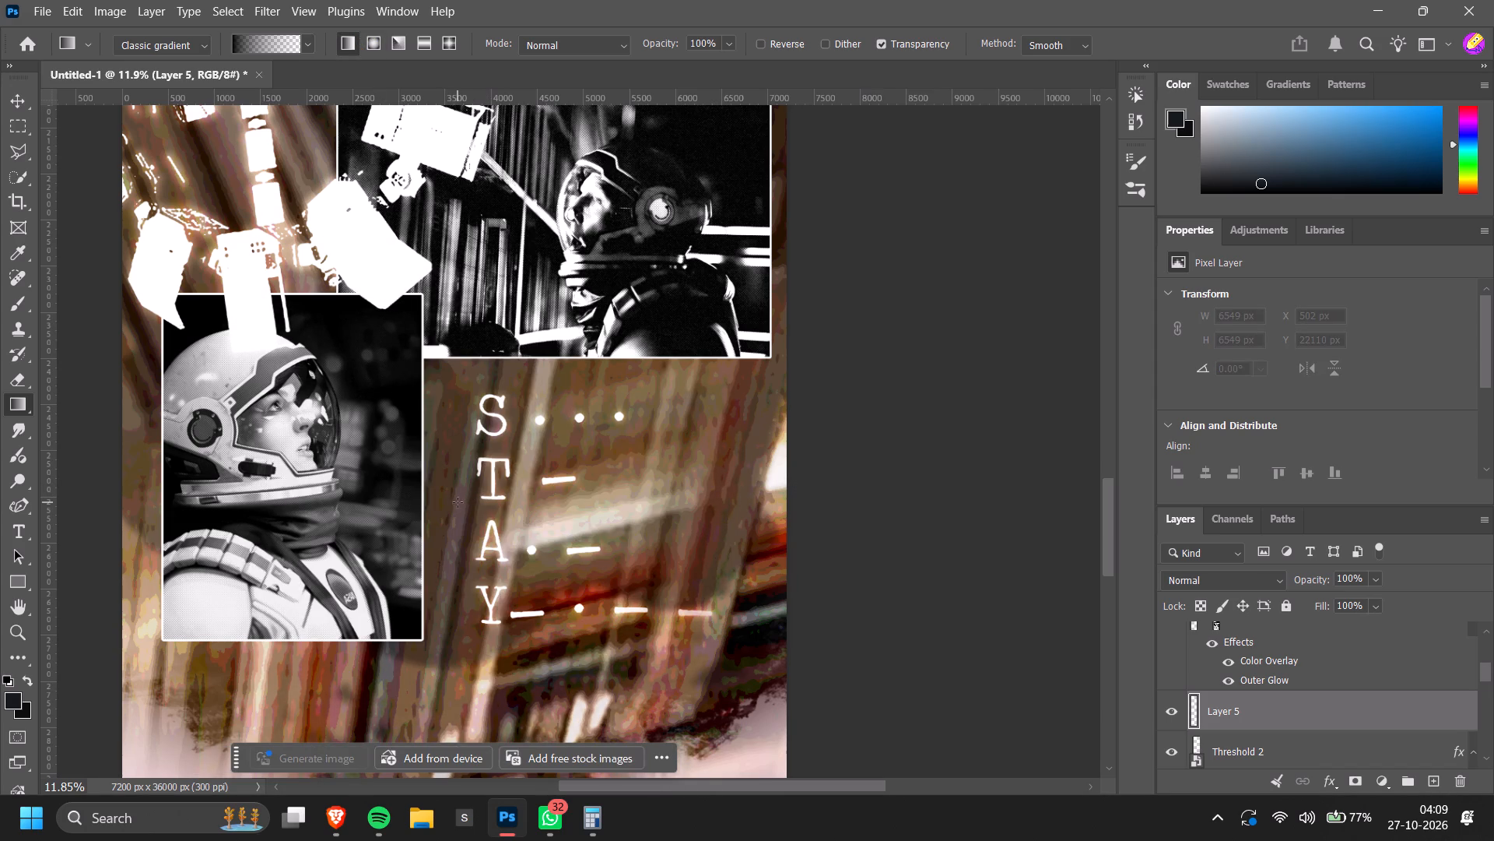
left_click_drag(458, 502, 813, 516)
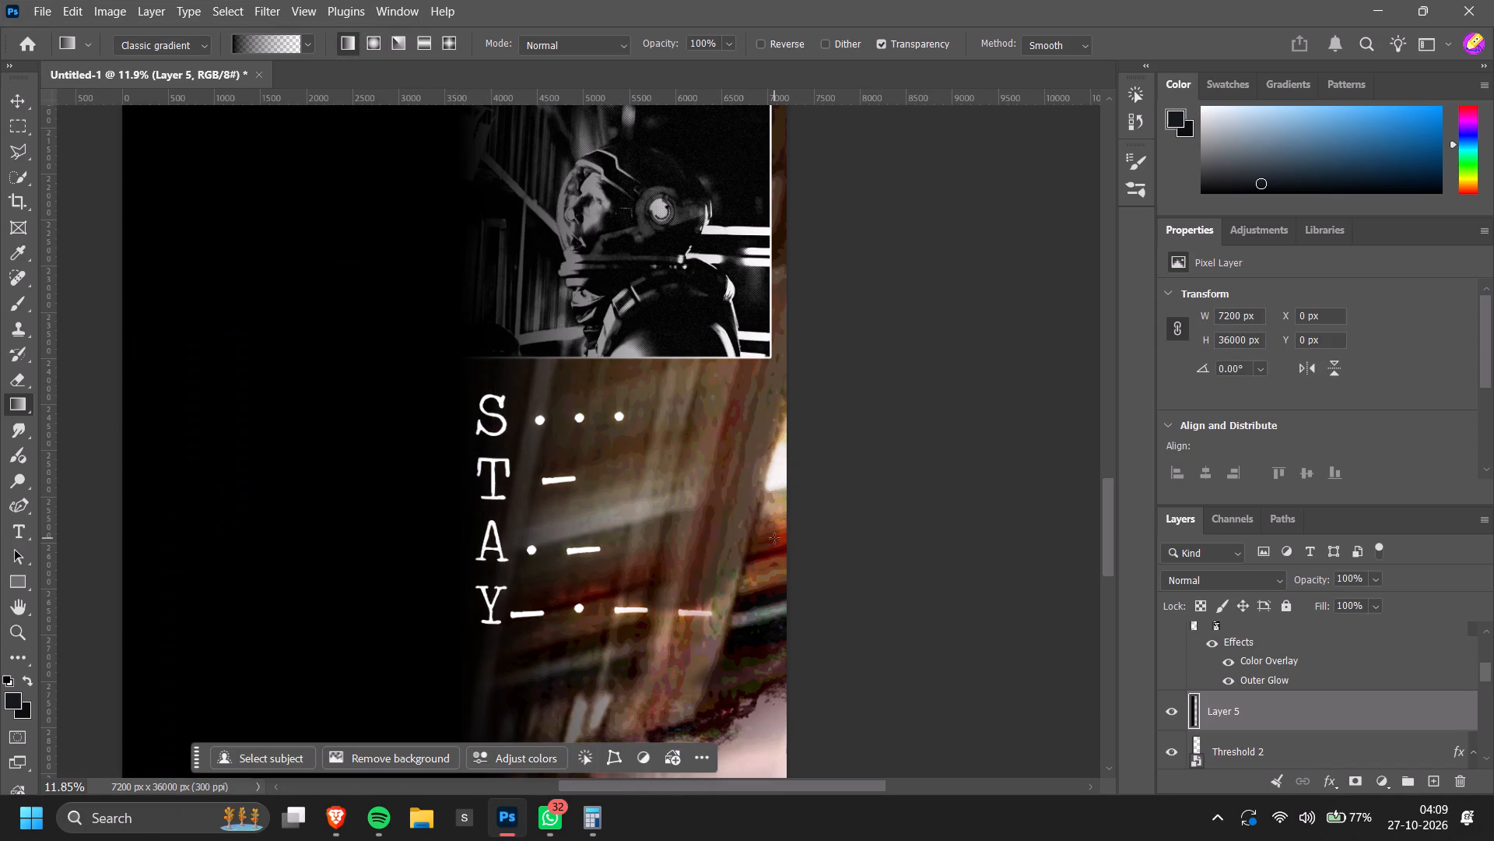
scroll(774, 539, "up", 5, "ctrl")
scroll(774, 539, "down", 5, "alt")
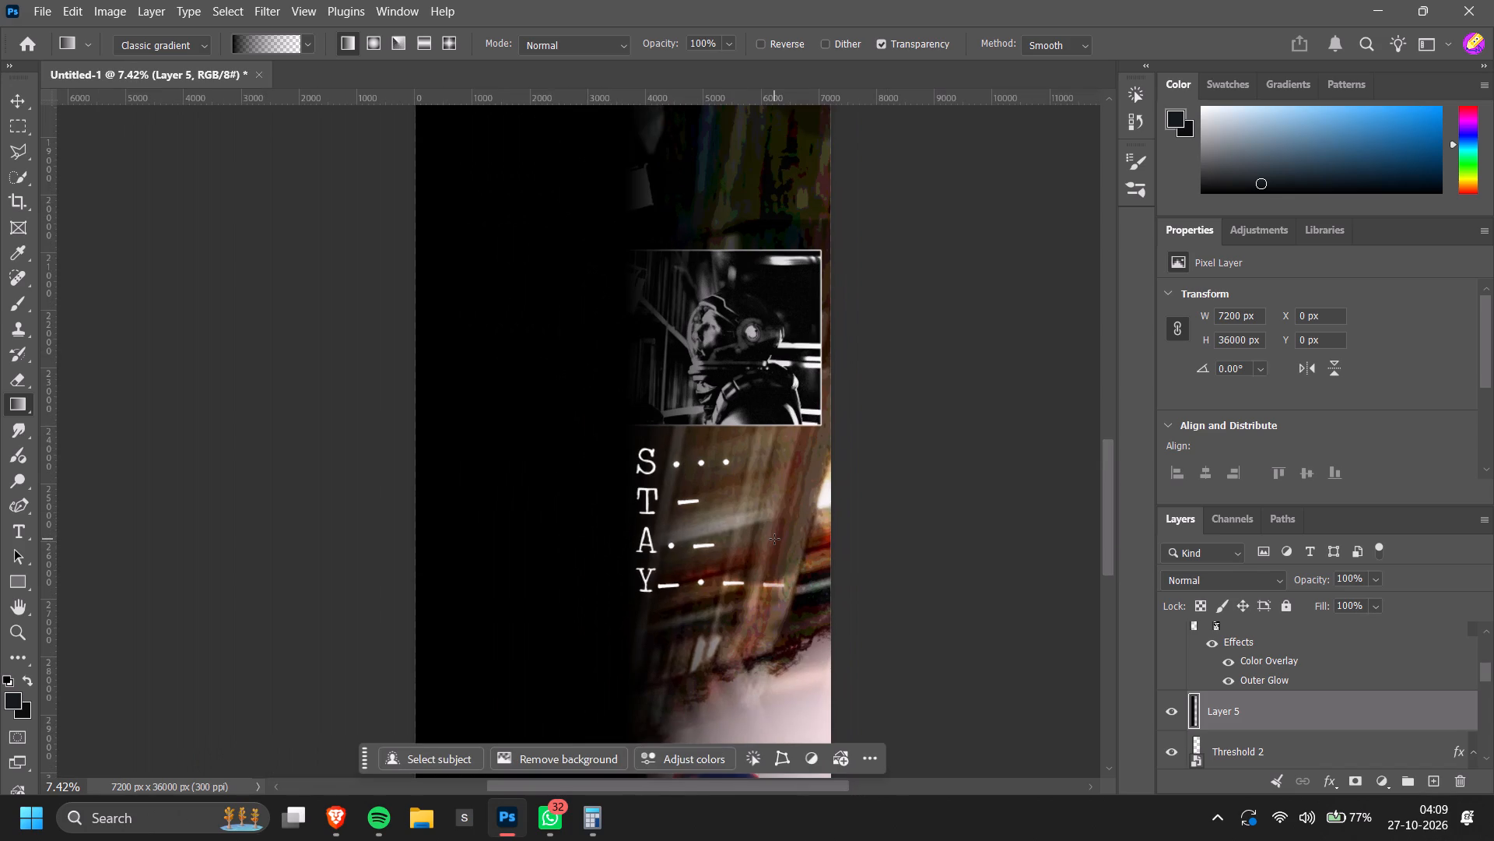
Mask the gradient layer to a rectangular area around the STAY Morse lettering.
key("m")
left_click_drag(587, 434, 612, 456)
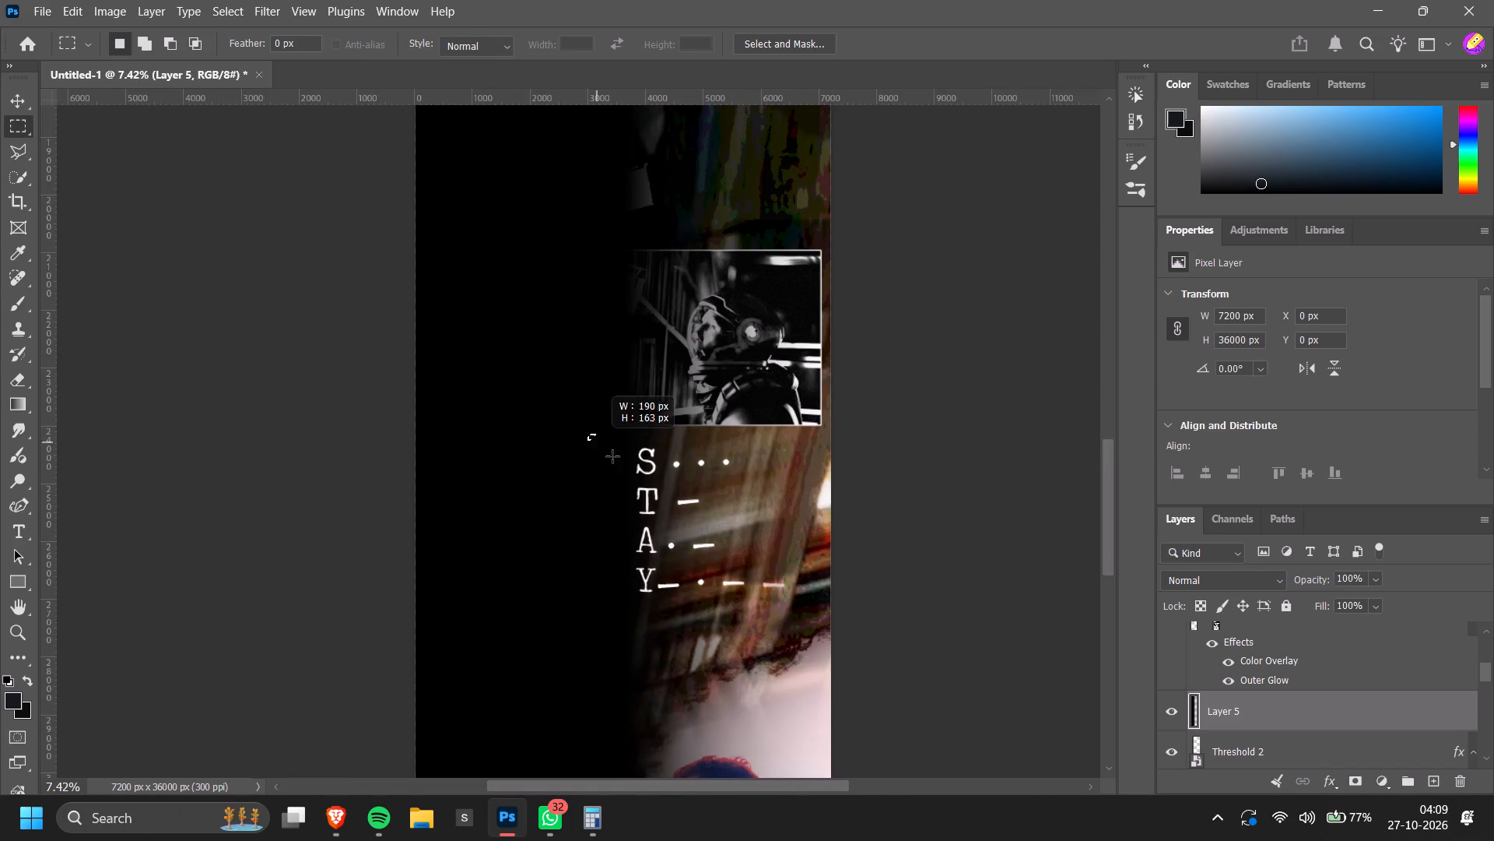
left_click_drag(612, 456, 871, 609)
left_click(770, 631)
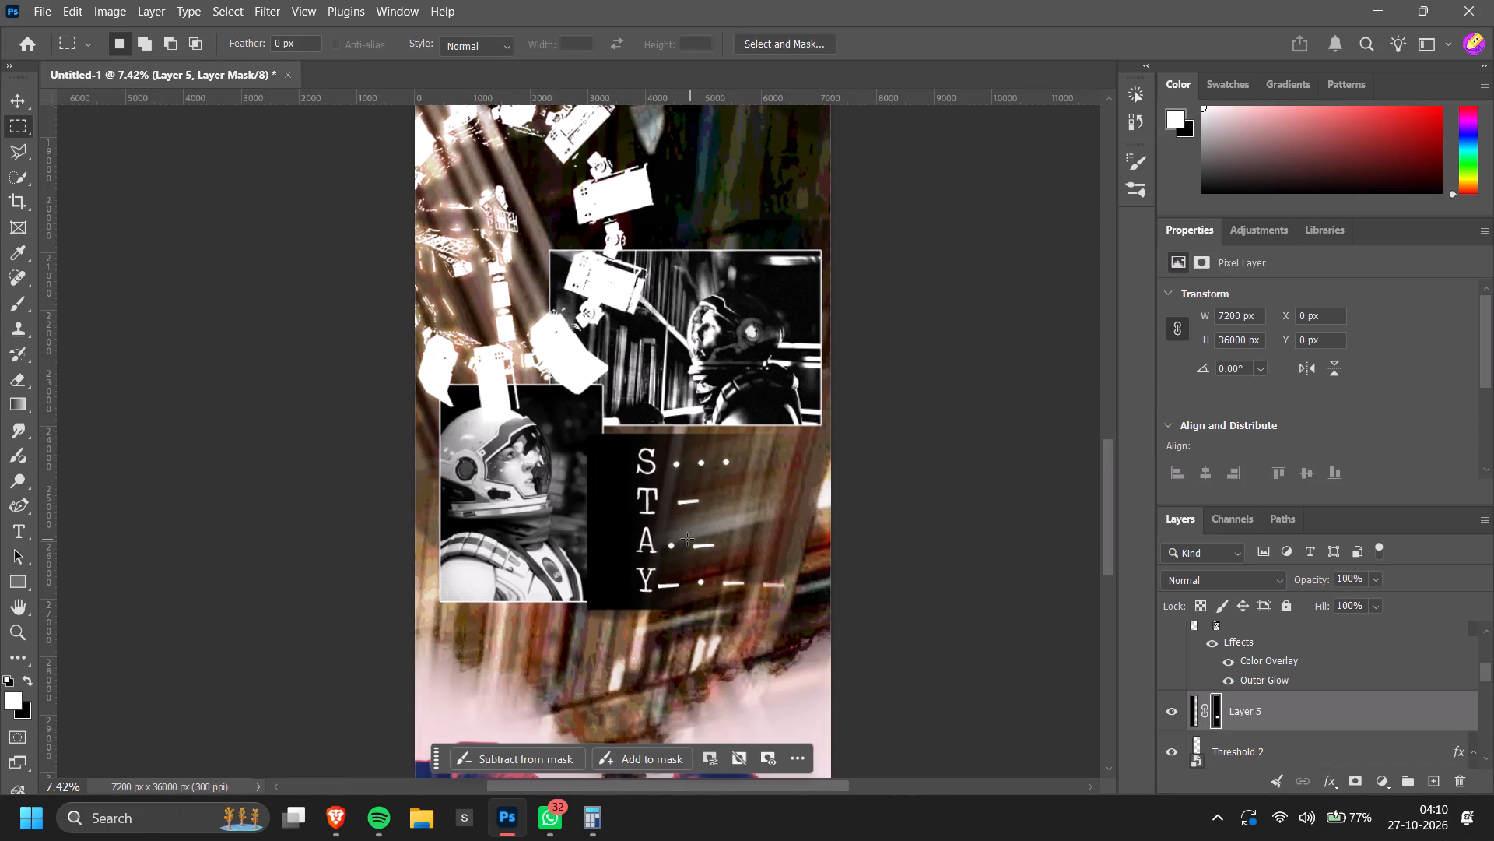
Move the masked gradient panel 449 px to the right, clear of the framed astronaut portrait.
key("v")
left_click_drag(601, 532, 624, 530)
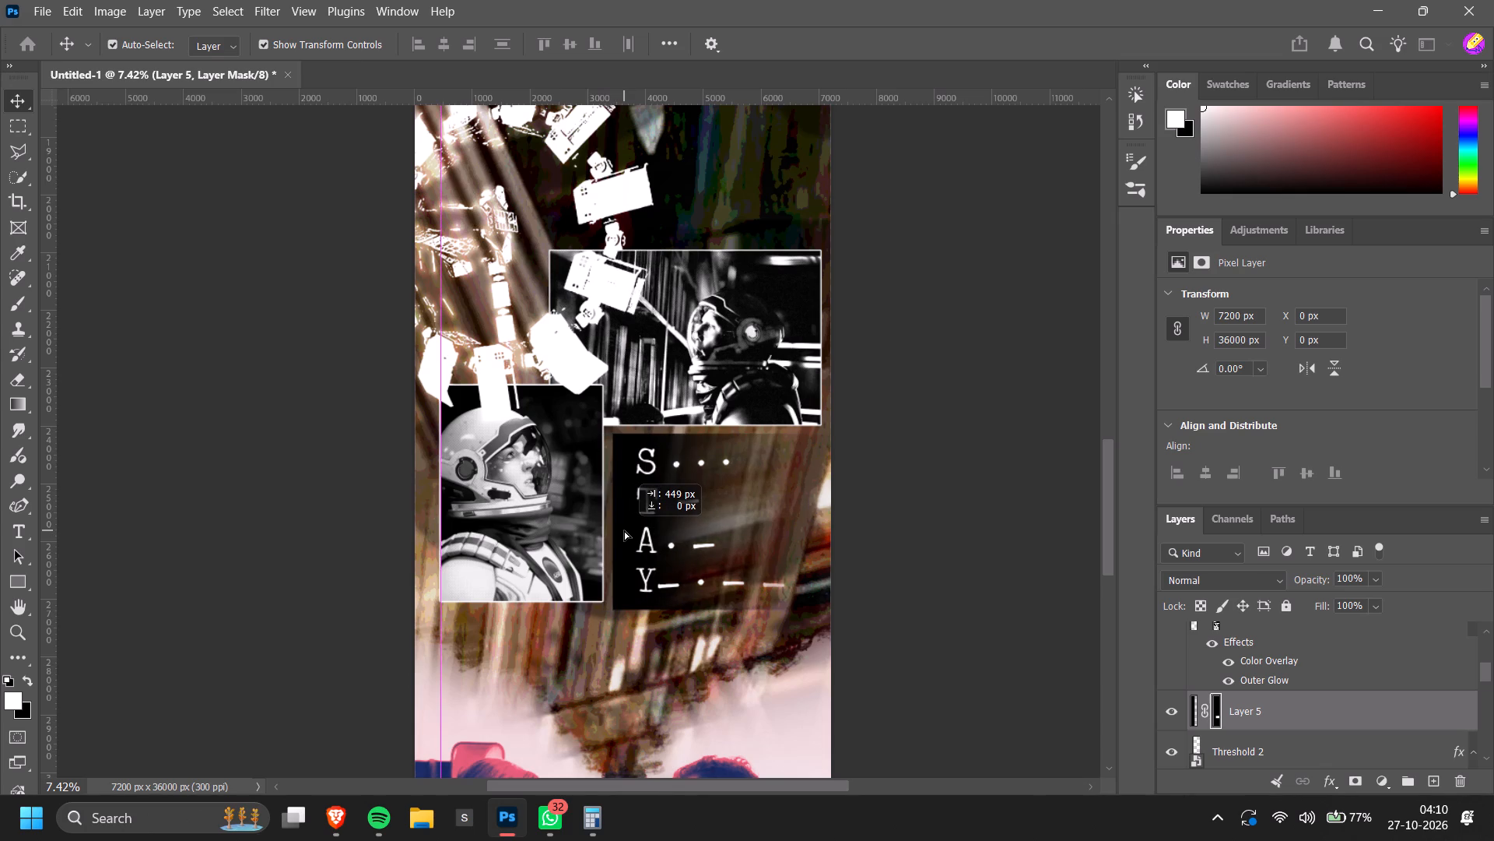
left_click_drag(624, 530, 624, 527)
left_click(989, 606)
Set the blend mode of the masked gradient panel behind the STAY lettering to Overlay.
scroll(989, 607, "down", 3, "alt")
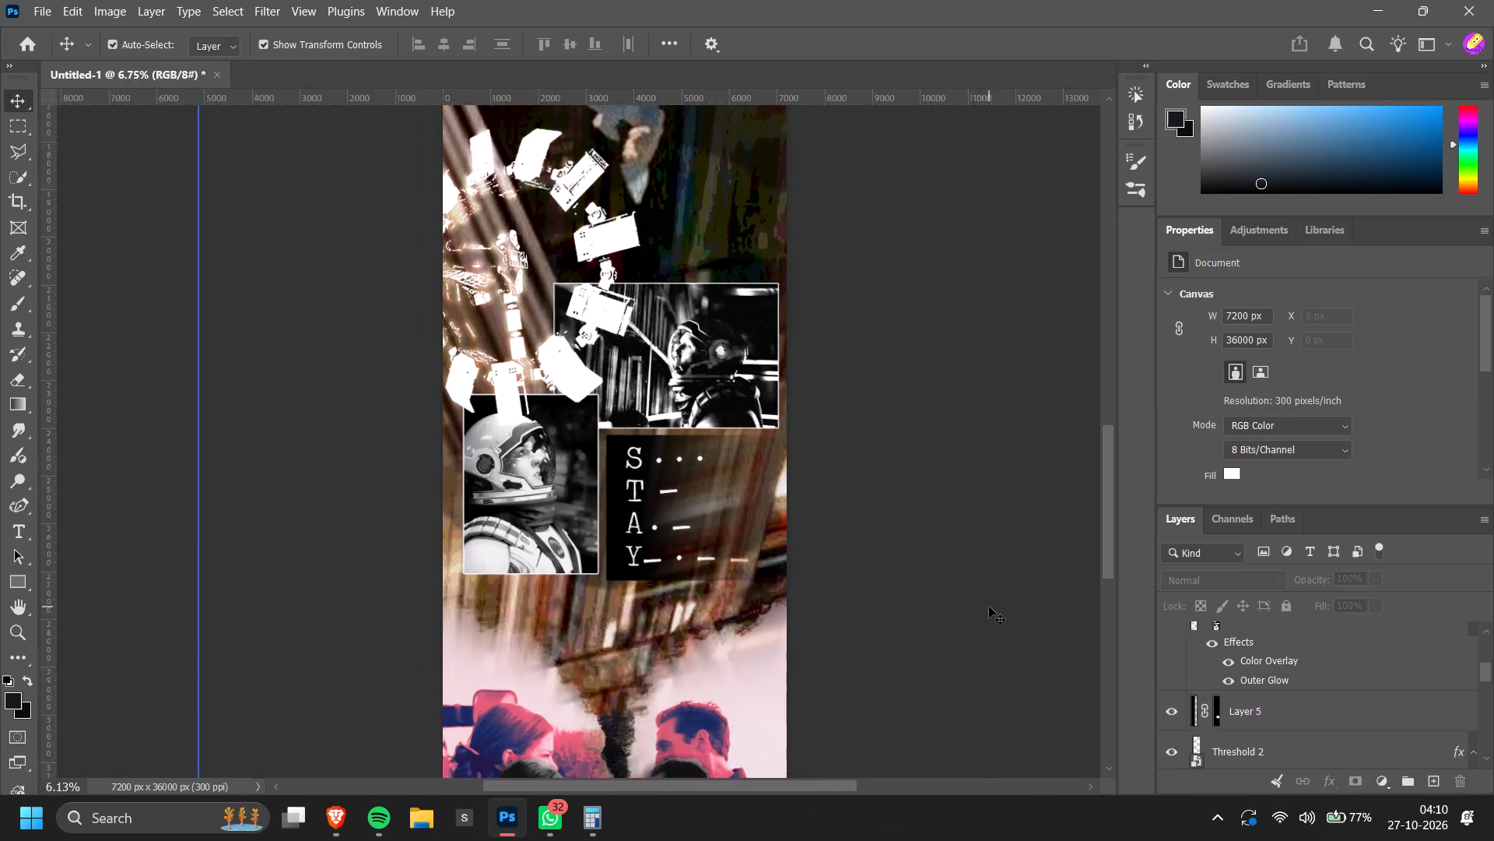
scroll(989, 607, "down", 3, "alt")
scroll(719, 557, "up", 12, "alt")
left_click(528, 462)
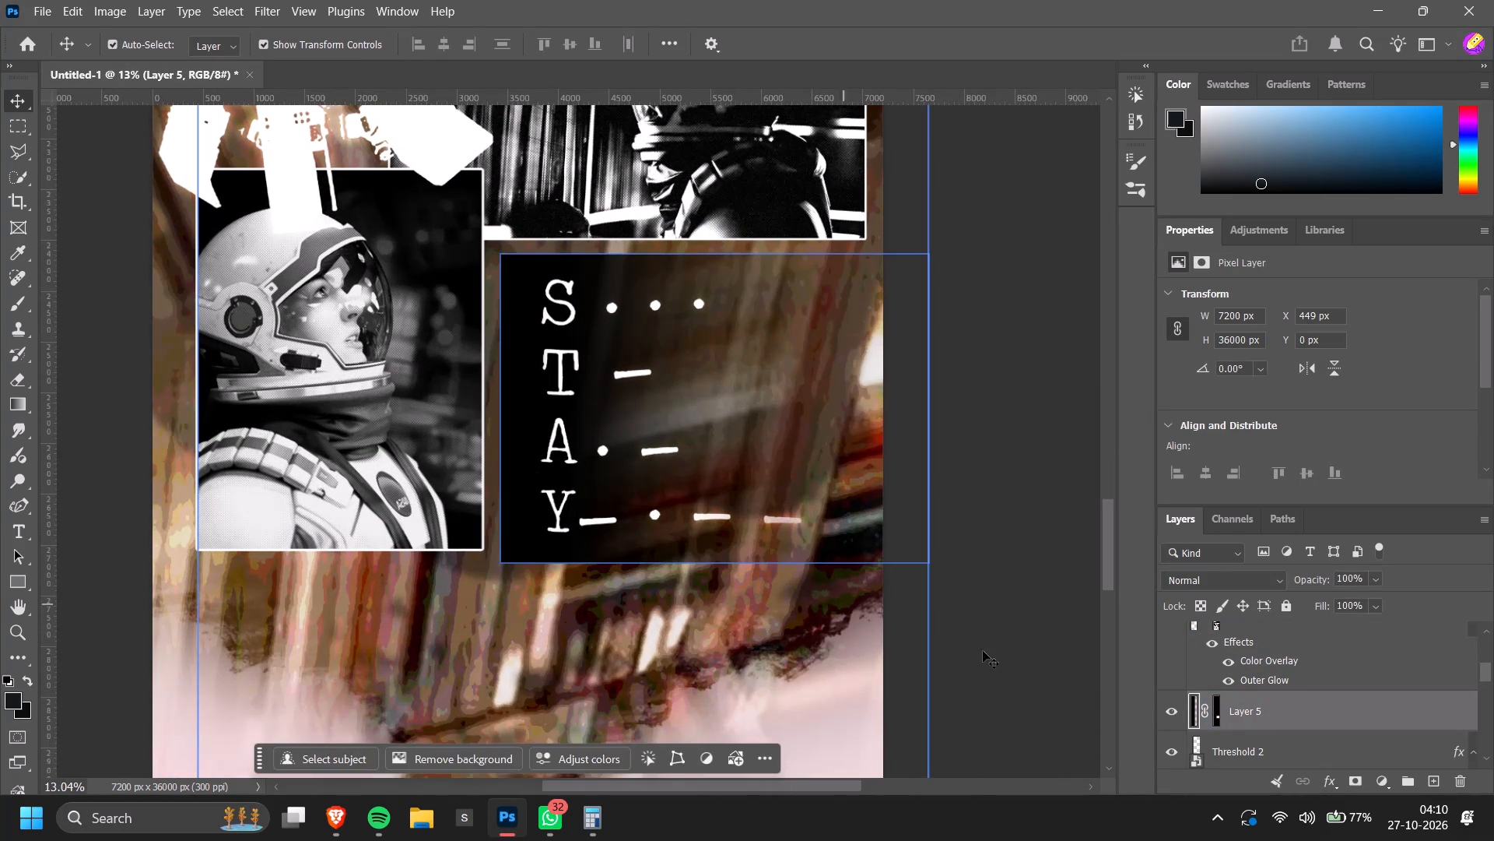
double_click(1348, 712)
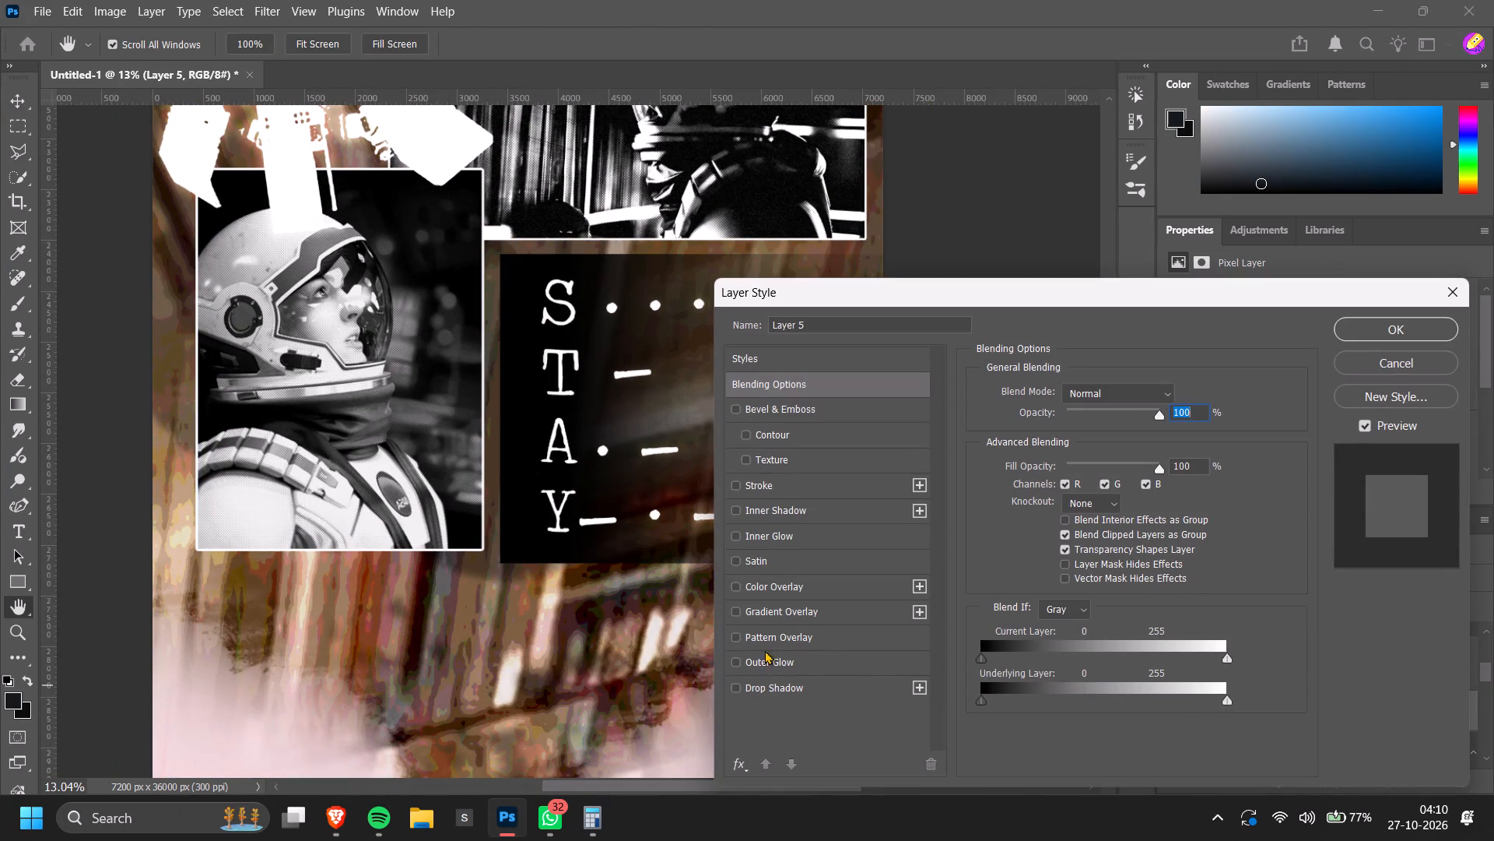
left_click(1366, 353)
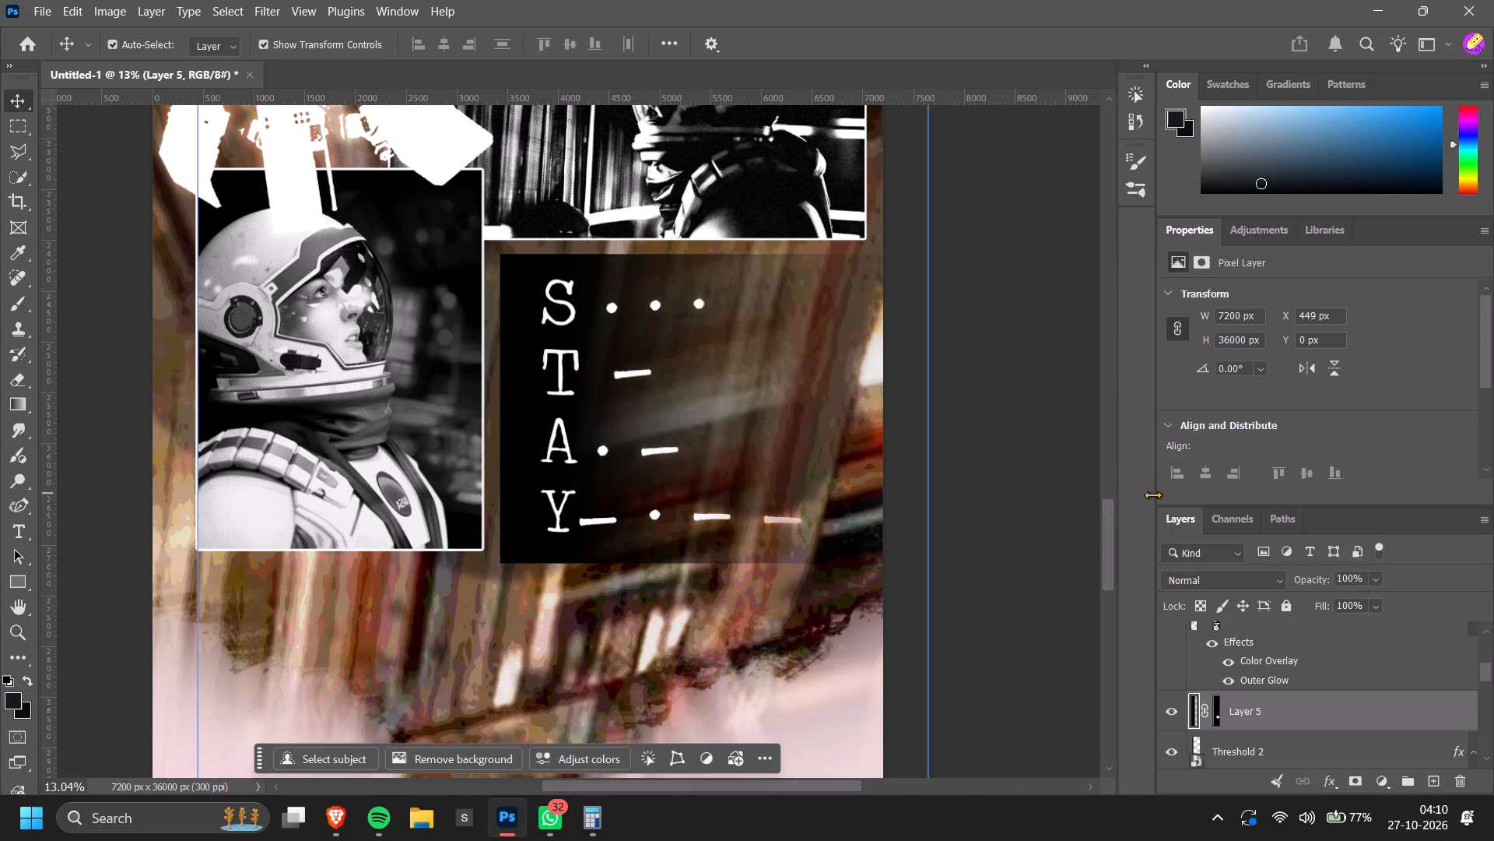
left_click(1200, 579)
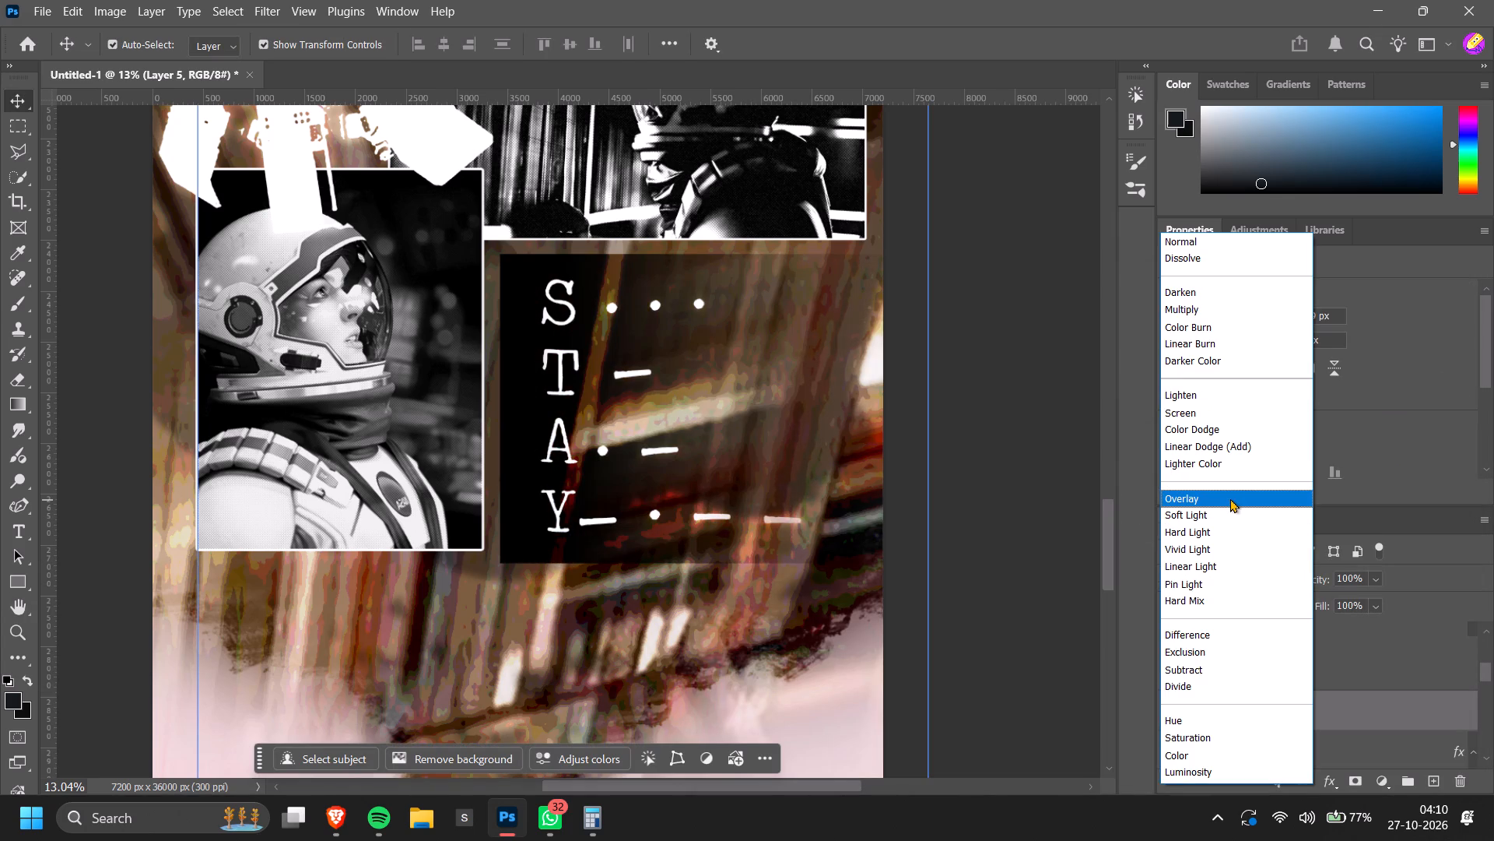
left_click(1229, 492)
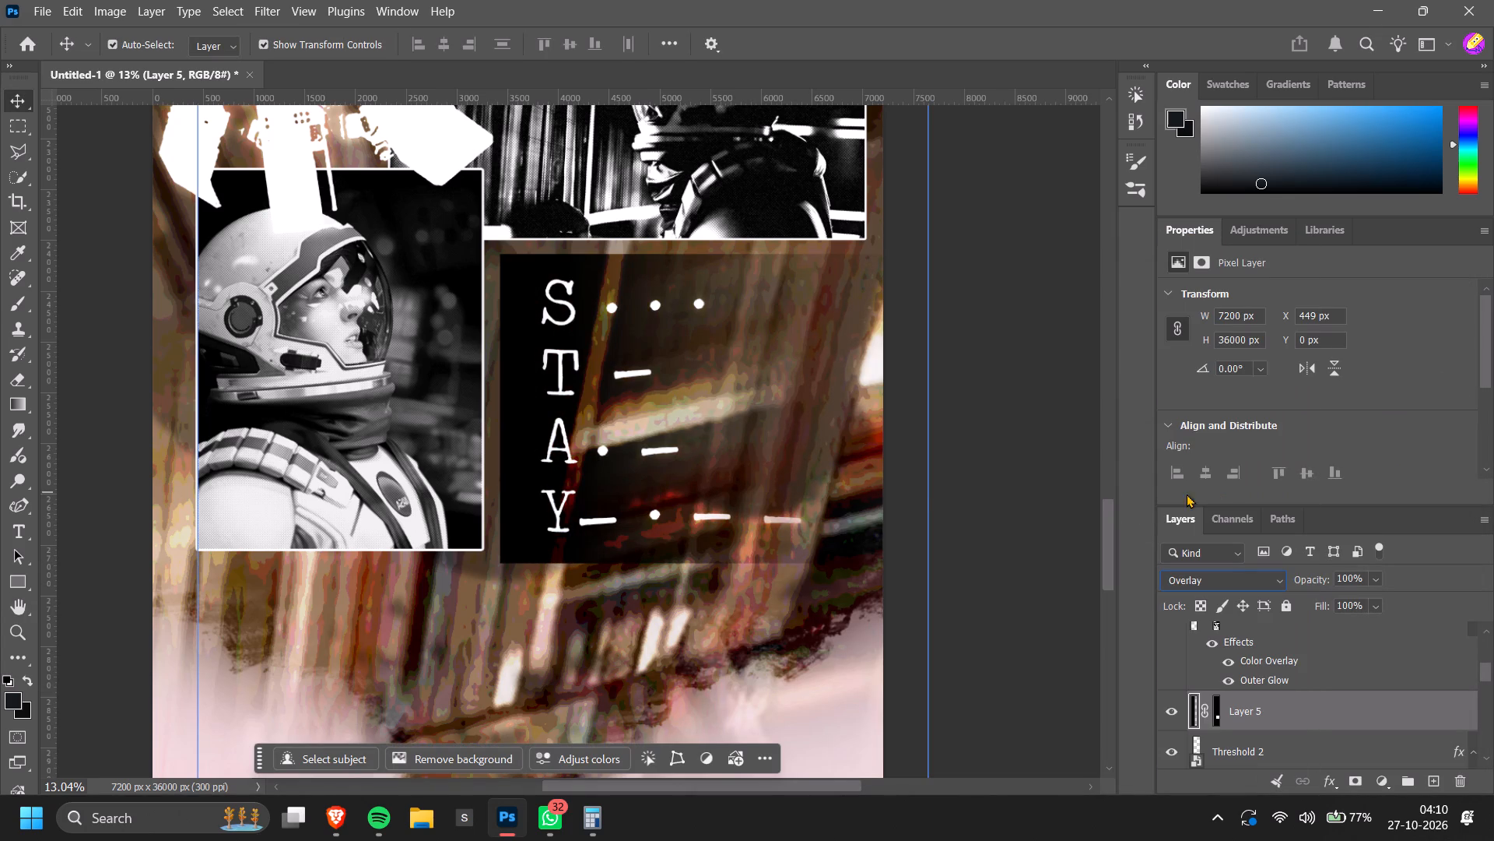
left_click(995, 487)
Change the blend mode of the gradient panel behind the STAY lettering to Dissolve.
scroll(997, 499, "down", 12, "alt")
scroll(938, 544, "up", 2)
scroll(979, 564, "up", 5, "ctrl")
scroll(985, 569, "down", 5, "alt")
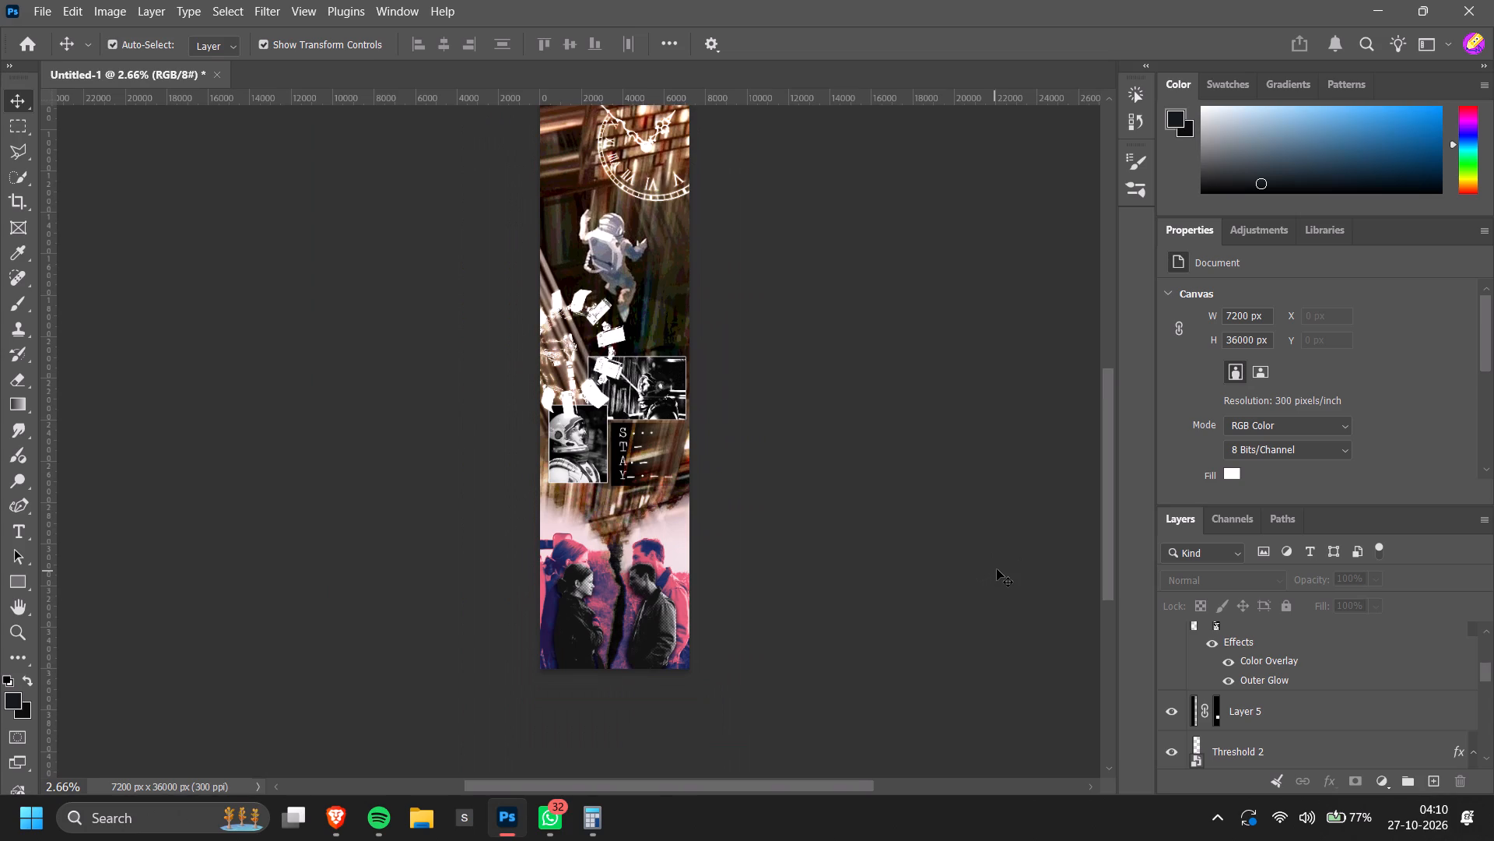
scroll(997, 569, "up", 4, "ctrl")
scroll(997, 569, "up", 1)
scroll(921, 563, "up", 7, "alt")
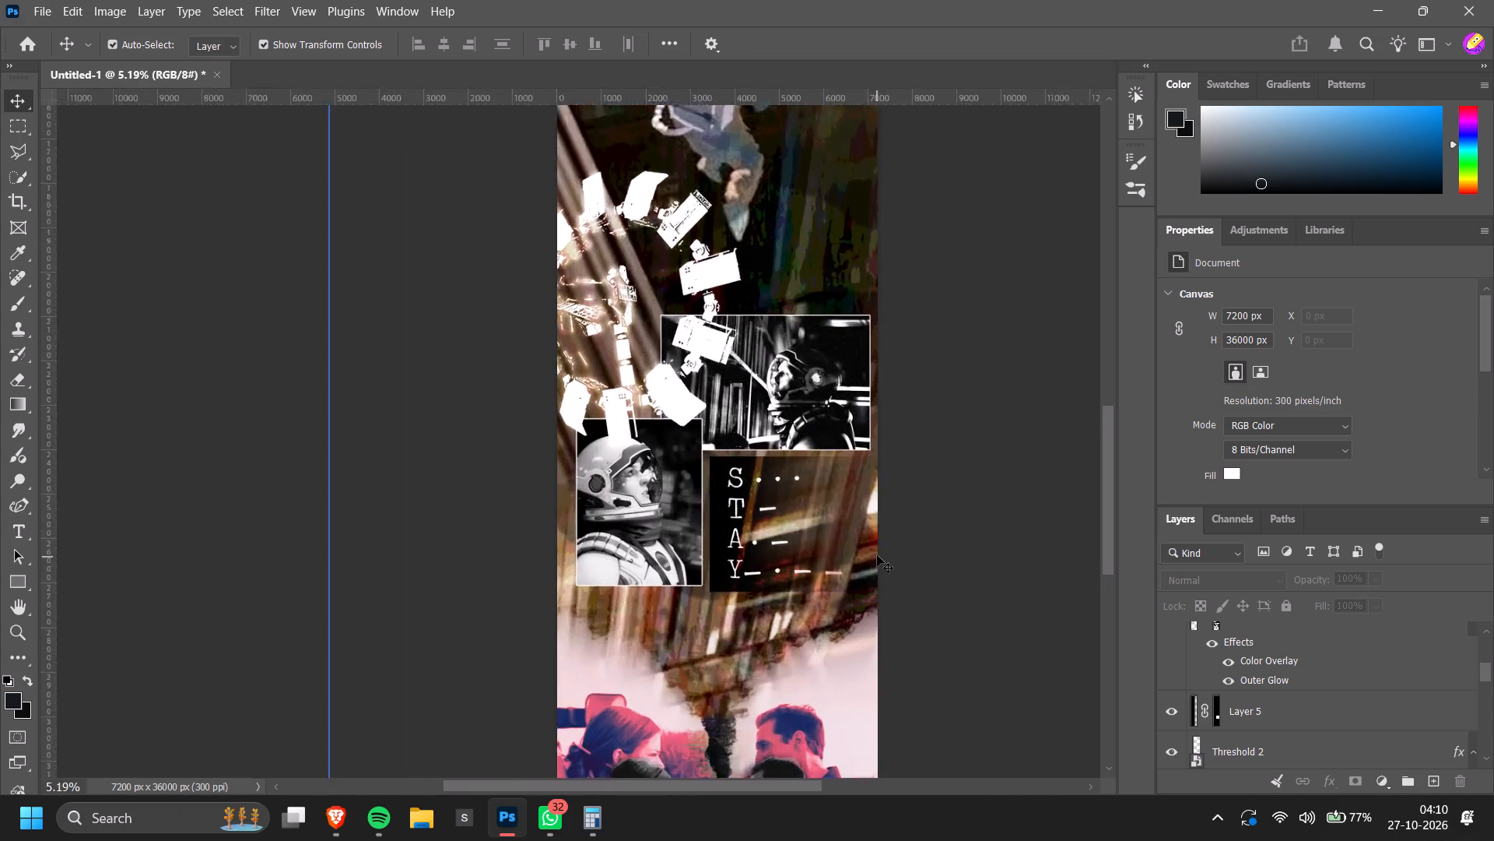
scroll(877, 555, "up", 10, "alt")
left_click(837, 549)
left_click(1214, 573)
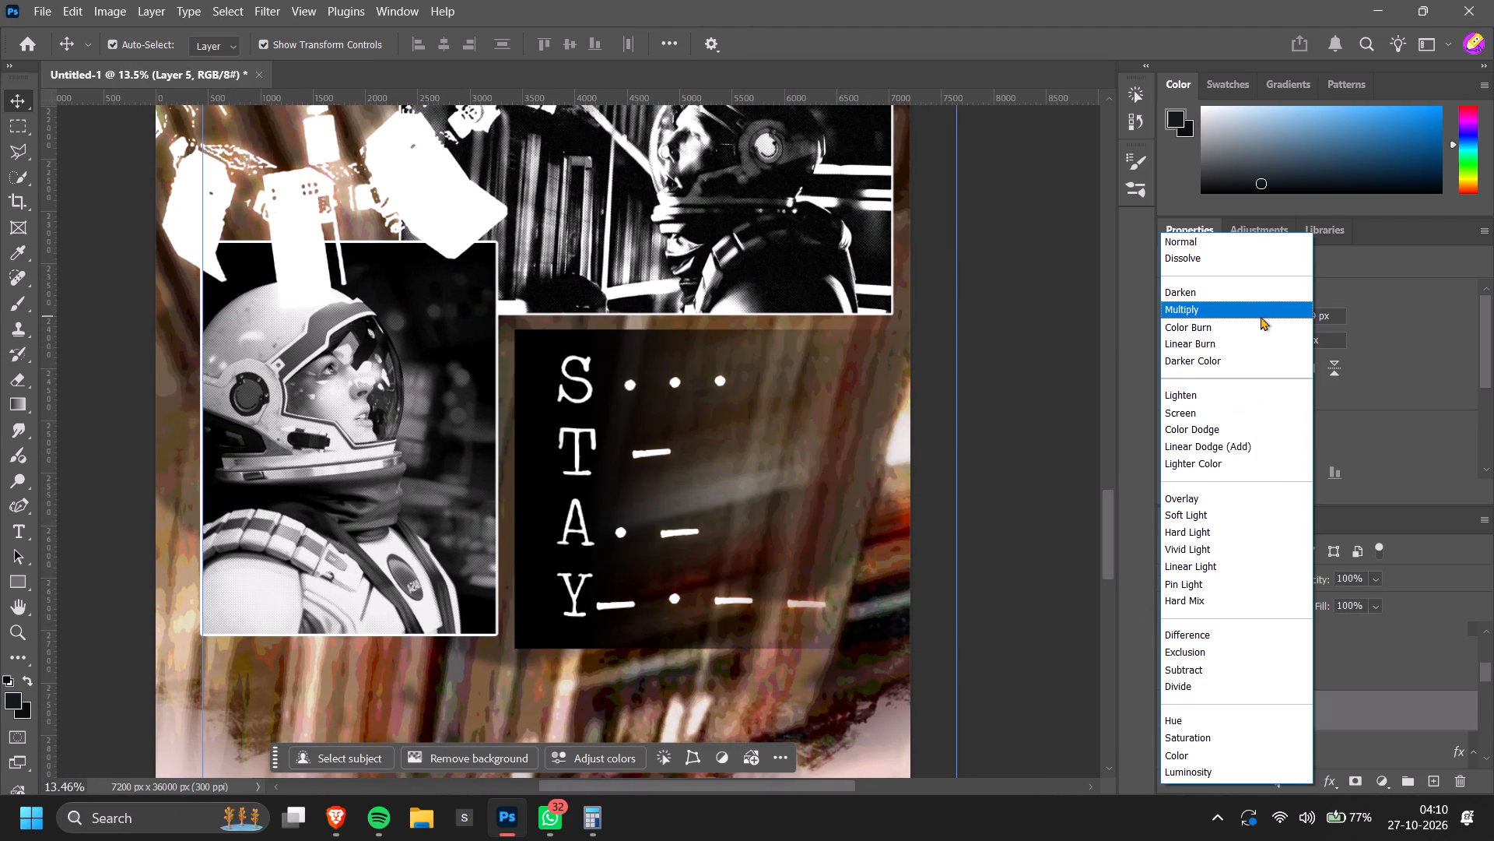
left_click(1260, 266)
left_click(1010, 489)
Examine the dissolve texture of the STAY panel up close and against the surrounding poster artwork.
scroll(841, 541, "up", 5, "alt")
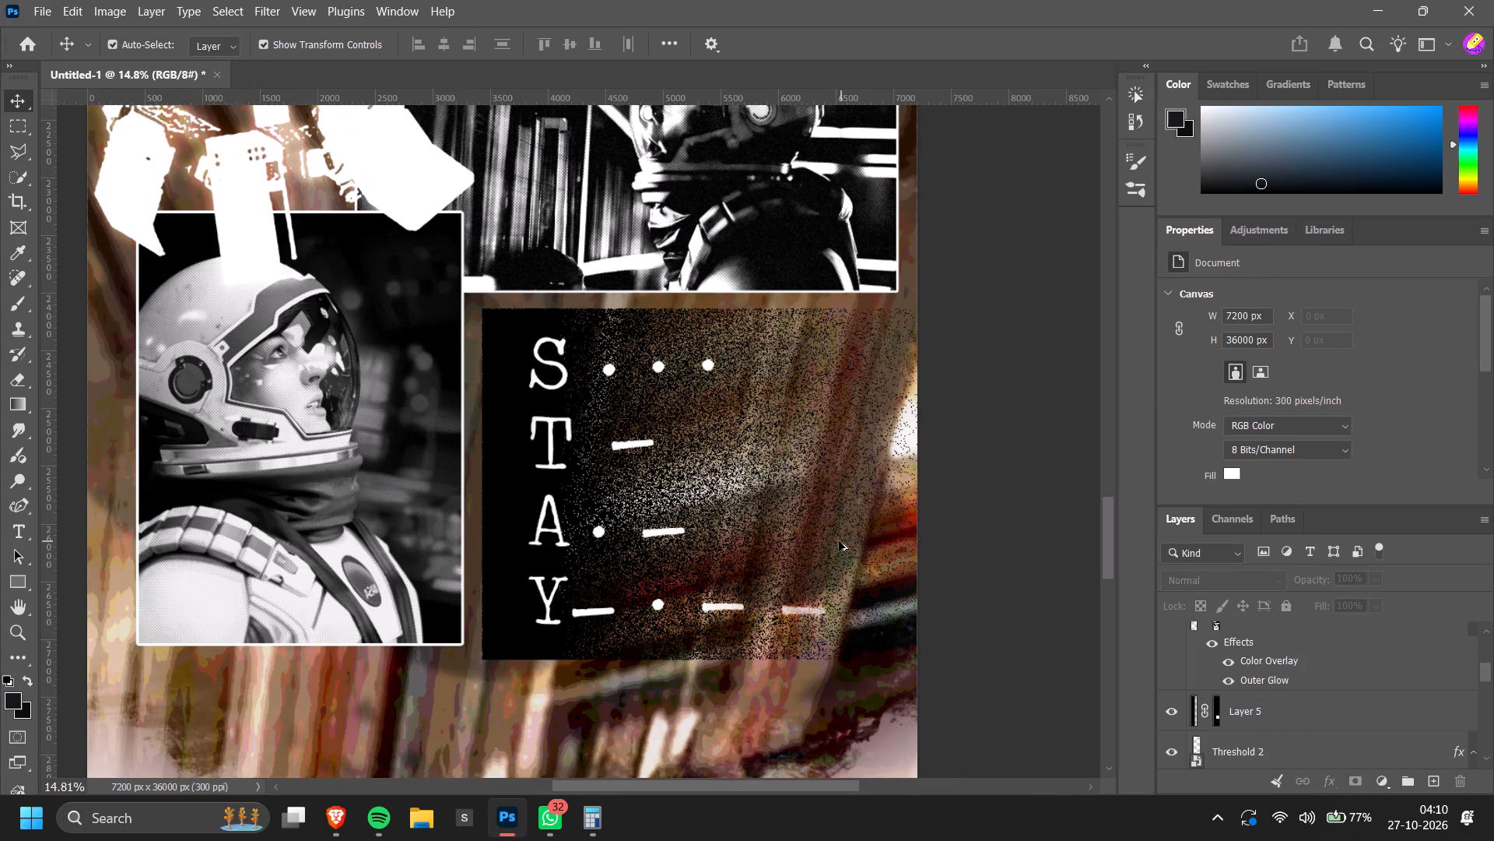
scroll(839, 541, "up", 2, "alt")
scroll(839, 541, "down", 10, "alt")
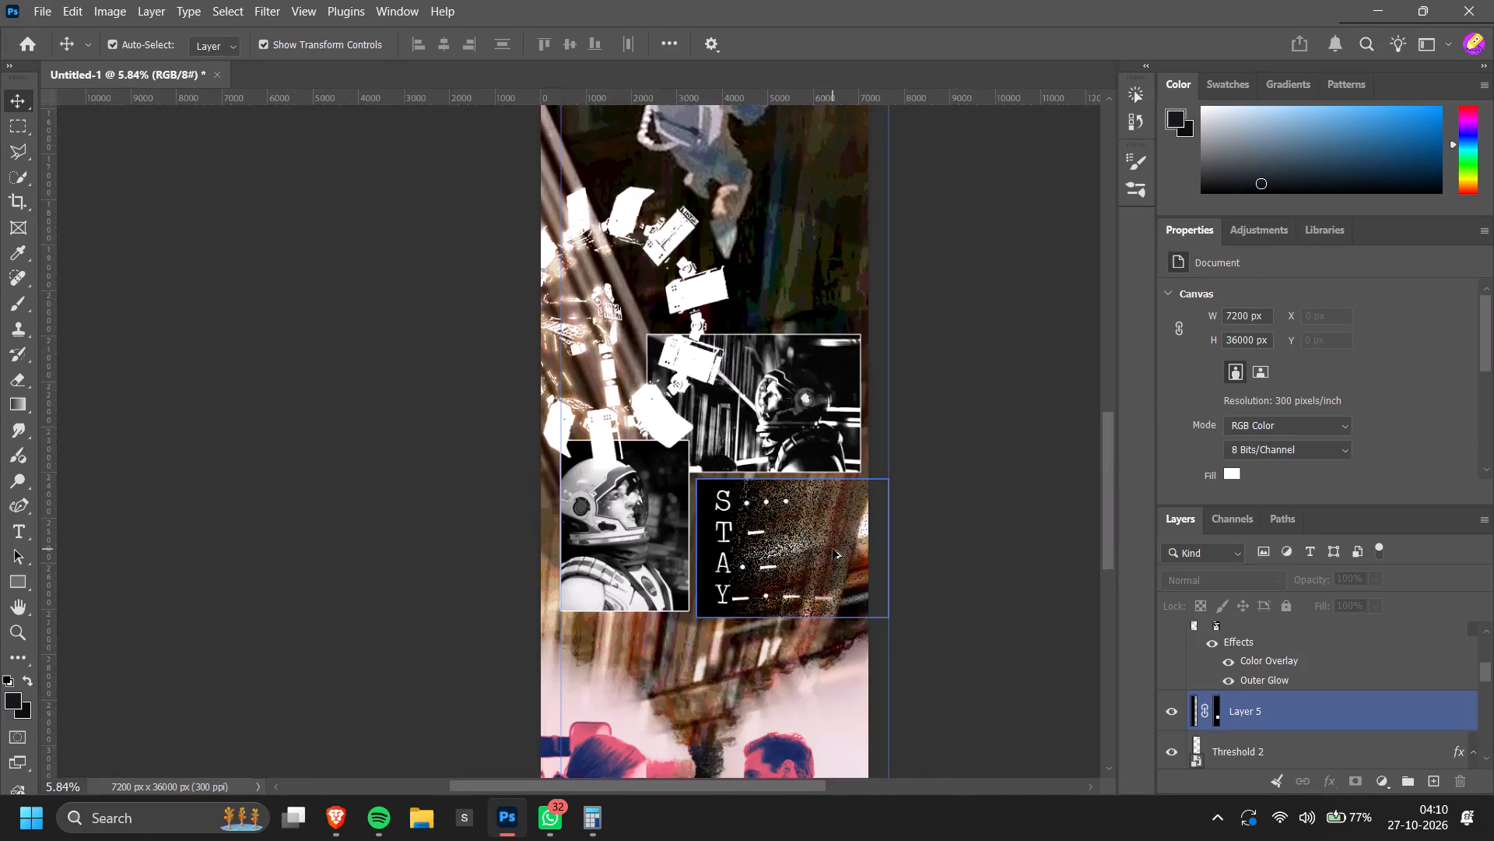
scroll(833, 549, "down", 4, "alt")
scroll(947, 560, "down", 1)
left_click(947, 560)
scroll(897, 609, "up", 8, "alt")
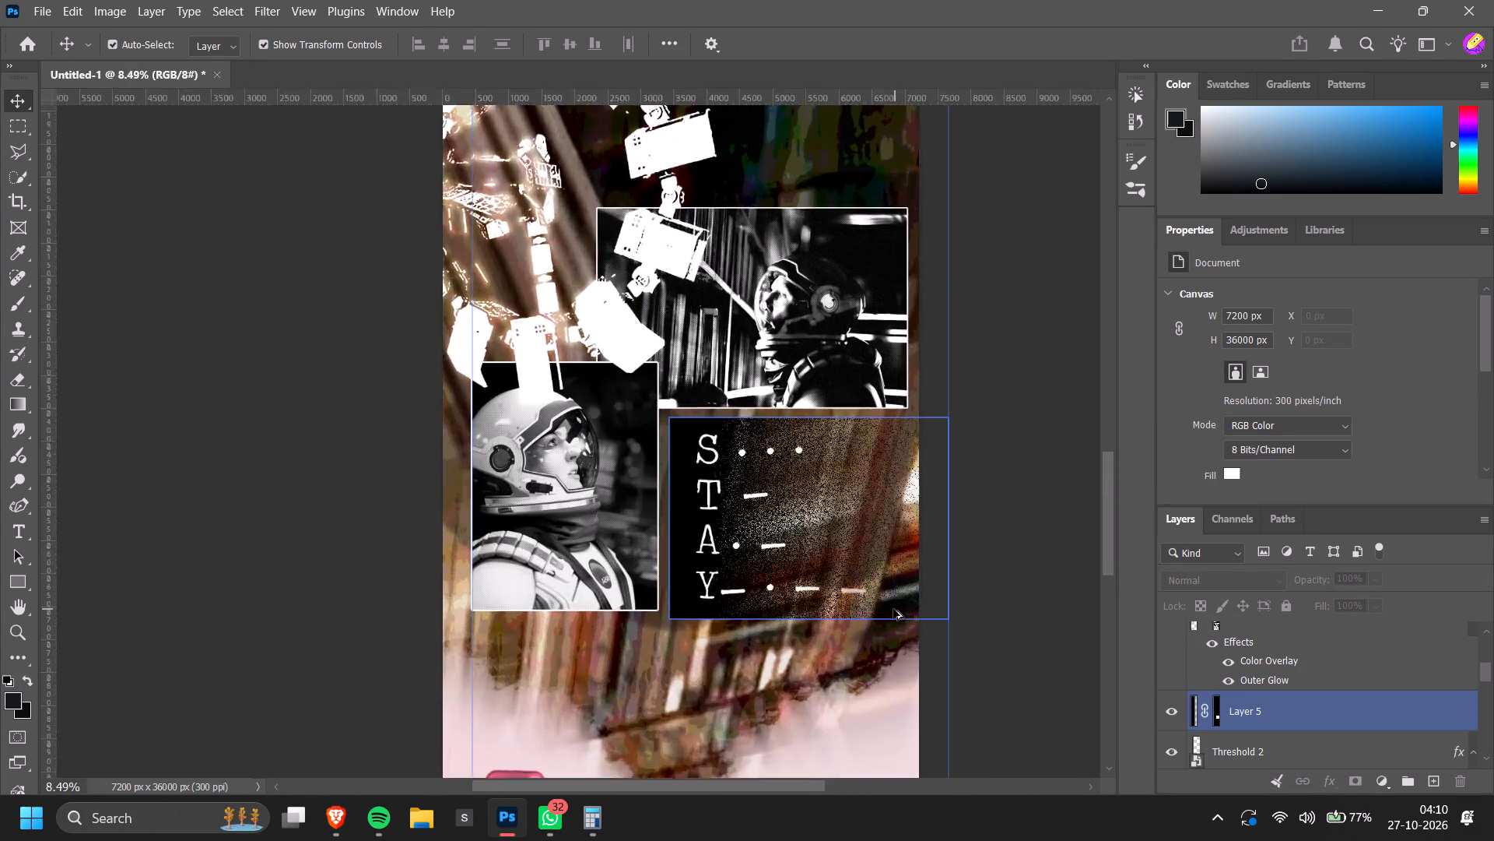
scroll(893, 609, "up", 10, "alt")
scroll(734, 487, "up", 5, "alt")
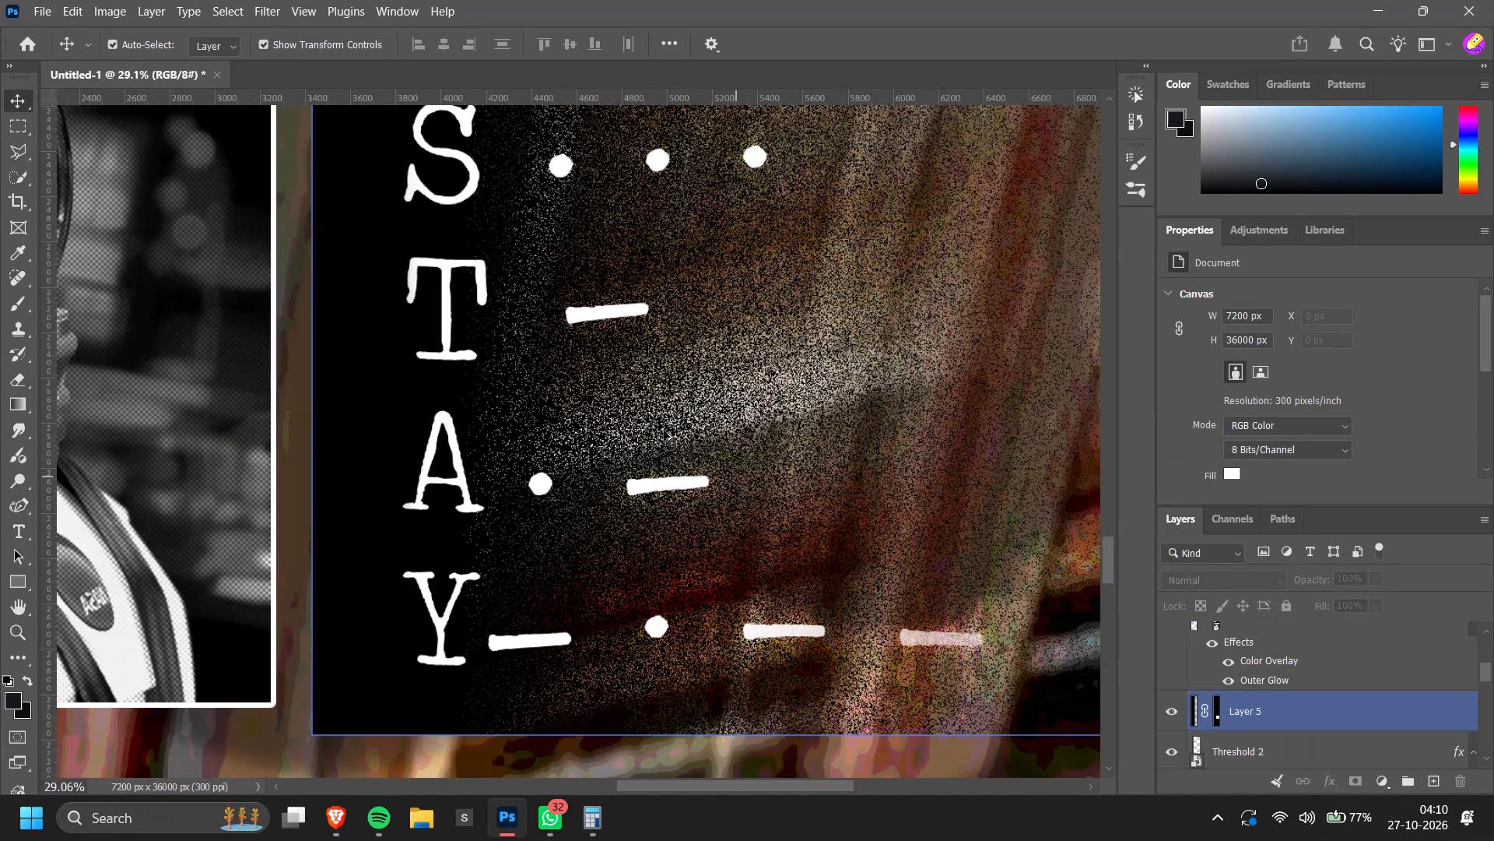
scroll(664, 431, "up", 5)
scroll(670, 439, "down", 13, "alt")
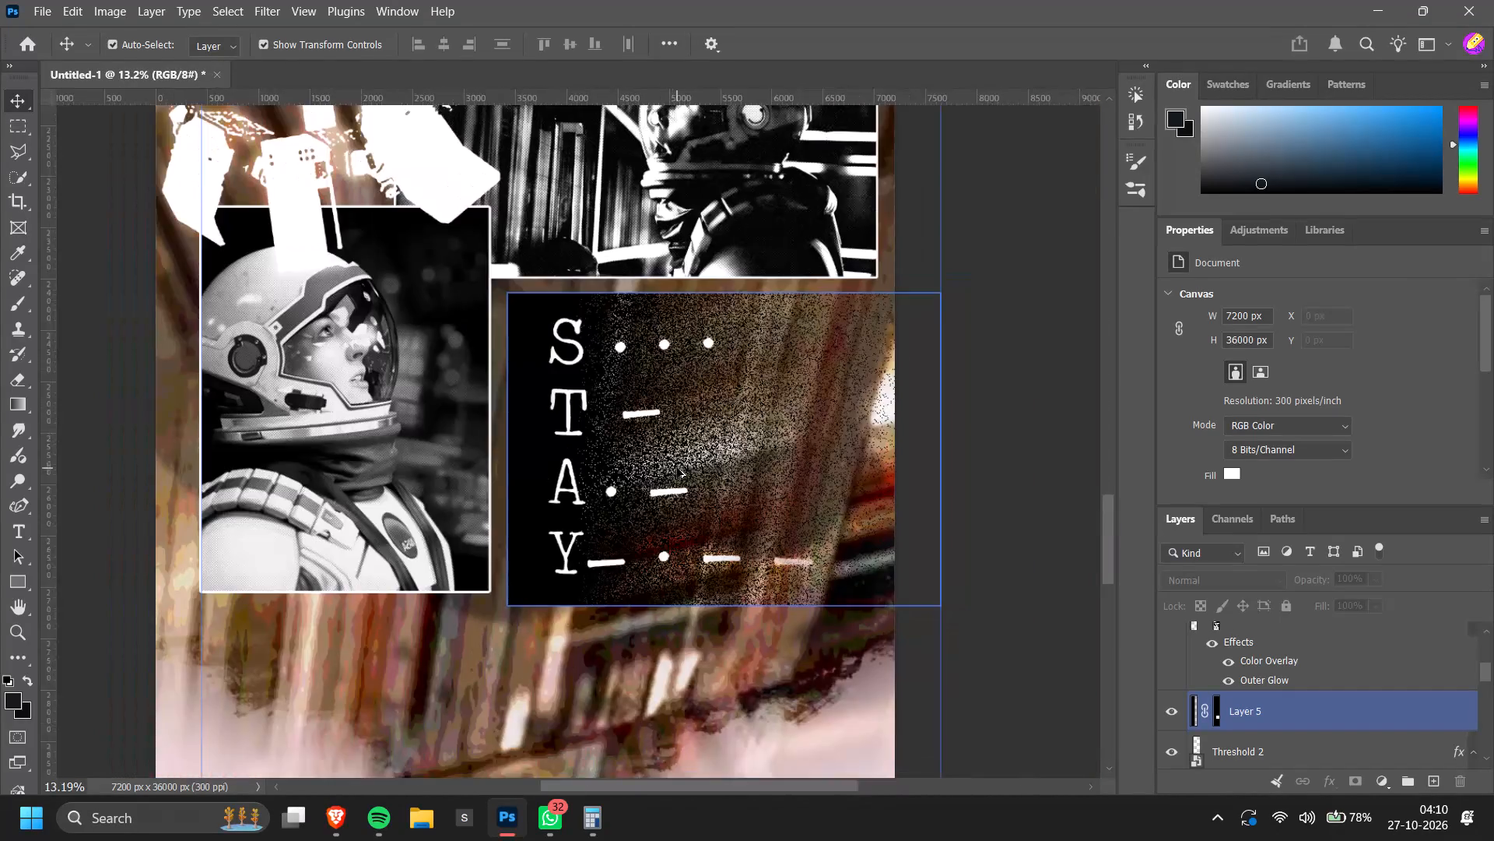
scroll(677, 468, "down", 4, "alt")
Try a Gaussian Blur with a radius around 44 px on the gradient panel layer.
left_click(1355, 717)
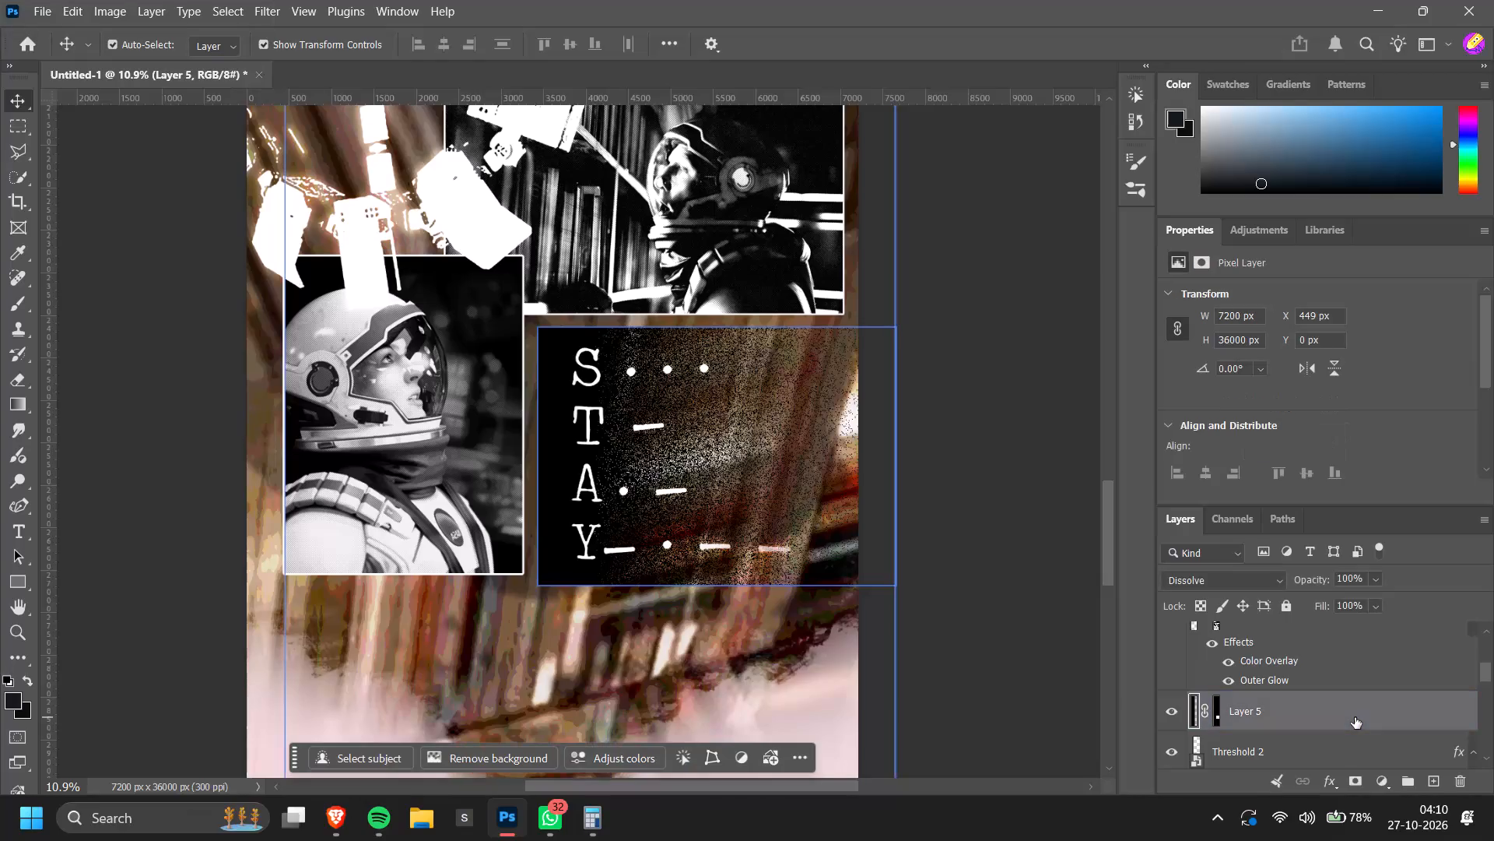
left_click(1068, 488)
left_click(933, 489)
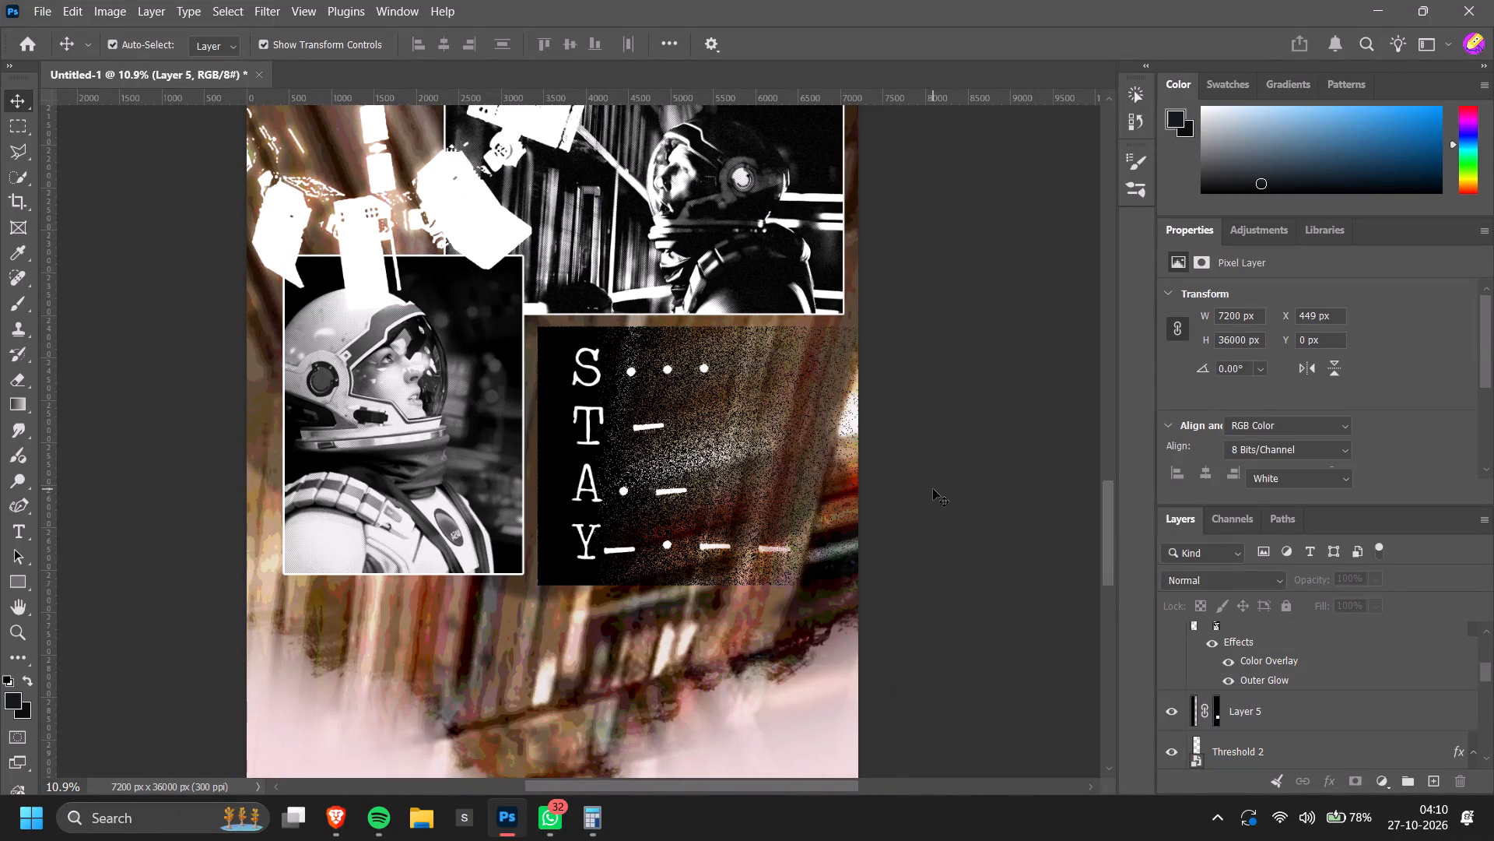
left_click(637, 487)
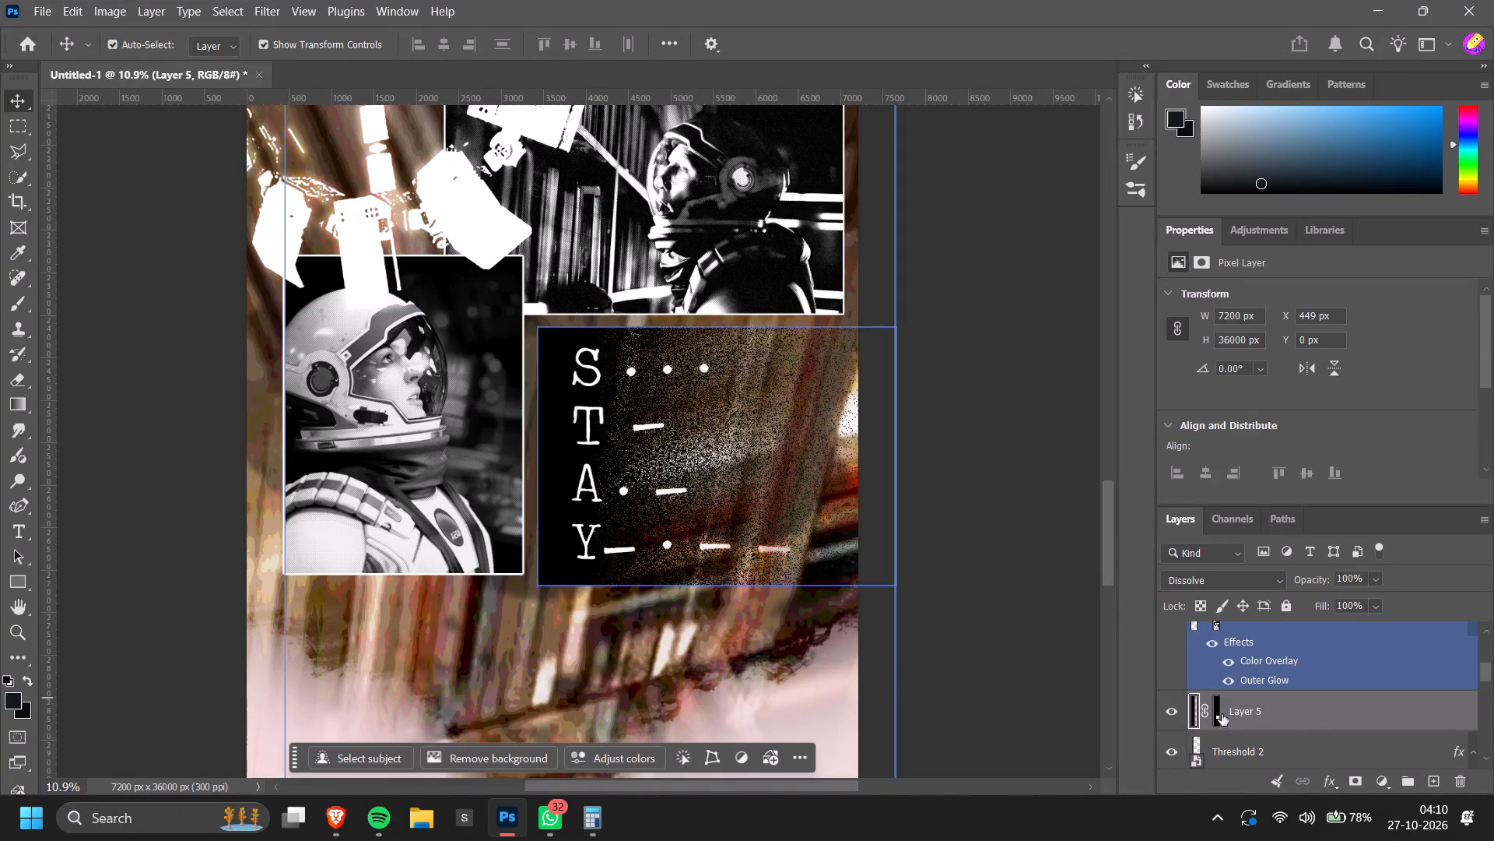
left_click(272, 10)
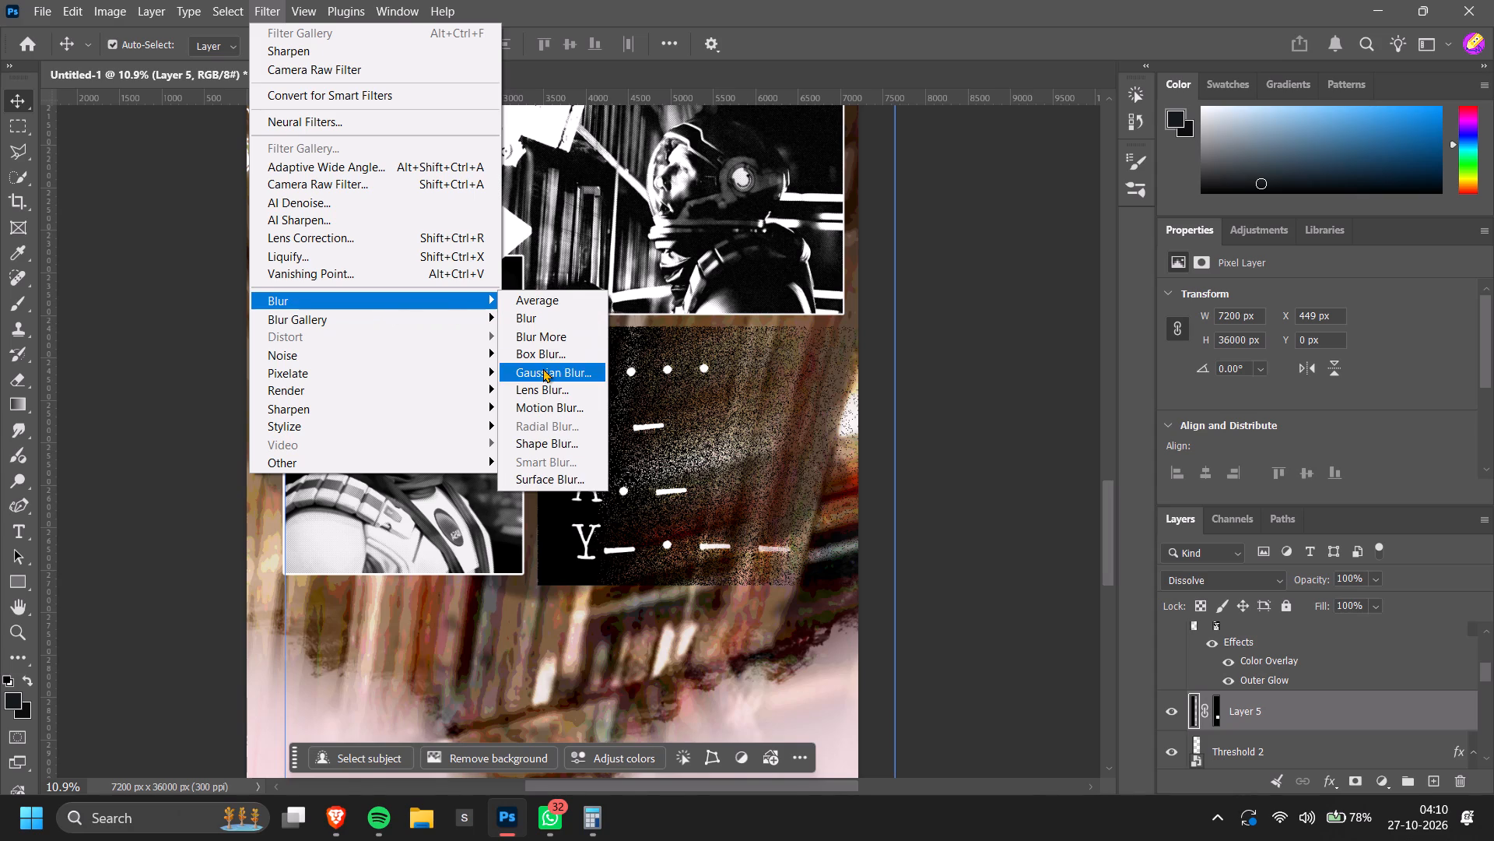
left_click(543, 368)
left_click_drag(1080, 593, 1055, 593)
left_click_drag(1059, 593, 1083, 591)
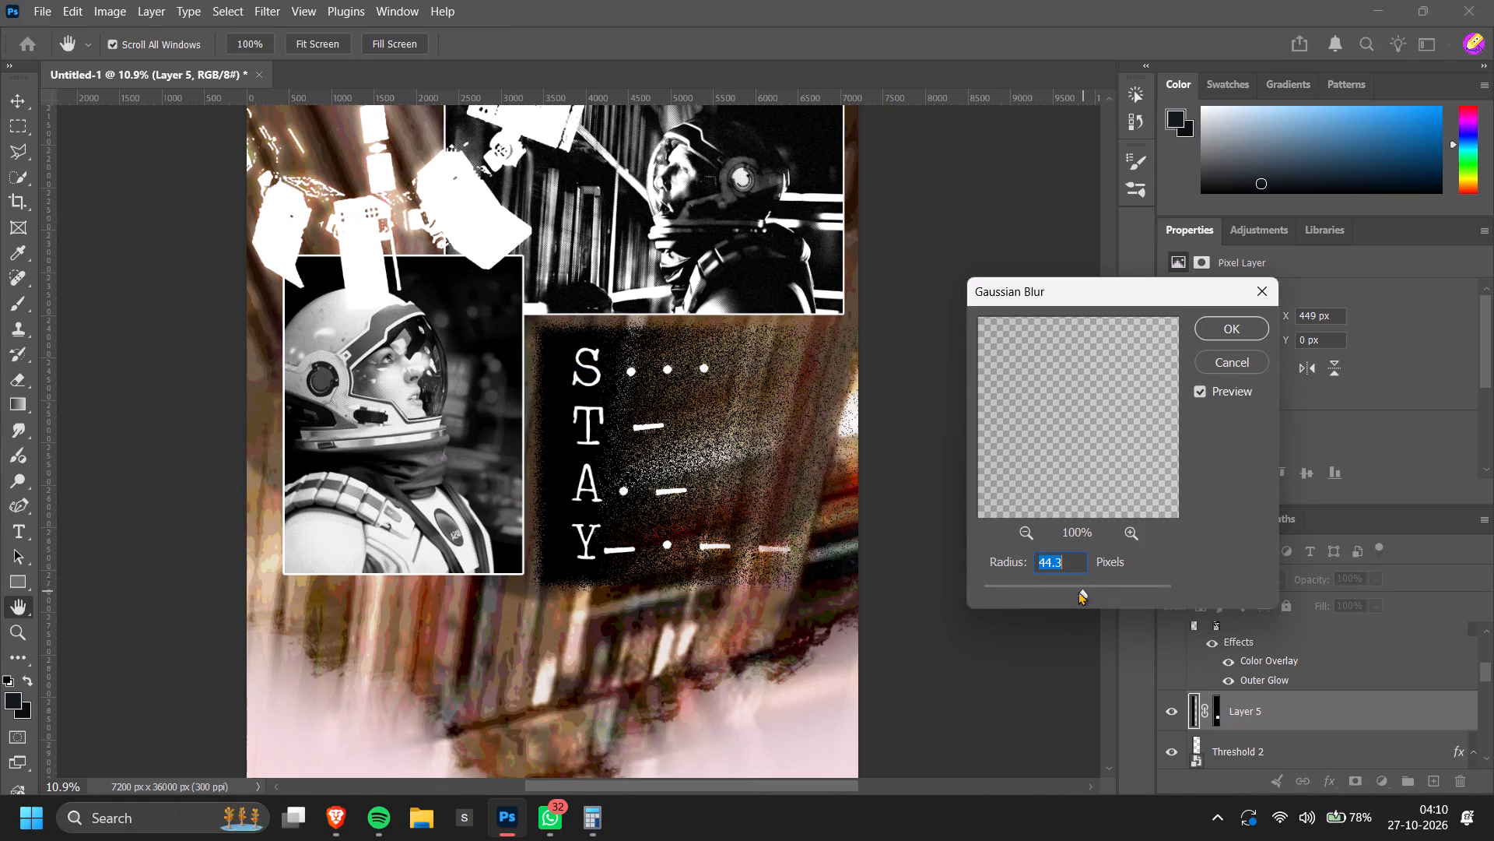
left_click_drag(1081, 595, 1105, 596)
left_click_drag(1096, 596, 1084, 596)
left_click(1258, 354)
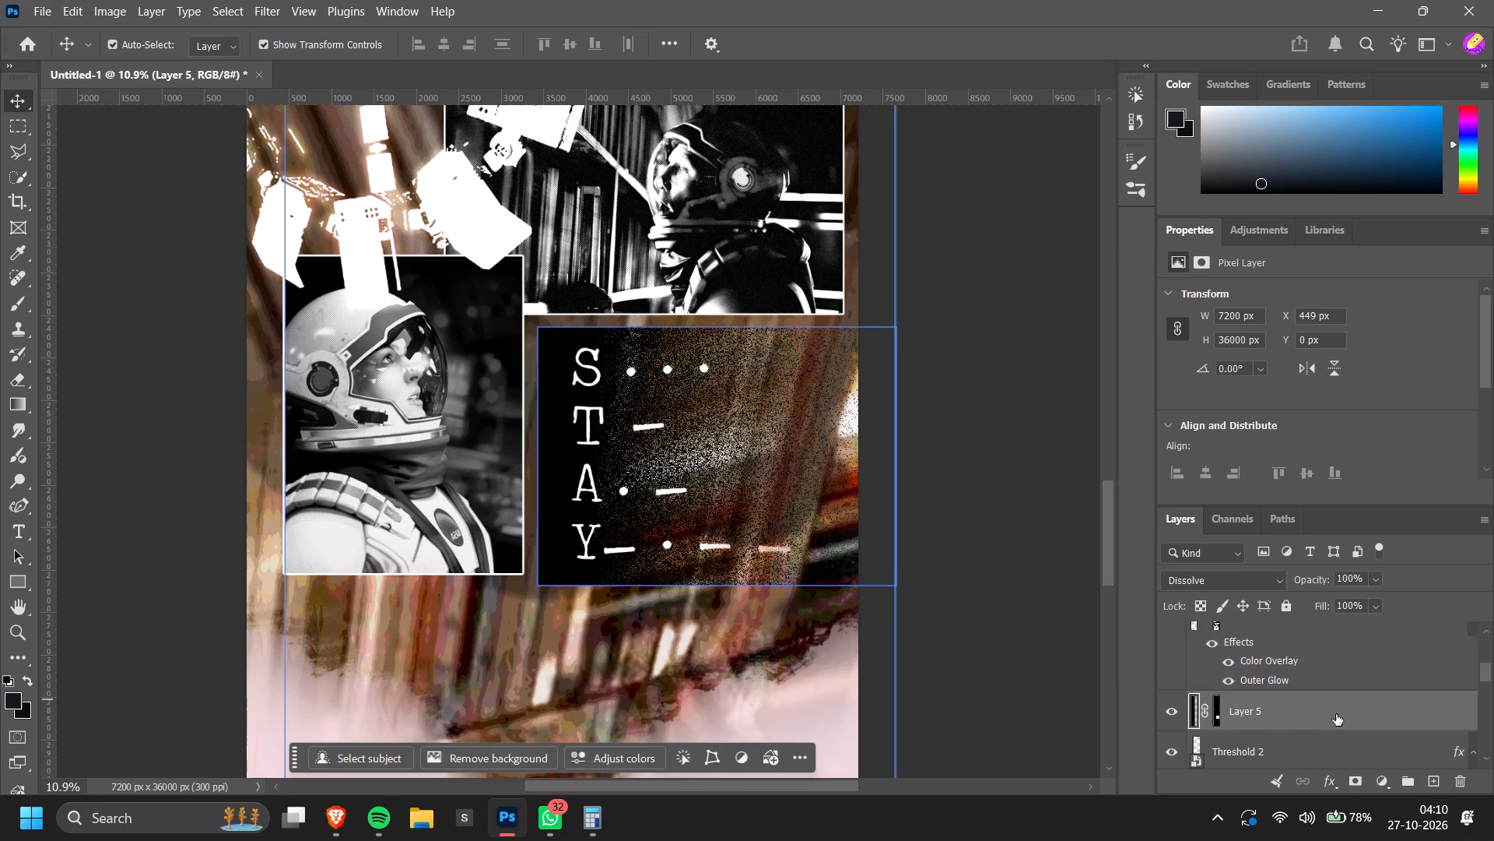
Convert the masked gradient panel, Layer 5, to a smart object.
right_click(1337, 714)
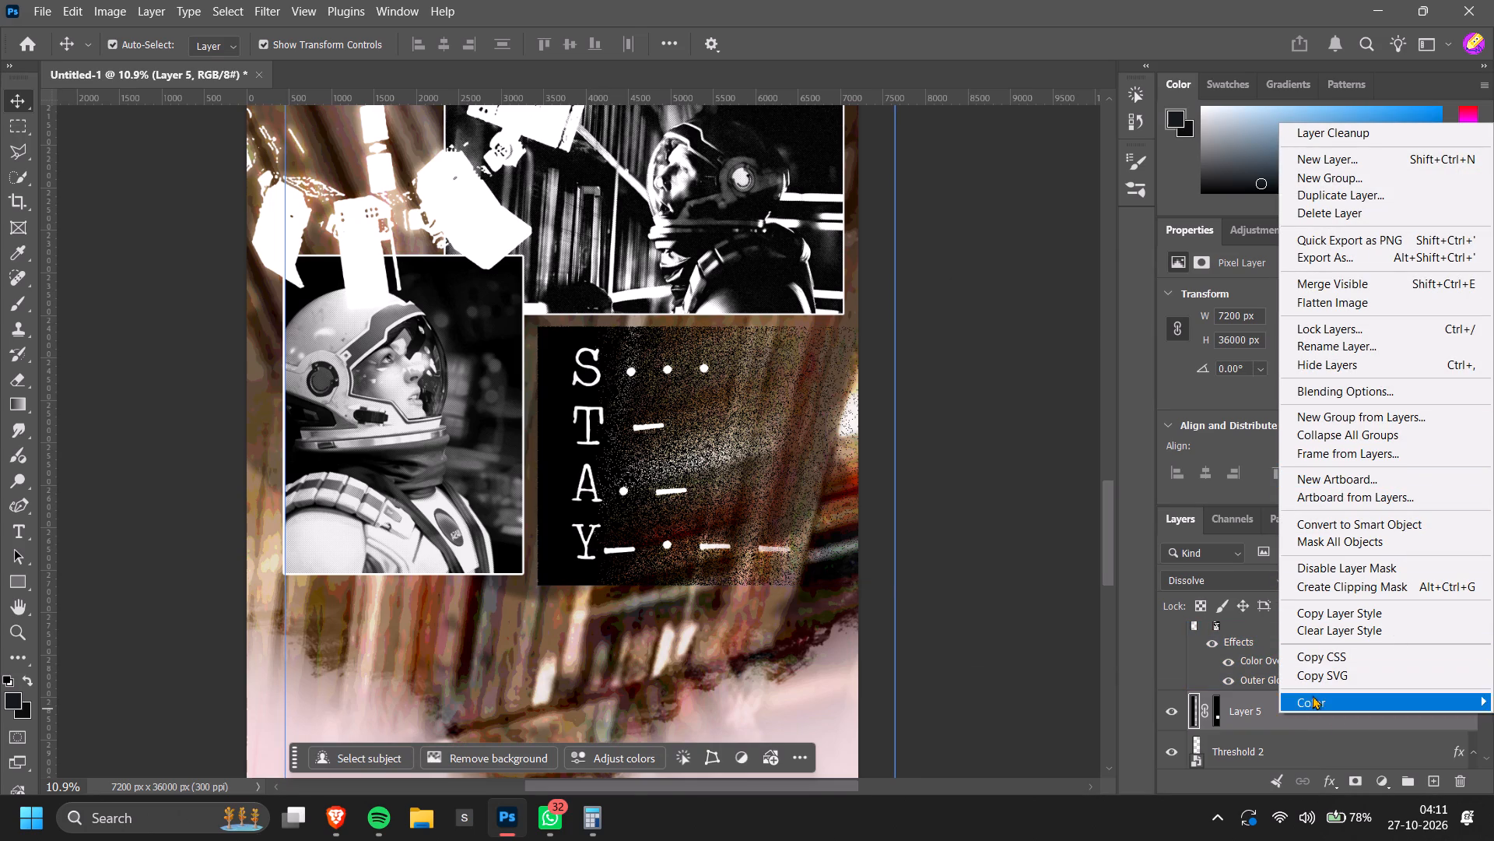
right_click(1264, 710)
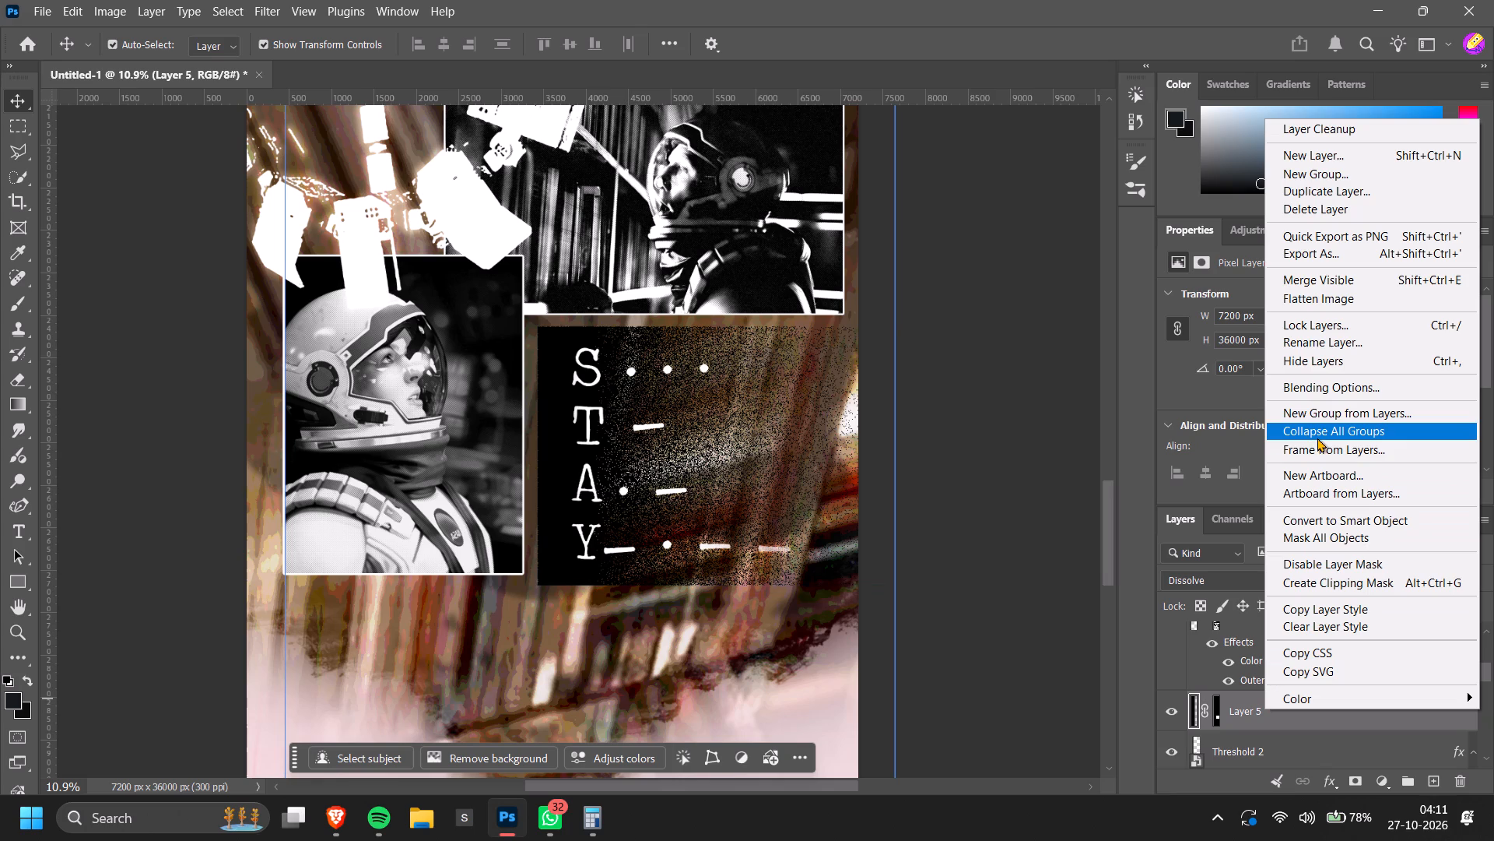
left_click(1377, 533)
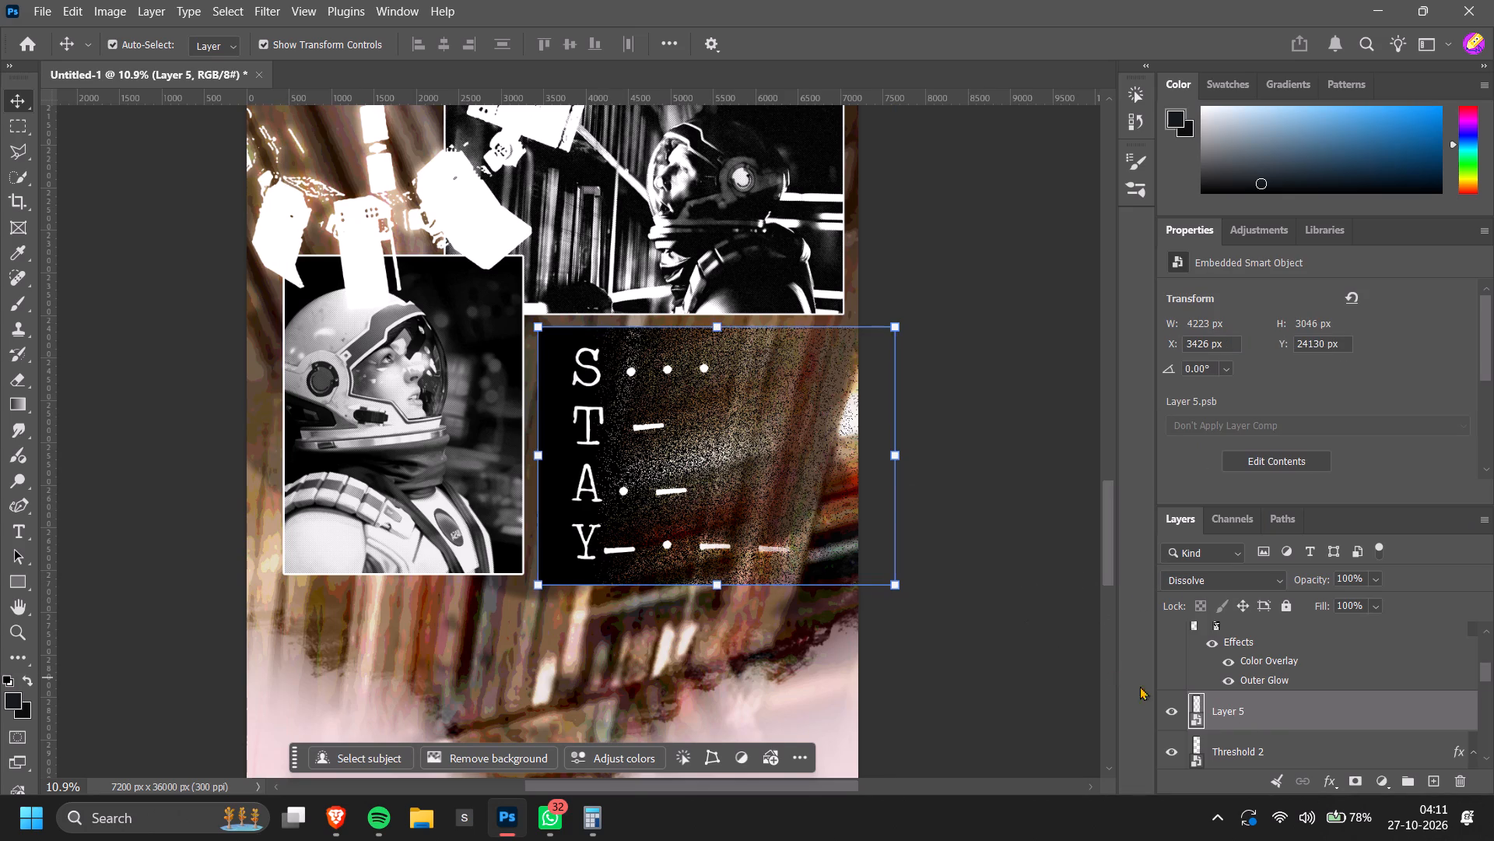
left_click(1004, 533)
Set the blend mode of the gradient panel's smart object to Normal.
left_click(728, 449)
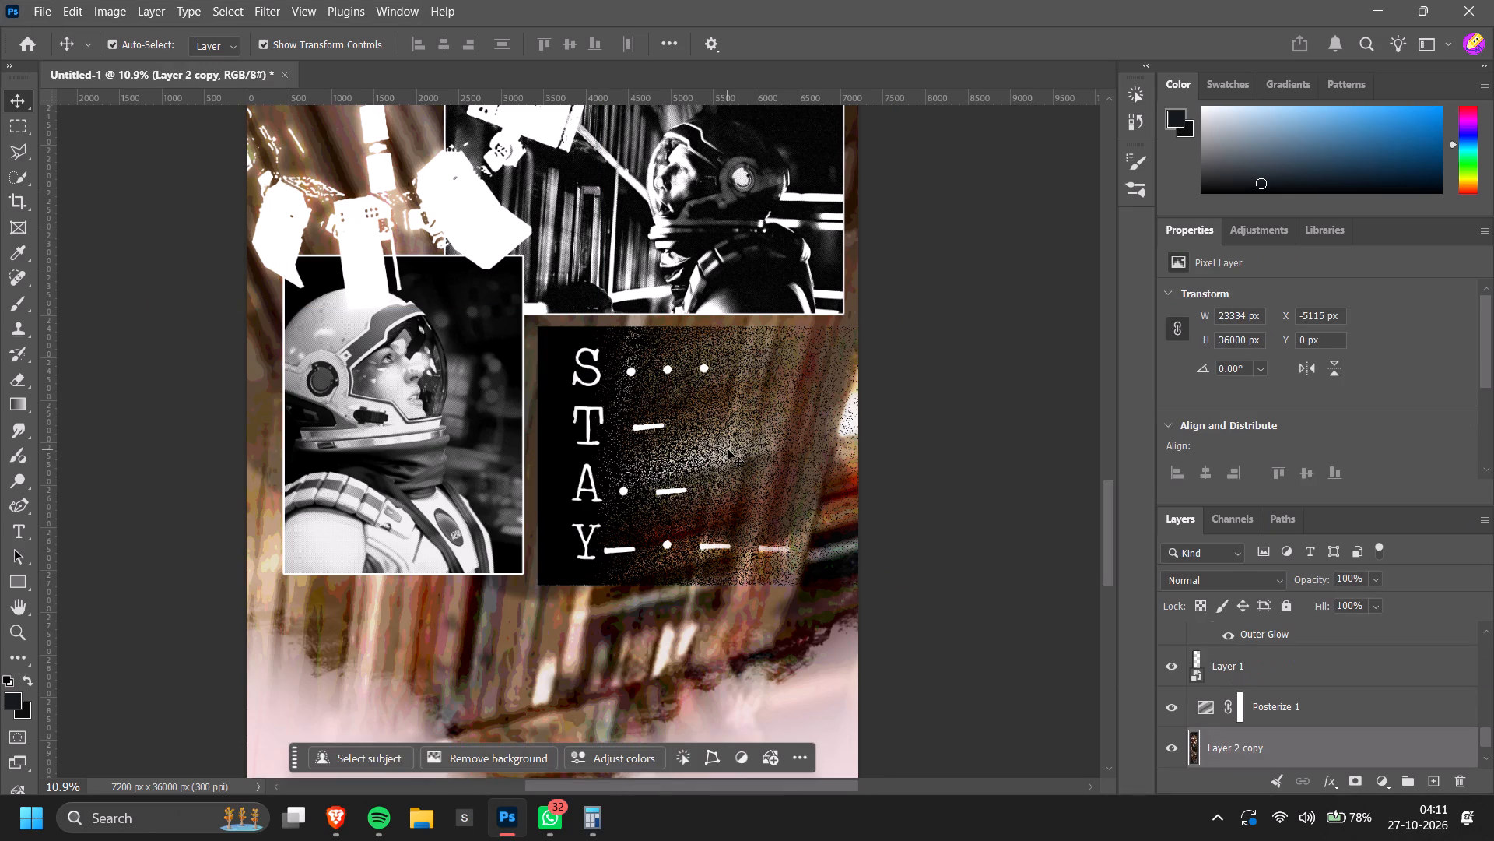
left_click(550, 477)
scroll(644, 473, "up", 4, "alt")
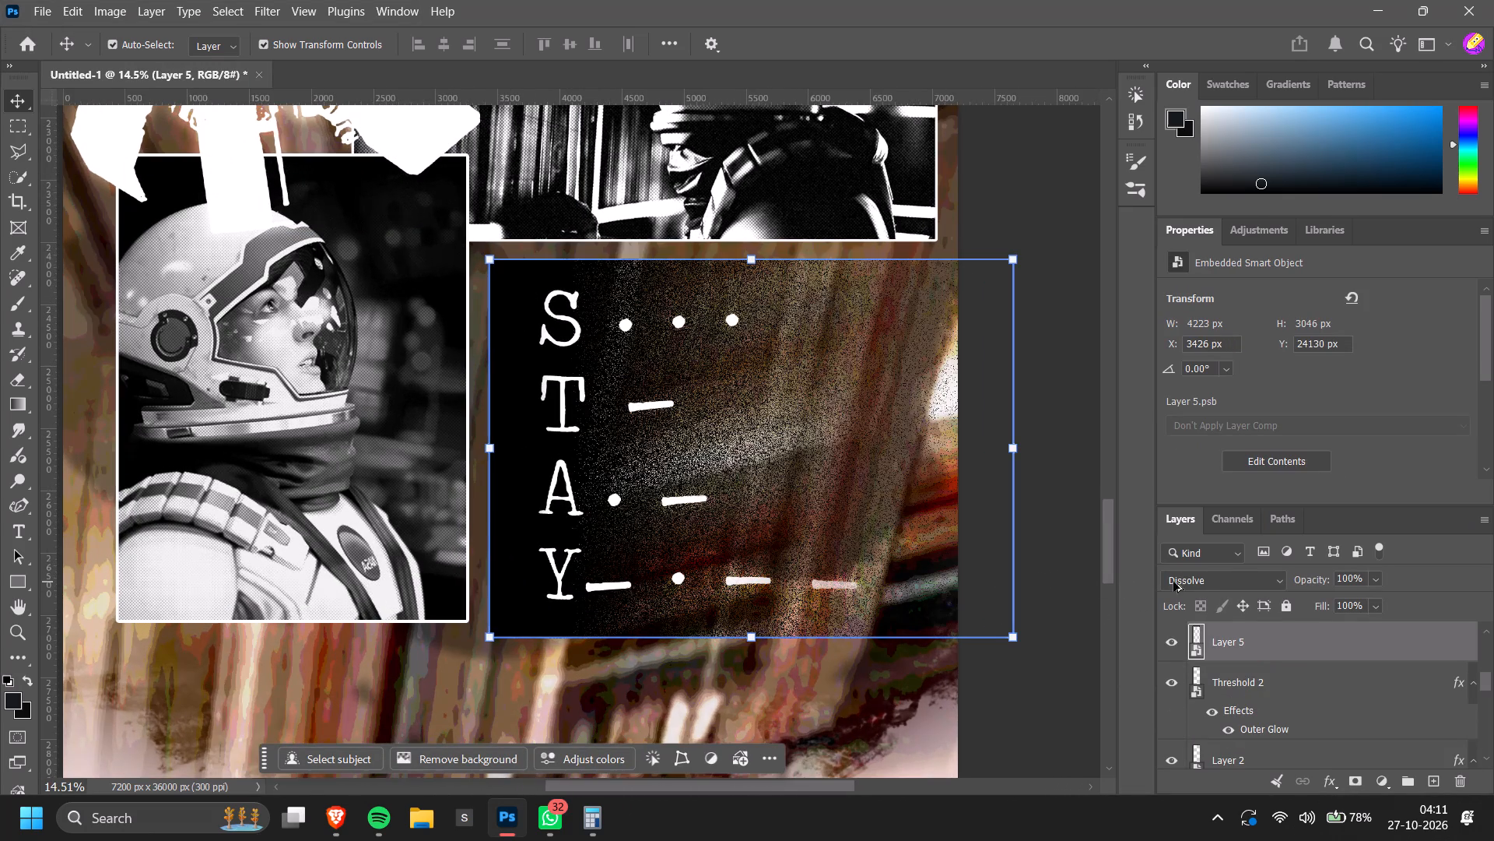
left_click(1173, 582)
left_click(1292, 249)
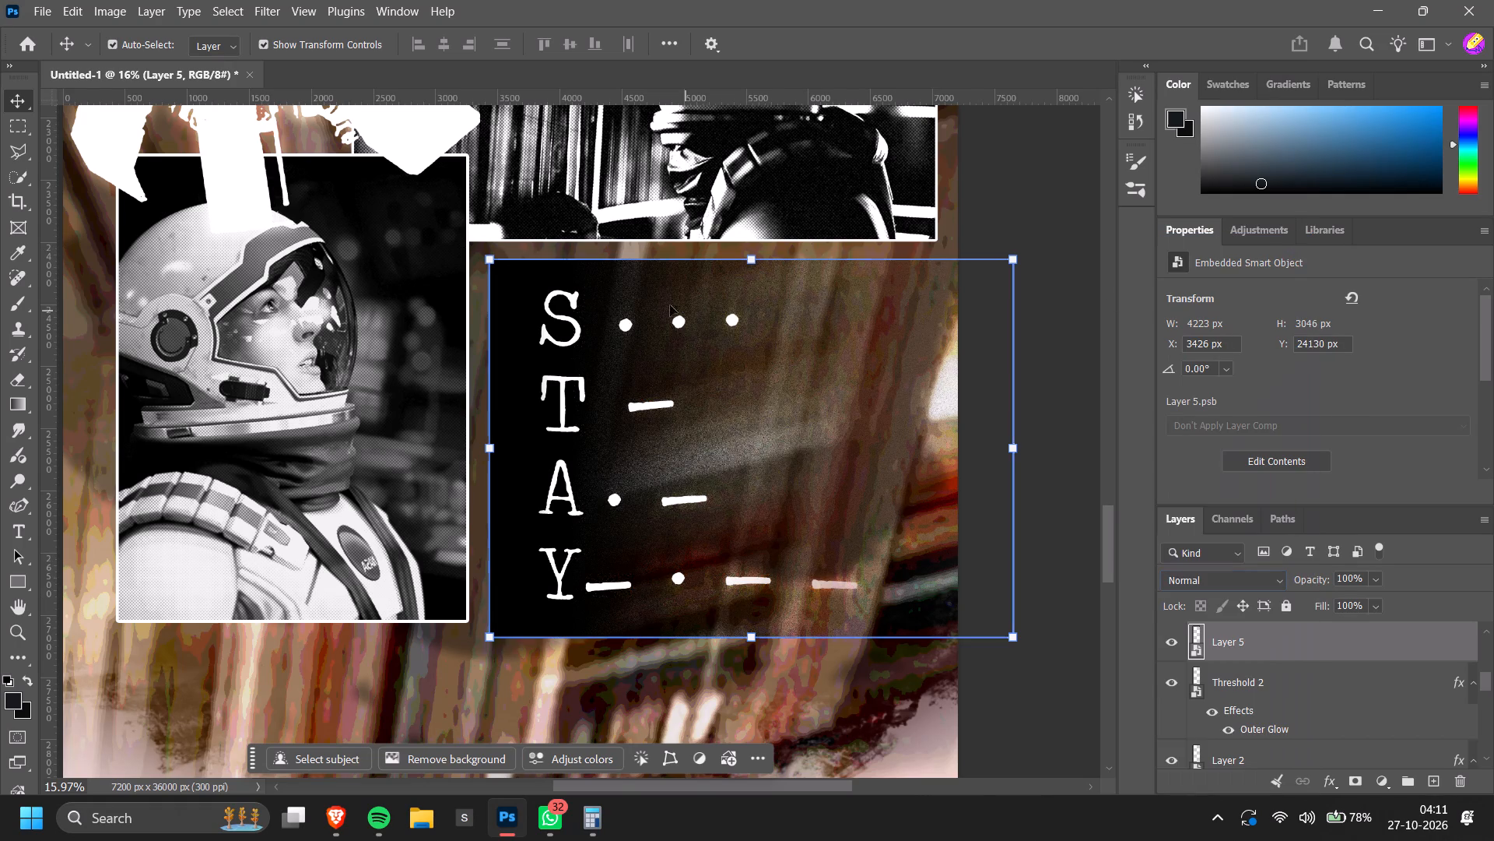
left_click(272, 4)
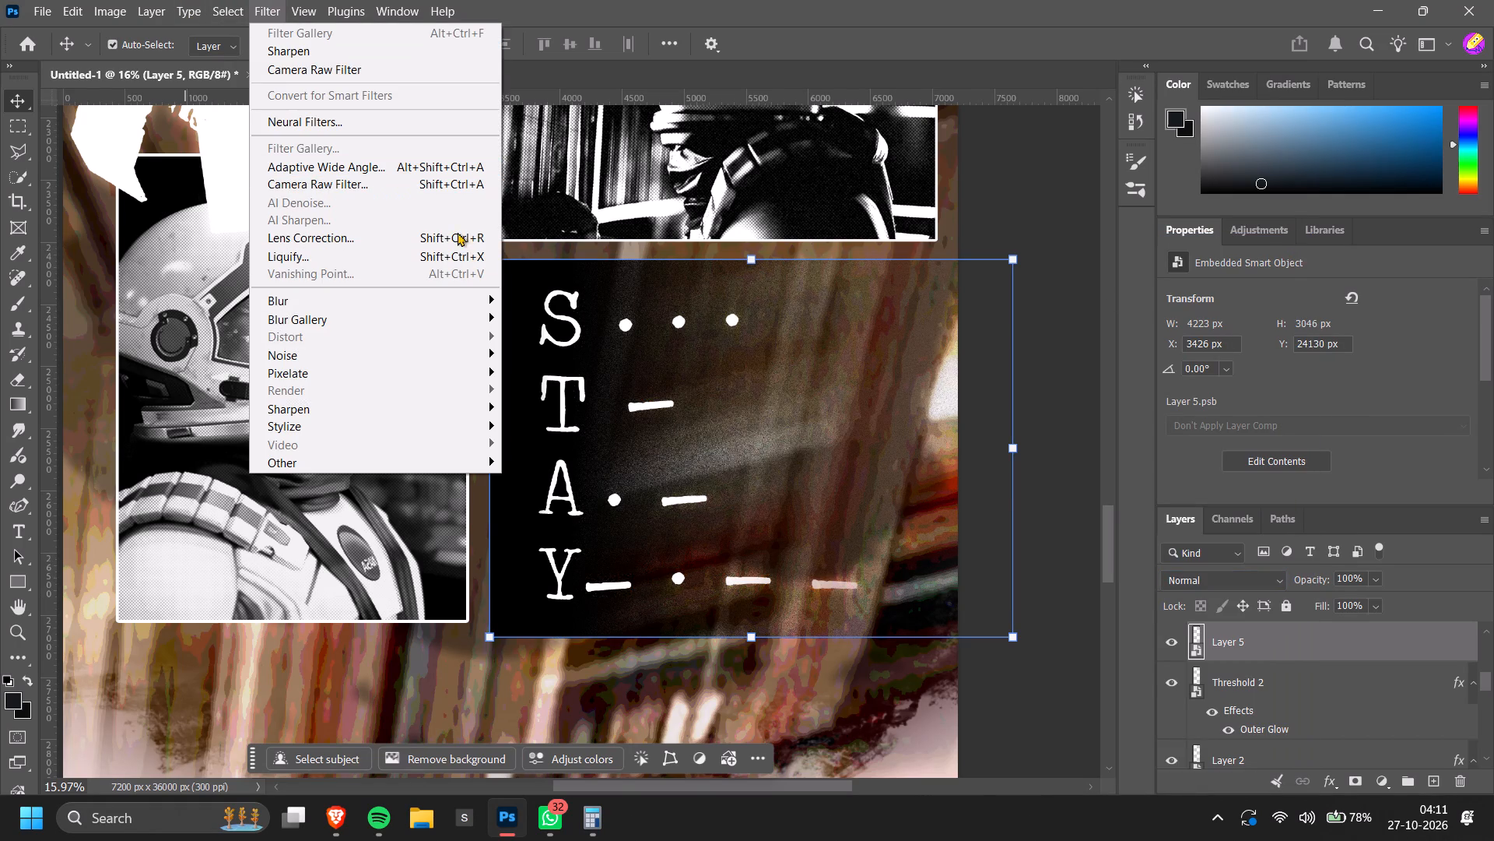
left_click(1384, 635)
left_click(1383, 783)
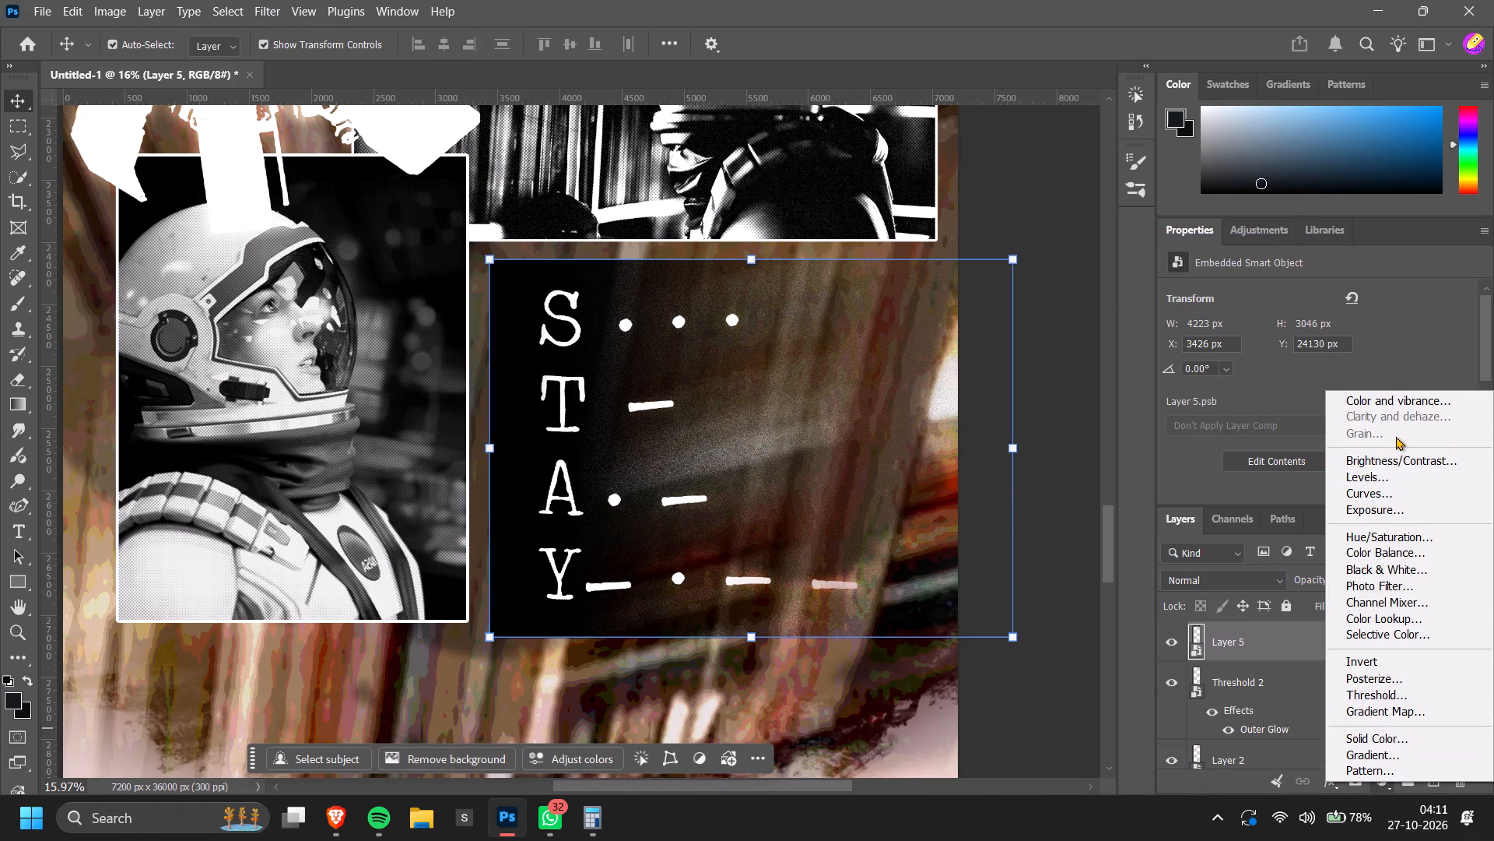
Inside the contents of the gradient panel's smart object, set the gradient layer's blend mode to Normal.
double_click(1191, 642)
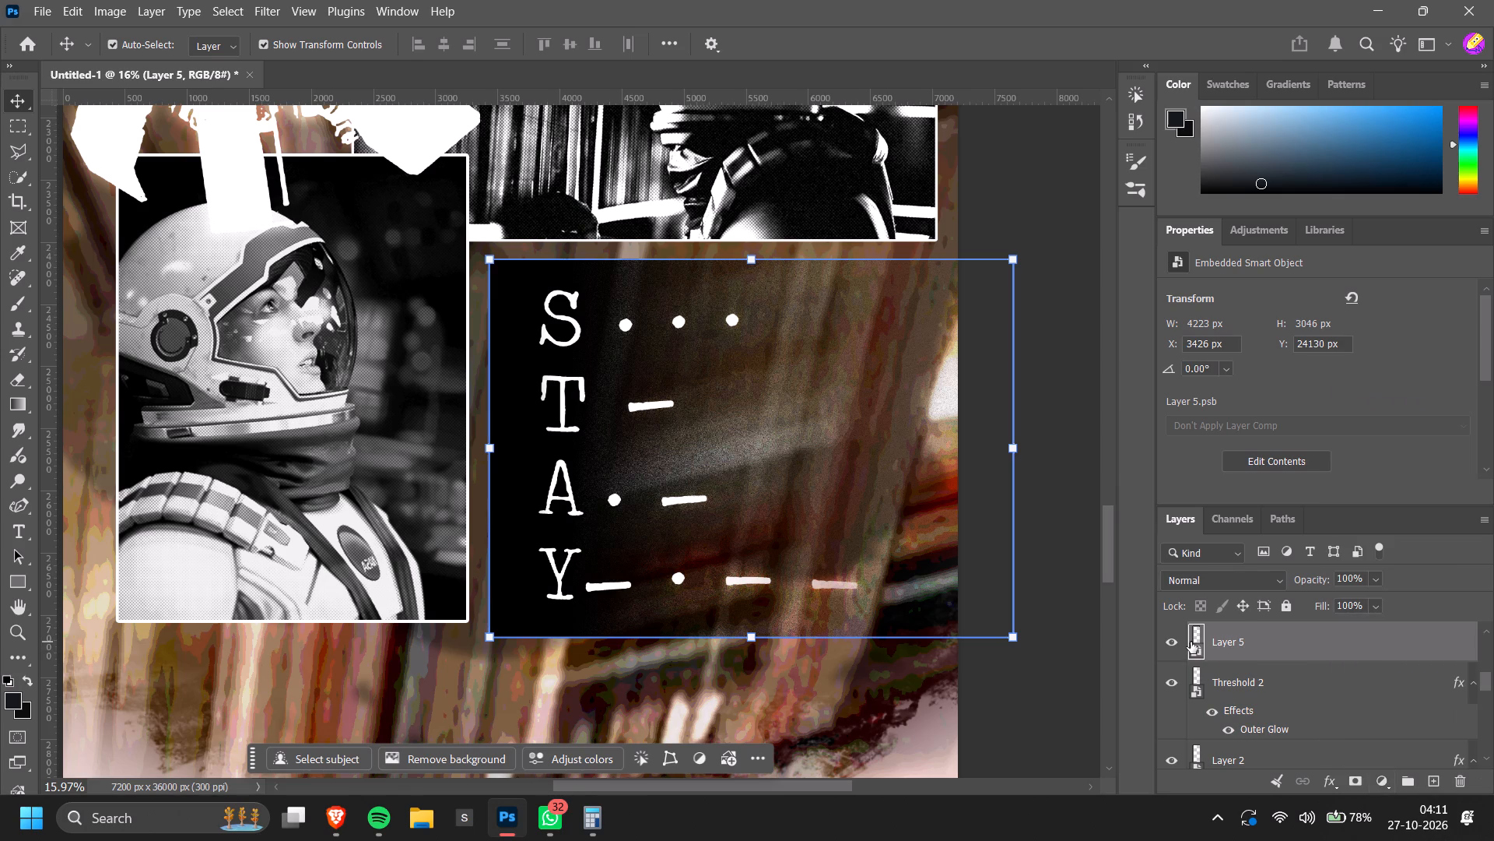
double_click(1193, 642)
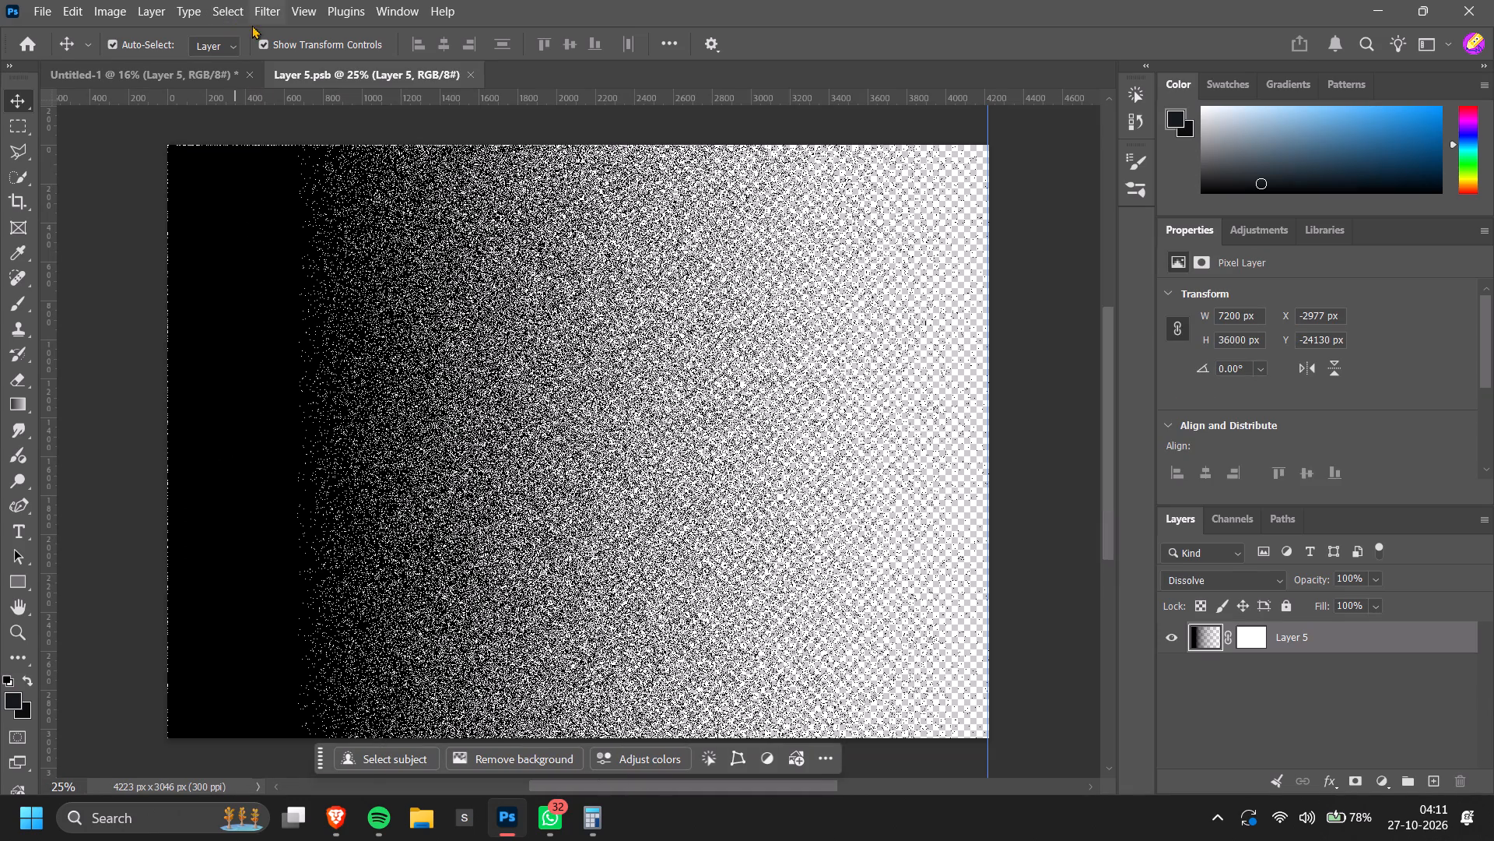
left_click(1282, 582)
left_click(1233, 241)
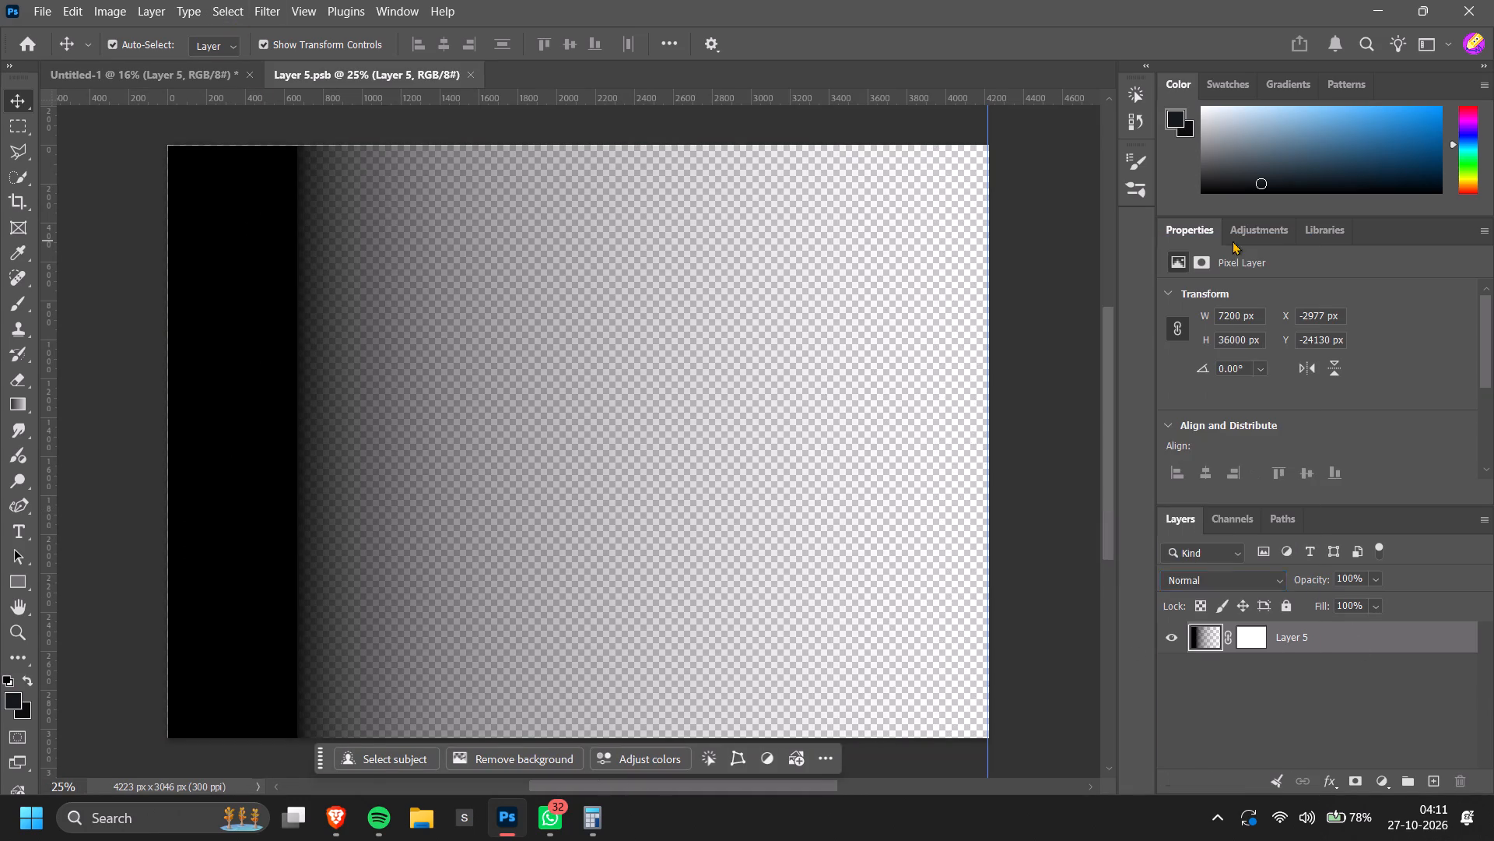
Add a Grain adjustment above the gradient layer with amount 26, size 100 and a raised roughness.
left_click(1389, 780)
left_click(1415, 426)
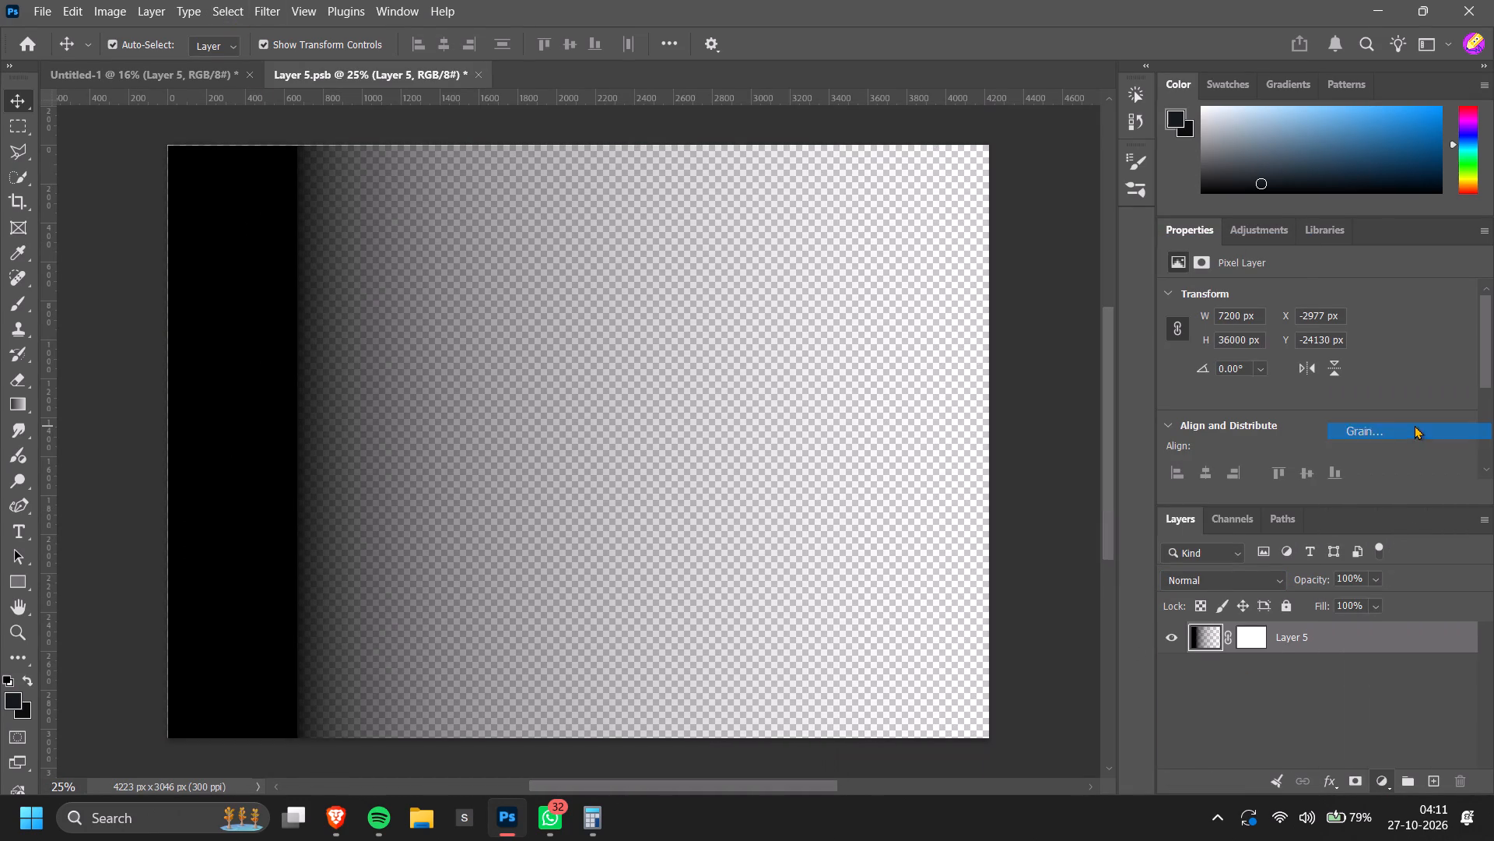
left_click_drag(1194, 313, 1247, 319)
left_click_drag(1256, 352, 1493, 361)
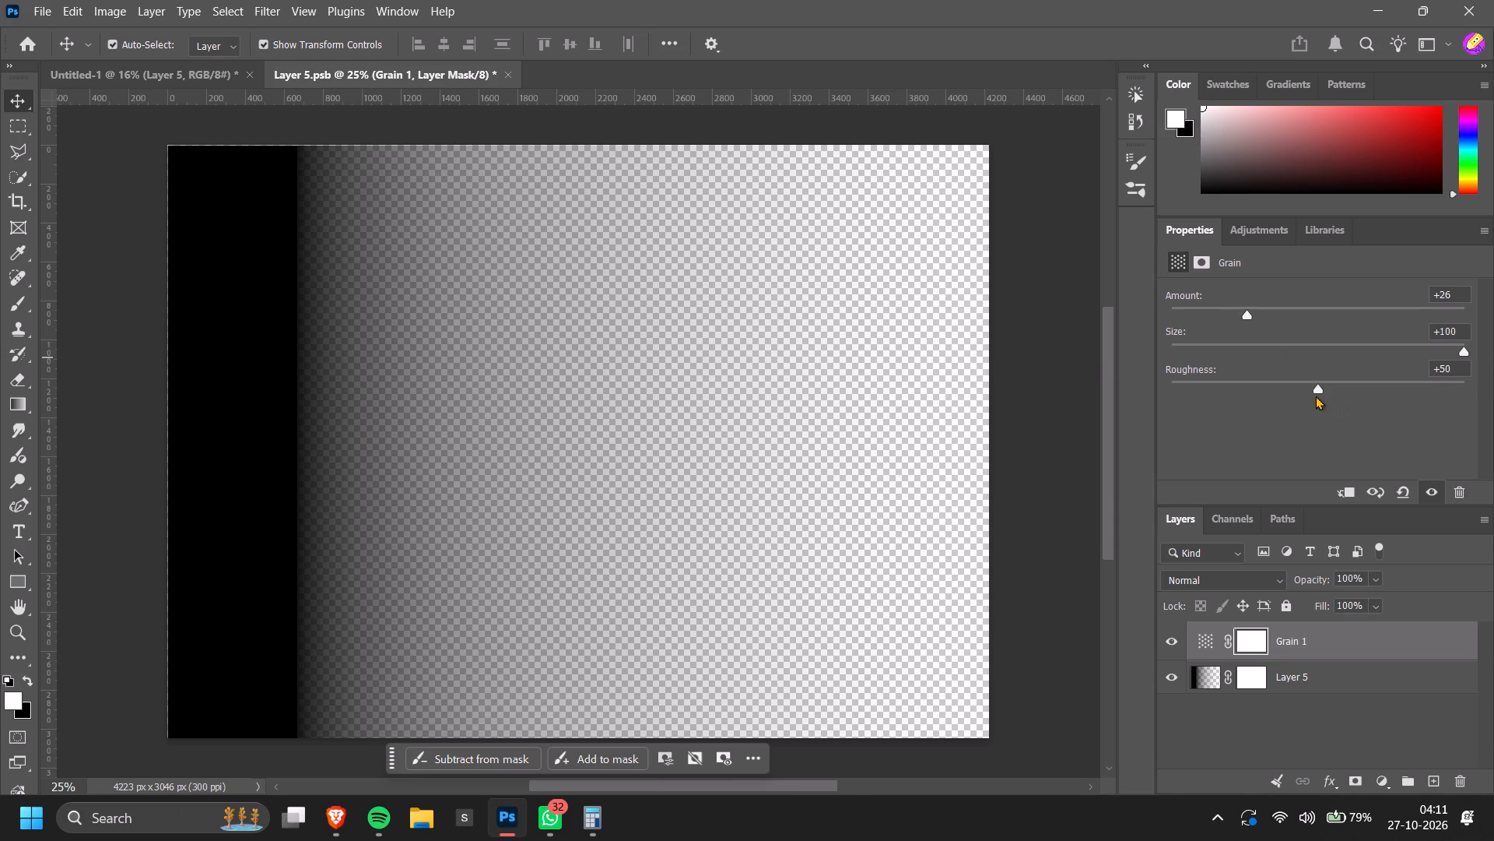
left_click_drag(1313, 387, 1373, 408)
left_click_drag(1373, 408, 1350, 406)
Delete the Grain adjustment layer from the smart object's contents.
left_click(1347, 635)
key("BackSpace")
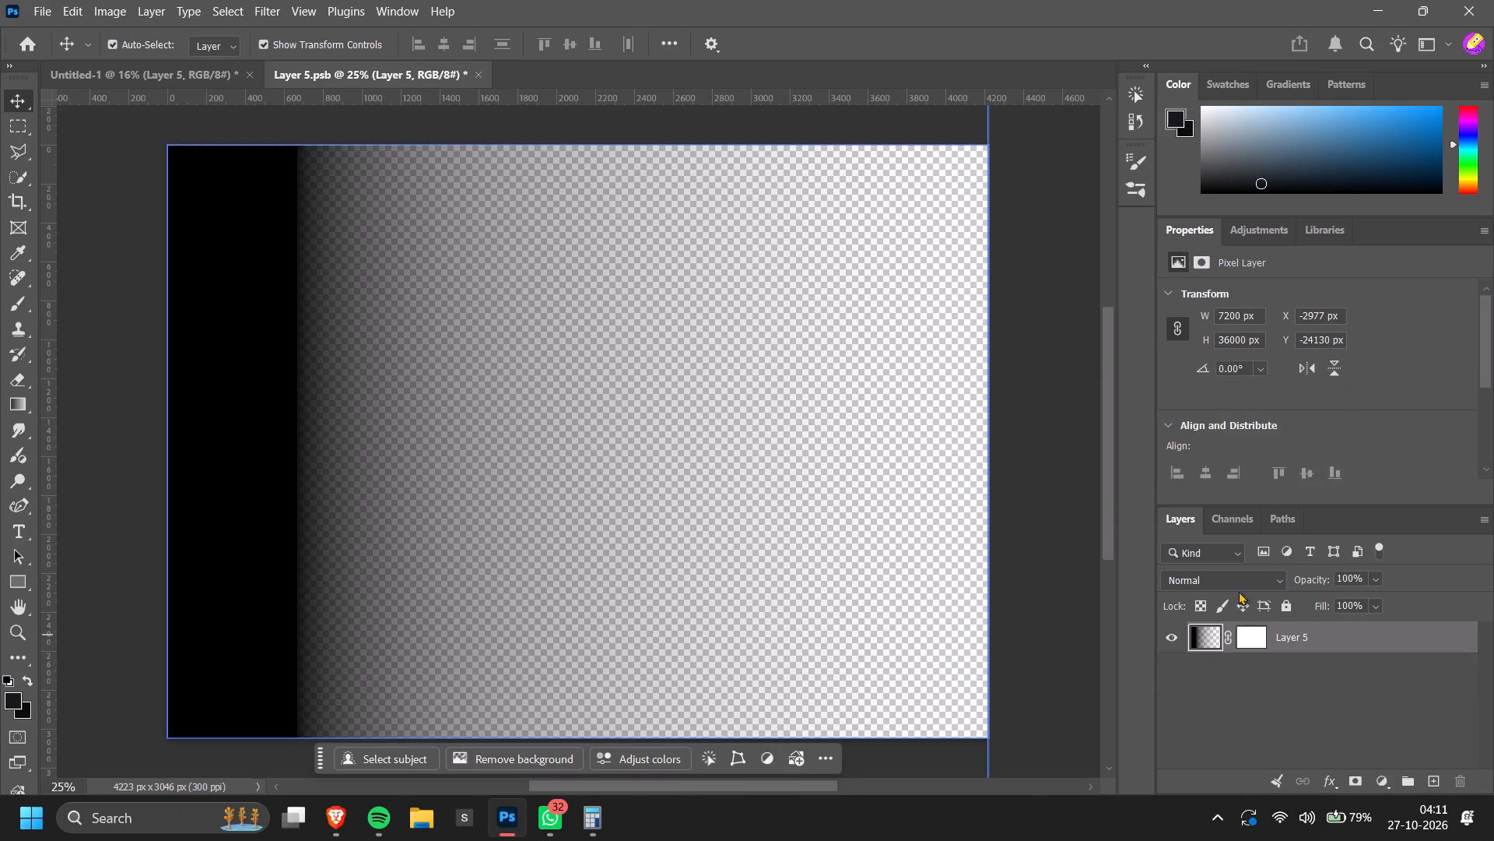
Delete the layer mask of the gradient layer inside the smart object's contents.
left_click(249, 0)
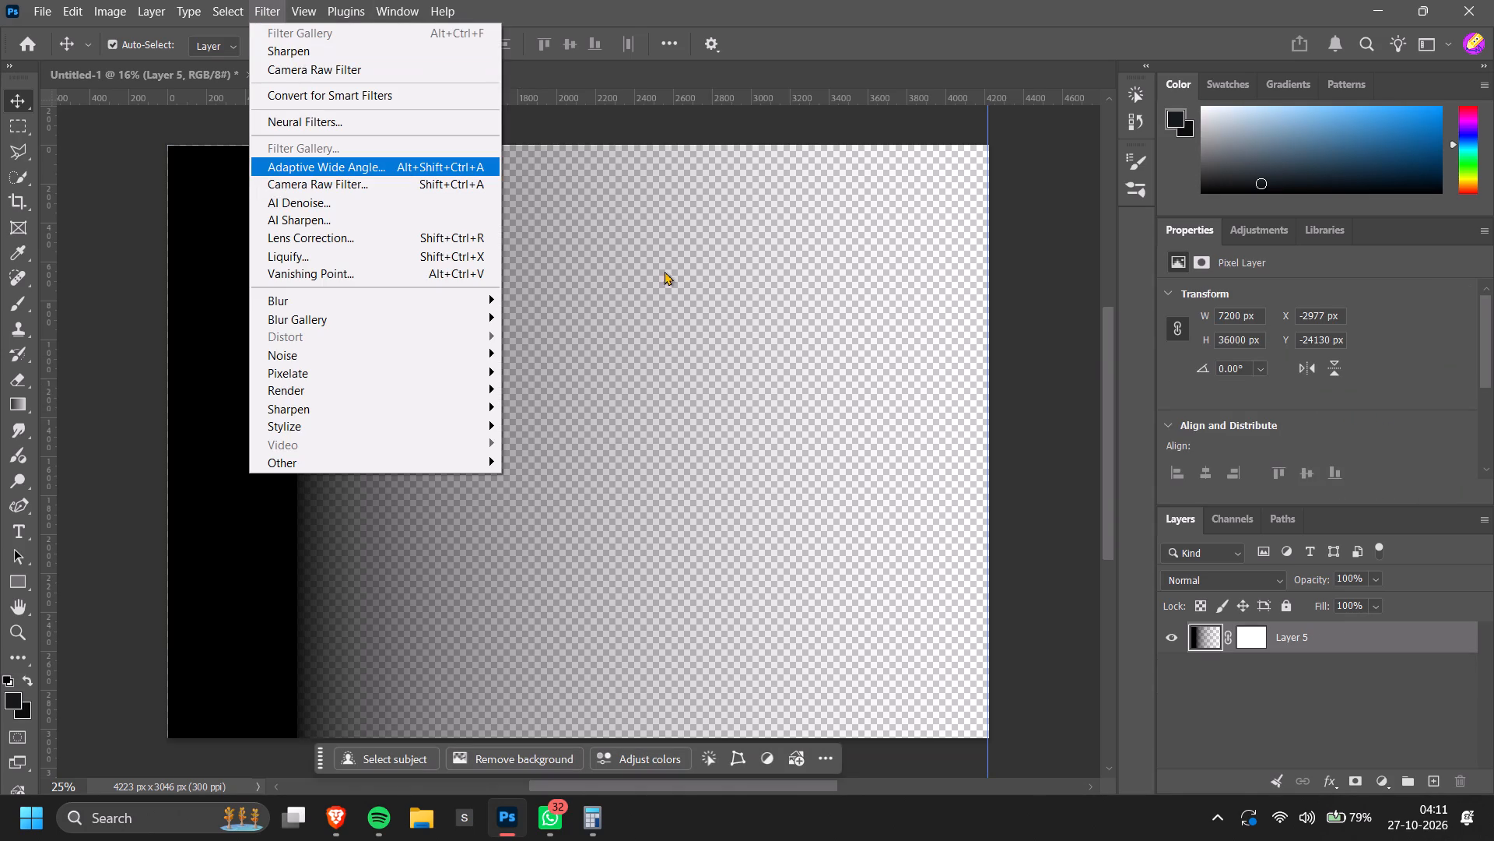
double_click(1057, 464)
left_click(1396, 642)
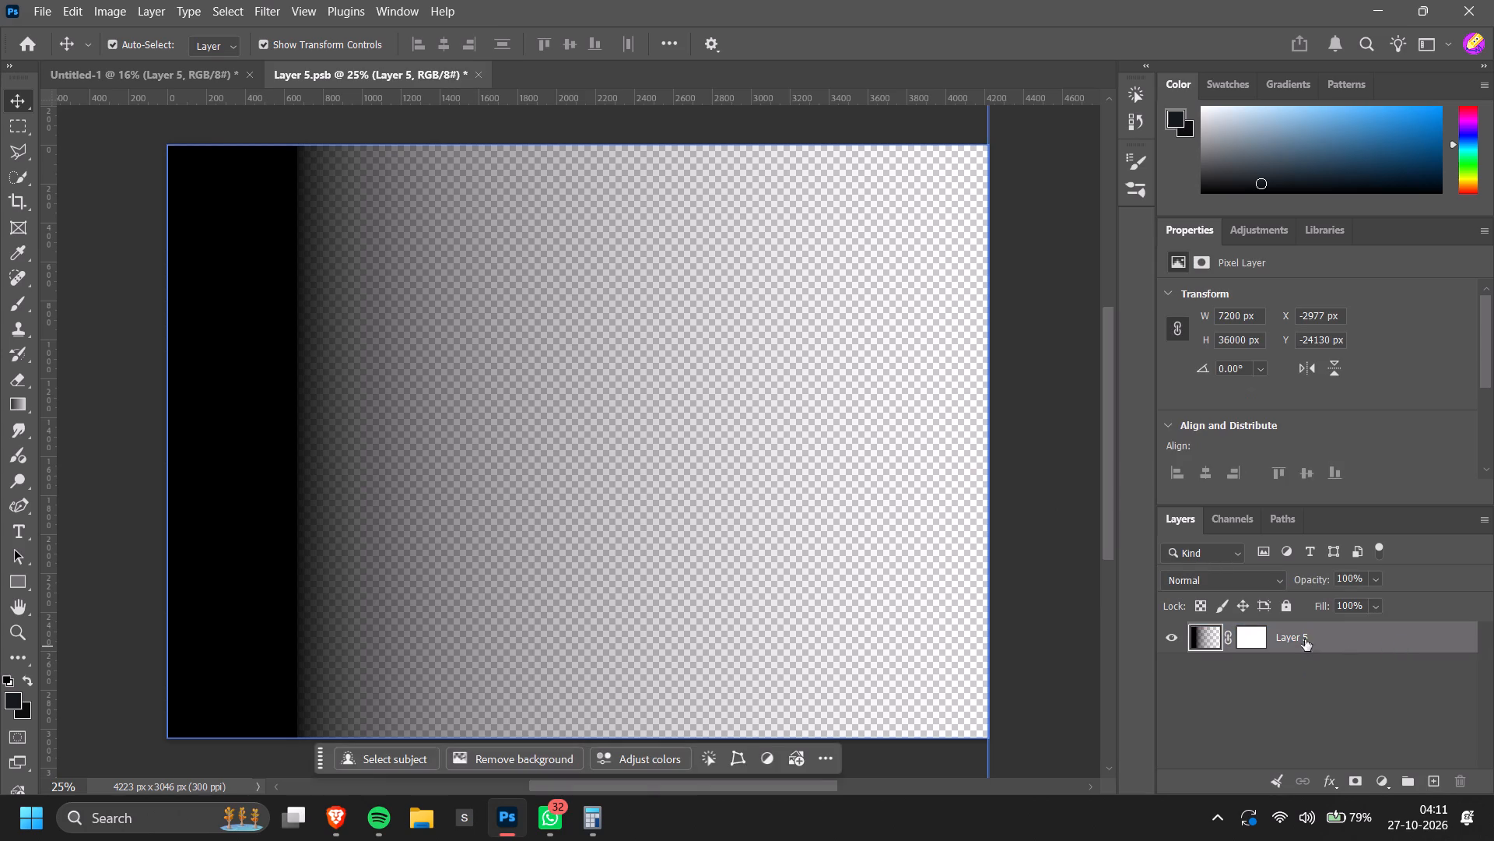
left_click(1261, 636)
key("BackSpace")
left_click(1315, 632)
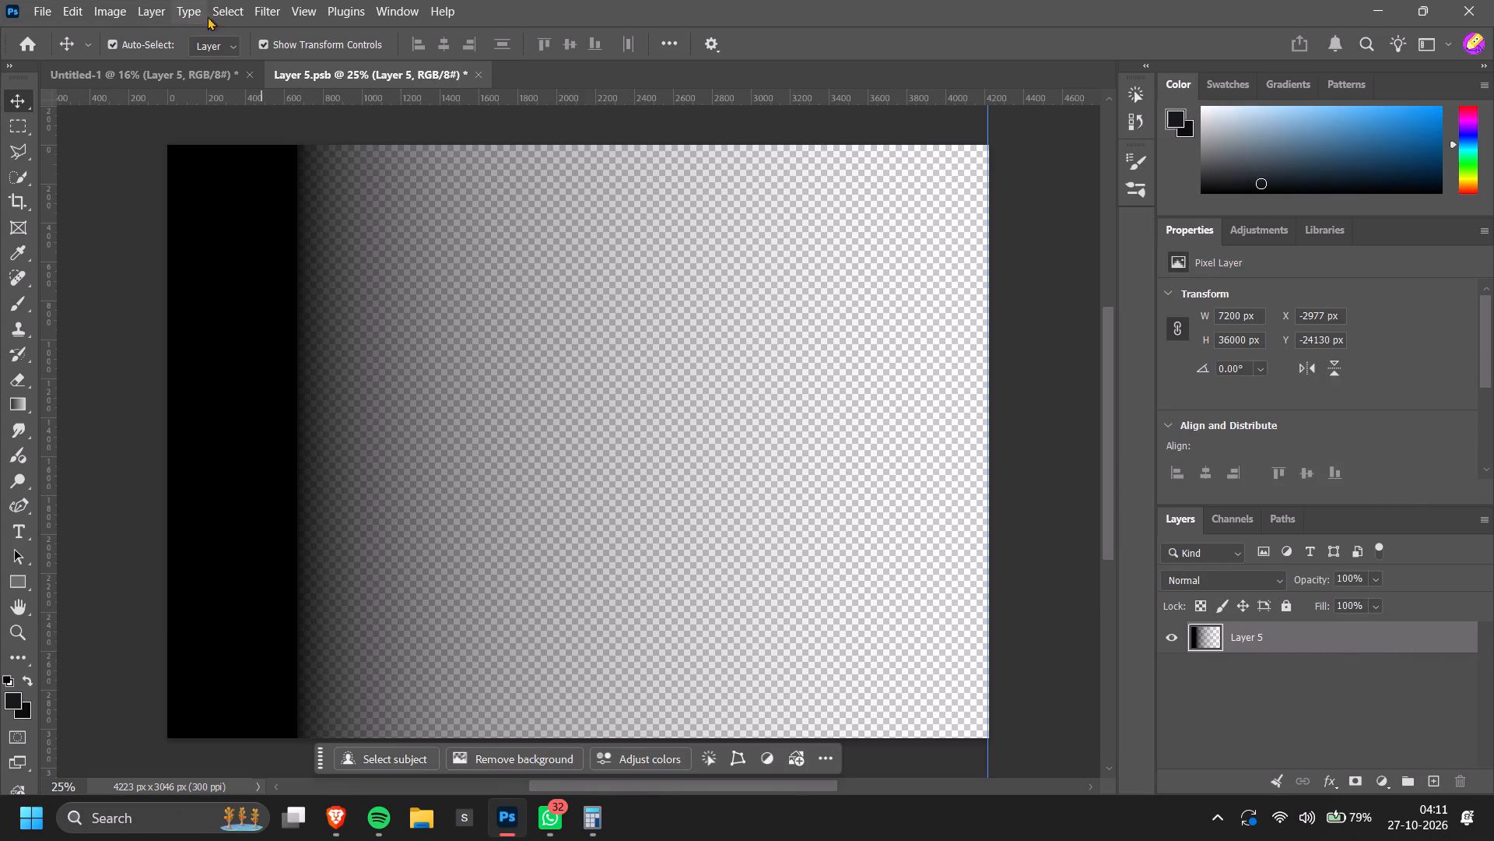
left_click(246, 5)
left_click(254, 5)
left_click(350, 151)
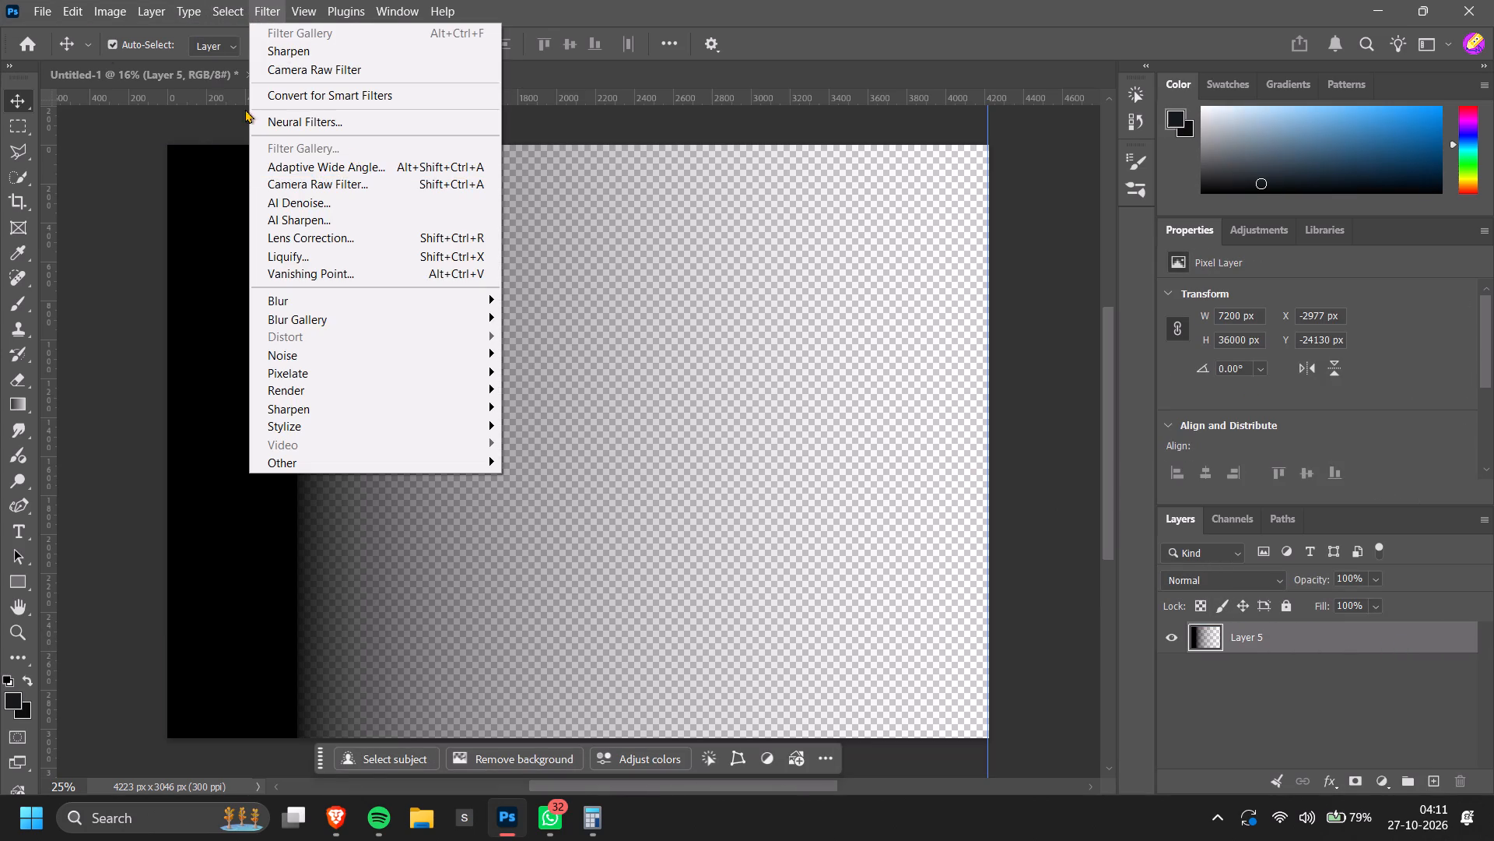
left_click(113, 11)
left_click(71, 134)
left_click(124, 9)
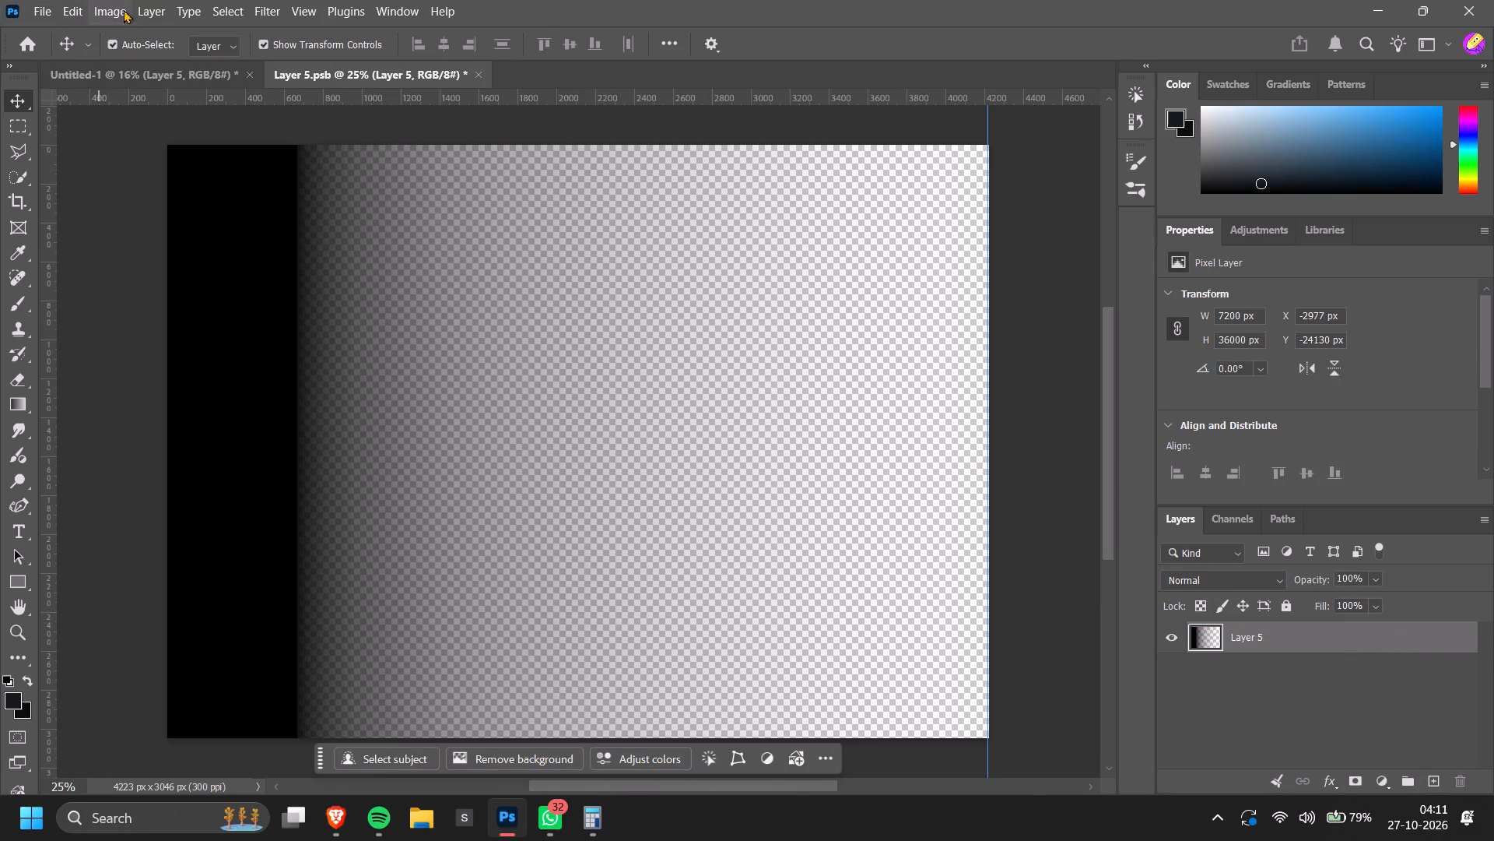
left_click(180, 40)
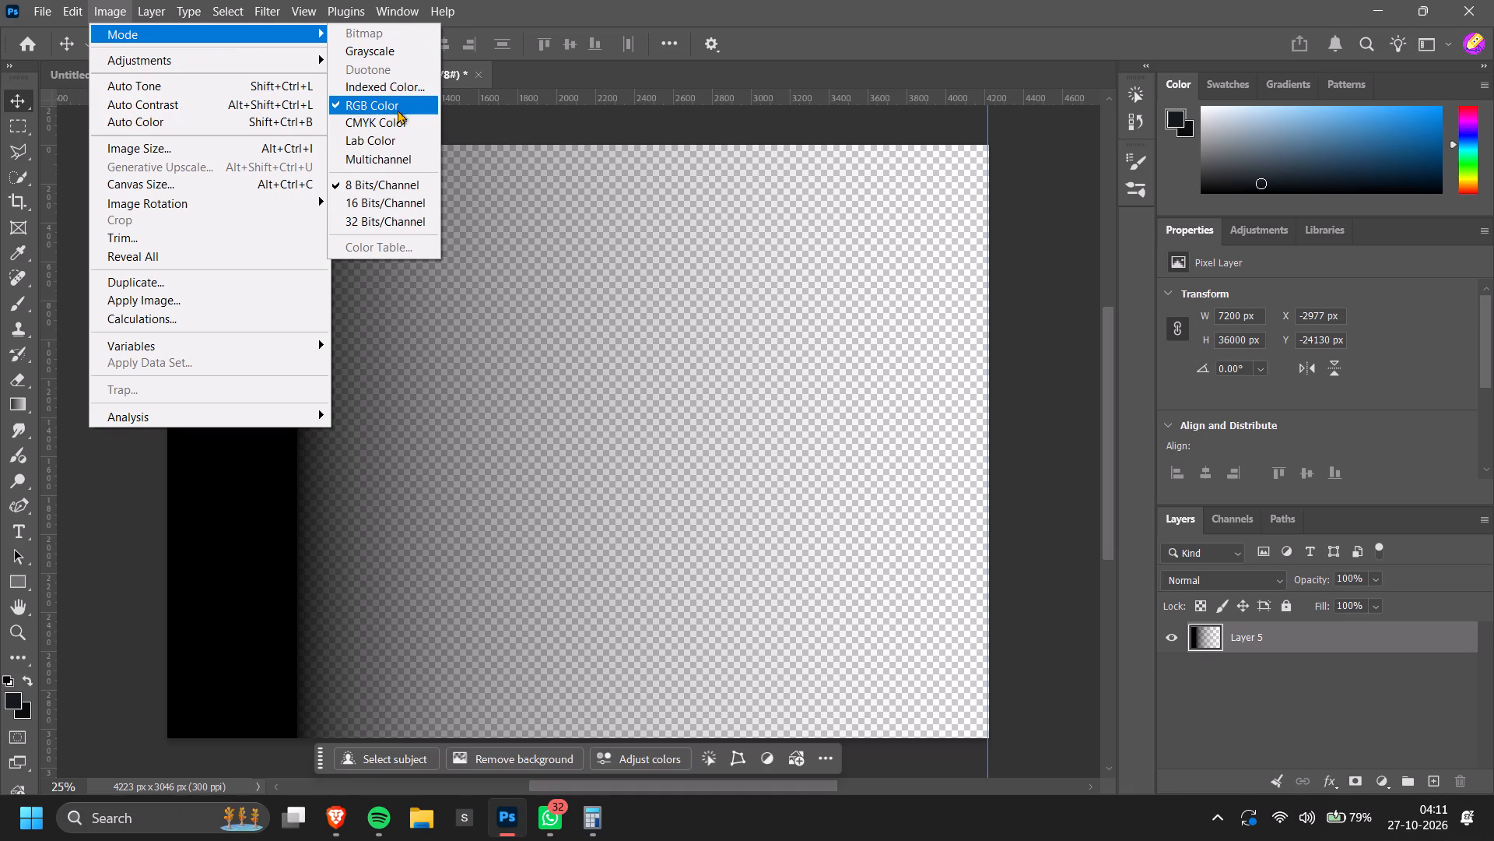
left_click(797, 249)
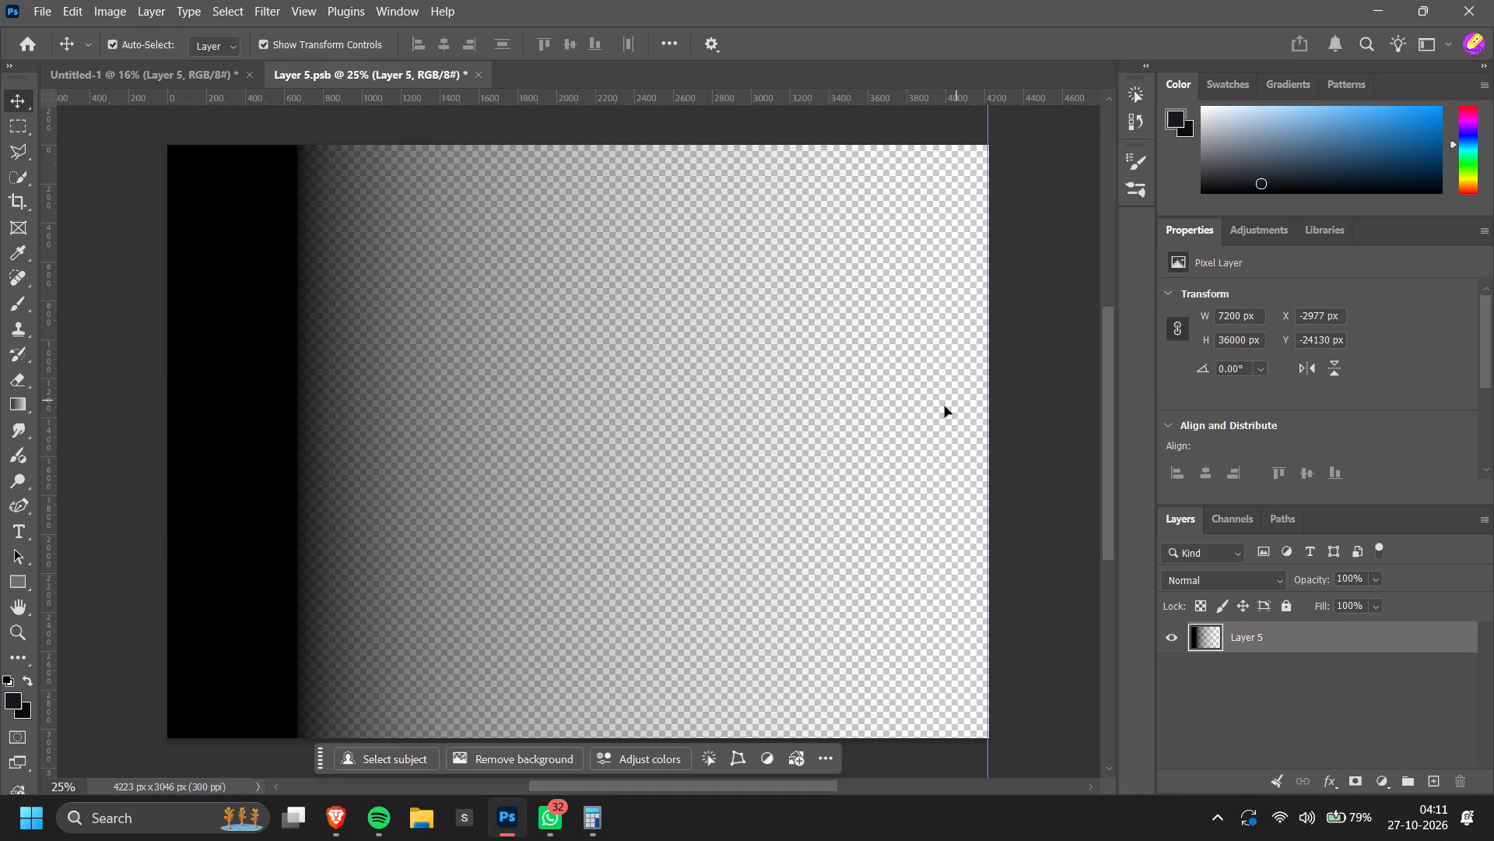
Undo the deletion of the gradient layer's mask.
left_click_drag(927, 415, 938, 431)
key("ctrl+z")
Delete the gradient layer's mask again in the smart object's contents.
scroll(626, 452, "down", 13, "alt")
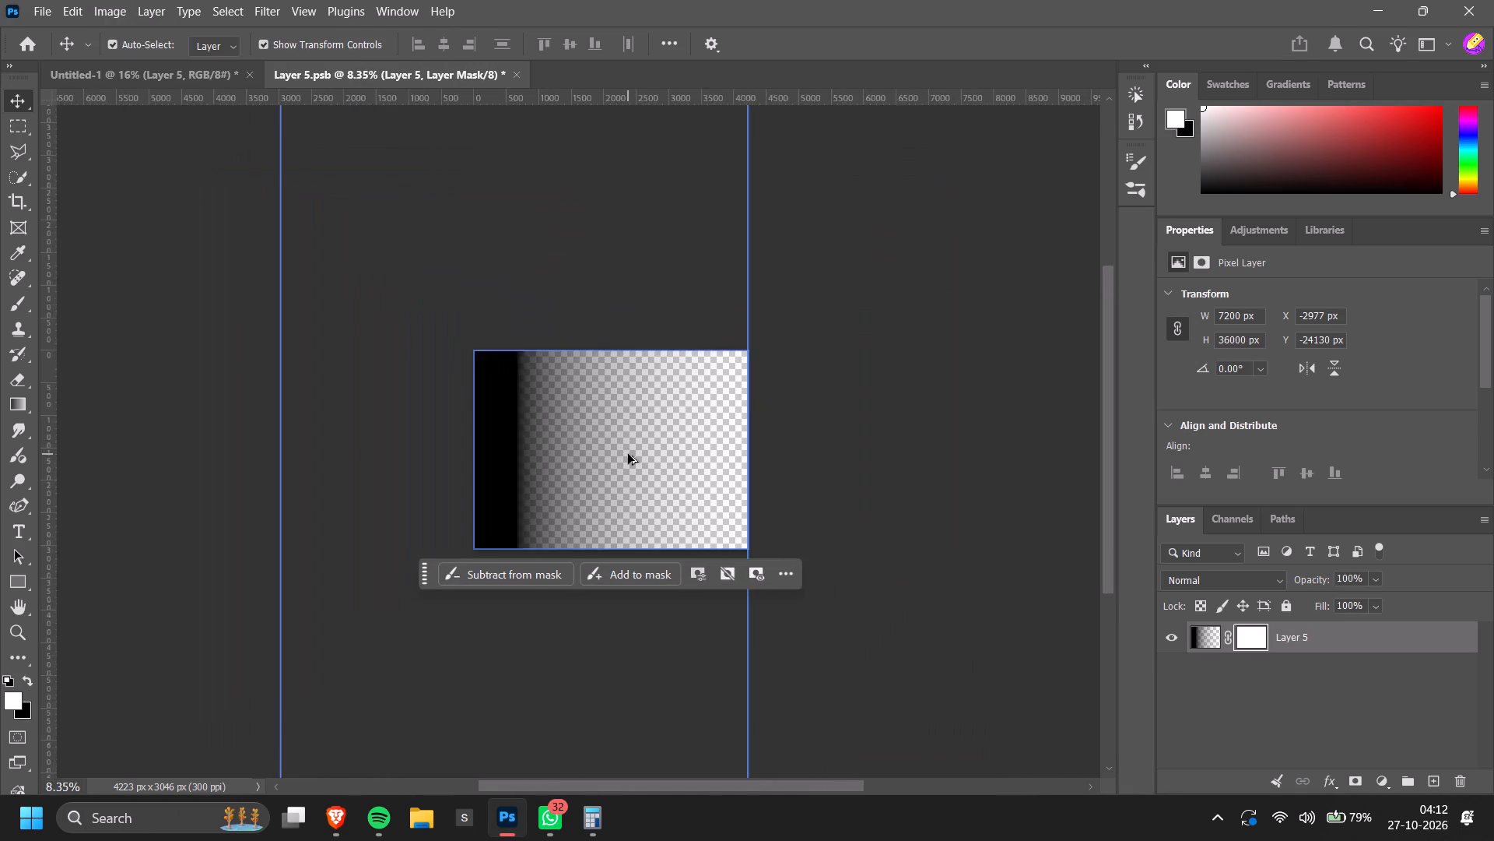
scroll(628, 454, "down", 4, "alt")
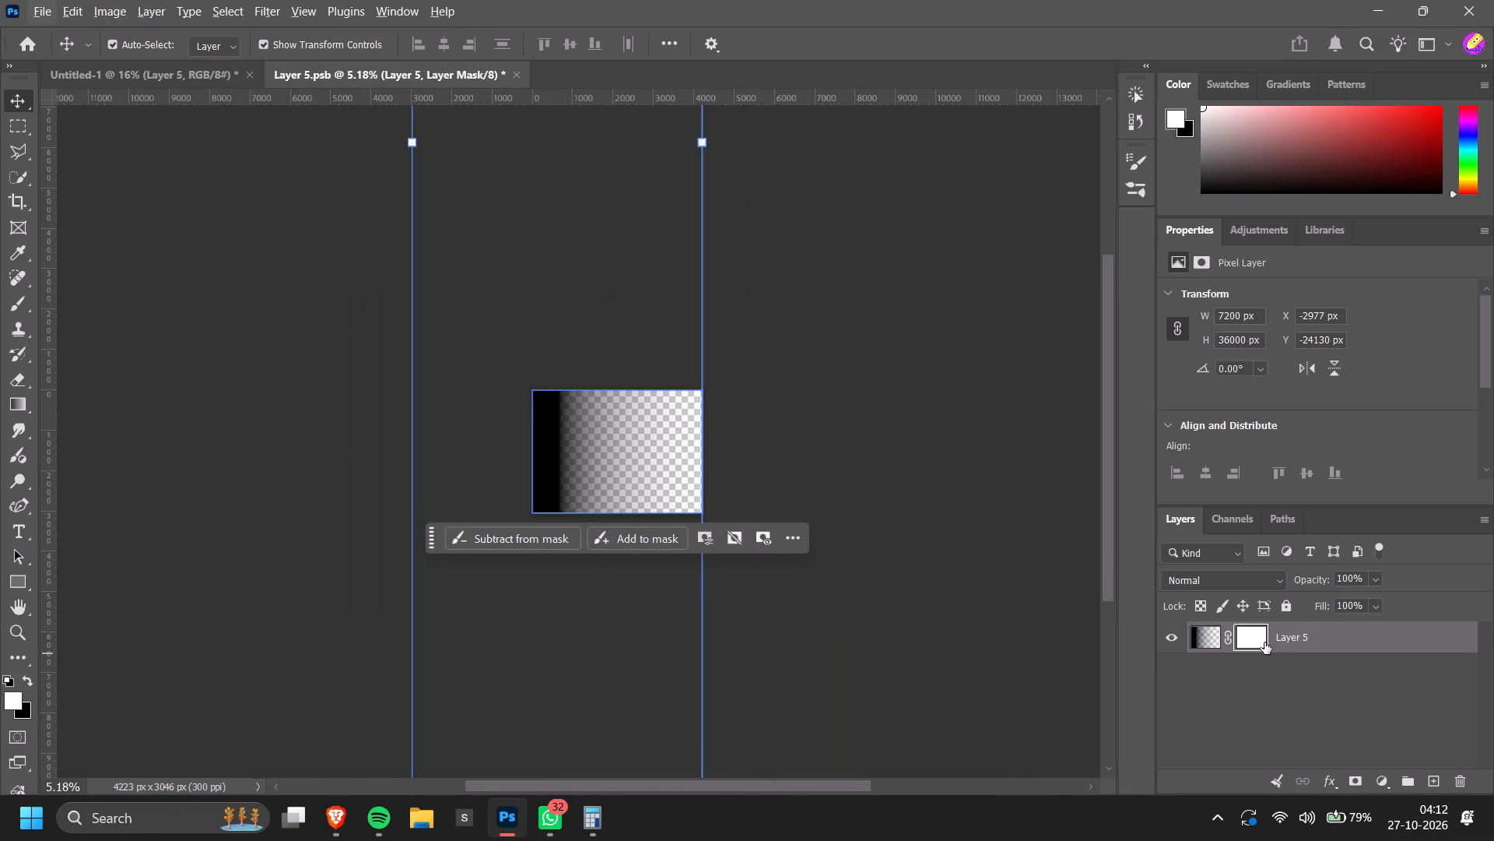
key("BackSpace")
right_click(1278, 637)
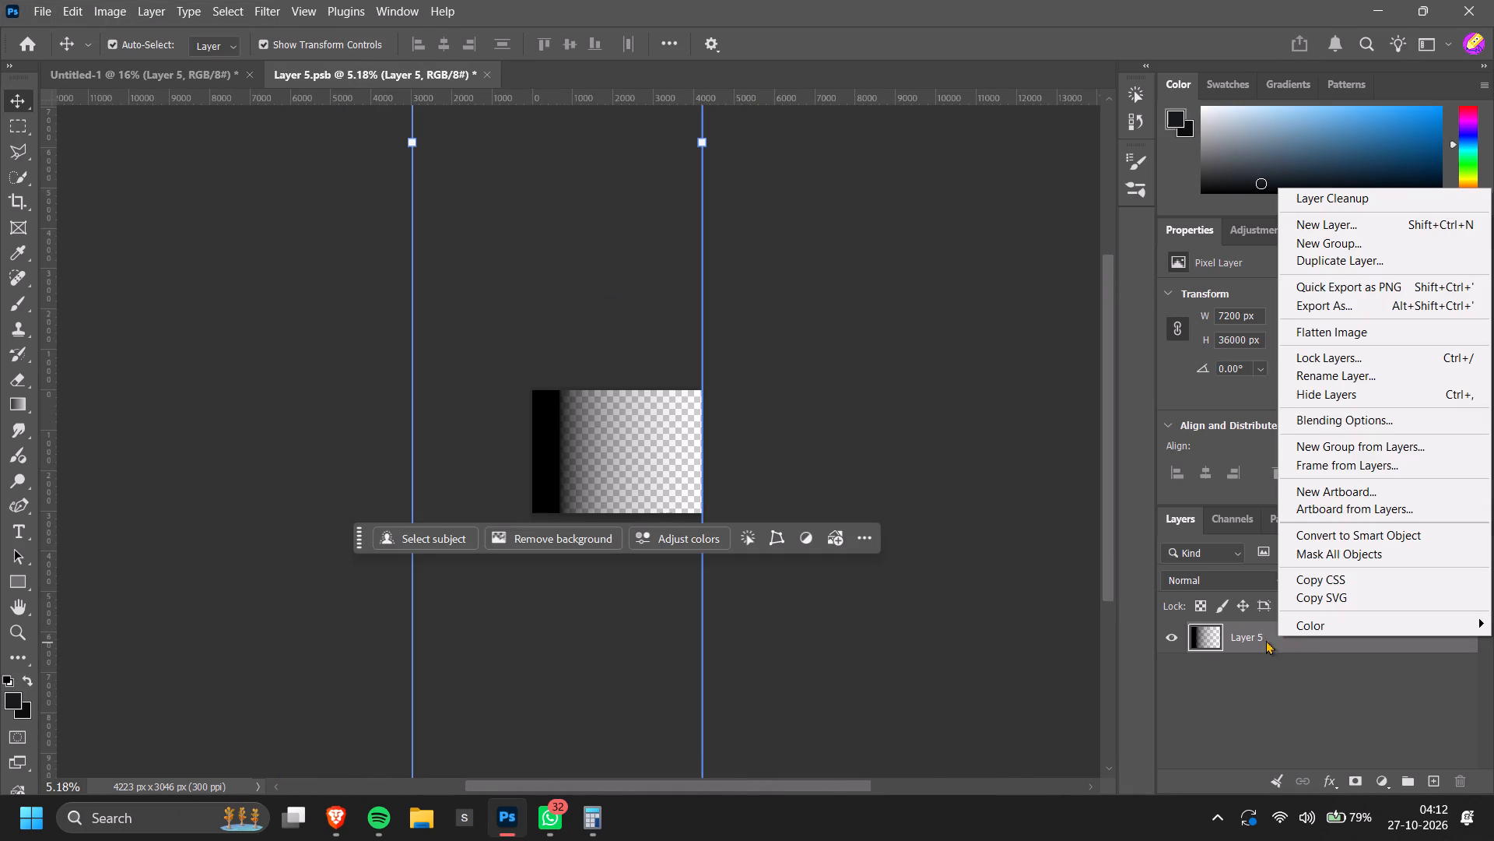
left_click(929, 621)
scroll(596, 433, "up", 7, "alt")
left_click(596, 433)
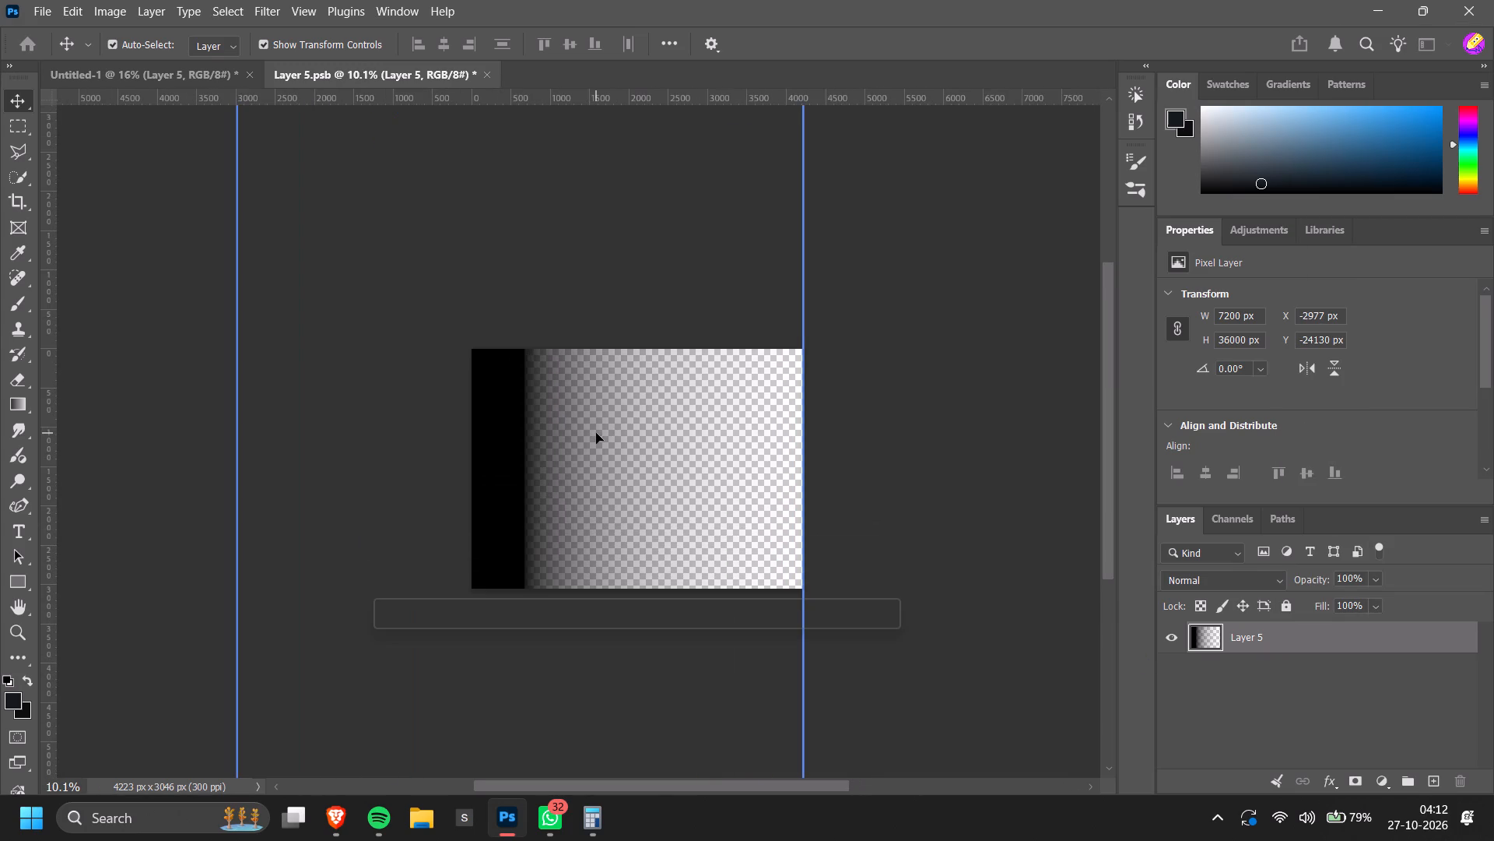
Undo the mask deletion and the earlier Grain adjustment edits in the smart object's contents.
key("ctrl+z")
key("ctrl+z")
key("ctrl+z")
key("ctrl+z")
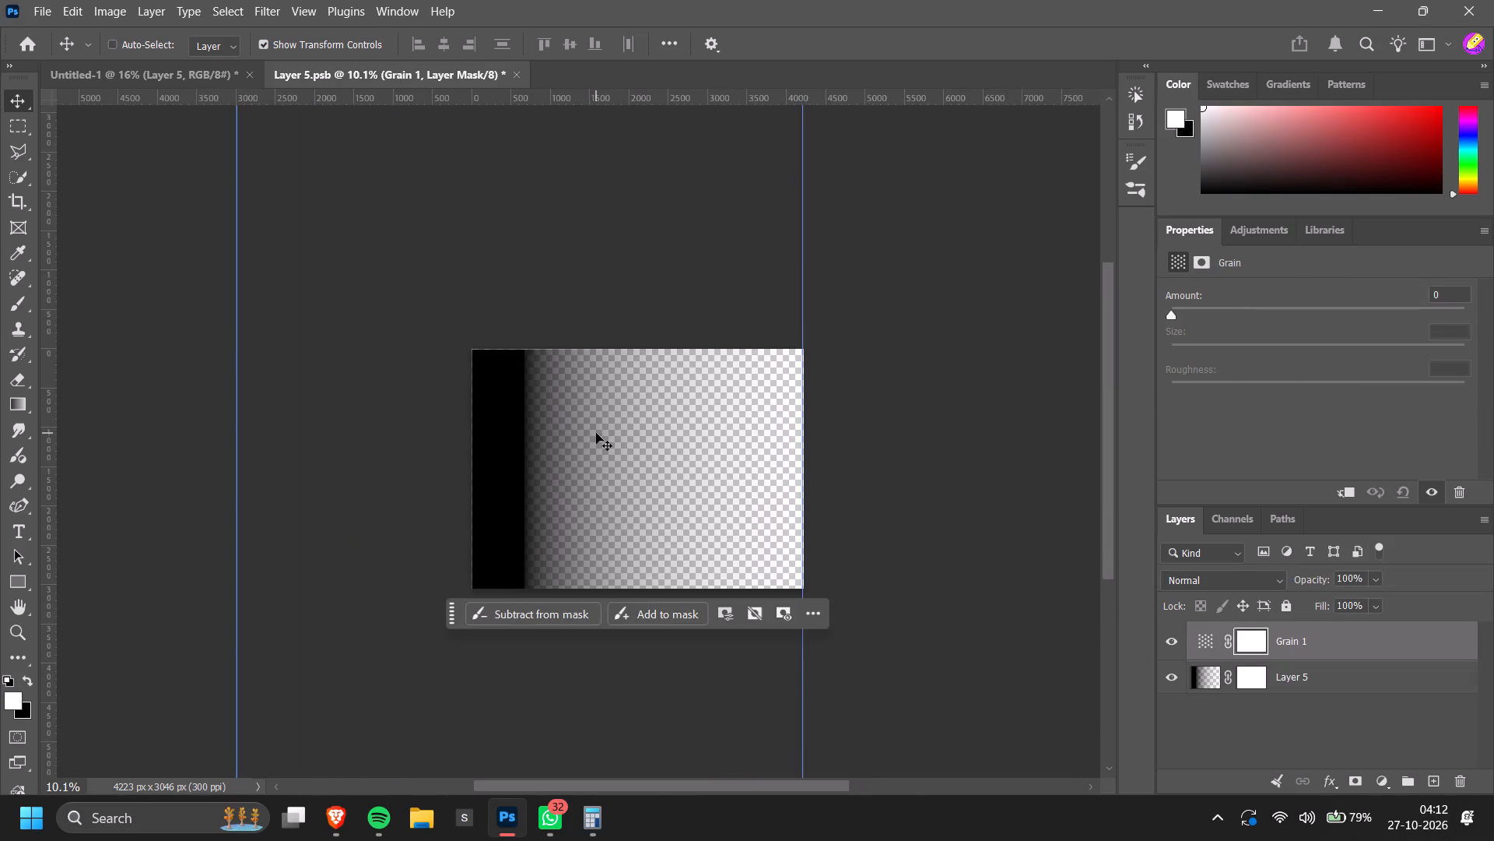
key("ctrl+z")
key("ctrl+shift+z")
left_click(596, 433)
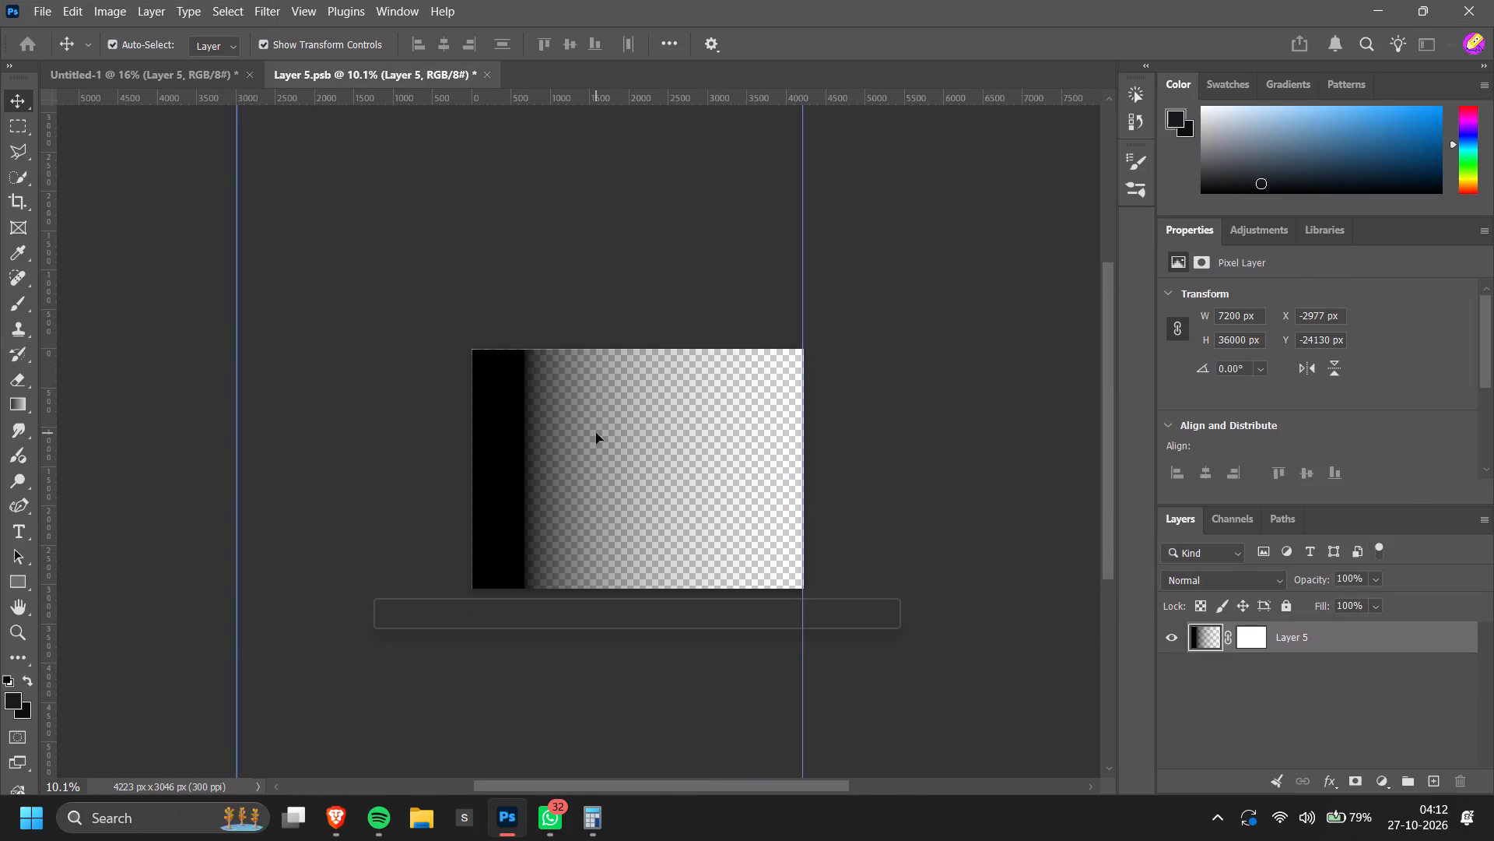
Close the gradient panel's smart object contents and return to the poster document.
key("m")
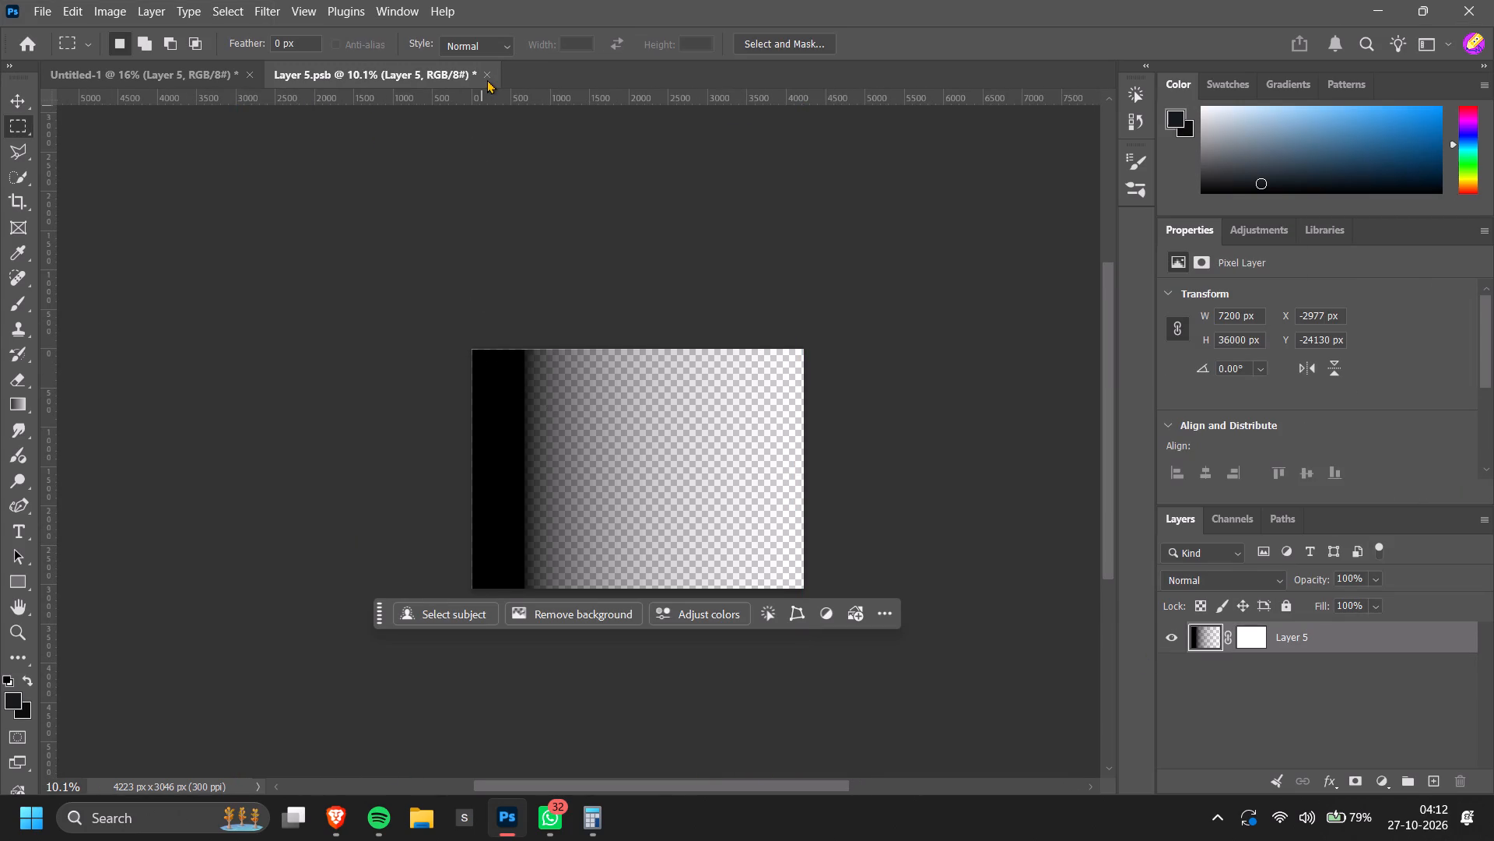
left_click(489, 75)
left_click(770, 315)
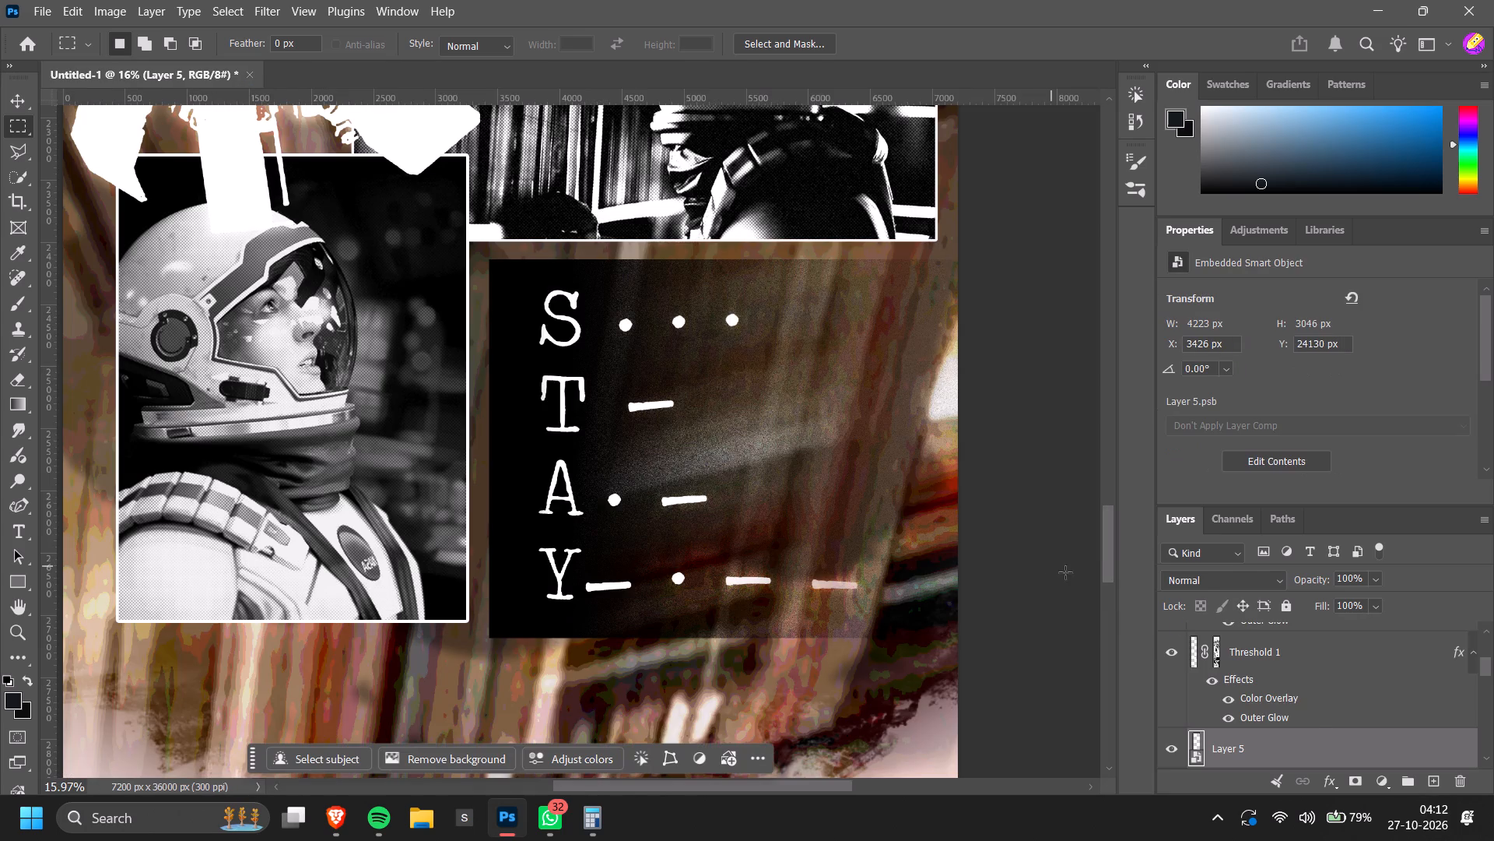
Examine the grain texture of the dark gradient panel behind the STAY lettering.
scroll(1324, 752, "down", 1)
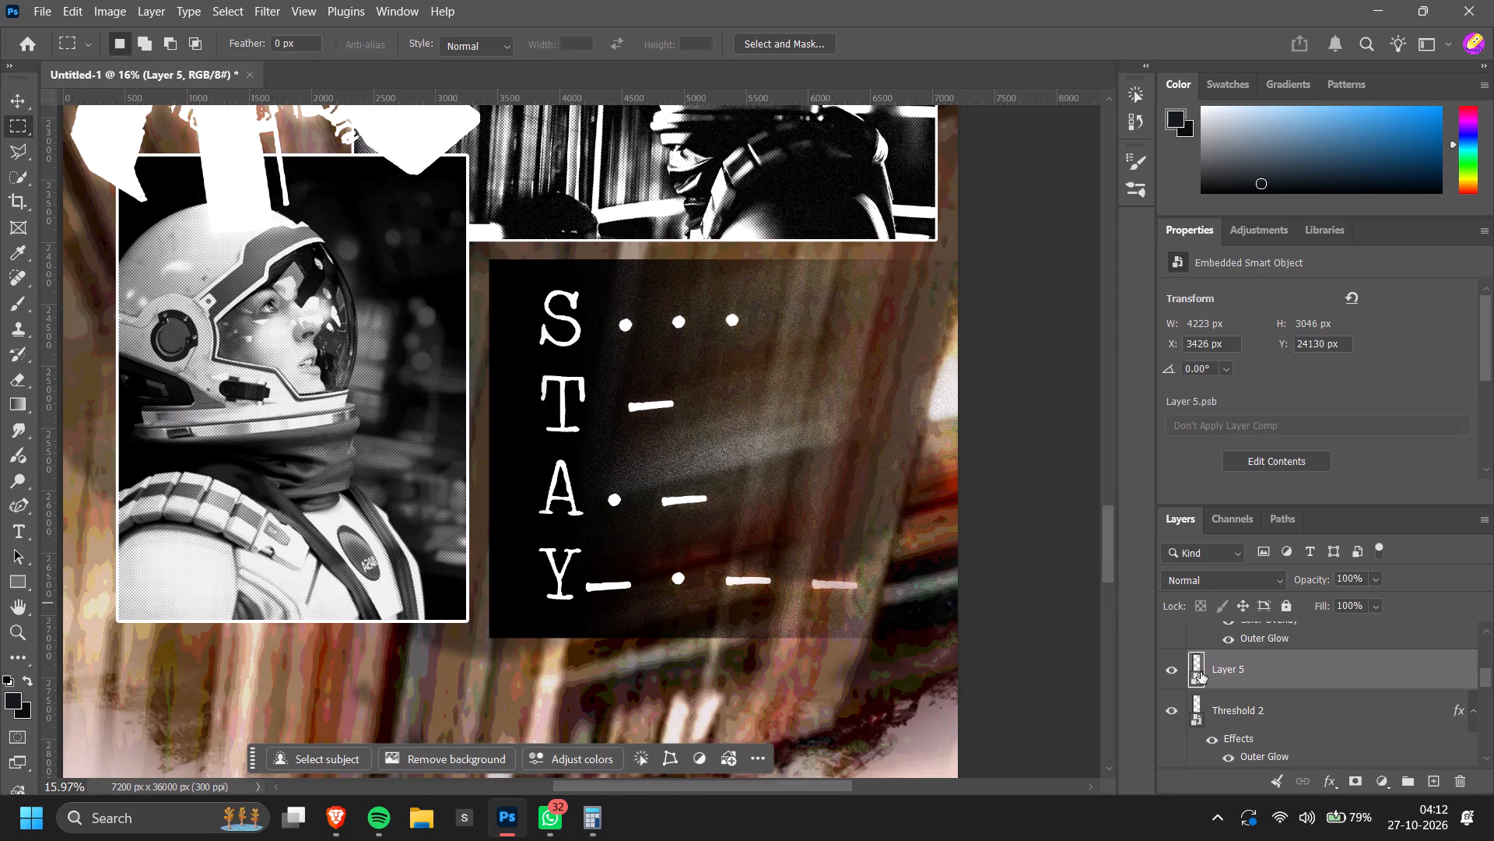
left_click(745, 449)
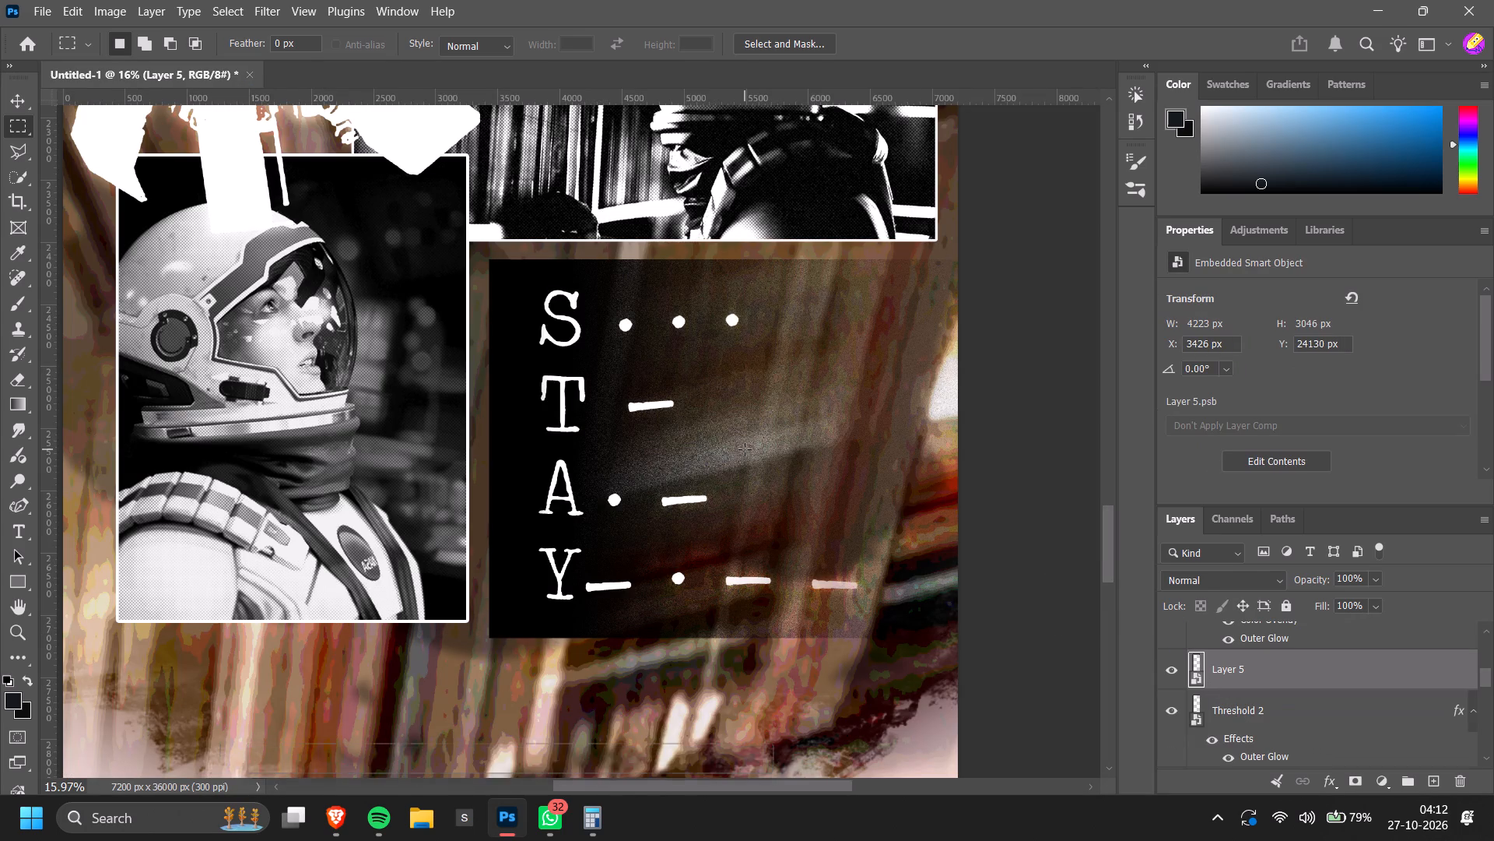
key("v")
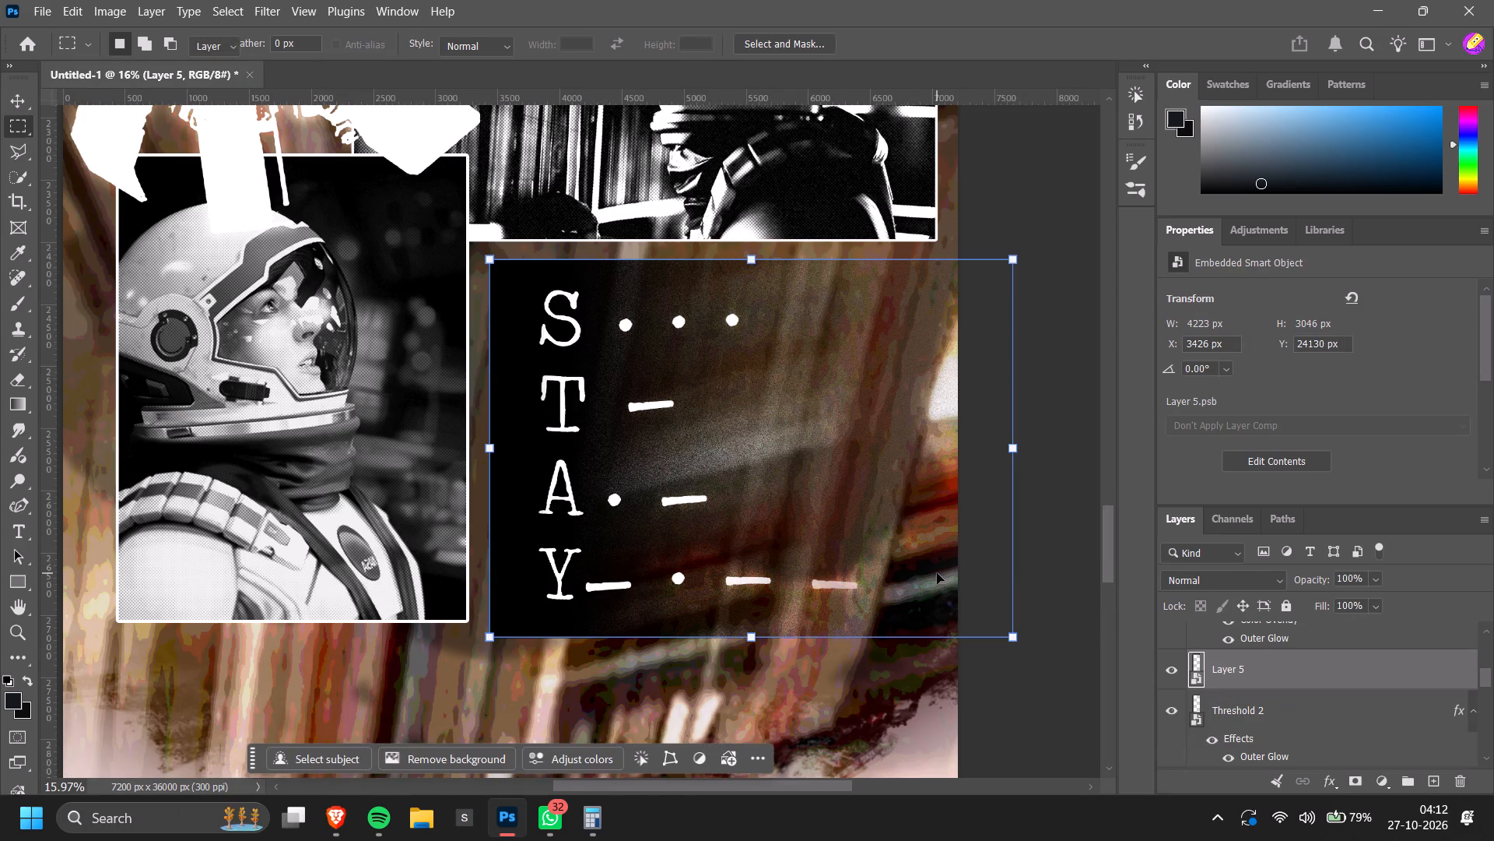
scroll(758, 534, "up", 13, "alt")
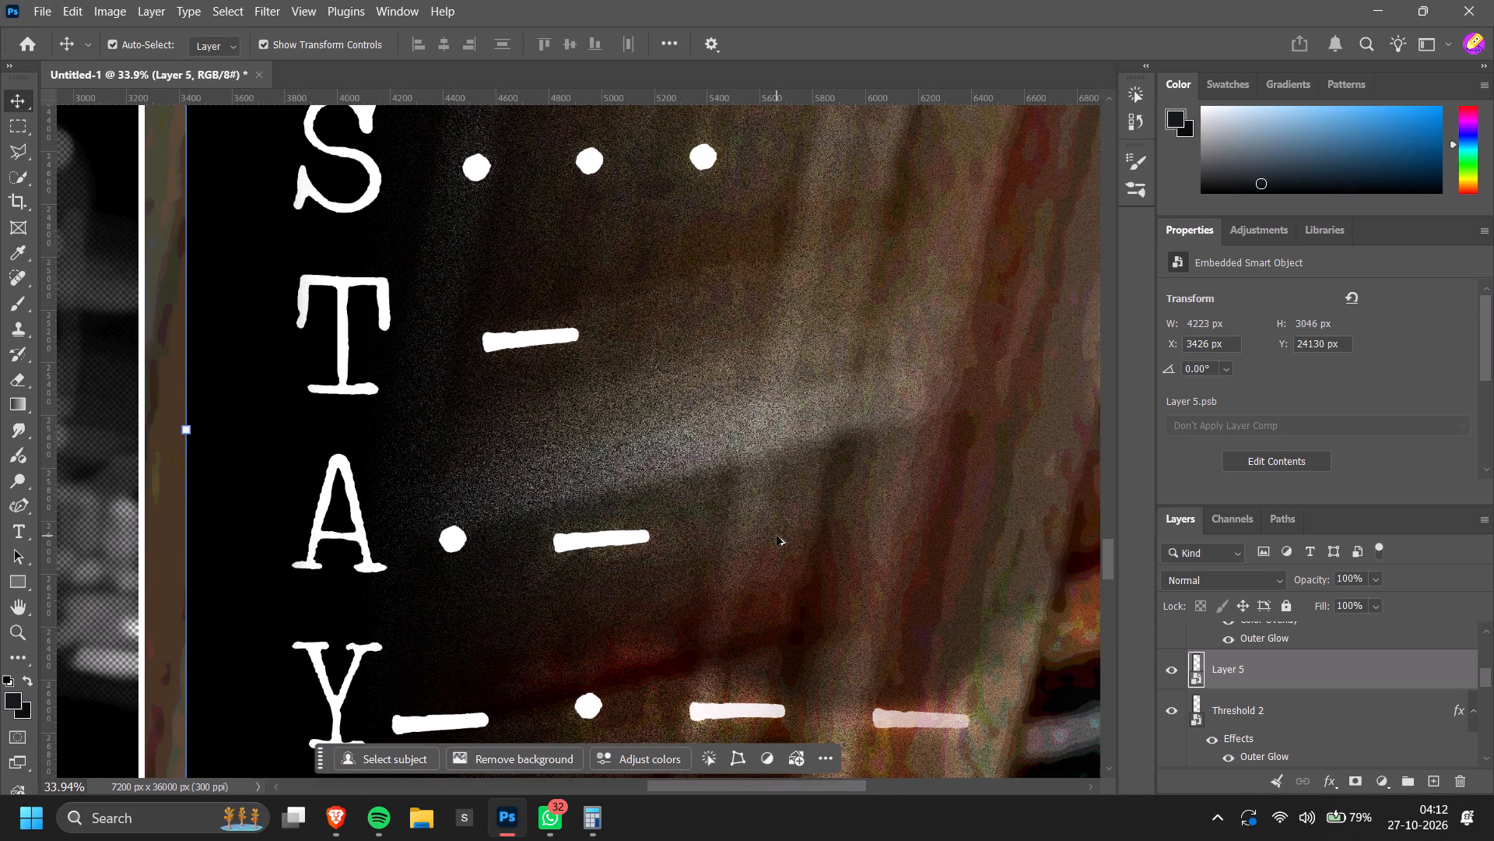
scroll(777, 536, "down", 13, "alt")
scroll(954, 614, "down", 3)
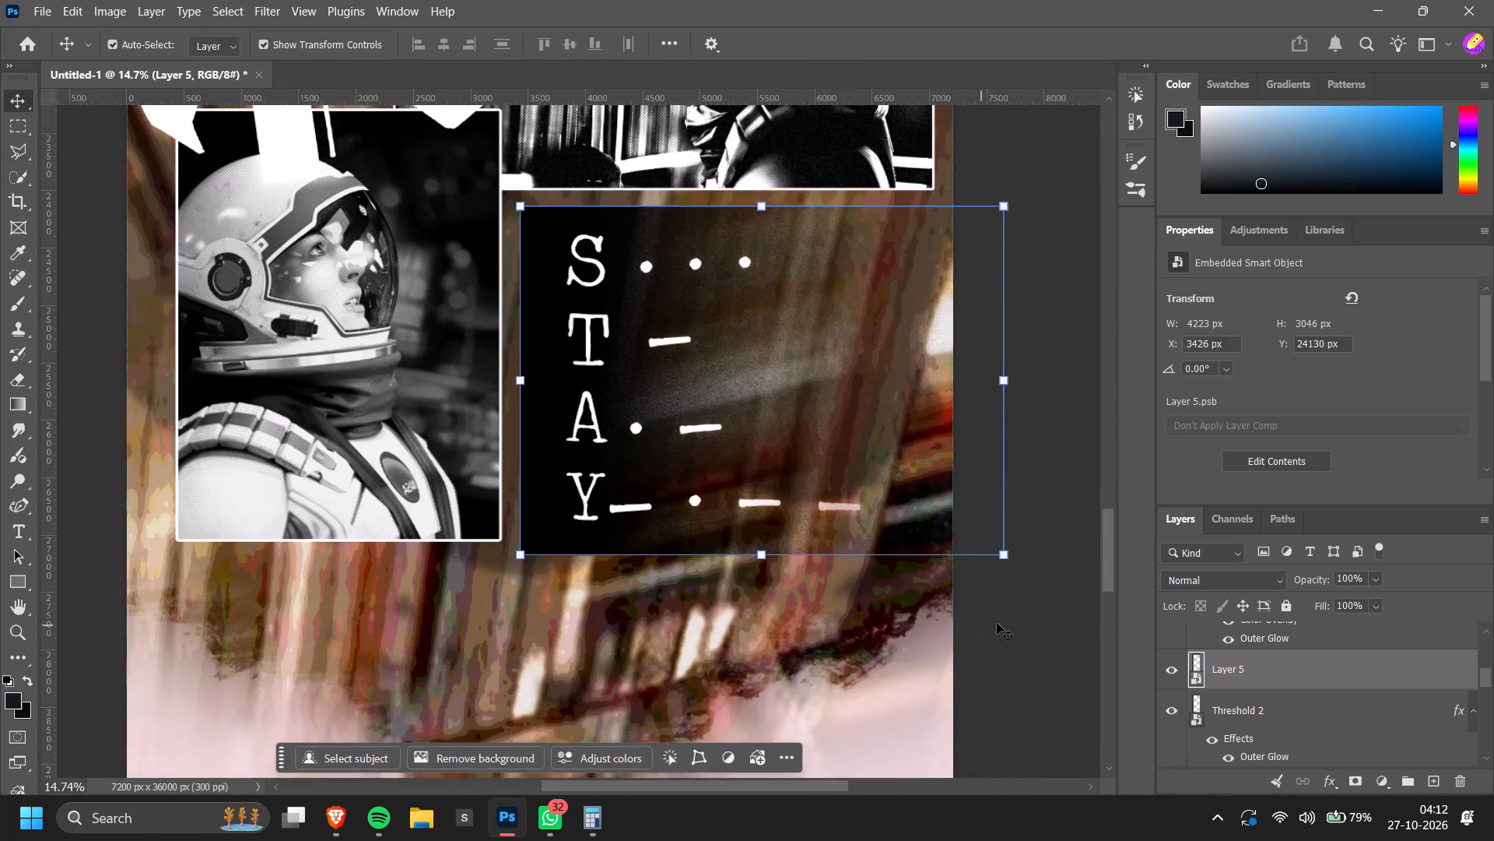
Preview other blend modes for the gradient panel behind STAY and keep Normal.
left_click(1005, 623)
scroll(1005, 623, "down", 5, "alt")
left_click(762, 413)
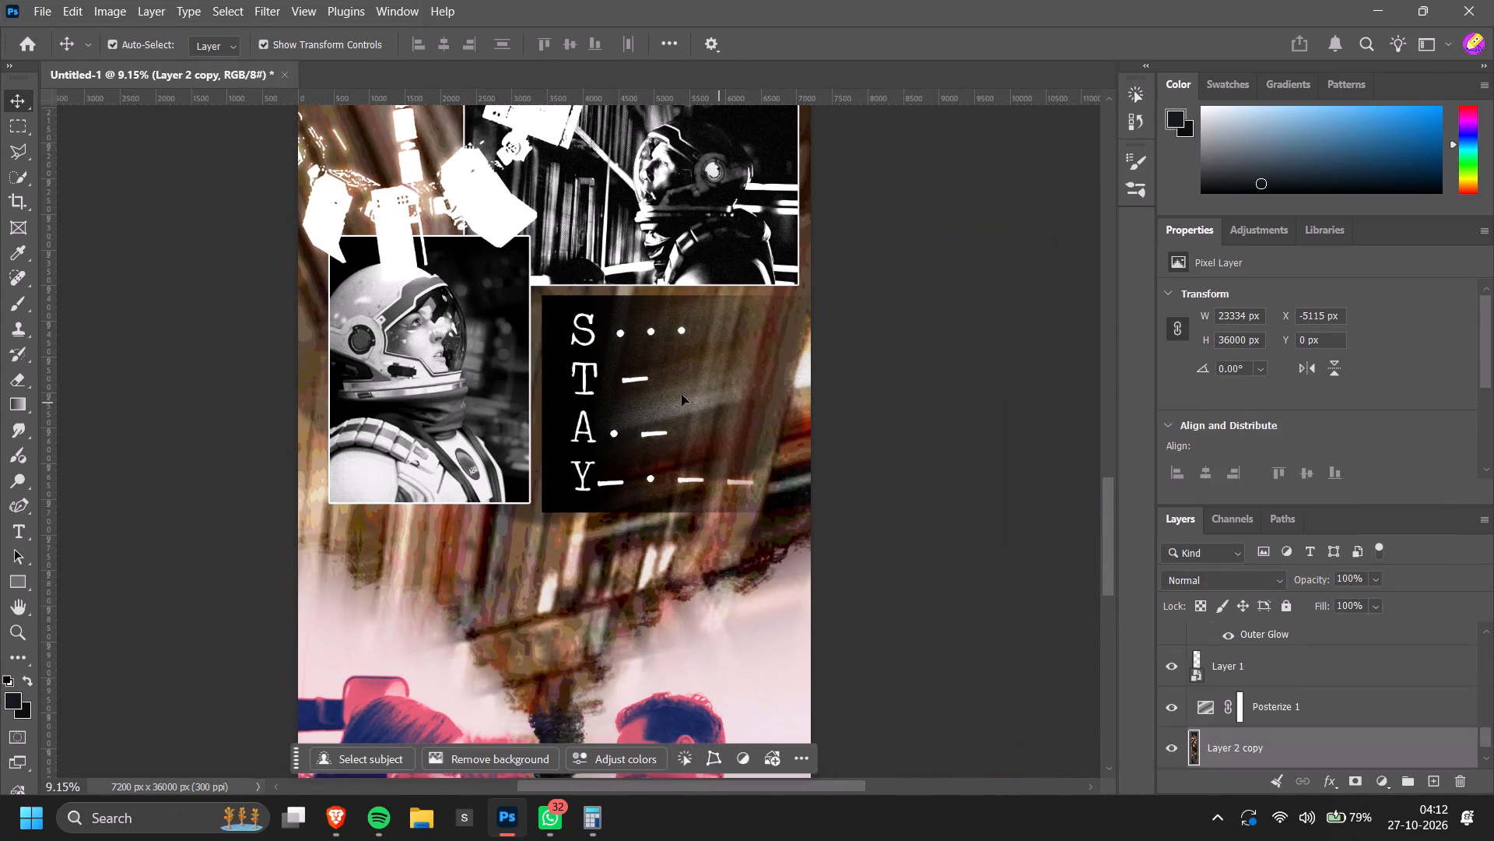
left_click(644, 390)
left_click(1191, 575)
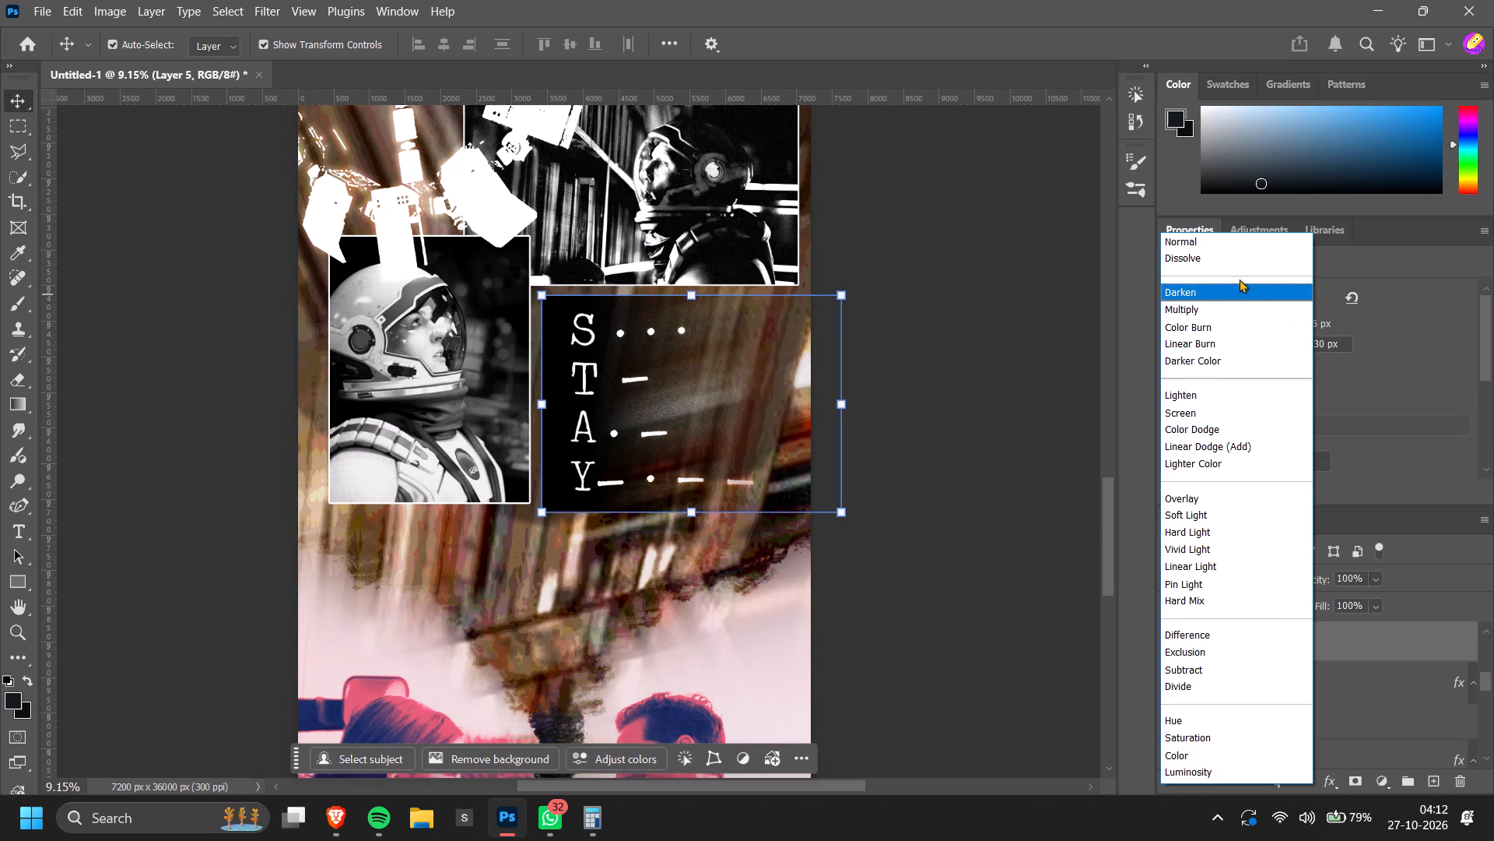
left_click(1247, 245)
left_click(970, 385)
Duplicate the white spacecraft layer, placing the copy directly beneath the original, and hide the copy's layer effects.
scroll(964, 394, "down", 10, "alt")
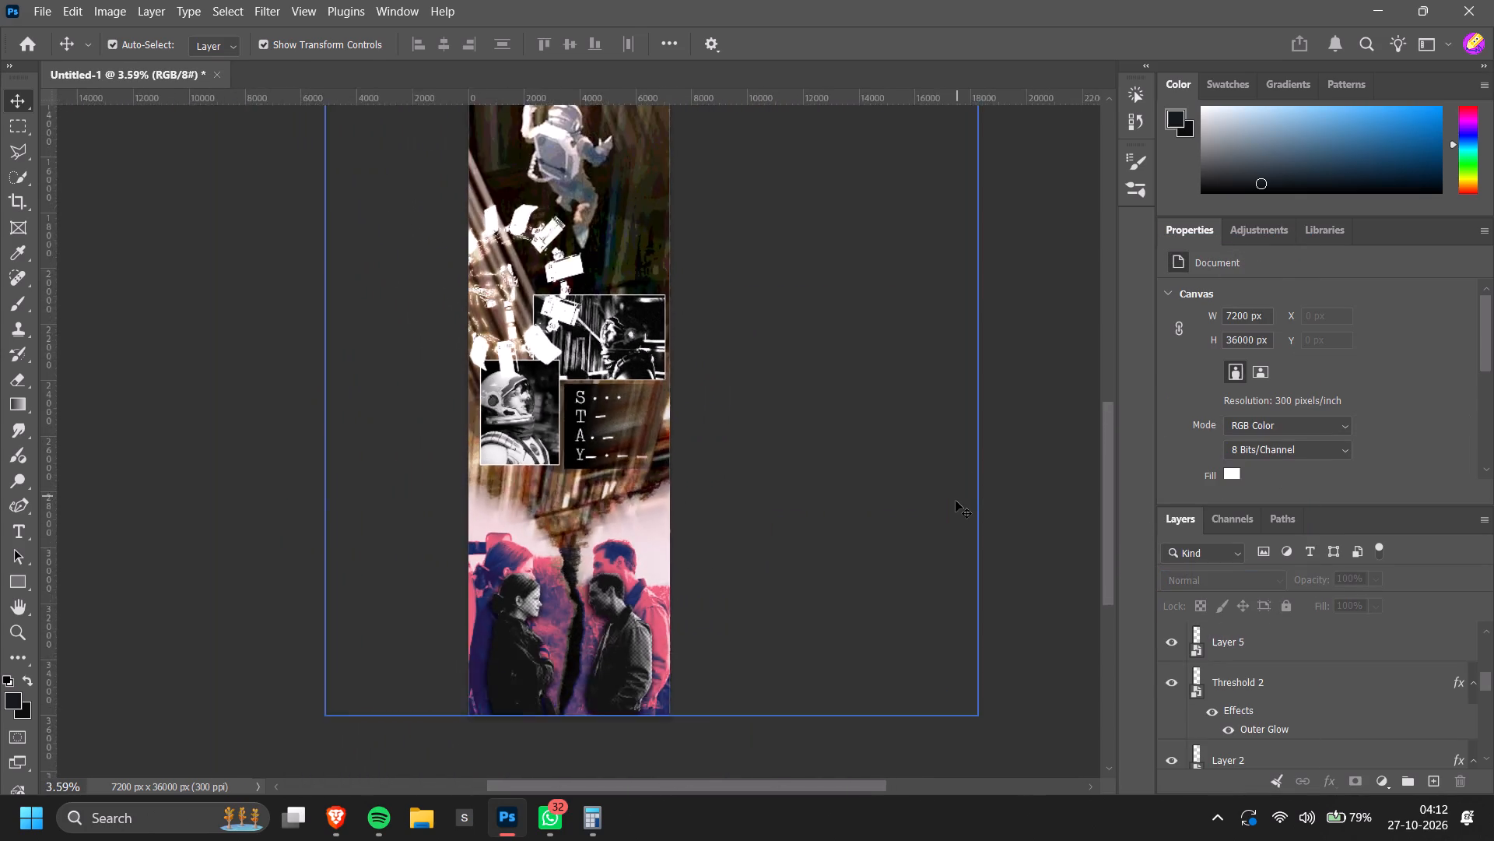
scroll(955, 502, "down", 3, "alt")
scroll(942, 535, "up", 4)
scroll(896, 576, "up", 5, "alt")
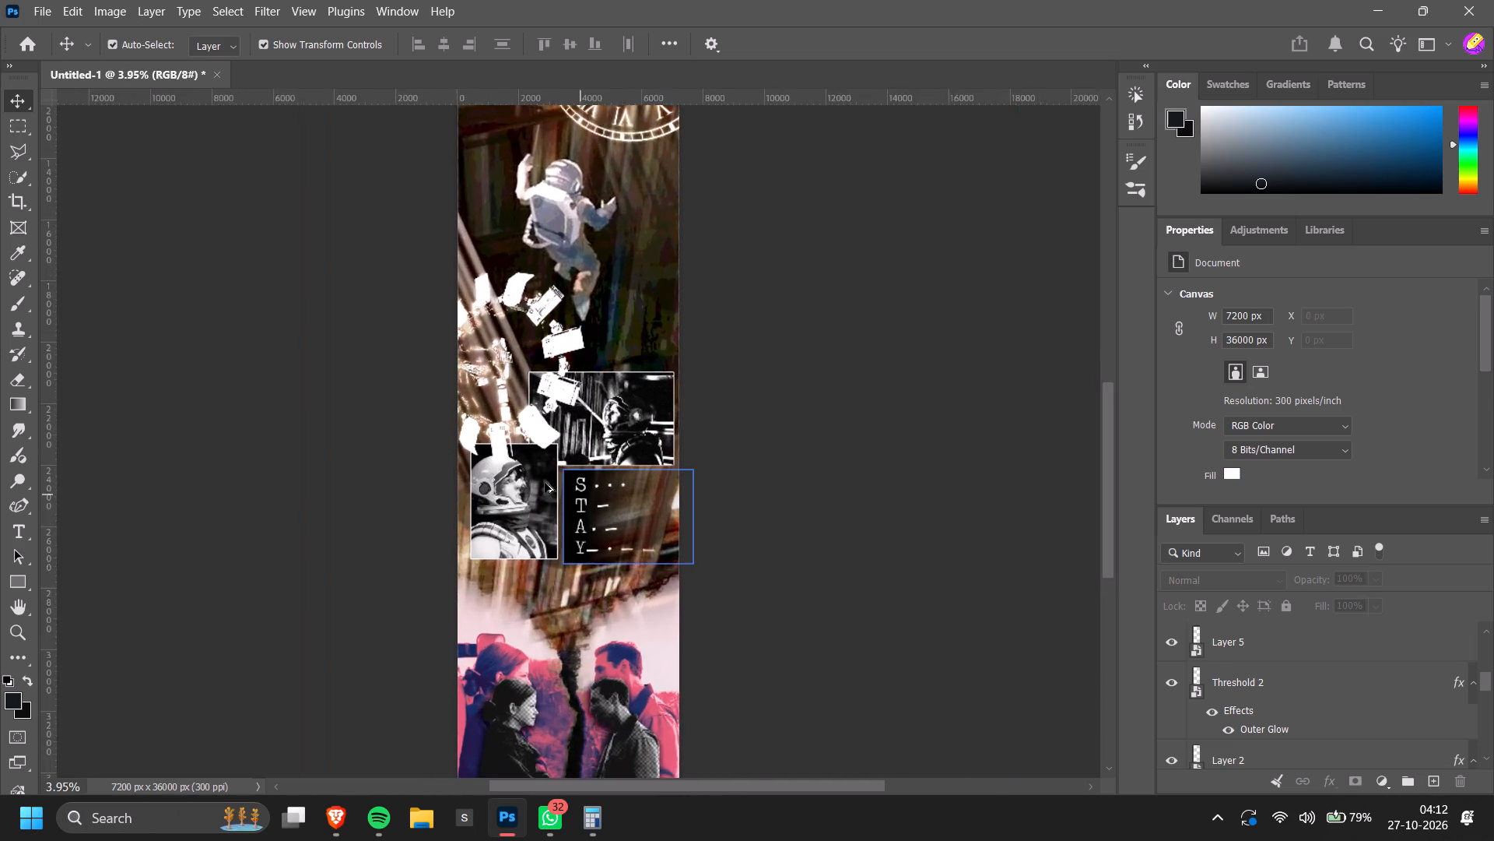
scroll(545, 483, "up", 6, "alt")
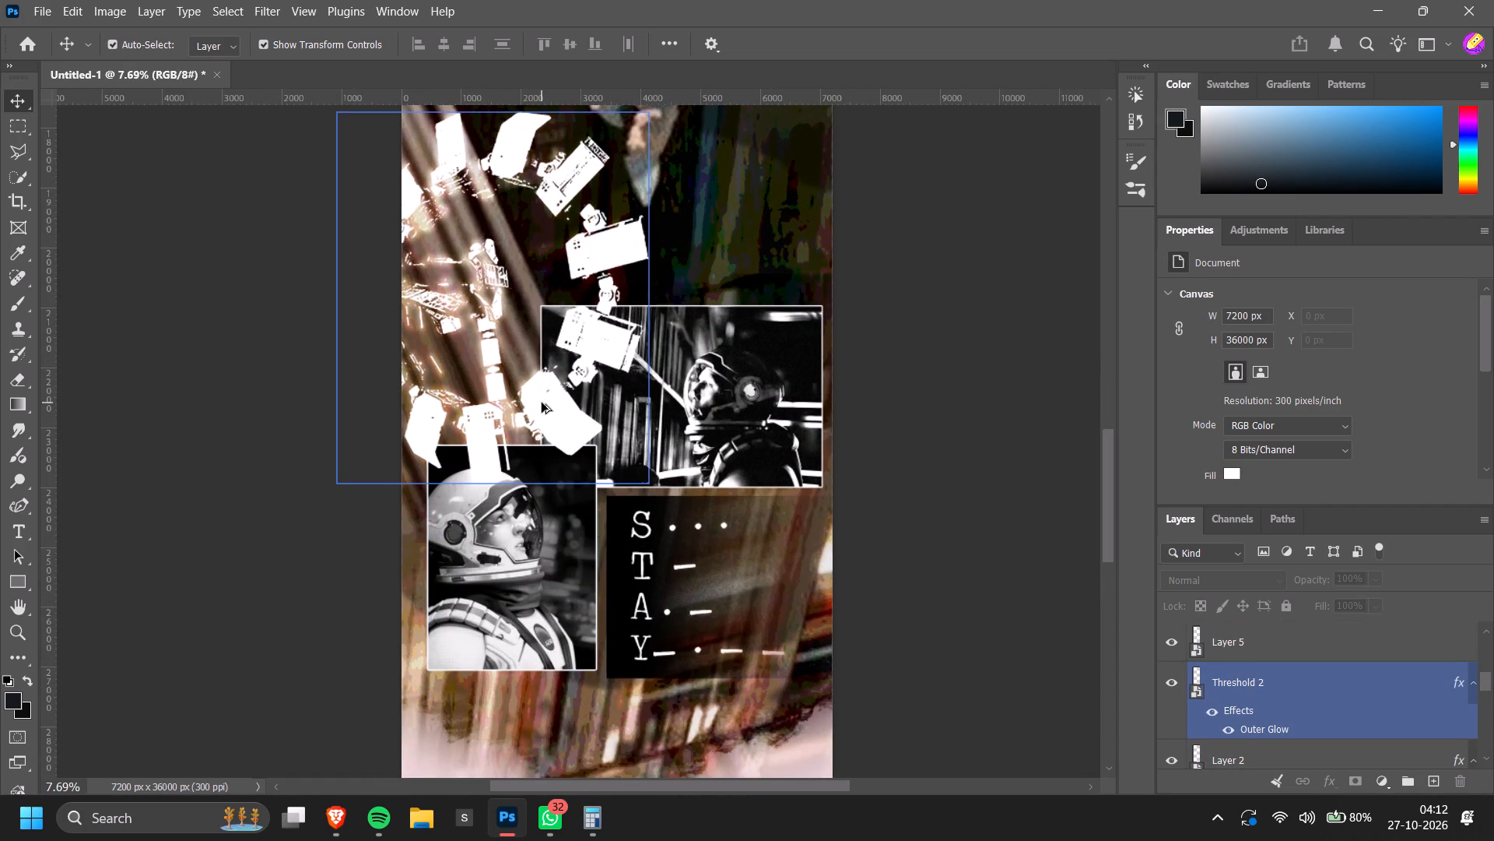
left_click(542, 403)
left_click_drag(1313, 685, 1320, 674, "alt")
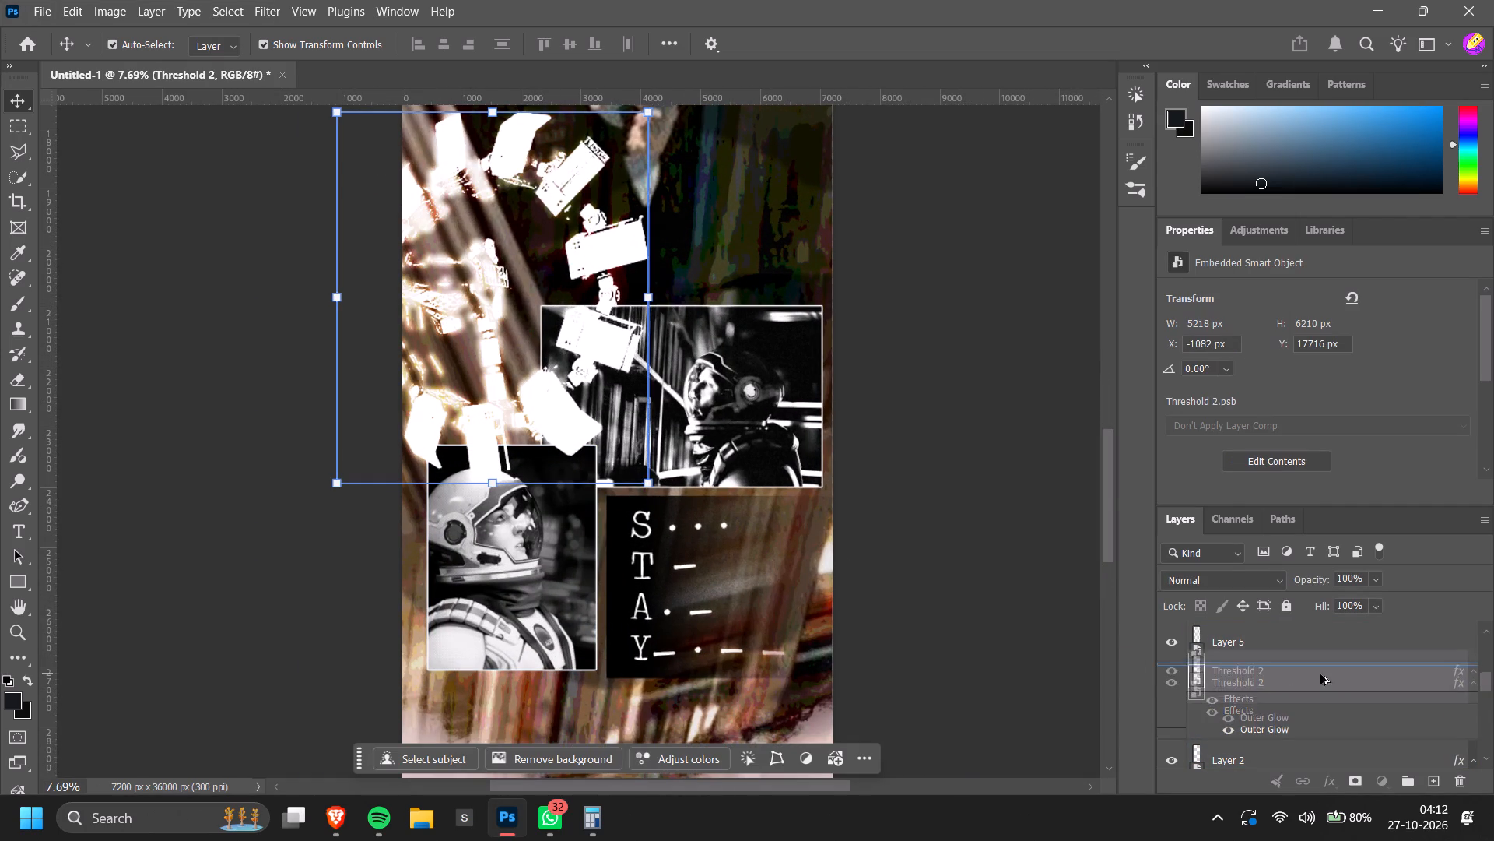
left_click_drag(1320, 674, 1325, 721, "alt")
left_click(1210, 745)
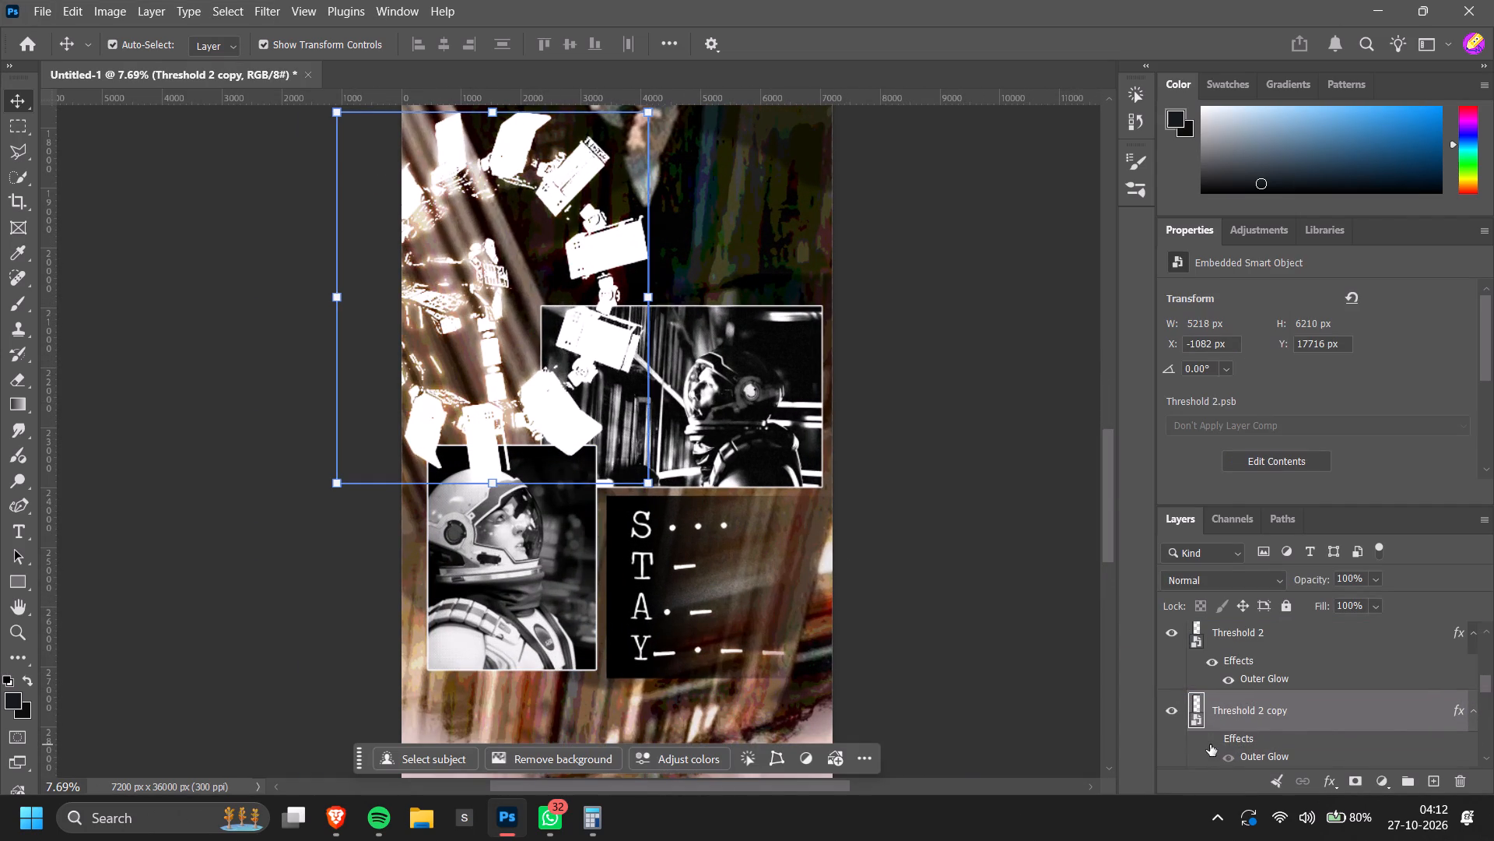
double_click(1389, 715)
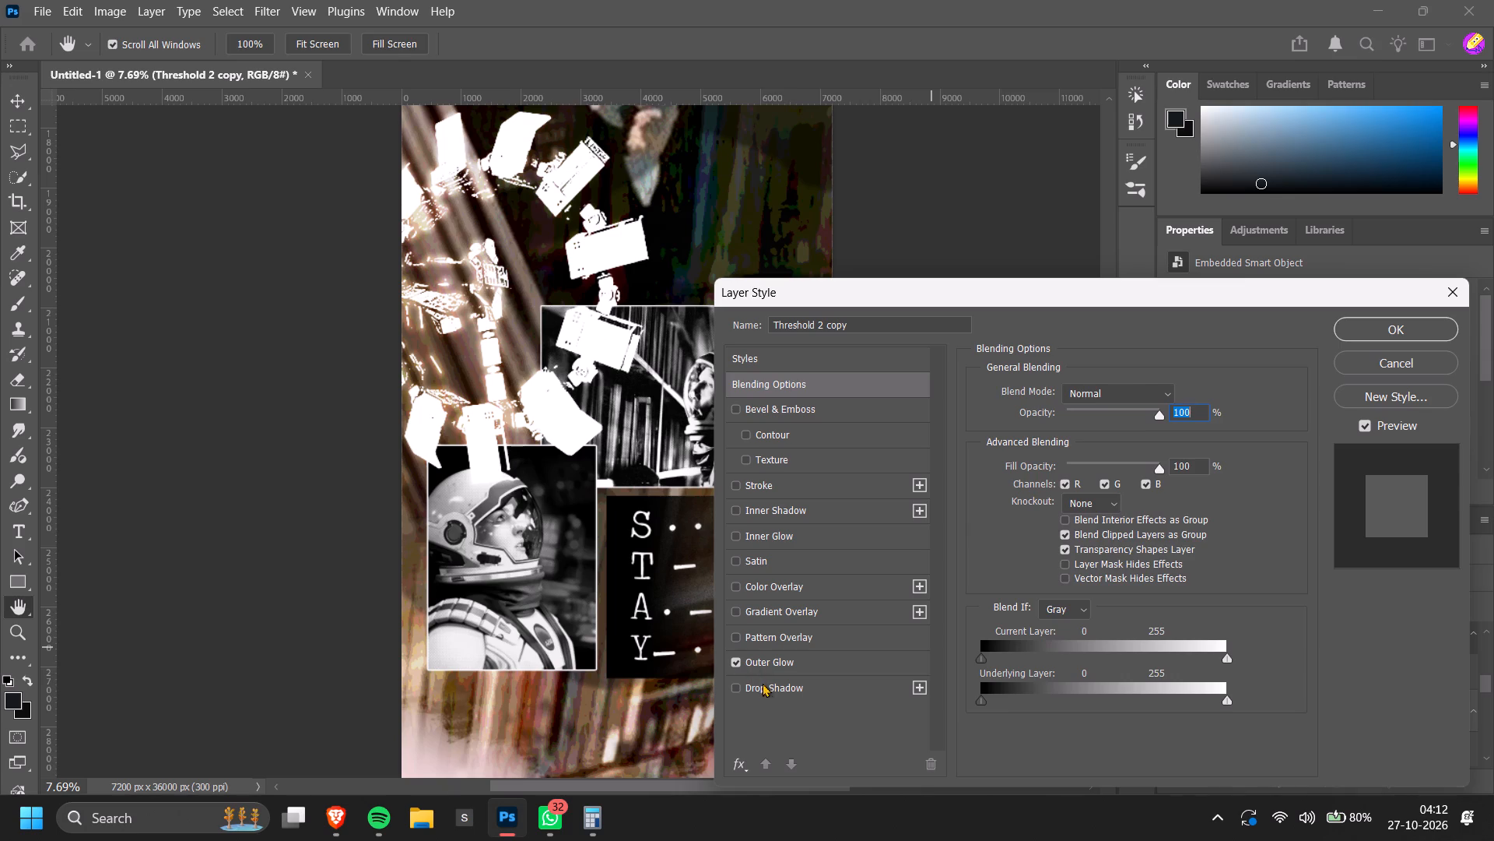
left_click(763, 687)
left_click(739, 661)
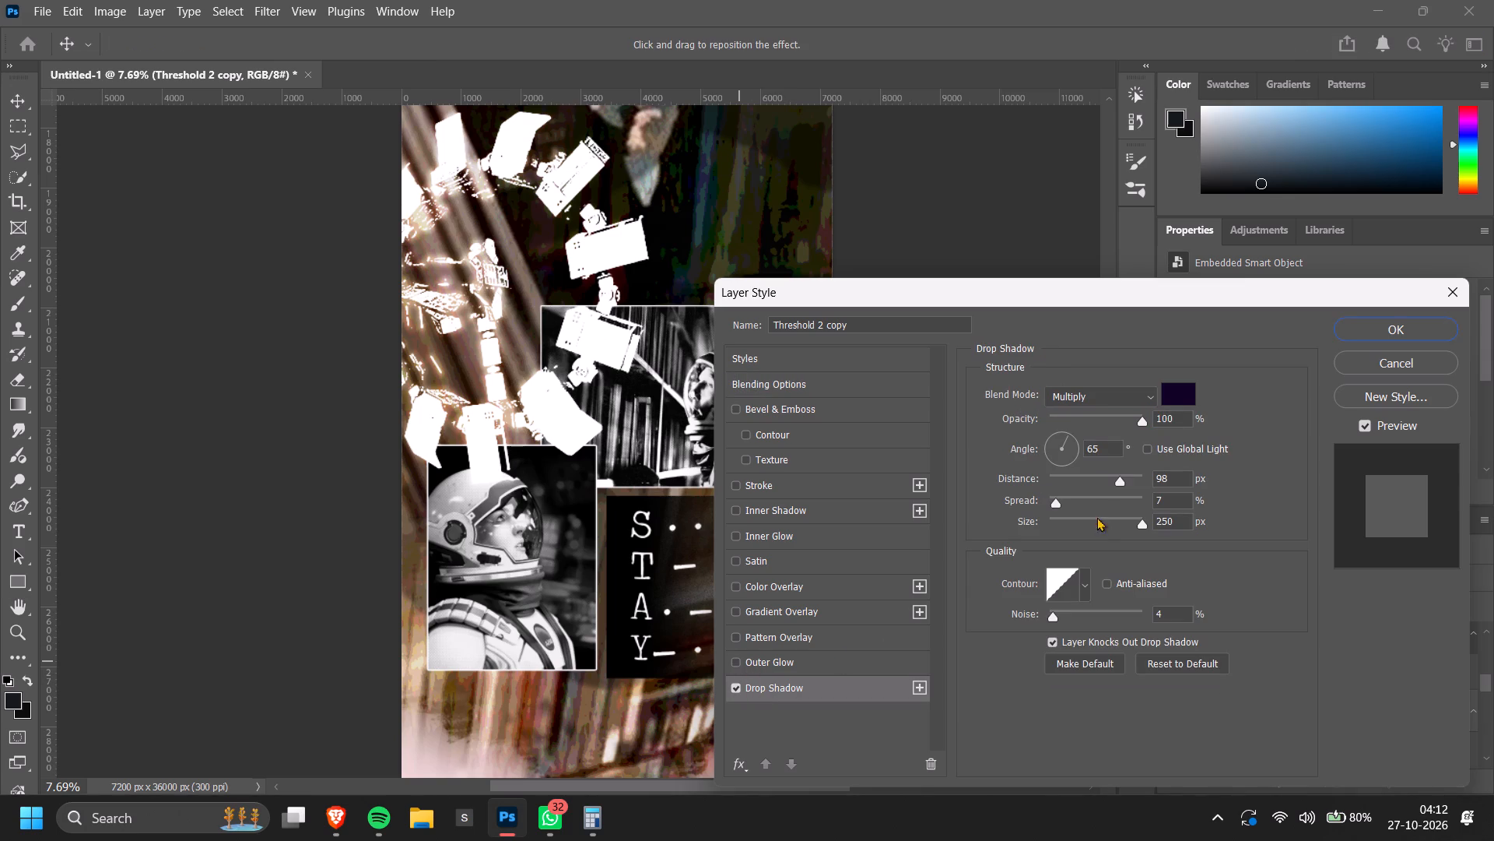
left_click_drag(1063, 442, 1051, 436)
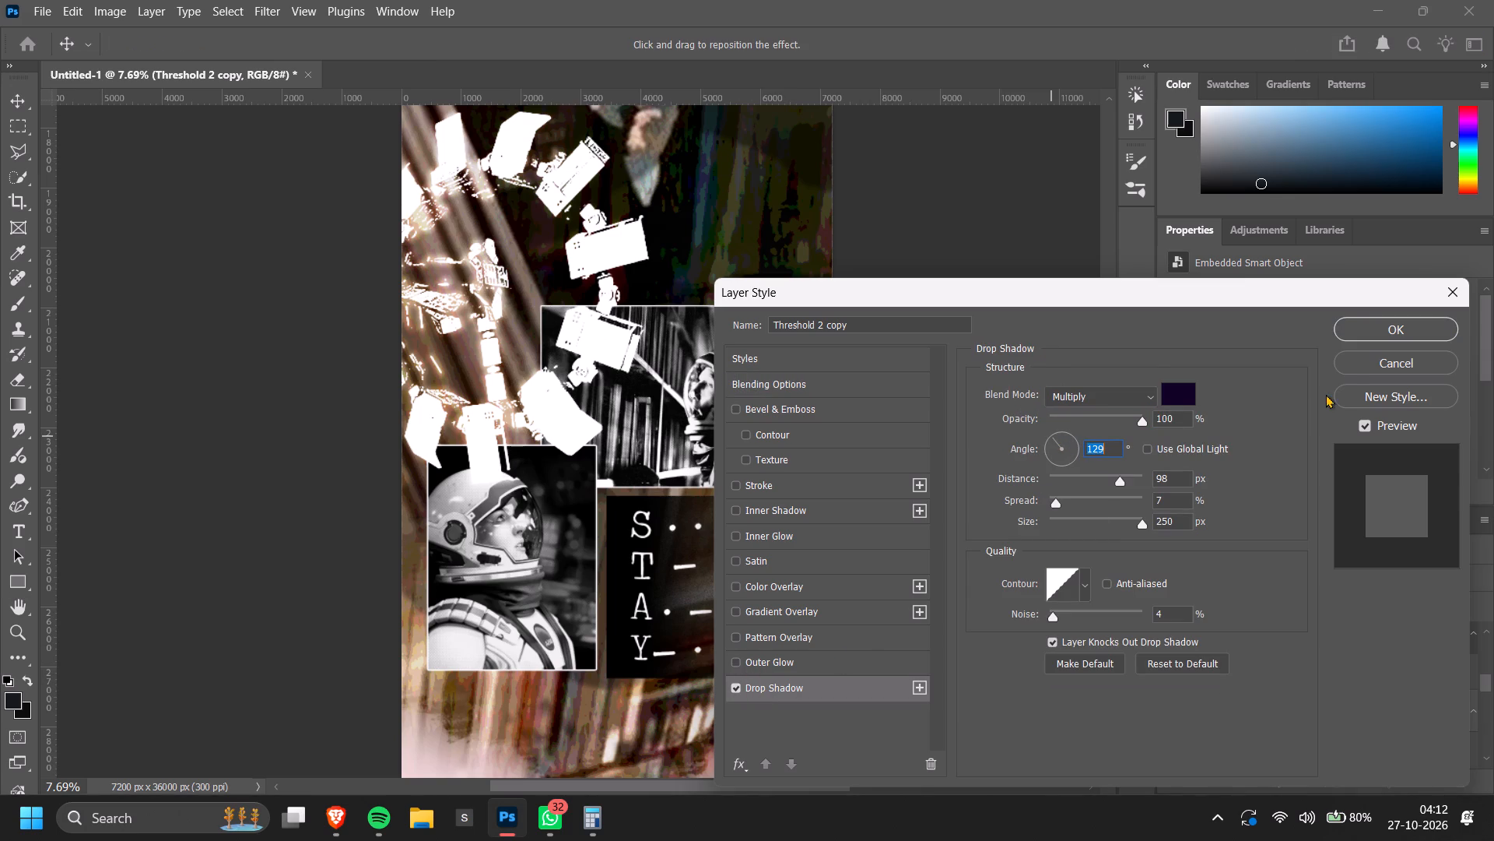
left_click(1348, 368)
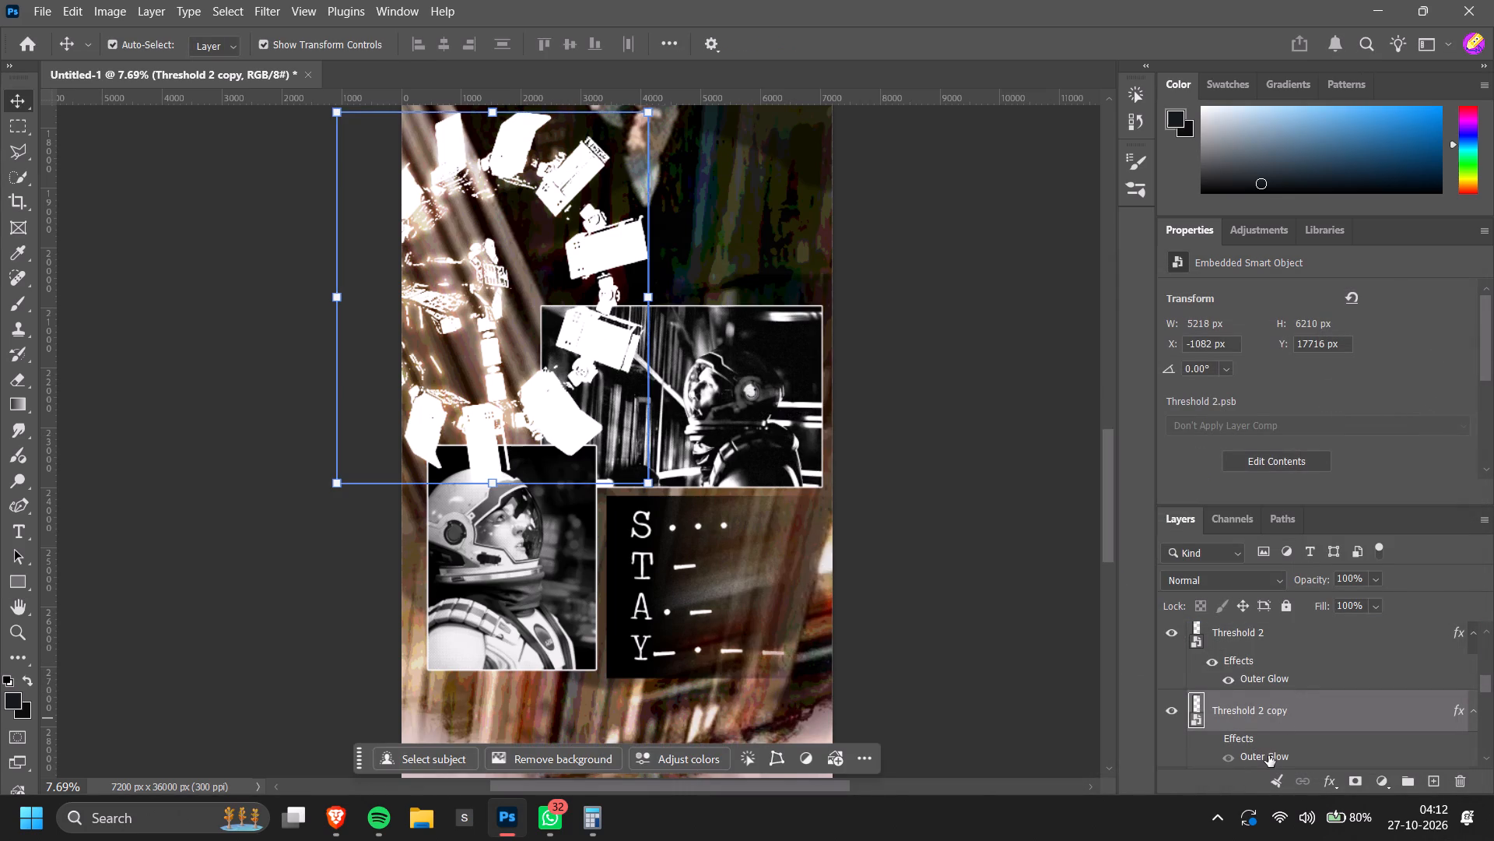
Give the spacecraft copy a visible drop shadow in Normal mode: angle 124°, distance 75 px, spread 19%, size 101 px, with Outer Glow off.
scroll(1274, 728, "down", 1)
double_click(1336, 624)
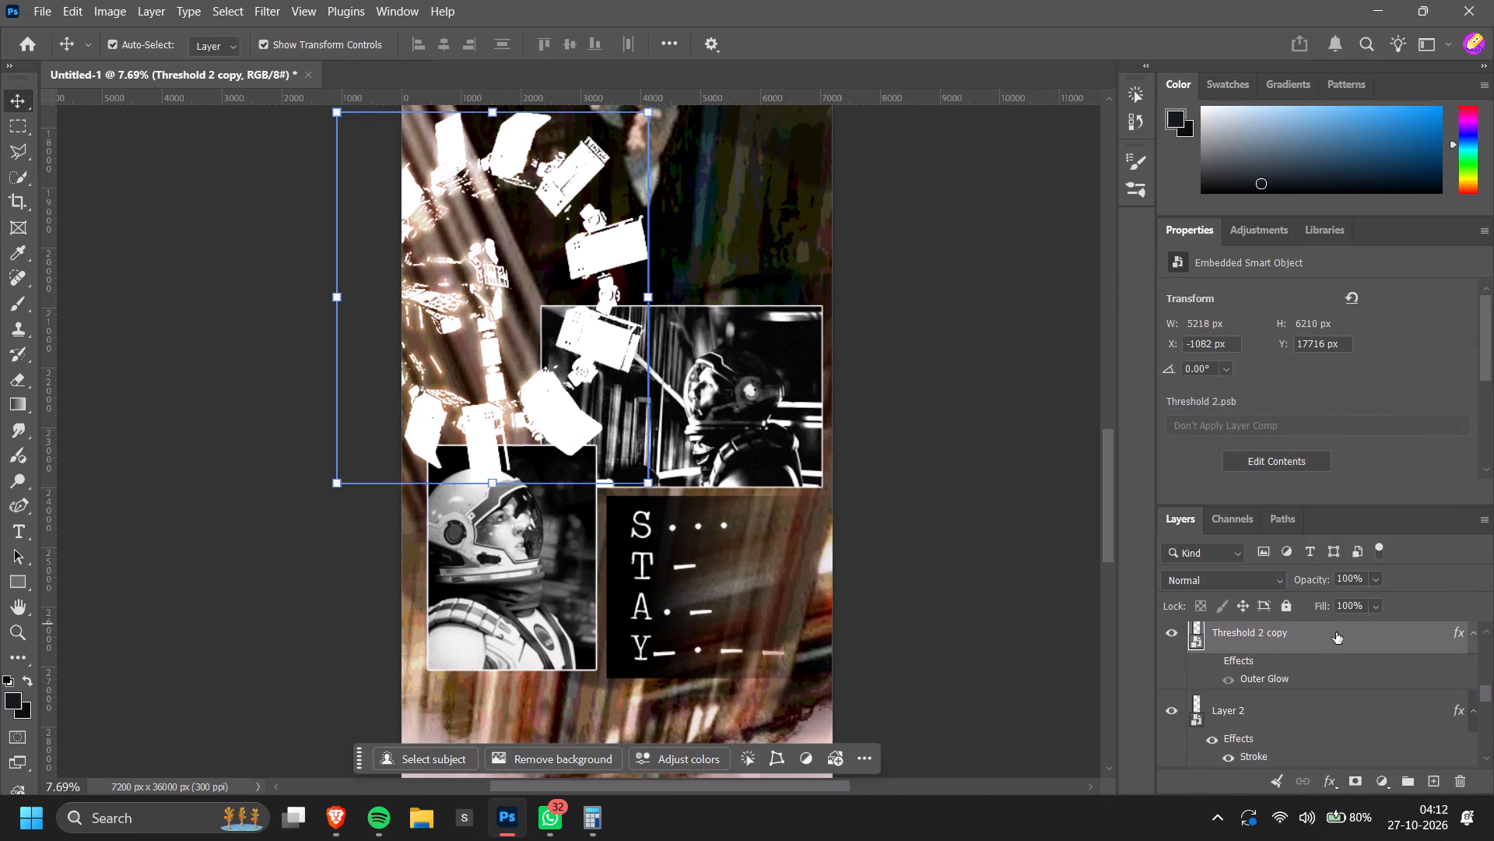
left_click(756, 688)
left_click(744, 663)
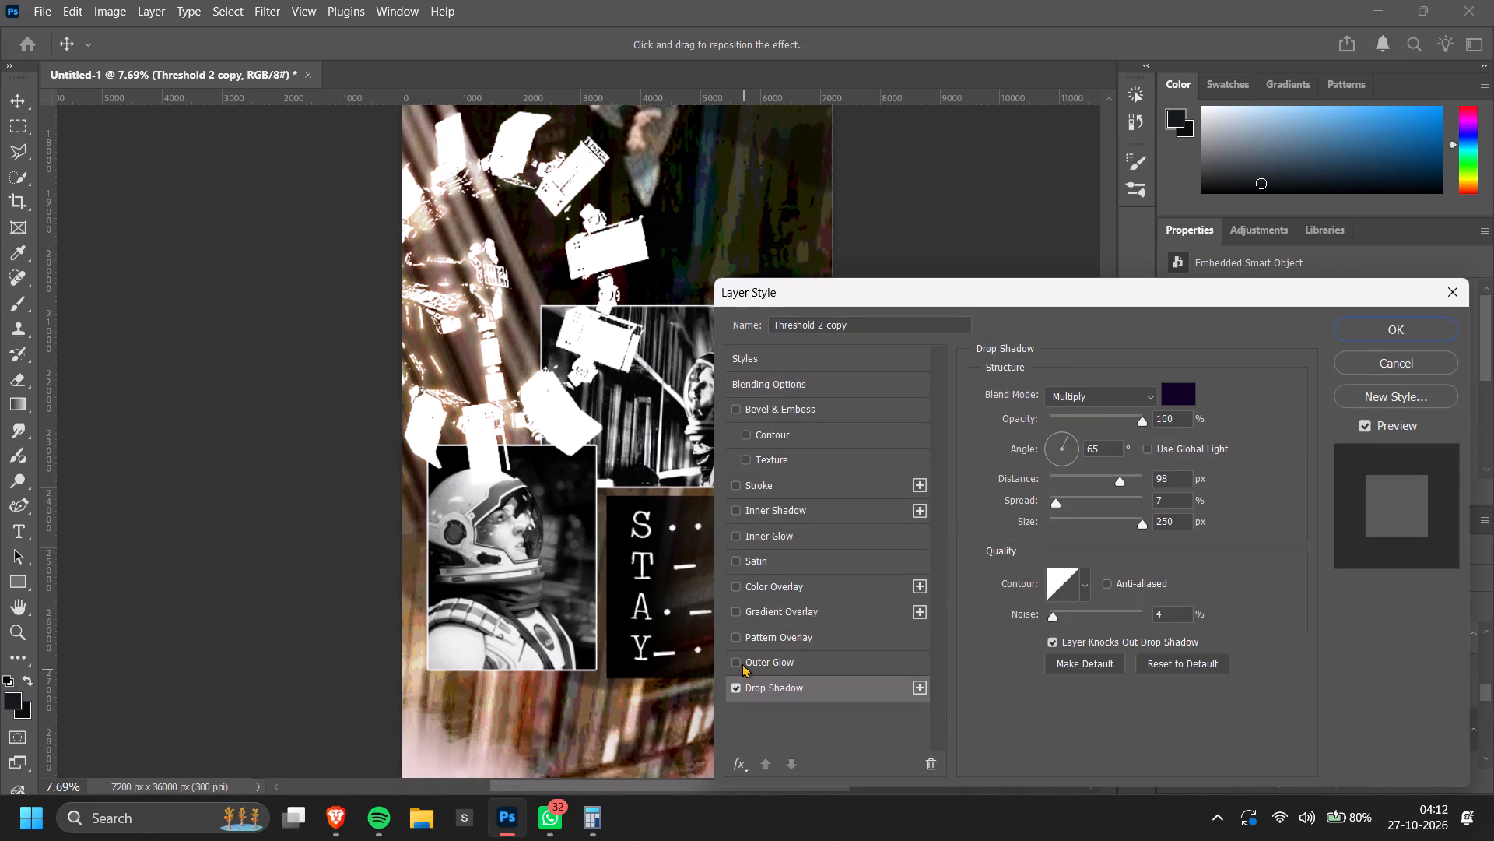
left_click(1059, 440)
left_click(1075, 402)
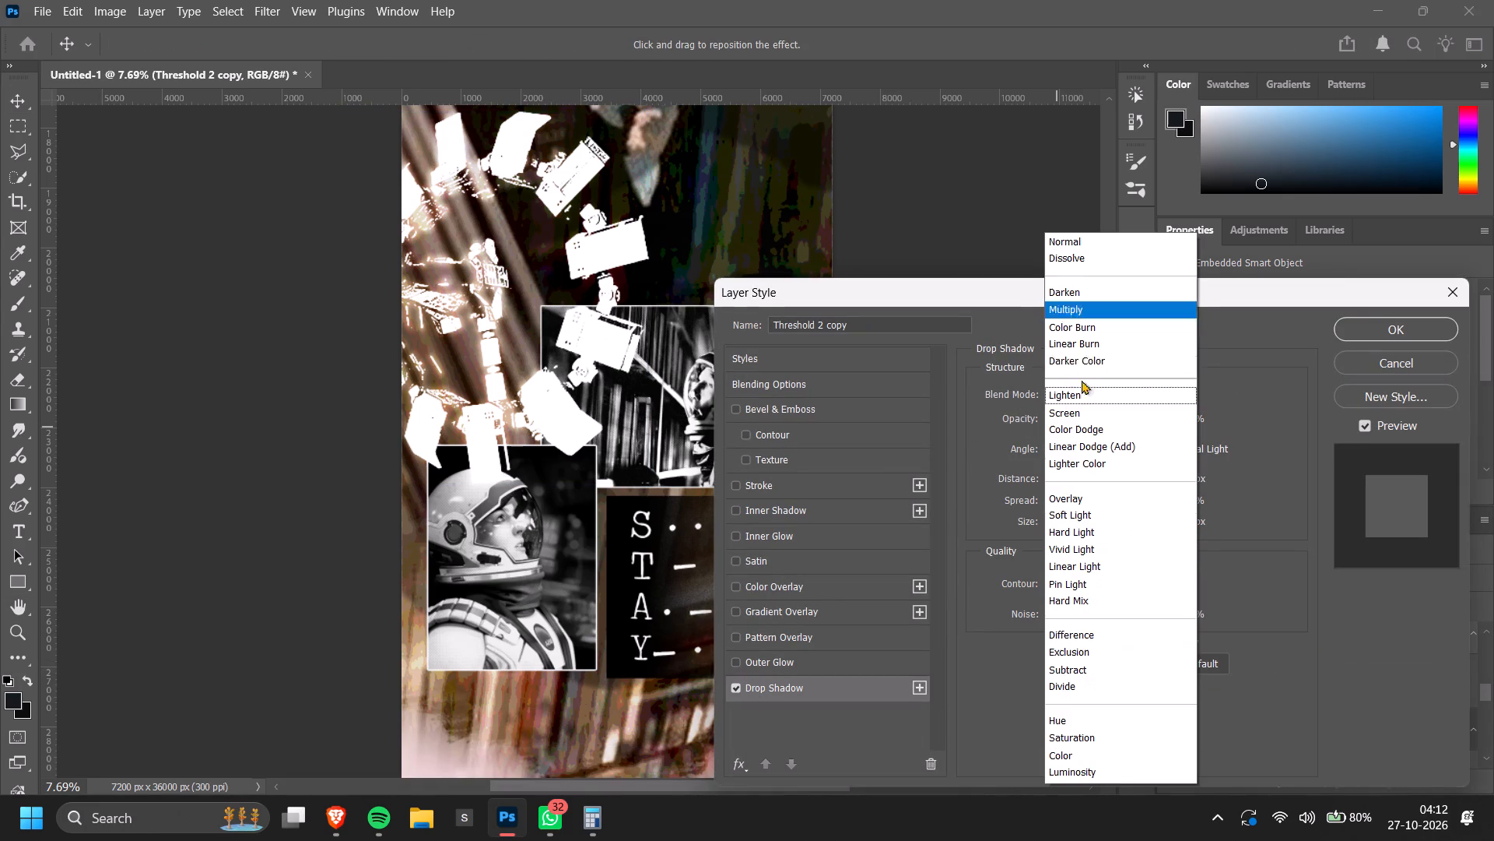
left_click(1140, 248)
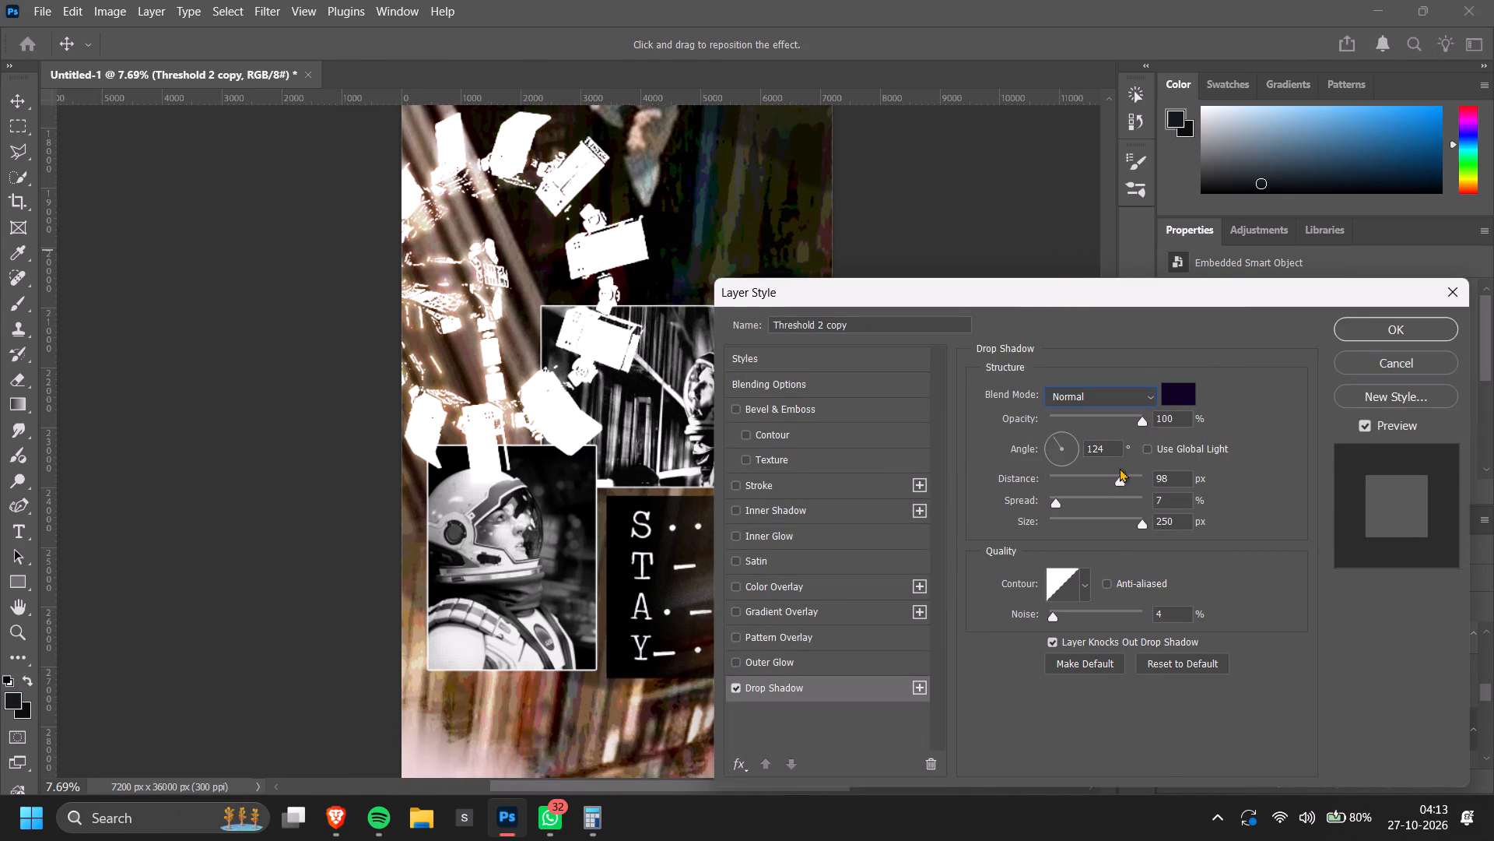
left_click_drag(1096, 477, 1110, 478)
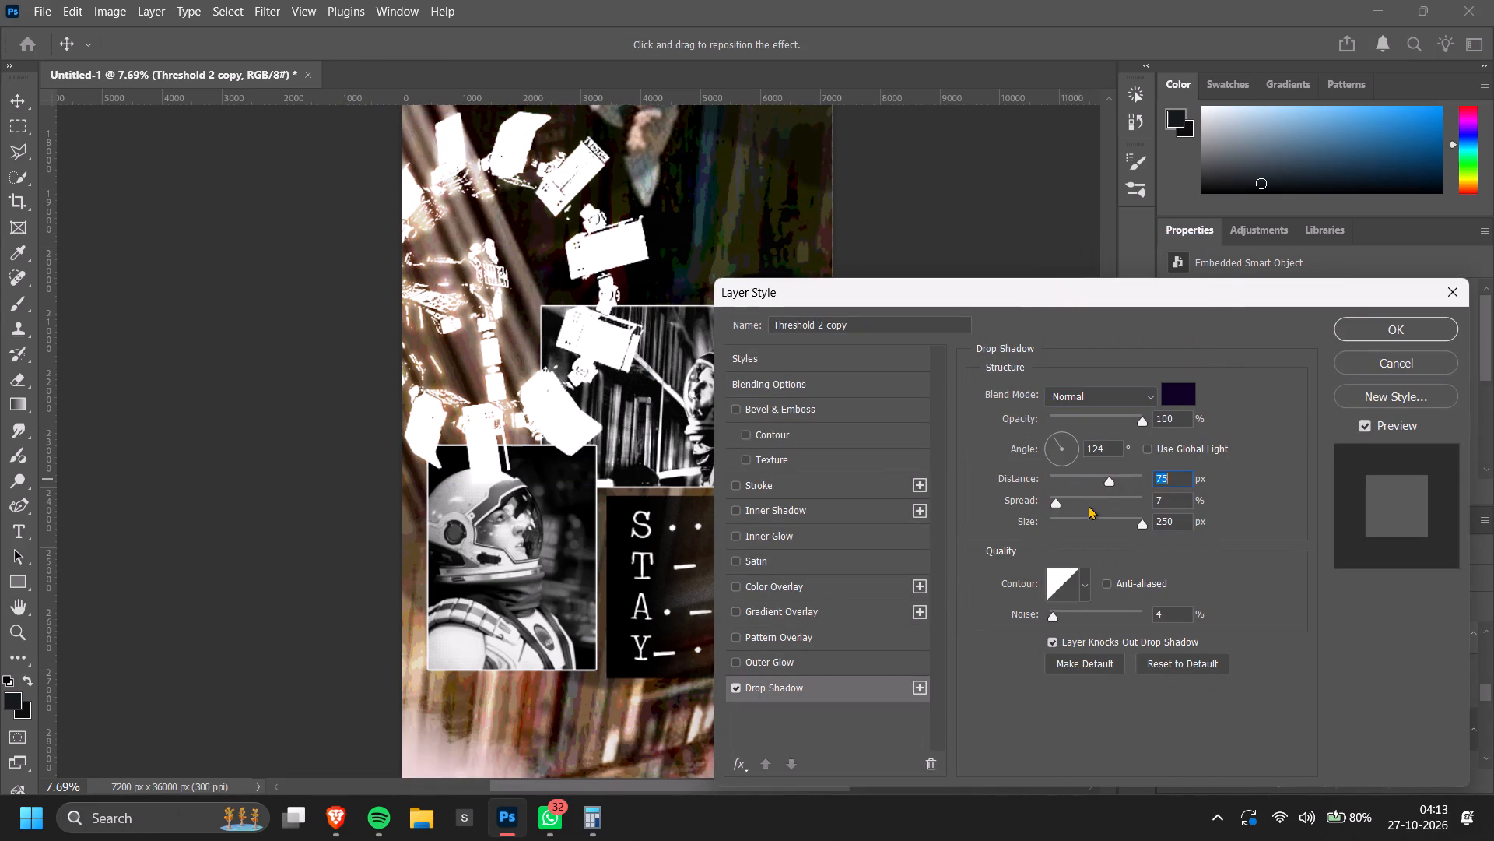
left_click_drag(1064, 502, 1071, 502)
left_click_drag(1097, 513, 1089, 515)
left_click(1091, 523)
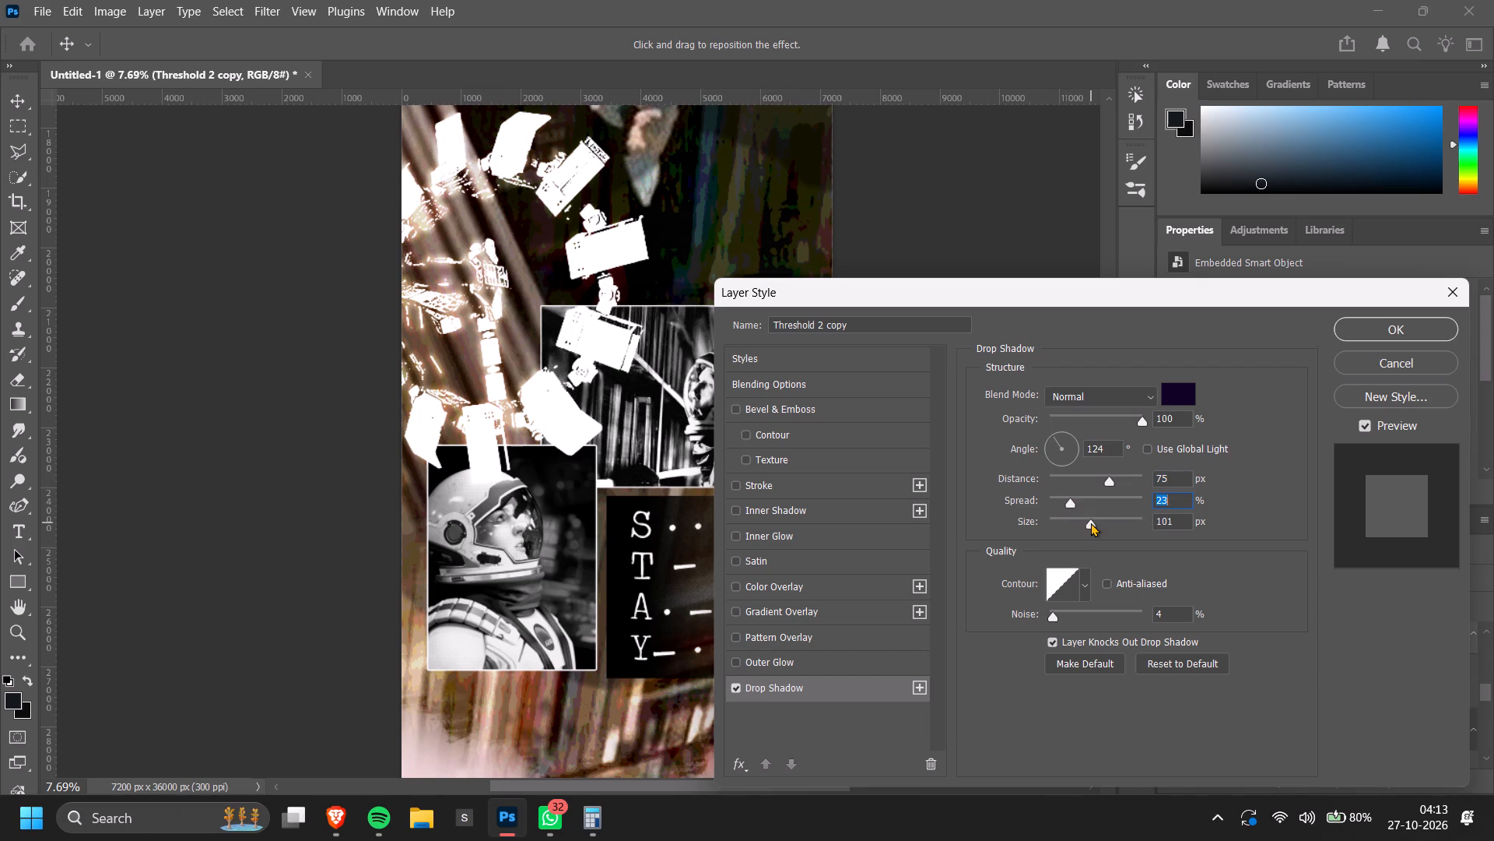
left_click(1070, 502)
double_click(1395, 347)
left_click(1397, 337)
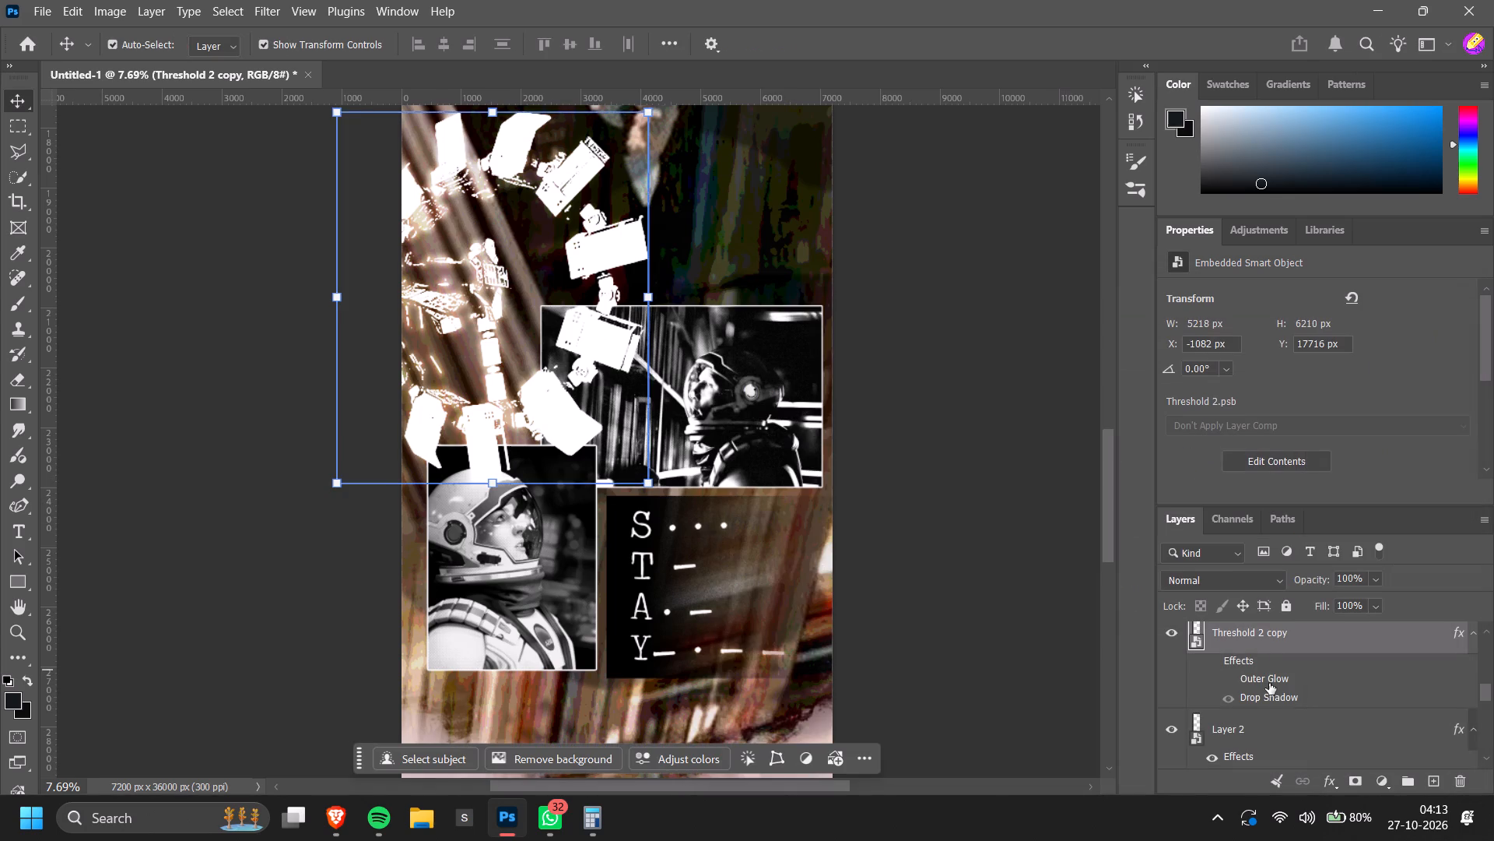
left_click(1229, 701)
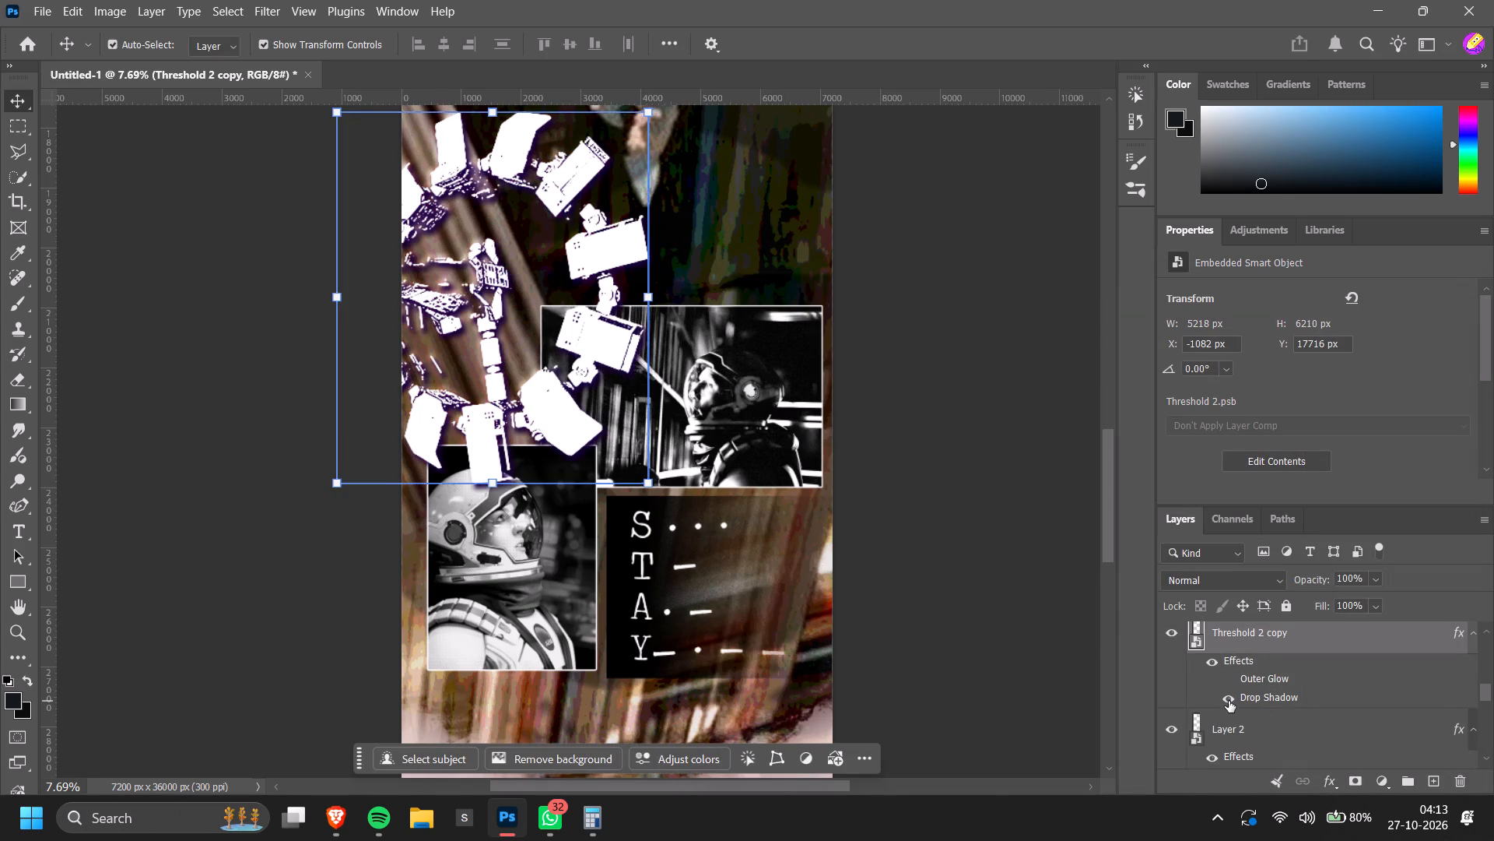
Delete the Outer Glow effect from the spacecraft copy layer.
left_click_drag(1264, 680, 1277, 680)
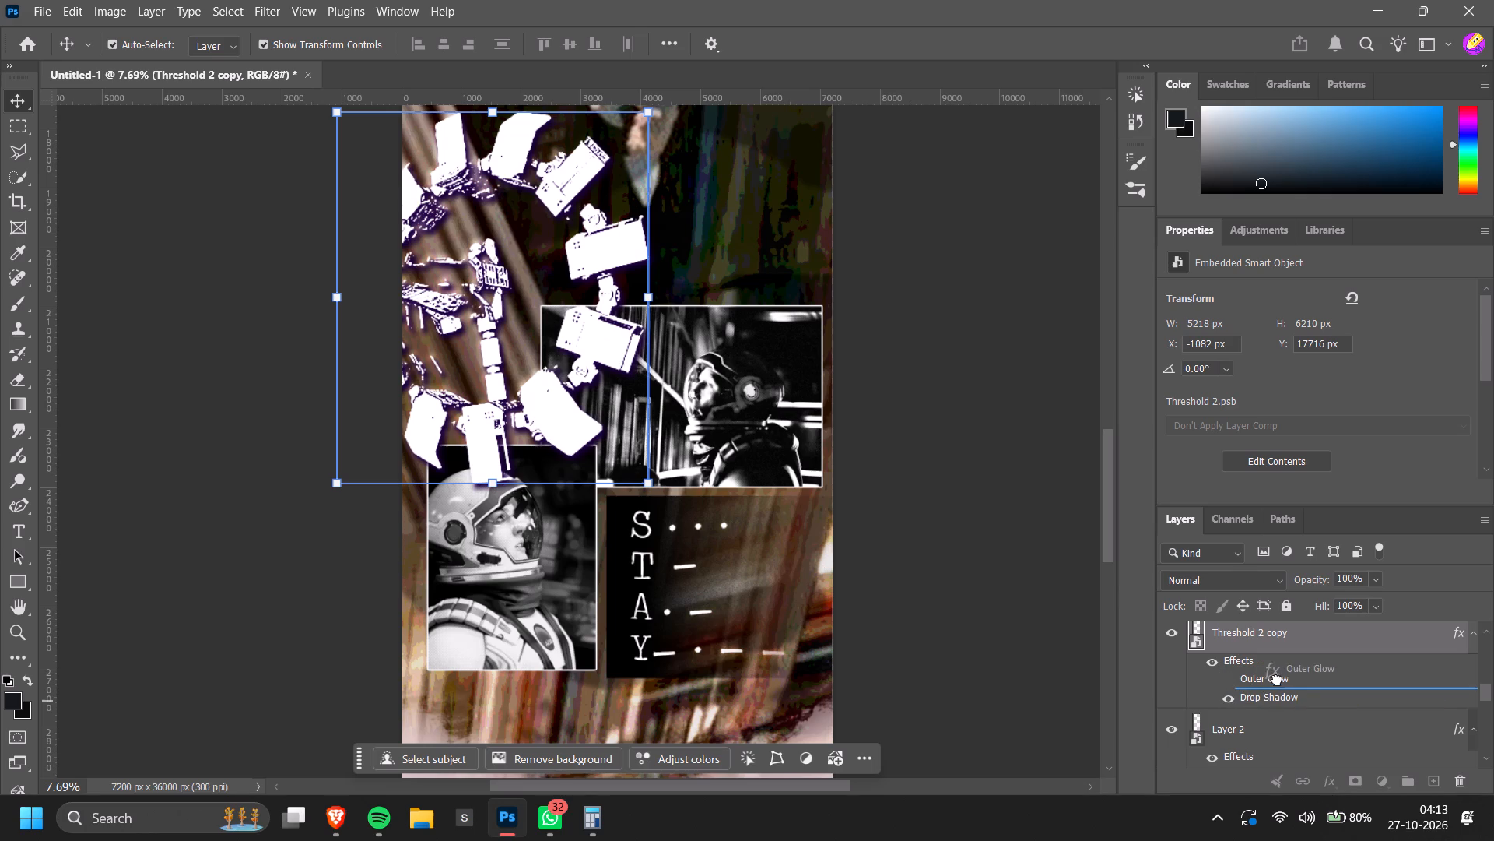
left_click_drag(1277, 680, 1465, 787)
scroll(1306, 702, "up", 1)
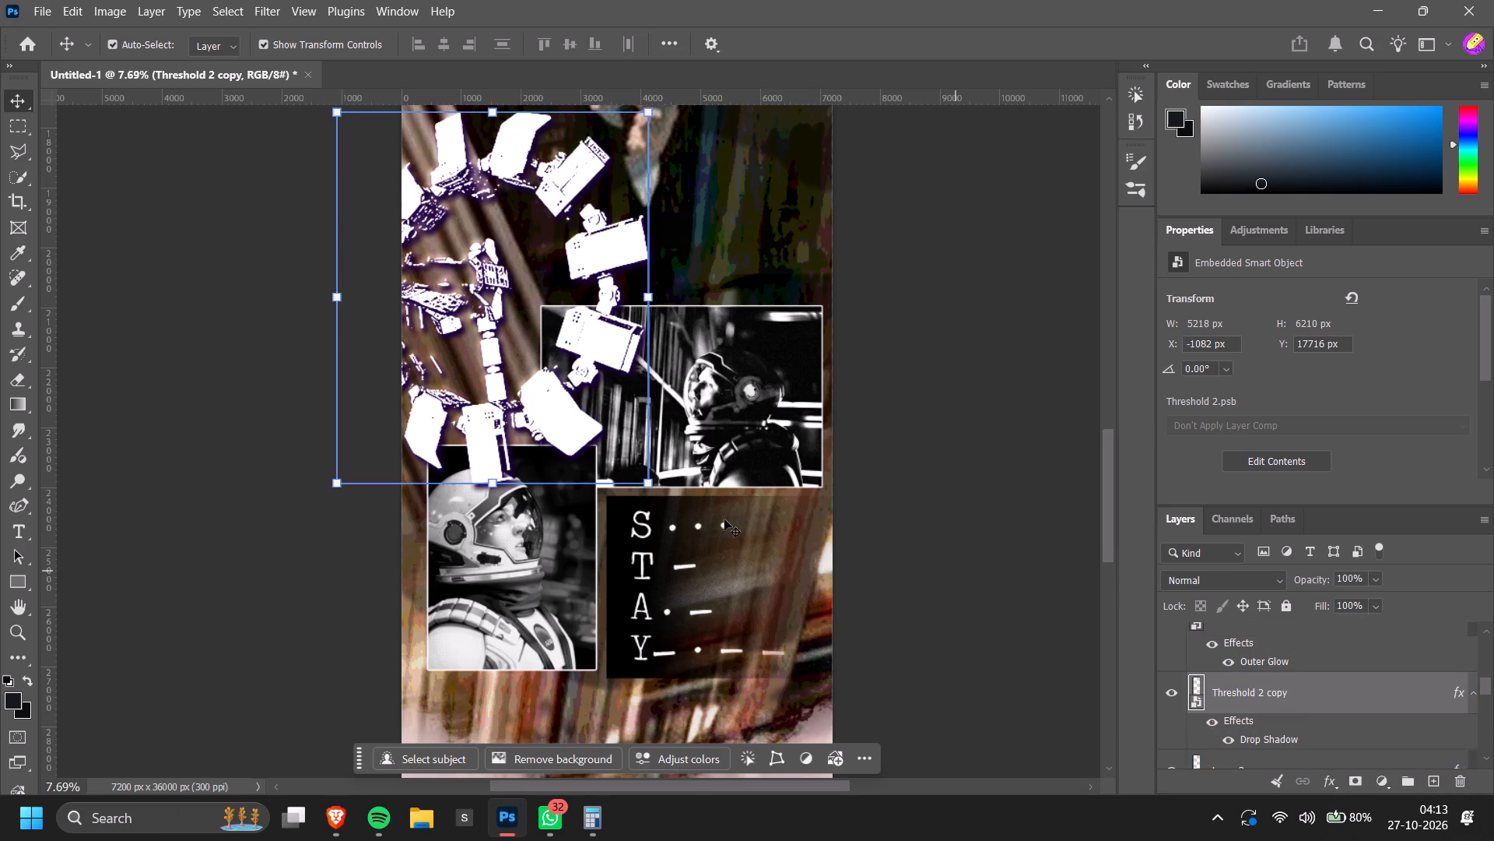
Strengthen the spacecraft copy's drop shadow with spread 27% and size 243 px.
scroll(628, 459, "up", 7)
scroll(445, 442, "up", 5, "alt")
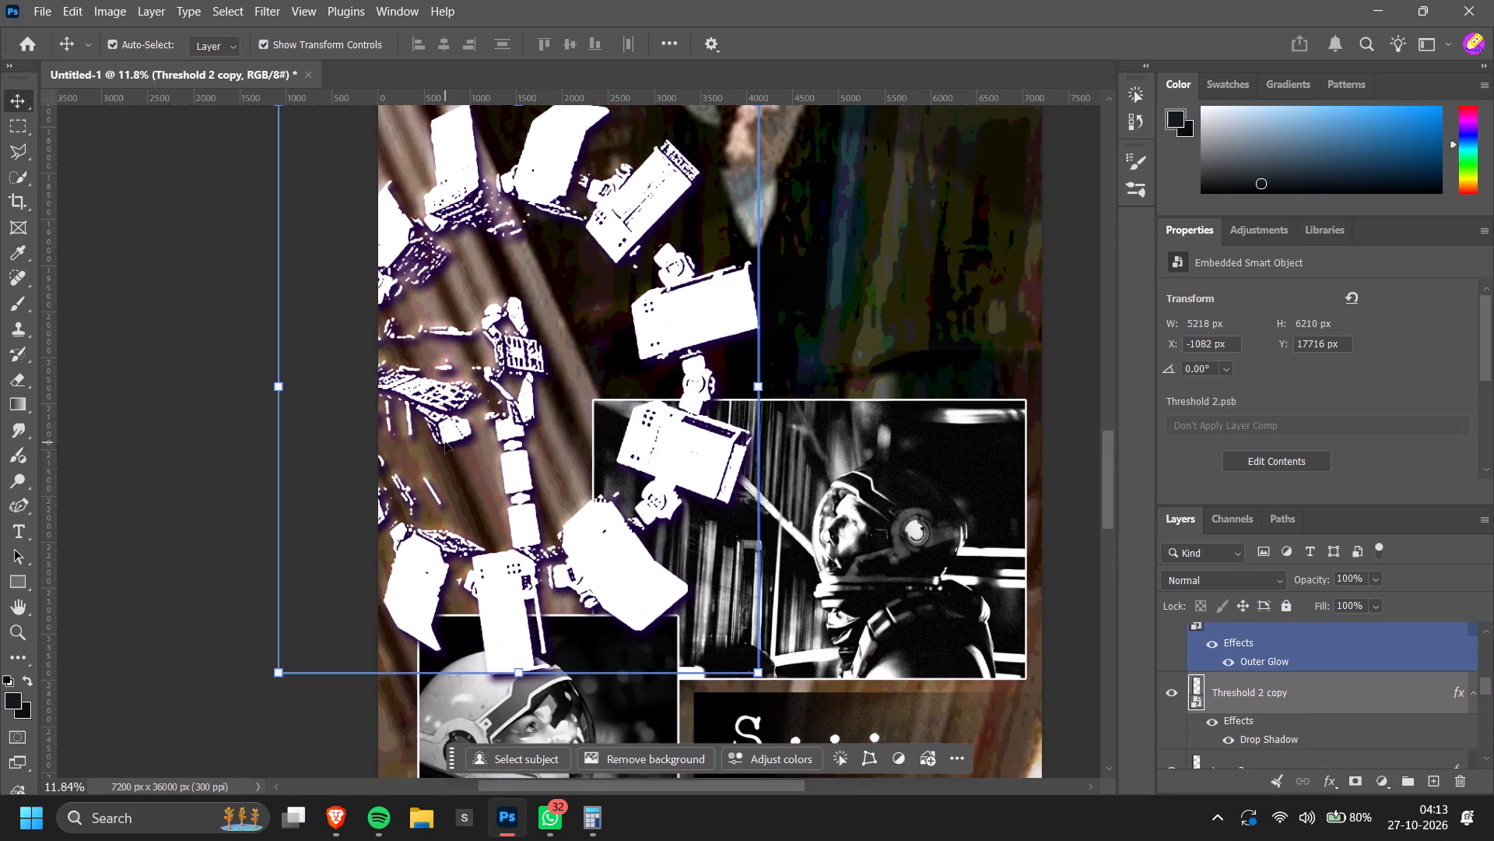
double_click(1267, 744)
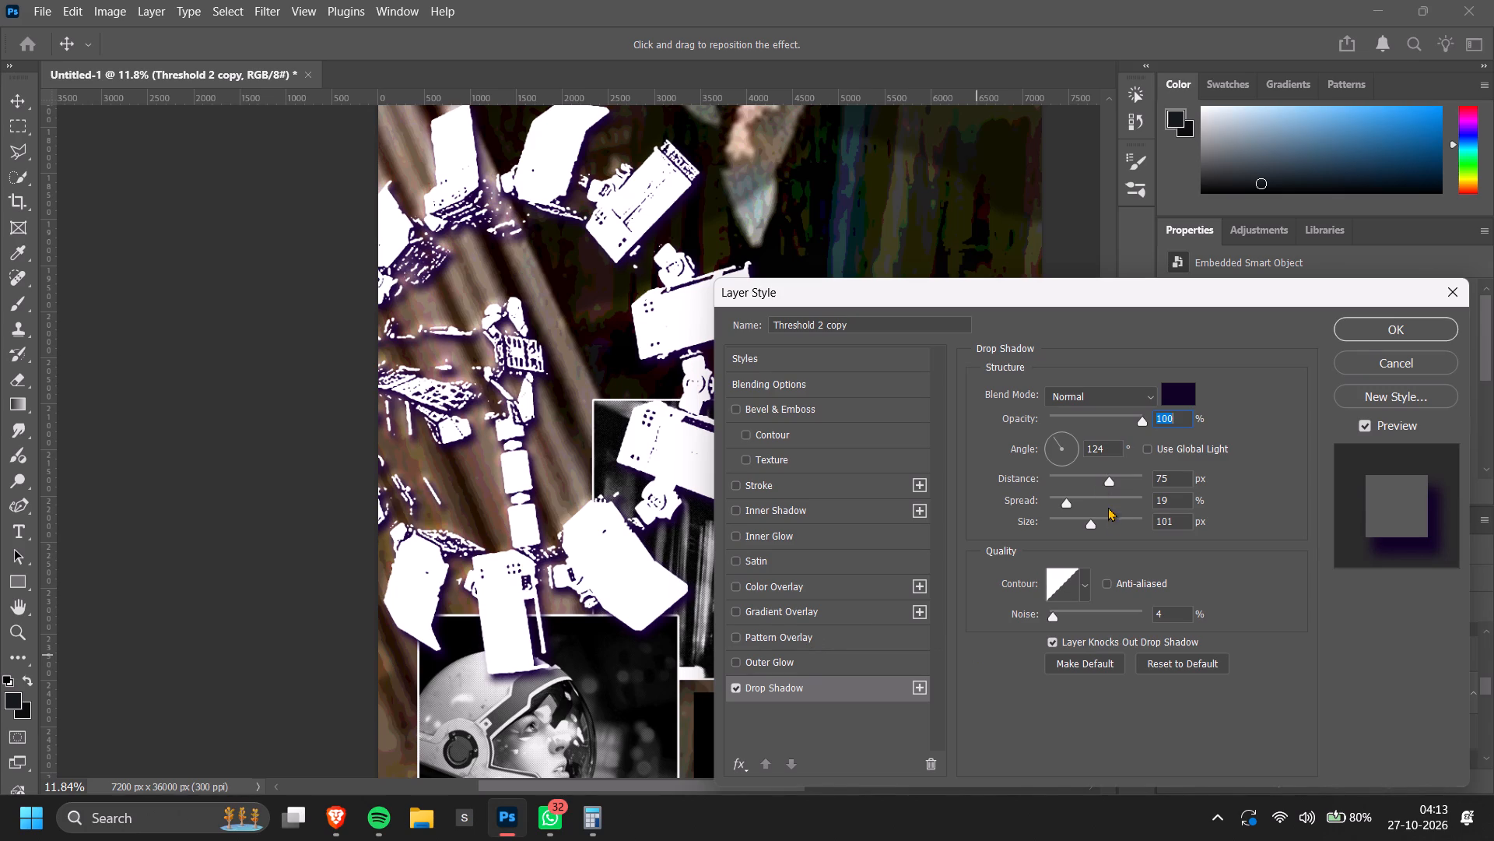
left_click(1089, 502)
left_click_drag(1086, 506, 1075, 504)
left_click_drag(1095, 521, 1115, 526)
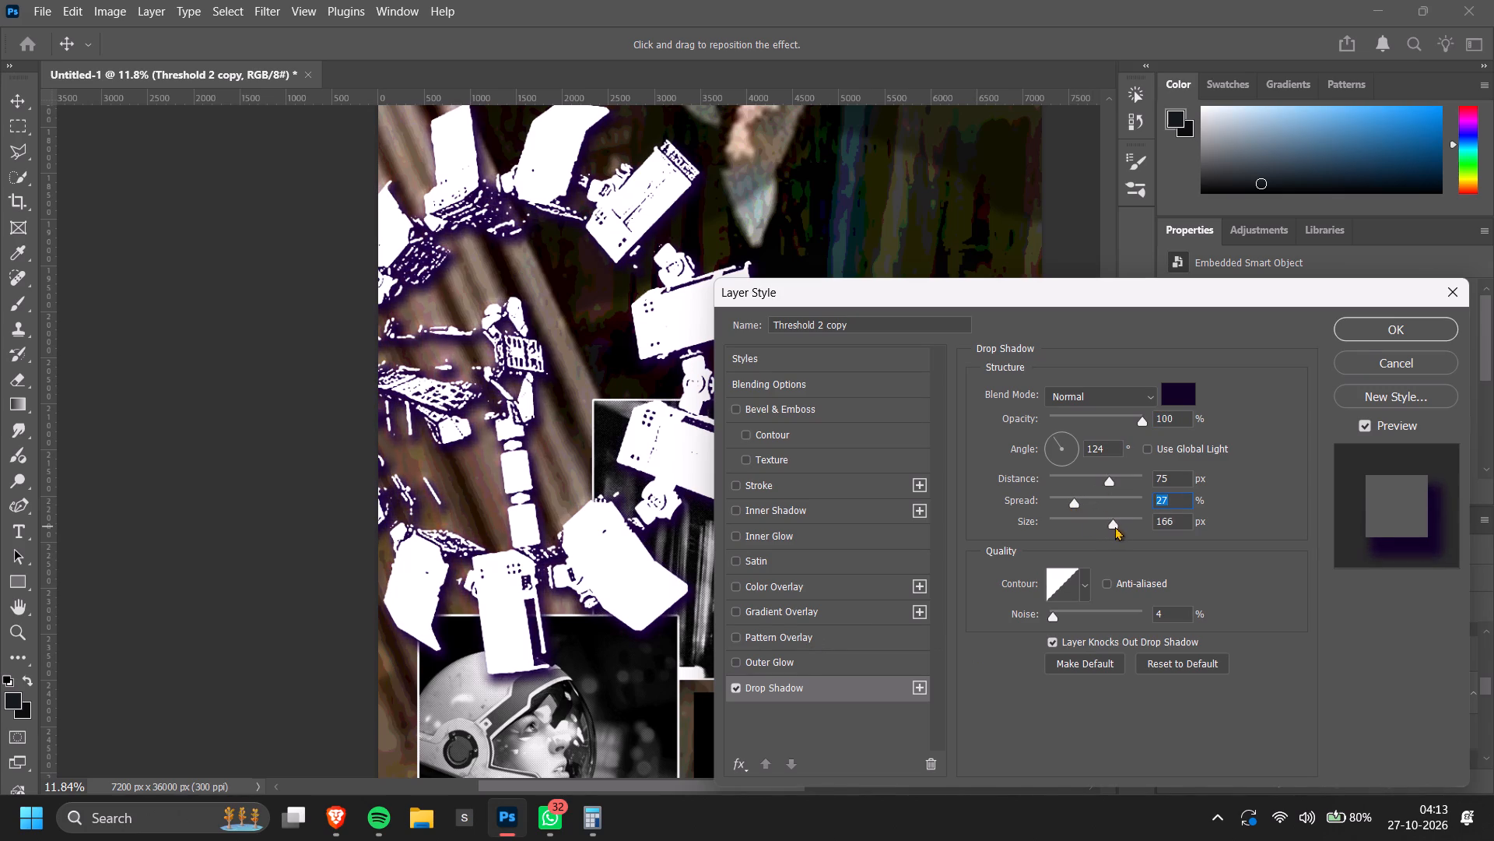
left_click_drag(1115, 526, 1142, 535)
left_click(1417, 332)
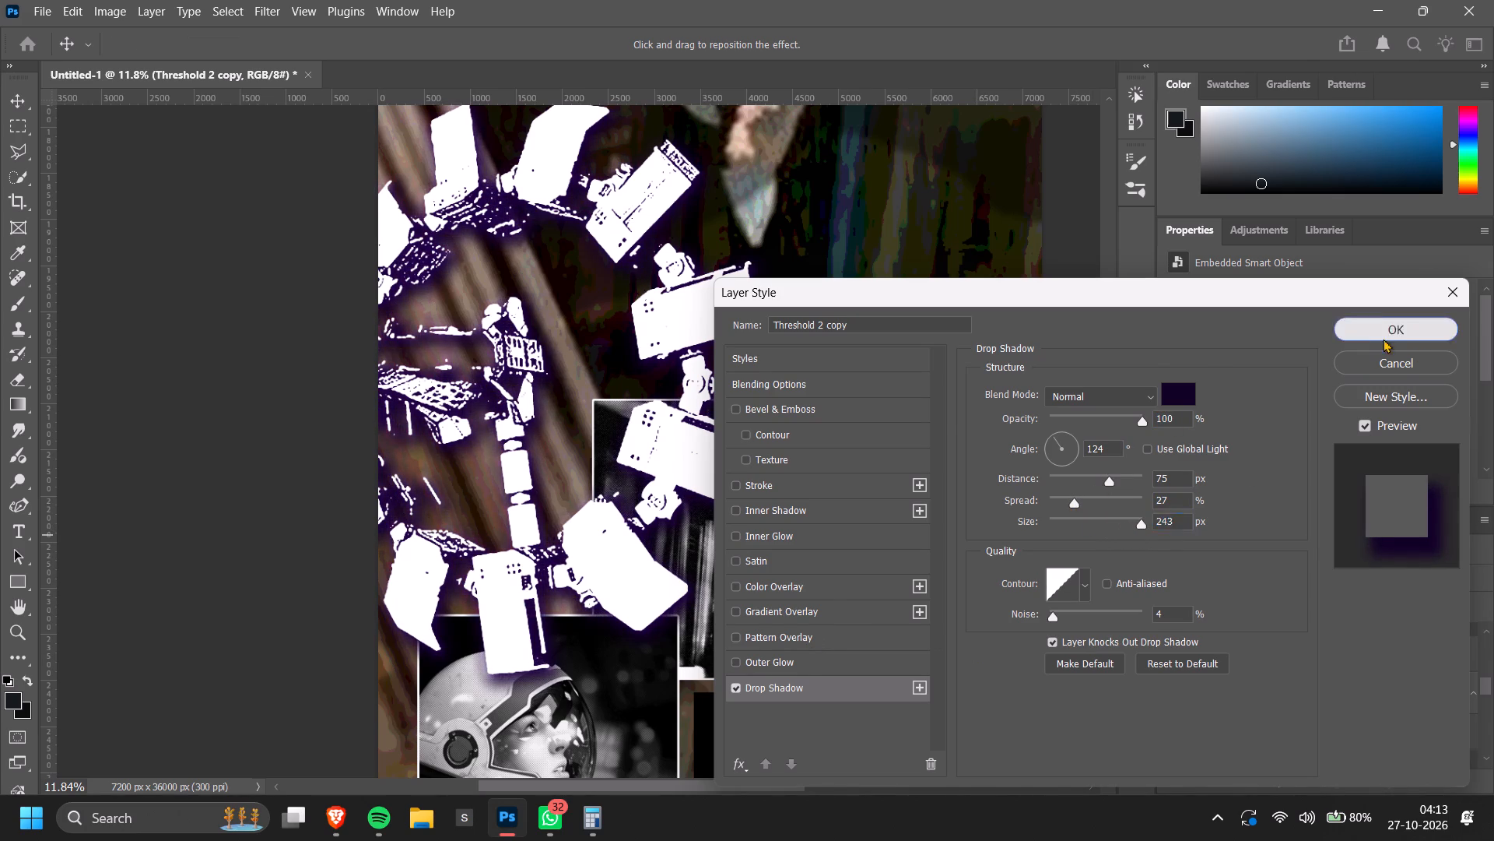
Compare the poster with and without the spacecraft copy's drop shadow, and leave the shadow hidden.
scroll(980, 596, "down", 8, "alt")
left_click(459, 559)
scroll(465, 559, "down", 5)
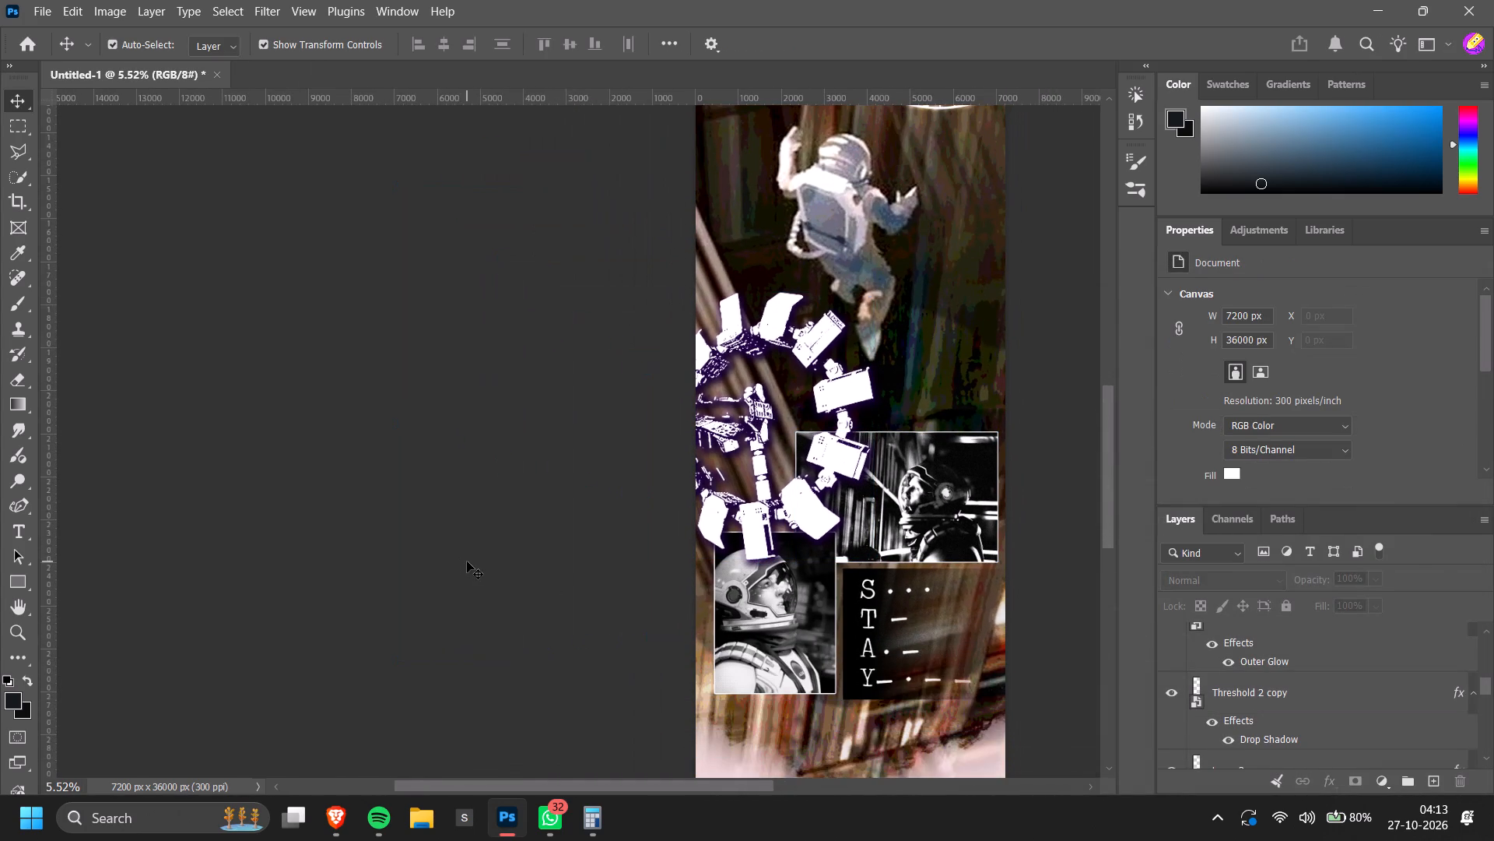
scroll(467, 561, "down", 11, "ctrl")
scroll(442, 593, "down", 9)
scroll(891, 575, "up", 3)
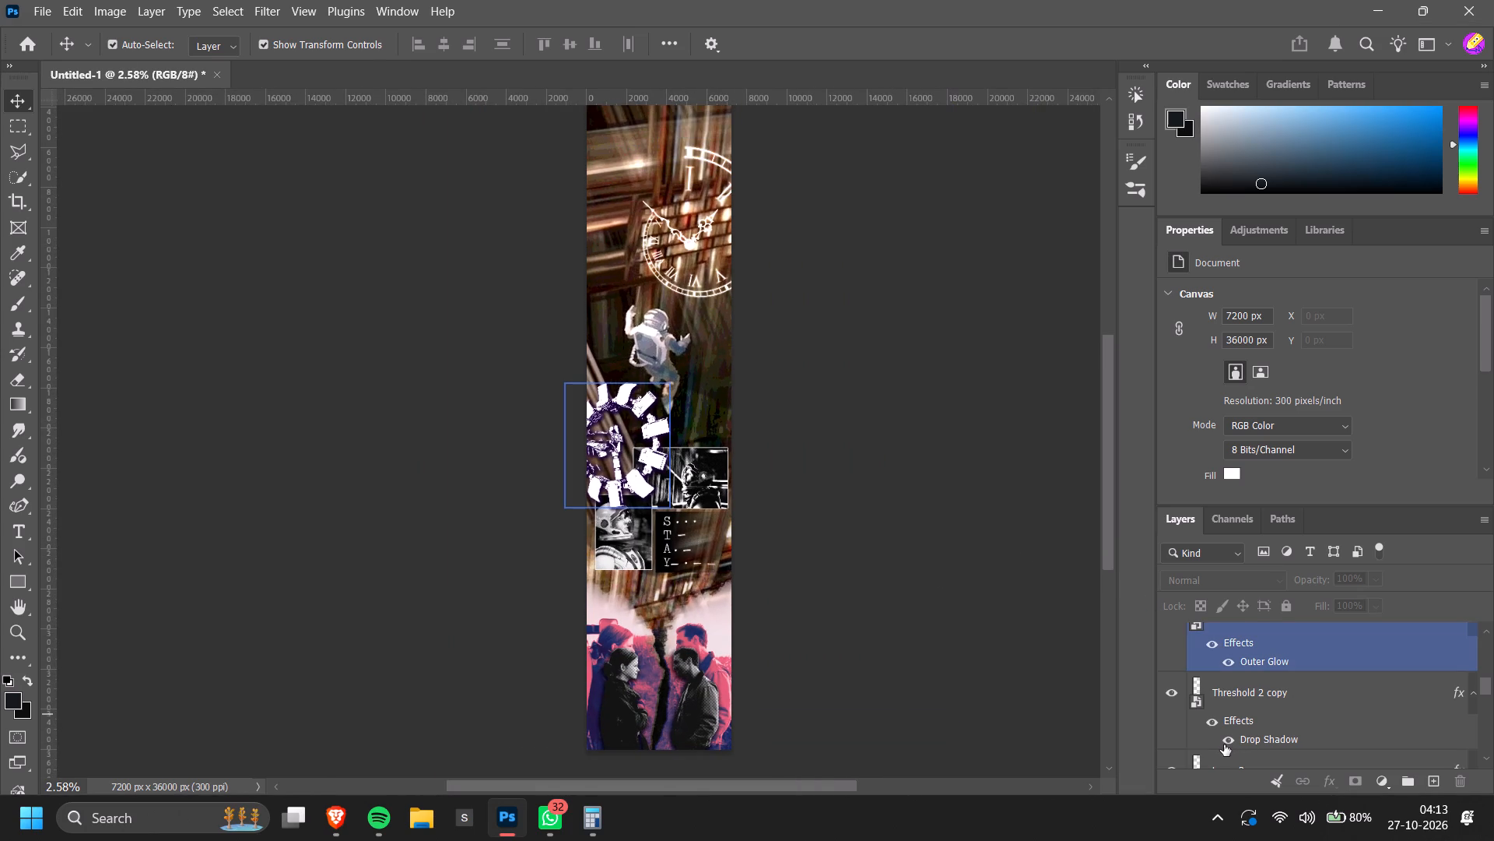
left_click(1224, 743)
scroll(889, 653, "down", 3, "alt")
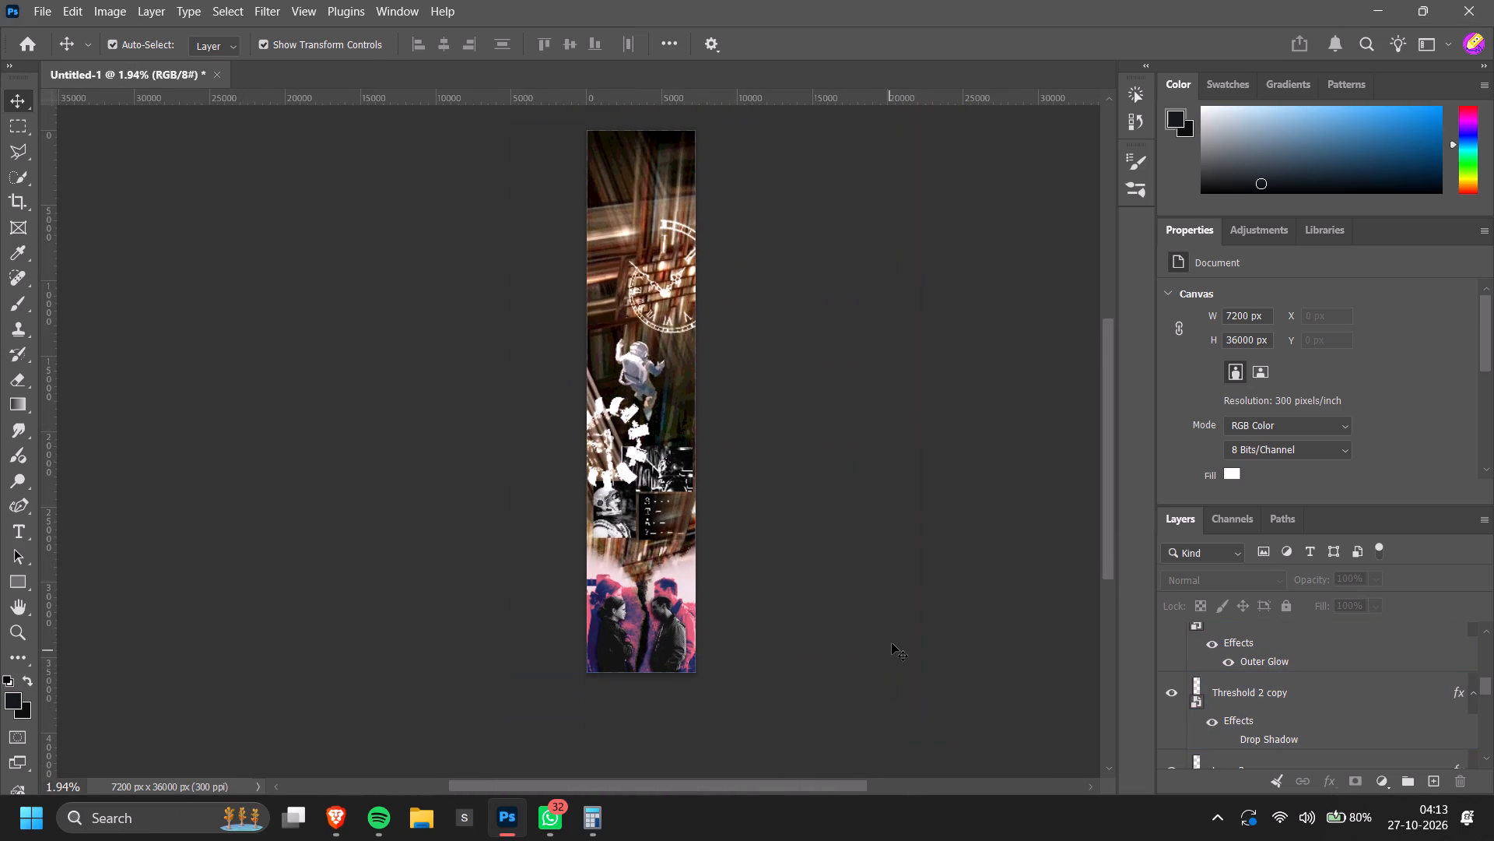
left_click(893, 636)
scroll(894, 635, "up", 2)
left_click(1234, 744)
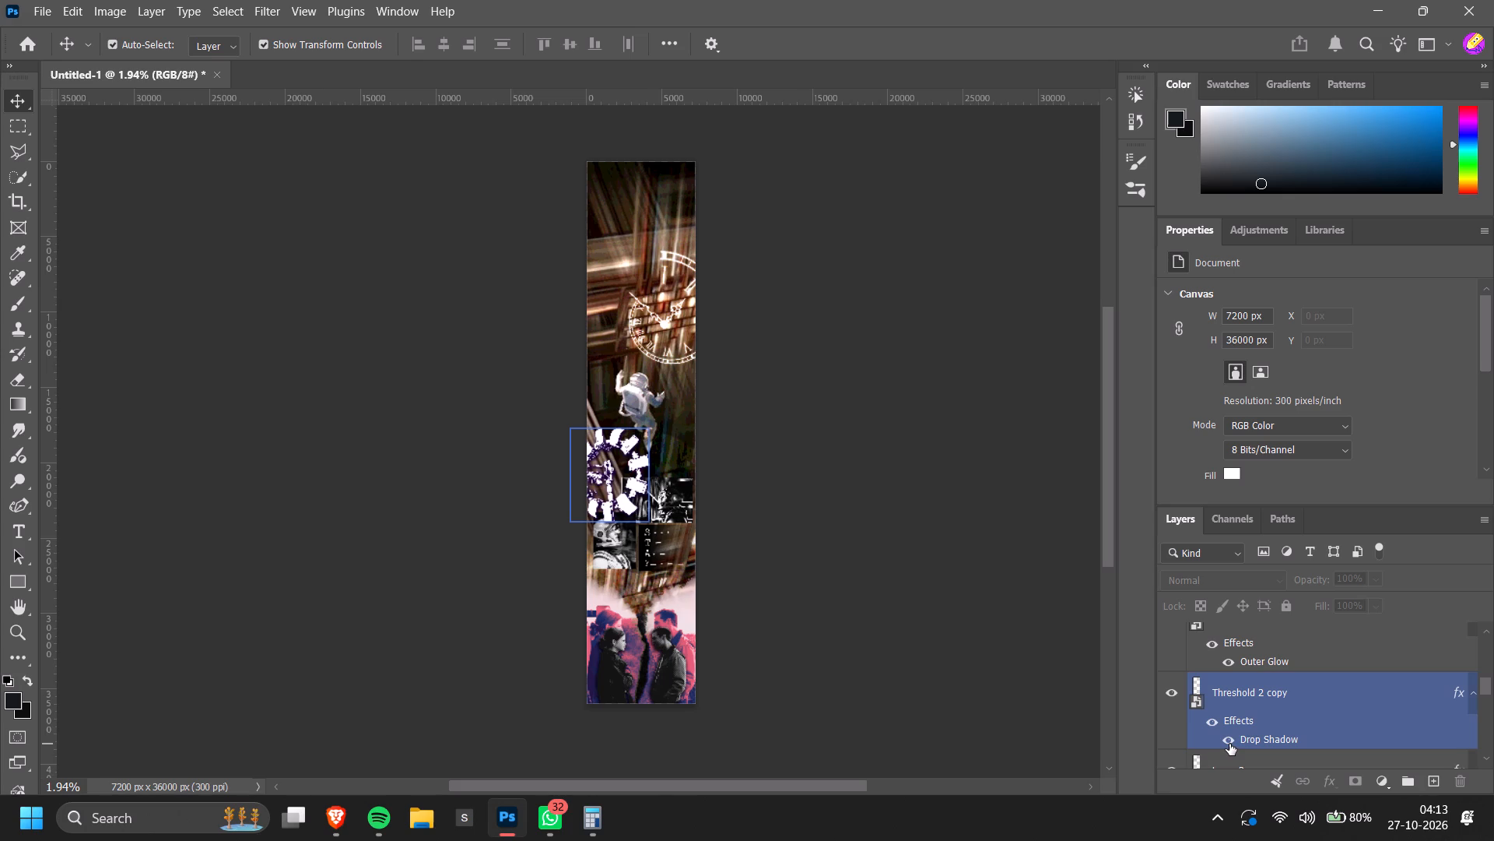
left_click(1229, 744)
left_click(1229, 744)
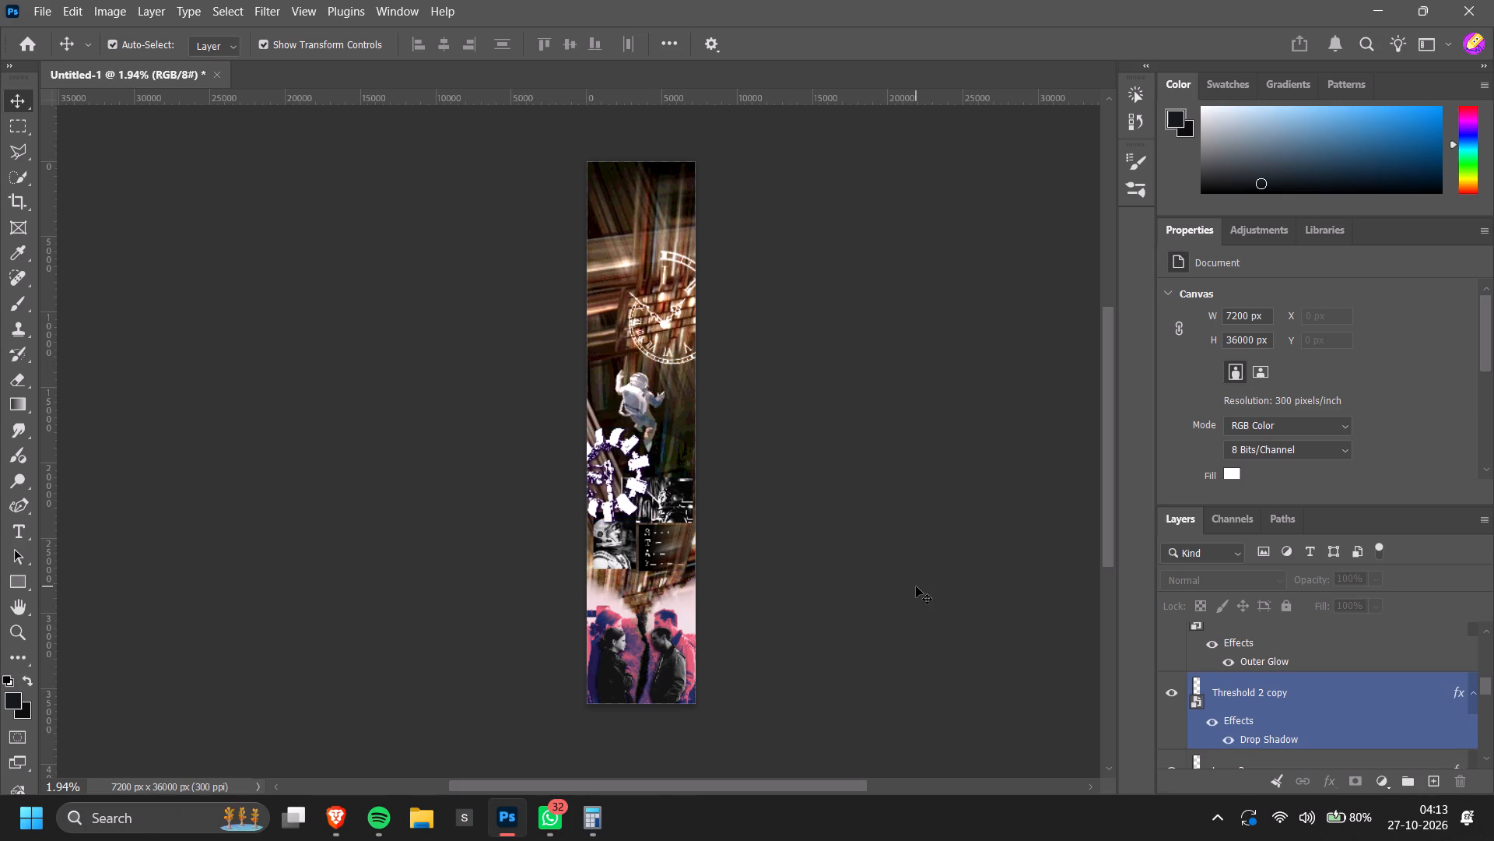
left_click(916, 586)
scroll(612, 453, "up", 8, "alt")
left_click(1226, 741)
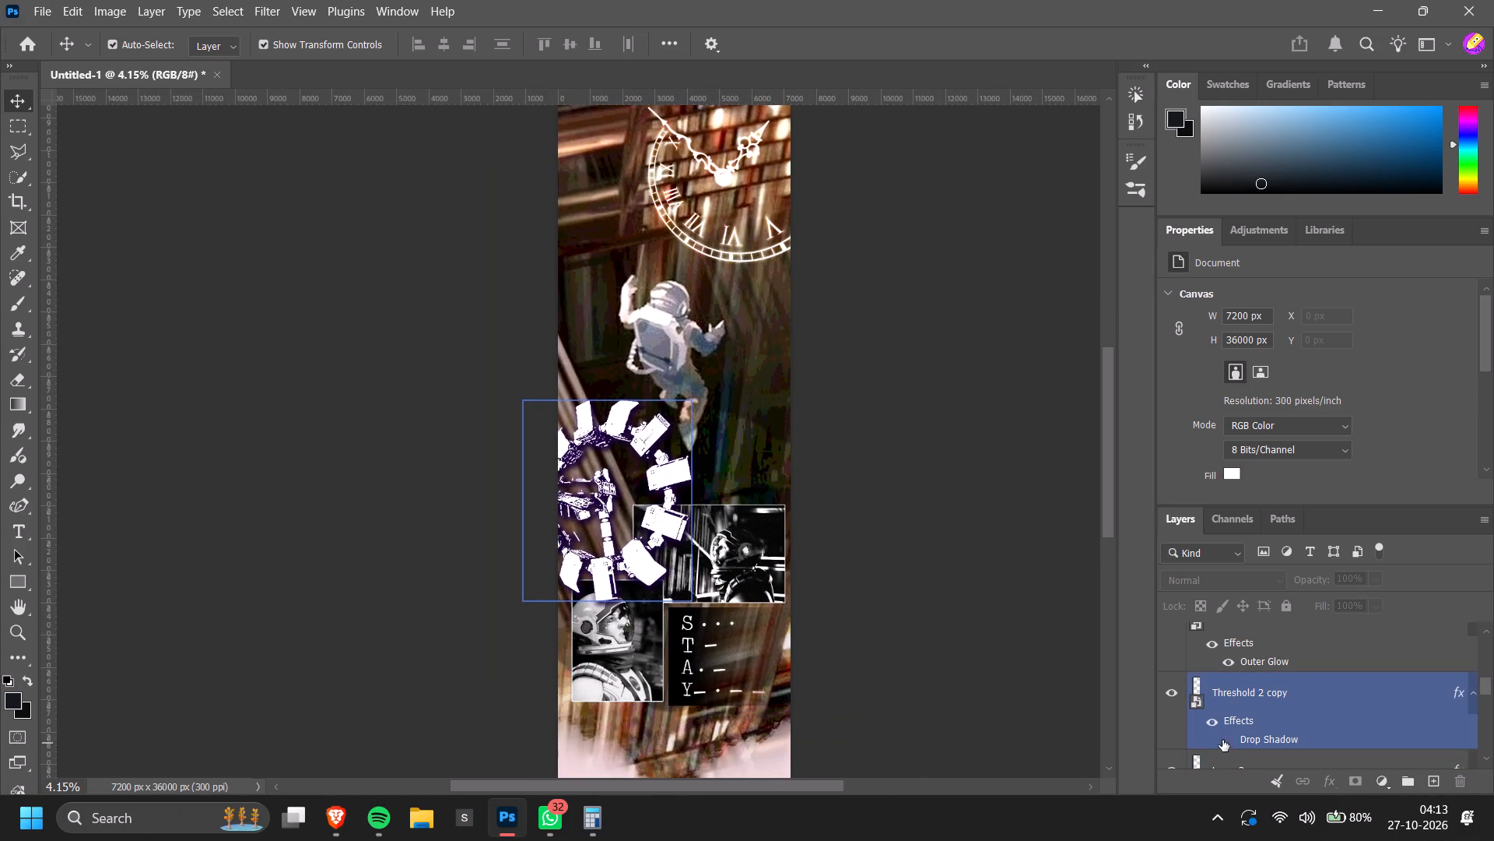
scroll(921, 652, "down", 3)
left_click(970, 620)
scroll(970, 620, "down", 7, "alt")
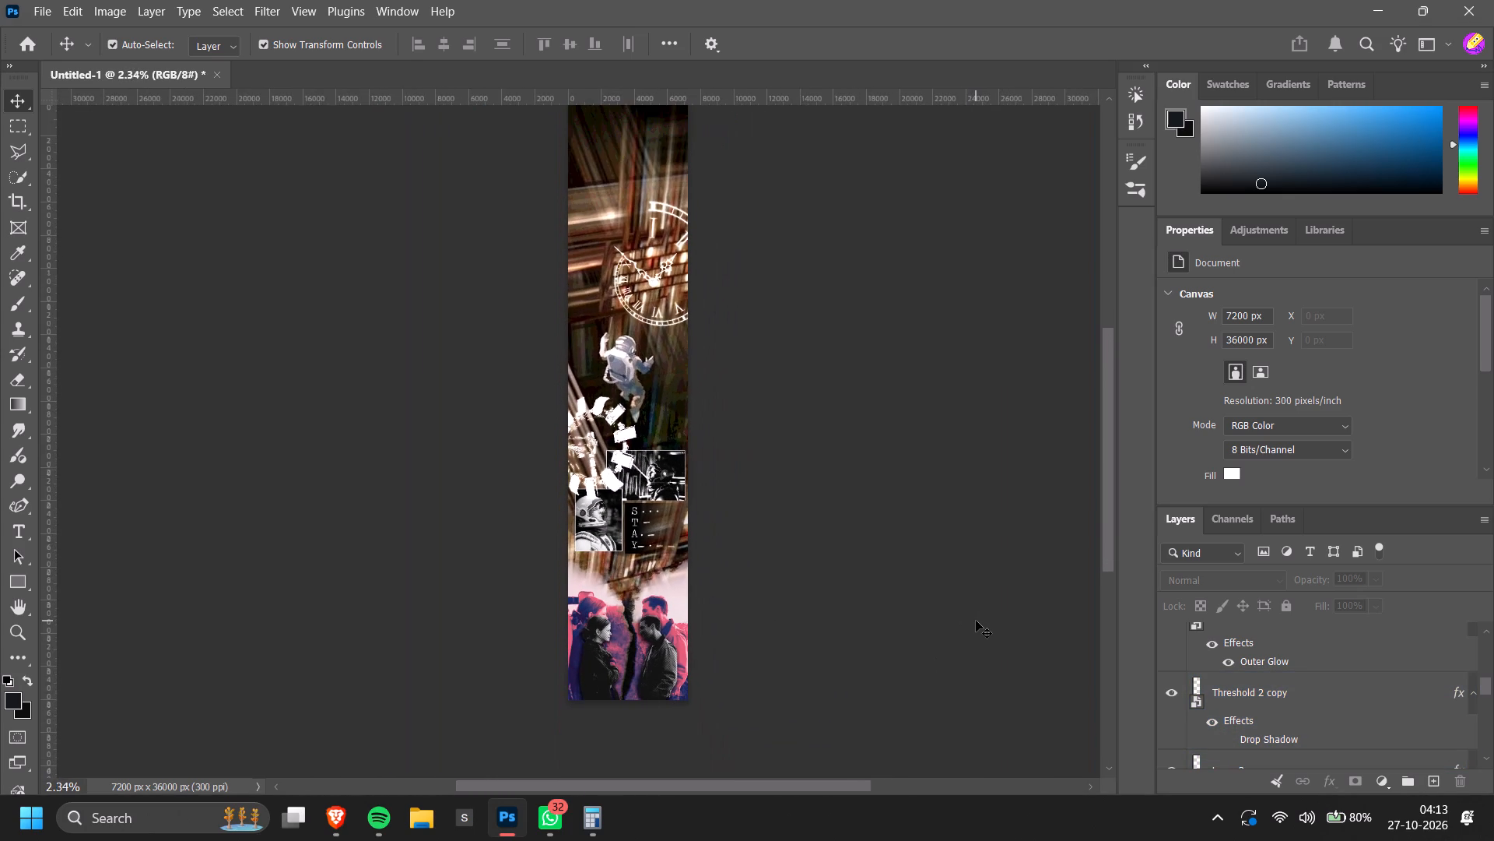
scroll(927, 639, "up", 5, "alt")
scroll(926, 640, "down", 4)
Recolour the stop at location 36 in the cracked scene's gradient map to a softer pink with hue 347°.
left_click(735, 628)
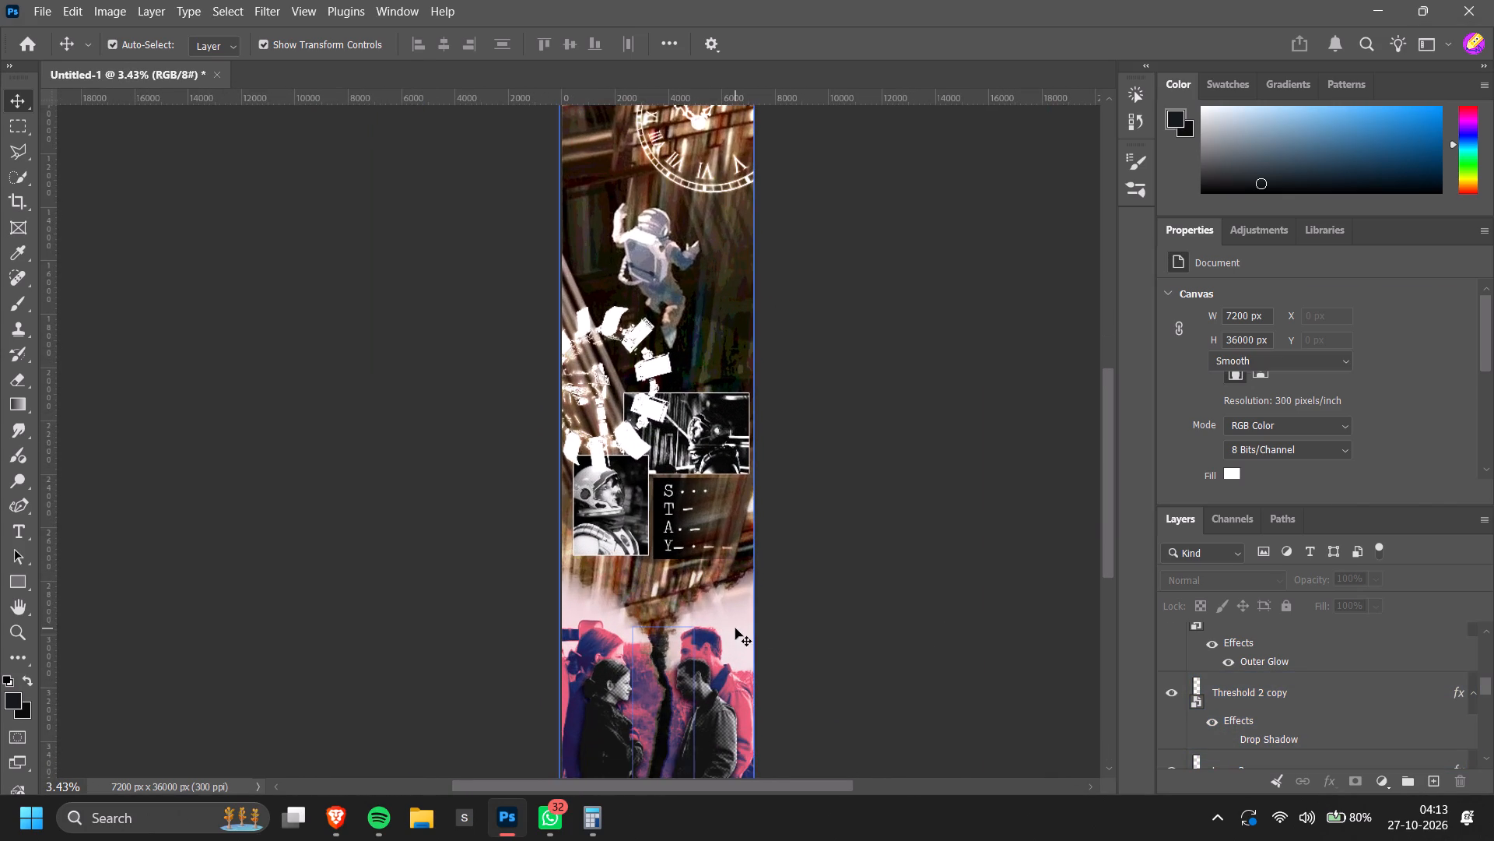
left_click(1218, 738)
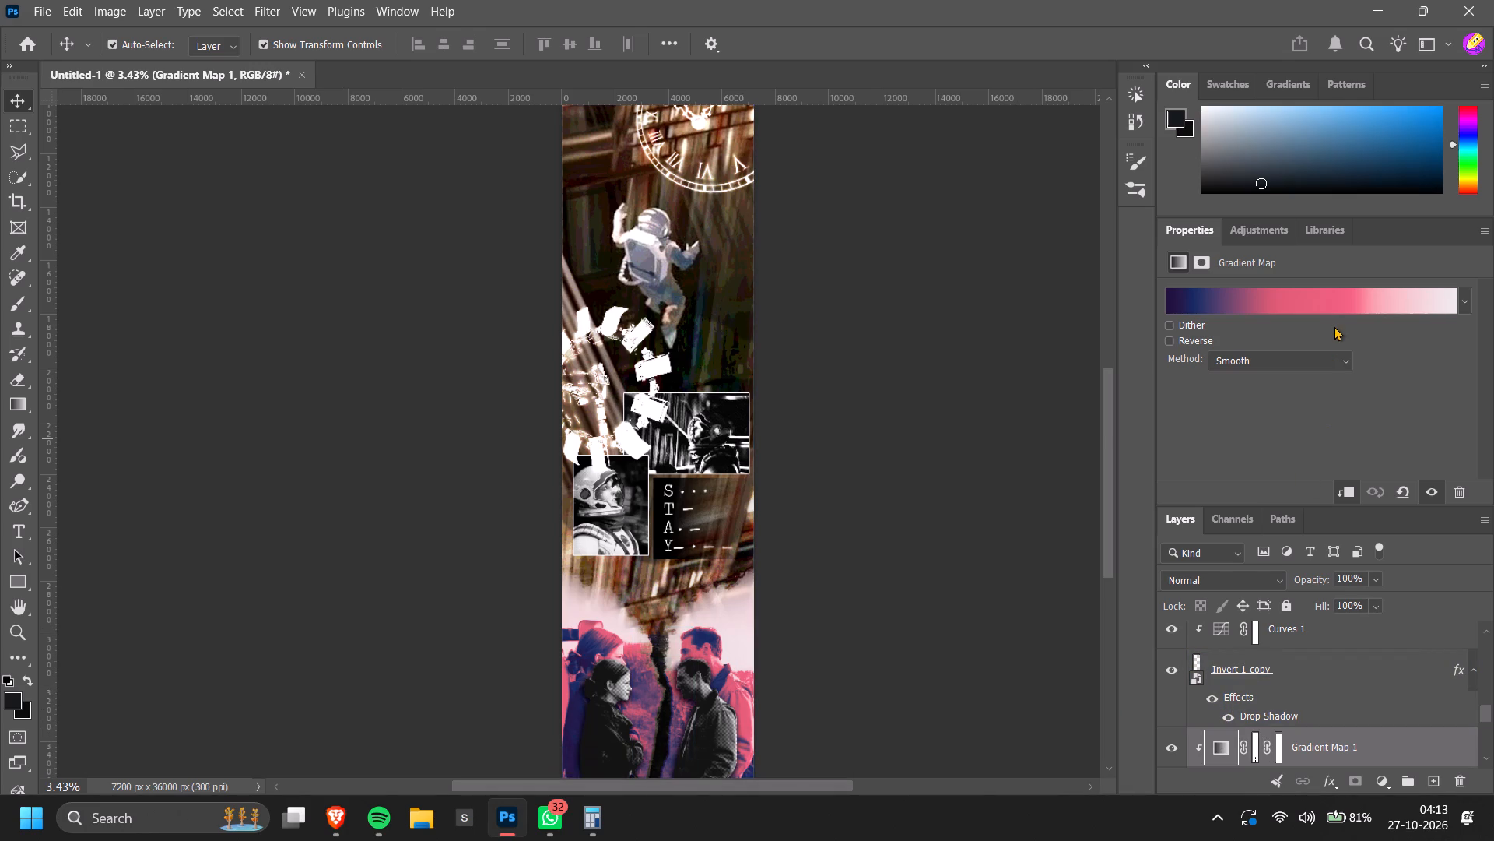
left_click(1334, 311)
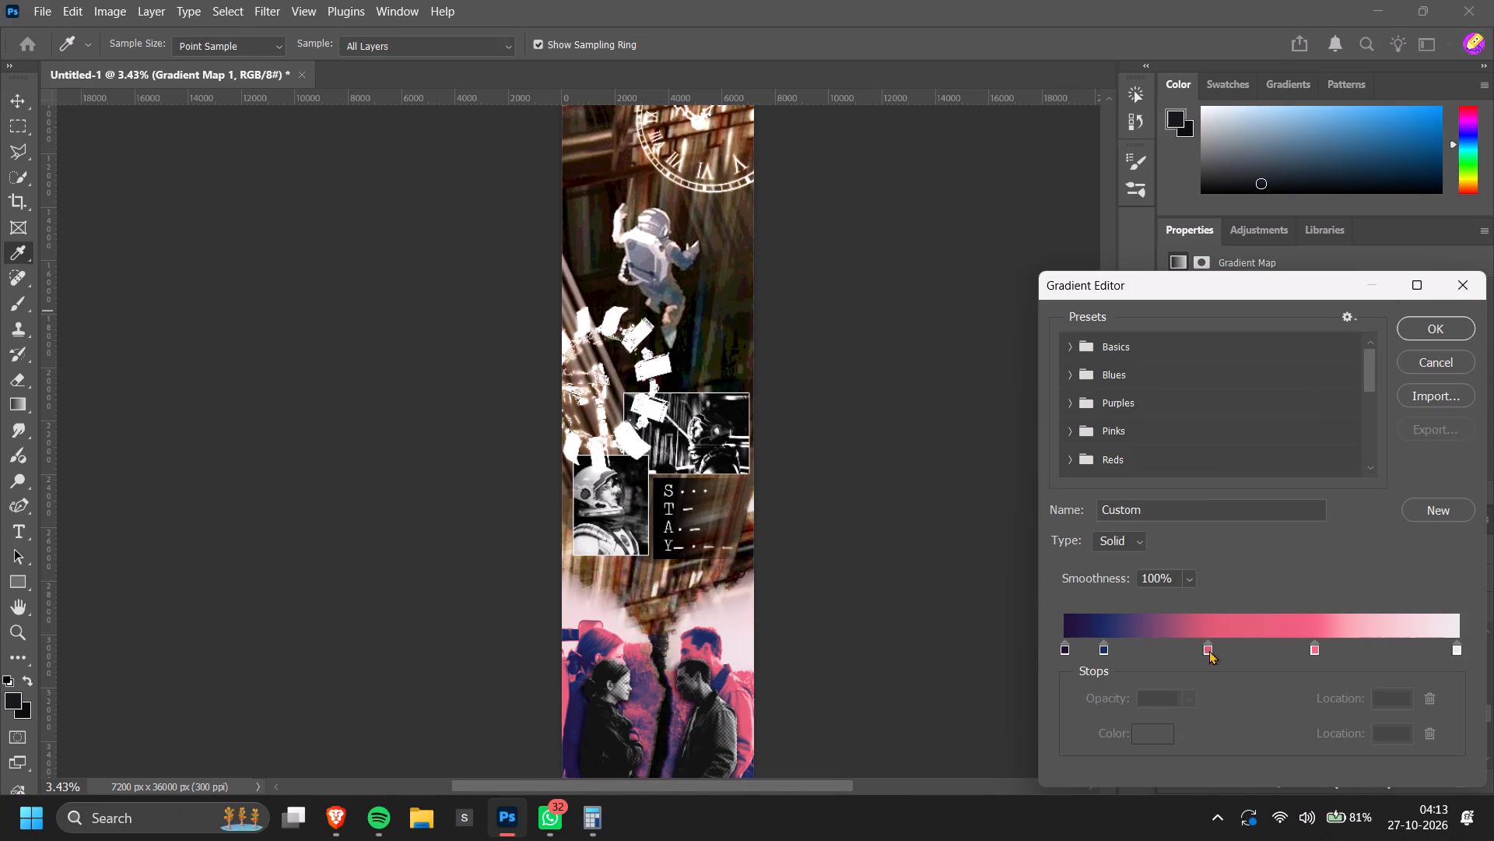
left_click(1209, 650)
left_click(1170, 726)
left_click_drag(1220, 480, 1223, 480)
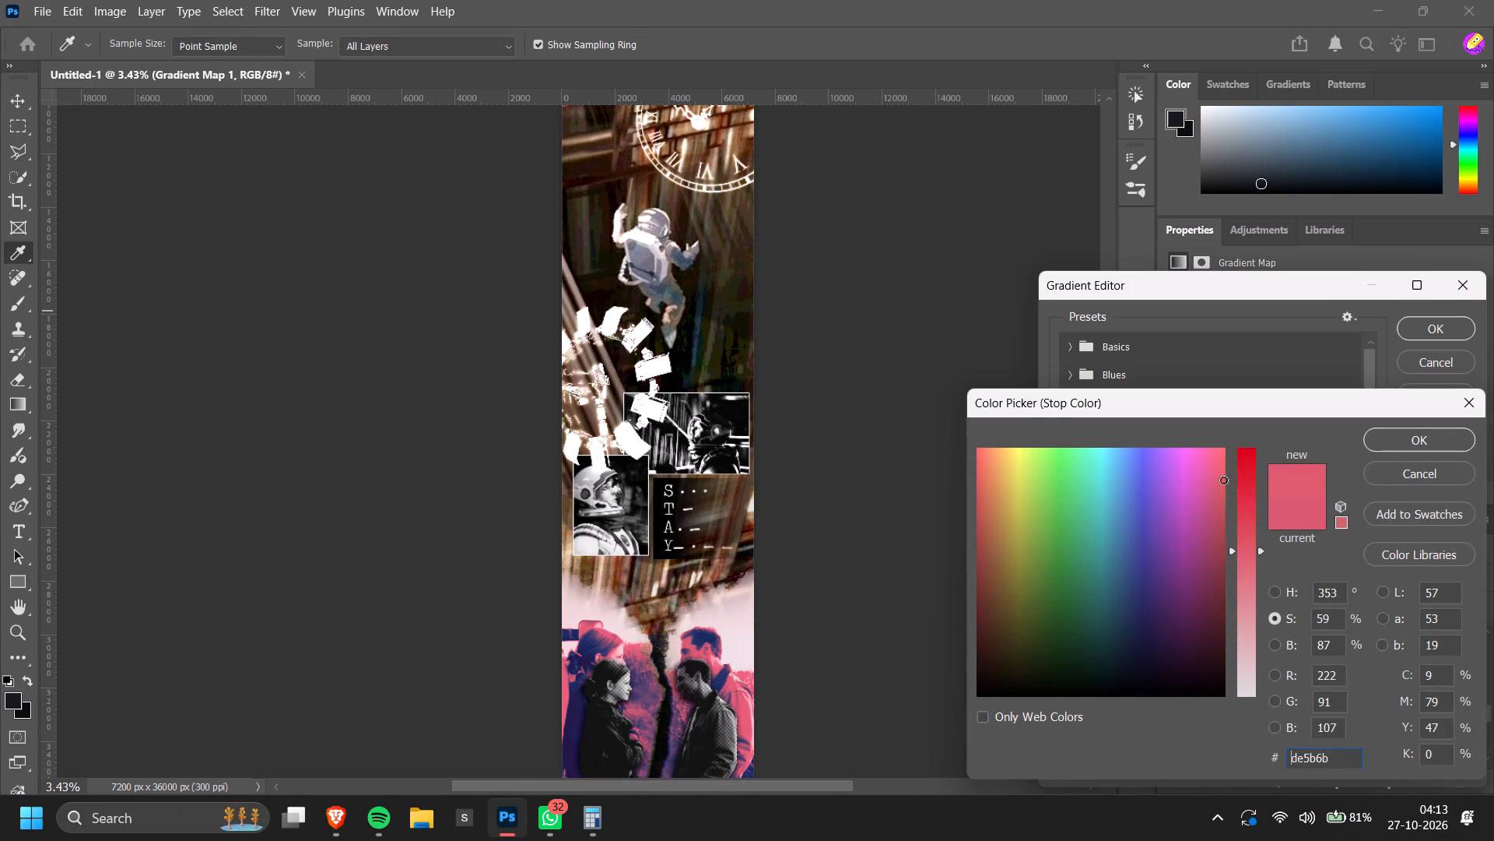
left_click_drag(1223, 480, 1233, 480)
scroll(776, 676, "down", 5)
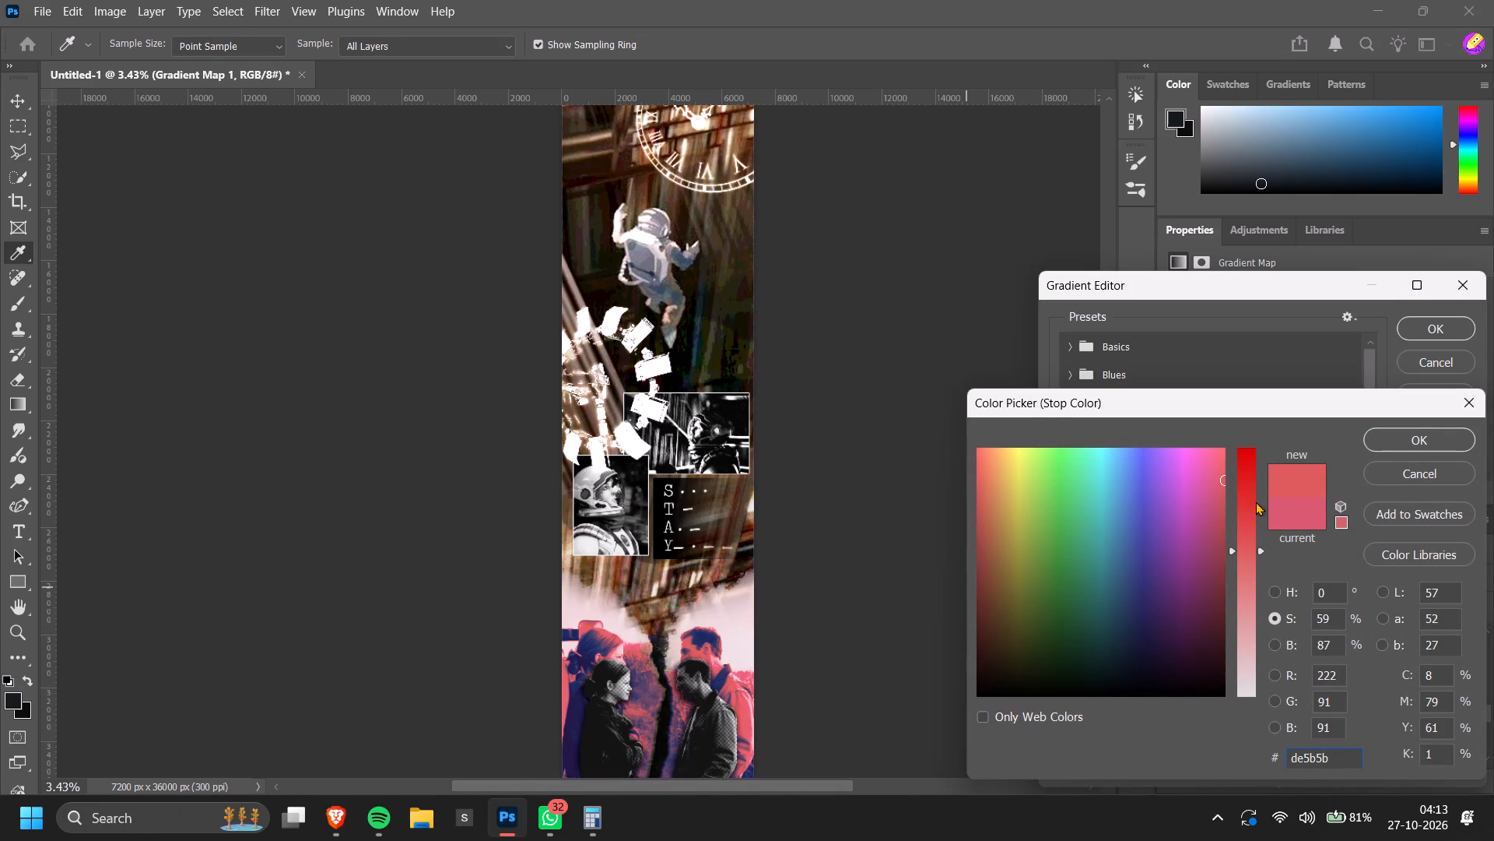
left_click(1219, 480)
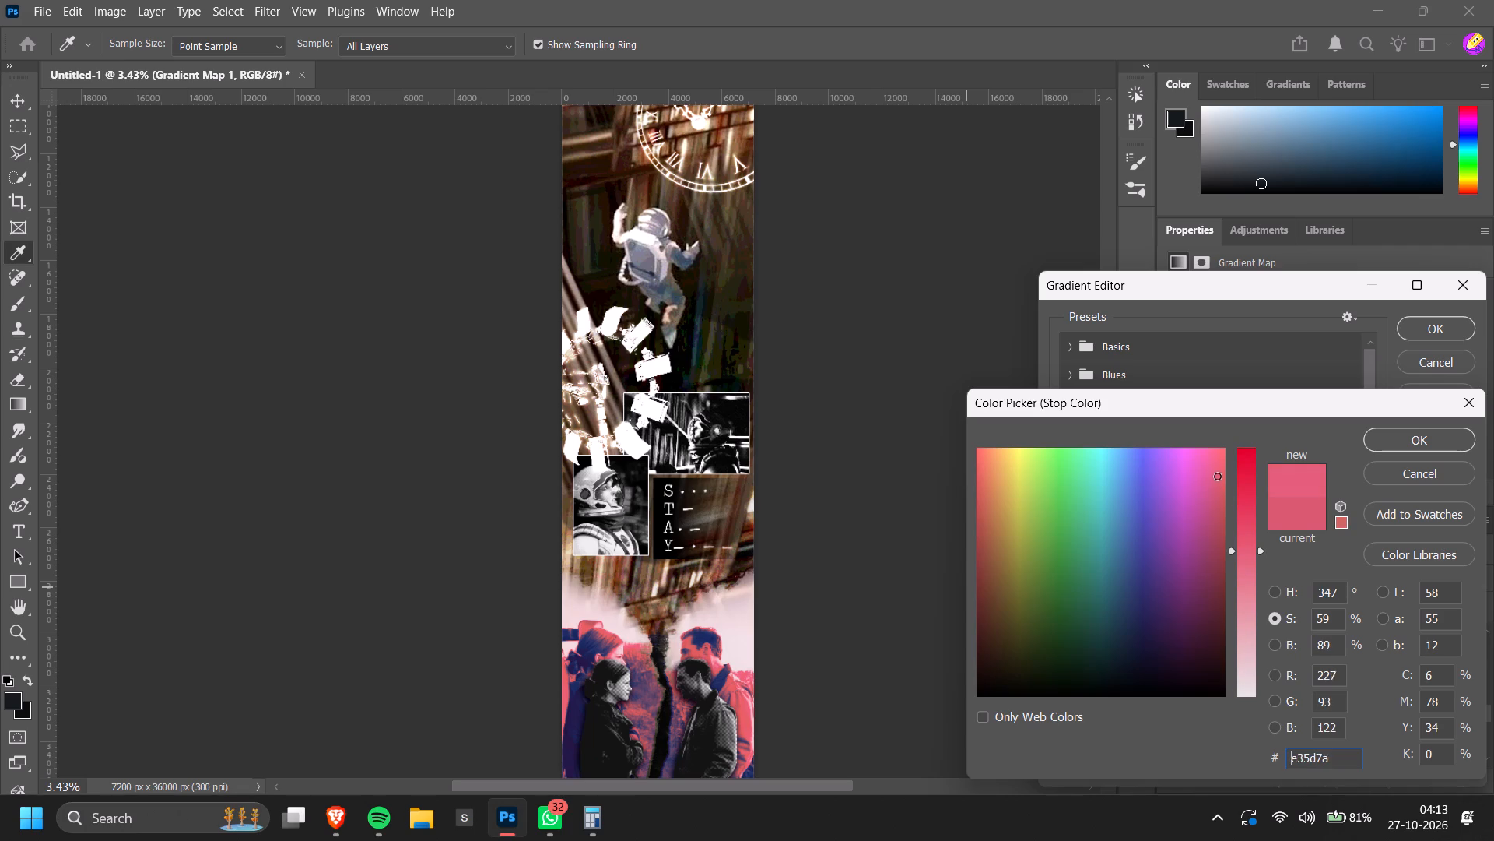
left_click(1243, 565)
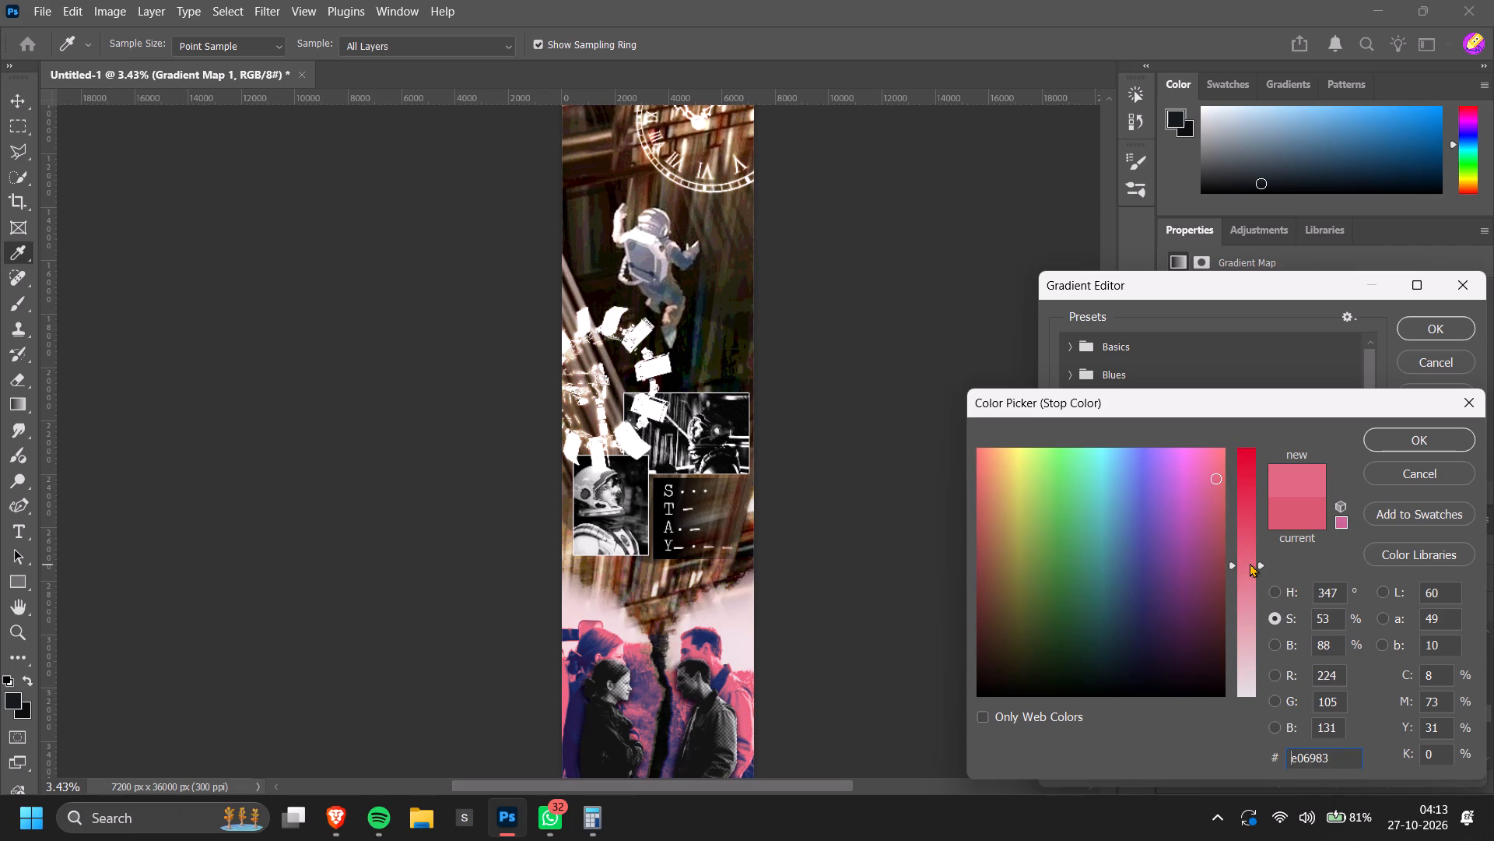
left_click(1250, 561)
left_click(1429, 447)
scroll(844, 702, "down", 4)
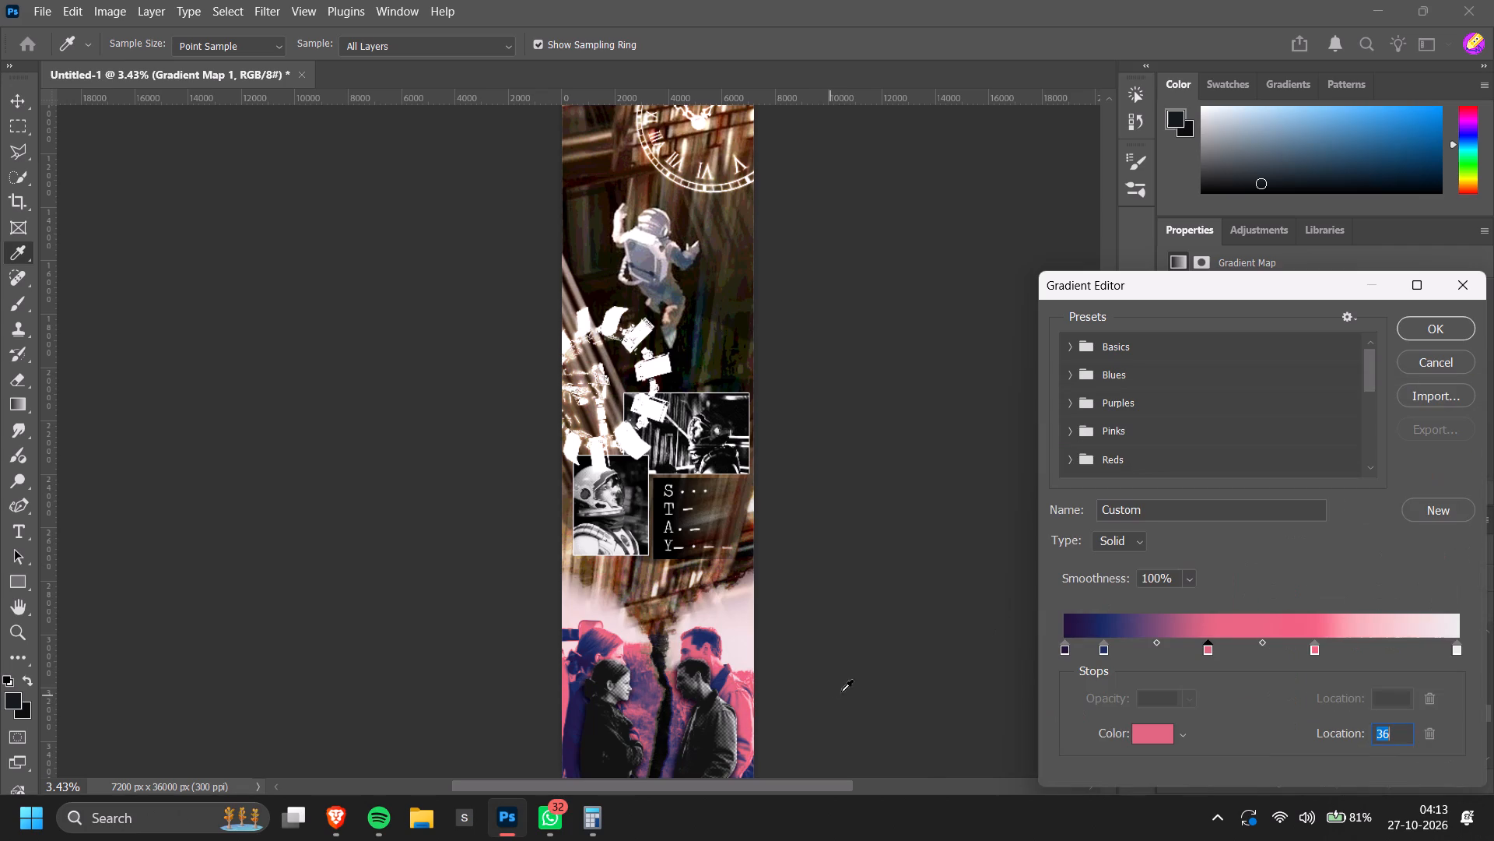
left_click(1455, 328)
Examine the recoloured cracked pink scene against the Interstellar artwork above it.
scroll(869, 611, "down", 5)
left_click(897, 762)
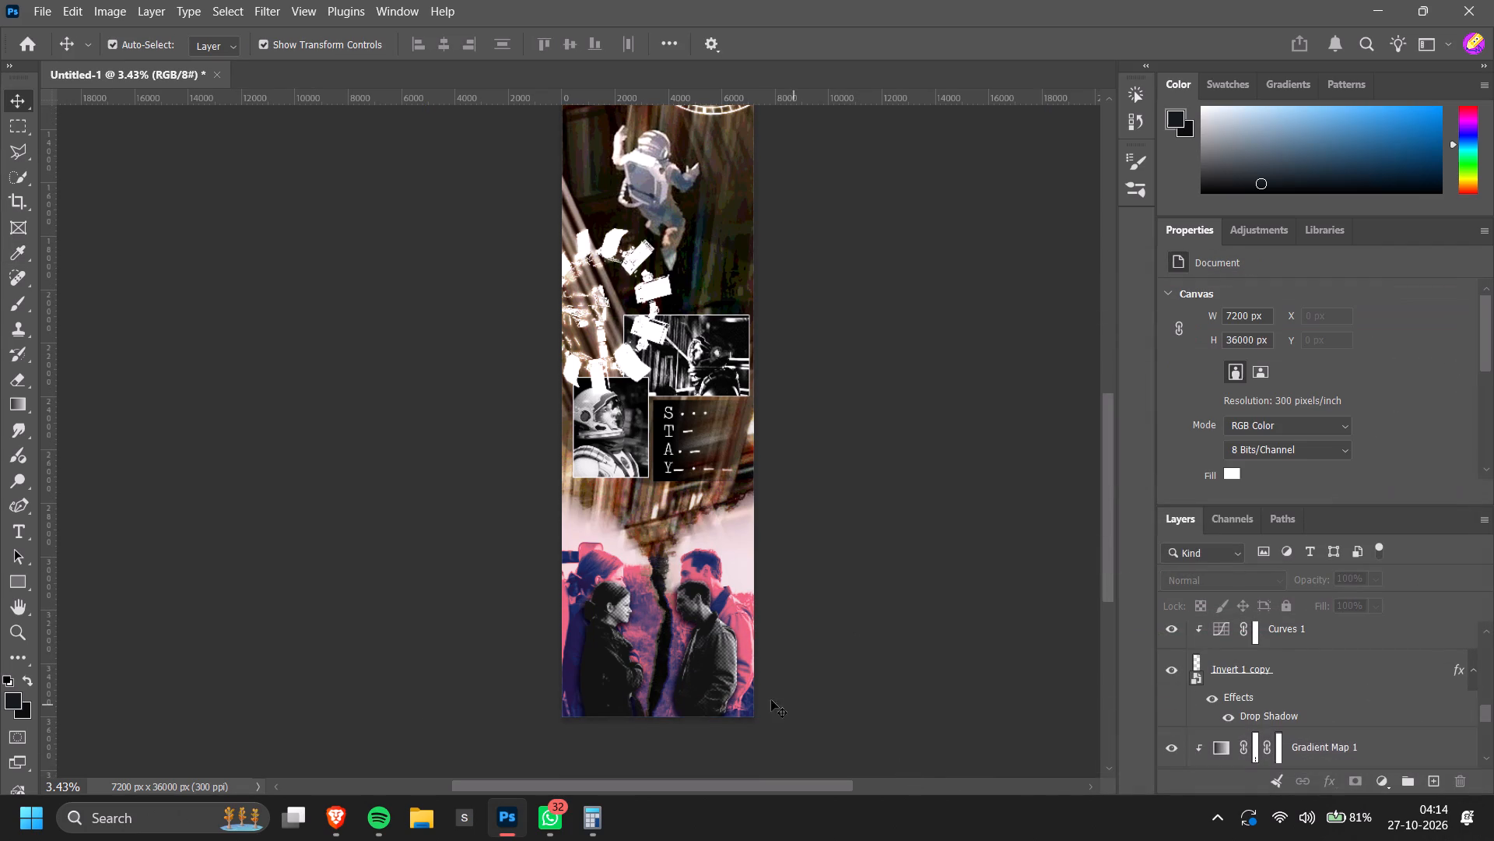
scroll(764, 698, "up", 8, "alt")
scroll(886, 637, "down", 4)
scroll(938, 627, "down", 4, "alt")
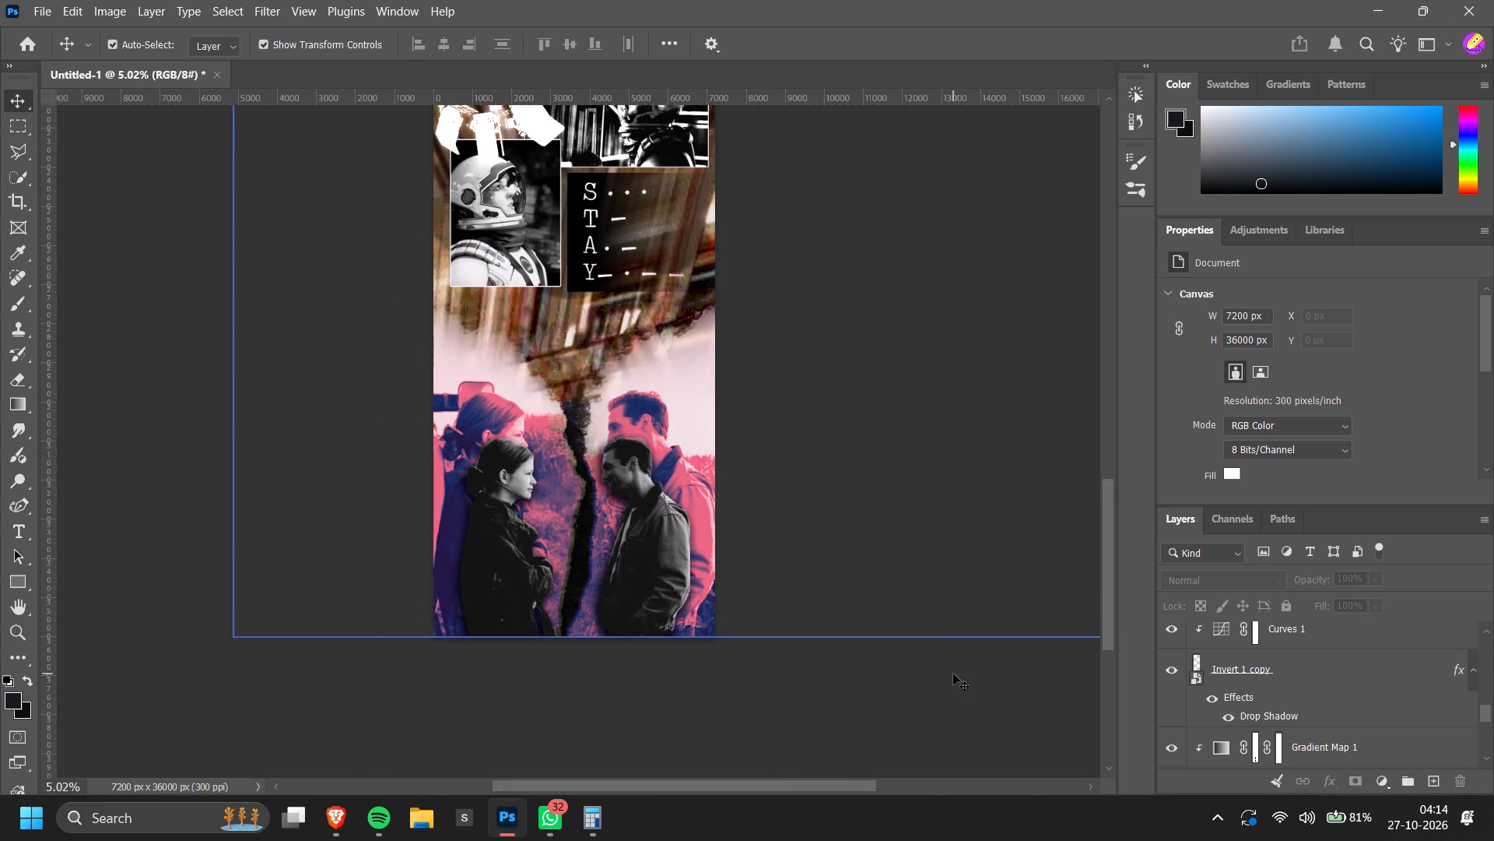
scroll(954, 674, "up", 1)
scroll(963, 714, "up", 4, "ctrl")
scroll(963, 714, "up", 1)
scroll(963, 714, "down", 4, "alt")
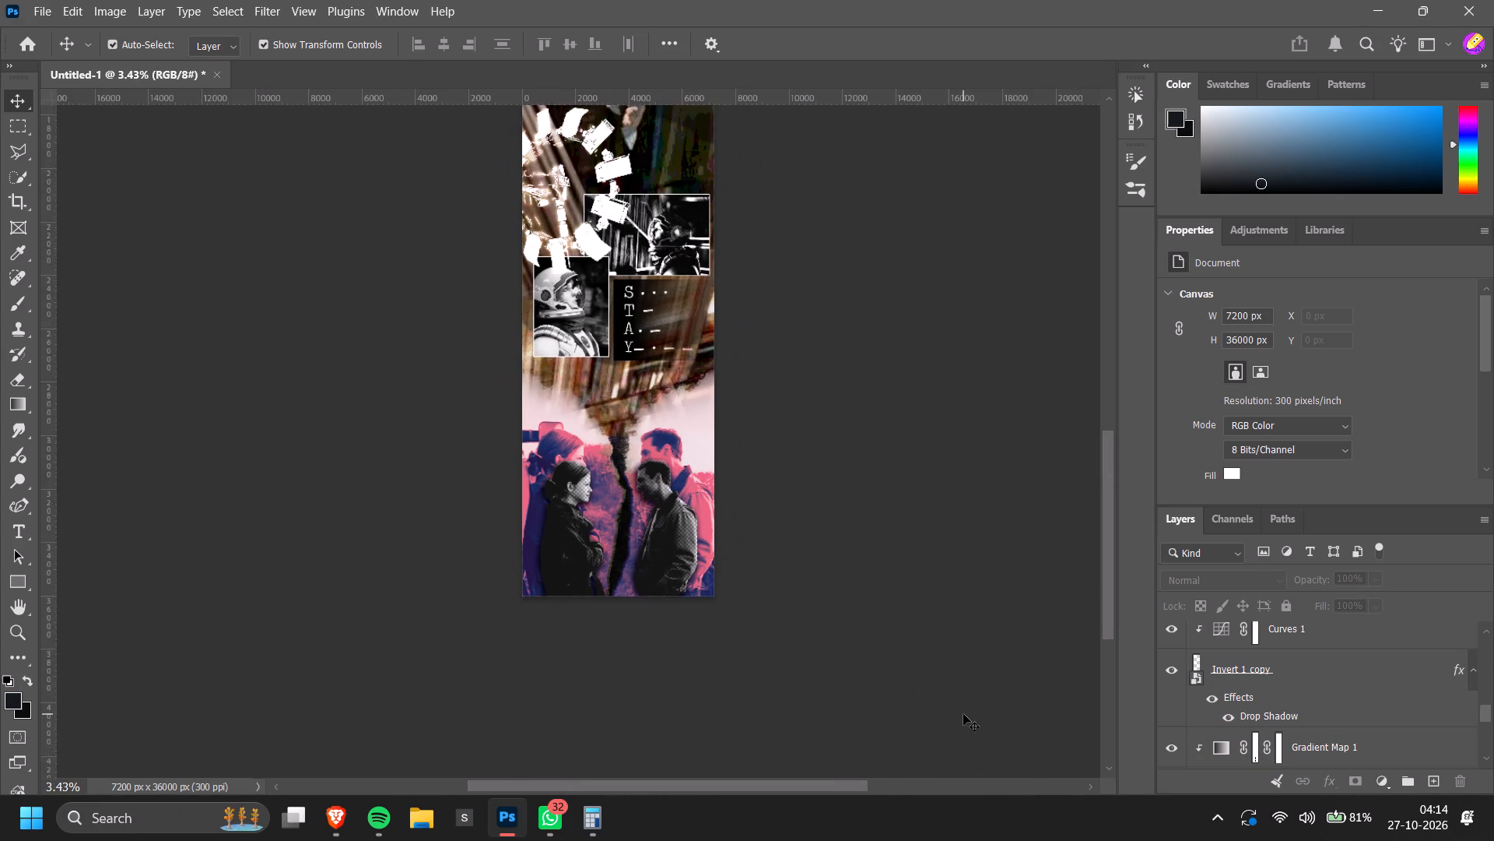
scroll(963, 714, "up", 6)
scroll(780, 746, "up", 2, "alt")
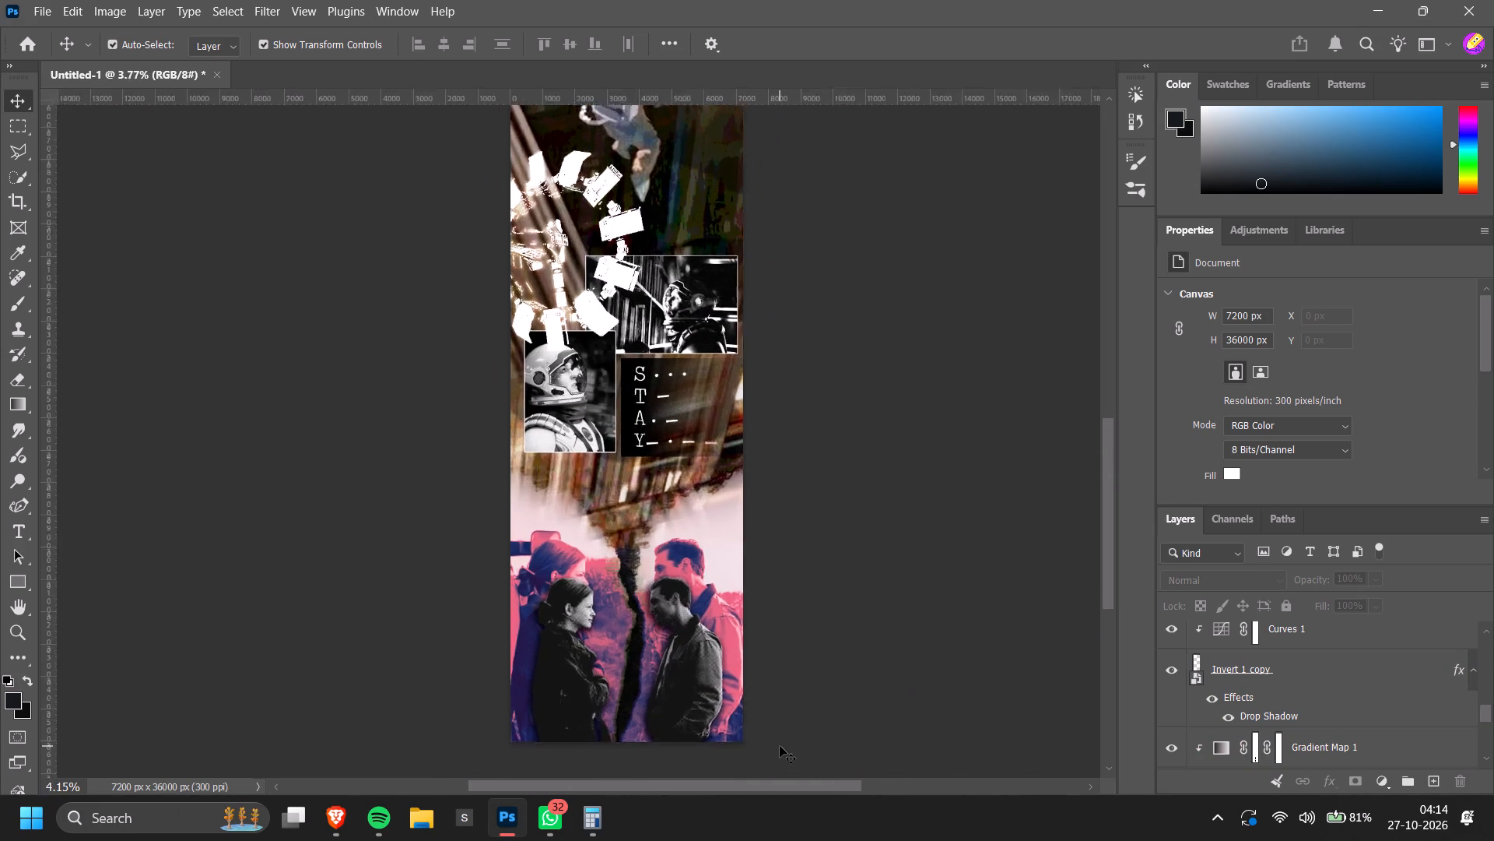
scroll(780, 746, "up", 7, "alt")
scroll(782, 747, "down", 11)
scroll(923, 682, "down", 6, "alt")
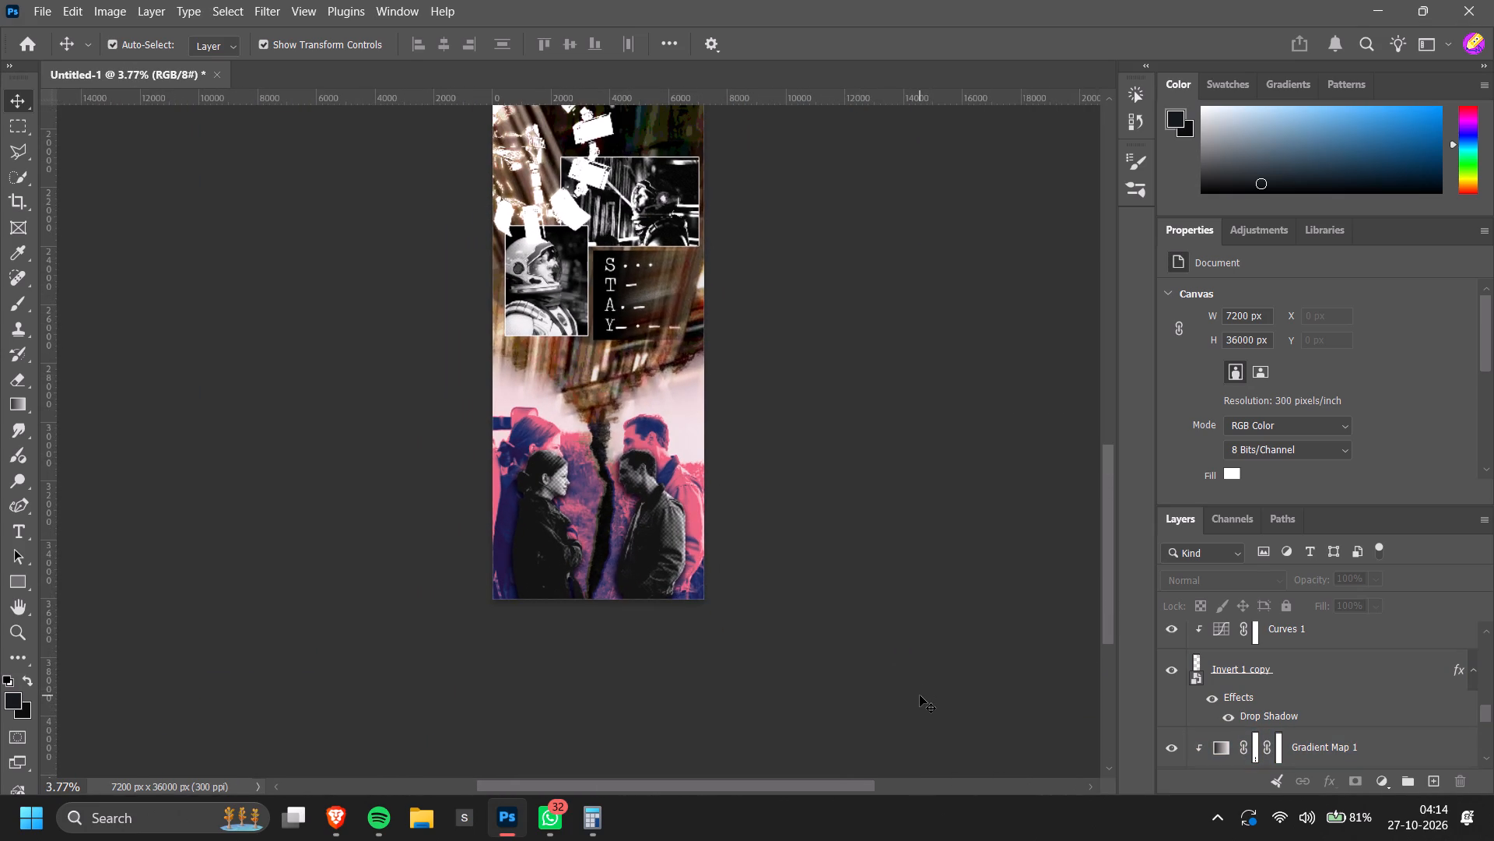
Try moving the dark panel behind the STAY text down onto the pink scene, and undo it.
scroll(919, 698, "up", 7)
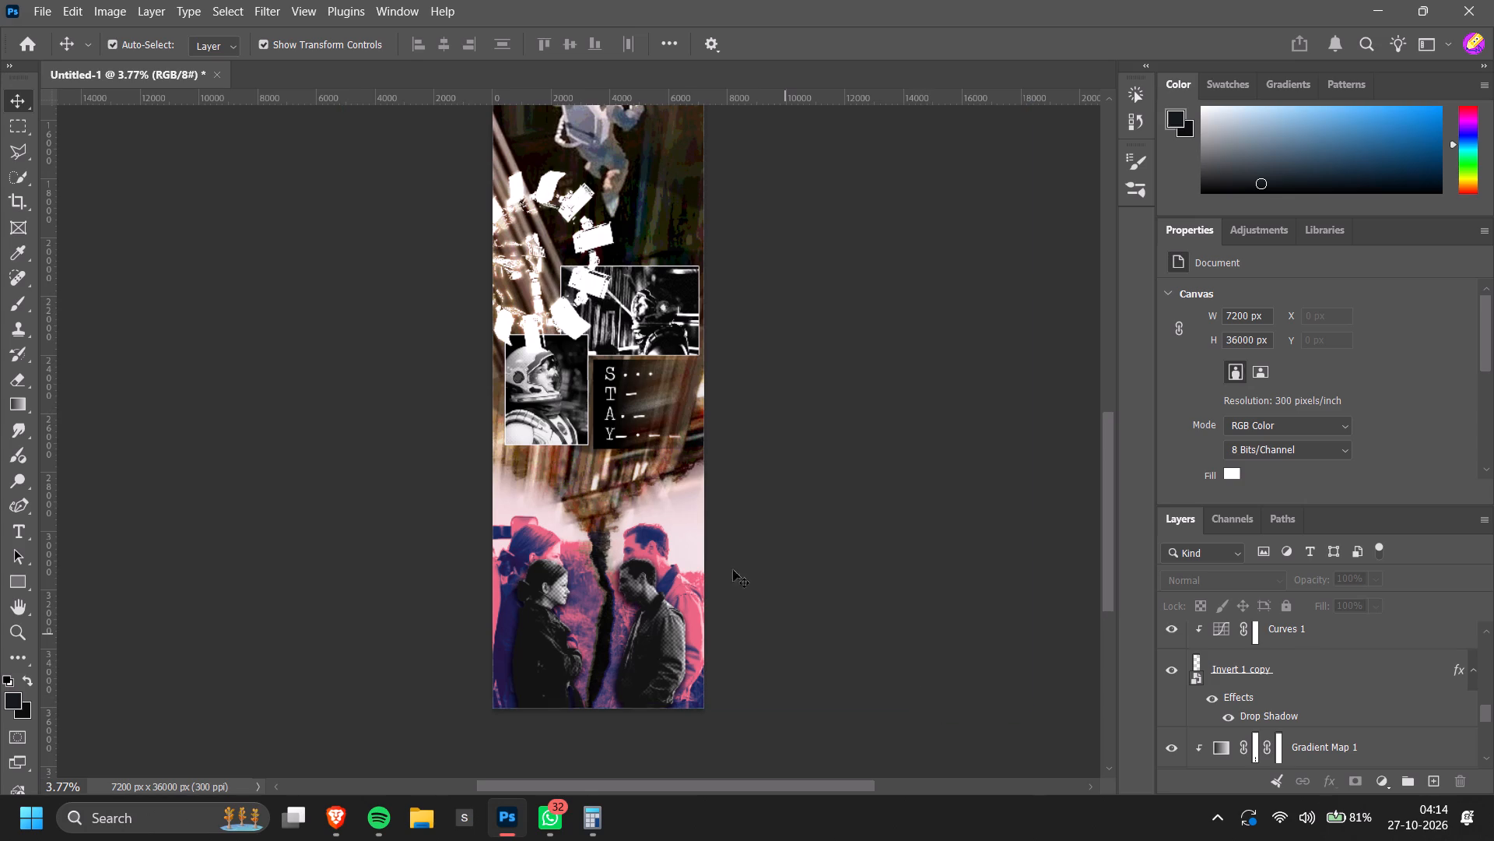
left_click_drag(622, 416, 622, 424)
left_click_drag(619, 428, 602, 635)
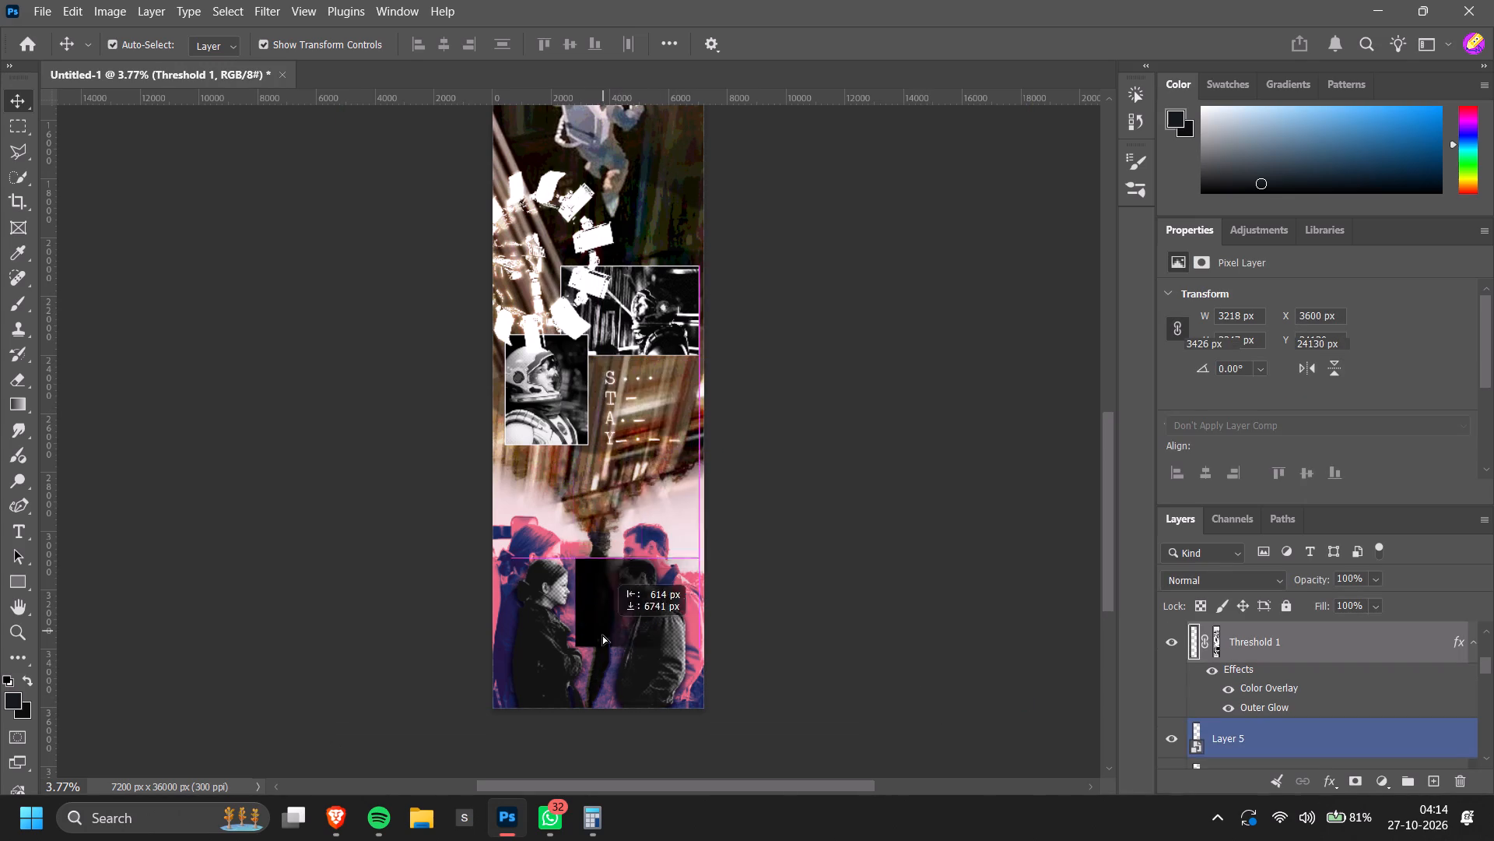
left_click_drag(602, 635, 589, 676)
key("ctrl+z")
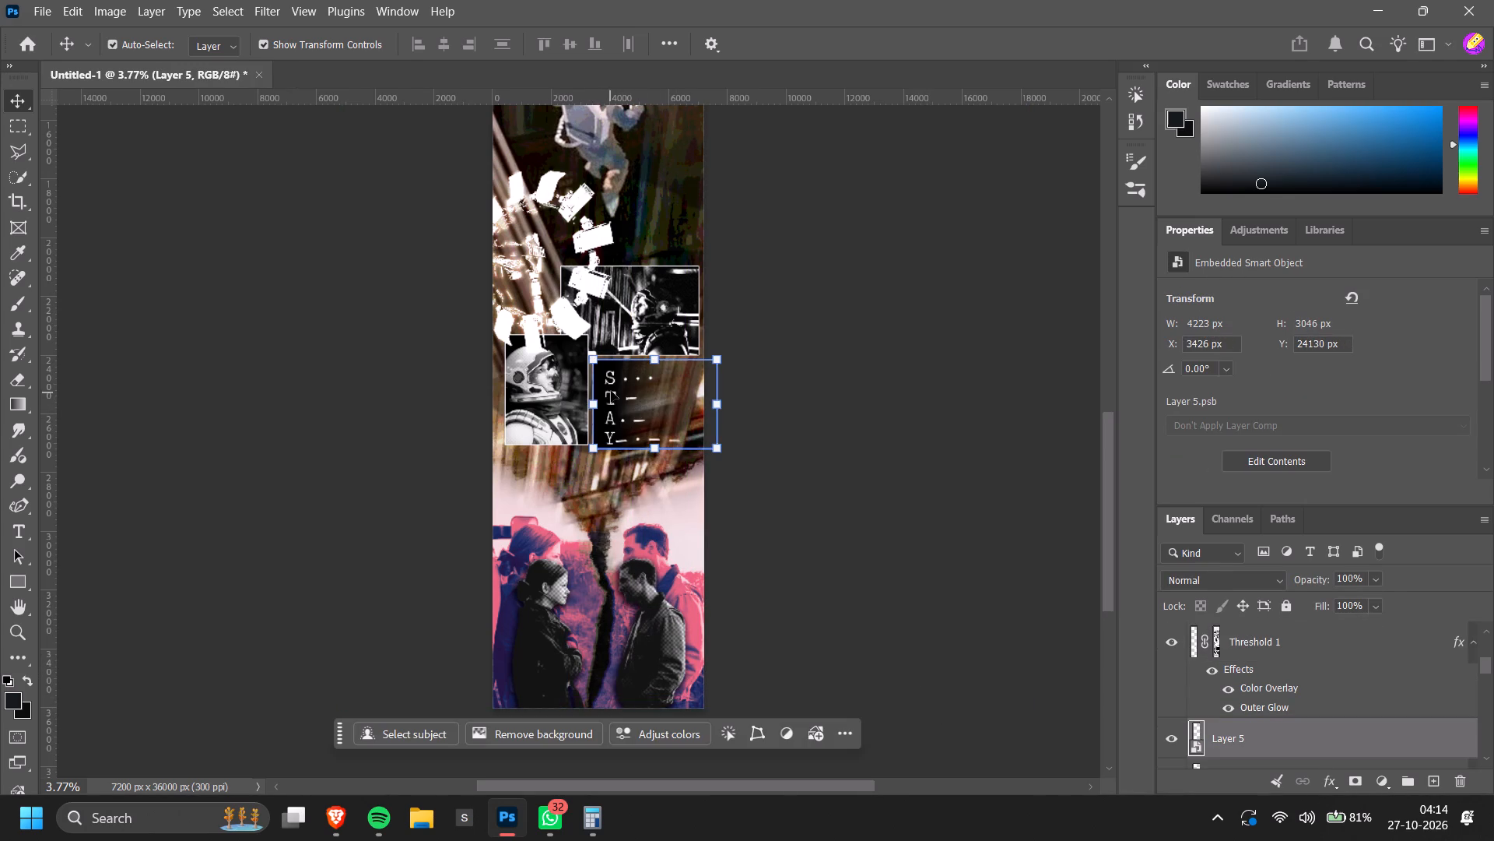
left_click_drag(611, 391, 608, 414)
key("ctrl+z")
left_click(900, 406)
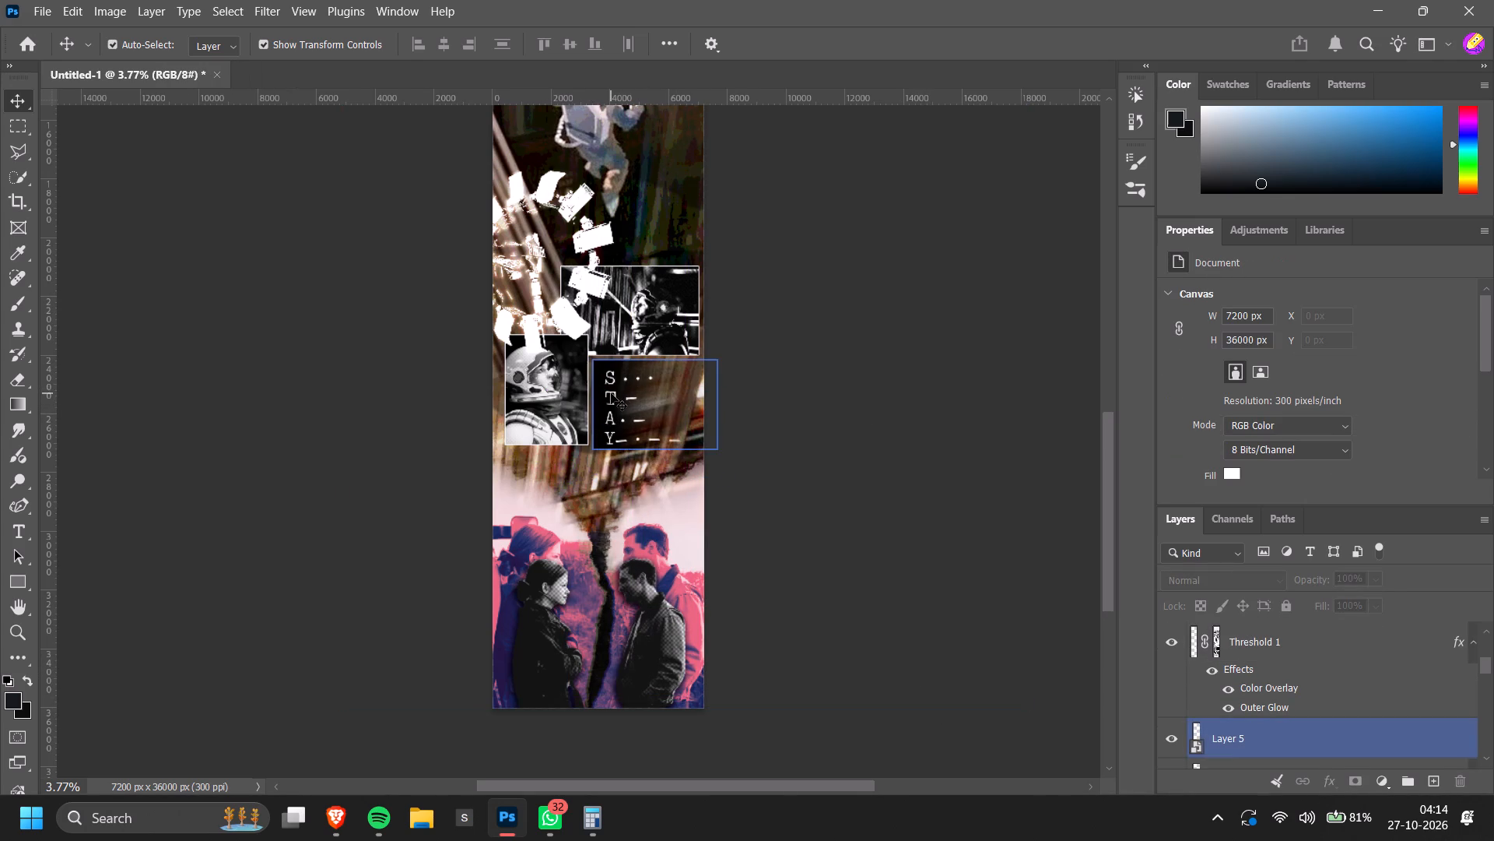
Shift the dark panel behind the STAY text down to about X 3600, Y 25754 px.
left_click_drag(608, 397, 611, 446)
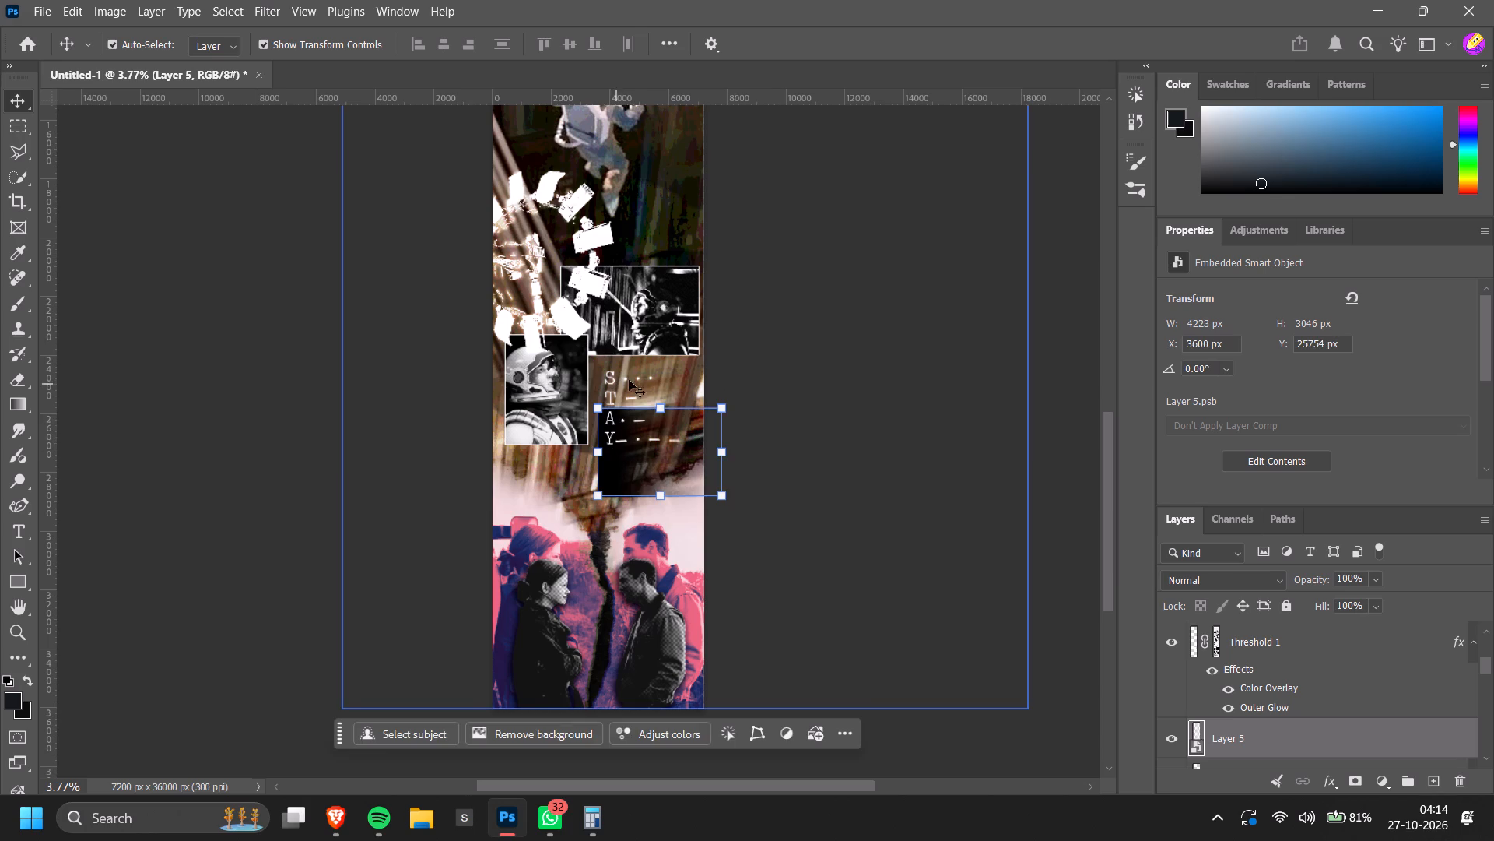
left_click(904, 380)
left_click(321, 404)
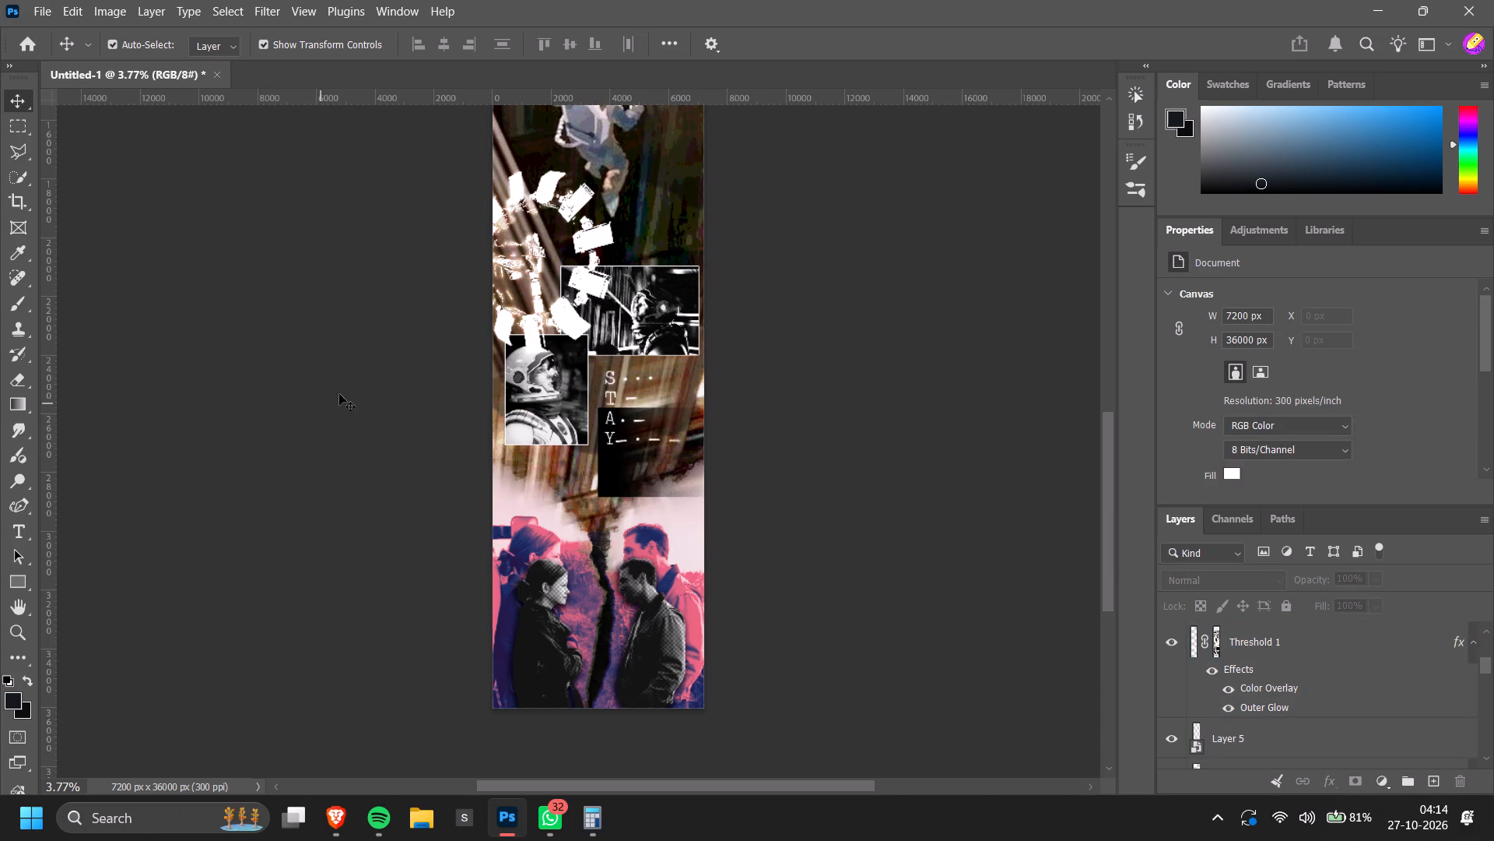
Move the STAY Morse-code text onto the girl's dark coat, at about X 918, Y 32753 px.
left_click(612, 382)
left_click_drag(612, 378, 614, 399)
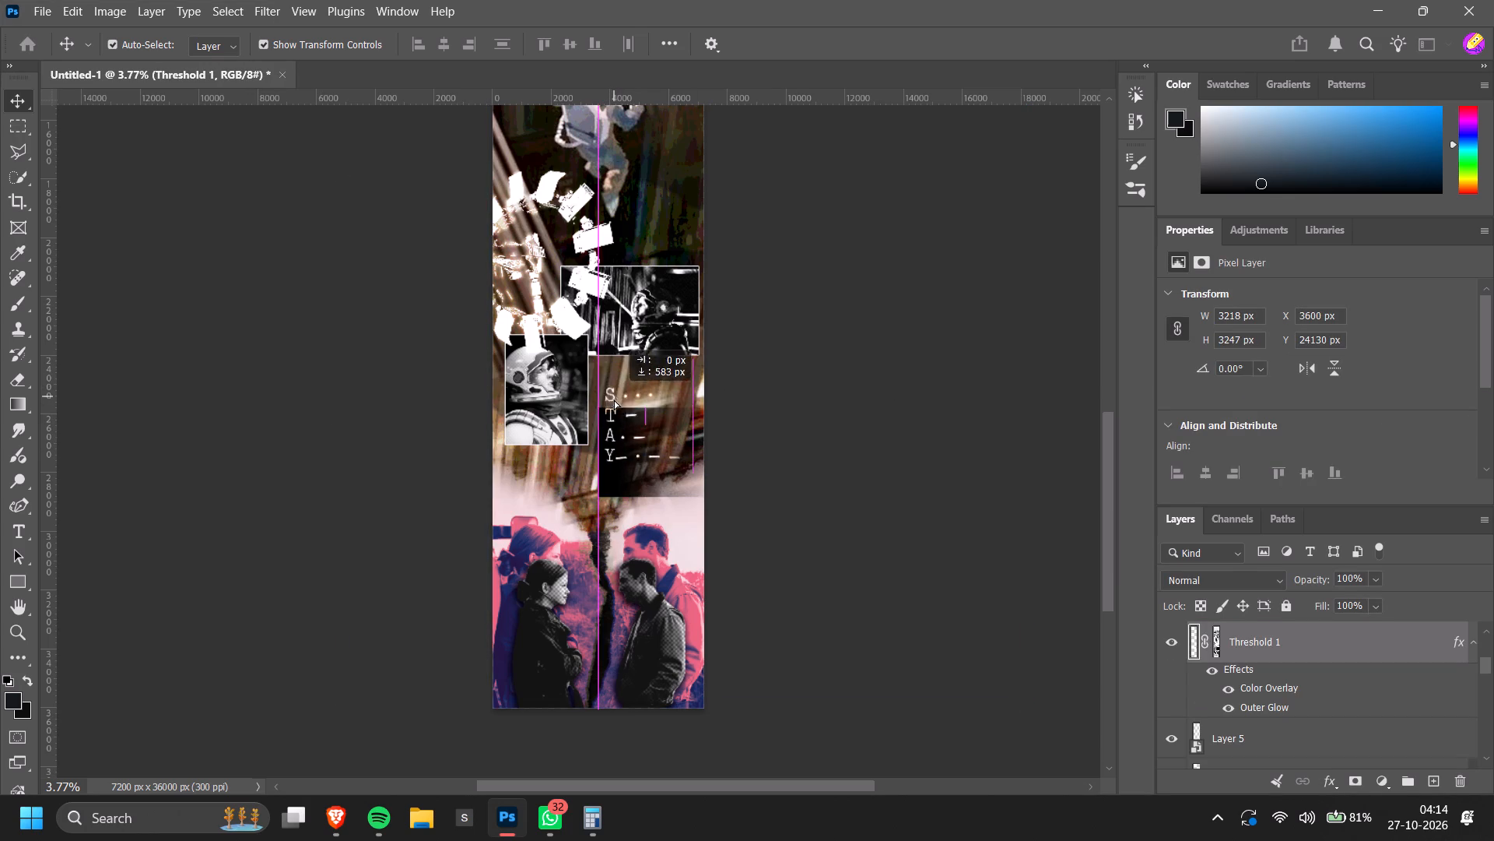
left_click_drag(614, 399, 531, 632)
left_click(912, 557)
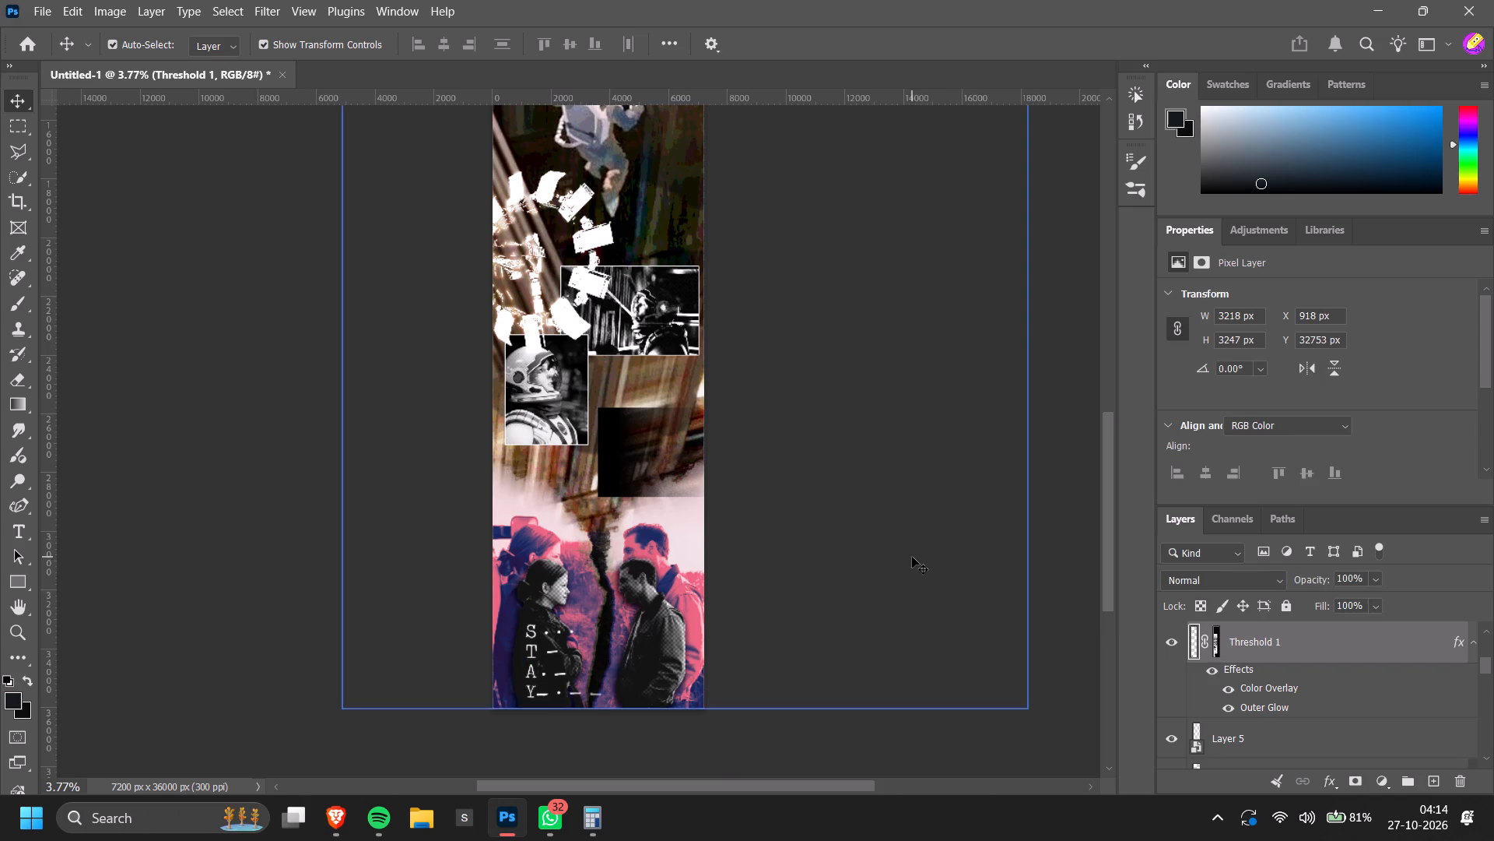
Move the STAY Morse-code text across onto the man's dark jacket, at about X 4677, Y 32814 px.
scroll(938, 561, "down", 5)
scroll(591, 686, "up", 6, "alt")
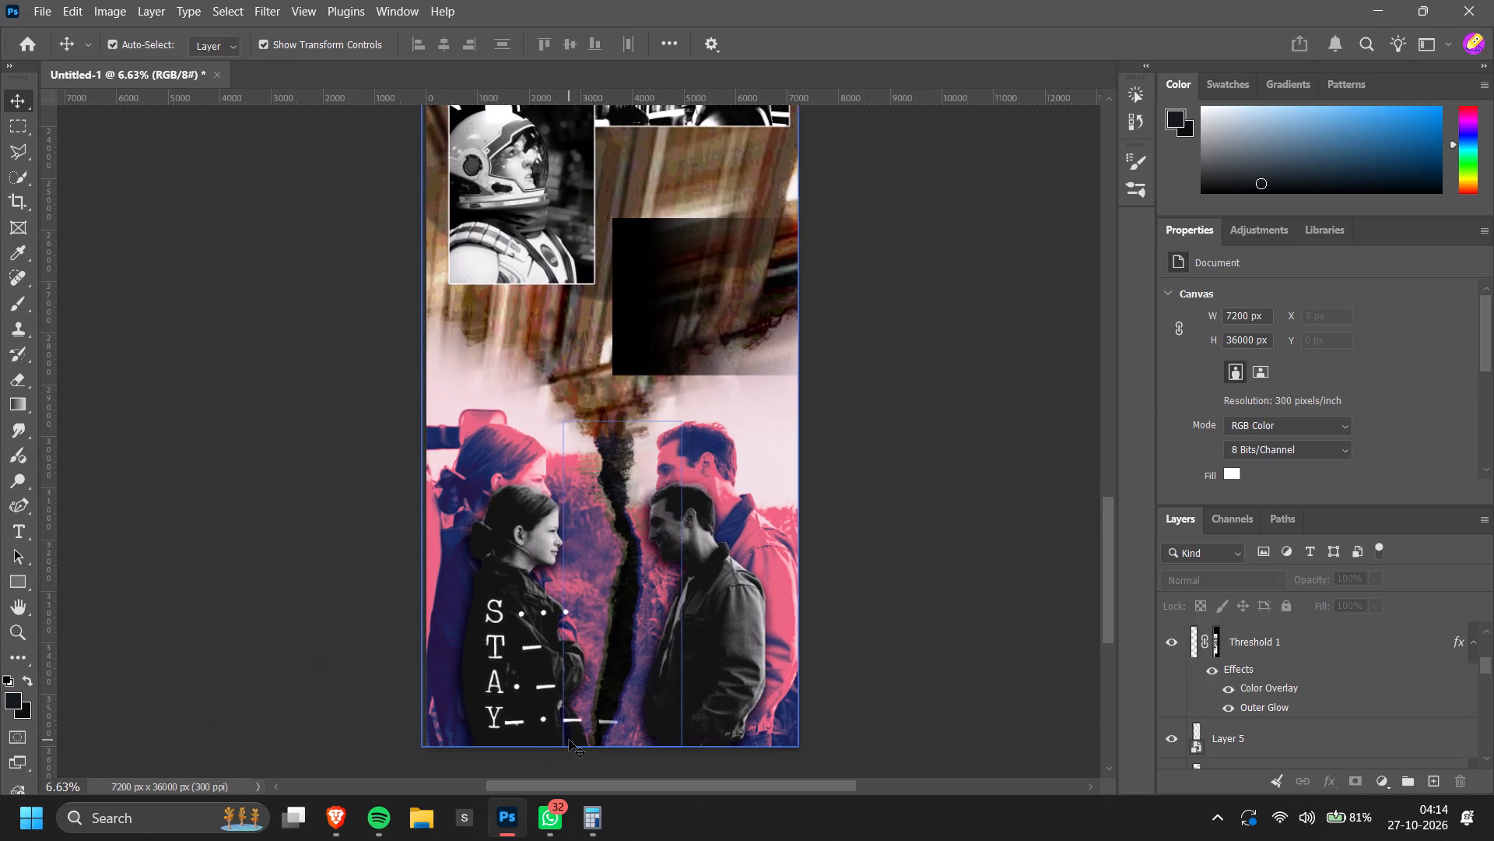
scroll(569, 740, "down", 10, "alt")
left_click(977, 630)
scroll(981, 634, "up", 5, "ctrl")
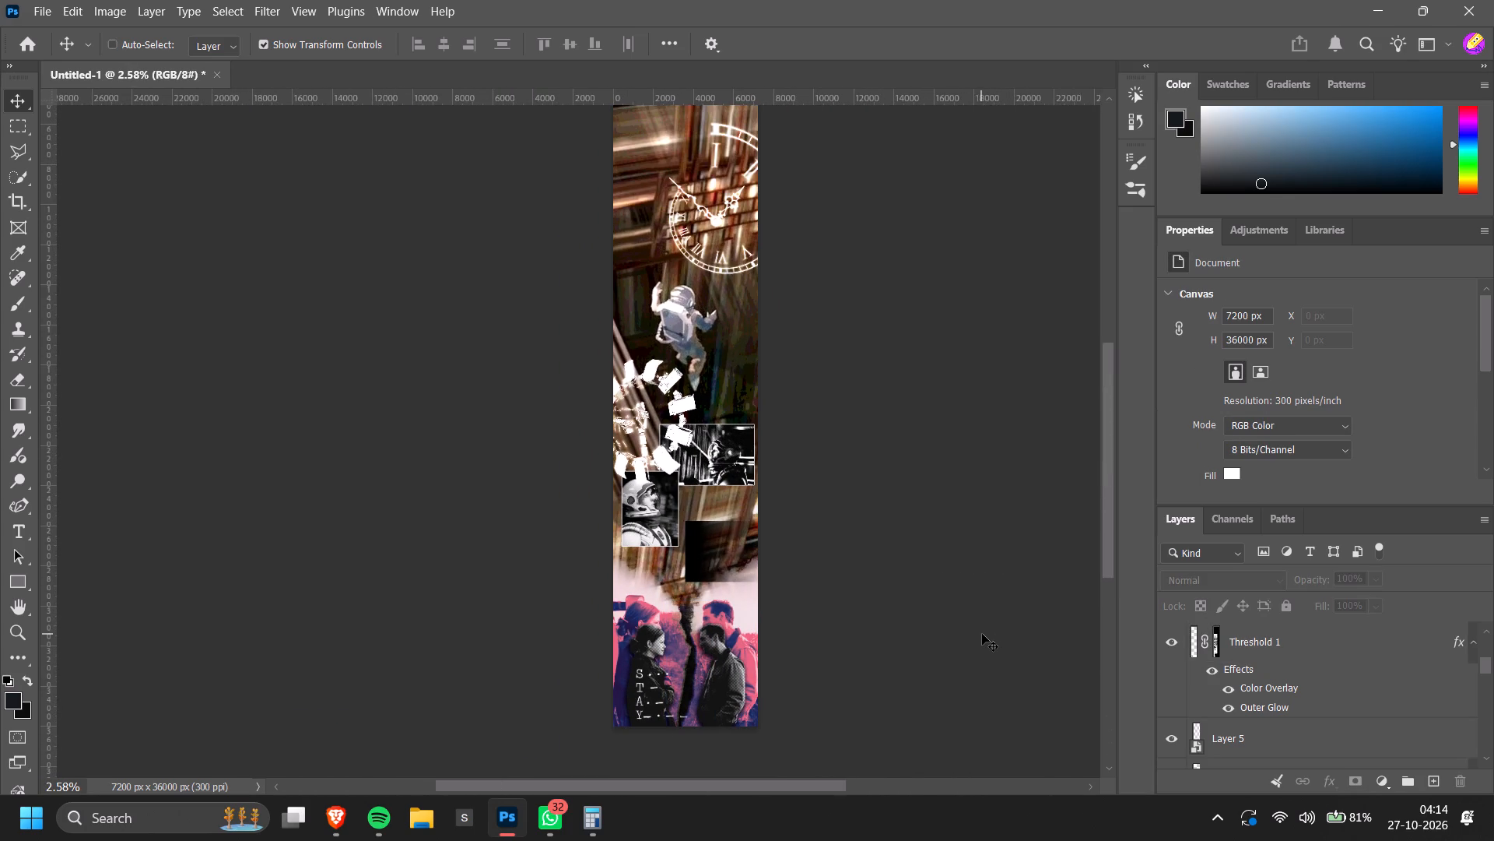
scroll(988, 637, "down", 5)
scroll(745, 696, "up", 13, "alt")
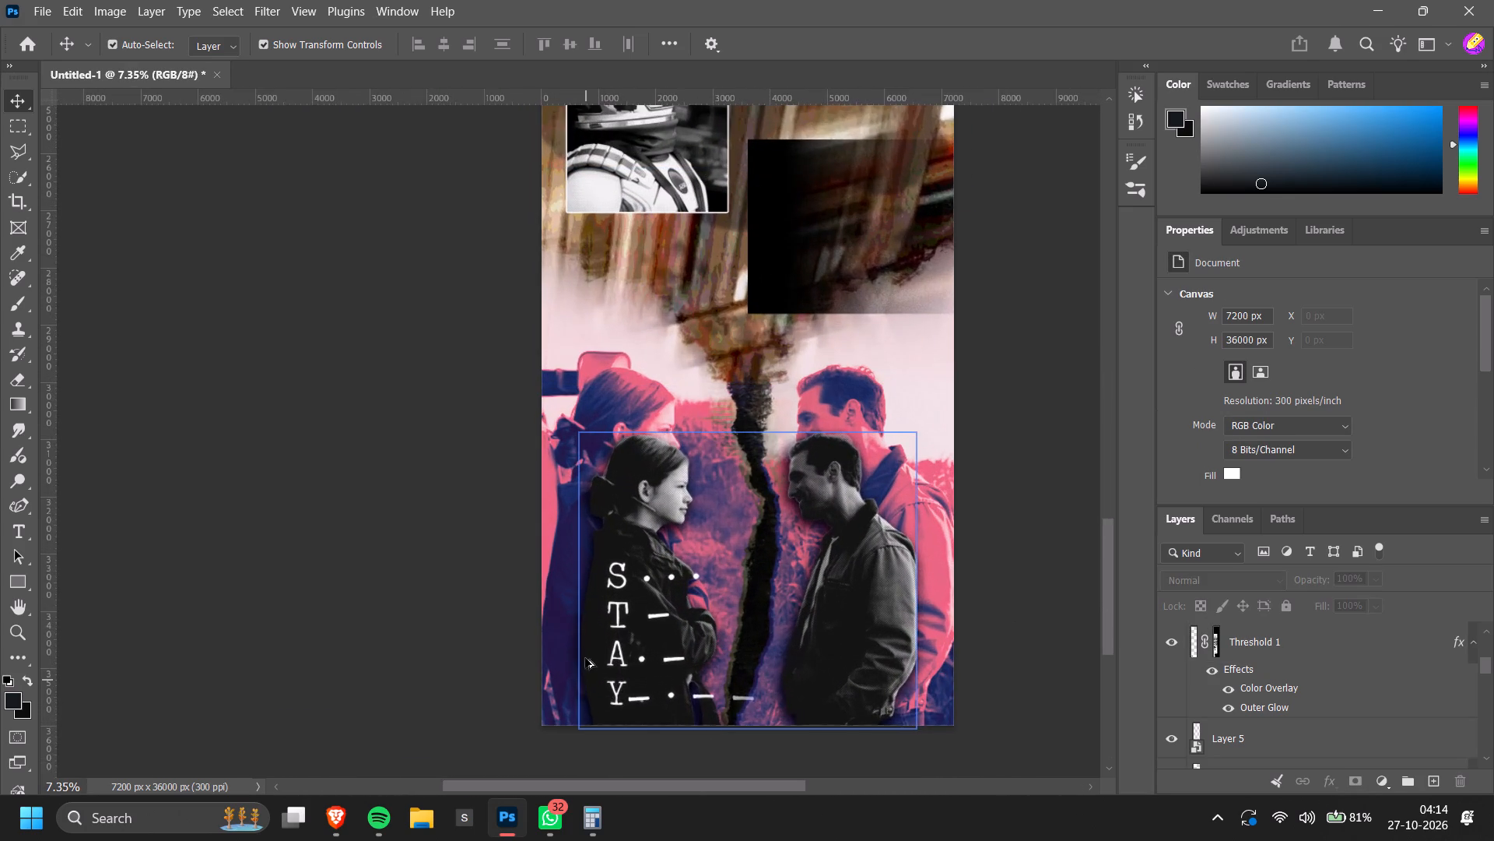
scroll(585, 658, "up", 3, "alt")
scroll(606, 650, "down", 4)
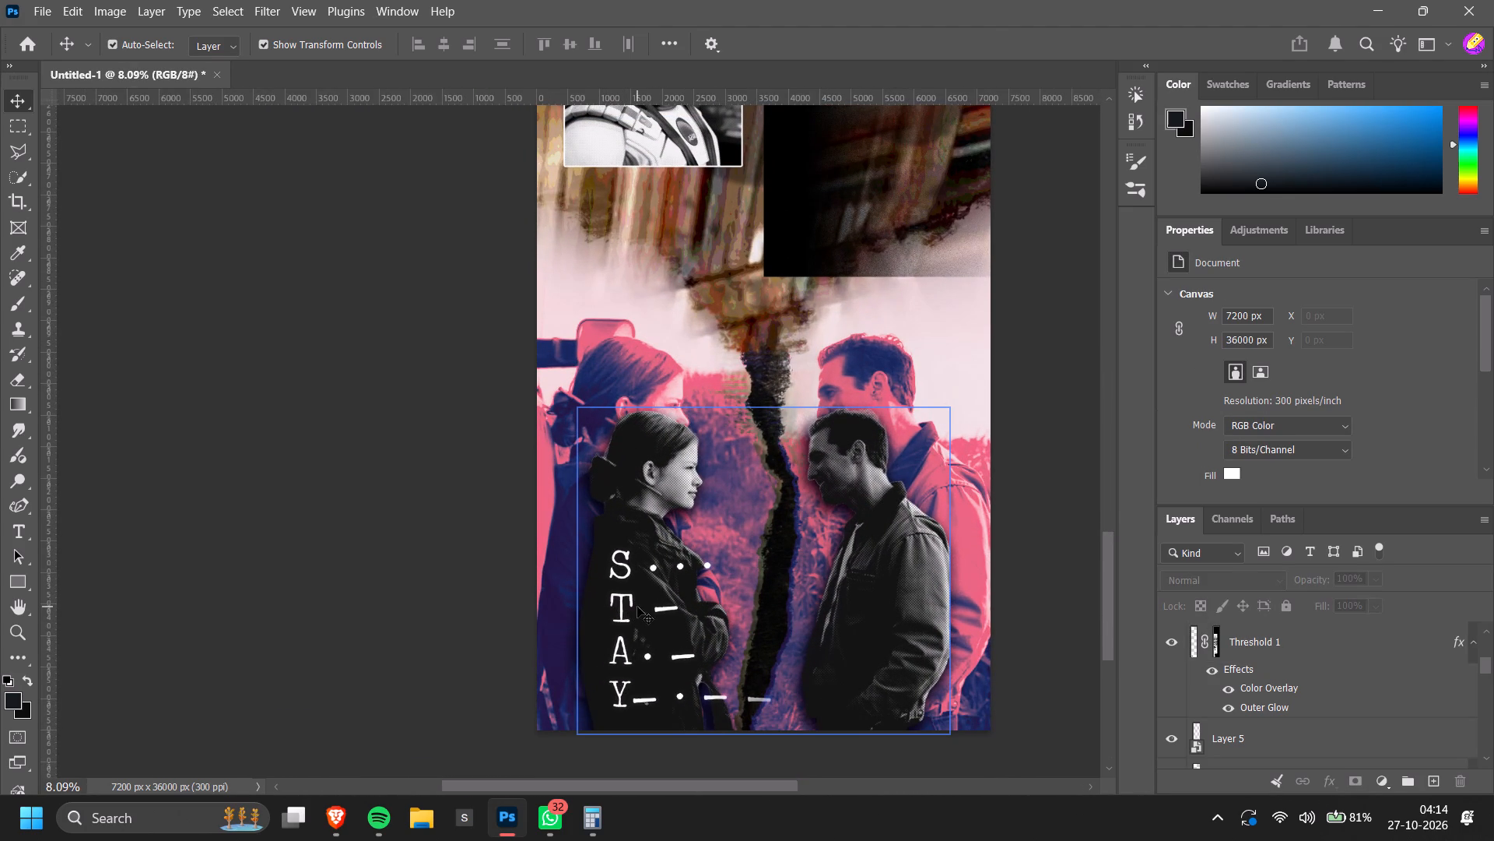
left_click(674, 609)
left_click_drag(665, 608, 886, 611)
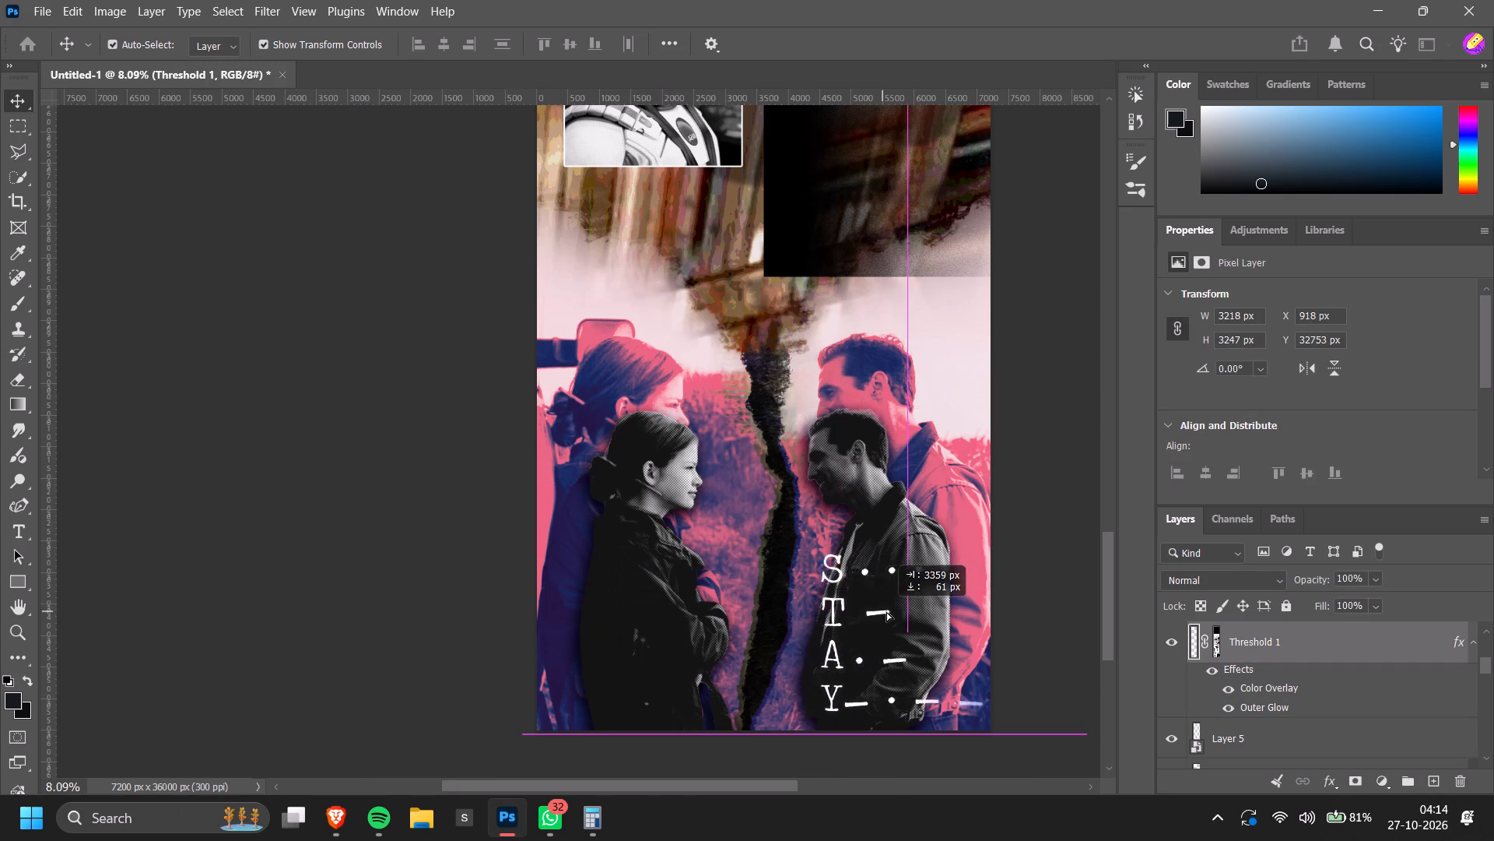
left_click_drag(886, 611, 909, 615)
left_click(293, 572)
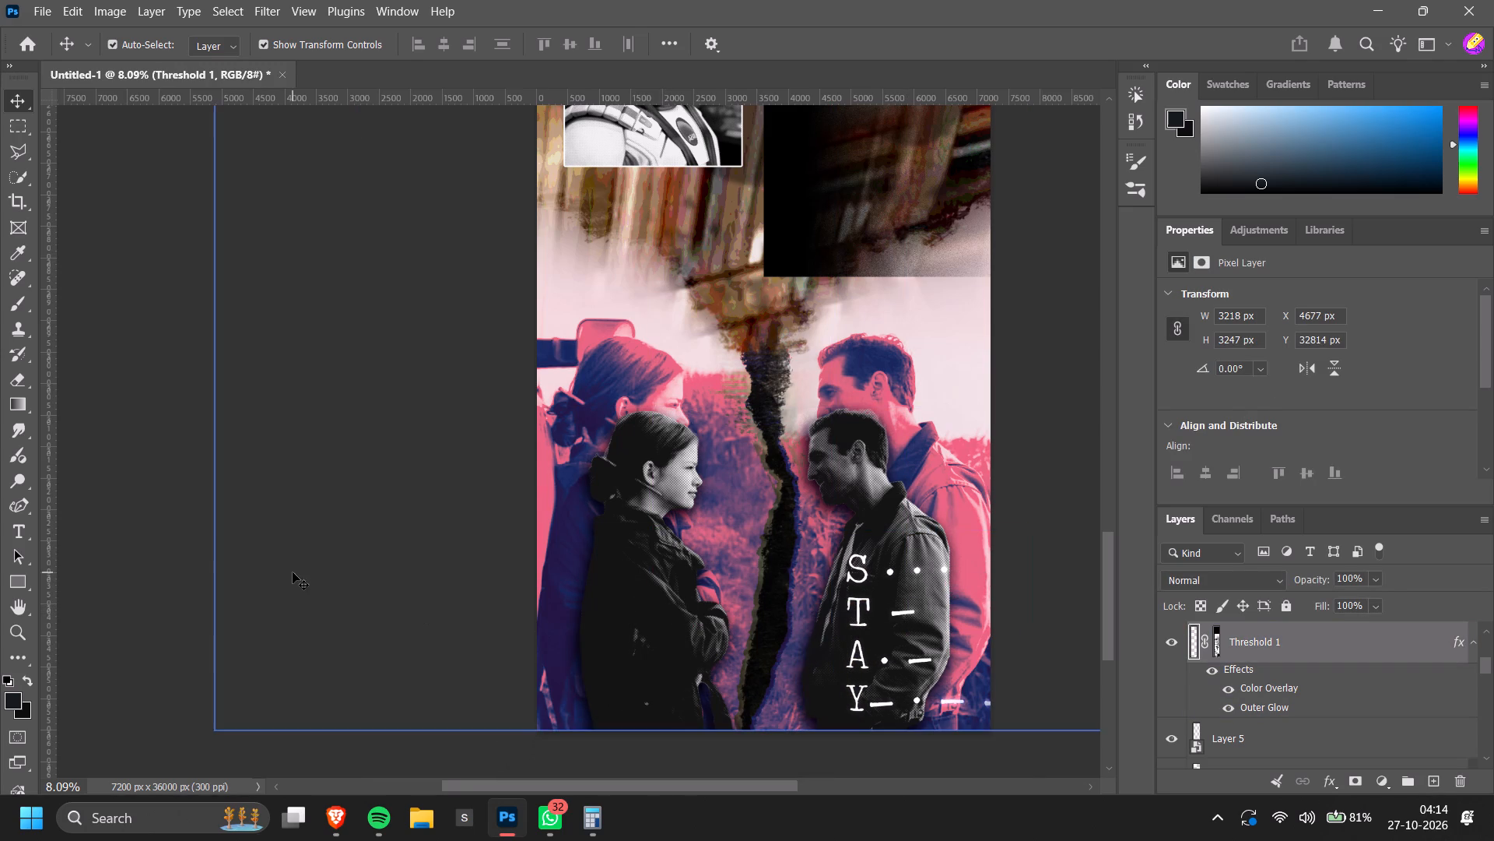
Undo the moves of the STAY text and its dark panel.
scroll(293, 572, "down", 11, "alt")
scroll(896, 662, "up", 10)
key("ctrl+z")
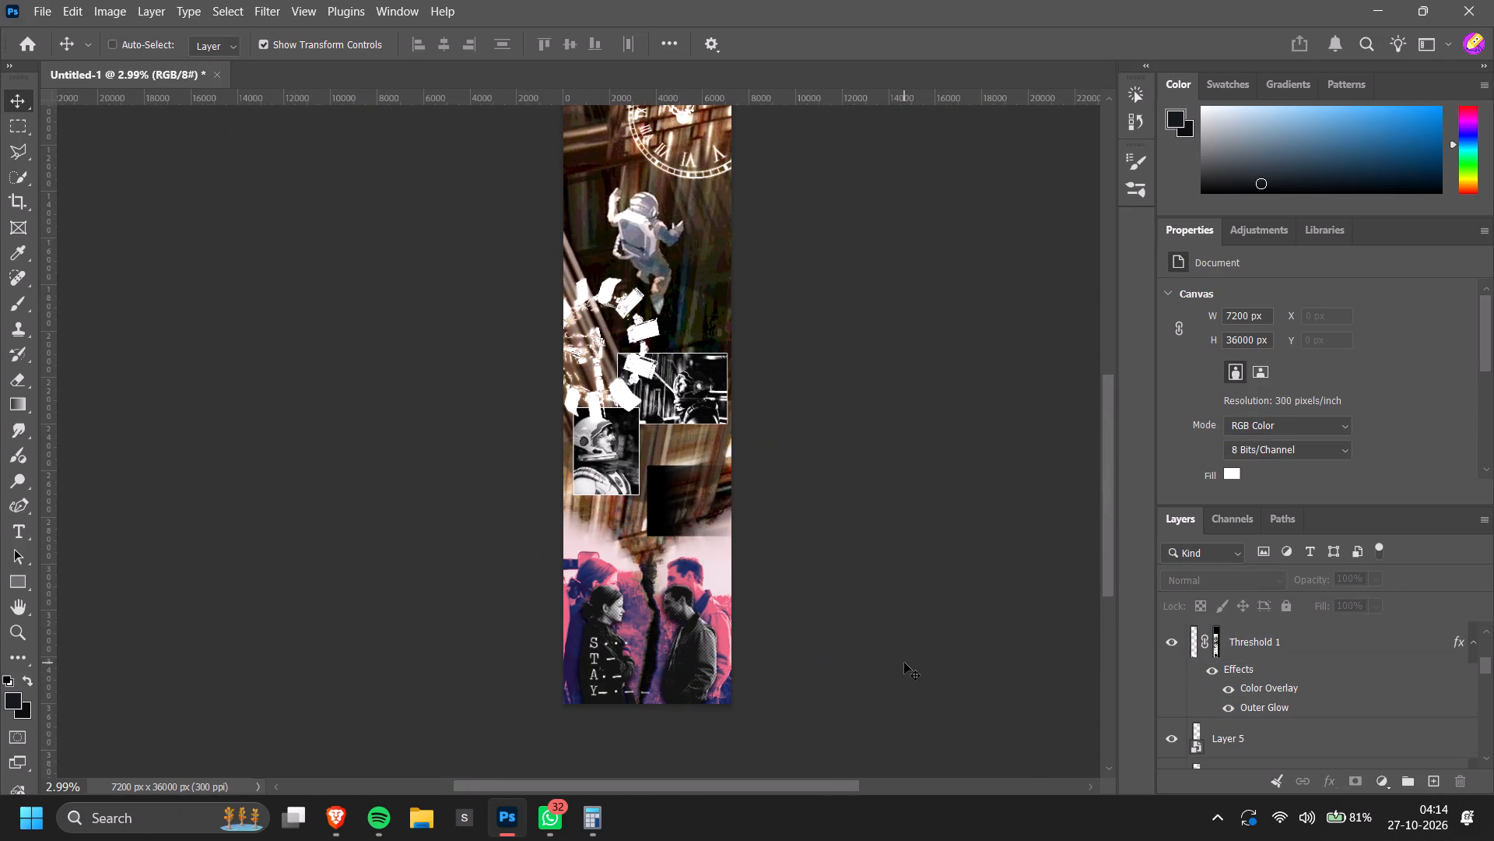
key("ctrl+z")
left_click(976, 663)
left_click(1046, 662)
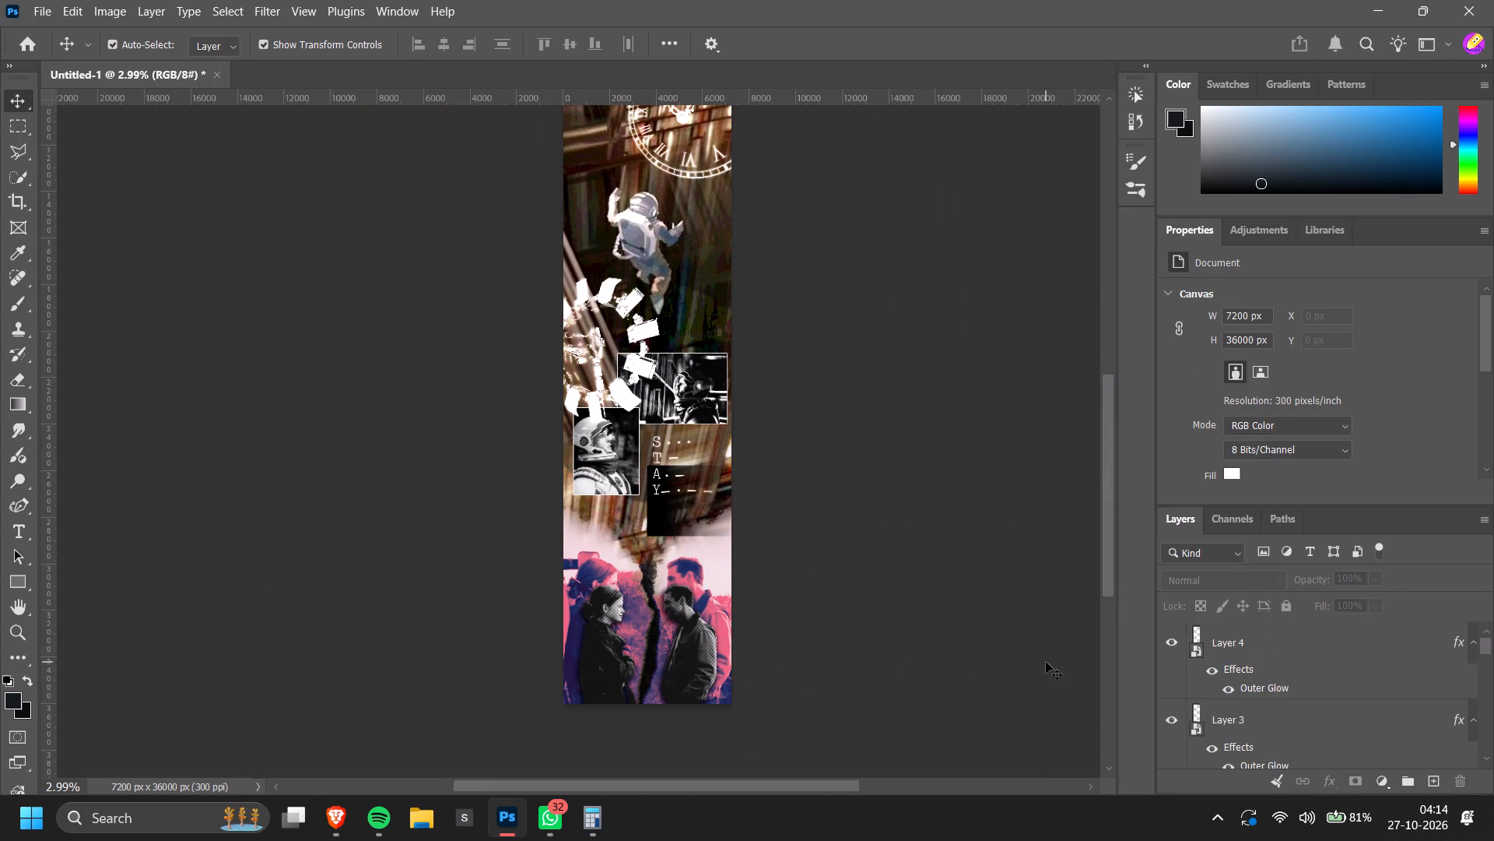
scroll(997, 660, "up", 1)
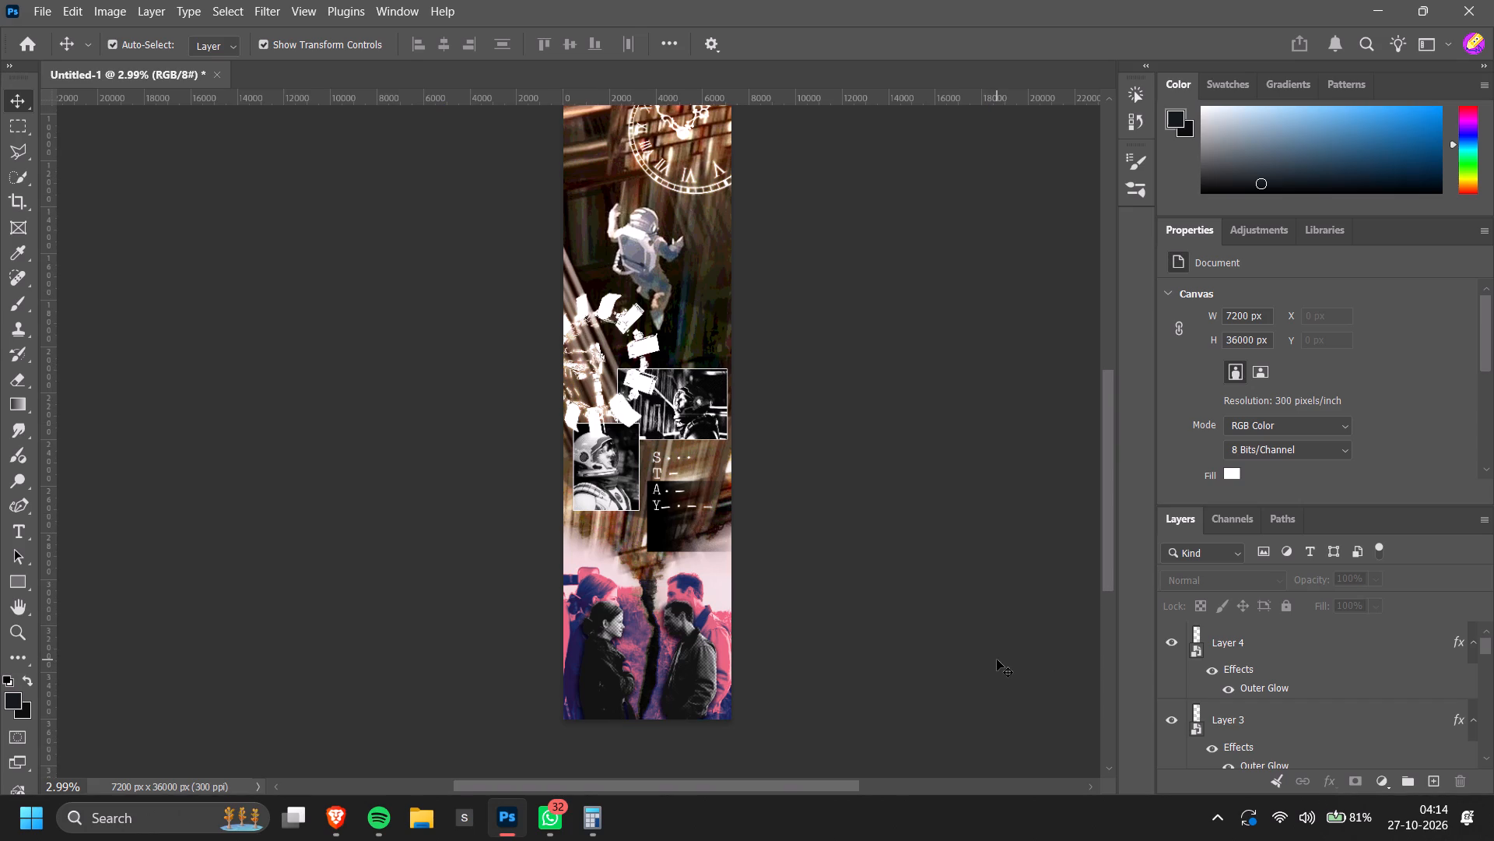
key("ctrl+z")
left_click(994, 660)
Examine the spacing between the STAY panel, the astronaut frames and the pink scene, up close and across the poster.
scroll(977, 670, "up", 3)
scroll(728, 589, "up", 2, "alt")
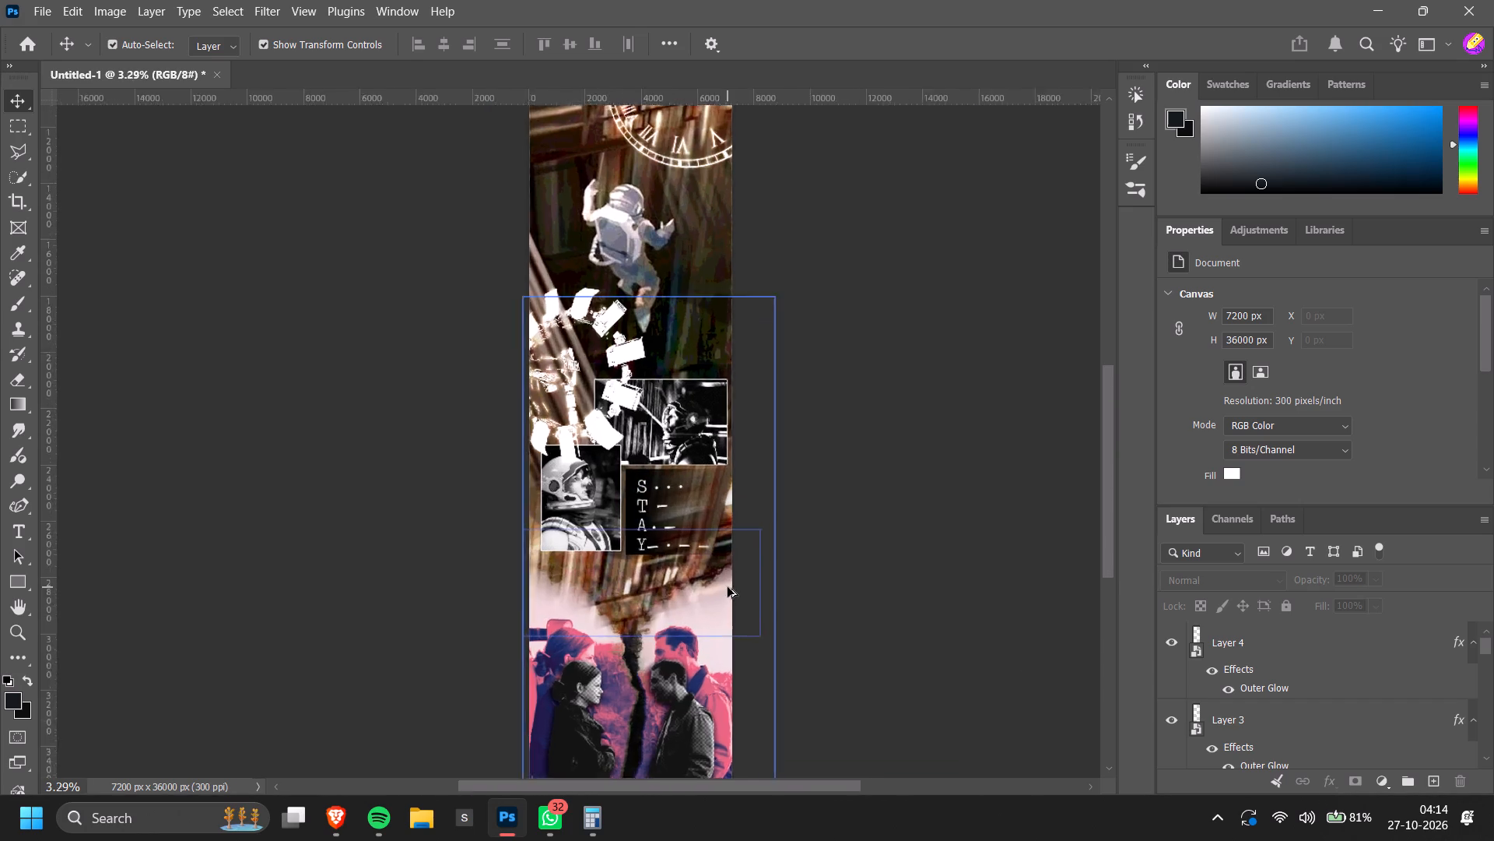
scroll(728, 587, "up", 7, "alt")
left_click(531, 461)
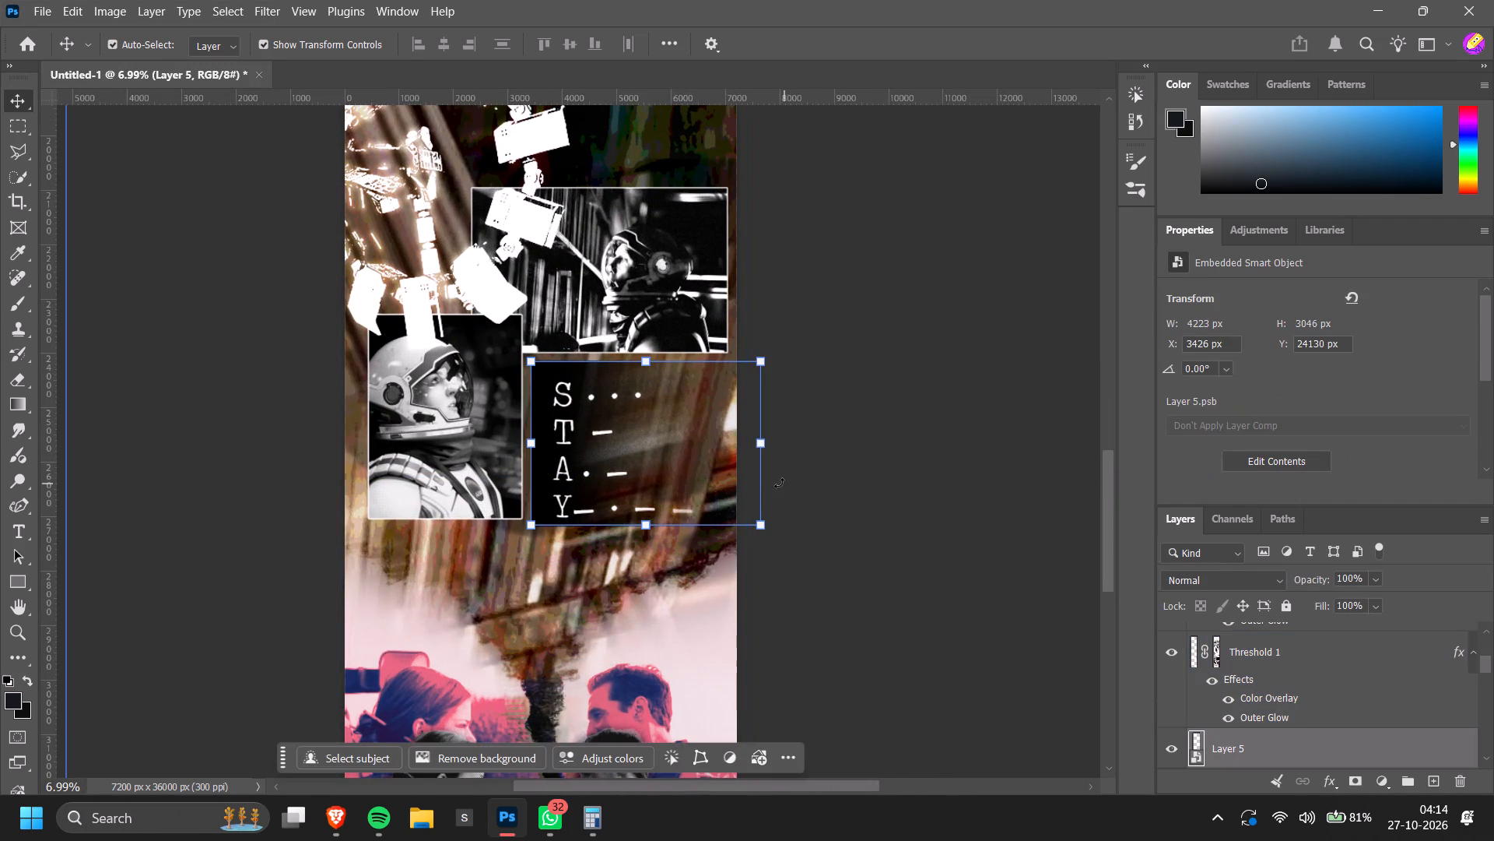
key("ctrl+z")
left_click(917, 483)
scroll(949, 579, "down", 9, "alt")
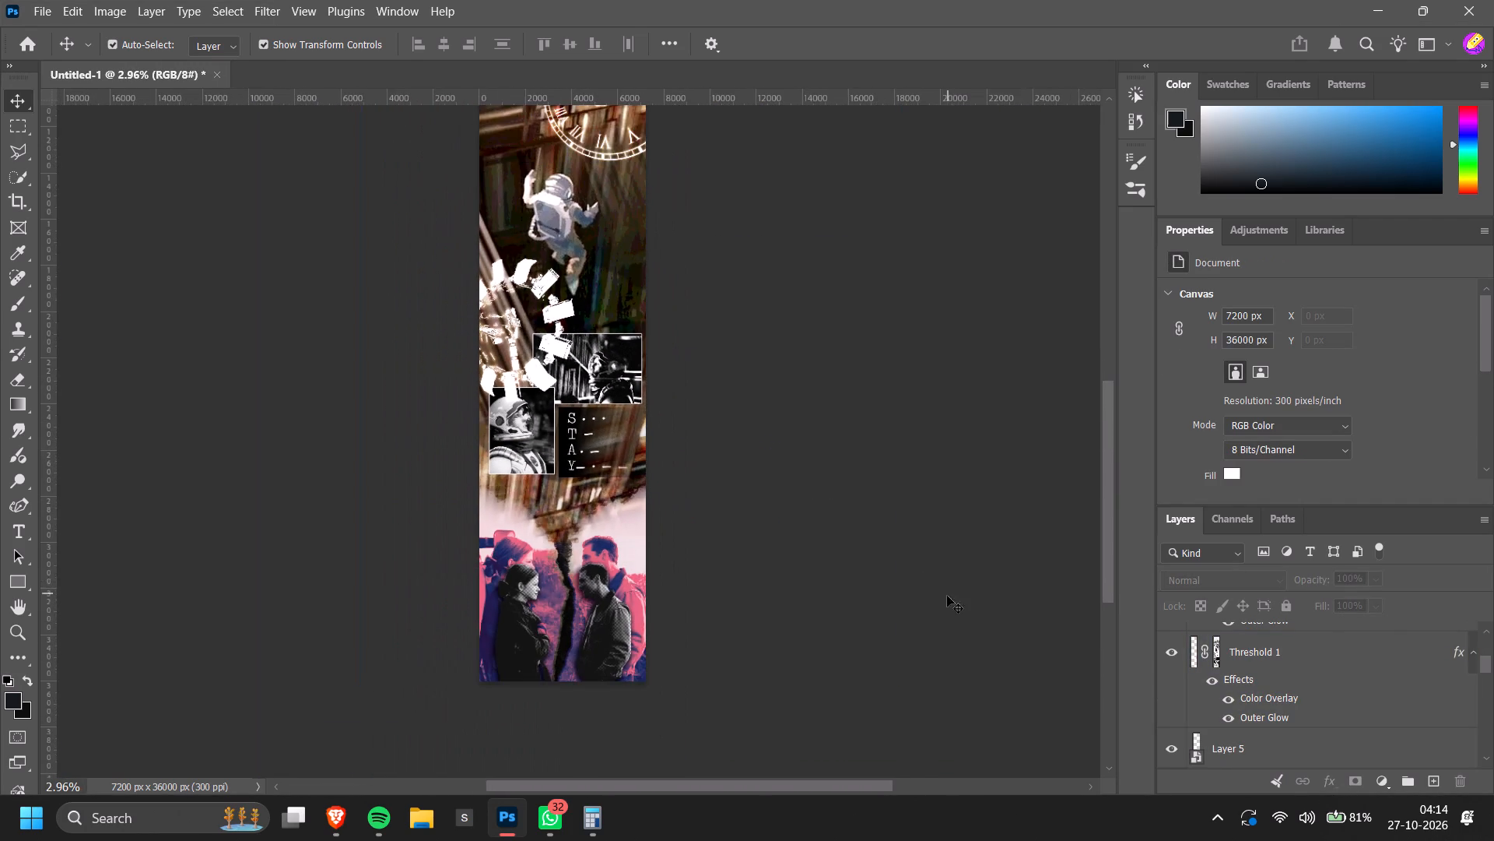
scroll(953, 600, "down", 2, "alt")
scroll(953, 600, "up", 4)
scroll(940, 635, "up", 10, "ctrl")
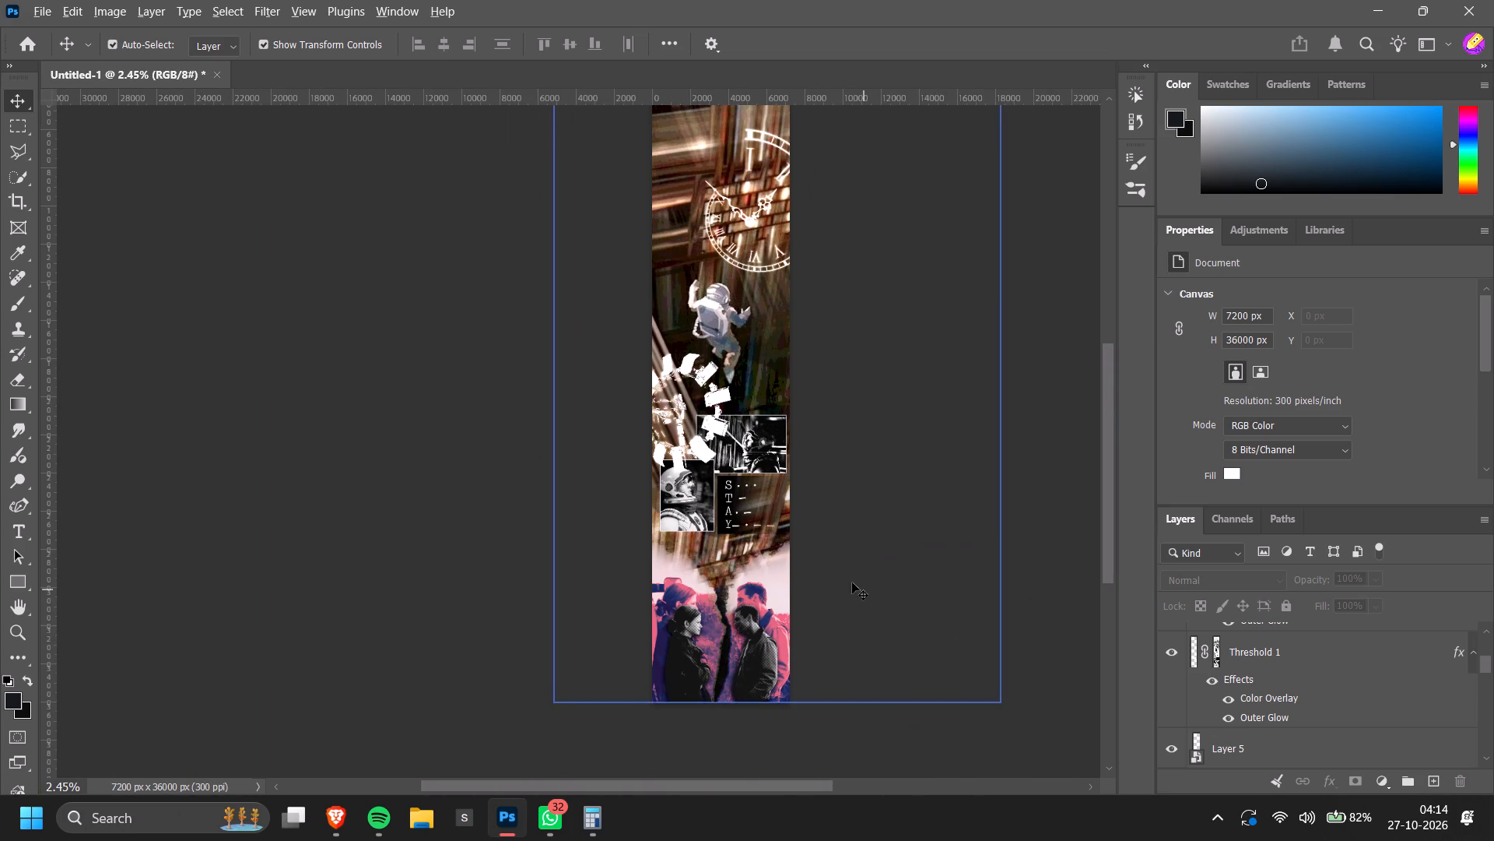
scroll(848, 578, "up", 13, "alt")
Move the STAY text together with its dark panel straight down about 426 px.
left_click(792, 561)
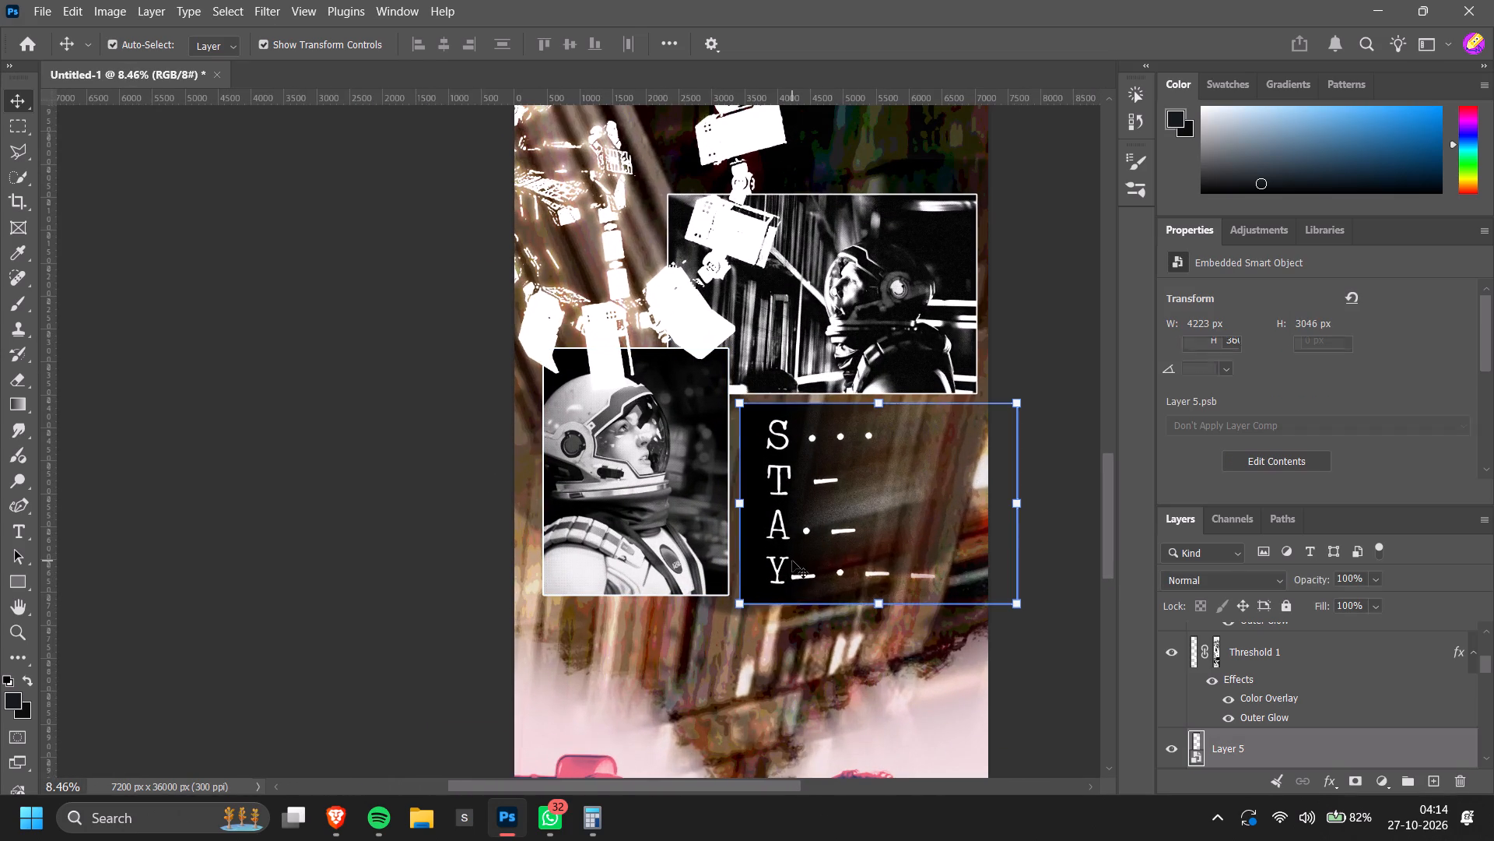
left_click(779, 575, "shift")
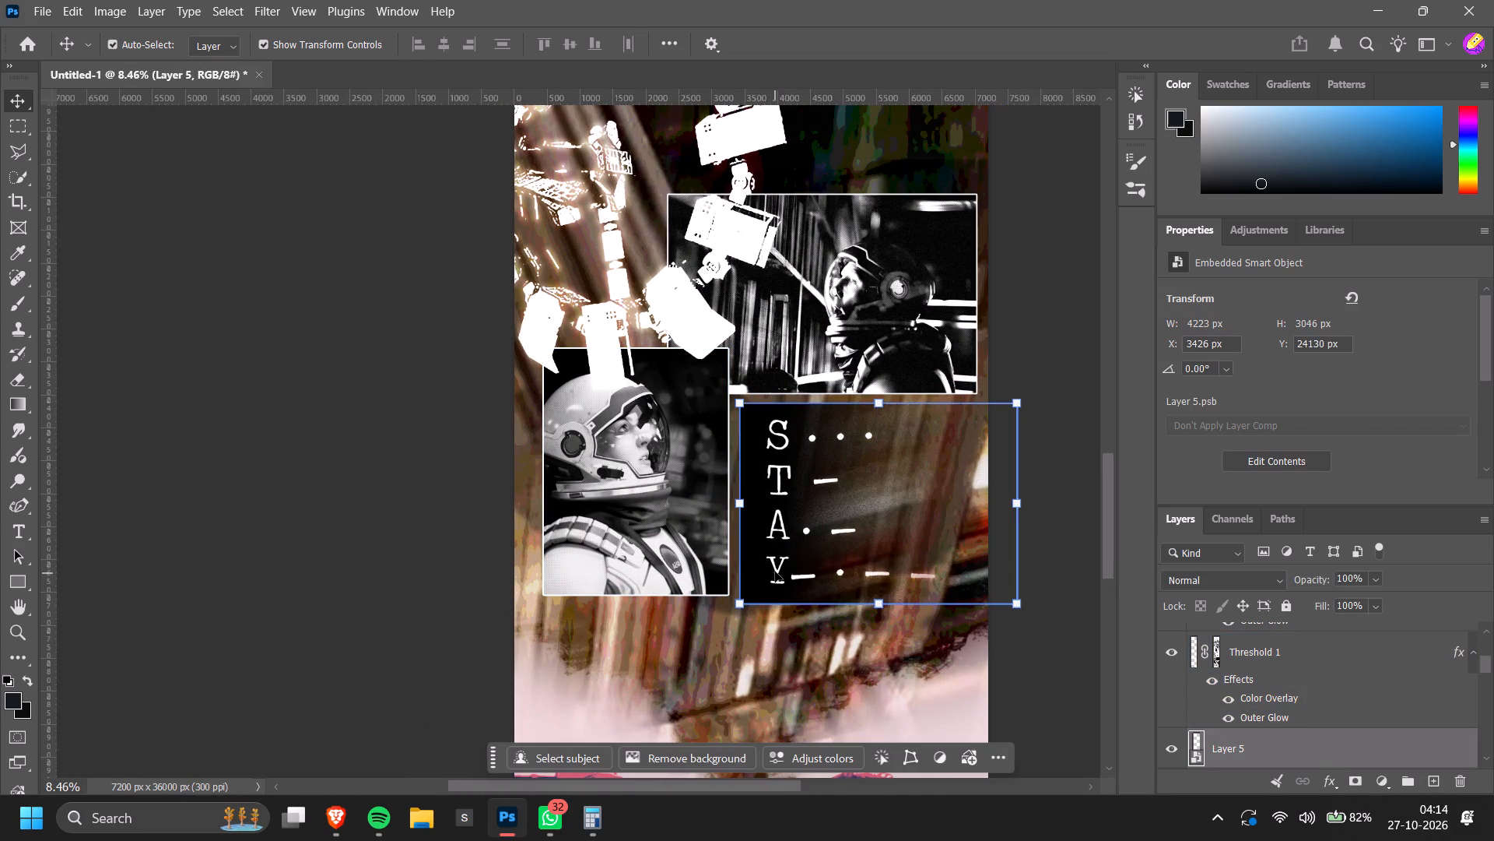
left_click(777, 570, "shift")
left_click_drag(784, 561, 785, 589)
left_click(1084, 401)
Move the wide framed astronaut image above the STAY panel straight down about 400 px.
left_click_drag(942, 360, 945, 385)
left_click(1036, 402)
Move the framed helmet portrait beside the STAY panel horizontally about 174 px toward the poster's outer edge.
scroll(1036, 402, "down", 4, "alt")
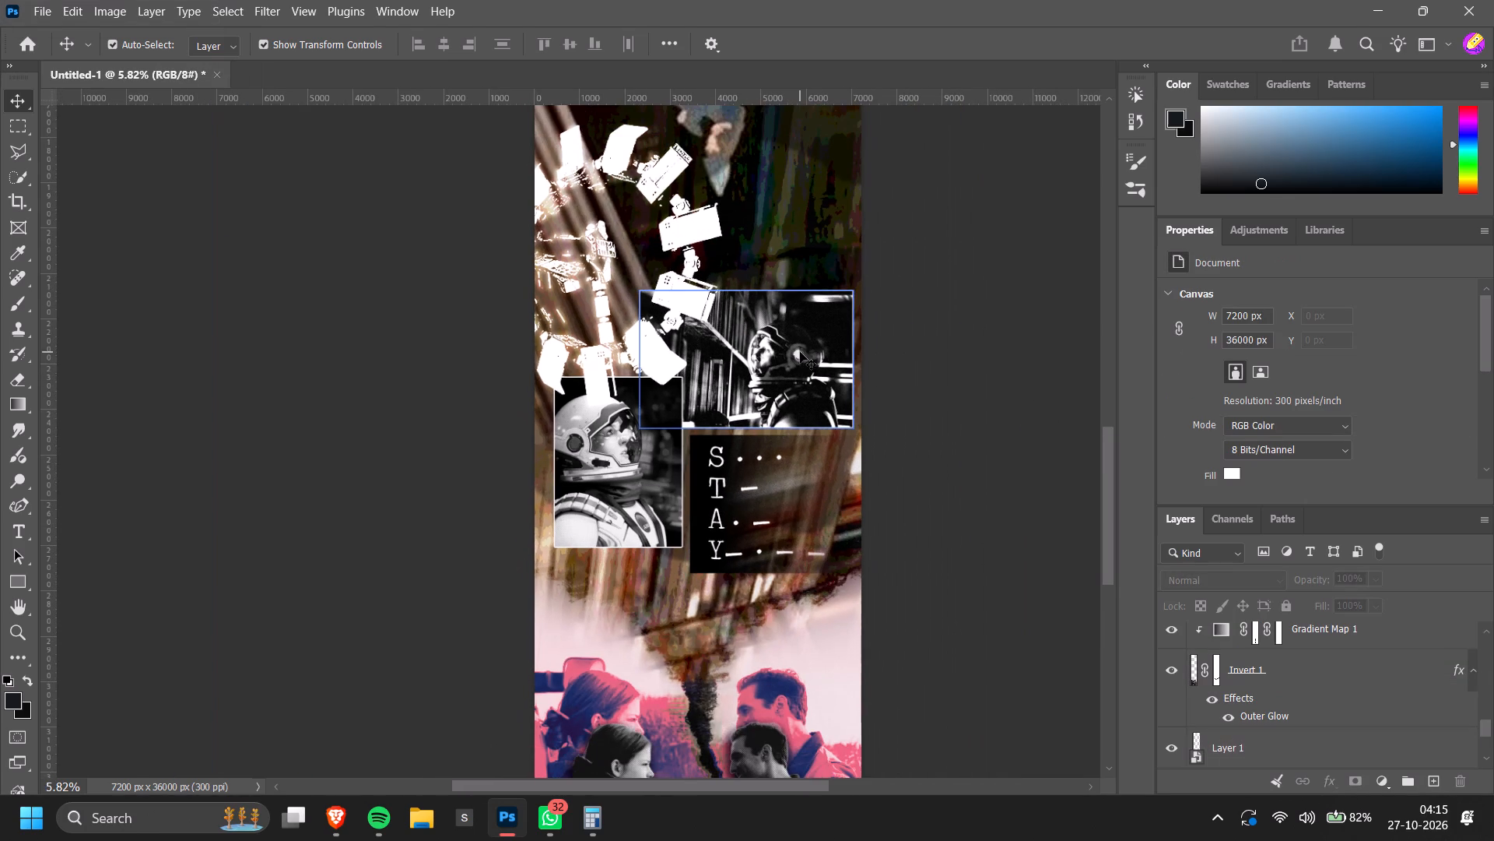
scroll(997, 383, "down", 4, "alt")
scroll(677, 446, "up", 8, "alt")
left_click_drag(608, 484, 597, 487)
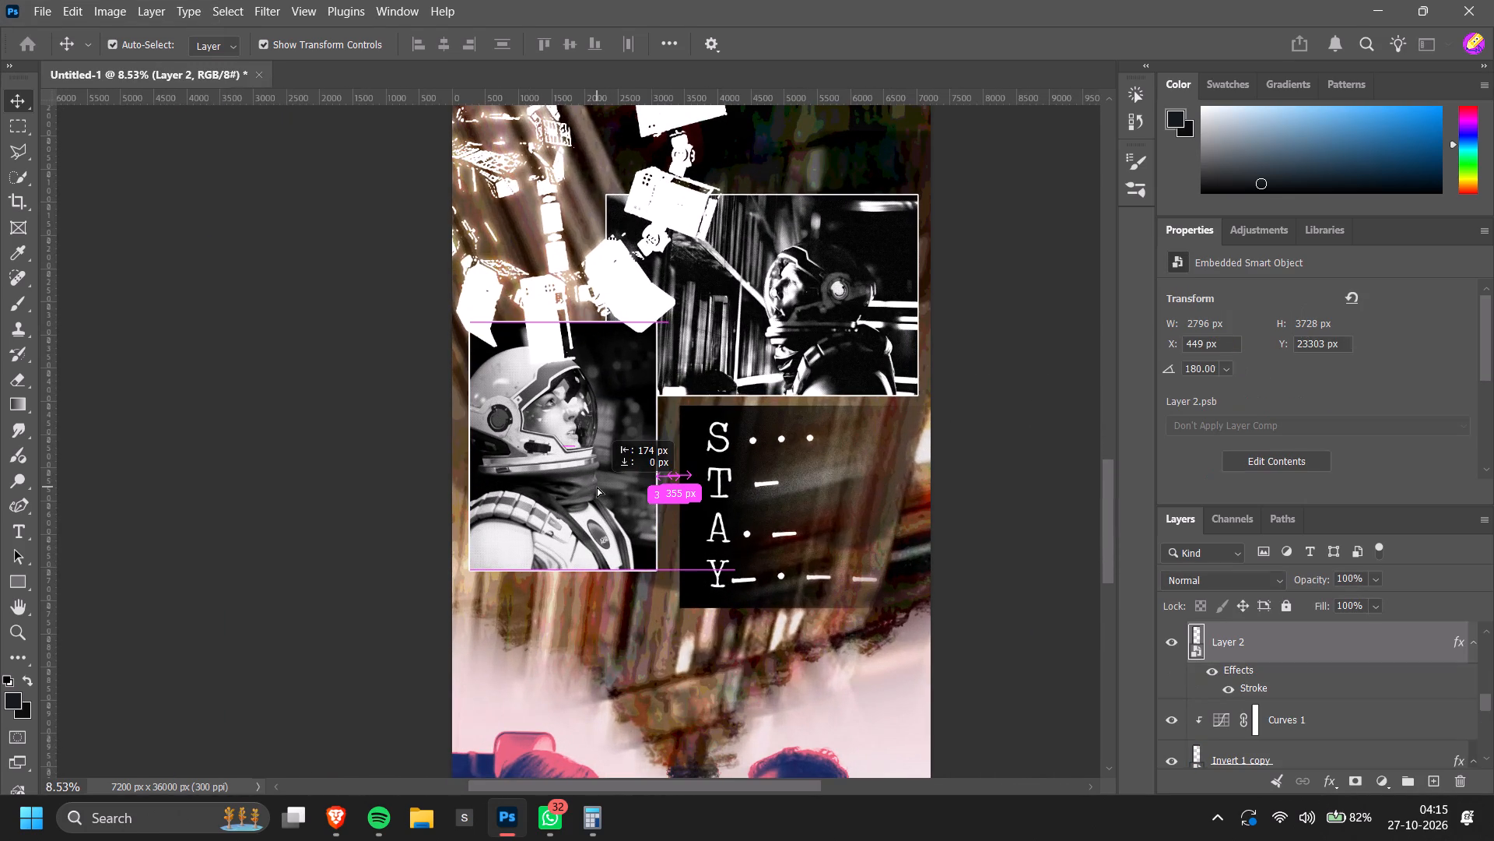
left_click_drag(597, 487, 595, 486)
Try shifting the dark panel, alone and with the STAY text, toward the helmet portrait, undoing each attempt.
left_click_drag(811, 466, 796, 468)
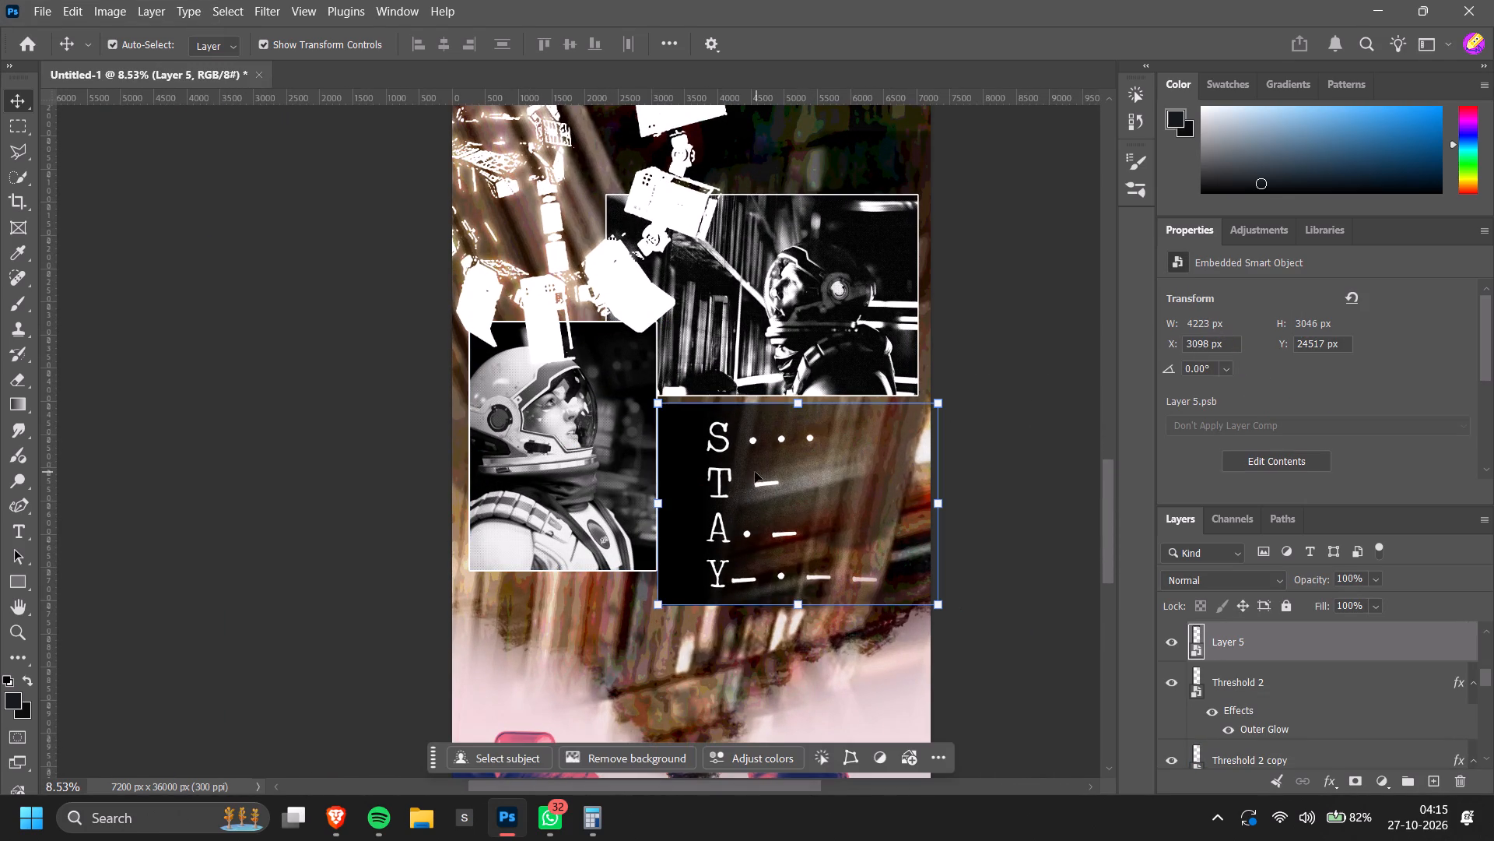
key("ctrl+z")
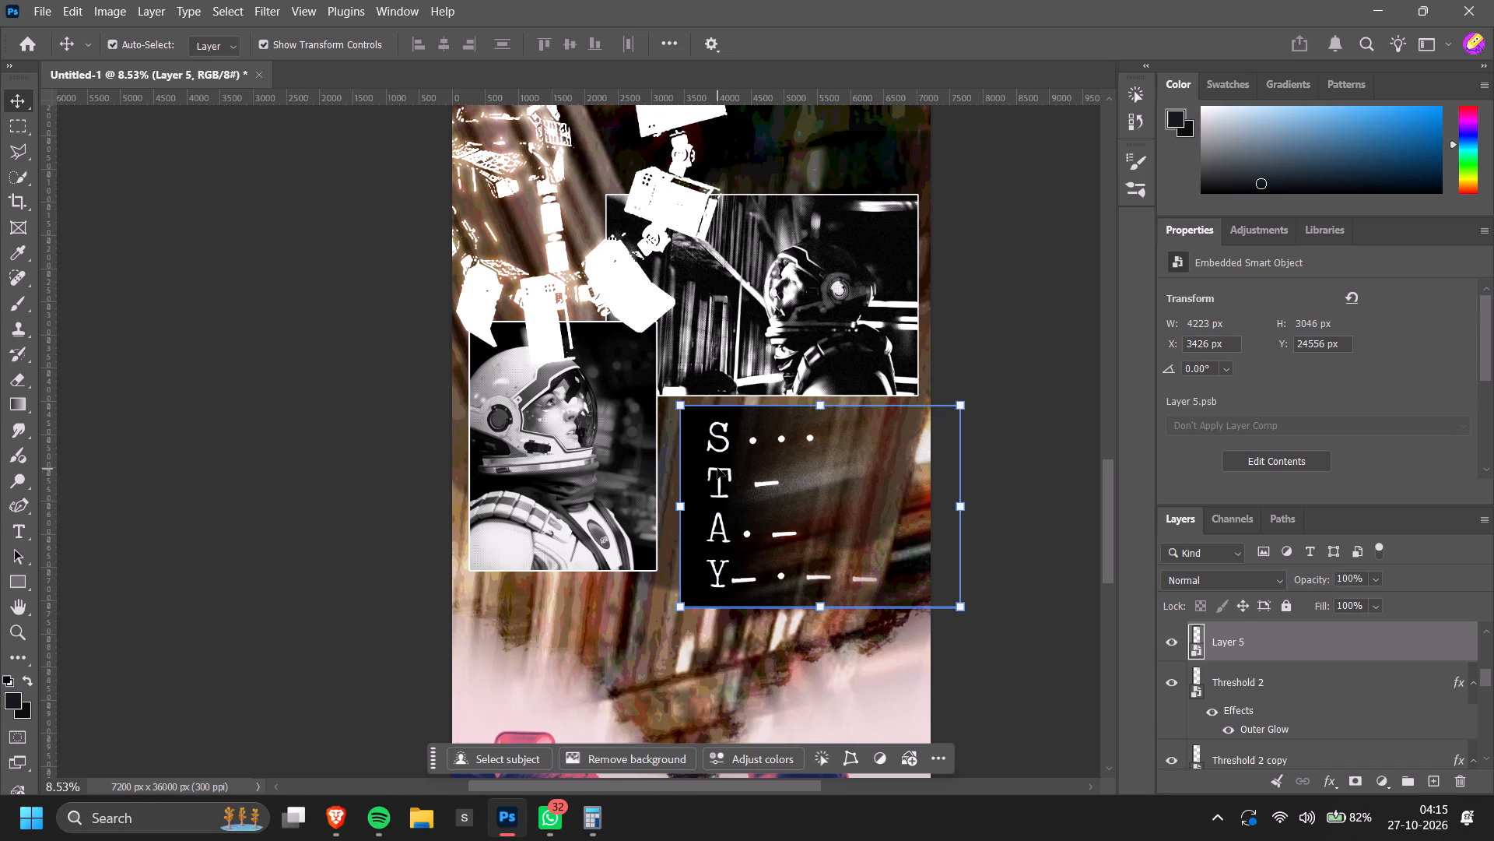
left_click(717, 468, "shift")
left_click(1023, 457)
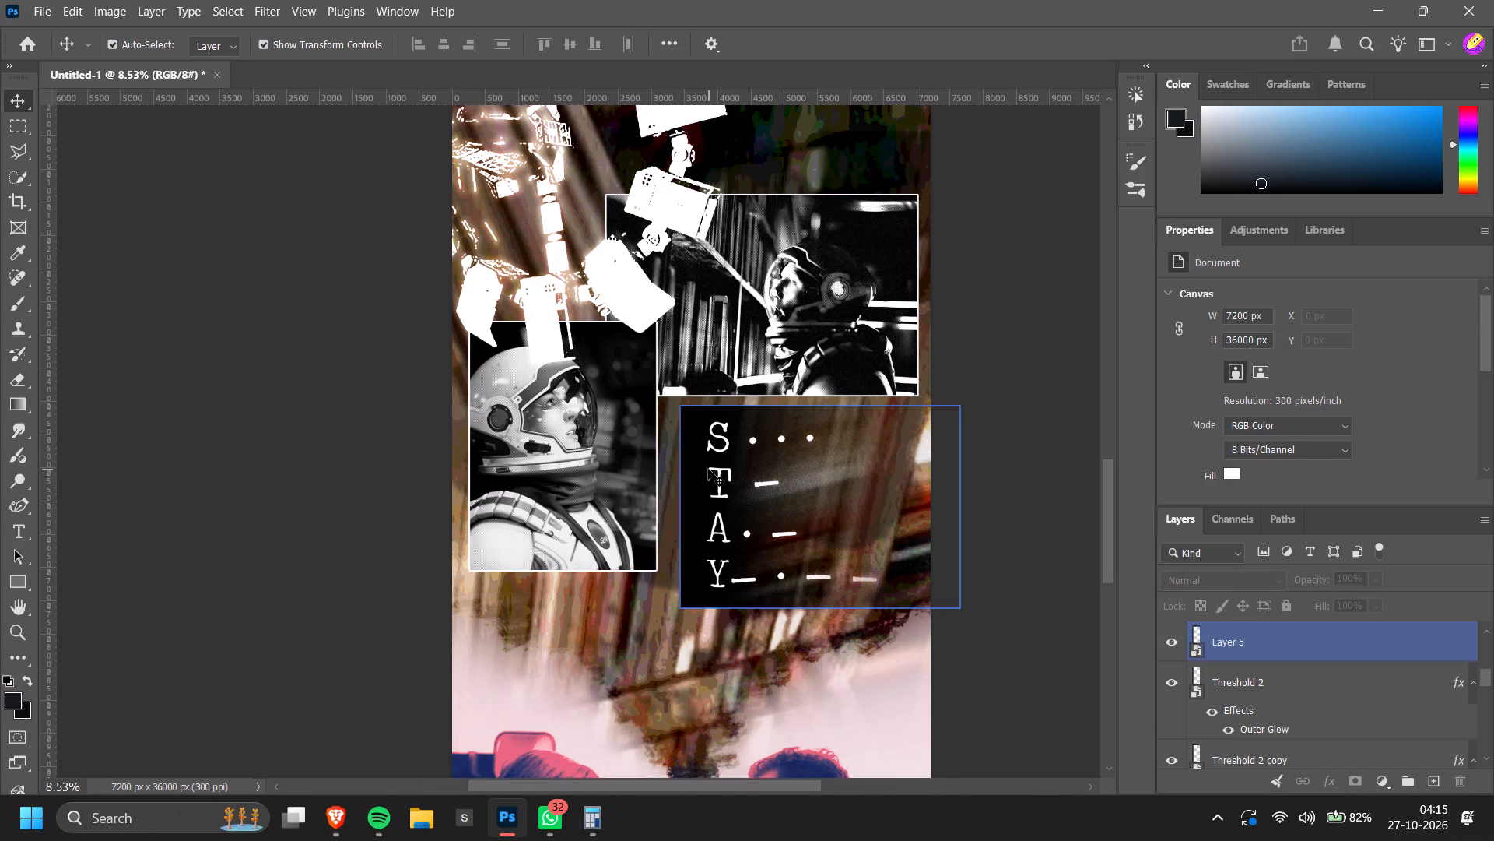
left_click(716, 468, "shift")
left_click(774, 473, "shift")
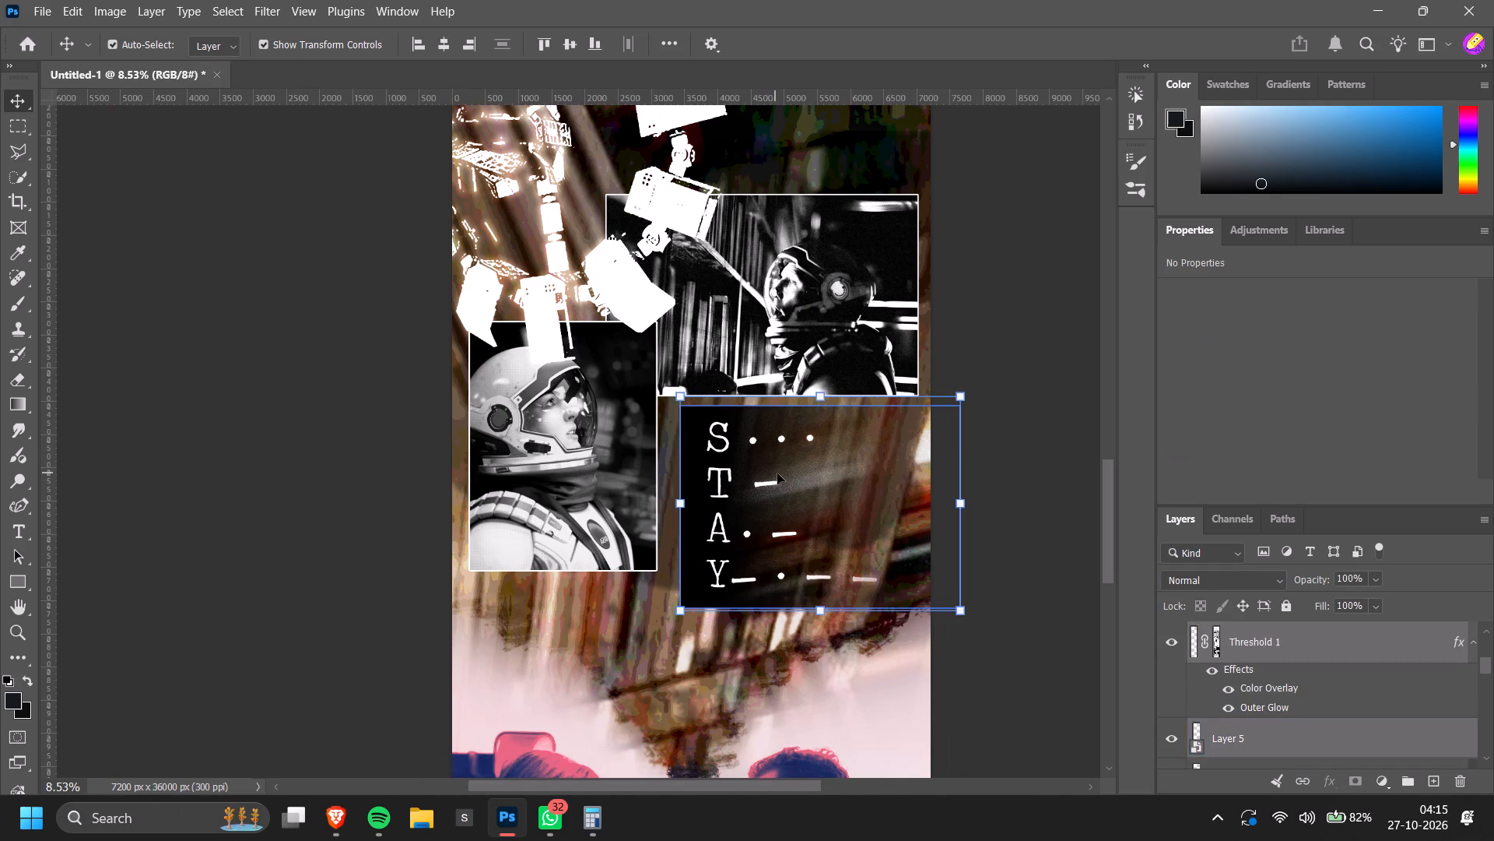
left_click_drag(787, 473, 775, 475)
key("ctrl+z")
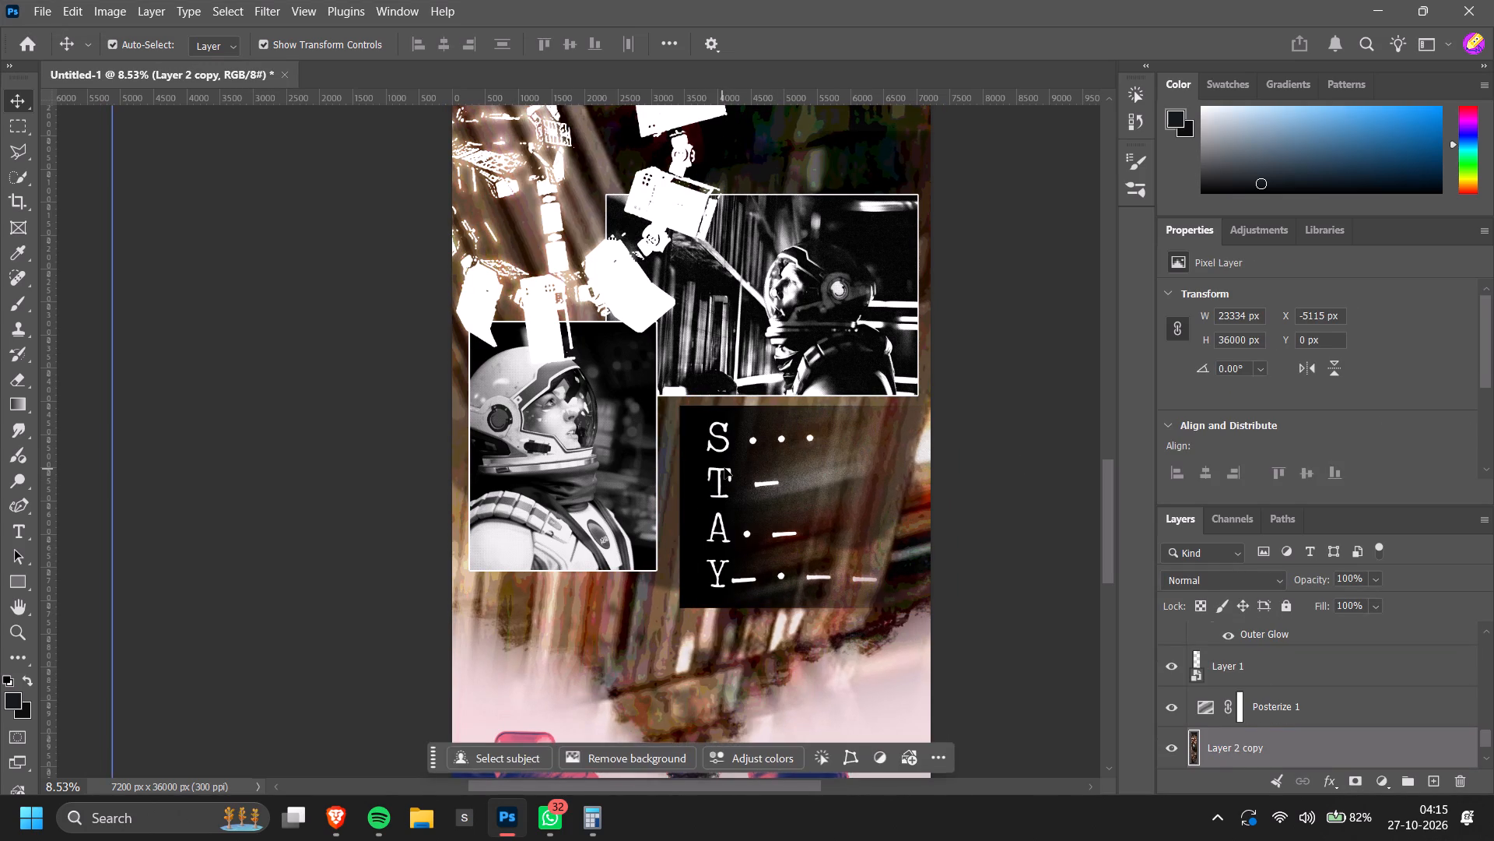
Select the STAY text and its dark panel together and move them straight down about 140 px.
left_click(724, 468)
left_click(718, 488, "shift")
left_click_drag(718, 489, 709, 495)
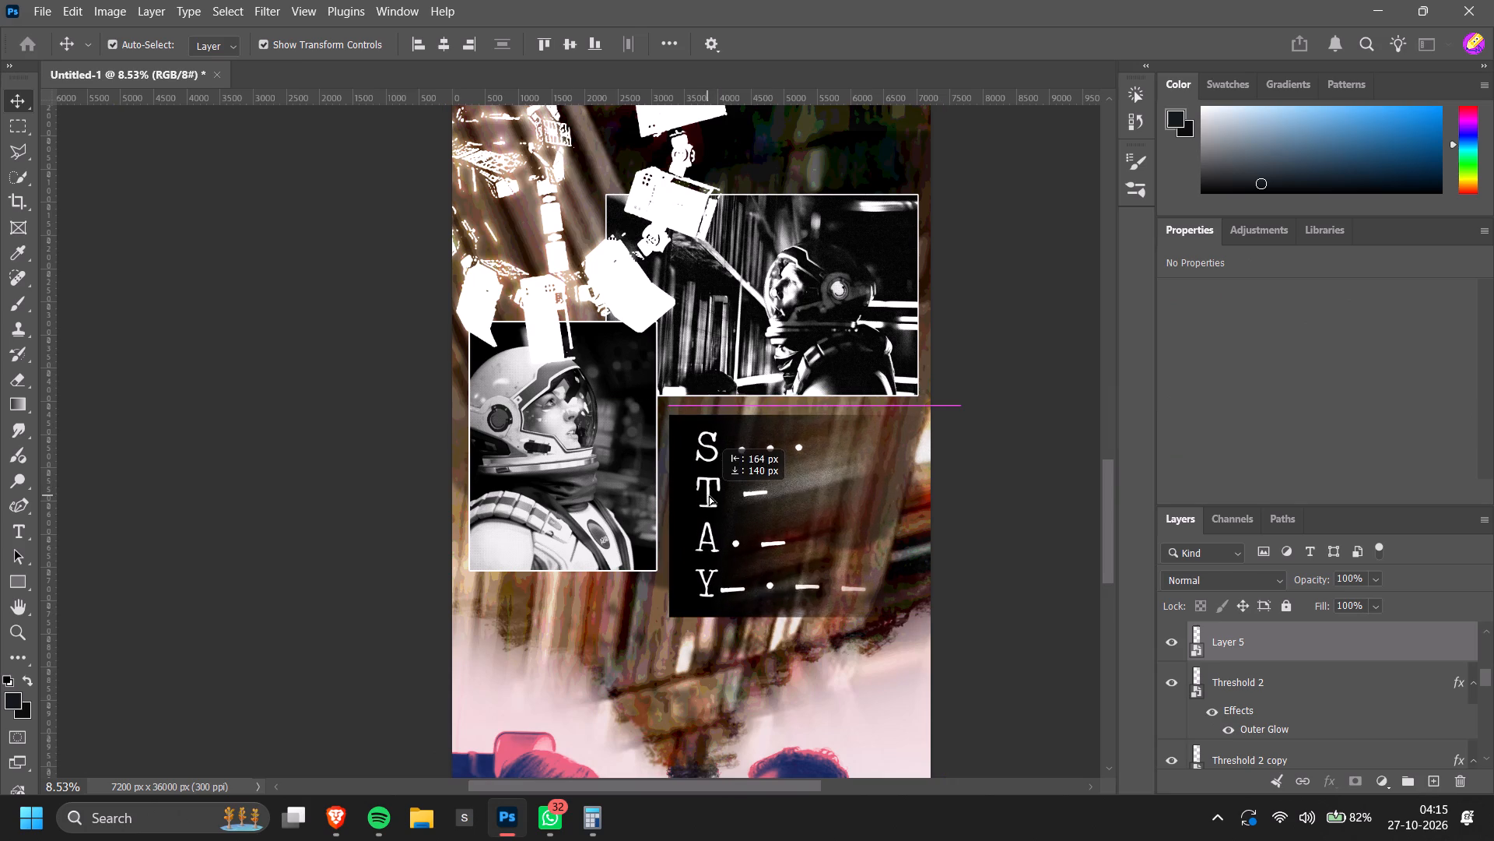
left_click_drag(709, 495, 712, 496)
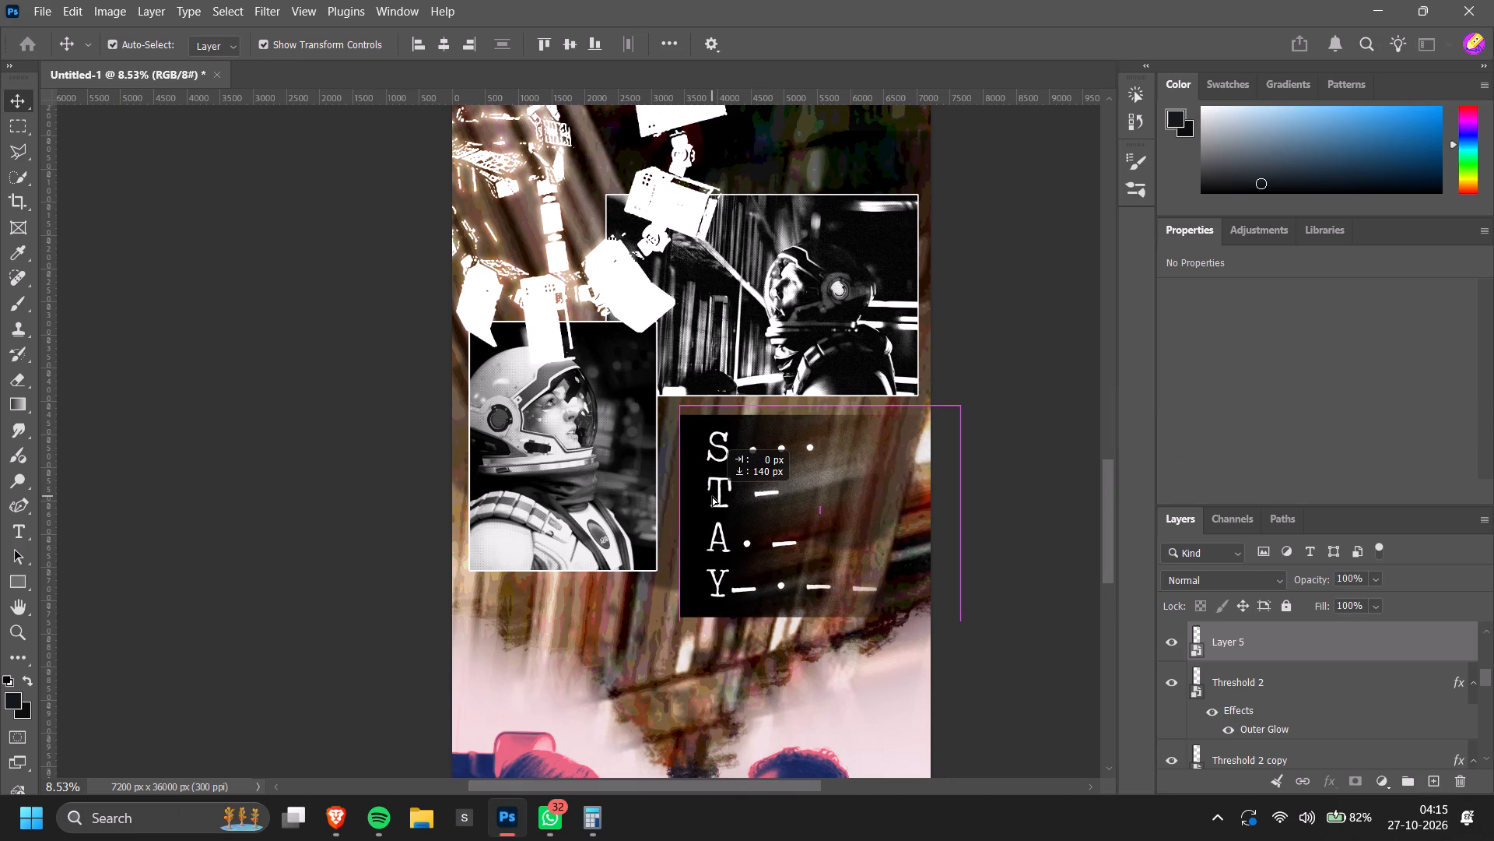
left_click_drag(712, 496, 716, 498)
left_click(1030, 380)
Review the whole poster layout and inspect the clock and its hands above the floating astronaut.
scroll(1006, 495, "down", 14, "alt")
scroll(984, 595, "up", 16)
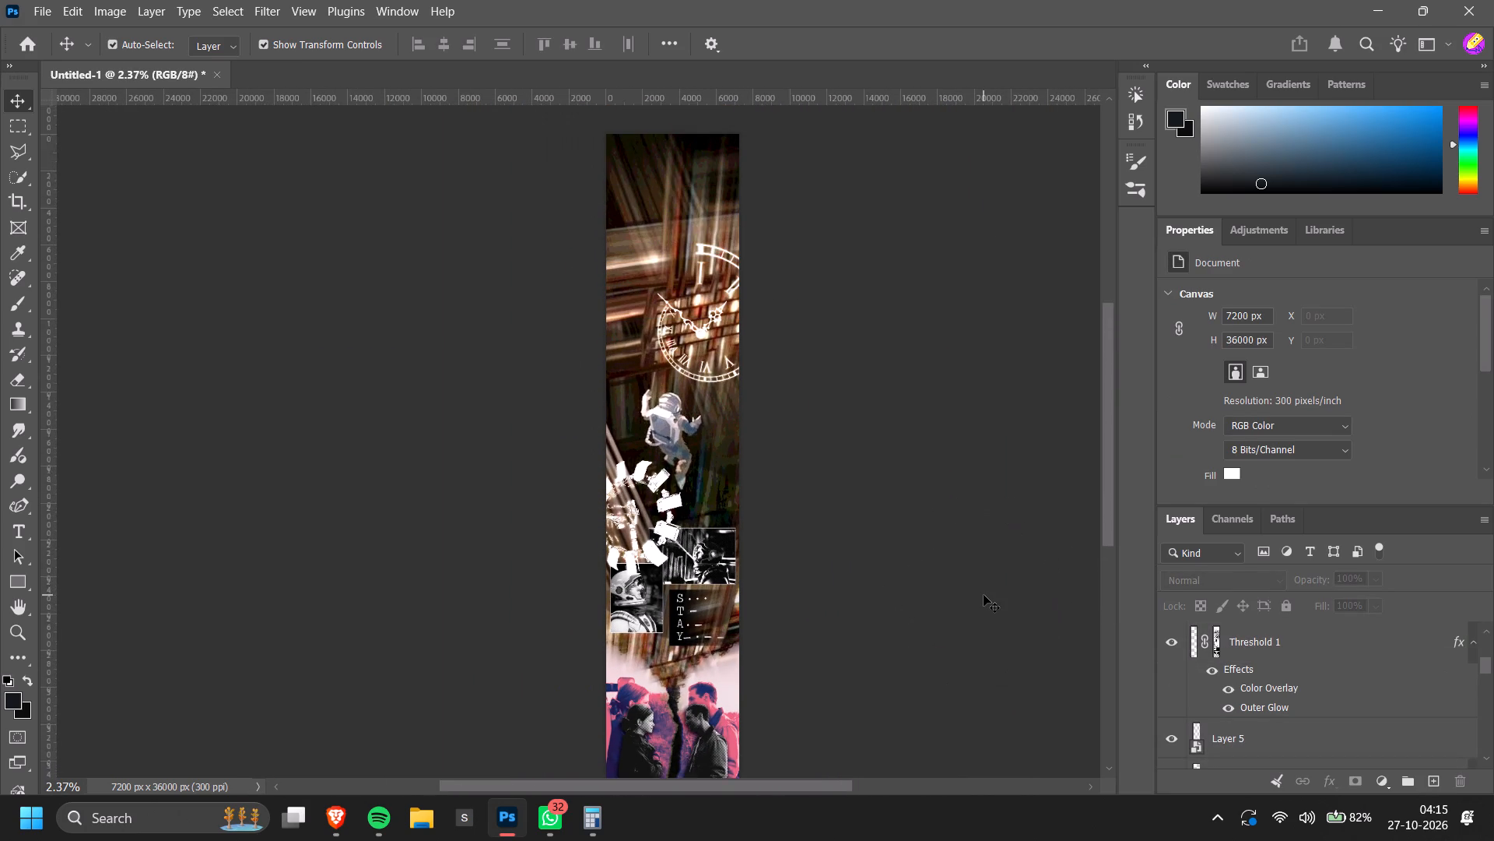
scroll(830, 336, "up", 14, "alt")
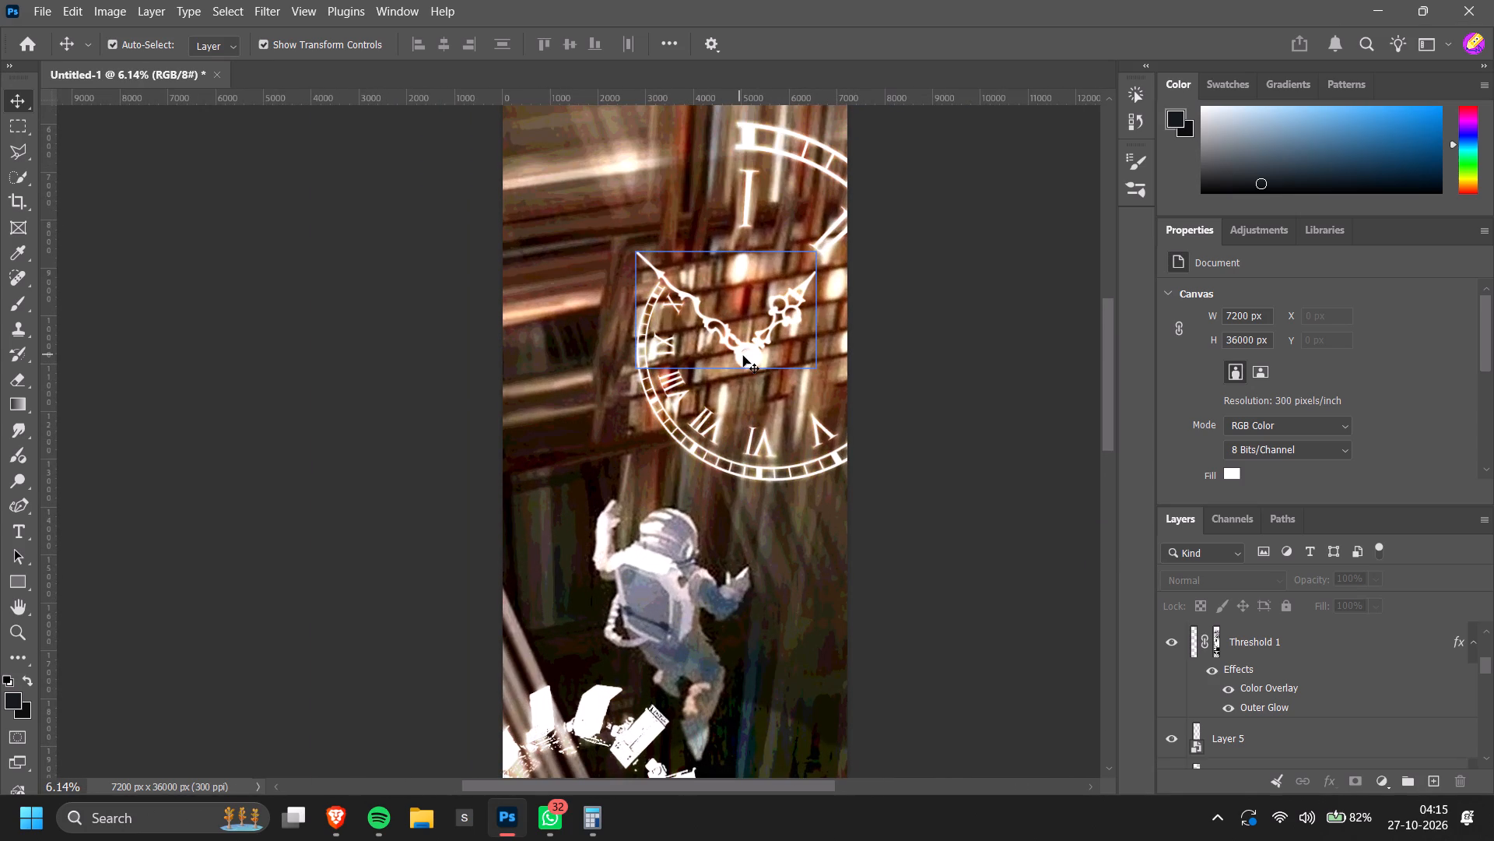
left_click(743, 356)
scroll(957, 466, "up", 4)
left_click(1037, 504)
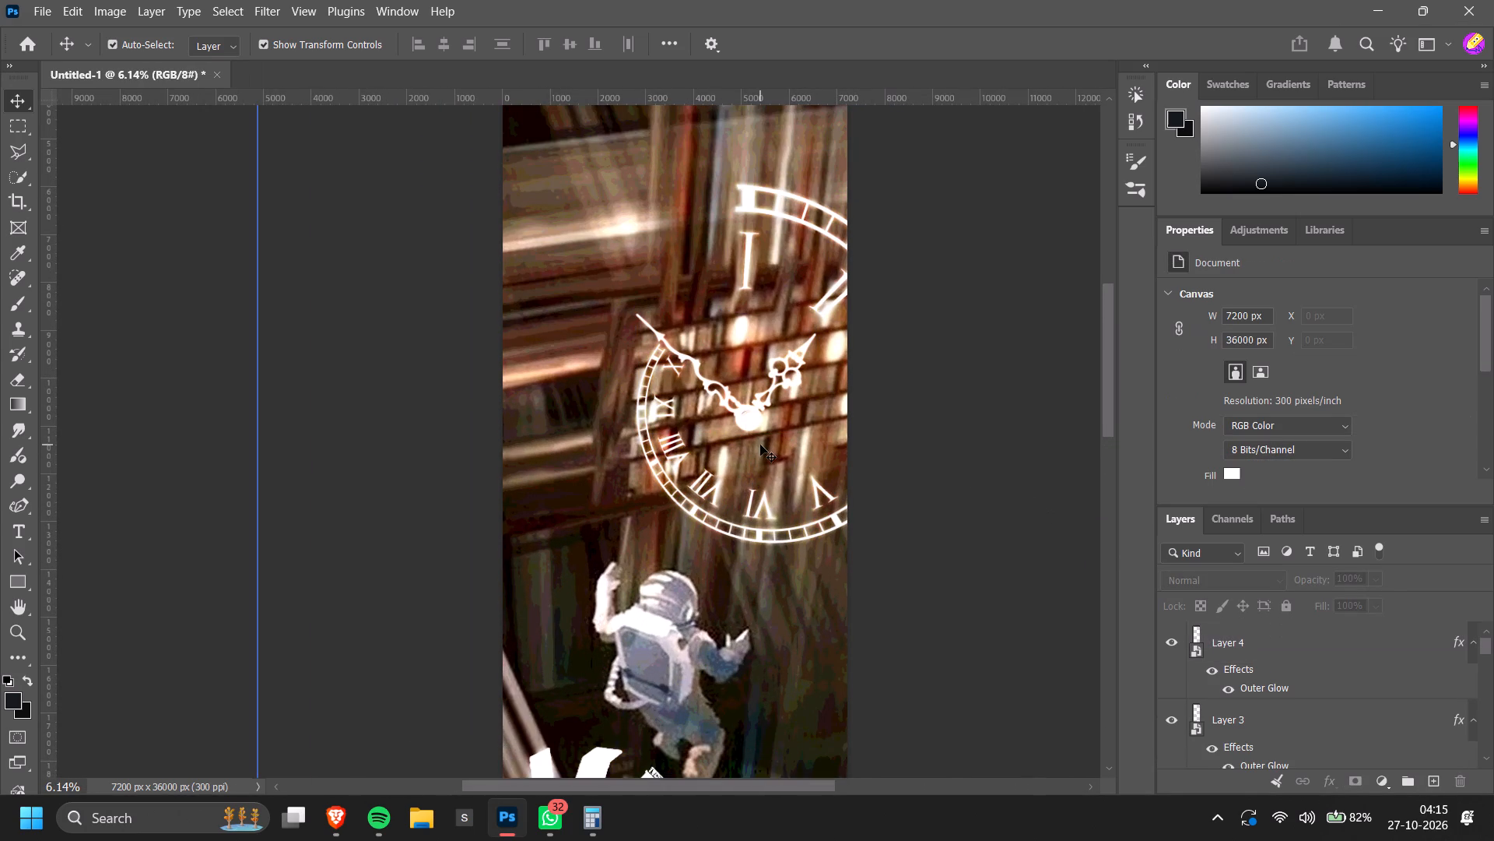
Duplicate the clock hands, scale the copy to about 45%, rotate it to about -128°, and place its pivot over the clock's centre.
scroll(756, 439, "up", 3)
left_click(748, 464)
left_click_drag(745, 465, 752, 465, "alt")
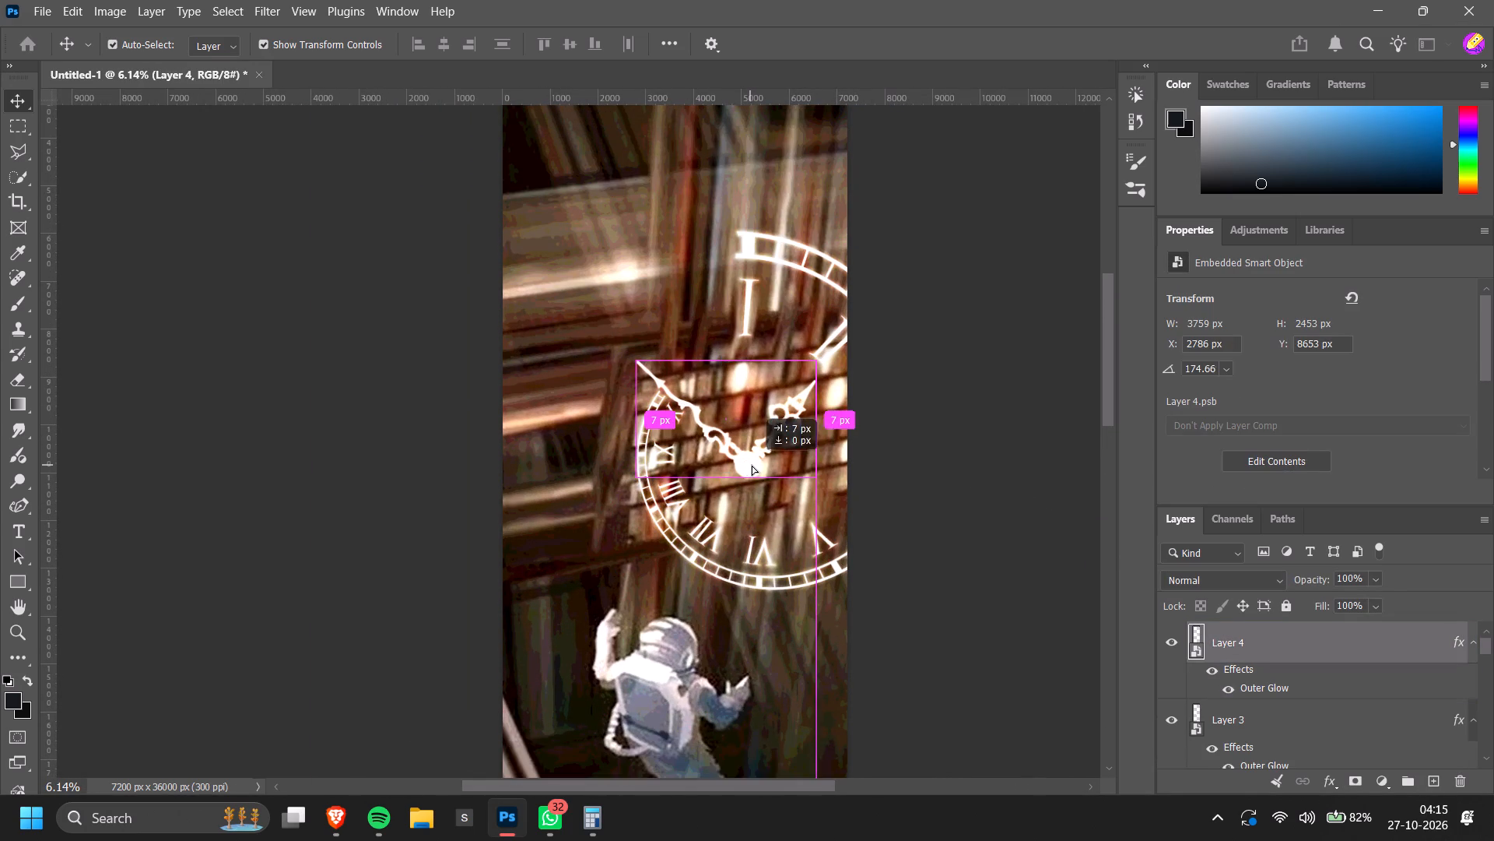
left_click_drag(752, 465, 756, 465, "alt")
left_click_drag(840, 490, 791, 548)
left_click_drag(857, 492, 734, 547)
left_click_drag(714, 466, 728, 473)
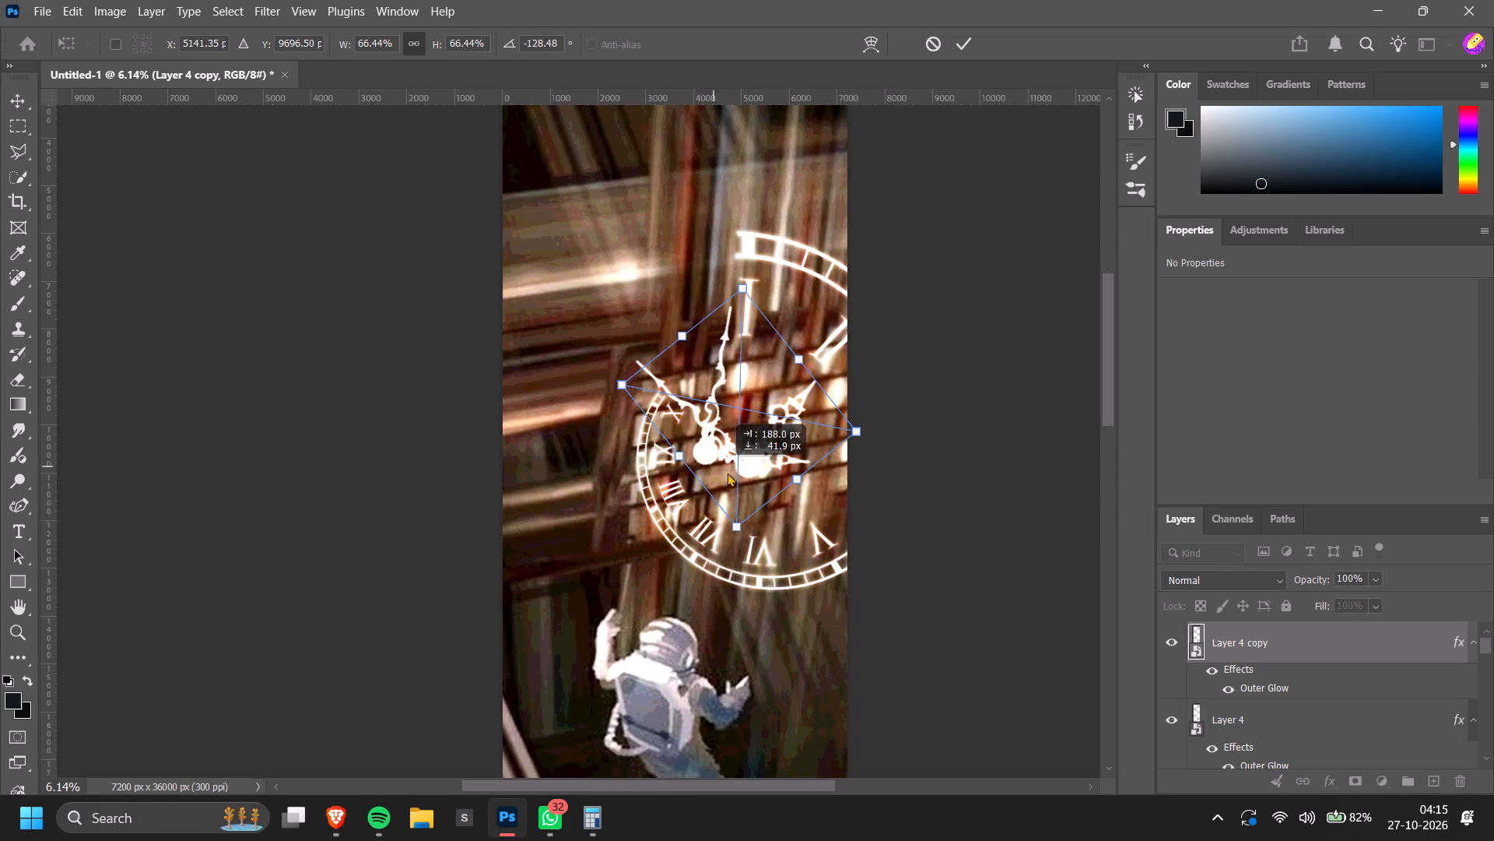
left_click_drag(728, 473, 762, 482)
left_click_drag(798, 301, 768, 377)
left_click_drag(759, 462, 744, 439)
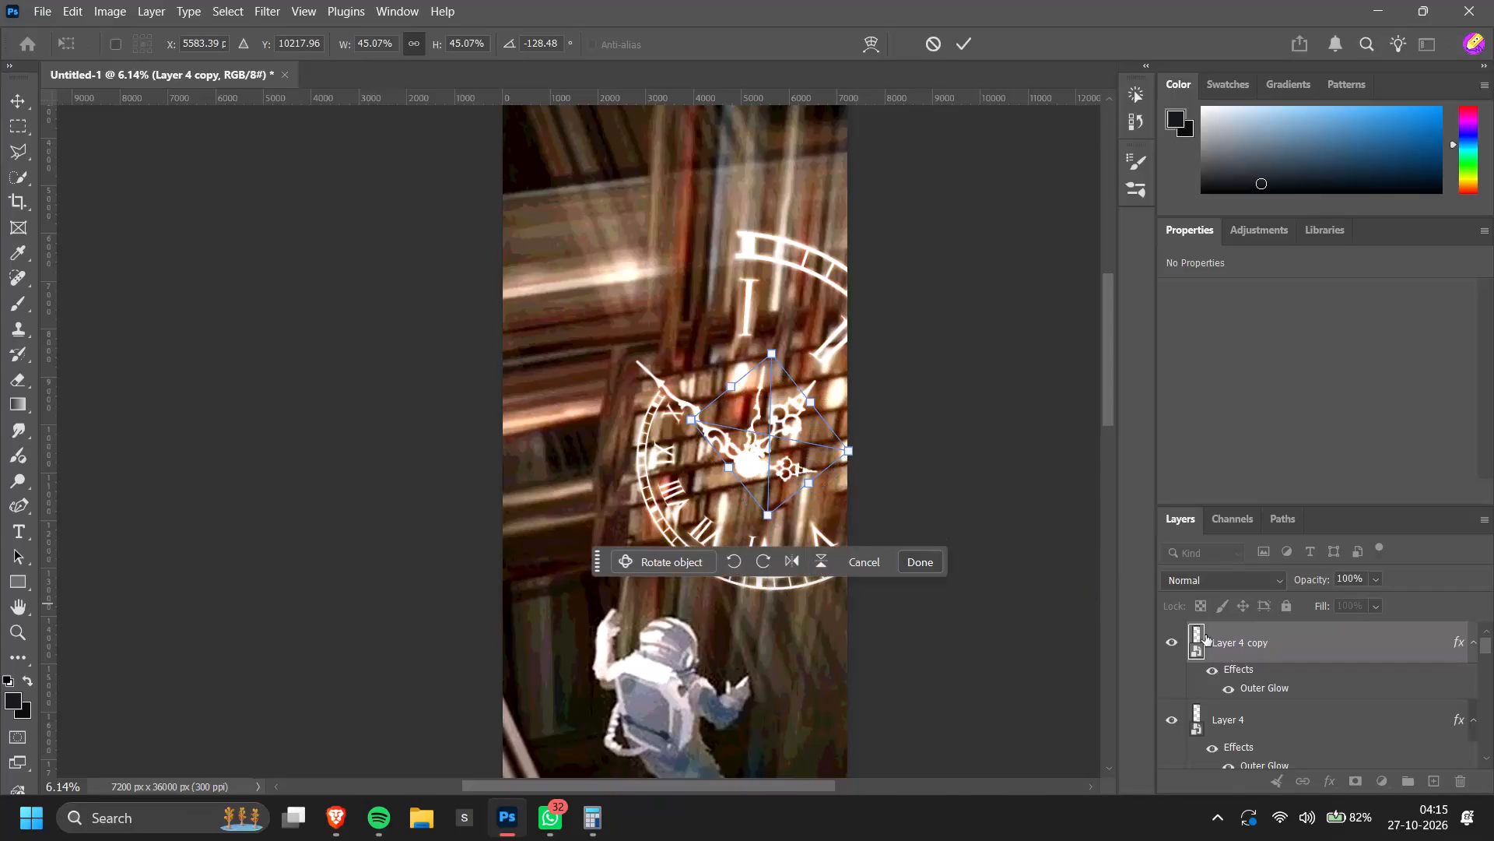
Change the outer glow colour of the smaller duplicated clock hands to black.
double_click(1262, 690)
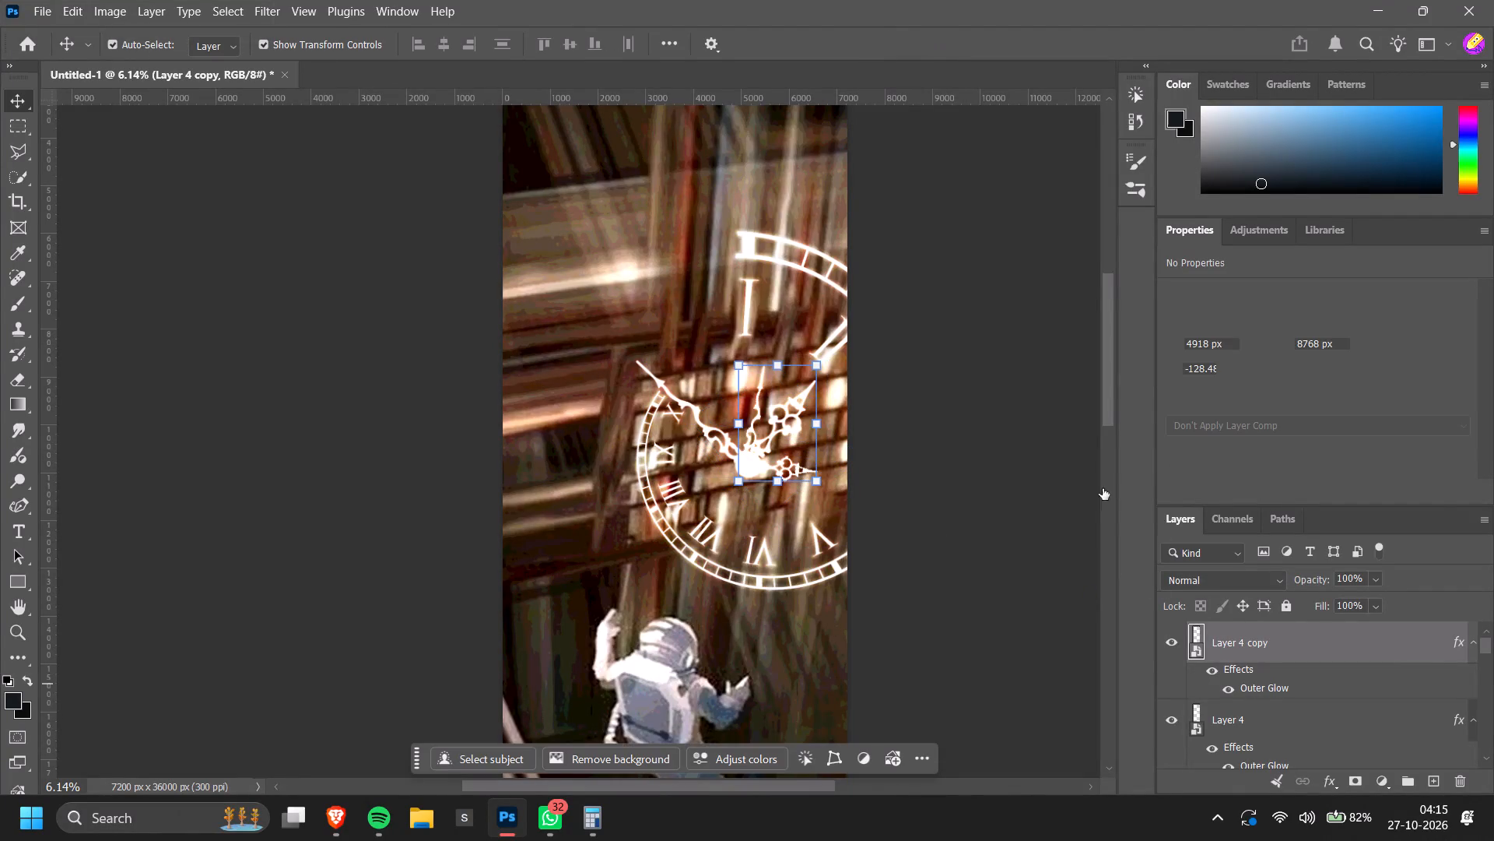
left_click(1025, 459)
left_click_drag(1121, 568, 1306, 754)
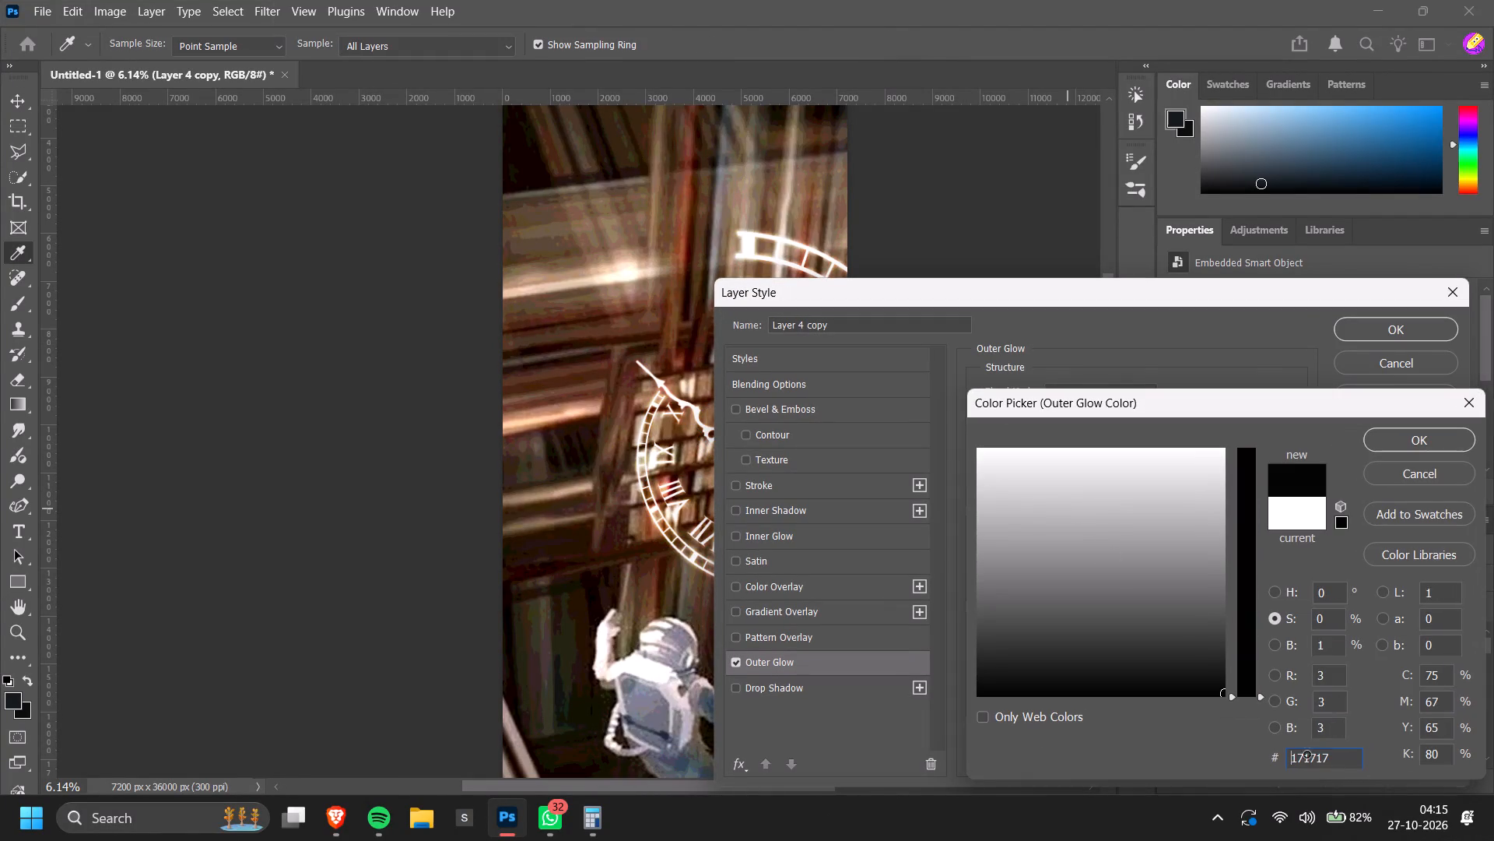
left_click_drag(1306, 754, 1350, 776)
left_click(1462, 444)
Set the small hands' outer glow to Normal blending, 100% opacity, about 28% spread and 191 px size.
left_click_drag(1020, 275, 1020, 284)
left_click_drag(1019, 295, 1055, 467)
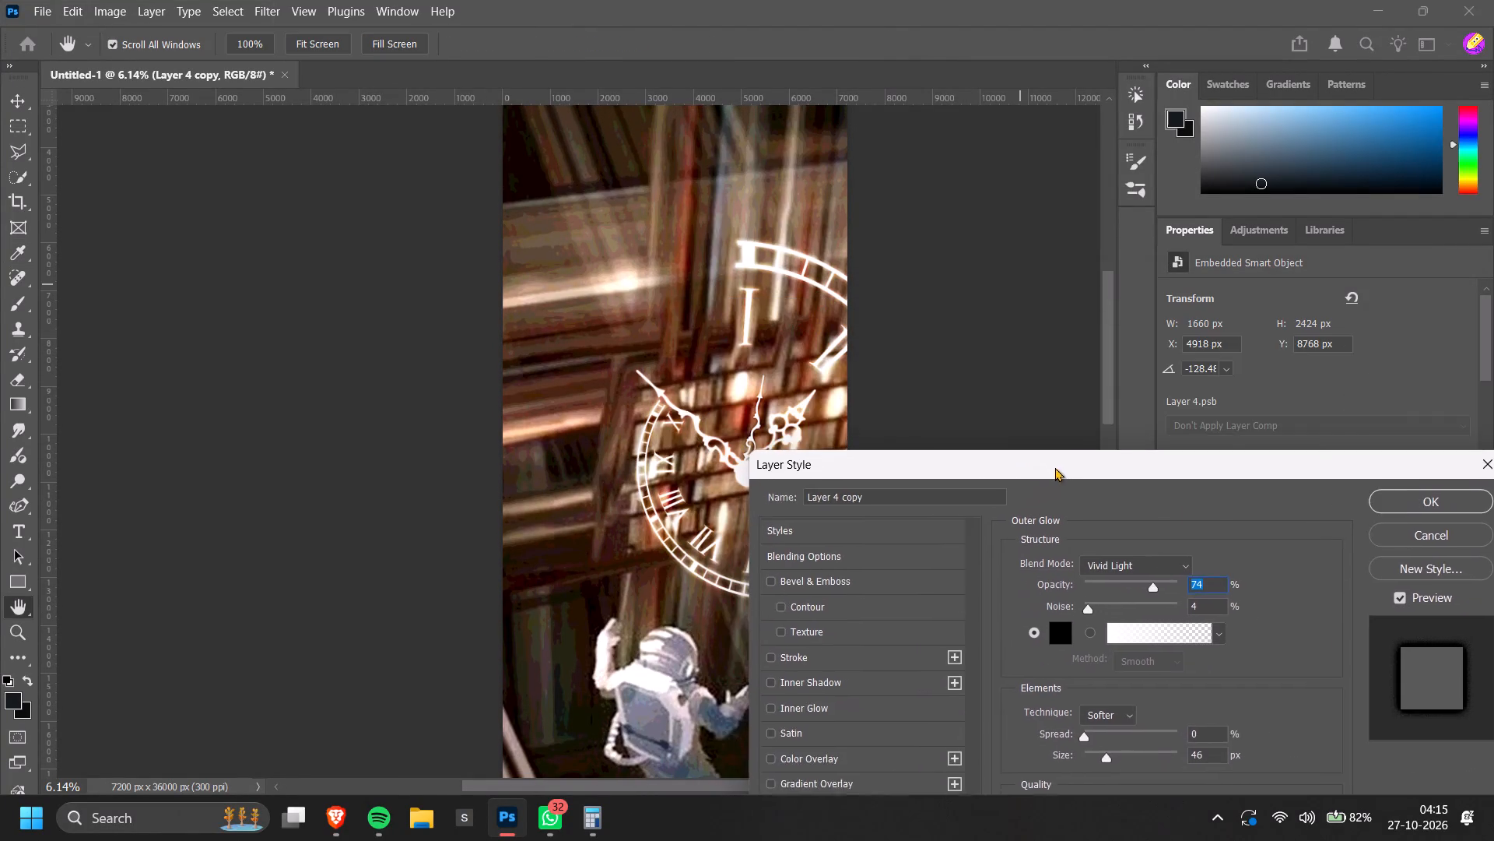
left_click_drag(1055, 467, 1143, 356)
left_click(1214, 448)
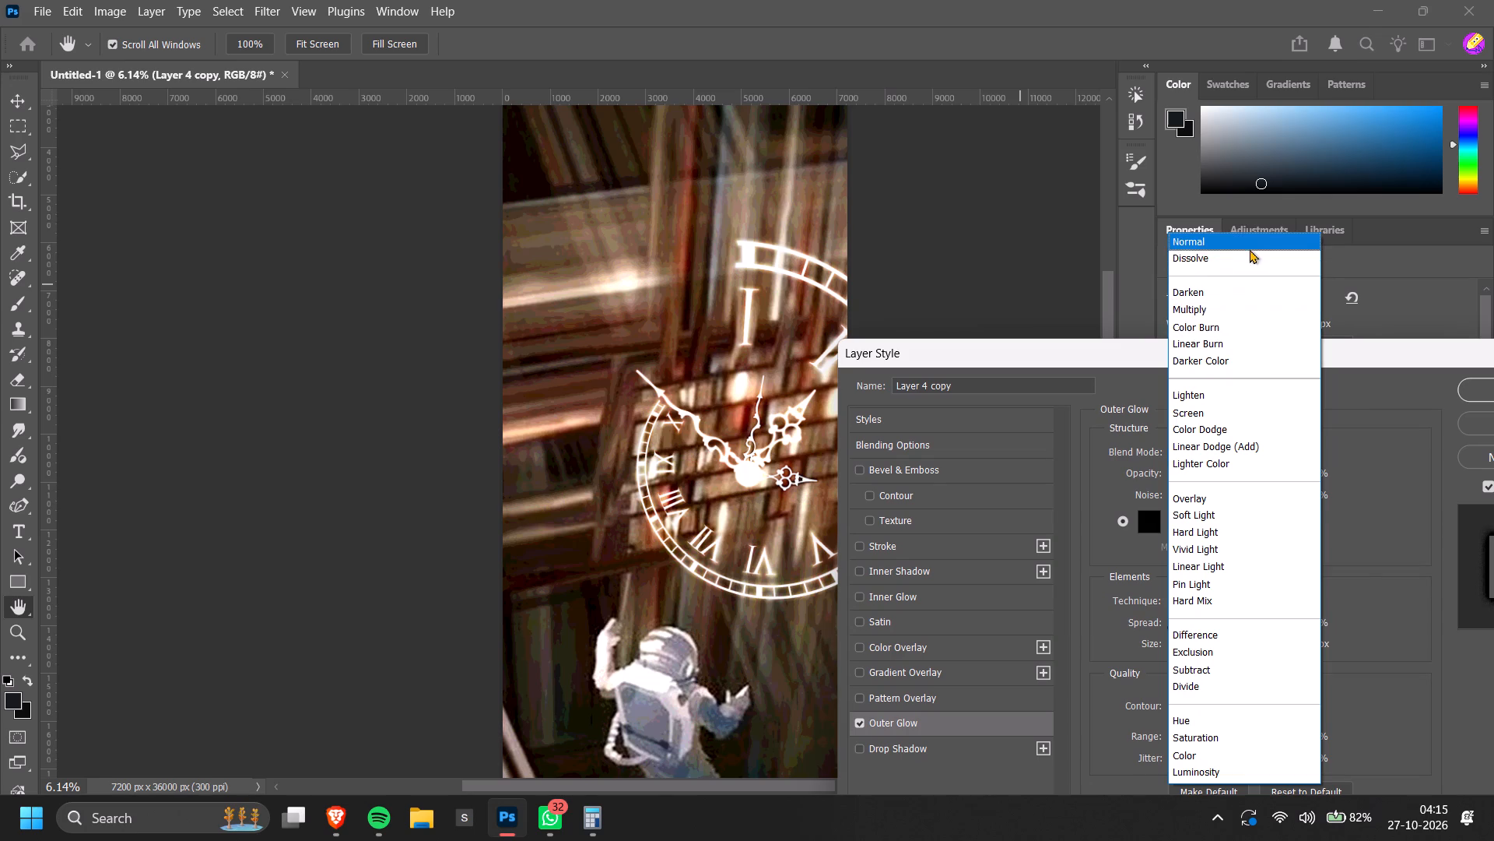
left_click(1250, 249)
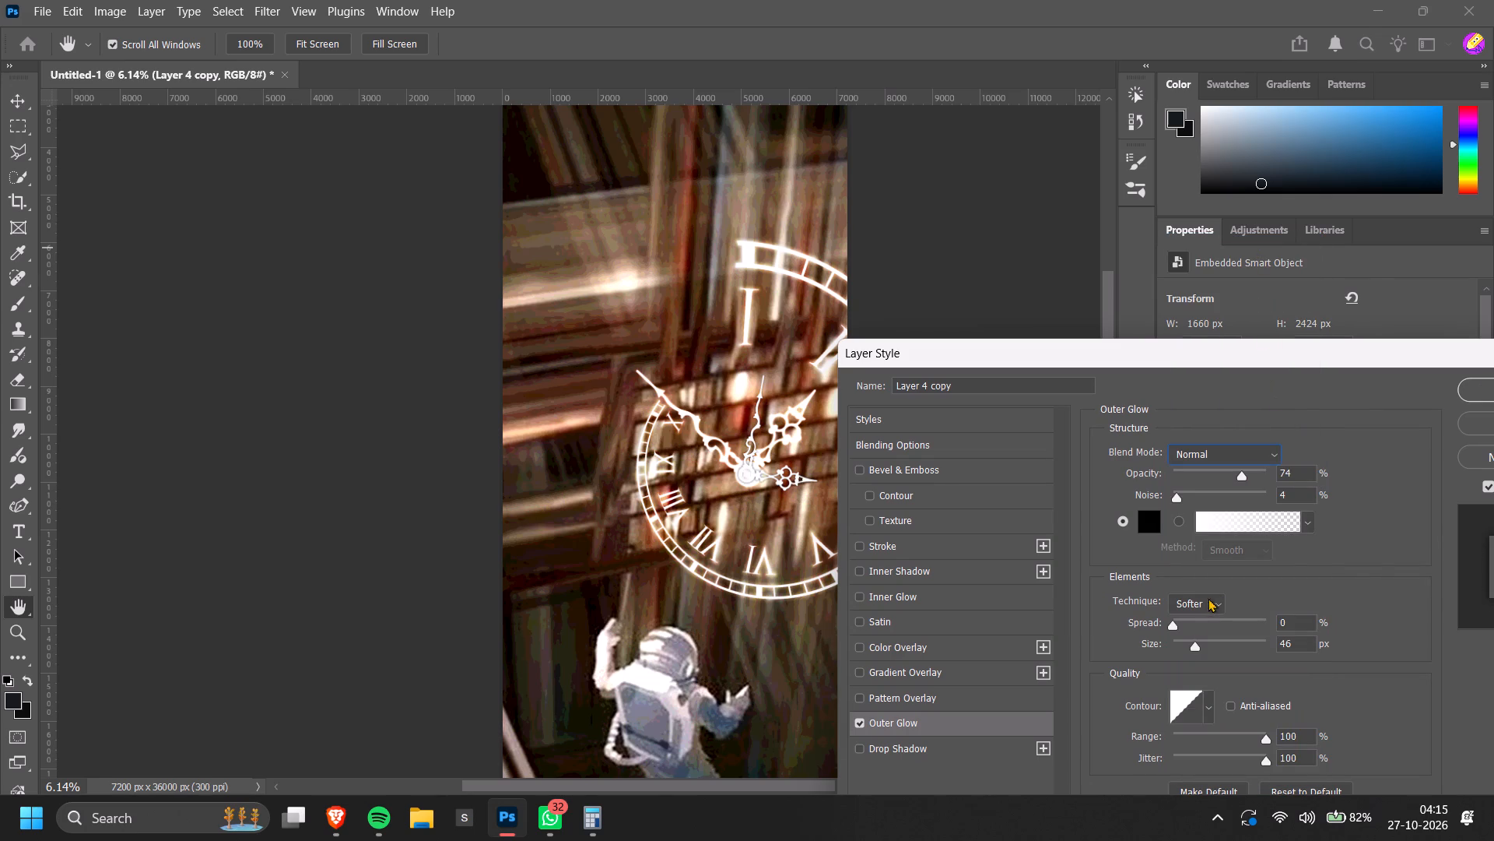
left_click(1182, 624)
left_click_drag(1198, 639, 1243, 646)
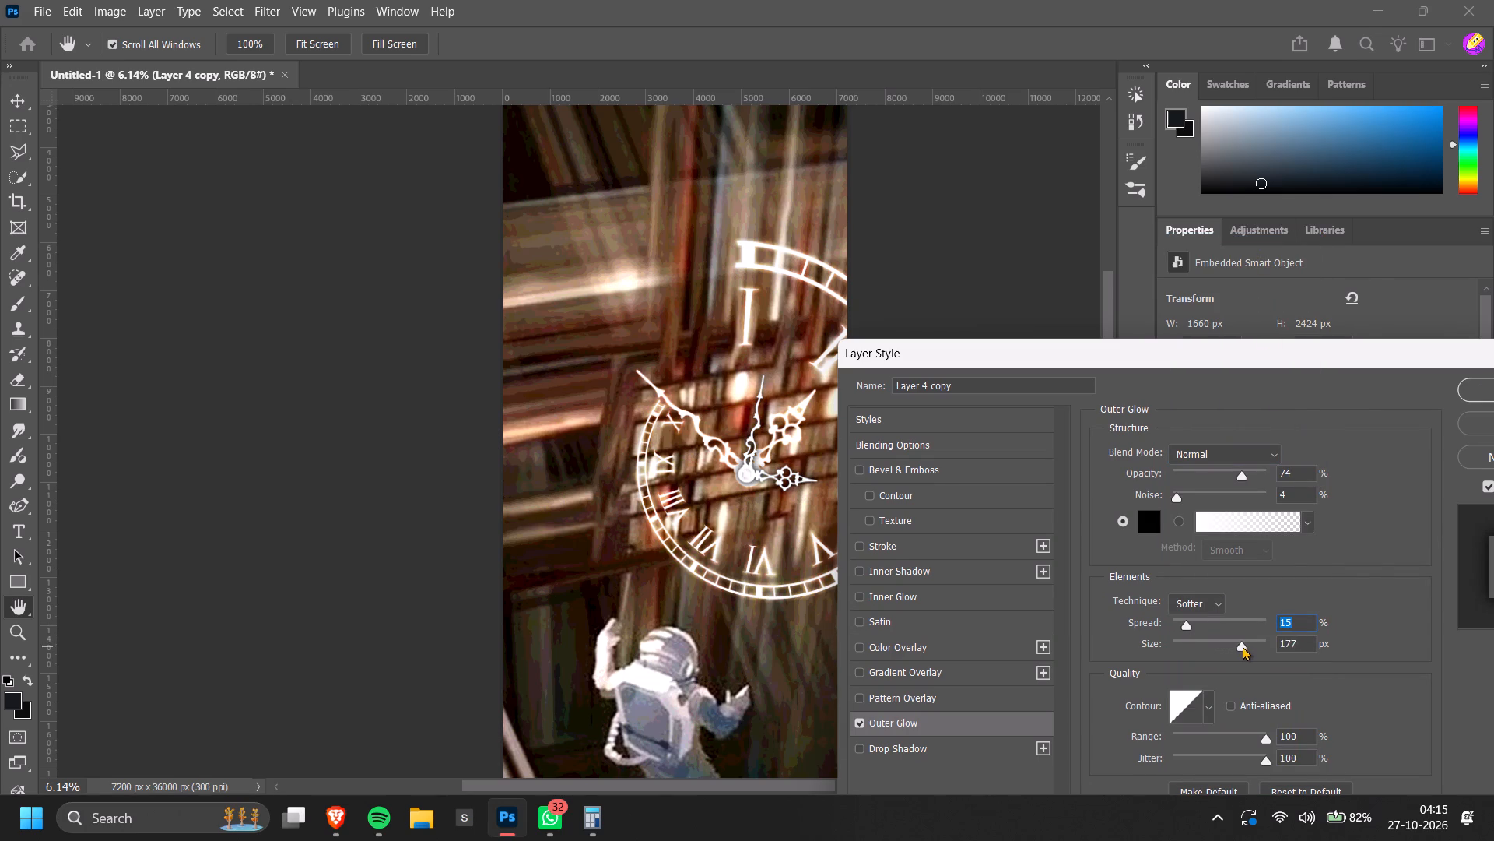
left_click_drag(1243, 646, 1247, 642)
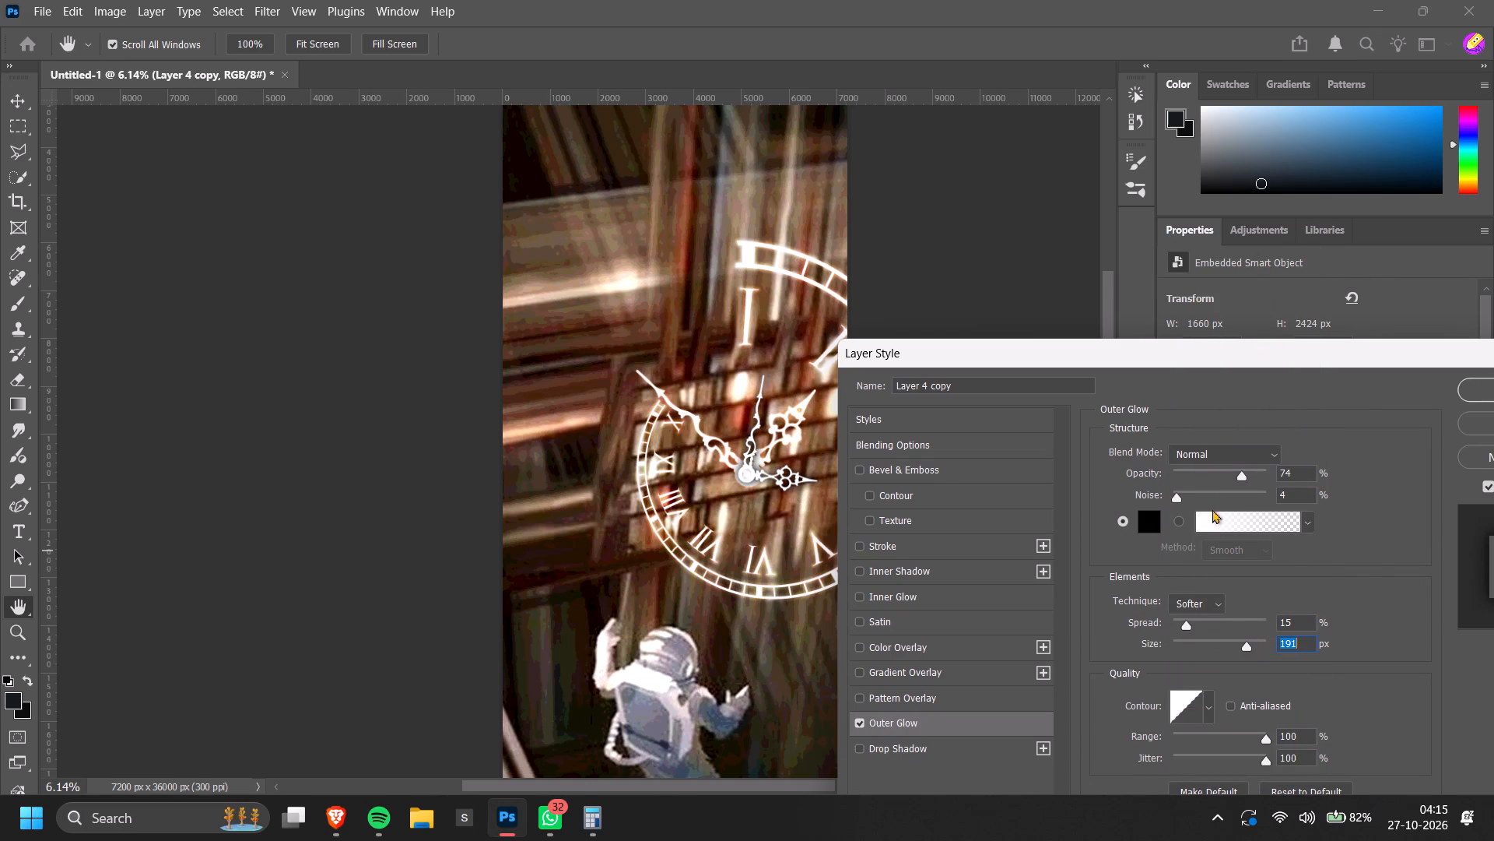
left_click_drag(1246, 470, 1288, 483)
left_click(1199, 618)
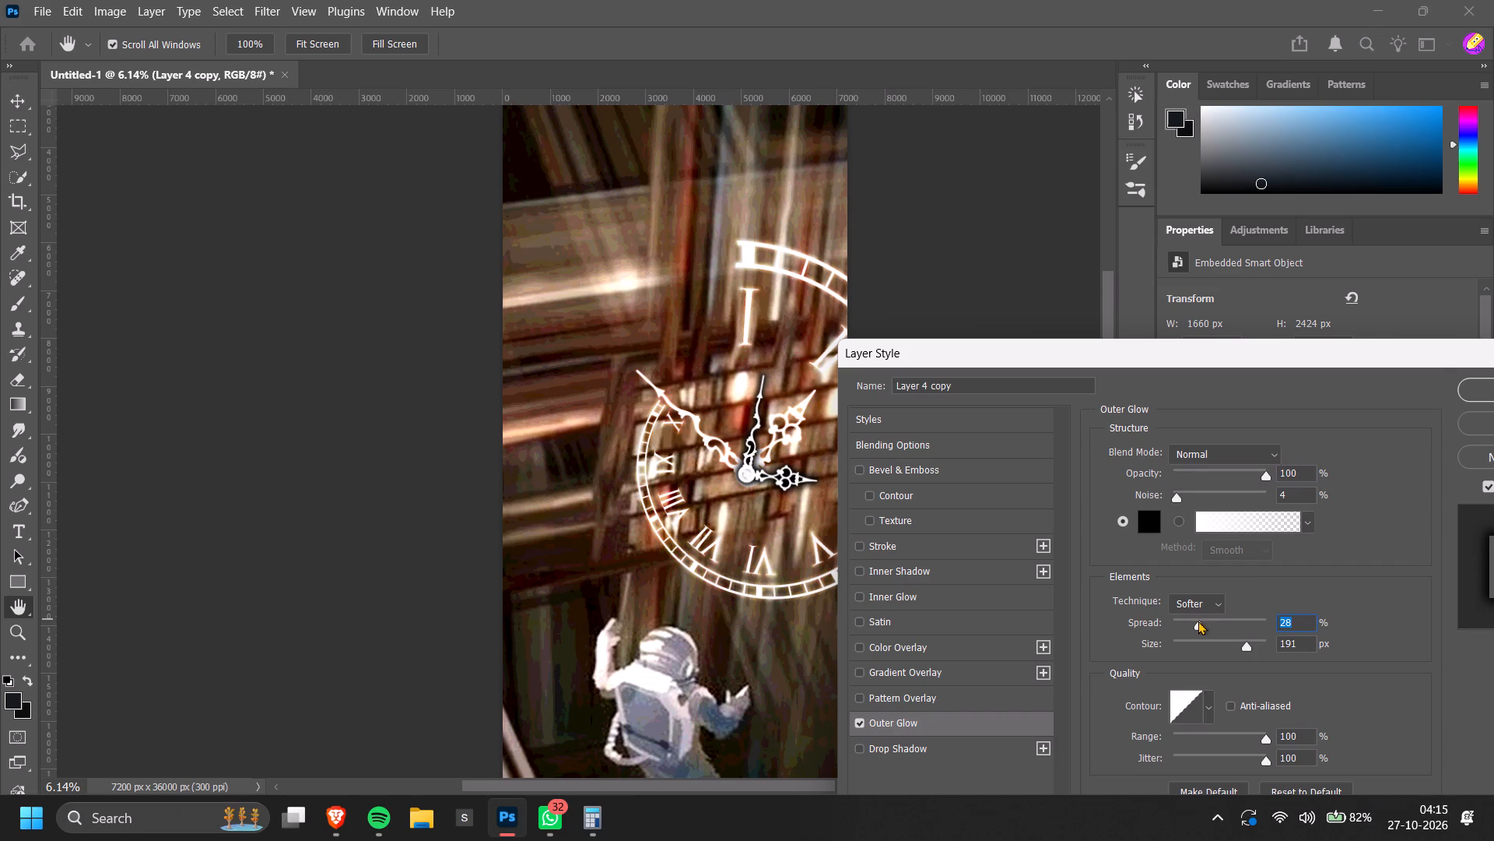
left_click(1198, 621)
left_click(1471, 380)
left_click(1039, 508)
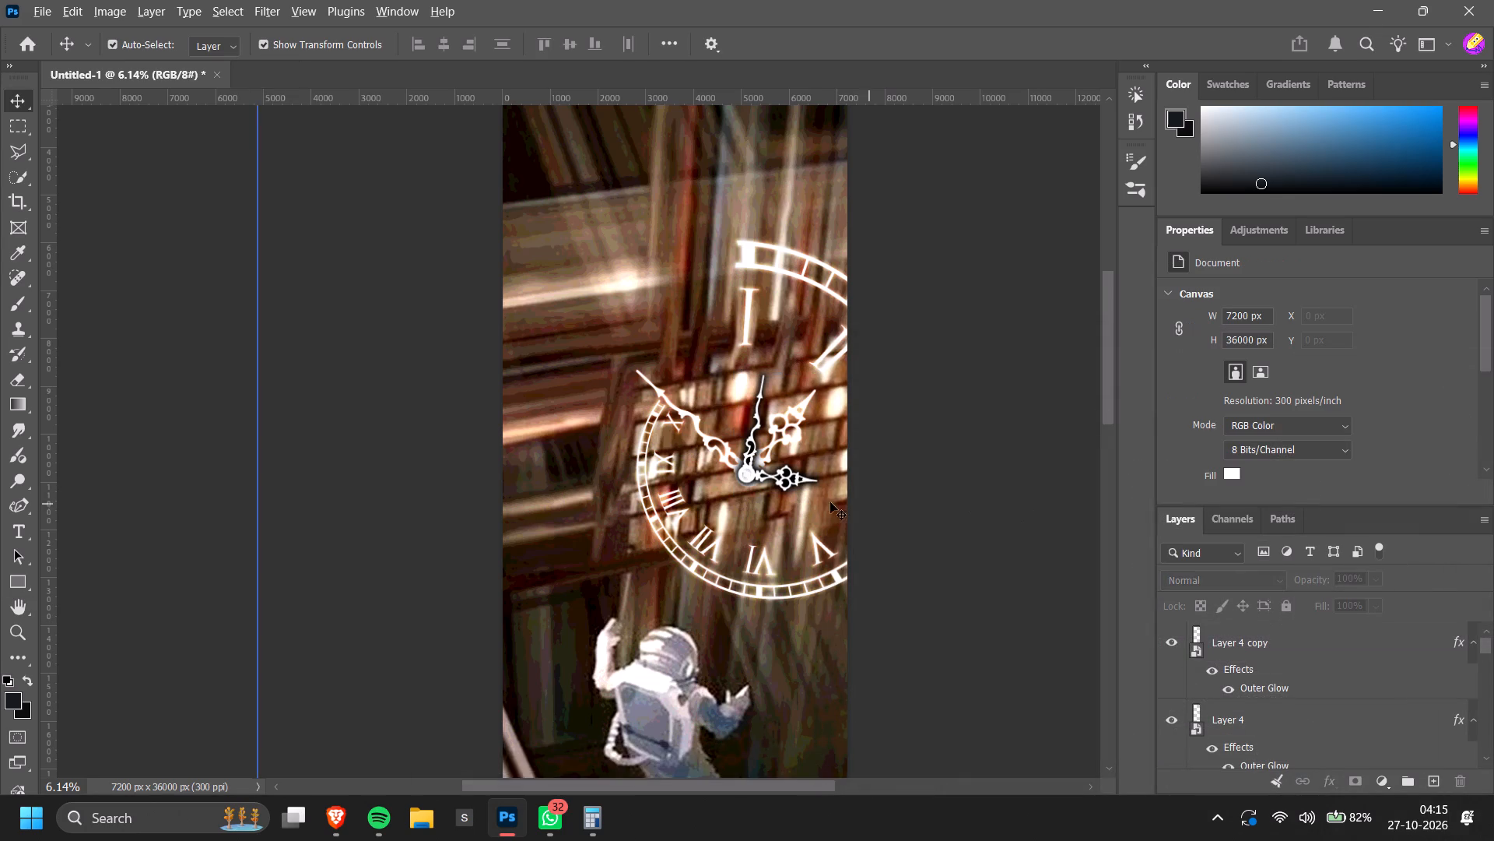
Shift the small hands about 36 px horizontally to align with the clock's pivot and move their layer beneath the original hands.
scroll(752, 501, "up", 12, "alt")
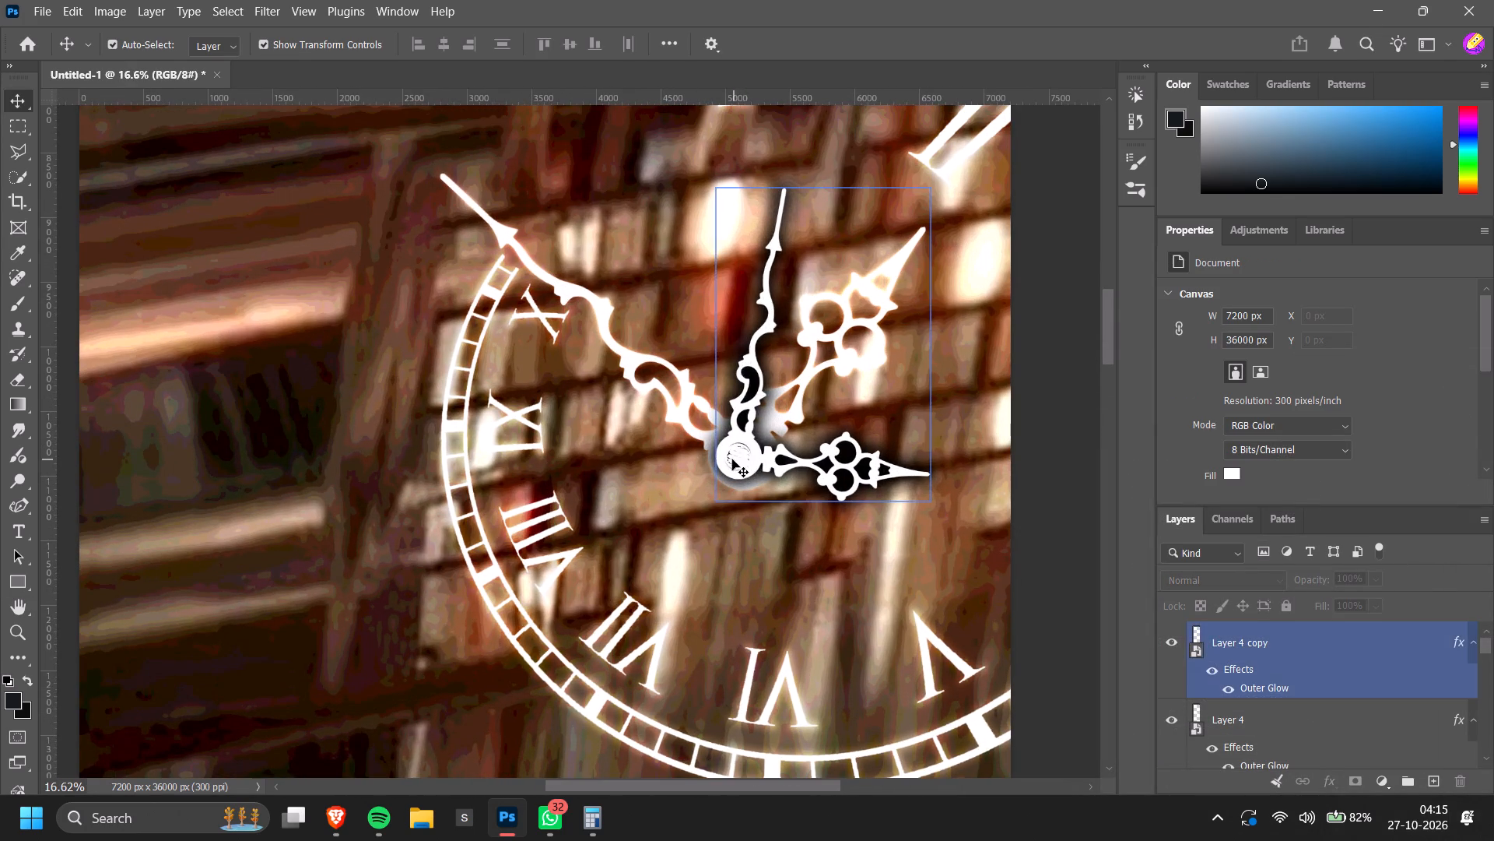
left_click(732, 459)
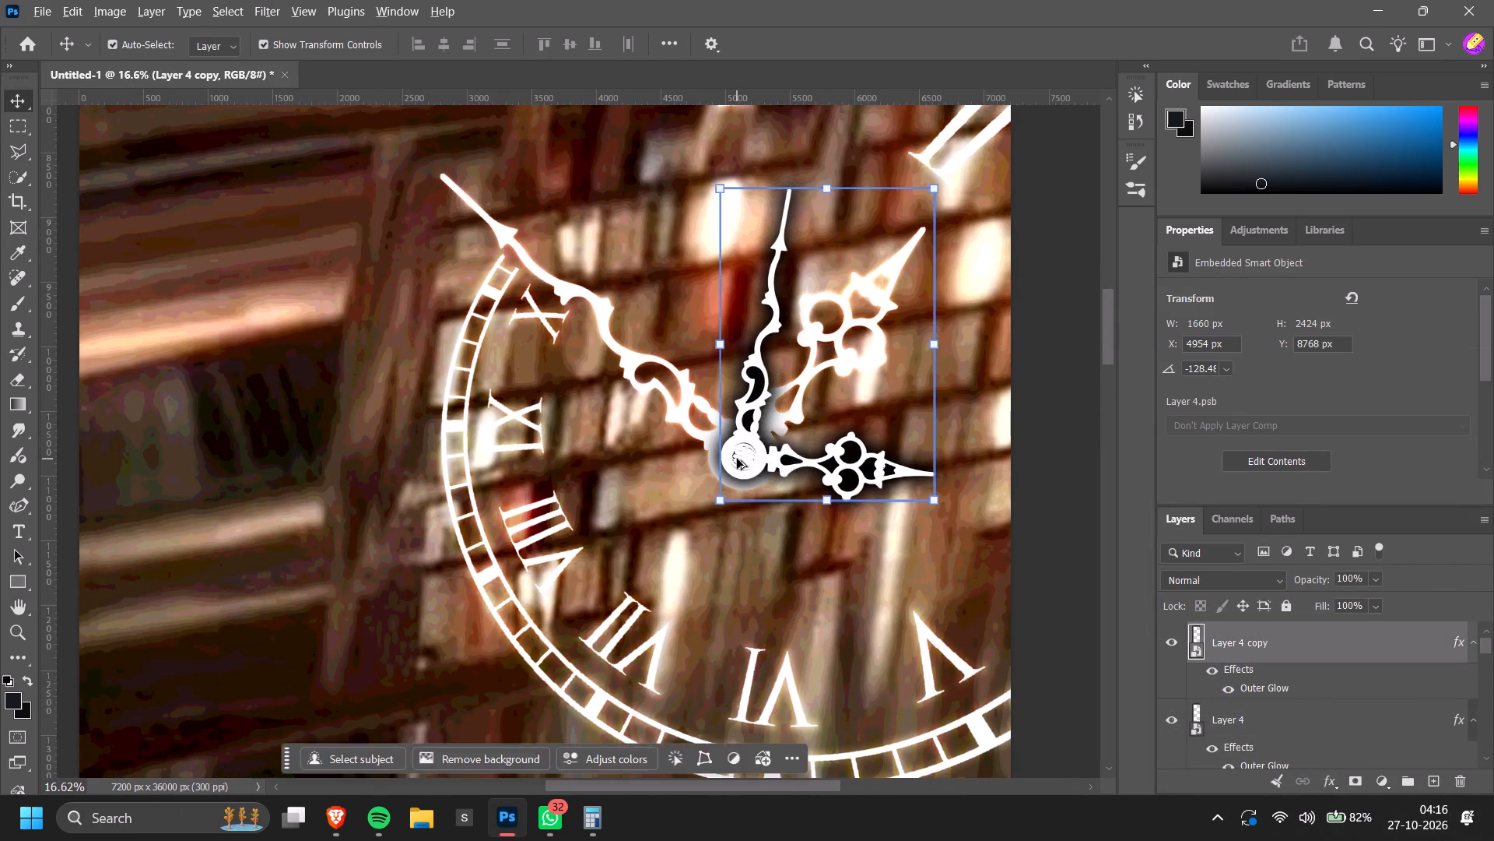
scroll(737, 459, "down", 6, "alt")
key("ctrl+bracketleft")
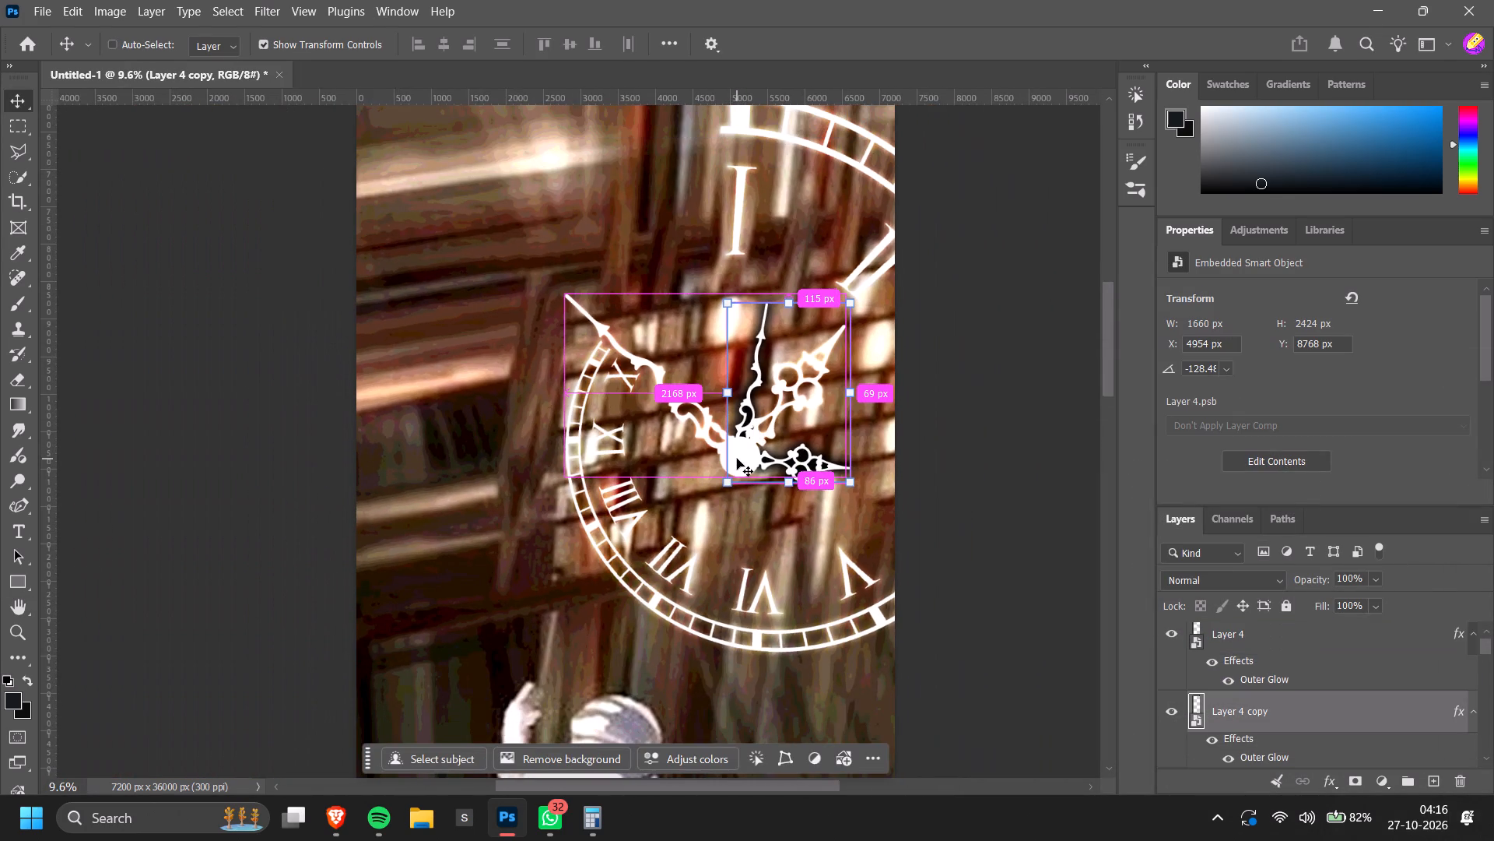
scroll(731, 456, "down", 8, "alt")
left_click(405, 492)
Start a Spin Blur on the small duplicated hands with a 15° blur angle, centred on the clock's pivot.
scroll(319, 514, "down", 2, "alt")
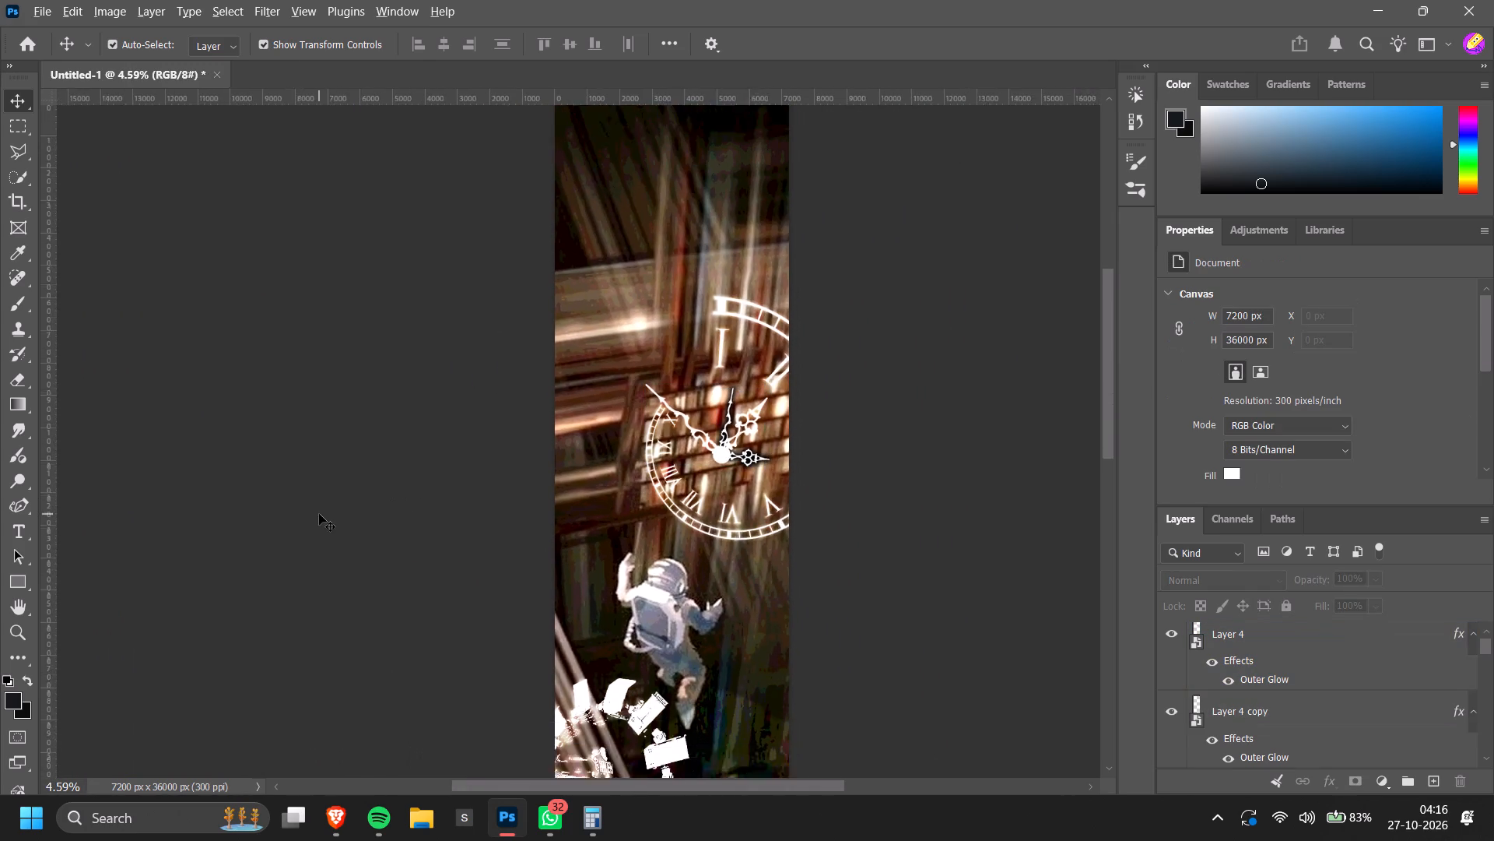
scroll(319, 514, "down", 2, "alt")
scroll(312, 530, "down", 4)
scroll(906, 418, "up", 4, "alt")
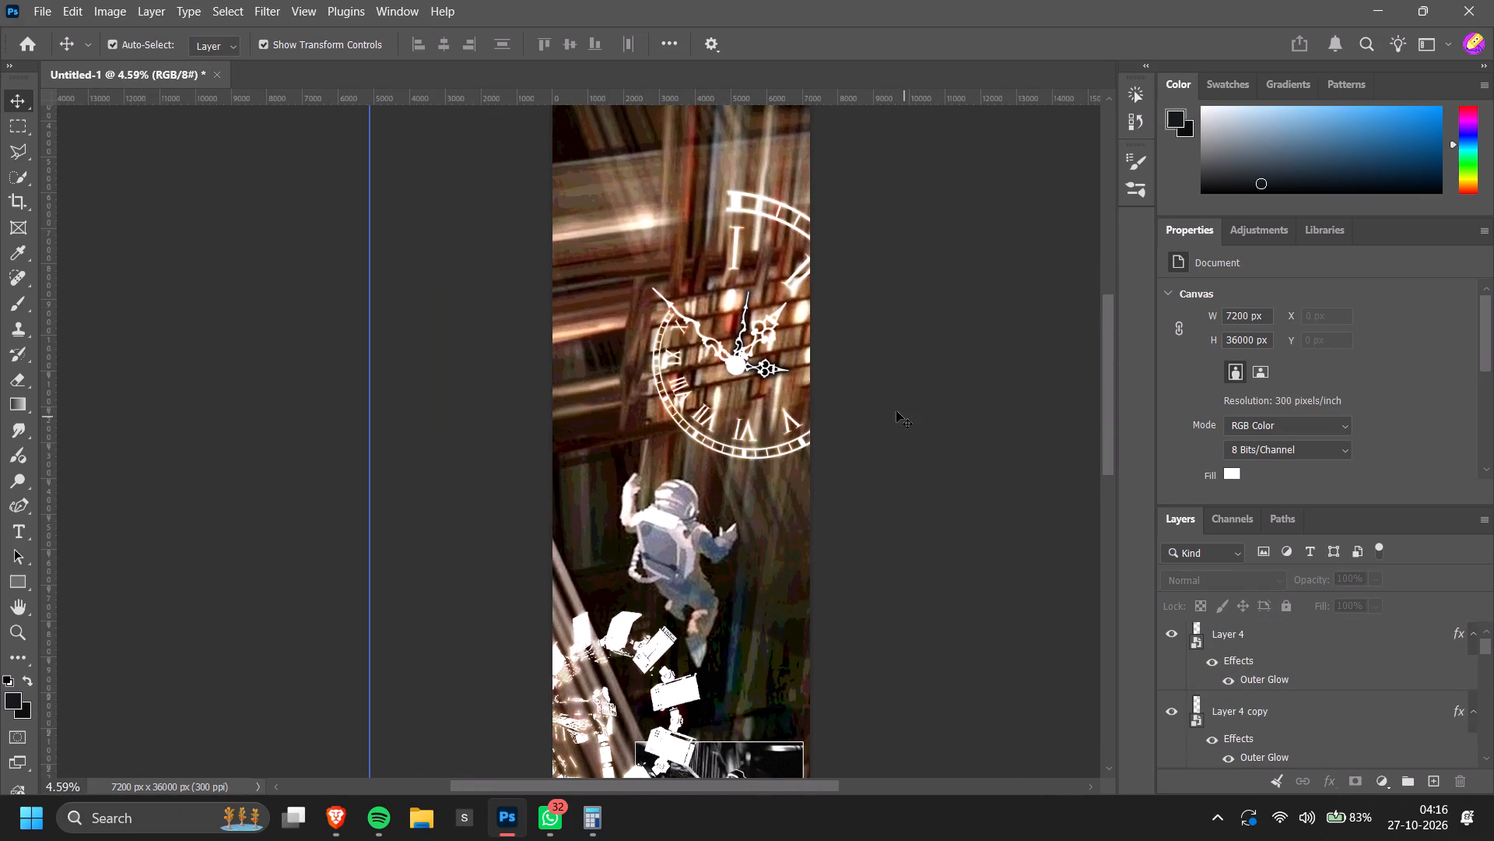
scroll(763, 366, "up", 12, "alt")
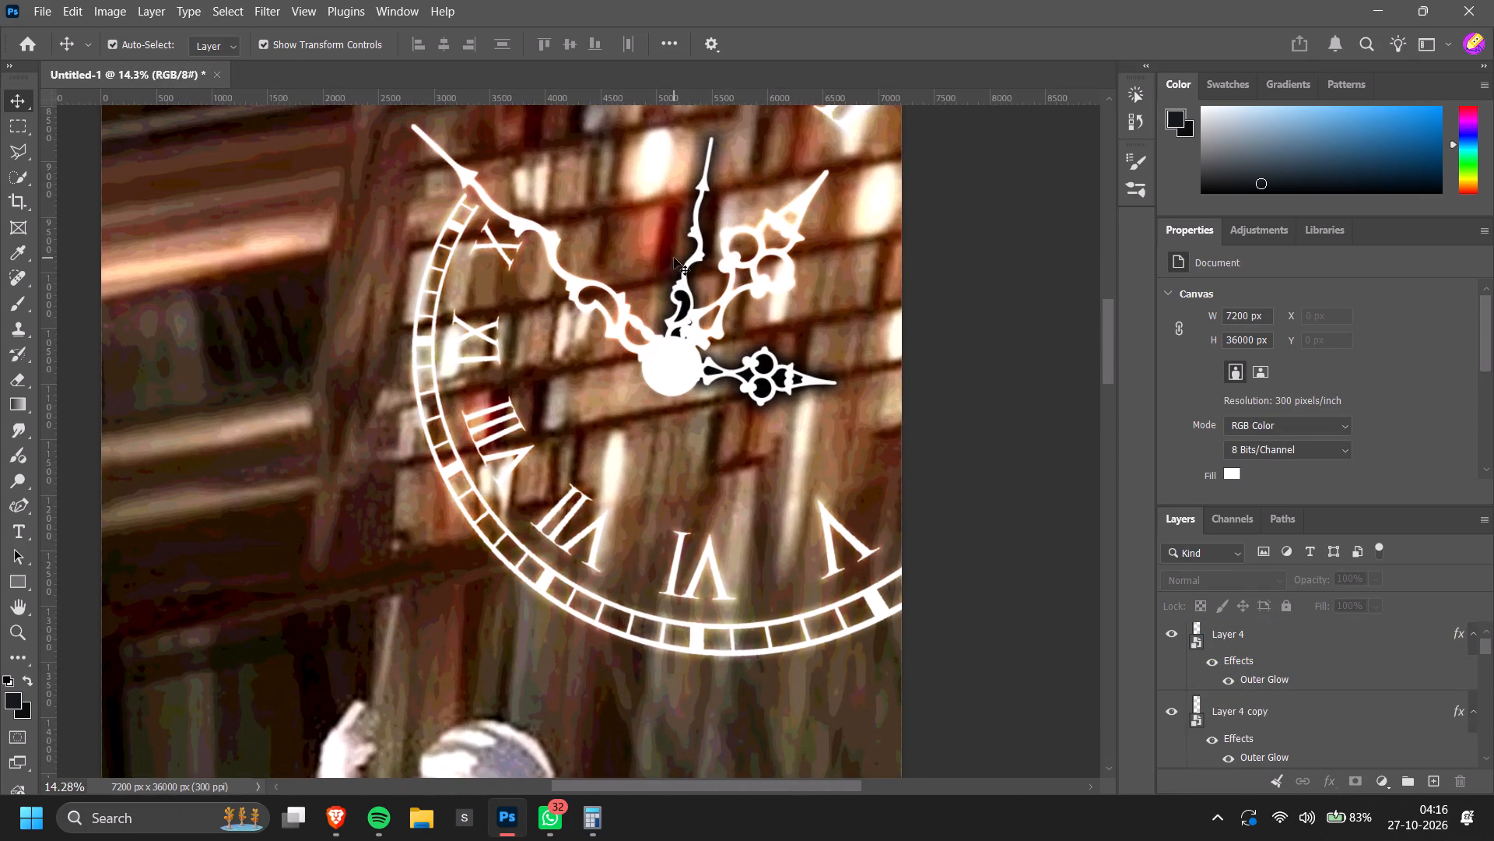
left_click(685, 283)
left_click(264, 5)
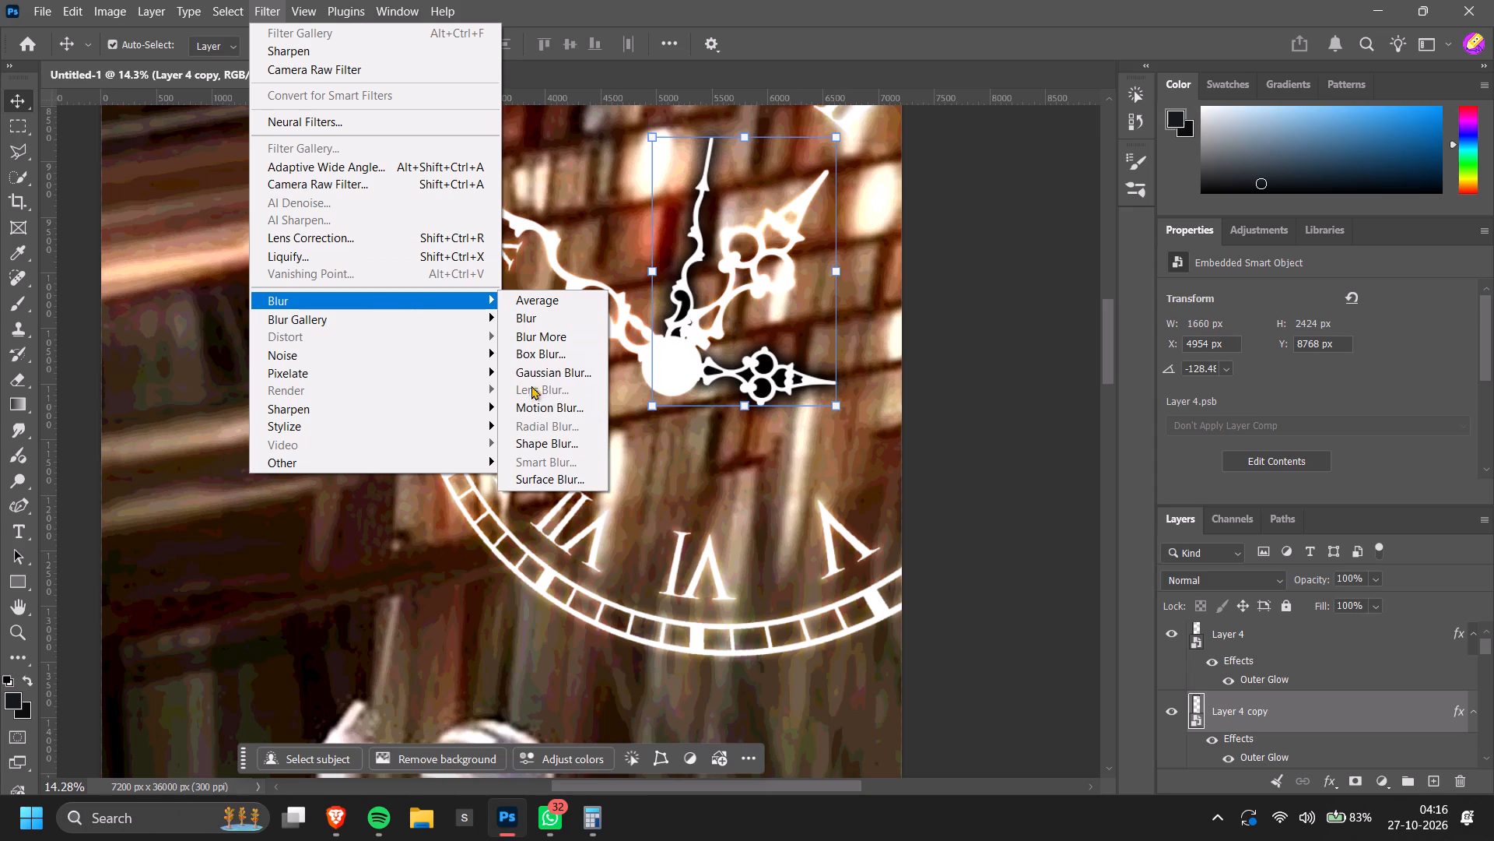
left_click(548, 386)
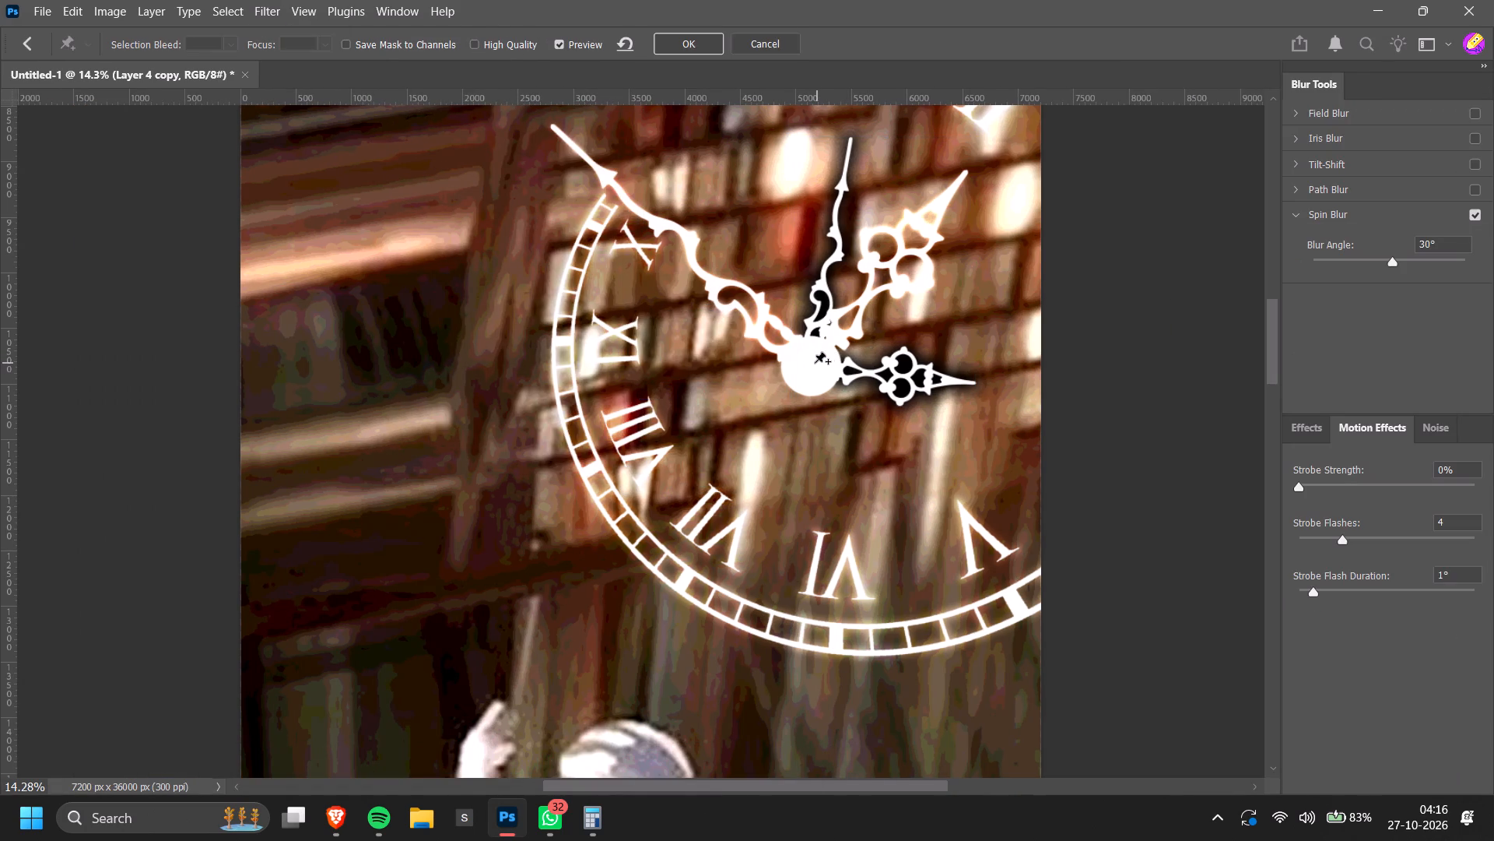
left_click(813, 363)
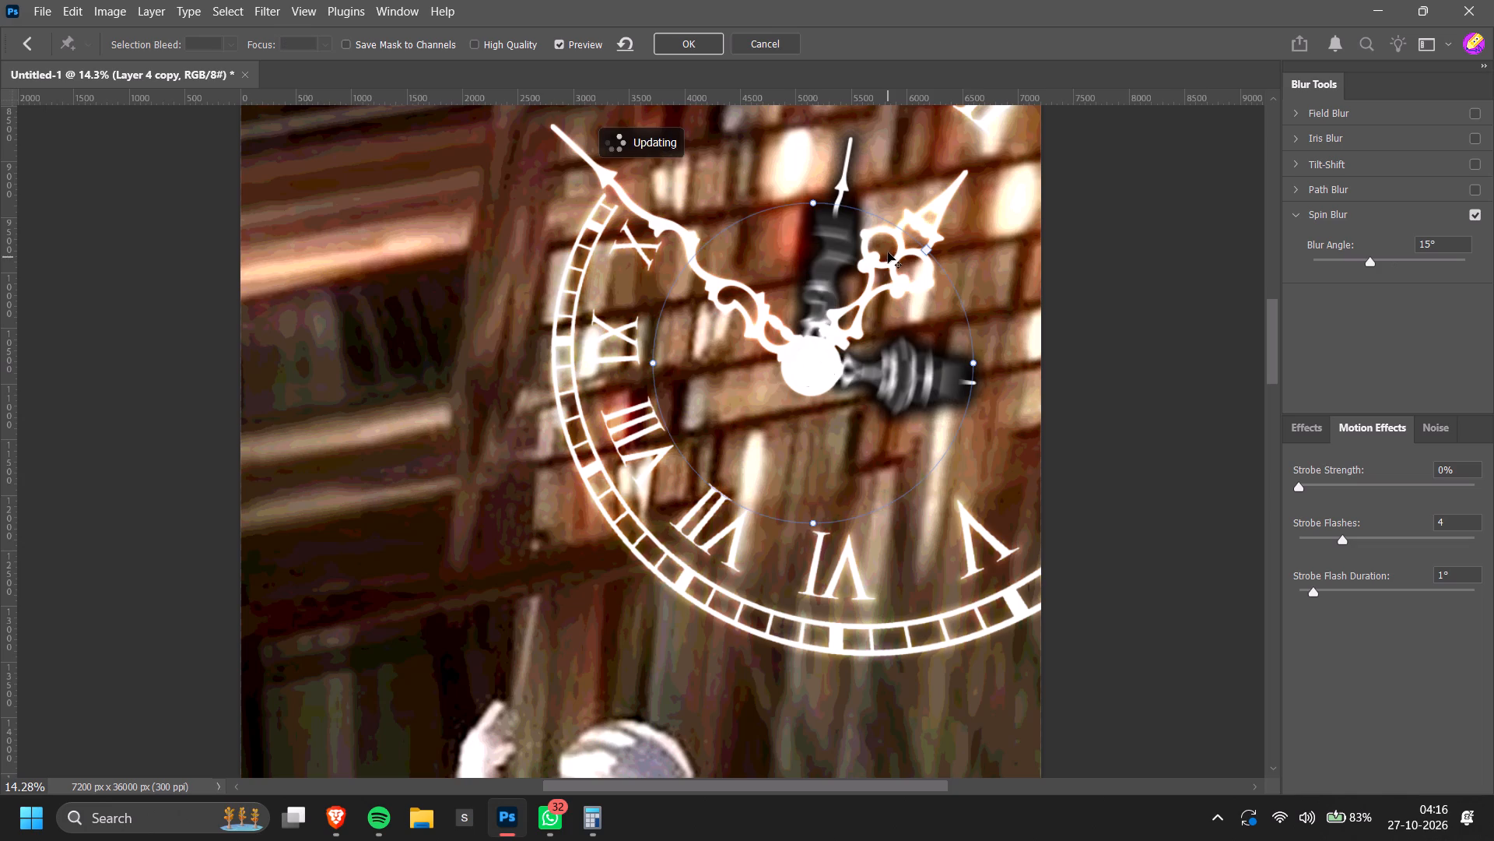
Enlarge and tilt the spin blur ellipse to enclose the tips of both small hands, and adjust its inner feather handles.
left_click_drag(974, 364, 1034, 380)
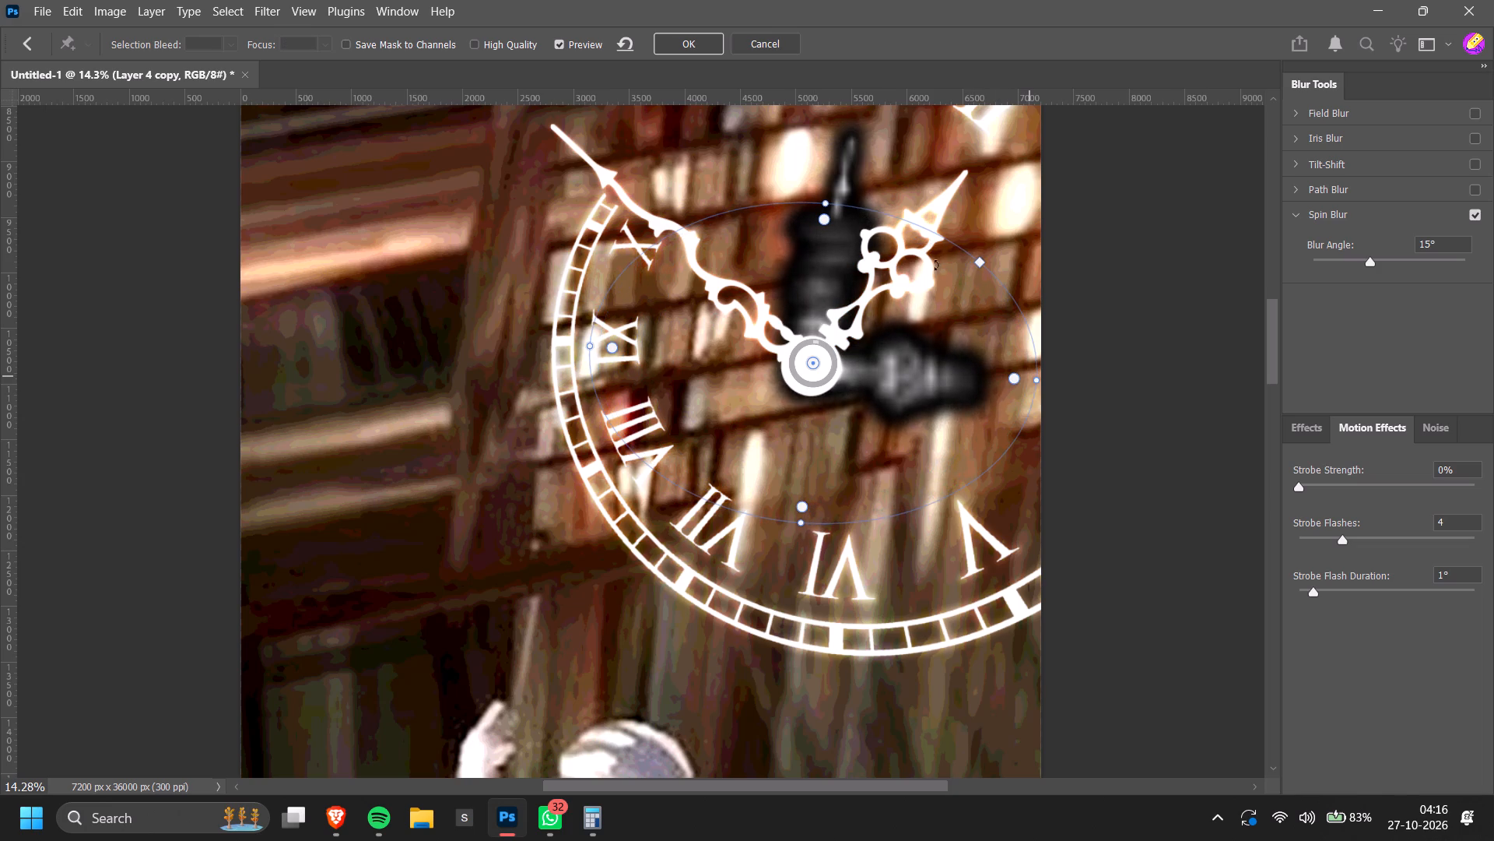
left_click(822, 206)
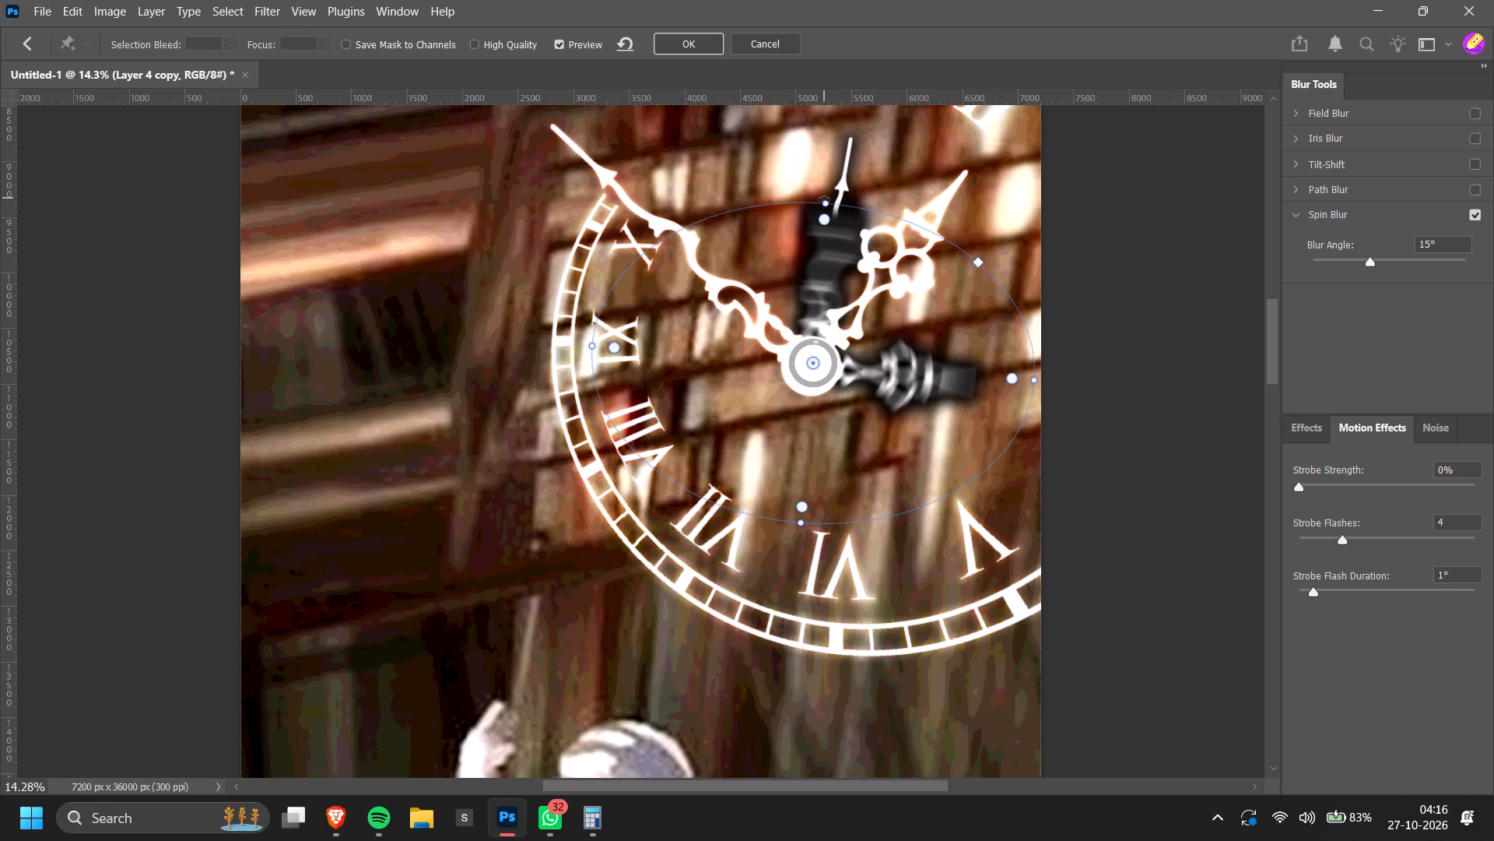
left_click_drag(826, 222, 826, 196)
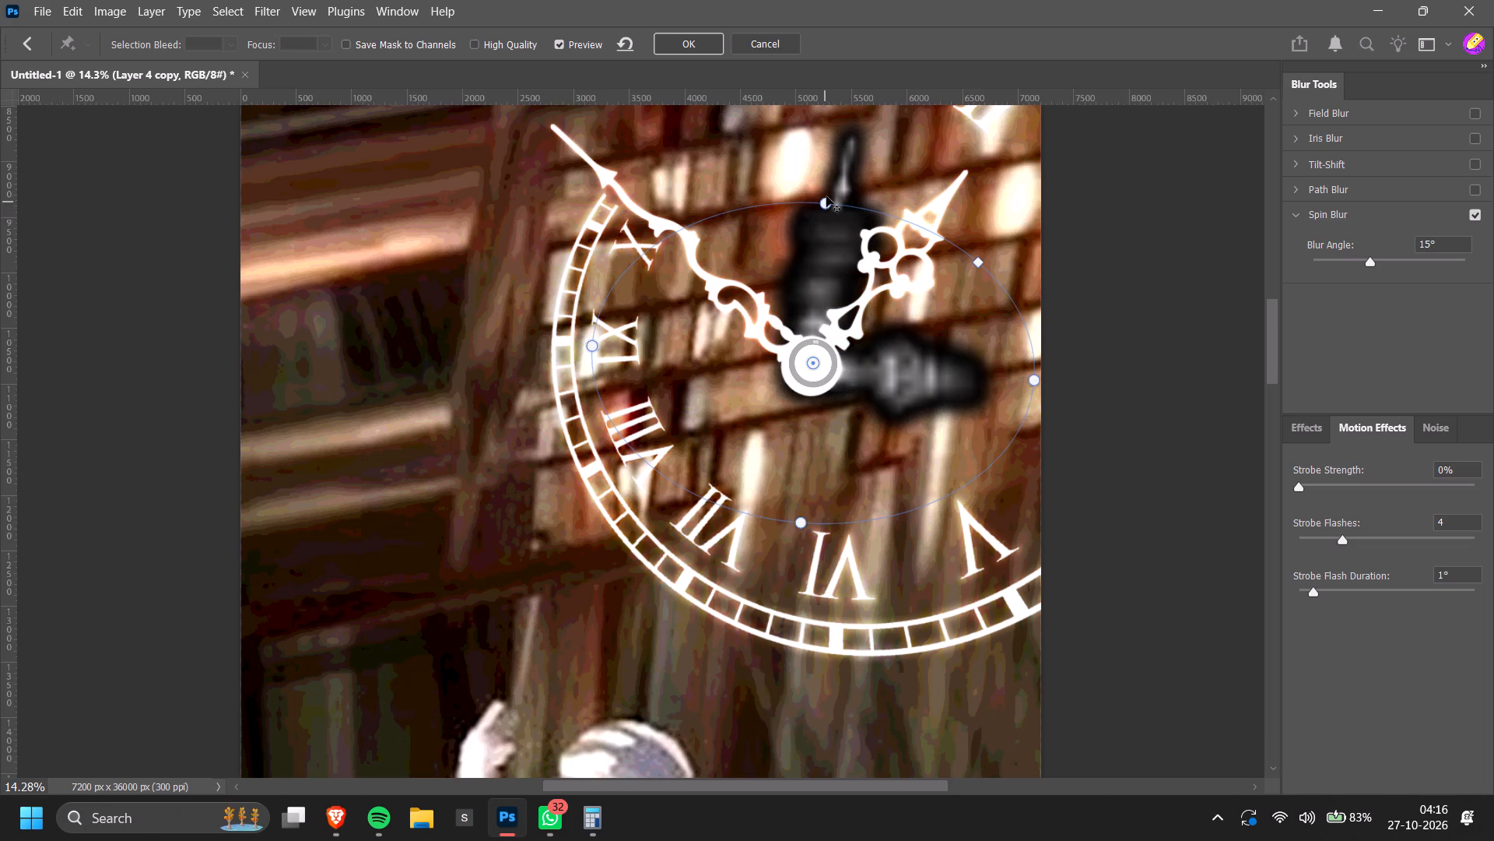
left_click_drag(826, 196, 821, 237)
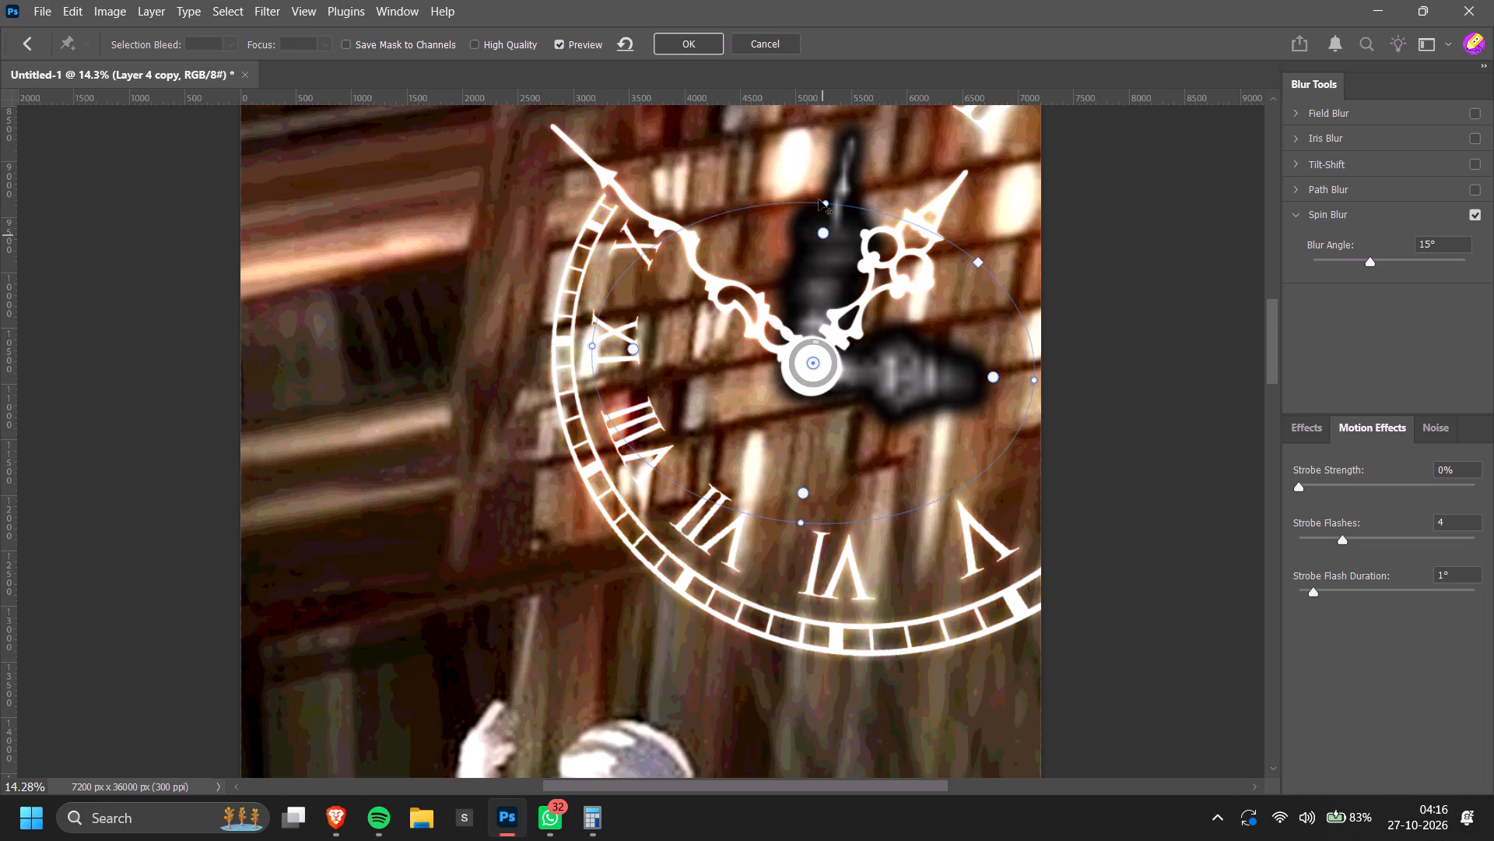
left_click_drag(829, 204, 849, 142)
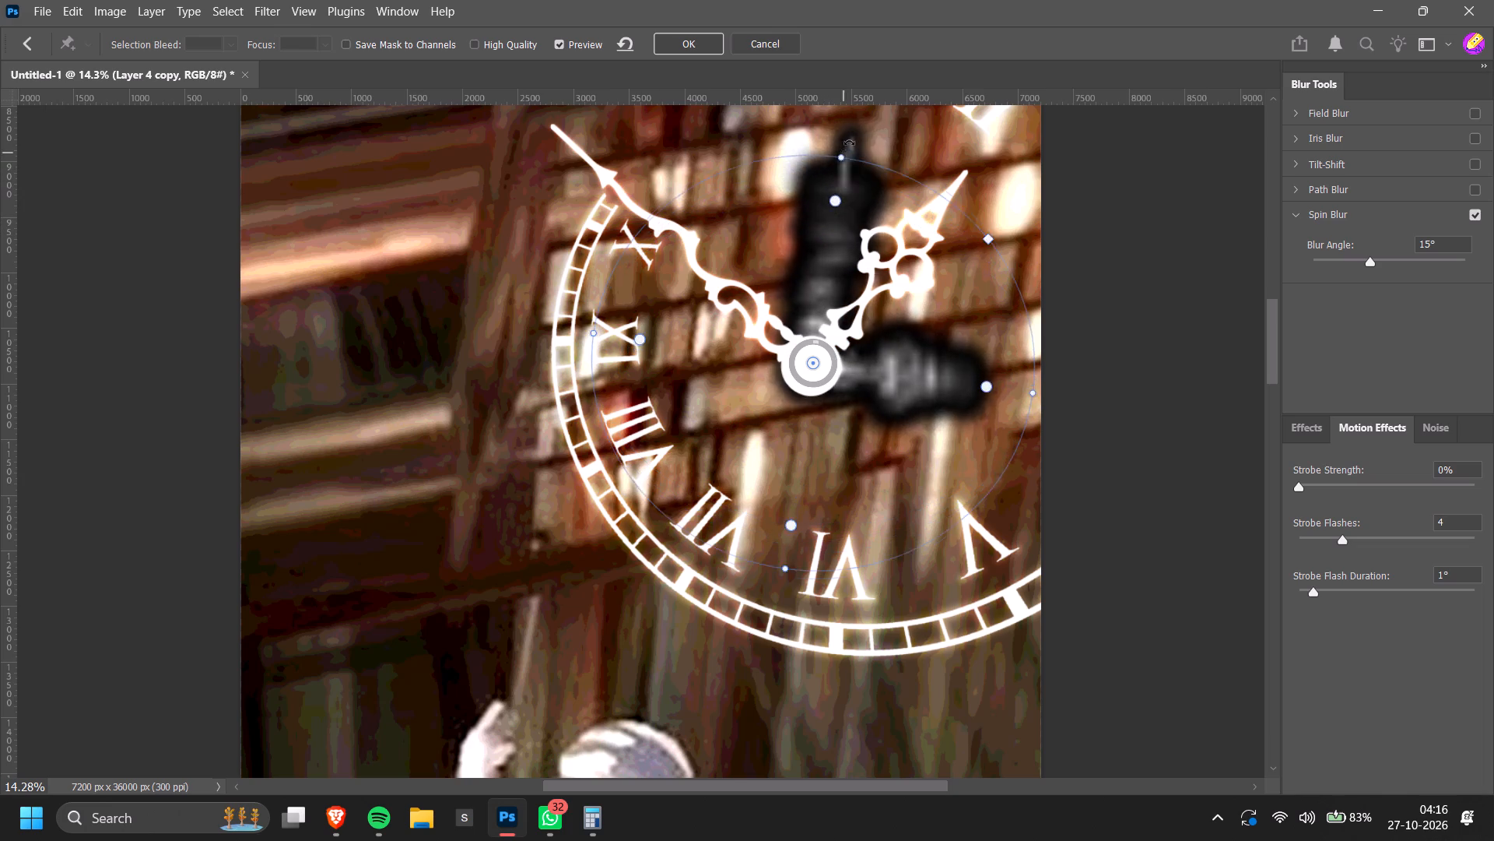
left_click_drag(849, 142, 886, 126)
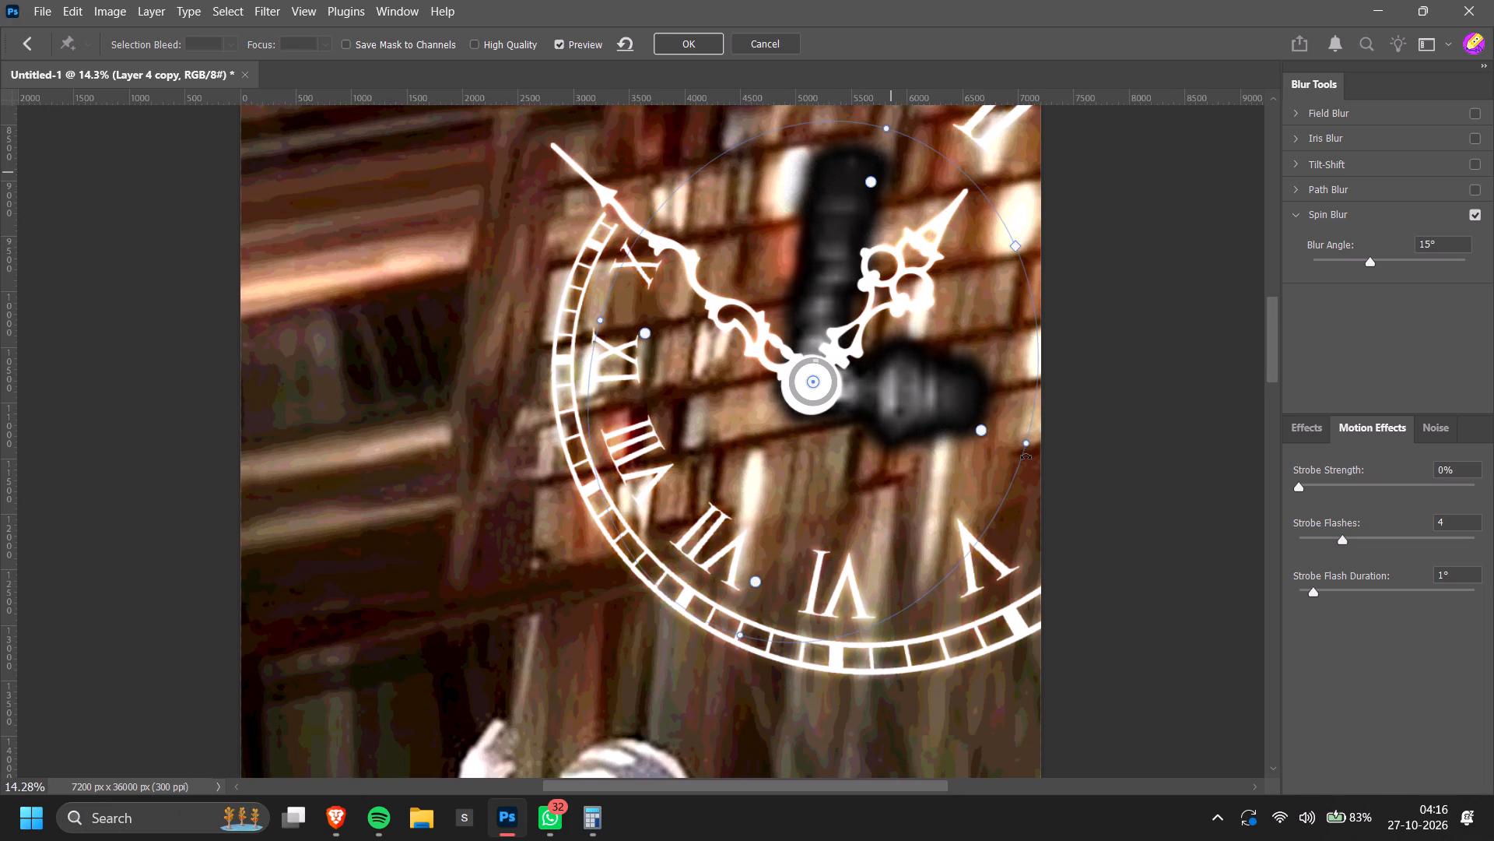
left_click_drag(1030, 445, 1047, 445)
left_click_drag(1029, 445, 1037, 445)
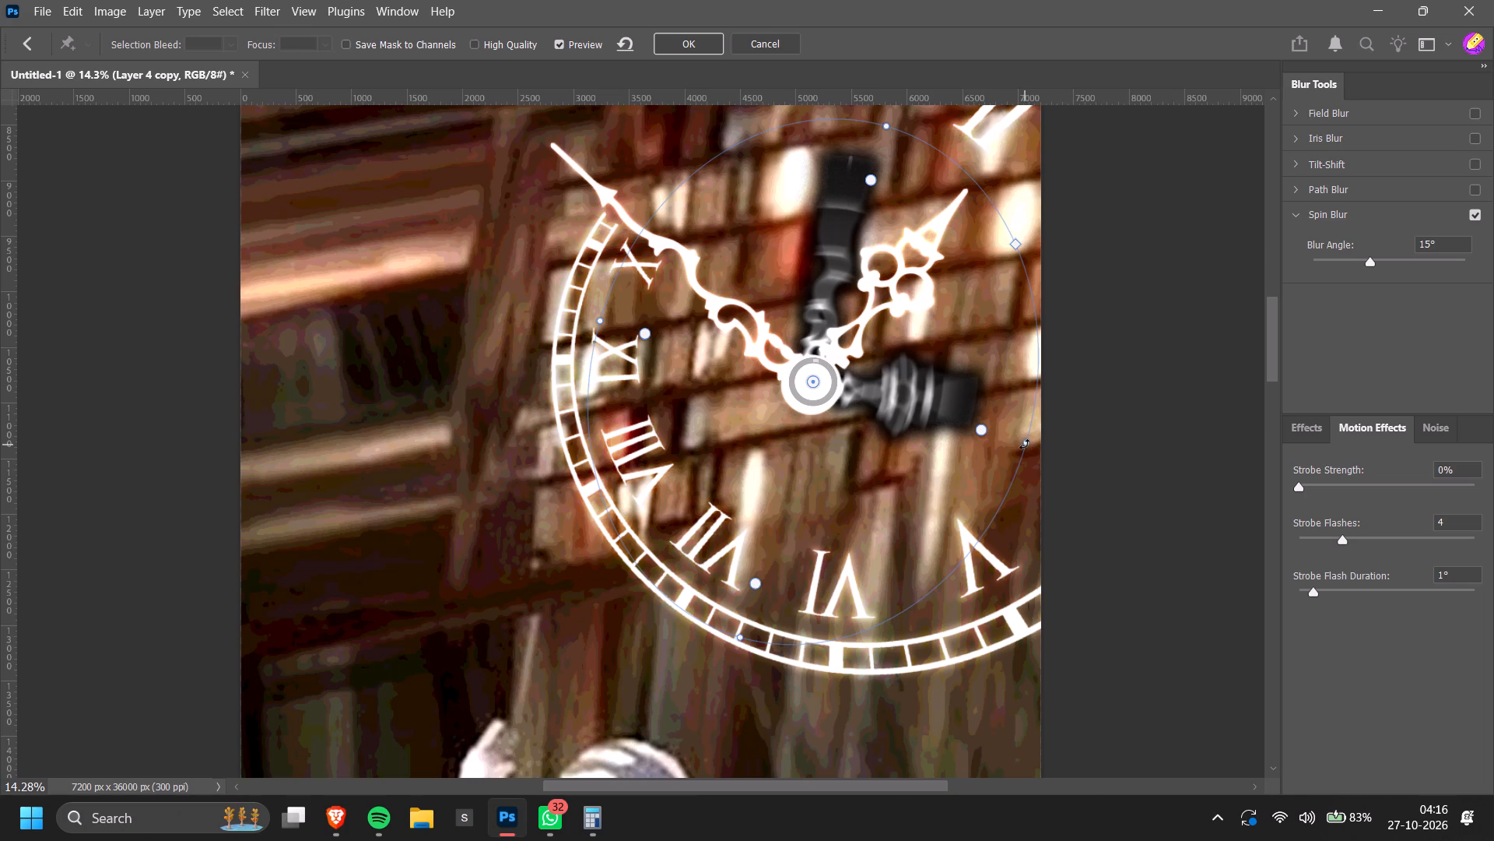
left_click_drag(1022, 443, 1055, 467)
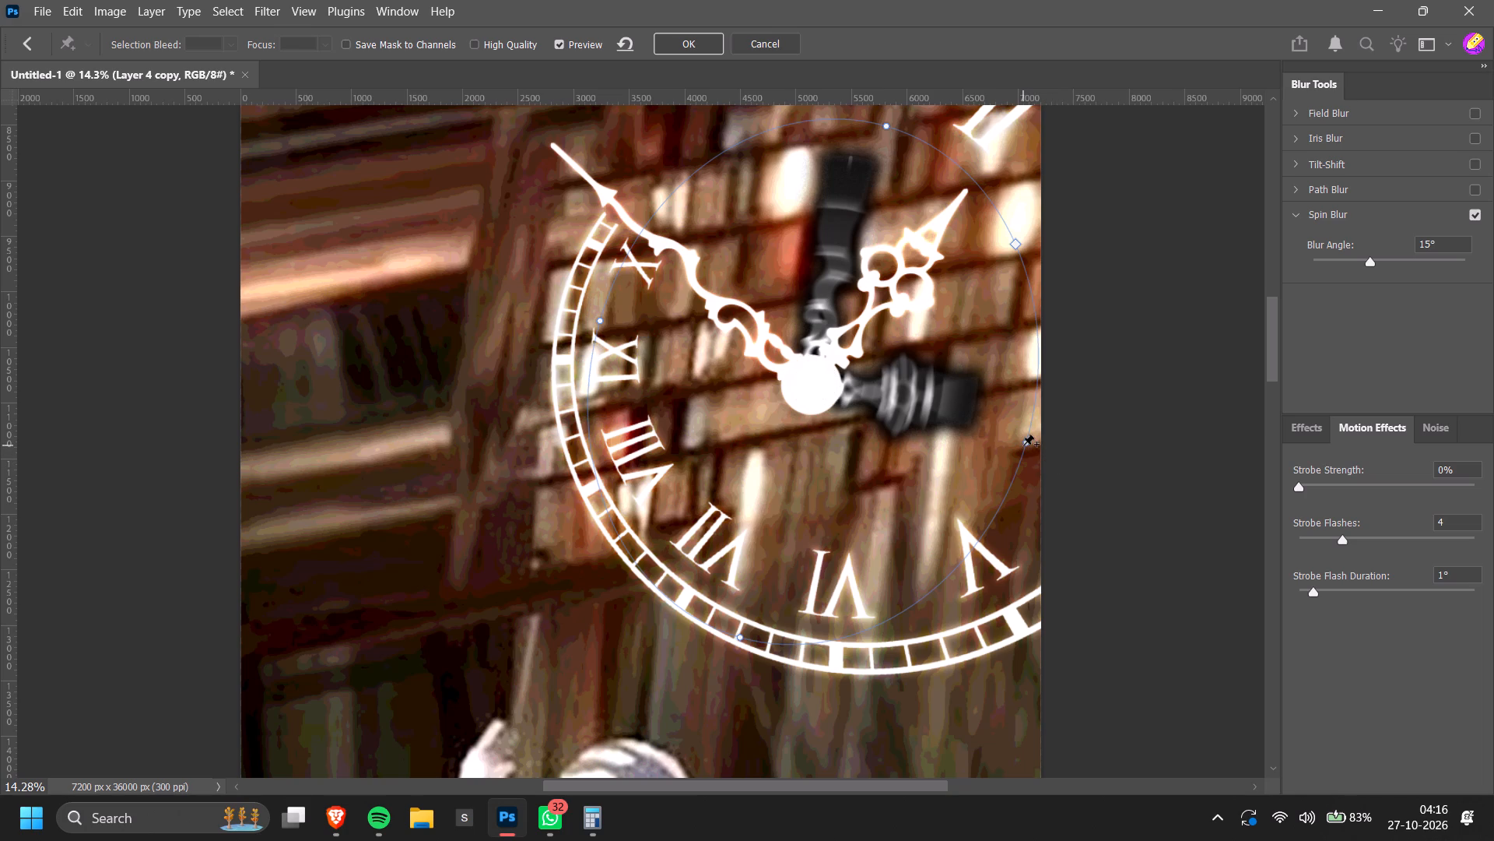
left_click_drag(1025, 447, 980, 436)
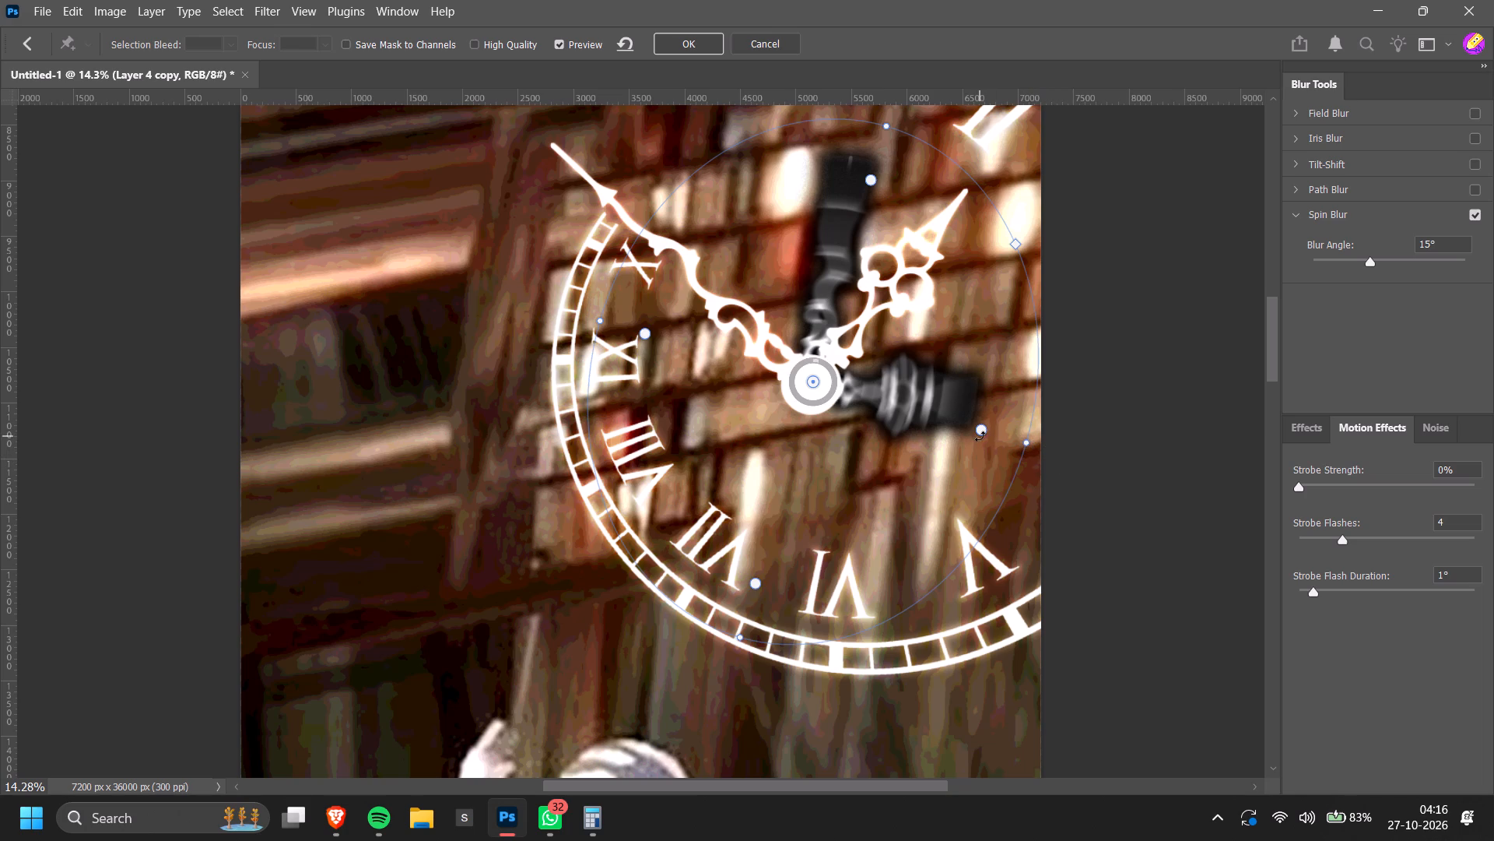
left_click_drag(980, 436, 992, 436)
left_click_drag(1031, 445, 1031, 532)
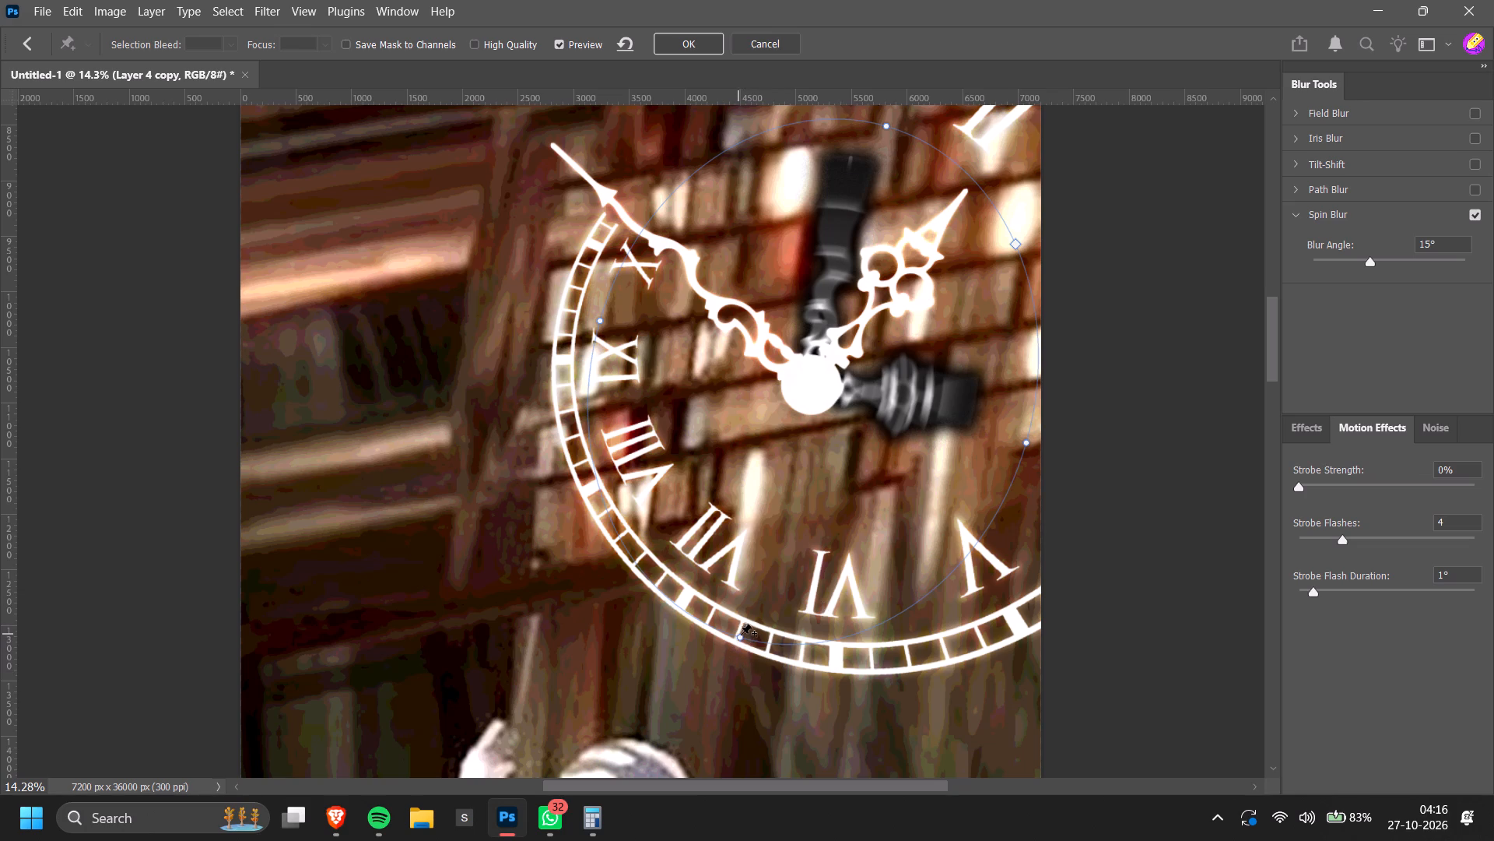
scroll(1112, 554, "down", 3)
scroll(1112, 554, "up", 2)
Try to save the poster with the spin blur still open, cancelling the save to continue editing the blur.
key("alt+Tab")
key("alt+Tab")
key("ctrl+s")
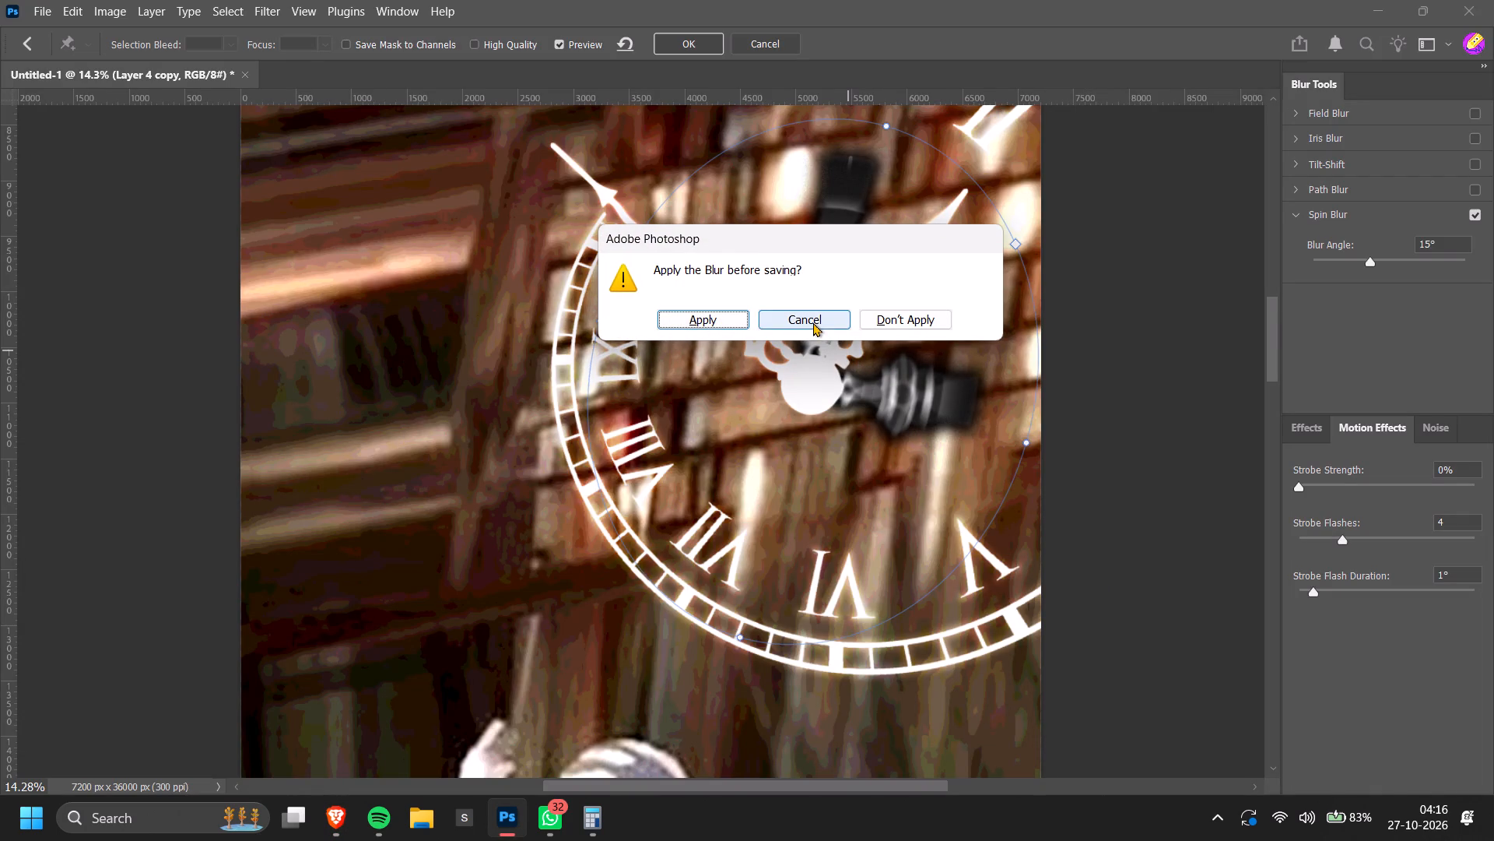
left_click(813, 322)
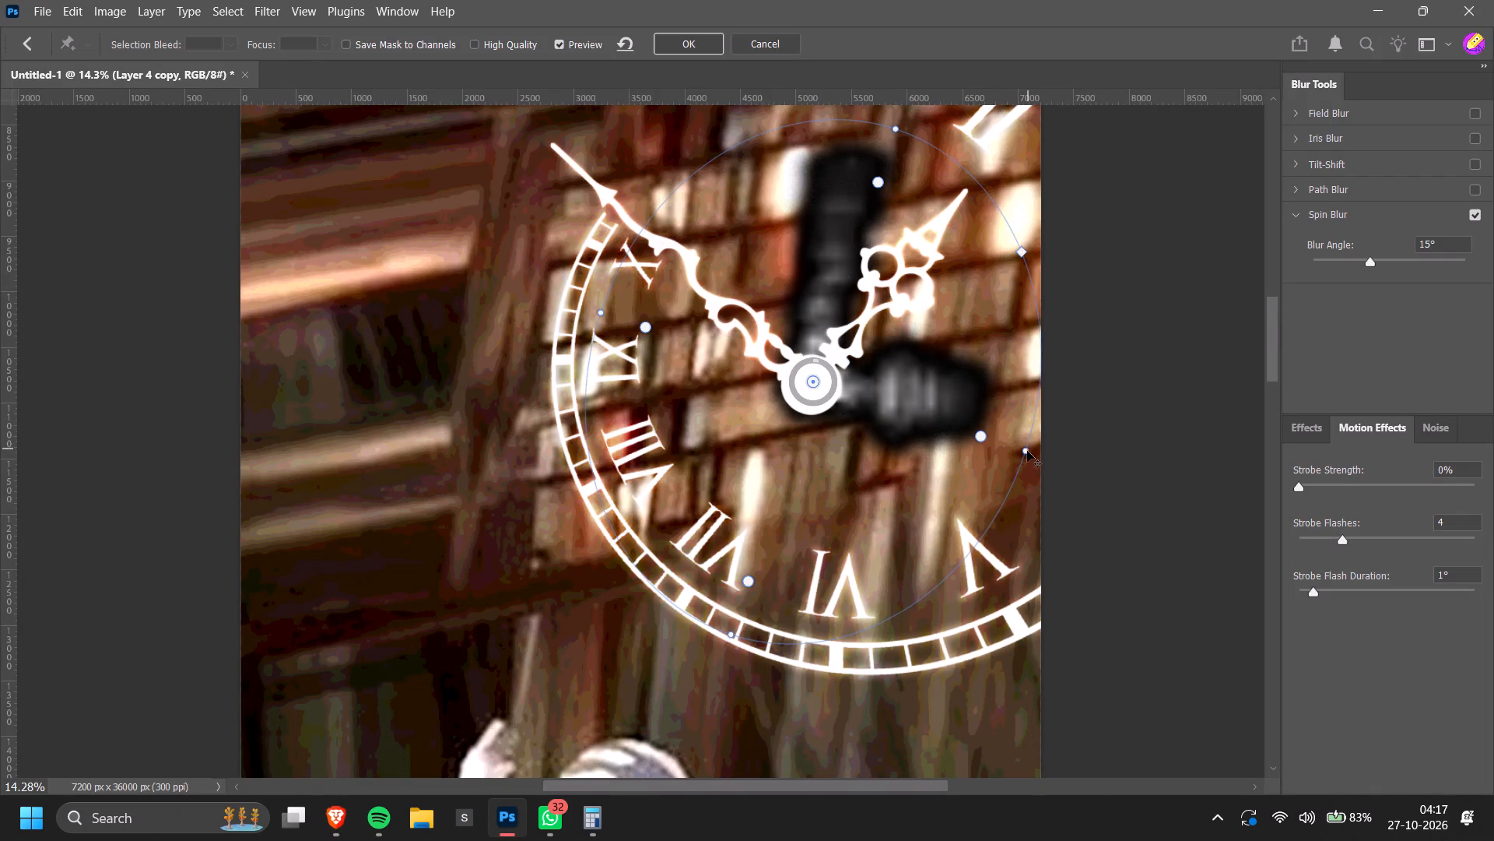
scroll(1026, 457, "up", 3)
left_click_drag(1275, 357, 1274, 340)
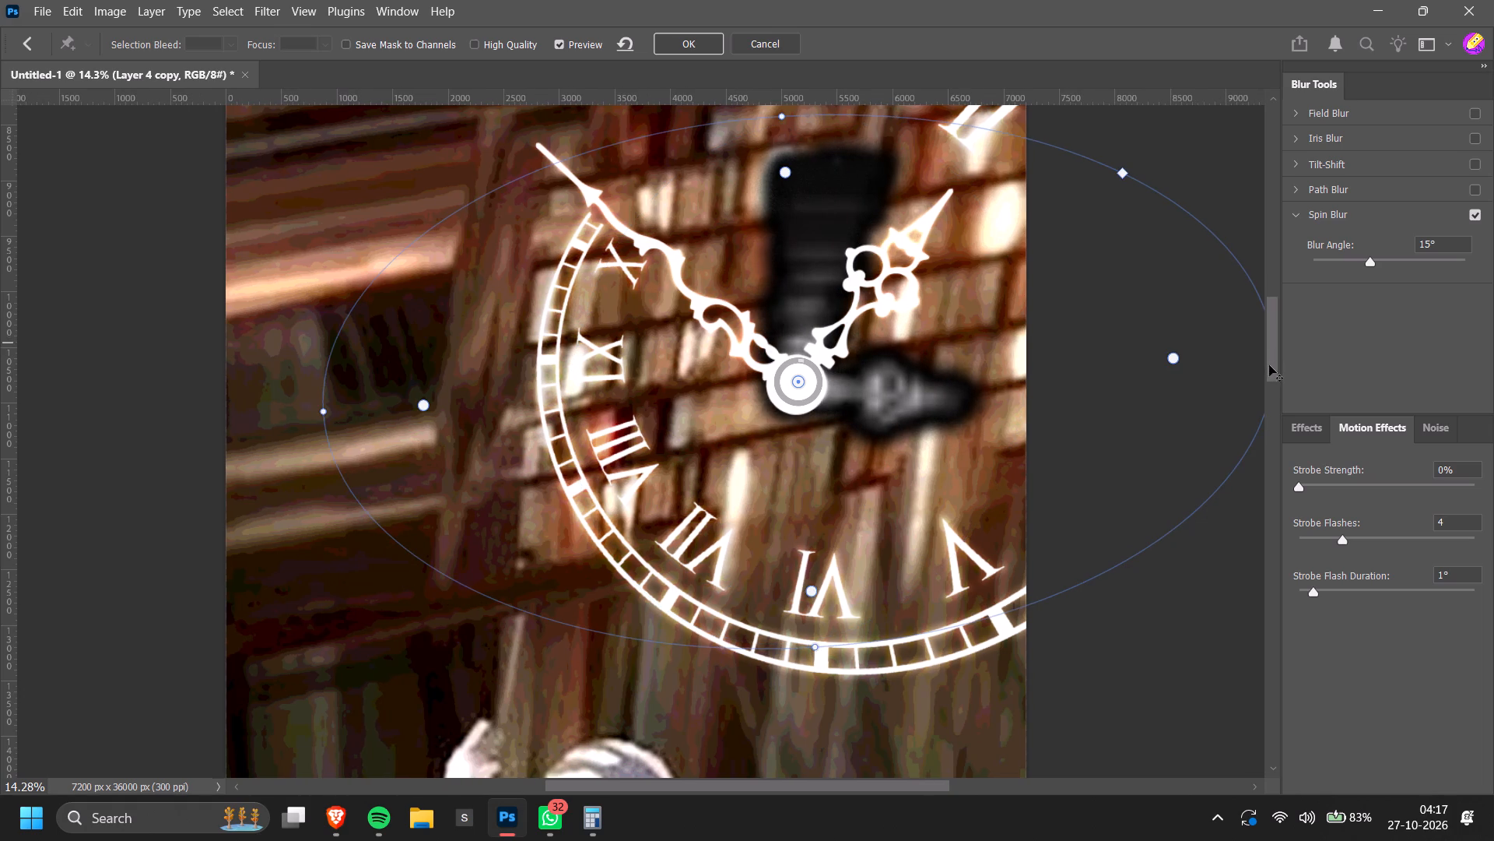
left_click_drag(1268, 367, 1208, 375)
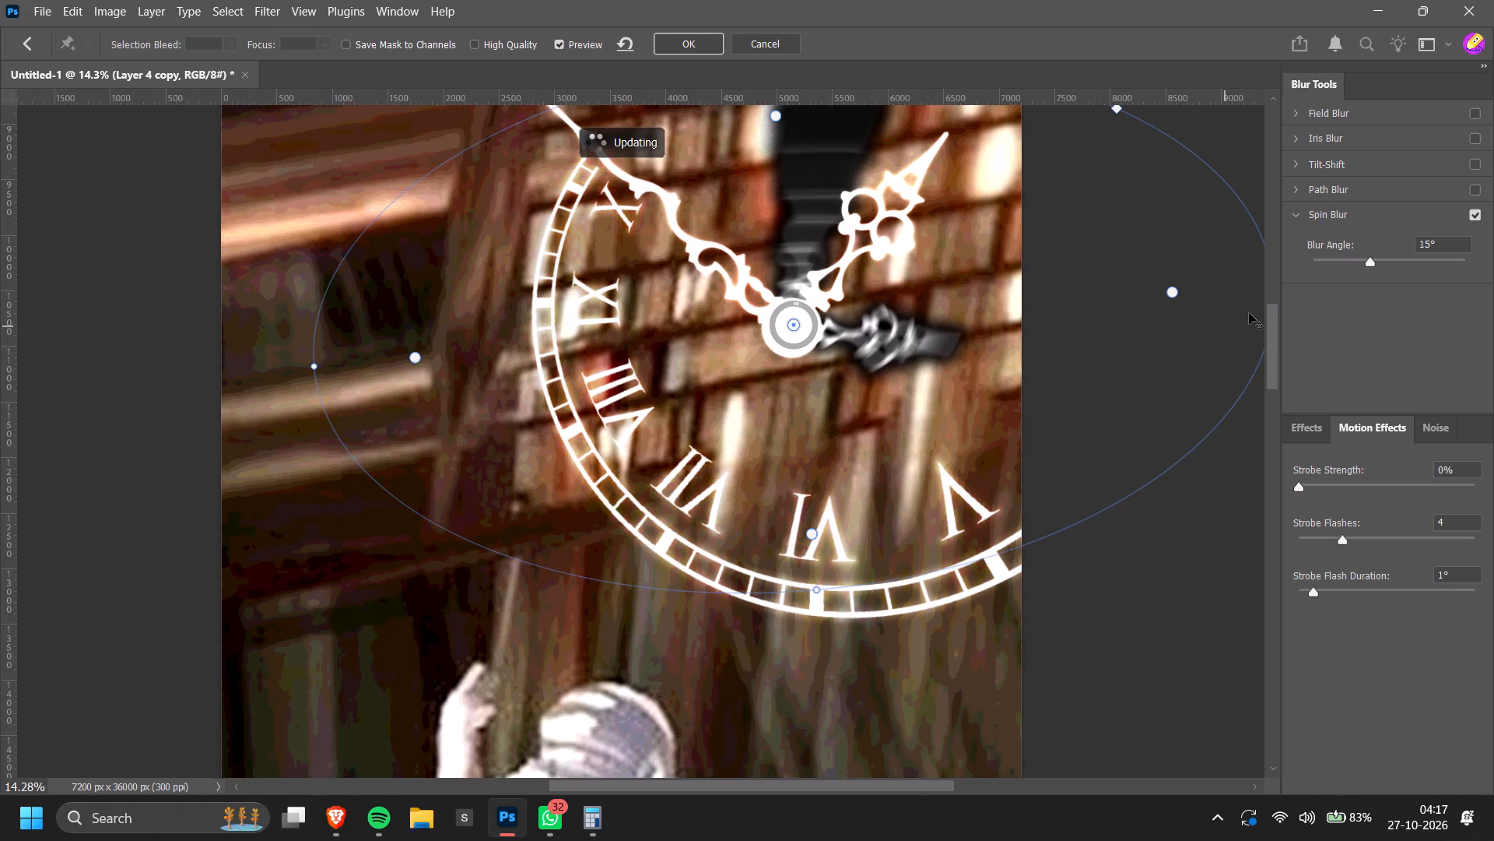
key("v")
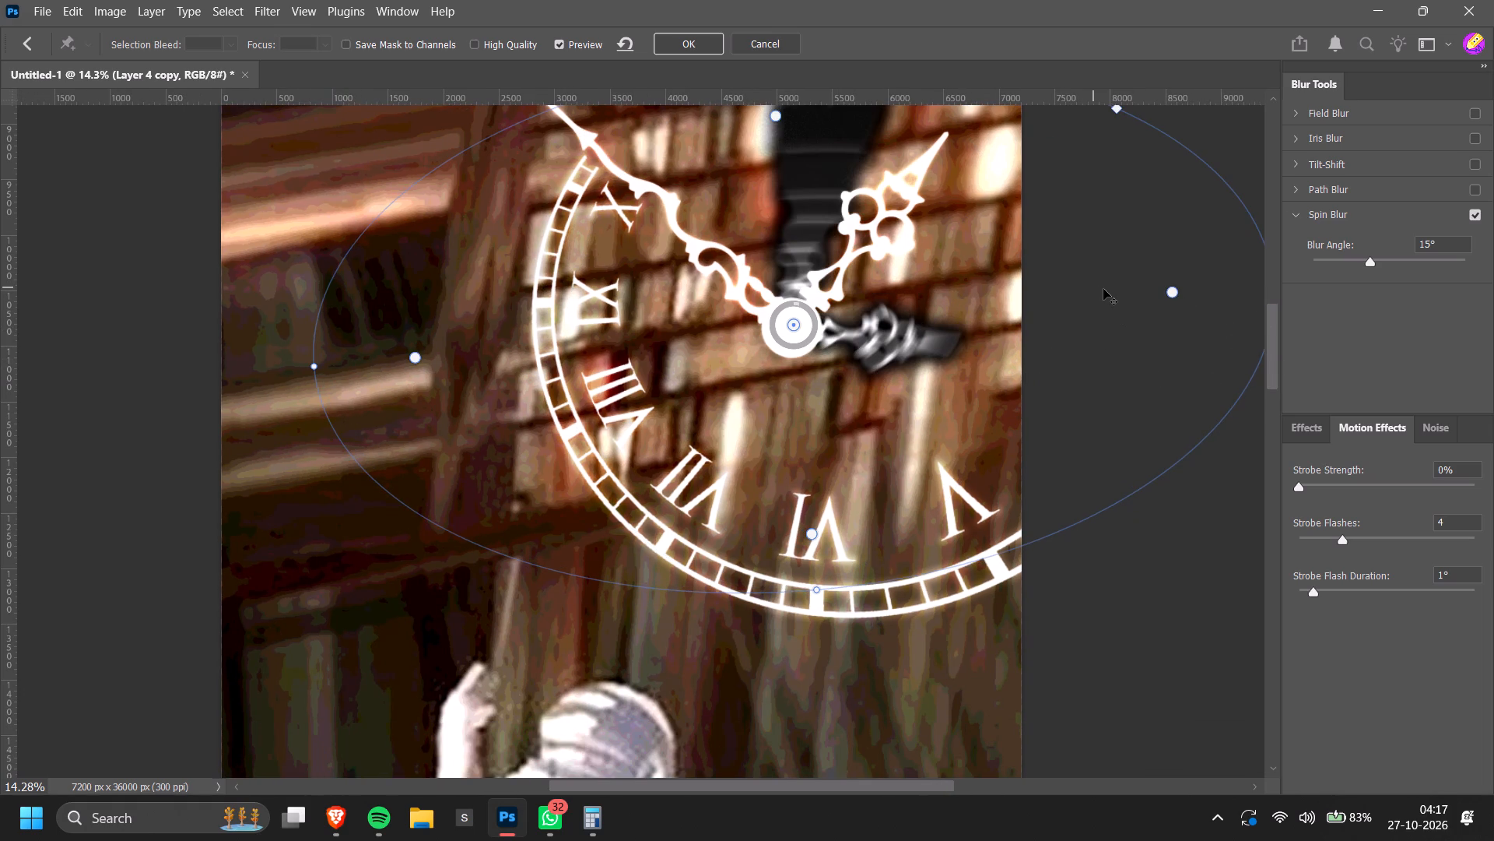
Narrow the spin blur ellipse until it closely surrounds both small clock hands, and apply the blur.
scroll(1107, 320, "up", 8)
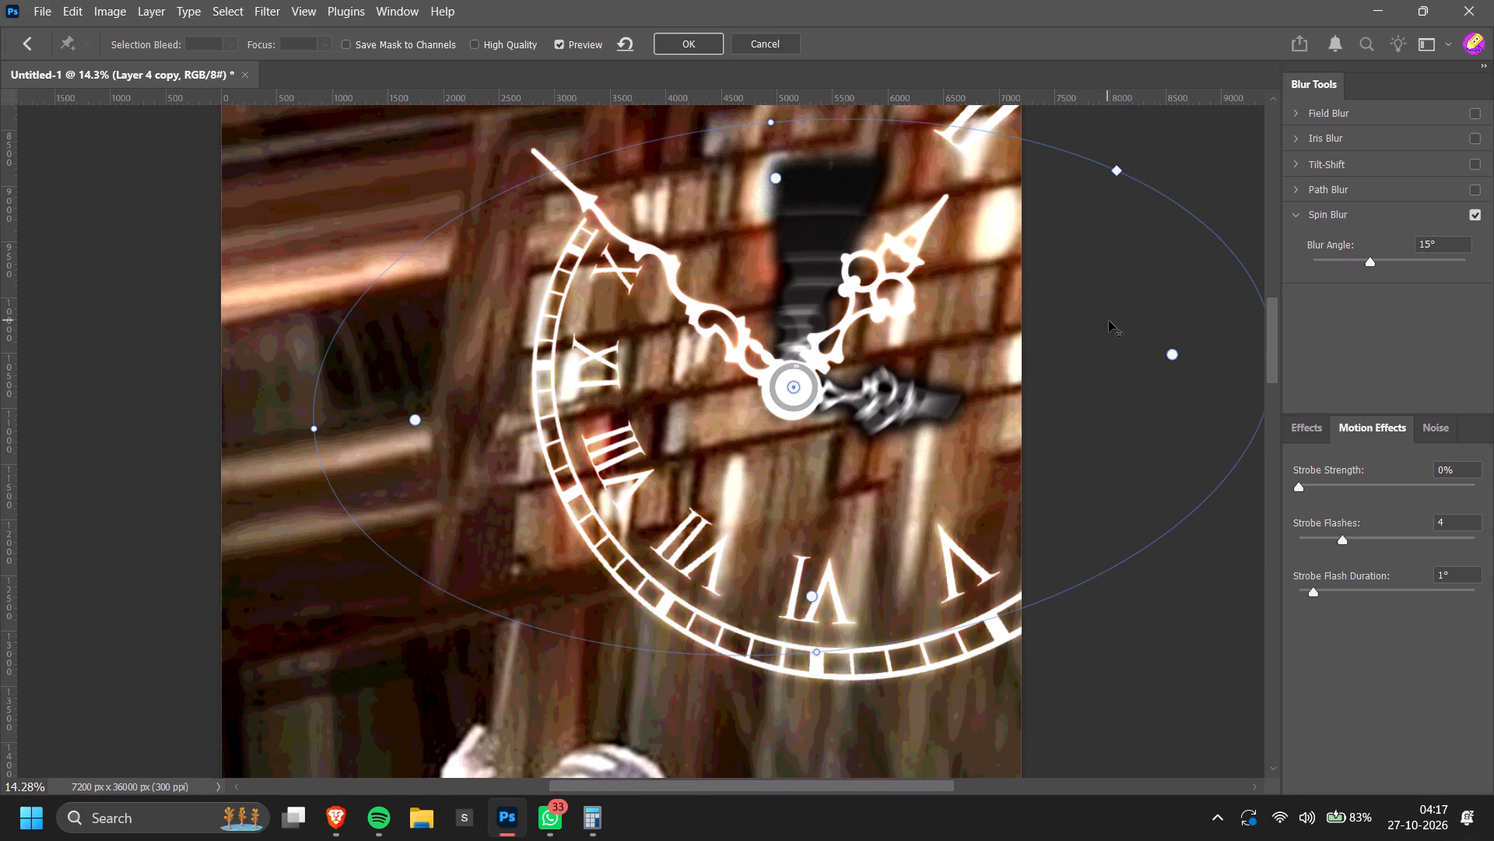
scroll(1130, 437, "down", 2, "shift")
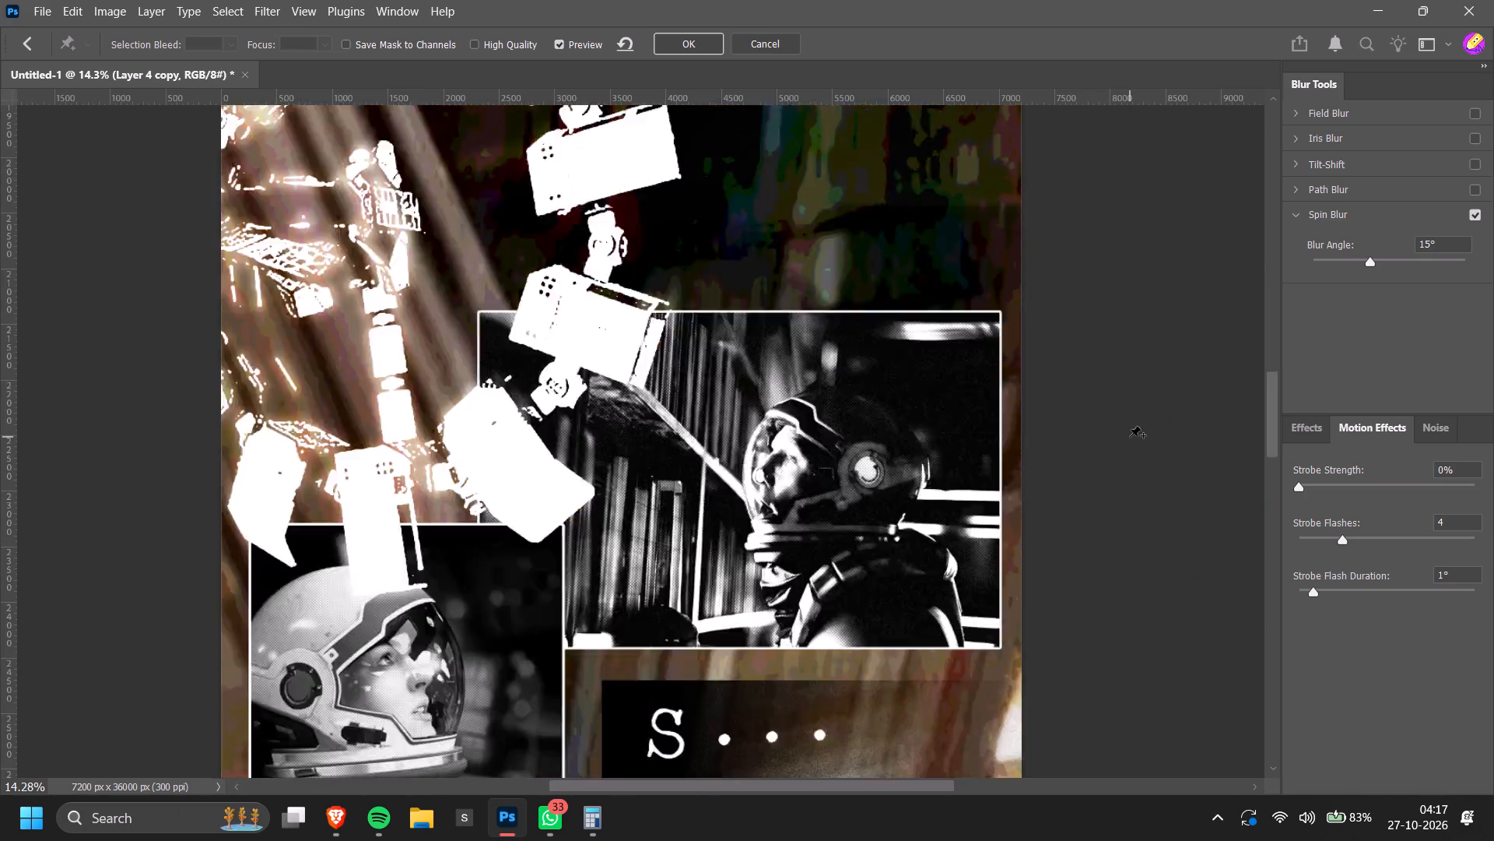
scroll(1130, 437, "down", 1, "shift")
scroll(1117, 442, "up", 5)
scroll(1124, 445, "down", 4, "ctrl")
scroll(1124, 446, "down", 10, "alt")
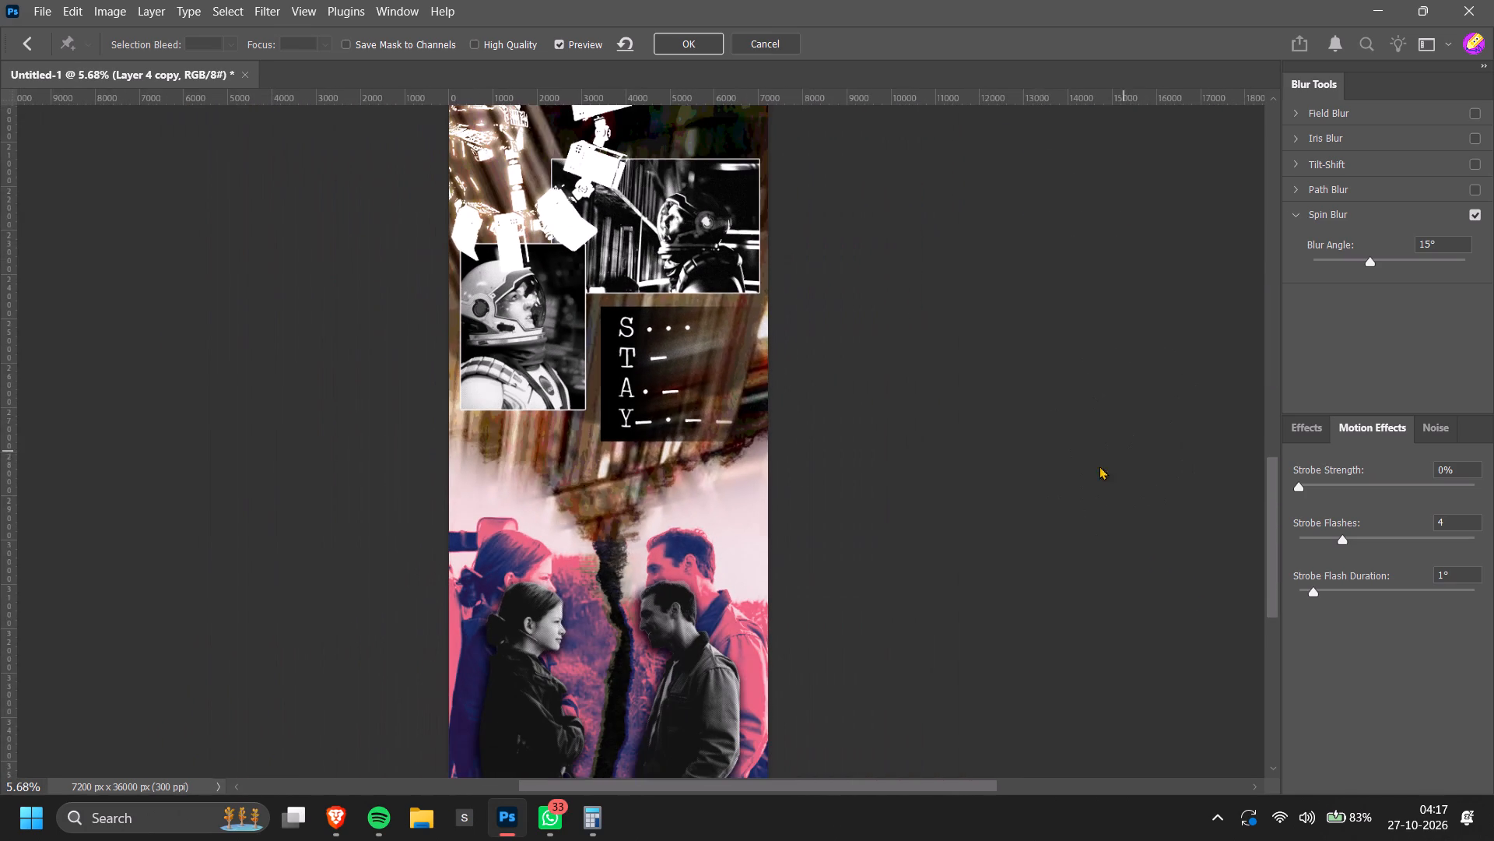
scroll(1041, 472, "up", 10)
left_click_drag(1272, 572, 1276, 464)
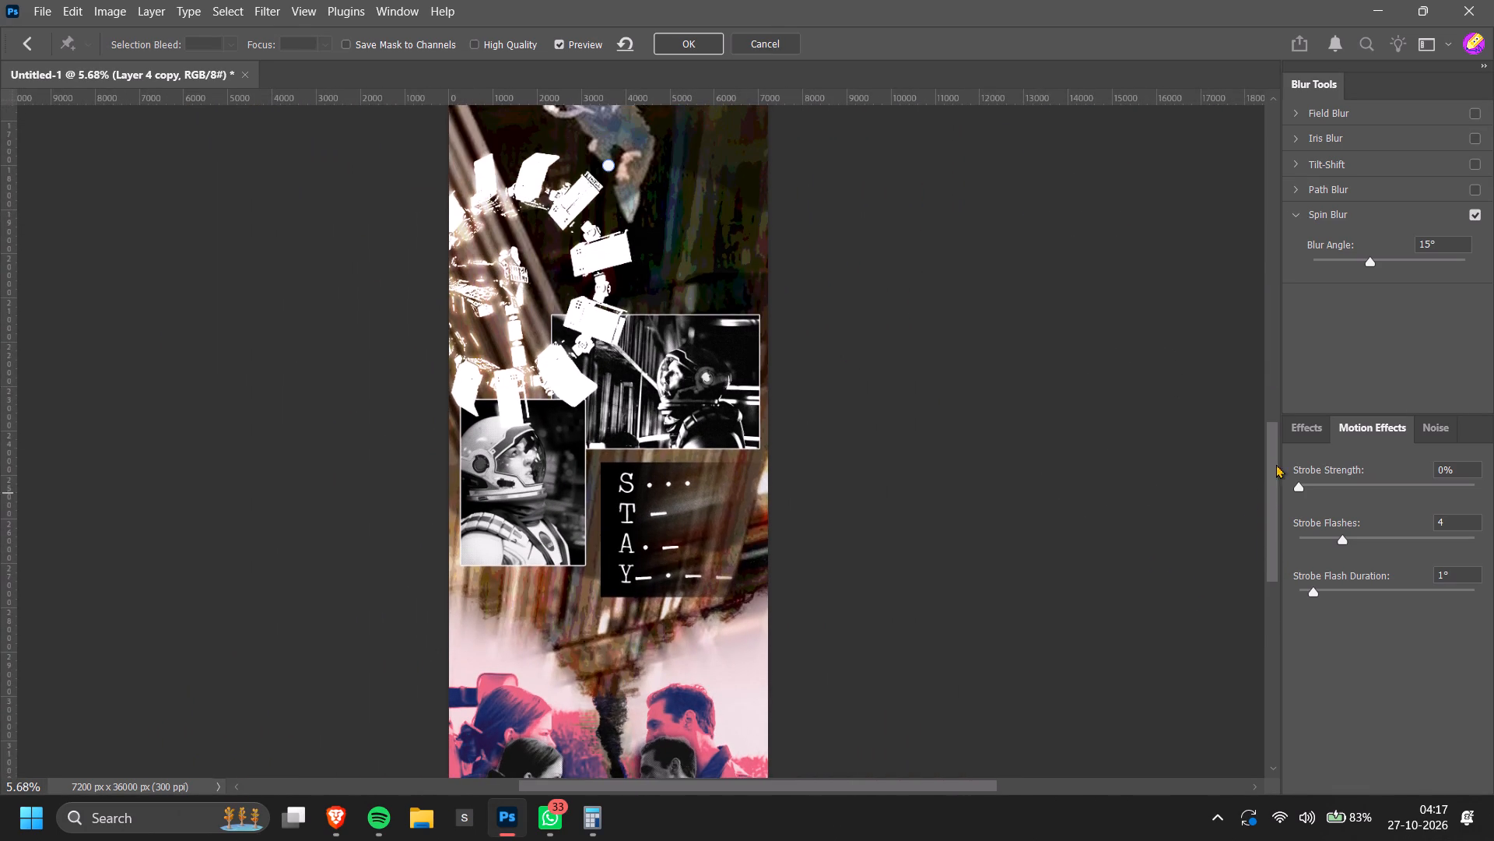
left_click_drag(1276, 464, 1282, 377)
scroll(745, 548, "up", 8, "alt")
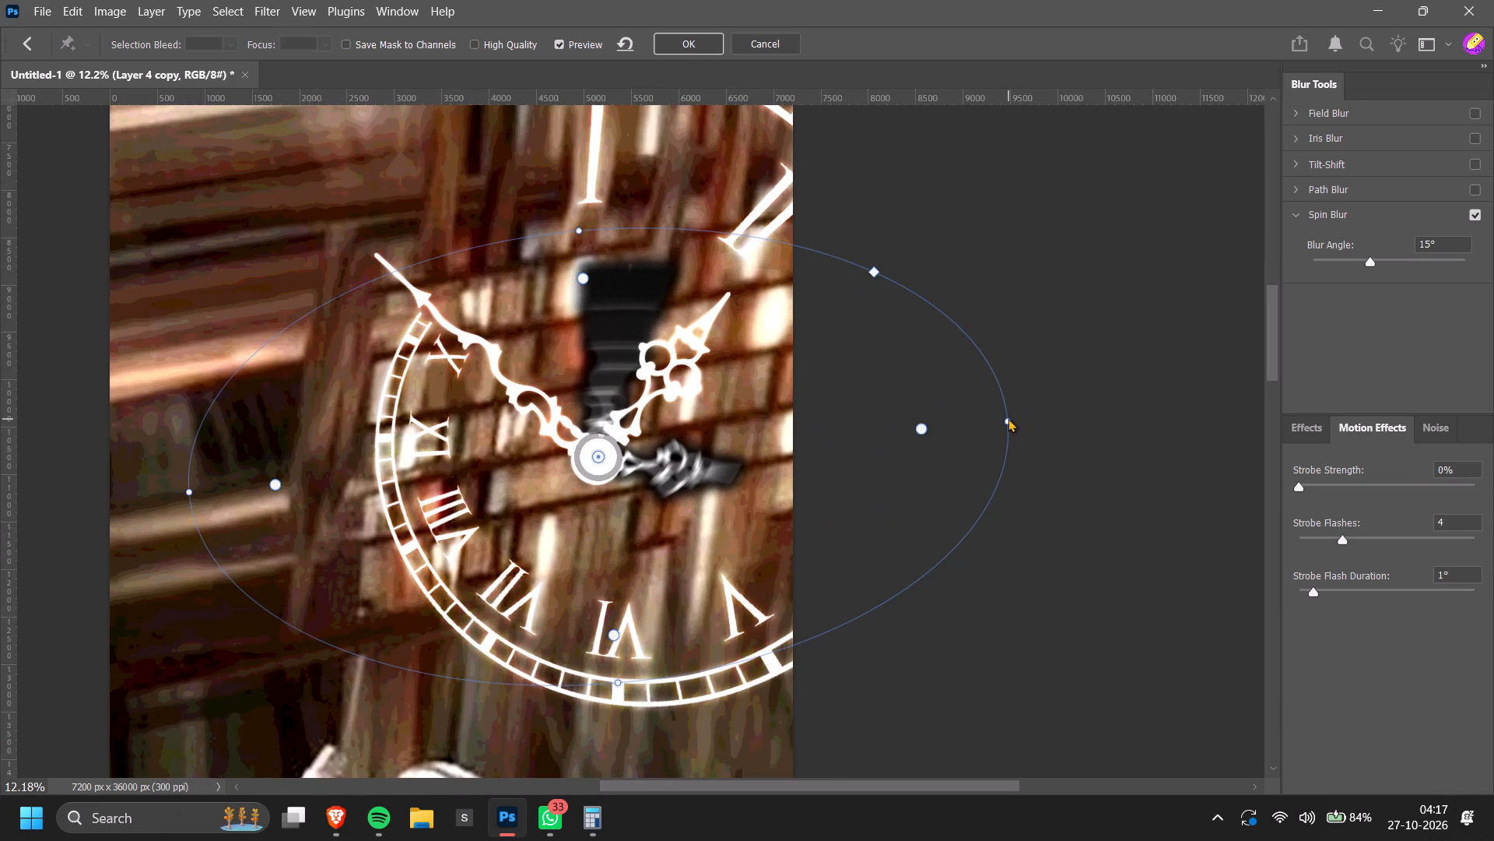
left_click_drag(1008, 418, 972, 414)
left_click_drag(1008, 424, 825, 432)
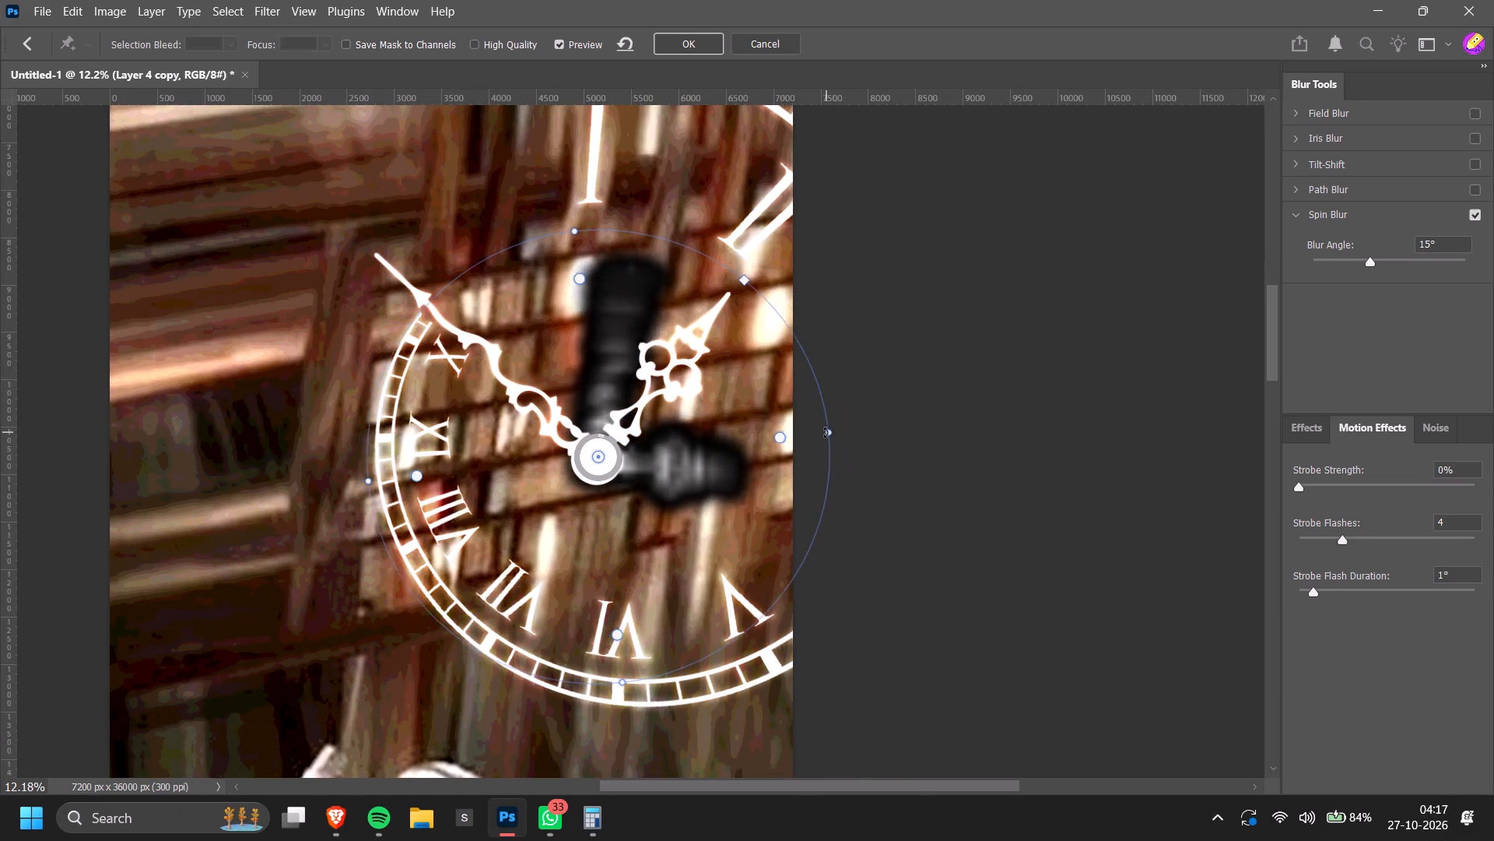
left_click_drag(825, 432, 820, 432)
left_click(702, 51)
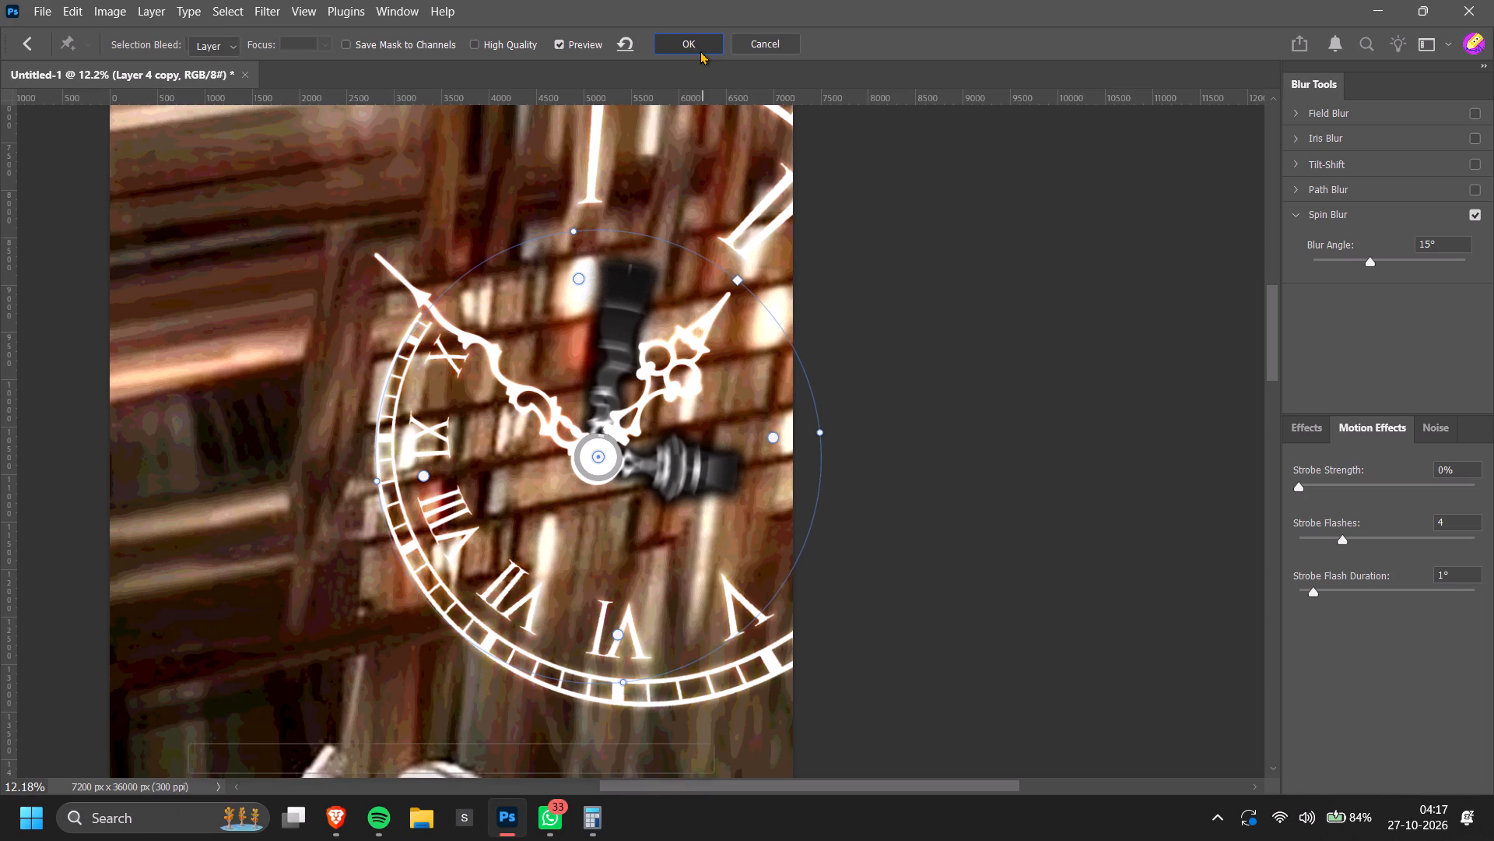
Switch to the Brave window showing the clock-hands pin.
key("alt+Tab")
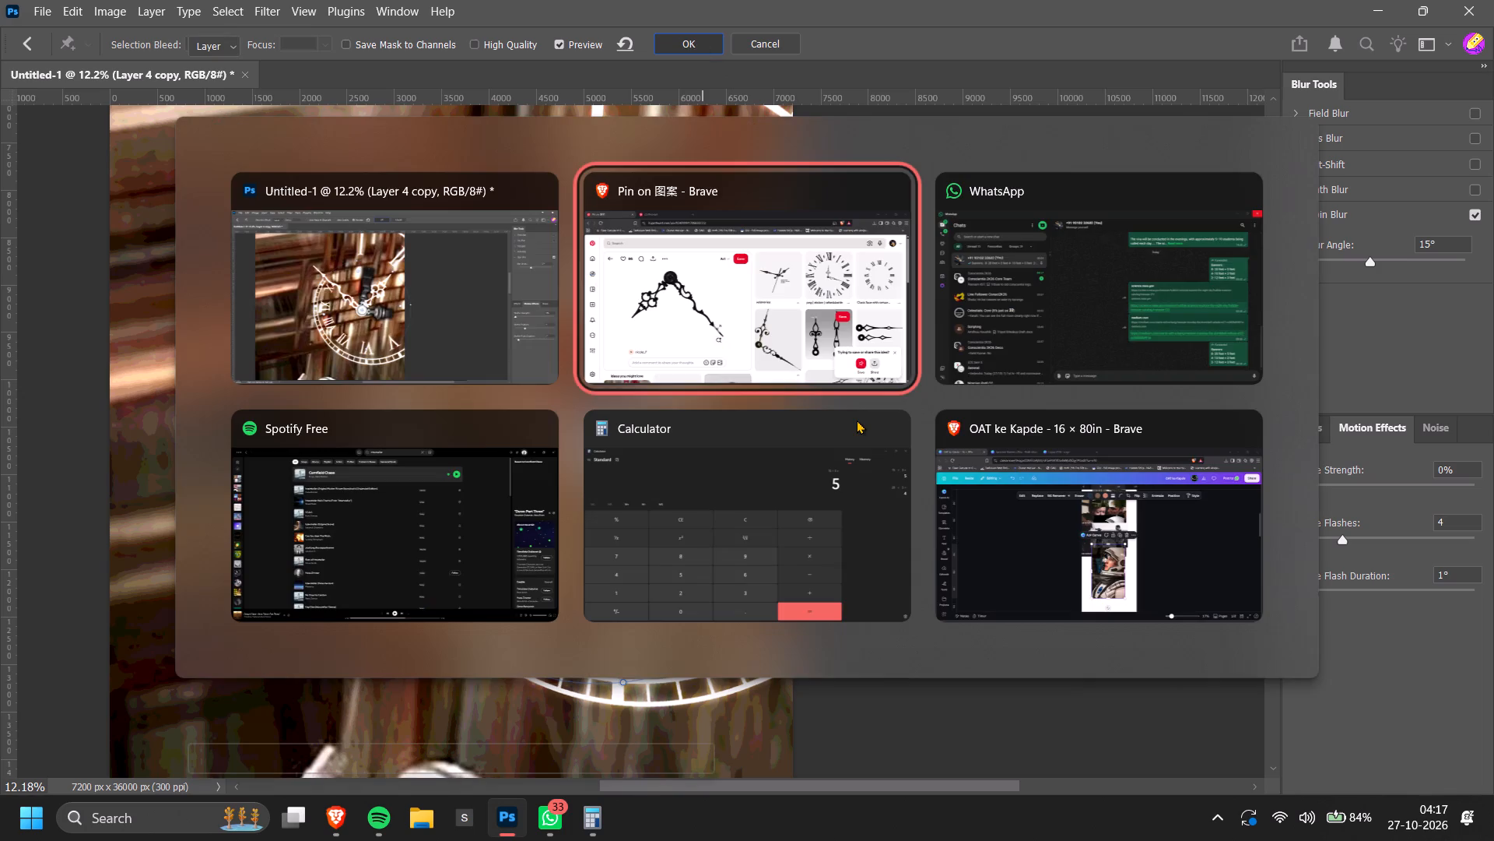
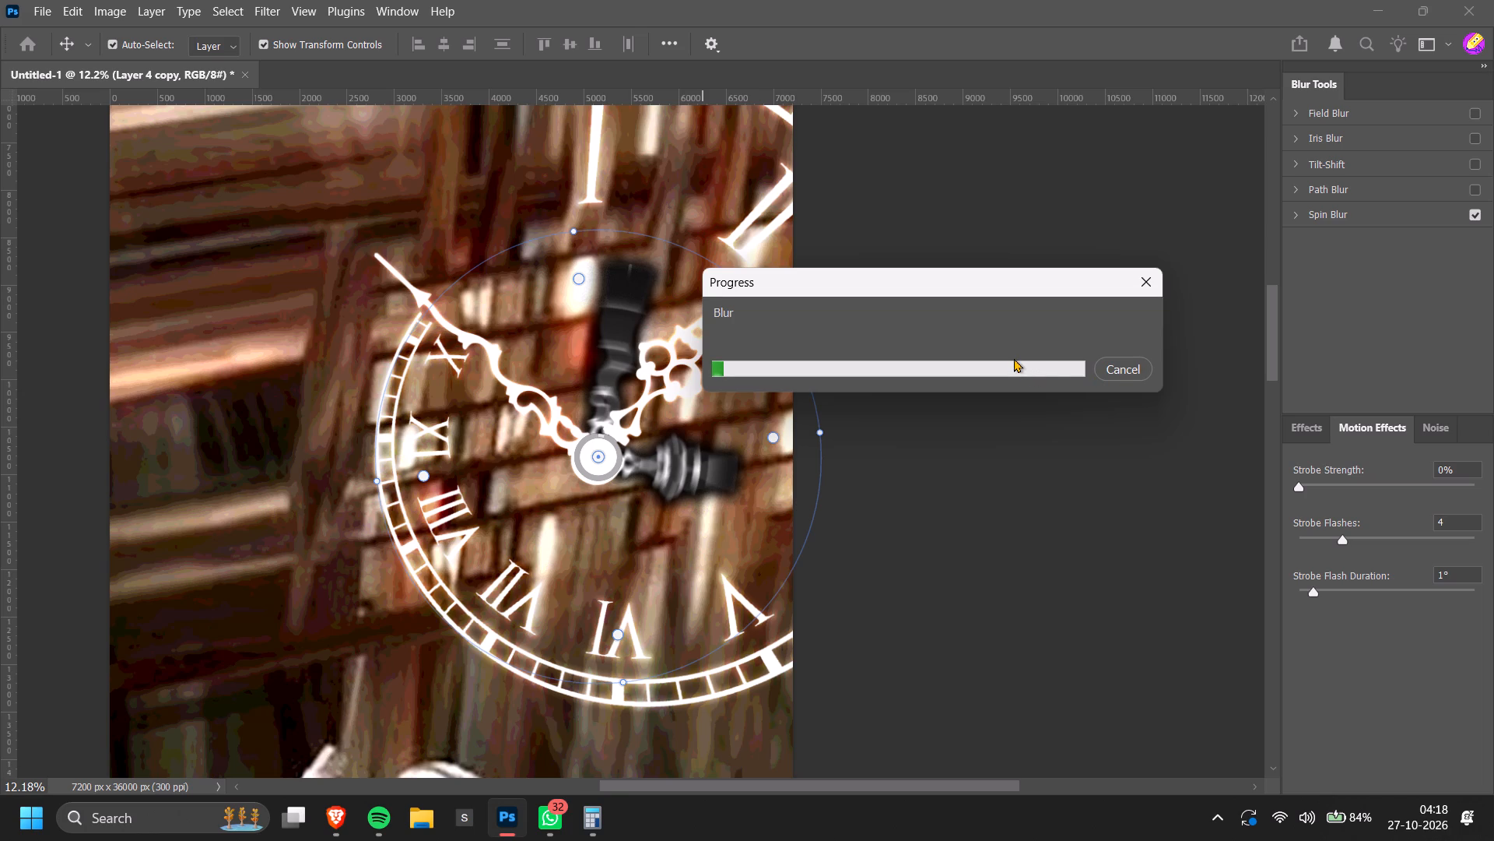
Switch to the OAT ke Kapde design in the browser and delete all the collage images from its first page.
key("alt+Tab")
key("alt+Tab")
key("alt+Tab")
key("alt+Tab")
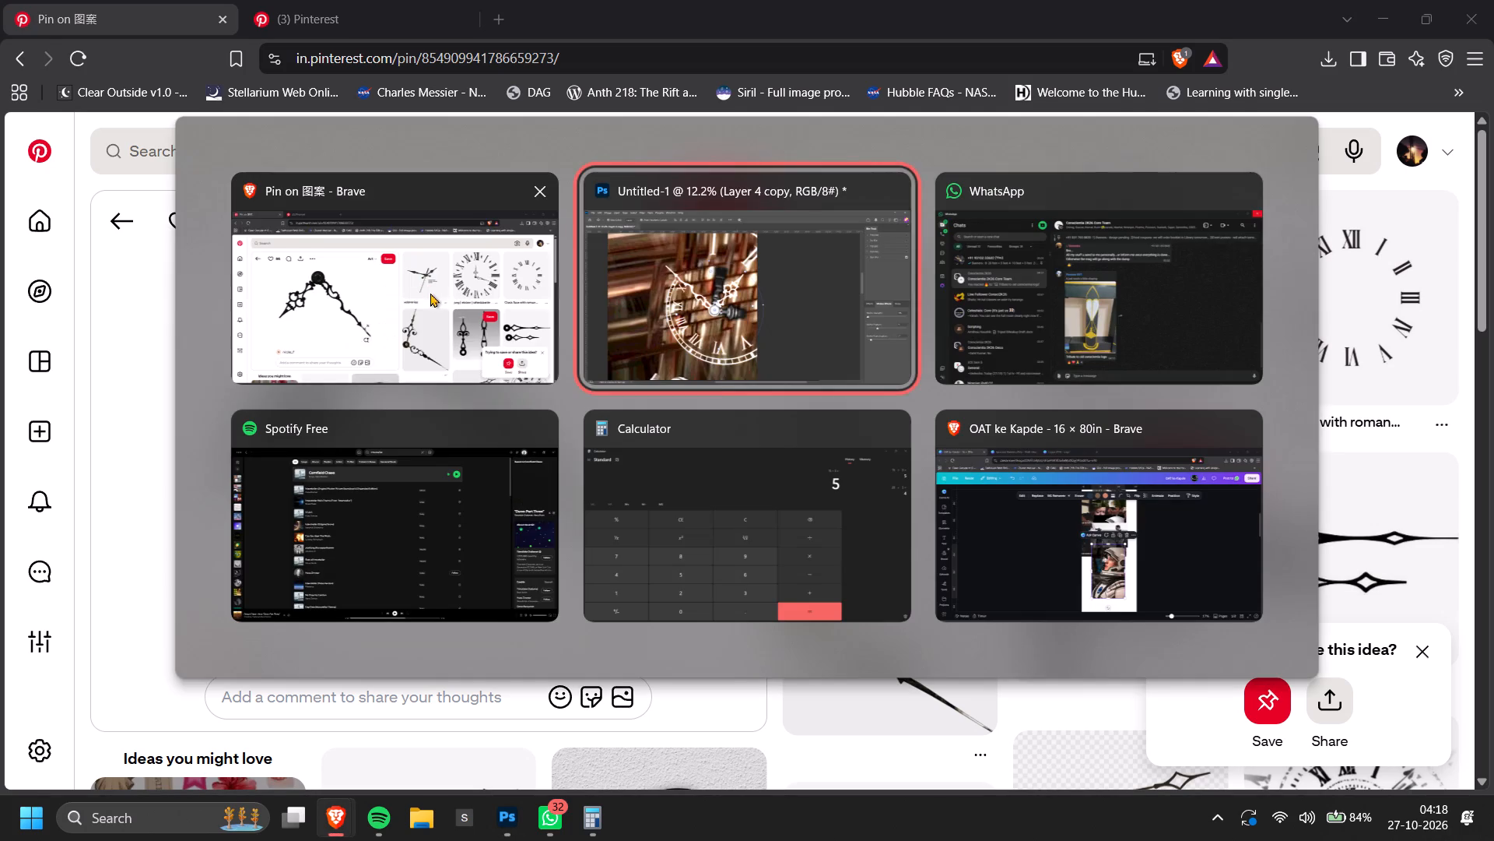
key("alt+Tab")
key("alt+Tab")
key("alt+Tab")
left_click_drag(1216, 407, 1218, 419)
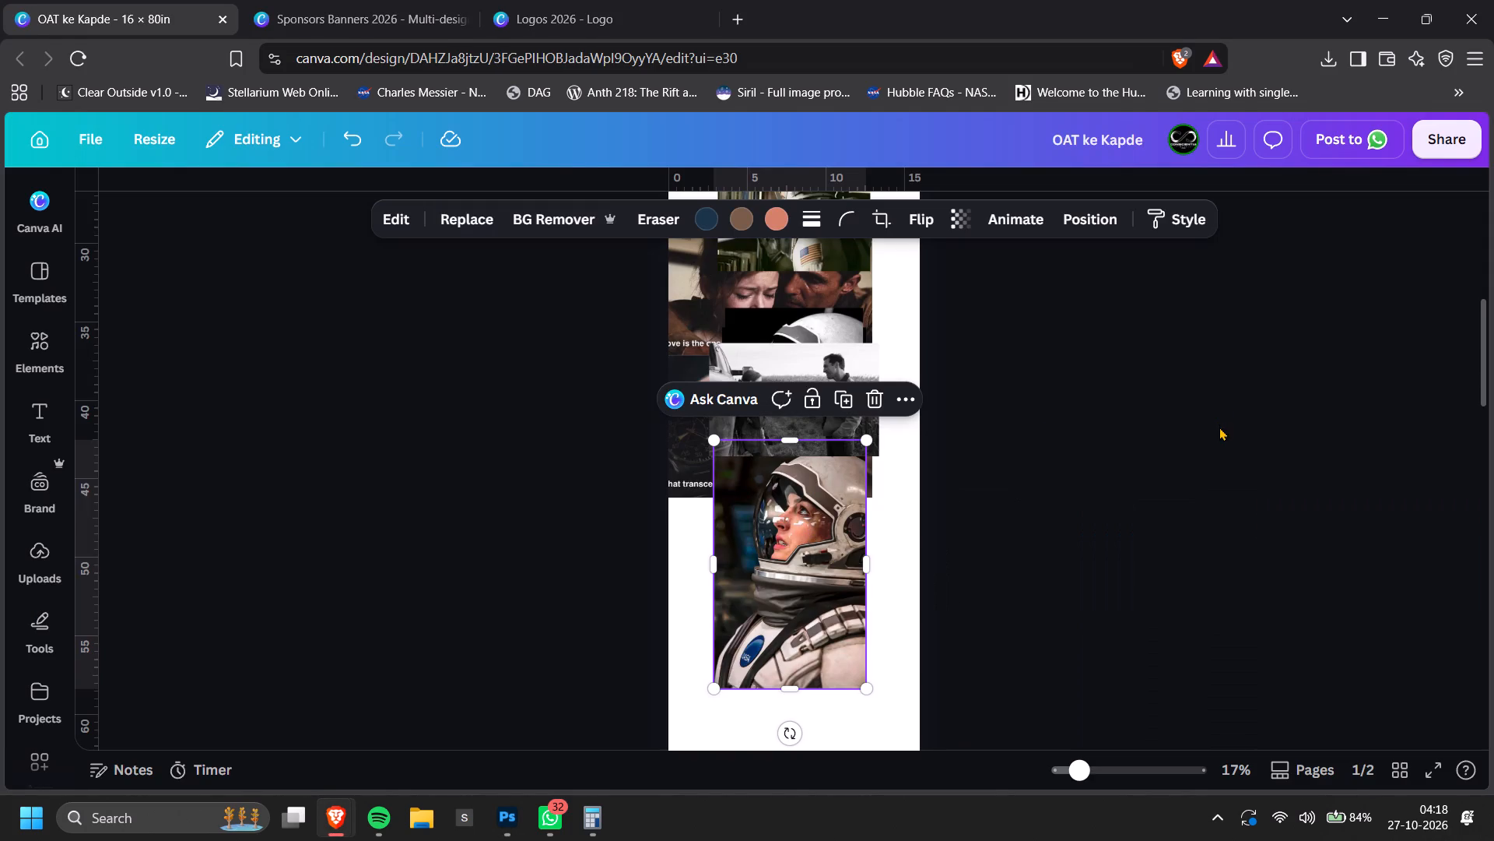
scroll(1136, 480, "down", 2, "alt")
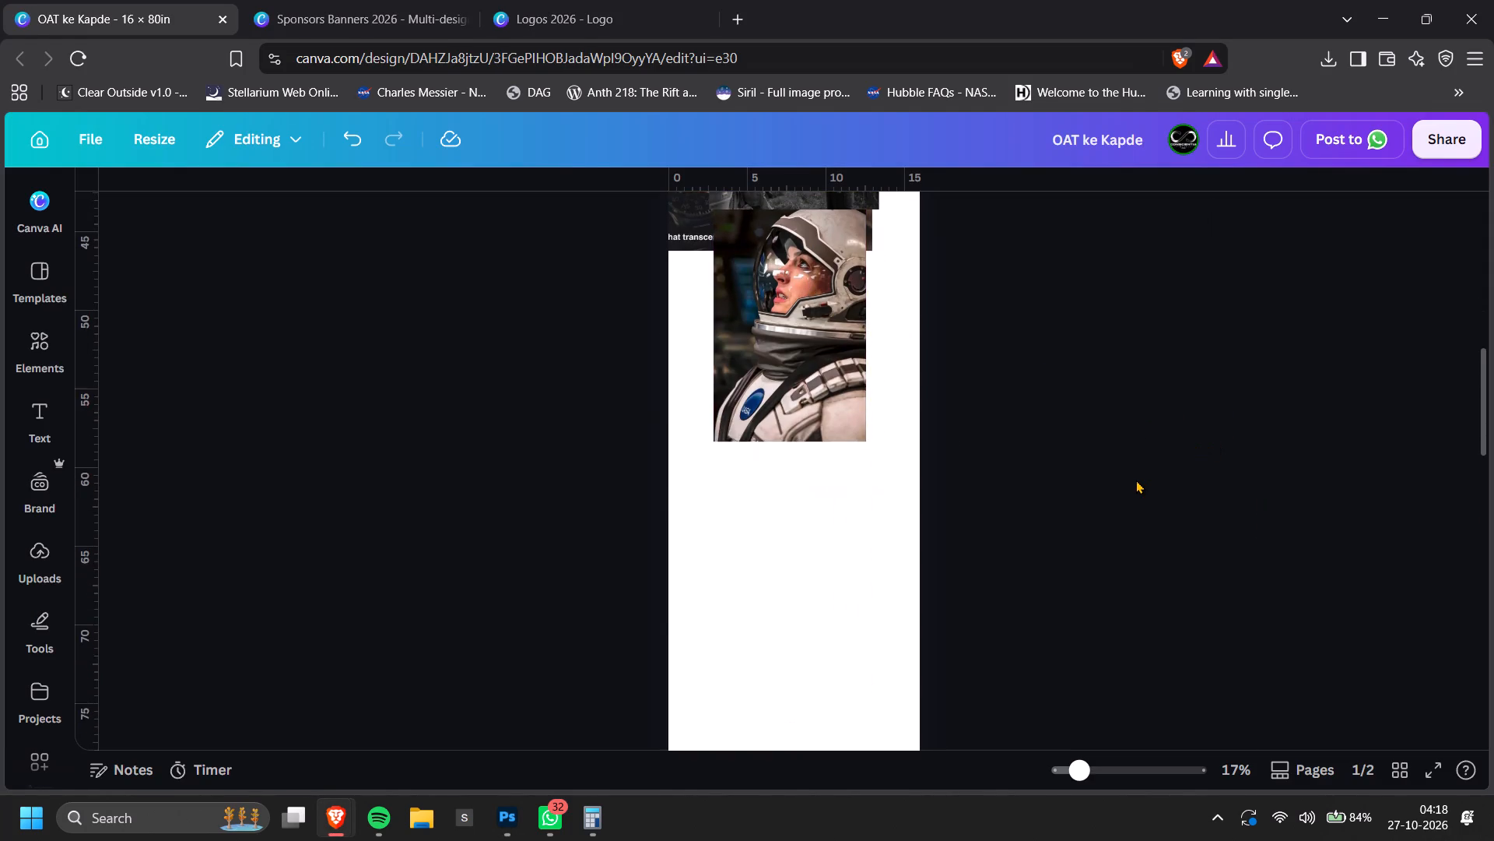
scroll(1136, 480, "up", 3)
scroll(1135, 477, "down", 4, "ctrl")
left_click_drag(659, 357, 801, 464)
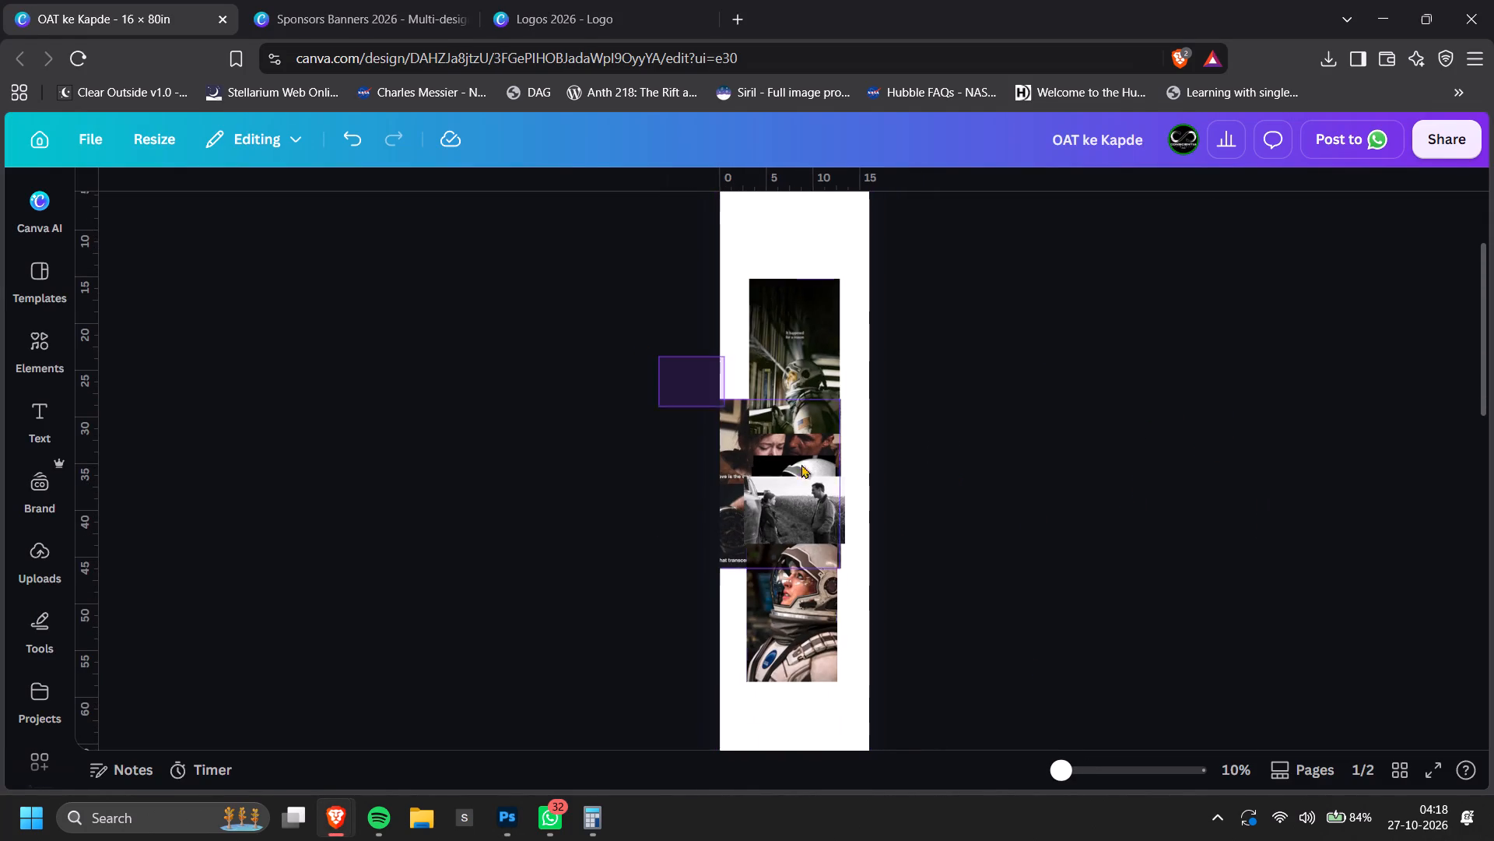
left_click_drag(801, 464, 1050, 684)
key("BackSpace")
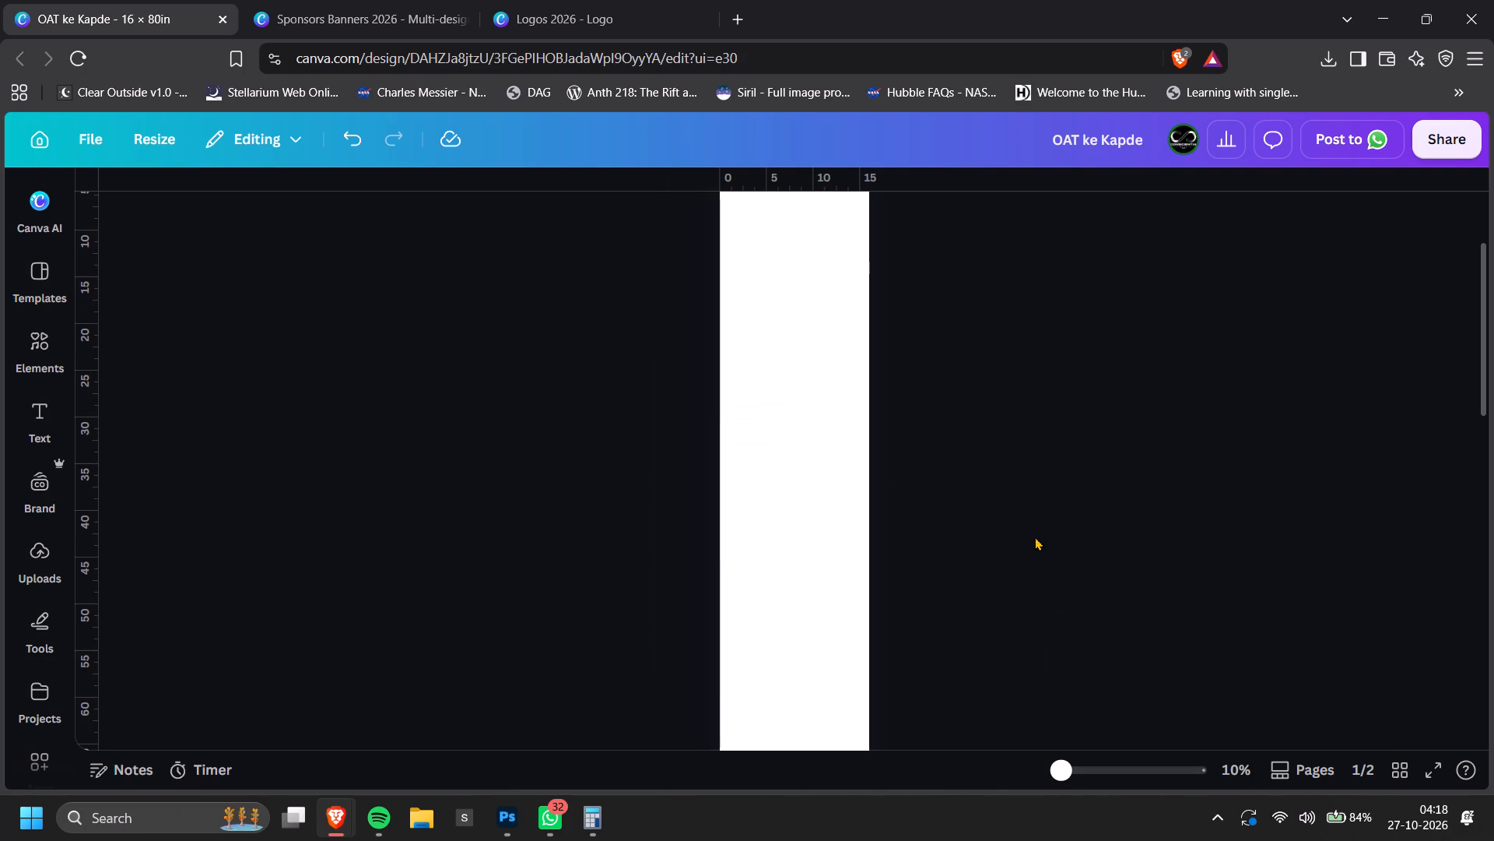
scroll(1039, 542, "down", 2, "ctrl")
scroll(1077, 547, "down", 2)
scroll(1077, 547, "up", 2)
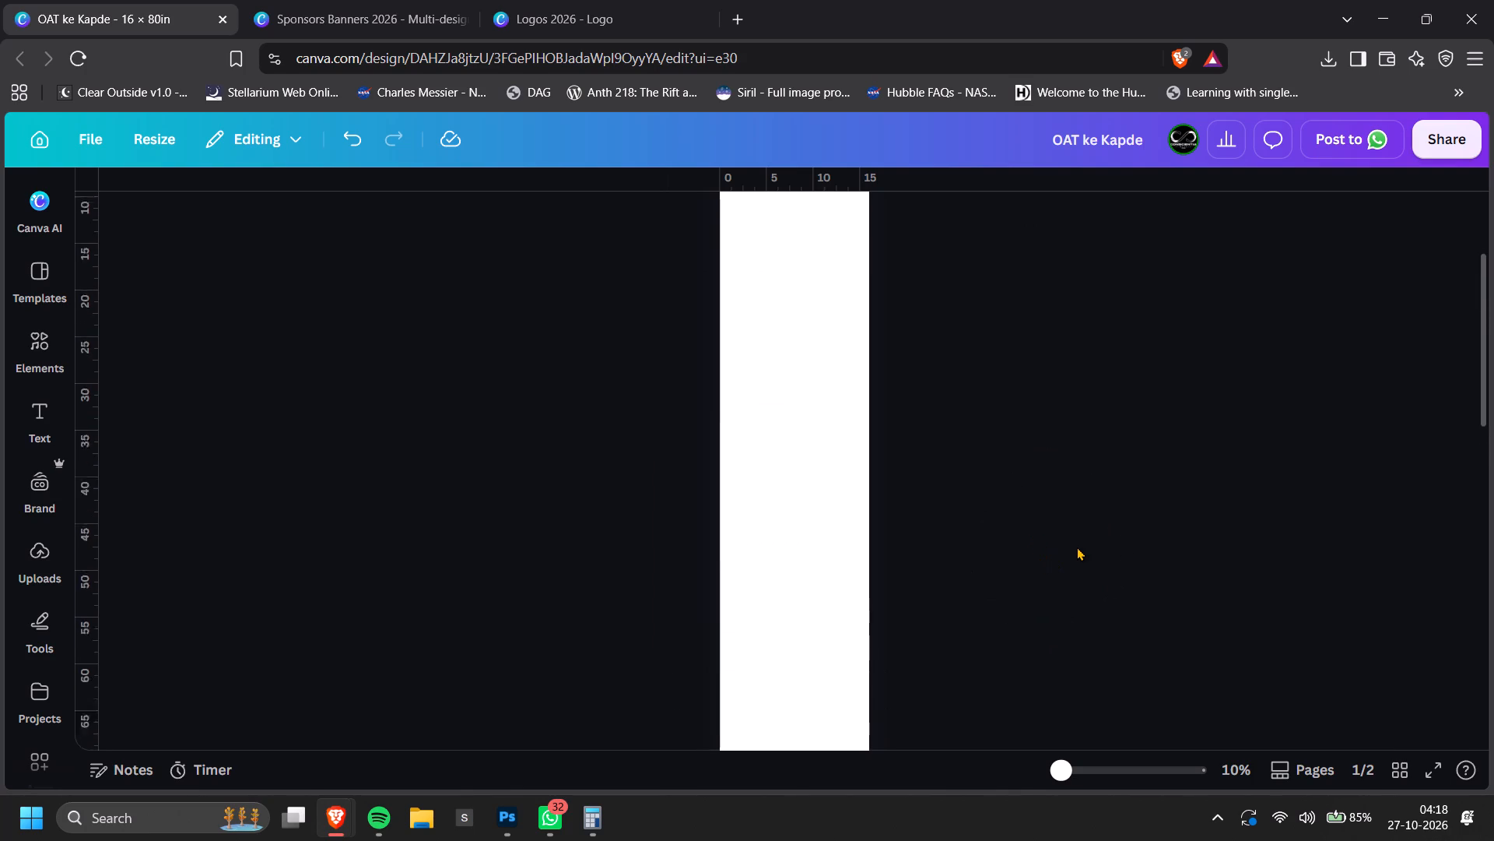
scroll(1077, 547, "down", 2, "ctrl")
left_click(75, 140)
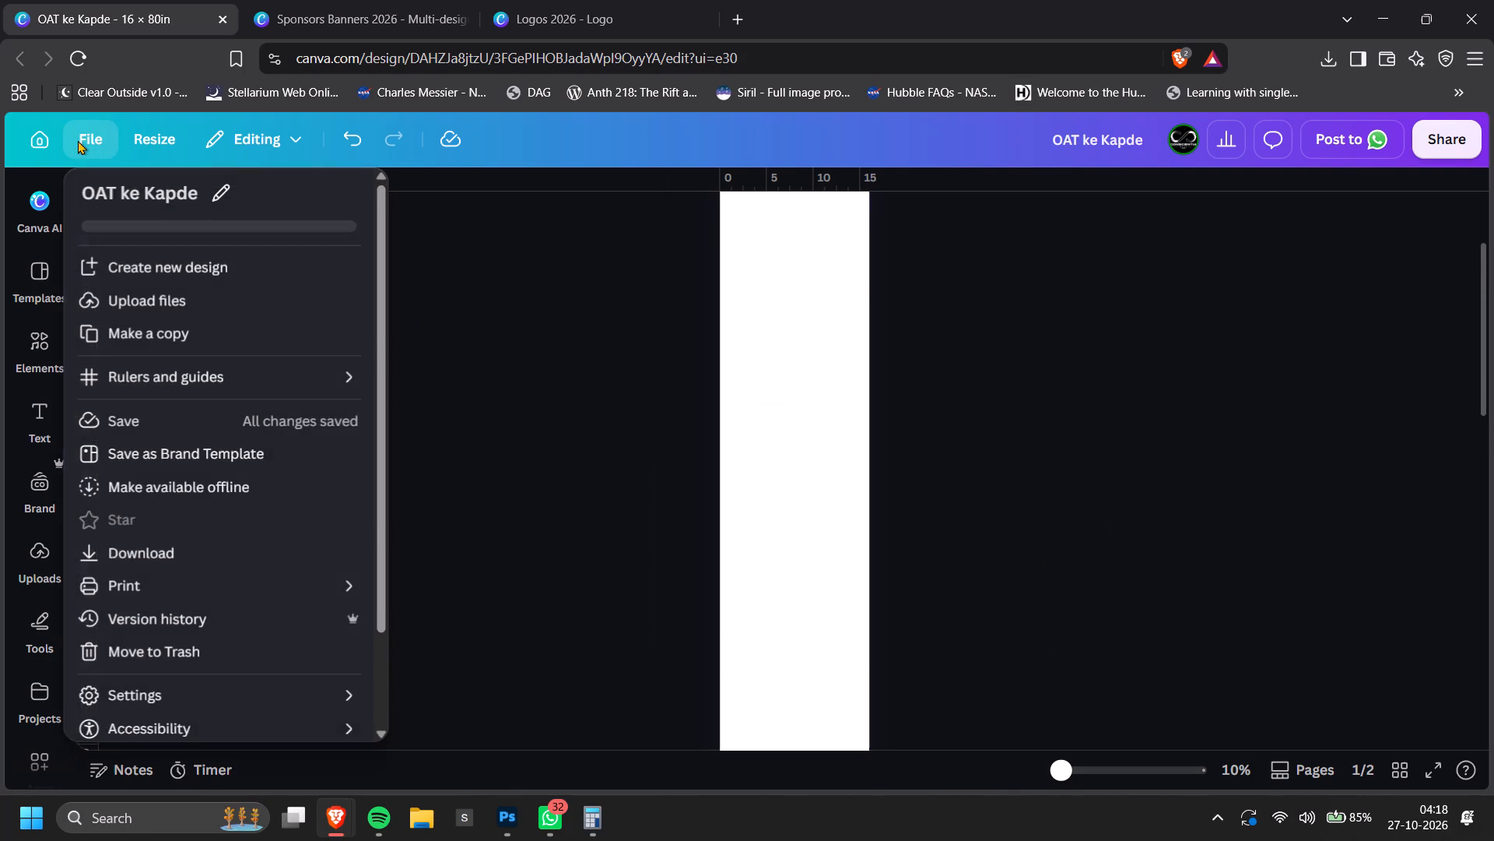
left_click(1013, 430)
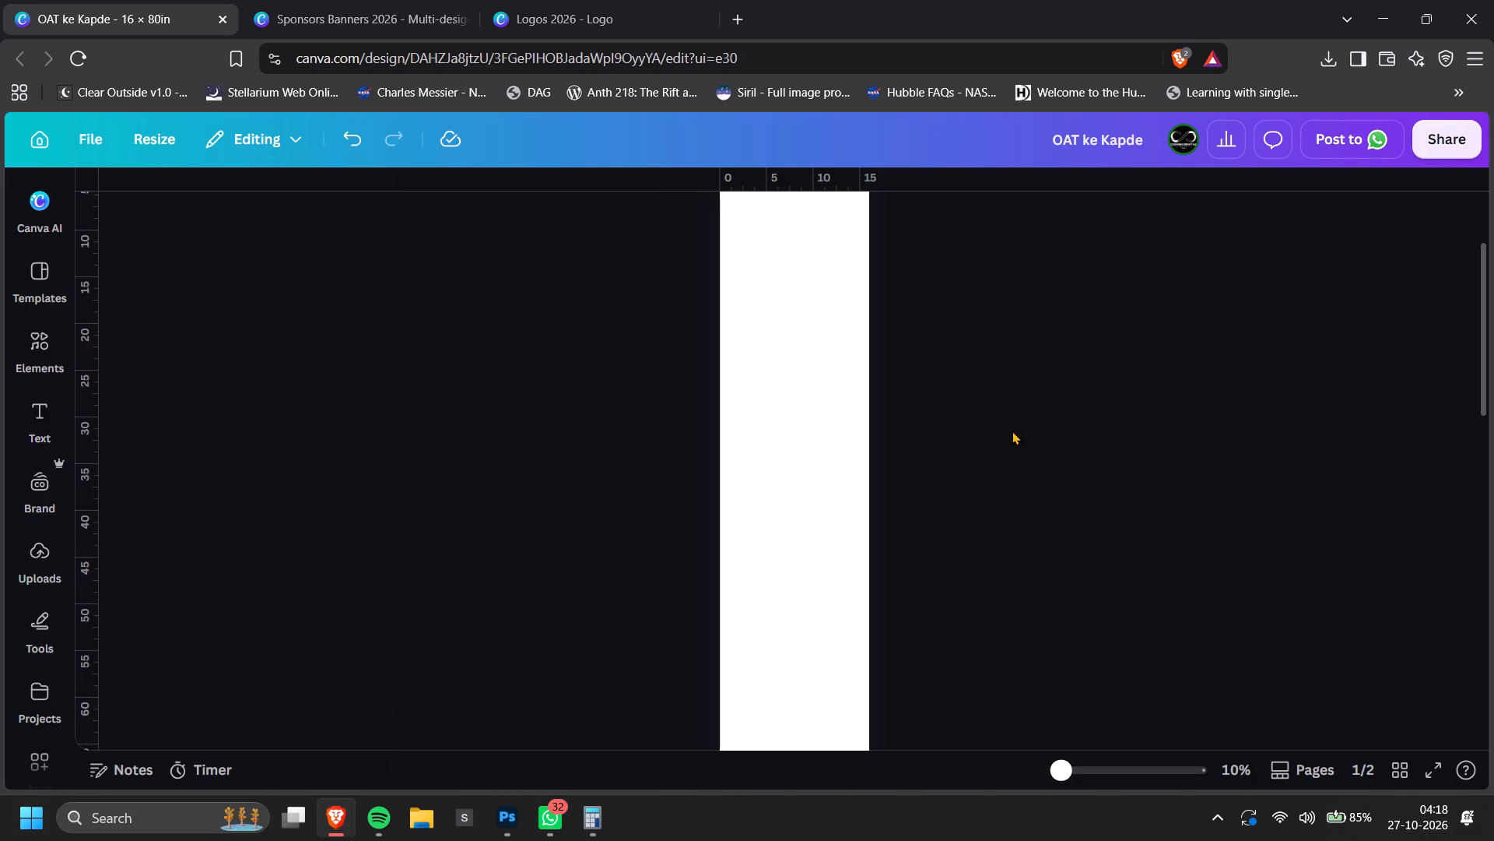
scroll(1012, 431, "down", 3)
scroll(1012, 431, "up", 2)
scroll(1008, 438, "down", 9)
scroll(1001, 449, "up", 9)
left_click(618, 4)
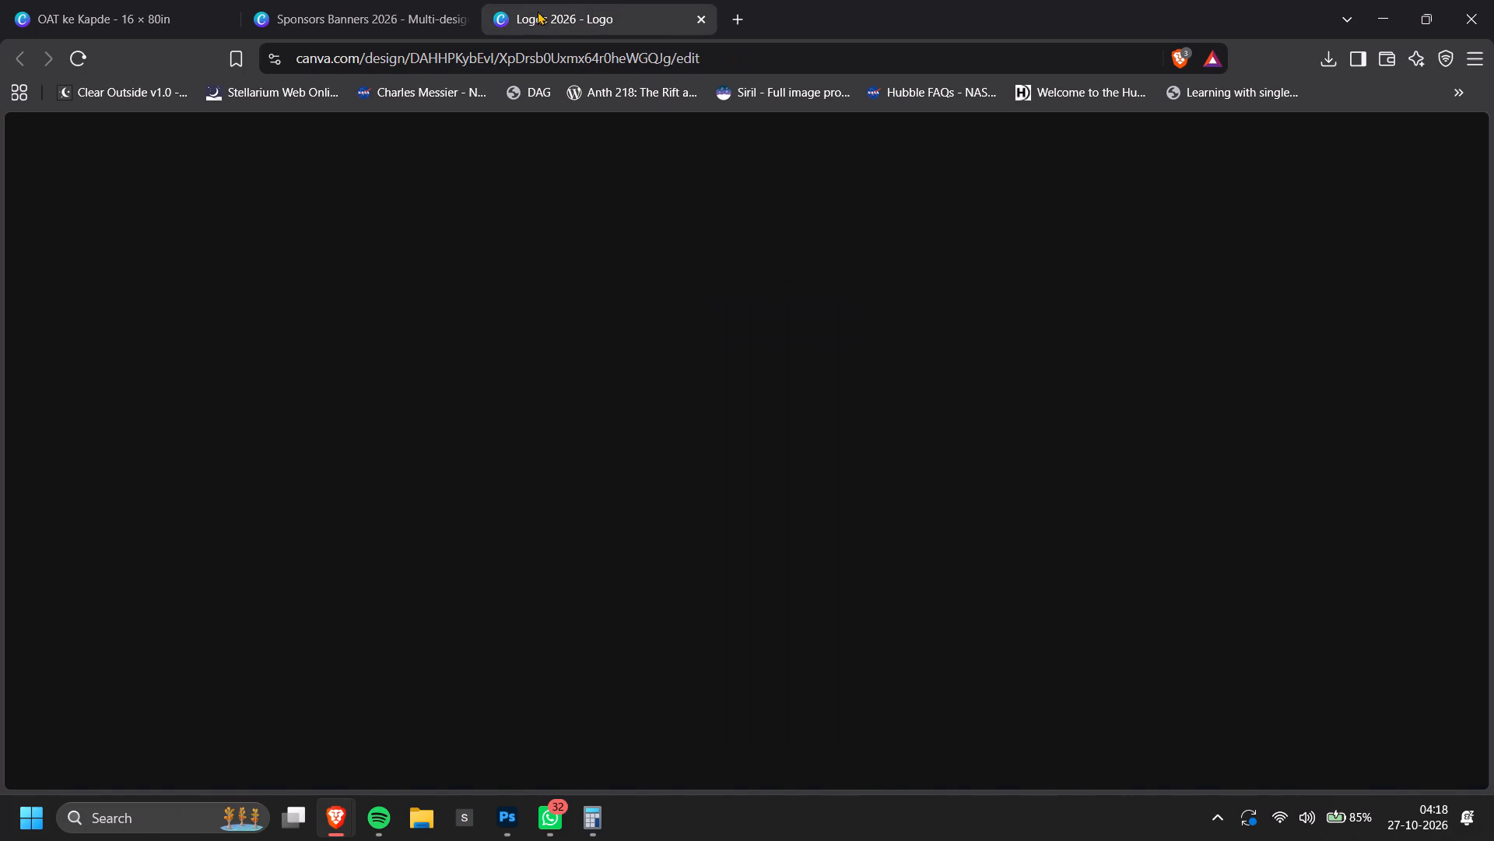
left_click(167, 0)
Return to Photoshop and cancel the Spin Blur being rendered on Layer 4 copy.
key("alt+Tab")
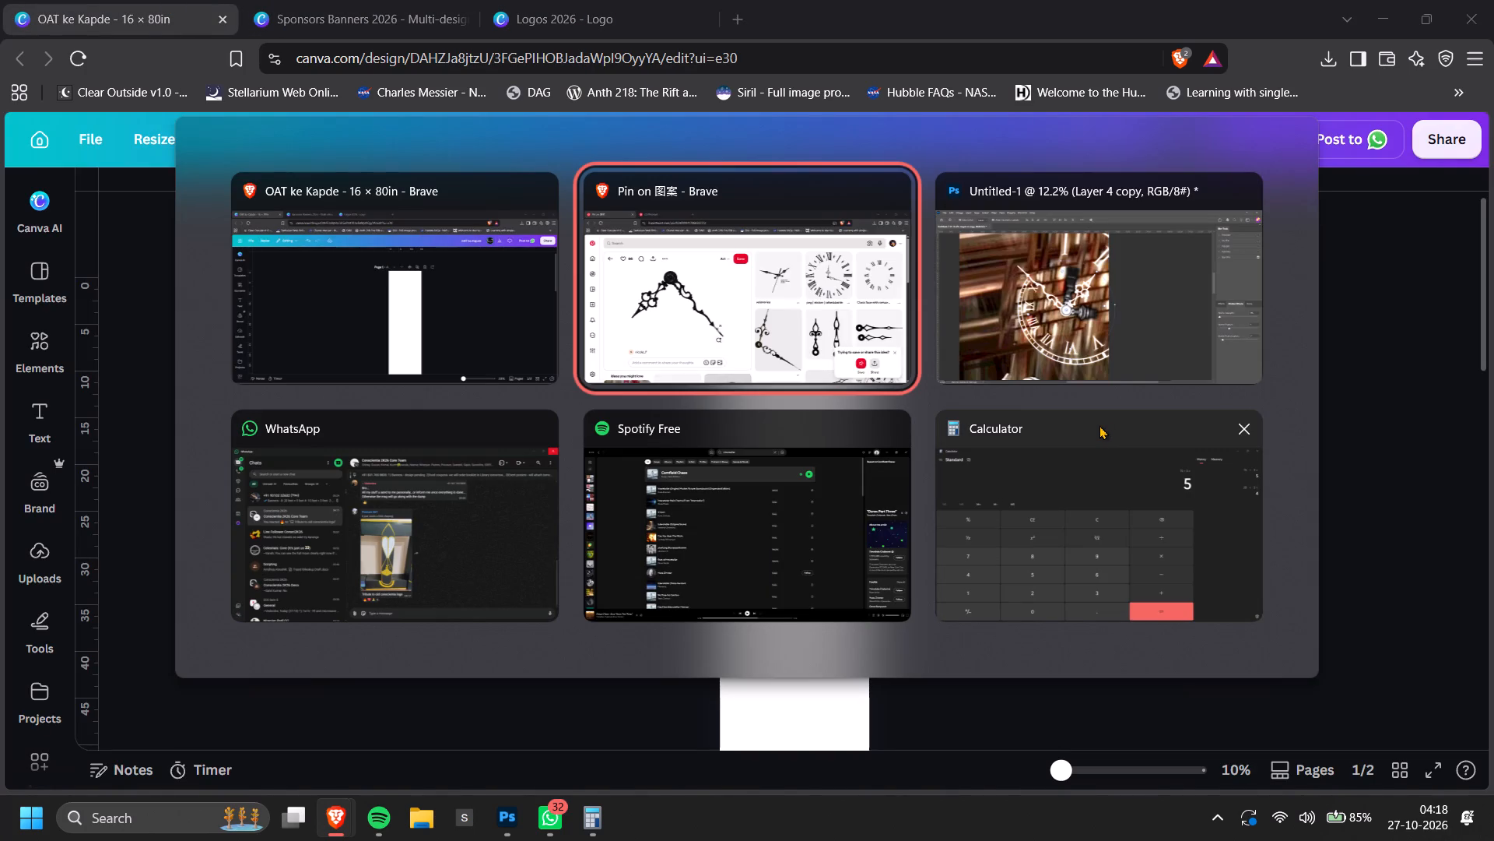
key("alt+Tab")
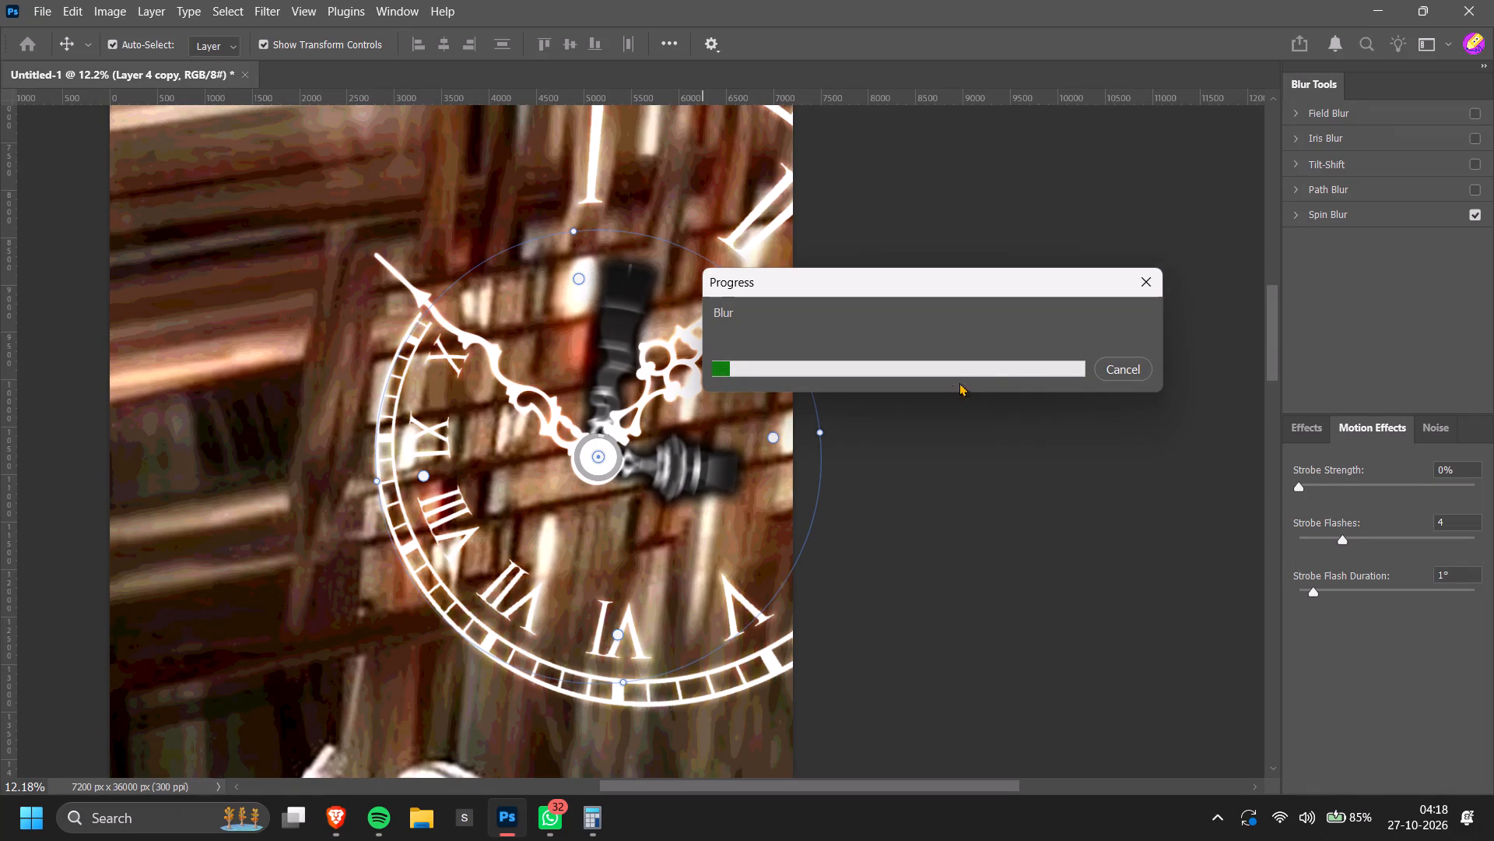
left_click(1120, 376)
left_click(1126, 372)
left_click(1131, 365)
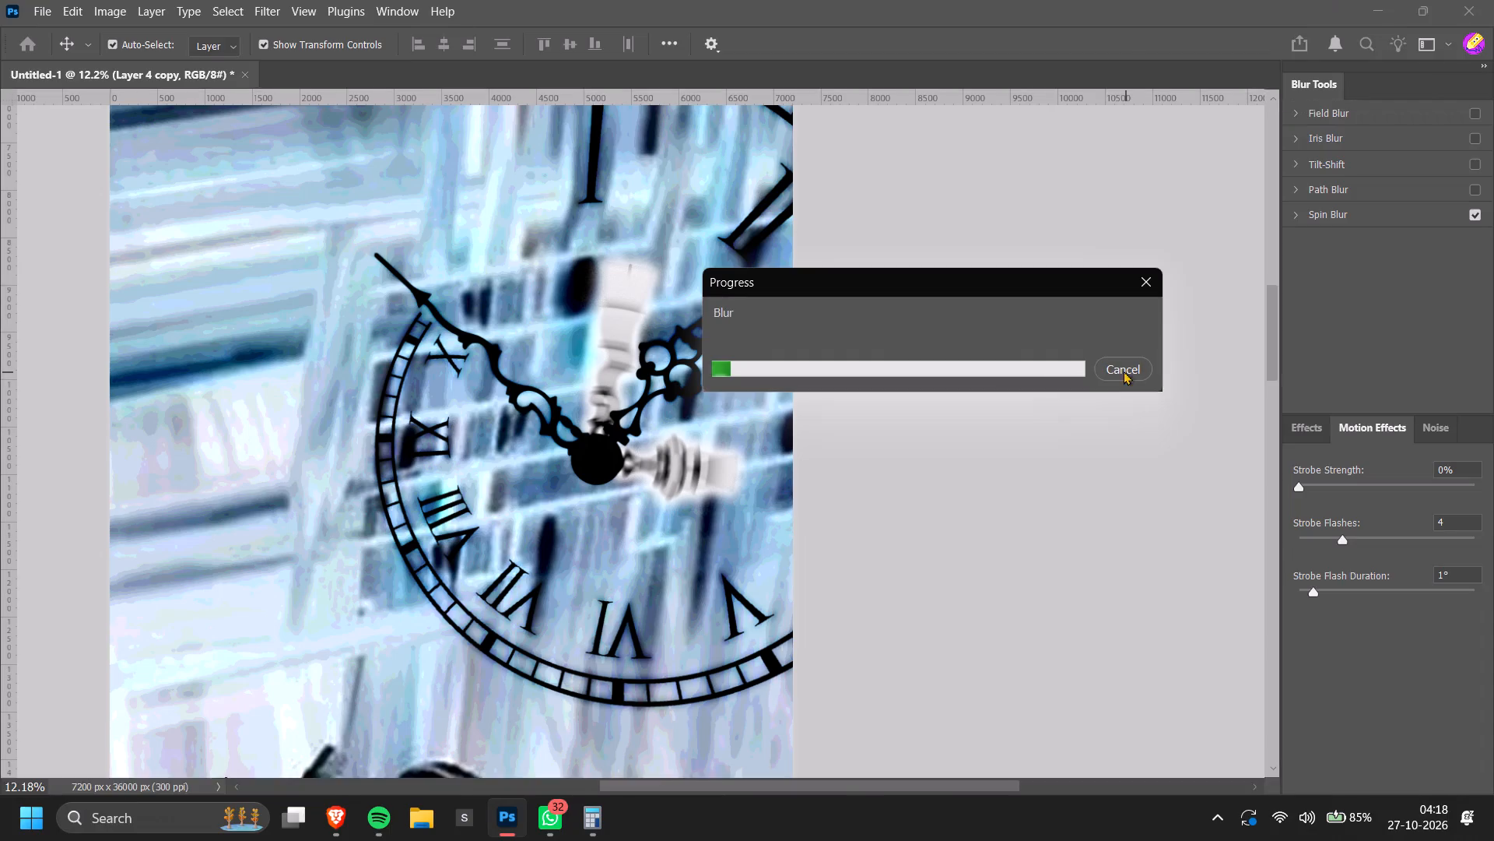
left_click(1120, 371)
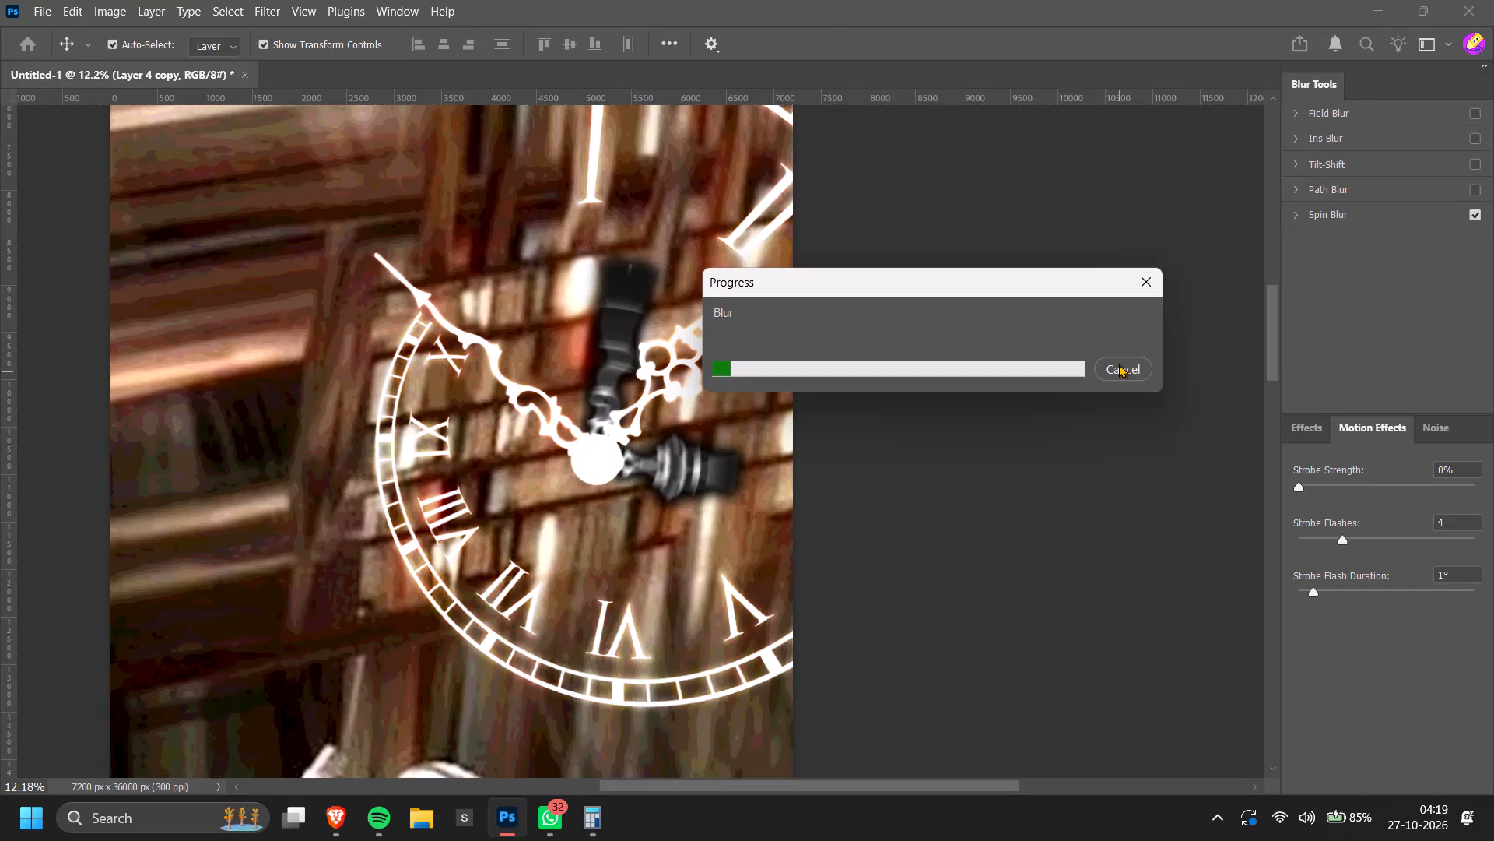
left_click(1119, 364)
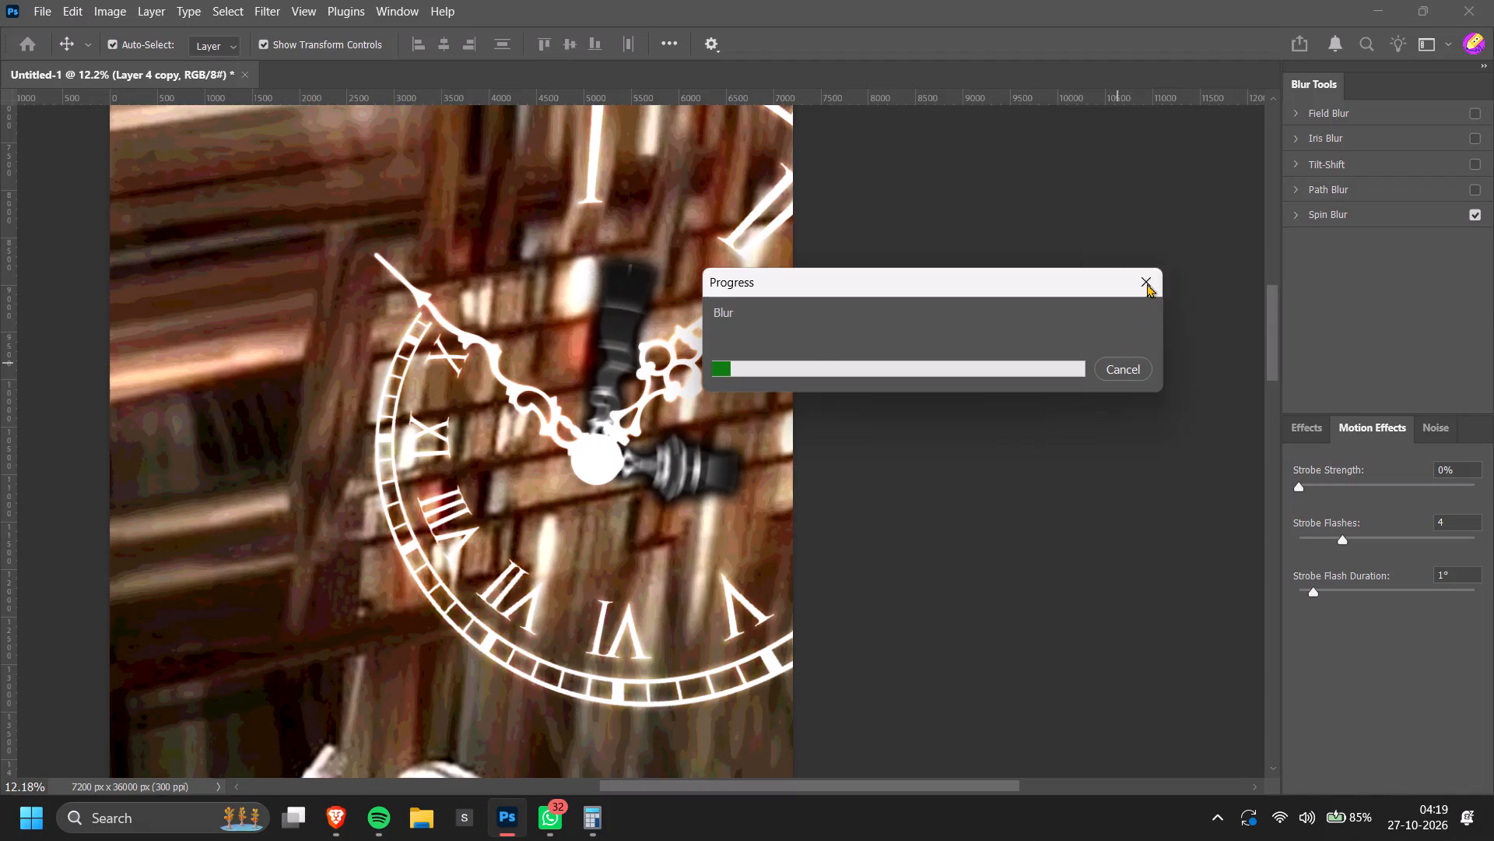
left_click(1148, 279)
left_click_drag(955, 282, 869, 290)
left_click_drag(895, 292, 921, 294)
left_click_drag(946, 294, 828, 356)
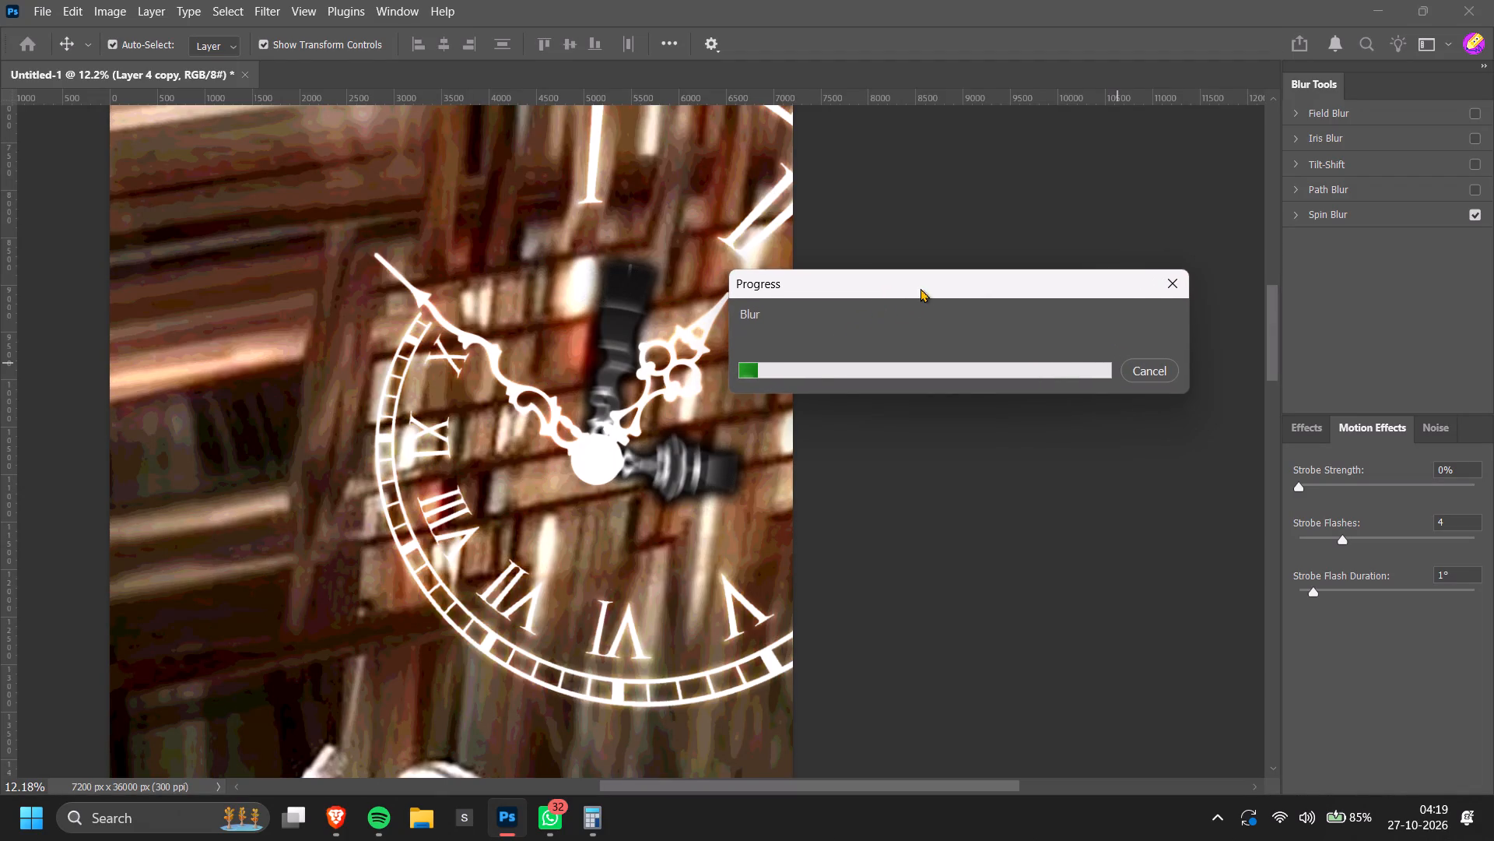
left_click_drag(921, 288, 943, 295)
triple_click(1142, 377)
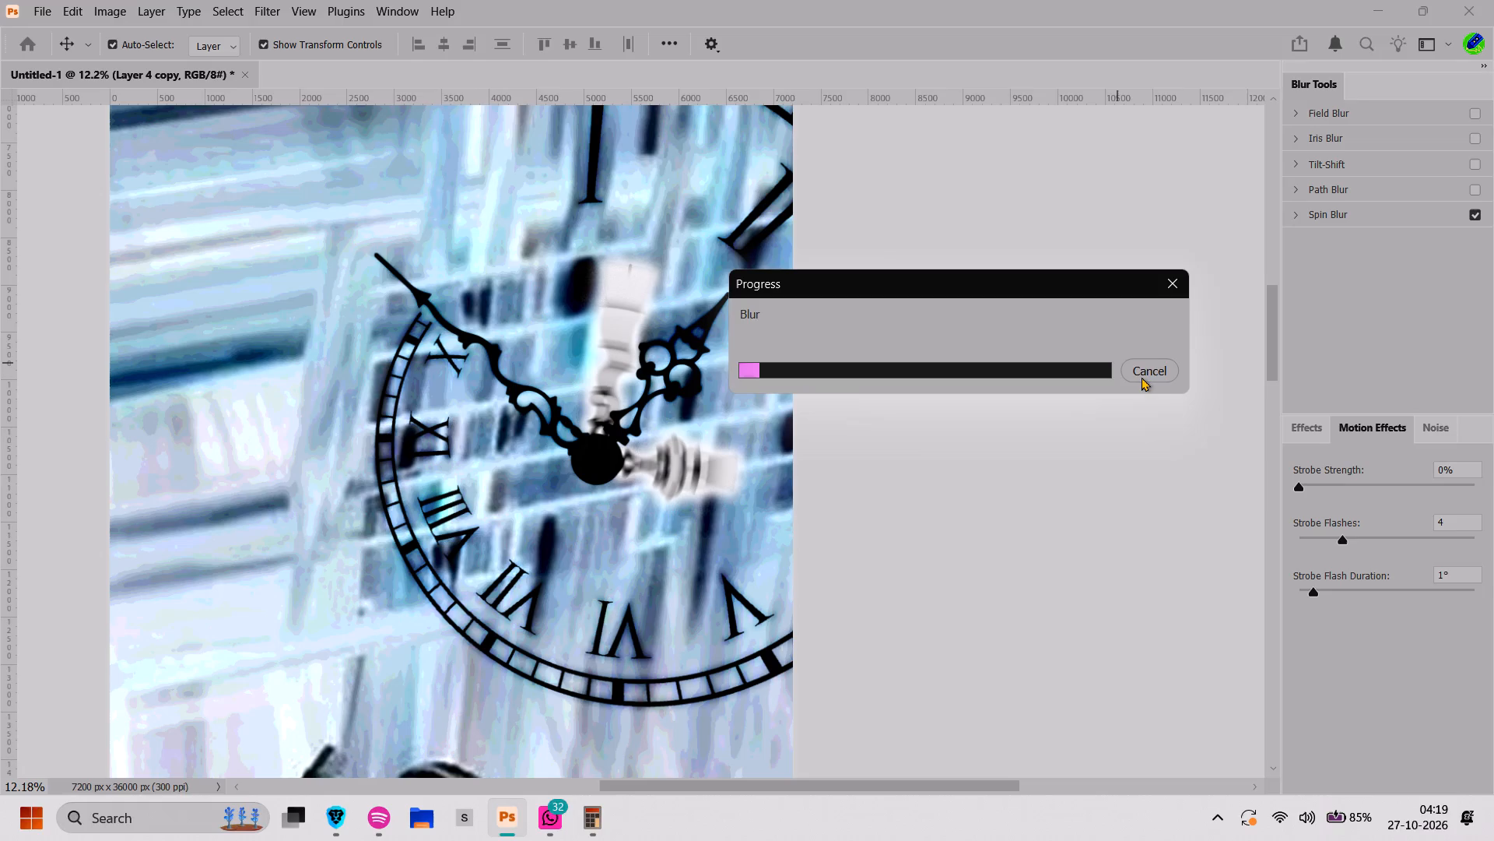
double_click(1143, 372)
triple_click(1143, 368)
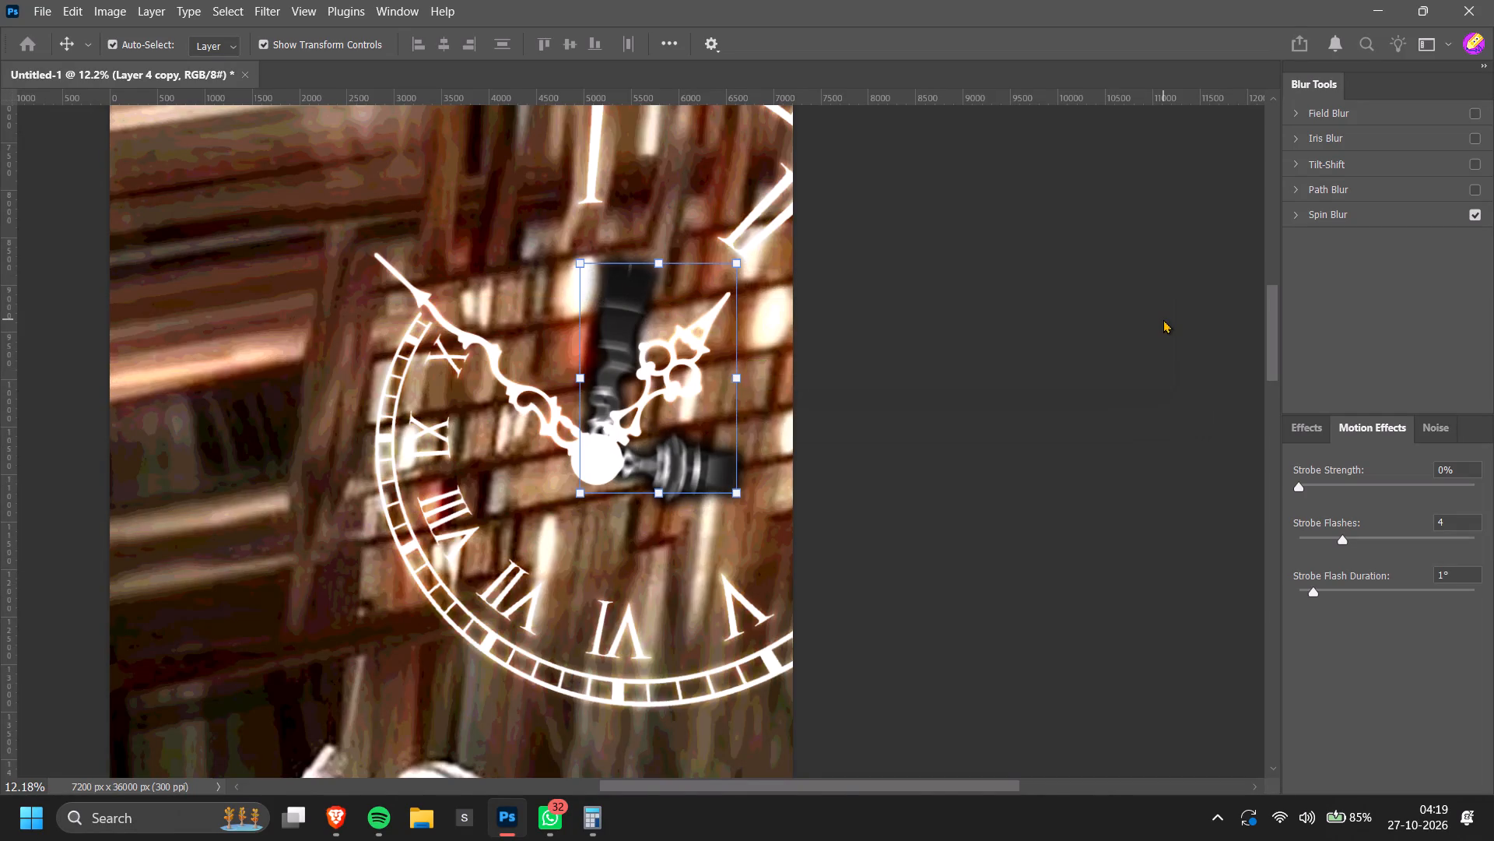
left_click(1011, 435)
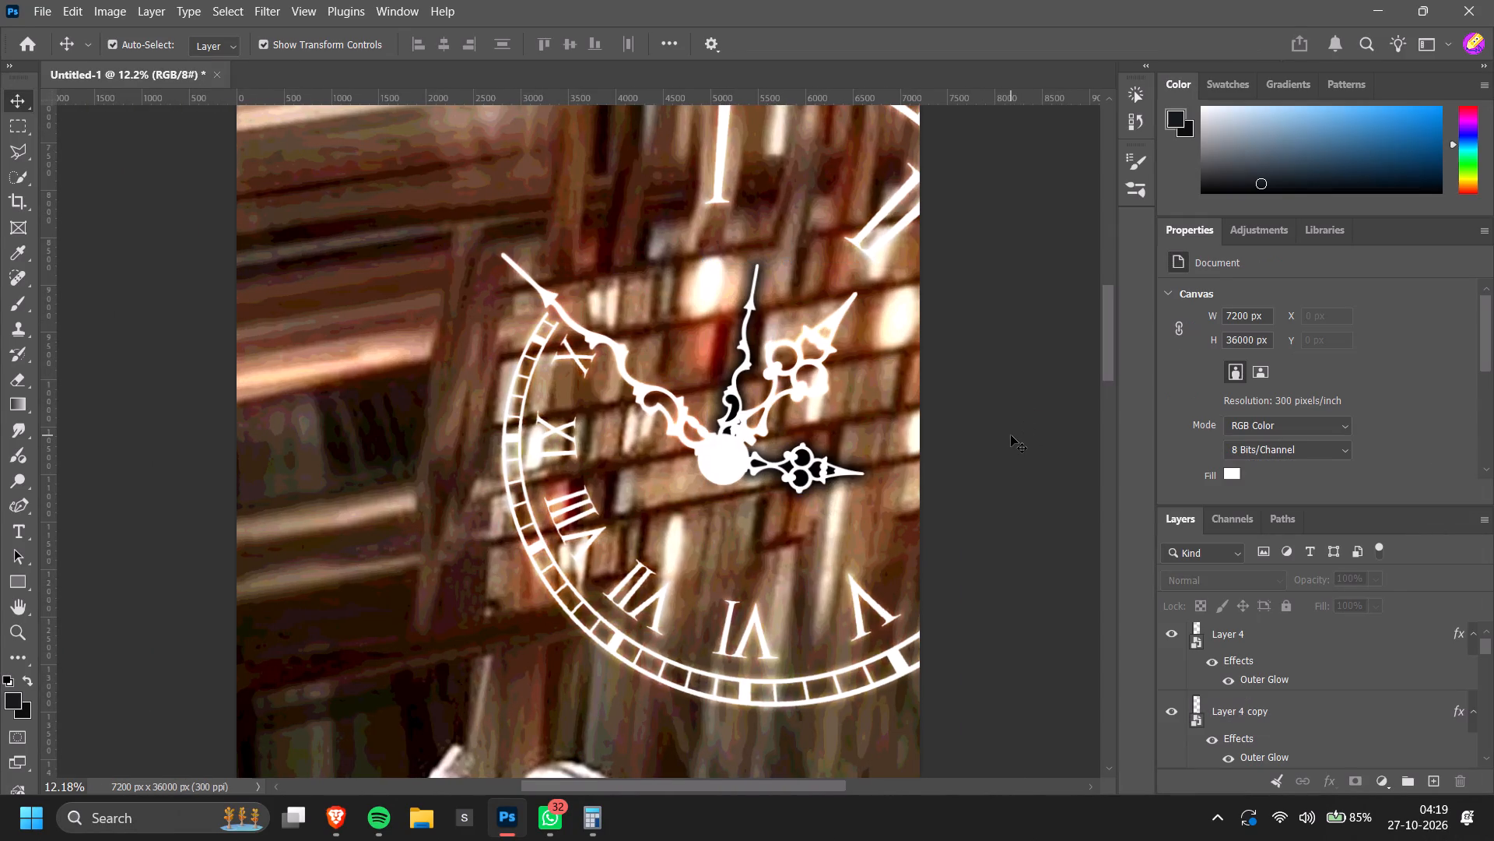
Delete the Layer 4 copy clock hands from the clock face, then clear the layer selection.
scroll(1011, 435, "down", 9, "alt")
scroll(1008, 442, "down", 7)
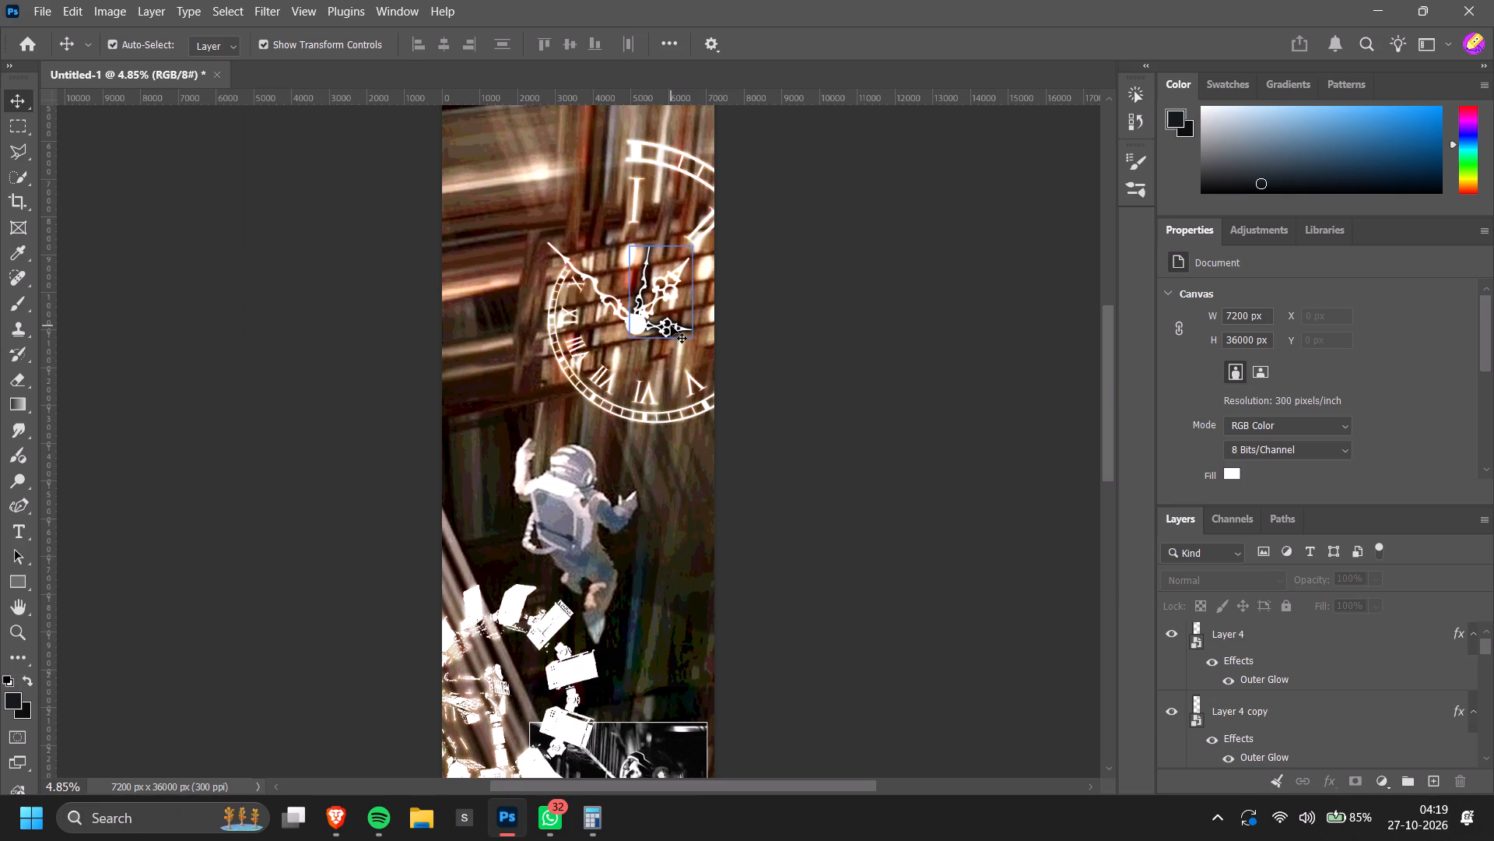
left_click(671, 325)
left_click(671, 325)
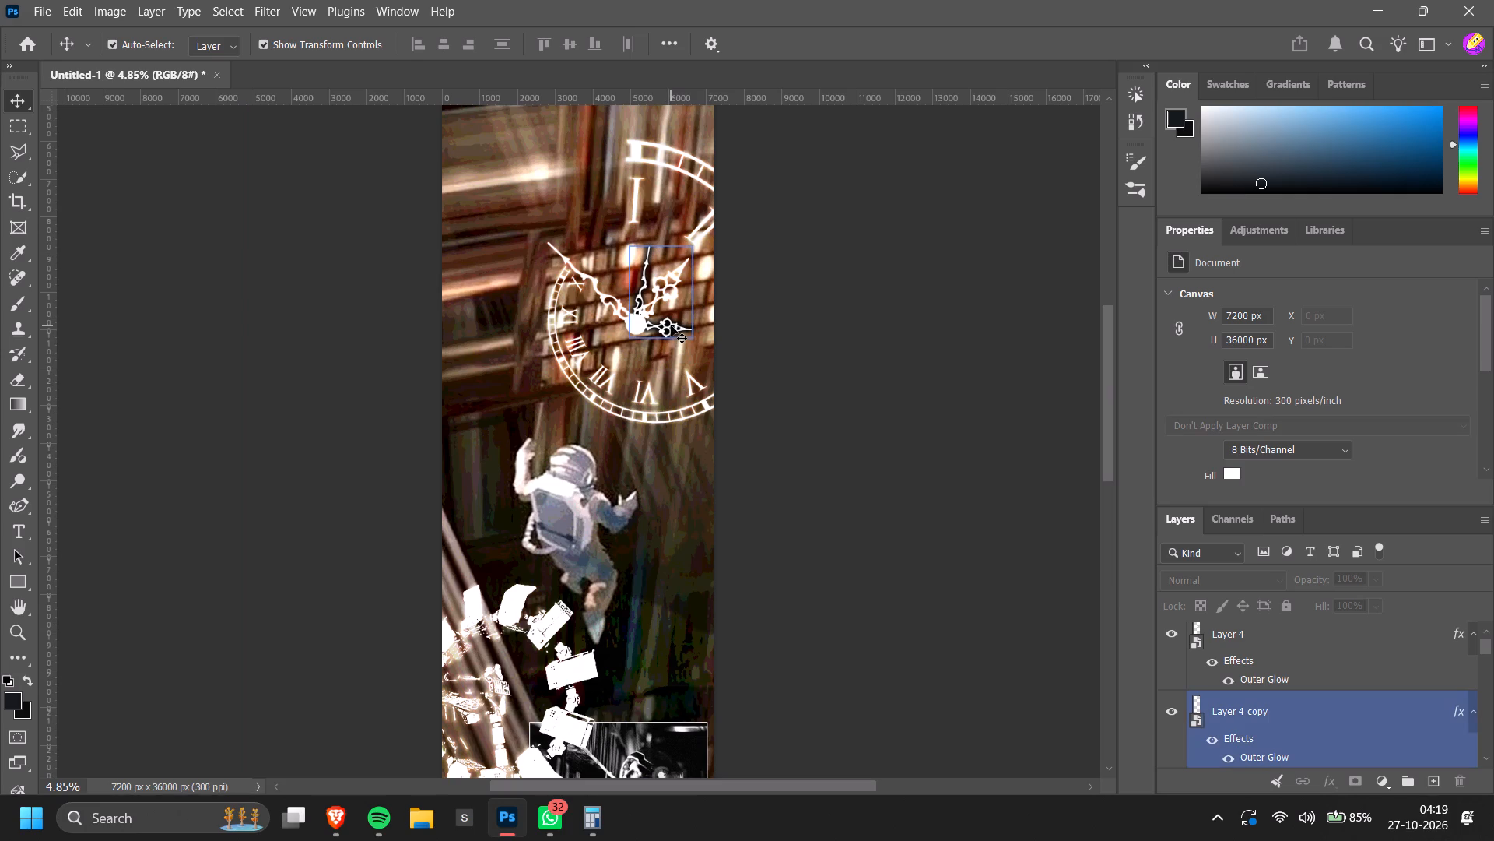
key("BackSpace")
left_click(973, 413)
Scale the STAY Morse-code image together with its Threshold adjustment to 55.41% and move both closer to the astronaut portrait.
scroll(966, 474, "down", 3, "alt")
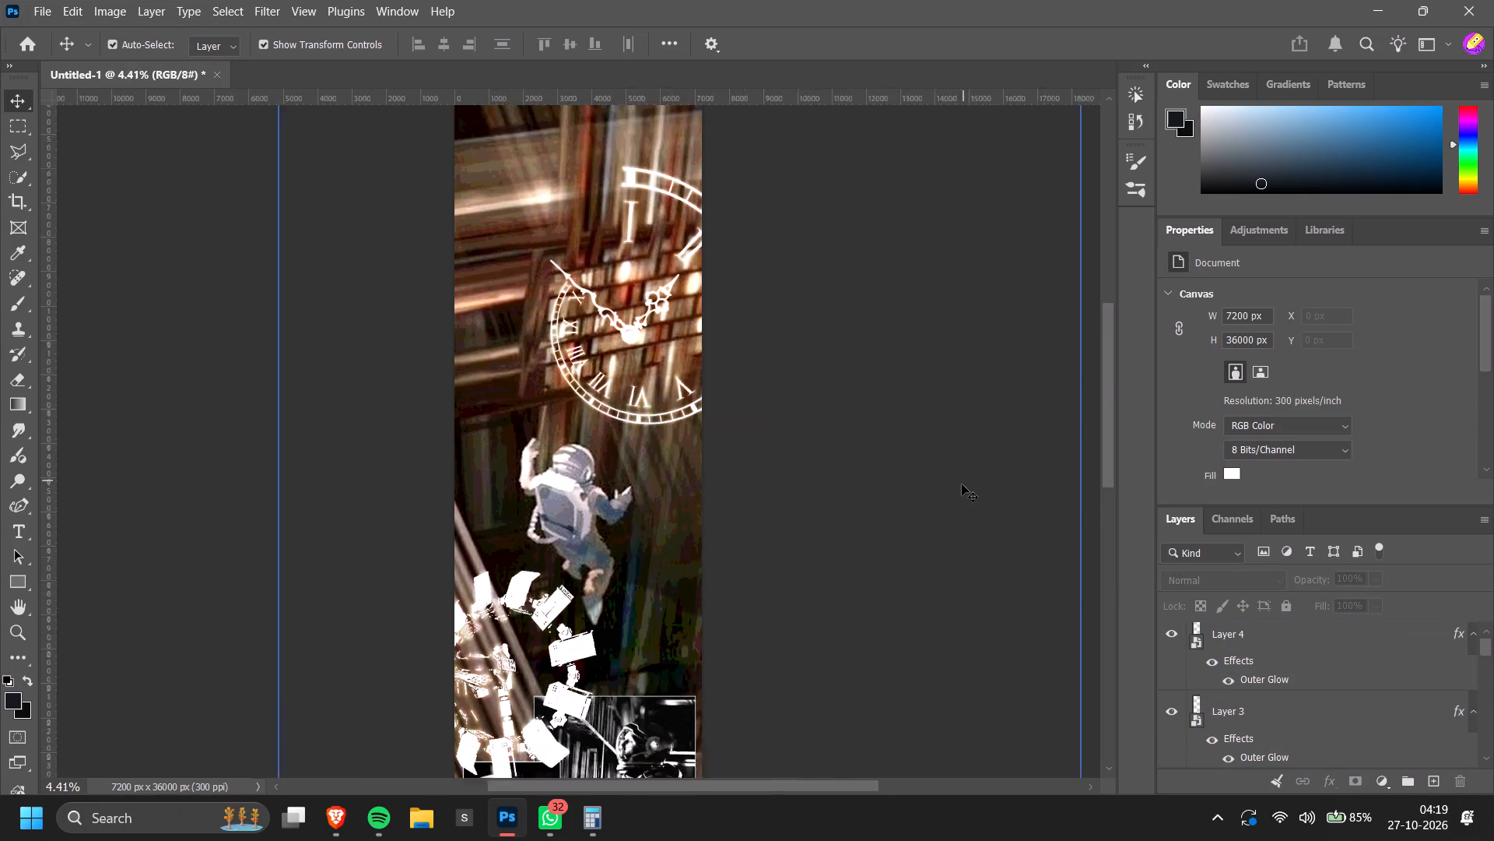
scroll(962, 484, "down", 2, "alt")
scroll(998, 568, "down", 4, "alt")
scroll(998, 568, "up", 6, "ctrl")
scroll(998, 568, "down", 5)
scroll(954, 417, "up", 4, "alt")
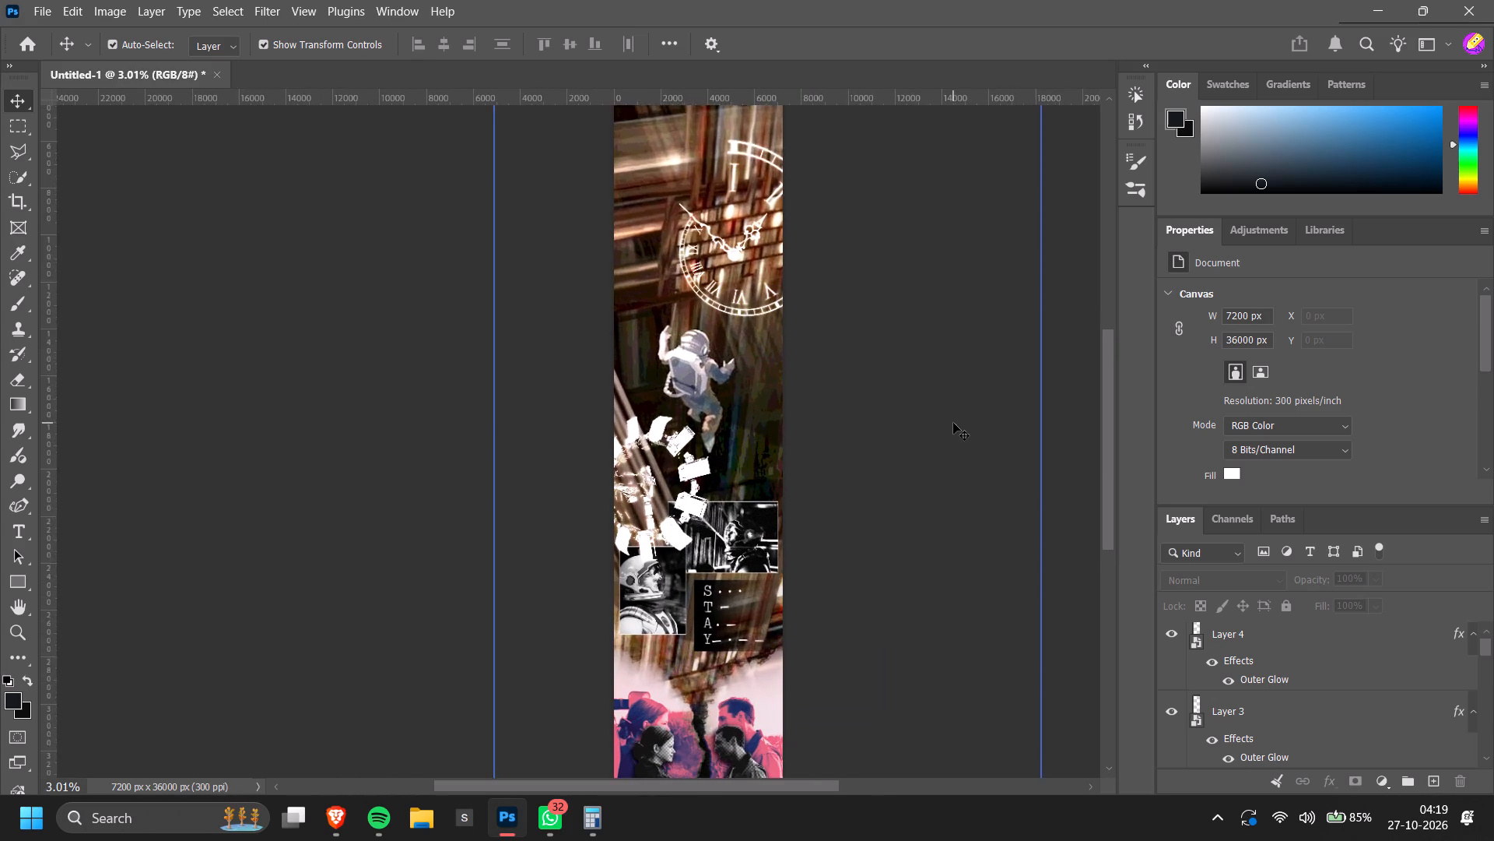
scroll(953, 426, "down", 9)
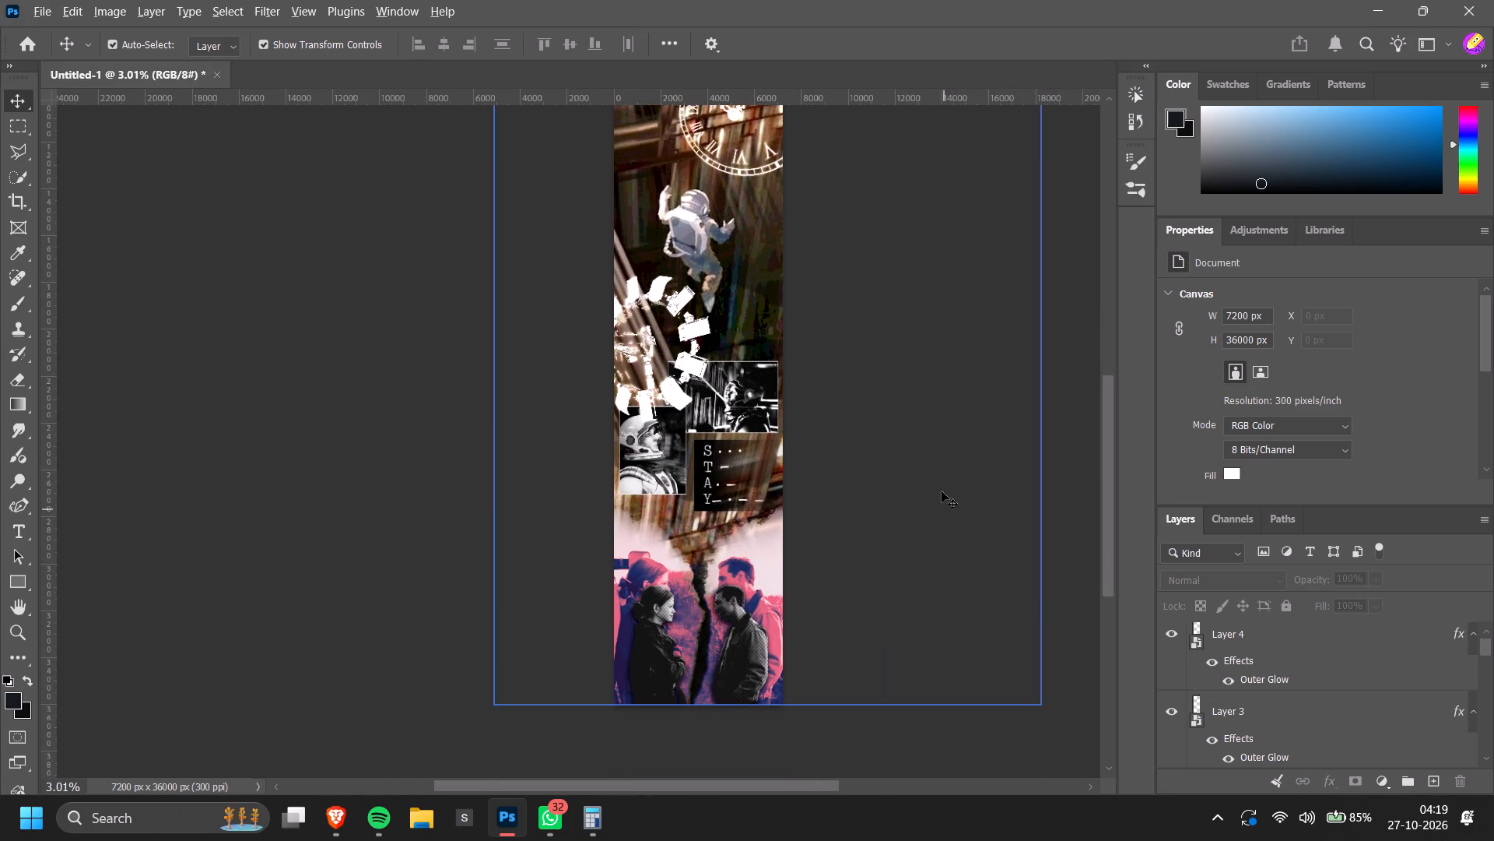
scroll(788, 445, "up", 13, "alt")
left_click(640, 468)
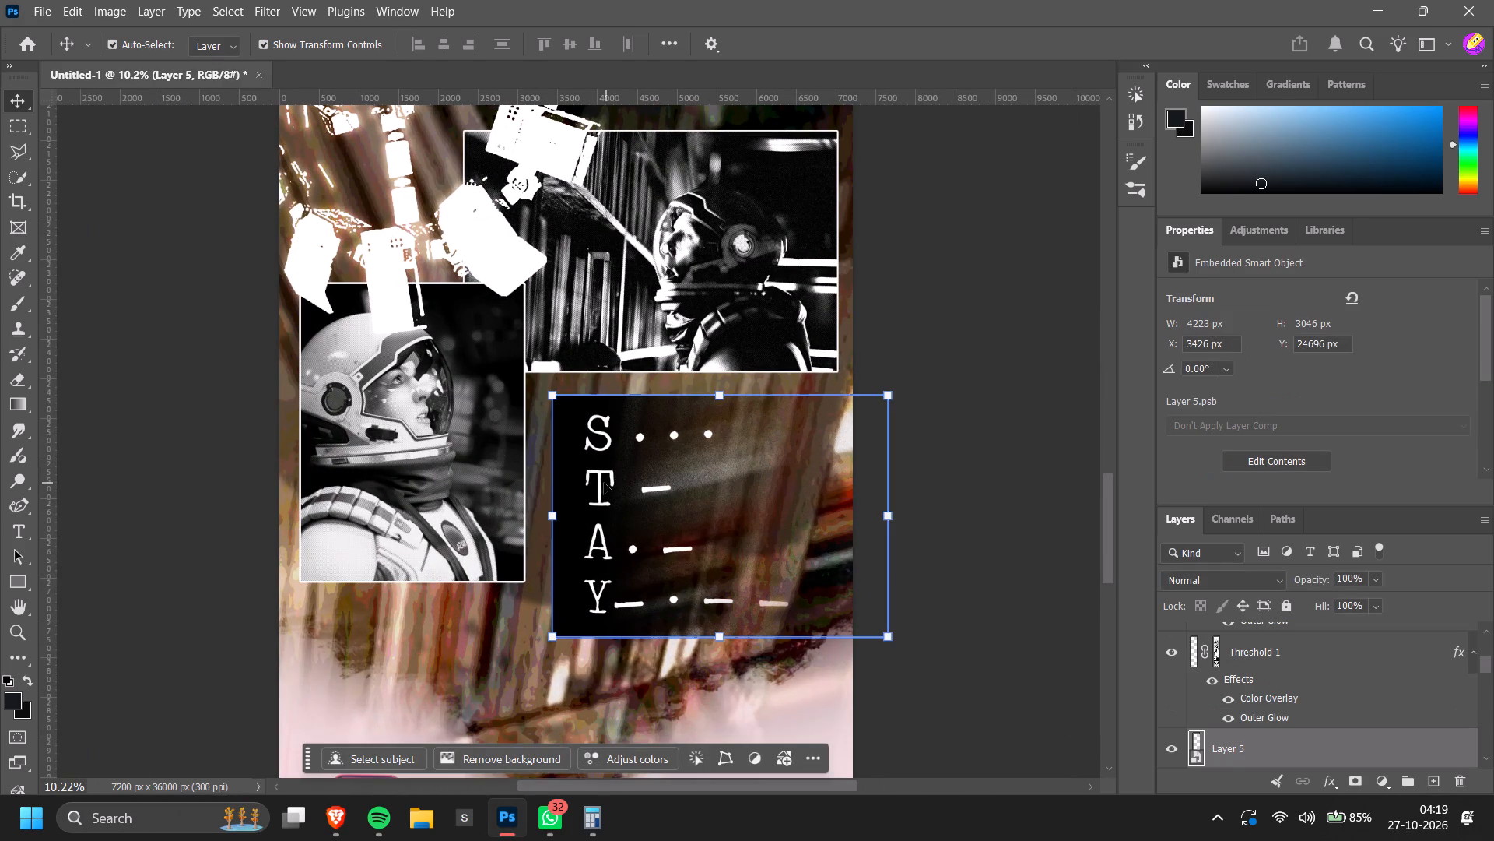
left_click(599, 504, "shift")
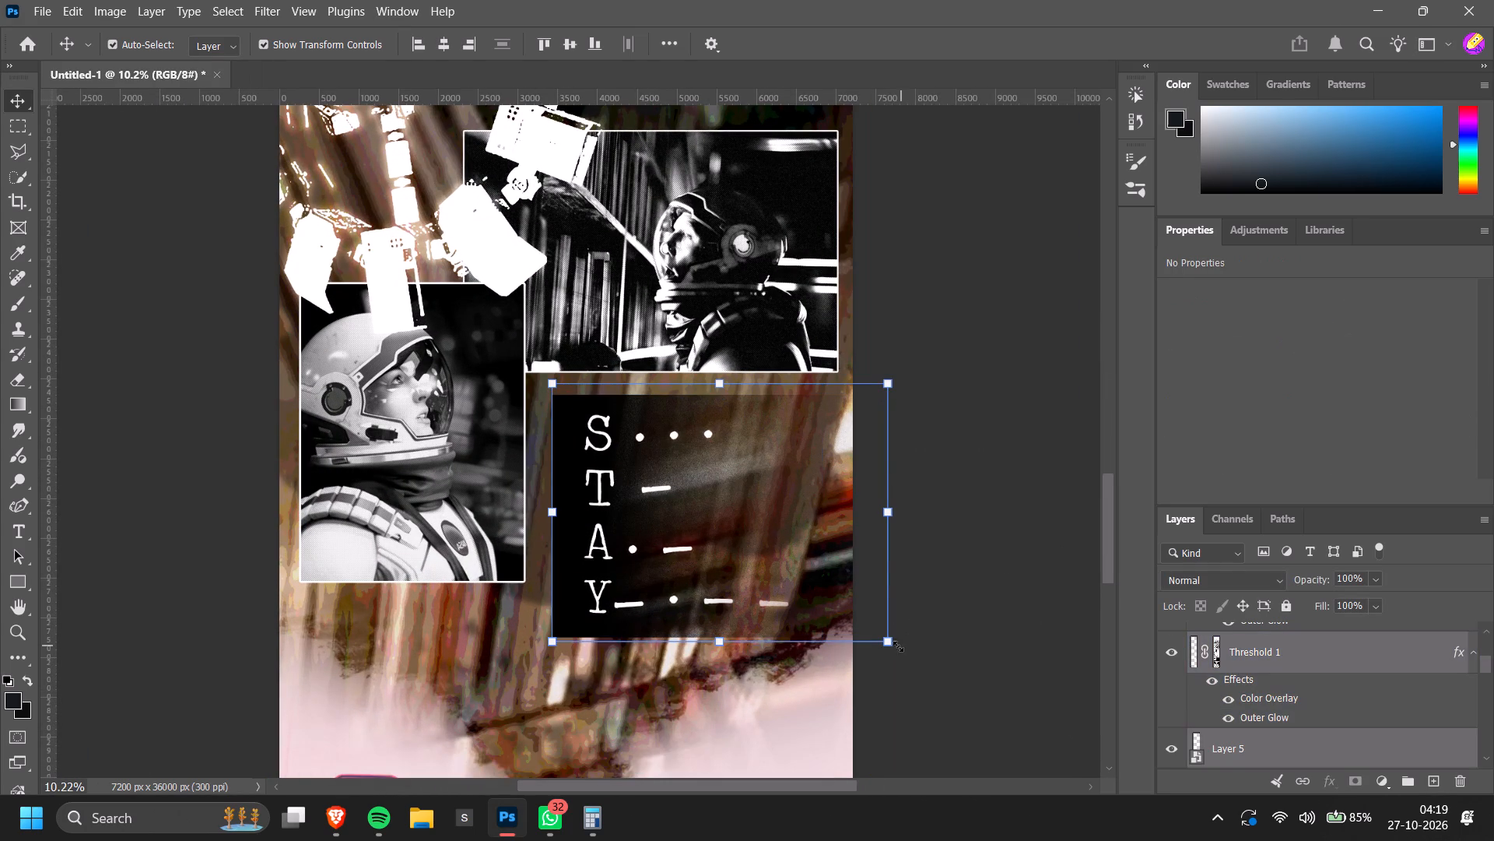
left_click_drag(893, 648, 841, 605)
left_click_drag(833, 600, 736, 526)
left_click_drag(699, 508, 686, 508)
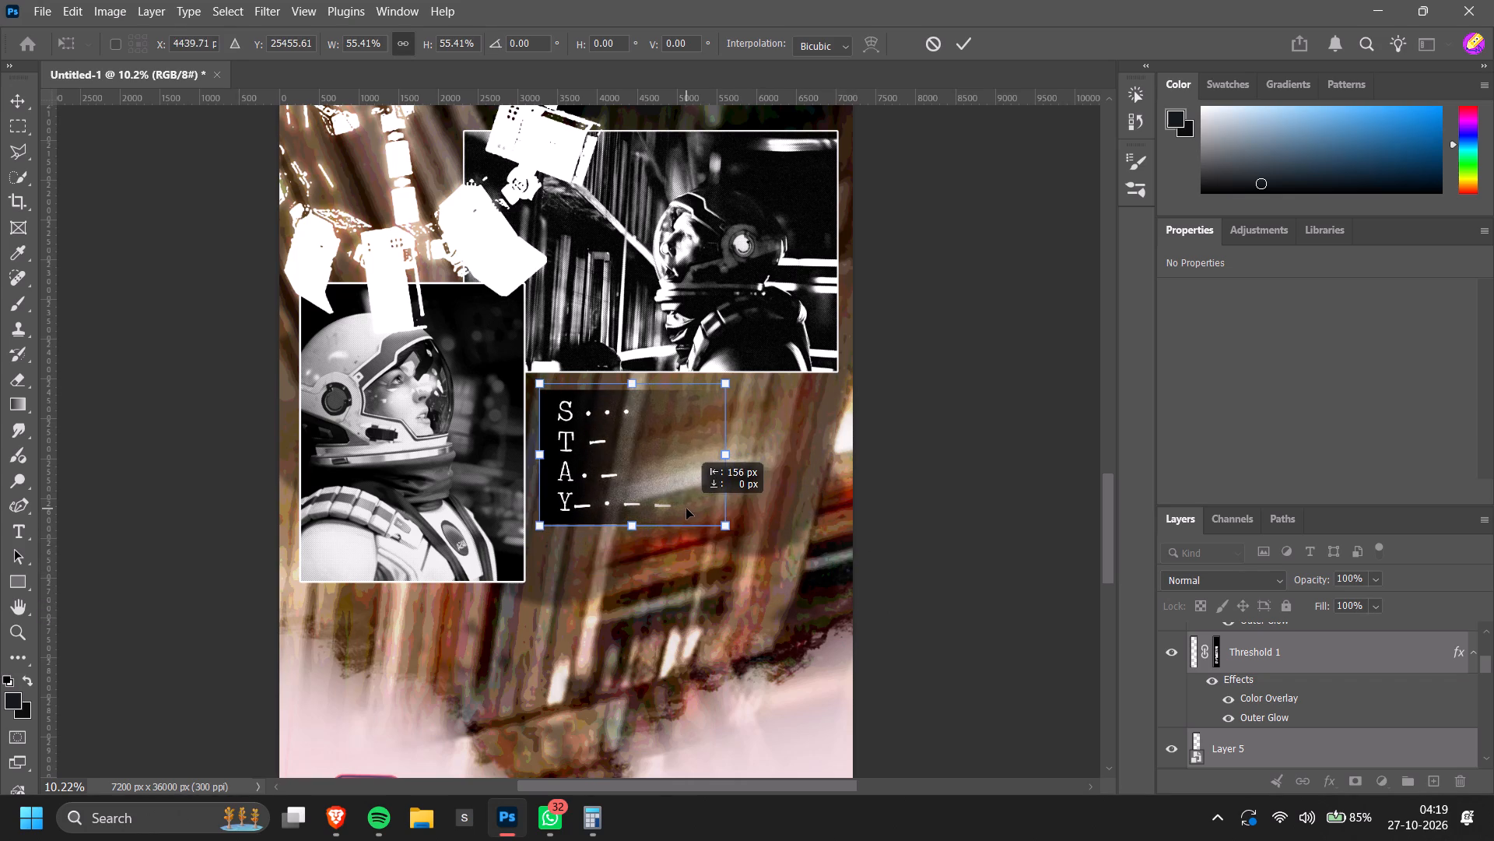
left_click_drag(686, 508, 683, 508)
left_click(1034, 600)
left_click(1037, 611)
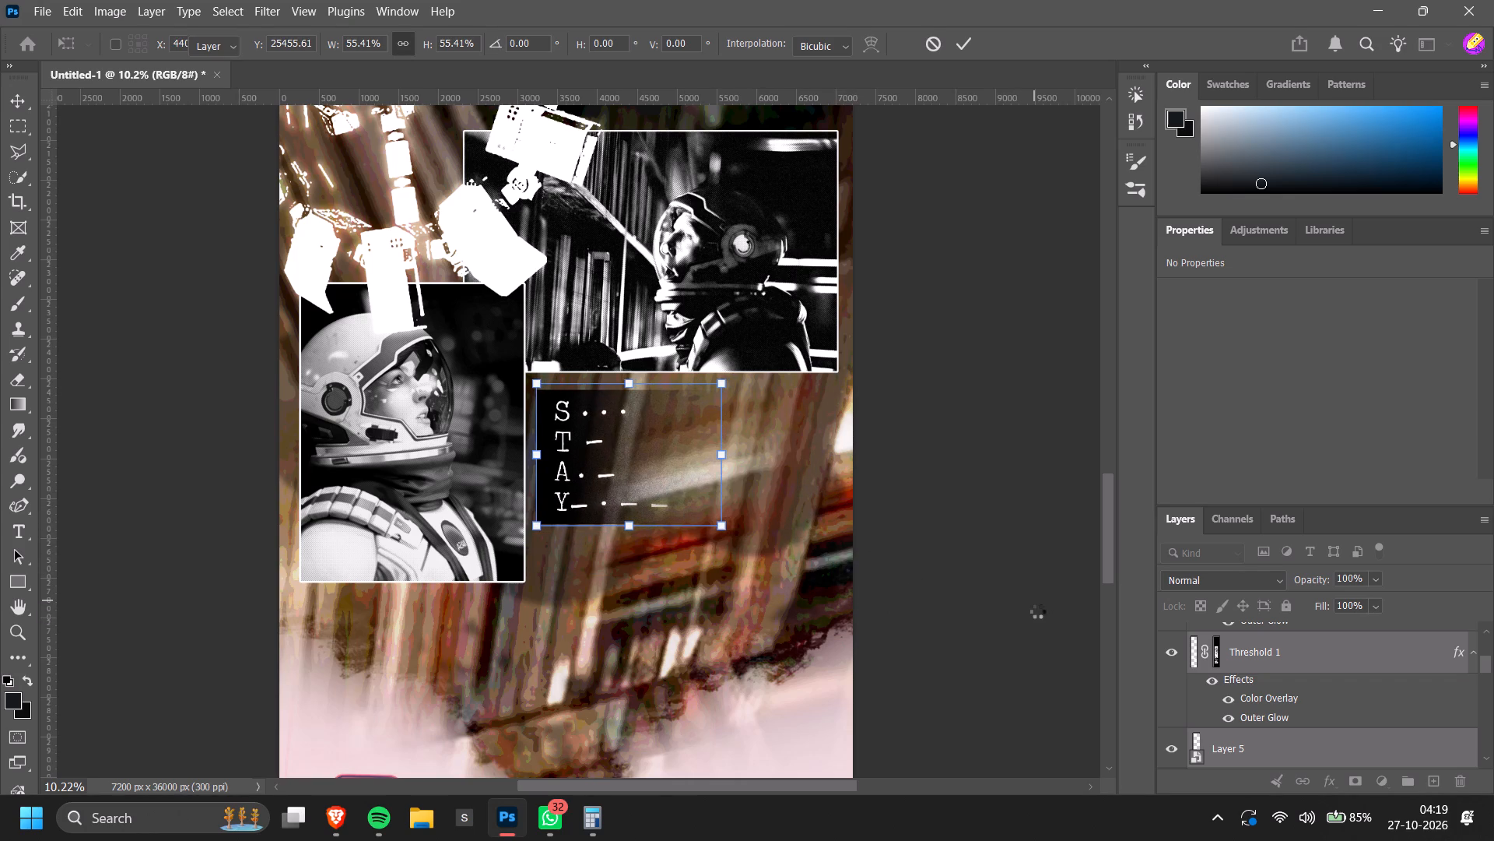
Enlarge the wide black-and-white astronaut photo on Layer 1 to about 4808 by 3109 px.
scroll(1027, 656, "up", 7)
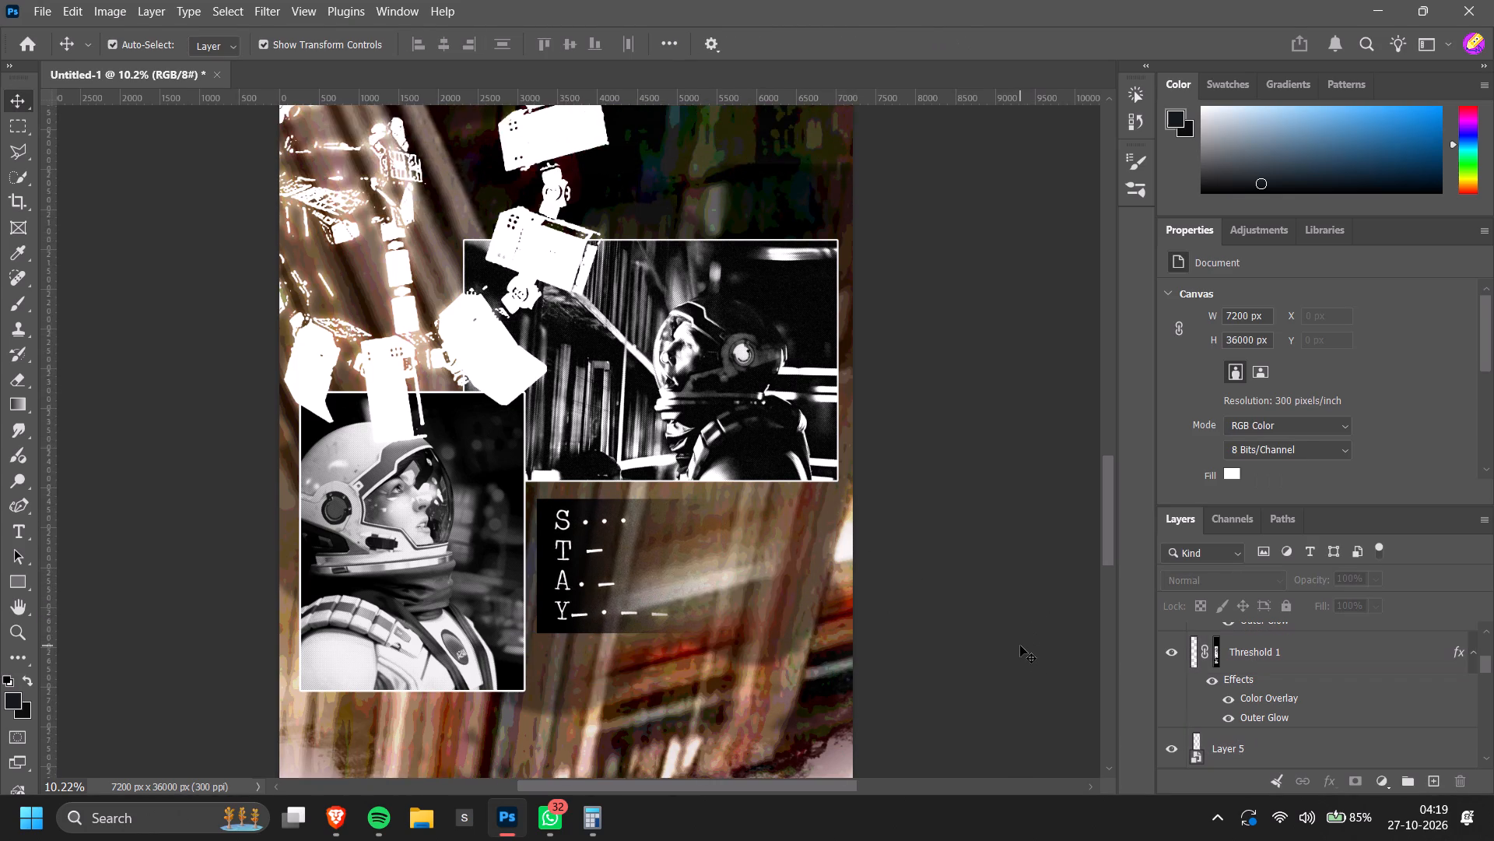
scroll(1020, 645, "down", 14, "alt")
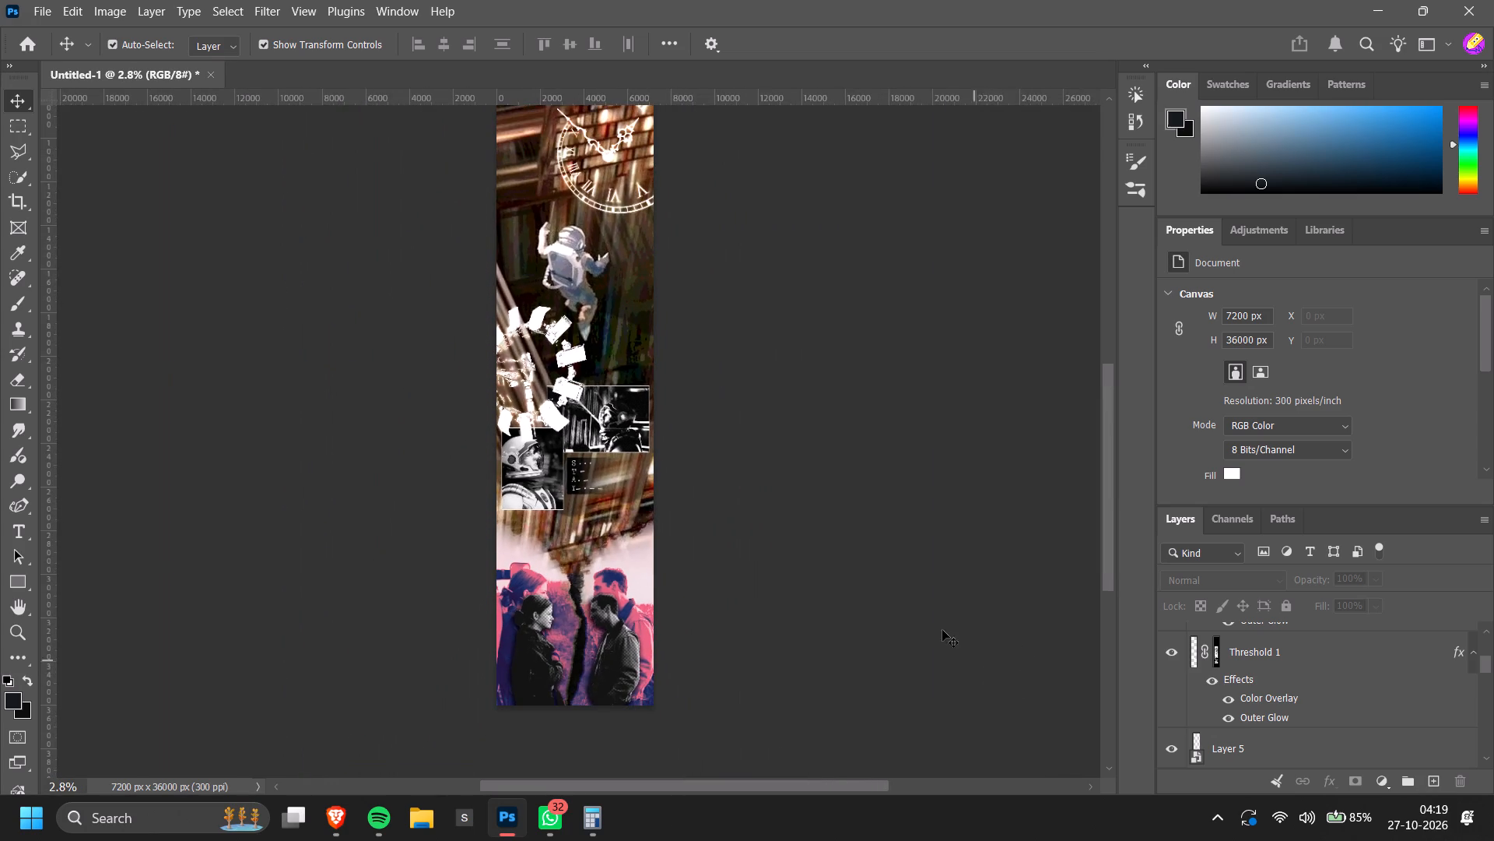
scroll(656, 389, "up", 17, "alt")
left_click(598, 461)
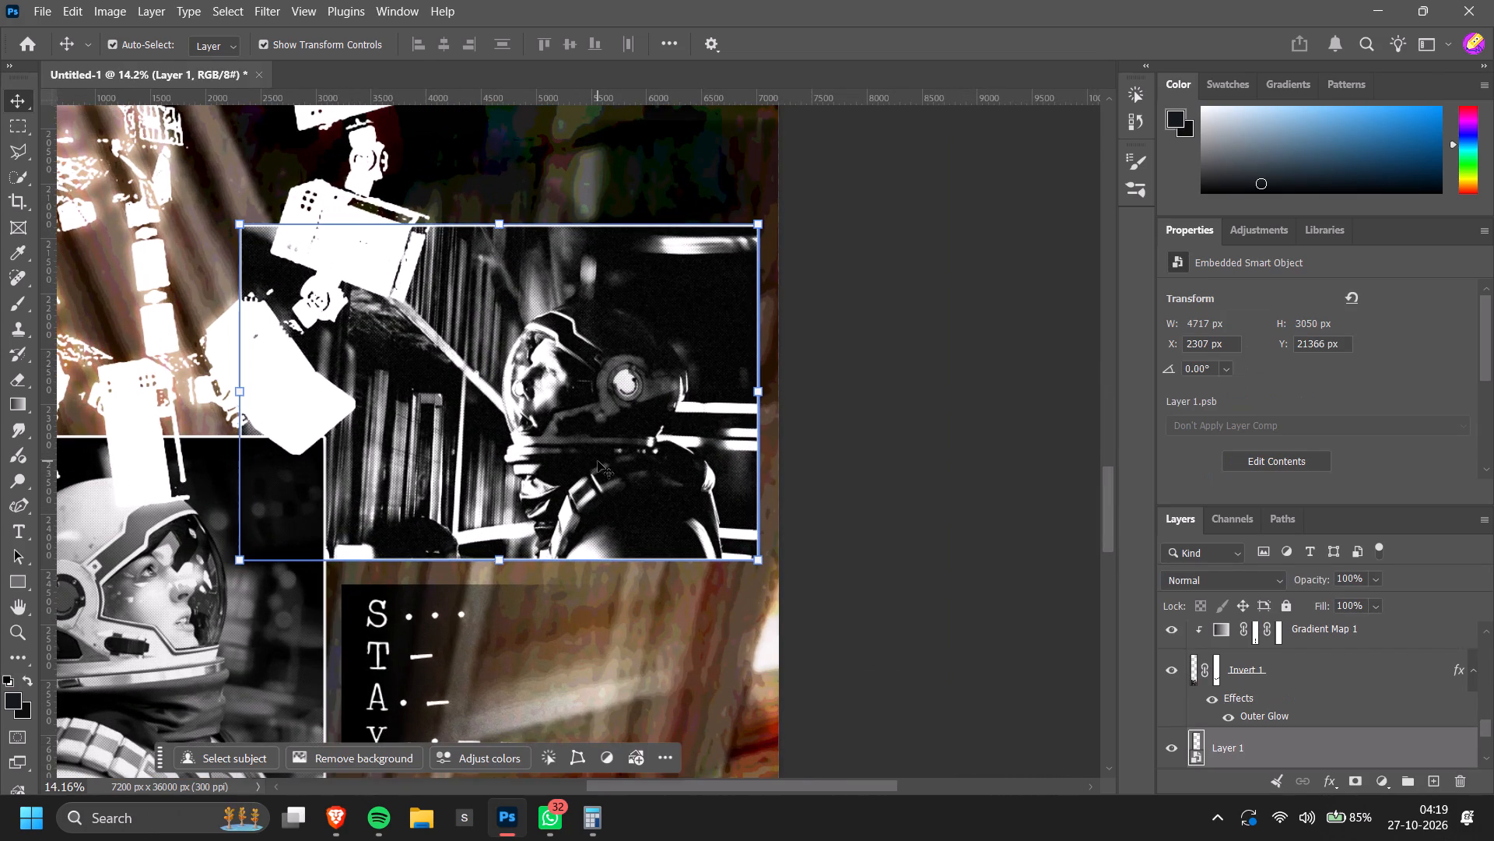
left_click(685, 561)
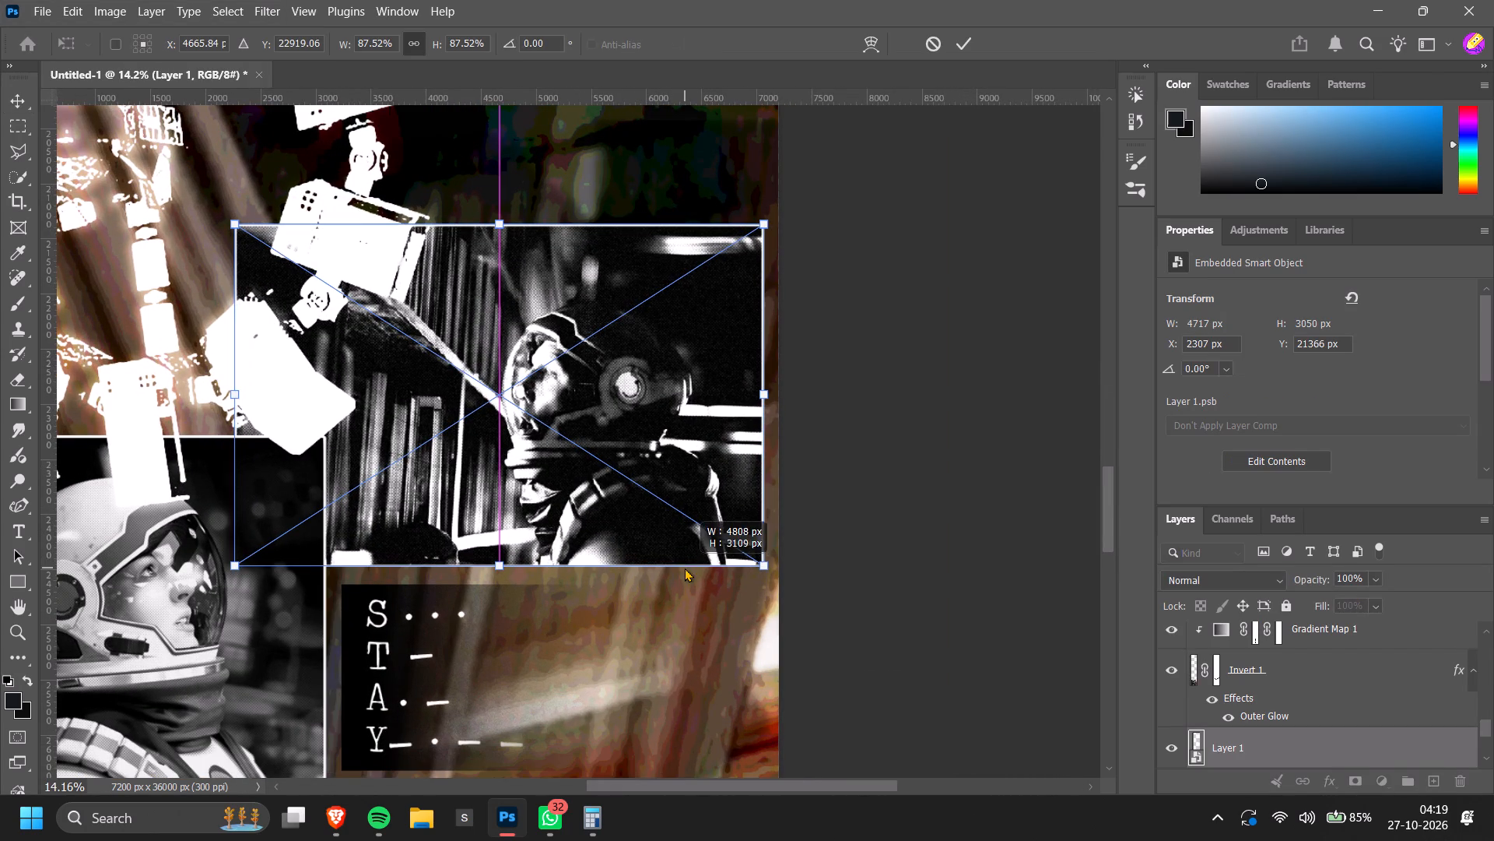
left_click(1029, 567)
left_click(1034, 575)
scroll(1034, 575, "down", 3, "alt")
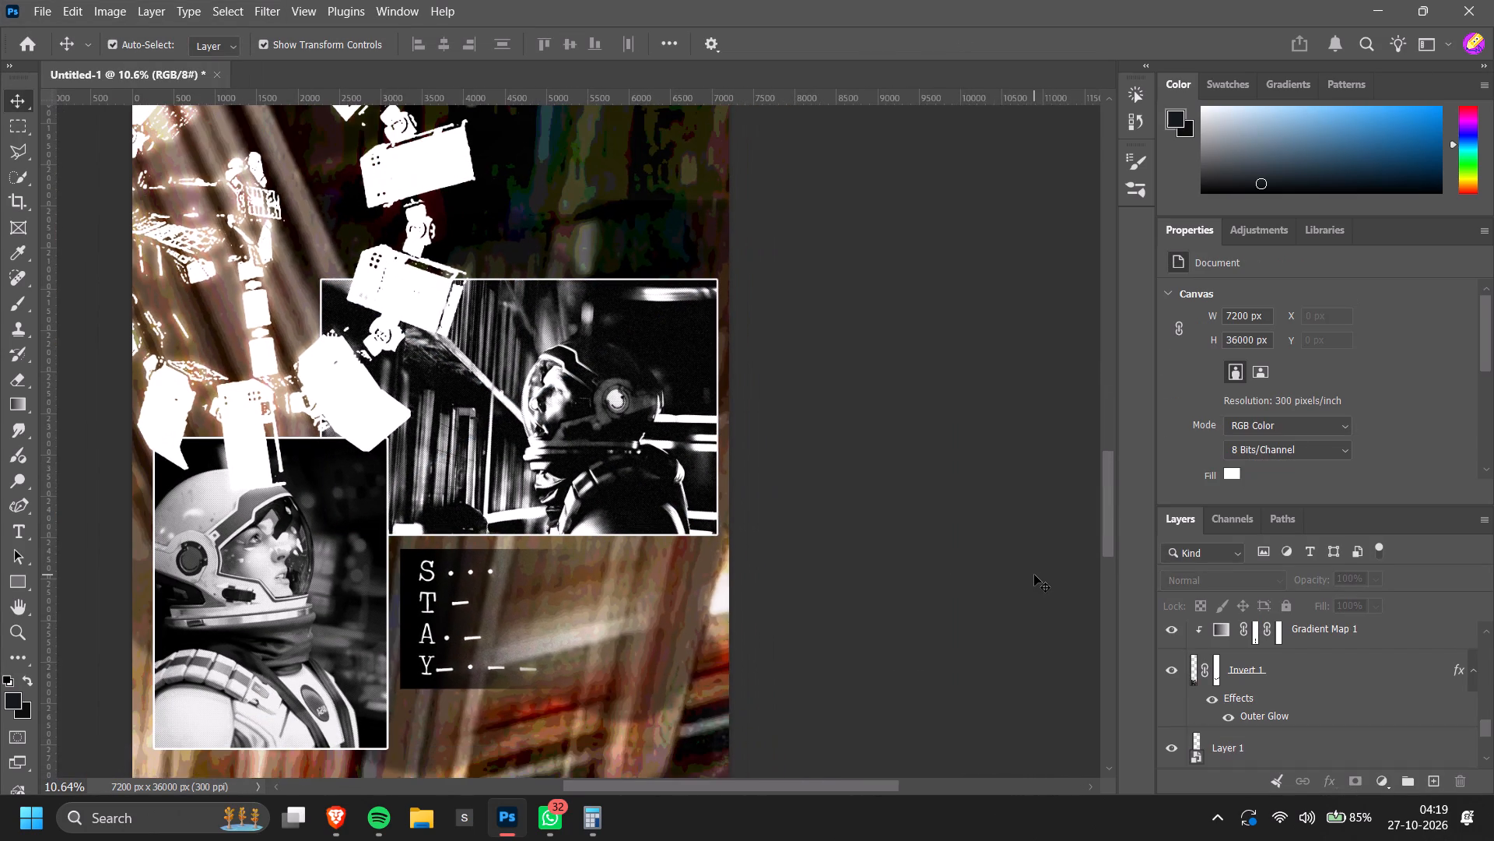
Examine the whole banner composition, from the clock and floating astronaut down to the portraits at the bottom.
scroll(1034, 575, "up", 14, "ctrl")
scroll(1034, 575, "down", 12, "alt")
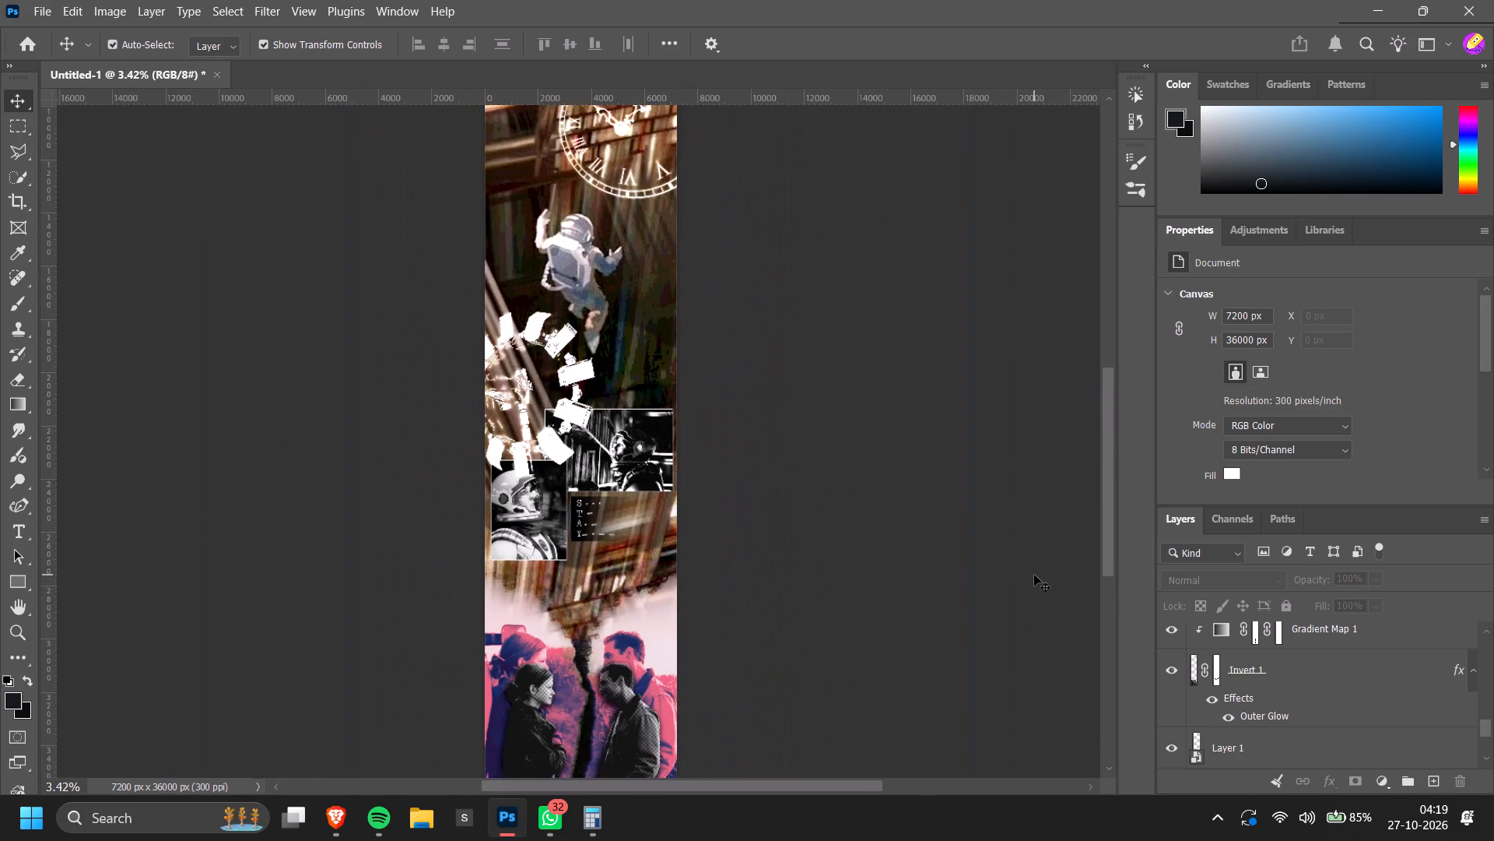
scroll(1034, 575, "down", 9, "alt")
scroll(1036, 575, "up", 16)
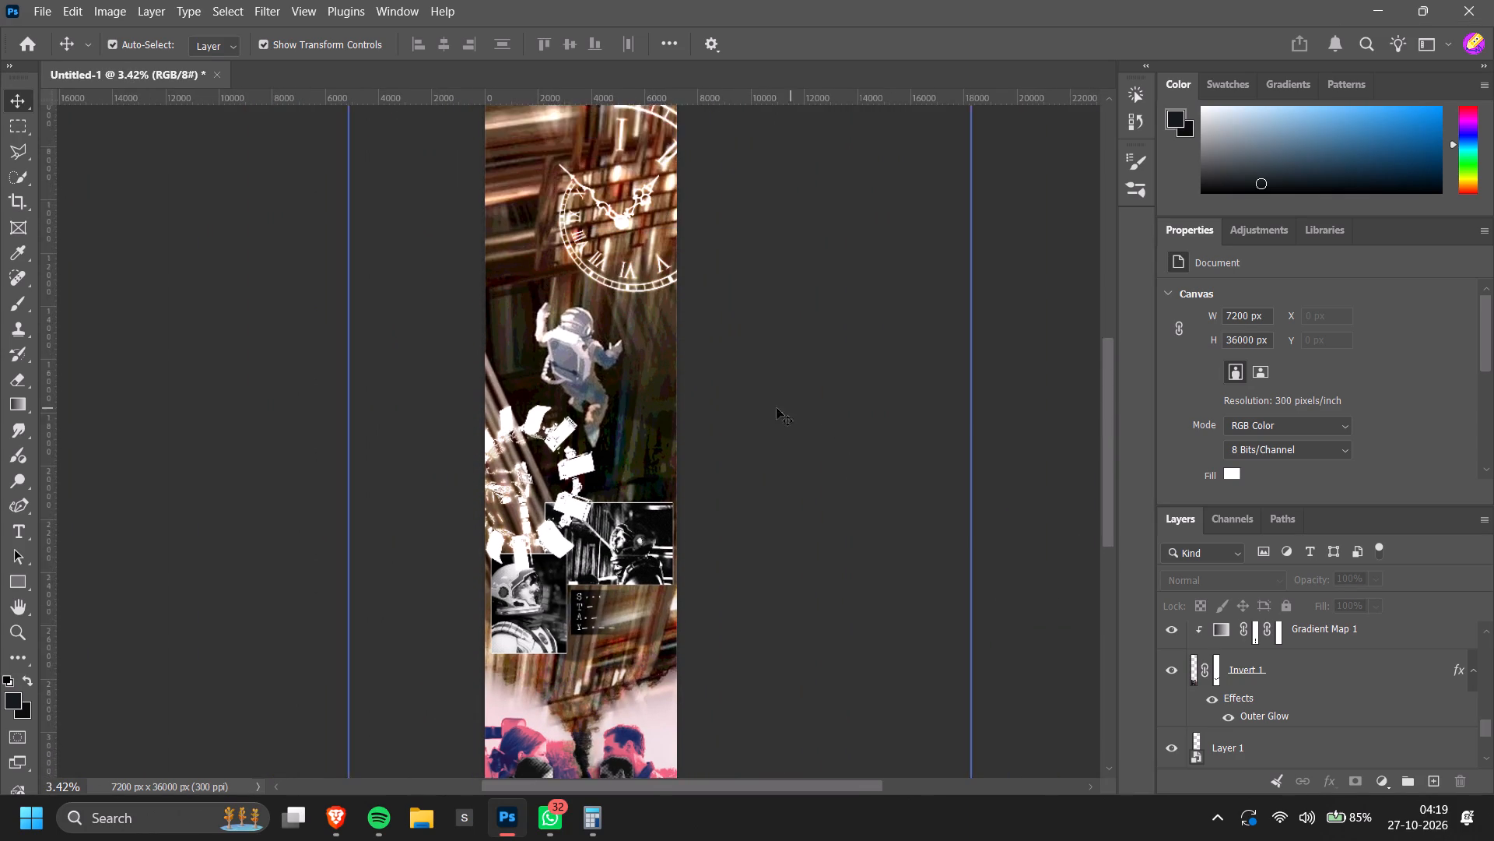
scroll(777, 408, "up", 9)
scroll(966, 371, "up", 4)
scroll(969, 382, "down", 6, "alt")
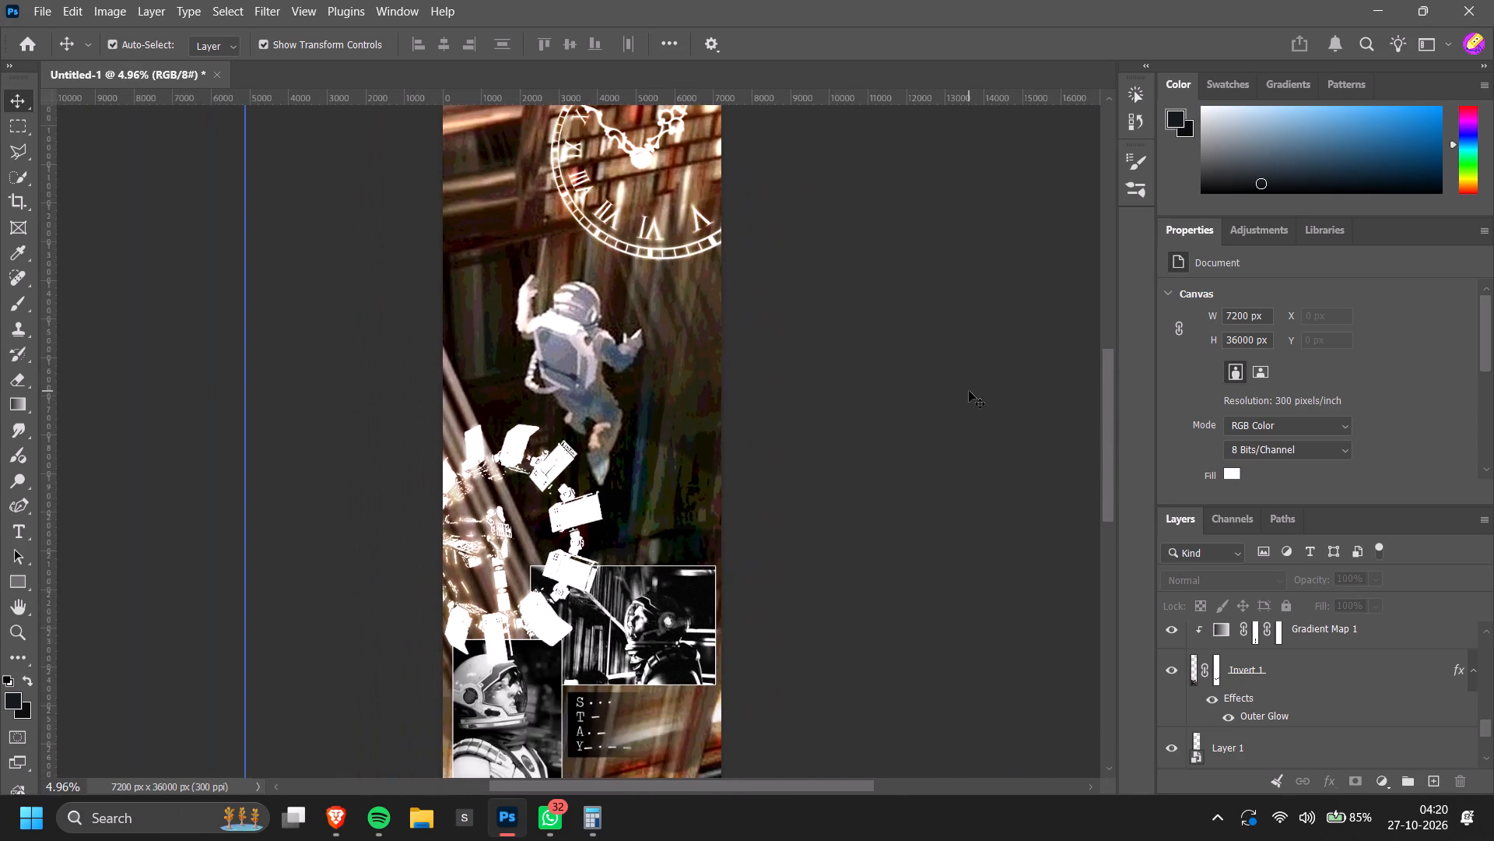
scroll(969, 399, "up", 5)
scroll(969, 404, "down", 4, "alt")
scroll(980, 447, "up", 5, "ctrl")
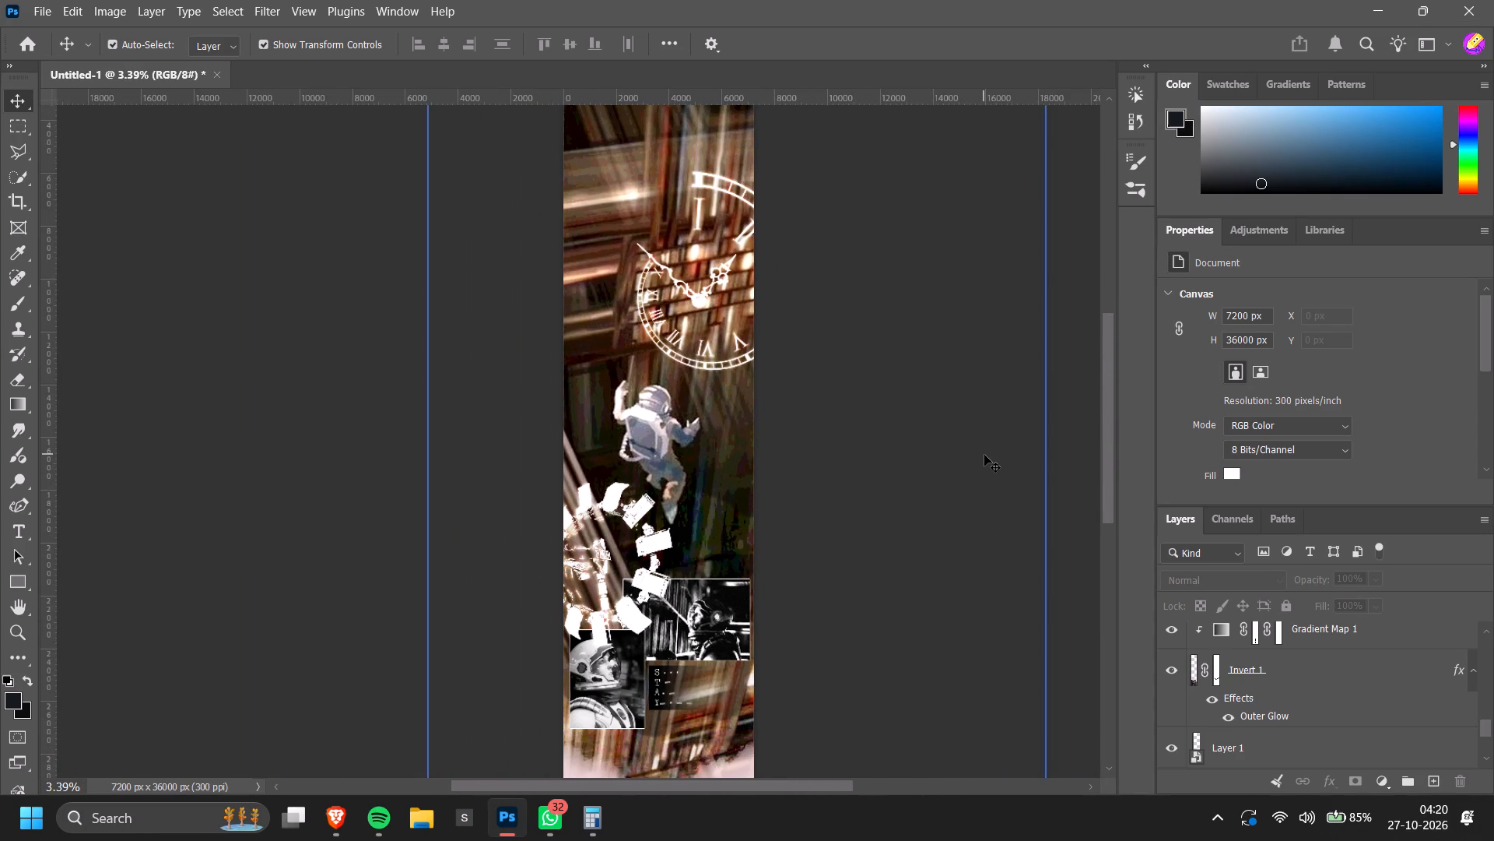
scroll(984, 455, "down", 2, "alt")
scroll(1024, 484, "up", 1, "ctrl")
scroll(1025, 488, "down", 7)
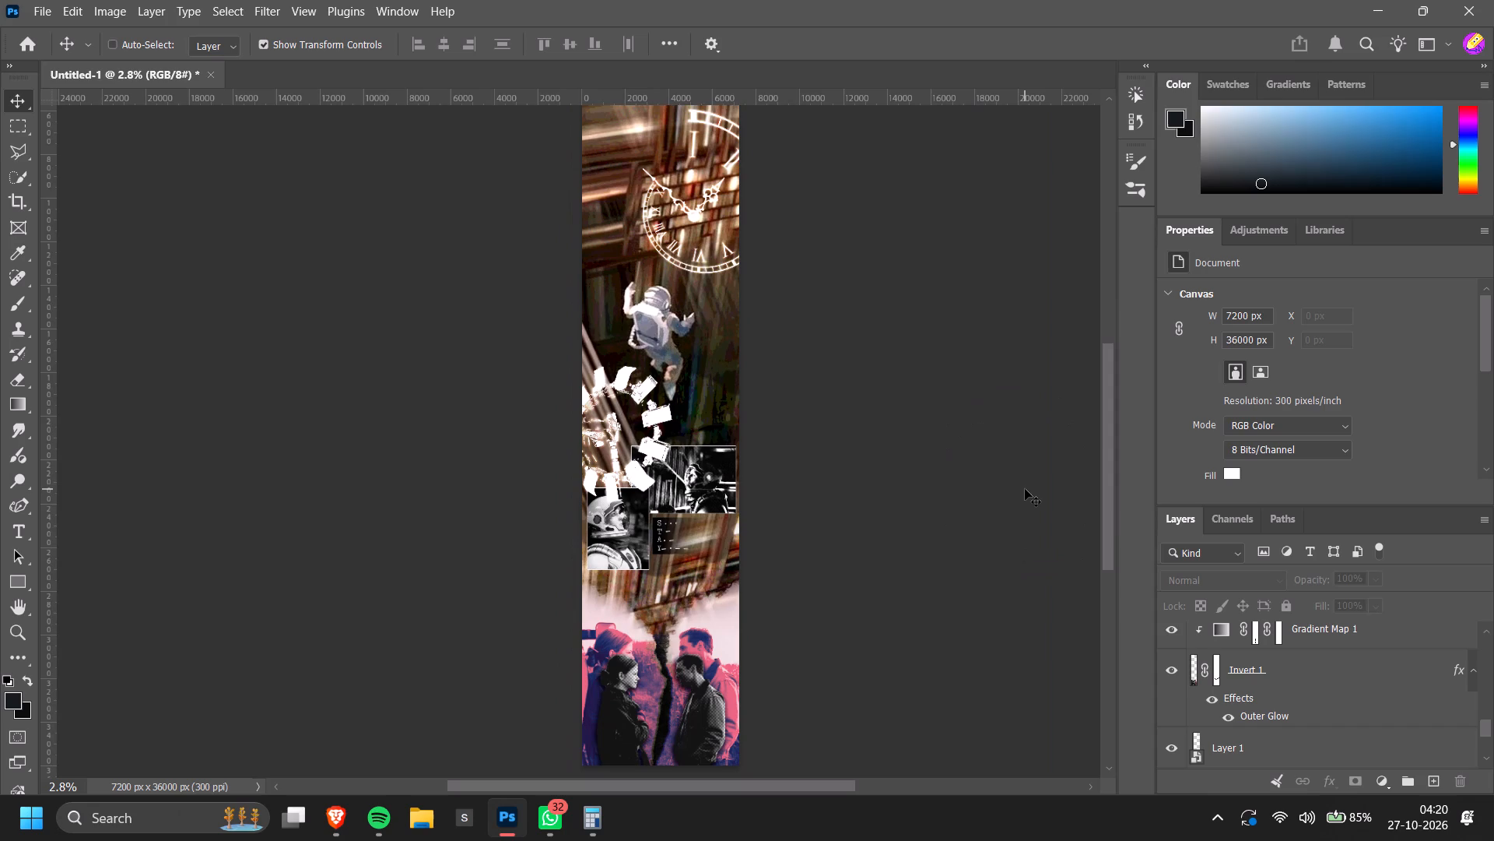
scroll(1025, 489, "up", 1)
scroll(1025, 489, "down", 4)
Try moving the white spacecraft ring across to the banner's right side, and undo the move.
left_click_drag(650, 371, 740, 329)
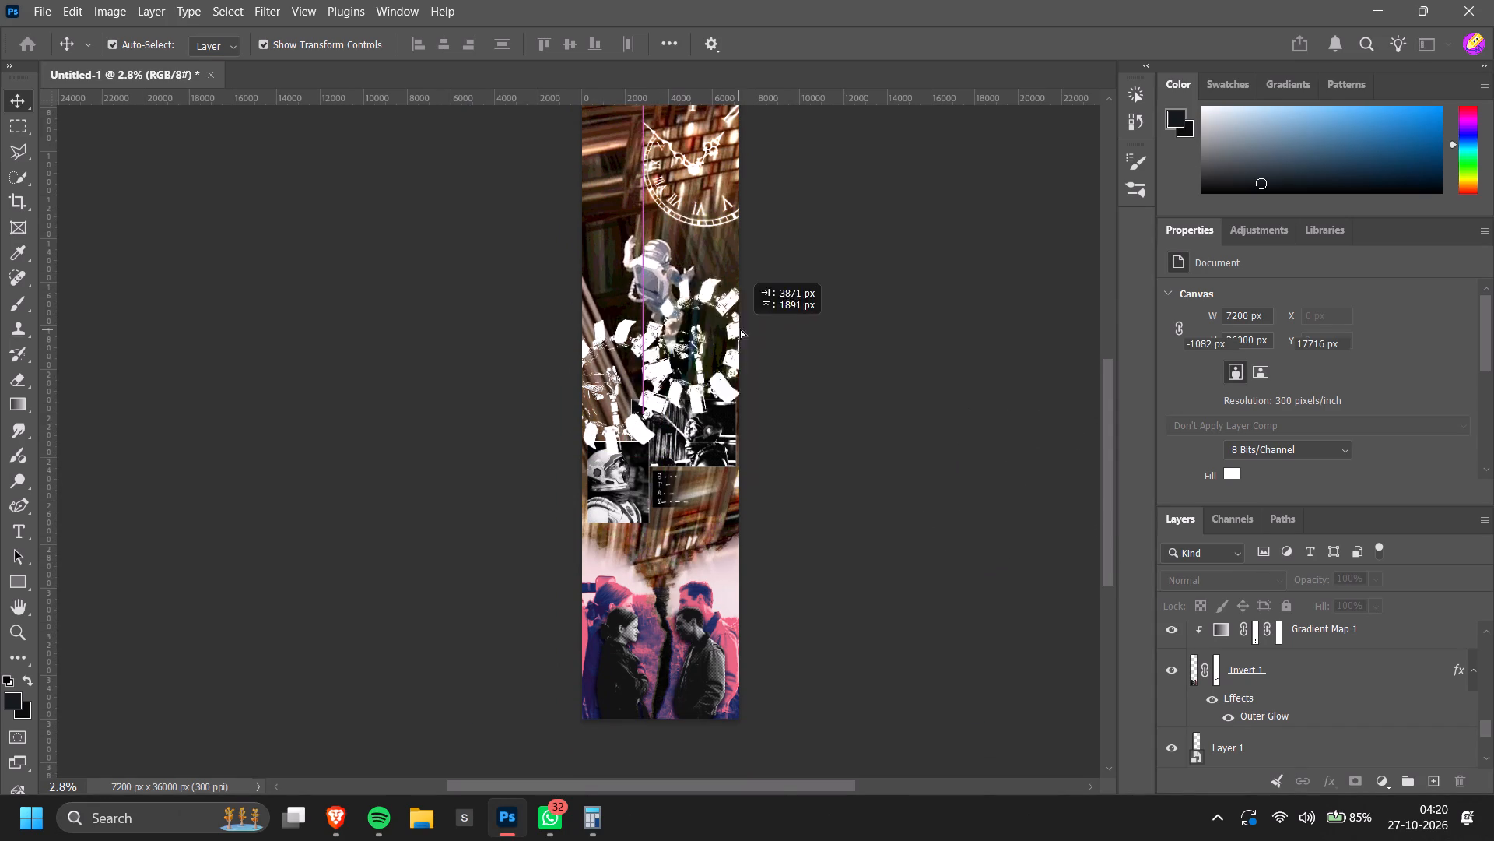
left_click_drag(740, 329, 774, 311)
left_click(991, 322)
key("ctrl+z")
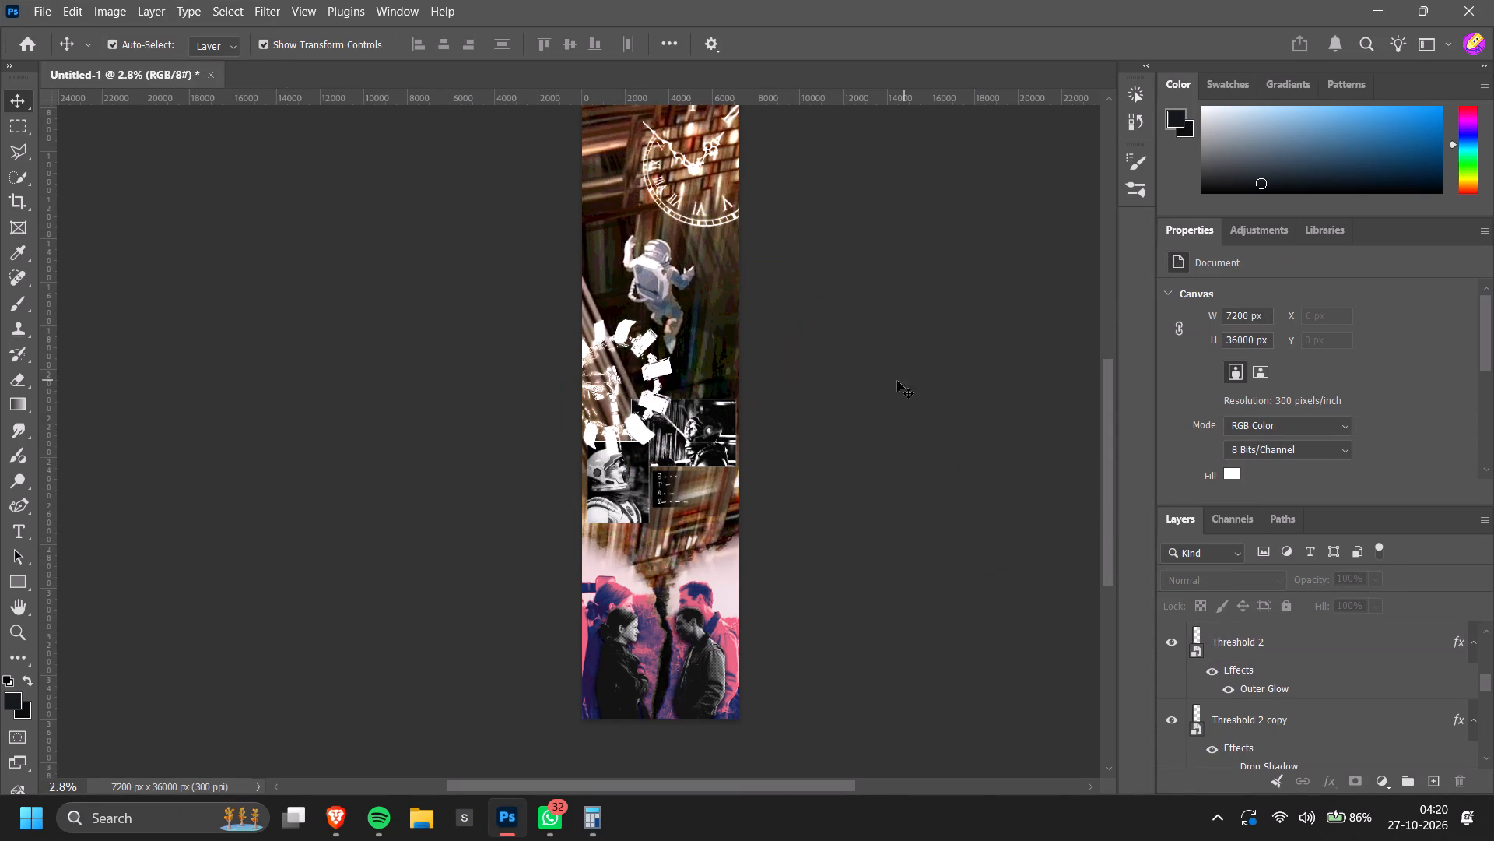
Move the Threshold 2 spacecraft ring aside to the right and delete the duplicate Threshold 2 copy layer beneath it.
scroll(702, 368, "up", 9, "alt")
left_click_drag(624, 377, 753, 394)
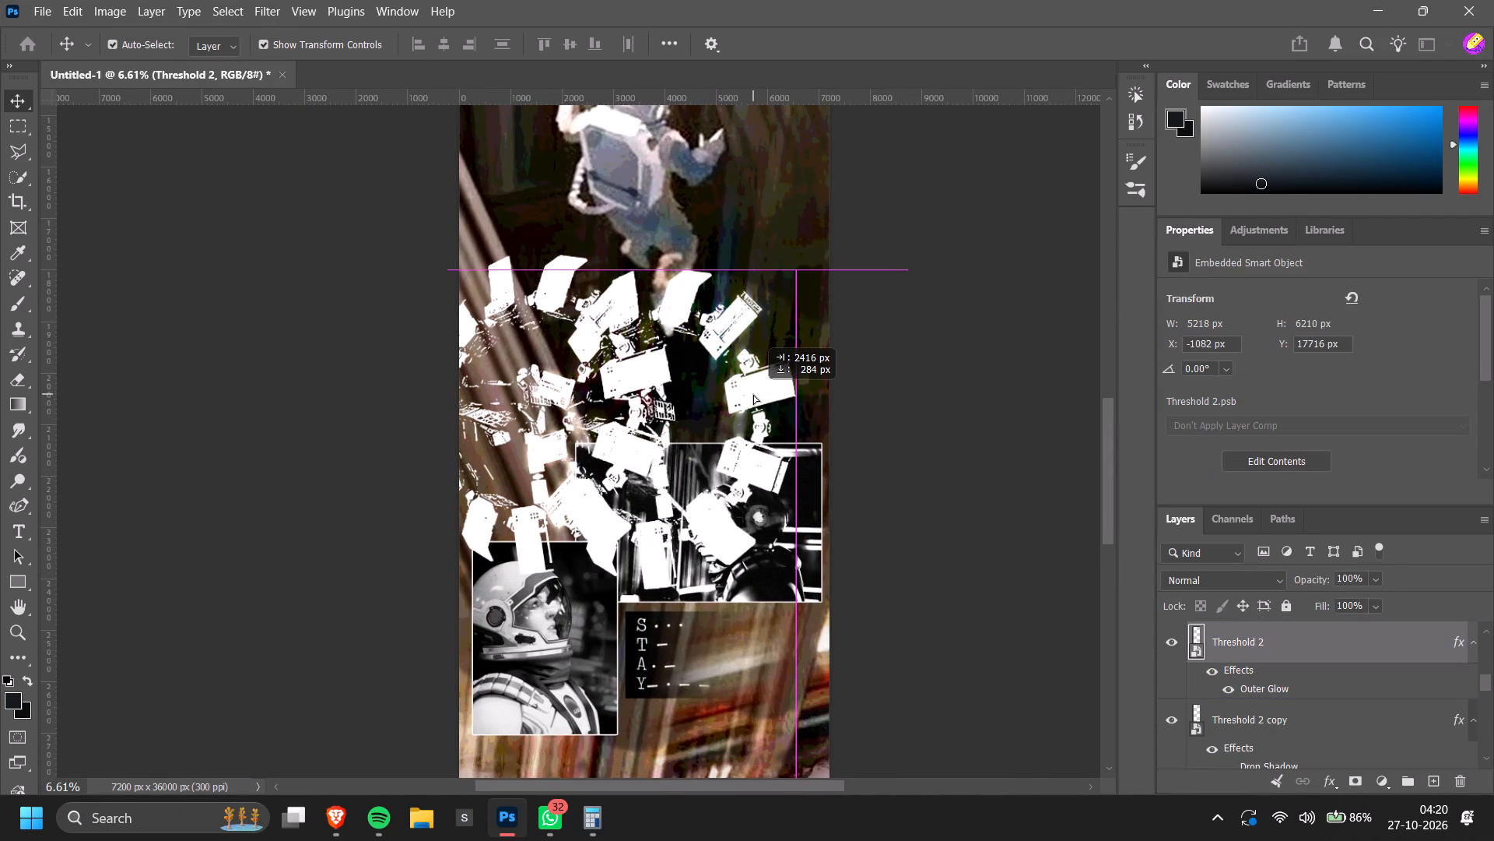
left_click_drag(753, 394, 793, 411)
left_click(528, 527)
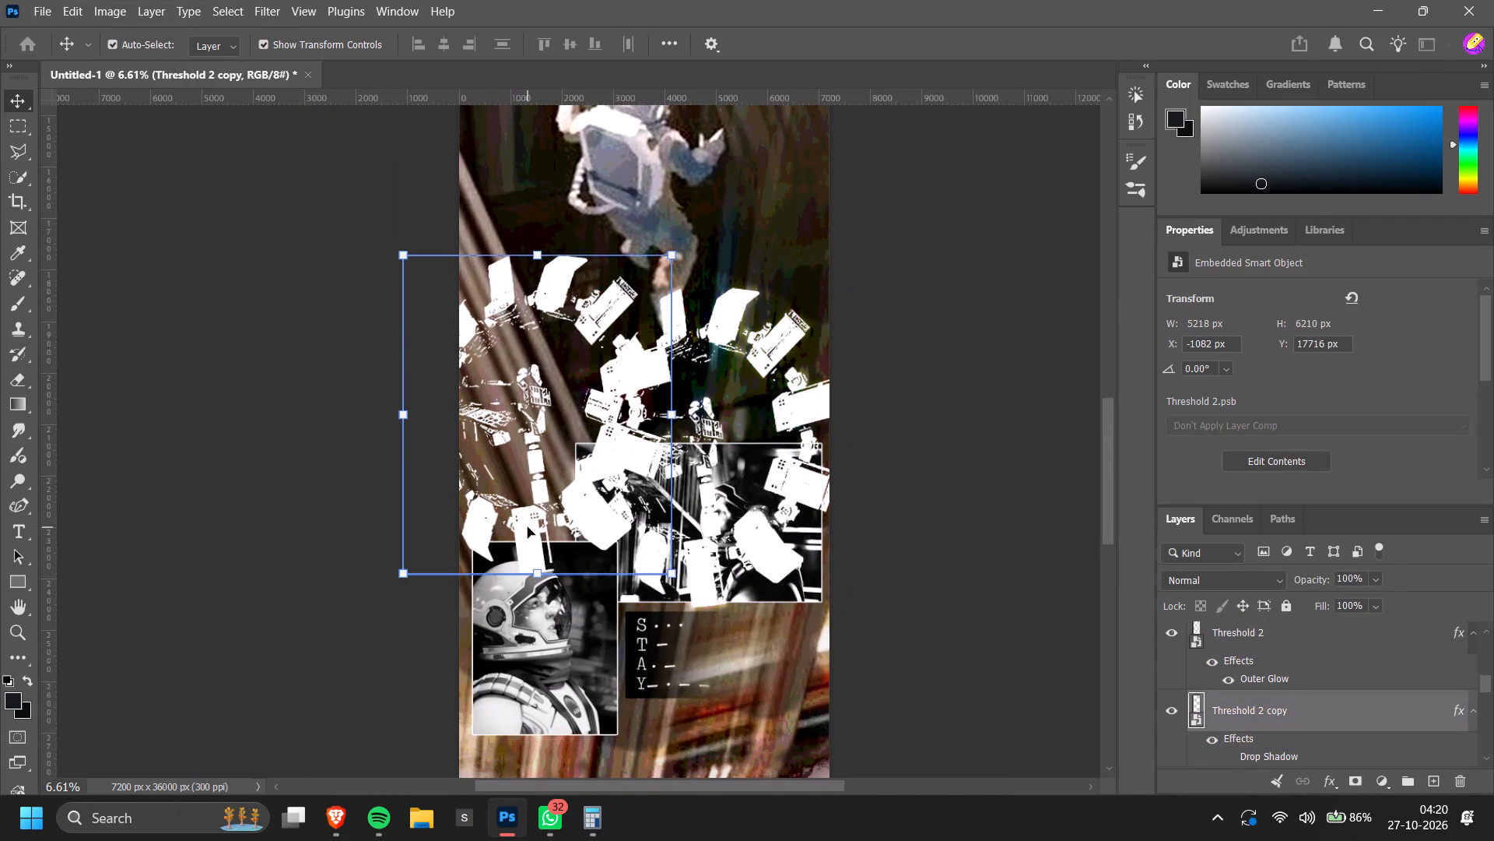
key("BackSpace")
Move the Threshold 2 spacecraft ring back to the banner's left edge, at about X -936, Y 17814 px.
left_click_drag(601, 464, 450, 413)
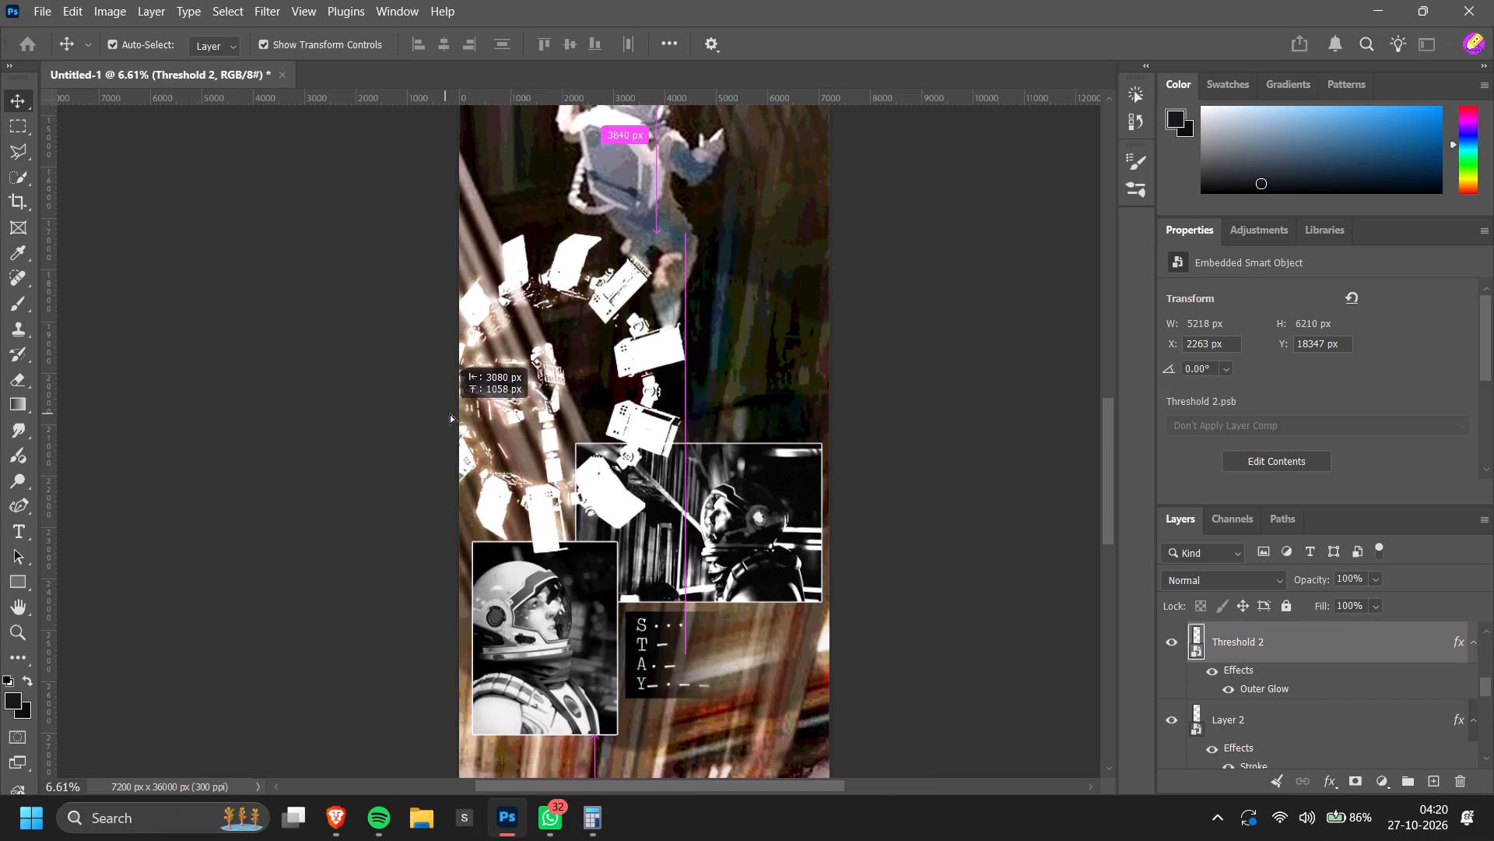
left_click_drag(450, 413, 456, 415)
left_click_drag(702, 552, 715, 561)
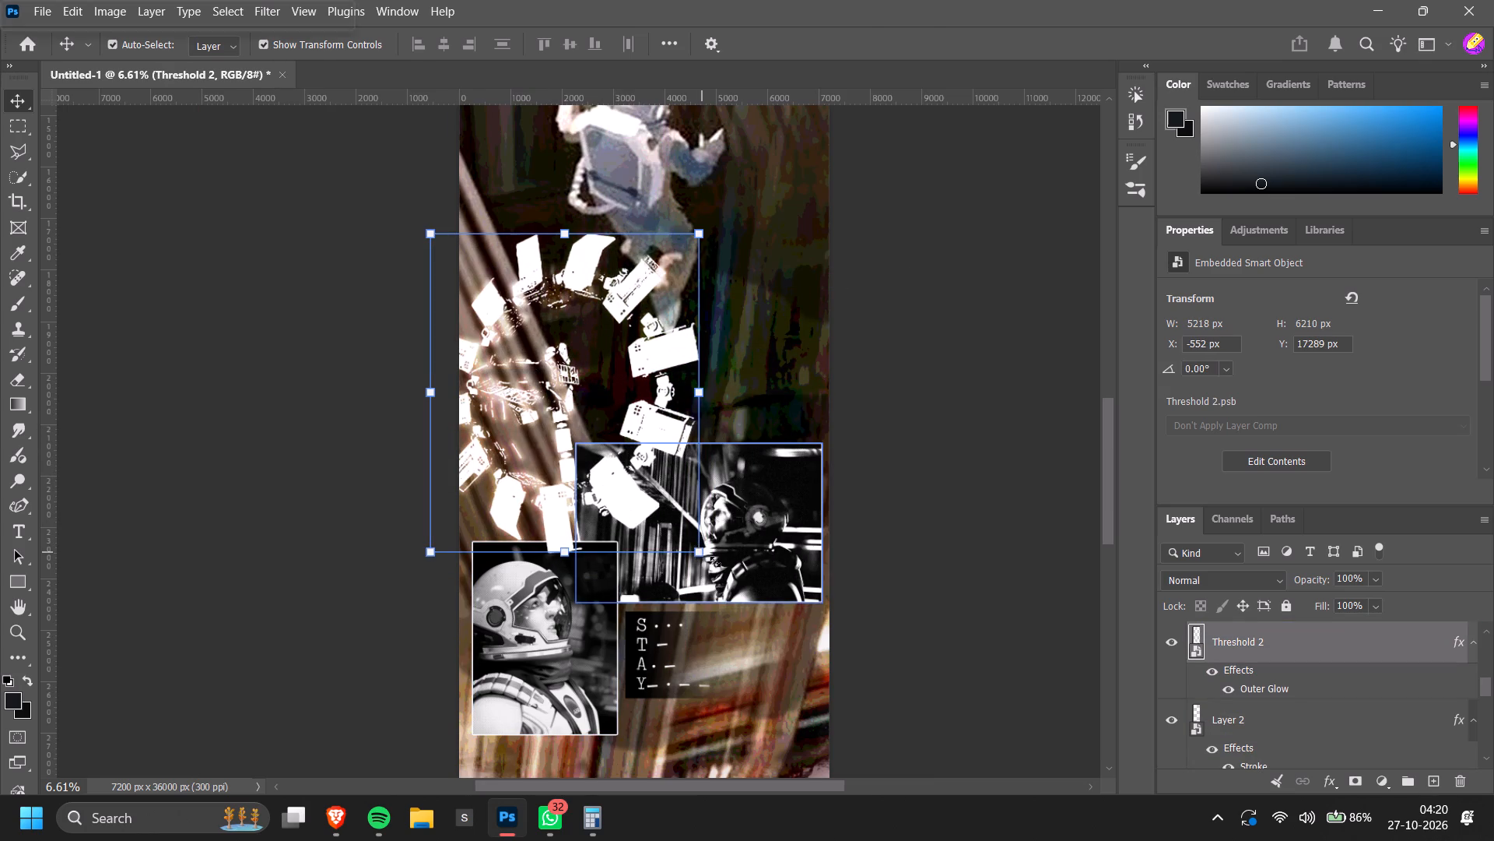
left_click_drag(715, 561, 699, 516)
left_click(1010, 434)
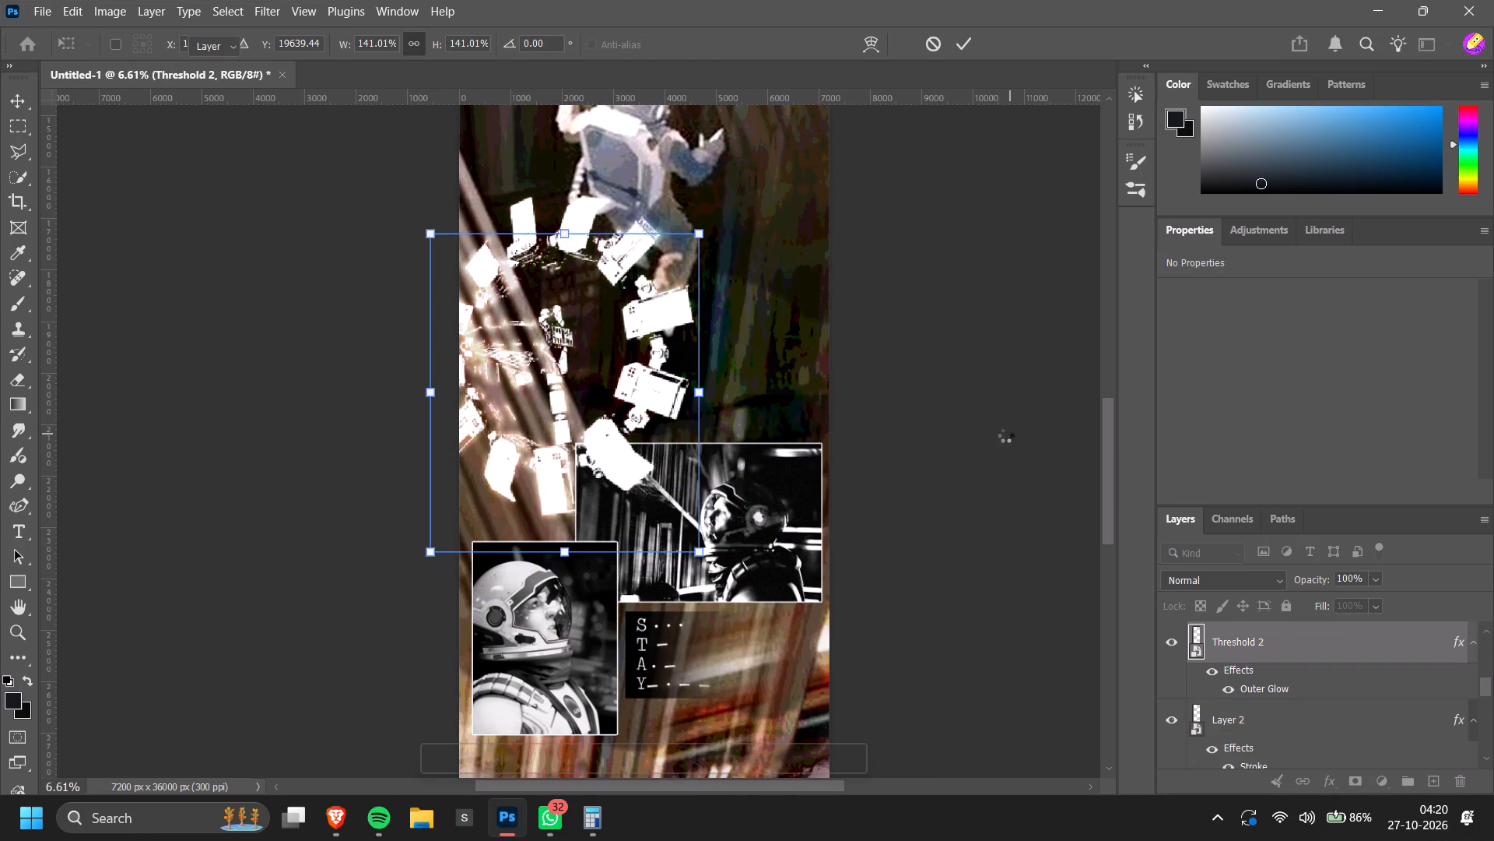
scroll(993, 444, "down", 2, "alt")
left_click_drag(673, 361, 654, 413)
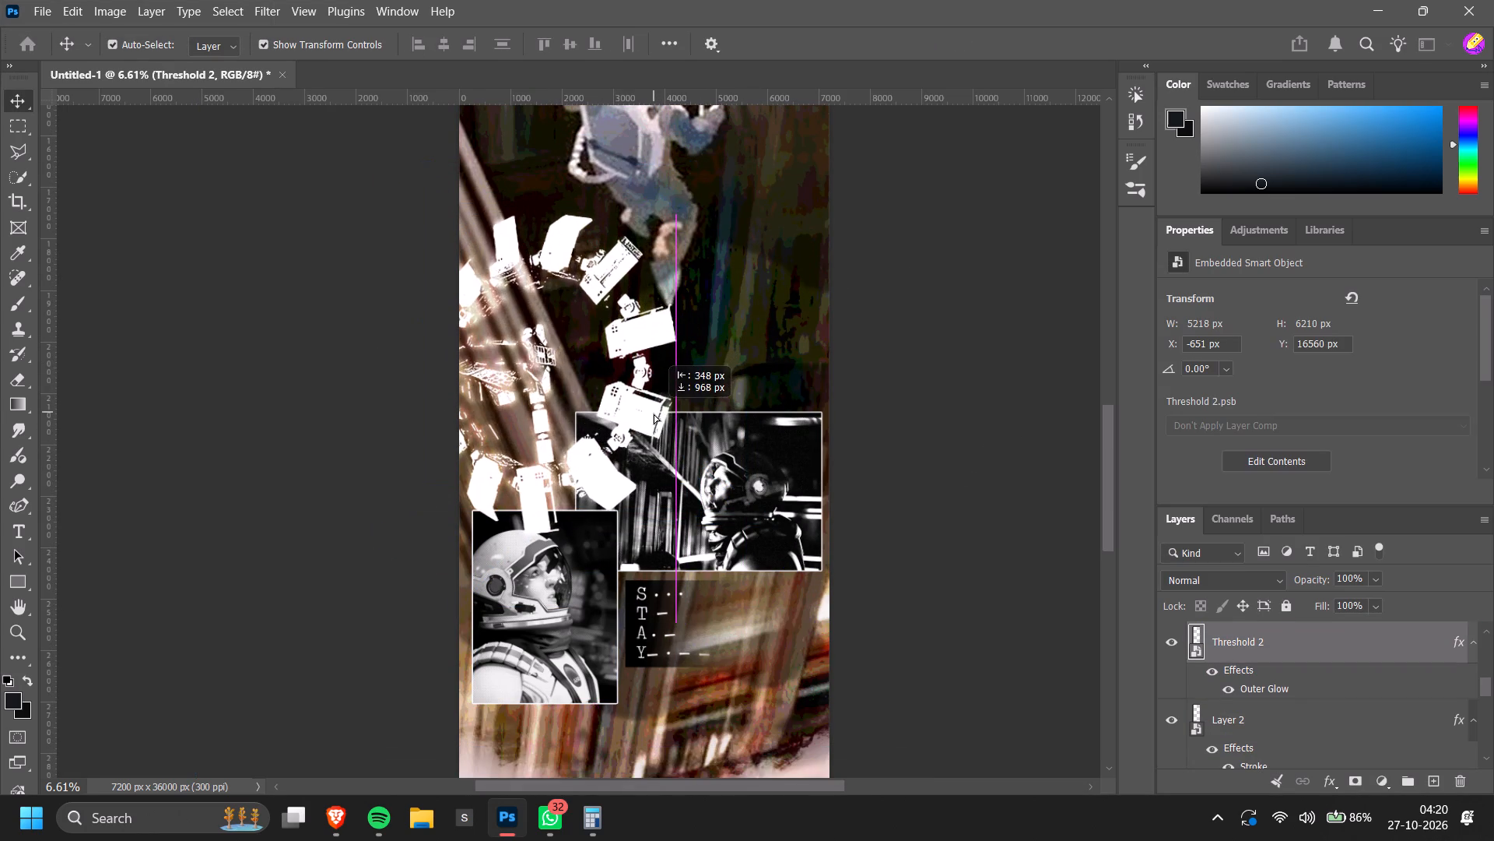
left_click_drag(654, 413, 661, 421)
Rotate the Threshold 2 spacecraft ring to about -13.98° and place it at about X -982, Y 17582 px, overlapping the astronaut photos.
left_click(704, 564)
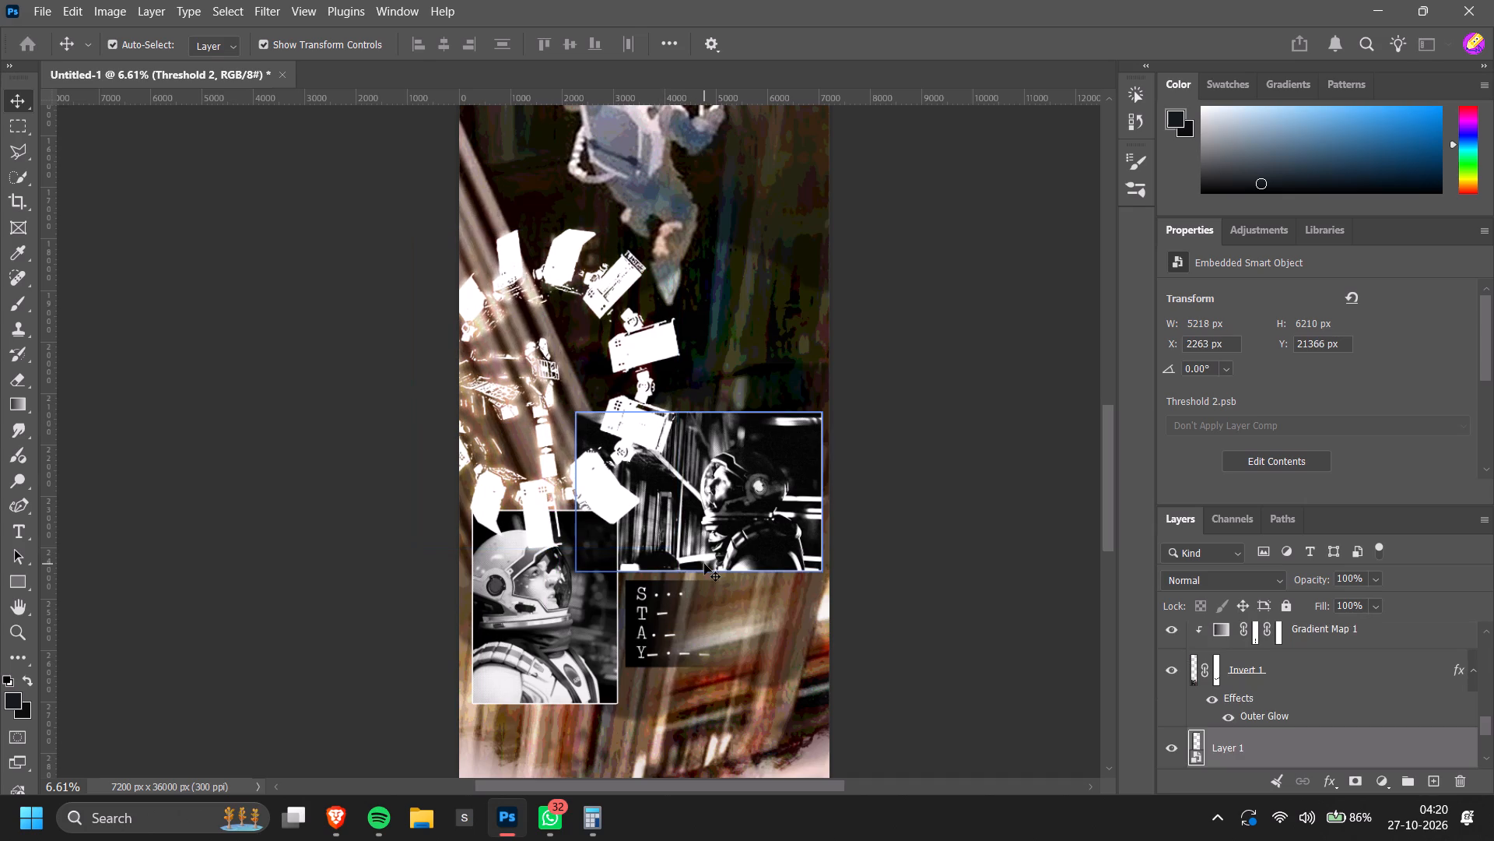
left_click(618, 503)
left_click_drag(695, 568, 724, 547)
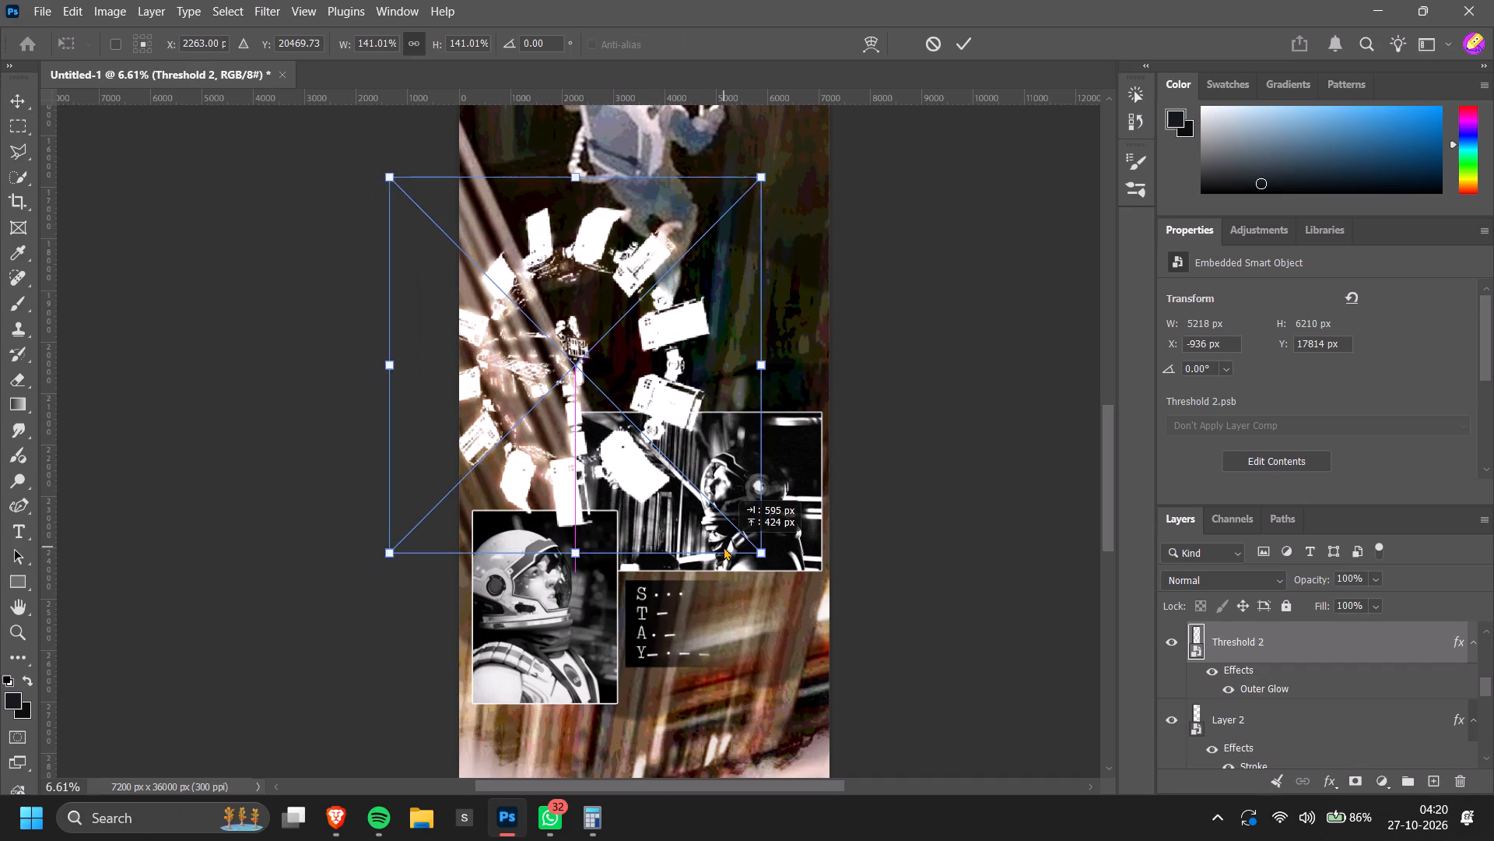
left_click_drag(724, 547, 706, 560)
left_click_drag(717, 589, 749, 534)
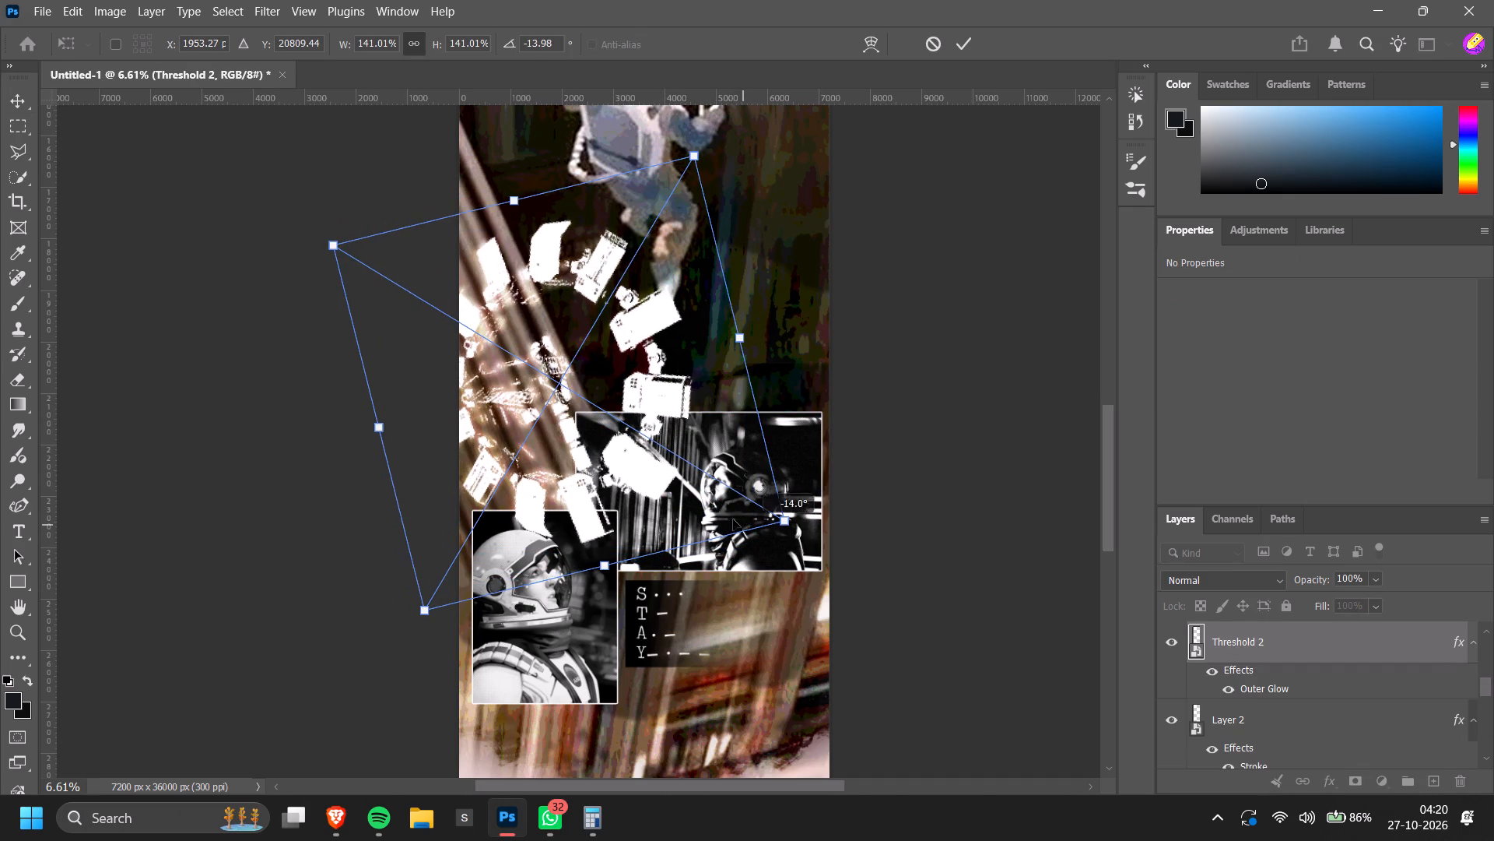
left_click_drag(658, 472, 640, 486)
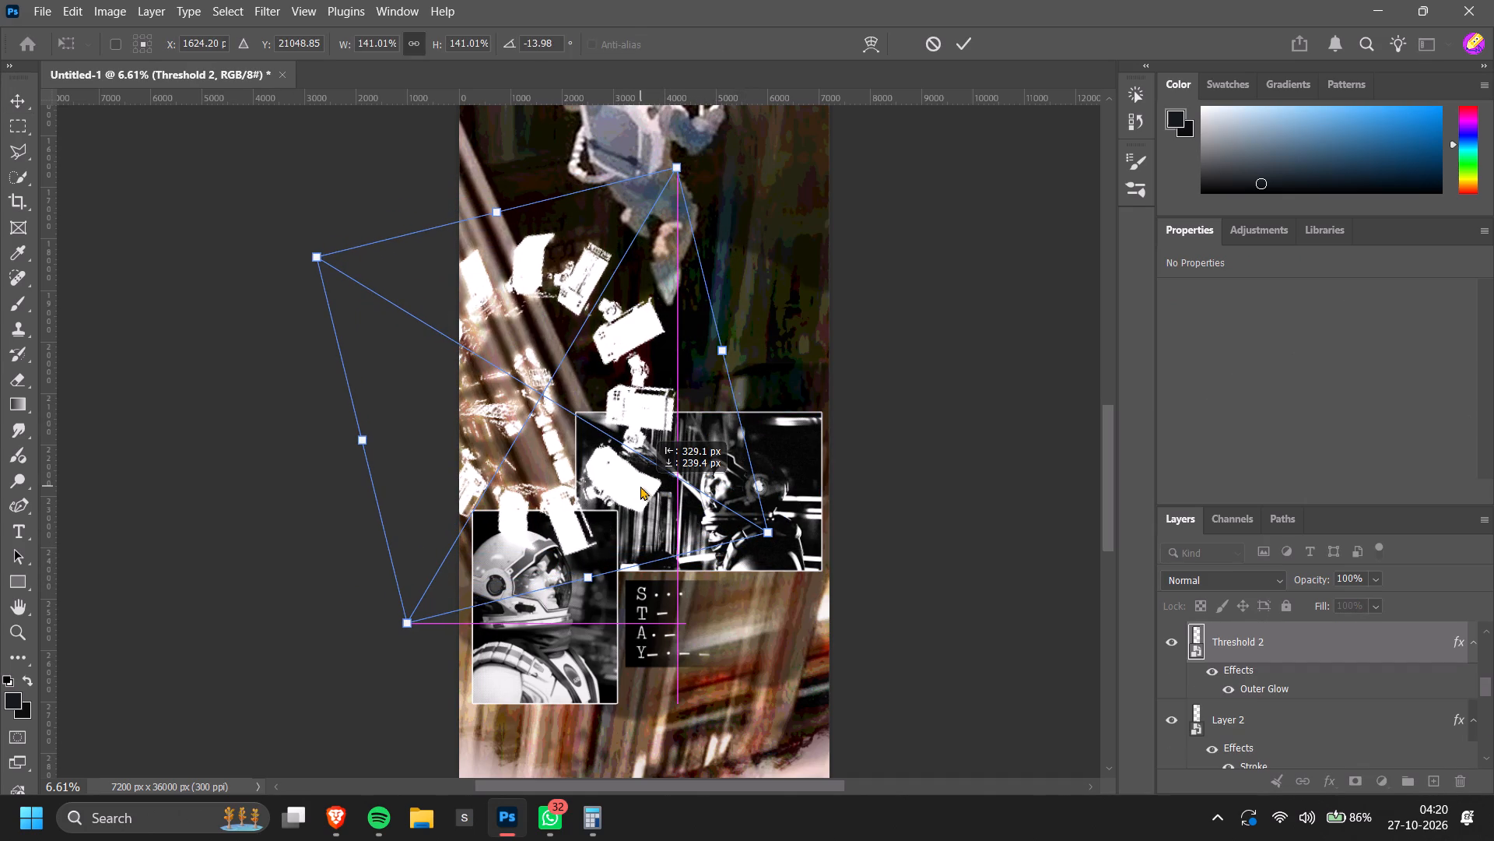
left_click_drag(640, 486, 639, 473)
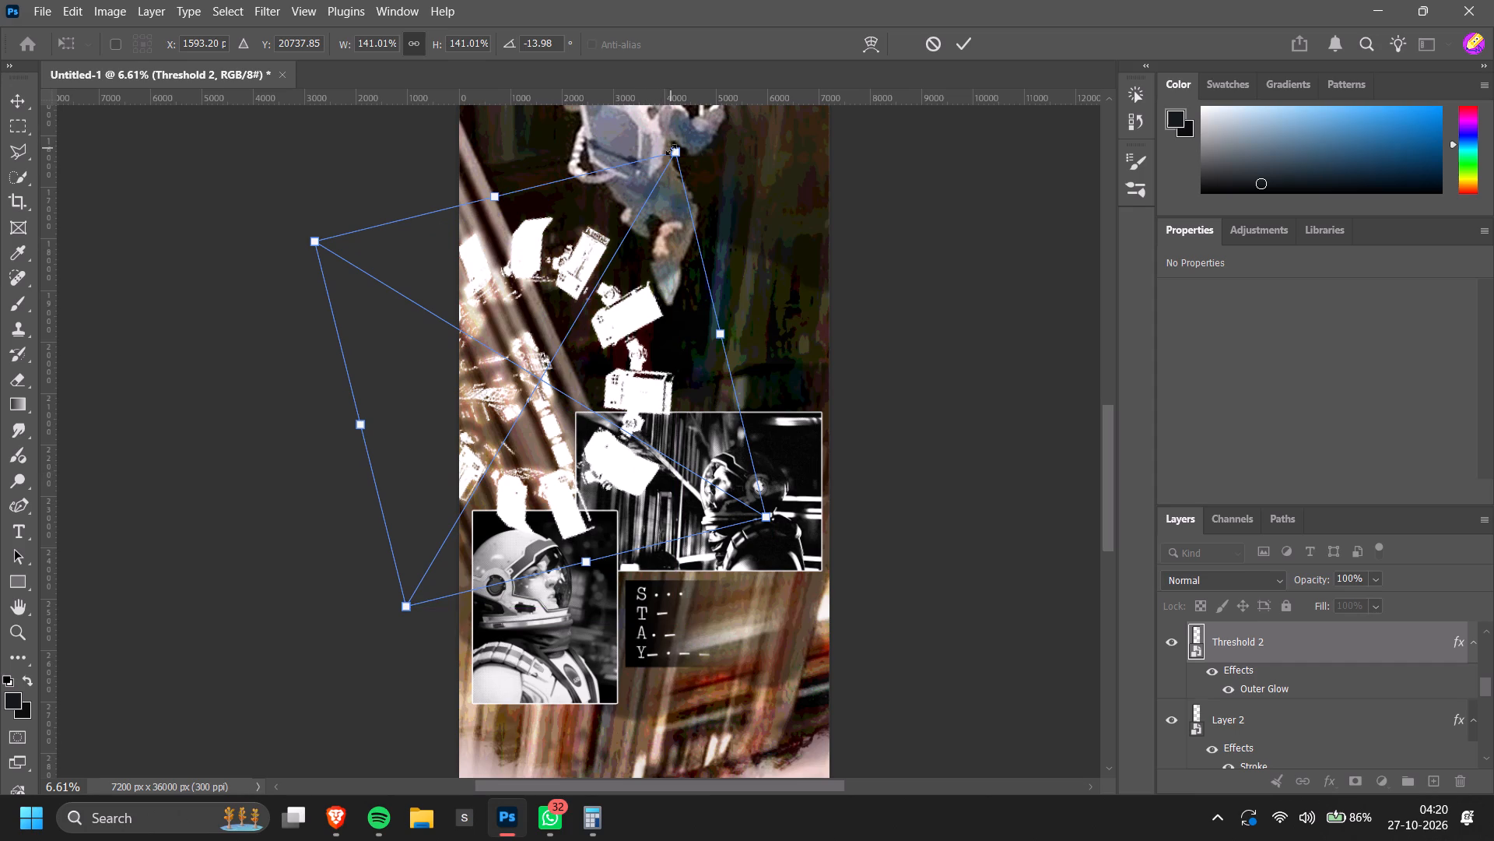
left_click(1061, 486)
left_click(1056, 501)
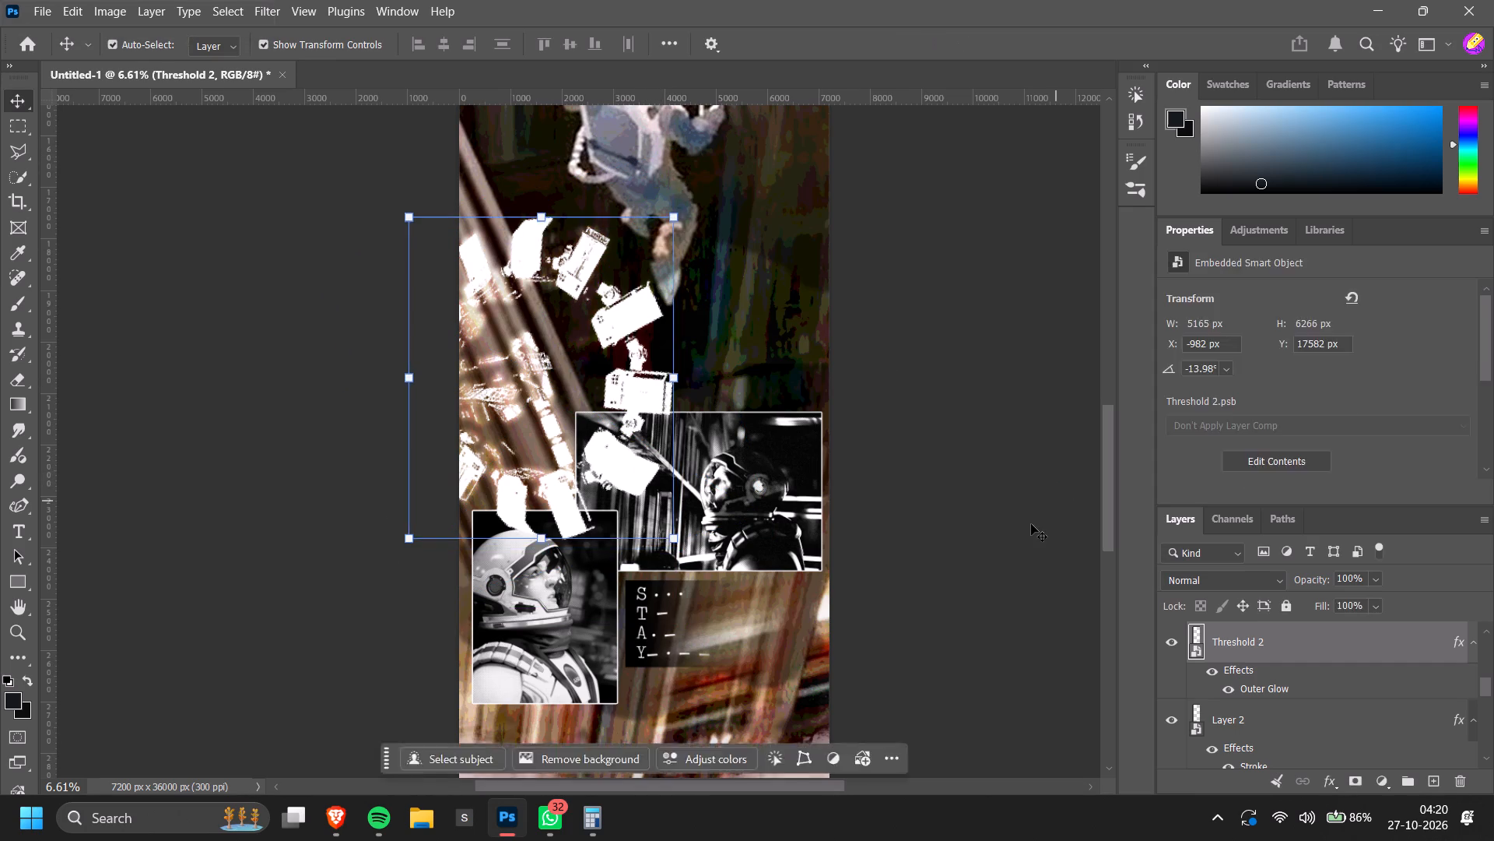
left_click(1031, 524)
Examine the full banner to judge the rotated spacecraft ring within the overall composition.
scroll(1026, 526, "down", 10, "alt")
scroll(1016, 555, "up", 12, "ctrl")
scroll(1016, 555, "down", 3)
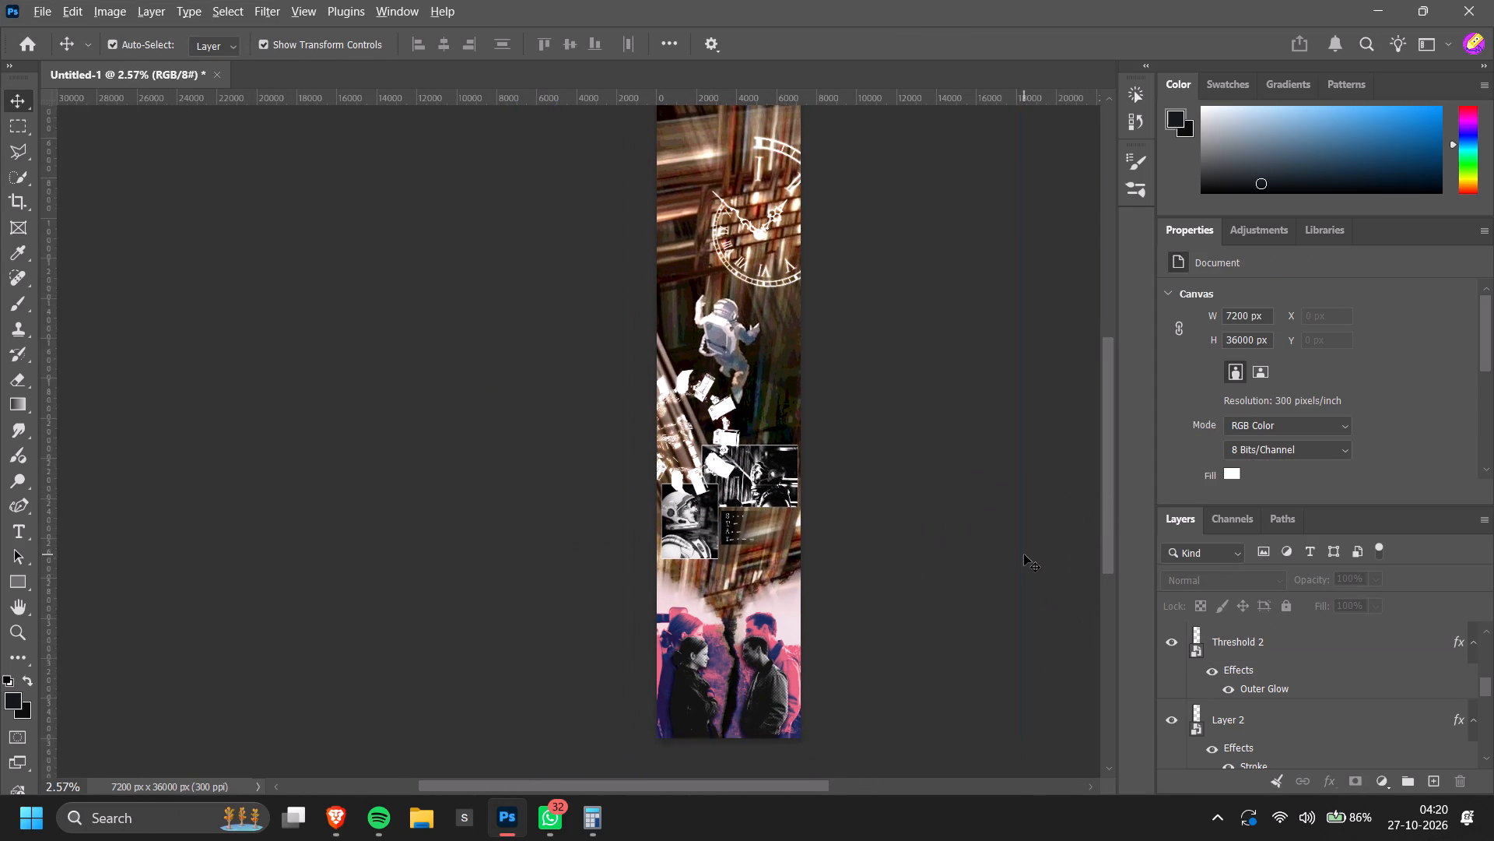
scroll(1024, 554, "down", 3, "alt")
scroll(1024, 554, "up", 1)
scroll(1024, 554, "up", 2, "alt")
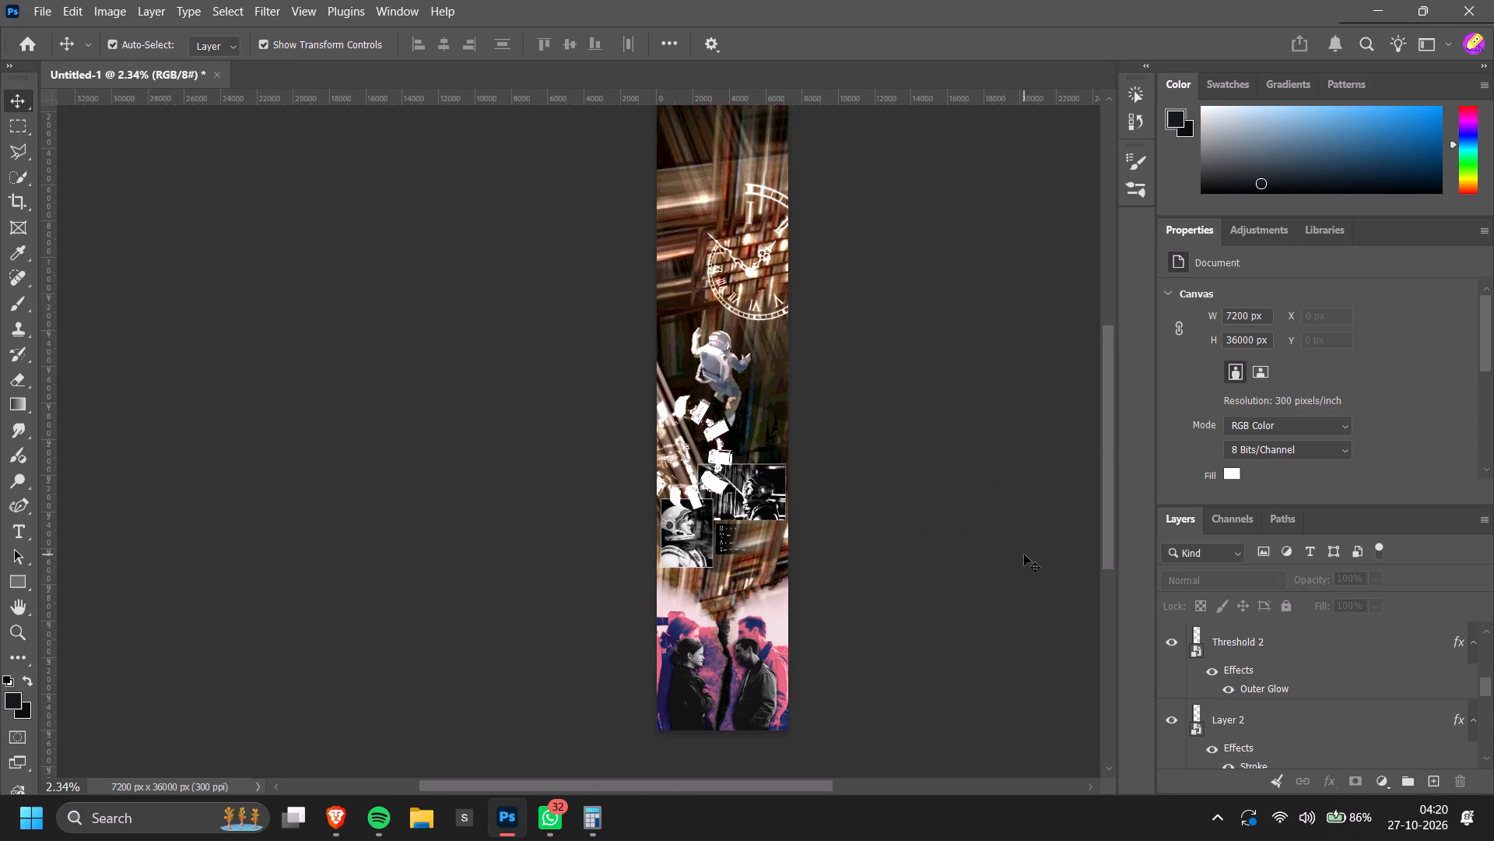
scroll(1024, 554, "down", 1, "ctrl")
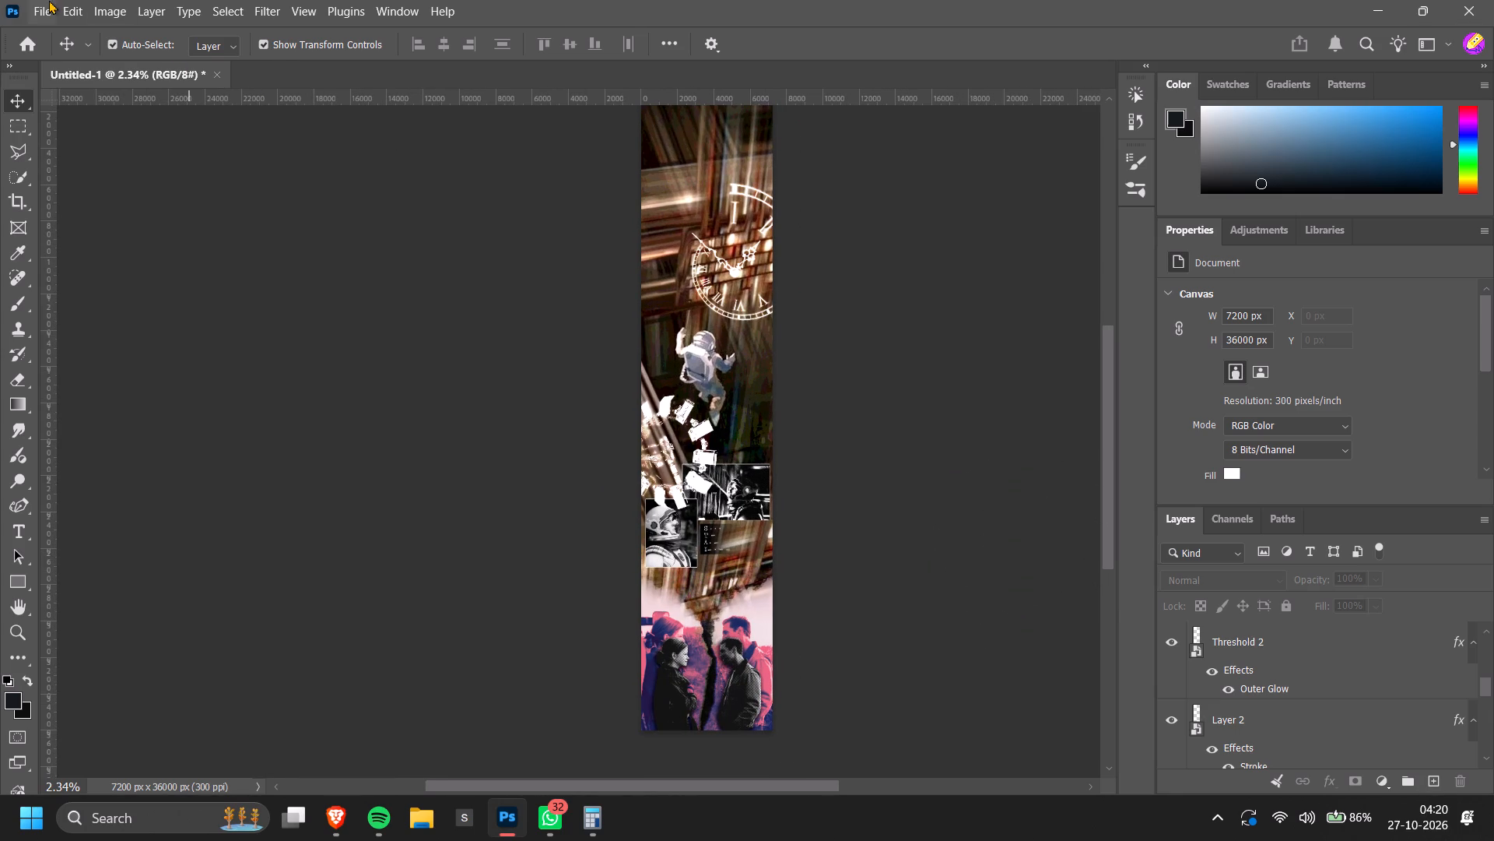
Quick-export the banner as a PNG named interstellar_design into the C26 CREATIVES folder in Documents.
left_click(49, 0)
left_click(159, 351)
left_click(175, 343)
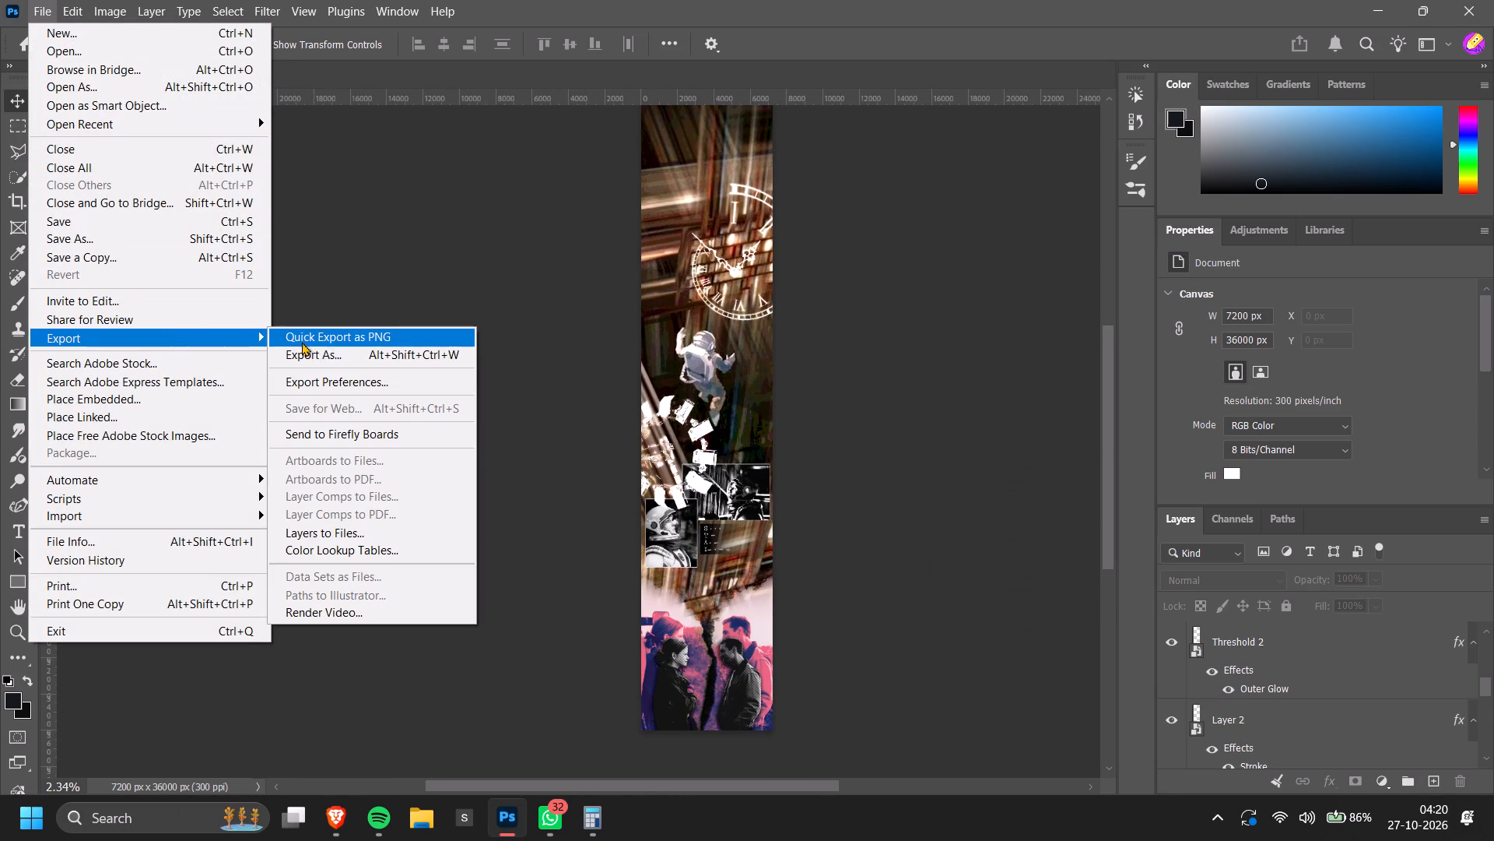
left_click(370, 341)
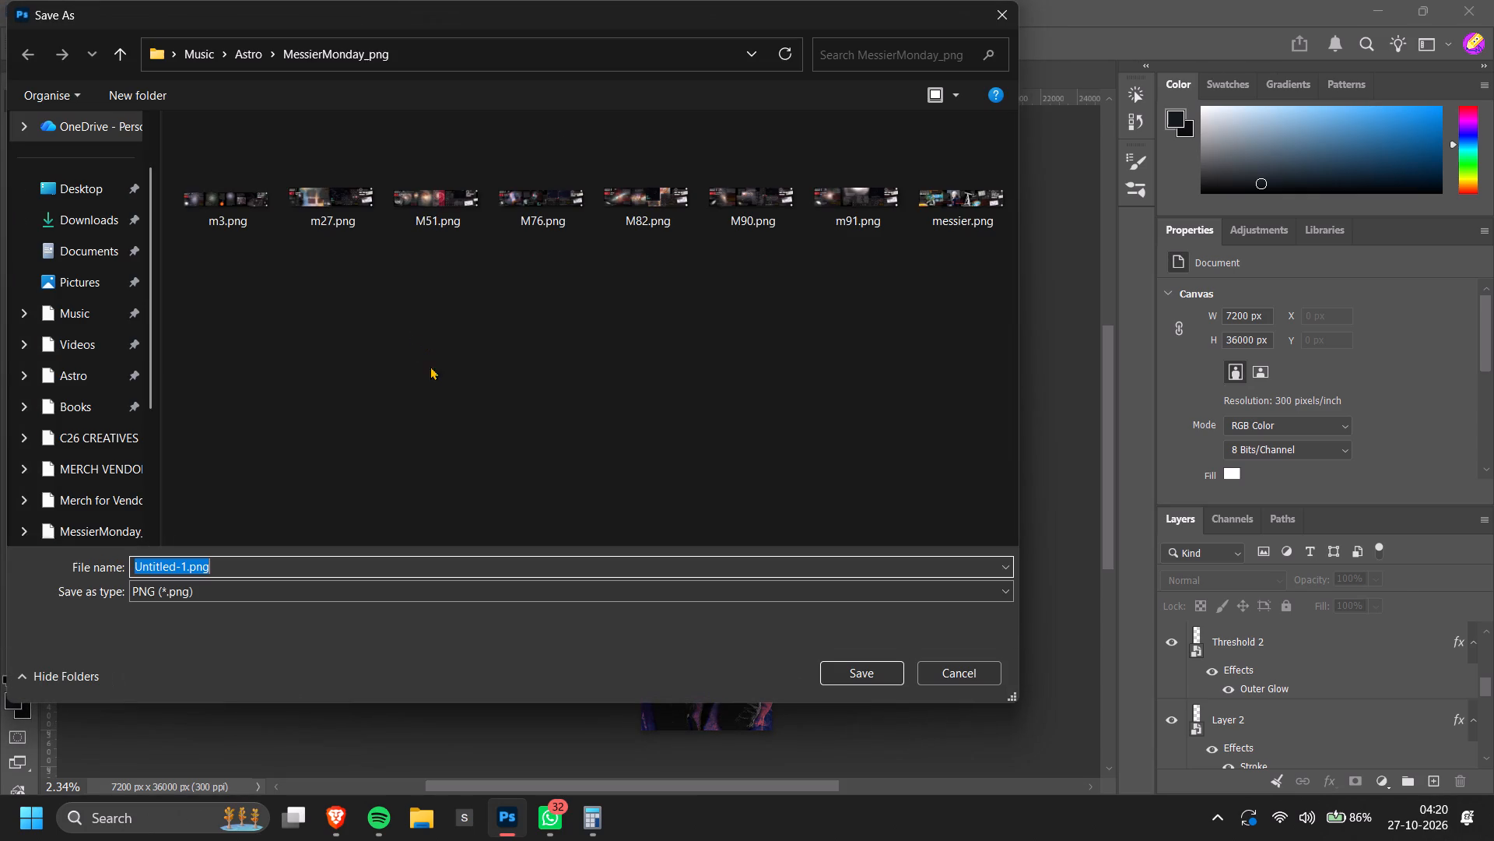
left_click(113, 254)
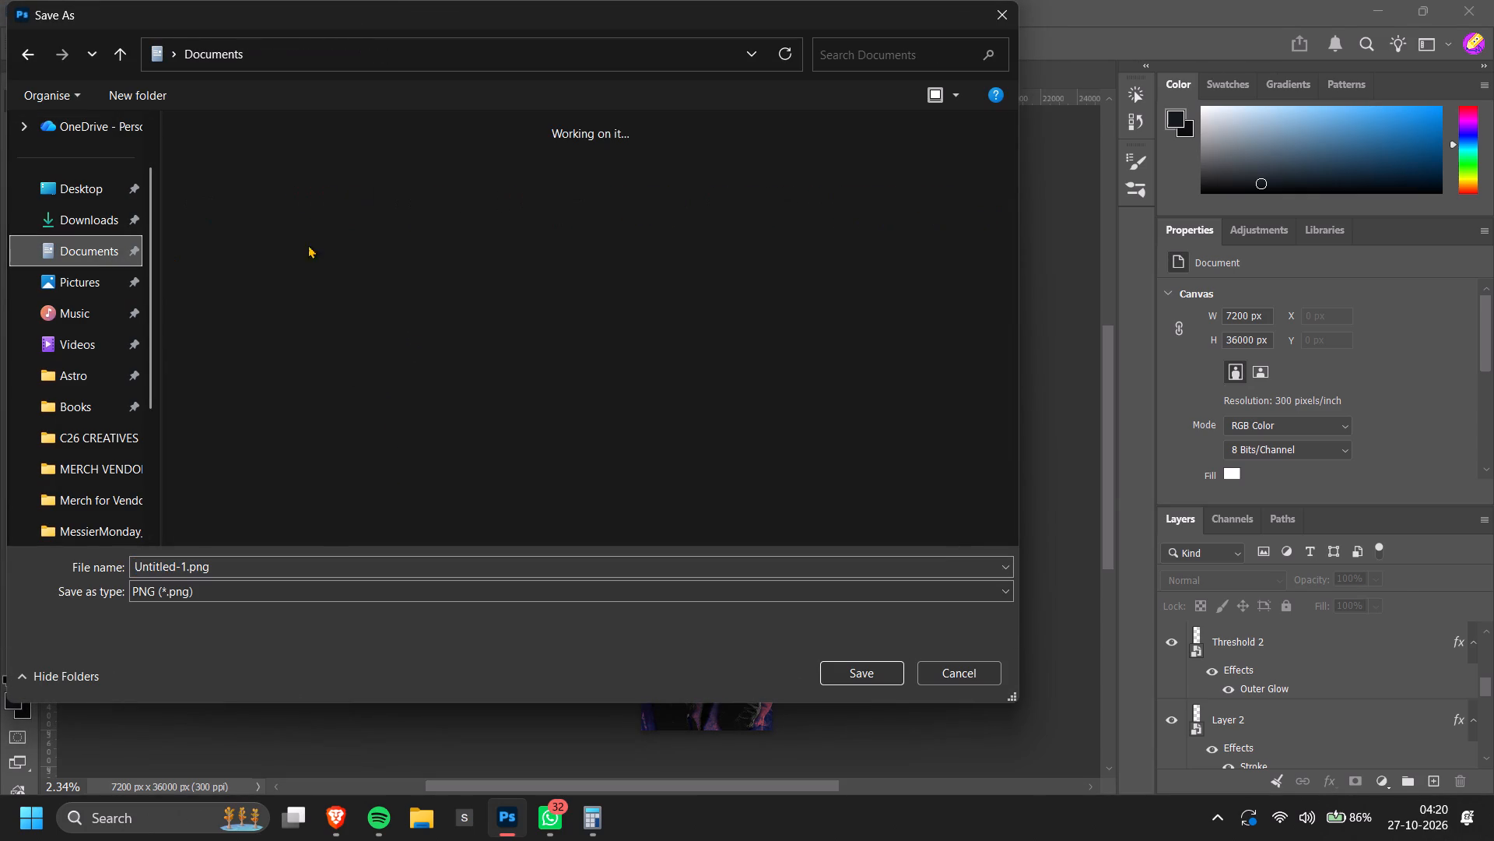
double_click(532, 212)
left_click(211, 558)
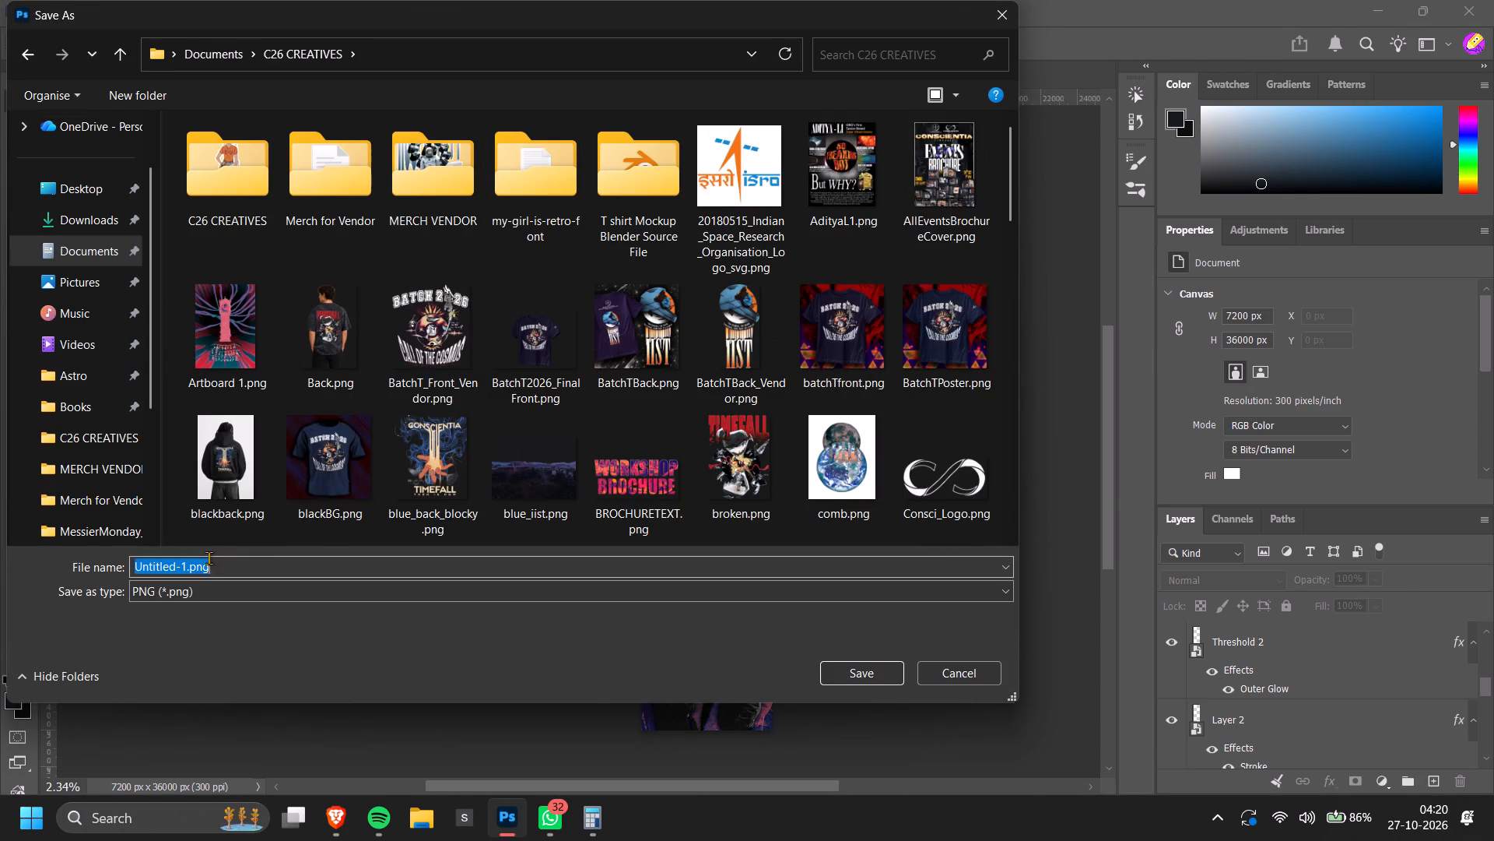
type("inter")
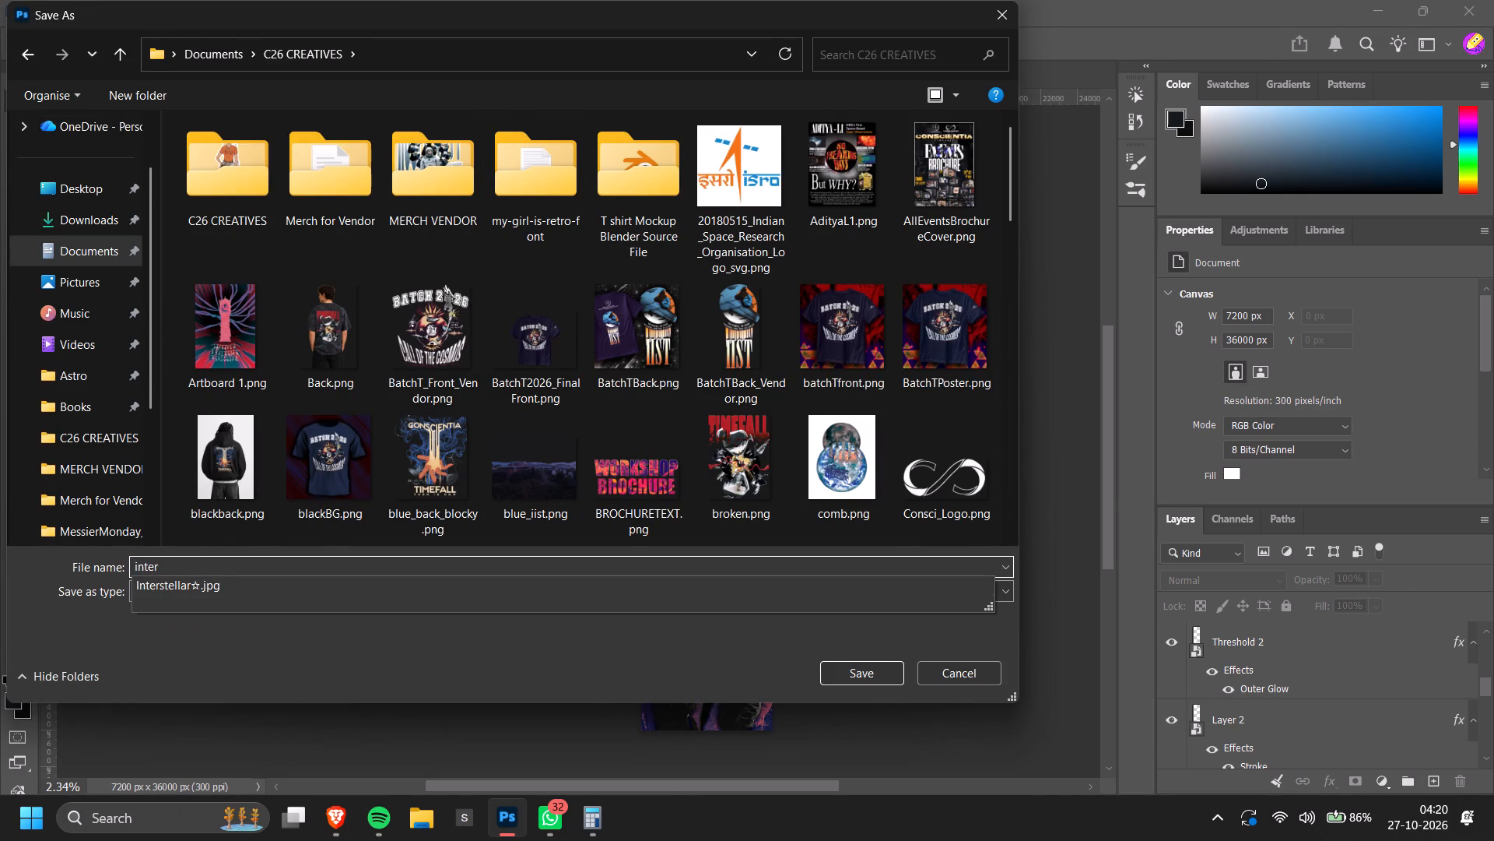
key("Down")
key("ctrl+a")
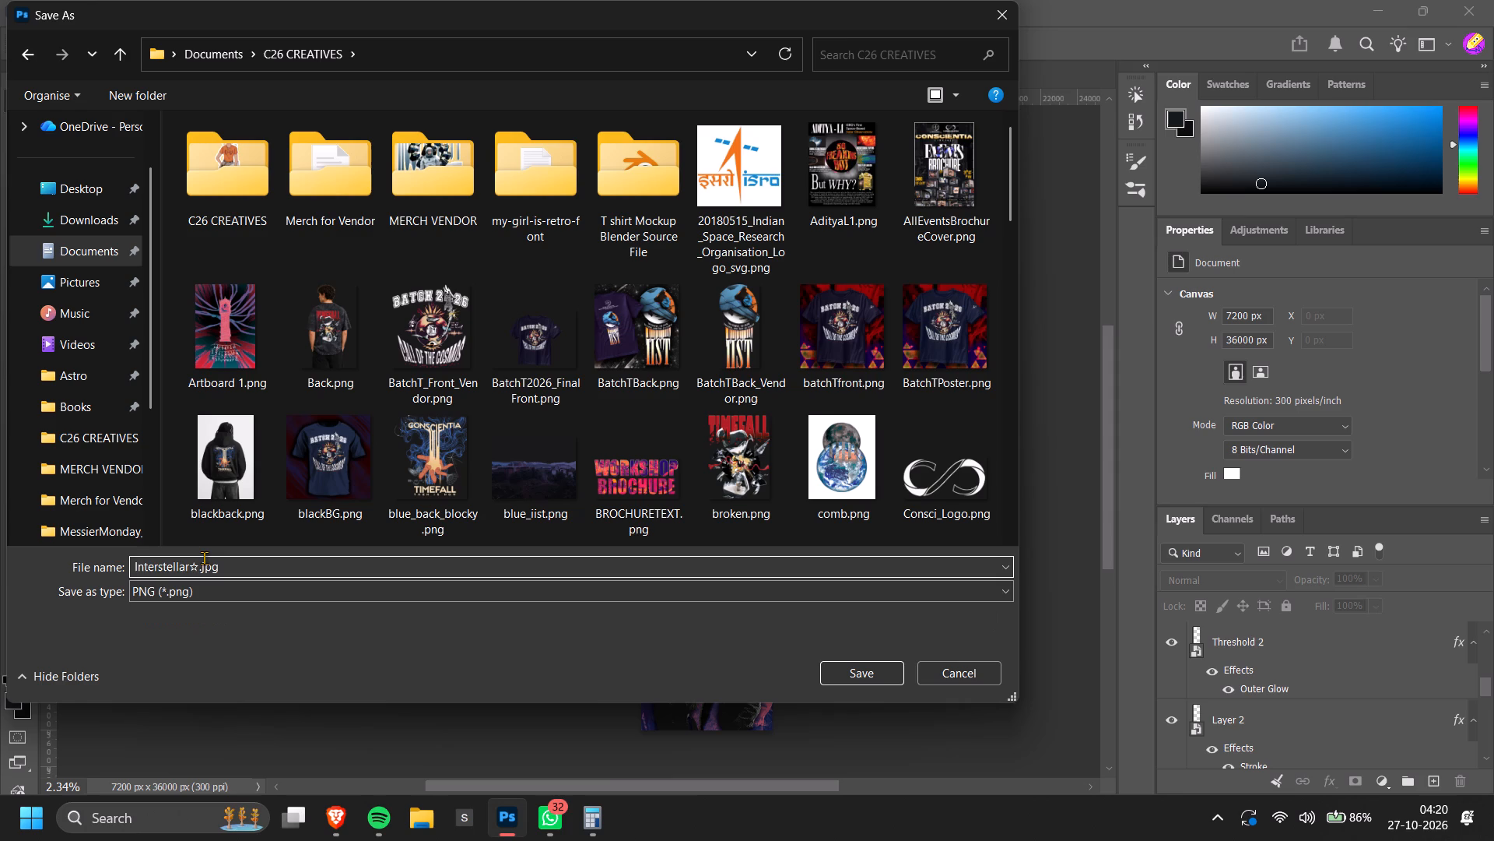
type("interstellar")
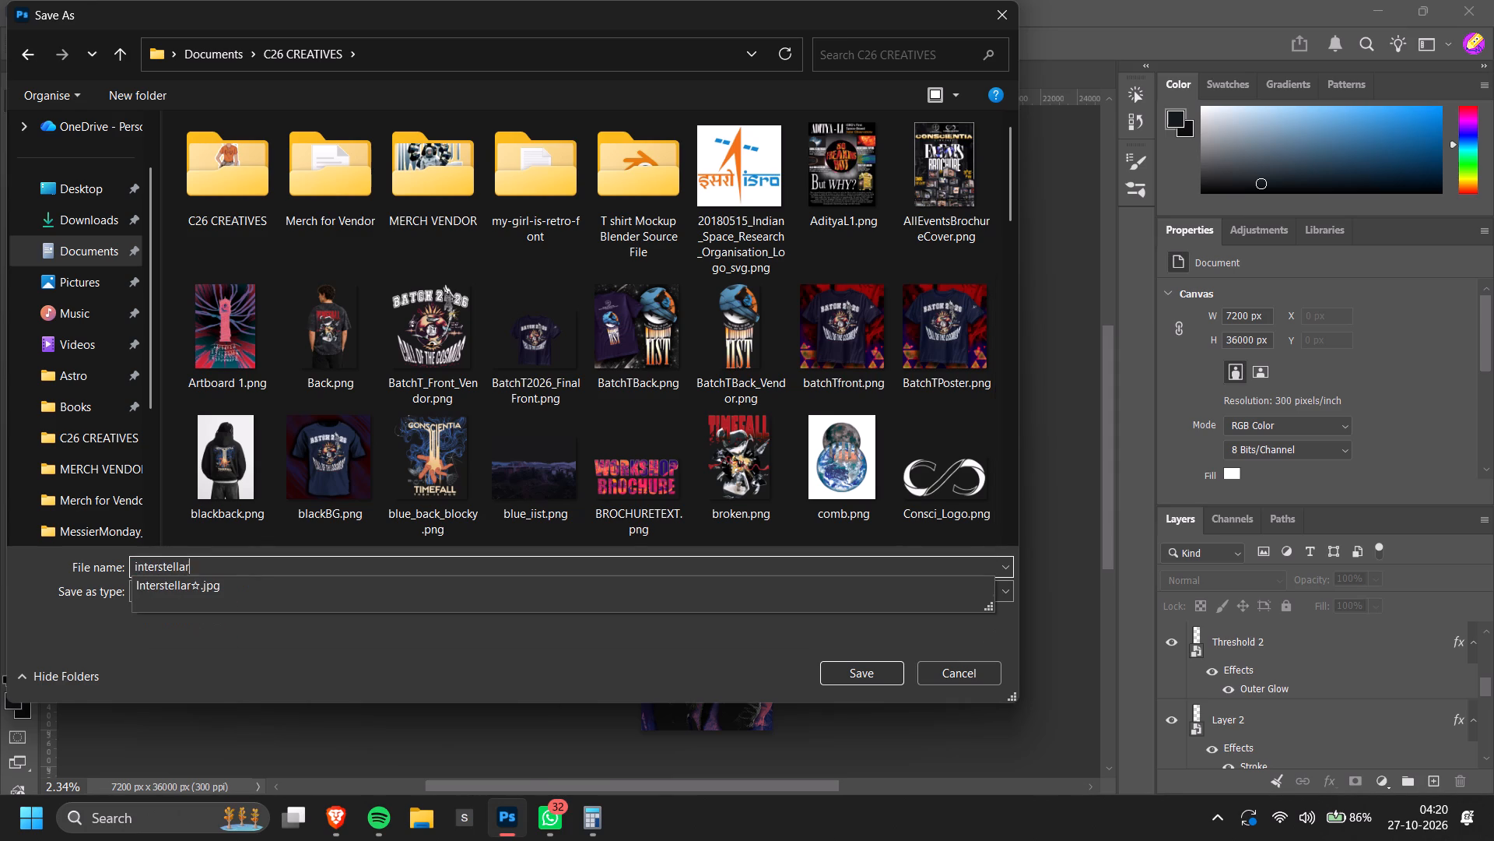
type("_design")
left_click(838, 678)
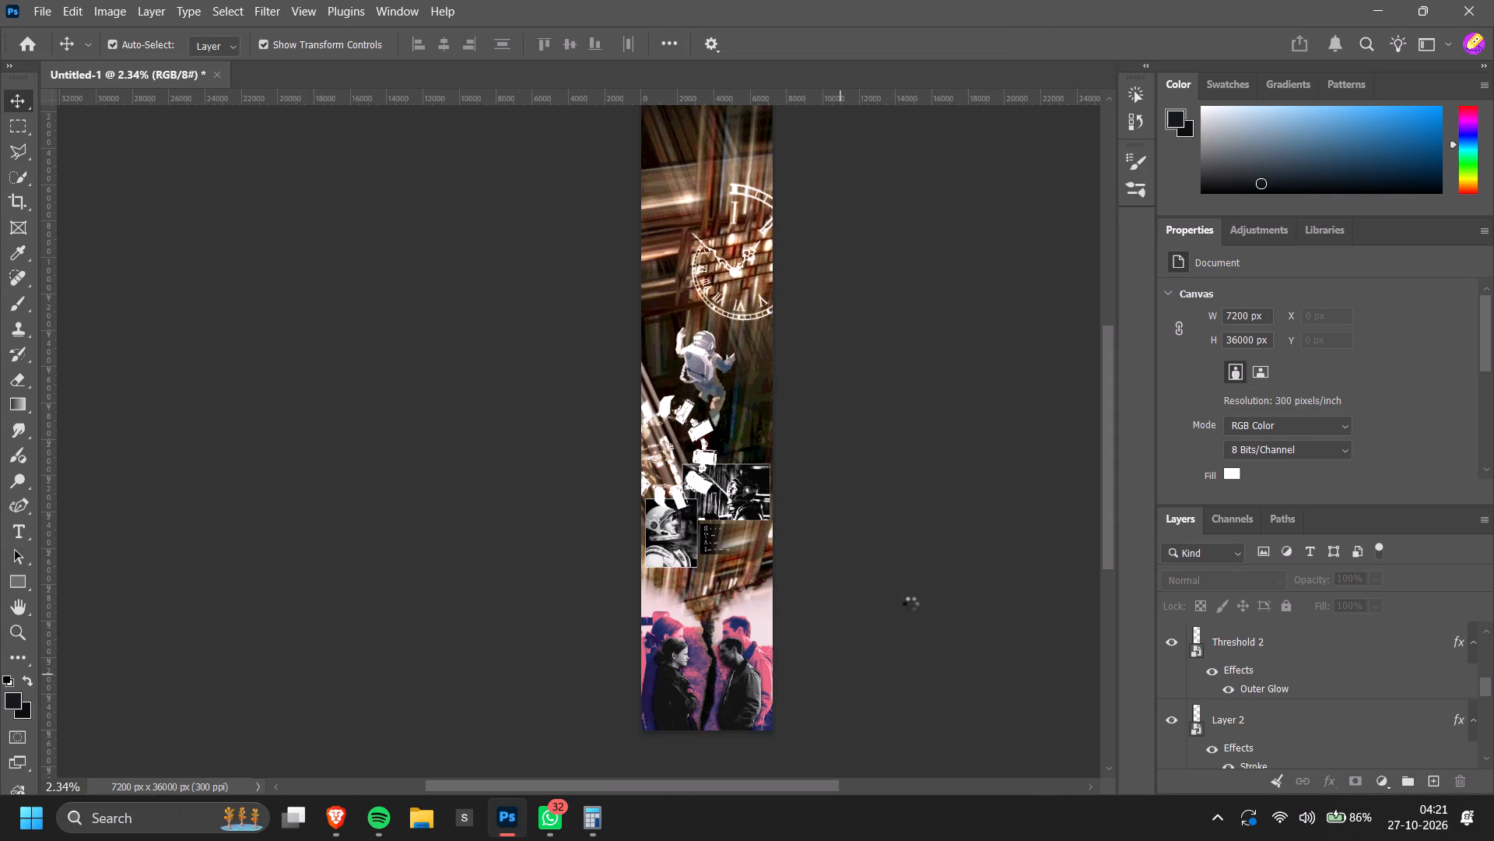
scroll(910, 603, "down", 1, "ctrl")
Switch to the Pinterest window in Brave and search for tenet.
key("alt+Tab")
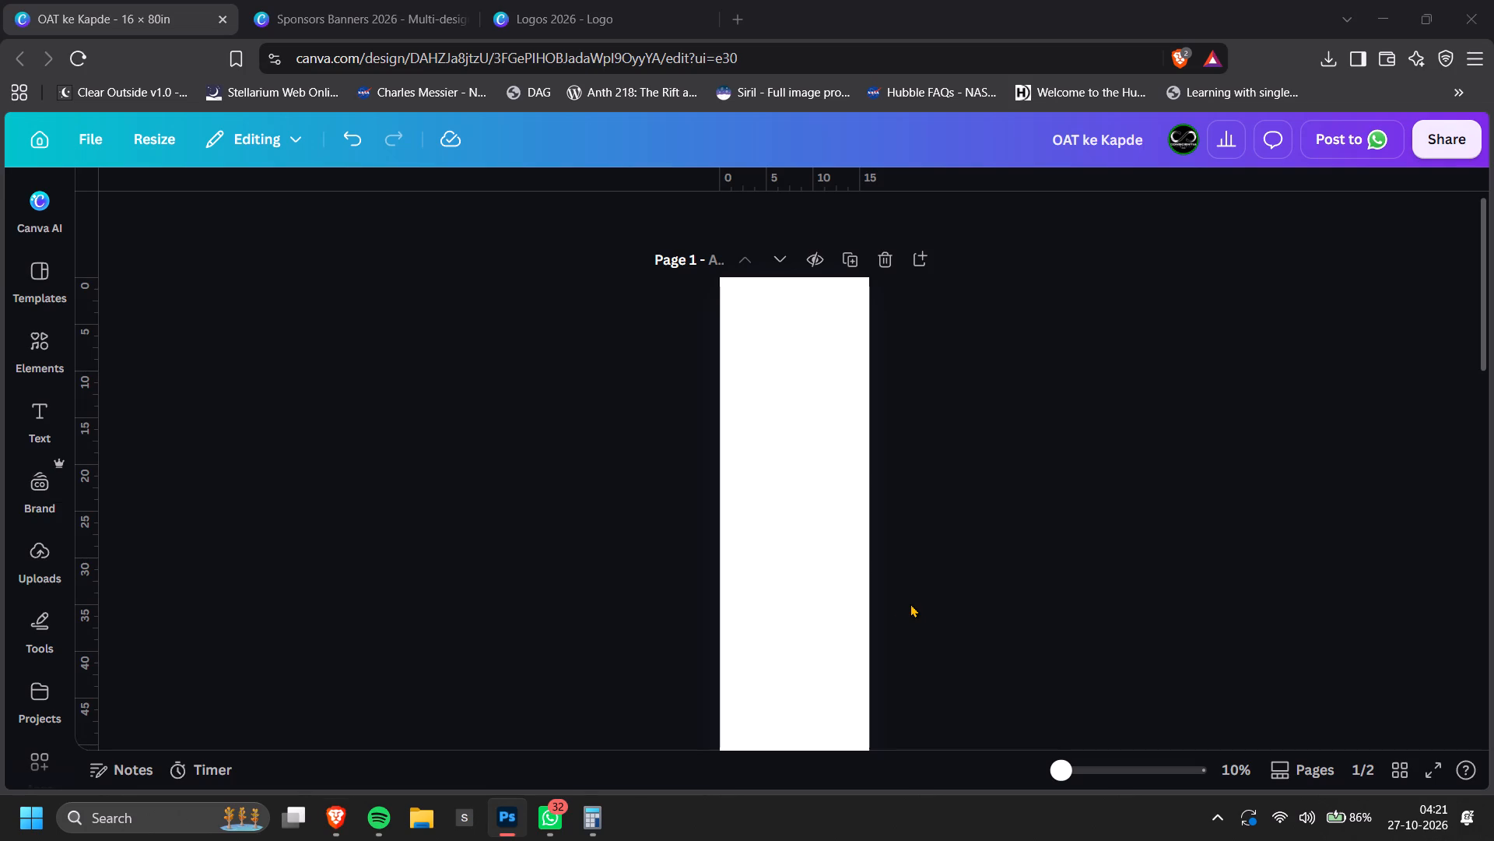
scroll(977, 499, "down", 2)
key("alt+Tab")
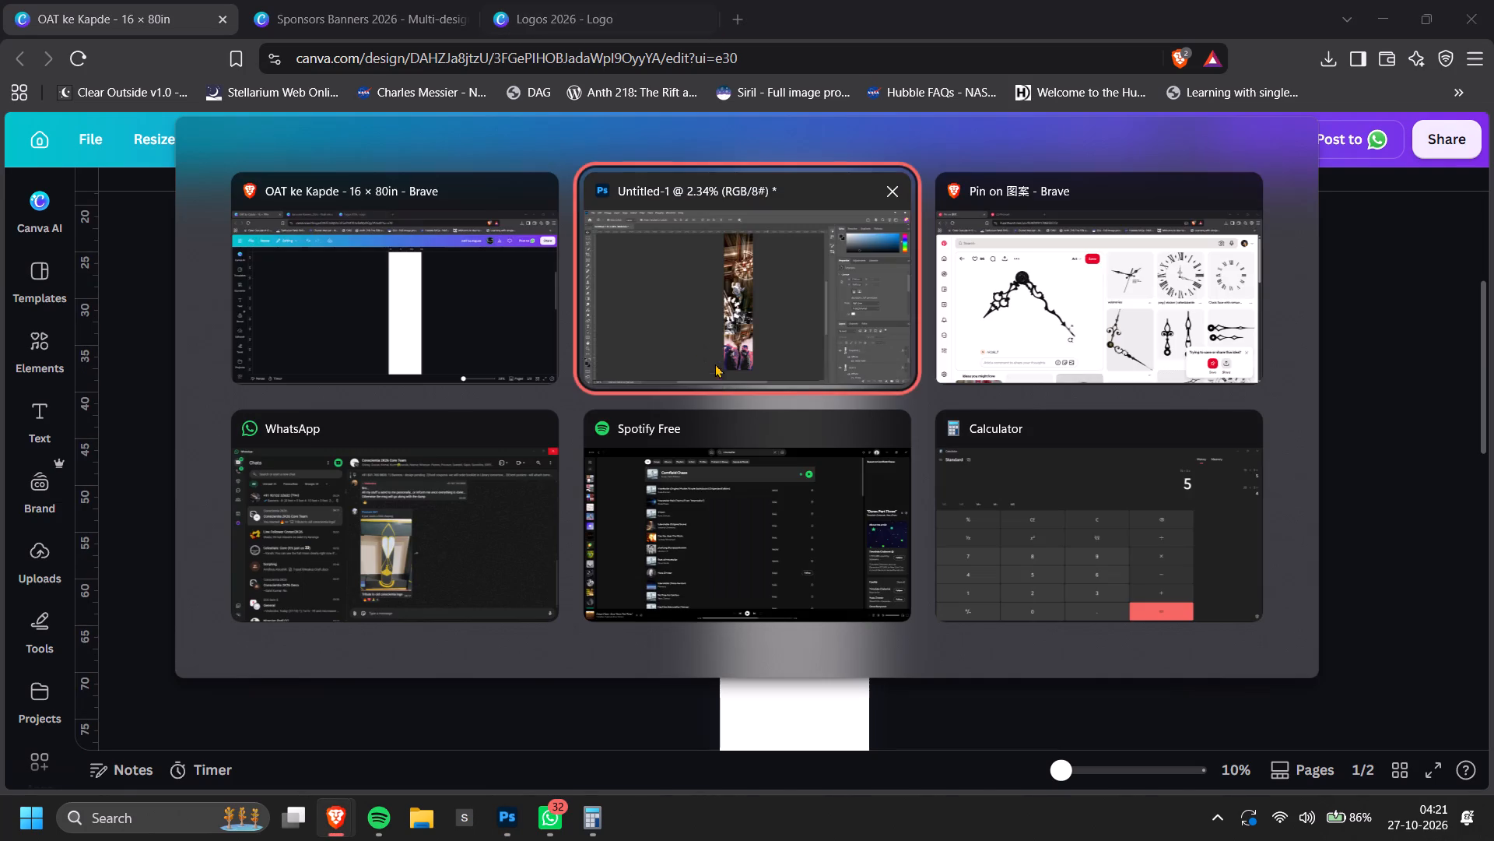
key("alt+Tab")
left_click(644, 158)
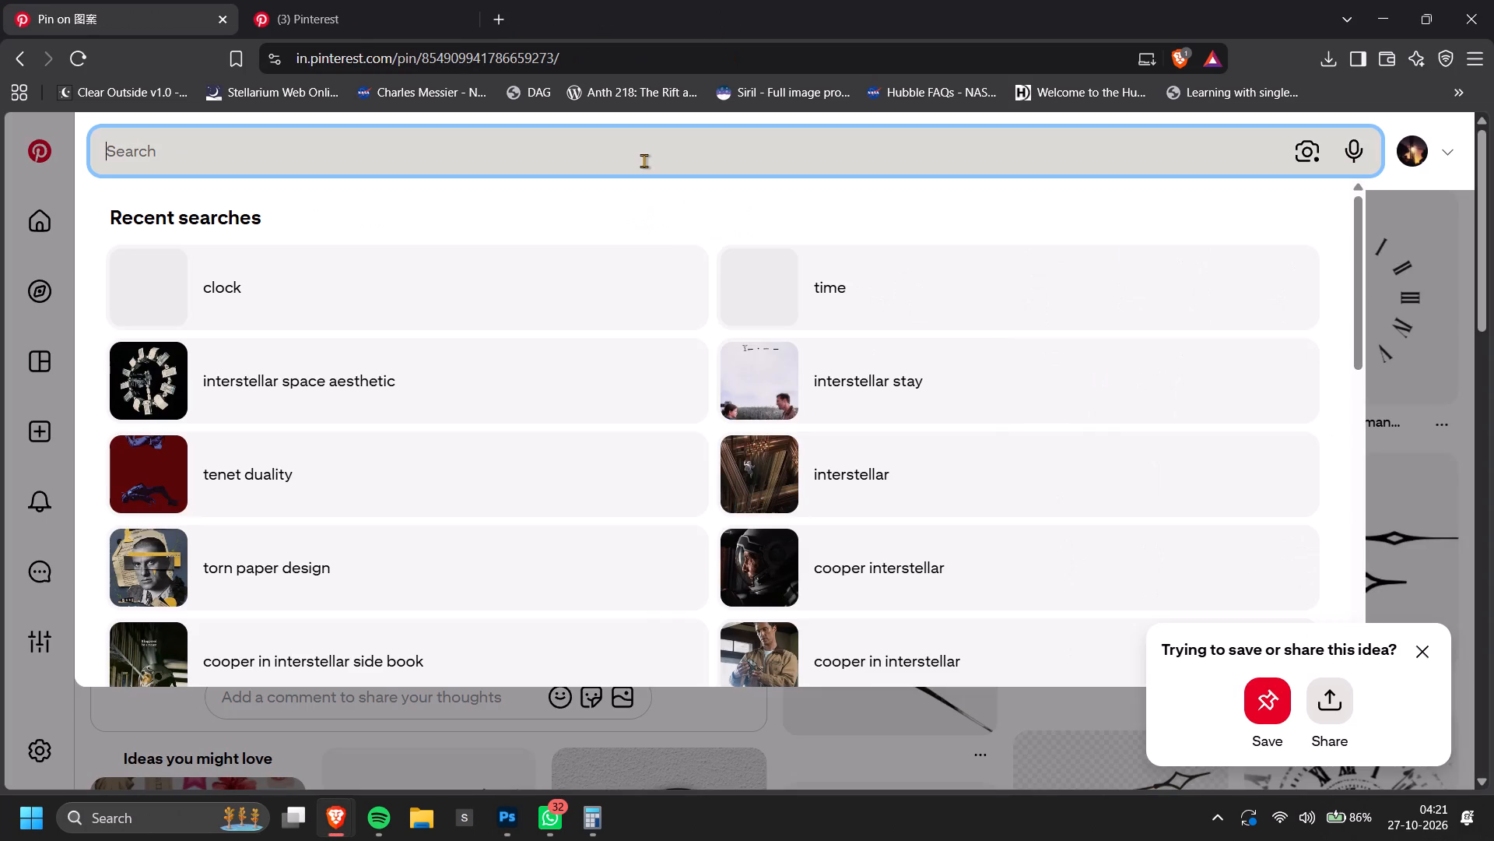
type("tenet")
key("Return")
Open the exported interstellar_design.png from the C26 CREATIVES folder in the Photos viewer, with its window maximized.
key("alt+Tab")
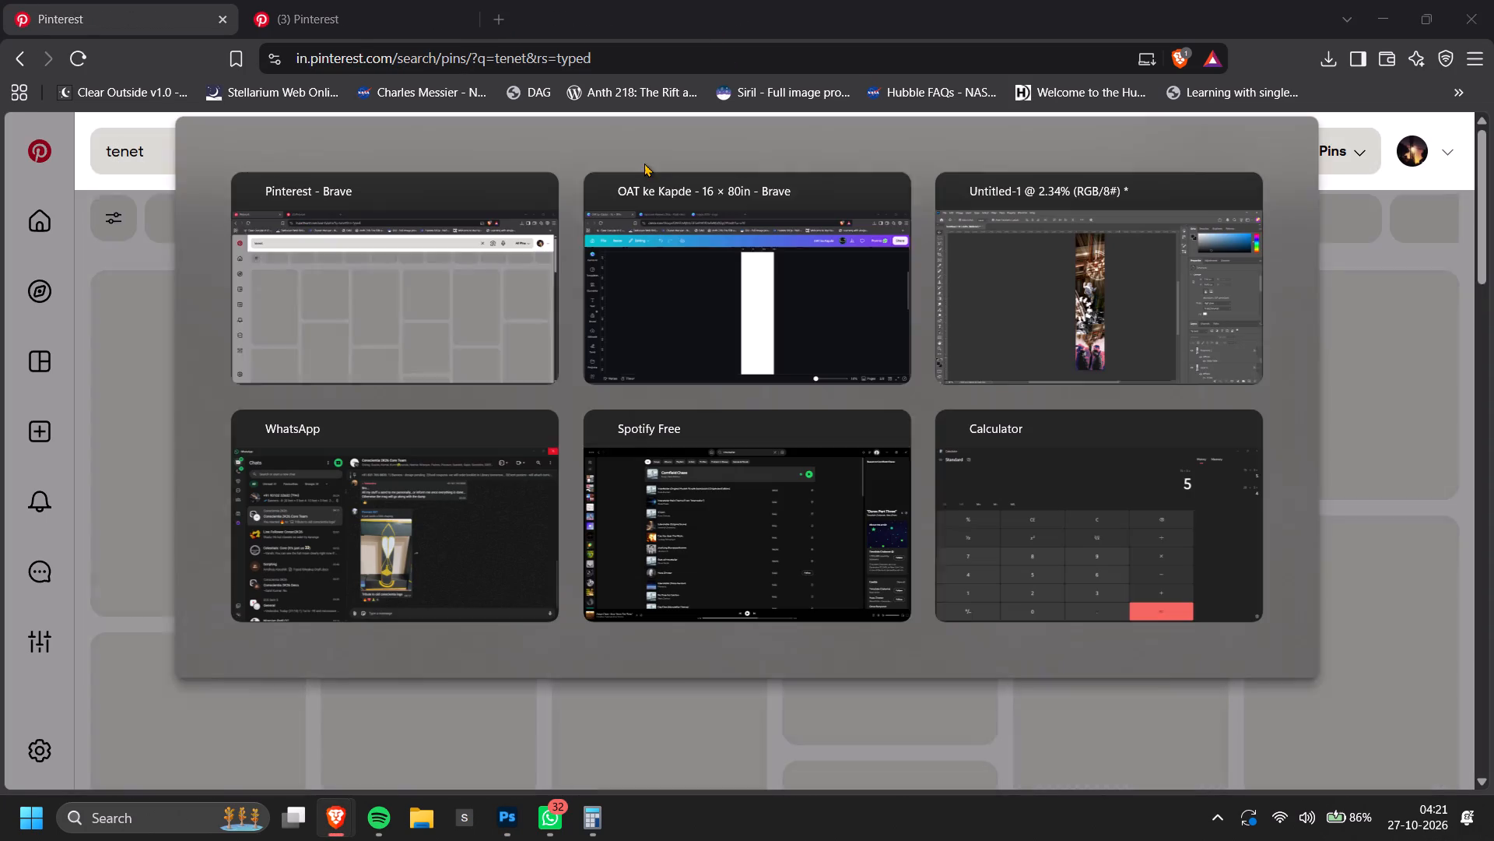
key("alt+Tab")
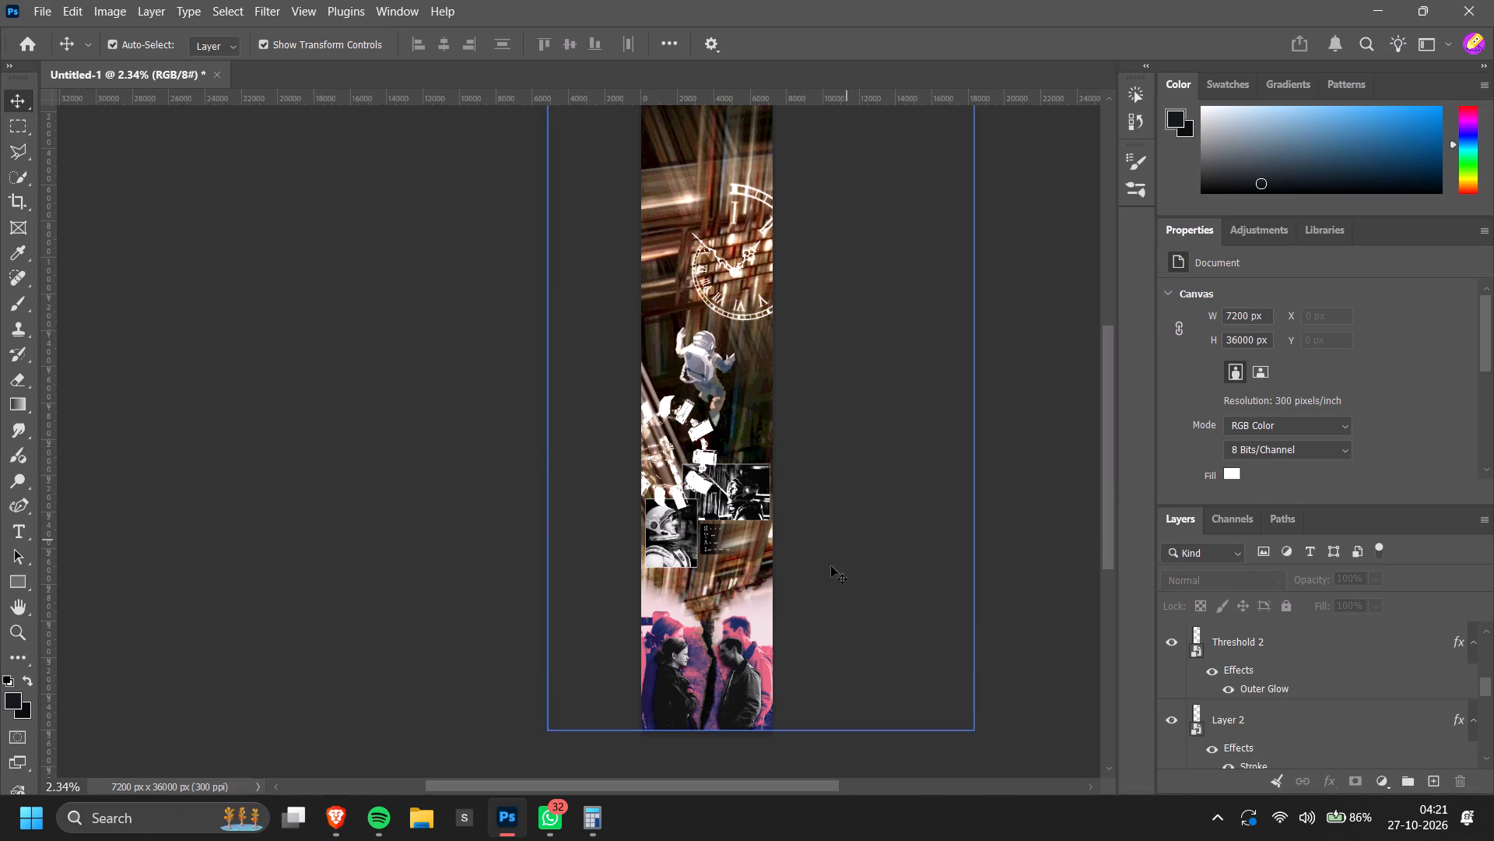
left_click(419, 827)
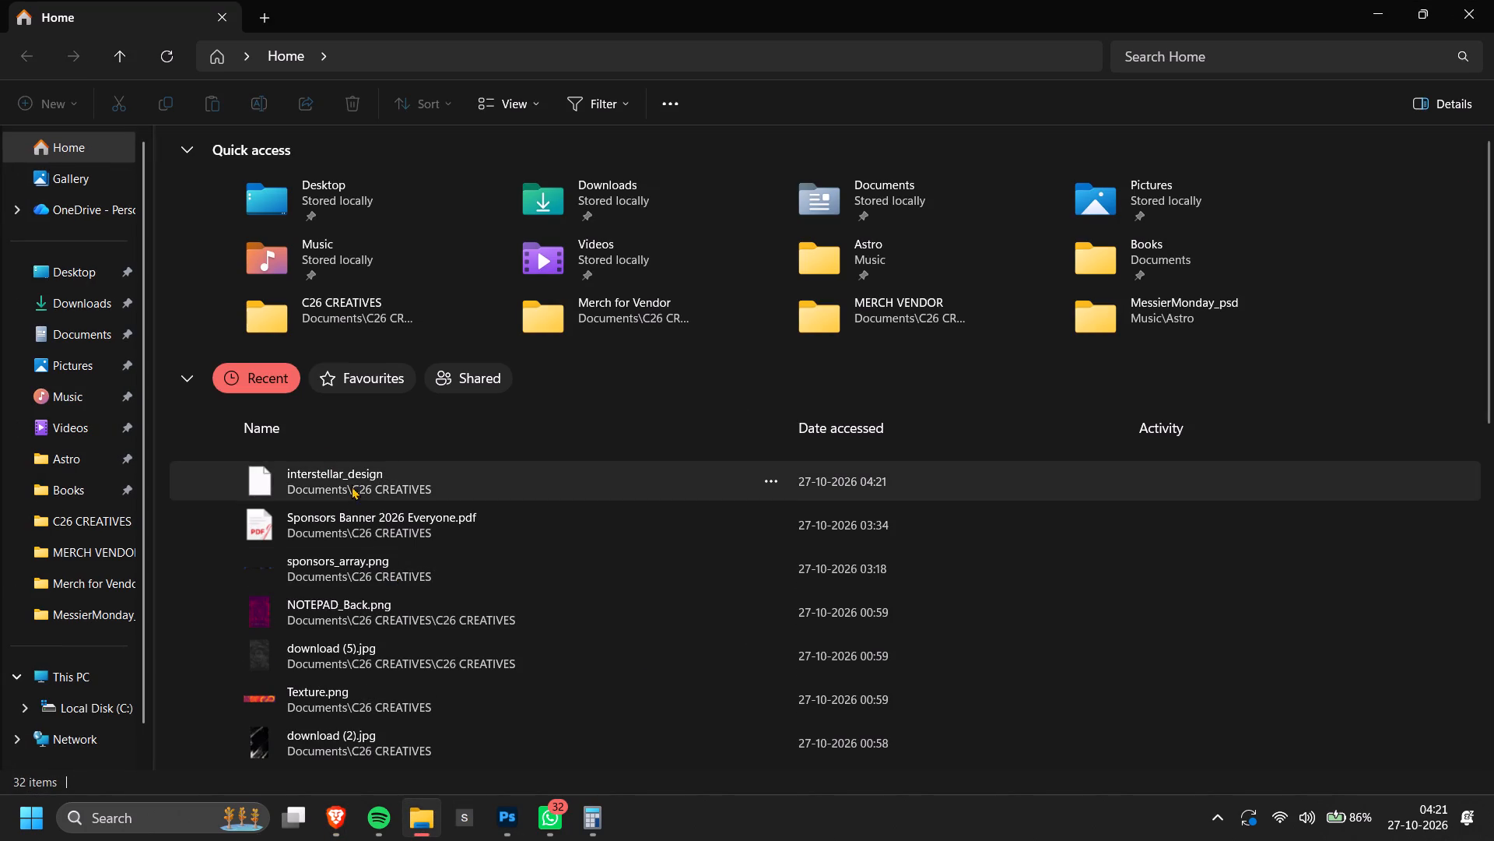
double_click(335, 482)
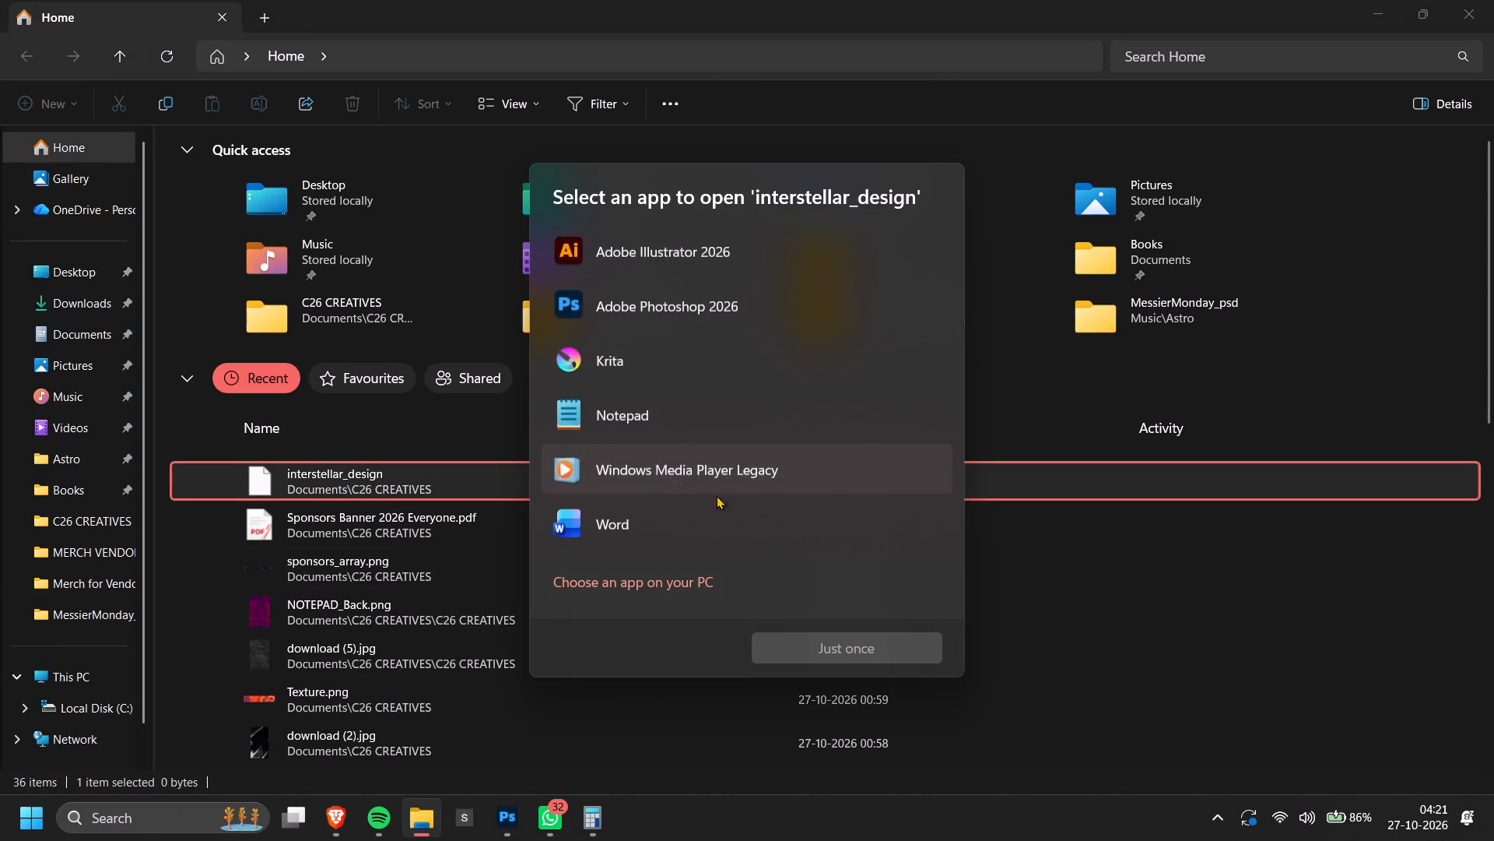
left_click(510, 700)
left_click(672, 484)
left_click(689, 481)
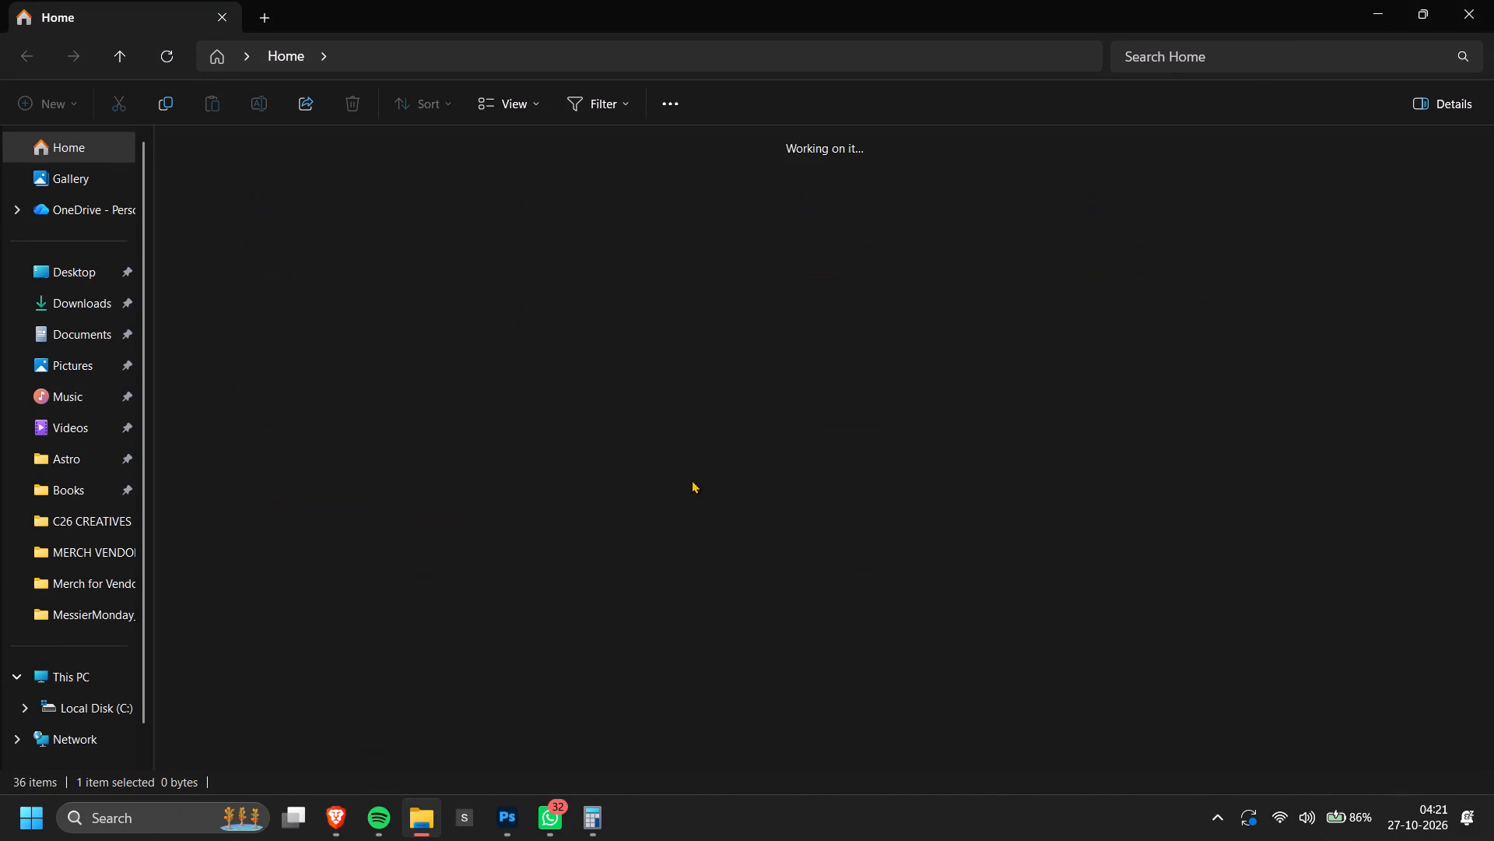
double_click(262, 216)
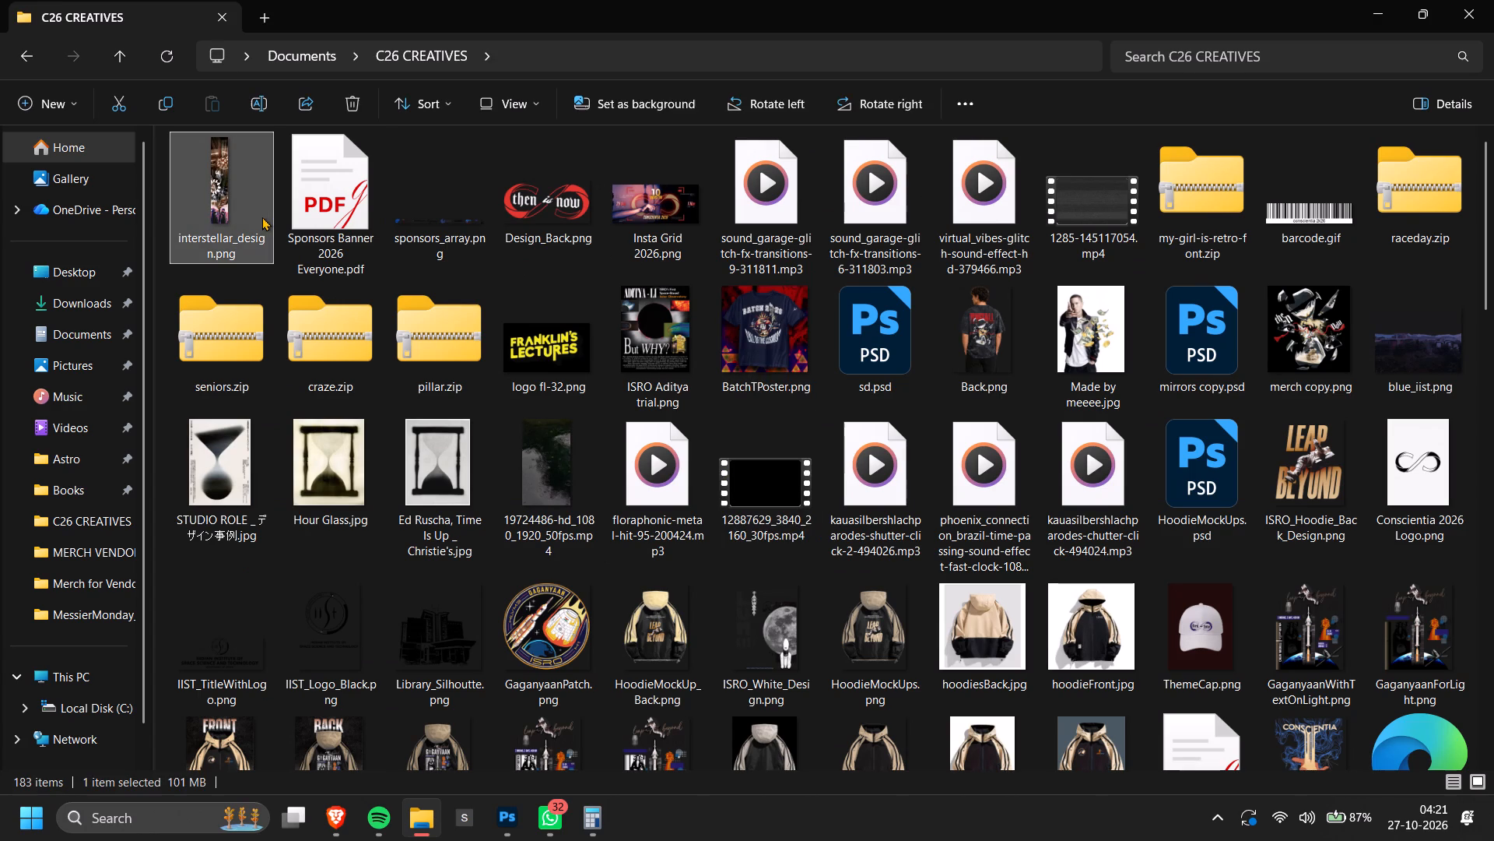
left_click(1173, 181)
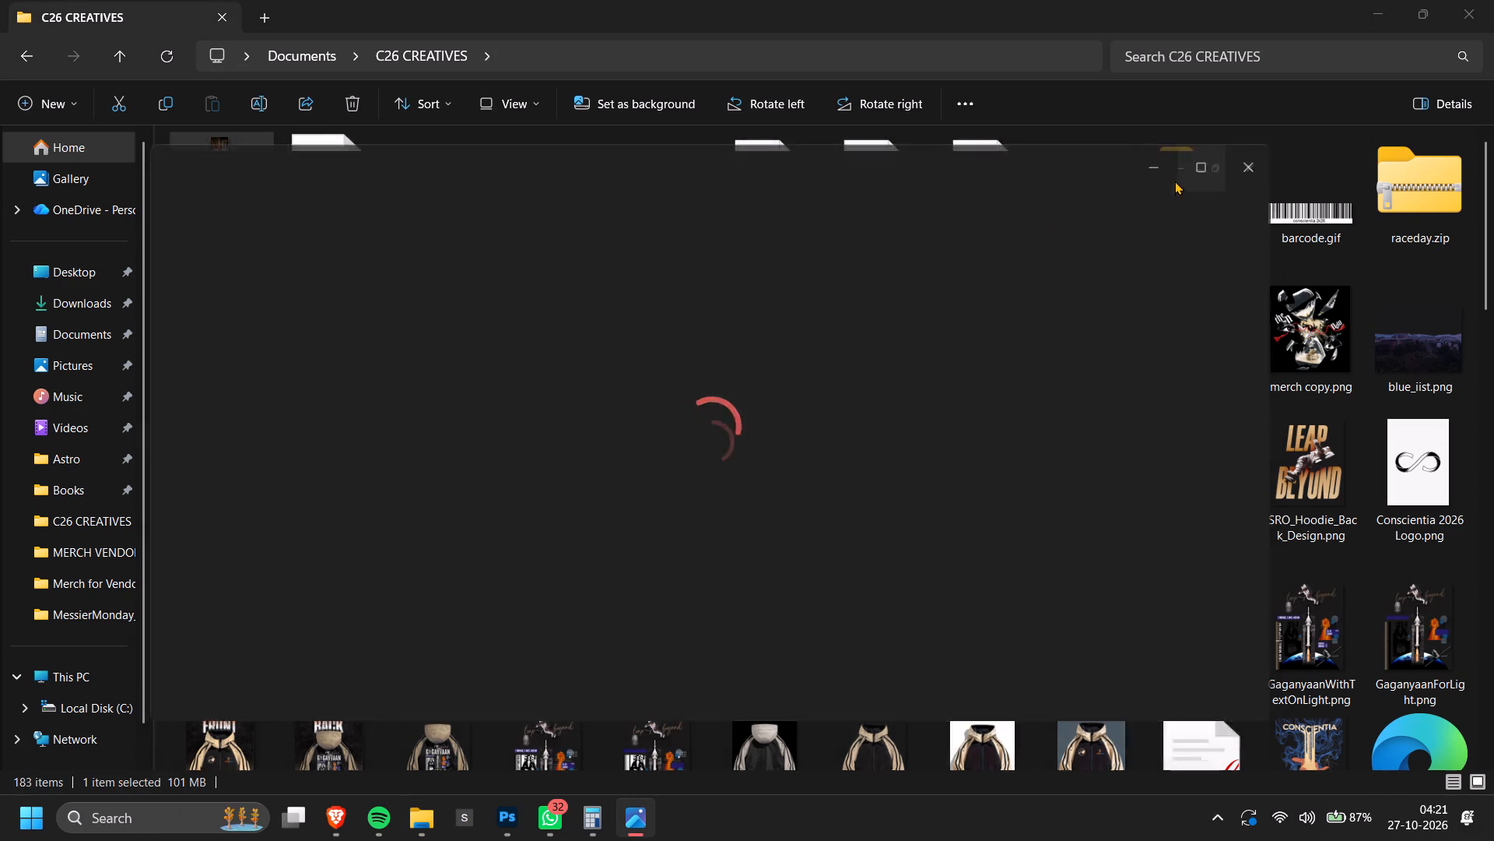
Examine the exported banner's STAY Morse caption, astronaut photos and overall composition, close the viewer and return to Photoshop.
scroll(845, 539, "up", 11)
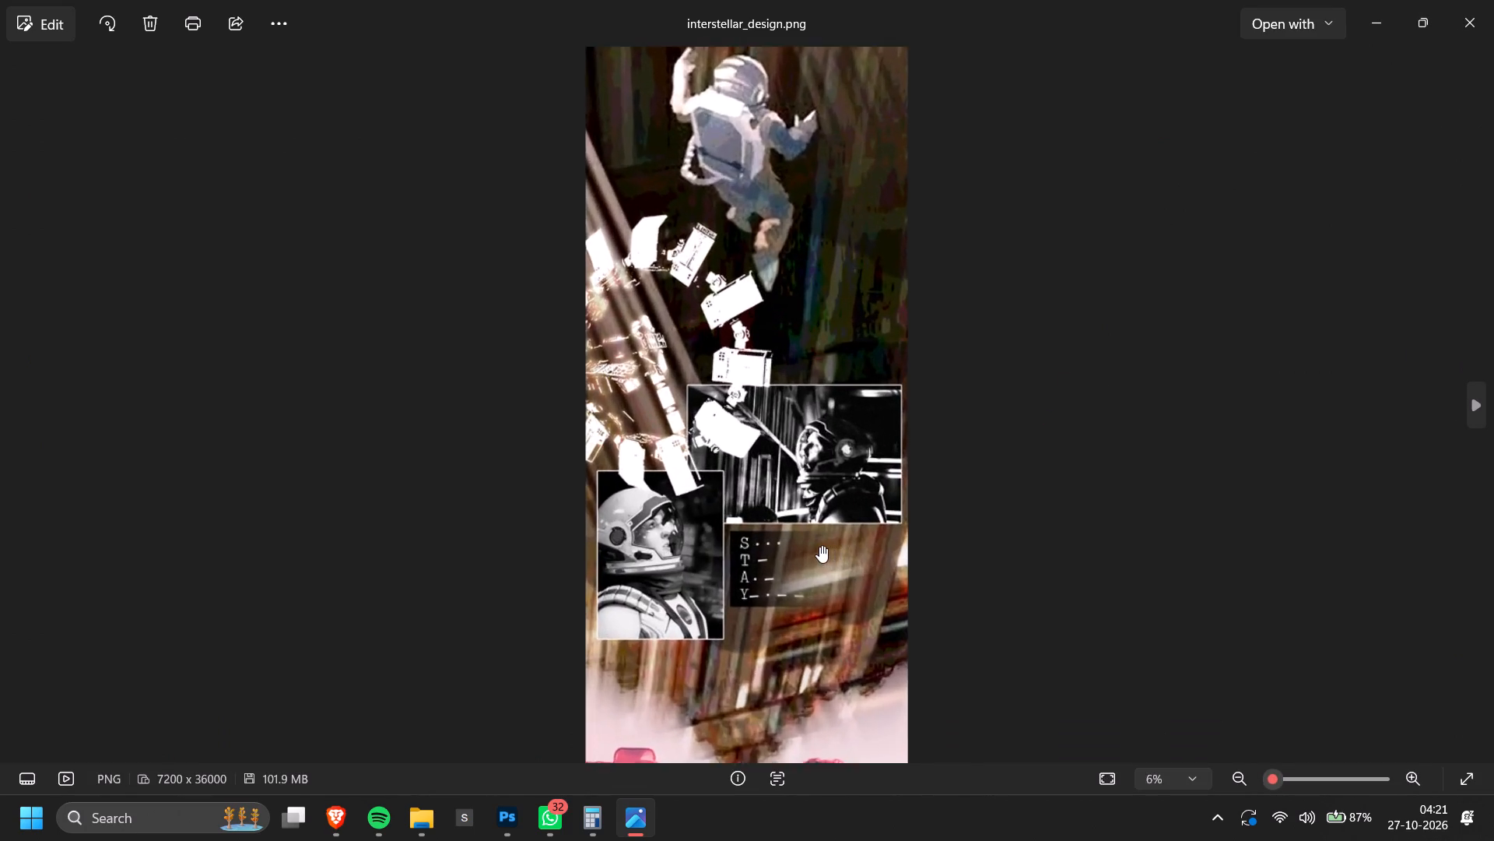
scroll(819, 546, "up", 3)
scroll(815, 541, "up", 18)
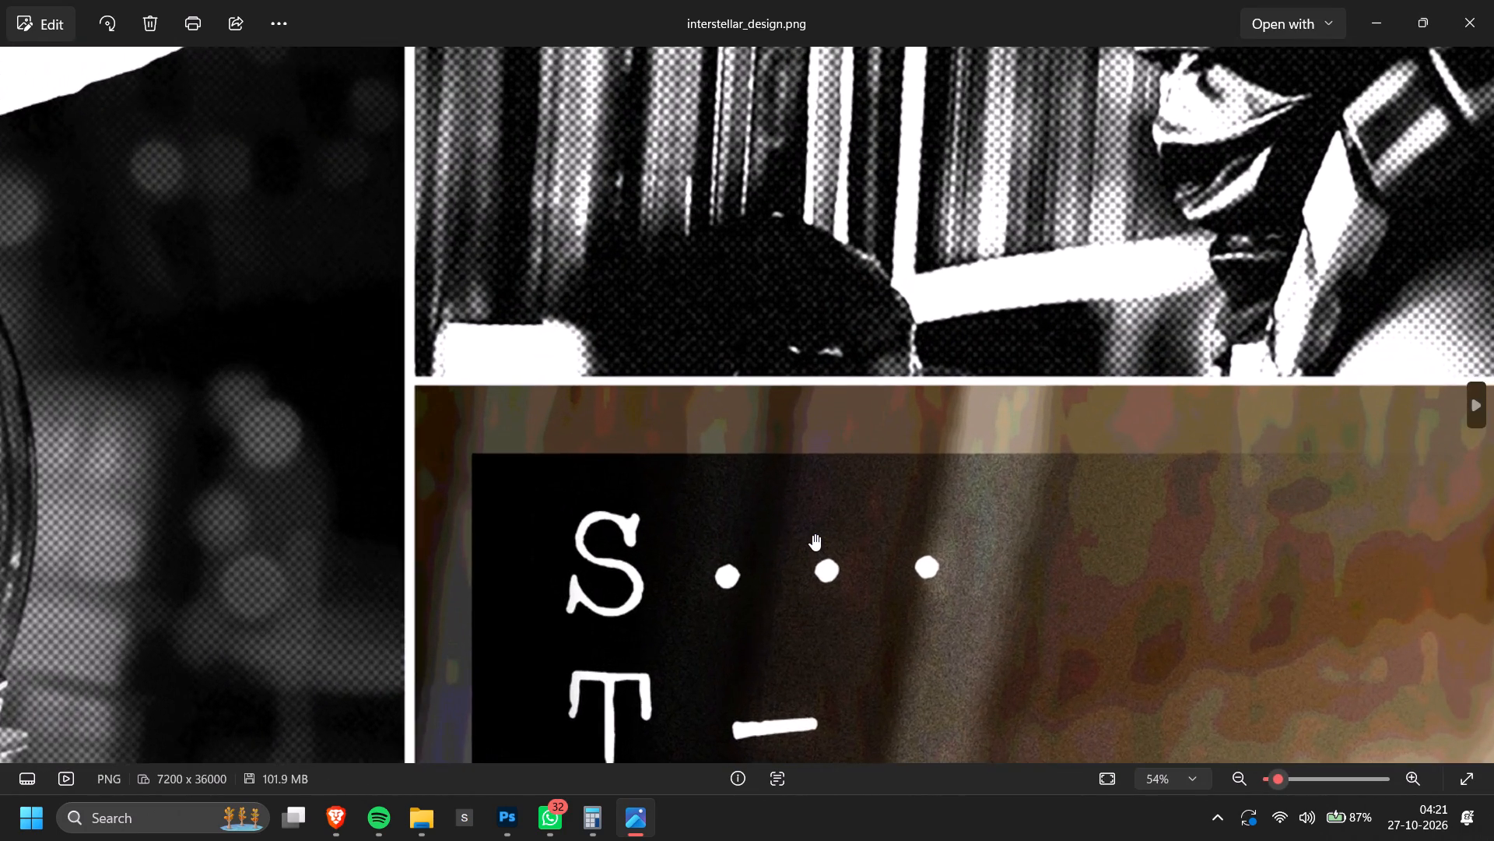
scroll(812, 534, "down", 18)
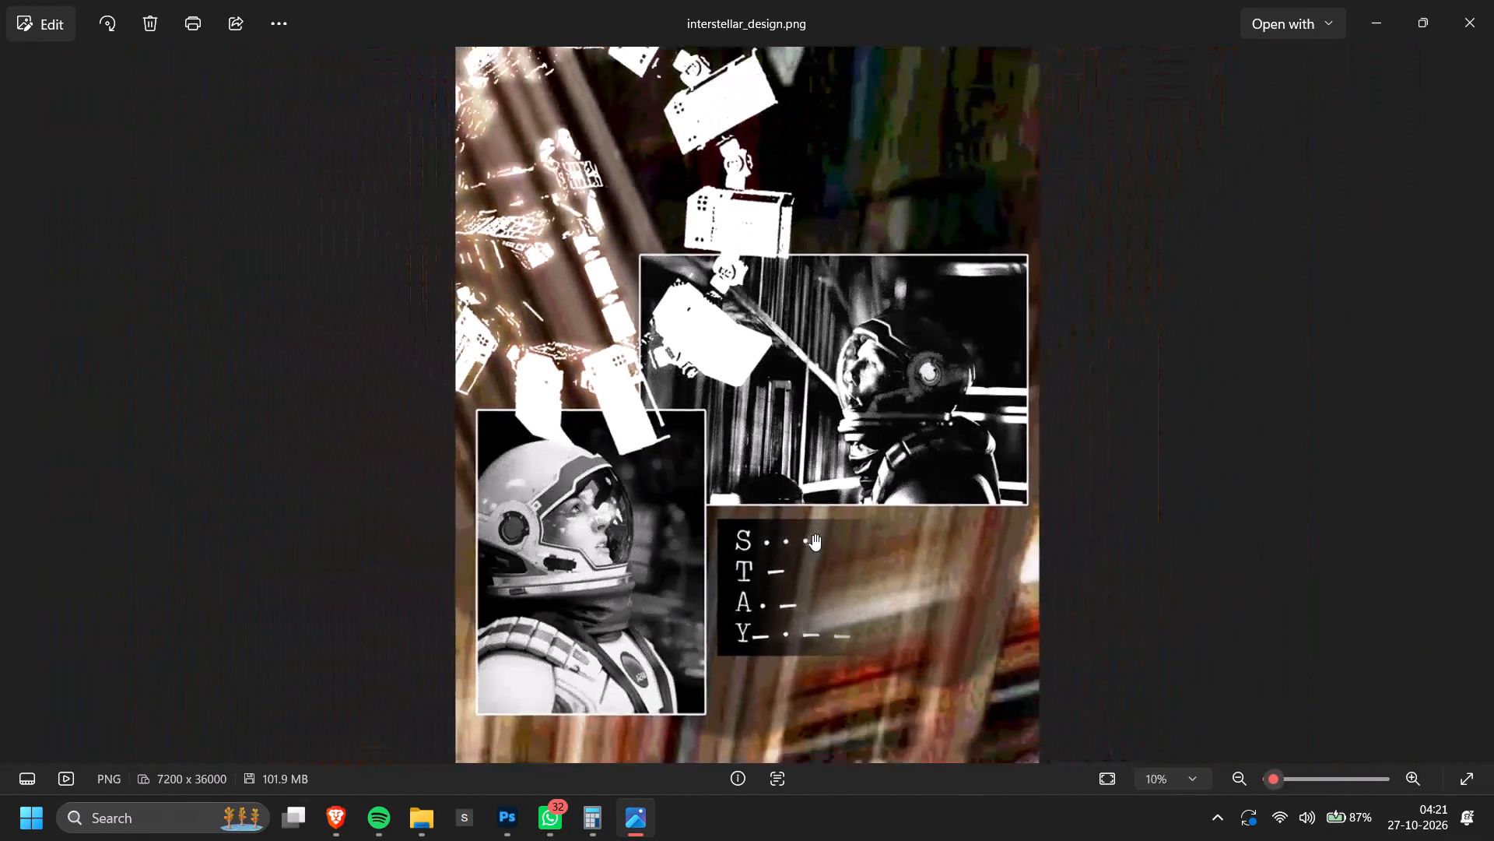
scroll(812, 534, "down", 16)
left_click_drag(804, 650, 823, 526)
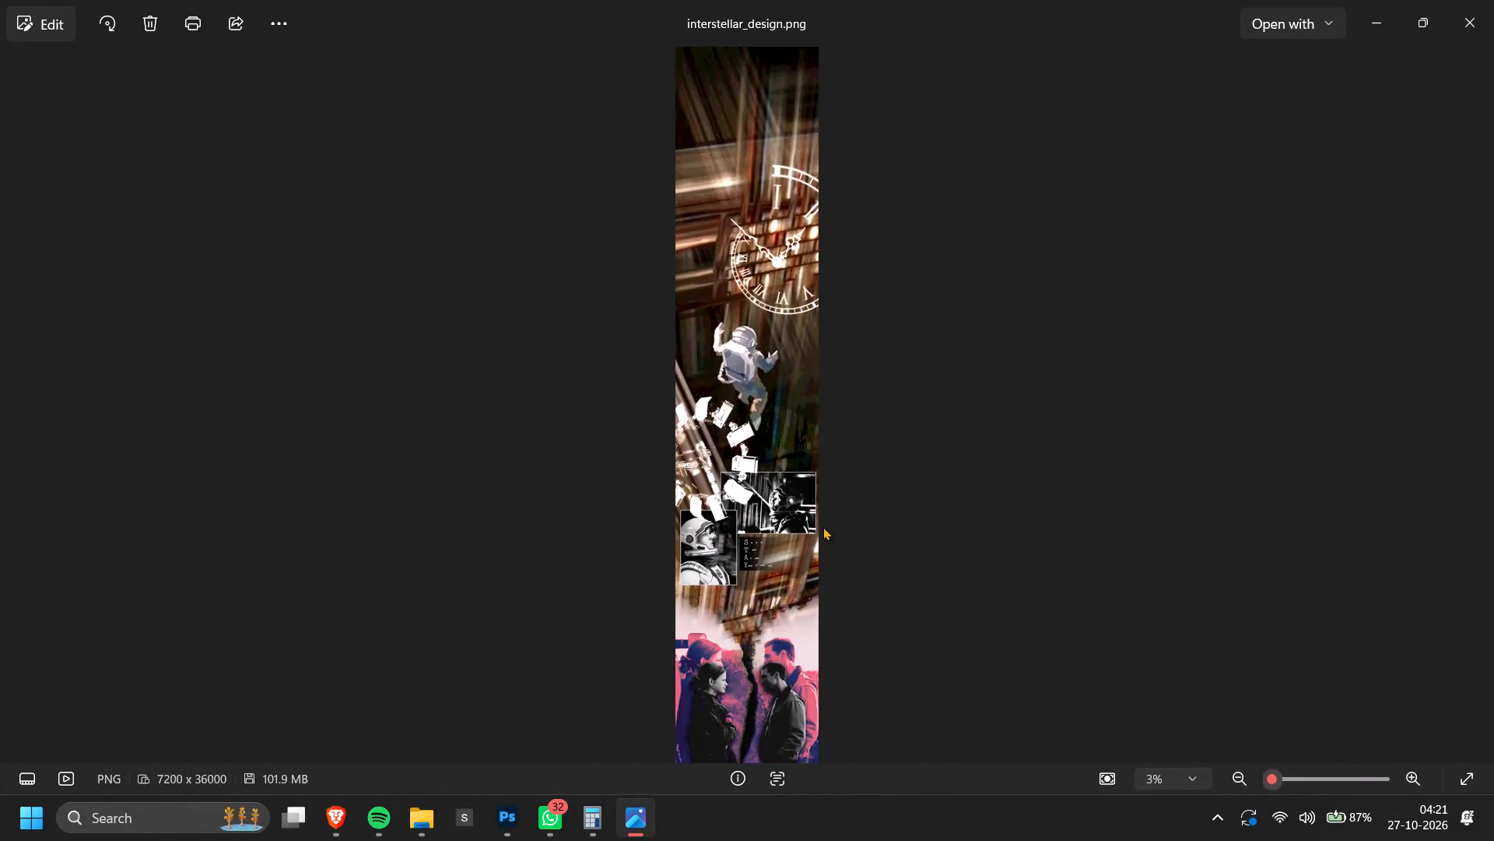
scroll(804, 587, "up", 6)
left_click_drag(795, 635, 792, 325)
scroll(819, 423, "up", 3)
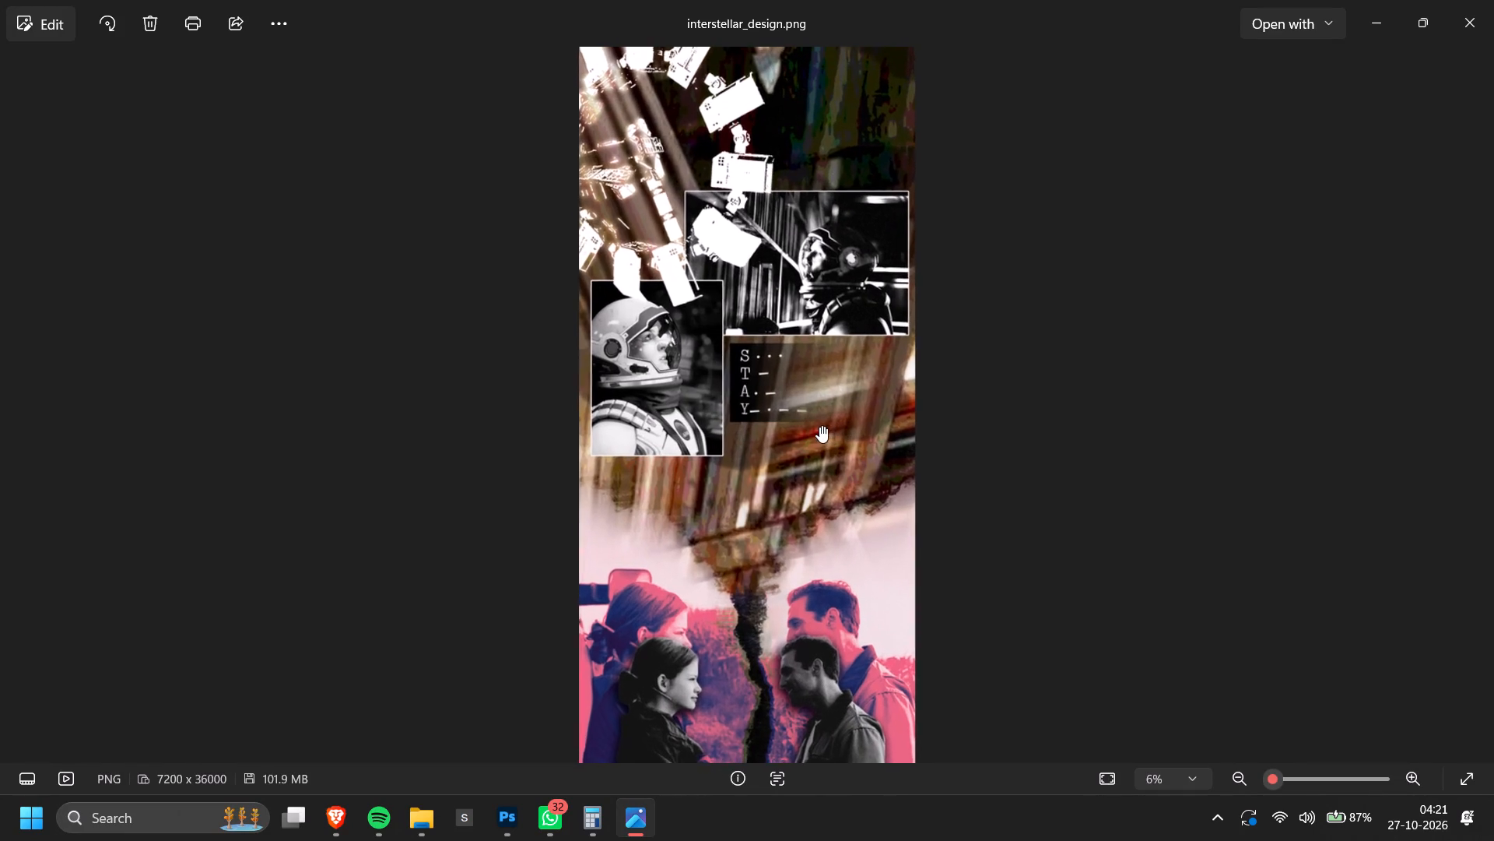
left_click_drag(812, 380, 805, 413)
left_click_drag(862, 254, 833, 459)
scroll(840, 438, "down", 6)
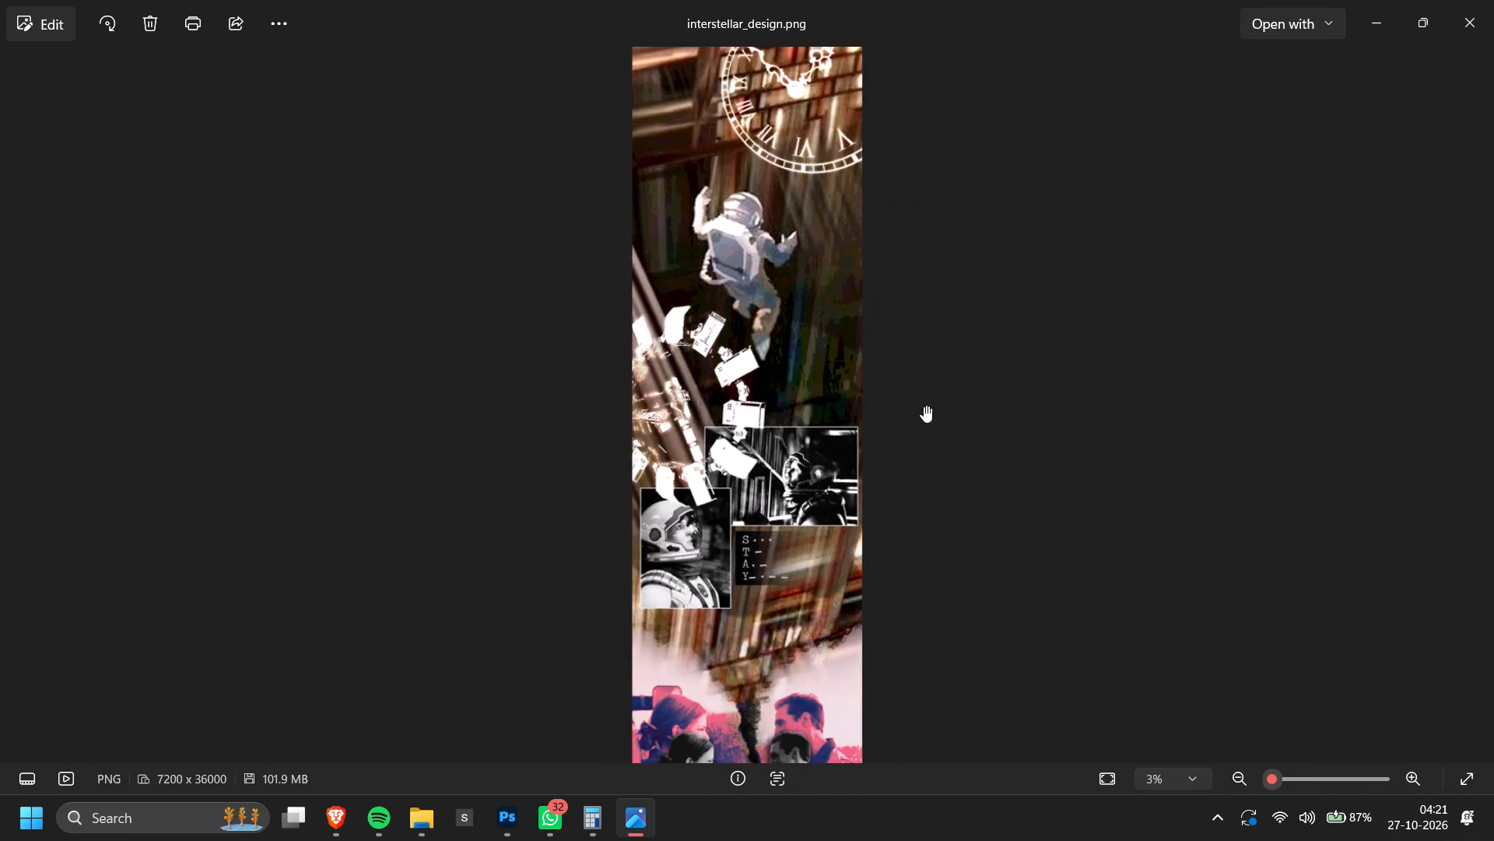
scroll(924, 406, "down", 5)
left_click(1486, 2)
key("alt+Tab")
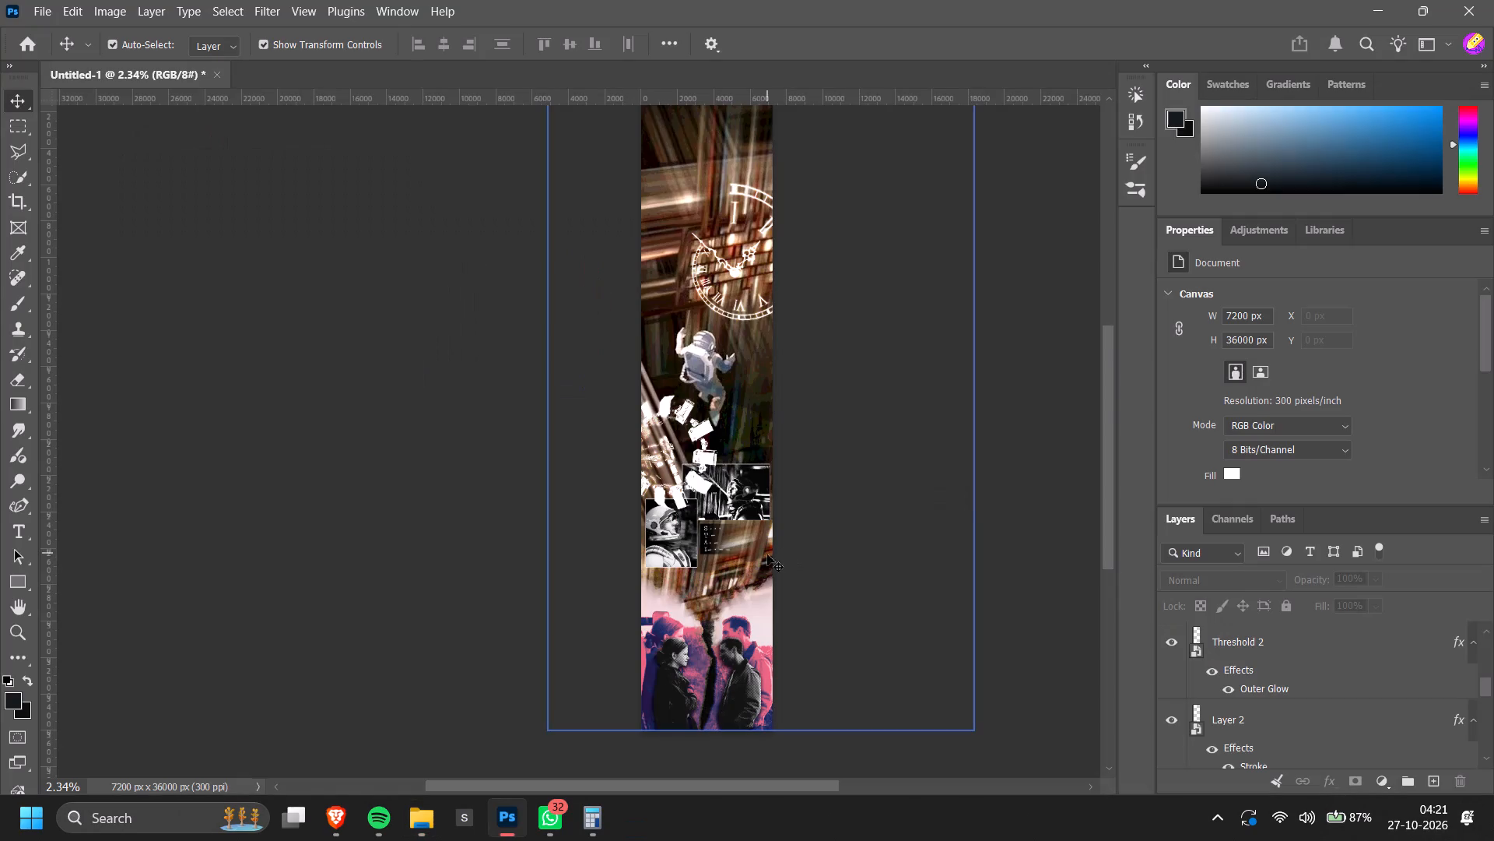
Scale the Layer 2 copy background to 110.64% and place it at X -6356, Y -3829 px, still covering the whole canvas.
left_click(1044, 493)
scroll(690, 357, "up", 5, "alt")
scroll(693, 376, "down", 6, "alt")
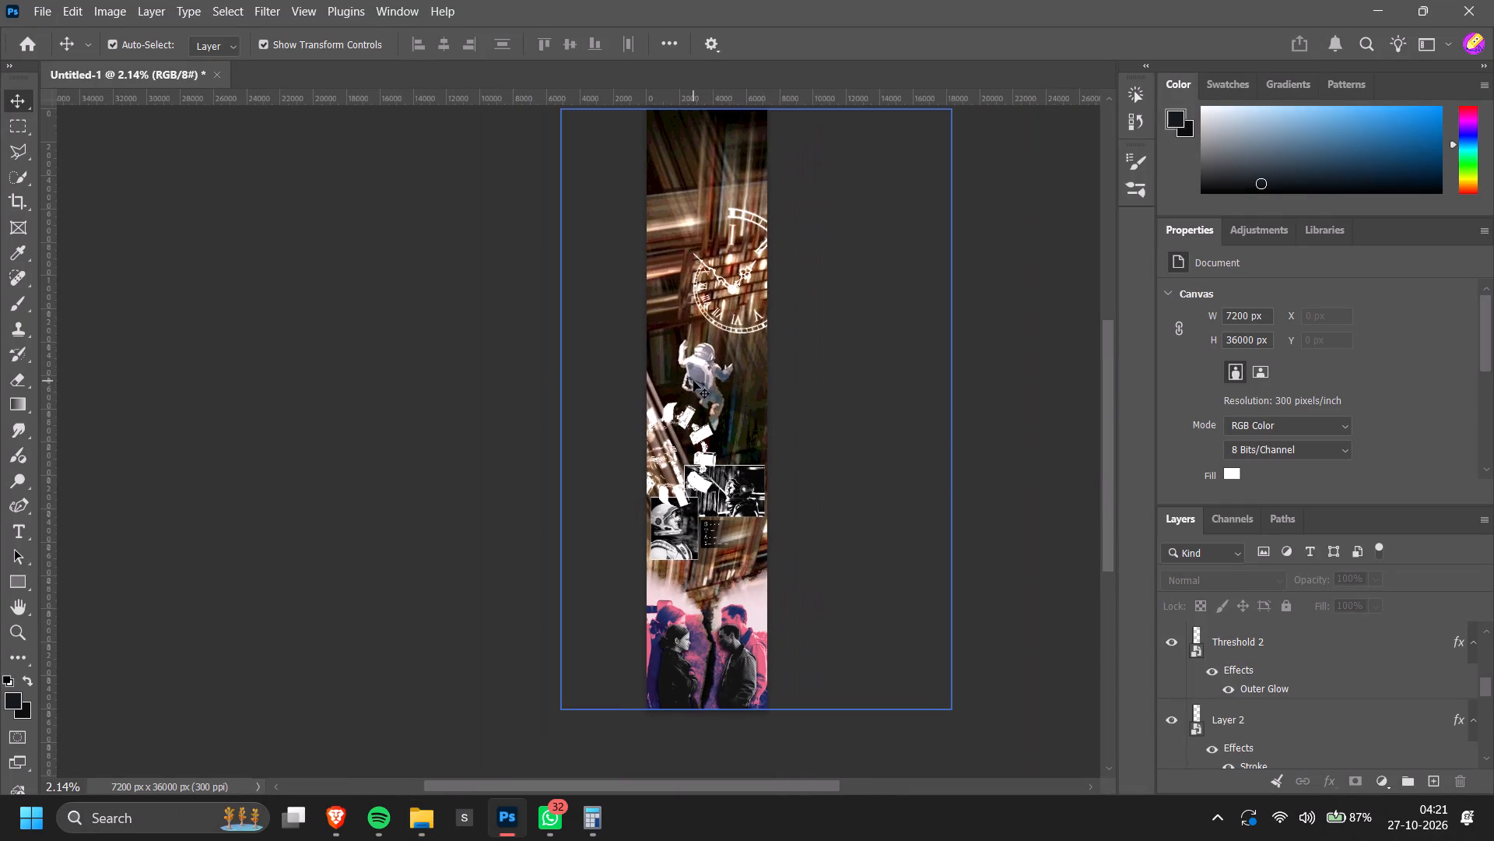
left_click(711, 370)
scroll(711, 370, "up", 4)
left_click_drag(756, 169, 762, 147)
left_click_drag(758, 150, 760, 121)
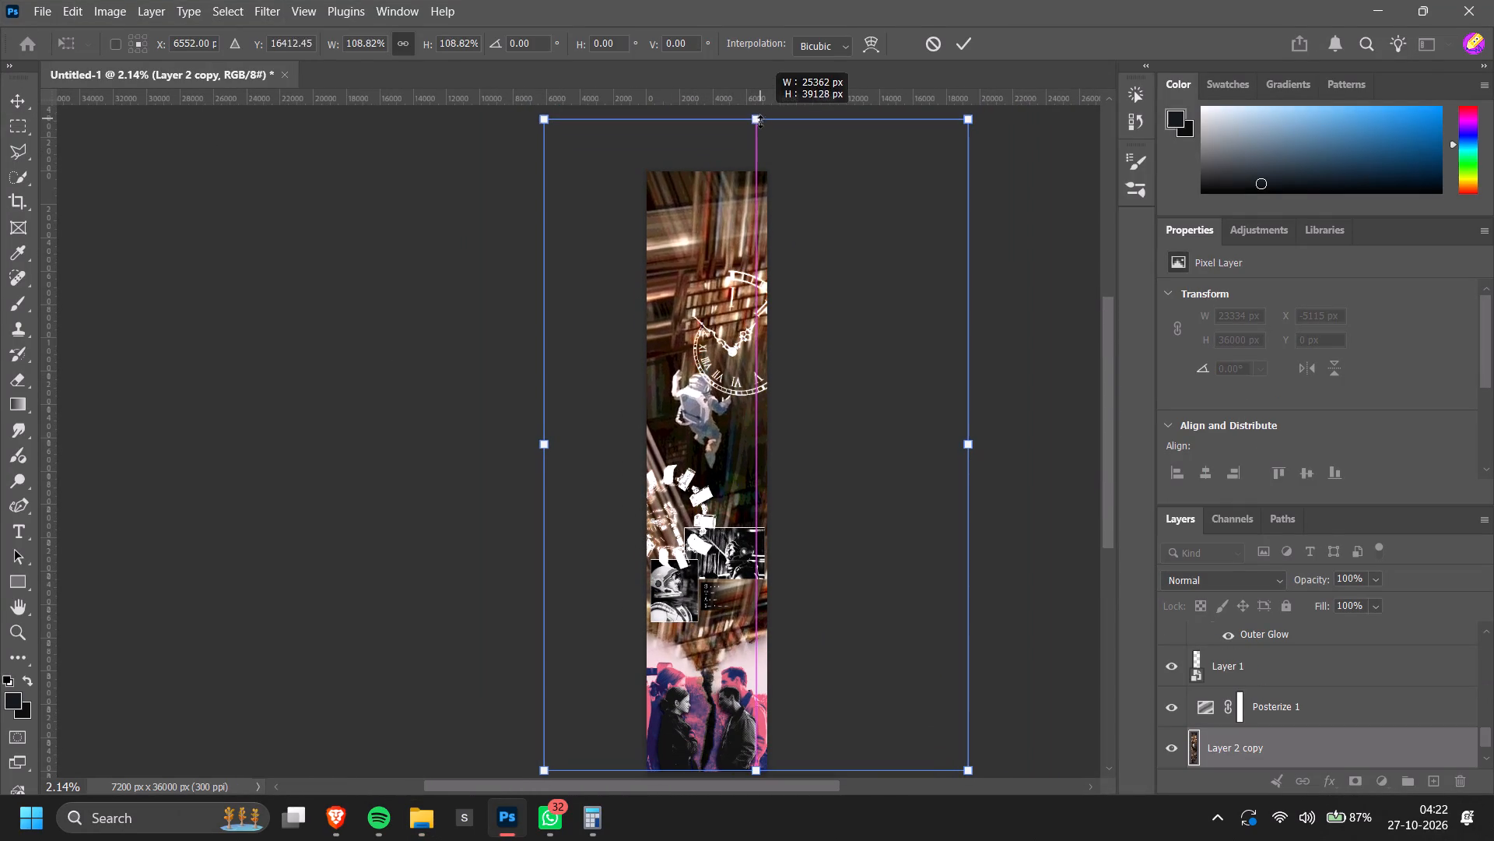
left_click_drag(760, 121, 772, 107)
left_click(753, 239)
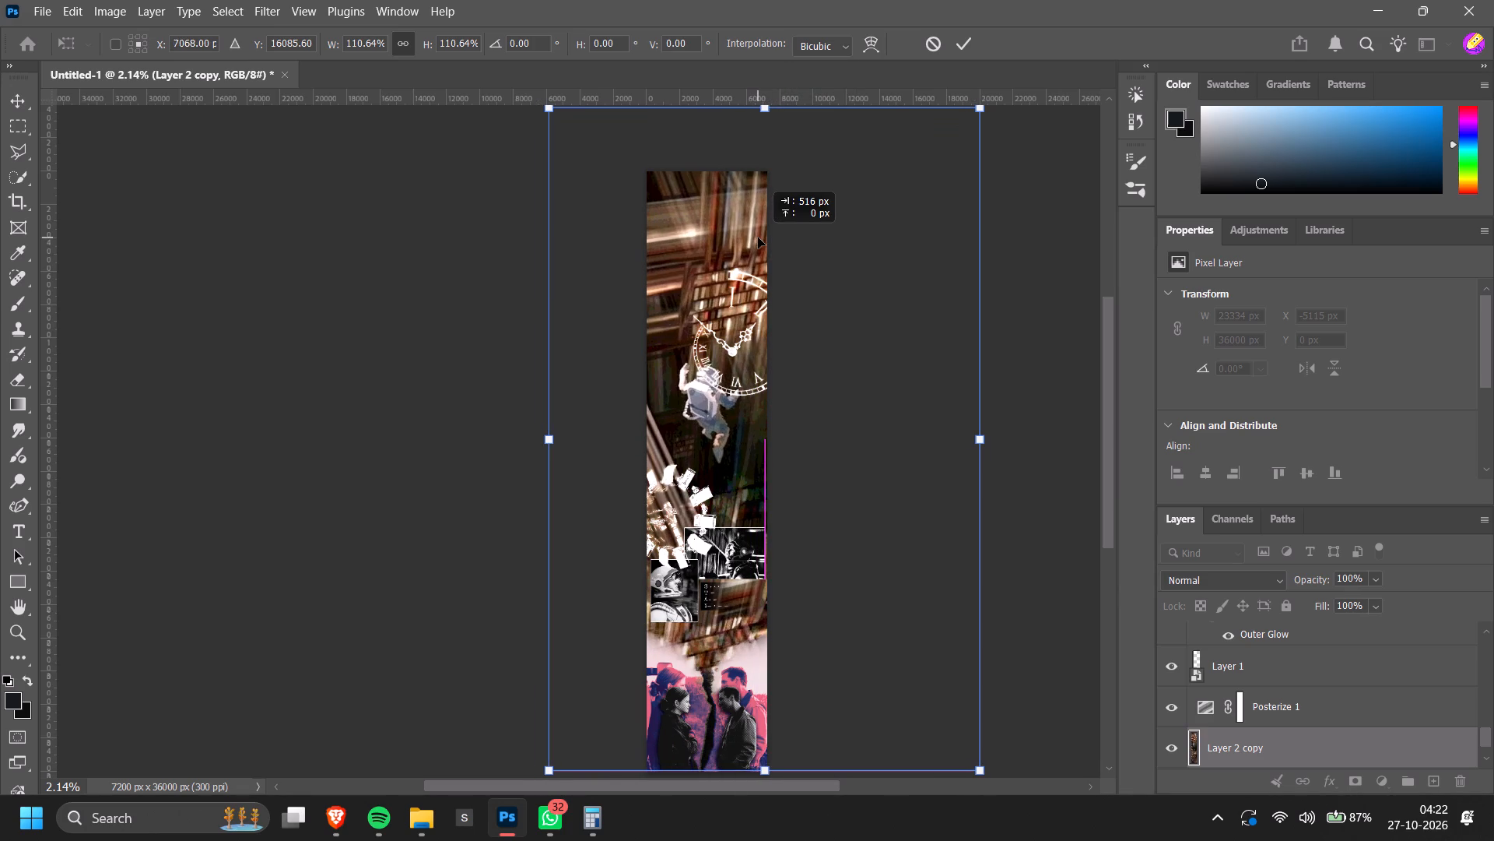
left_click(168, 294)
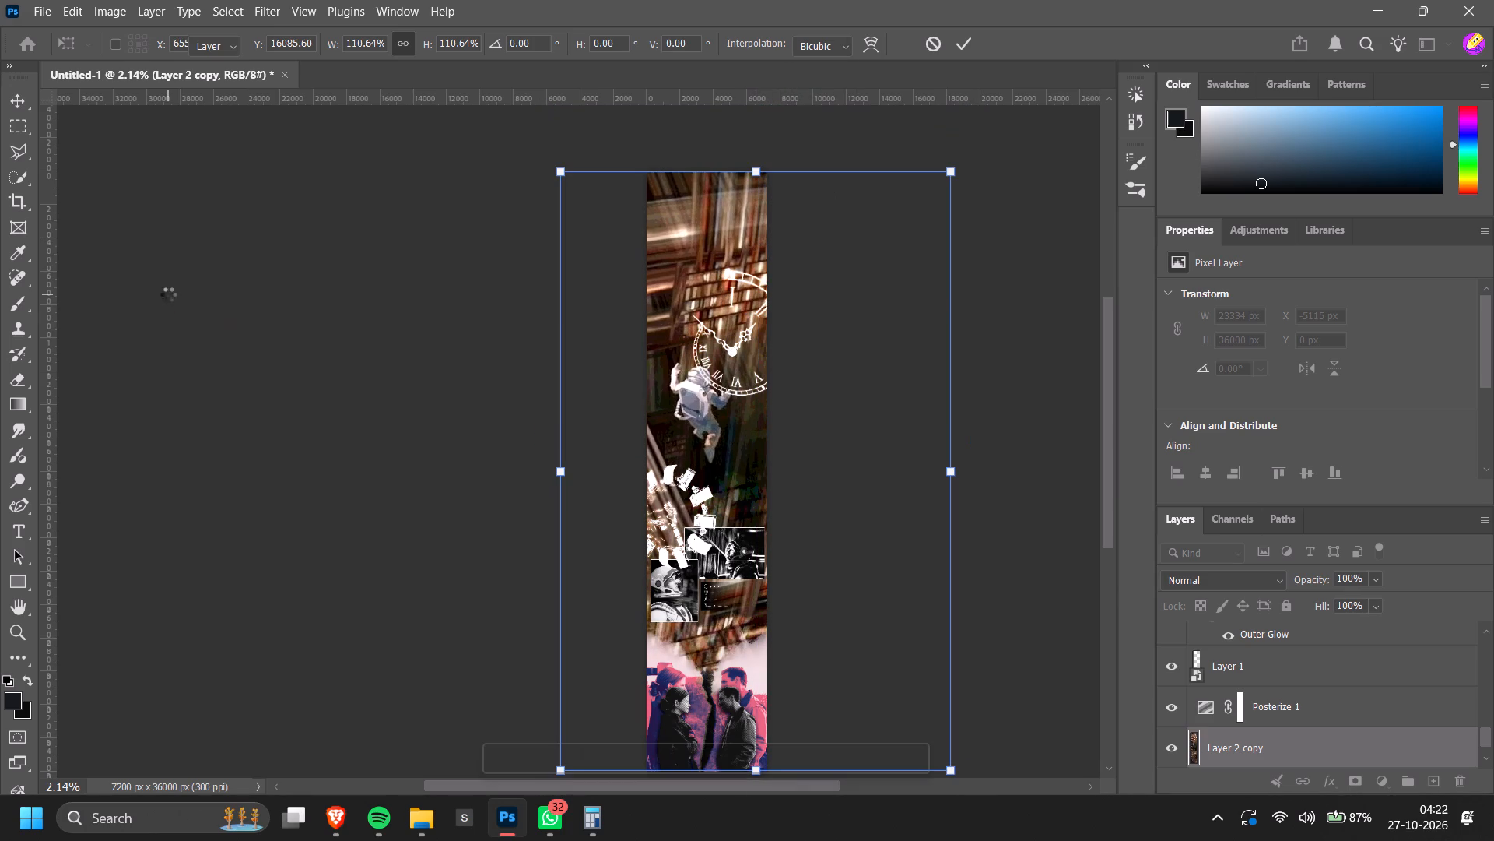
scroll(295, 424, "down", 5)
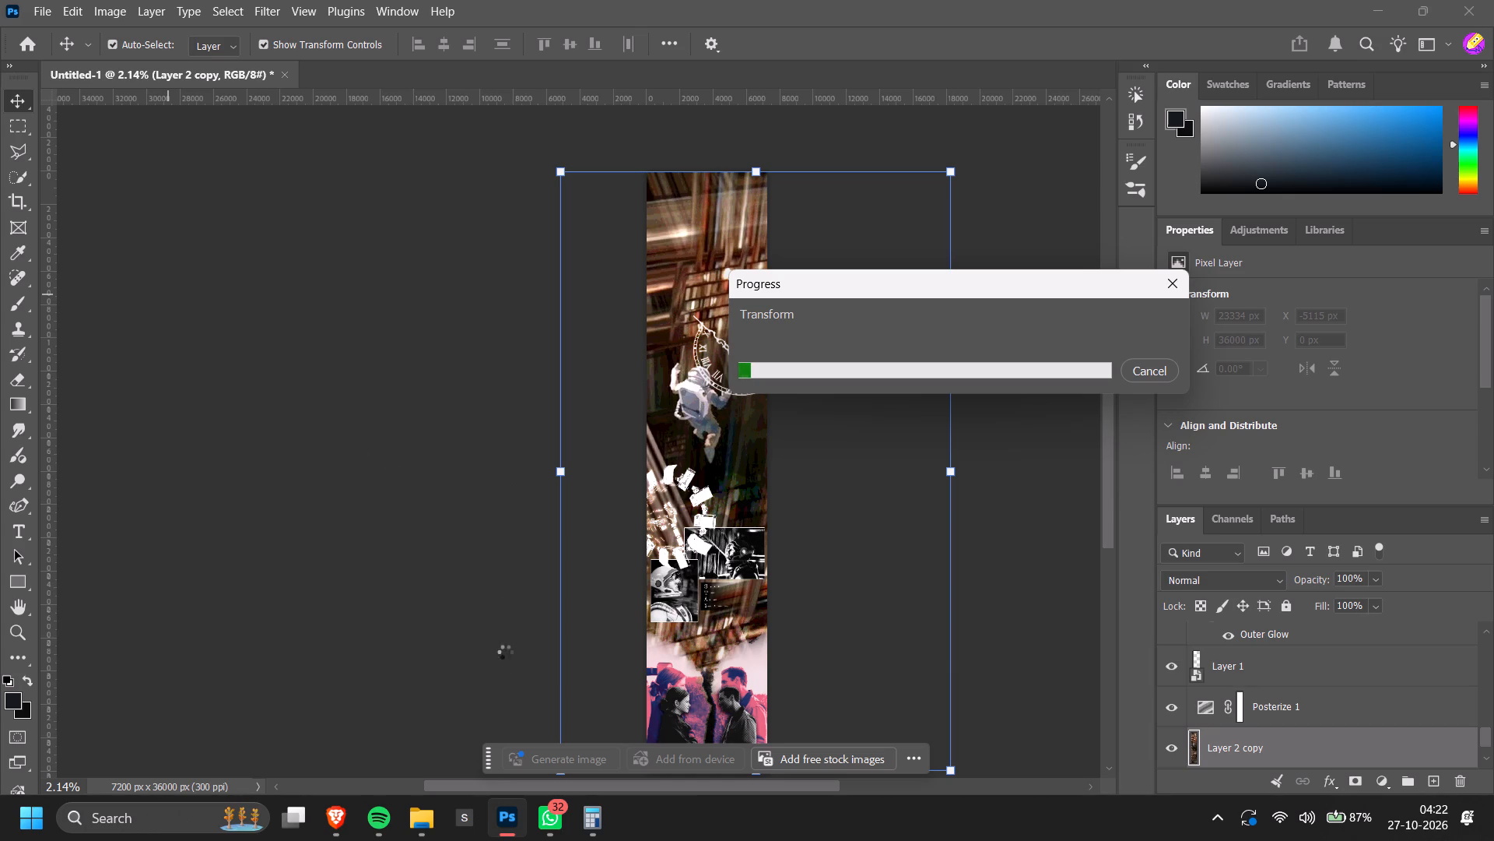
Close the Calculator app.
left_click(587, 823)
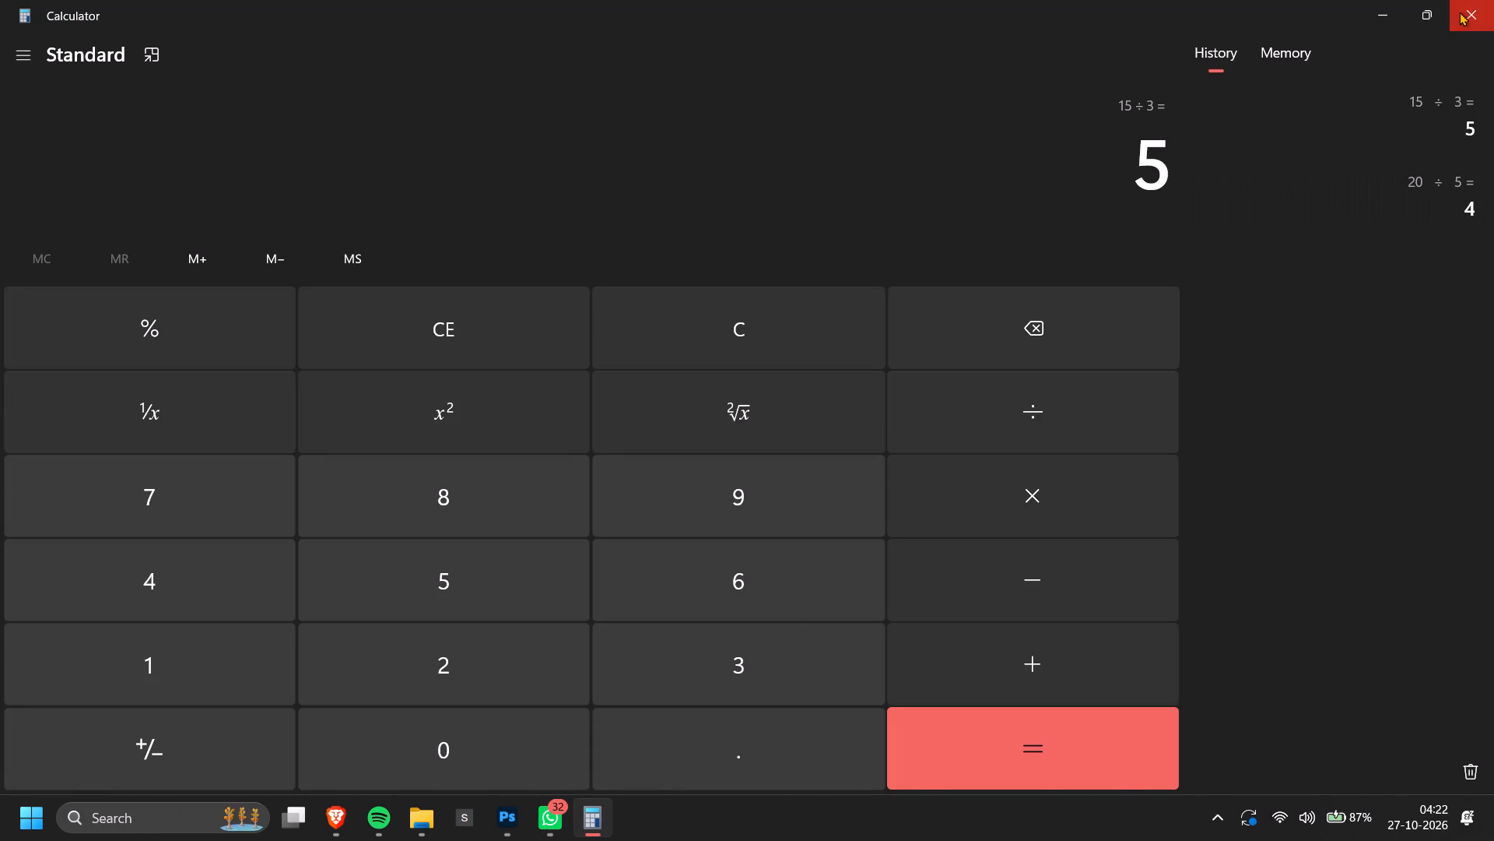
left_click(1460, 12)
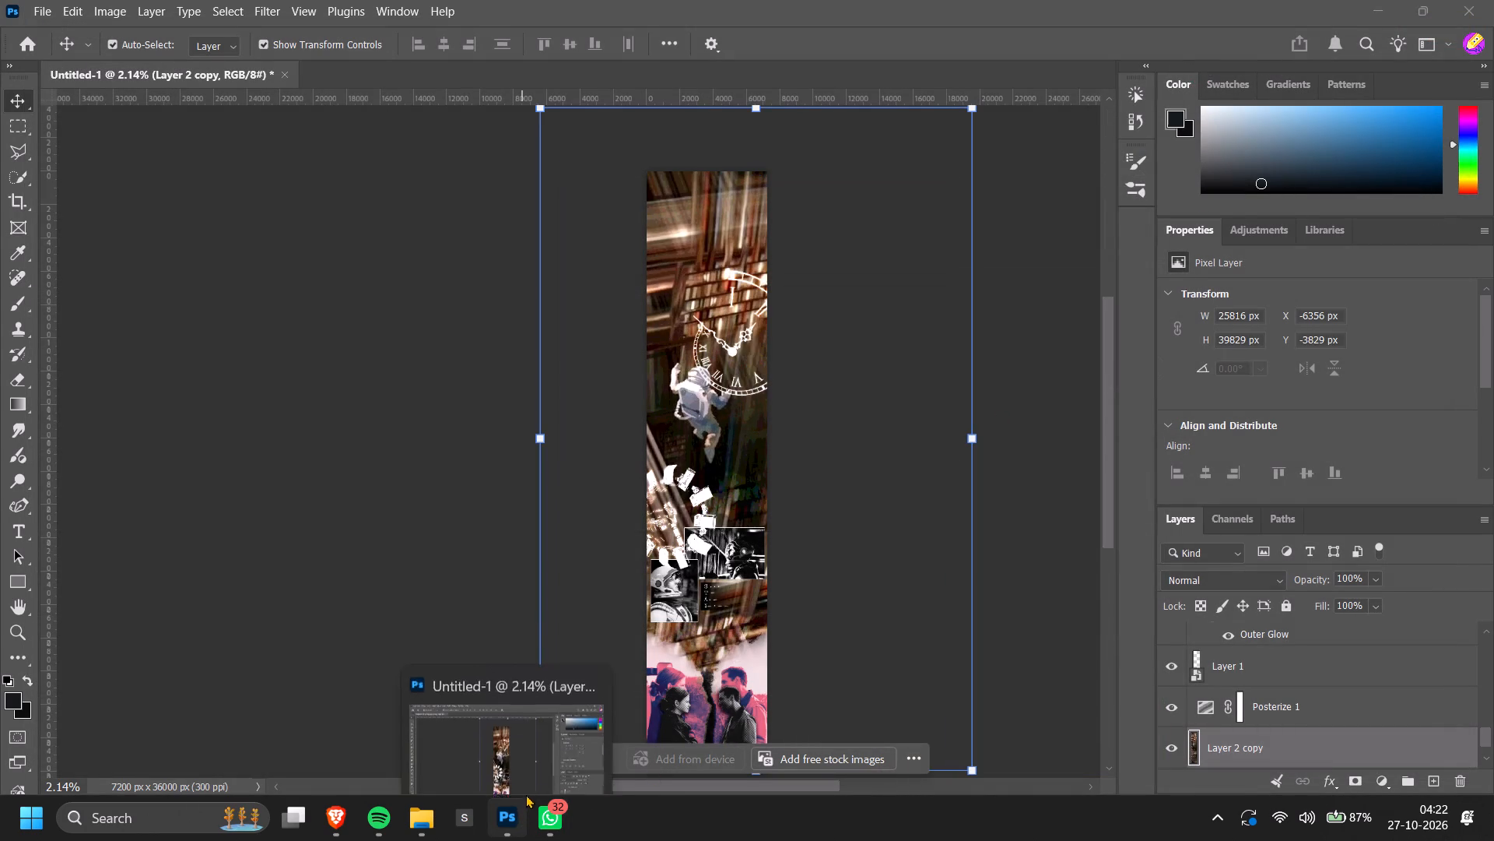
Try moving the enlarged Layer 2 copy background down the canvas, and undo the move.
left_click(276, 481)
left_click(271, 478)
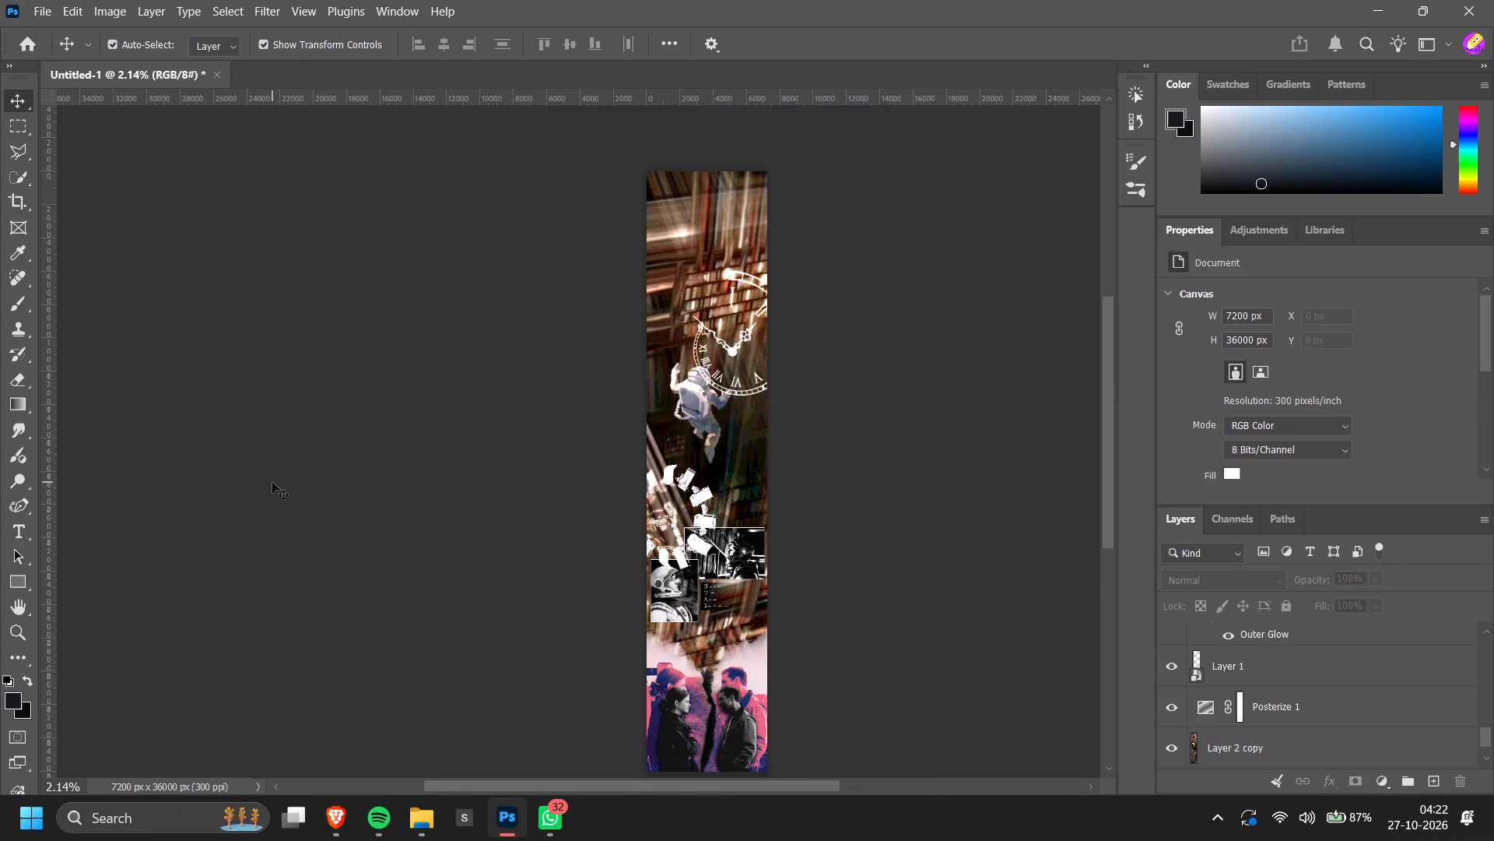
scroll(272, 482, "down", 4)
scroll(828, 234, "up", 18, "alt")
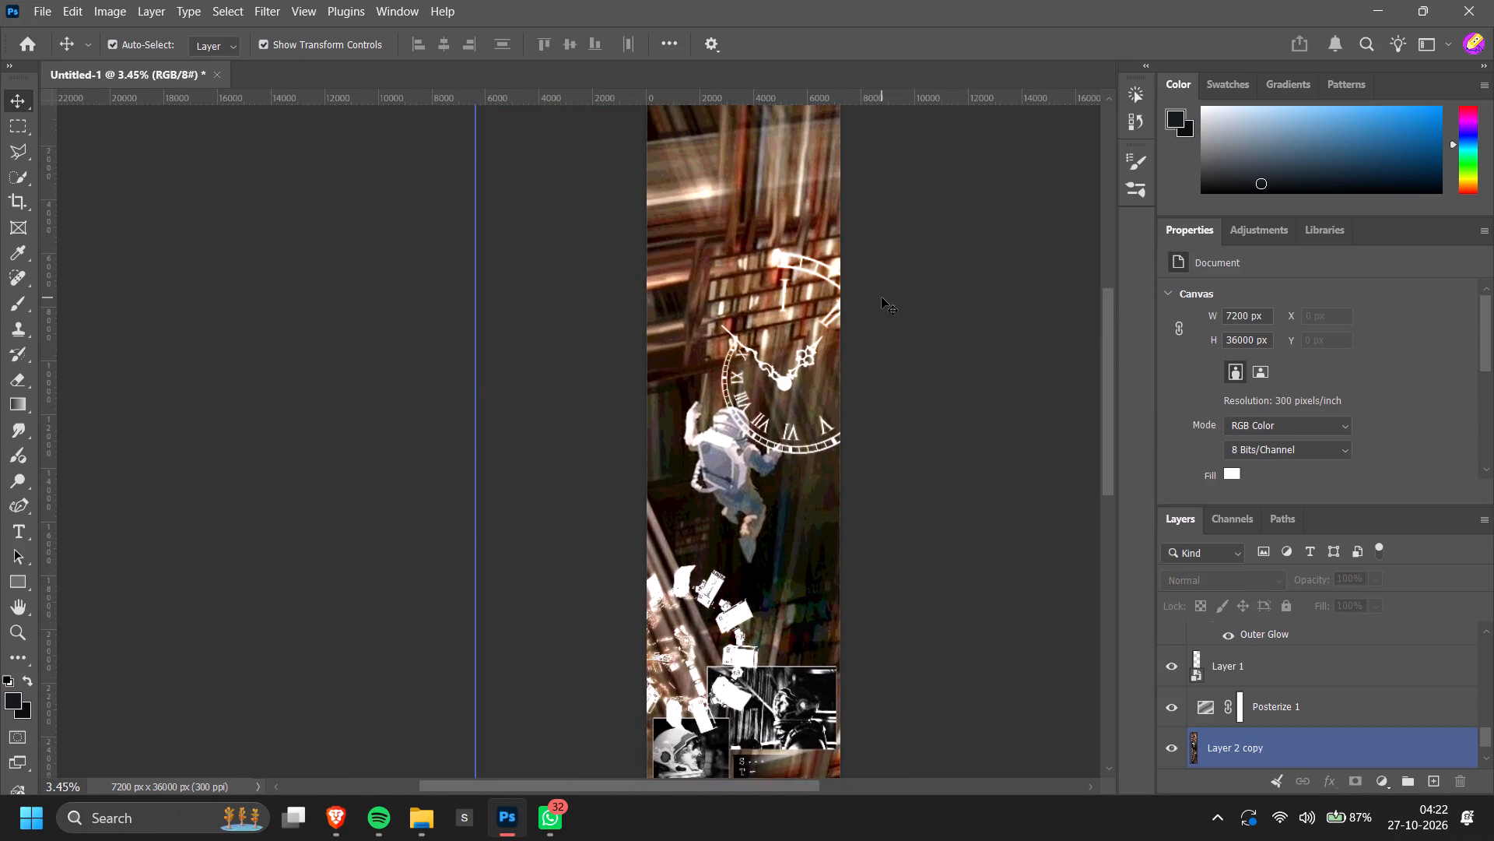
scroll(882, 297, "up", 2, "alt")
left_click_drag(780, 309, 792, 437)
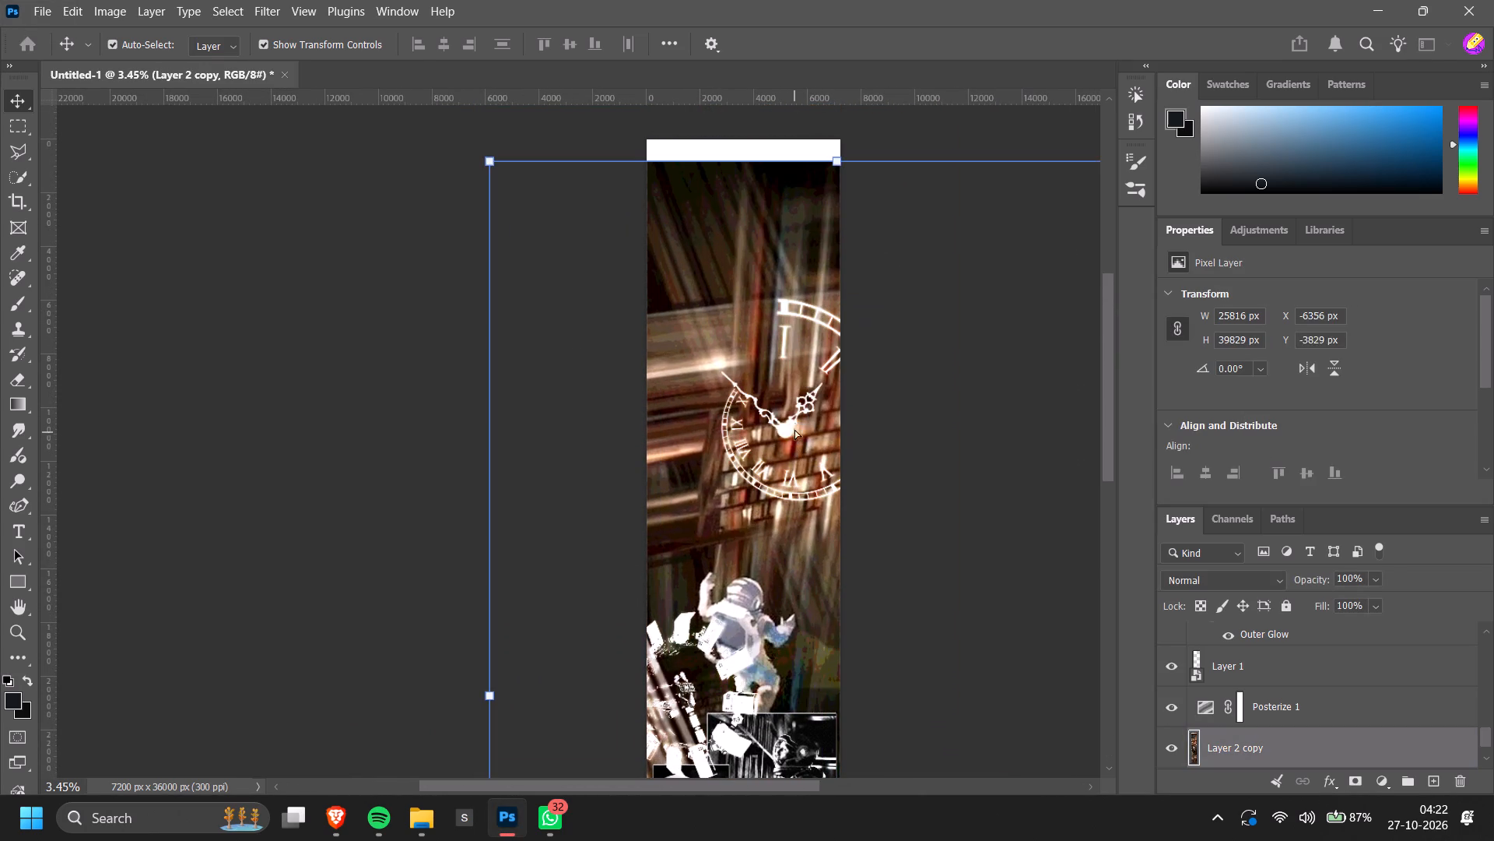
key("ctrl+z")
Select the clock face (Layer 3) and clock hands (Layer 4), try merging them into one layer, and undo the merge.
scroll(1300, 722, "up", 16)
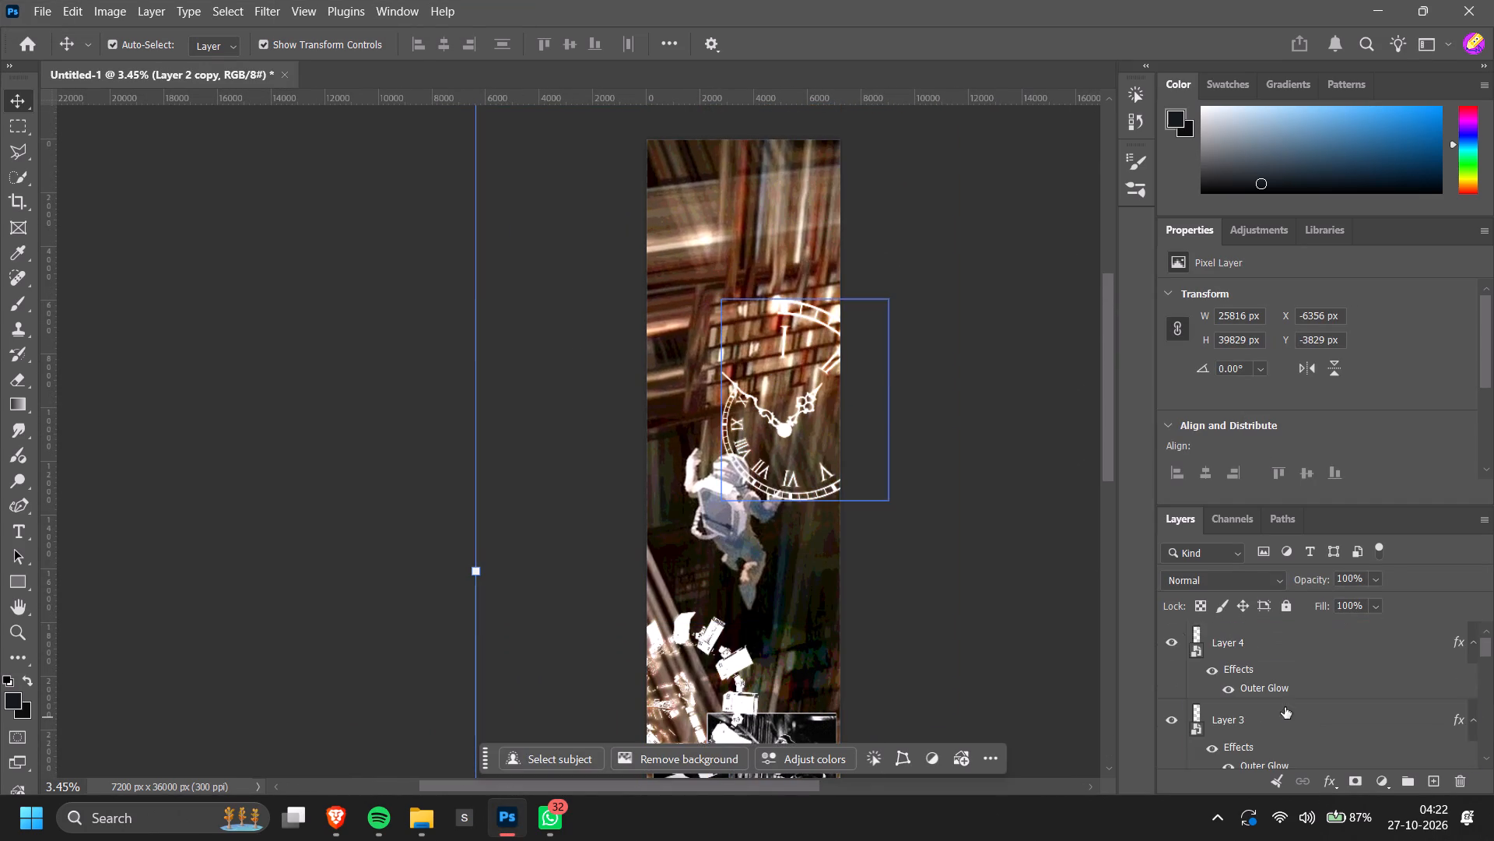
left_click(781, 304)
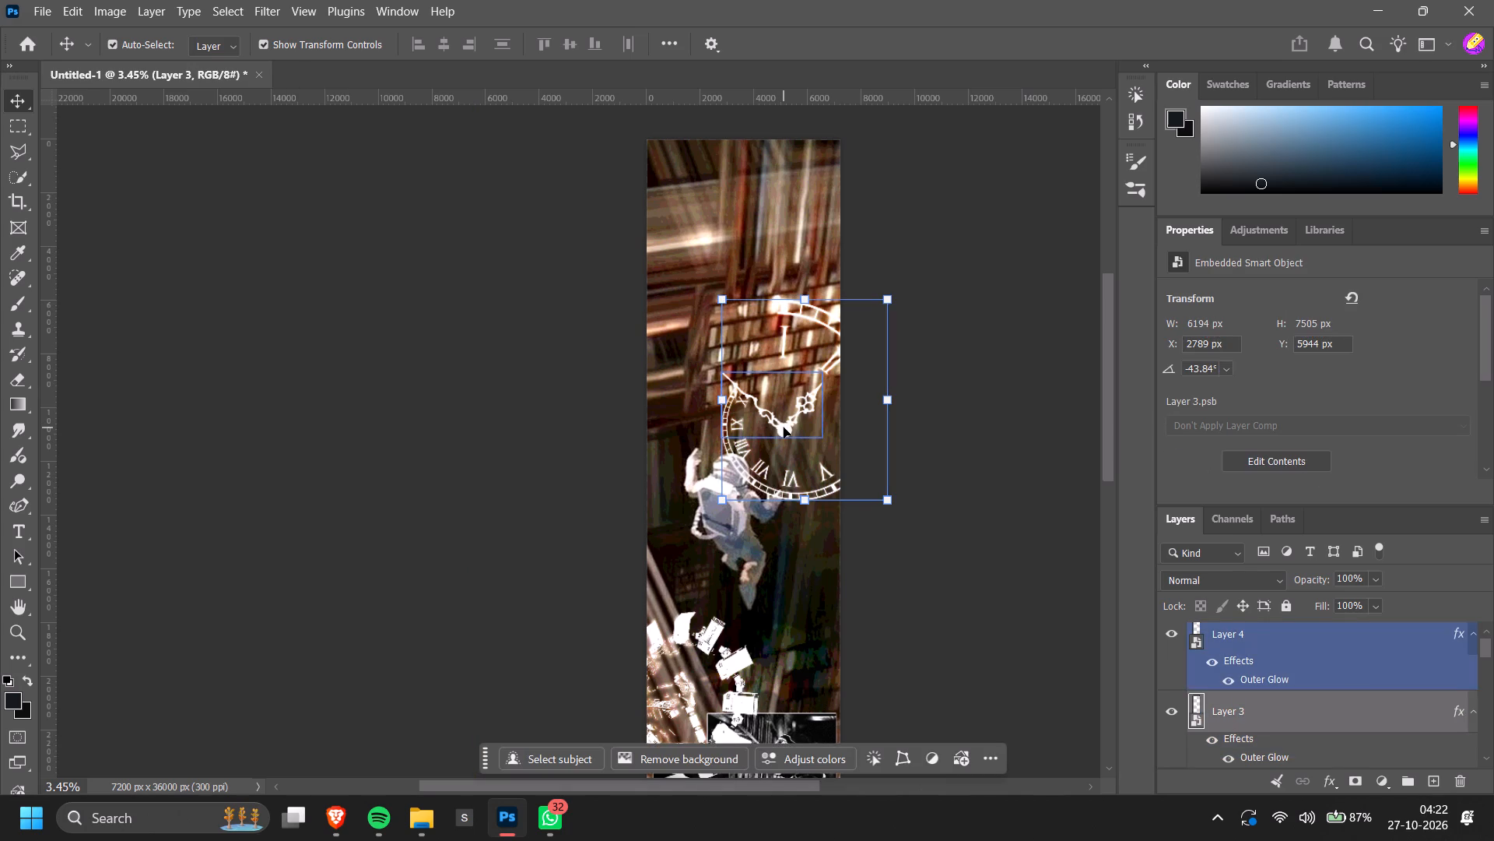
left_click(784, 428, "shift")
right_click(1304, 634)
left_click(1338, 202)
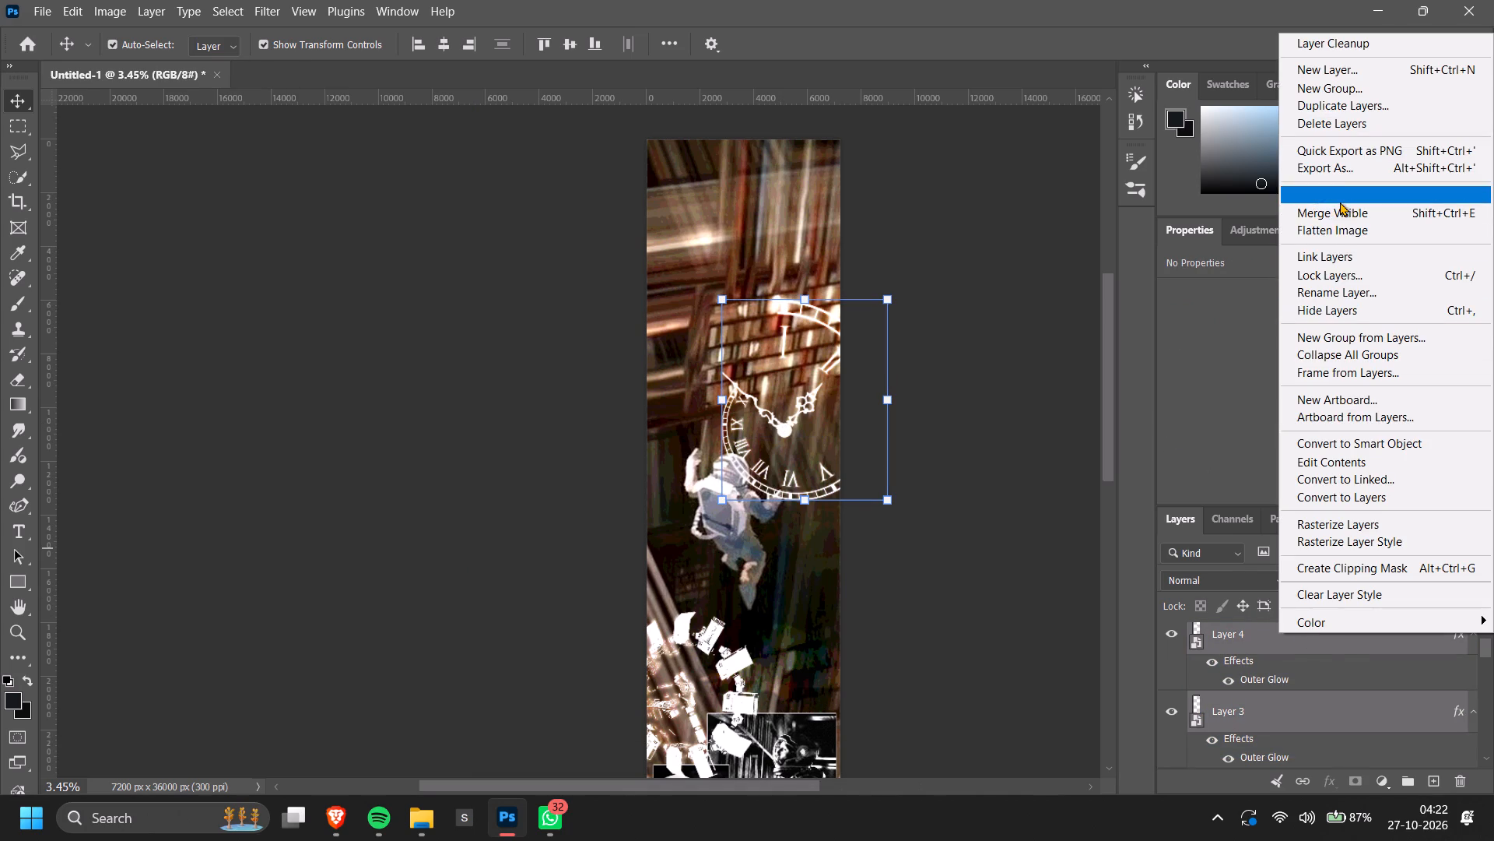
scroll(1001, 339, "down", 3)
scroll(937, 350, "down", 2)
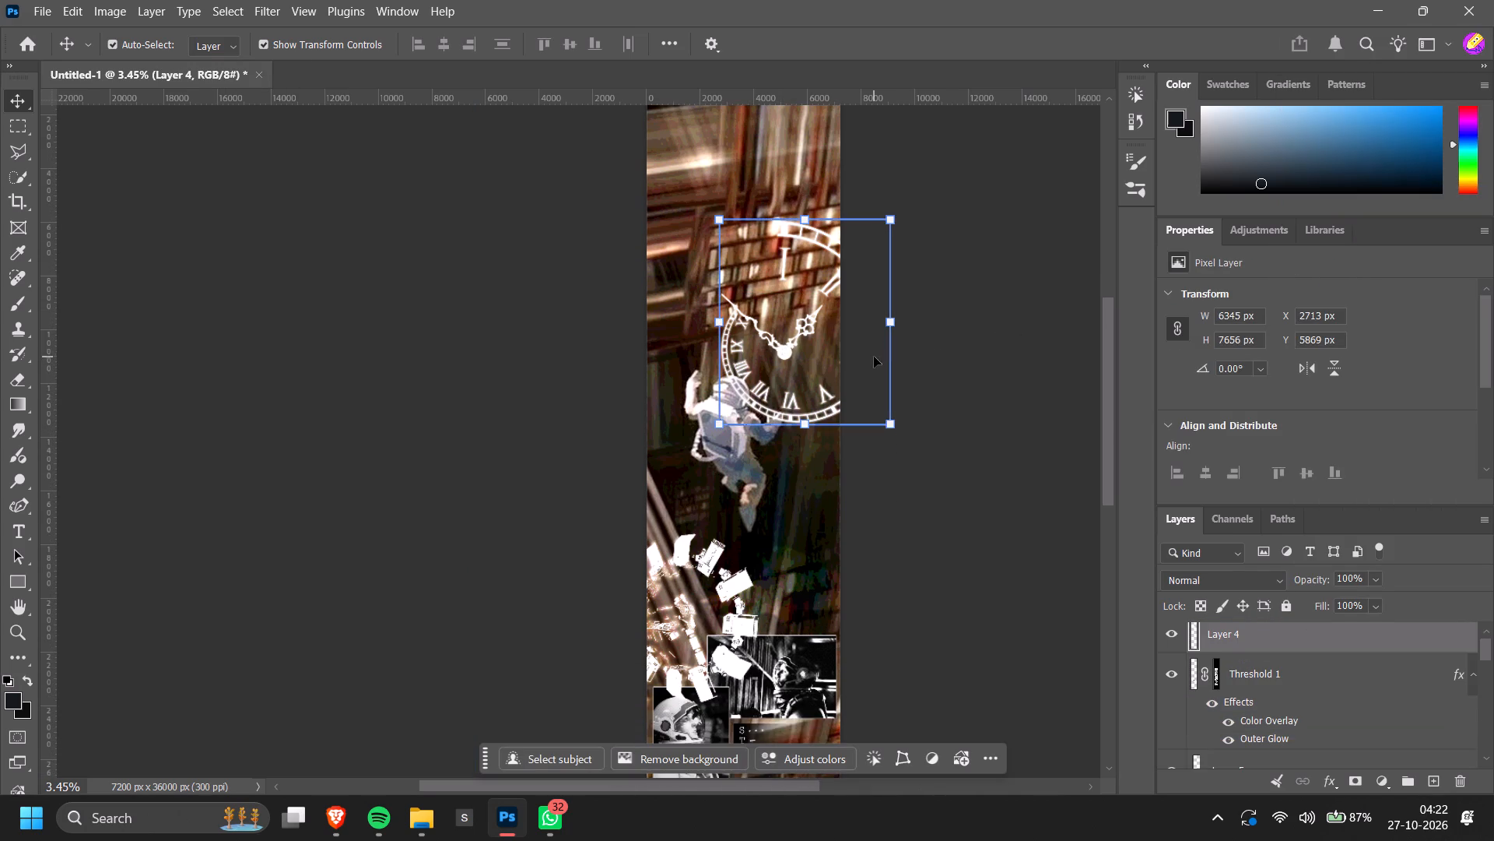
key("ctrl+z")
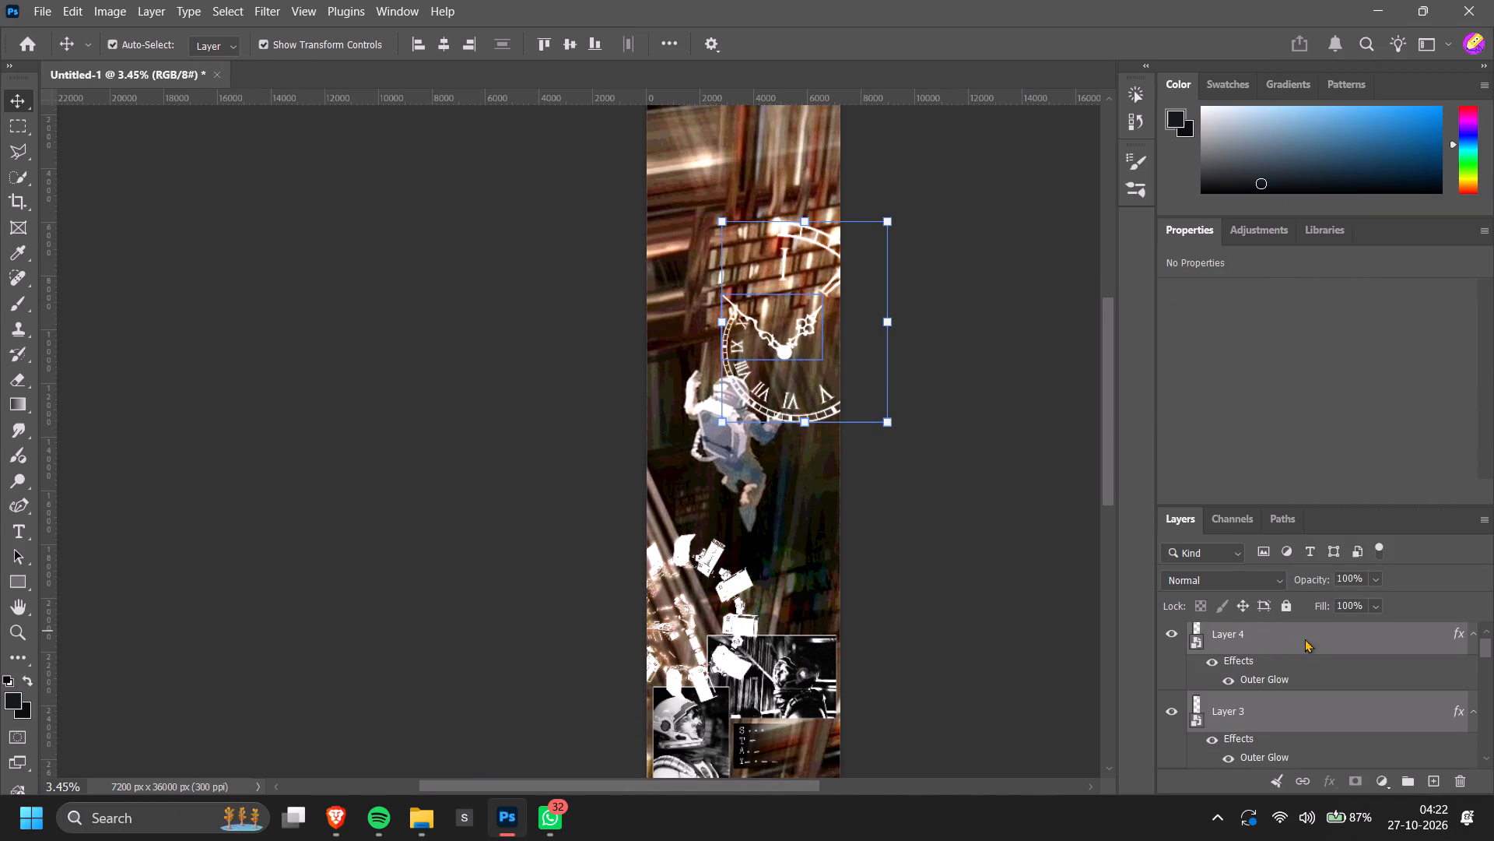
Link the selected clock hands and clock face layers, Layer 4 and Layer 3.
right_click(1305, 639)
left_click(1366, 264)
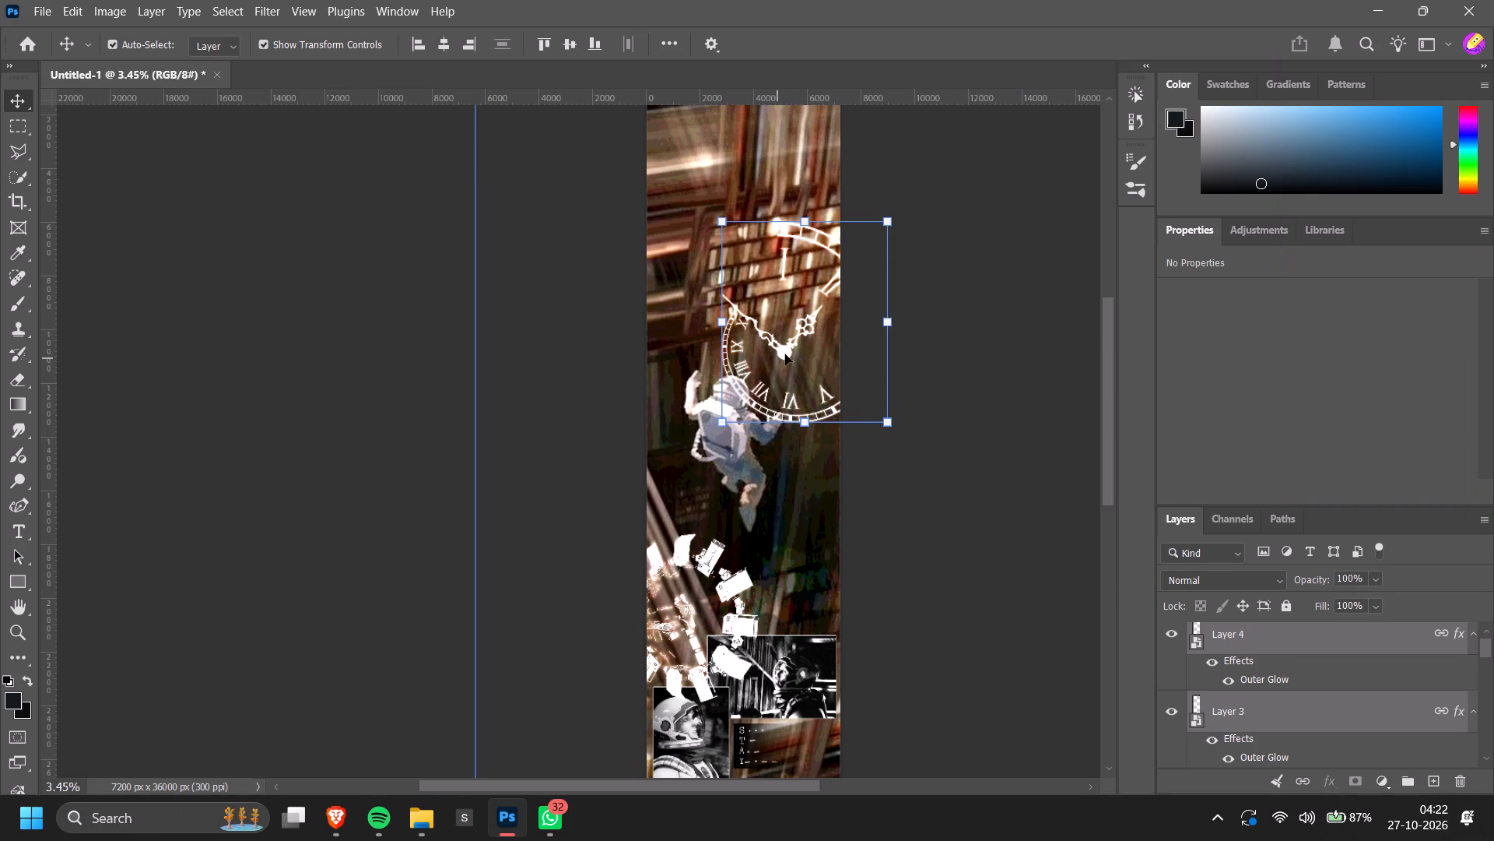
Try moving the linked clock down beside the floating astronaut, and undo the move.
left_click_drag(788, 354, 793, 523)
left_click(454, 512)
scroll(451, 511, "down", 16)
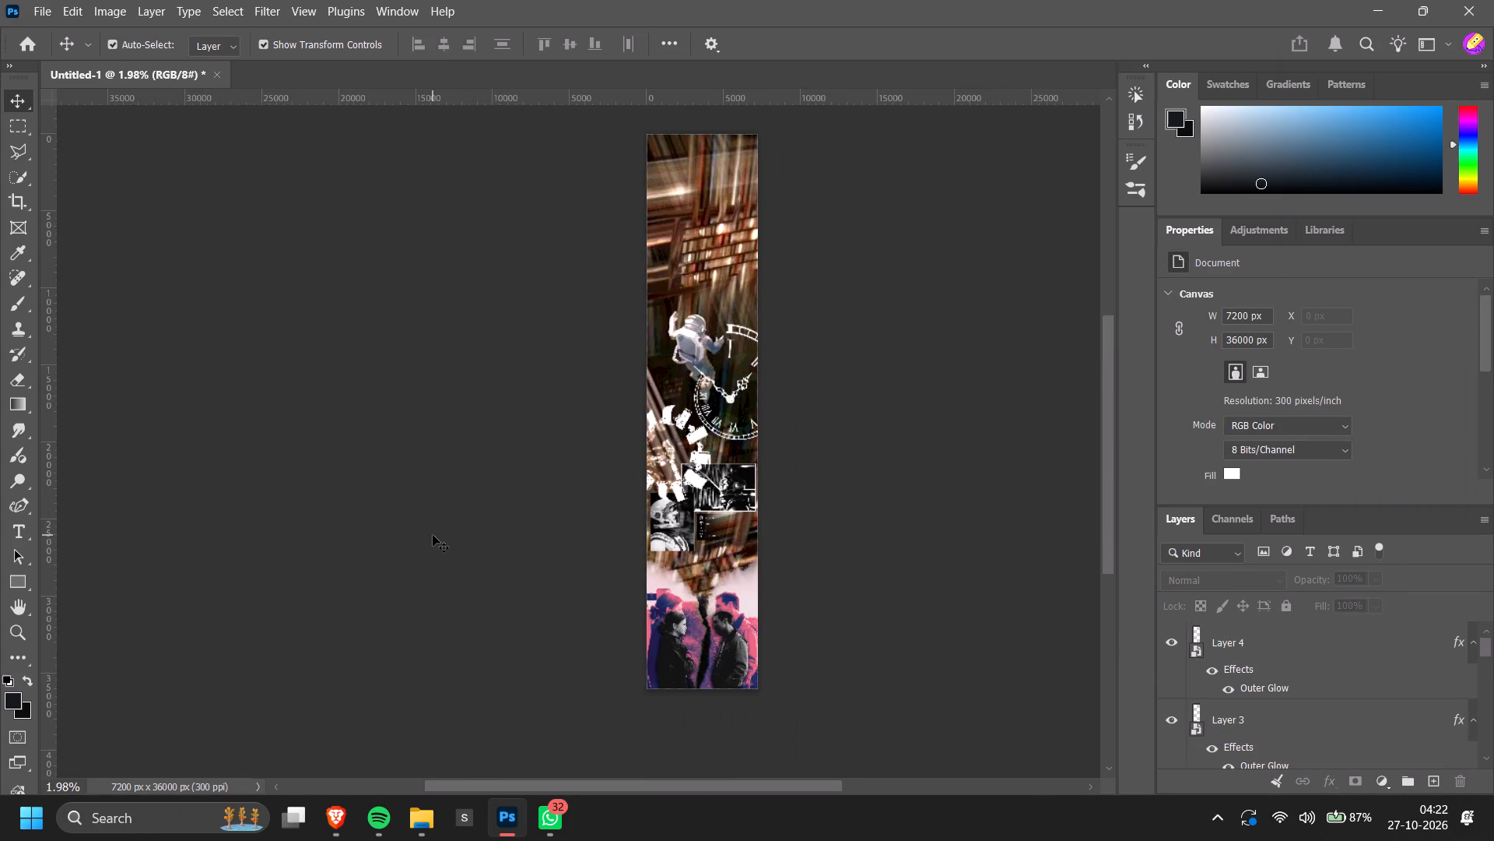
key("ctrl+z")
Enlarge the white ring-shaped spacecraft (Threshold 2) to about 6429 x 7799 px and reposition it at about X -2558, Y 16015 px.
scroll(433, 535, "up", 4)
scroll(812, 587, "up", 10, "alt")
left_click(710, 494)
left_click_drag(787, 454, 791, 447)
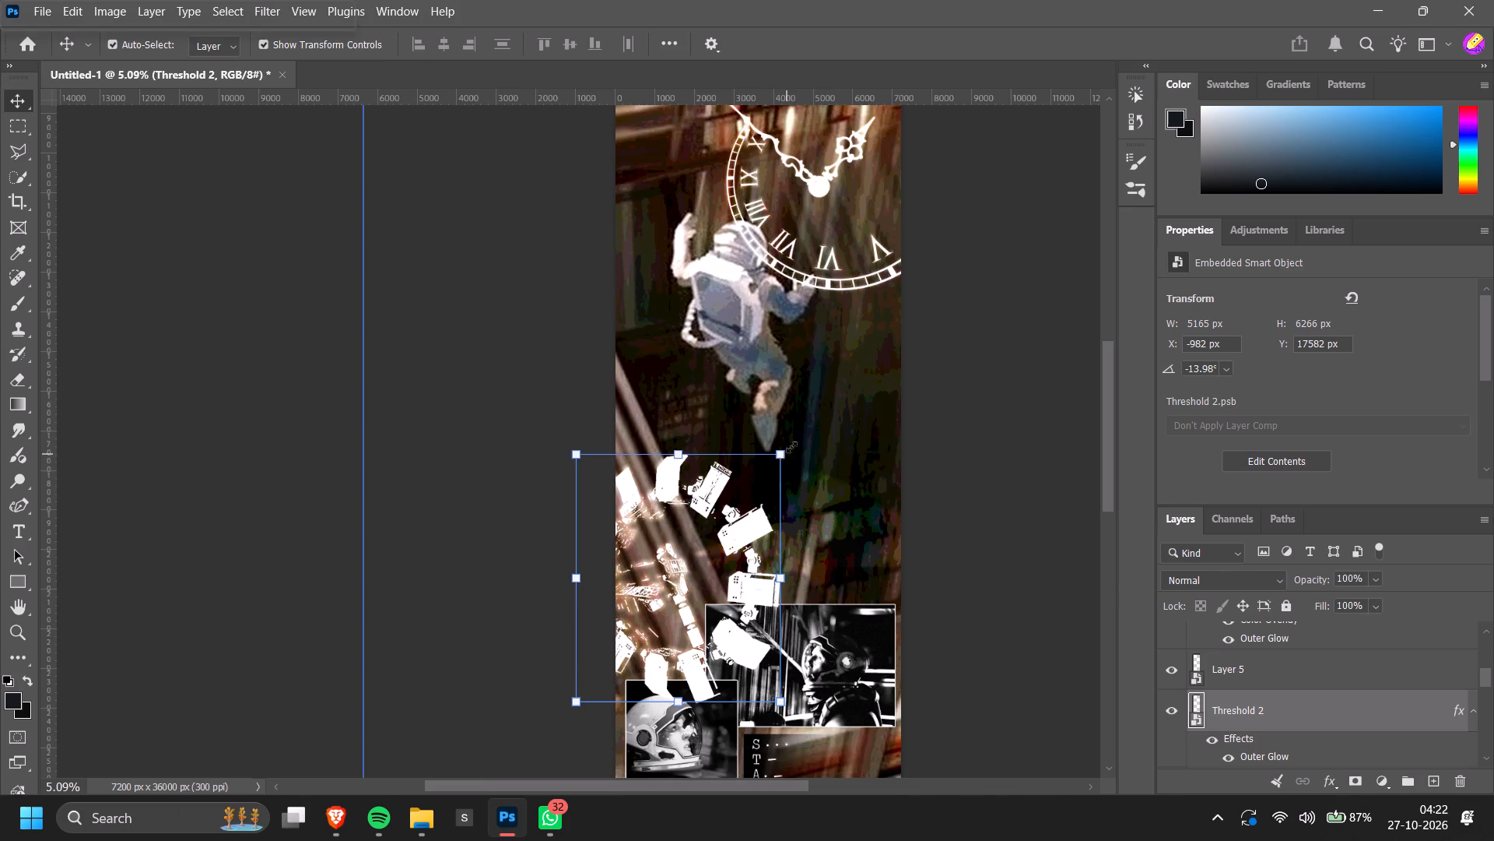
left_click_drag(791, 447, 824, 406)
left_click_drag(544, 423, 461, 368)
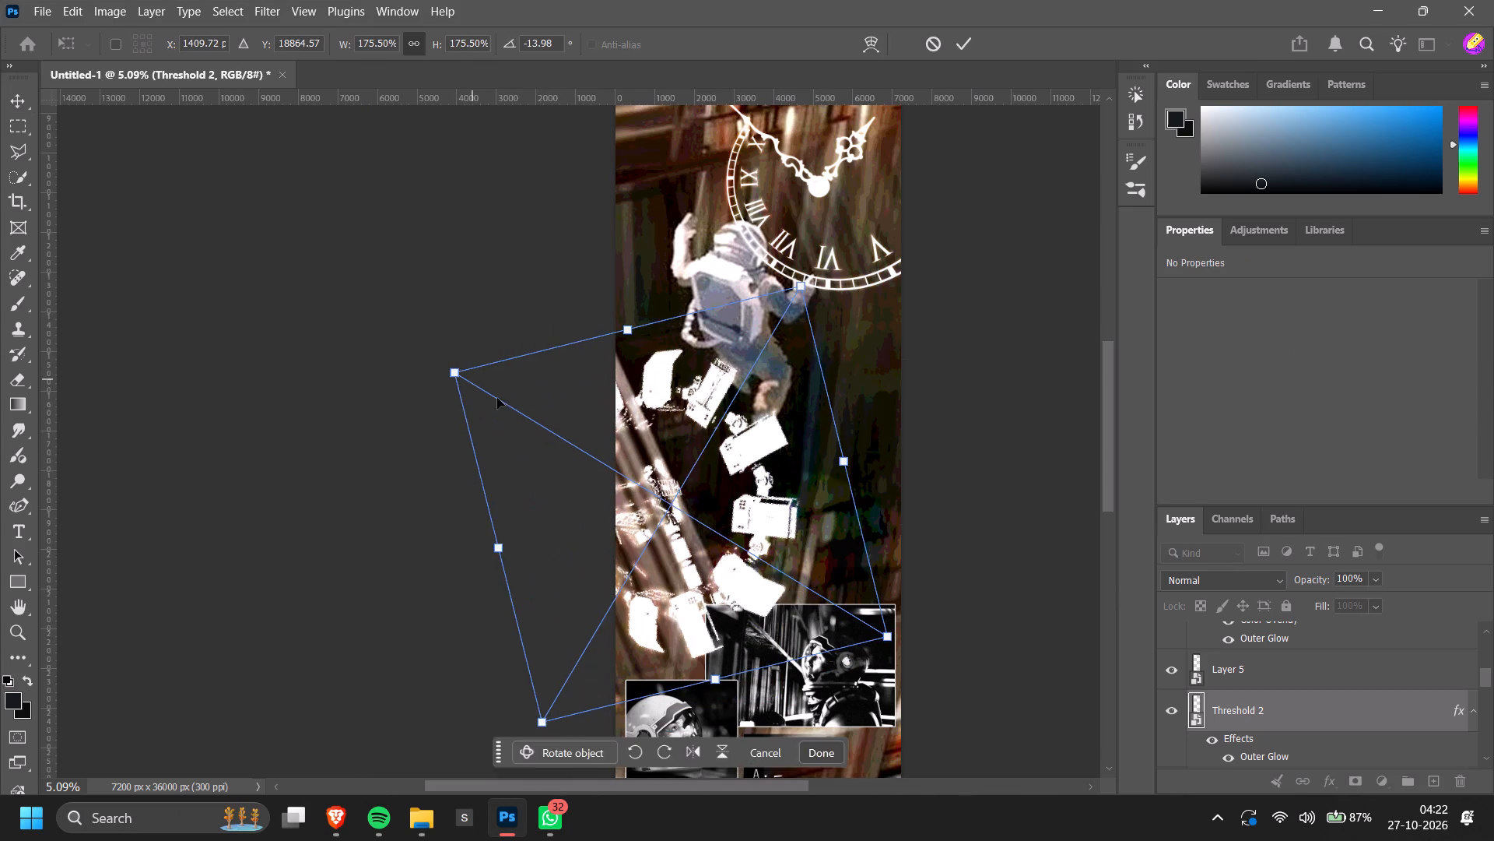
left_click_drag(766, 471, 751, 464)
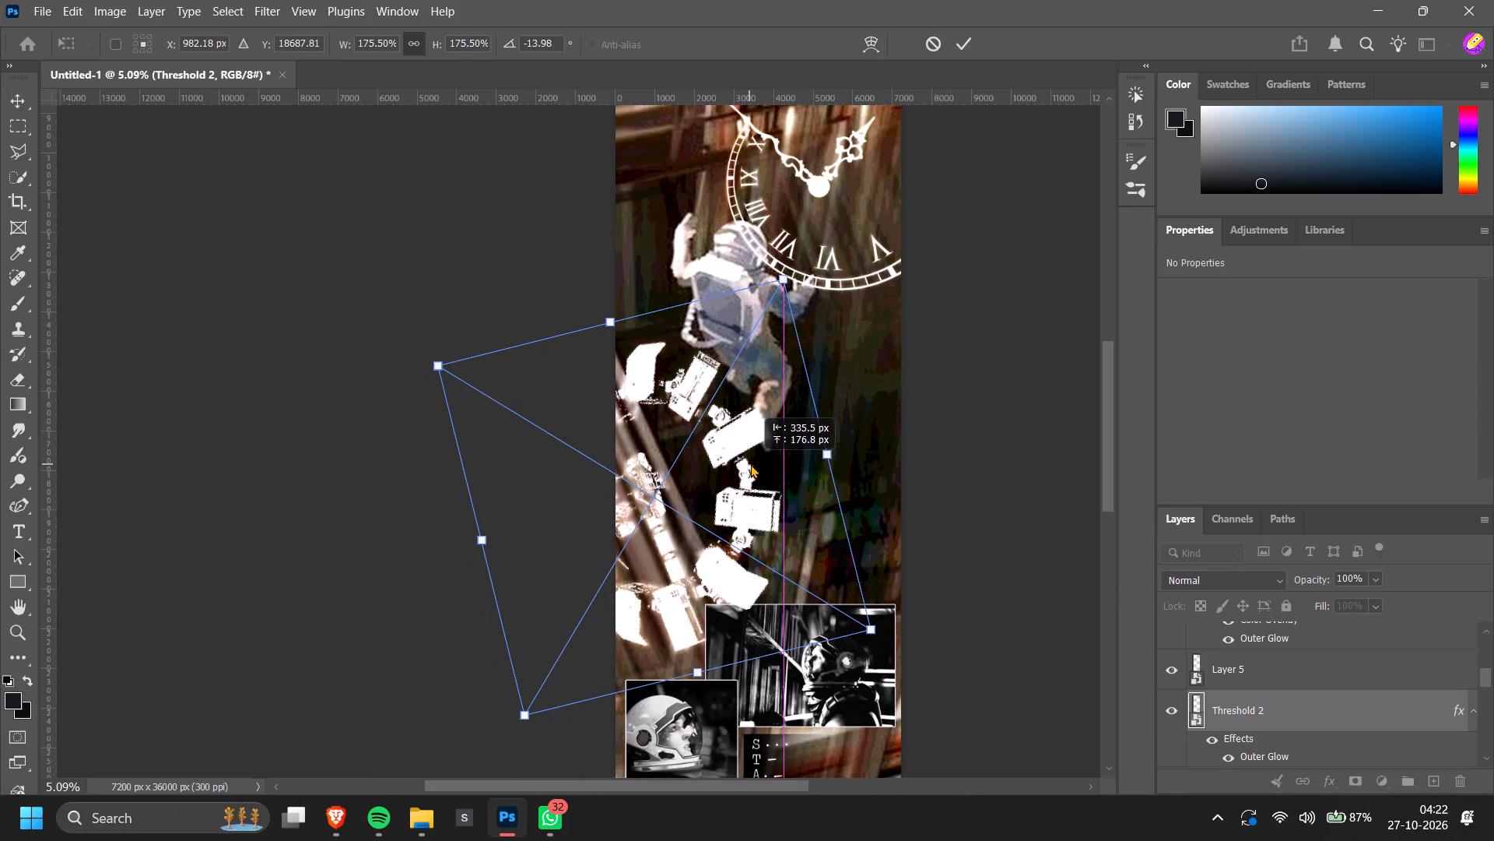
left_click_drag(751, 464, 734, 512)
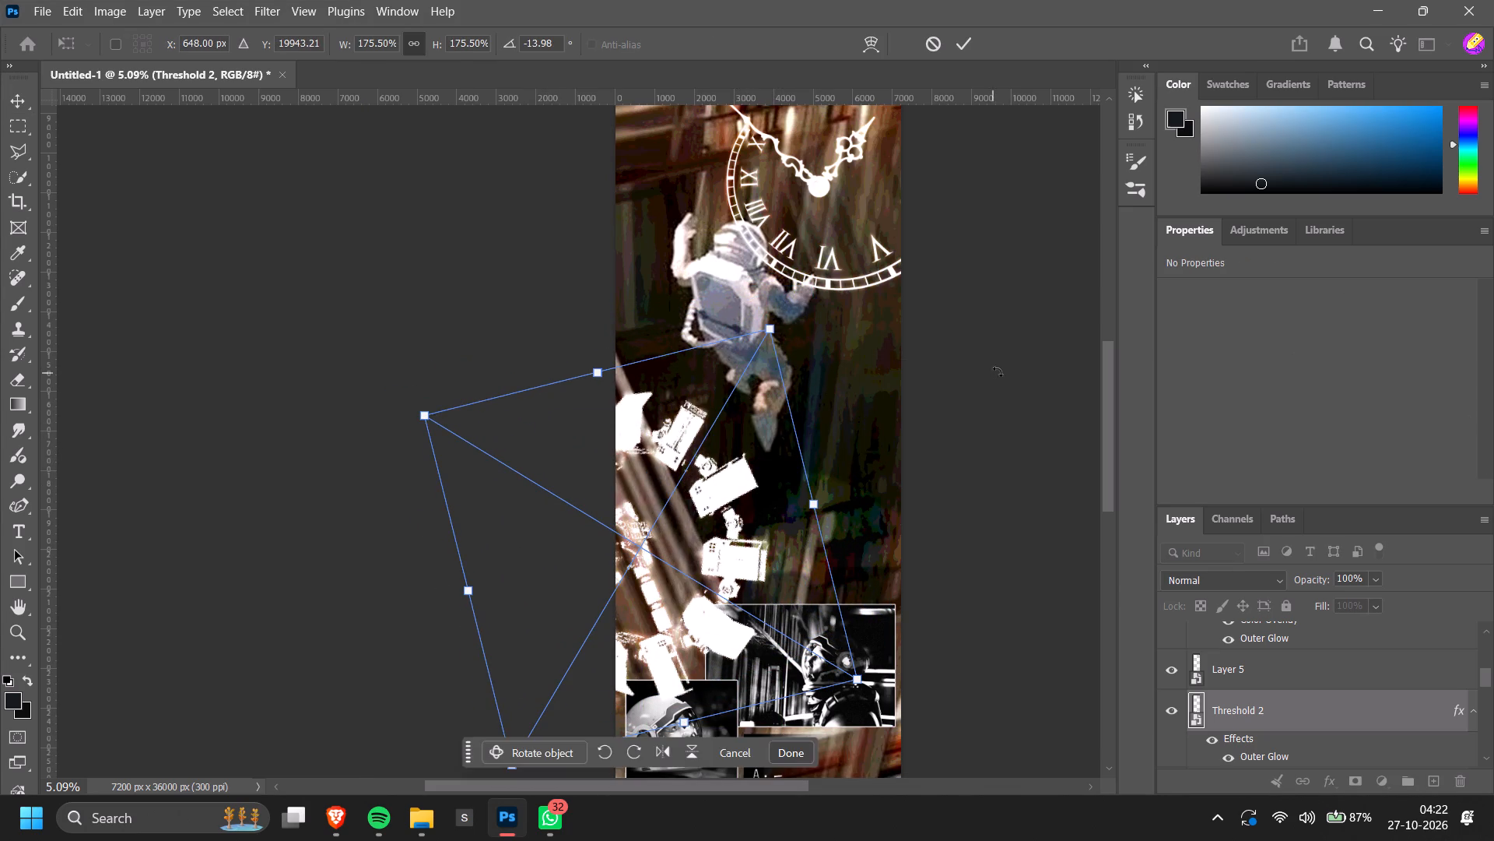
left_click(1008, 368)
left_click(167, 171)
double_click(162, 170)
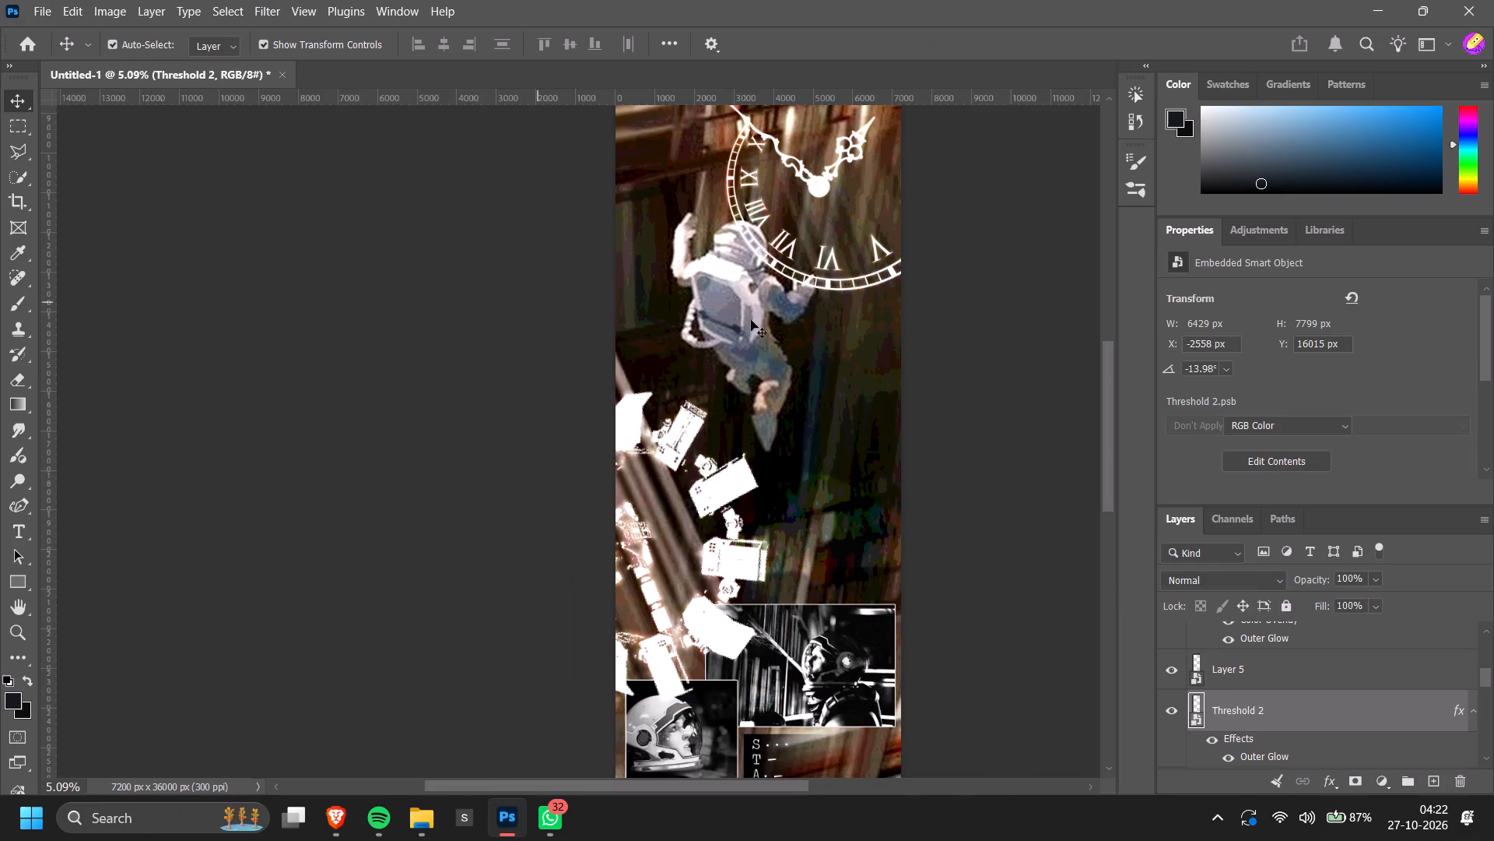
Quick-select the floating astronaut on Layer 2 copy, subtracting the background gap inside the hose loop beside the backpack.
scroll(716, 285, "up", 4, "alt")
left_click(724, 333)
scroll(724, 333, "up", 3)
key("w")
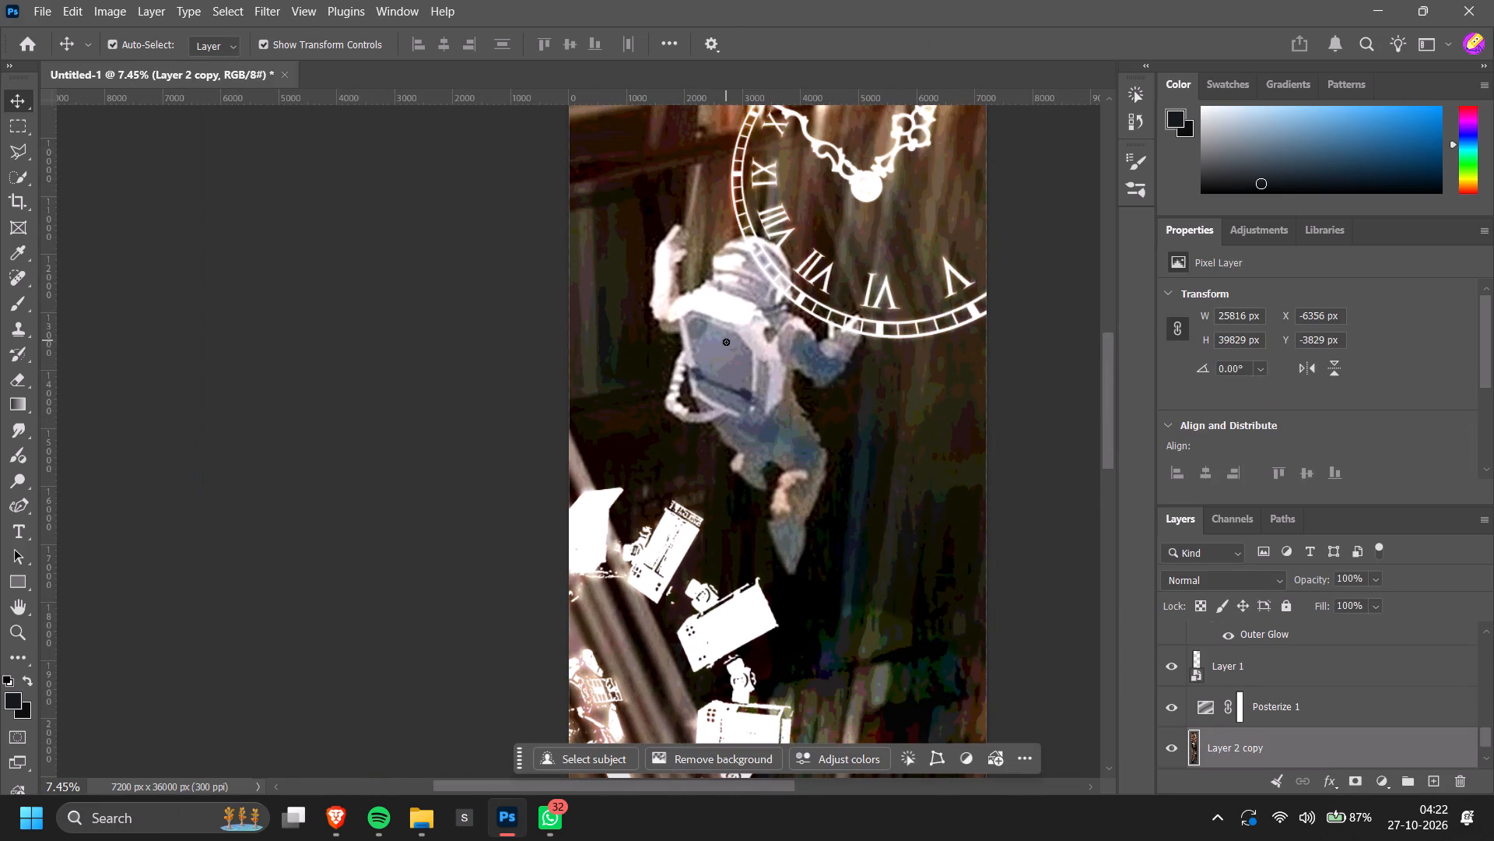
left_click_drag(728, 342, 711, 332)
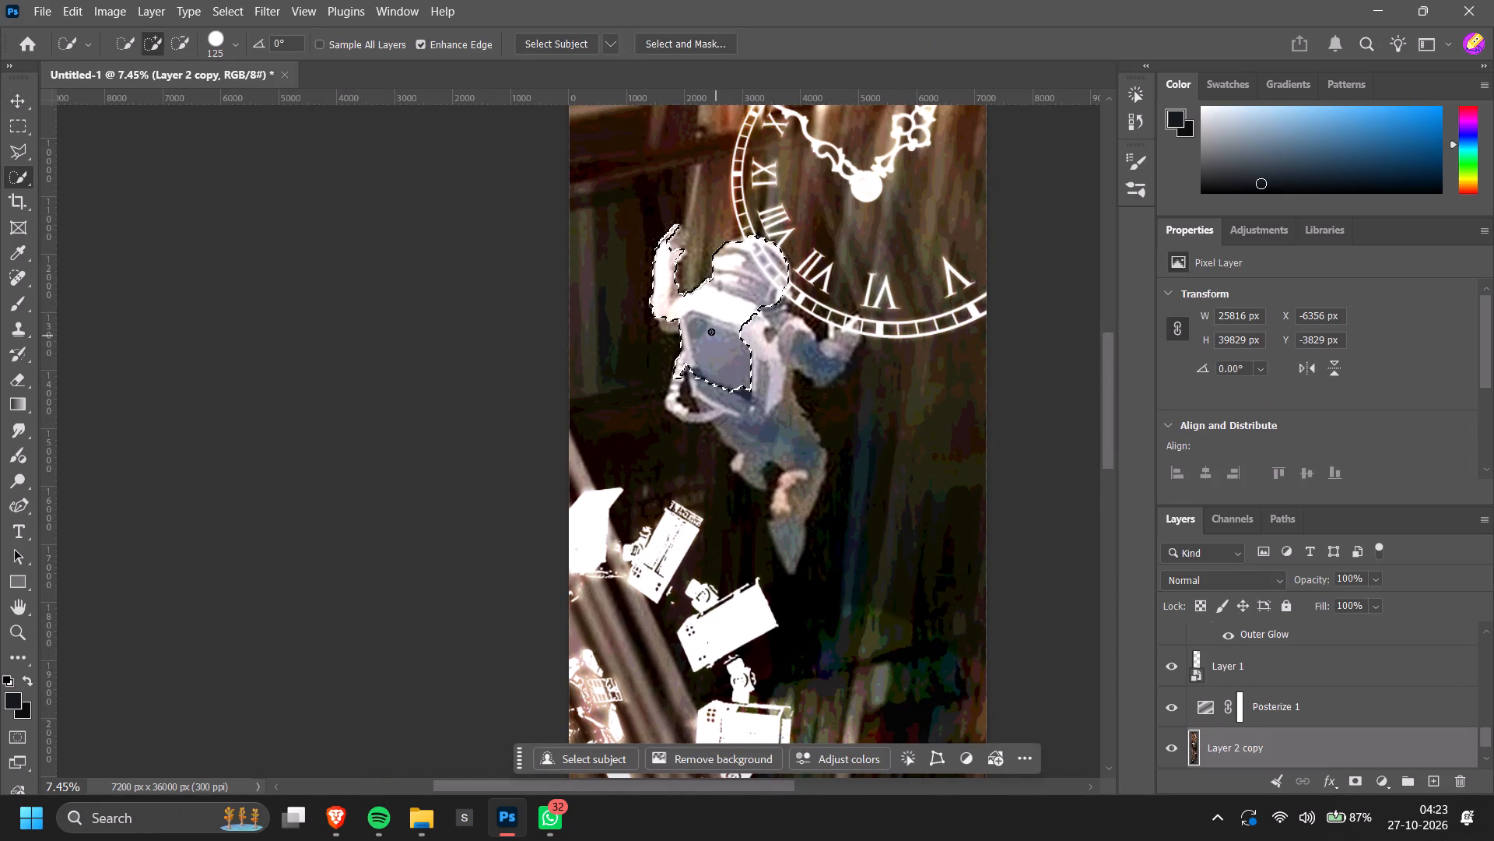
left_click_drag(711, 332, 677, 369)
left_click_drag(677, 369, 789, 470)
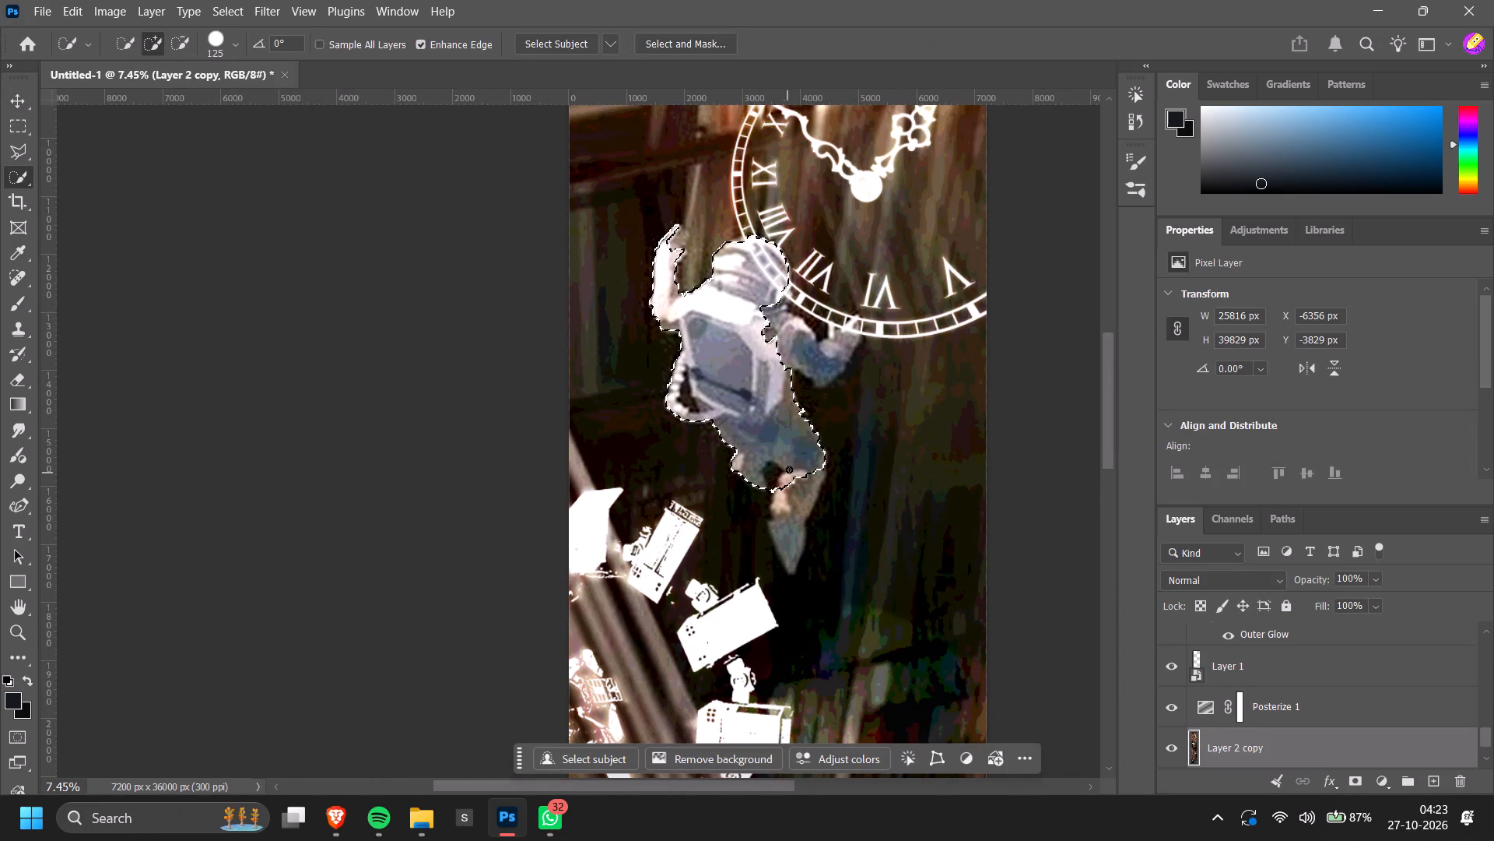
left_click_drag(789, 470, 784, 354)
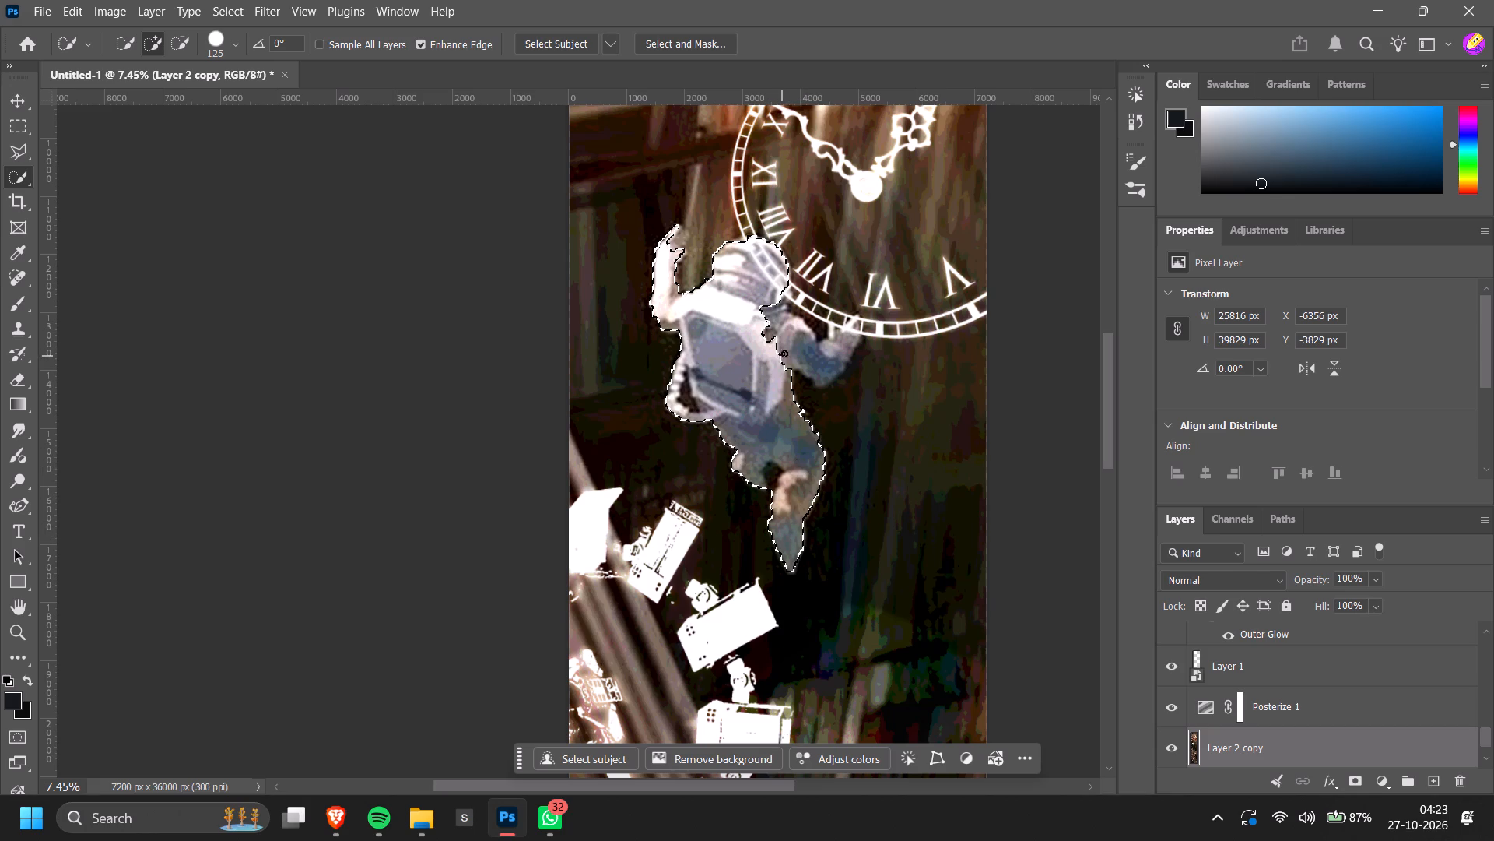
left_click_drag(784, 354, 828, 356)
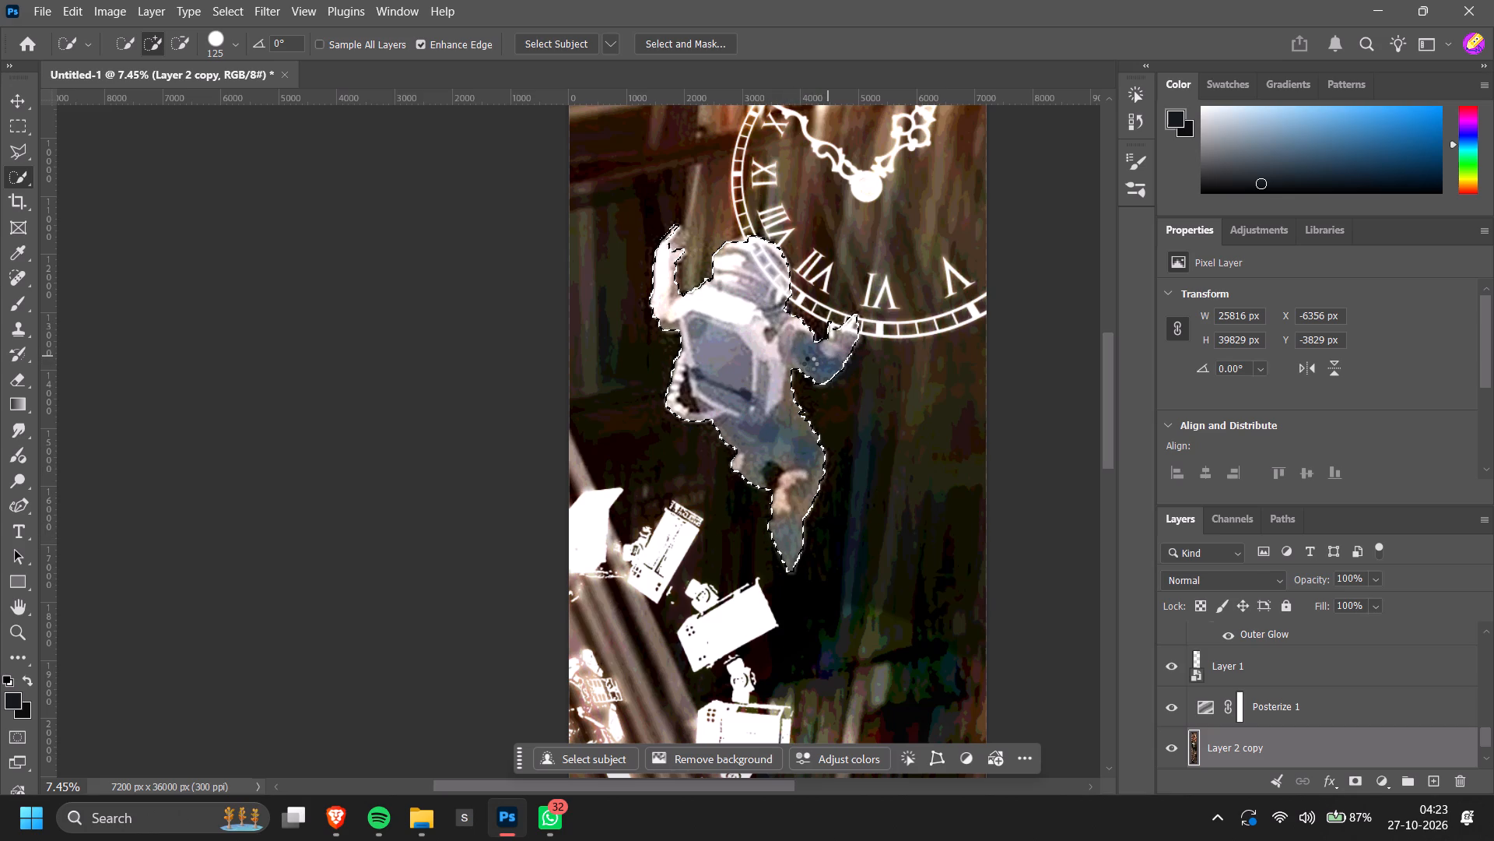
left_click(683, 398, "alt")
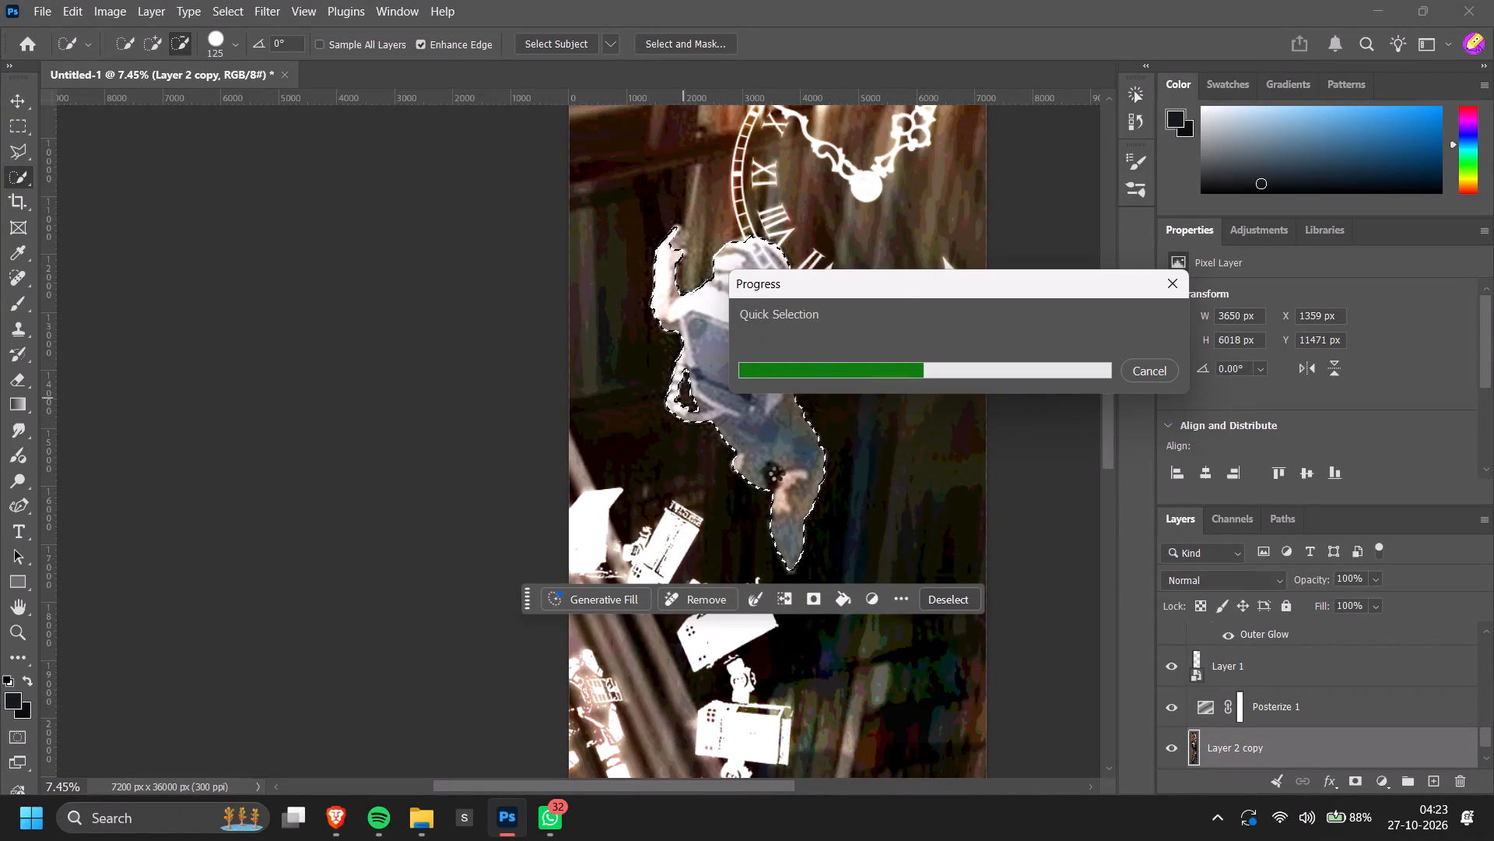
left_click_drag(948, 287, 931, 287)
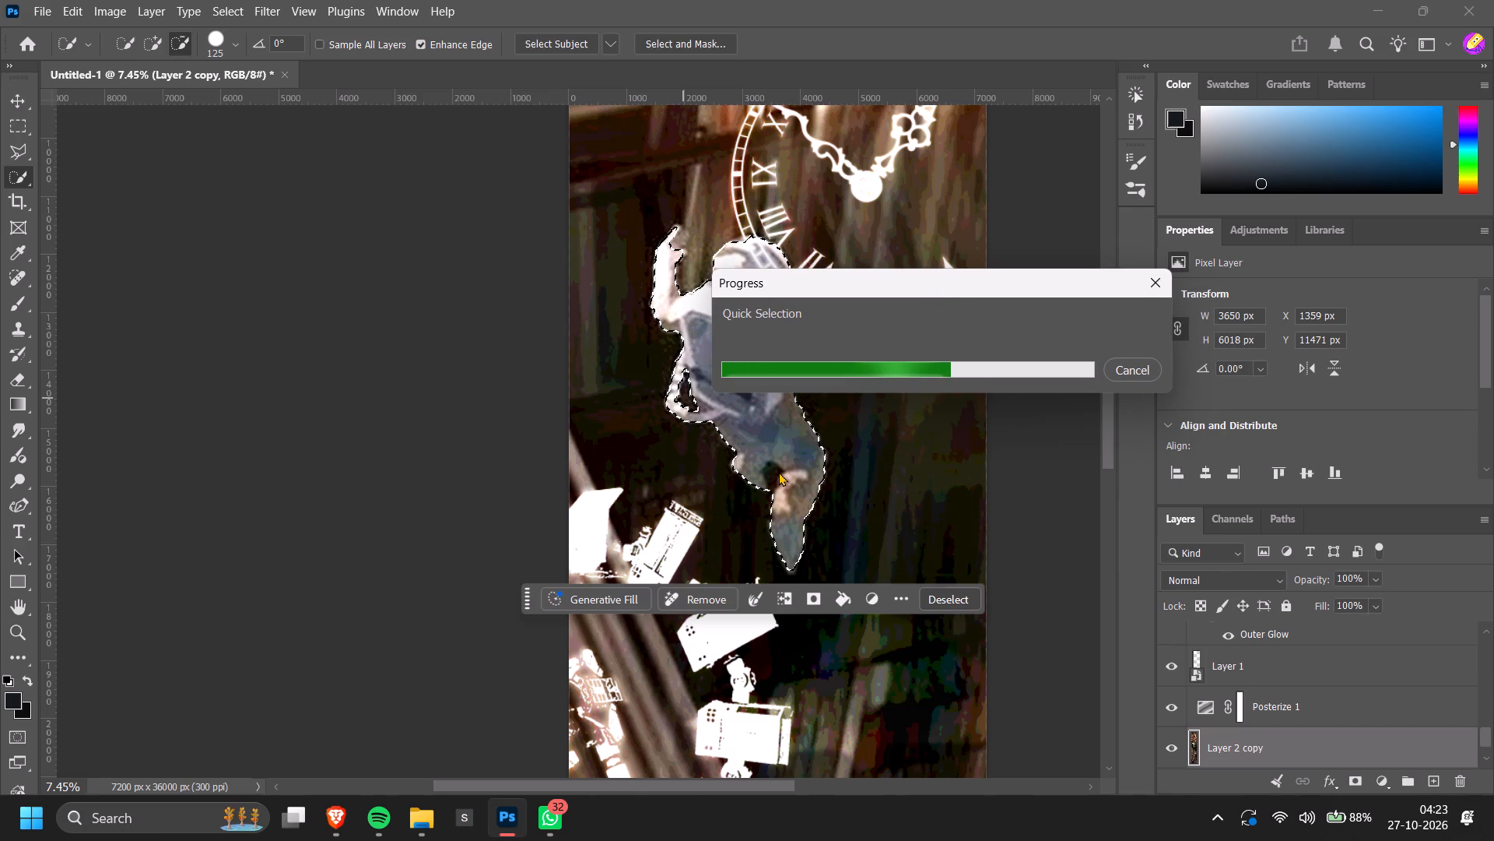
Switch to Pinterest and copy the red-and-blue Tenet clock poster into the OAT ke Kapde Canva design.
key("alt+Tab")
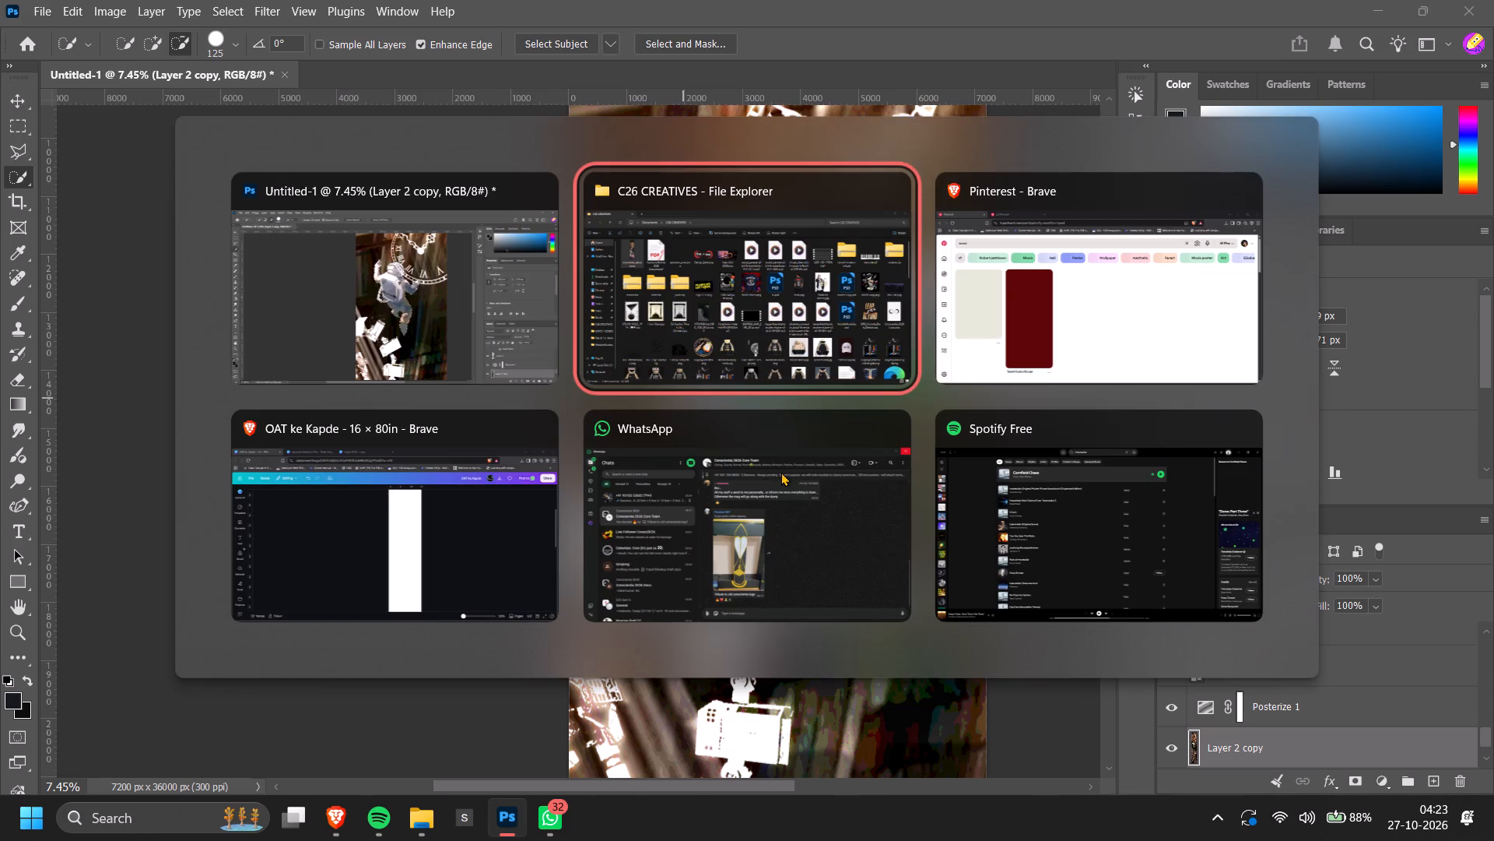
key("alt+Tab")
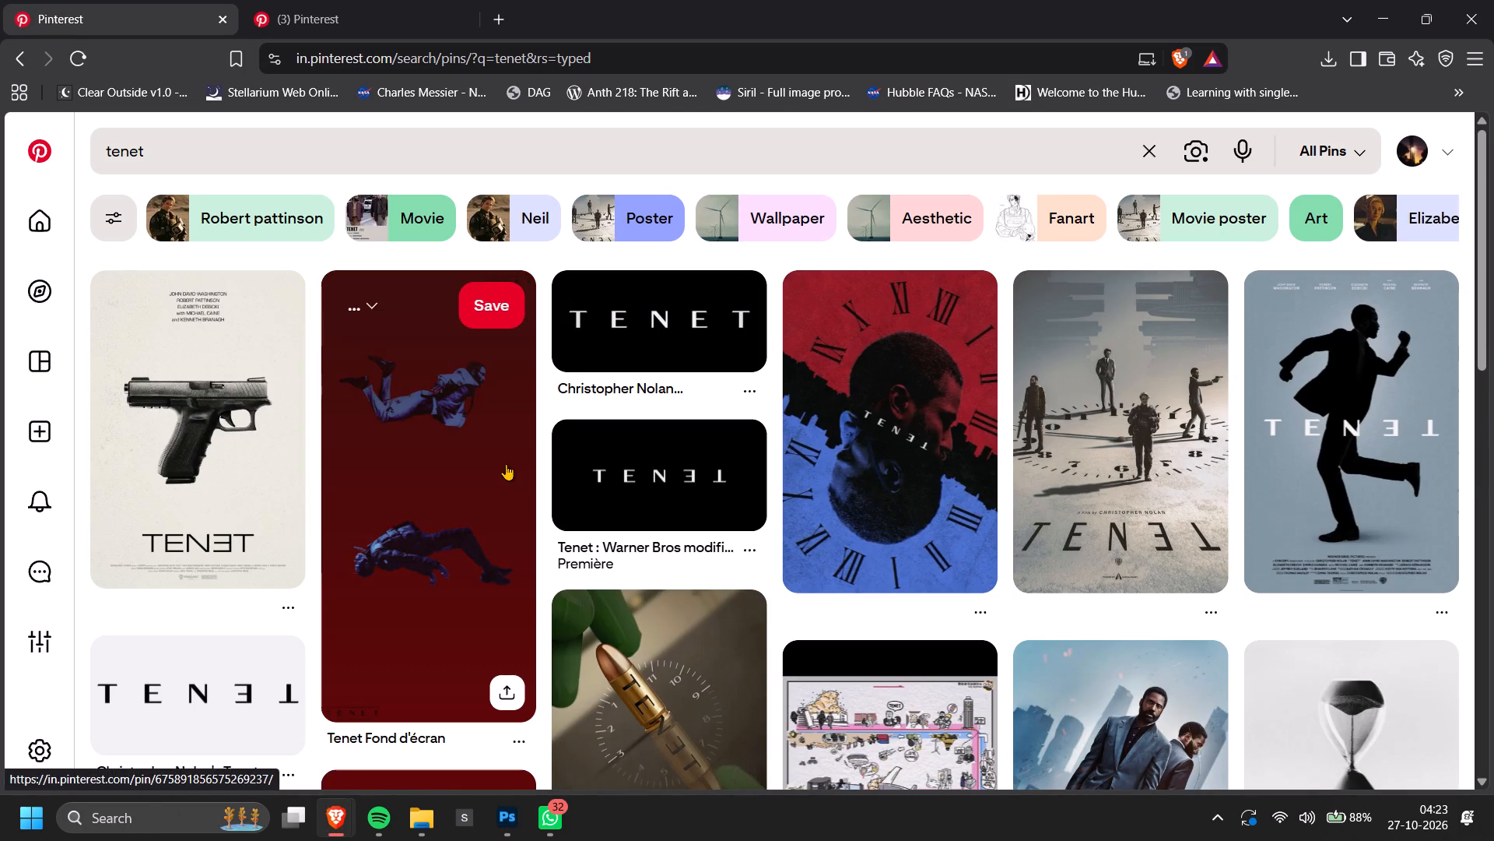
scroll(506, 464, "down", 1)
scroll(506, 464, "up", 1)
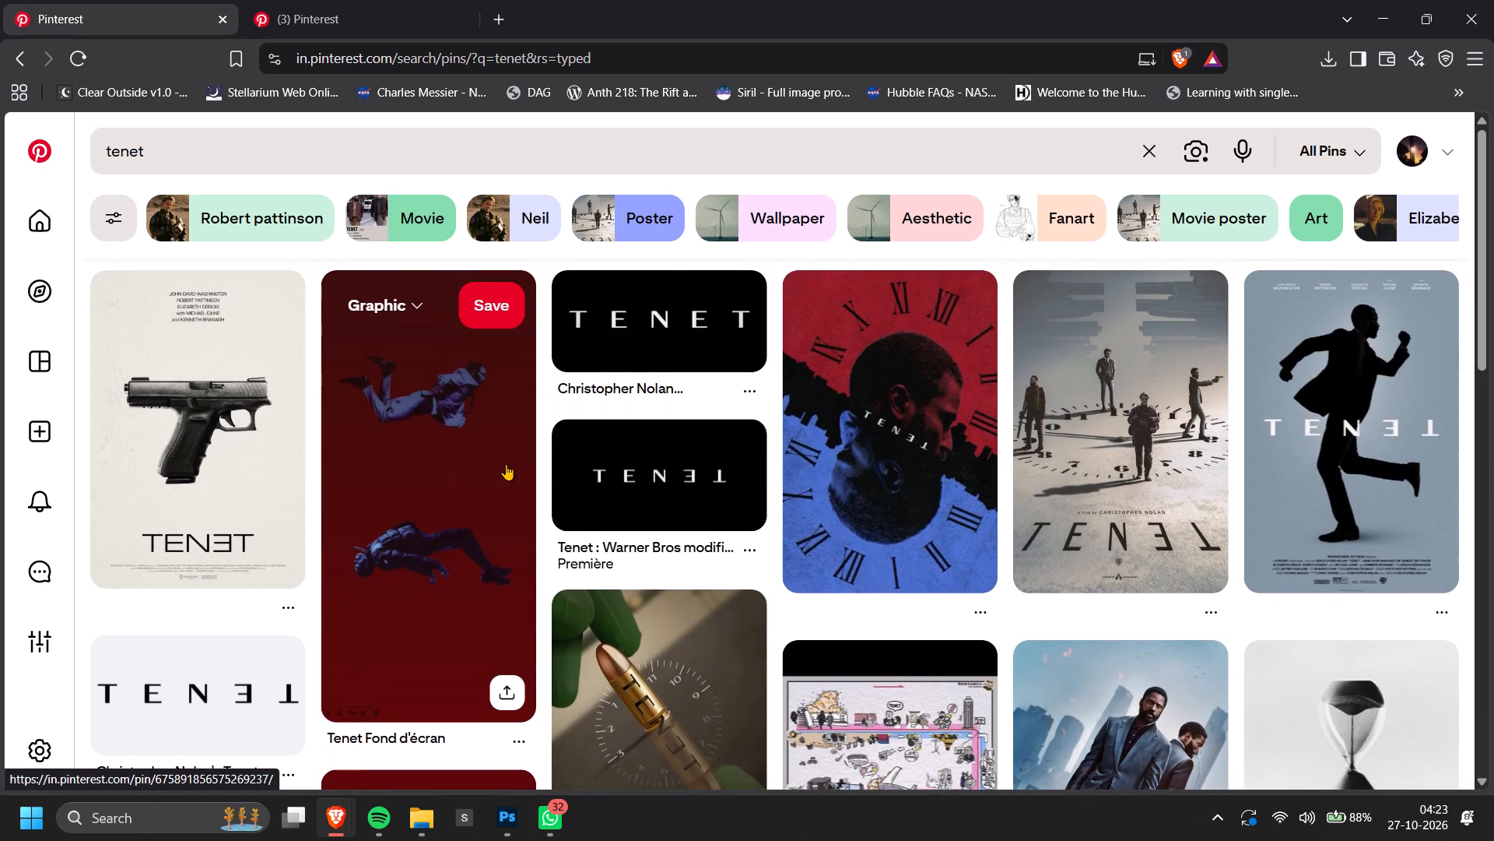
left_click(925, 415)
scroll(429, 467, "up", 1)
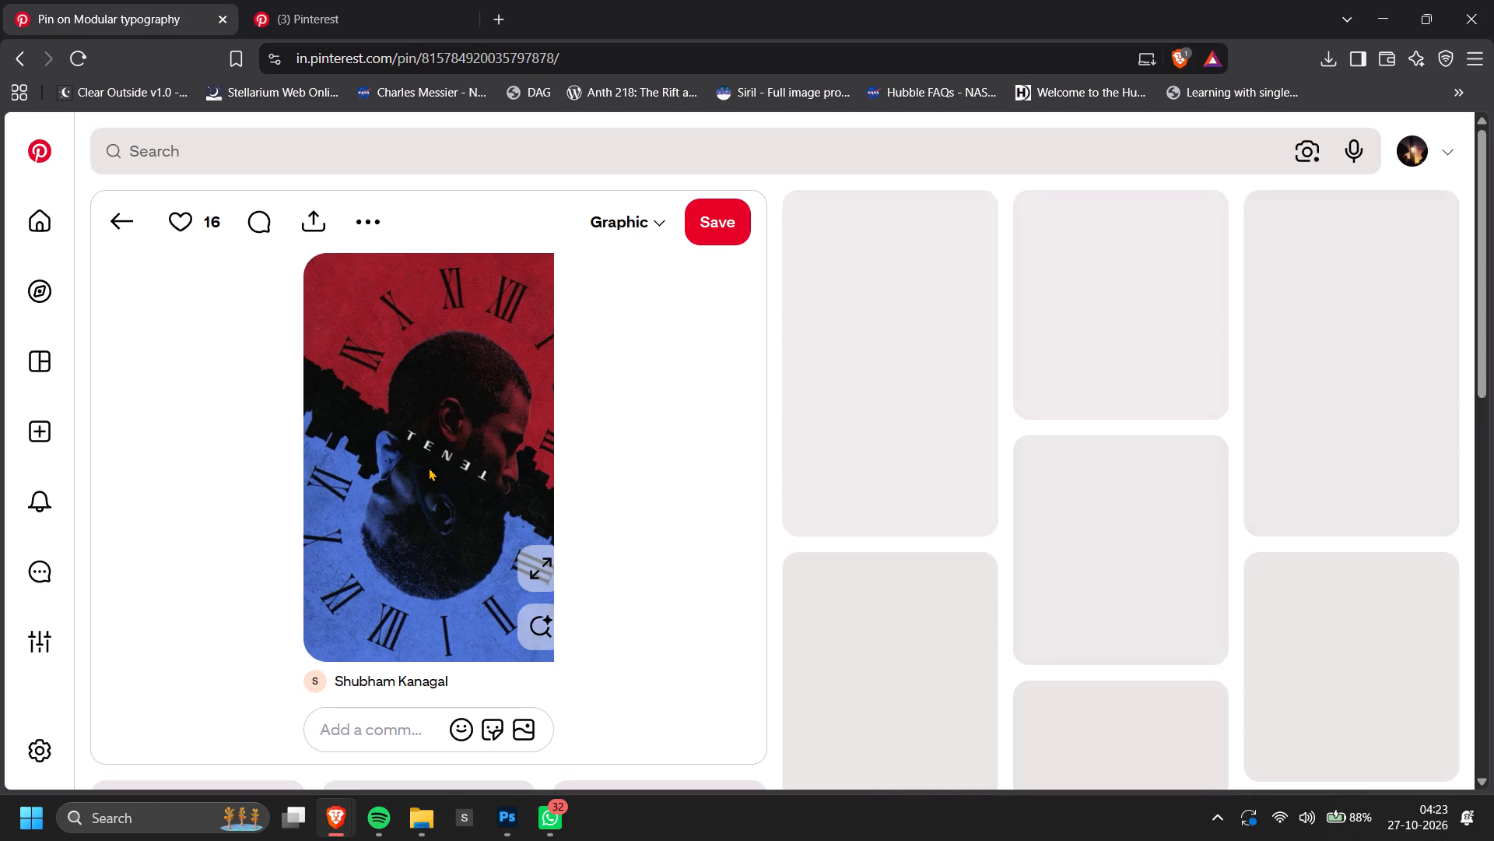
scroll(429, 467, "up", 2)
right_click(428, 466)
left_click(530, 540)
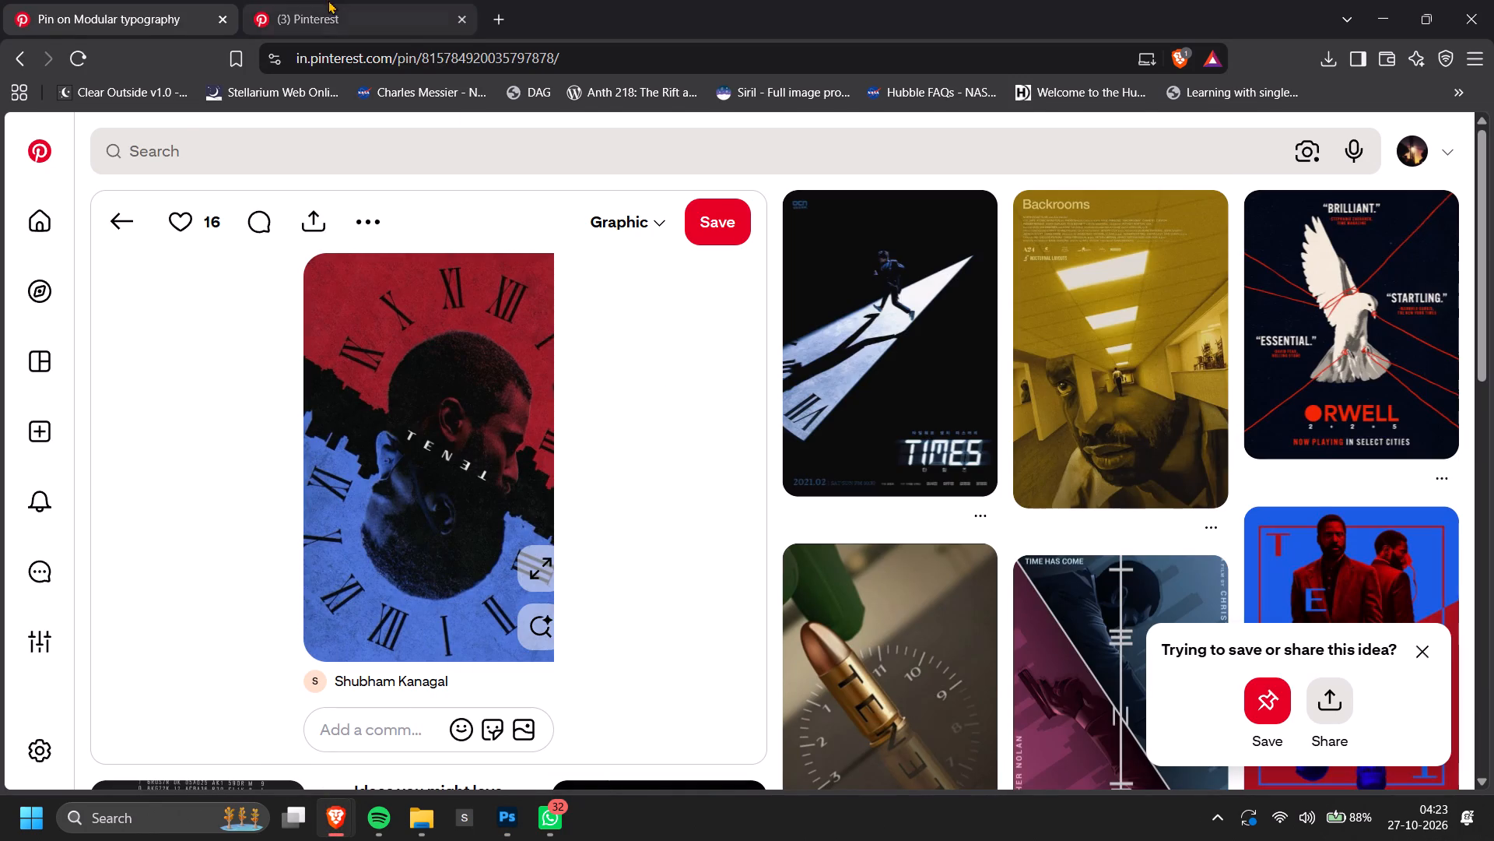
key("alt+Tab")
key("alt+Tab")
left_click(362, 556, "alt")
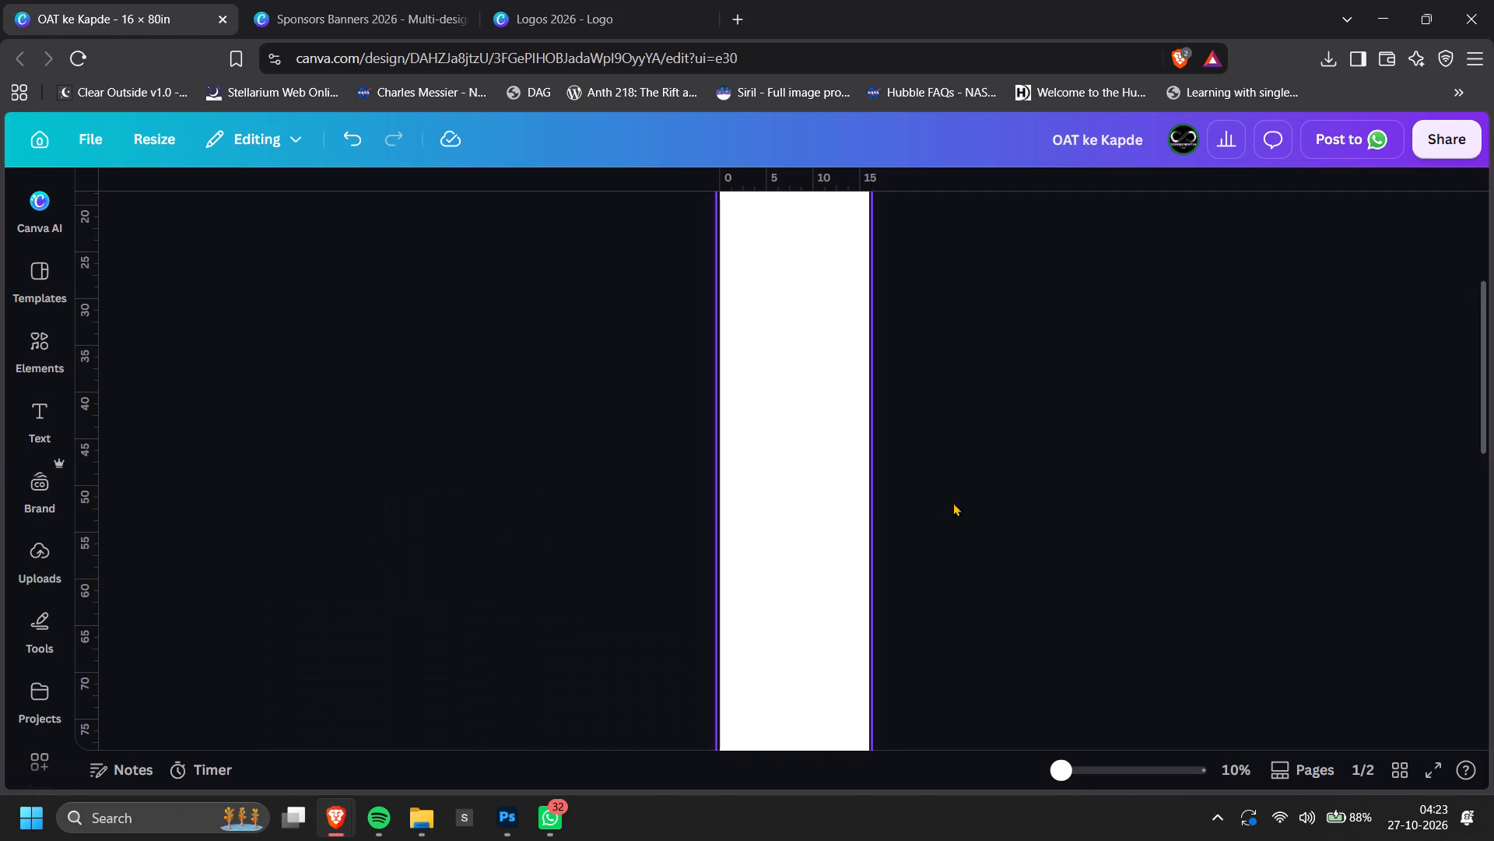
key("ctrl+v")
Copy the Pinterest Tenet poster of two suited men mirrored in red and blue into the OAT ke Kapde Canva design.
key("alt+Tab")
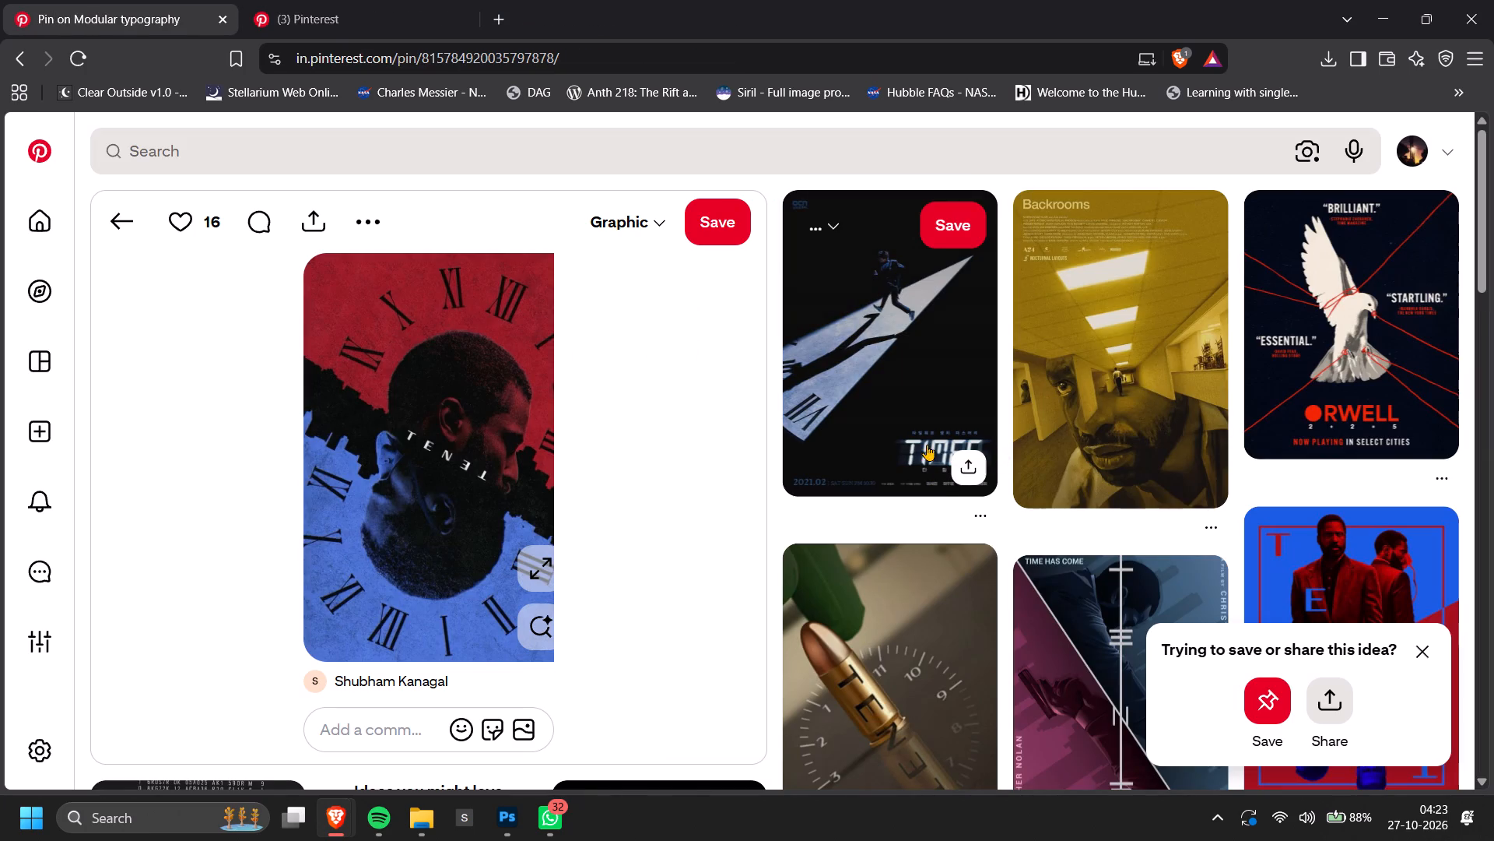
left_click(880, 369)
left_click(117, 211)
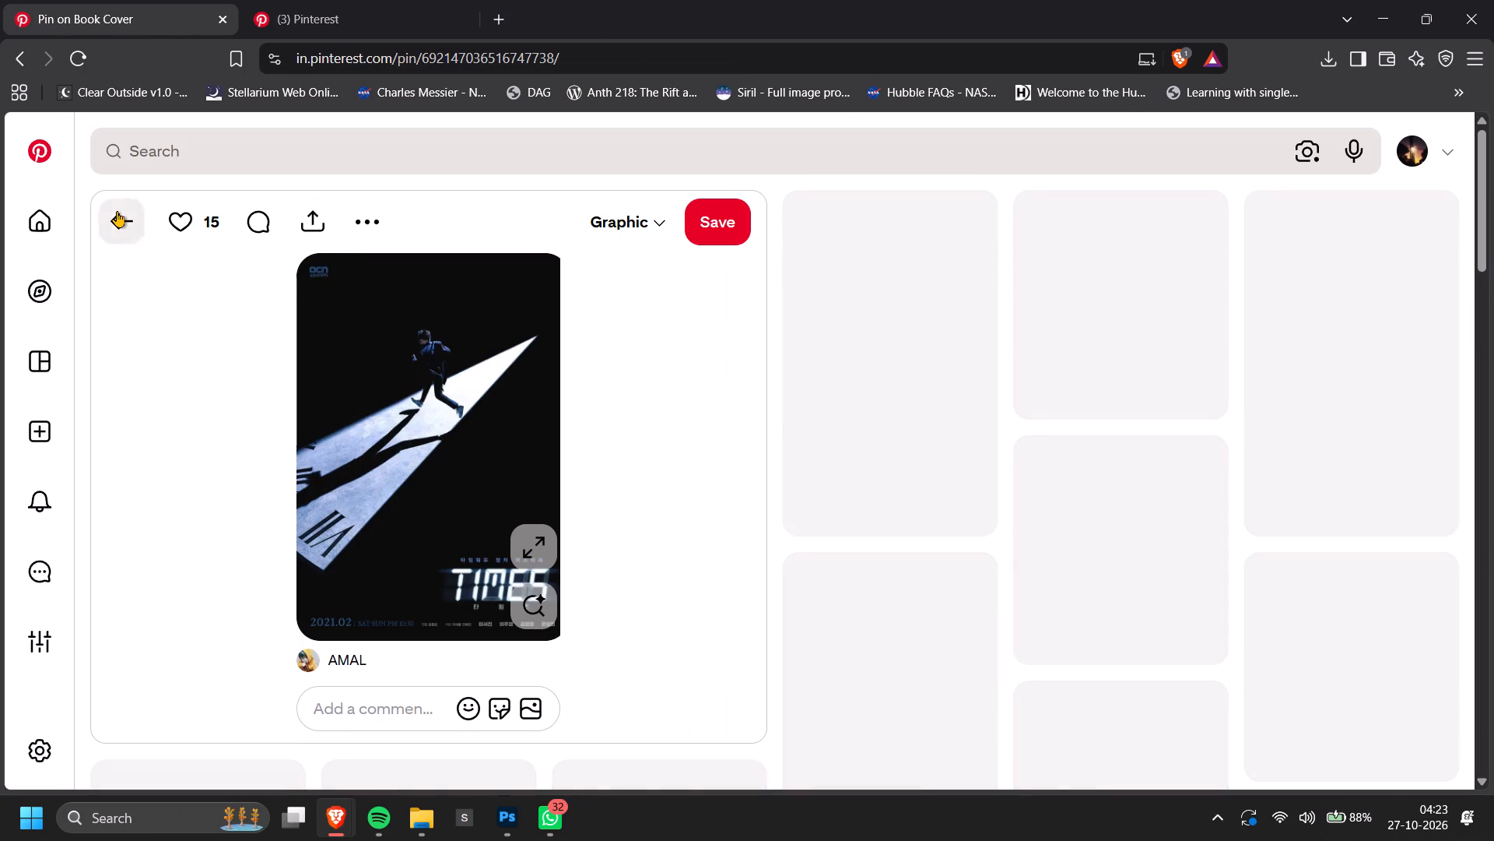
scroll(843, 487, "down", 2)
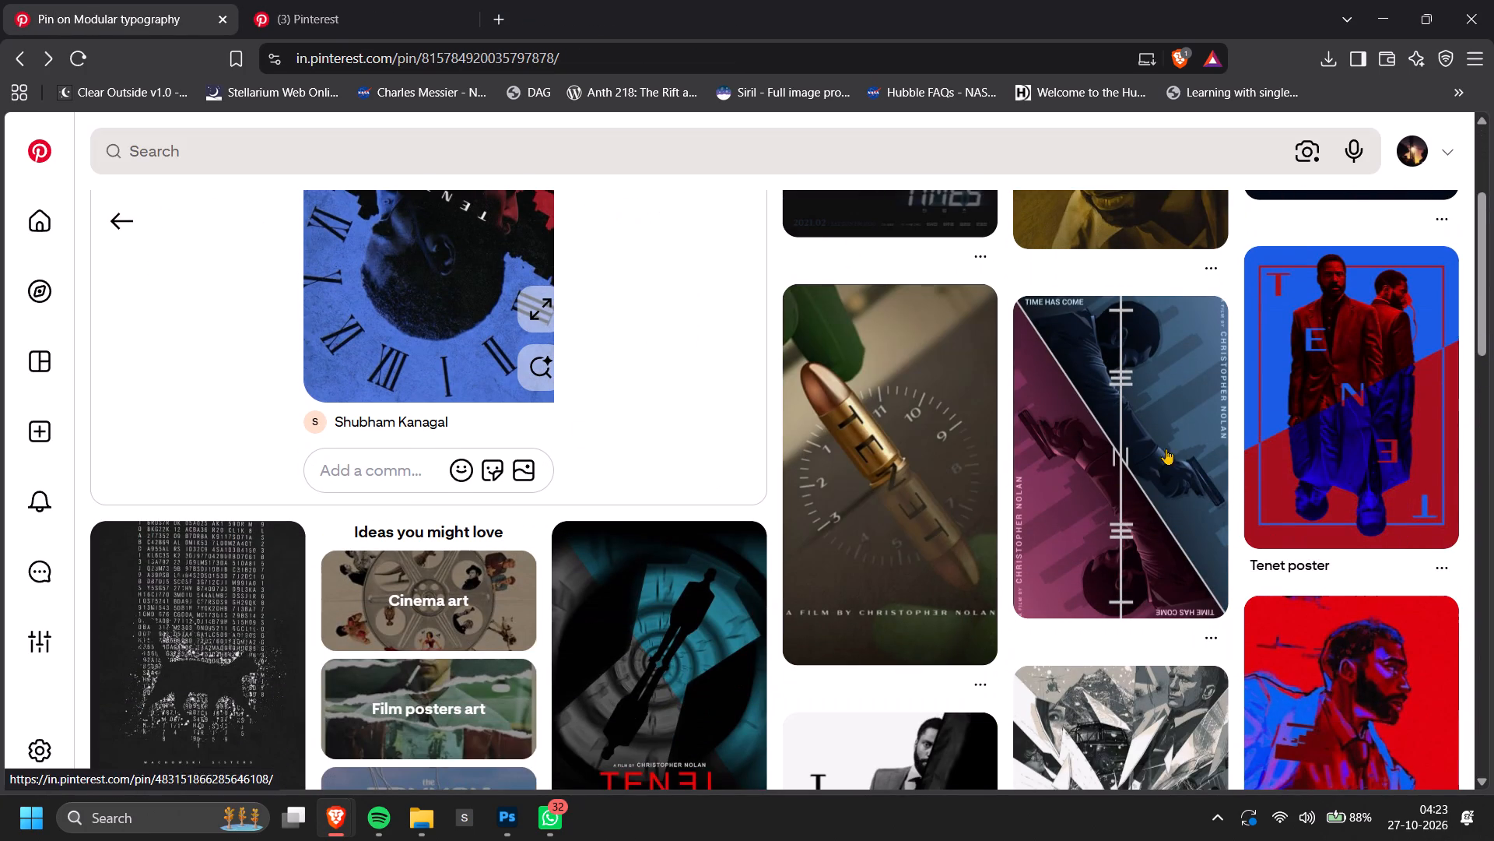
left_click(1398, 395)
scroll(282, 438, "up", 3)
right_click(330, 413)
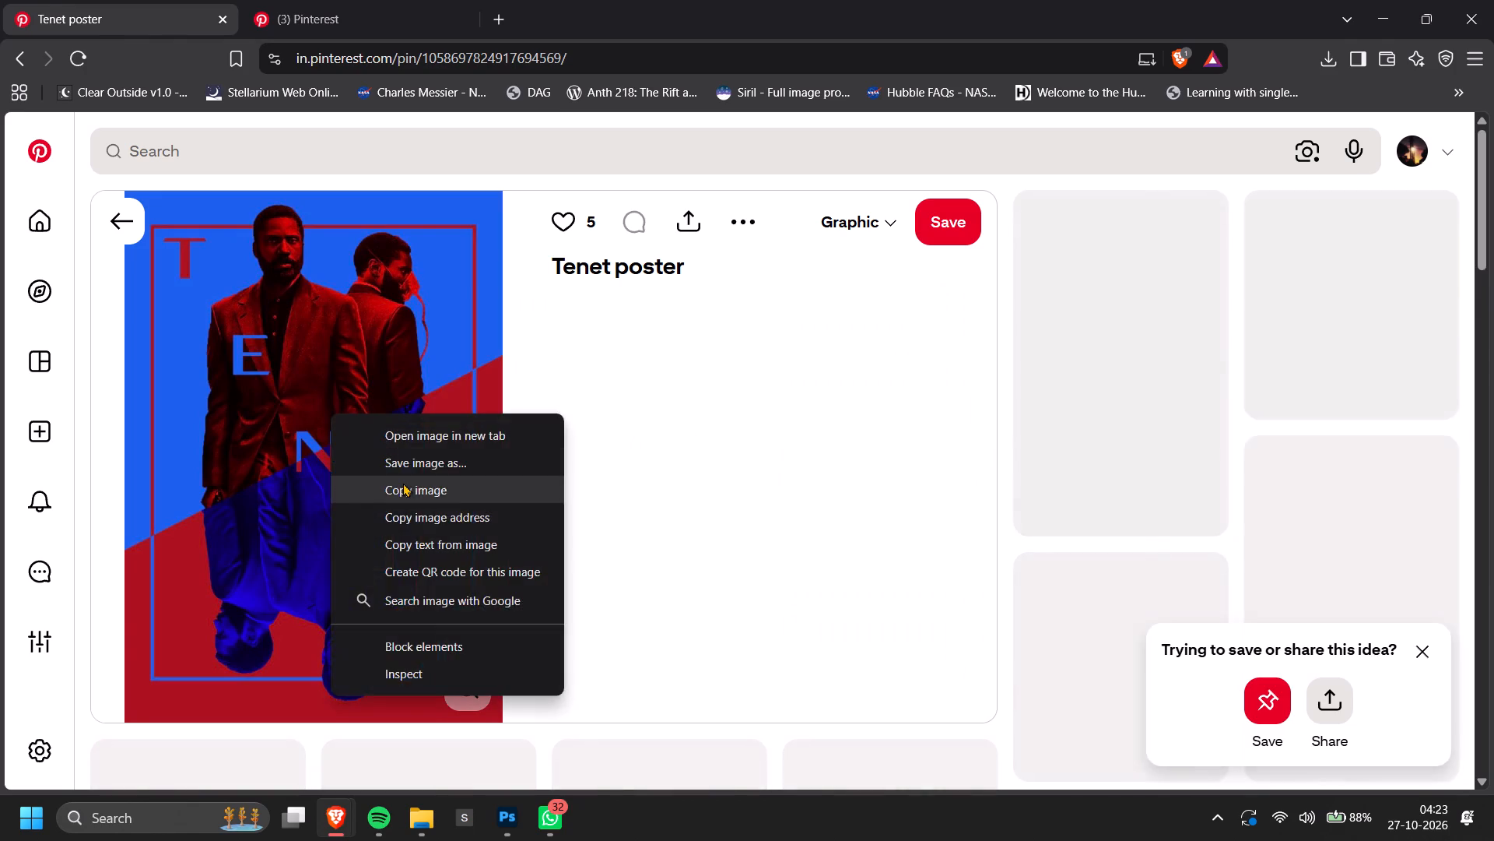
left_click(403, 483)
key("alt+Tab")
key("ctrl+v")
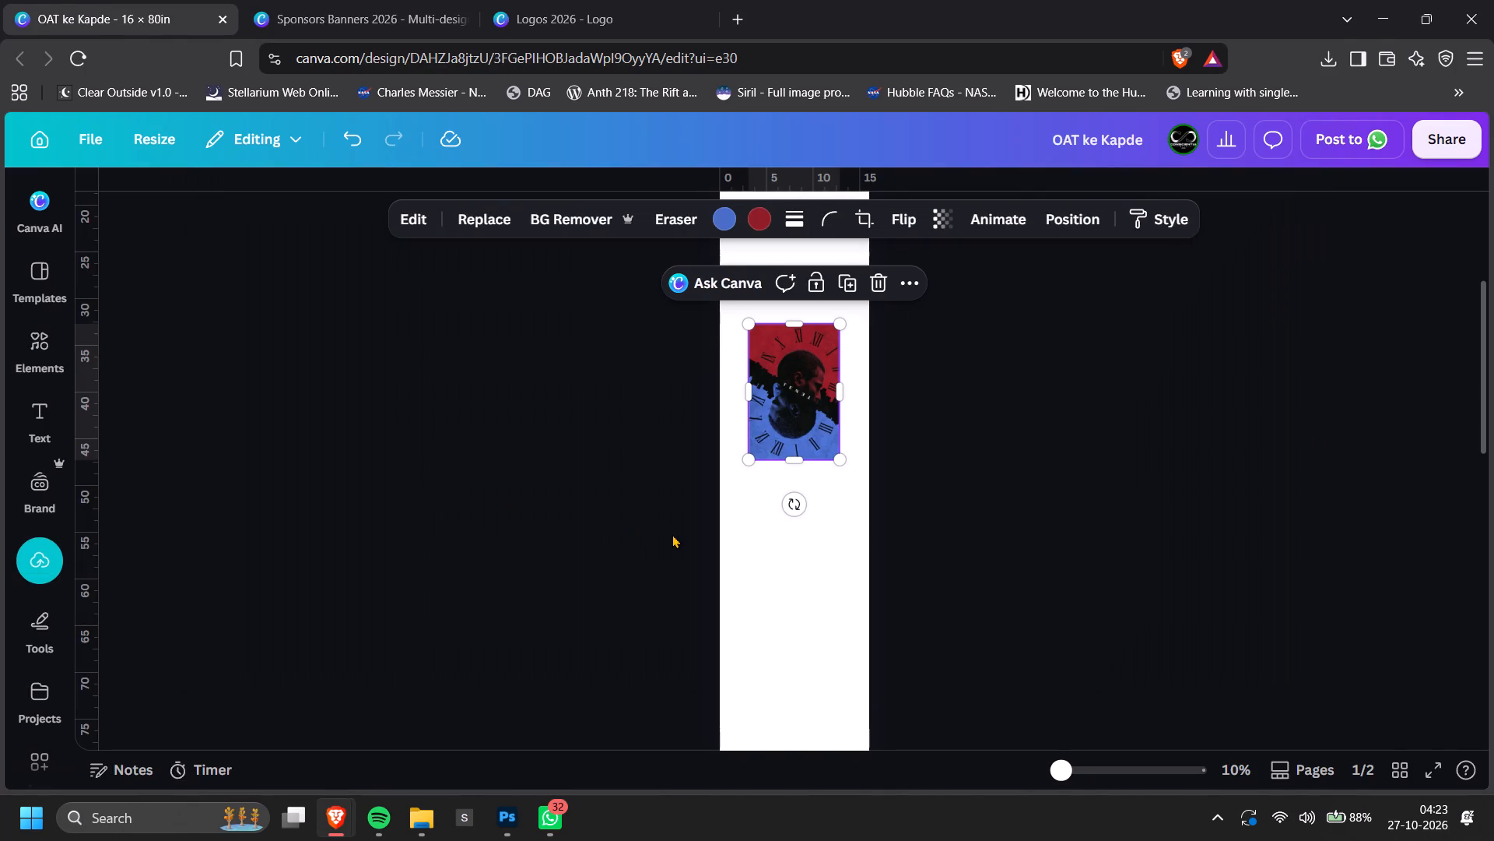
Copy the halftone red-and-blue Tenet poster with the SATOR AREPO text background from Pinterest into the OAT ke Kapde Canva design.
key("alt+Tab")
scroll(816, 545, "down", 4)
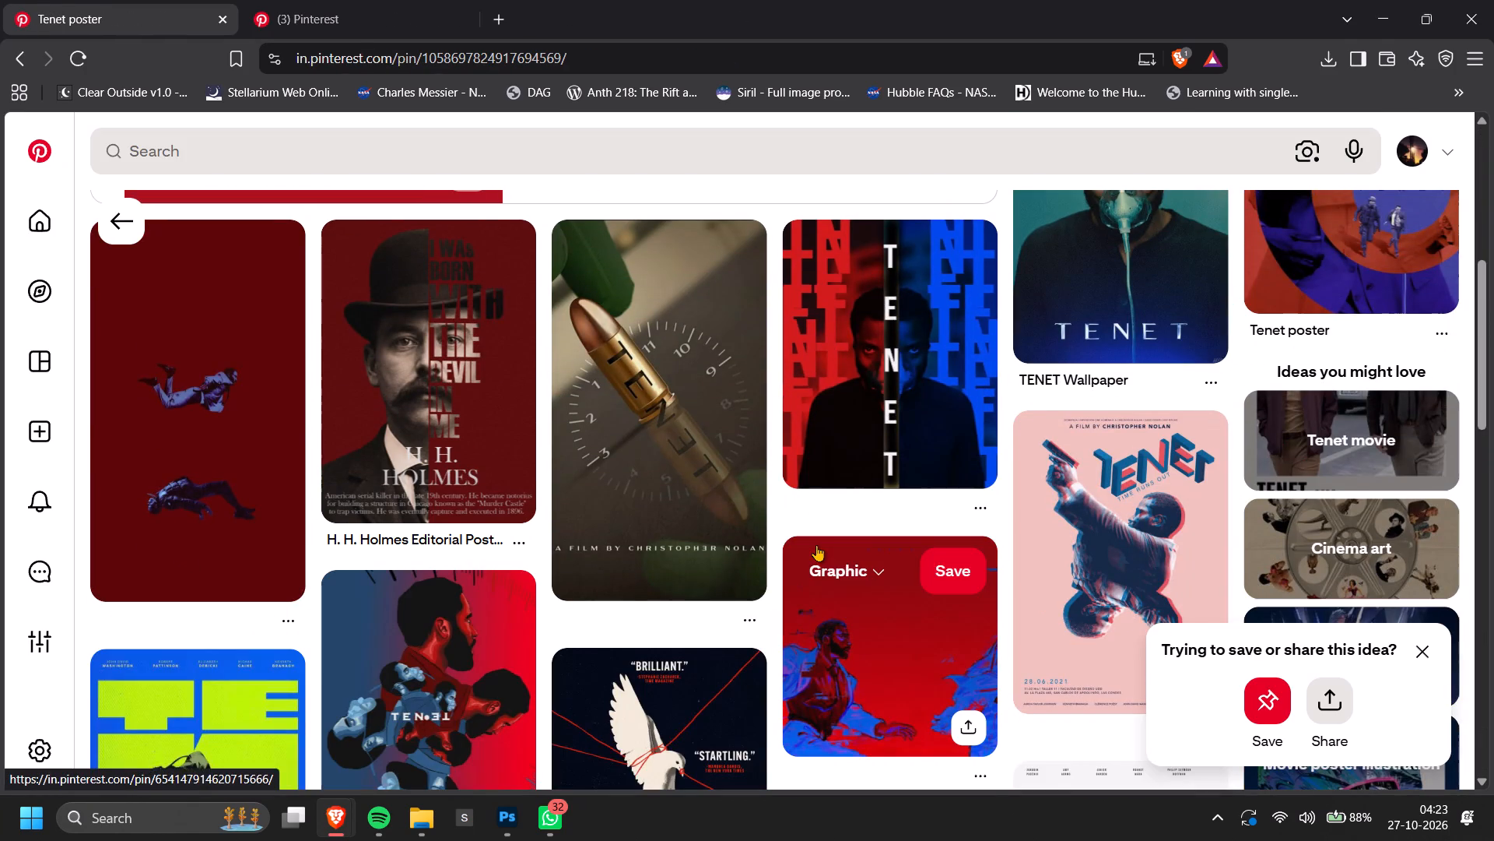
scroll(816, 545, "up", 4)
left_click(1343, 340)
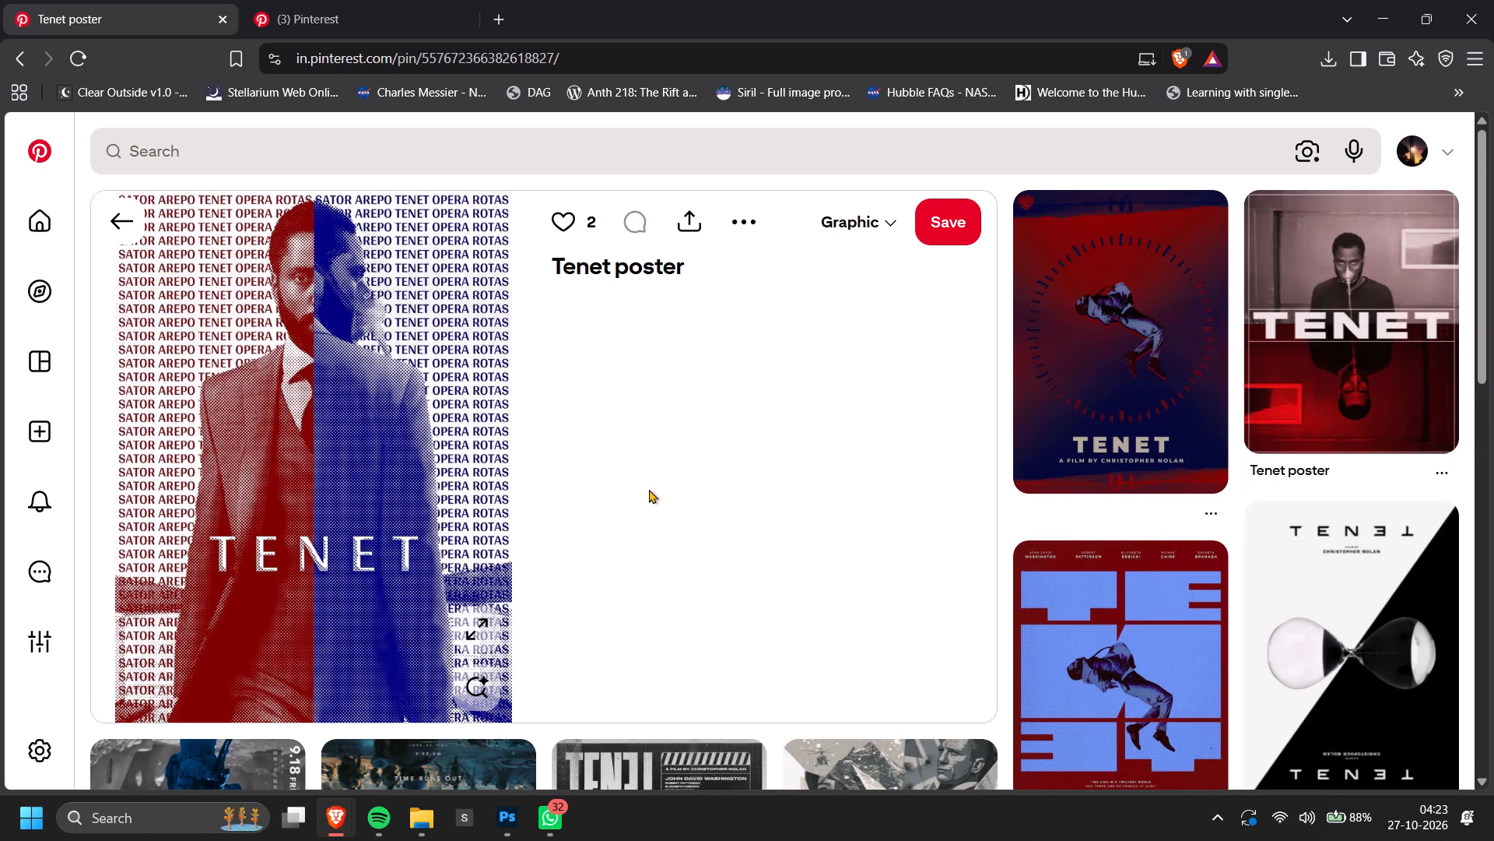
right_click(349, 452)
left_click(467, 526)
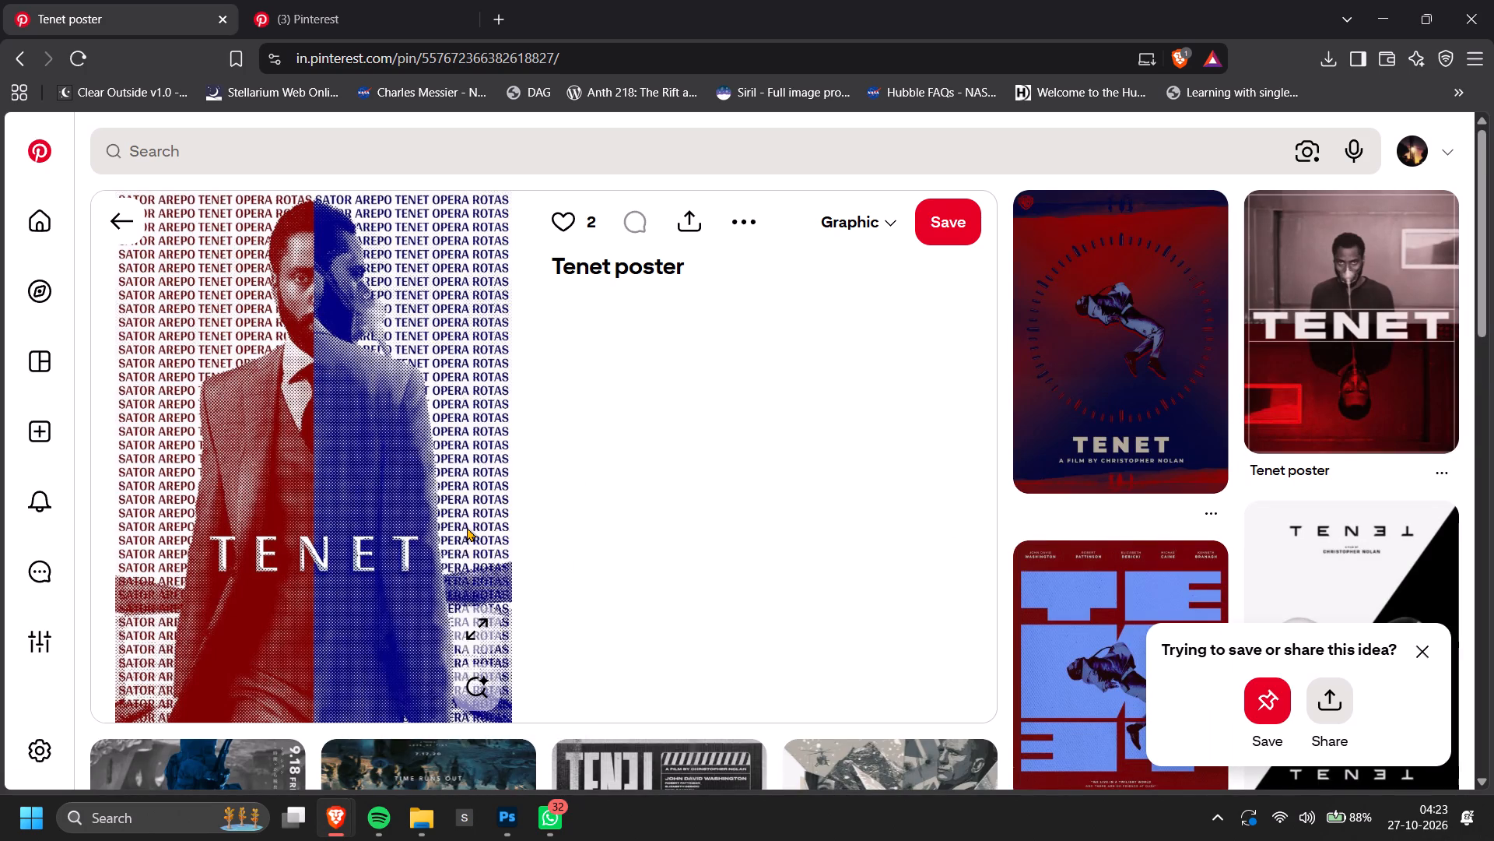
key("alt+Tab")
key("ctrl+v")
left_click(1026, 499)
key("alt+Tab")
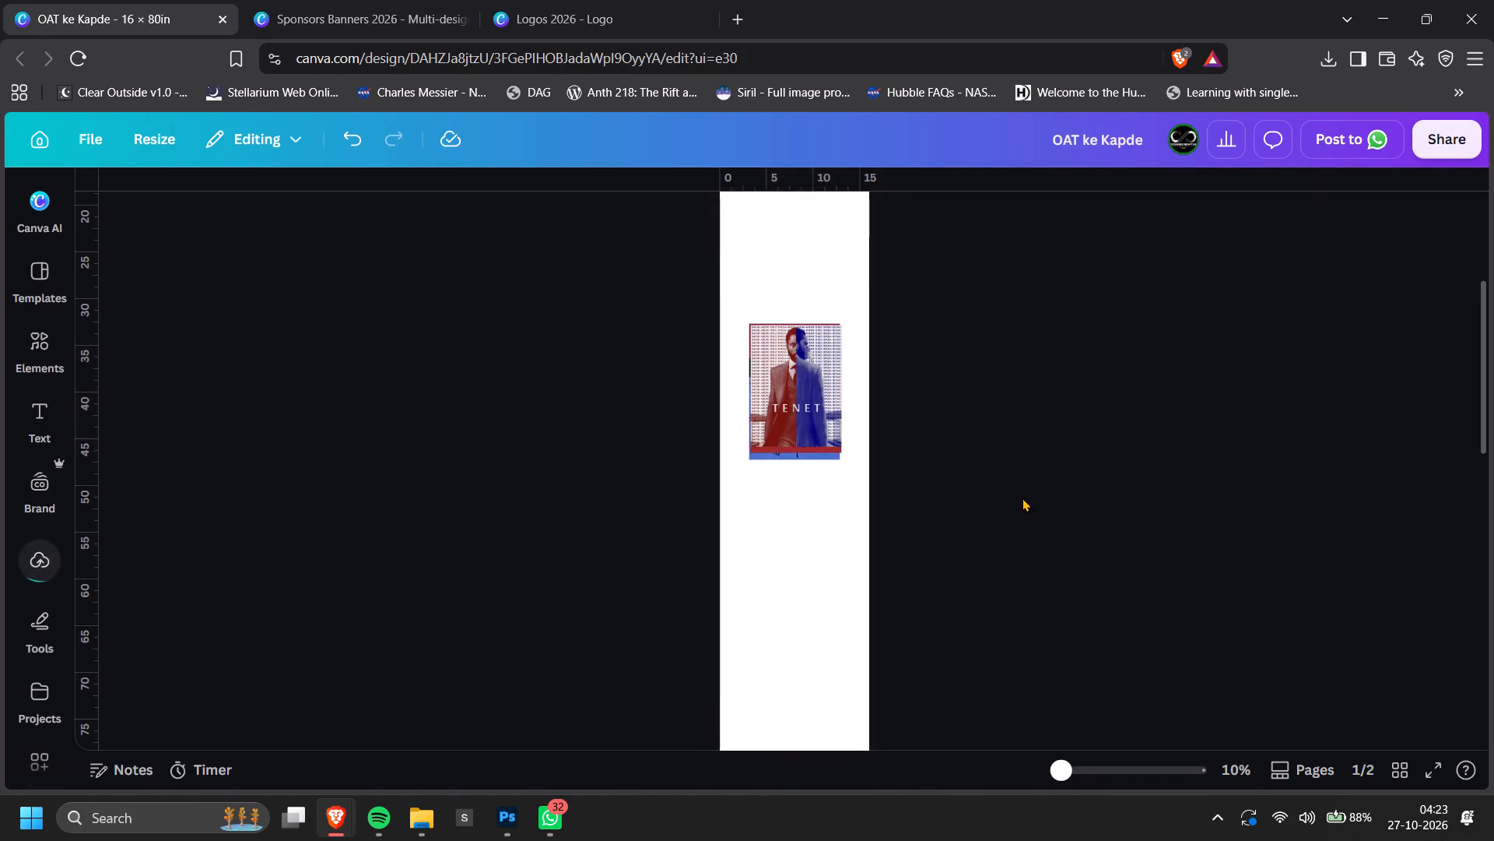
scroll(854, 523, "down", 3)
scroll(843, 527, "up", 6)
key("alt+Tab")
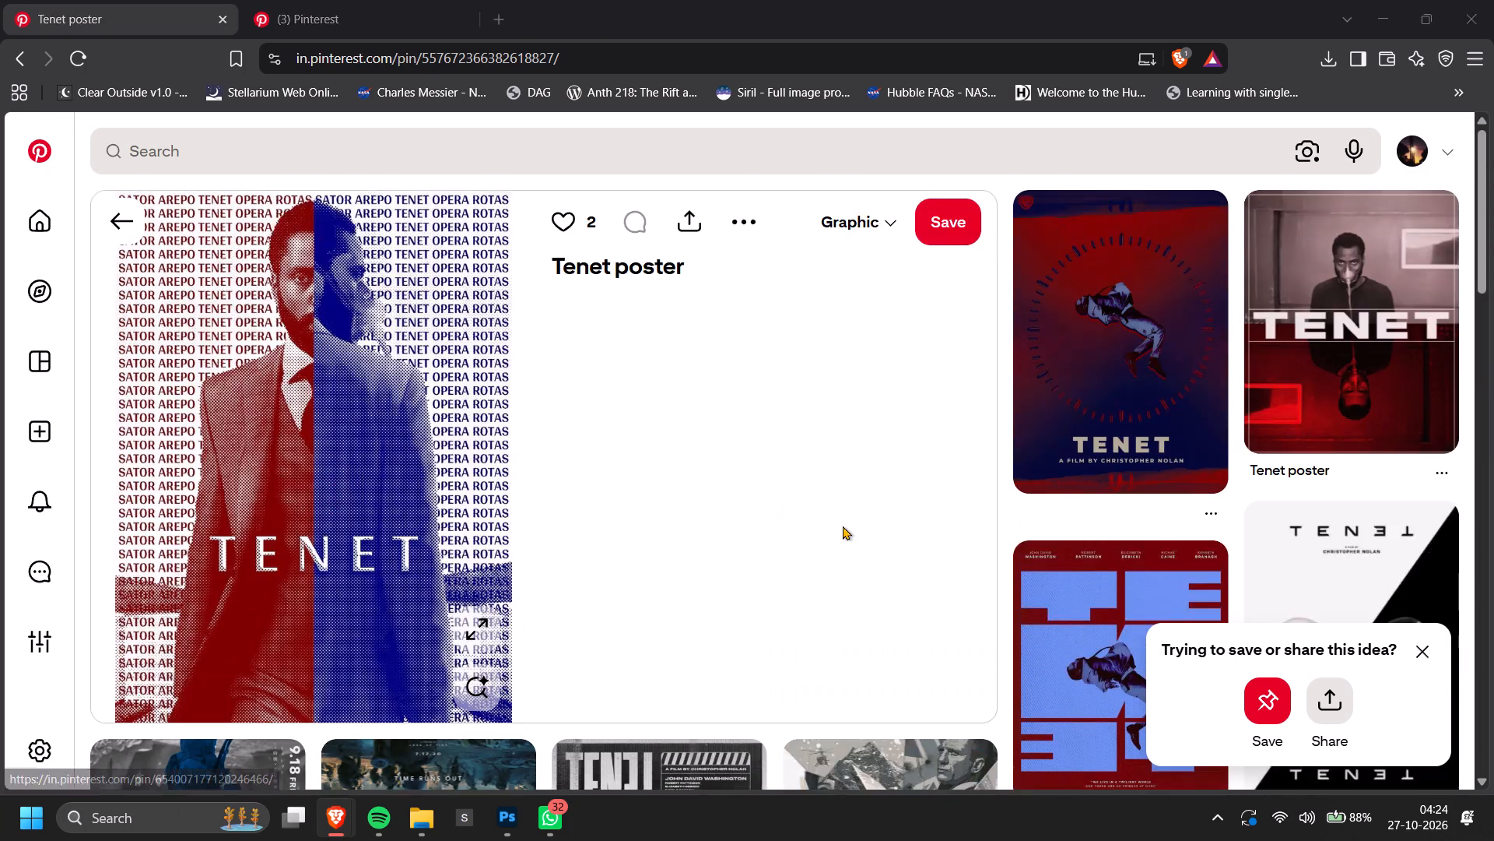
Return to Photoshop and subtract the dark gap between the astronaut's legs from the quick selection.
key("alt+Tab")
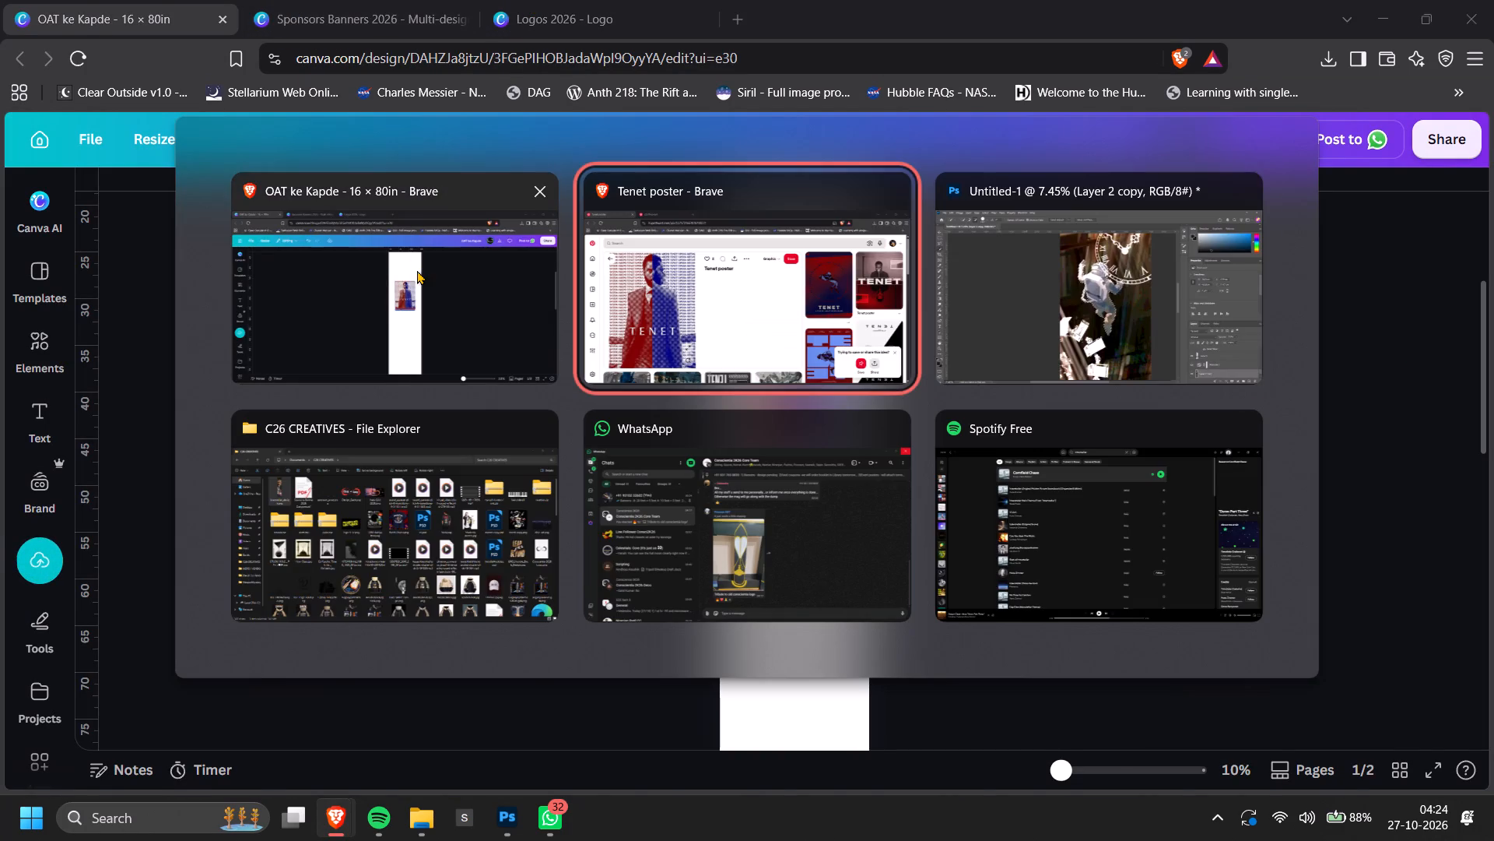
key("alt+Tab")
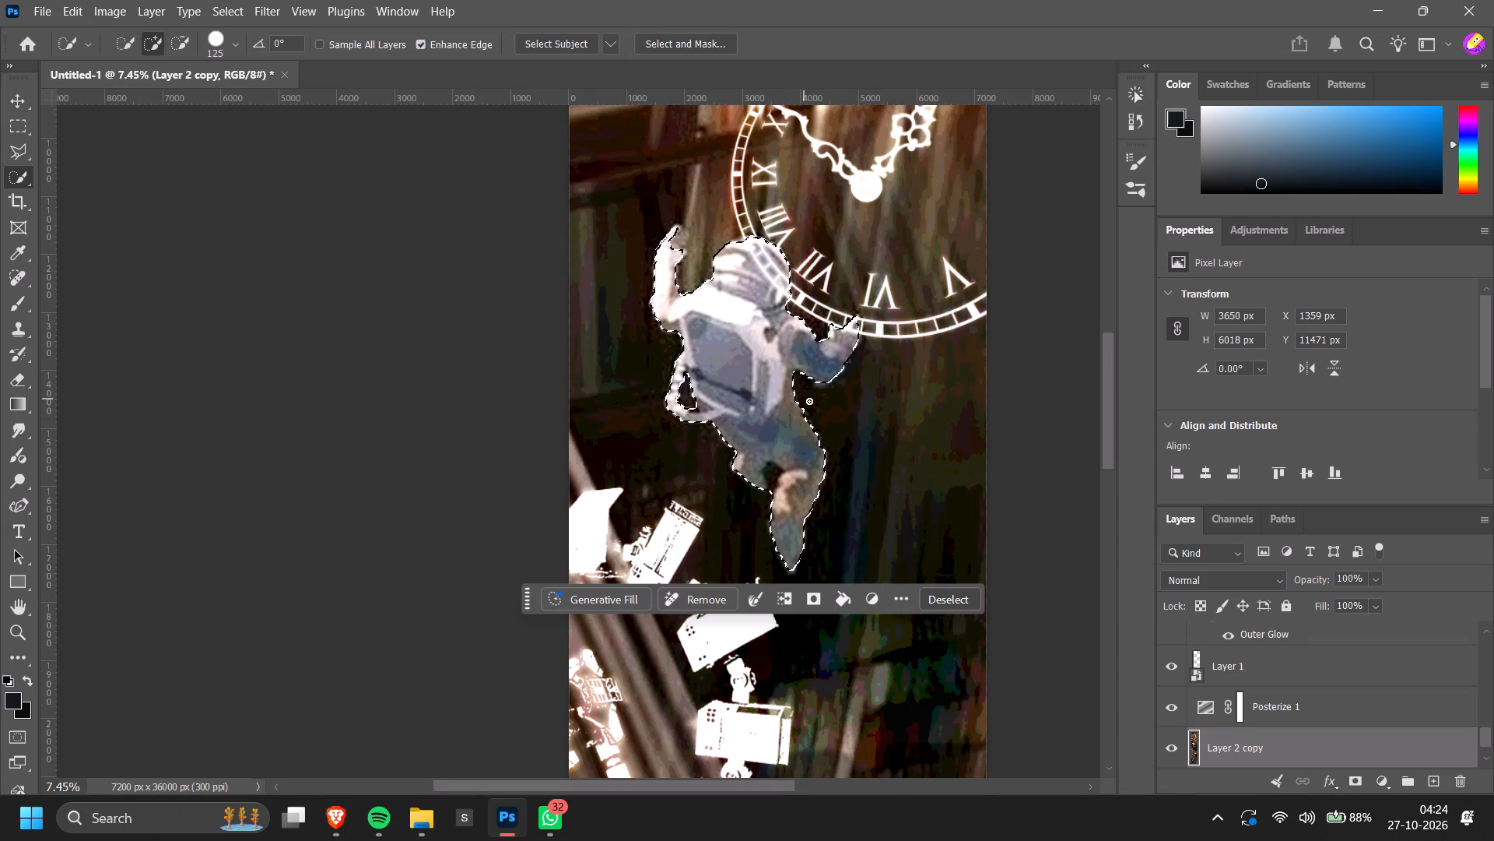
left_click(773, 470, "alt")
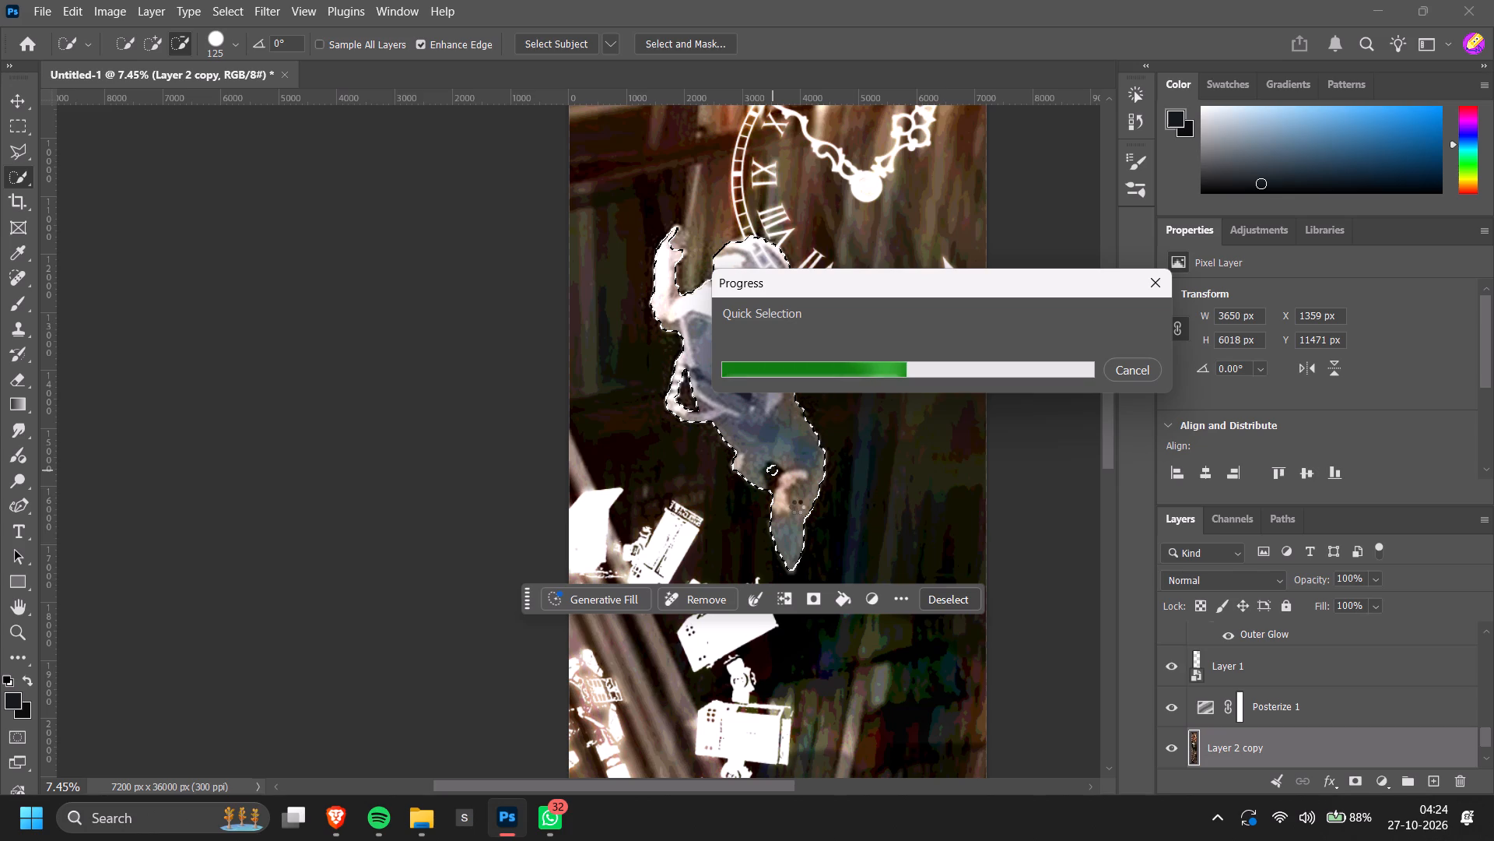
Switch from Photoshop back to the browser windows holding the Tenet references.
key("alt+Tab")
key("alt+Tab")
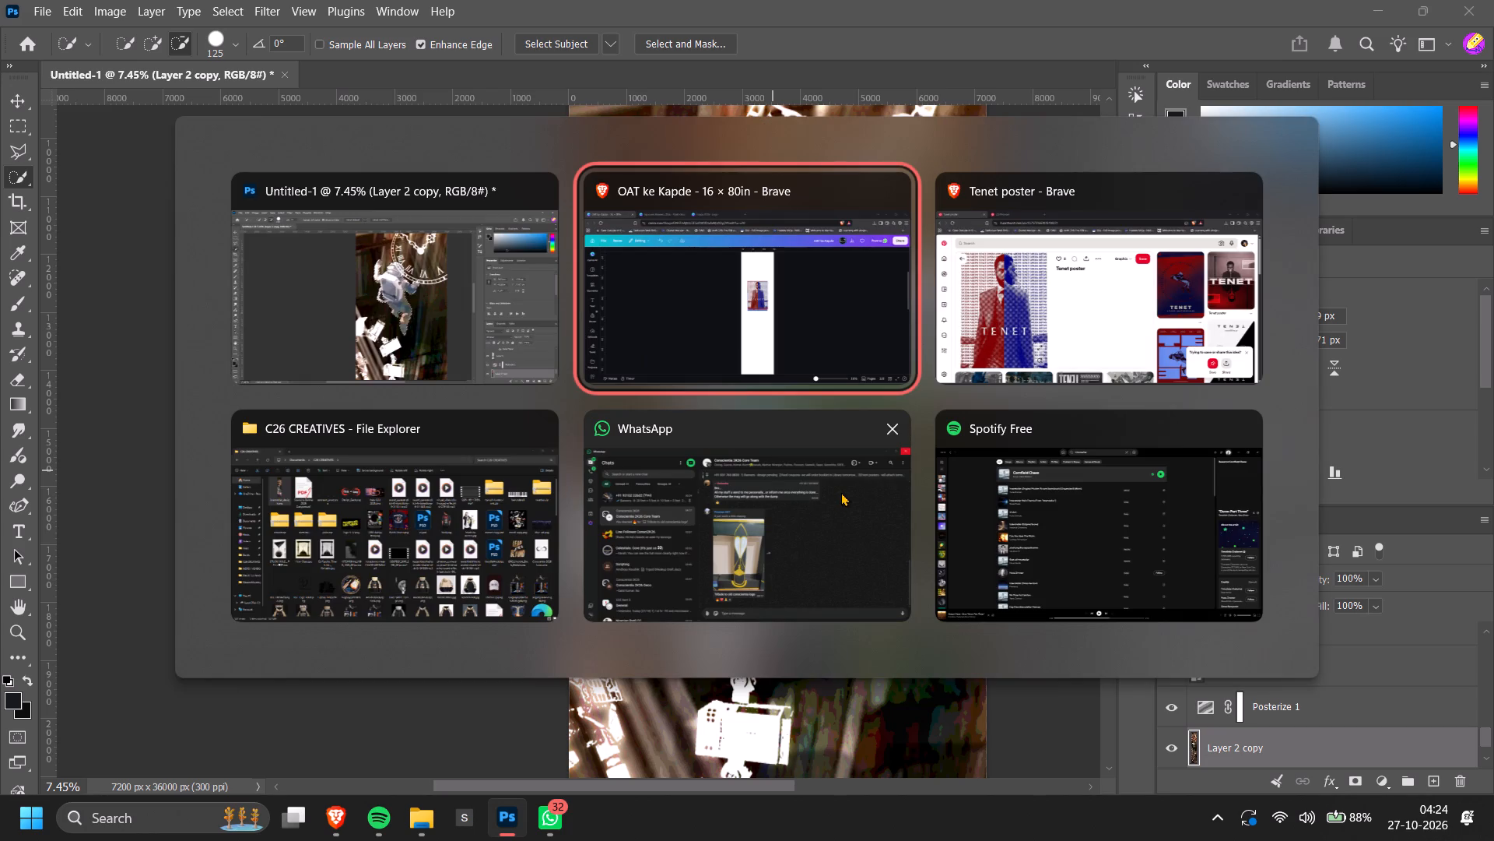
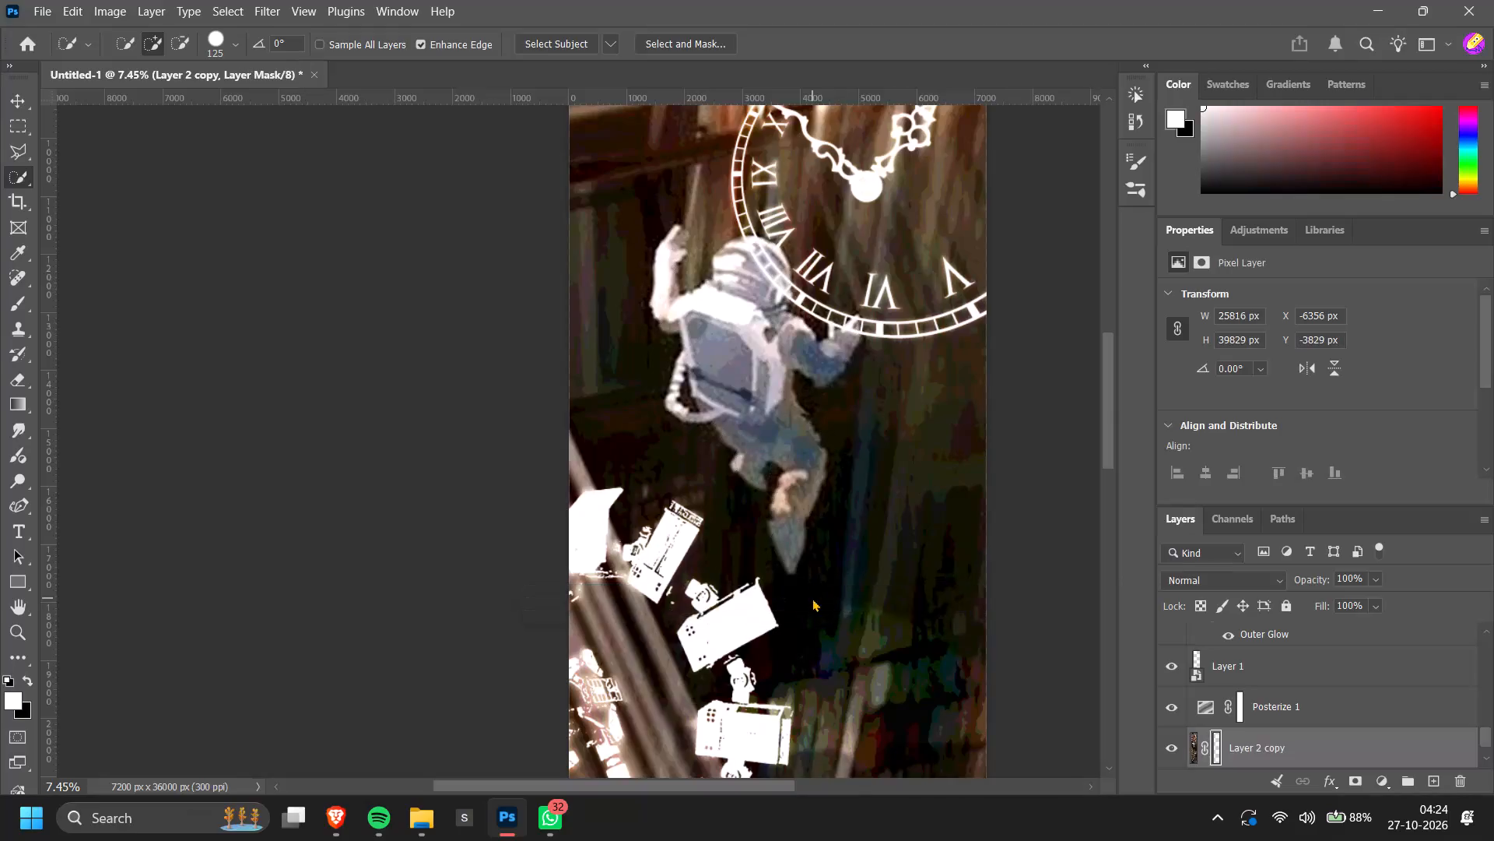
Undo the layer mask on the library background and copy the selected floating astronaut onto its own layer.
scroll(785, 503, "down", 3, "alt")
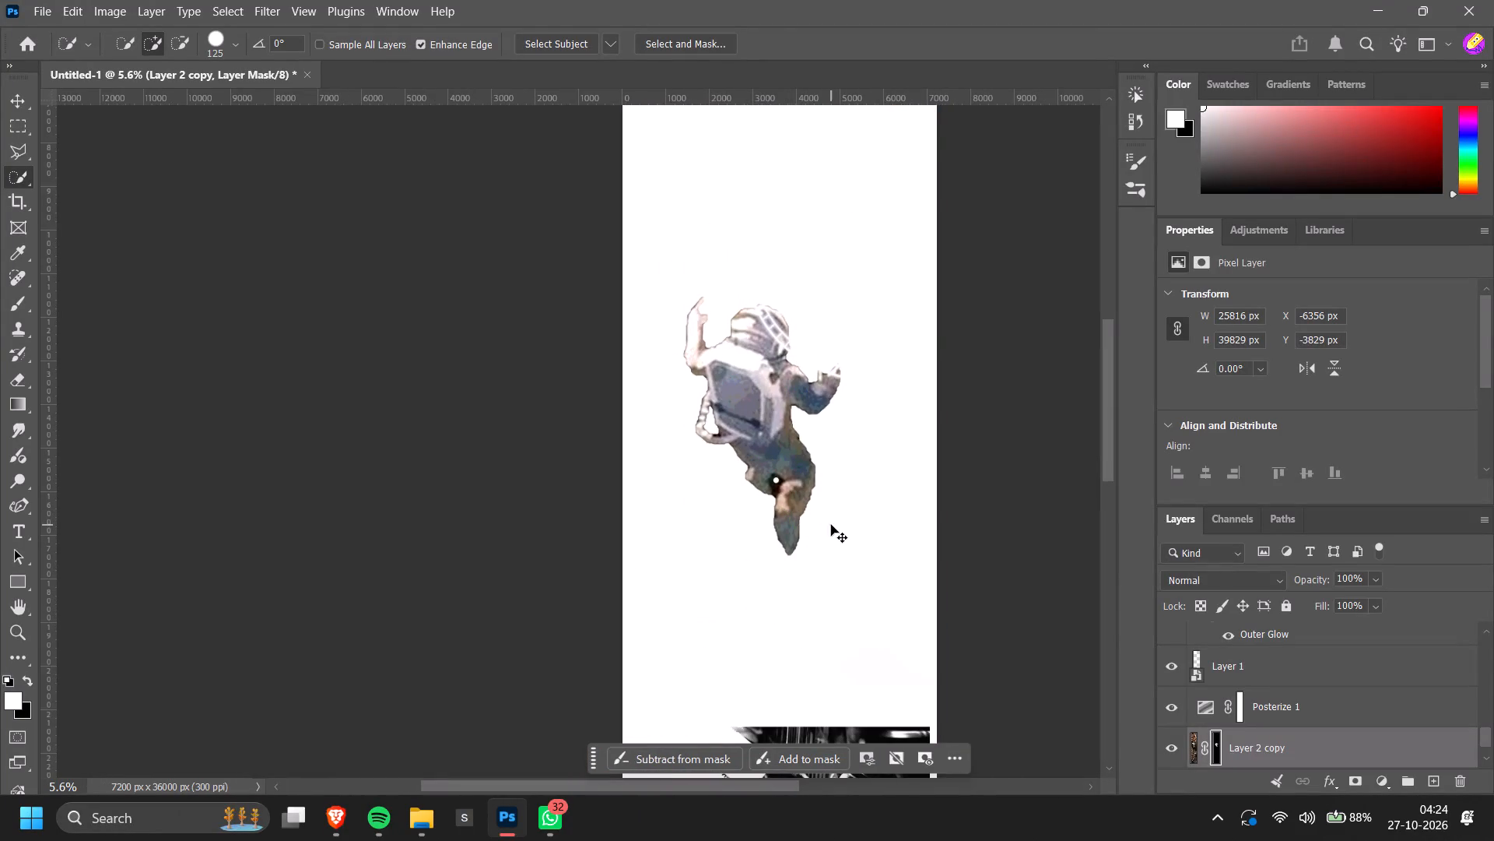
key("ctrl+z")
right_click(776, 467)
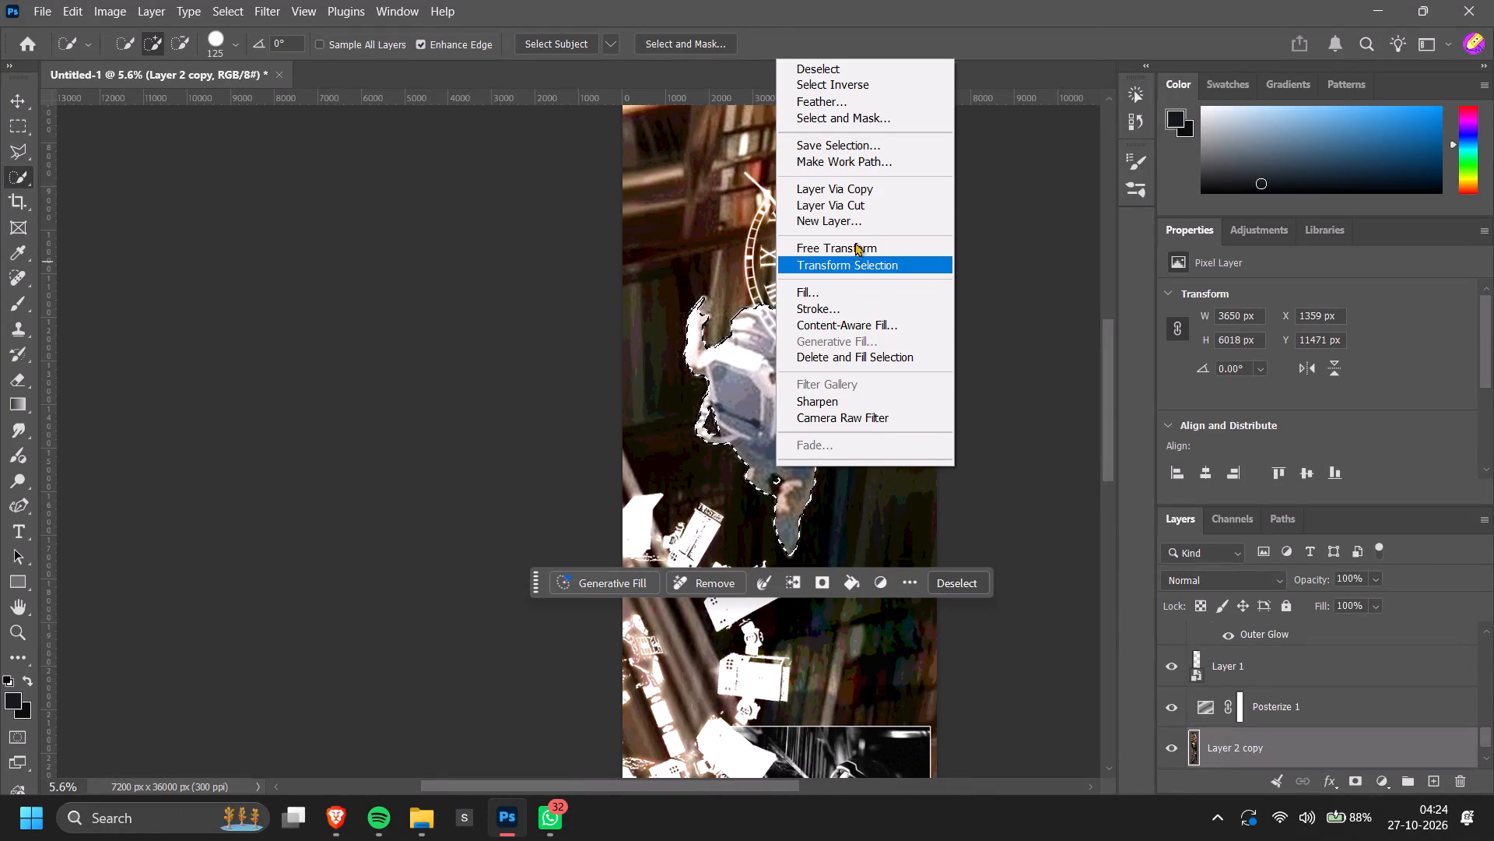
left_click(888, 191)
Move the white Threshold 2 spacecraft up to the astronaut's legs, at about X -1464 px, Y 15032 px.
key("v")
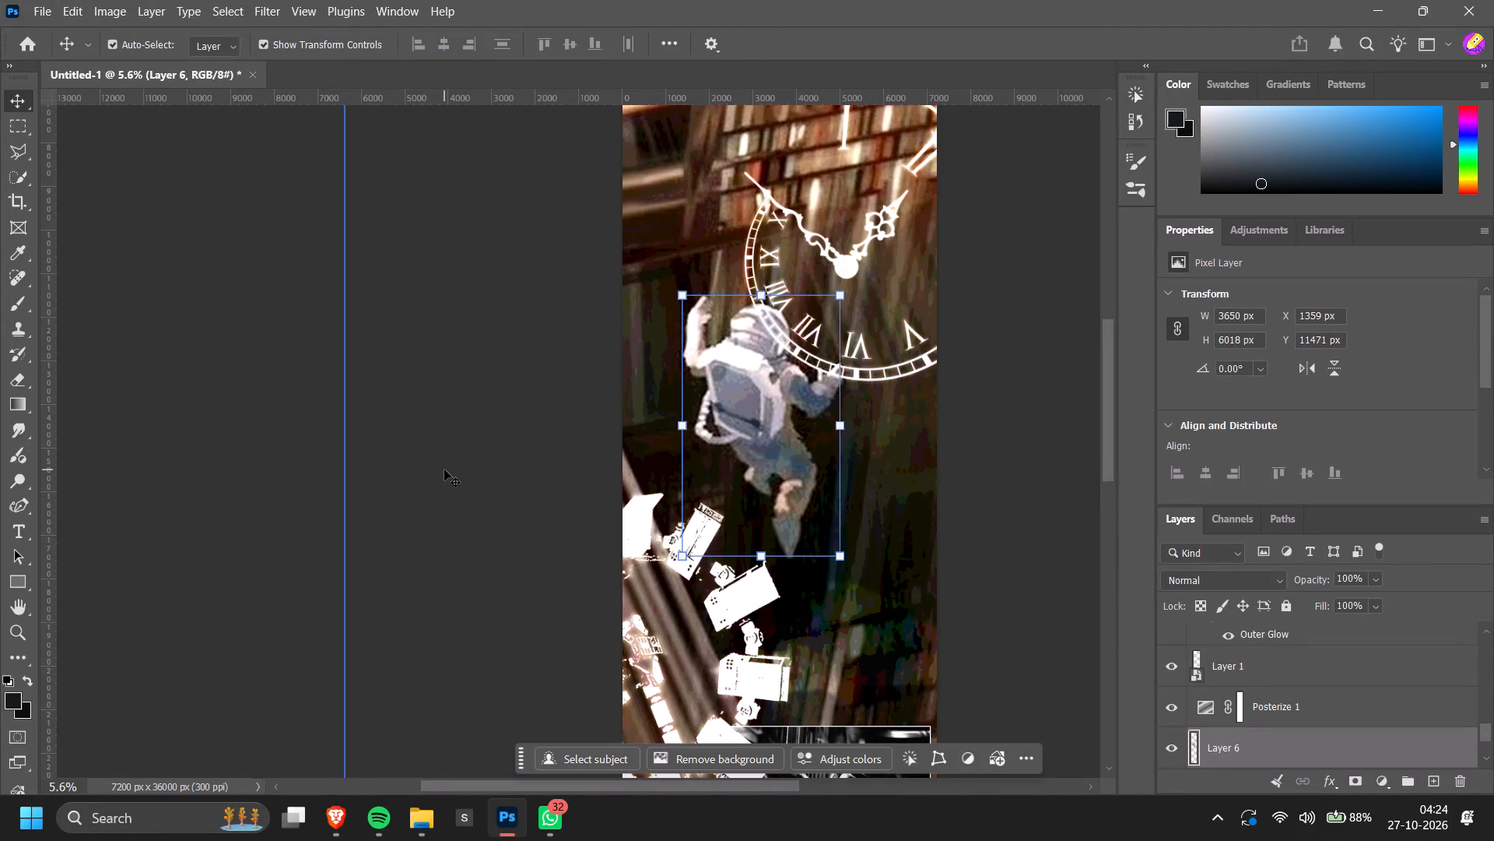
left_click(444, 470)
left_click(695, 537)
left_click_drag(785, 491, 797, 487)
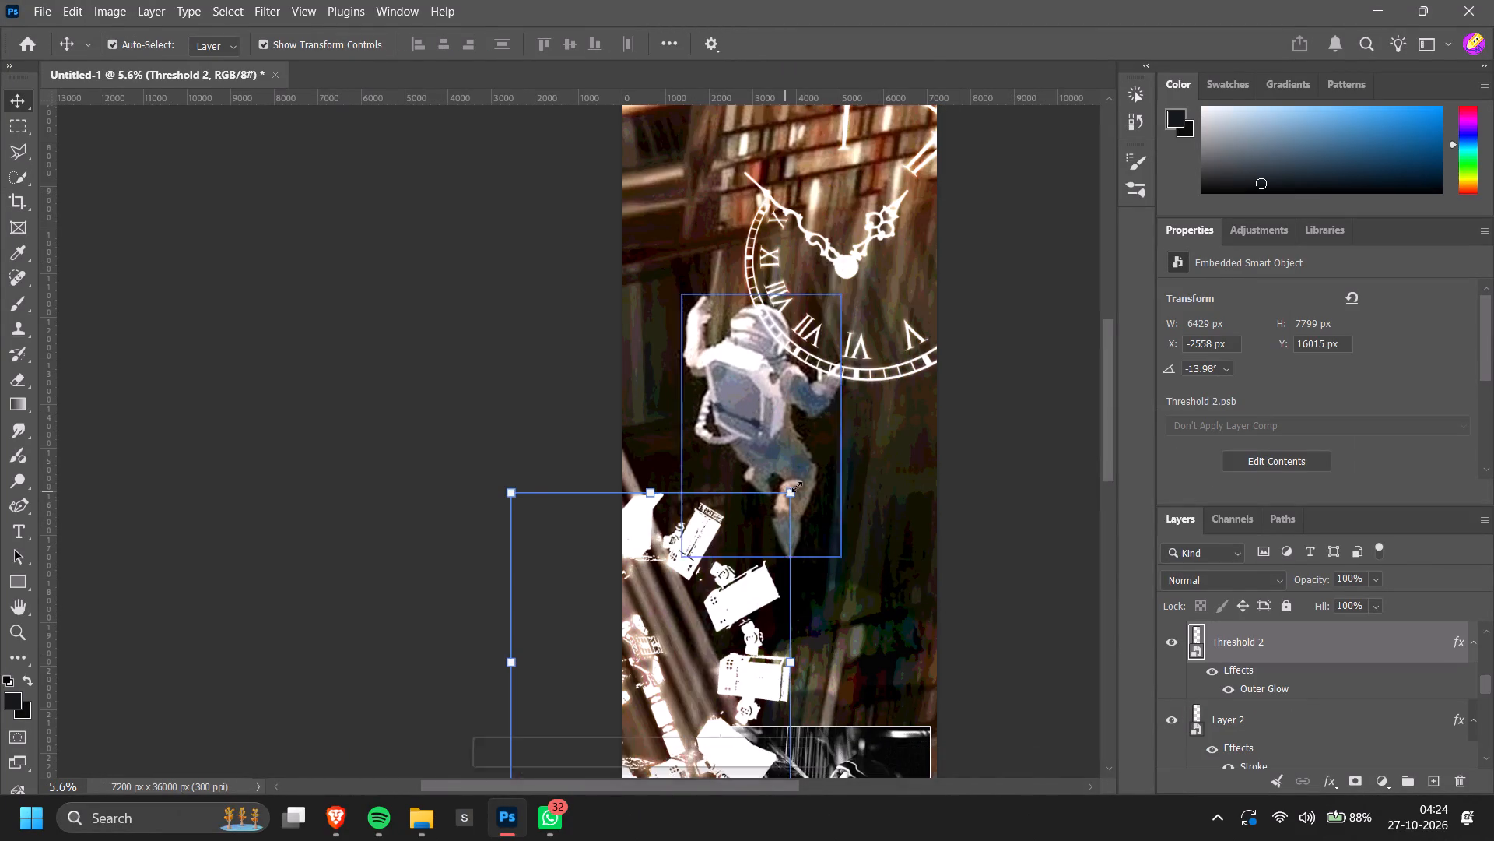
left_click_drag(797, 487, 835, 443)
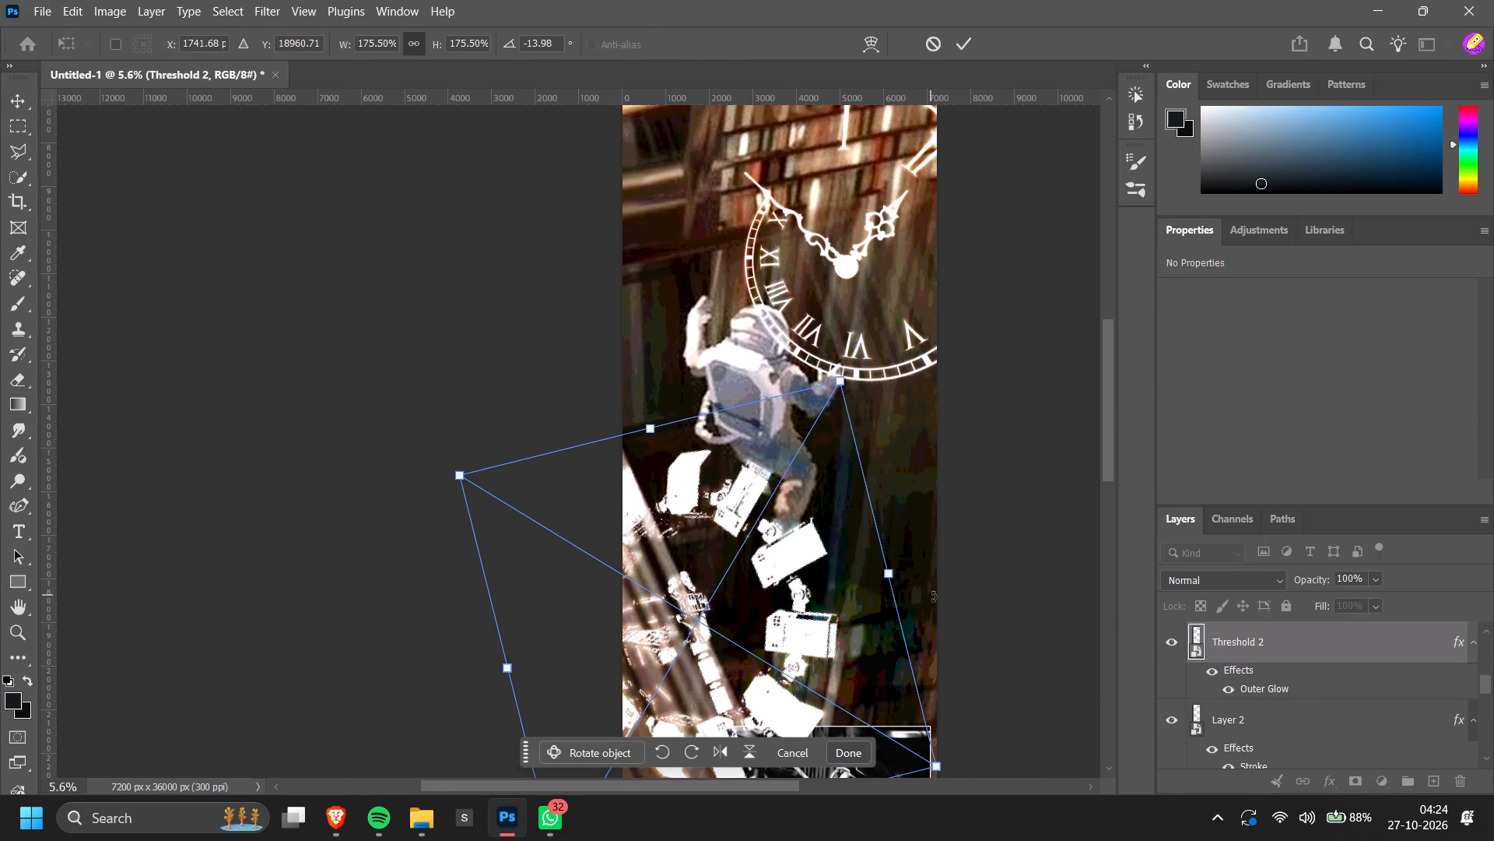
key("Return")
Send the Threshold 2 spacecraft backward in the layer order to sit just above Layer 2 copy, behind the astronaut cutout.
key("ctrl+bracketleft")
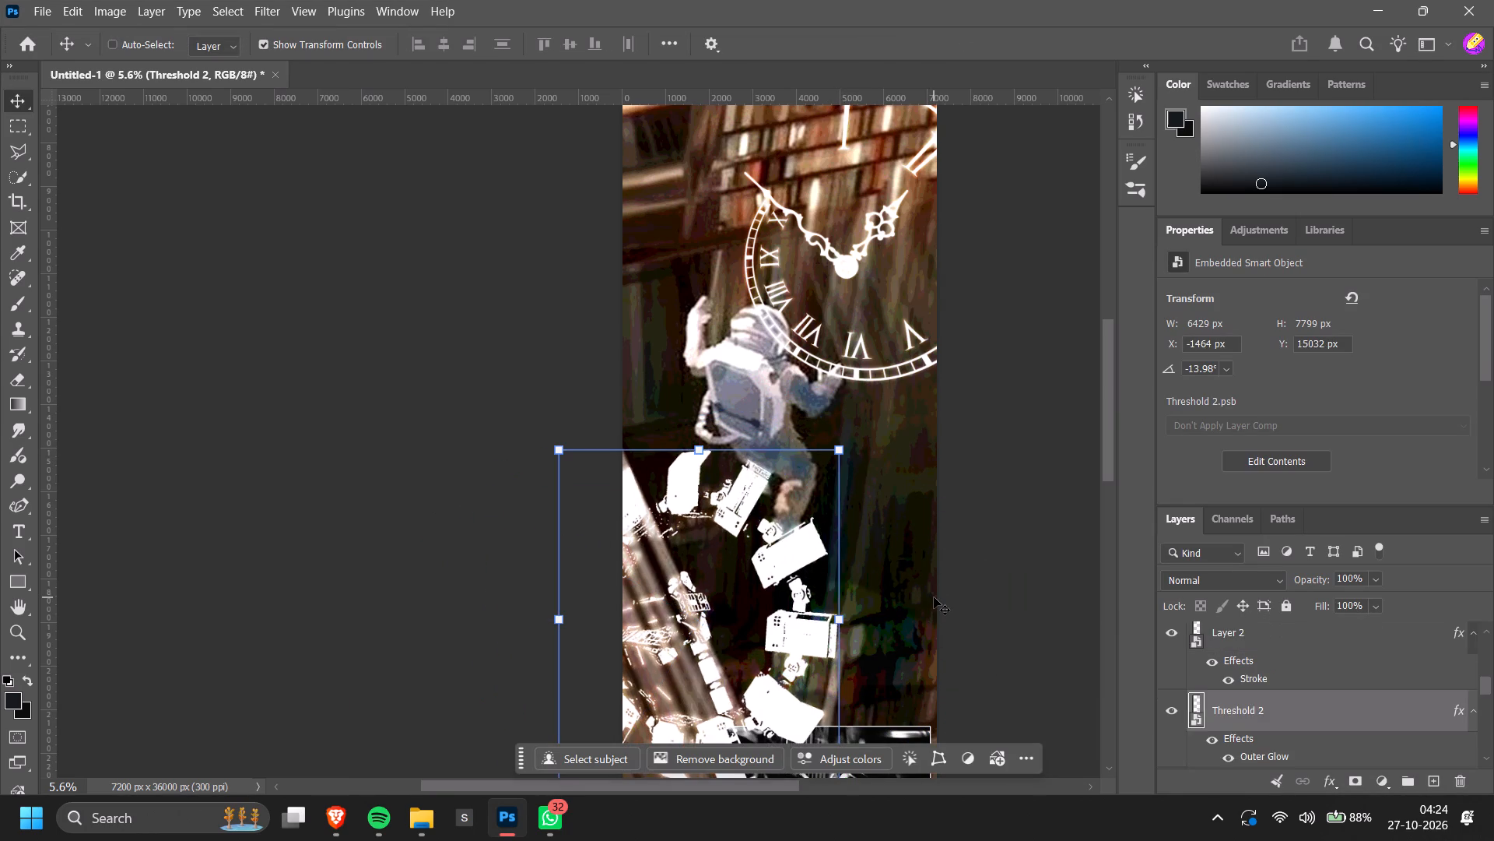
key("ctrl+bracketleft")
key("ctrl+bracketleft")
key("ctrl+bracketleft")
key("ctrl+bracketleft")
key("ctrl+bracketleft")
key("ctrl+bracketleft")
key("ctrl+bracketleft")
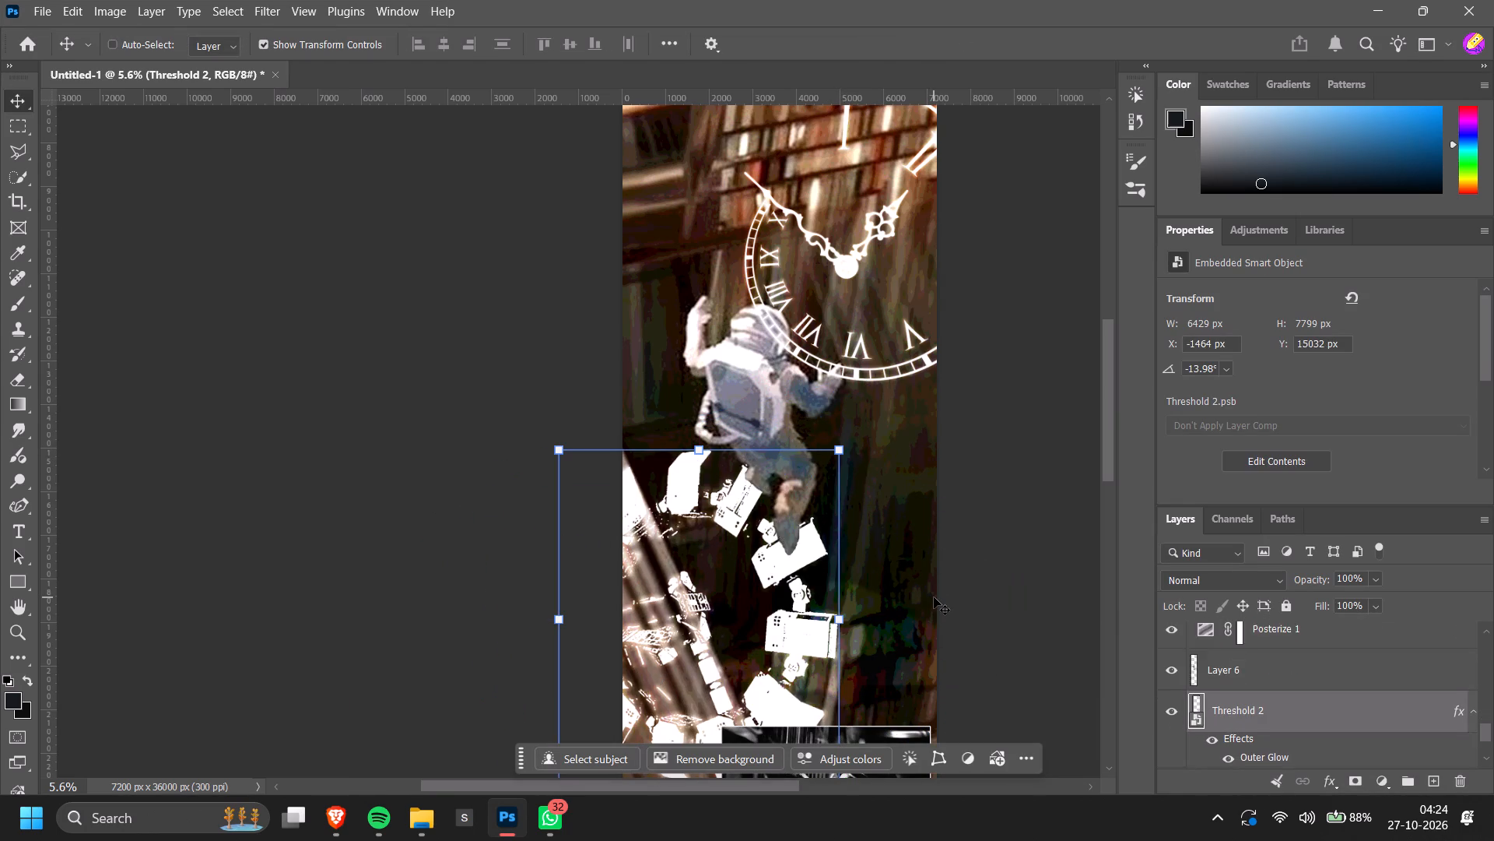
key("ctrl+bracketleft")
key("ctrl+bracketleft")
key("ctrl+bracketright")
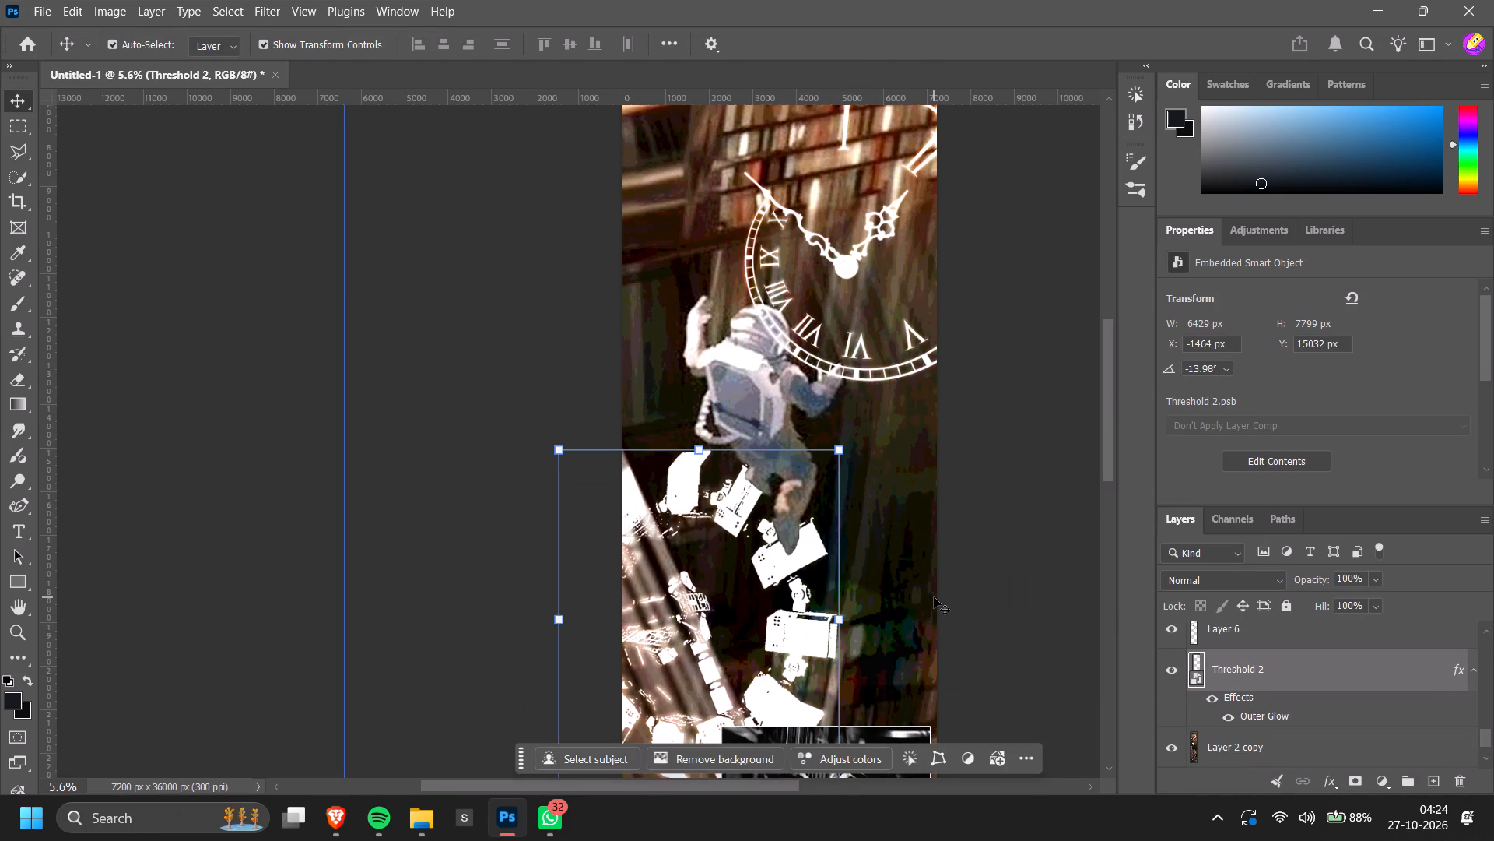
scroll(934, 597, "down", 8)
scroll(896, 735, "down", 5)
left_click(1005, 512)
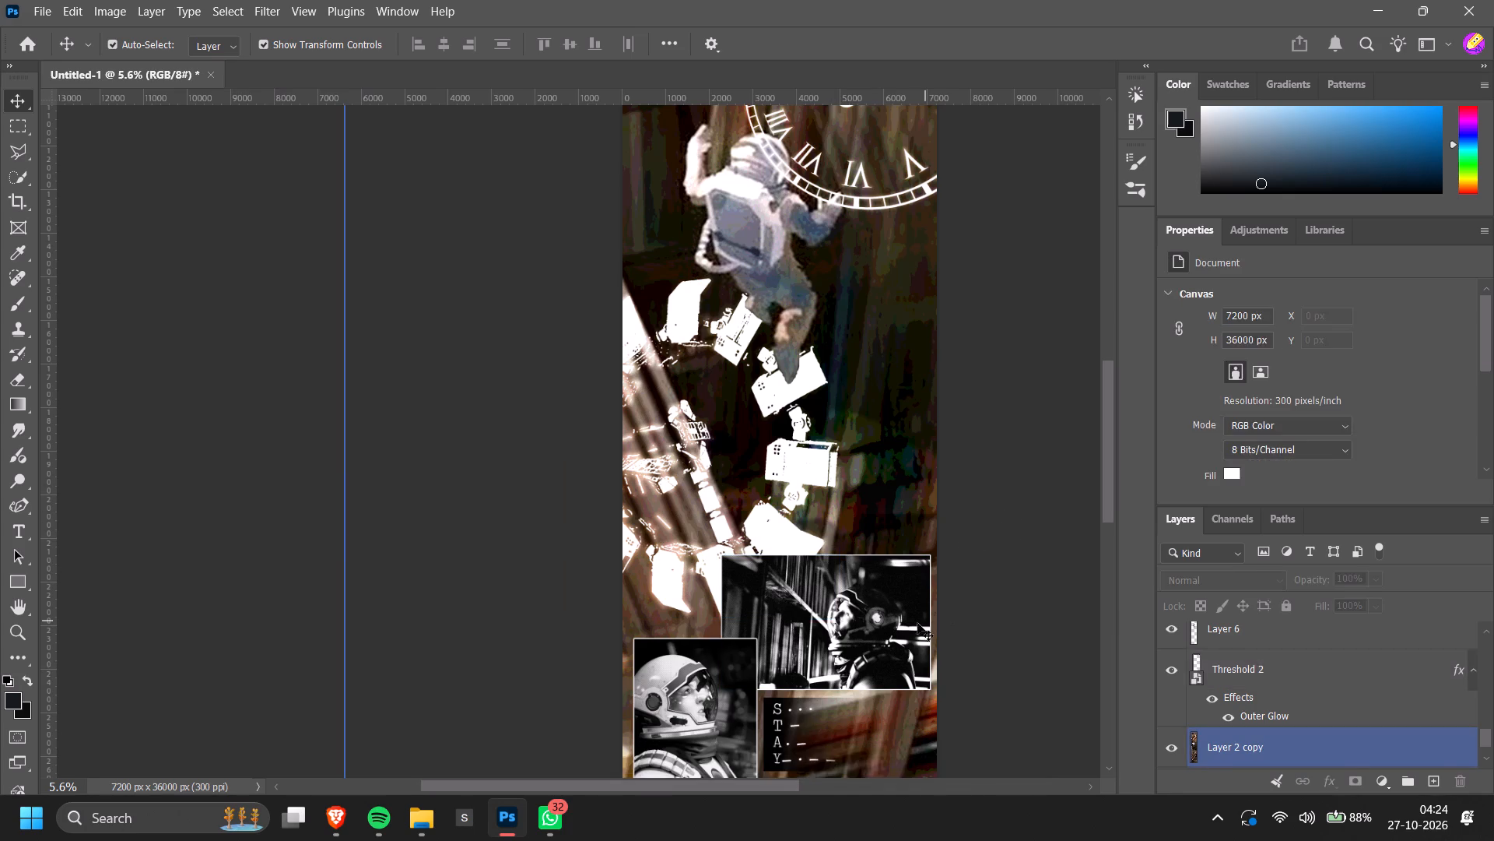
Send the black-and-white astronaut photo with the bookshelves backward in the layer order, beneath the spacecraft.
left_click(911, 625)
key("ctrl+bracketleft")
key("ctrl+bracketleft")
key("ctrl+bracketleft")
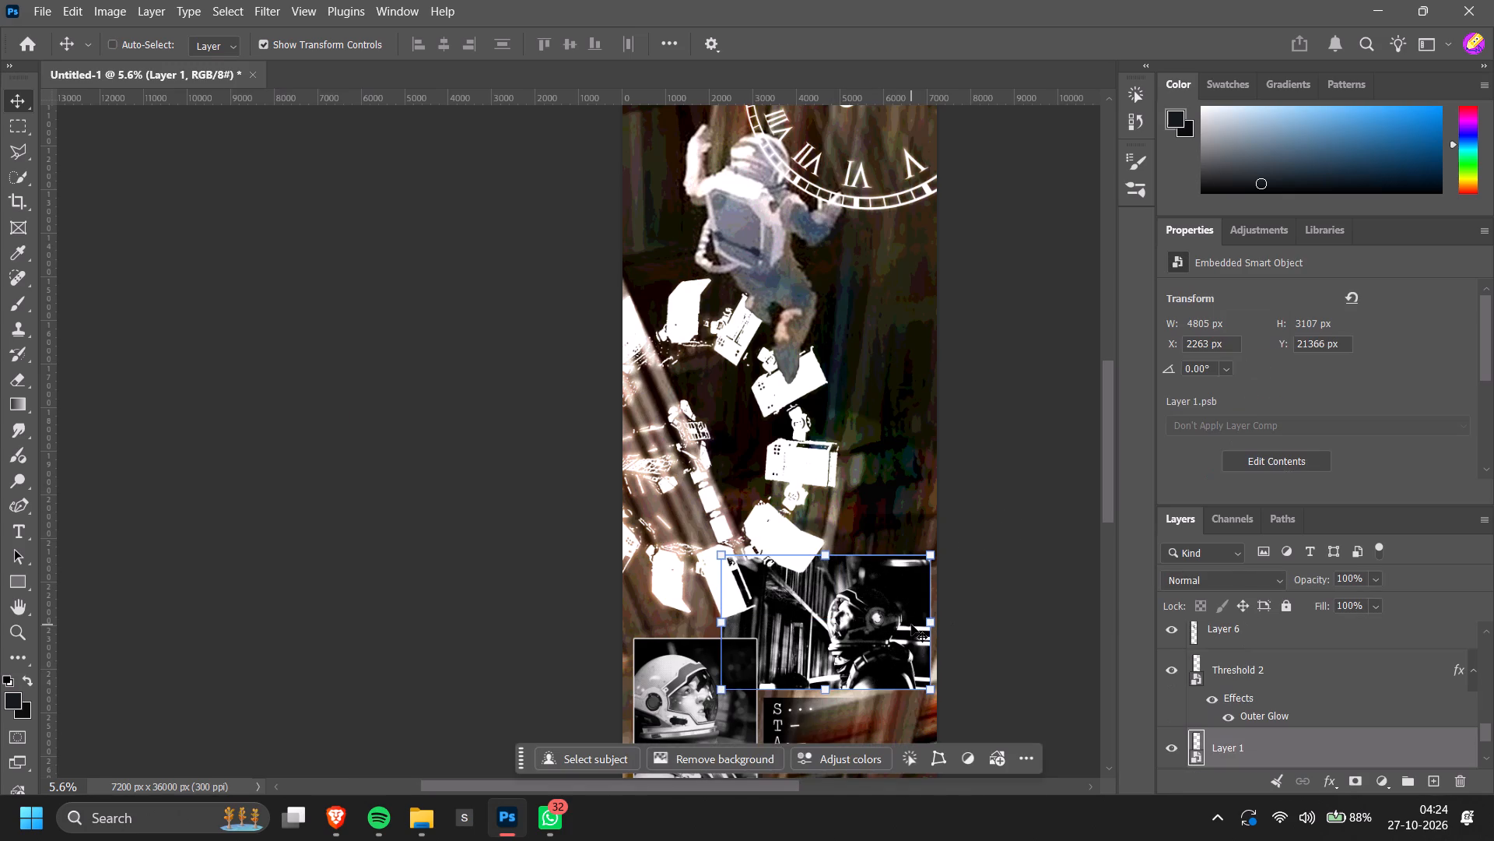
left_click(481, 540)
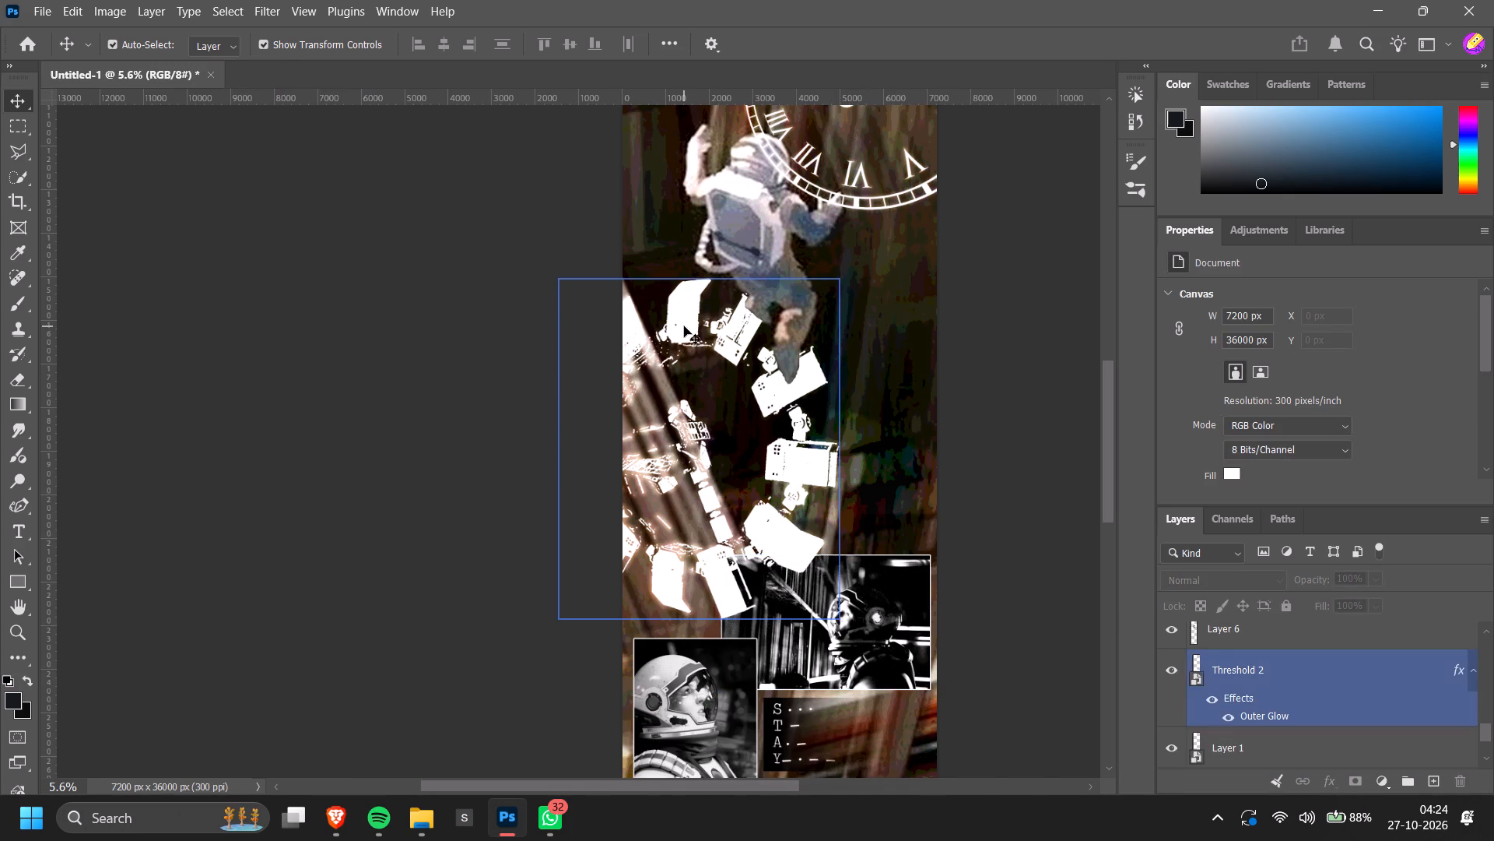
Enlarge the white spacecraft to 195.74% and shift it down to about X -1902 px, Y 15200 px.
left_click(684, 326)
left_click(841, 277)
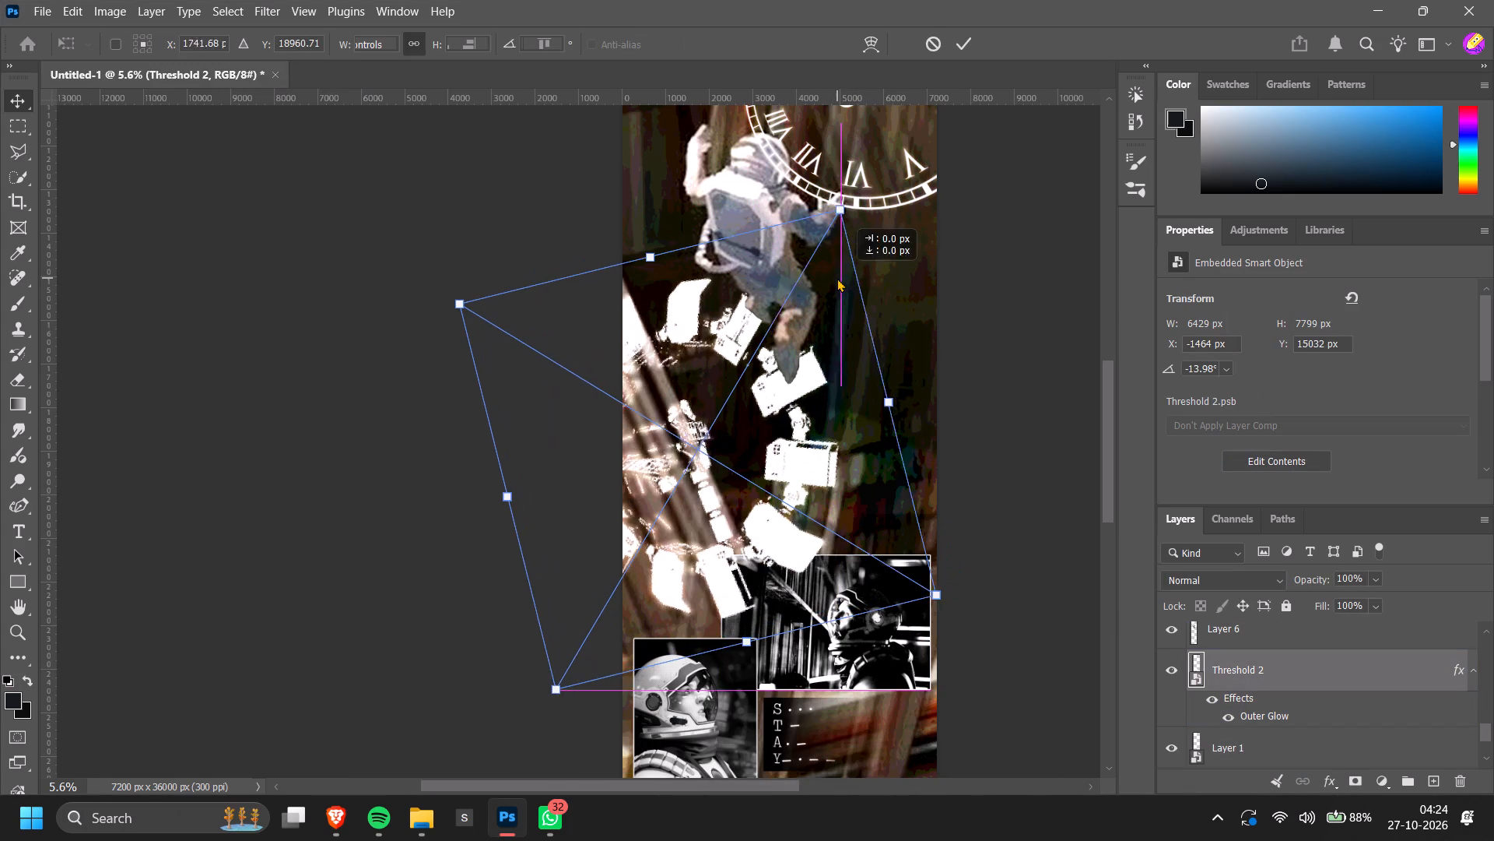
left_click_drag(877, 400, 921, 403)
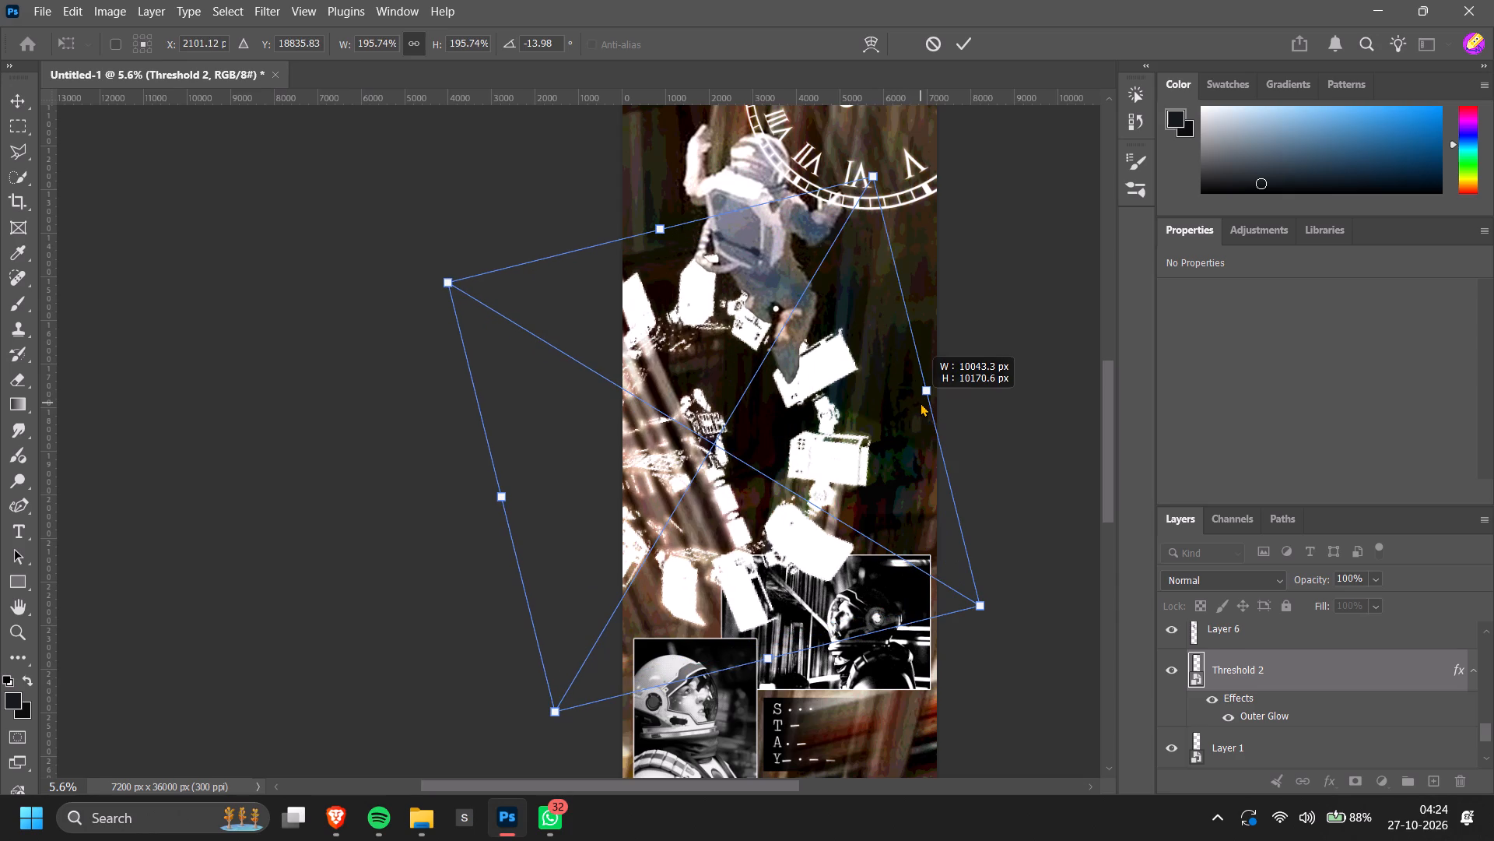
left_click_drag(921, 403, 917, 403)
left_click_drag(872, 440, 851, 470)
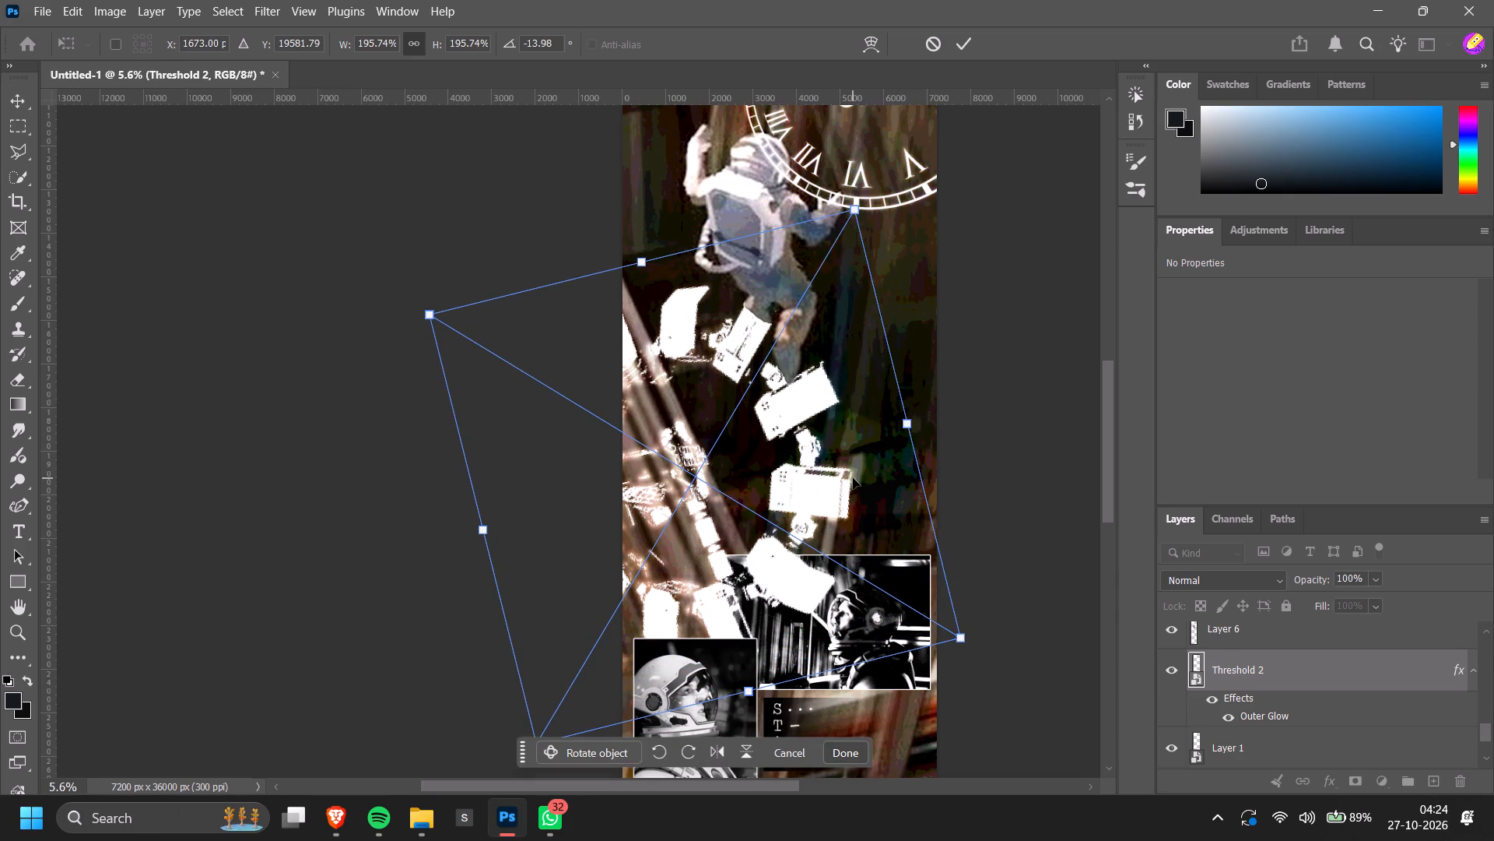
left_click(174, 446)
left_click(166, 432)
Send the framed helmet portrait backward in the layer order so it sits directly beneath the Threshold 2 spacecraft.
scroll(459, 567, "down", 4)
scroll(686, 656, "down", 2)
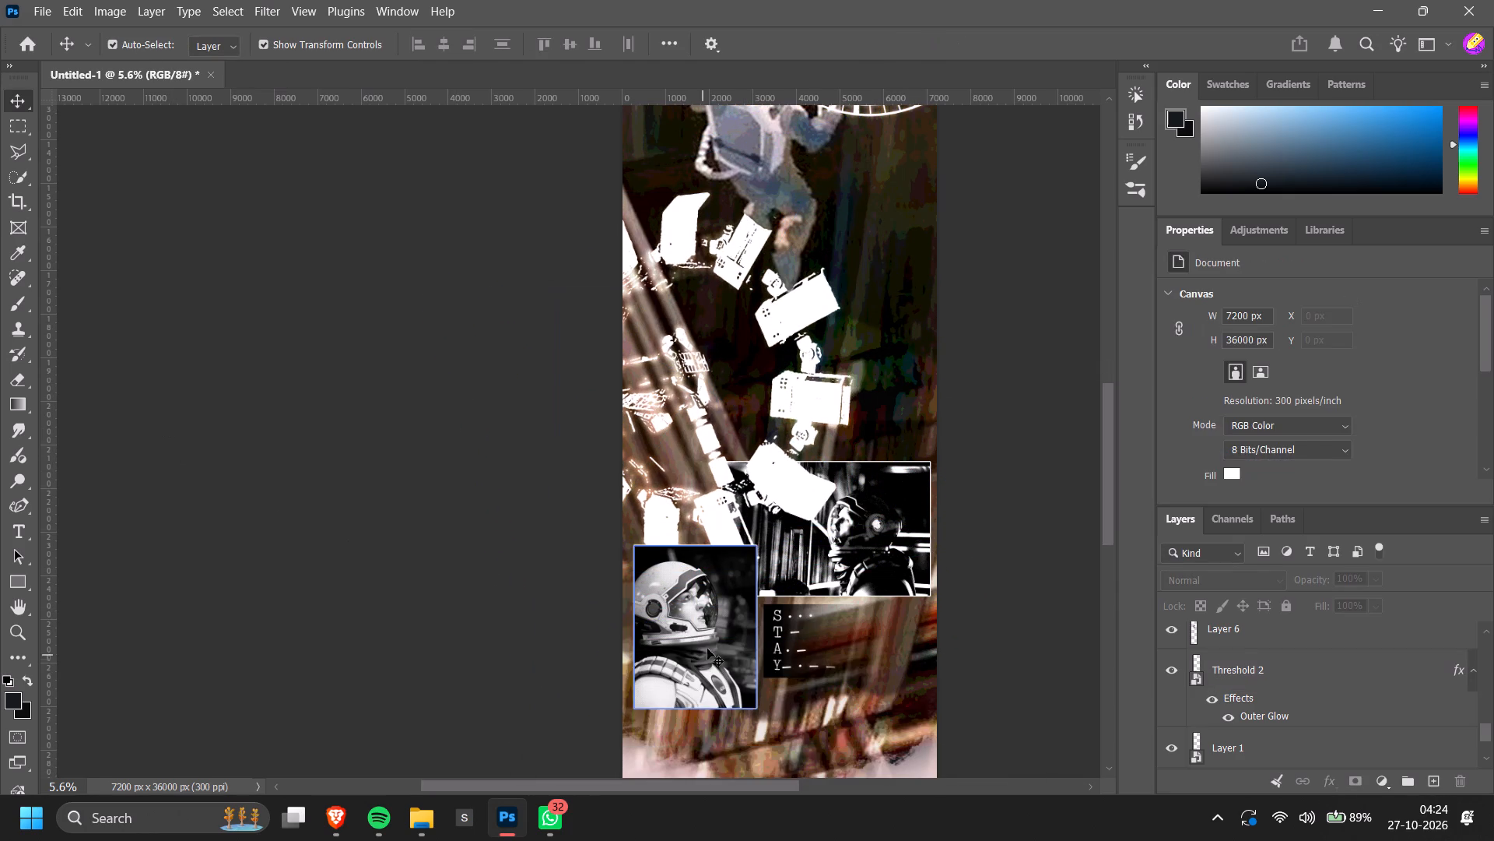
left_click(709, 648)
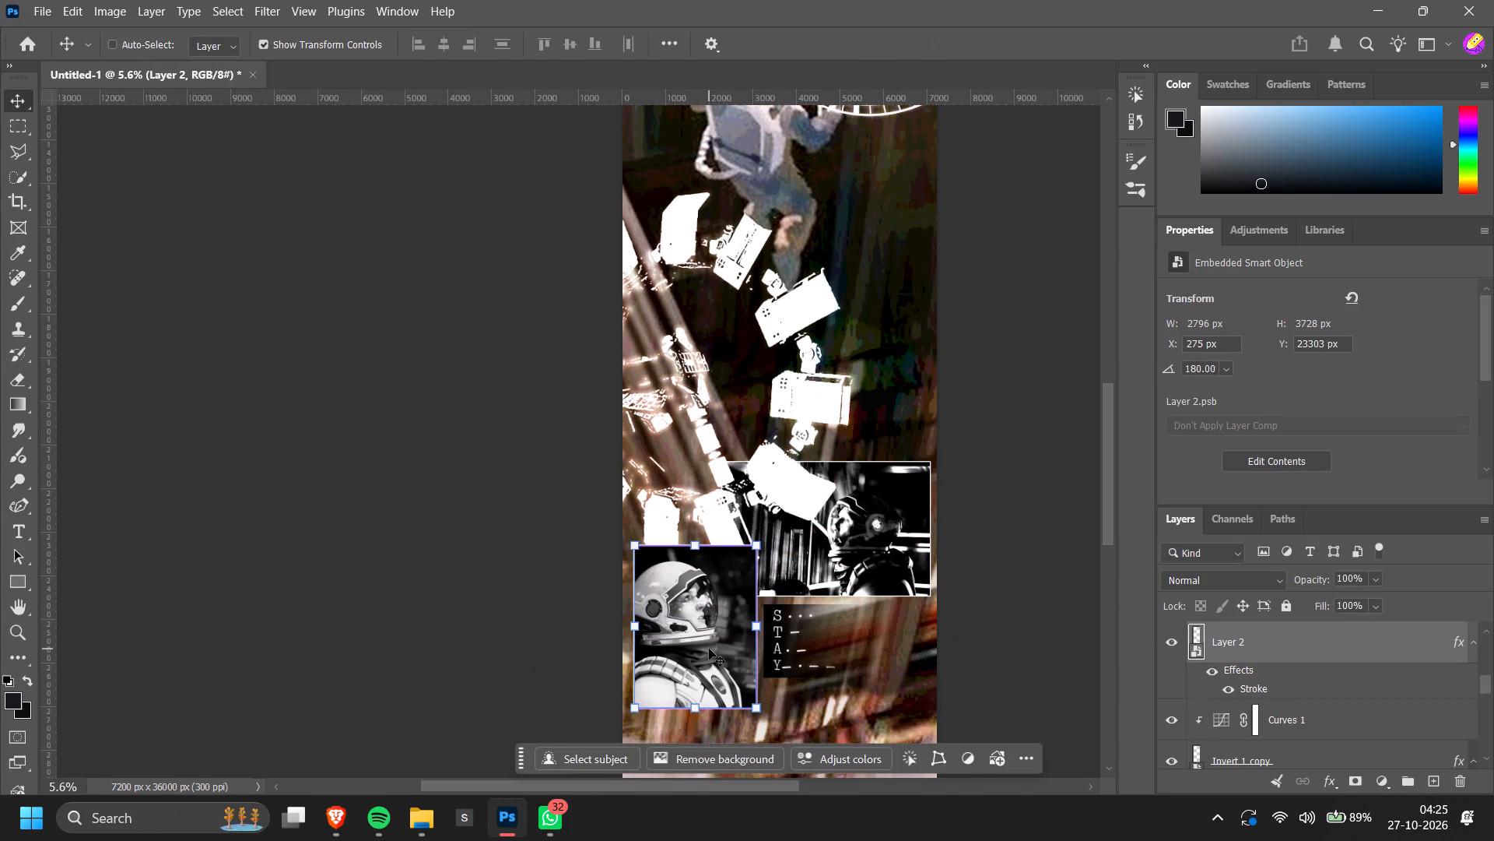
key("ctrl+bracketleft")
key("ctrl+bracketleft")
key("ctrl+bracketleft")
key("ctrl+bracketleft")
key("ctrl+bracketleft")
key("ctrl+bracketleft")
key("ctrl+bracketleft")
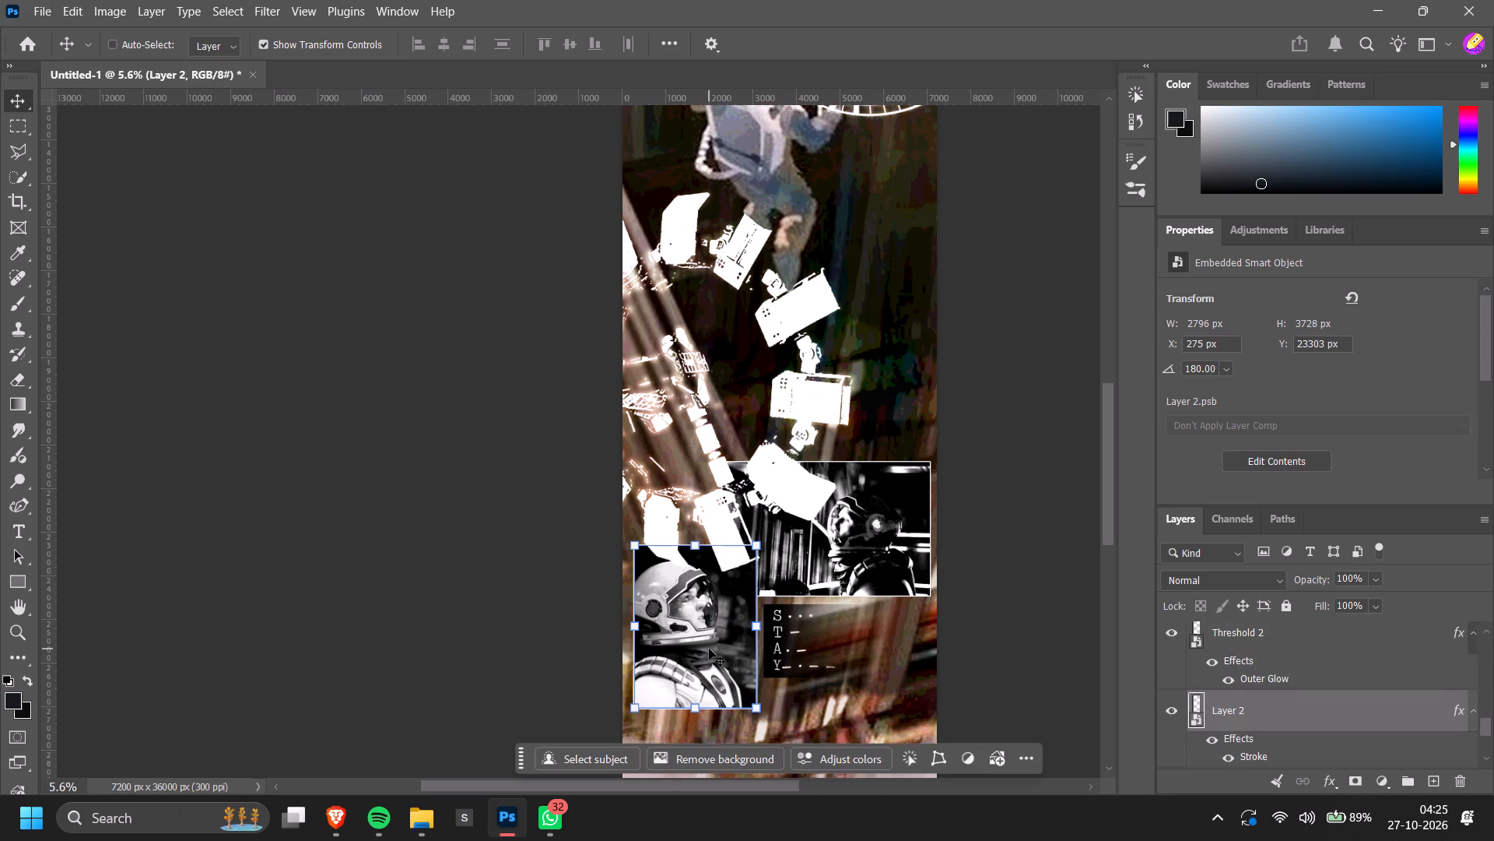
left_click(254, 471)
Review the whole banner, comparing the composition before and after the helmet portrait's last layer-order change.
scroll(247, 469, "down", 2, "alt")
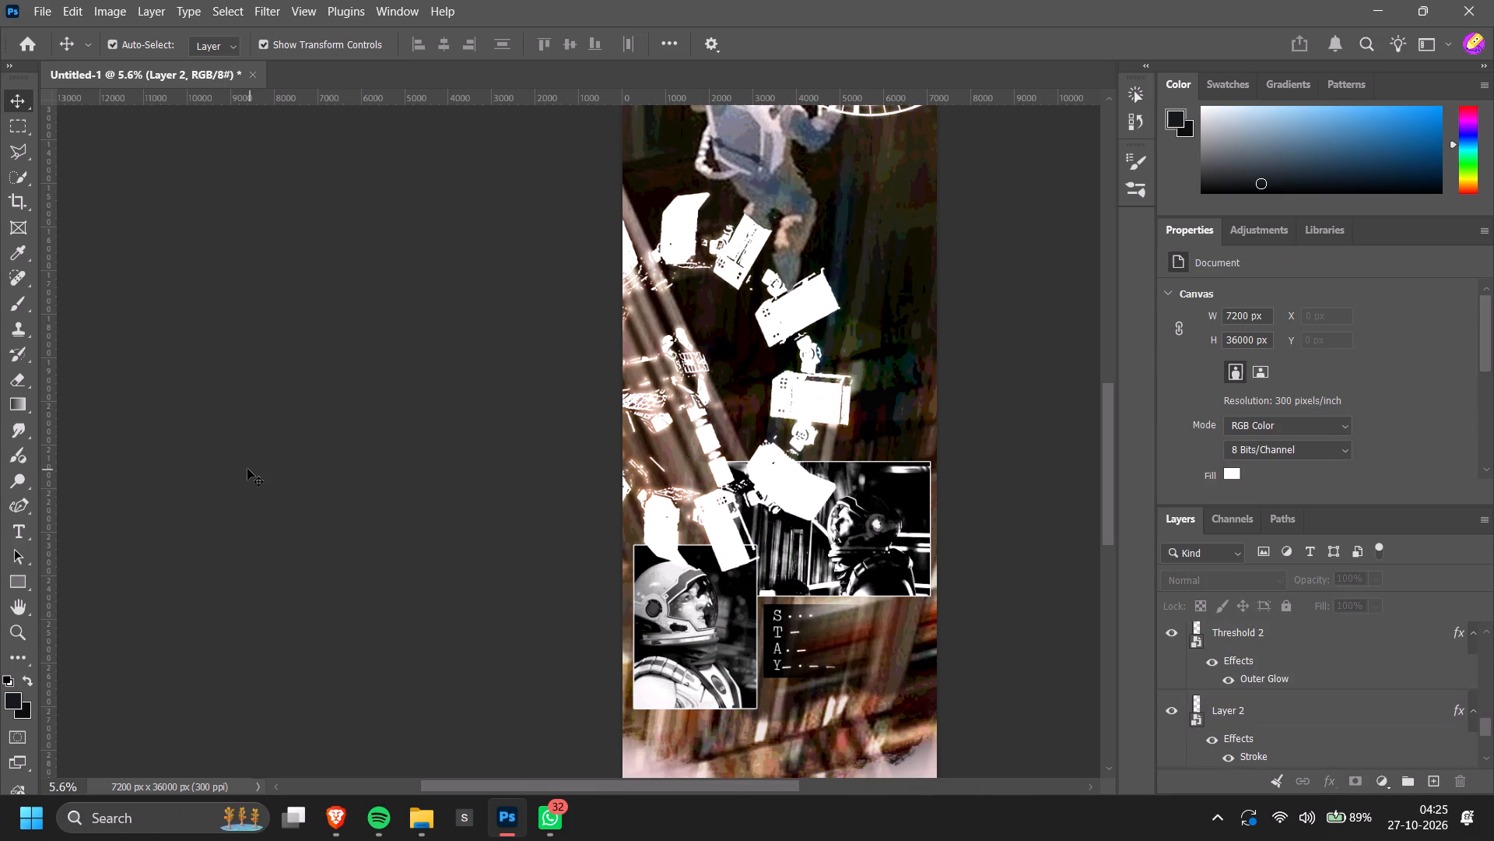
scroll(247, 469, "down", 3, "alt")
scroll(479, 496, "down", 8, "alt")
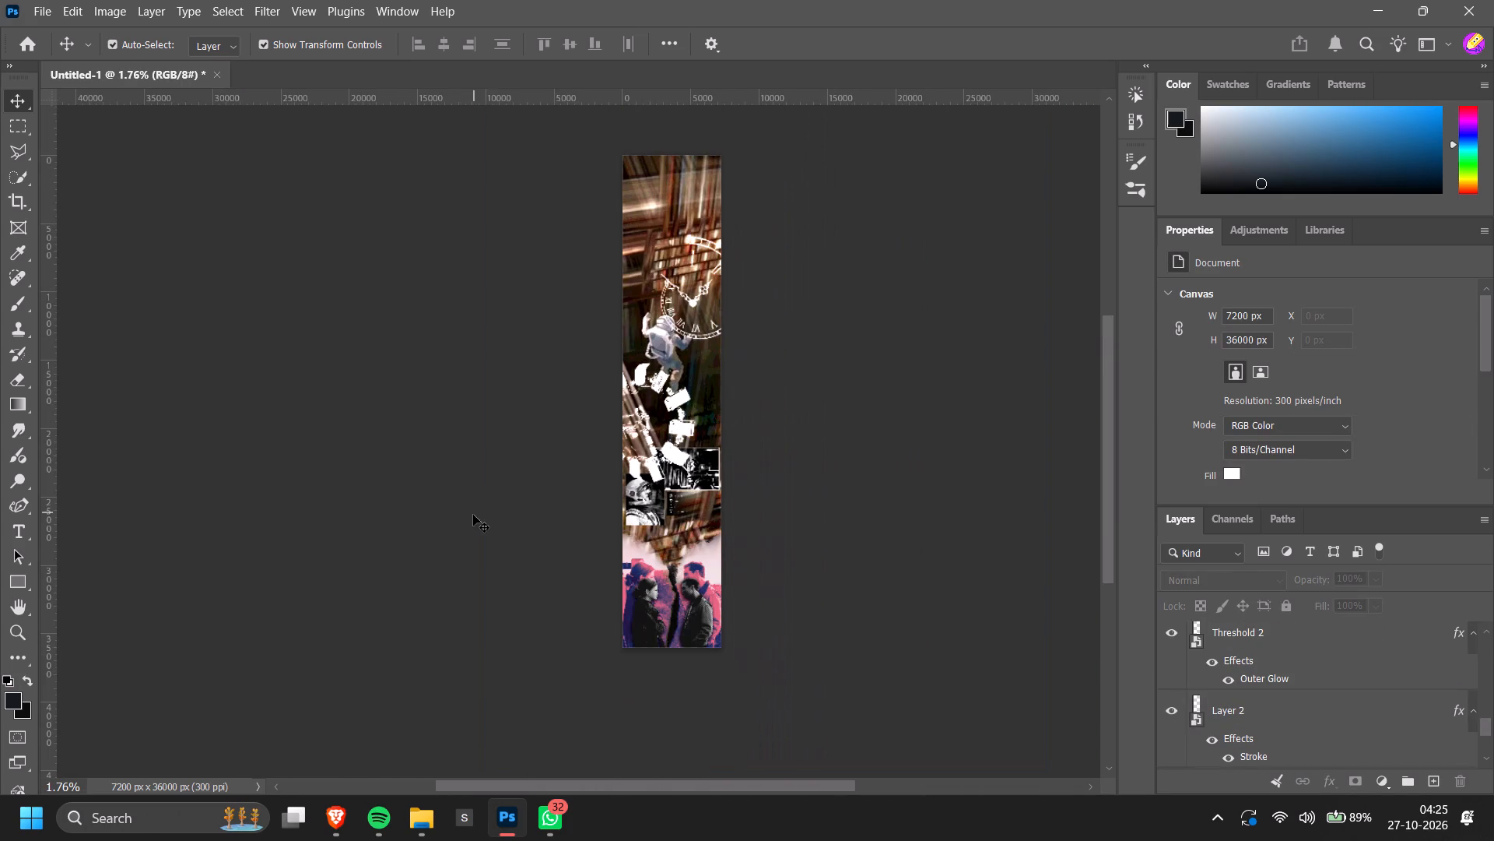
scroll(977, 505, "up", 4, "alt")
key("ctrl+z")
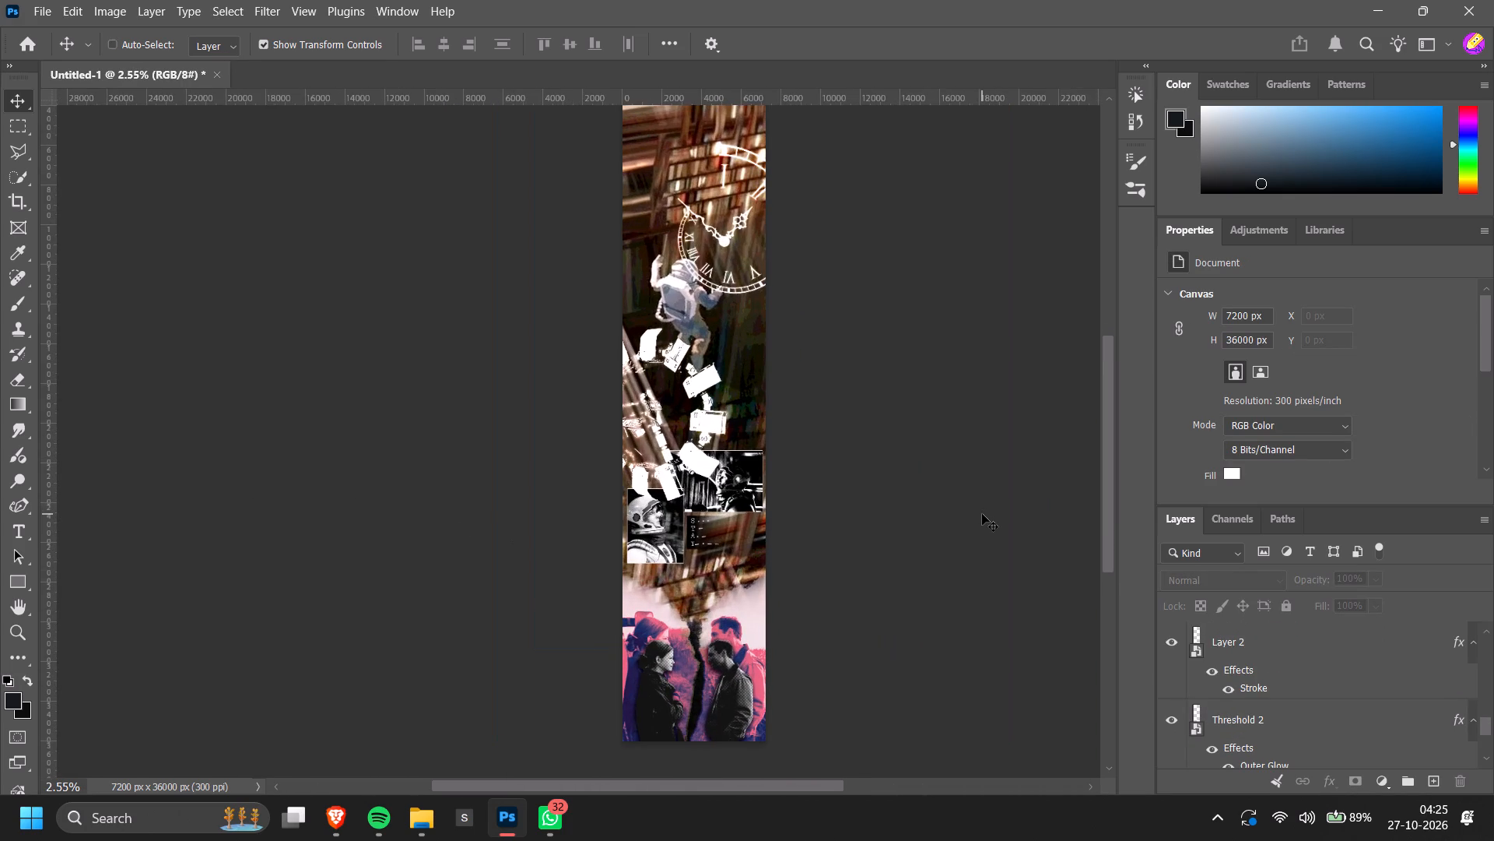
key("ctrl+shift+z")
Move the framed helmet portrait slightly lower beside the STAY Morse text.
scroll(982, 514, "down", 4, "ctrl")
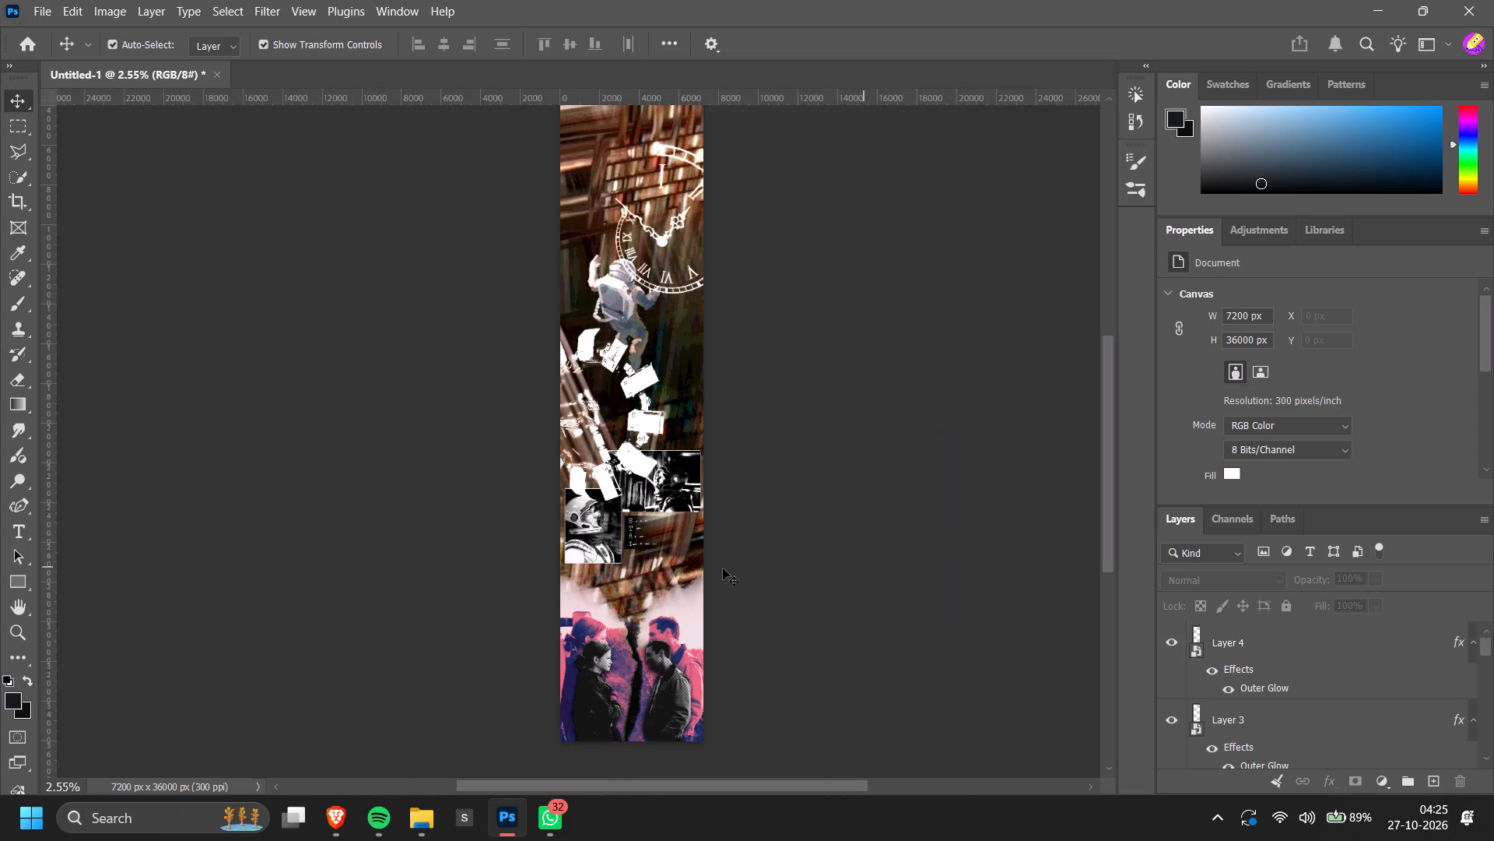
scroll(586, 568, "up", 15, "alt")
left_click_drag(657, 459, 657, 475)
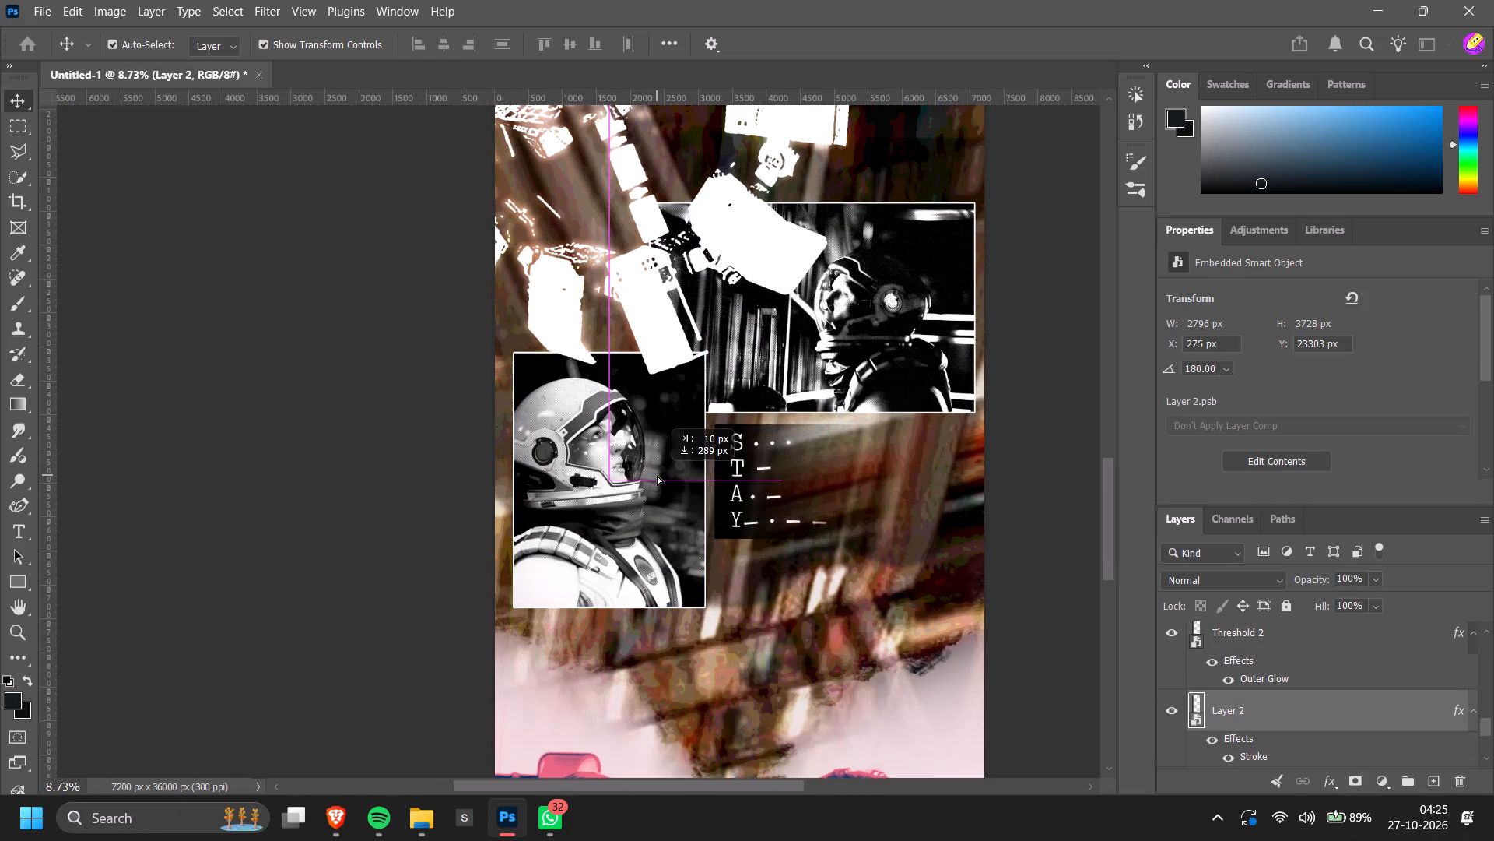
left_click_drag(657, 475, 654, 470)
left_click(230, 482)
Shift the white spacecraft up and toward the banner's left edge, and rotate it to -21.68°.
scroll(229, 483, "down", 5, "alt")
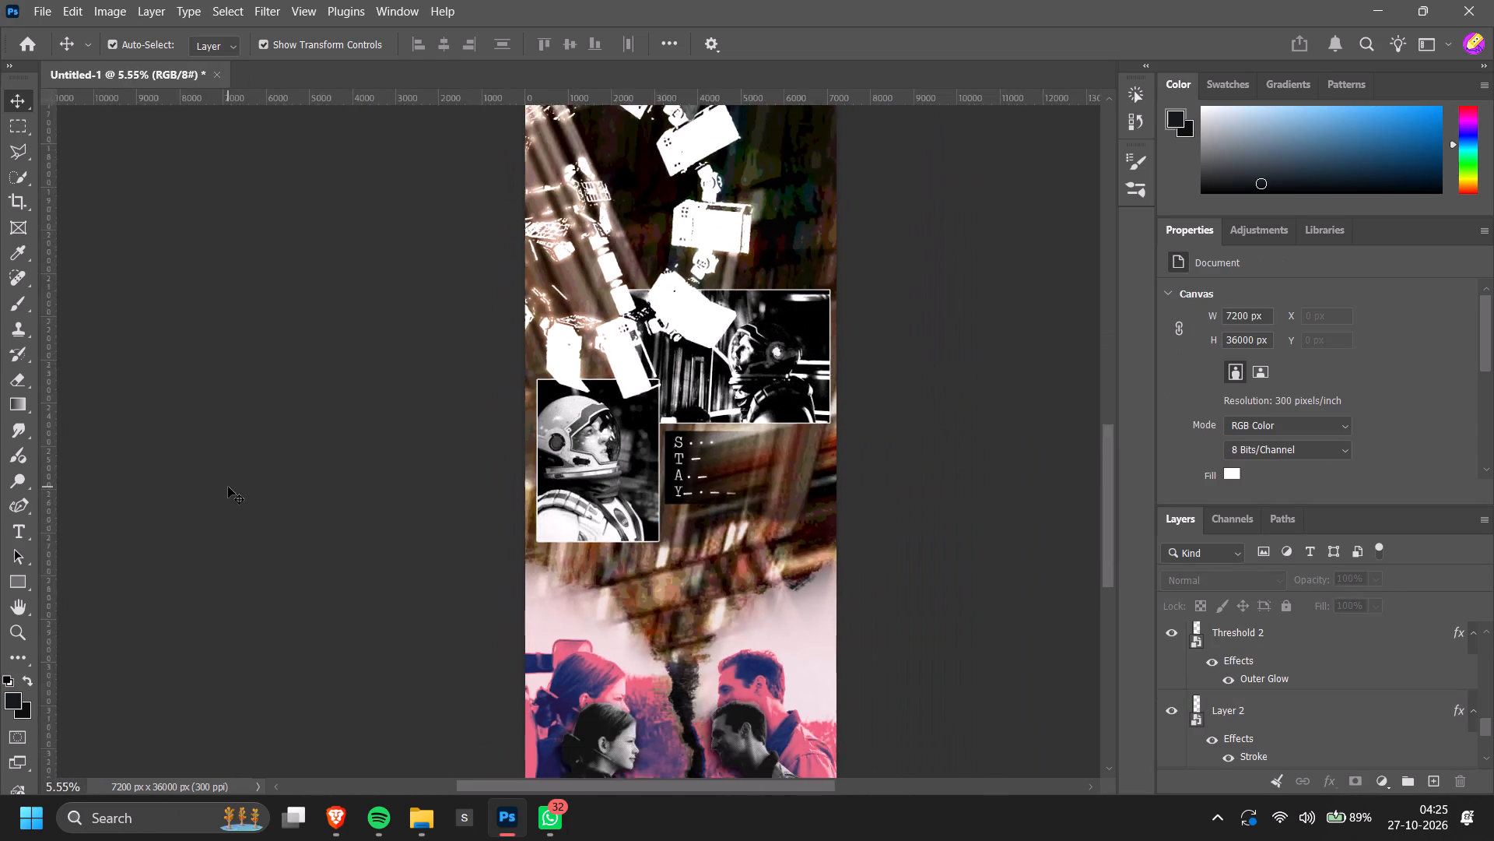
scroll(228, 487, "down", 3, "alt")
scroll(227, 493, "up", 9)
left_click_drag(658, 352, 657, 344)
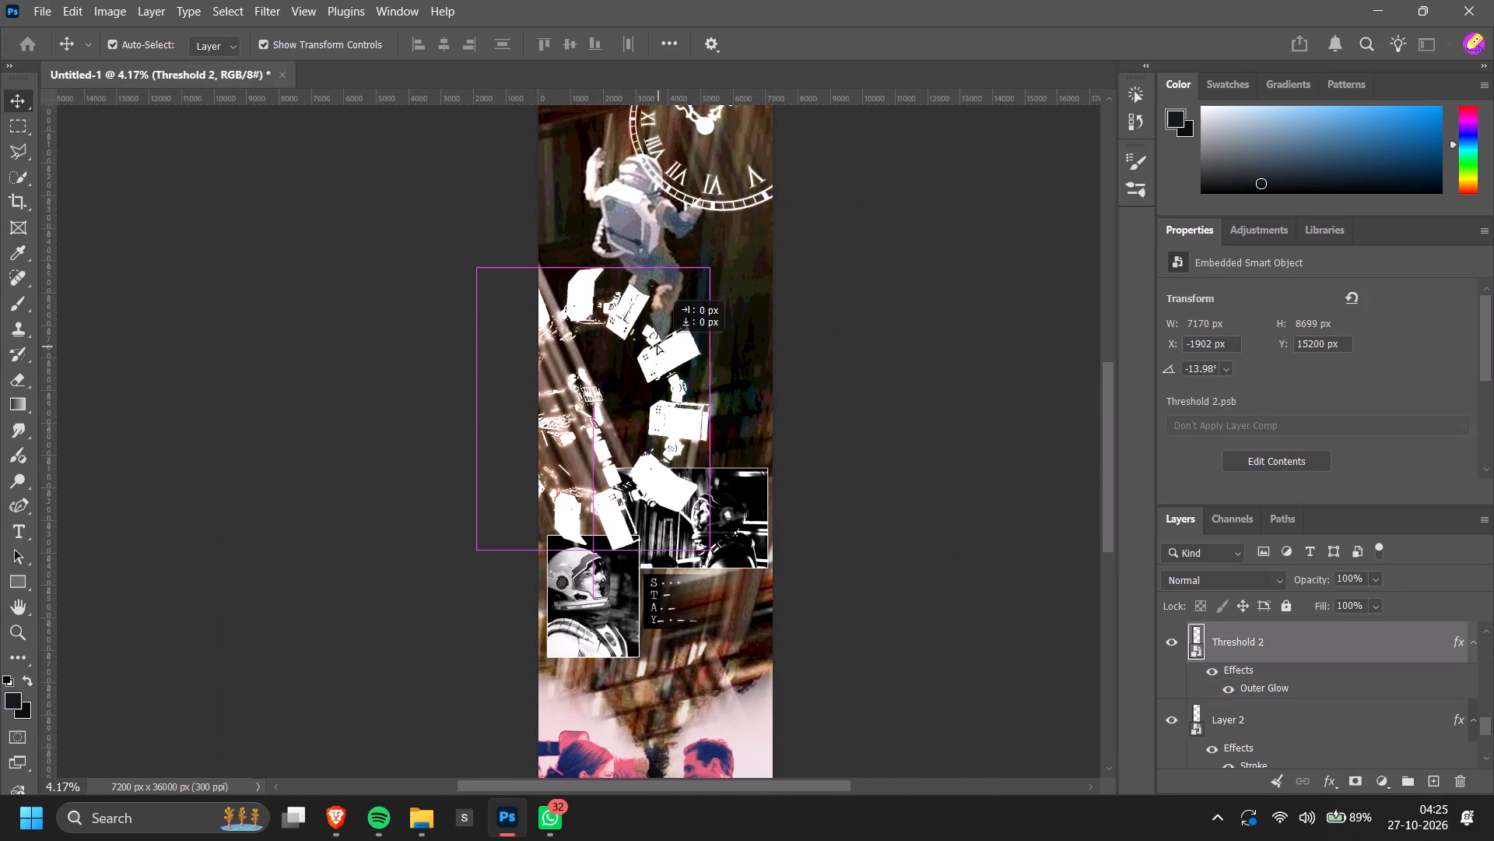
left_click_drag(657, 344, 655, 343)
left_click(703, 533)
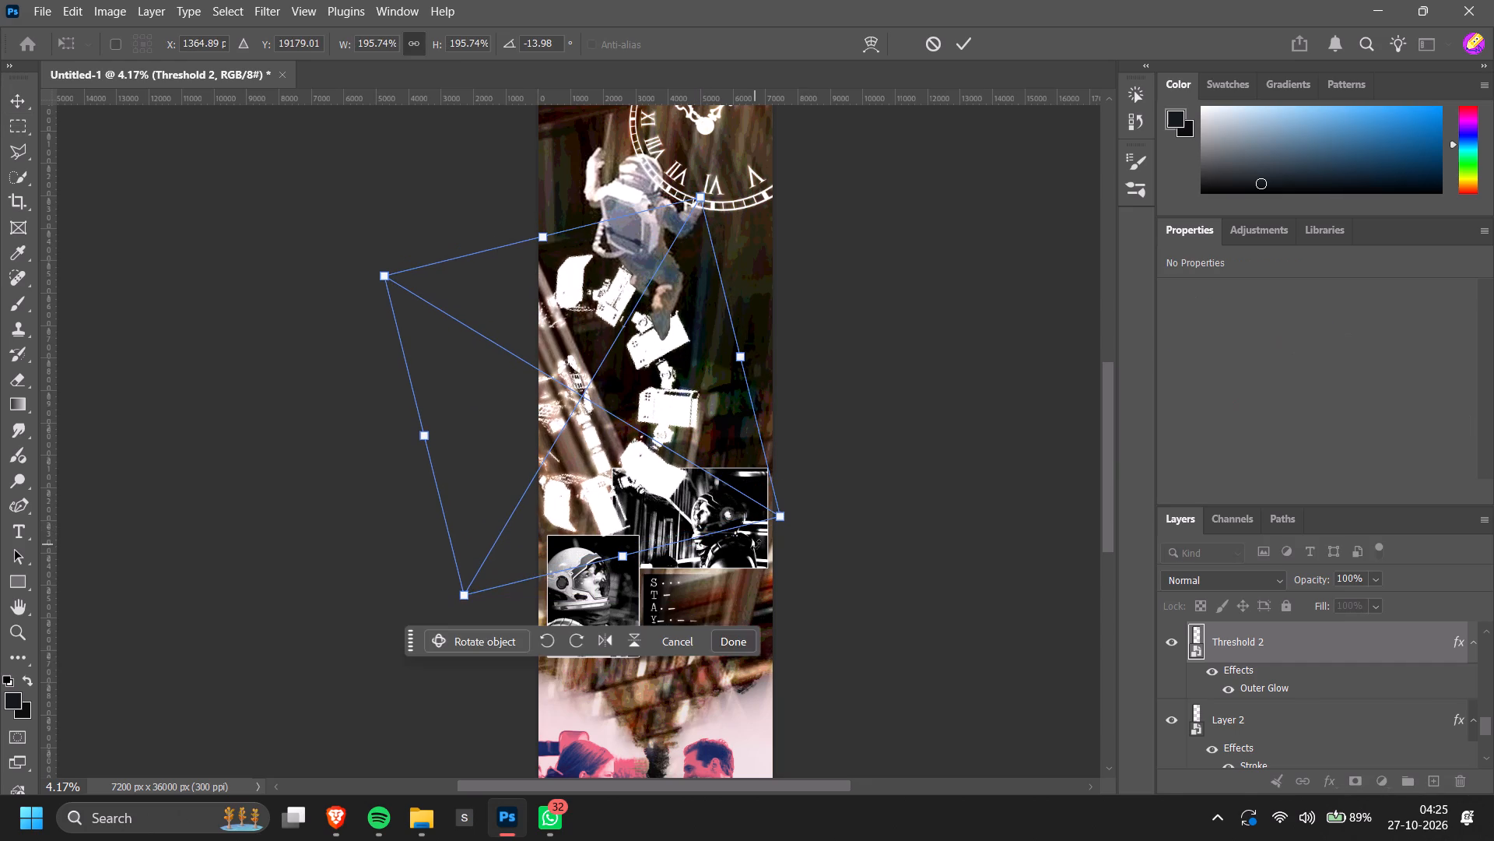
left_click_drag(796, 533, 818, 506)
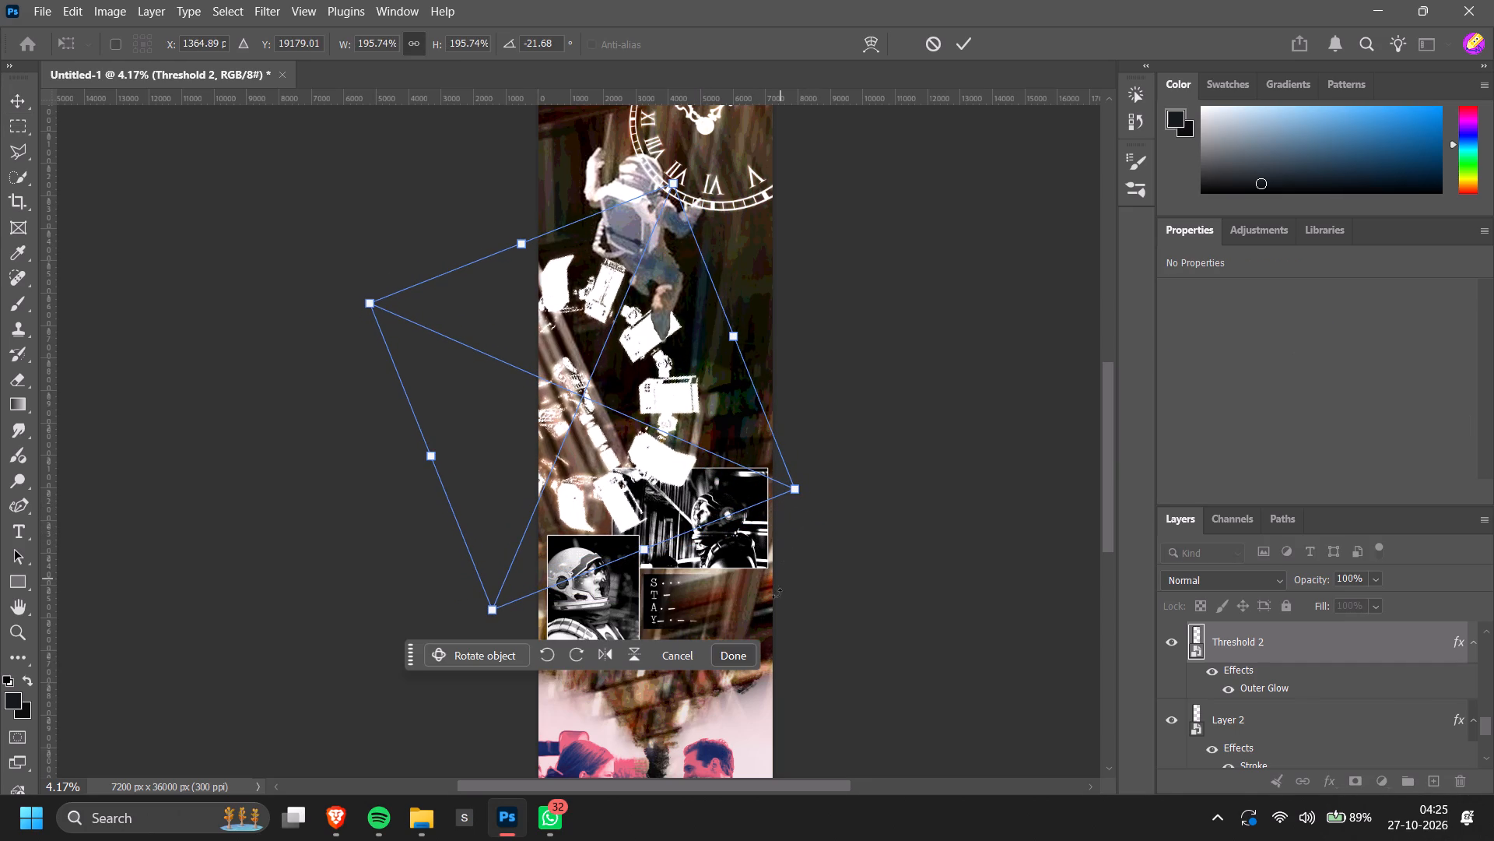
left_click(742, 649)
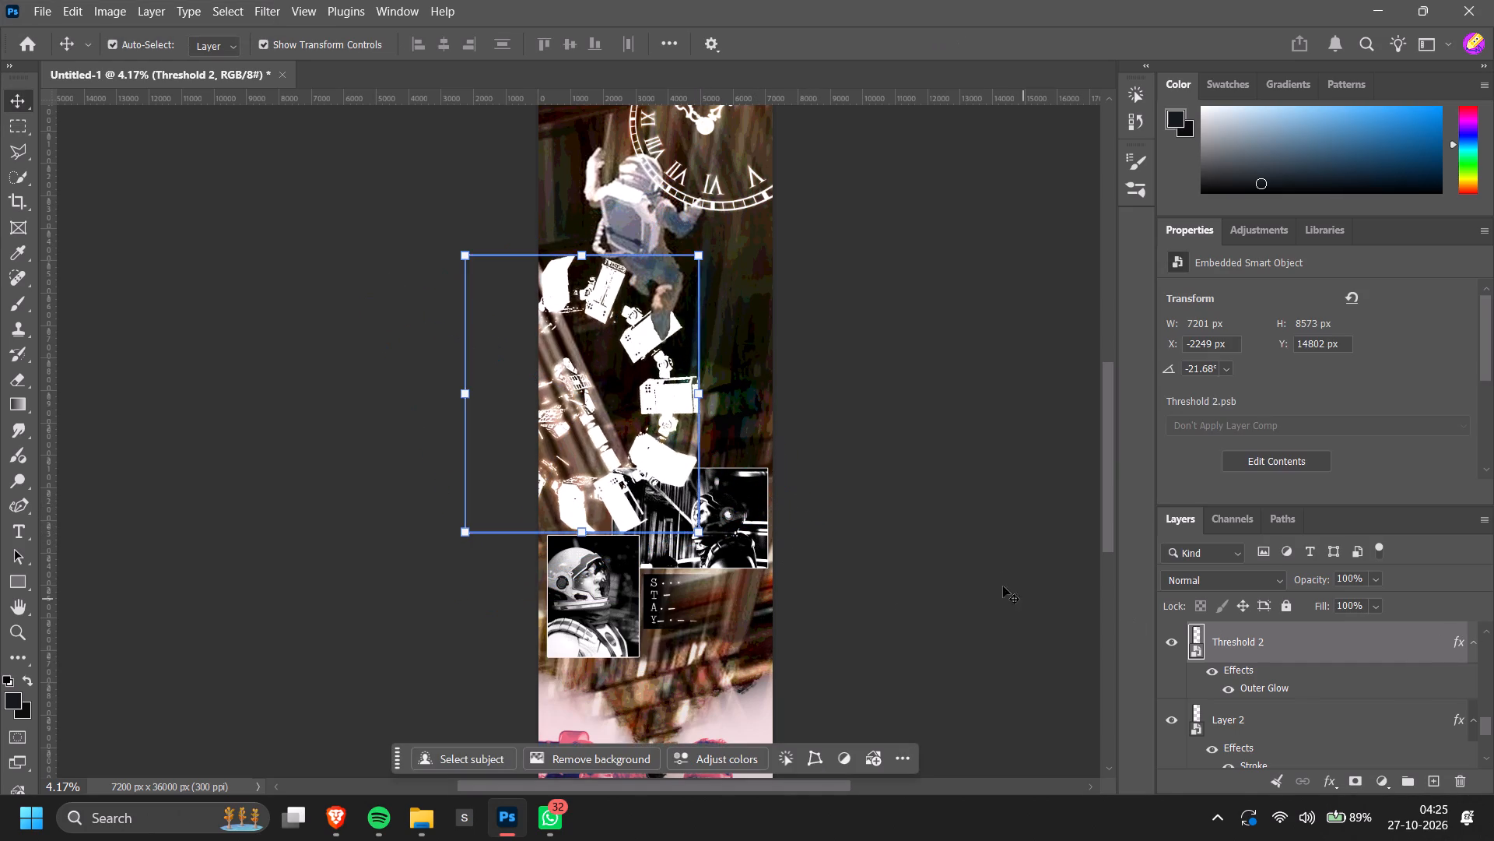
left_click(998, 541)
Add a Drop Shadow to the floating astronaut on Layer 6 with Normal blend mode, 89% opacity and 0% spread.
scroll(998, 544, "down", 3)
scroll(998, 546, "up", 7)
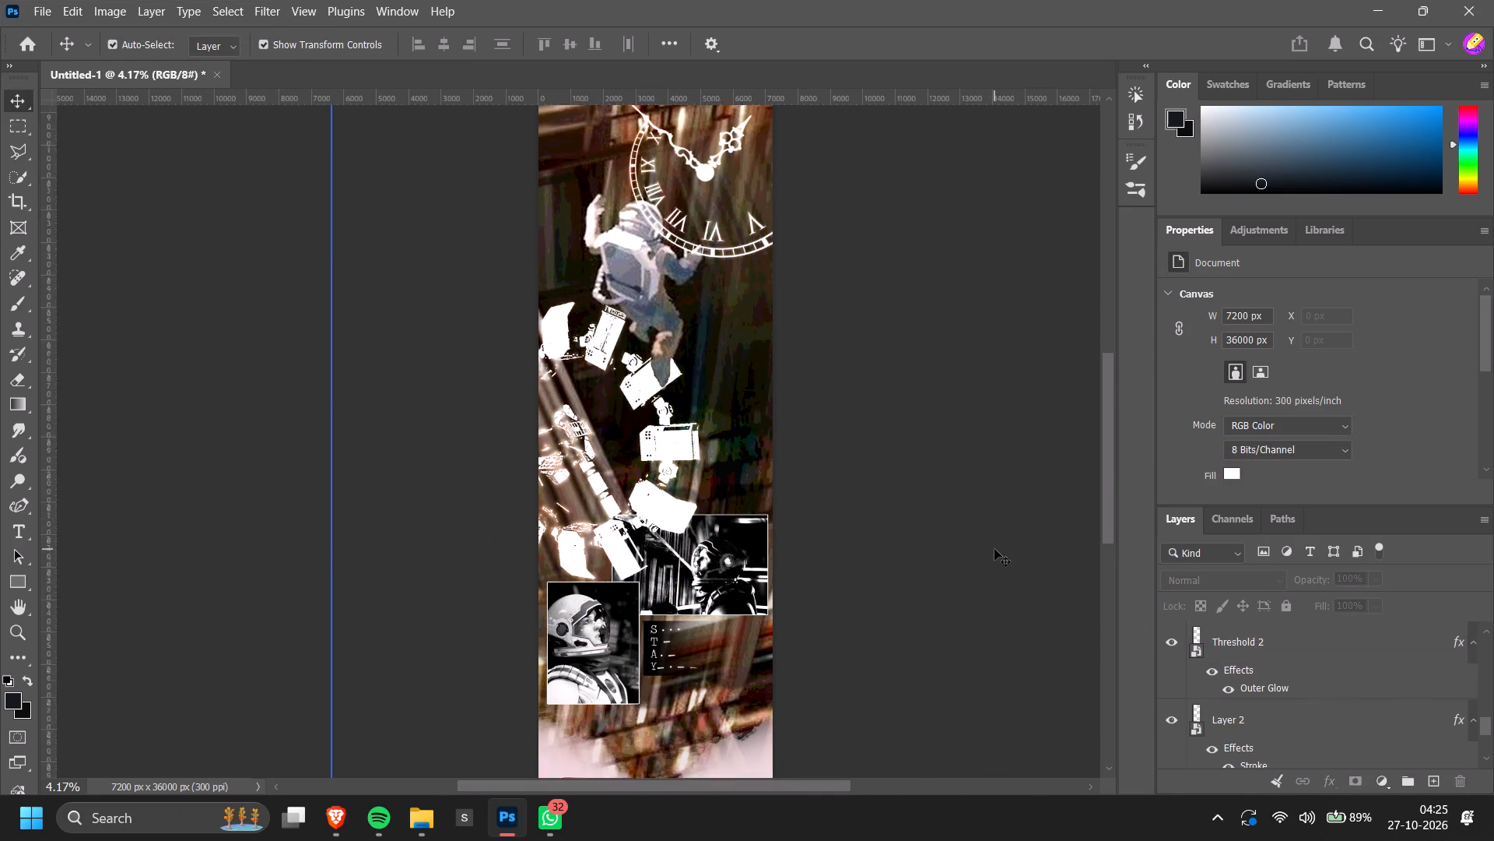
scroll(994, 549, "up", 5)
left_click(658, 371)
double_click(1331, 639)
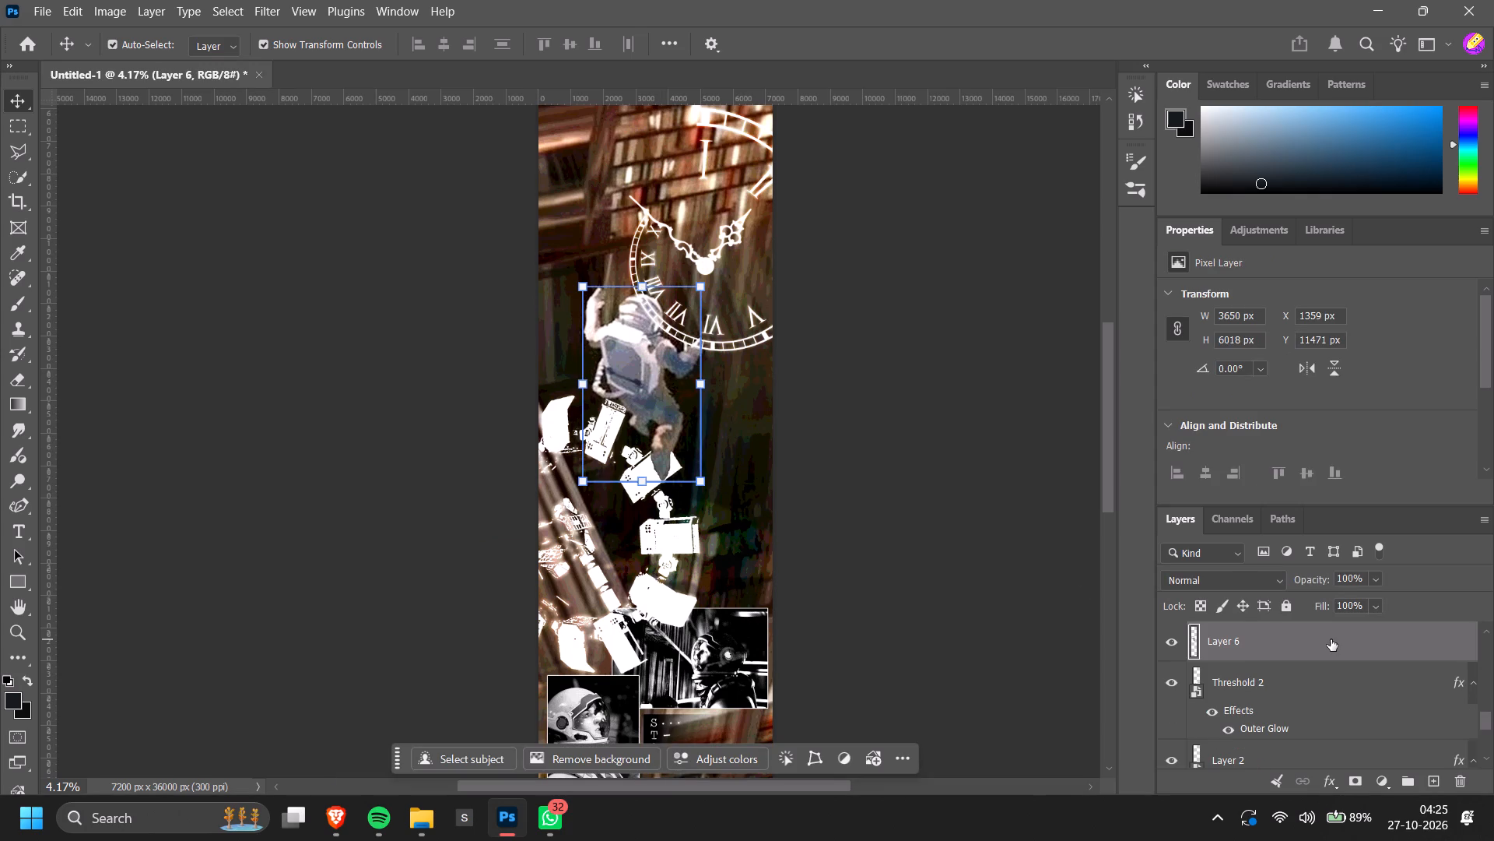
left_click(840, 688)
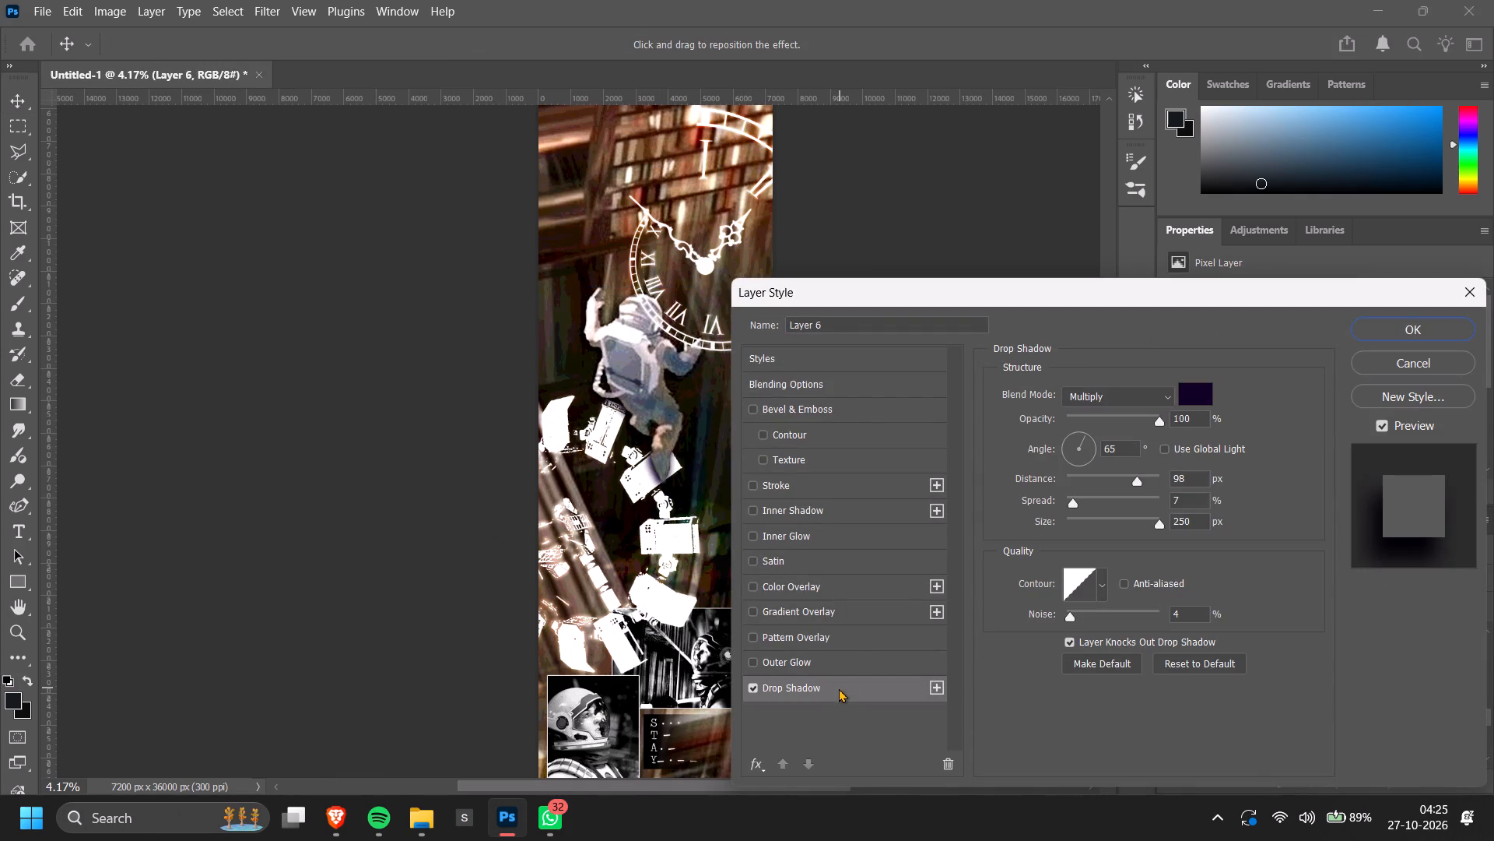
left_click(1089, 502)
left_click(1138, 394)
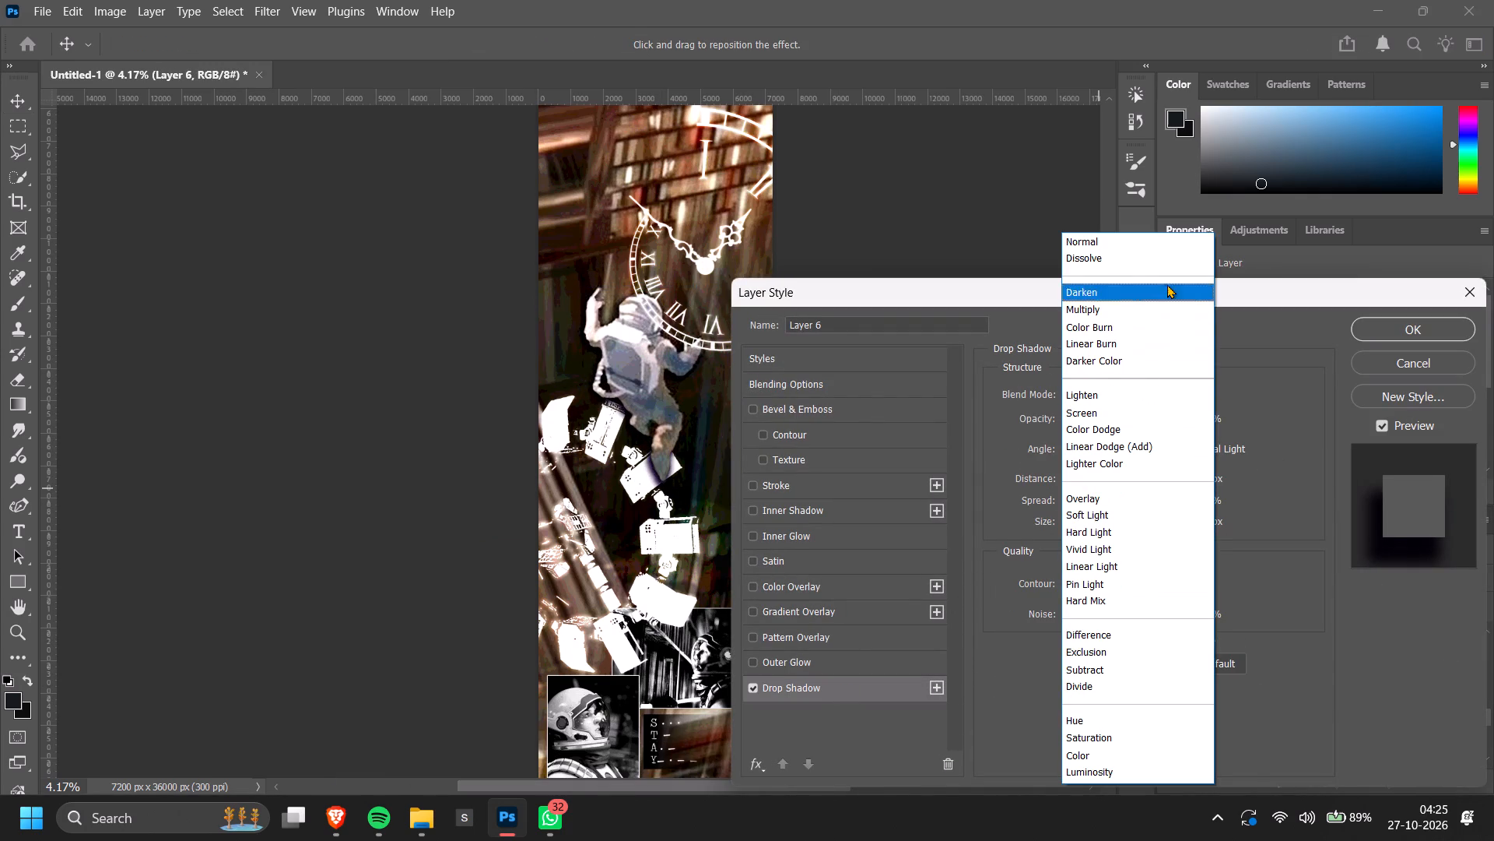
left_click_drag(1173, 252, 1174, 245)
left_click(1154, 424)
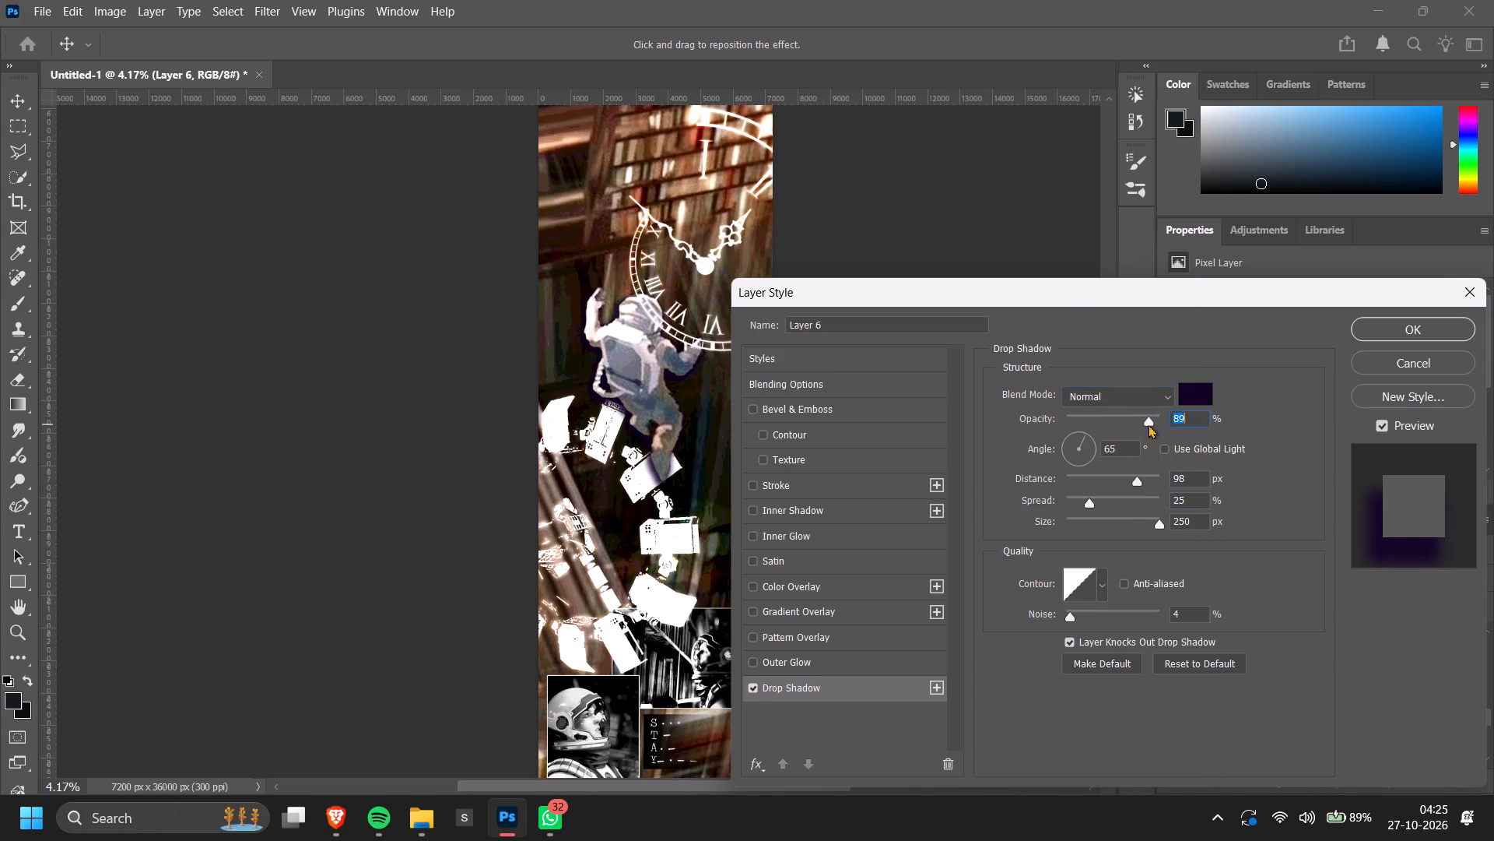
left_click_drag(1092, 503, 1063, 503)
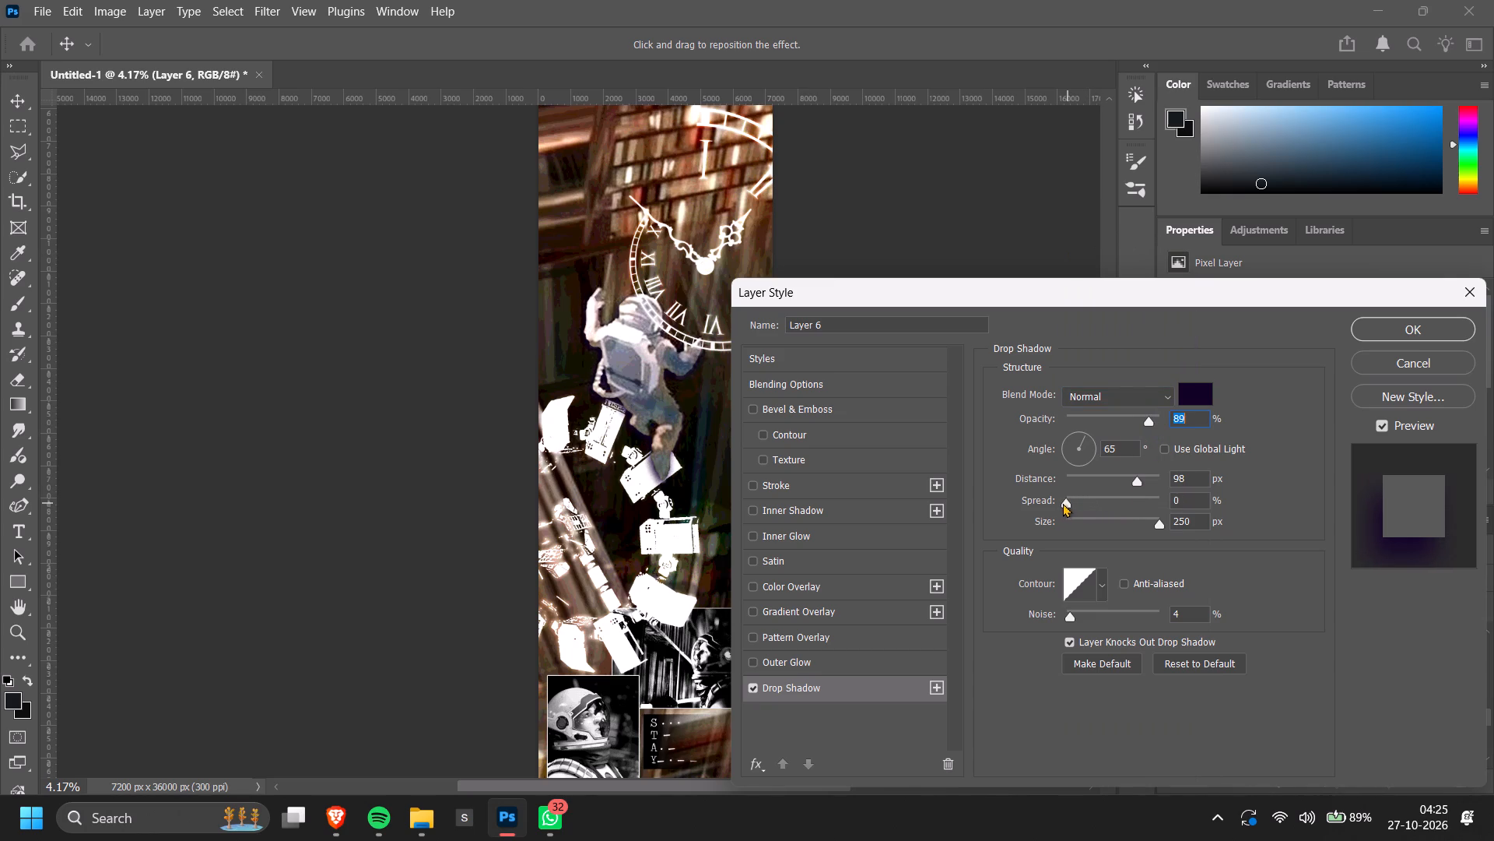
left_click_drag(1063, 503, 1062, 503)
Set the astronaut's shadow distance to 30000 px, angle to 51° and spread to 1%, and apply the effect.
left_click_drag(1140, 480, 1170, 480)
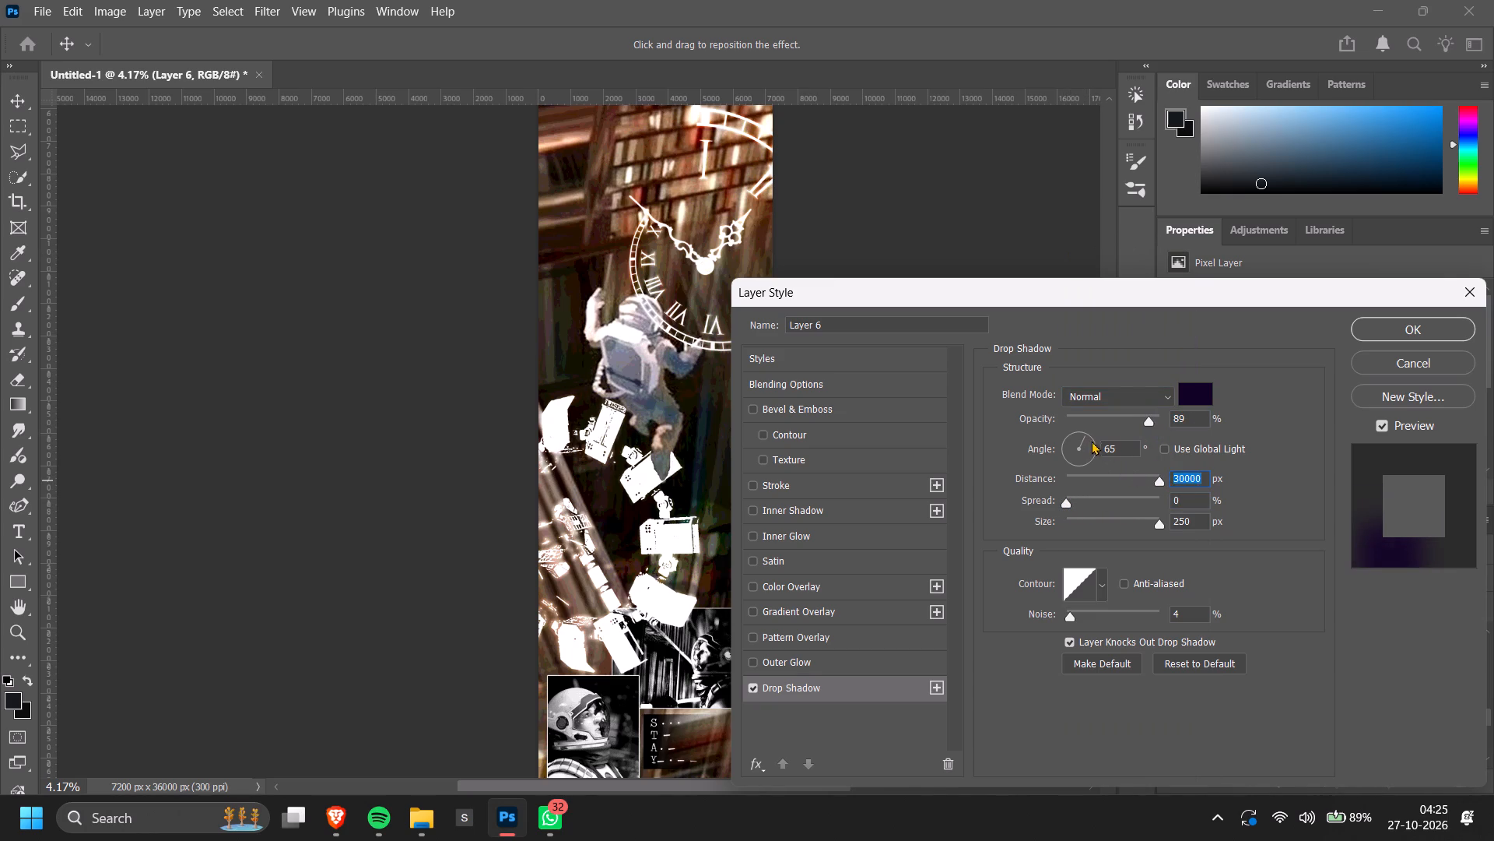
left_click(1092, 441)
left_click(1091, 438)
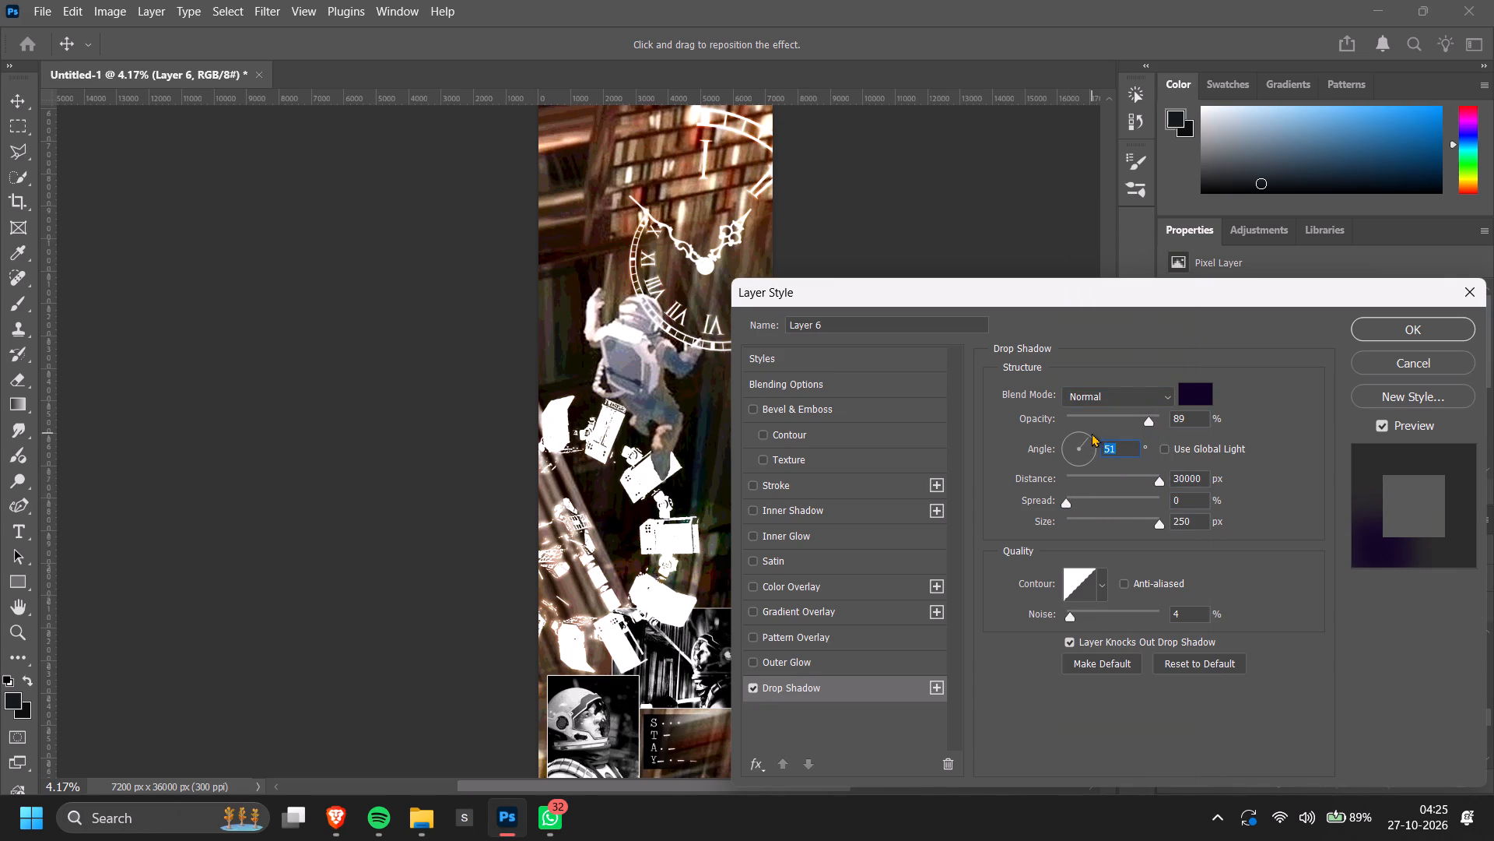
left_click(1071, 502)
left_click_drag(1075, 500, 1068, 500)
left_click(1427, 337)
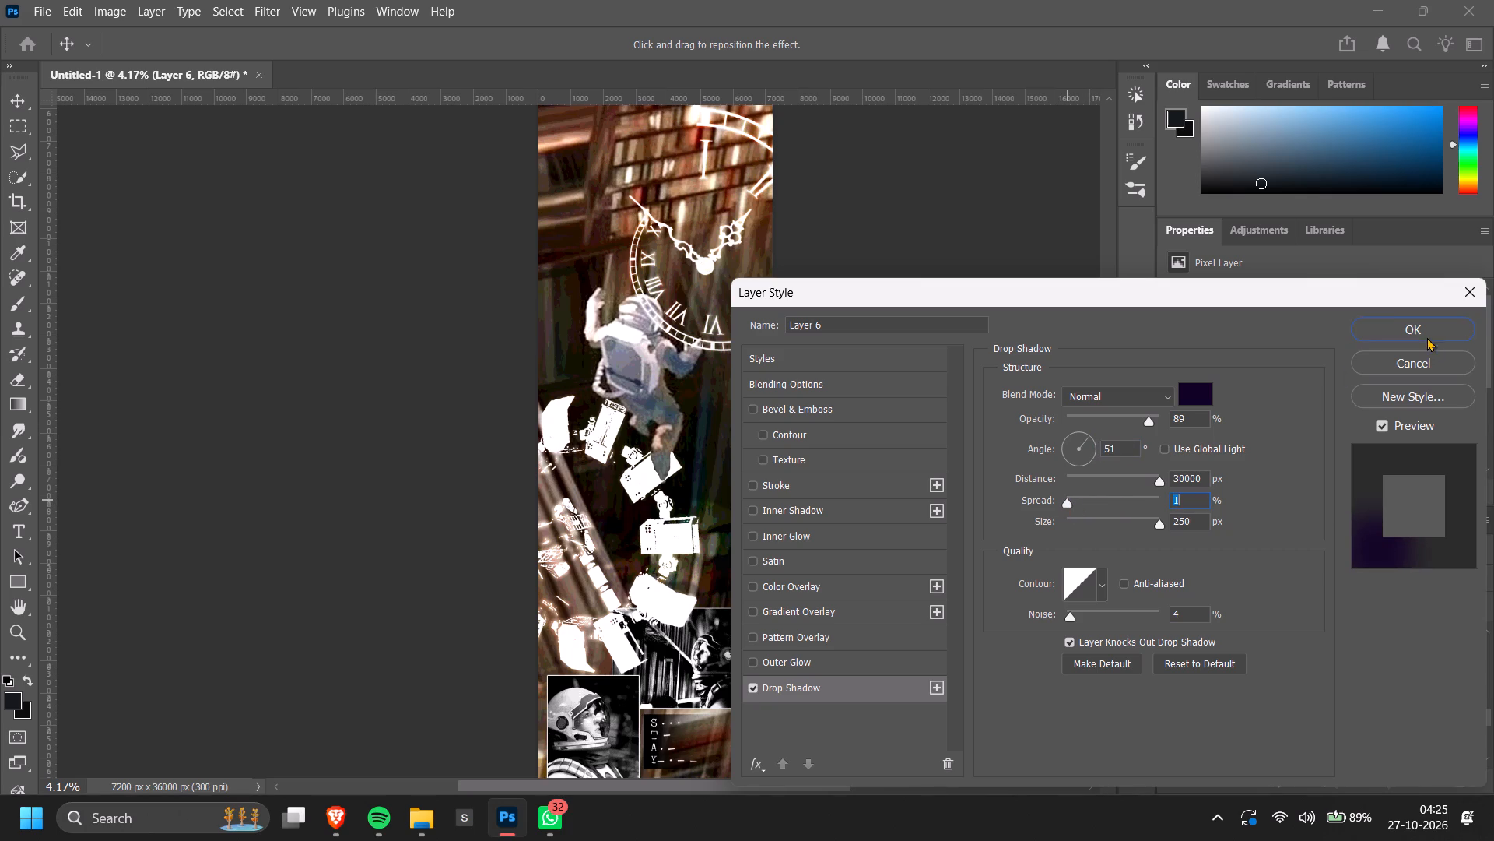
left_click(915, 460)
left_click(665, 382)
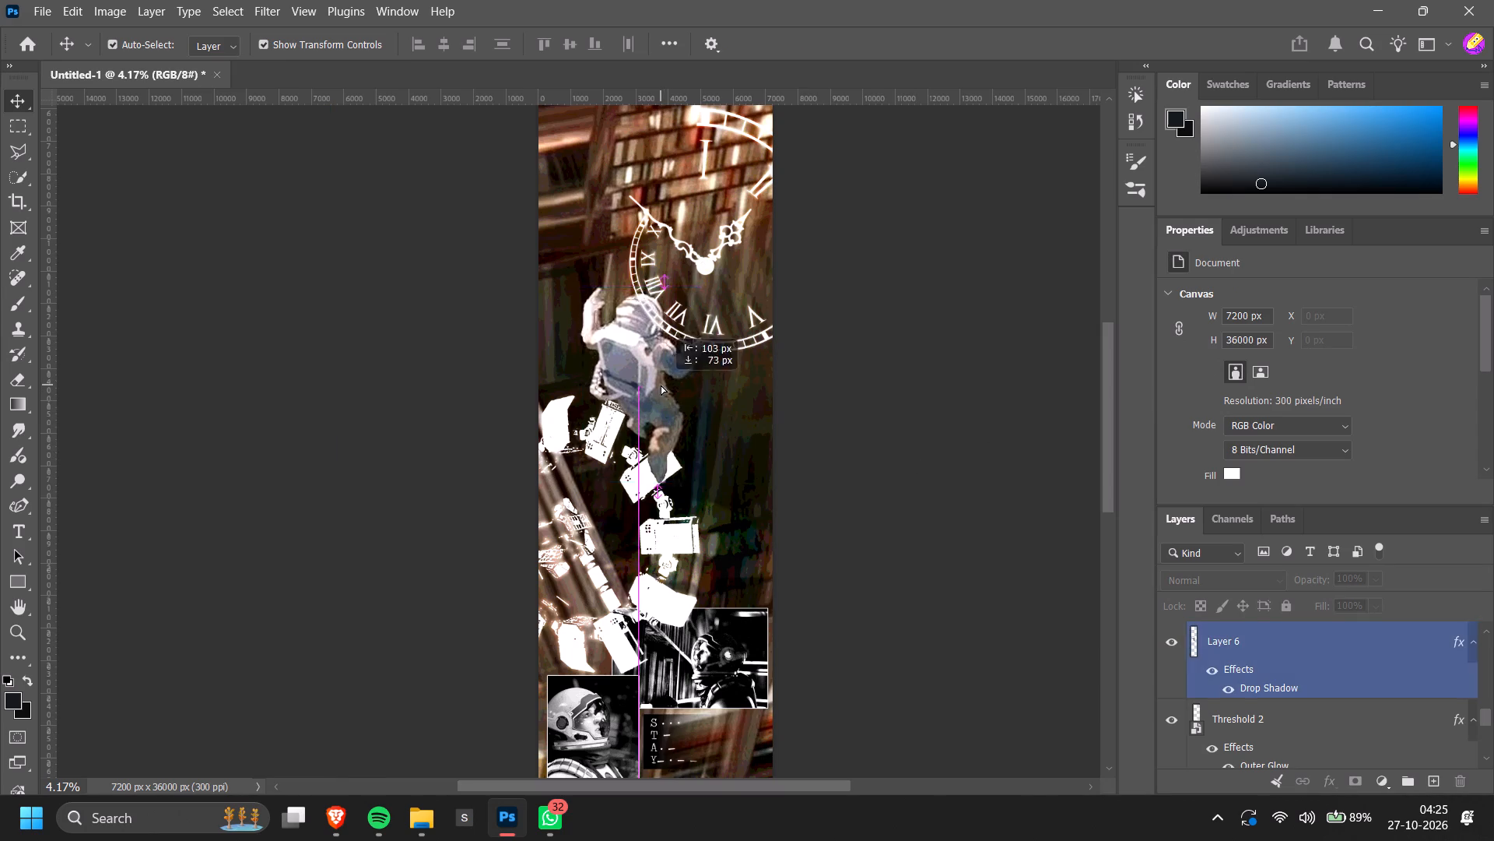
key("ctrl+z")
Reopen the astronaut's Drop Shadow settings and set the shadow distance to 272 px.
scroll(645, 432, "up", 8, "alt")
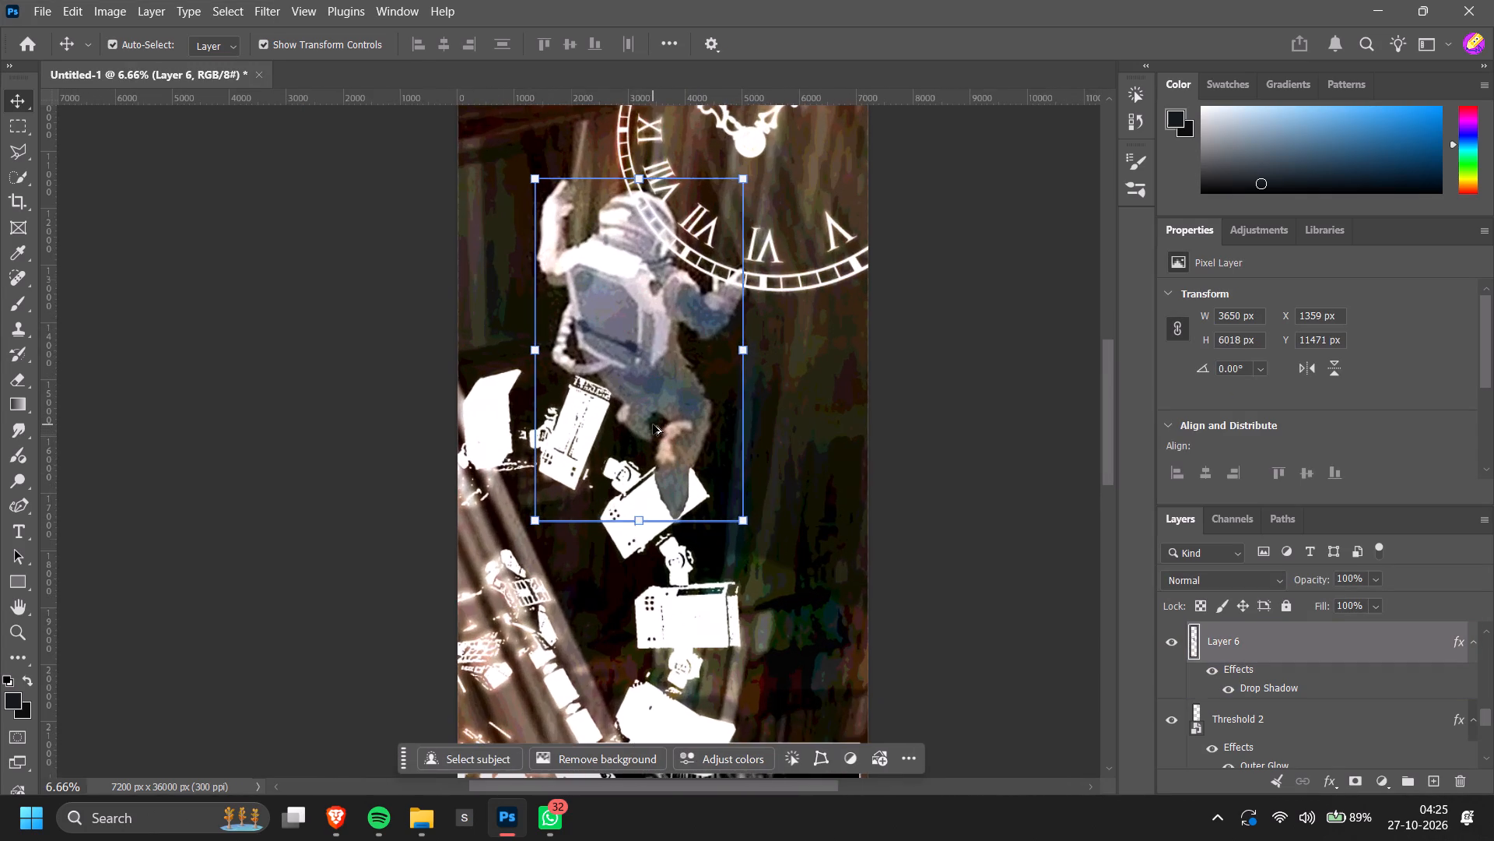
scroll(653, 424, "up", 2, "alt")
double_click(1279, 688)
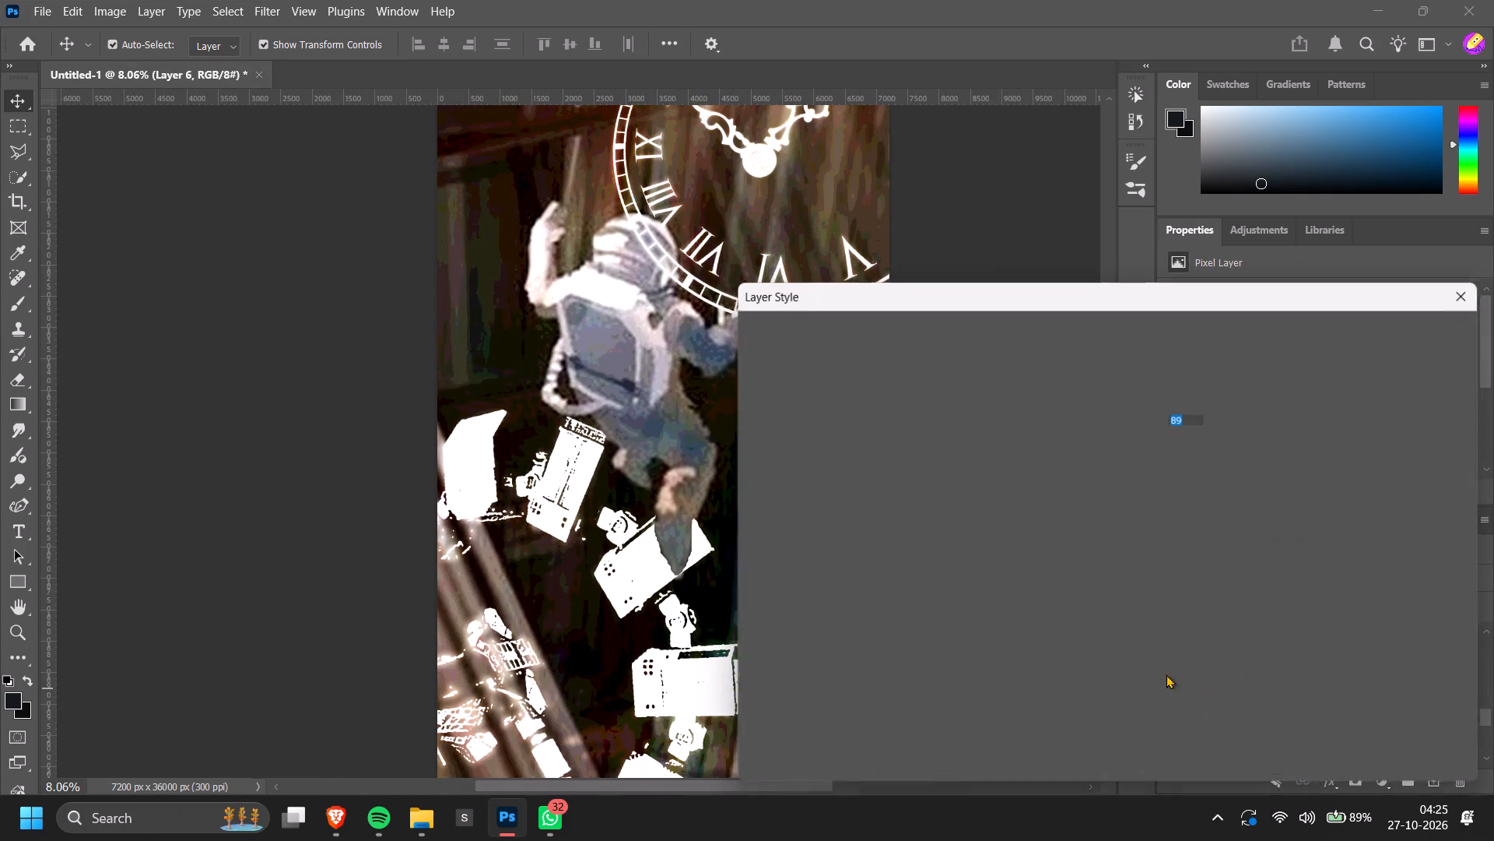
left_click(838, 688)
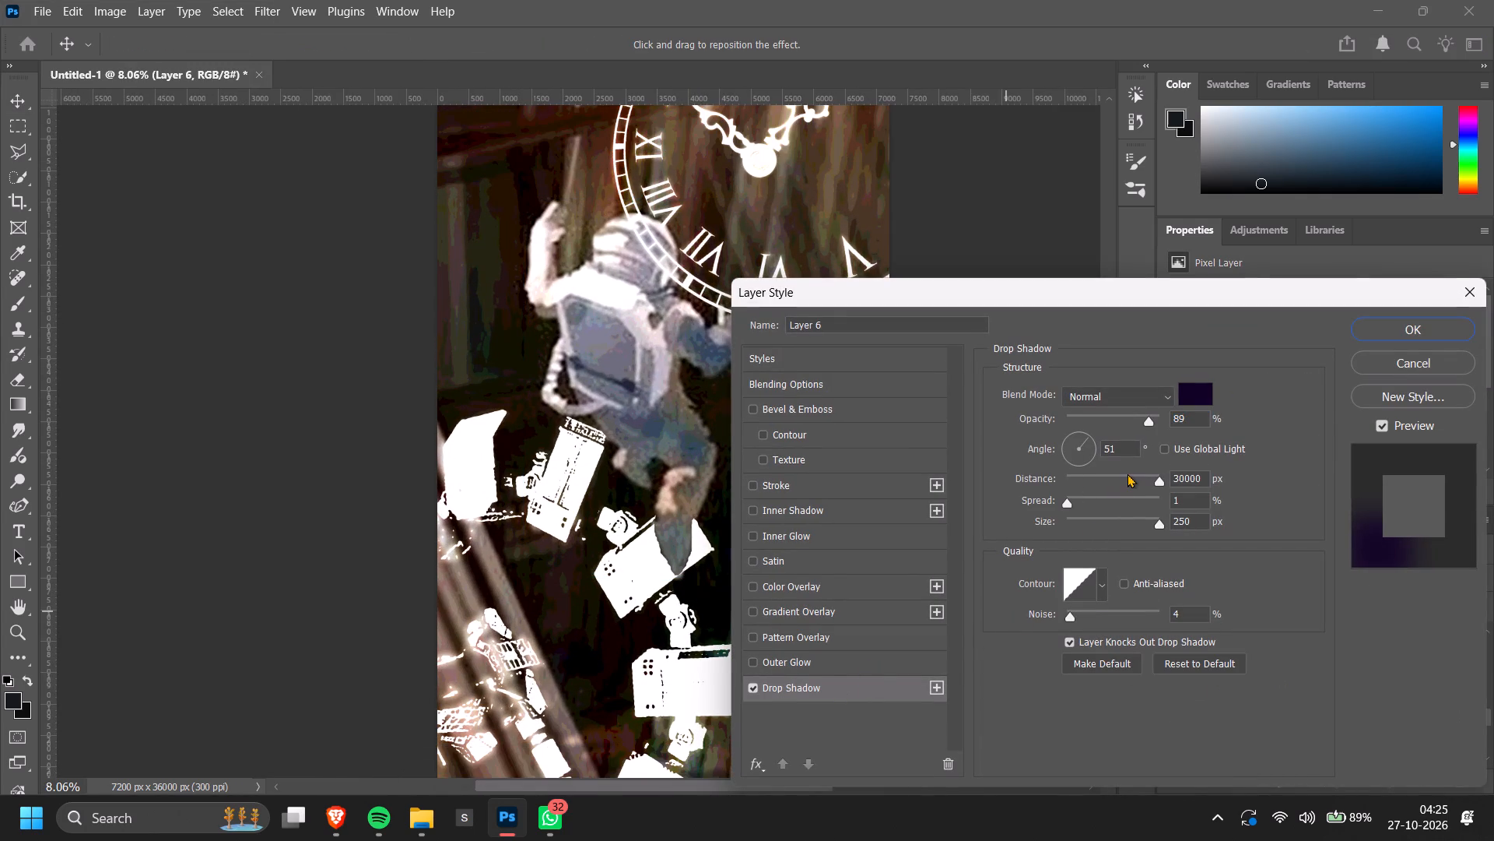
left_click(1128, 473)
left_click_drag(1135, 474, 1152, 474)
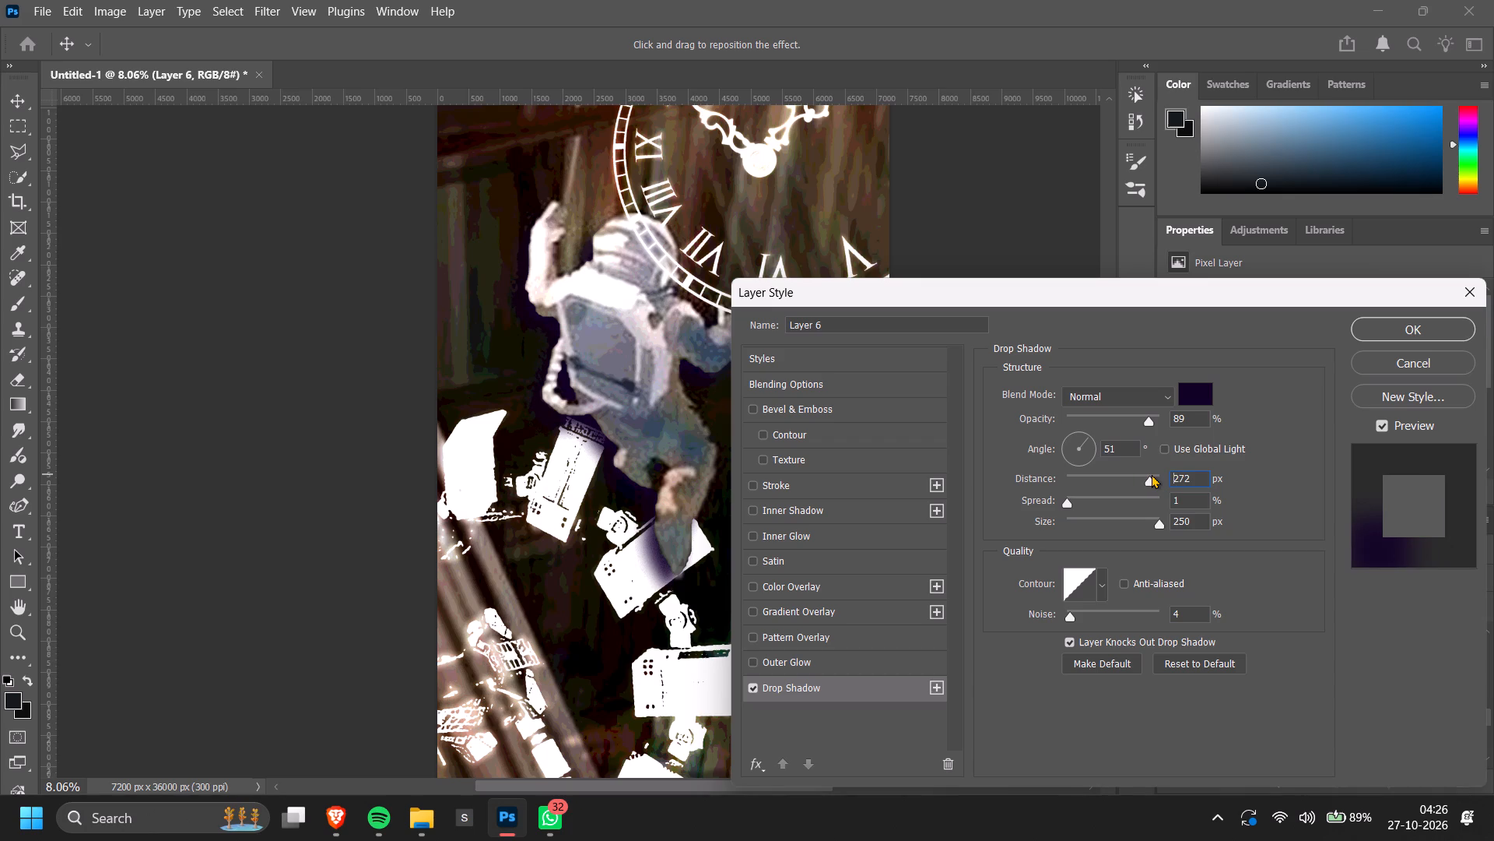
left_click_drag(1152, 474, 1151, 474)
Change the astronaut's drop shadow colour to black.
left_click(1182, 396)
left_click_drag(1171, 628, 1232, 697)
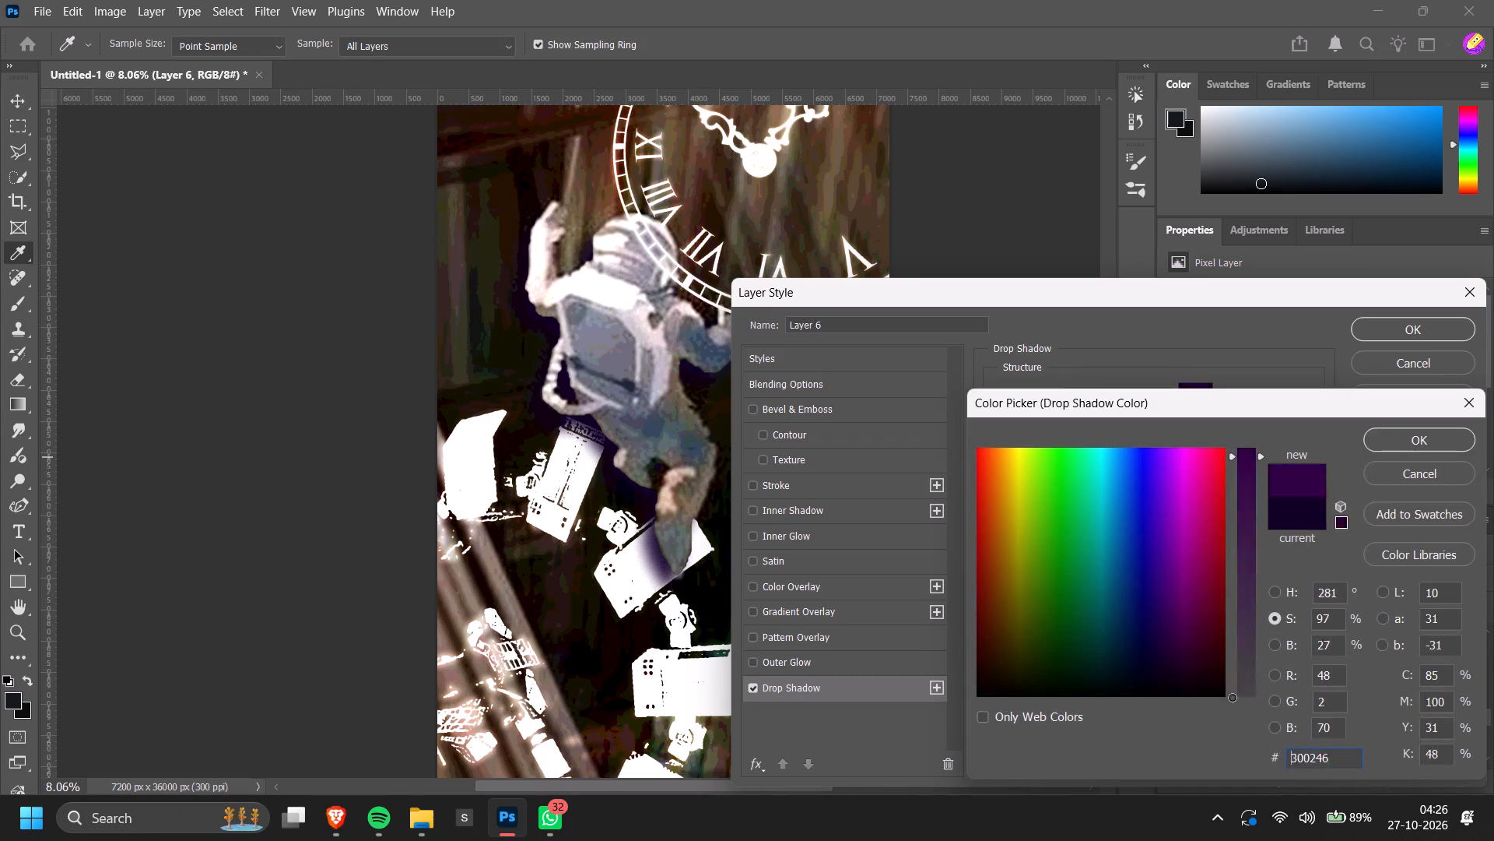
left_click_drag(1232, 697, 1281, 761)
left_click(1421, 433)
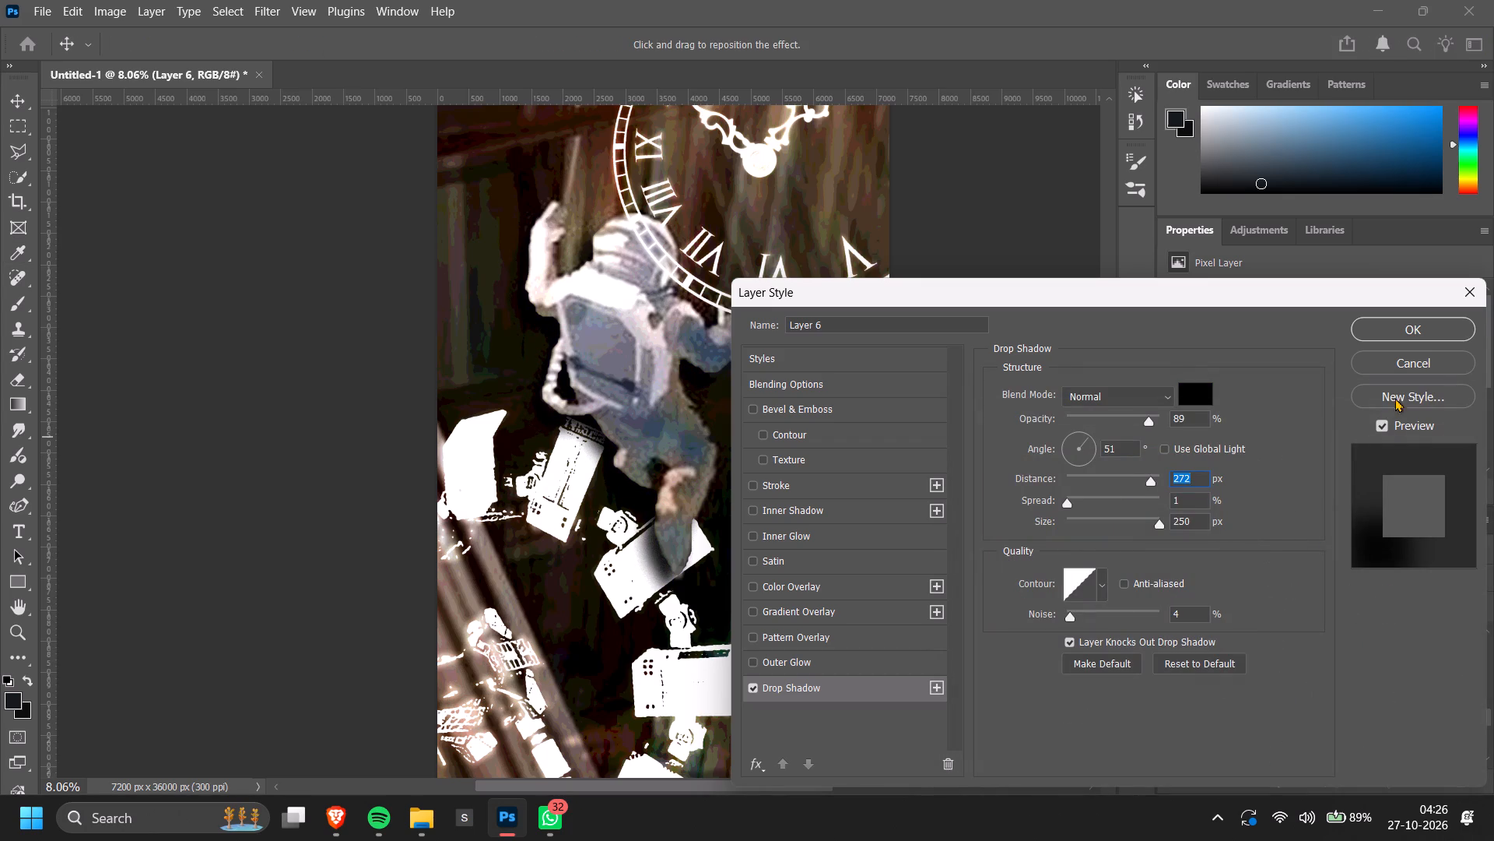
Fine-tune the astronaut's drop shadow to 0% spread, 272 px distance and a 53° angle, and apply it.
left_click(1152, 483)
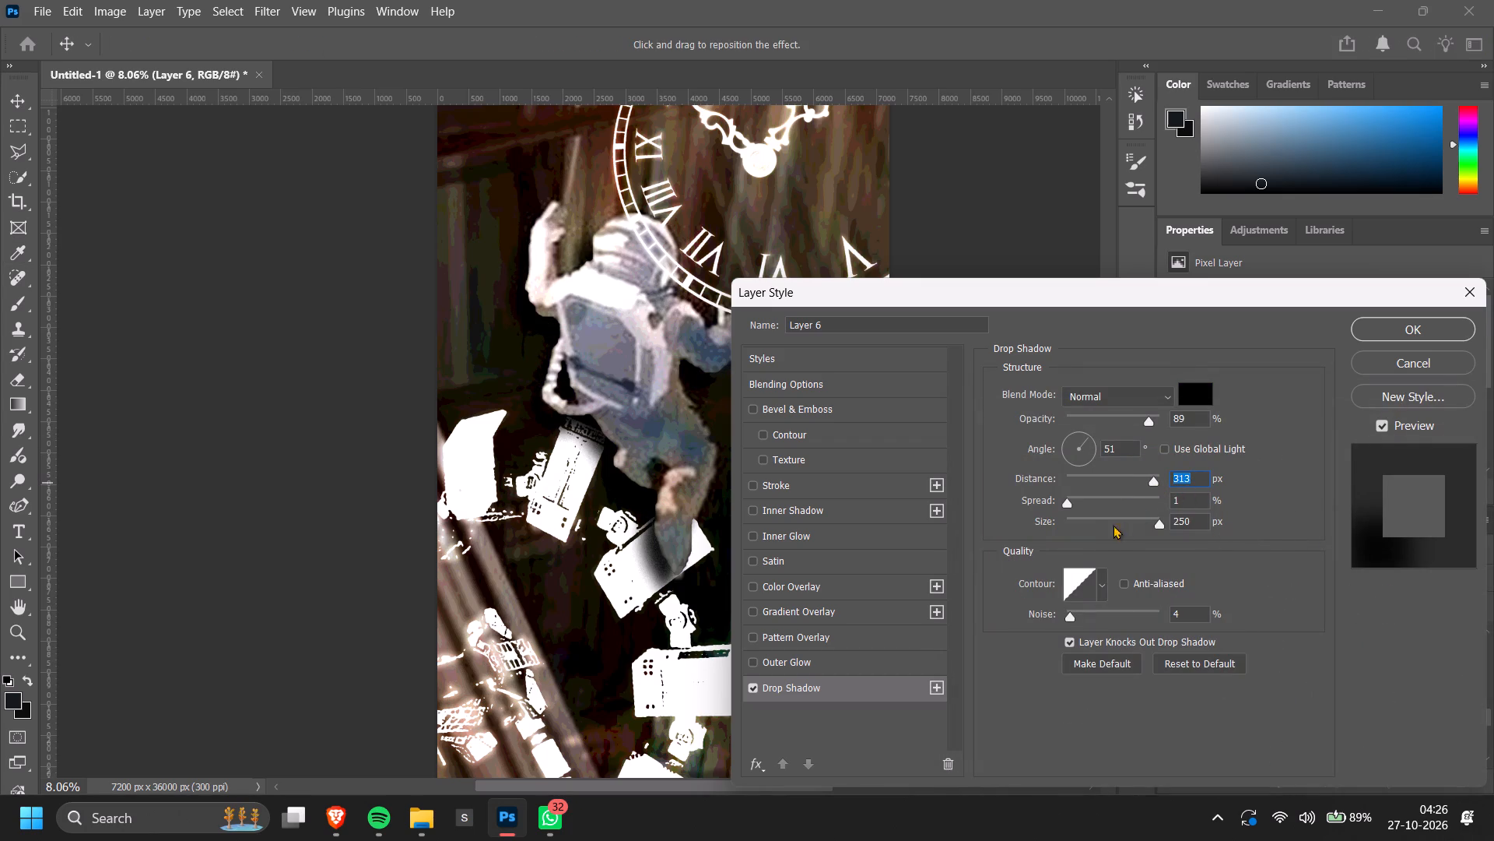
left_click_drag(1072, 502, 1054, 502)
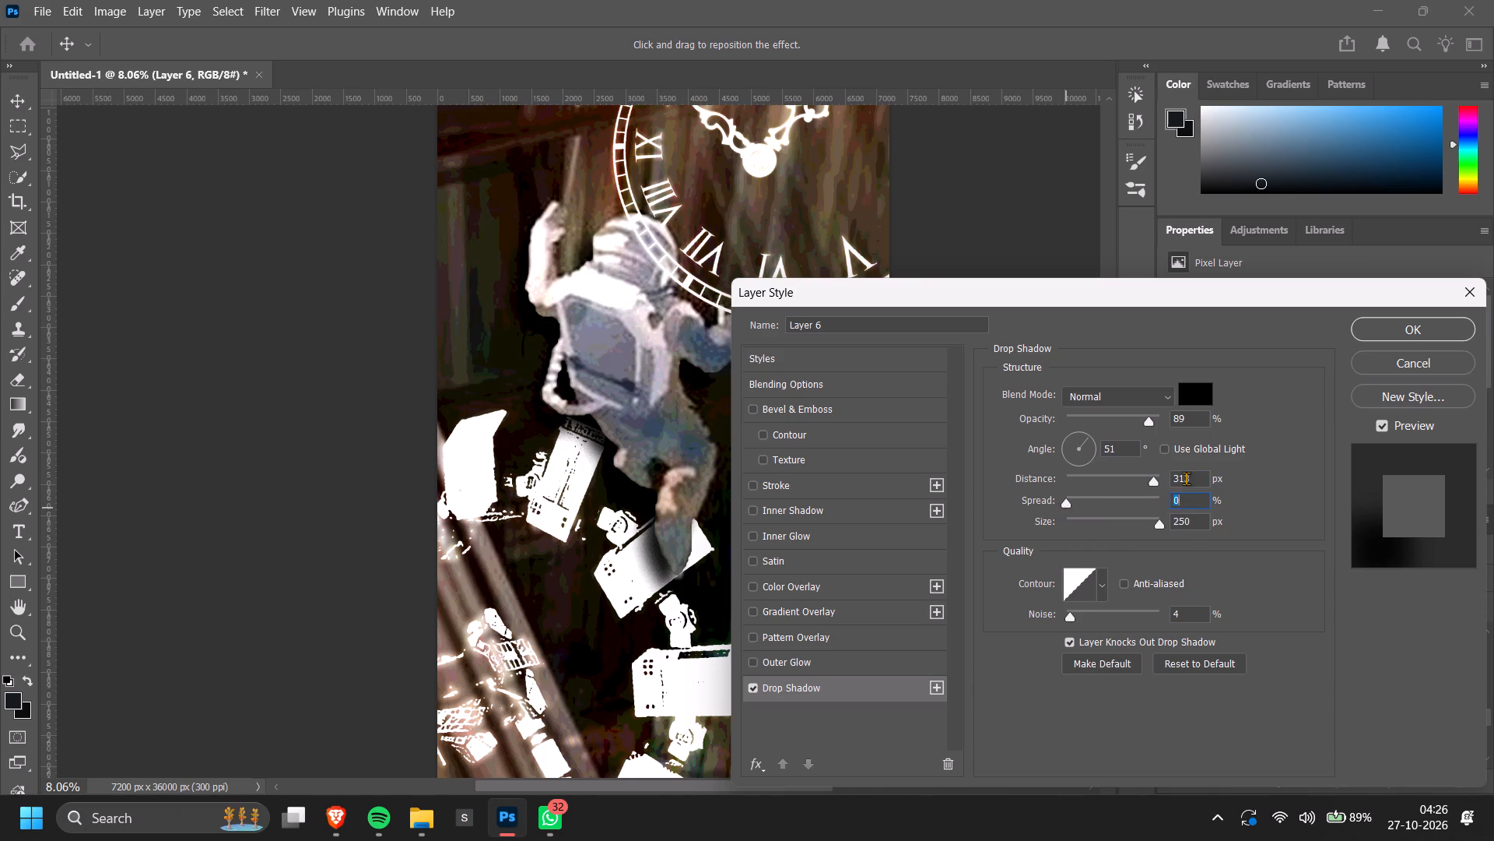
left_click(1187, 479)
left_click_drag(1033, 472, 1018, 472)
left_click_drag(1018, 472, 1015, 472)
left_click(1155, 484)
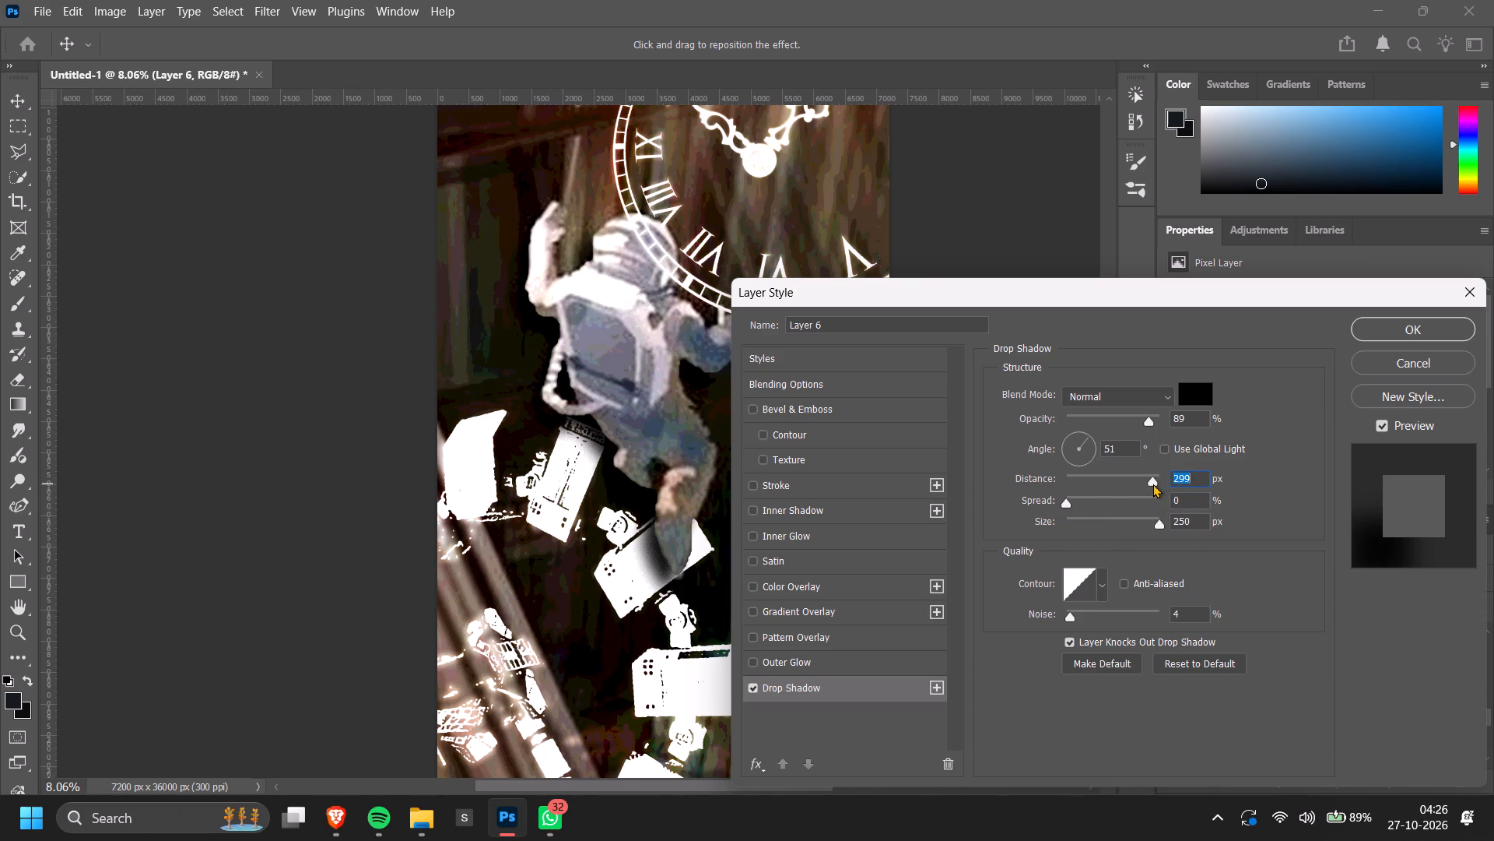
left_click(1153, 484)
left_click(1151, 484)
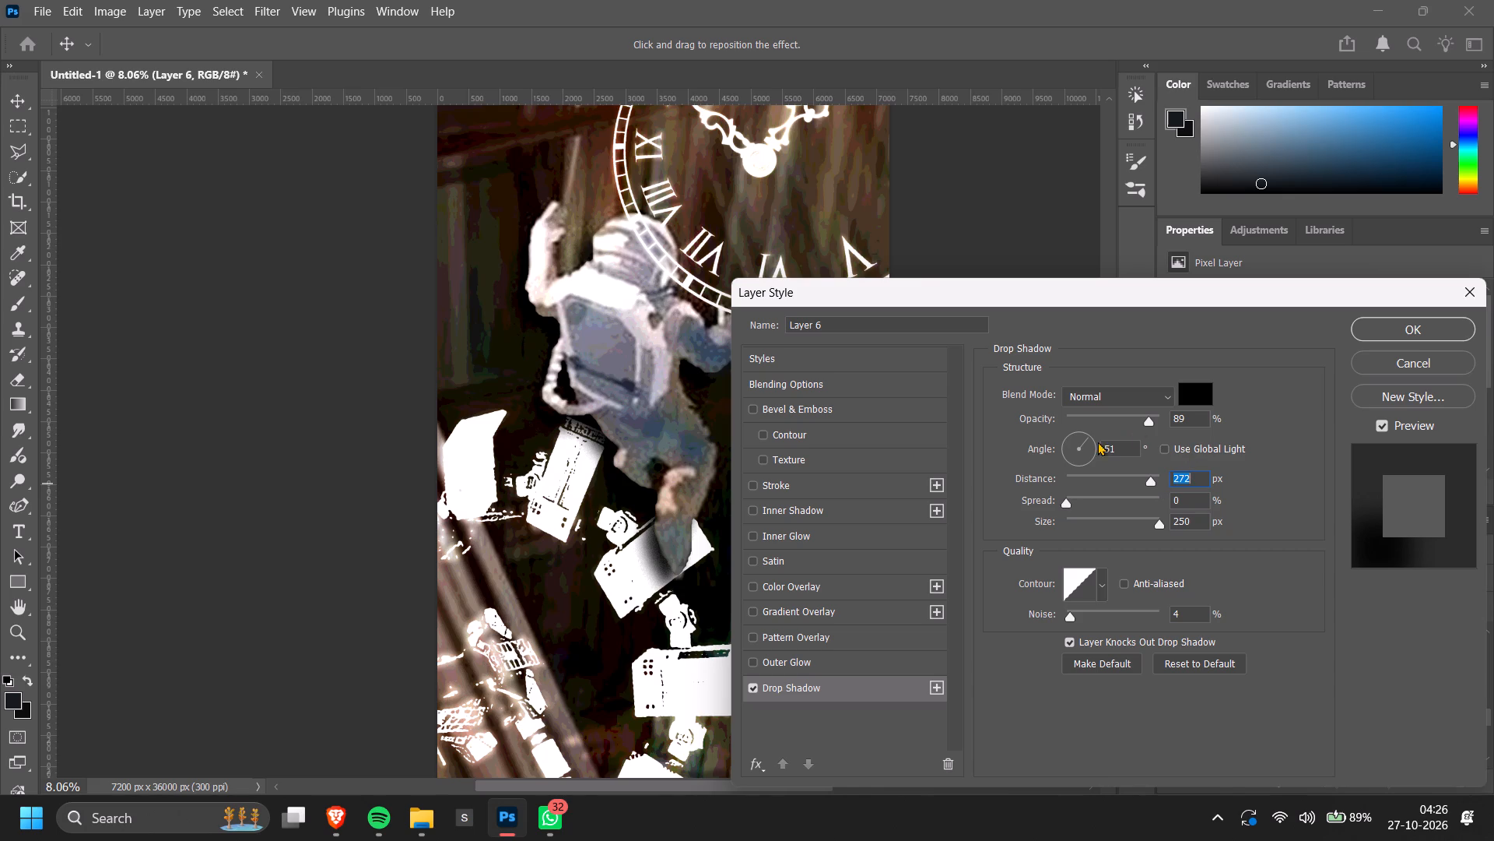
left_click(1089, 435)
left_click(1089, 450)
left_click(1085, 440)
left_click(1435, 343)
left_click(1436, 334)
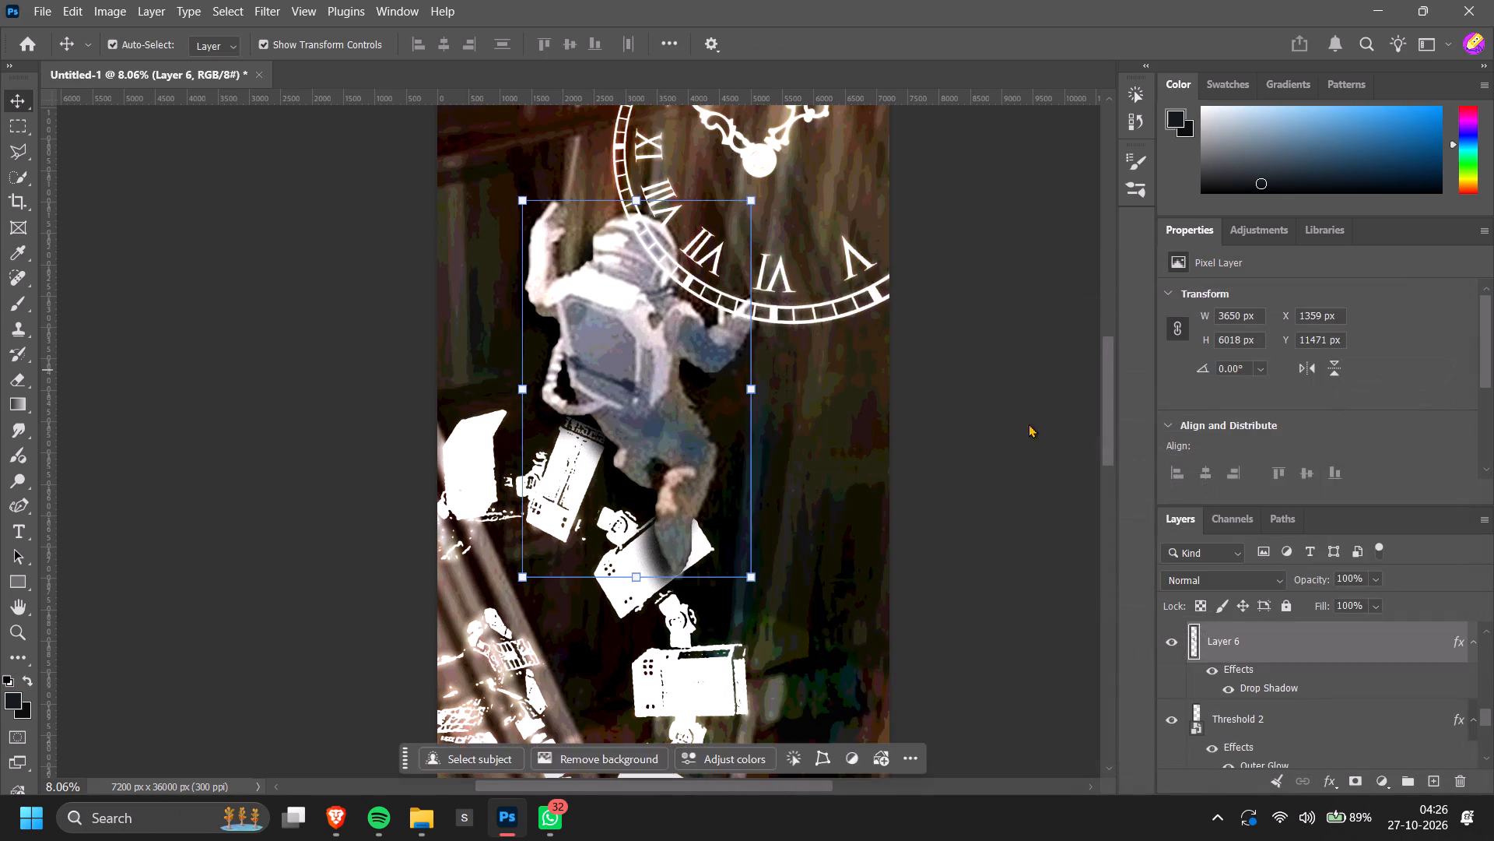
Review the whole banner's composition with the astronaut's new drop shadow.
left_click(1029, 424)
scroll(1028, 425, "down", 11, "alt")
scroll(1036, 449, "down", 6)
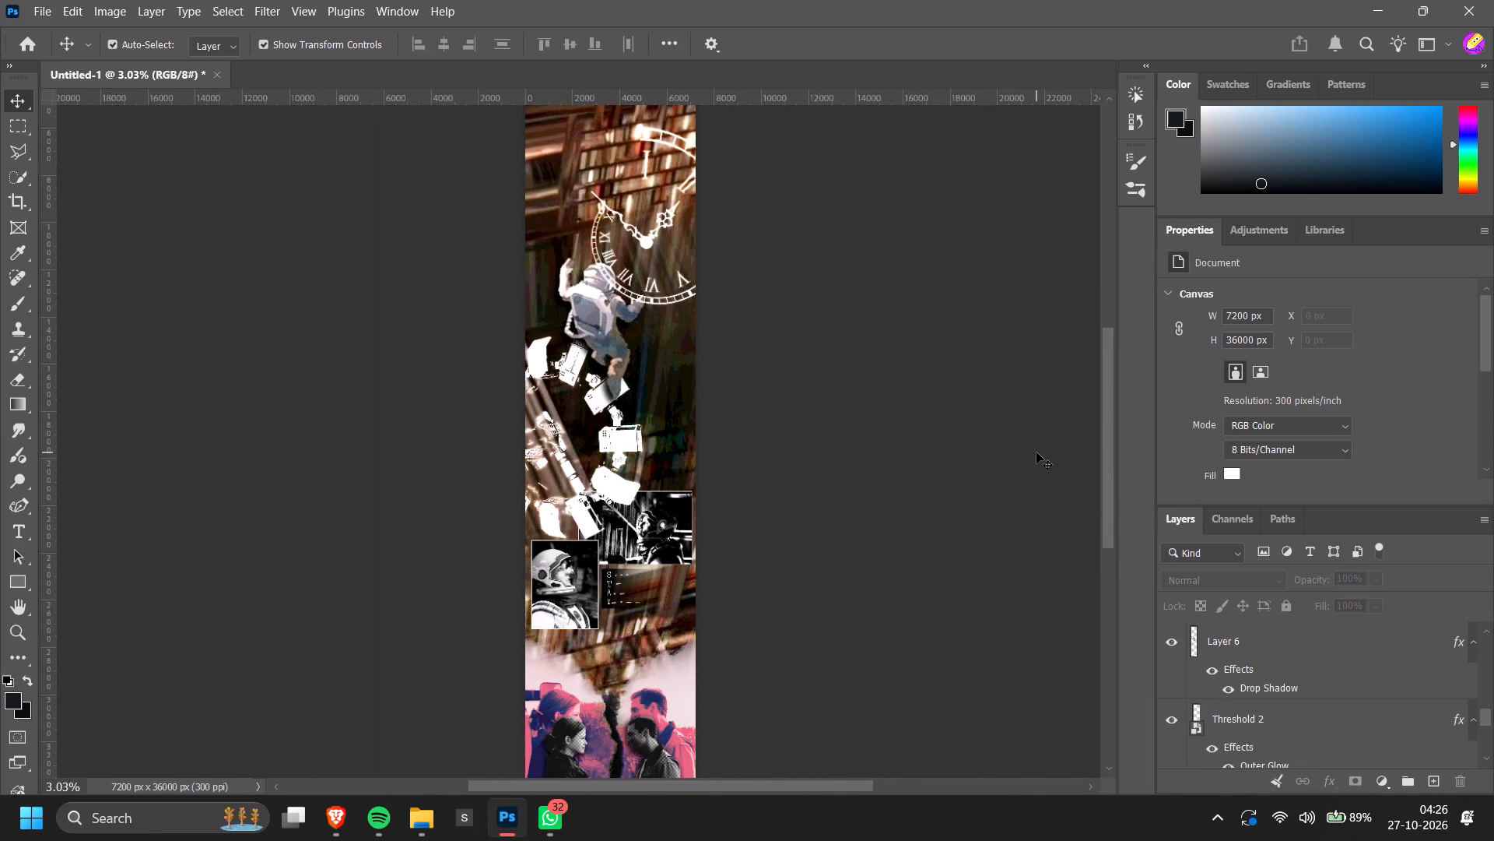
scroll(1036, 452, "up", 5, "ctrl")
scroll(1036, 452, "down", 5, "alt")
scroll(1030, 452, "up", 5)
scroll(883, 417, "up", 6, "alt")
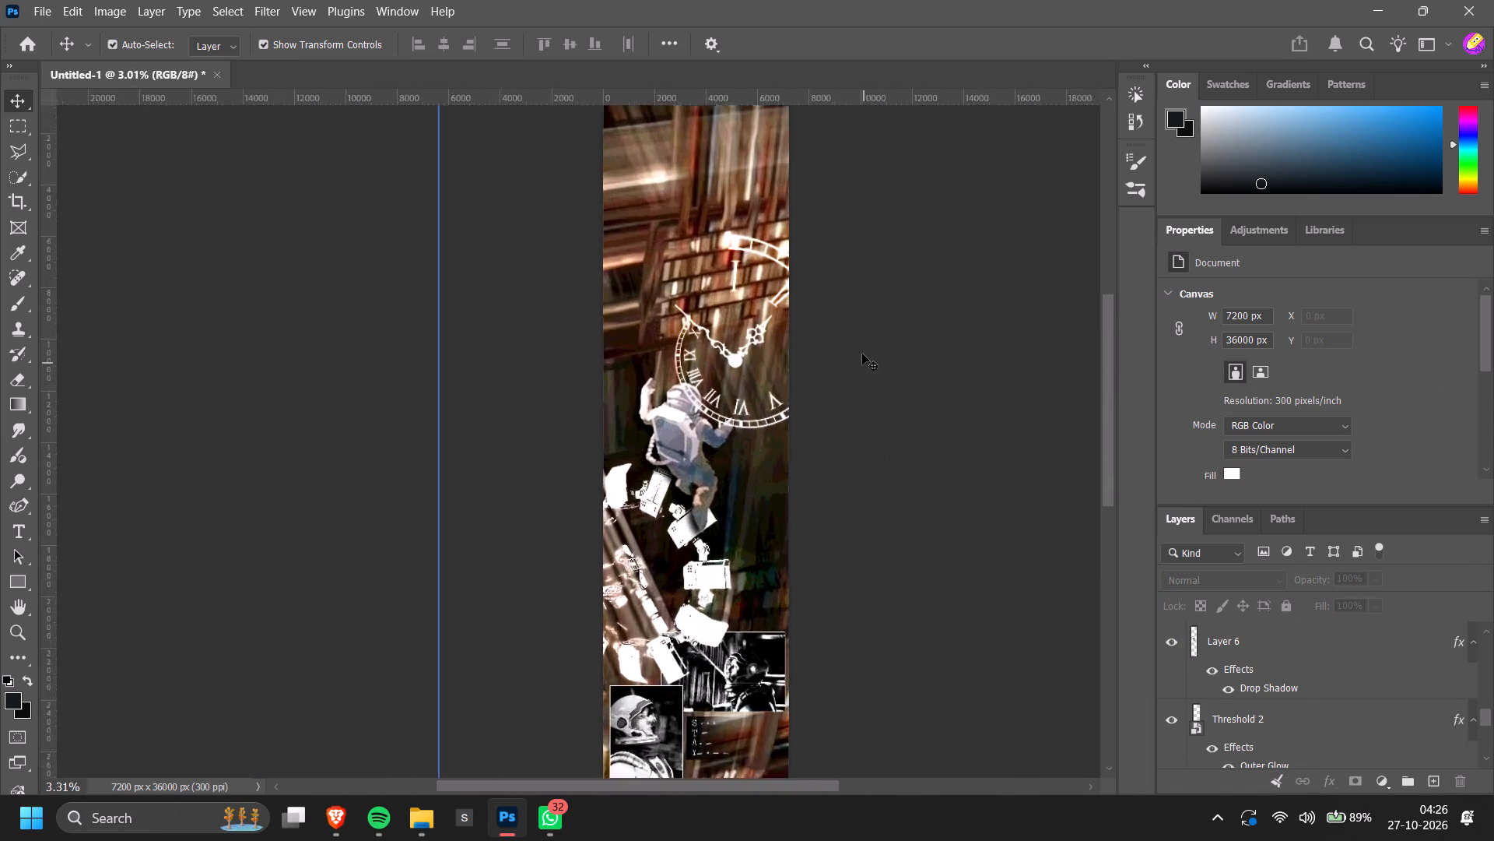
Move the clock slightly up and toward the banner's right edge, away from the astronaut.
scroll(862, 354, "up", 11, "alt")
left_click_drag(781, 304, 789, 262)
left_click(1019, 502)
Move the clock down beside the astronaut's outstretched hand and scale it to 66.39%.
scroll(1019, 503, "down", 5, "alt")
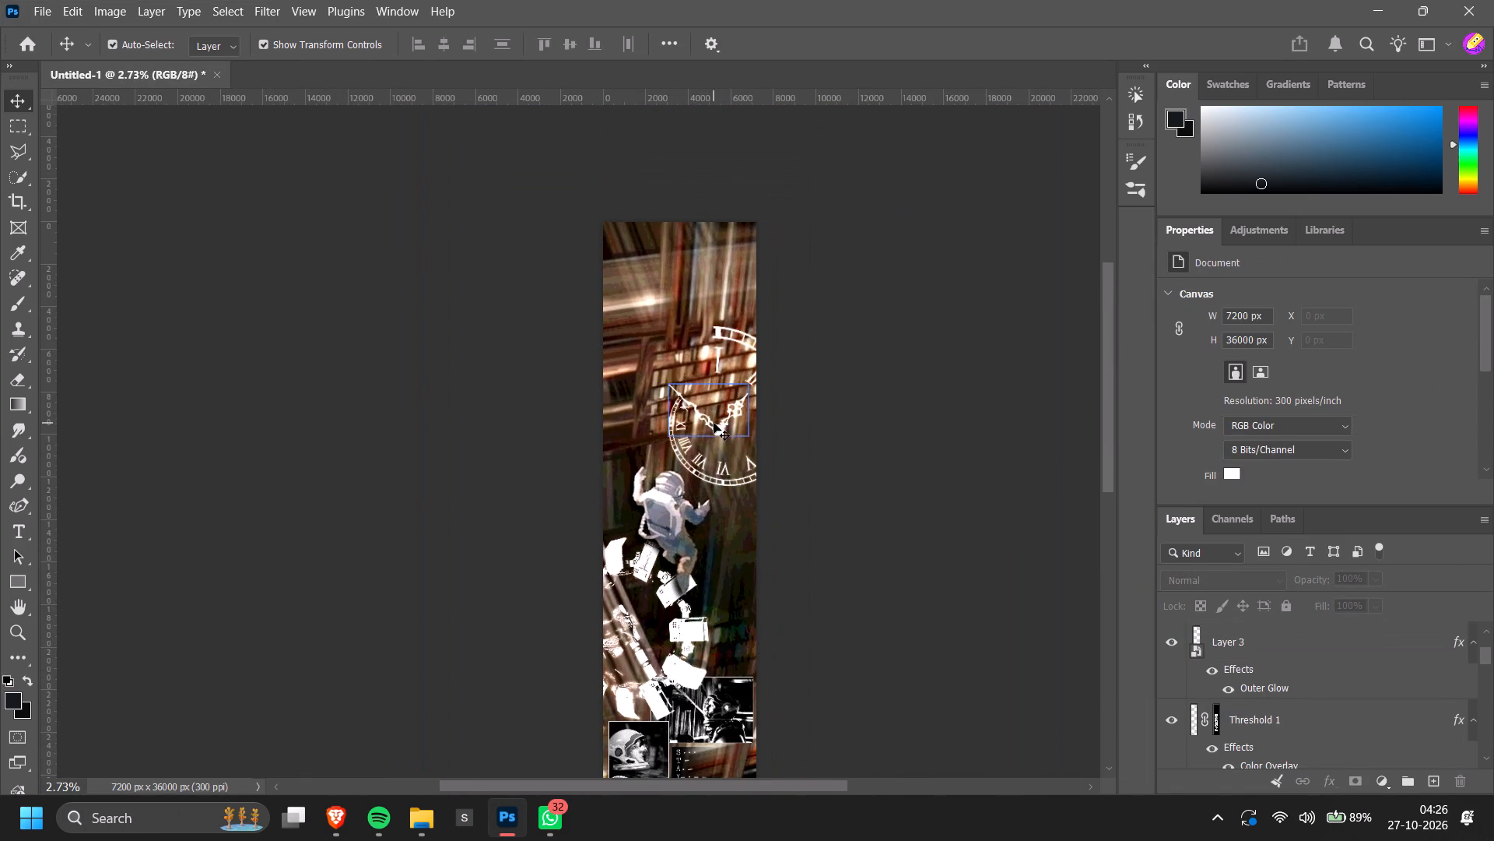
left_click_drag(715, 424, 736, 566)
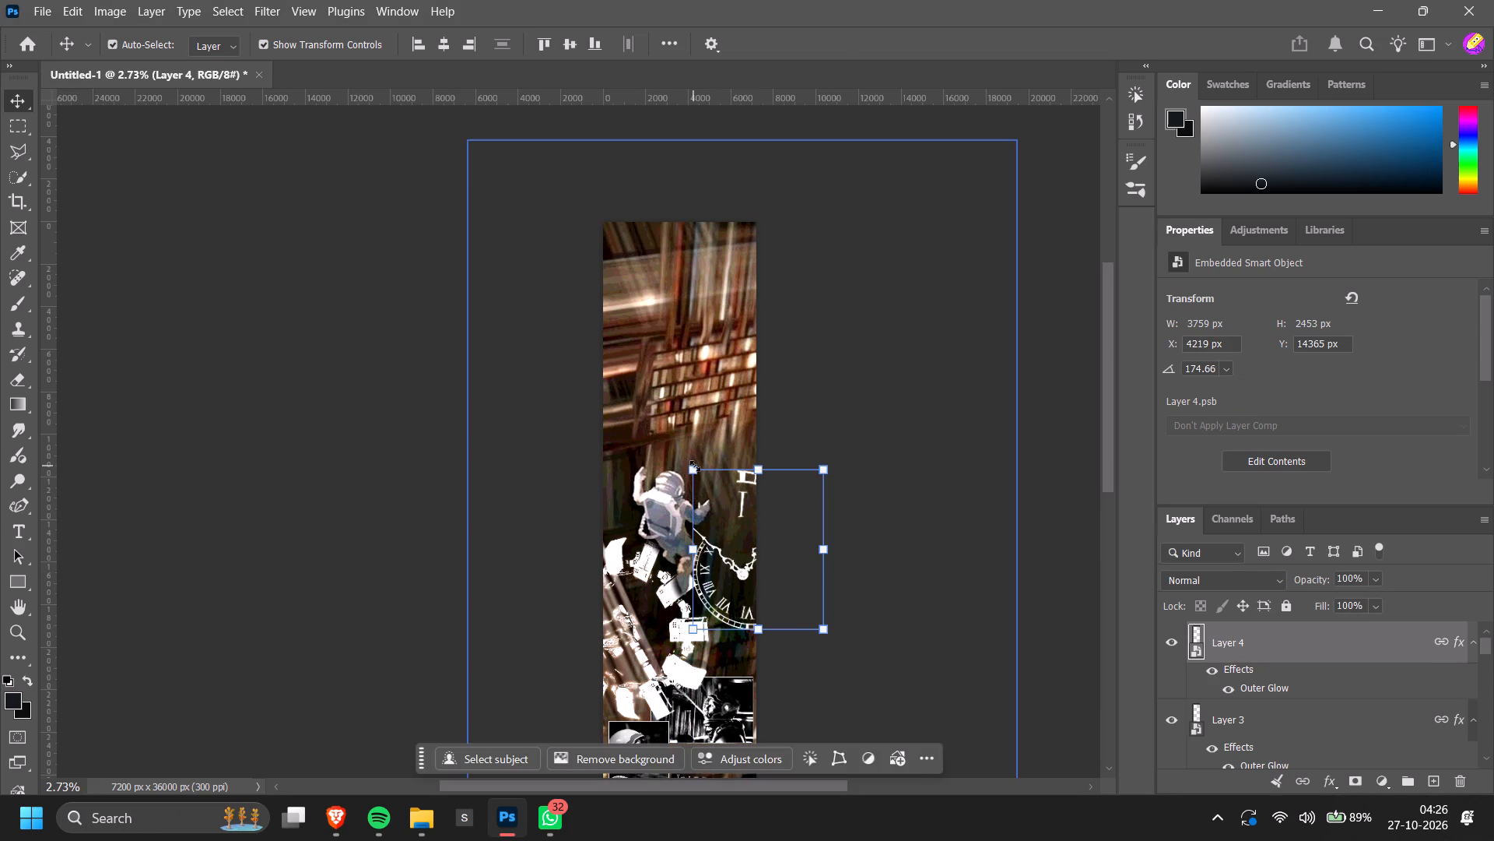
left_click_drag(696, 466, 758, 505)
left_click_drag(762, 583, 731, 548)
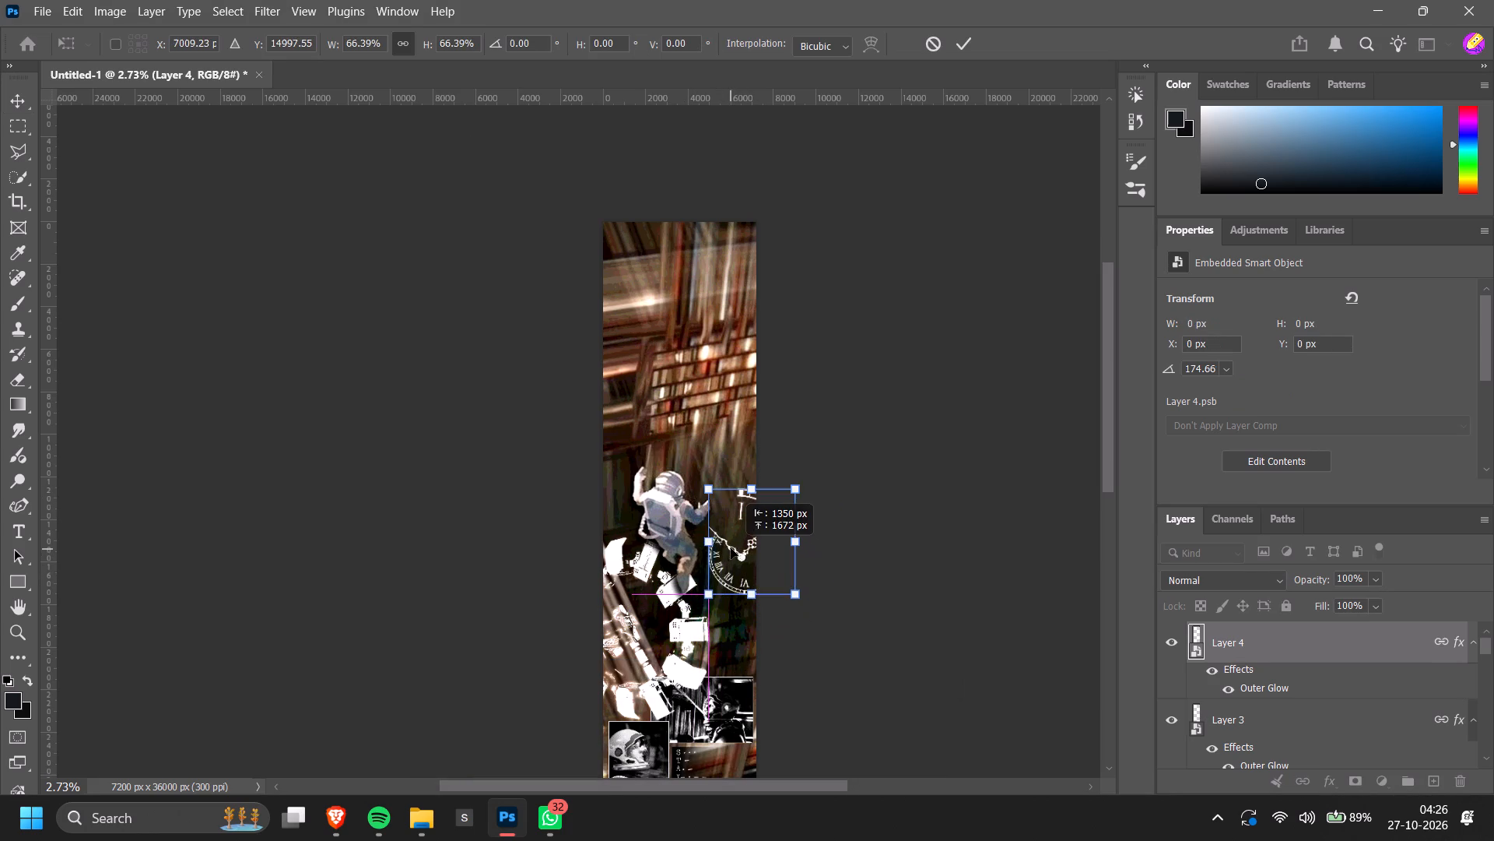
left_click_drag(731, 548, 731, 544)
left_click(948, 524)
Rotate the clock 7.36°, scale it down to 44.93%, and place it just below the astronaut's outstretched hand.
scroll(994, 651, "down", 5)
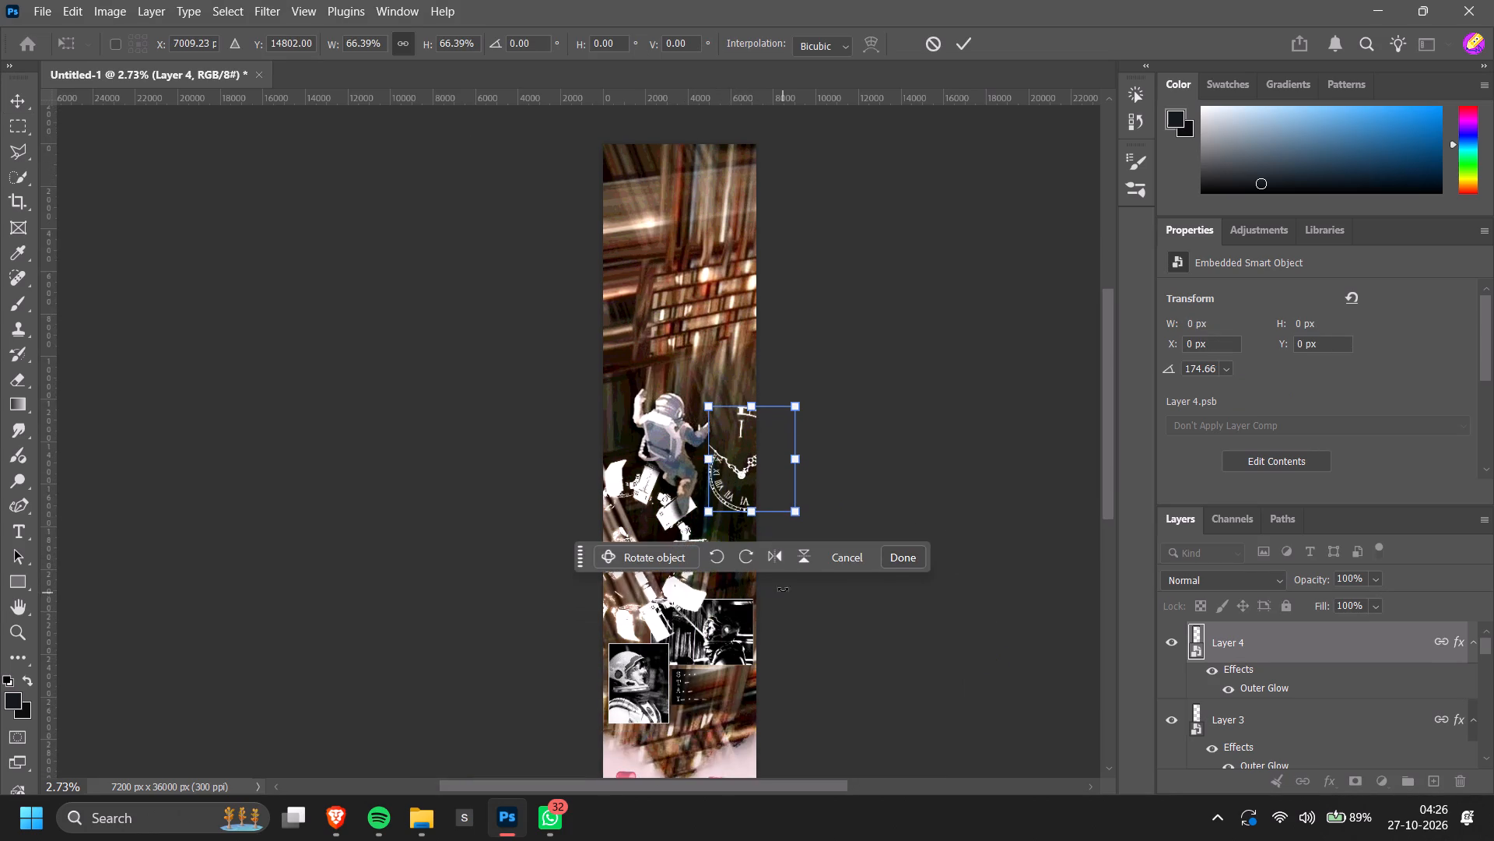
scroll(800, 487, "up", 8, "alt")
left_click(903, 578)
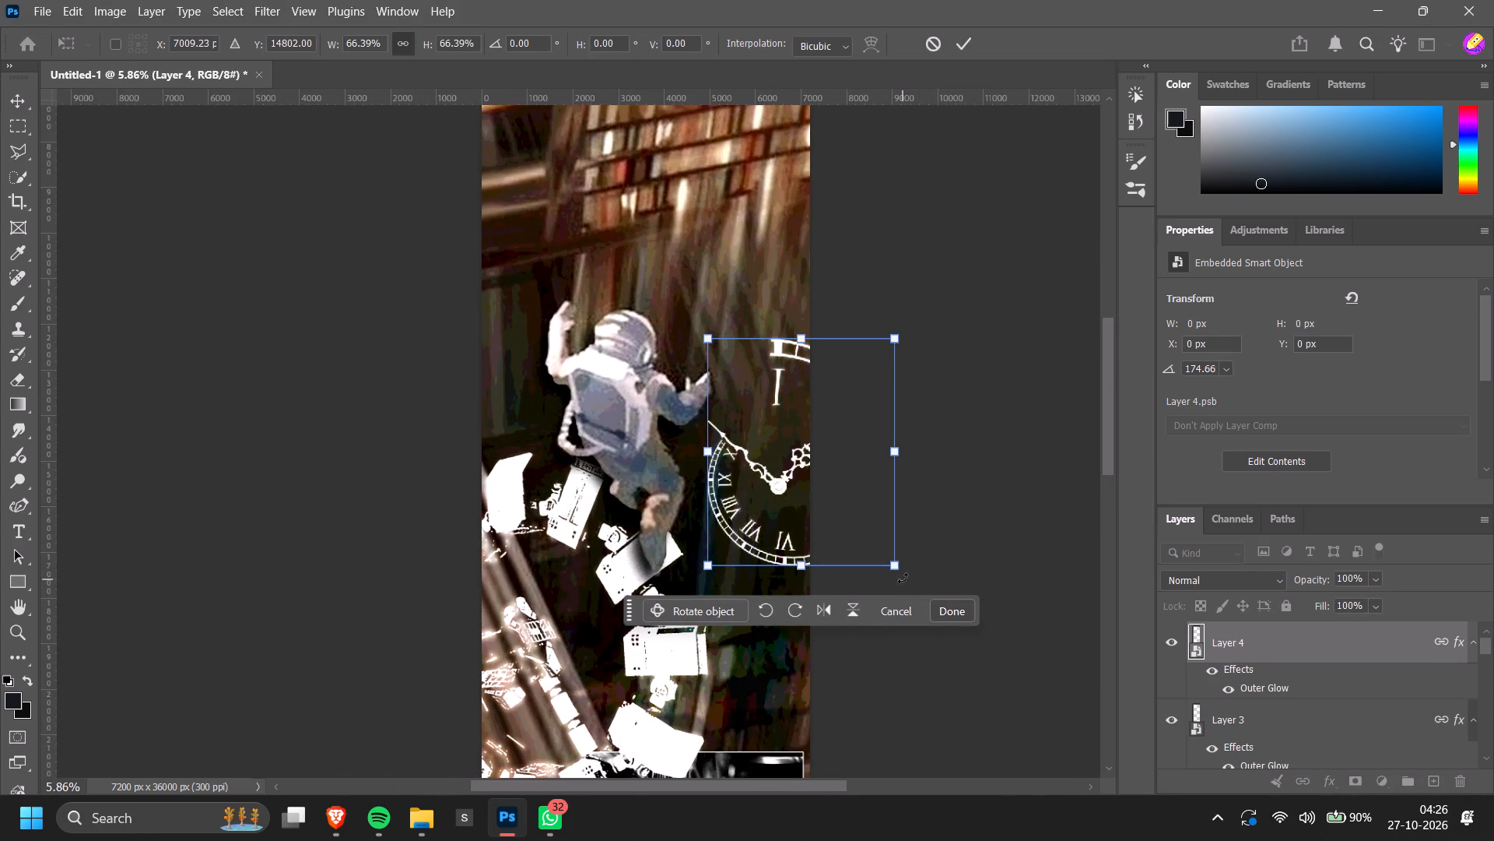
left_click_drag(910, 582, 922, 547)
left_click_drag(917, 572, 899, 592)
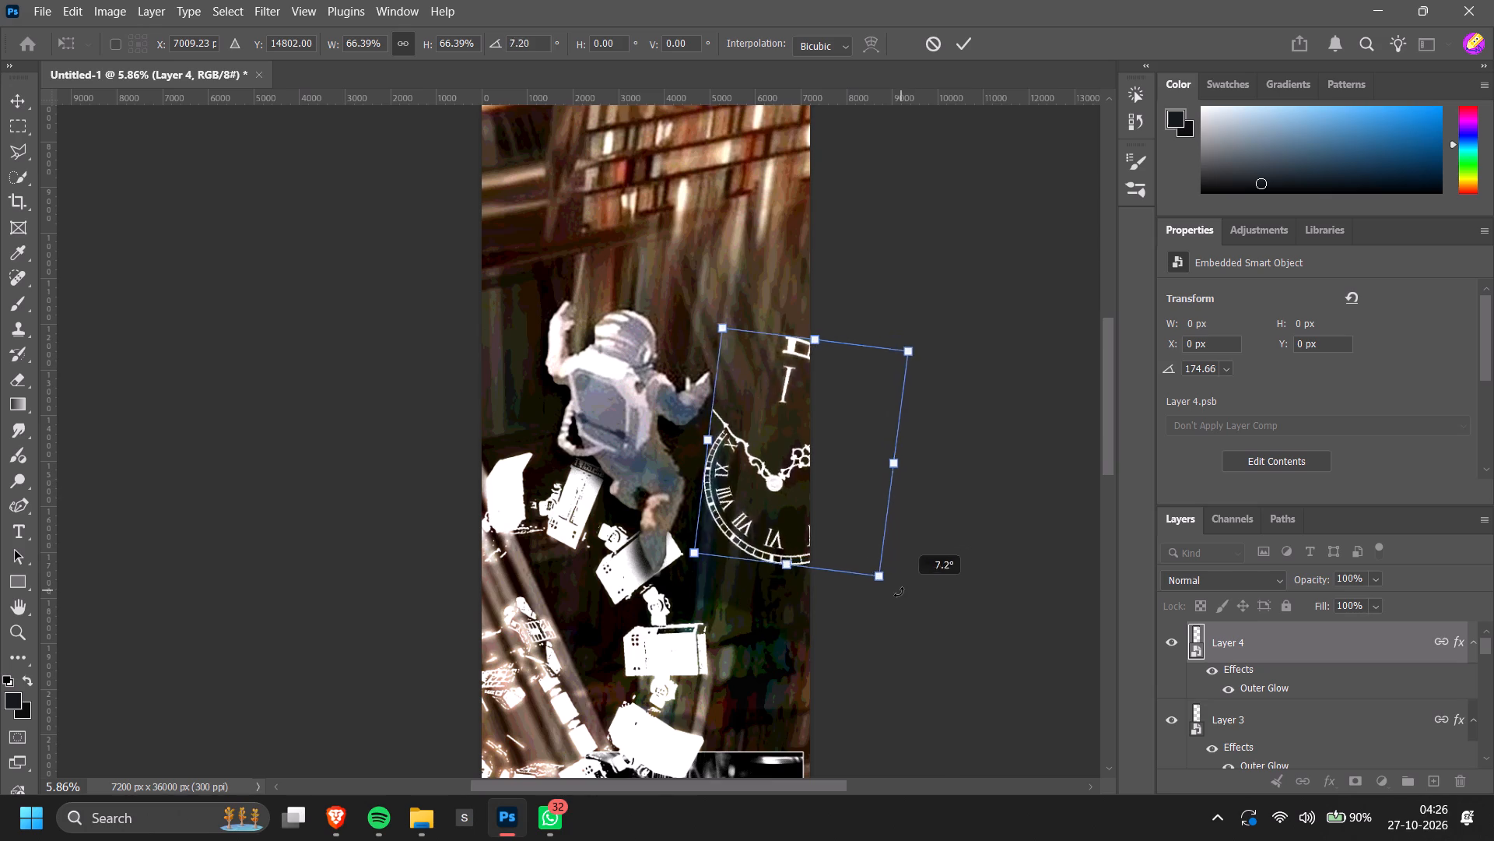
left_click_drag(899, 592, 890, 572)
left_click_drag(882, 579, 836, 538)
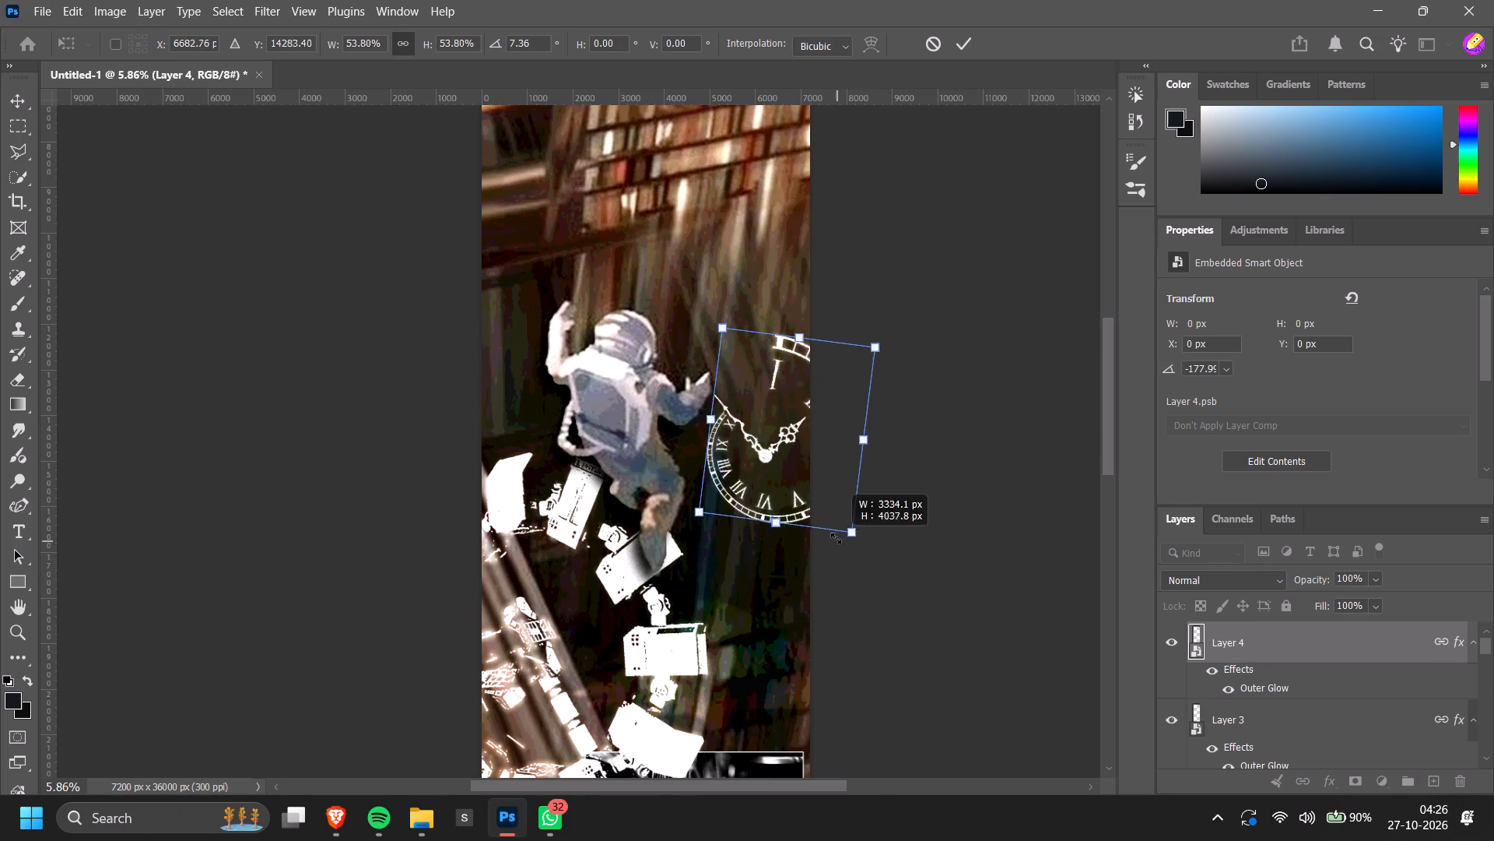
left_click_drag(836, 538, 833, 534)
left_click_drag(804, 471, 787, 494)
left_click_drag(833, 557, 814, 536)
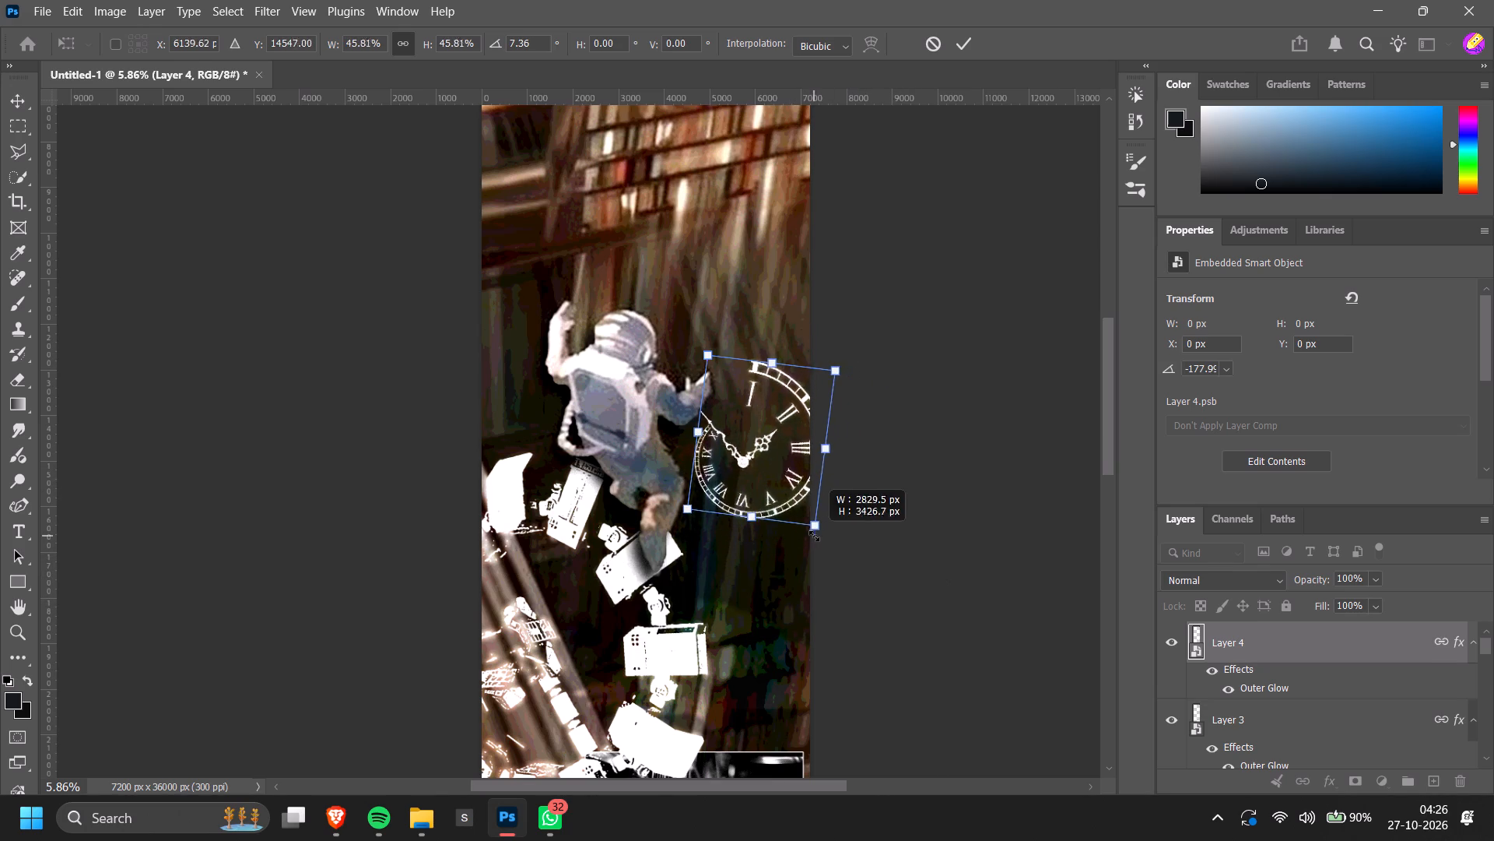
left_click_drag(814, 536, 812, 533)
left_click_drag(801, 502, 807, 540)
left_click(899, 602)
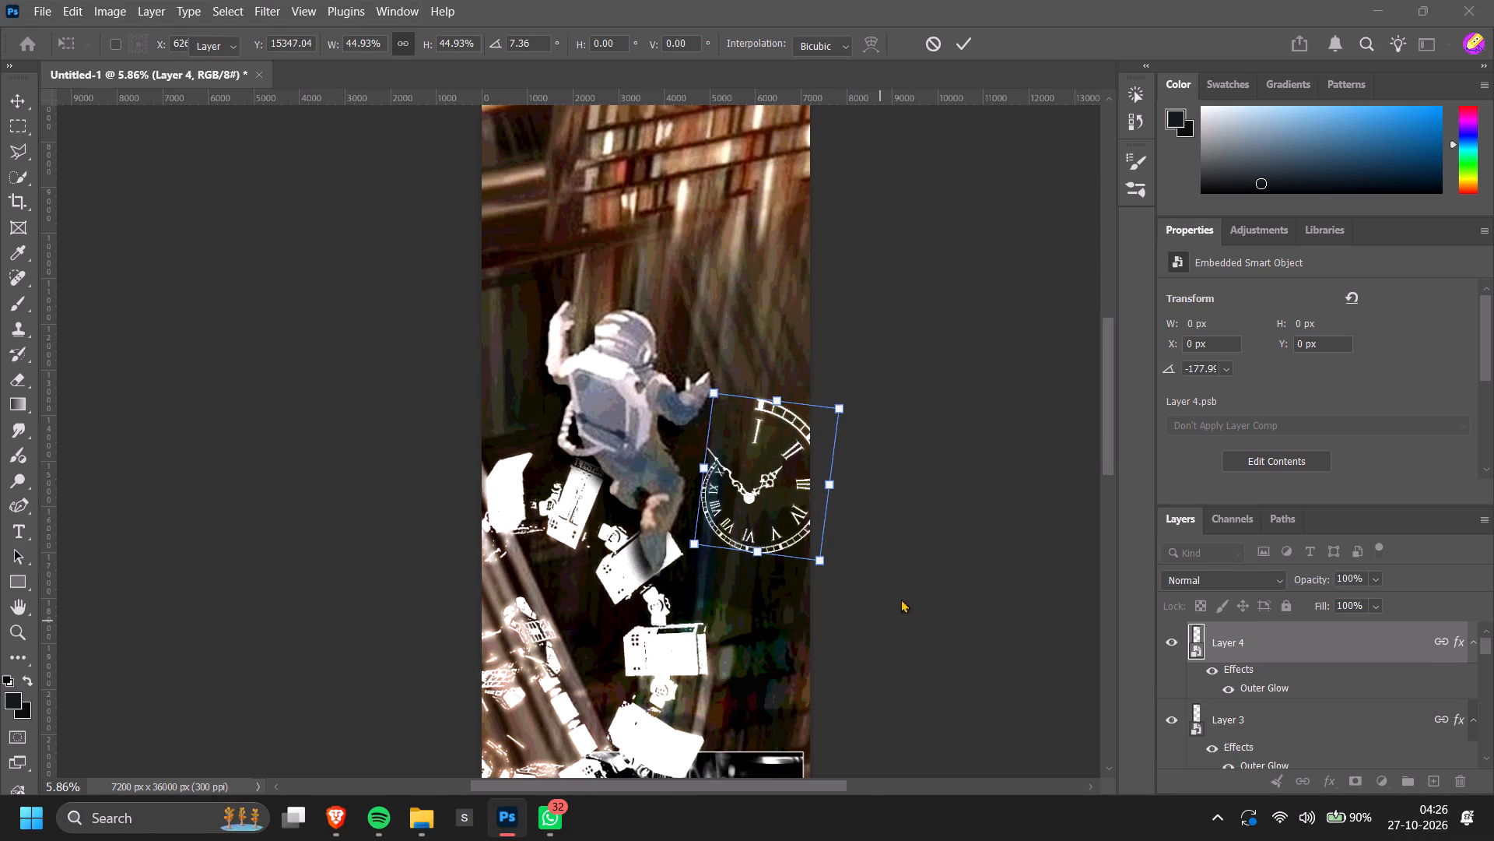
Review the whole banner's composition with the smaller, tilted clock beside the astronaut.
scroll(936, 591, "down", 5)
scroll(1002, 624, "down", 10)
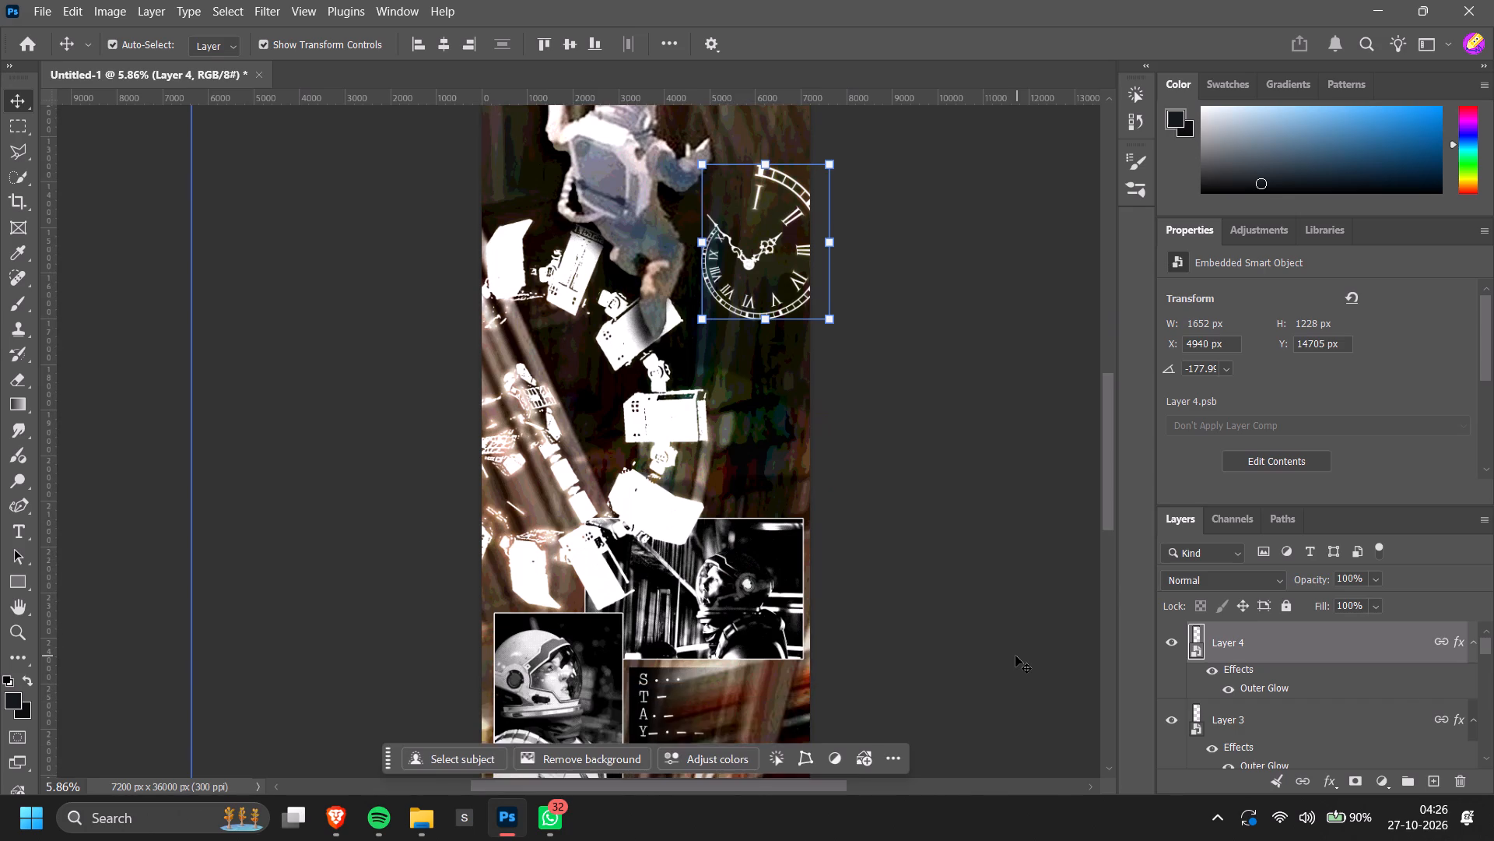
left_click(1010, 653)
scroll(1006, 652, "down", 9, "alt")
scroll(998, 645, "up", 3)
scroll(998, 645, "up", 4, "ctrl")
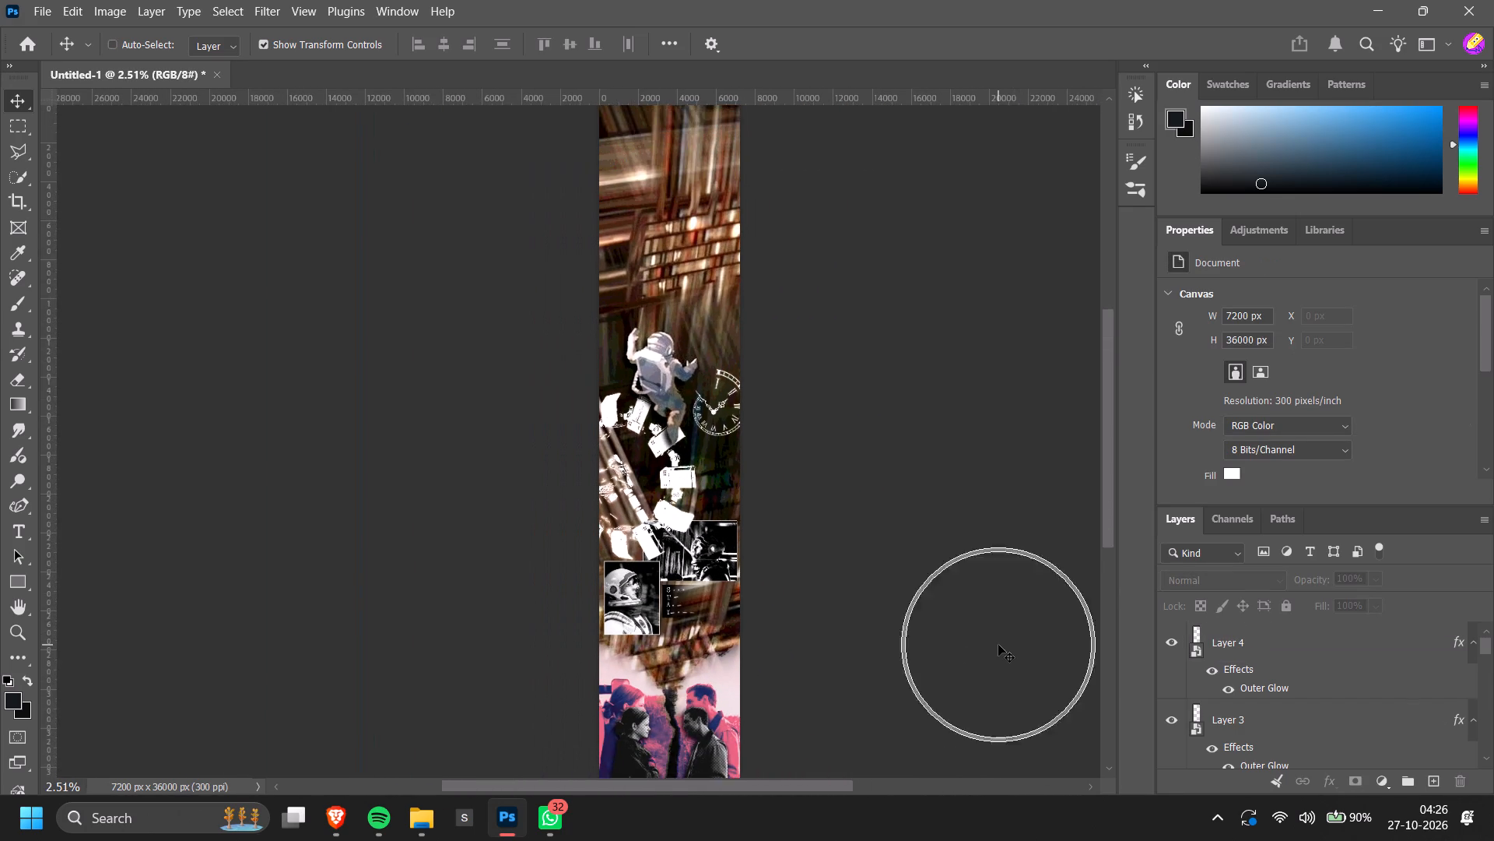
scroll(998, 644, "down", 5)
scroll(998, 644, "down", 4, "alt")
scroll(930, 619, "up", 2, "alt")
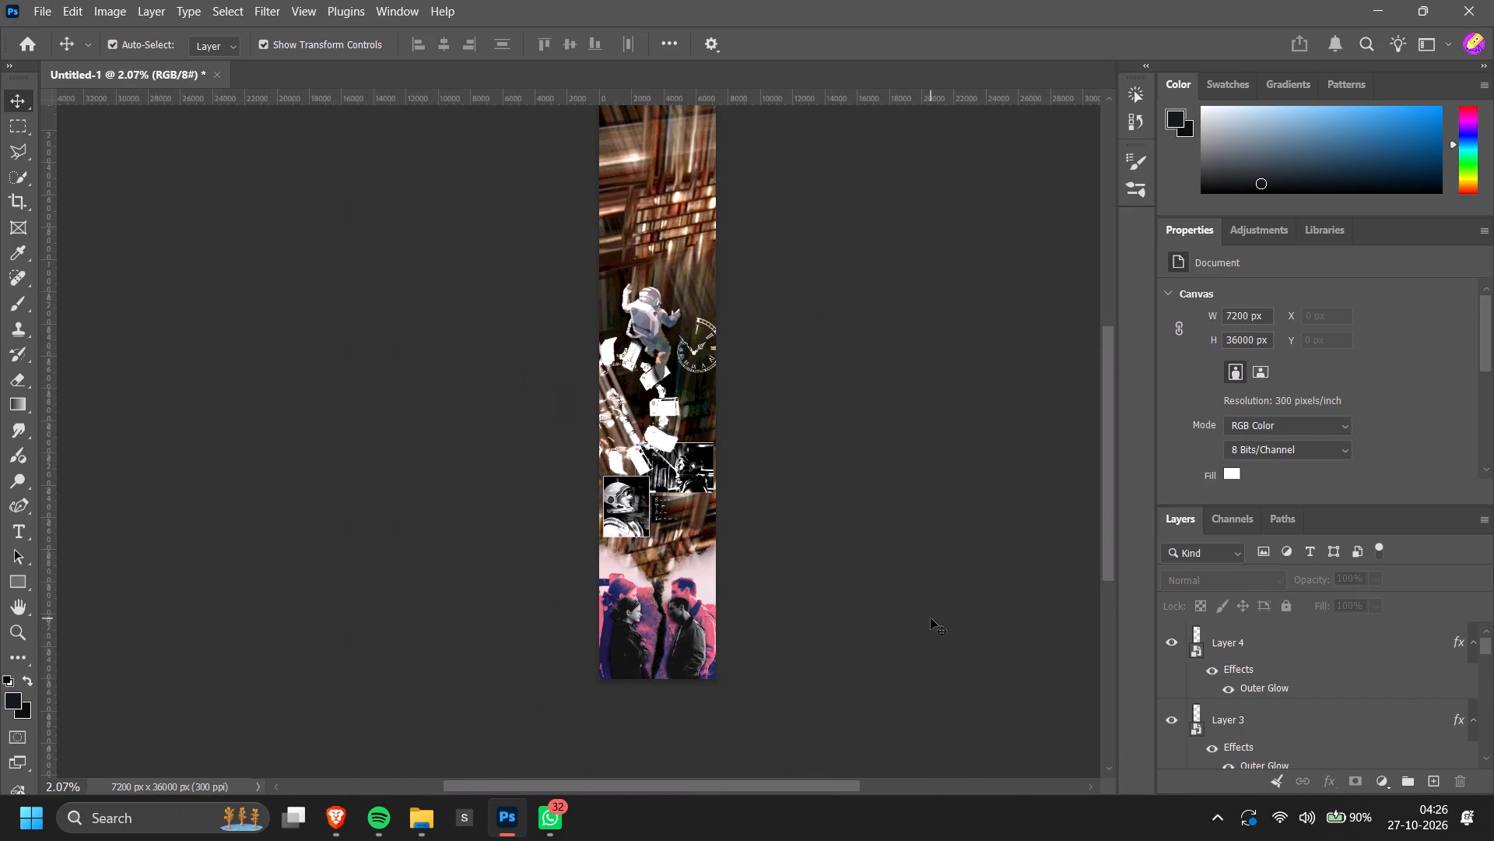
scroll(931, 618, "up", 4)
scroll(978, 590, "up", 8, "ctrl")
scroll(995, 588, "down", 3)
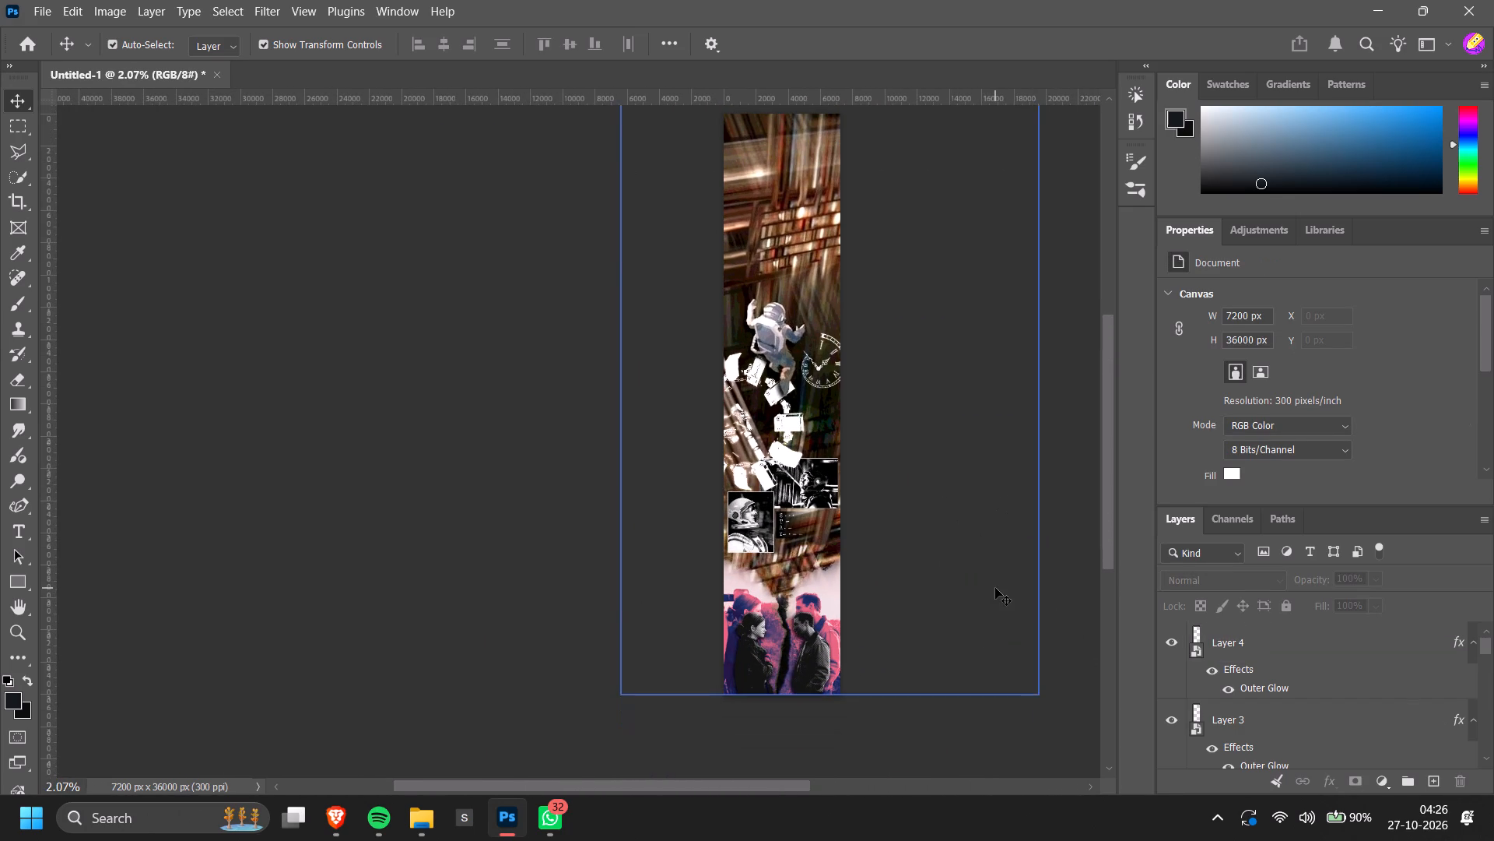
scroll(1040, 606, "up", 5, "alt")
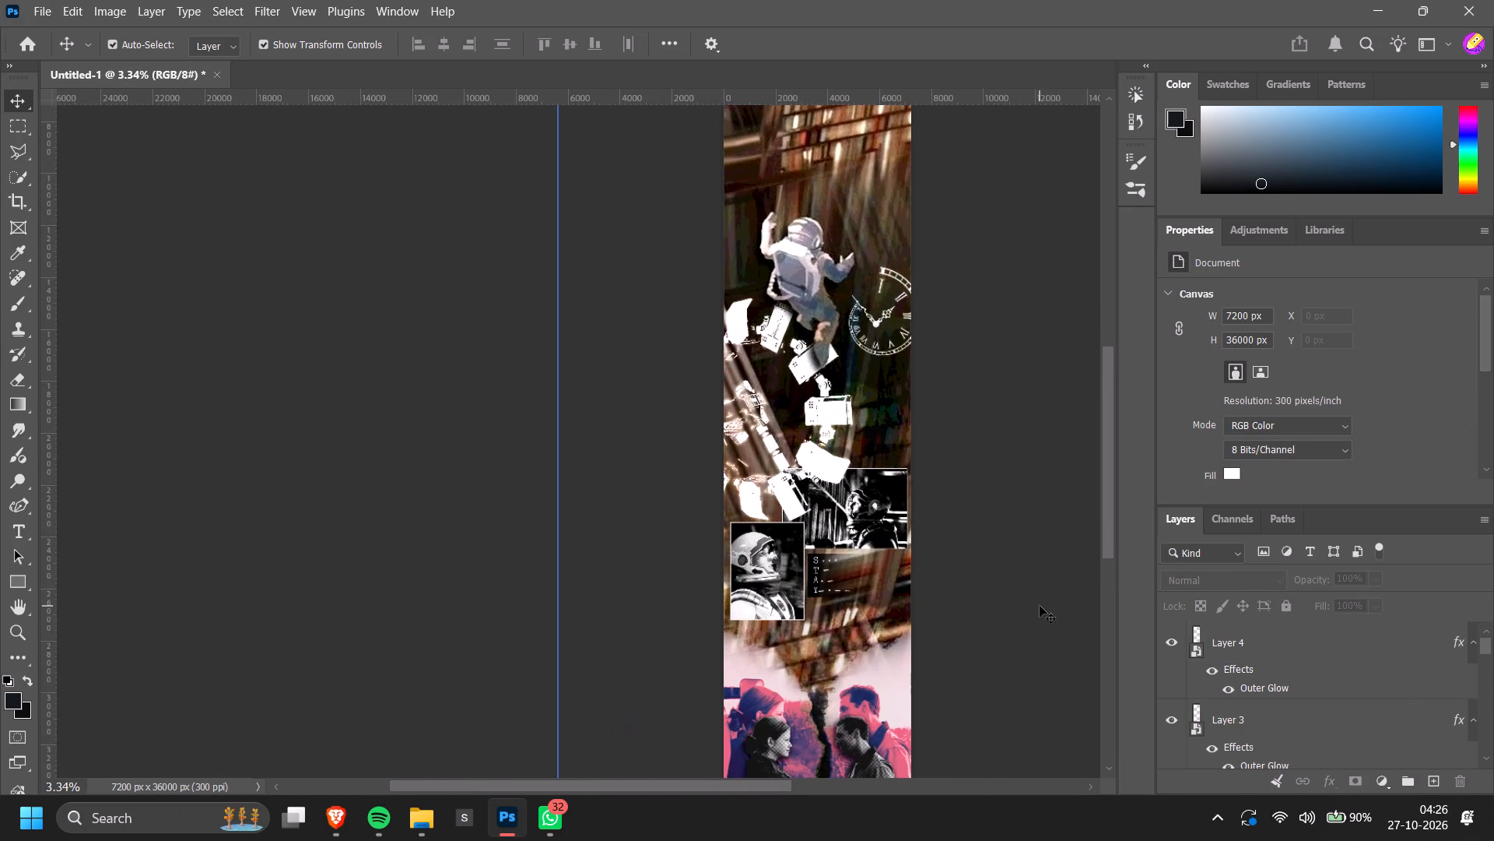
scroll(1040, 606, "down", 7, "ctrl")
scroll(664, 417, "up", 5, "alt")
Scale the white spacecraft ring down to 186.30% and shift it slightly lower, beneath the astronaut.
left_click(743, 422)
scroll(743, 422, "up", 2)
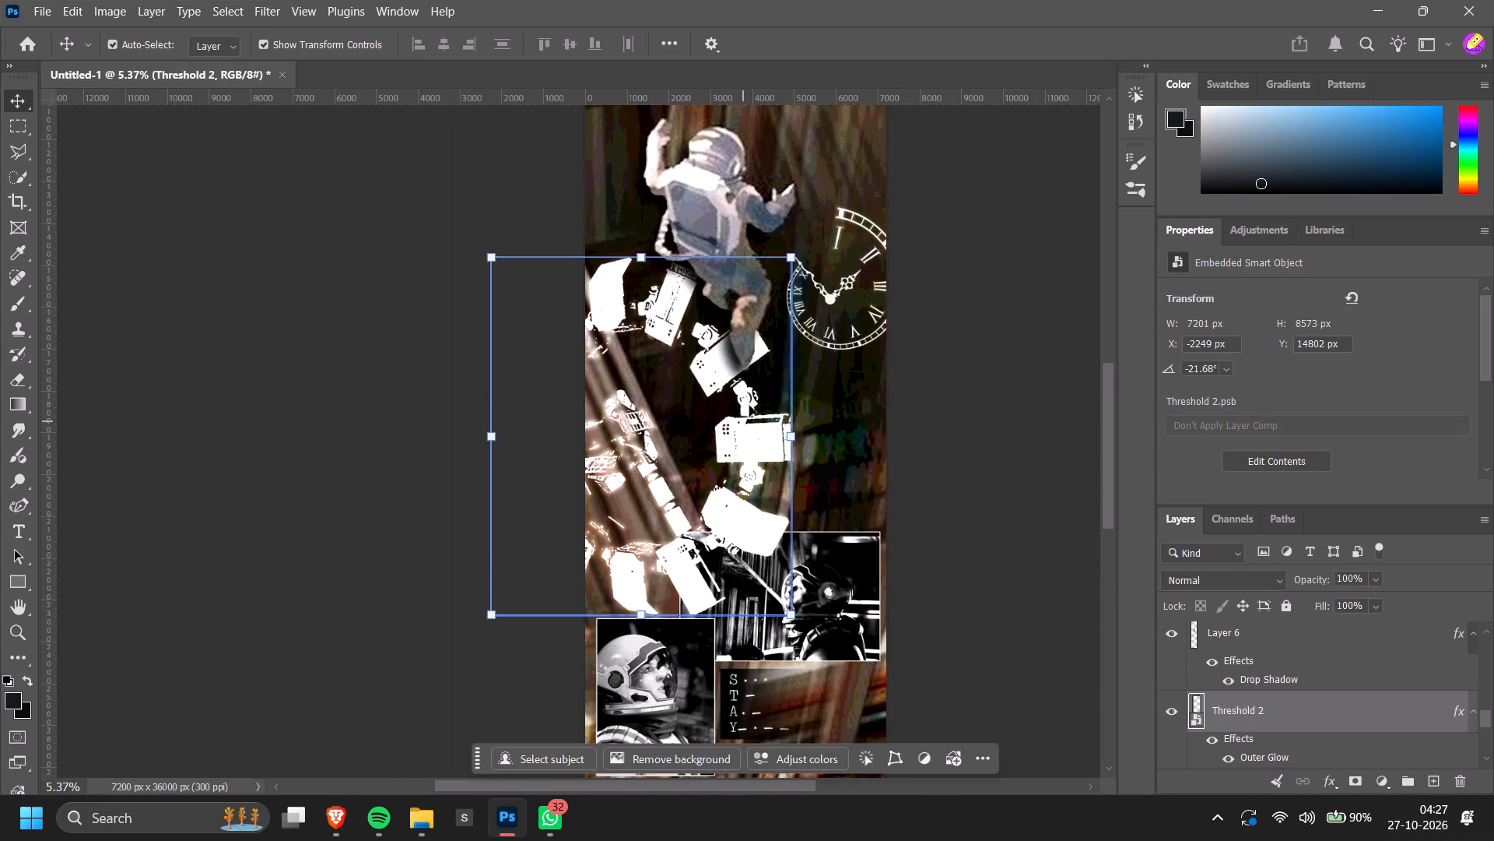
left_click_drag(789, 256, 783, 274)
key("ctrl+z")
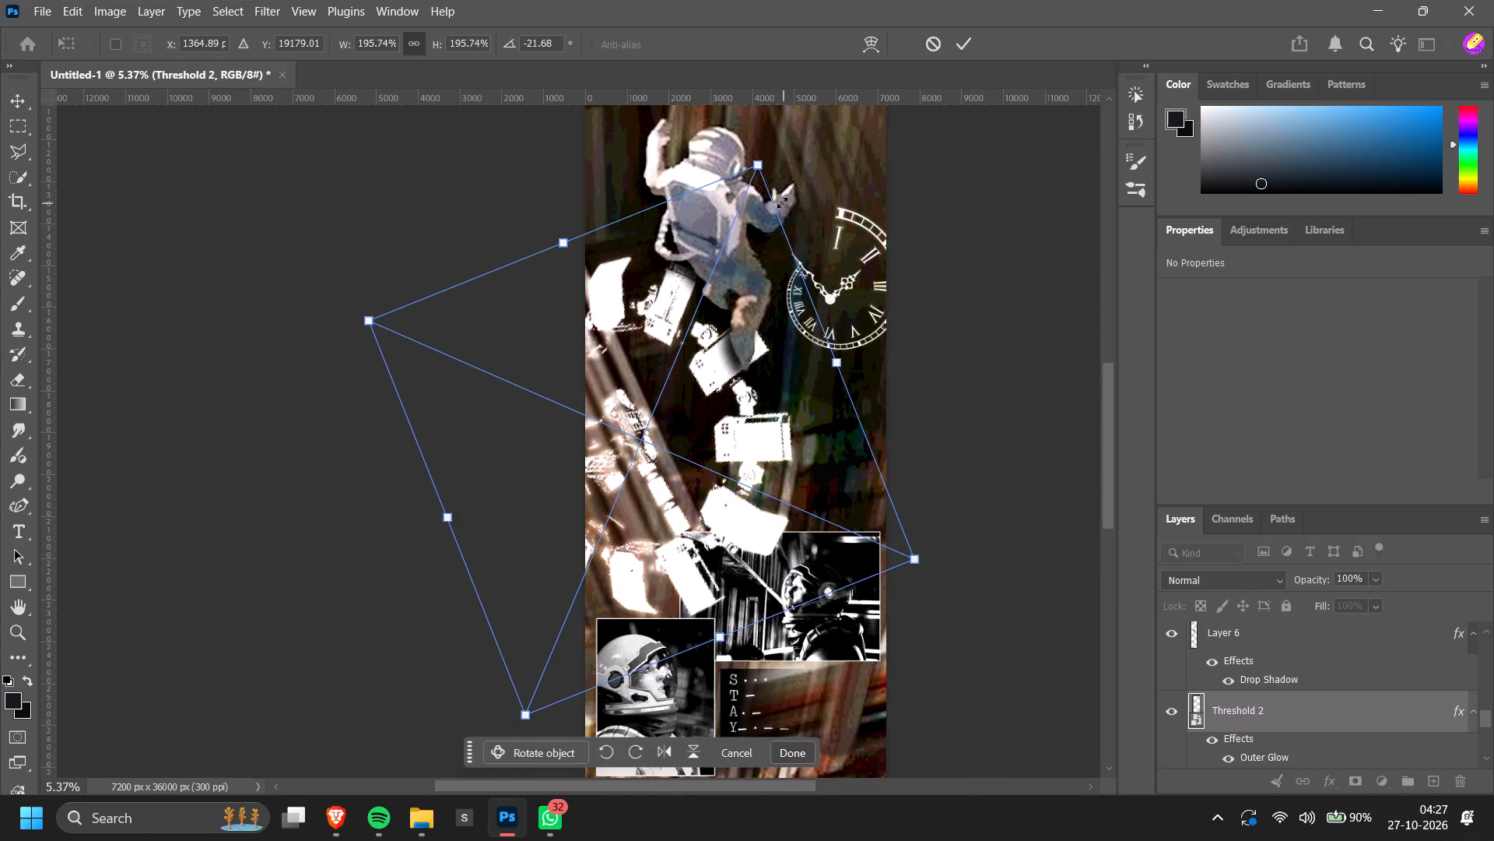
left_click_drag(761, 159, 748, 185)
left_click_drag(626, 589, 626, 602)
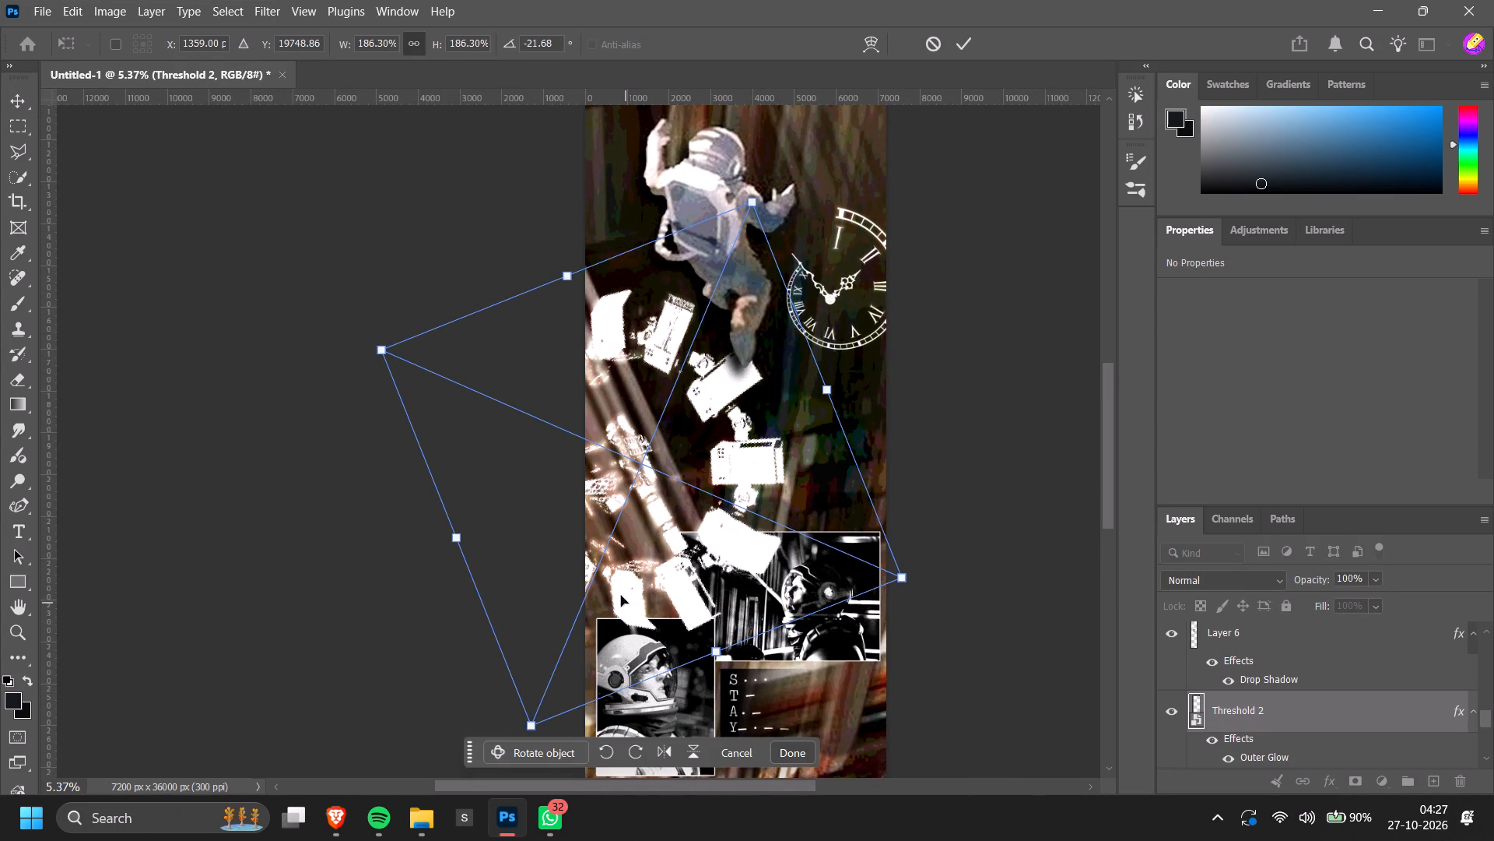
left_click(218, 340)
triple_click(127, 214)
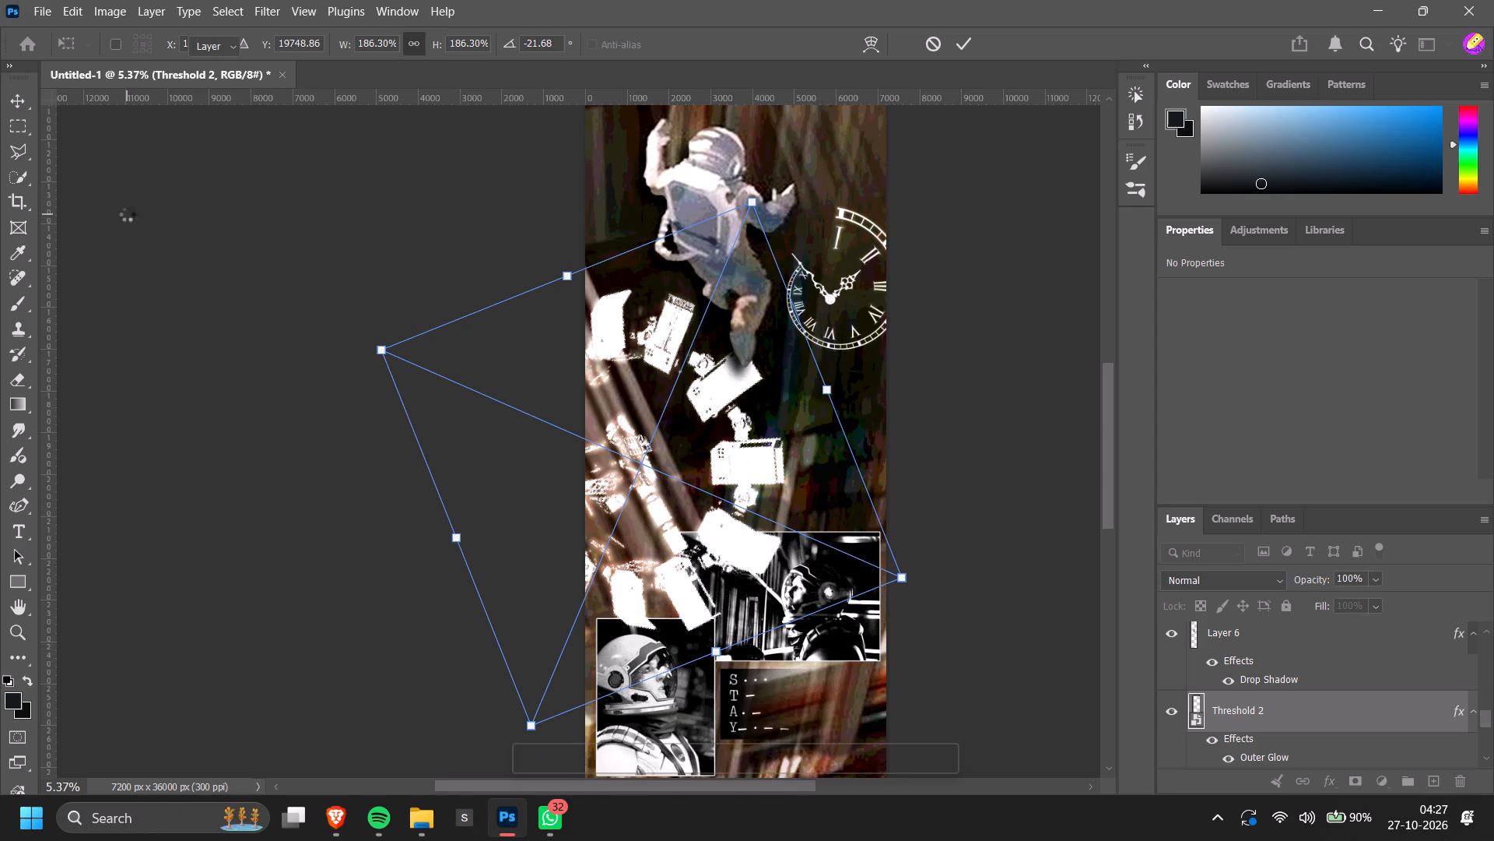
left_click(1019, 440)
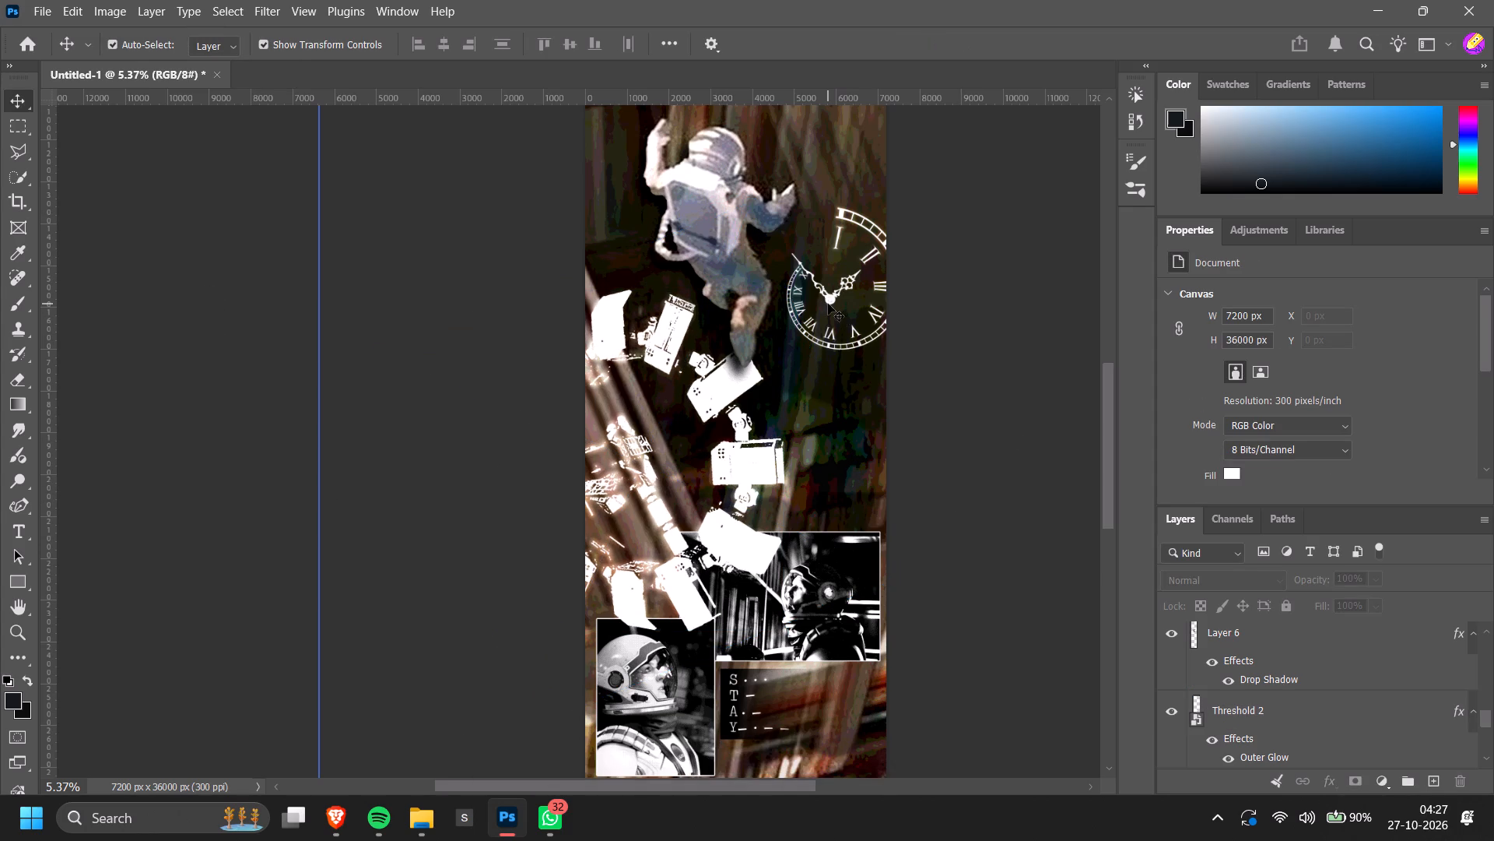
Enlarge the clock to 128.79% and nudge it down along the banner's right edge.
left_click(827, 298)
left_click_drag(901, 353, 944, 398)
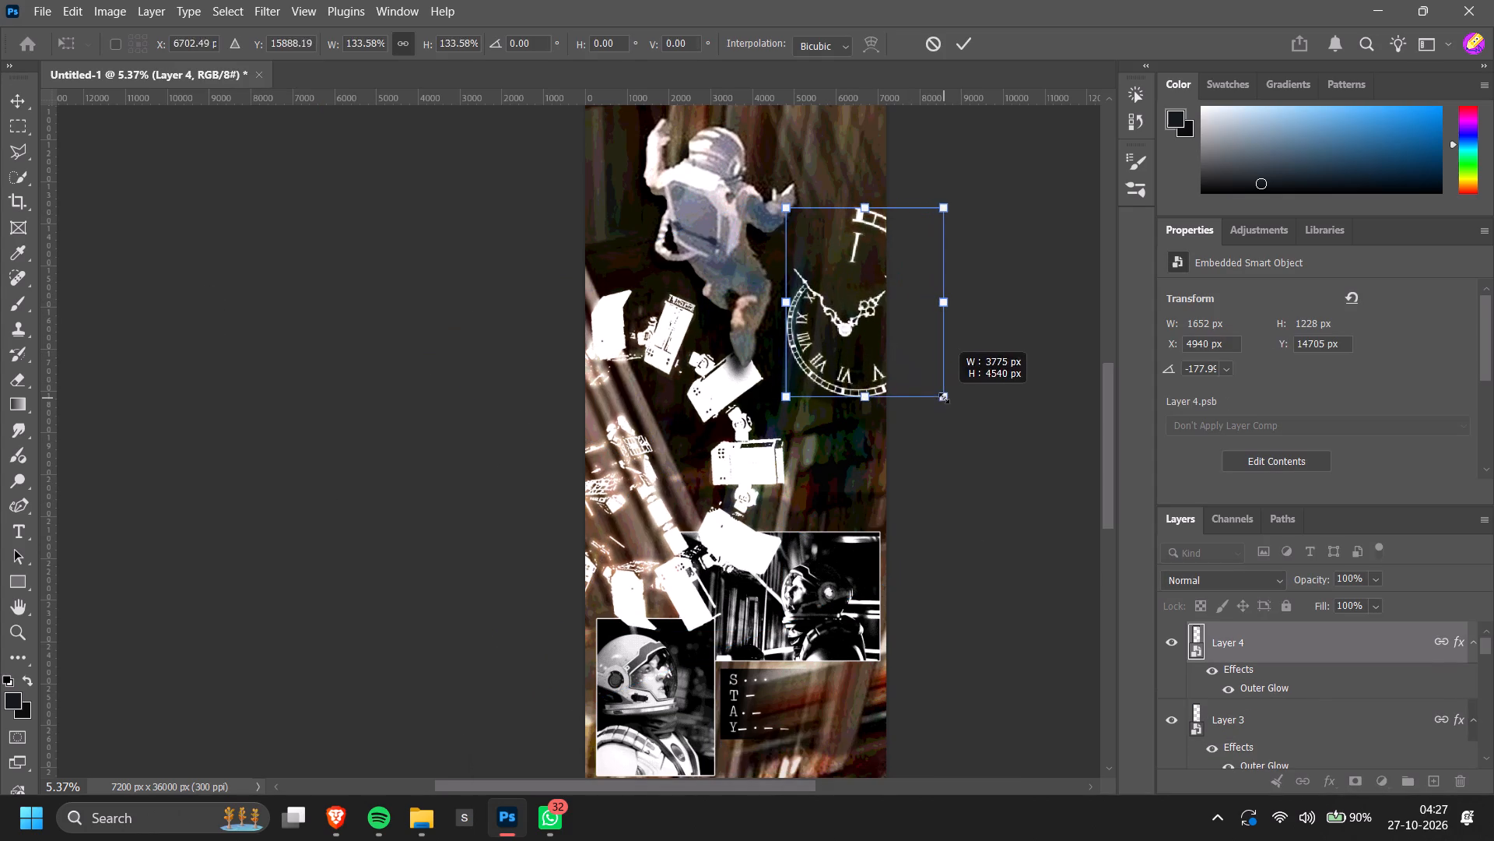
left_click_drag(944, 398, 929, 399)
left_click_drag(897, 368, 888, 383)
left_click(1026, 435)
left_click(998, 523)
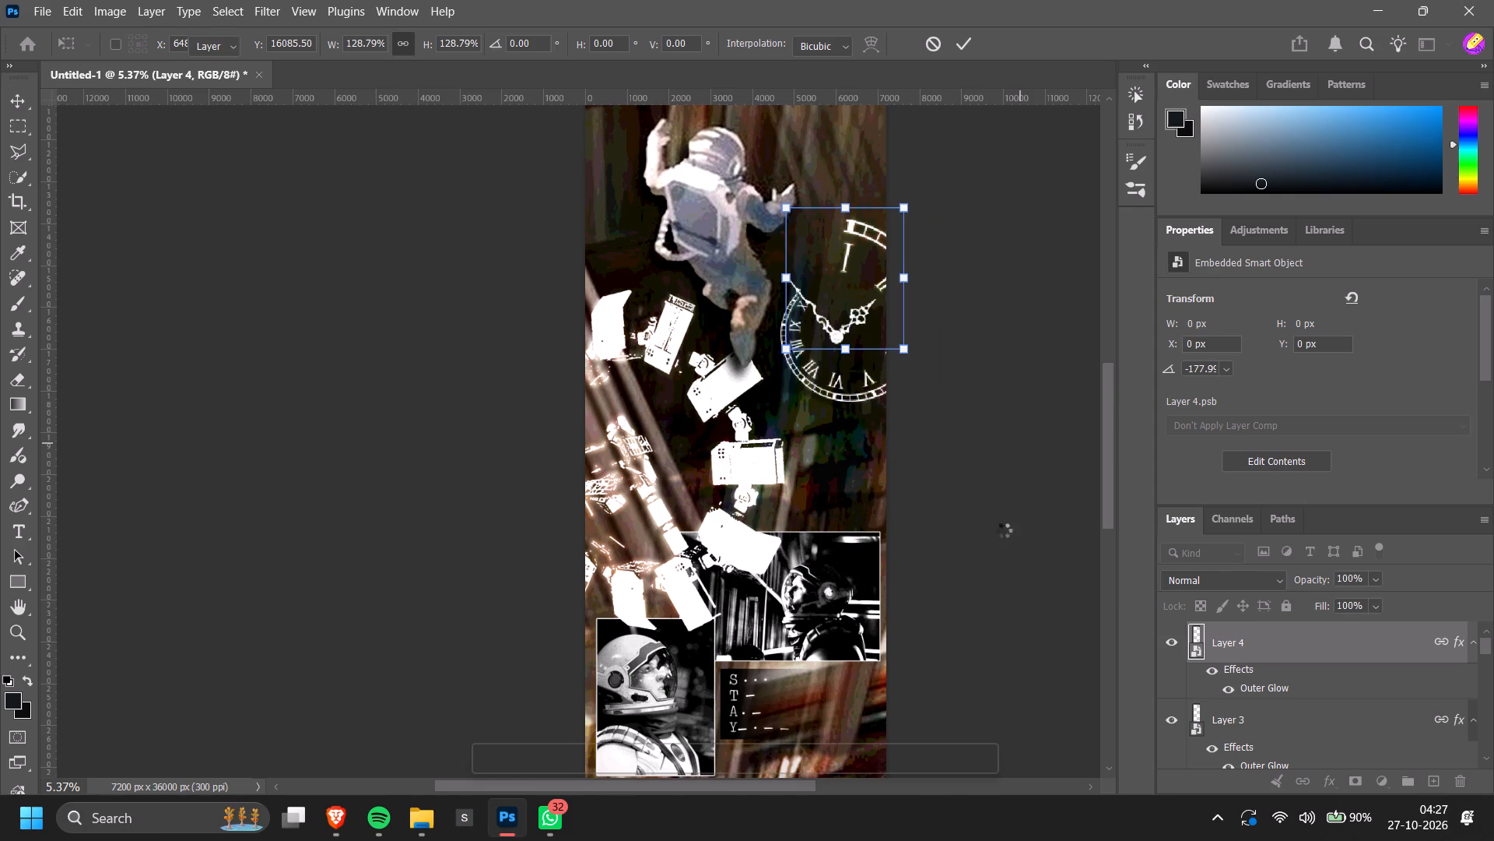
left_click(1047, 631)
Review the full banner's balance with the resized spacecraft and the enlarged clock.
scroll(1048, 632, "down", 5, "alt")
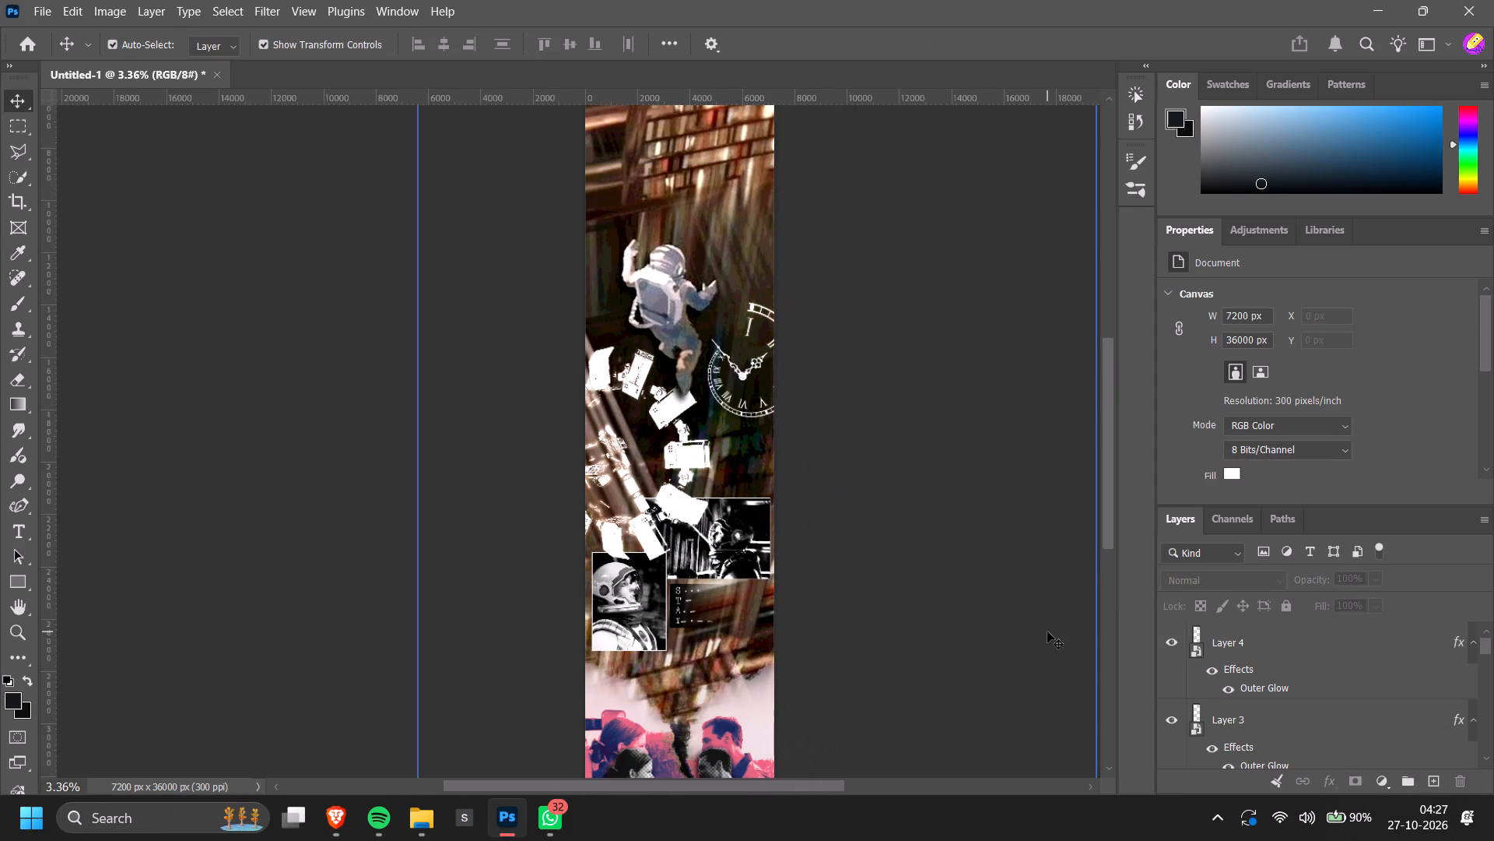
scroll(1047, 632, "down", 6)
scroll(1047, 632, "down", 5, "alt")
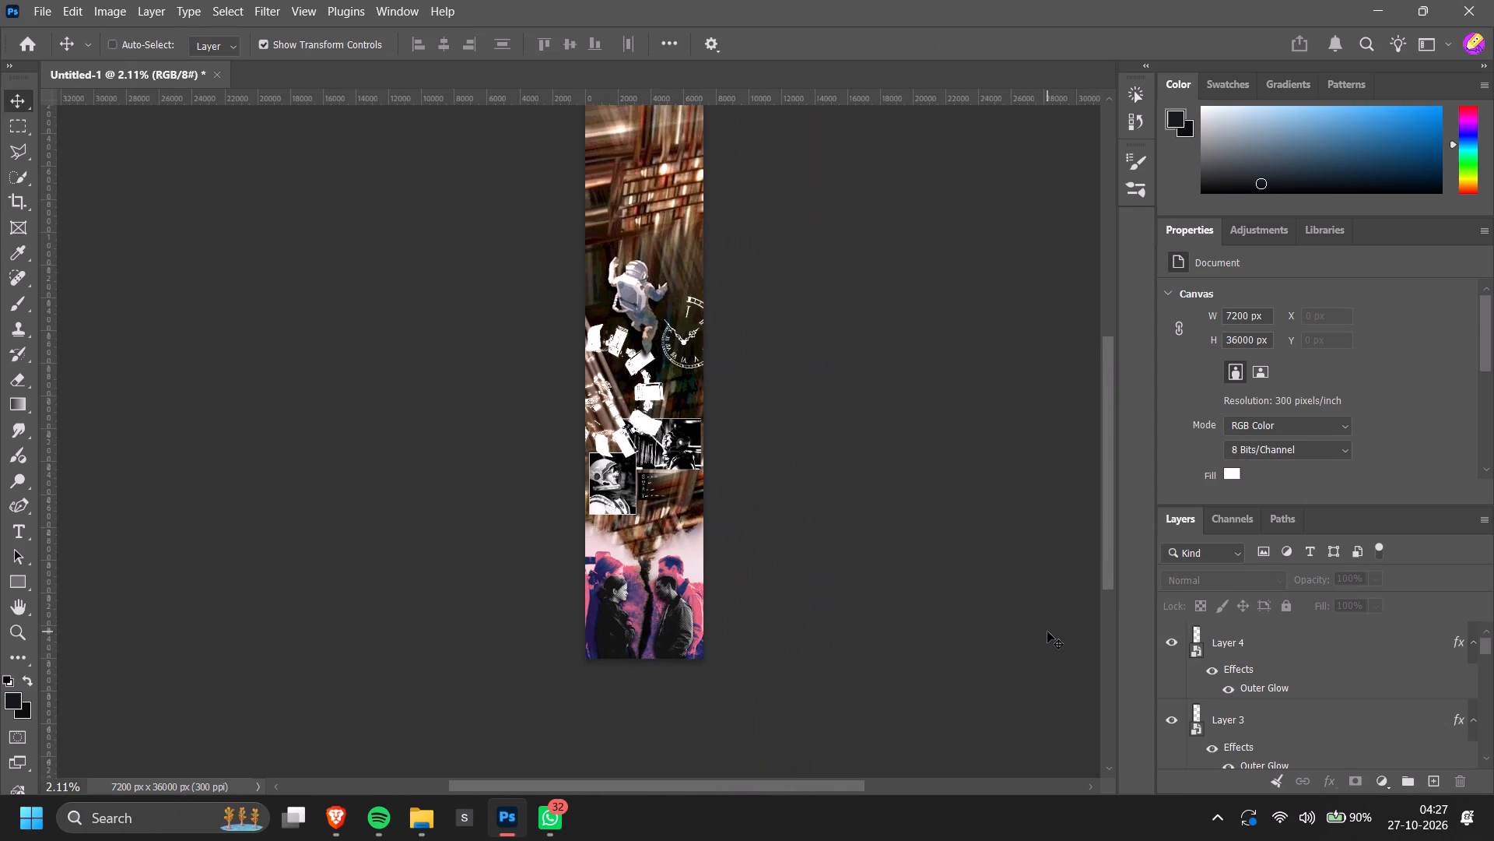
scroll(1047, 632, "up", 8, "ctrl")
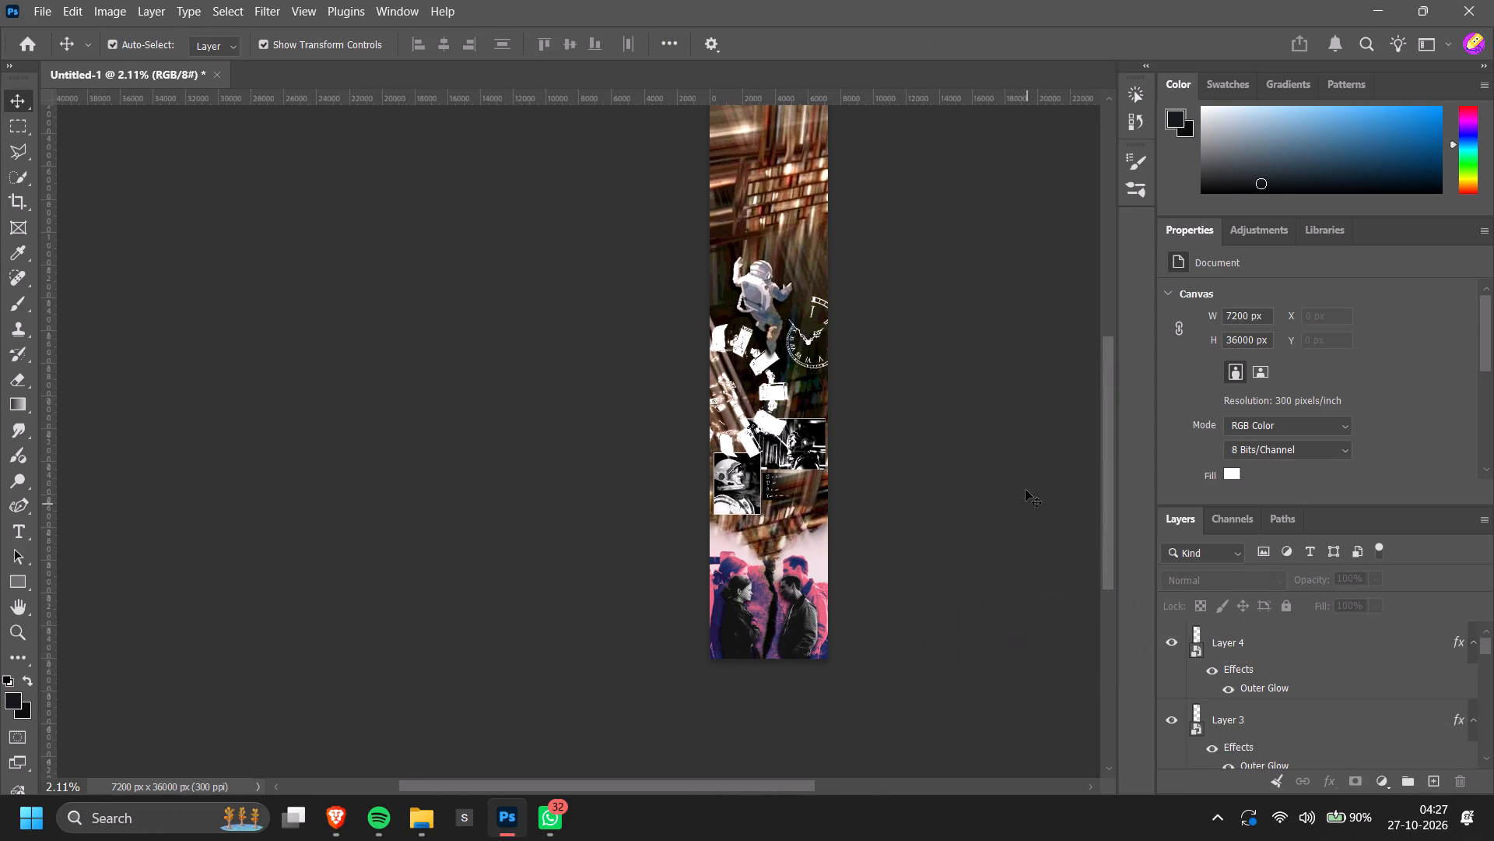
scroll(1097, 575, "down", 2, "alt")
scroll(1038, 555, "up", 3, "alt")
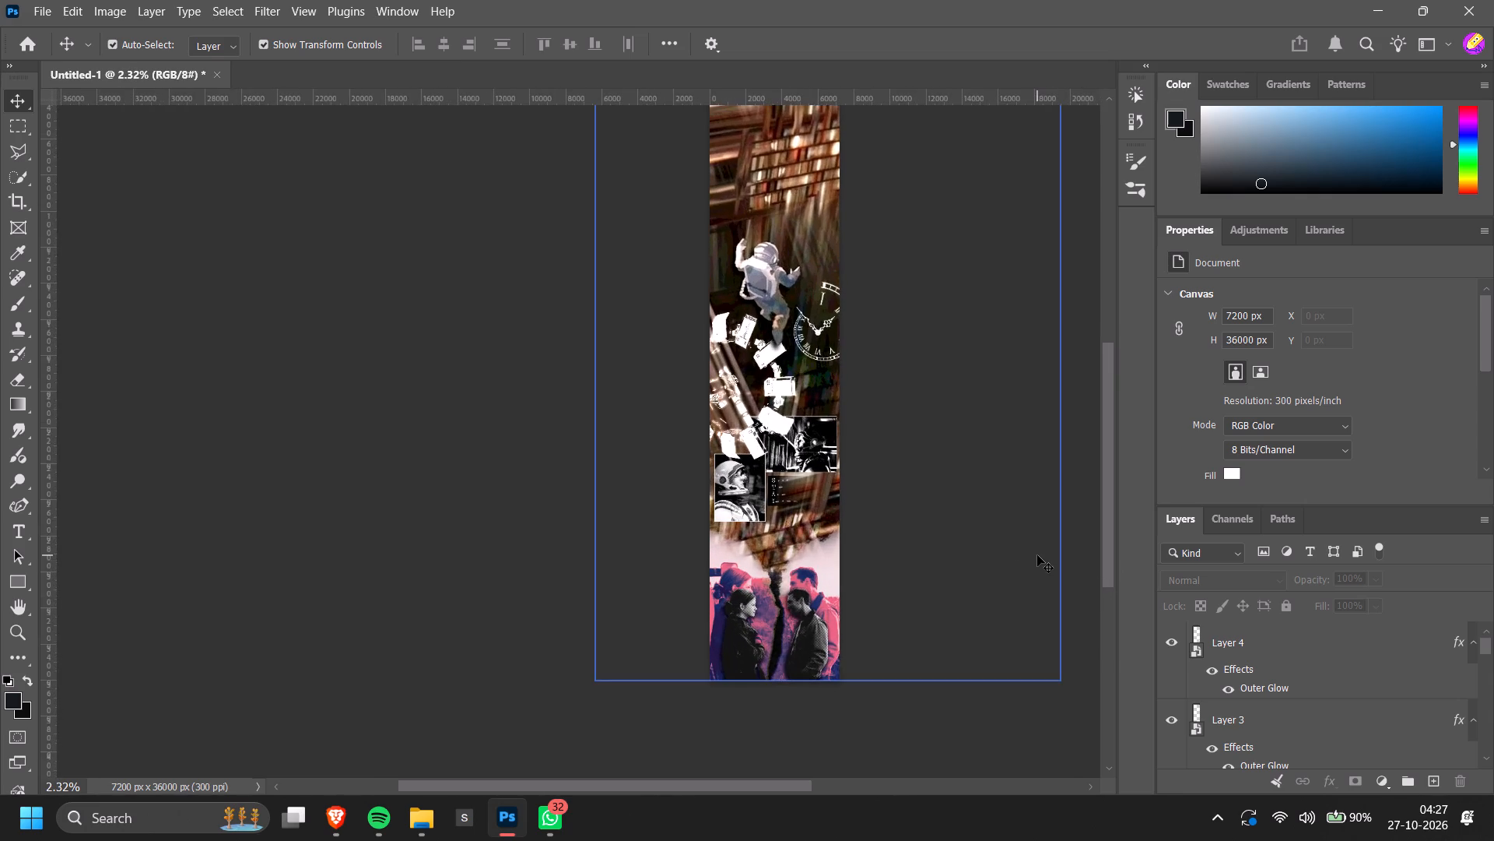
scroll(1037, 555, "up", 5)
scroll(911, 504, "down", 4)
scroll(810, 417, "up", 3, "alt")
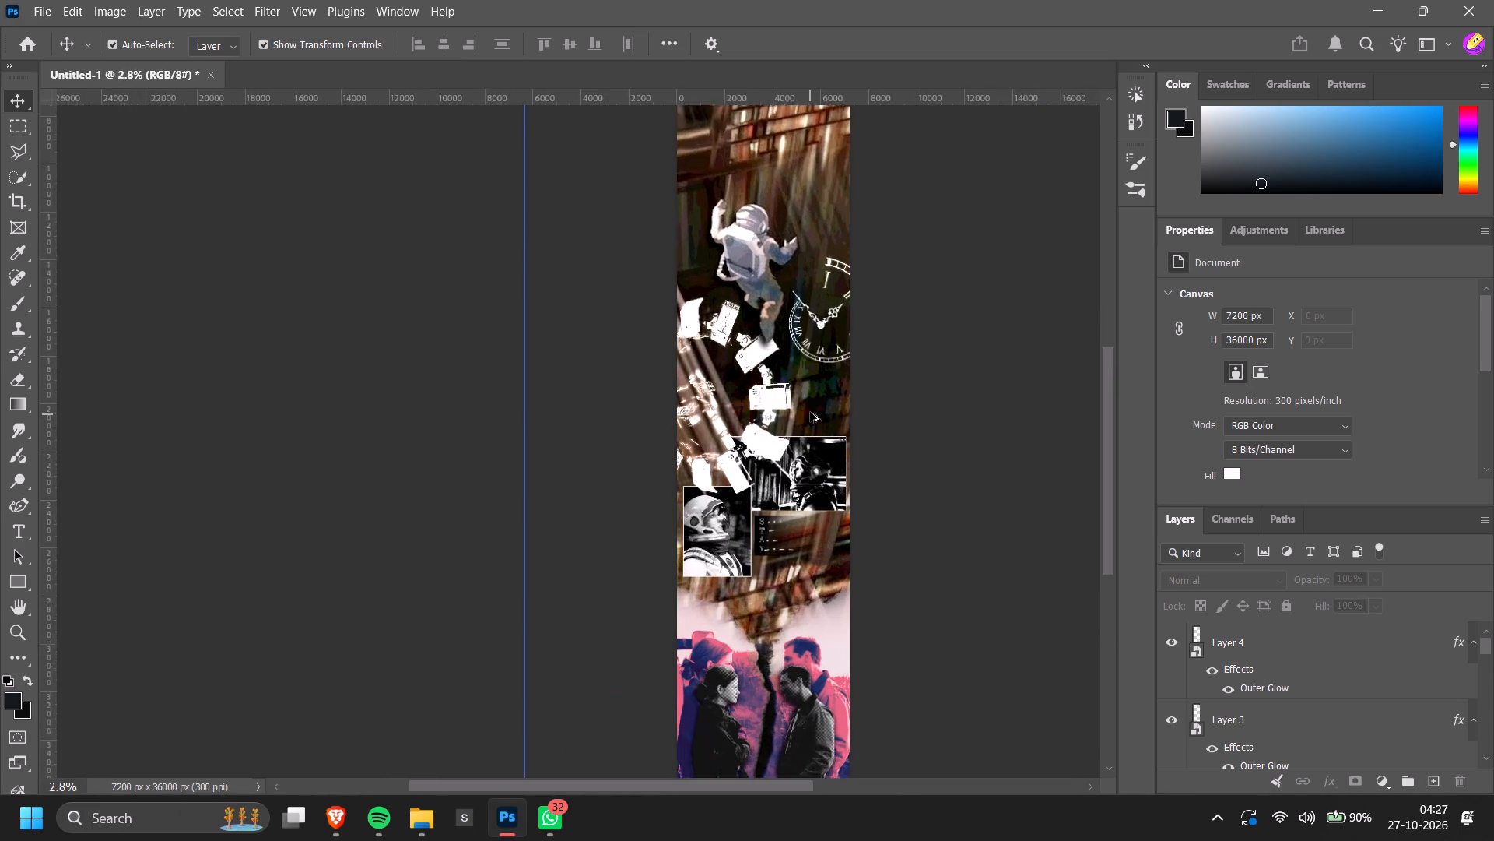
Scale the spacecraft ring down to 168.32% and move it slightly down, just above the astronaut photos.
scroll(810, 412, "up", 1, "alt")
left_click(783, 405)
left_click_drag(791, 506, 777, 491)
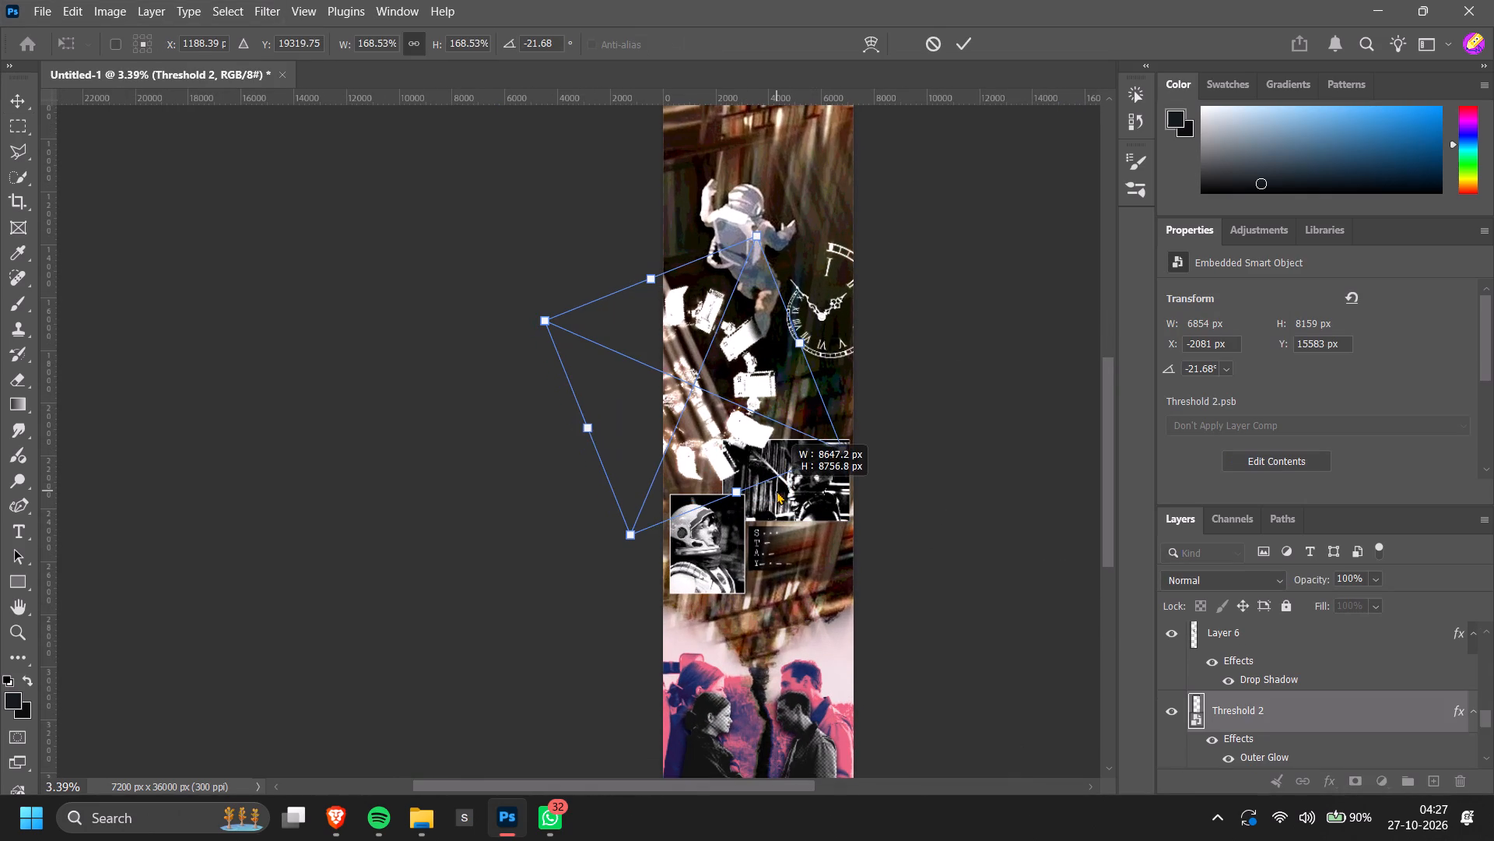
left_click_drag(777, 491, 776, 490)
left_click(735, 442)
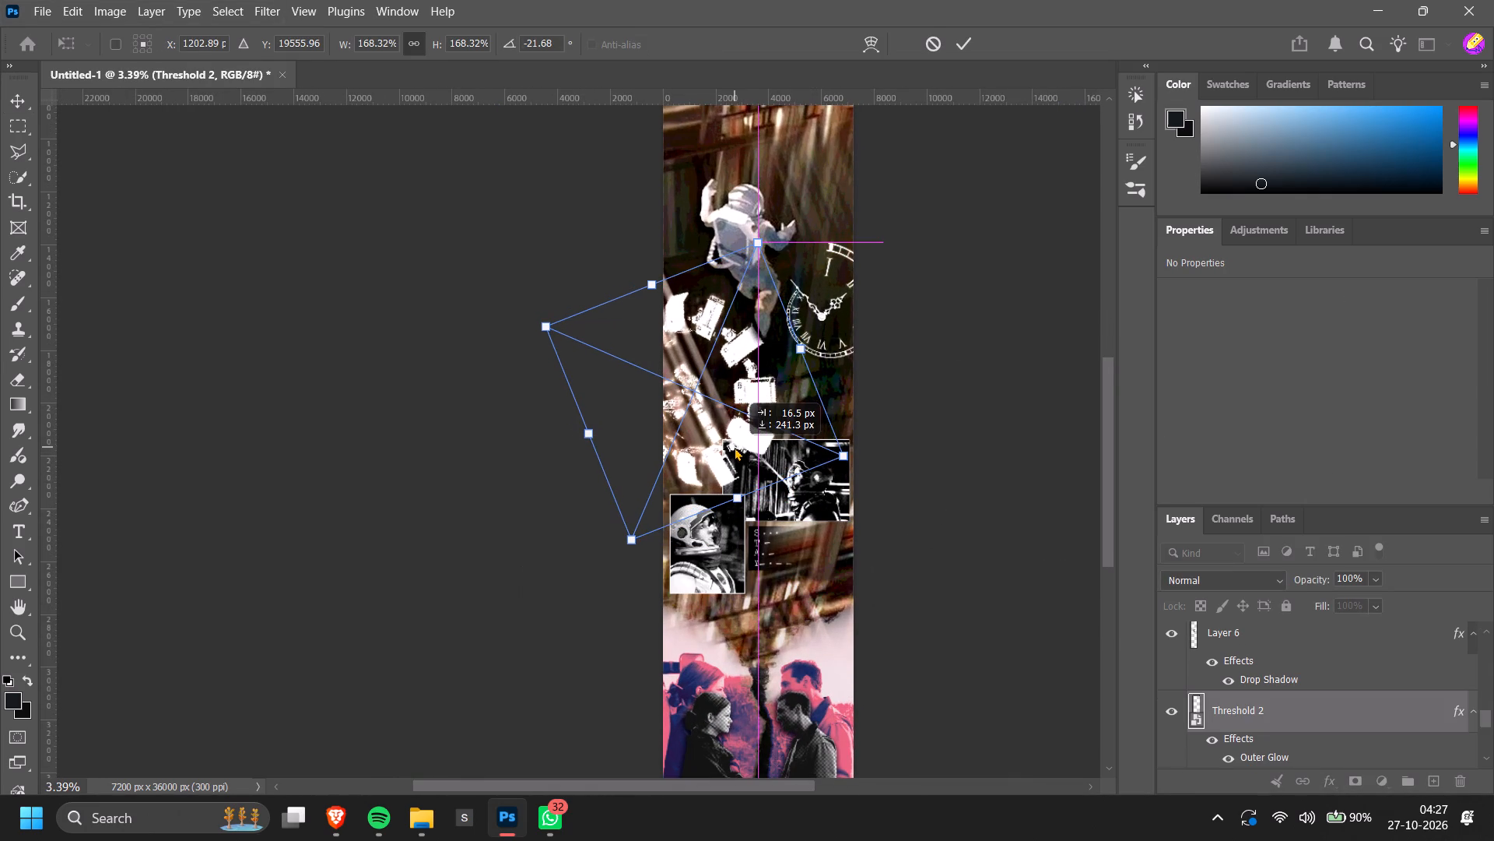
left_click(859, 575)
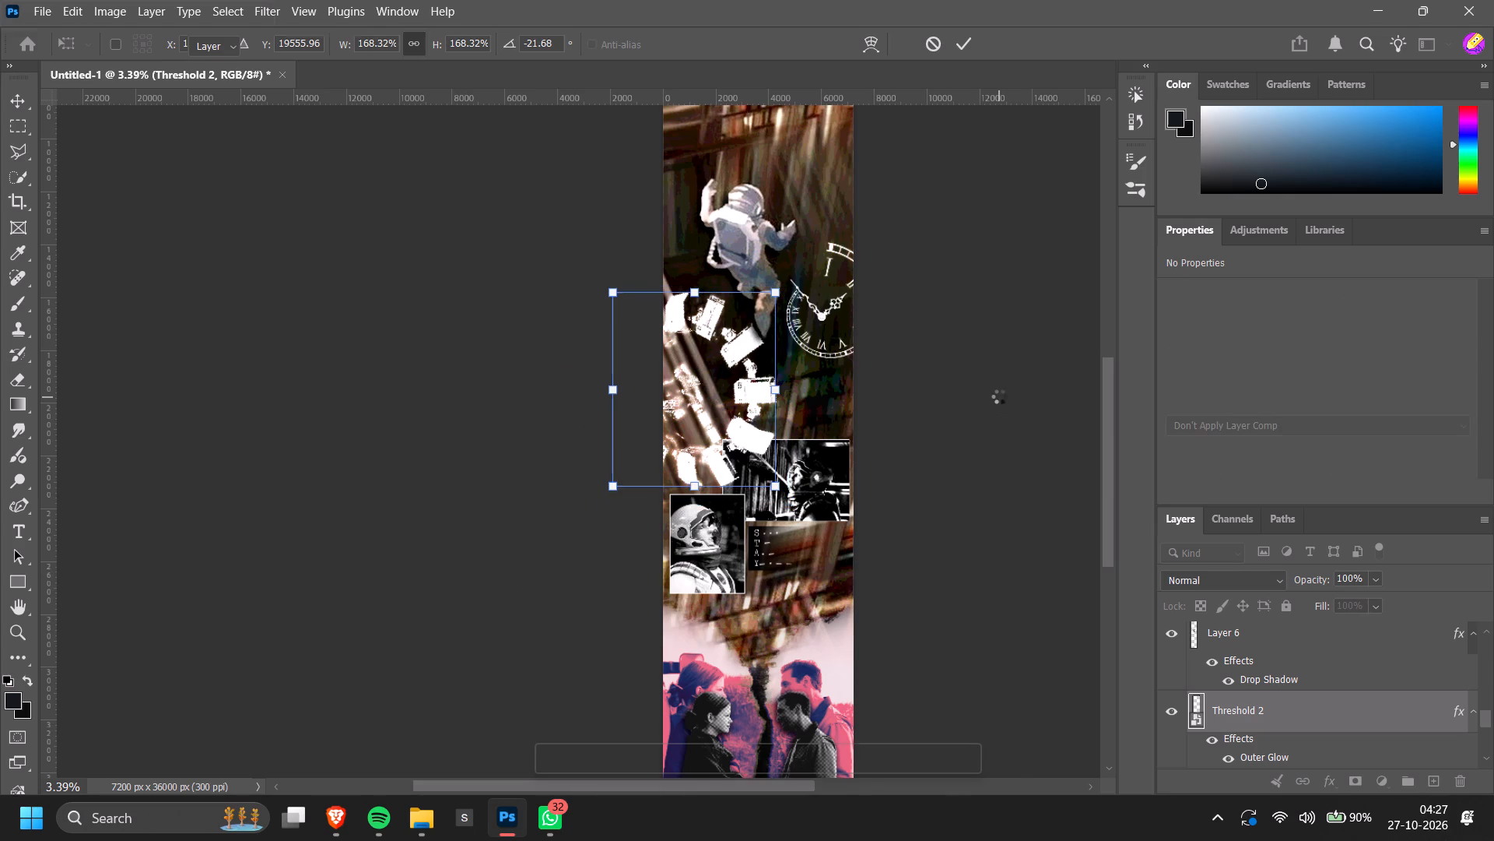
left_click(1000, 396)
Enlarge the clock to 153.87%, try it over the bookshelves, and reposition it beside the astronaut, partly past the banner's right edge.
scroll(975, 368, "down", 3, "ctrl")
scroll(975, 368, "down", 6, "alt")
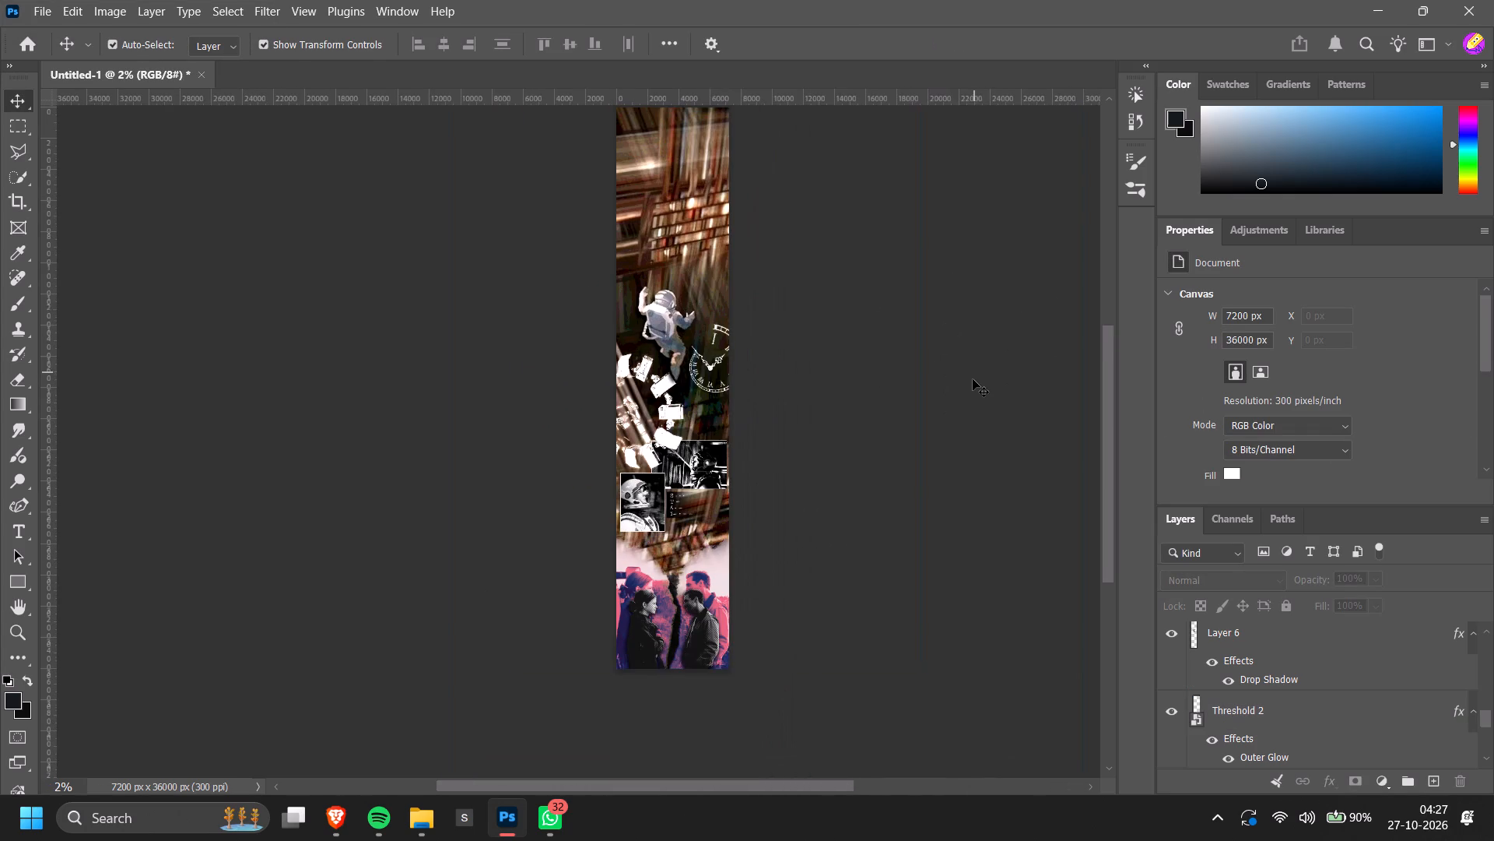
scroll(970, 383, "up", 2)
scroll(745, 381, "up", 3, "alt")
left_click(729, 391)
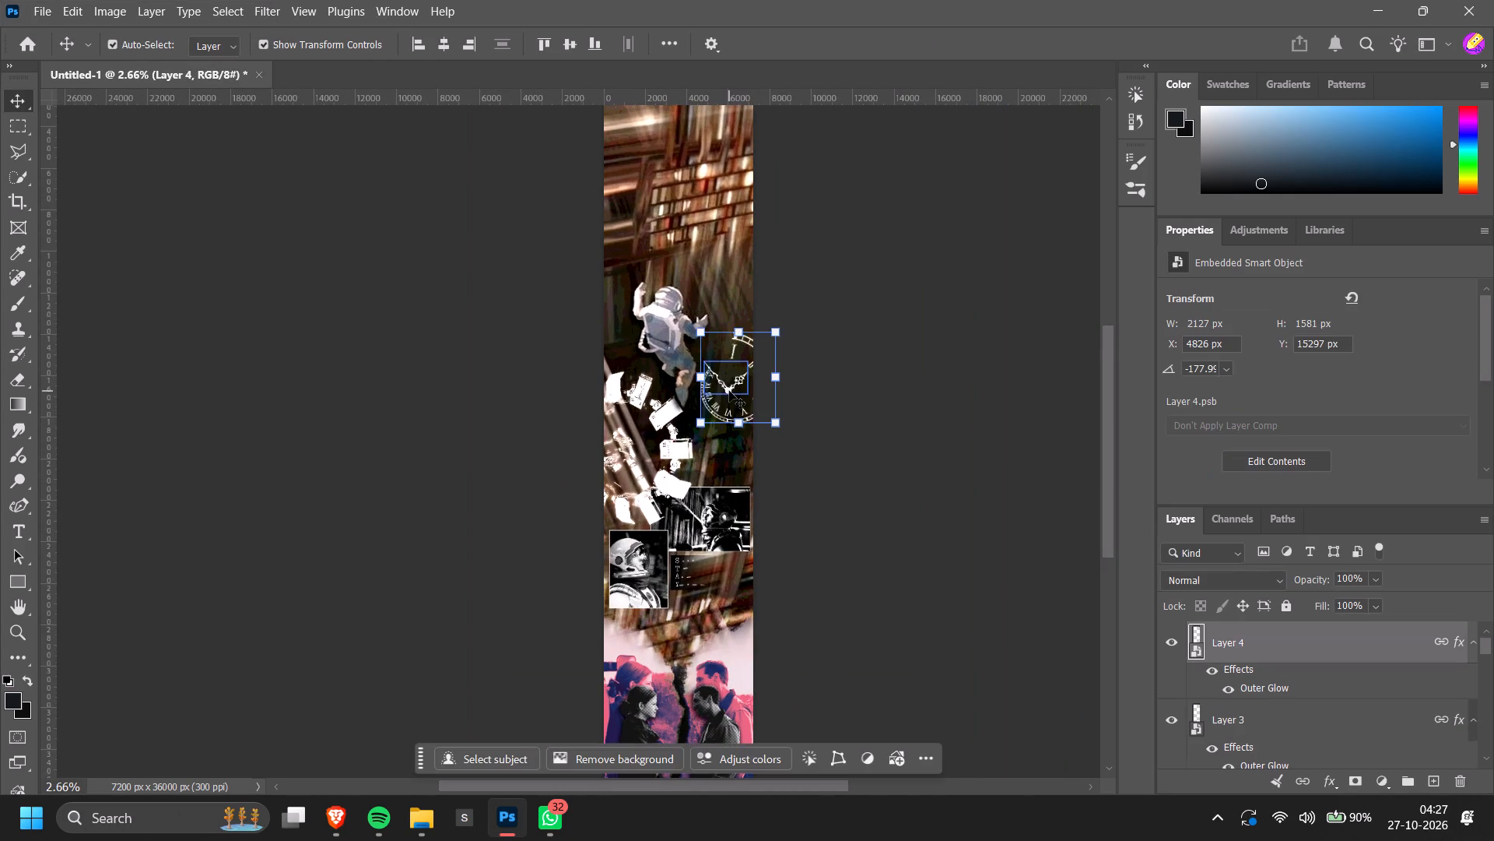
left_click_drag(774, 333, 833, 299)
left_click_drag(777, 368, 759, 248)
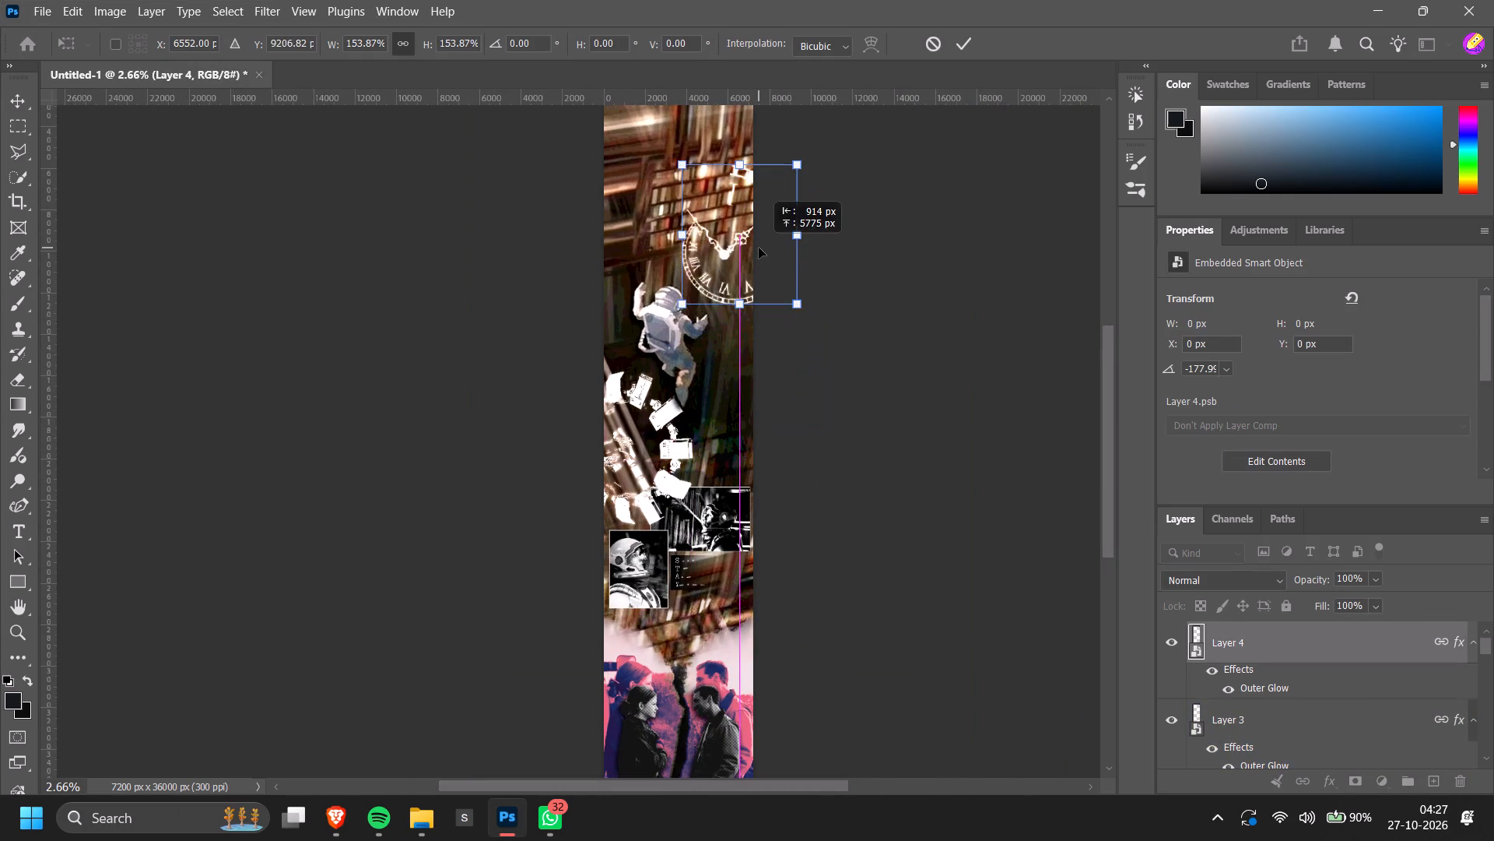
left_click_drag(759, 248, 767, 400)
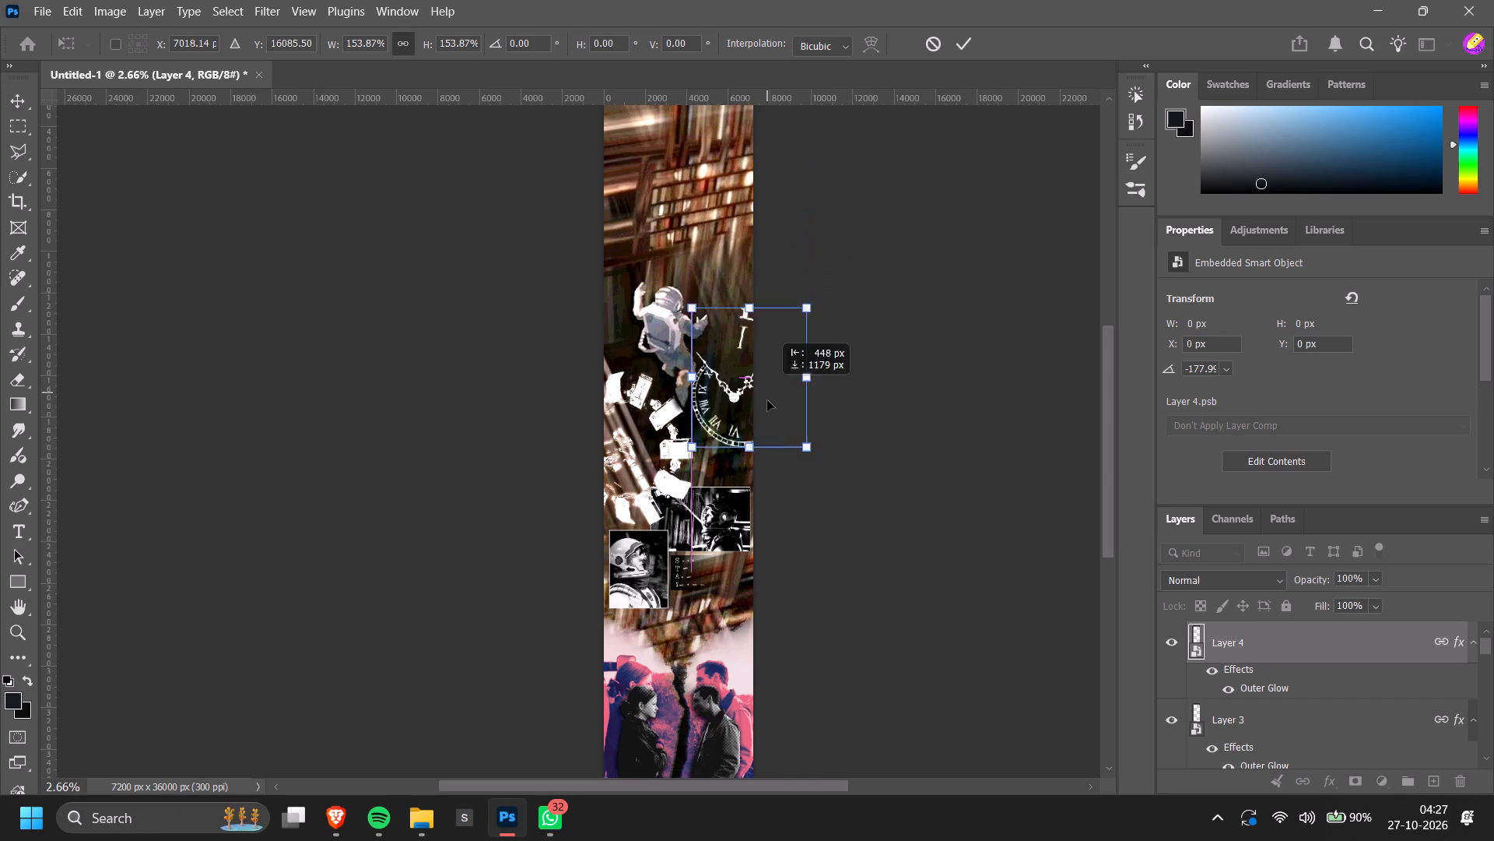
left_click_drag(767, 400, 783, 404)
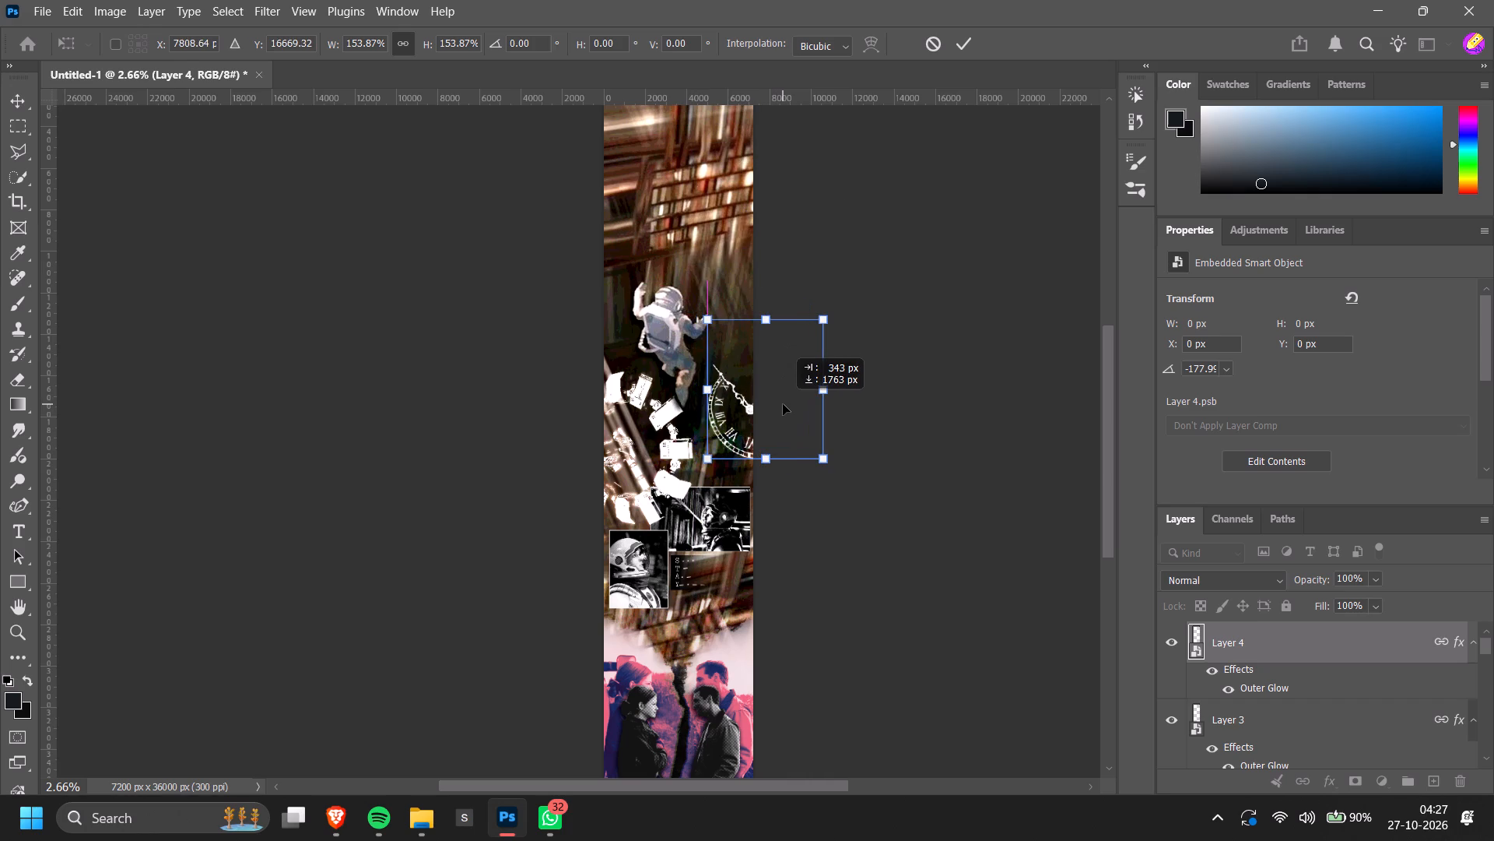
left_click_drag(783, 404, 784, 404)
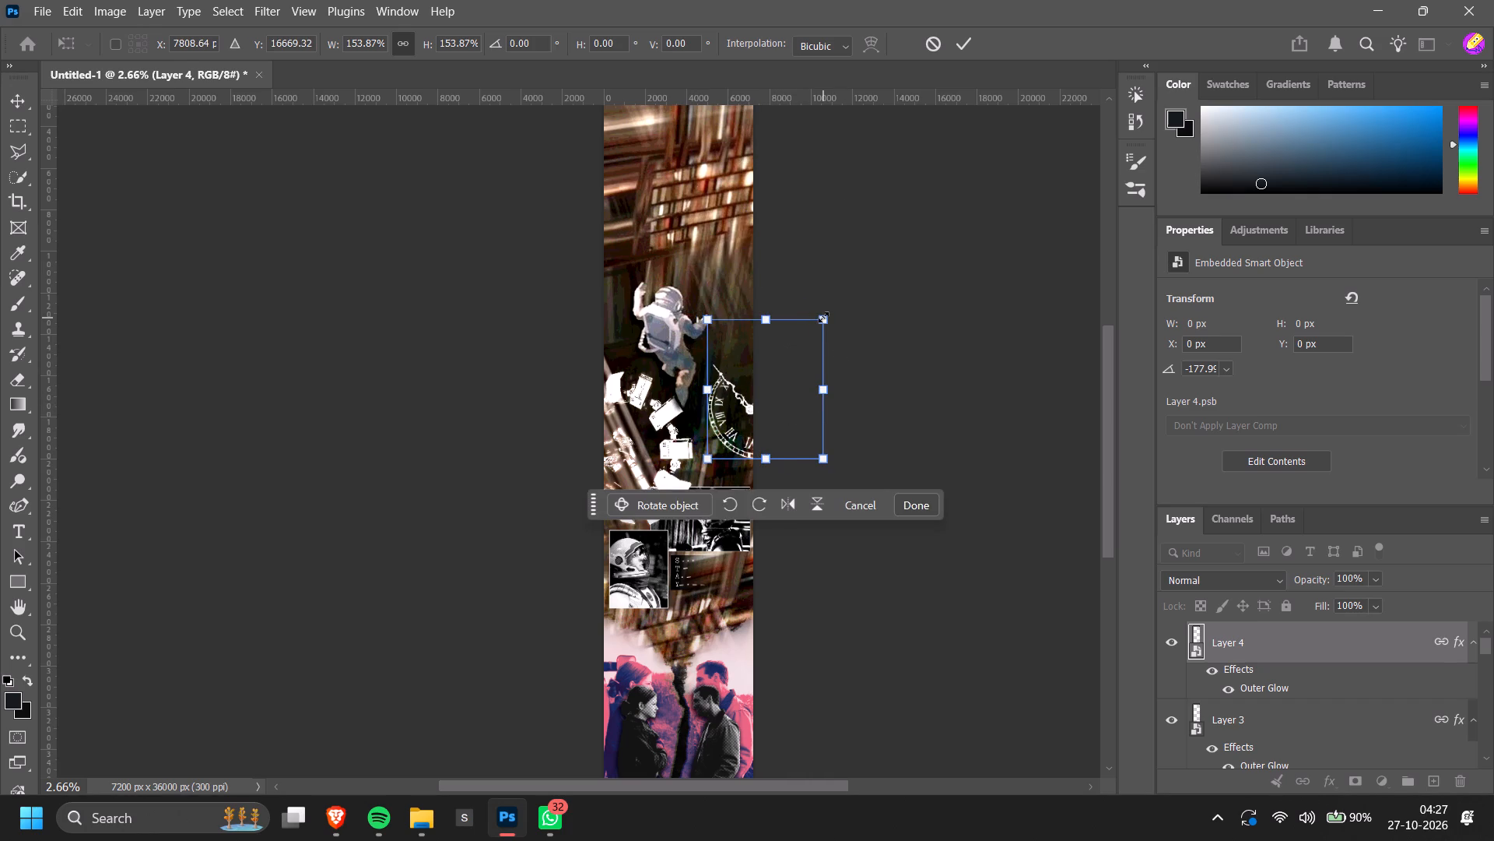
Reduce the clock to 100.05% and rotate it to -8.98° beside the astronaut's legs.
left_click_drag(823, 317, 799, 339)
left_click_drag(820, 473, 834, 438)
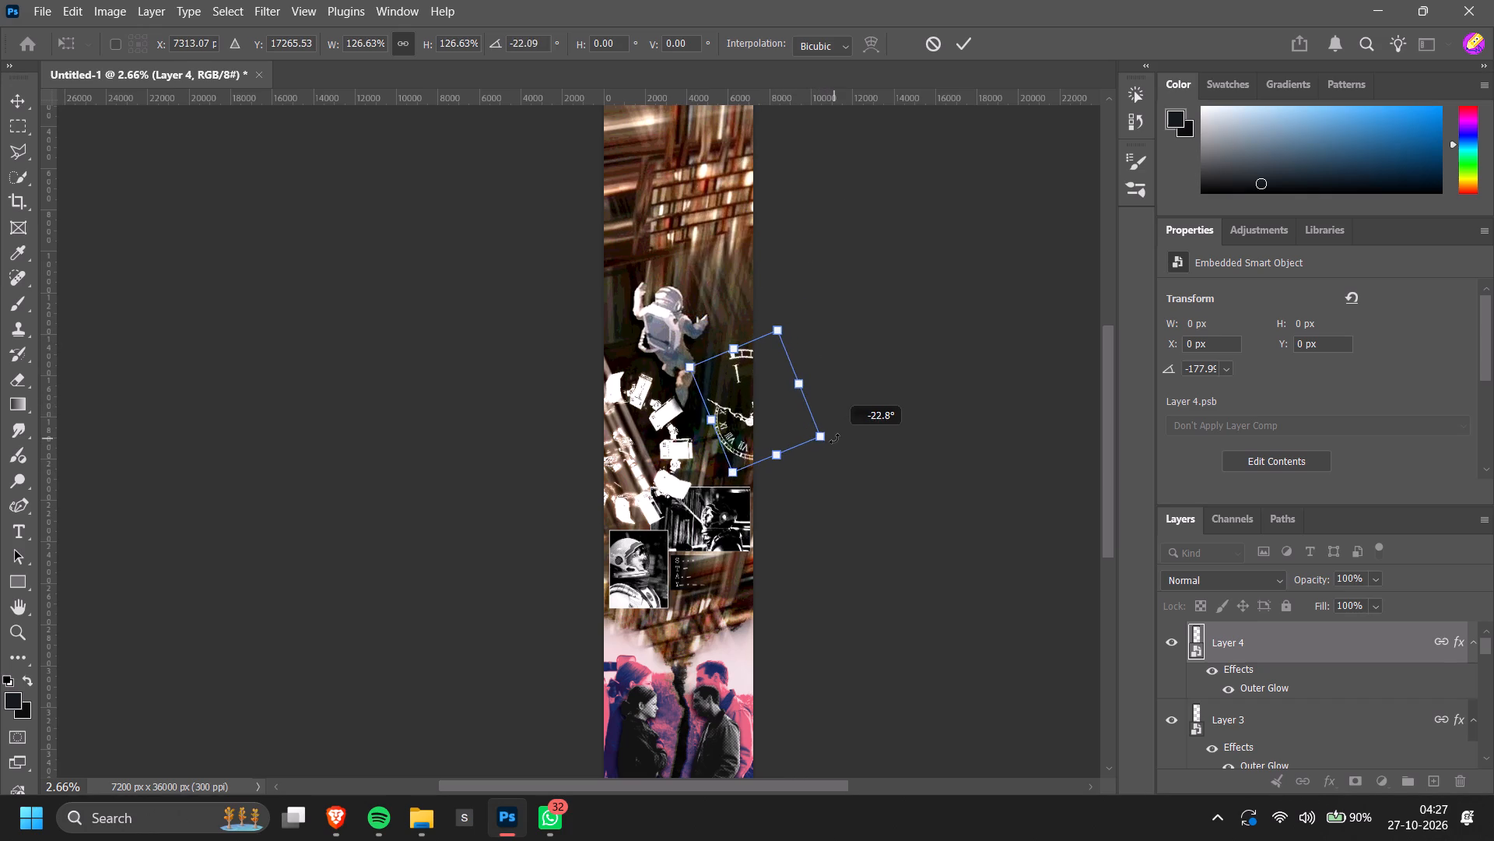
left_click_drag(834, 438, 815, 449)
left_click_drag(815, 453, 791, 432)
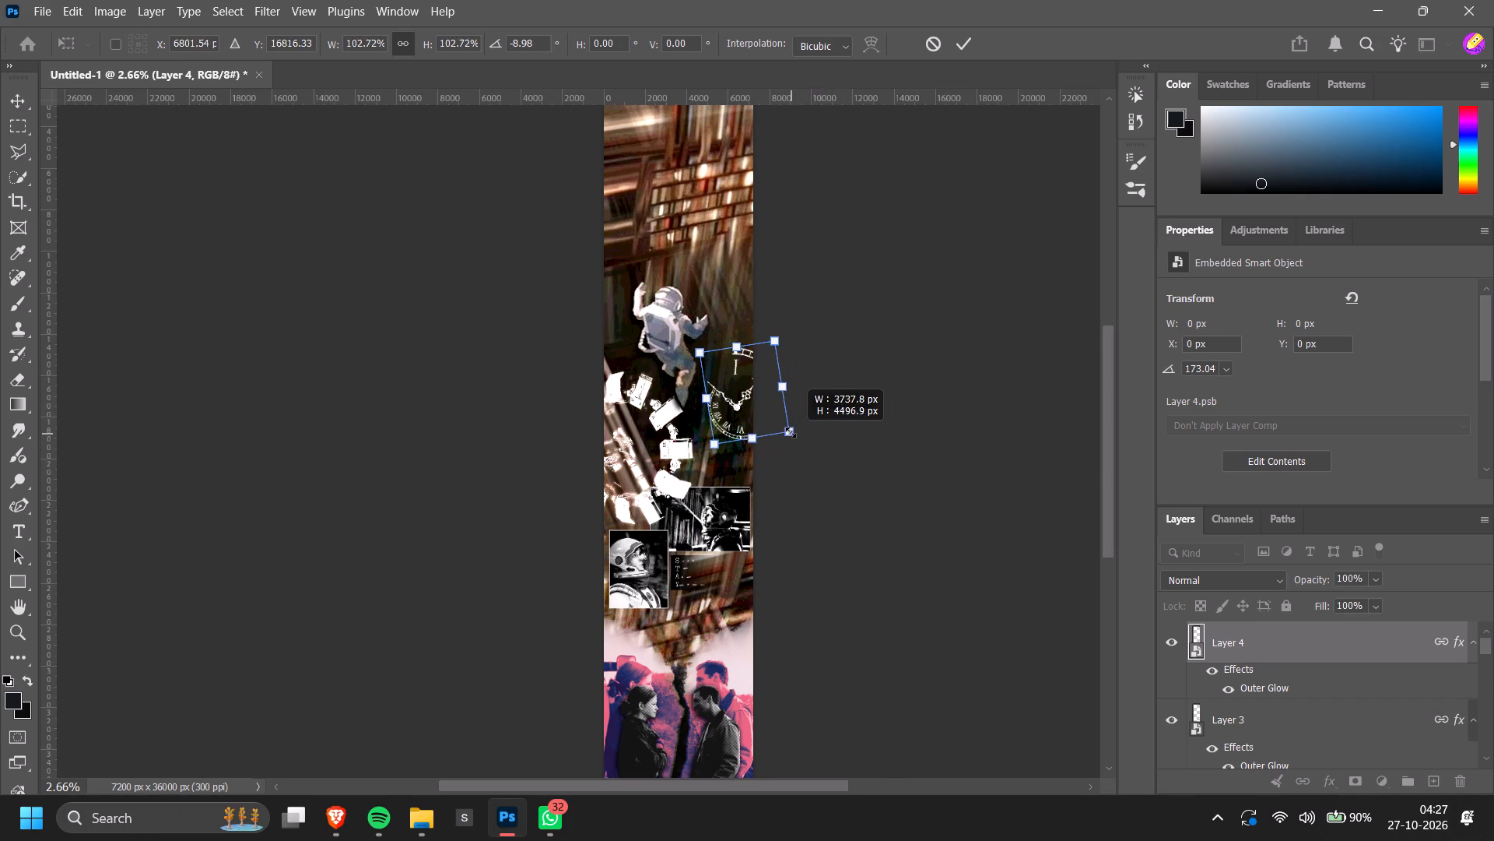
left_click_drag(791, 432, 791, 432)
left_click(891, 491)
left_click(932, 523)
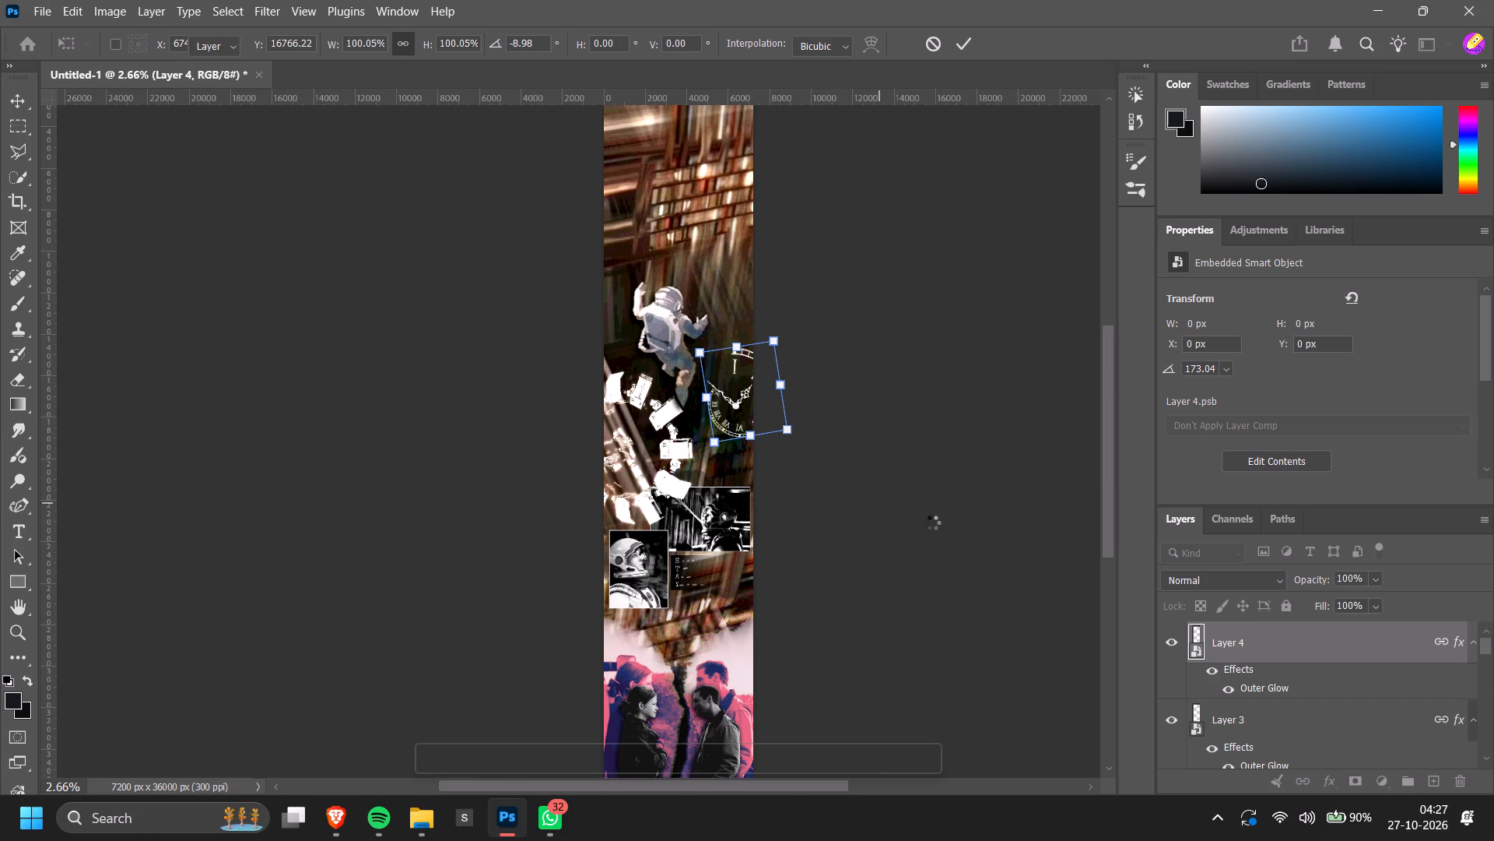
Apply the clock's pending transform beside the astronaut's legs.
scroll(933, 523, "down", 2)
left_click(938, 500)
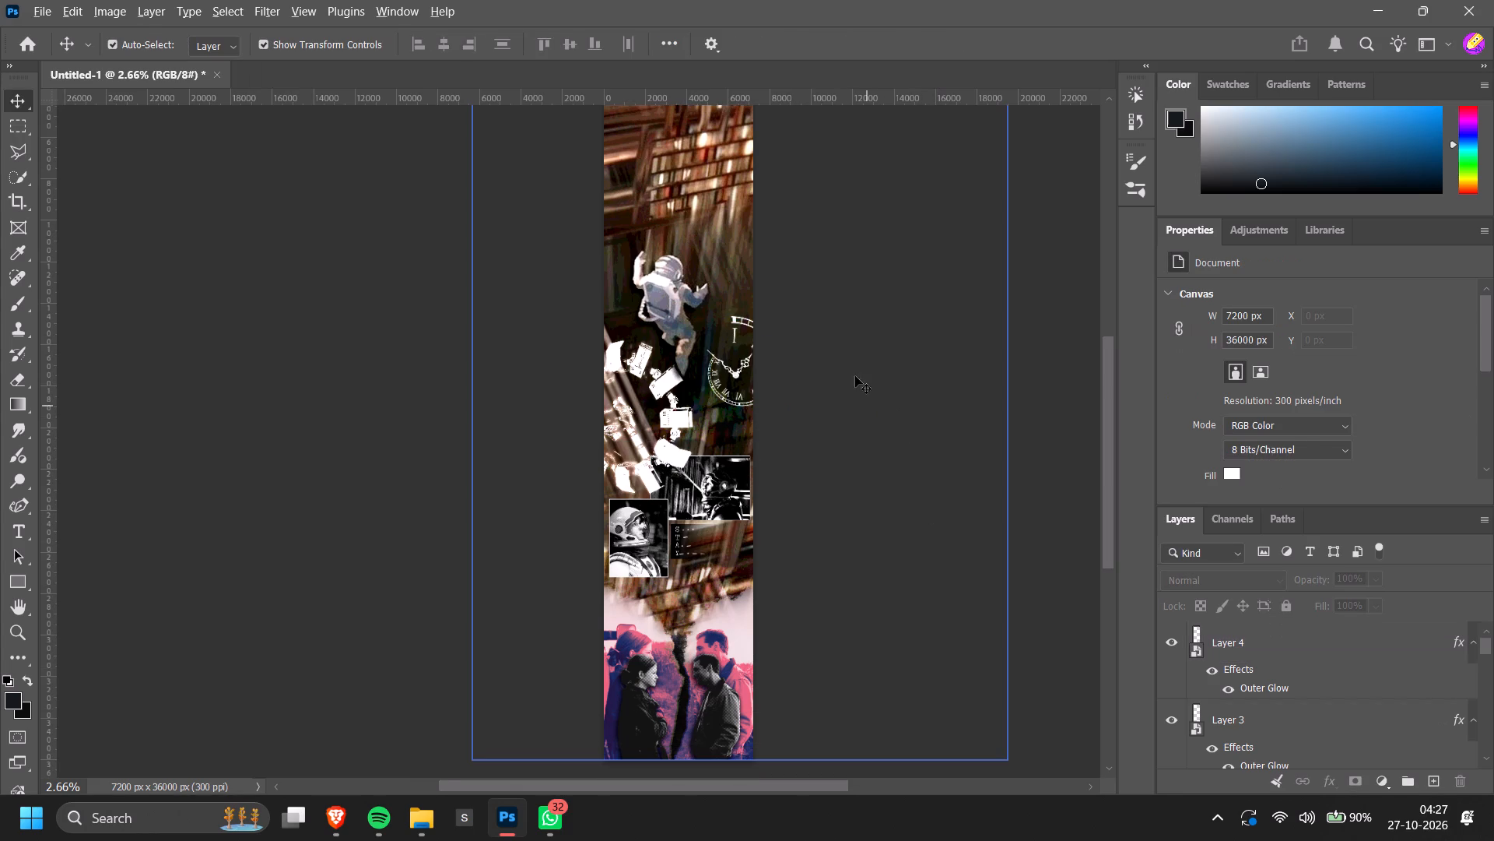
Scale the astronaut-by-the-bookshelves photo down to 84.40% and shift it about 58 px right and 84 px down.
scroll(840, 532, "up", 10, "alt")
left_click(799, 524)
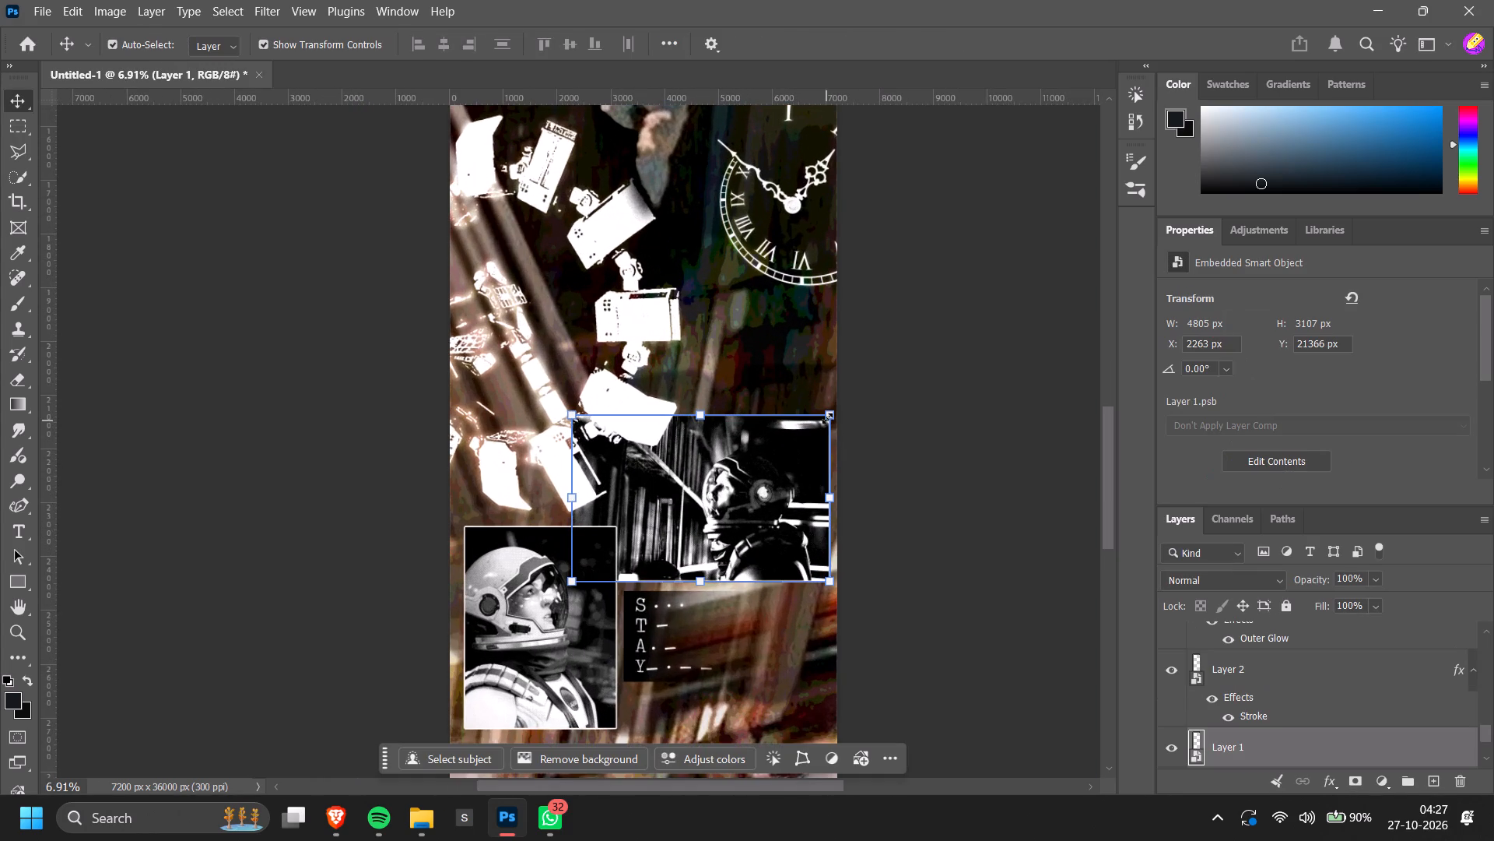
left_click_drag(827, 418, 819, 425)
left_click(781, 504)
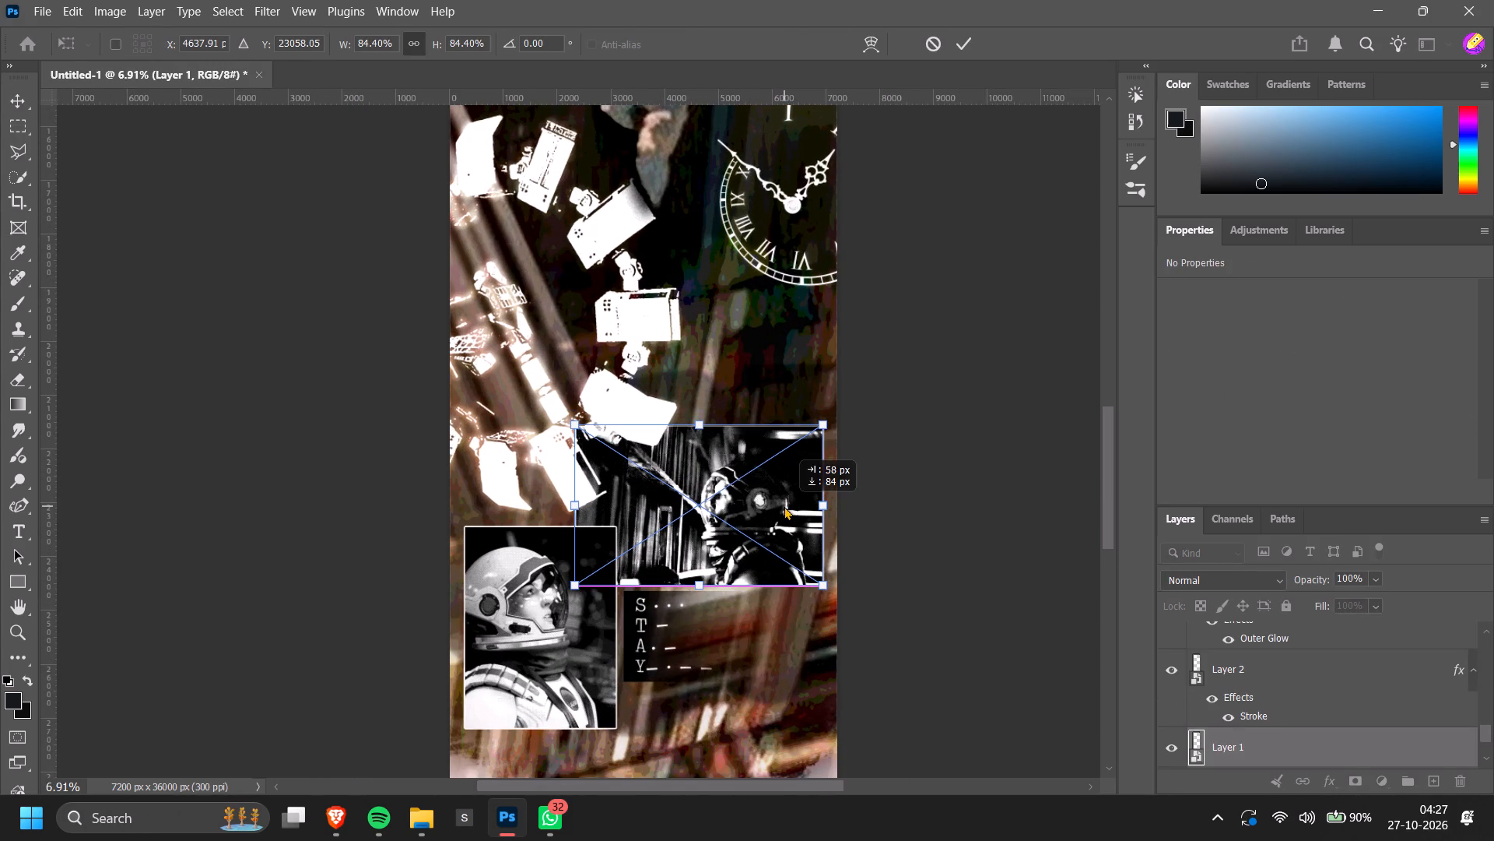
left_click(841, 625)
left_click(1009, 557)
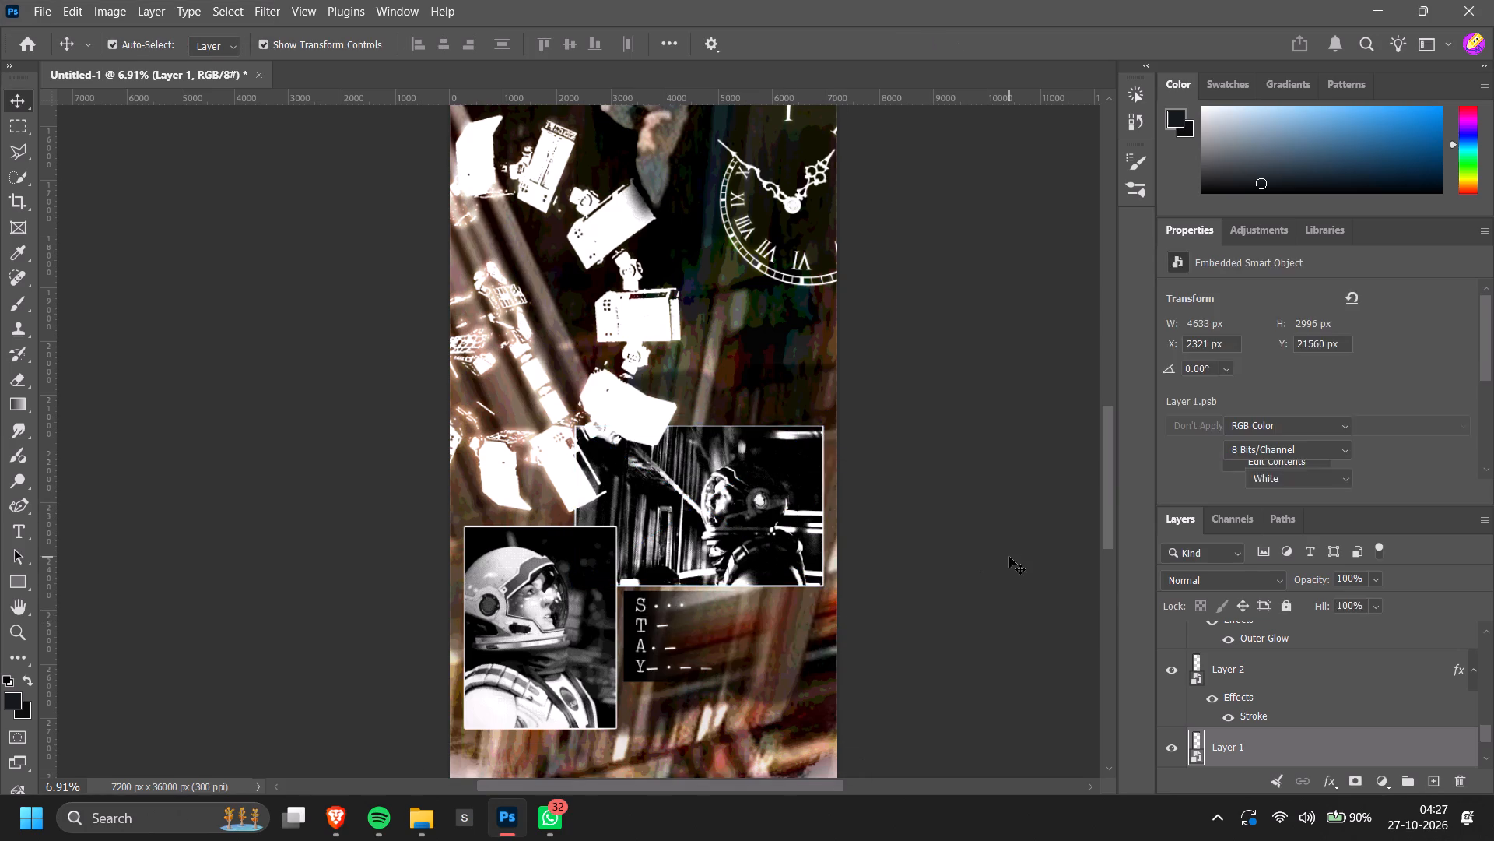
Move the helmeted astronaut portrait up and slightly left, so it sits higher beside the bookshelf photo.
scroll(1009, 557, "down", 6)
scroll(956, 565, "down", 11, "alt")
scroll(928, 581, "up", 5, "ctrl")
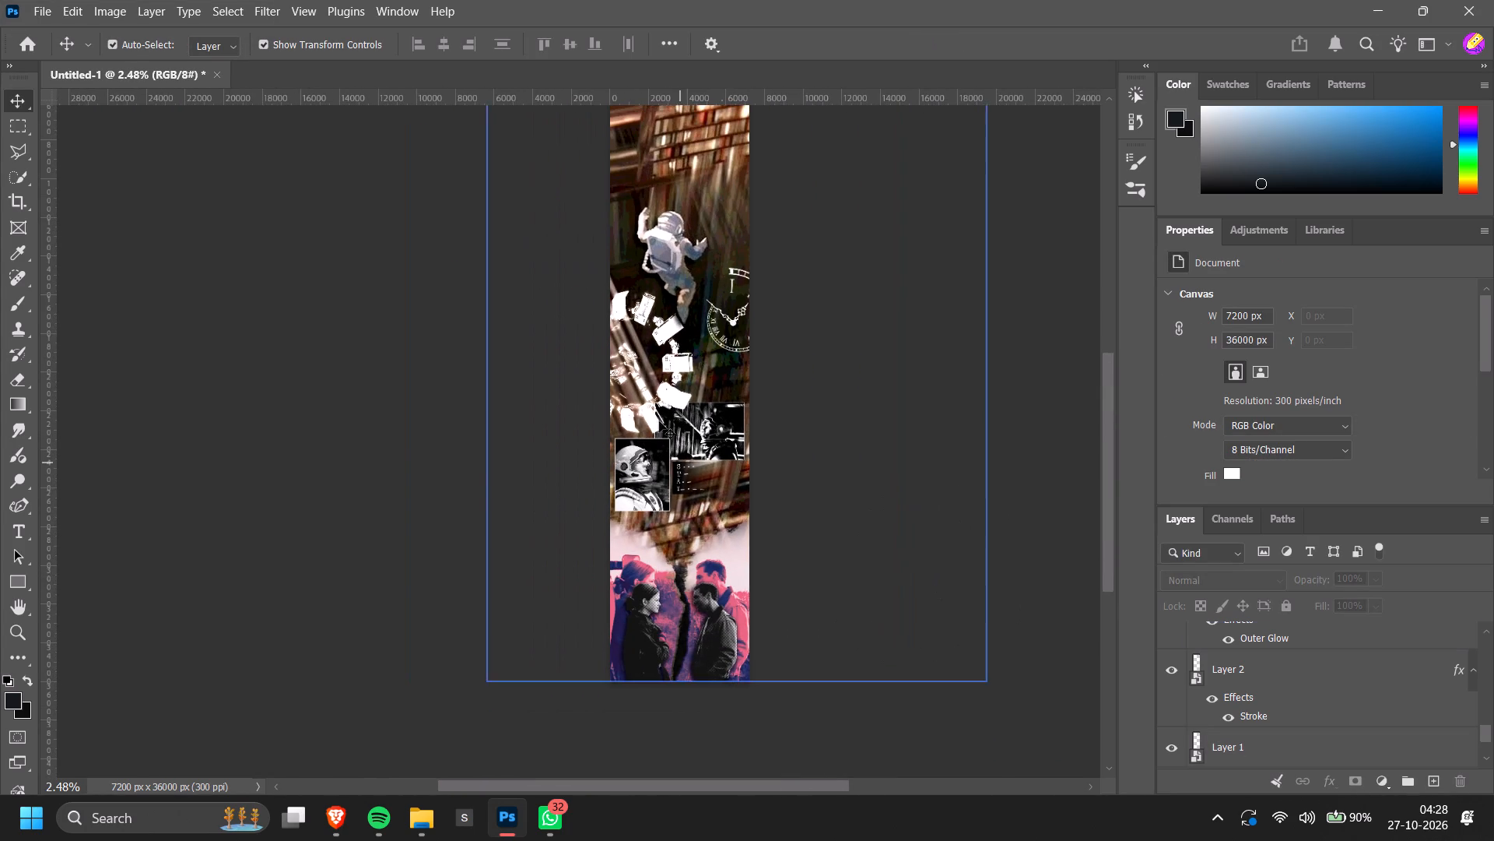
scroll(643, 395, "up", 6, "alt")
left_click_drag(656, 550, 653, 527)
left_click(962, 516)
Adjust the bookshelf astronaut photo toward the banner's right edge, placing it at X 2403 px, Y 21561 px.
left_click(798, 495)
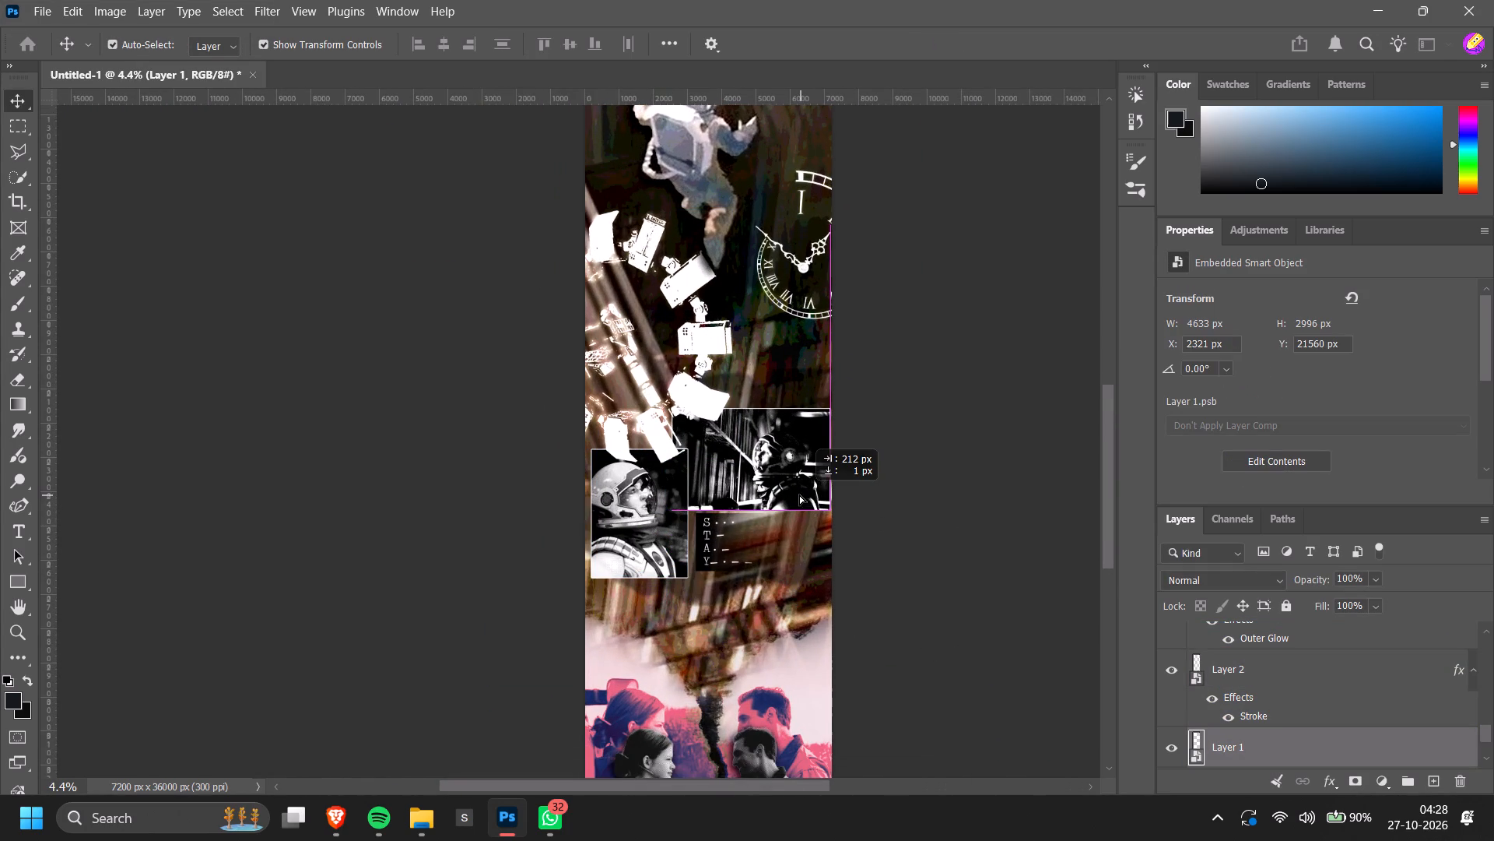
left_click(918, 467)
scroll(918, 467, "down", 5, "alt")
scroll(1069, 555, "up", 4, "ctrl")
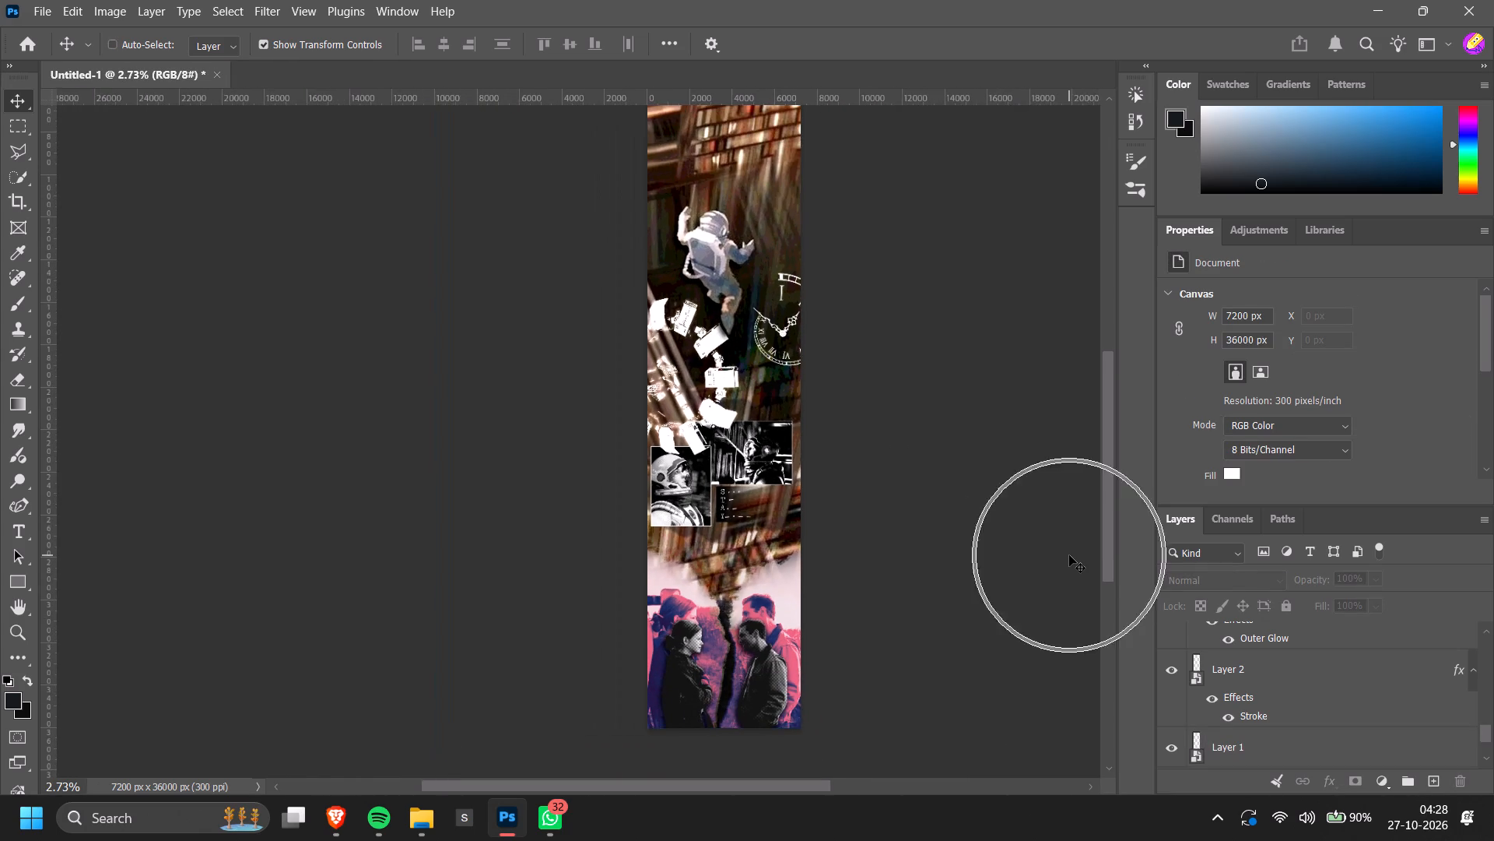
scroll(1069, 555, "down", 5, "alt")
scroll(1059, 568, "up", 10, "ctrl")
scroll(937, 512, "up", 4, "alt")
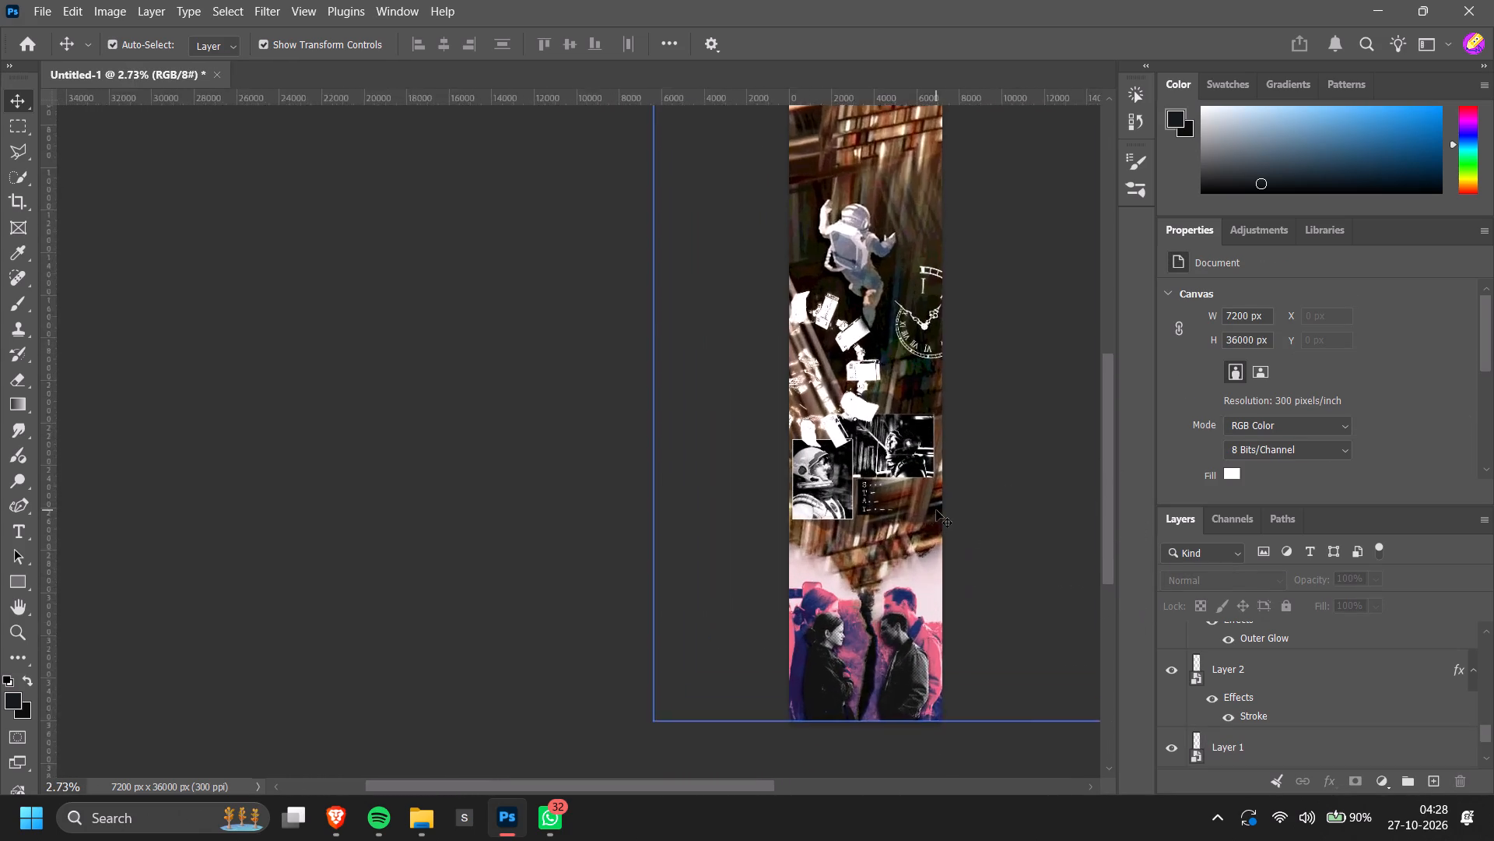
scroll(936, 510, "up", 11, "alt")
left_click_drag(875, 392, 885, 399)
left_click(974, 399)
scroll(1004, 428, "down", 4, "alt")
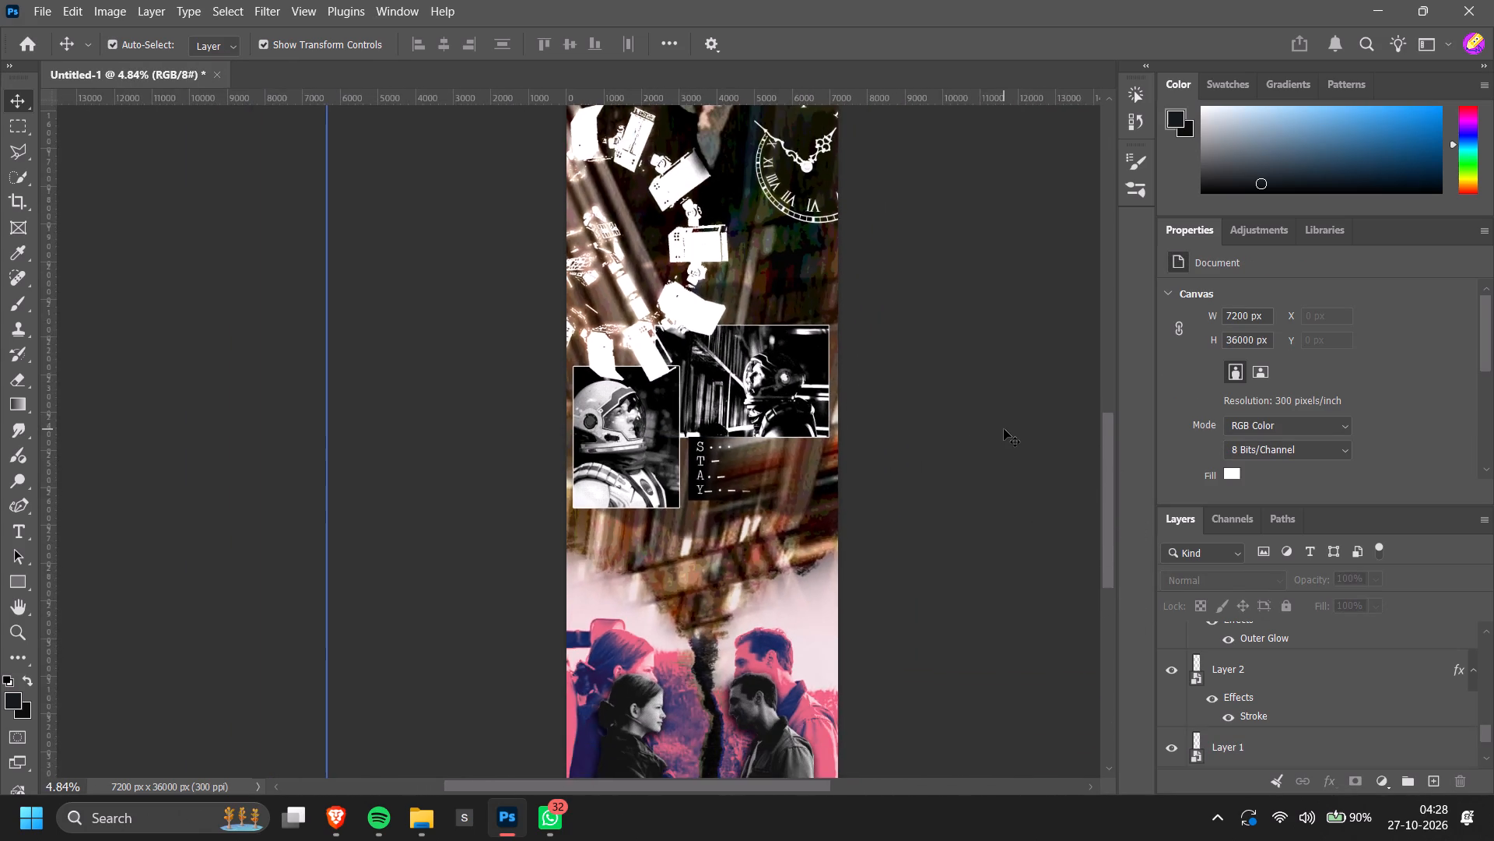
scroll(970, 422, "up", 13, "alt")
scroll(976, 421, "up", 3, "ctrl")
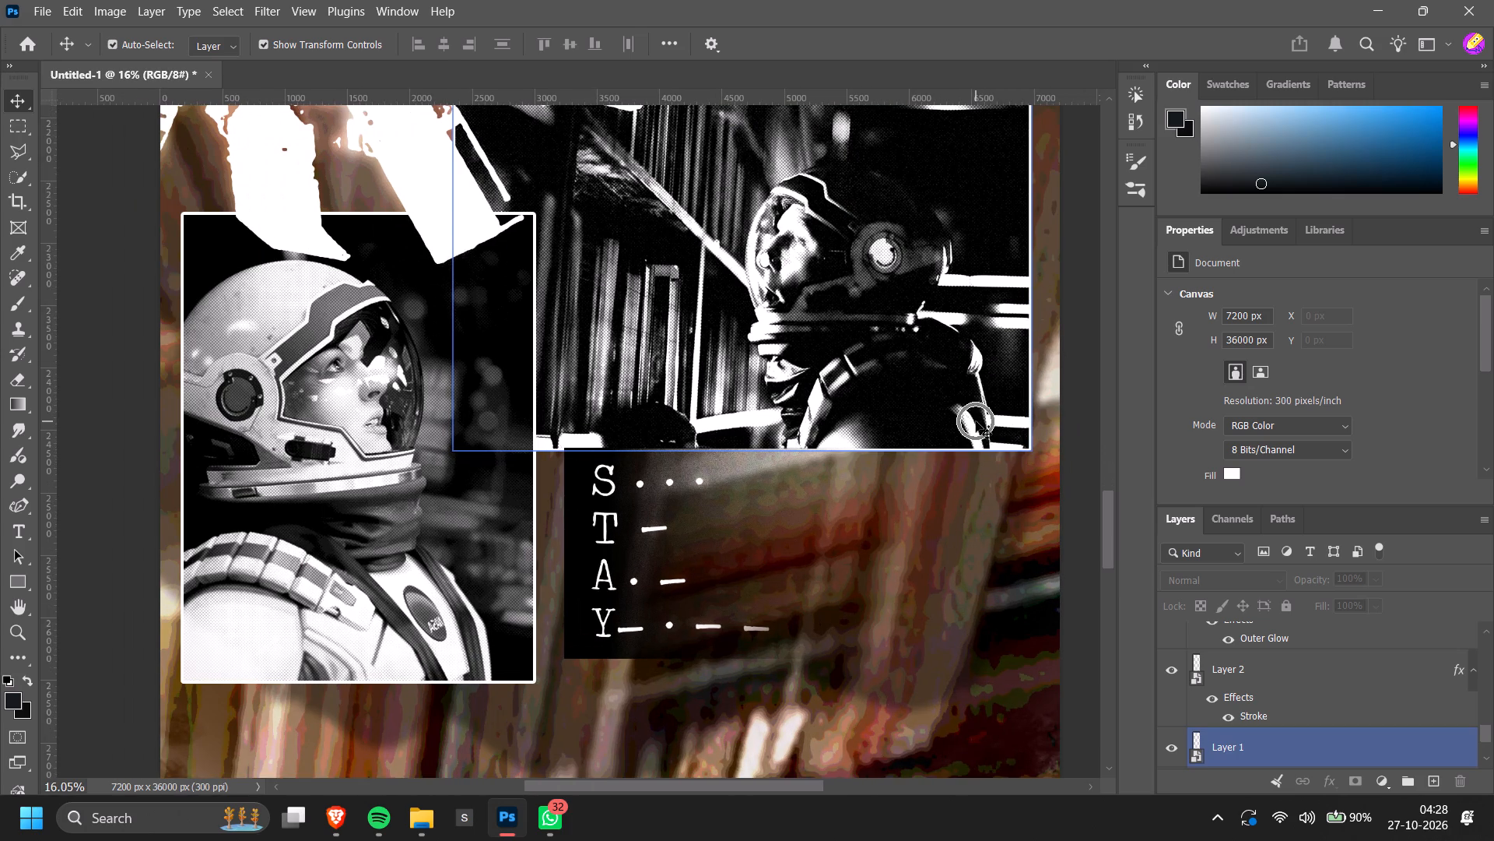
left_click_drag(920, 385, 928, 374)
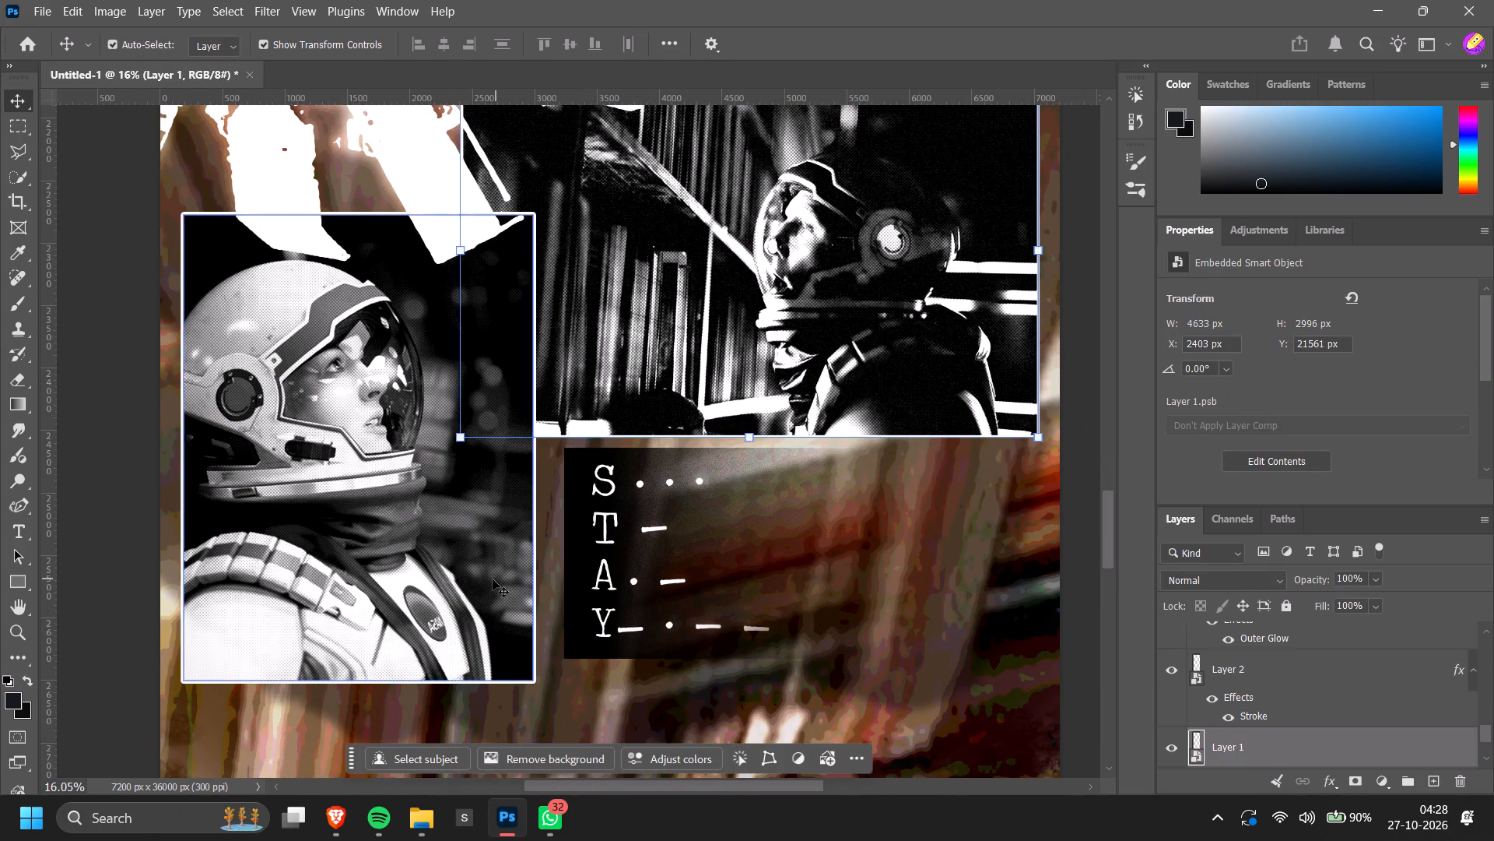
Move the helmeted astronaut portrait slightly down to X 189 px, Y 22963 px.
left_click_drag(492, 581, 493, 605)
scroll(524, 598, "down", 10, "alt")
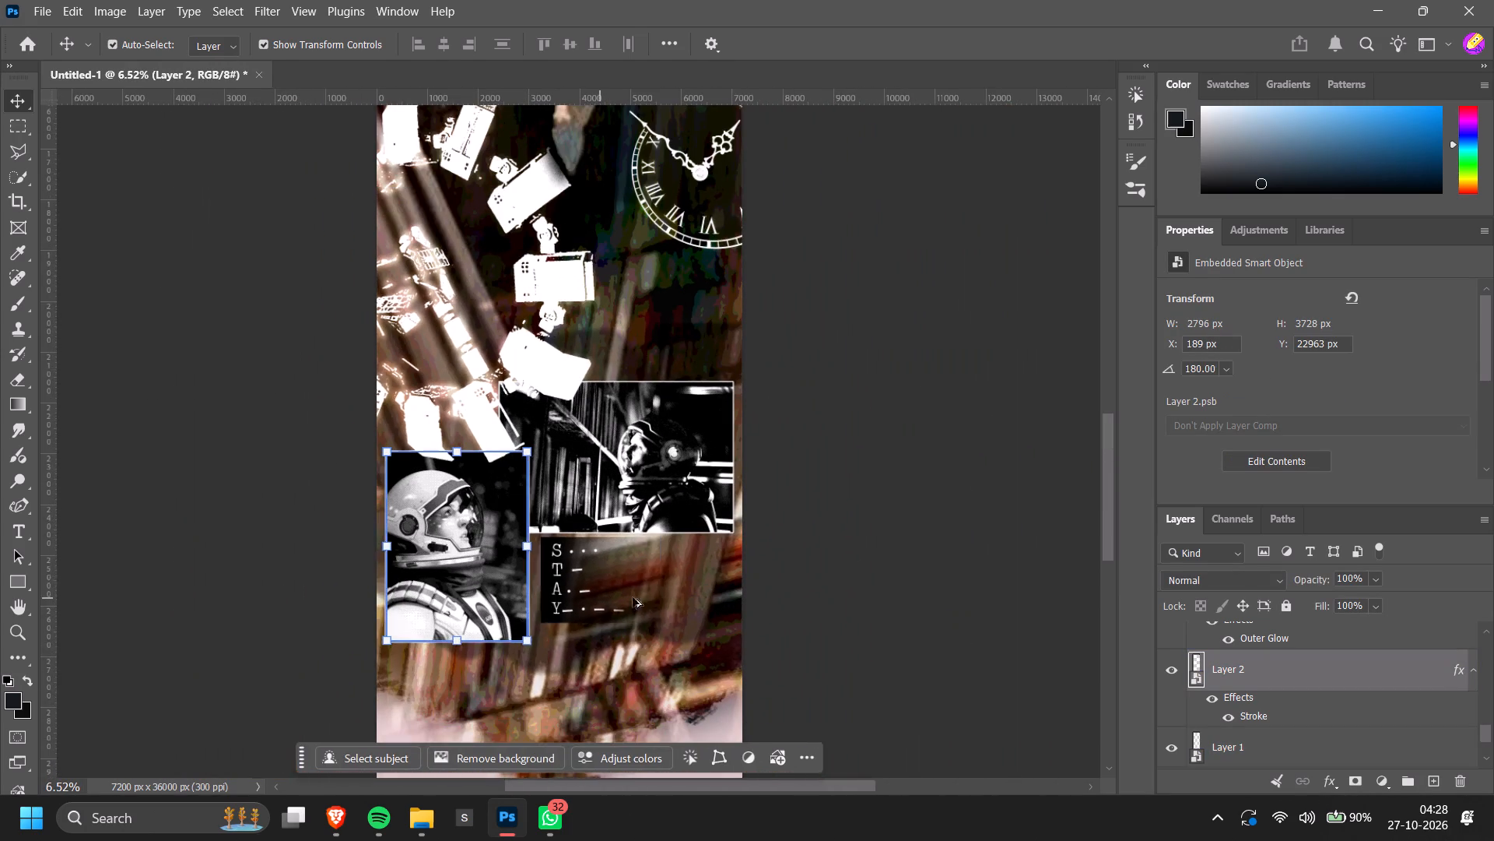
left_click(860, 564)
Raise the bookshelf astronaut photo by about 375 px, keeping it just inside the banner's right edge.
scroll(860, 564, "down", 2)
scroll(860, 564, "up", 9, "ctrl")
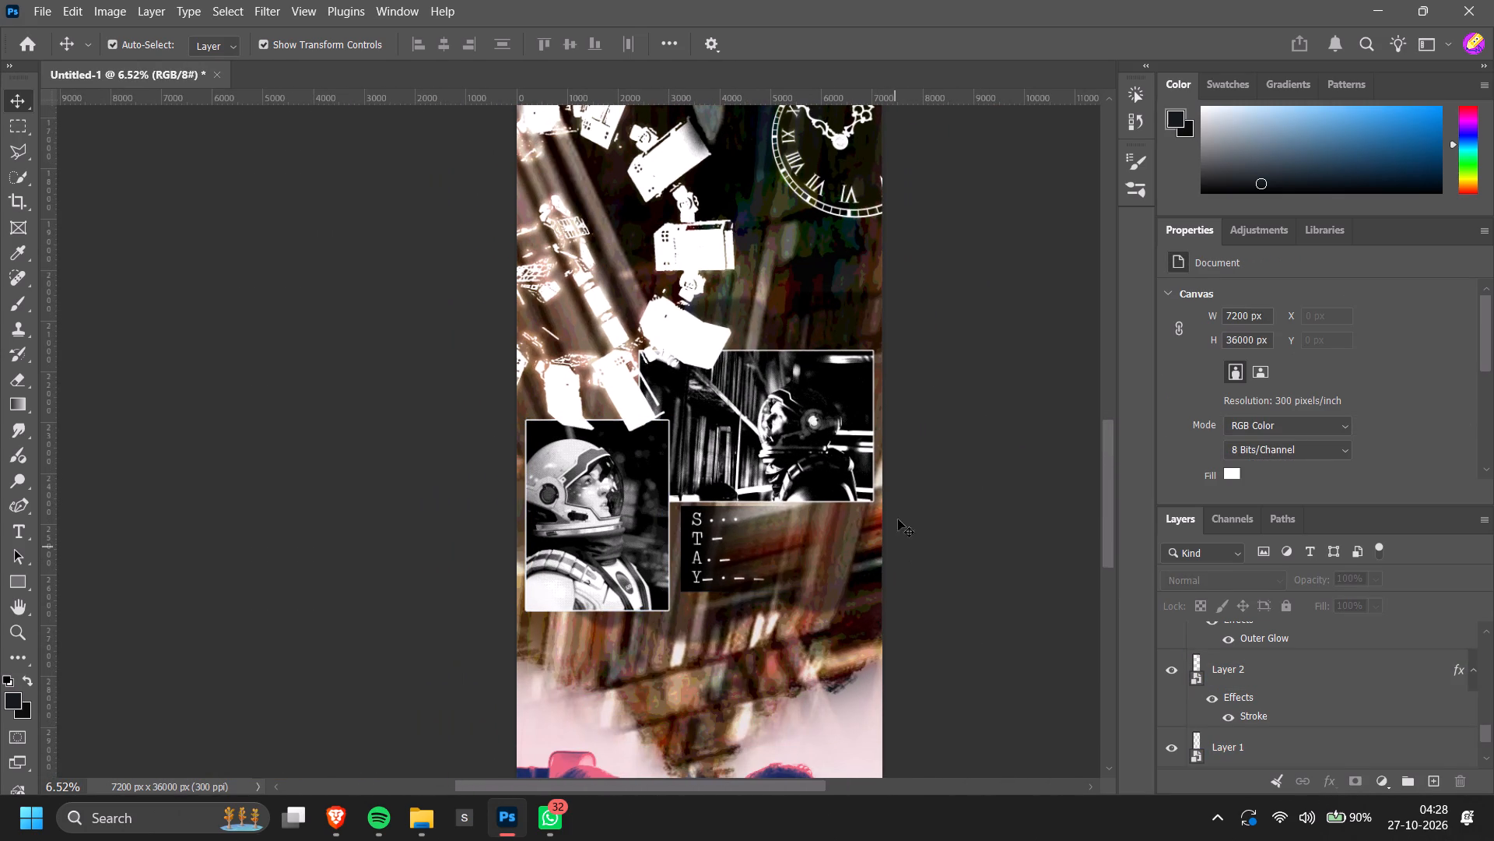
left_click_drag(848, 443, 847, 424)
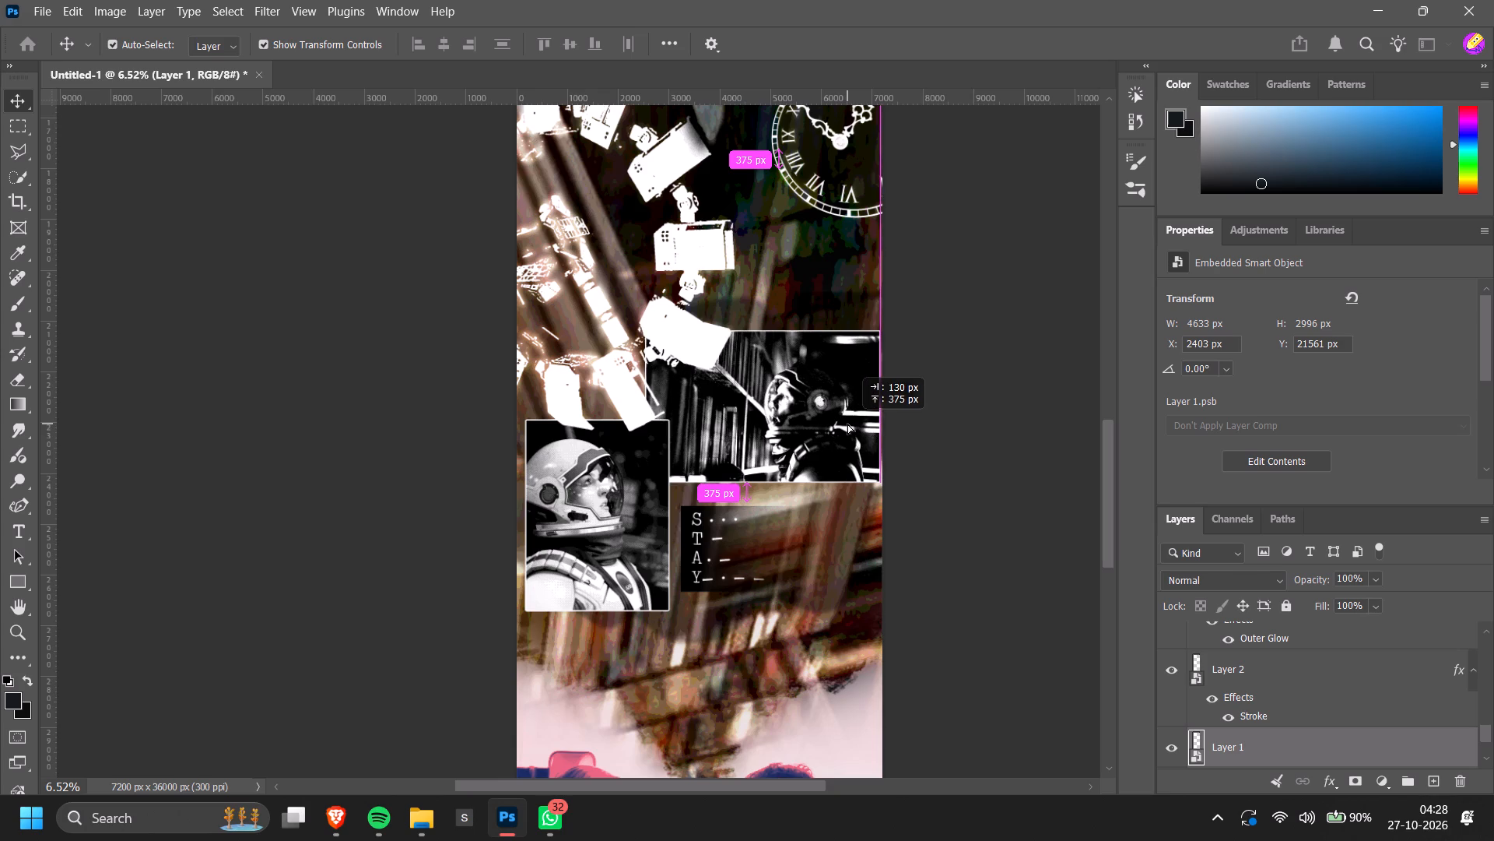
left_click_drag(847, 424, 844, 424)
left_click(957, 414)
Link the STAY Morse code layers, Layer 5 and Threshold 1, so they move together.
scroll(957, 414, "up", 4, "alt")
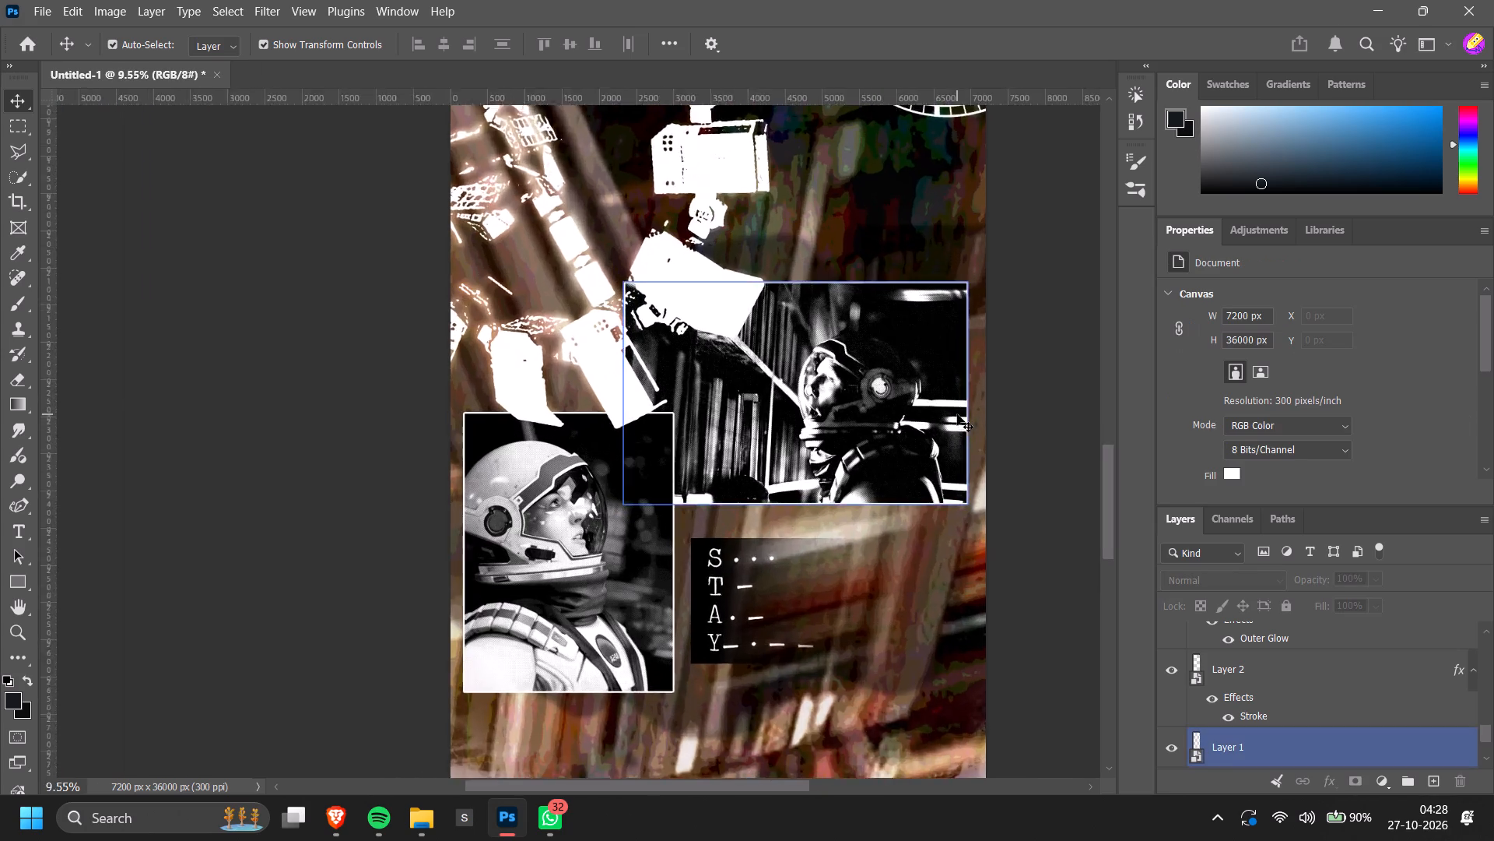
scroll(957, 414, "up", 4, "alt")
scroll(819, 644, "up", 8, "ctrl")
left_click(731, 663)
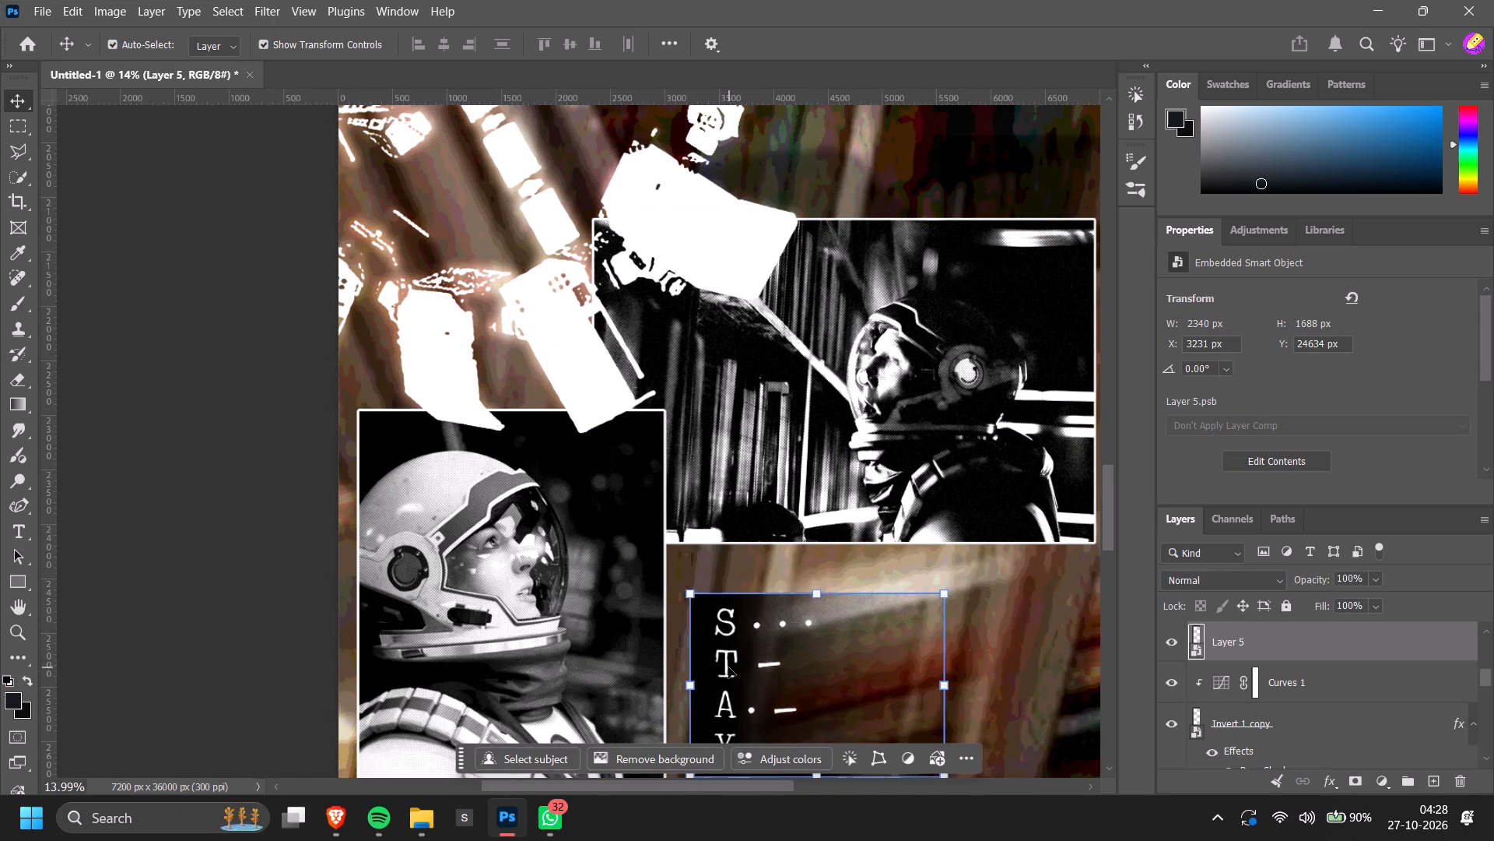
left_click(725, 672, "shift")
right_click(1290, 649)
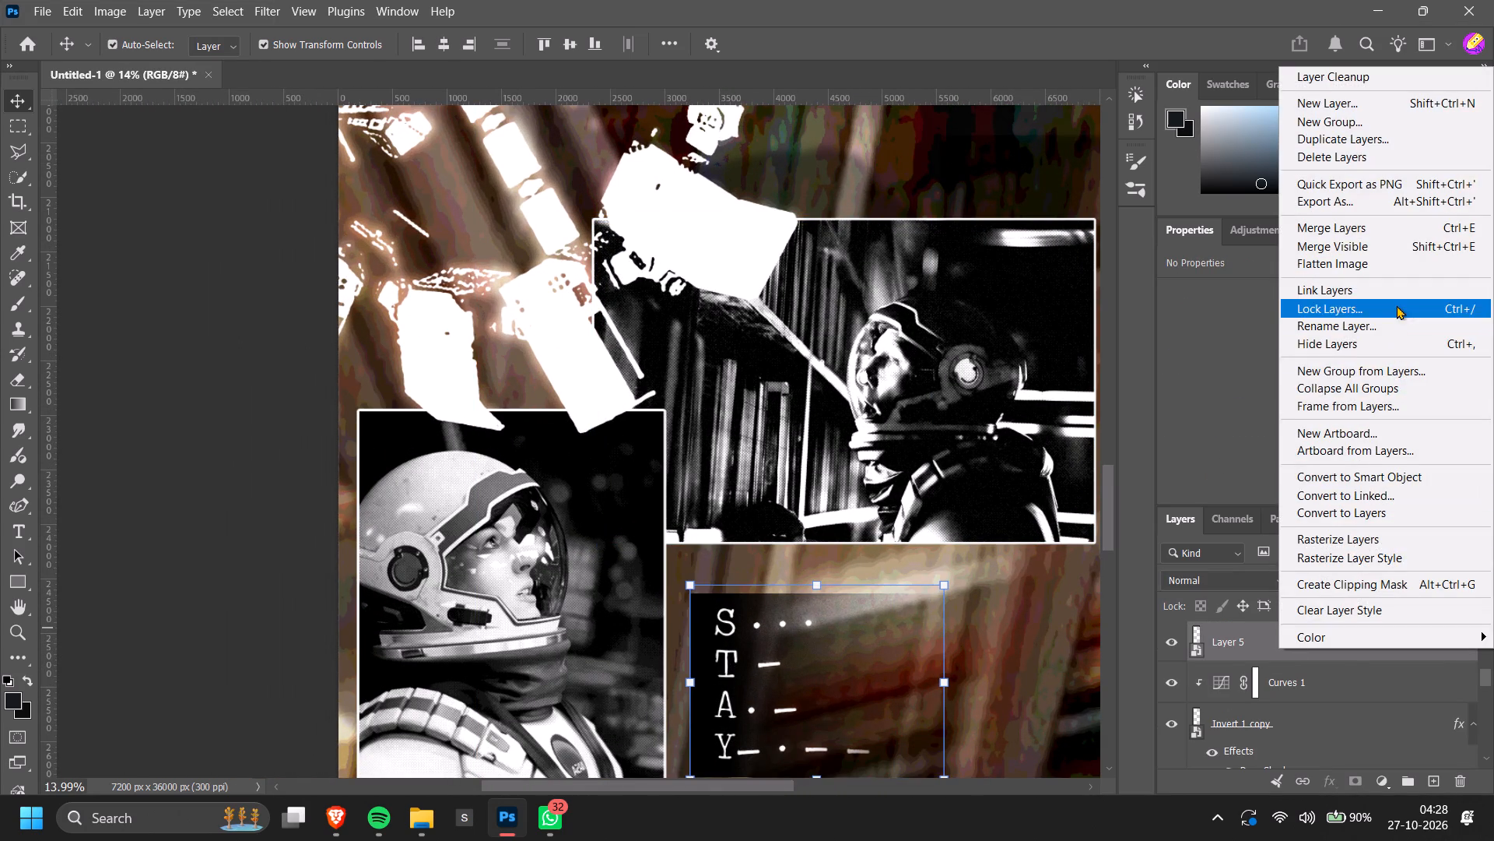
left_click(1398, 294)
Move the linked STAY Morse block beneath the bookshelf photo to X 3473 px, Y 24458 px.
left_click_drag(755, 672, 752, 649)
scroll(753, 651, "down", 8, "alt")
left_click(1022, 654)
scroll(1020, 655, "down", 5)
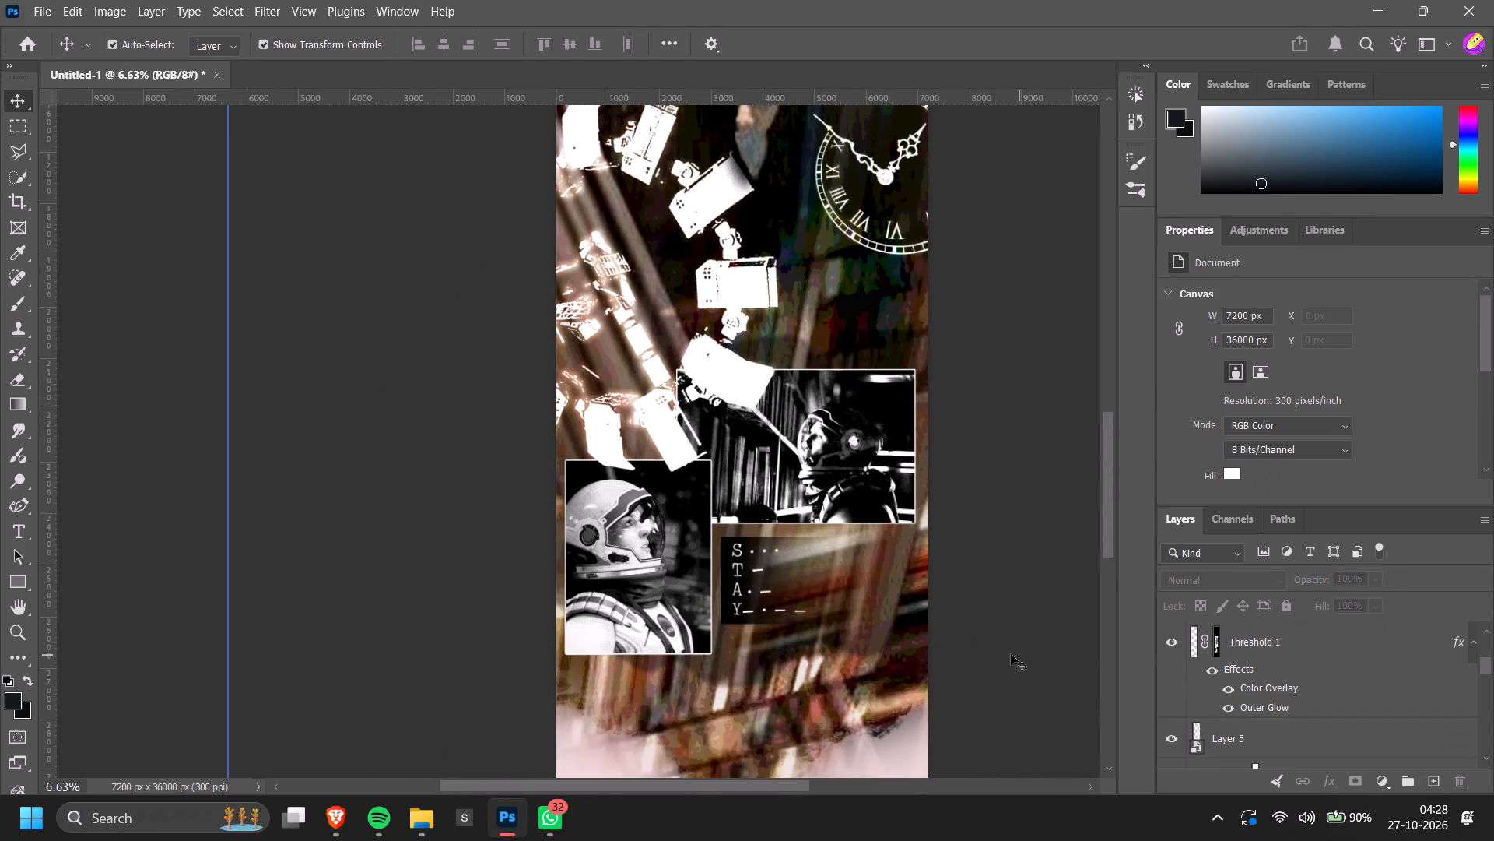
scroll(965, 624, "down", 5, "alt")
scroll(965, 624, "up", 3, "ctrl")
scroll(965, 624, "down", 3, "alt")
scroll(965, 624, "up", 2, "ctrl")
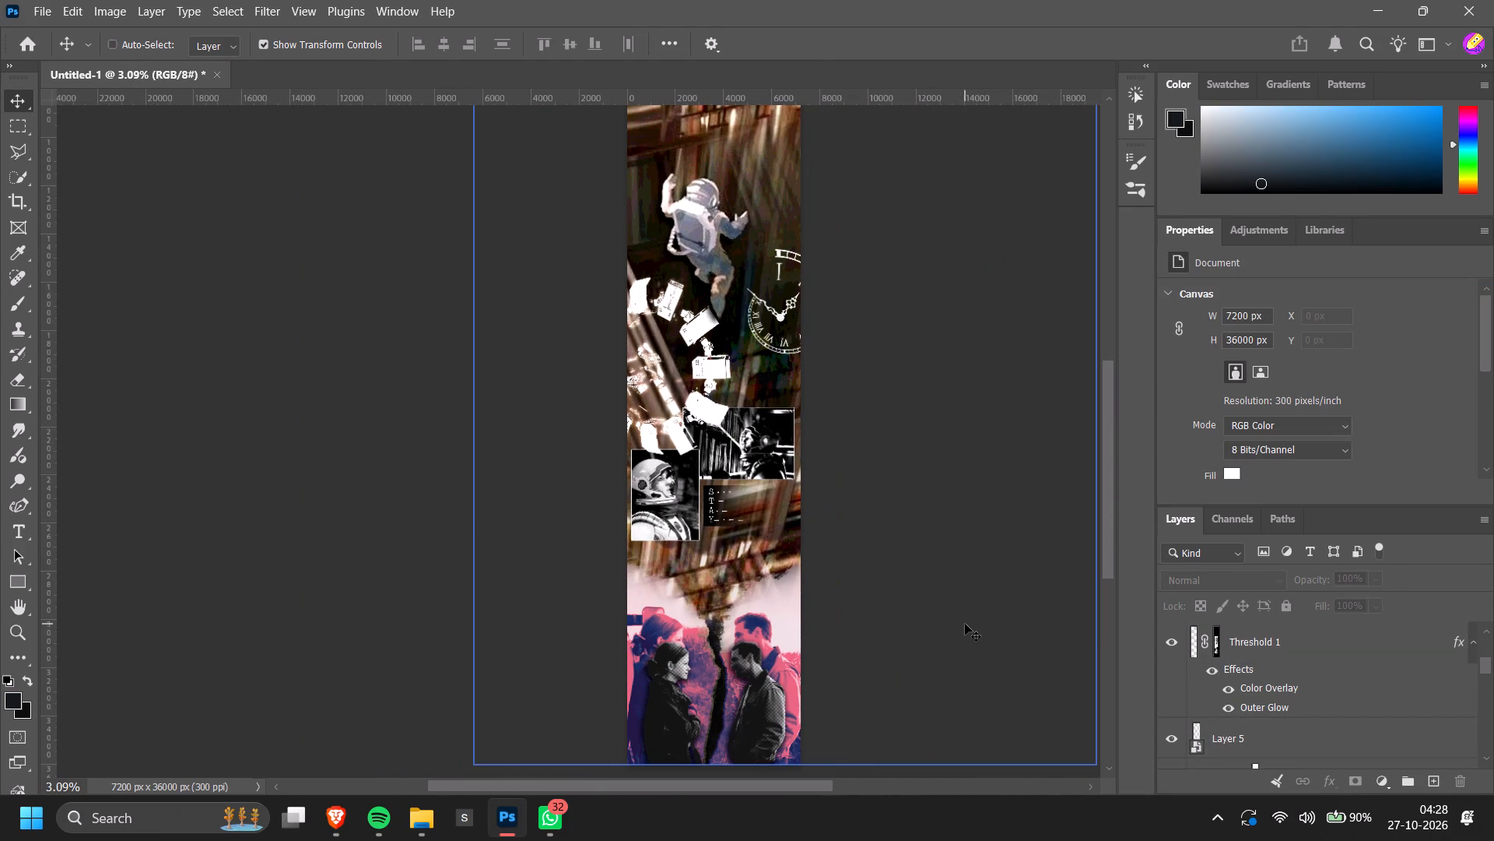
scroll(965, 624, "up", 2, "ctrl")
scroll(849, 570, "up", 13, "alt")
left_click_drag(726, 459, 745, 463)
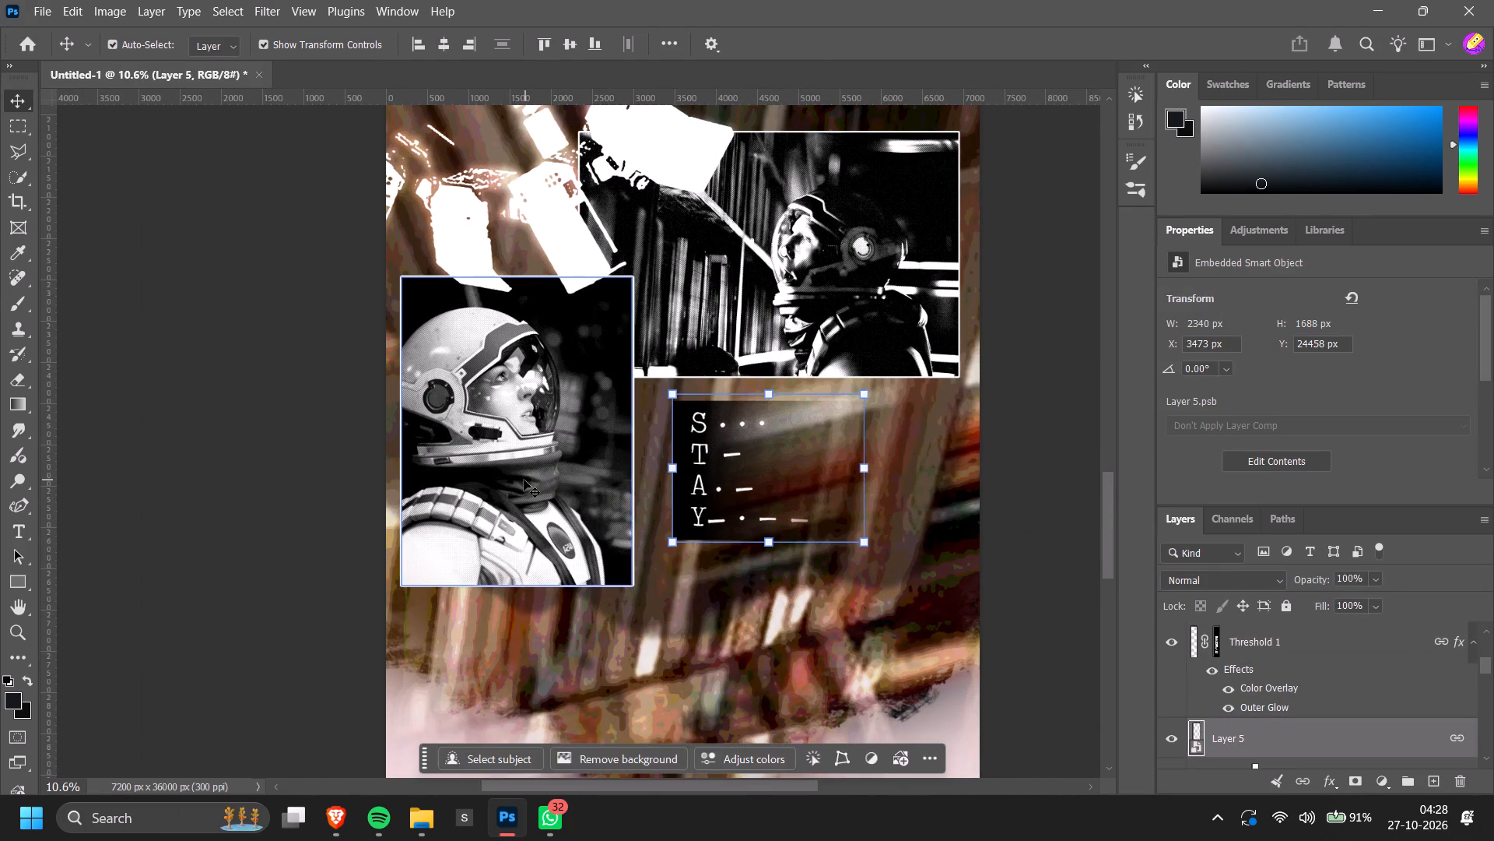
Shift the helmeted astronaut portrait right to X 388 px, Y 22963 px.
left_click_drag(523, 480, 534, 483)
scroll(534, 483, "down", 8, "alt")
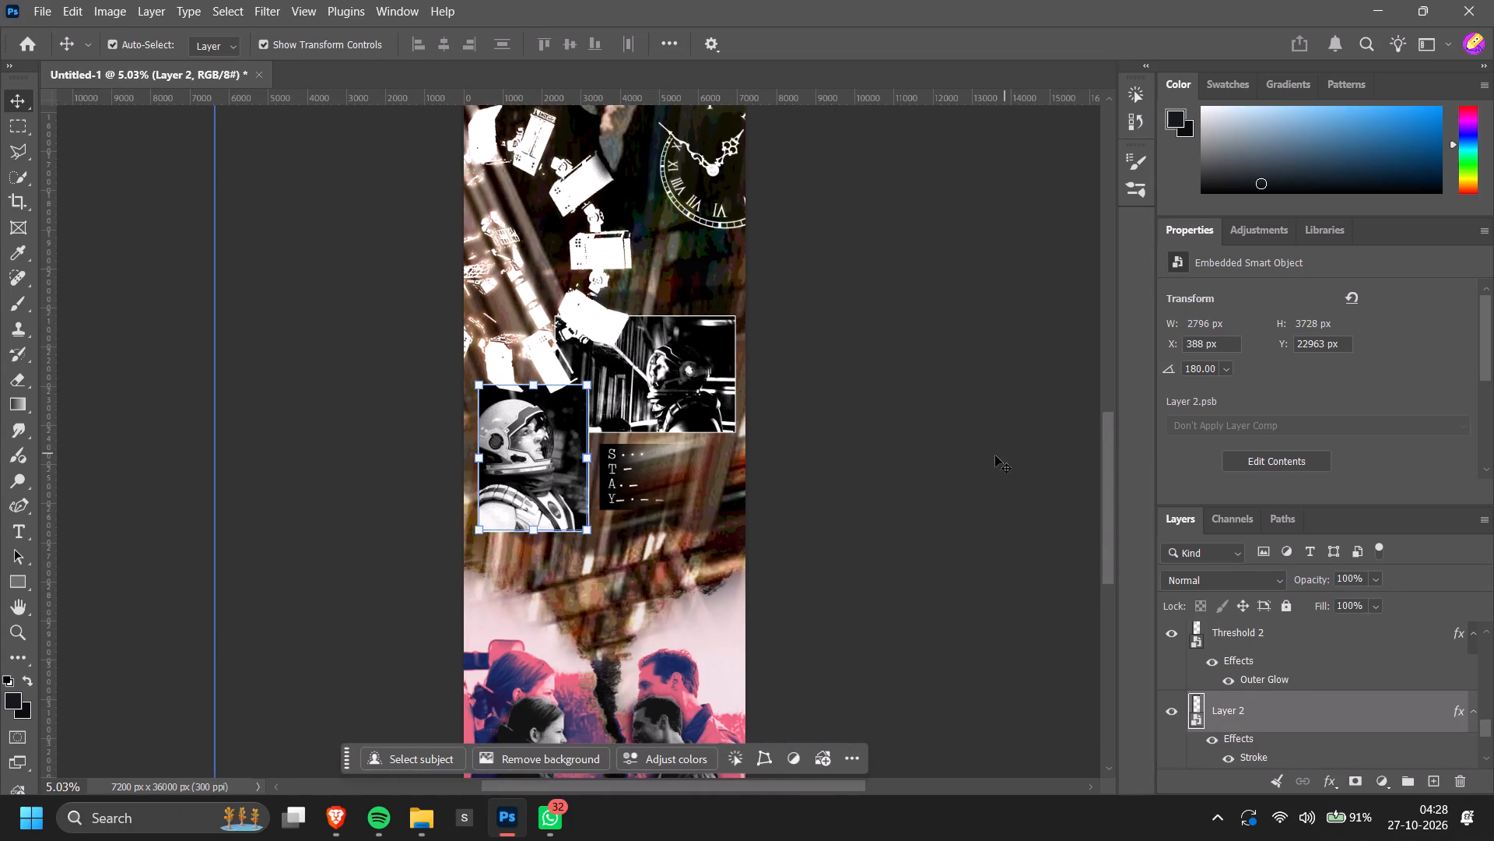
left_click(933, 463)
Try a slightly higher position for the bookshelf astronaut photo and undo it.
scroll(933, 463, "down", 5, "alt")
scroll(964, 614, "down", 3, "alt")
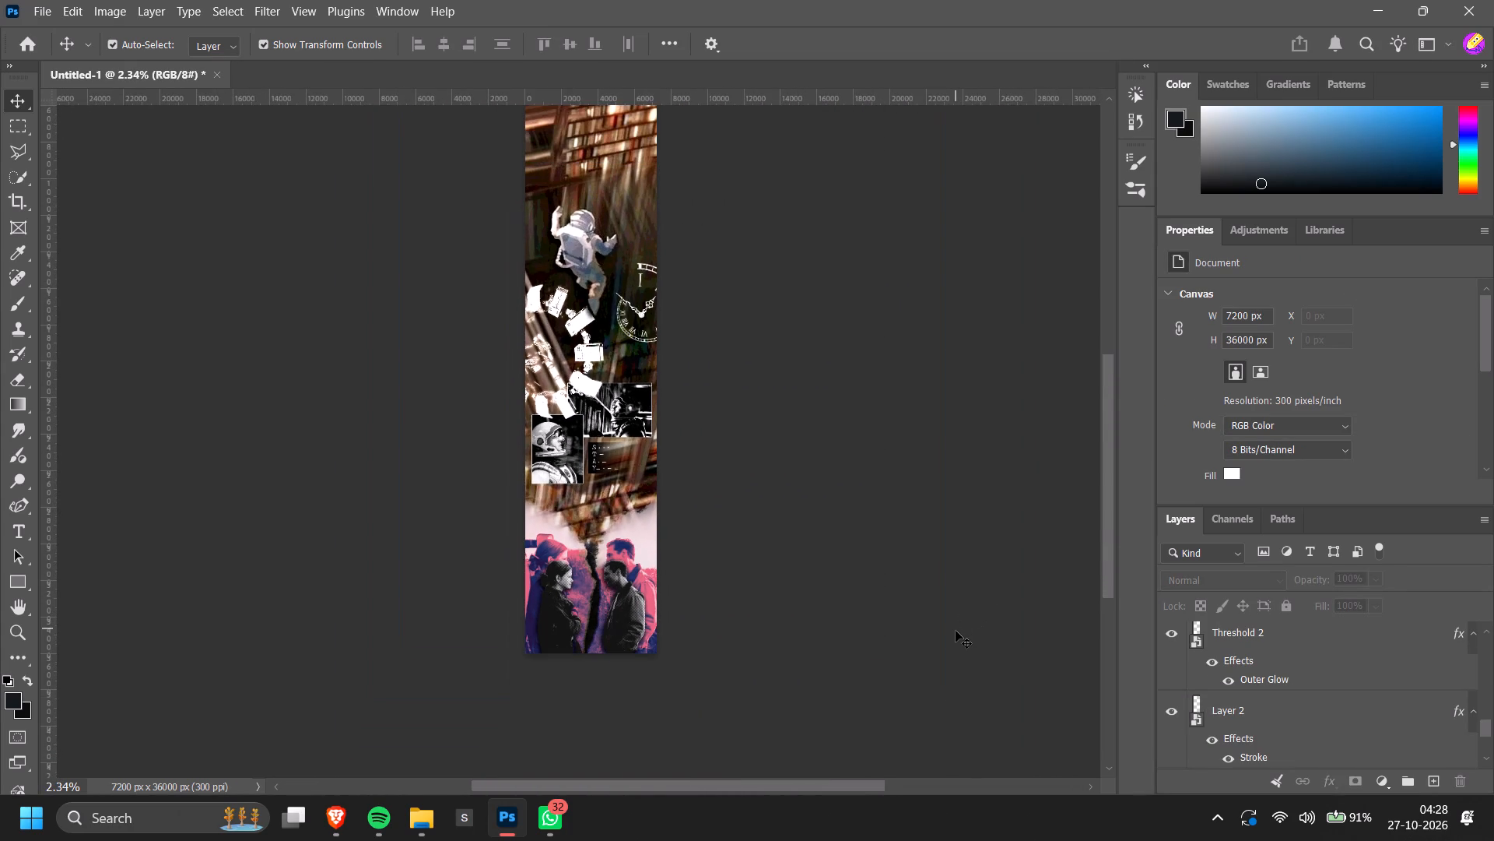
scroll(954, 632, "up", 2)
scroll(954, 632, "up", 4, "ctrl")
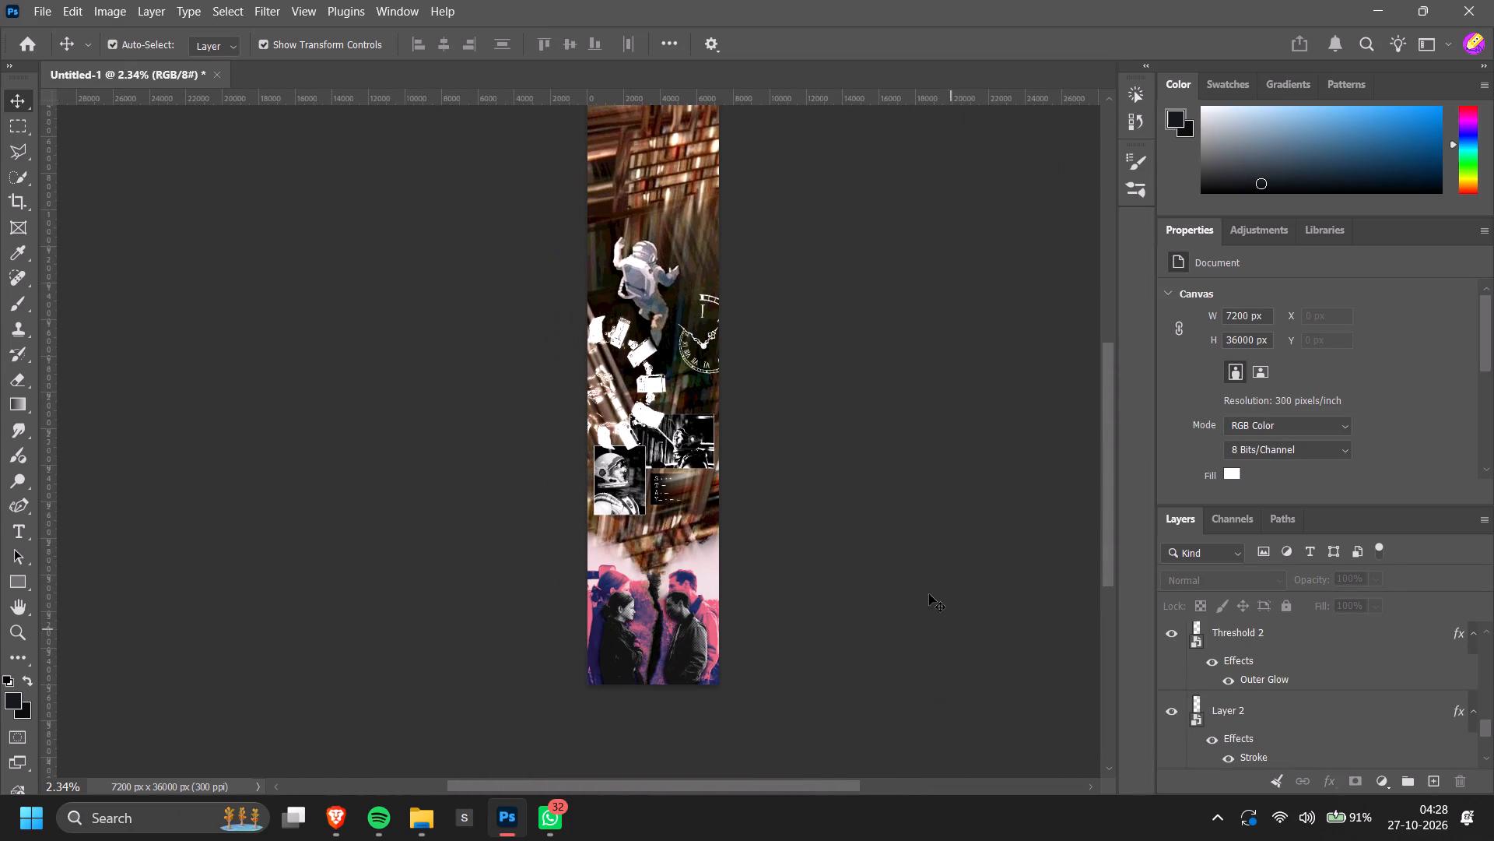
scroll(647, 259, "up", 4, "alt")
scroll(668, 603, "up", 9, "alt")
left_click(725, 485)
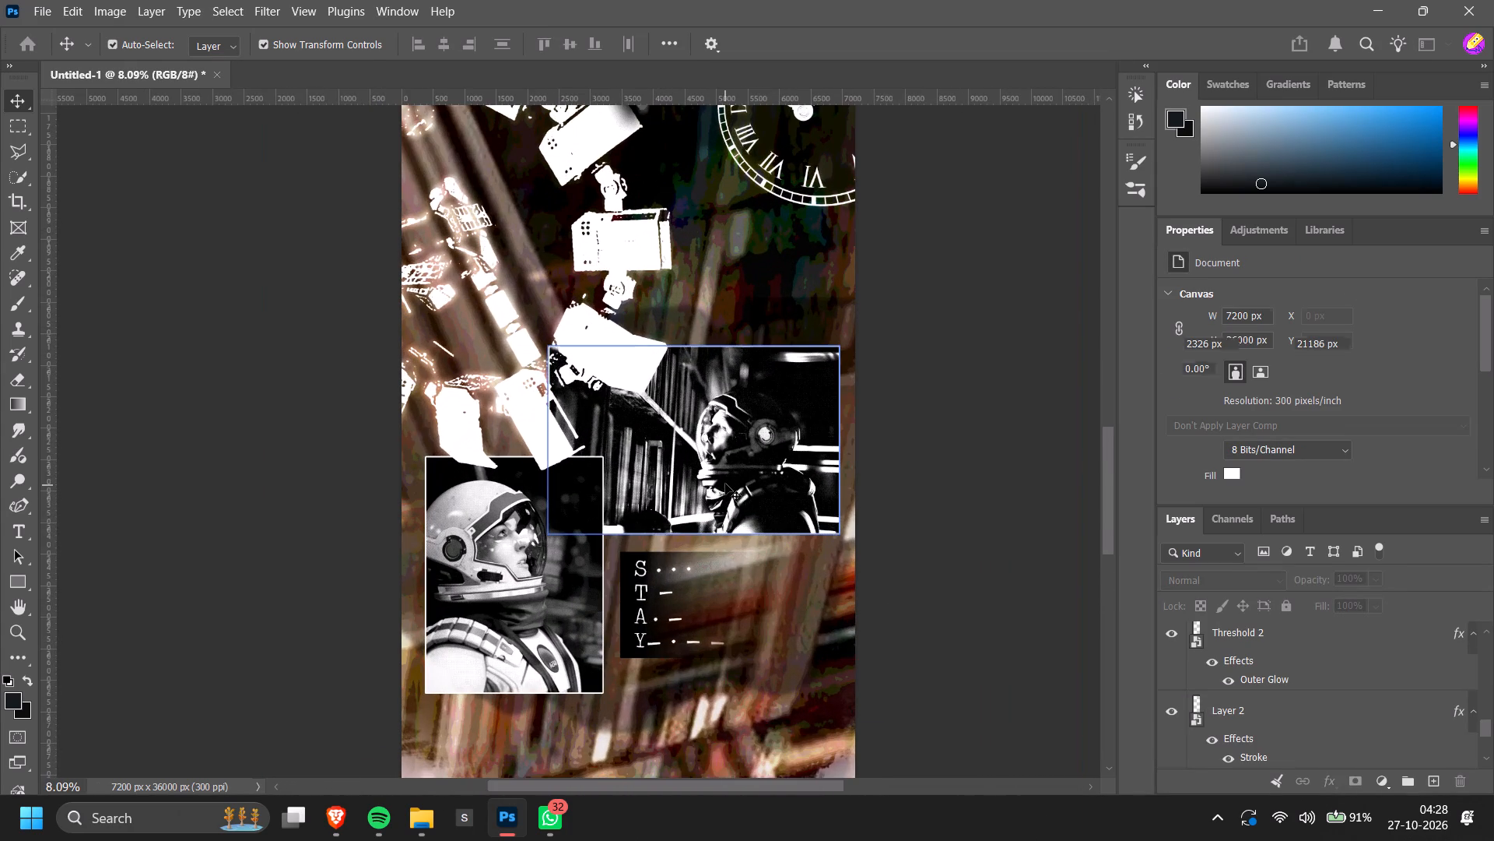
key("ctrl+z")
Nudge the STAY Morse block slightly up and the helmeted portrait slightly left, and undo the last nudge.
left_click(662, 633)
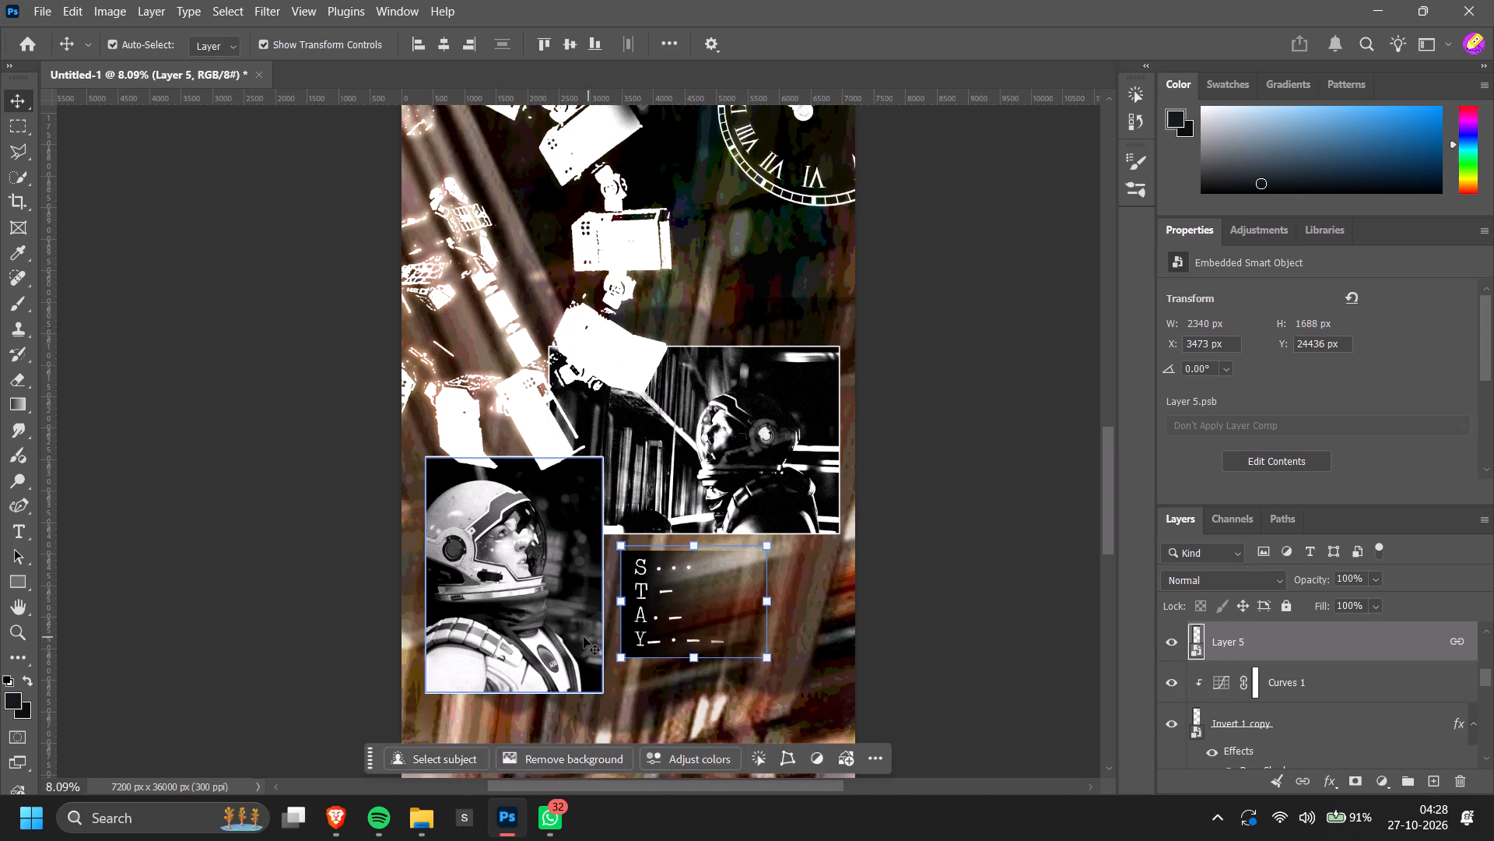
left_click(577, 637)
left_click(705, 625)
left_click(701, 623)
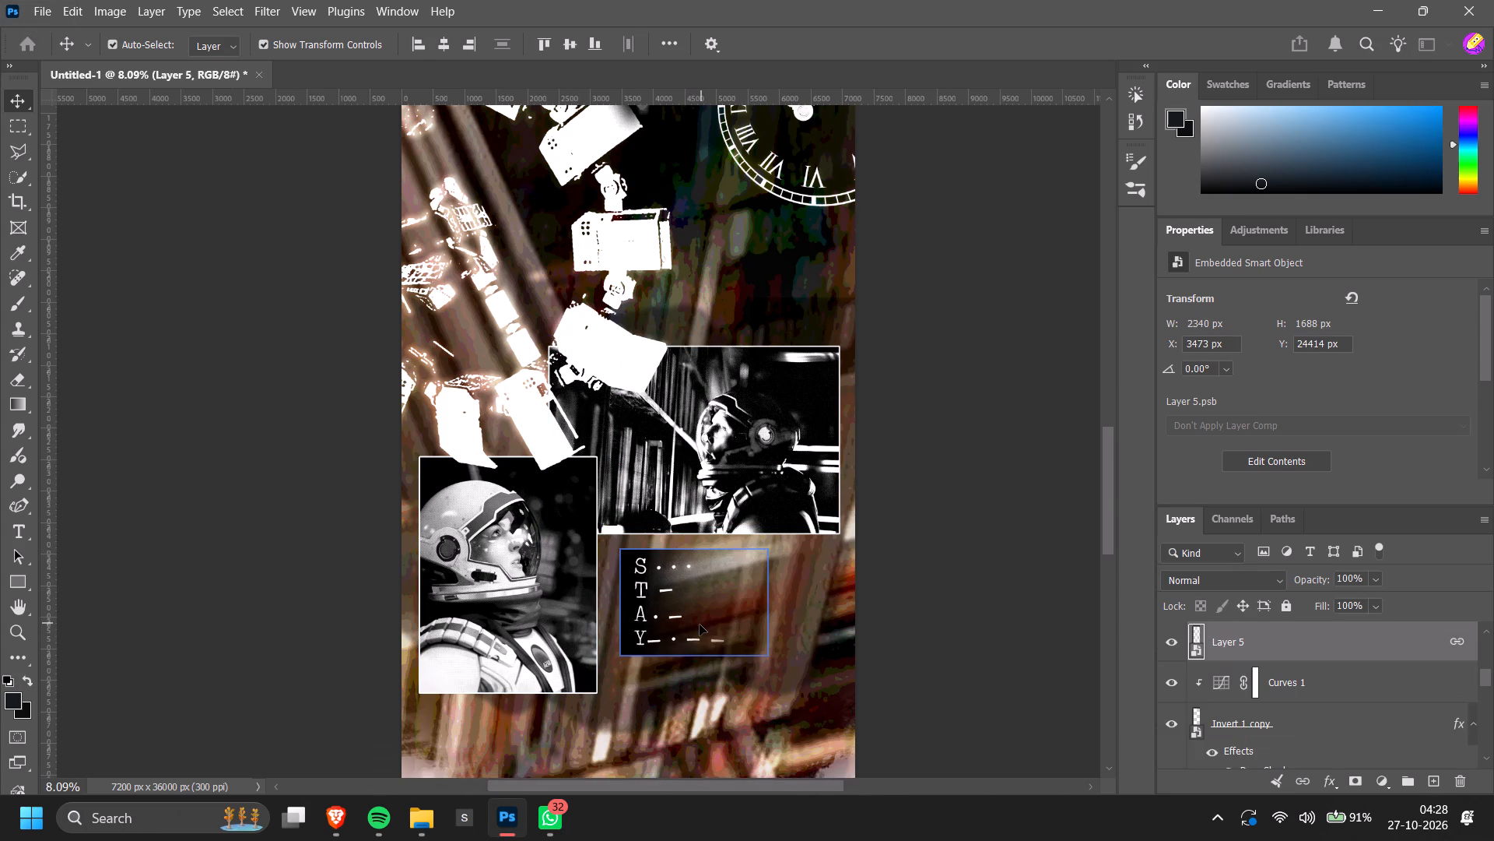
left_click(919, 593)
scroll(927, 596, "down", 3, "alt")
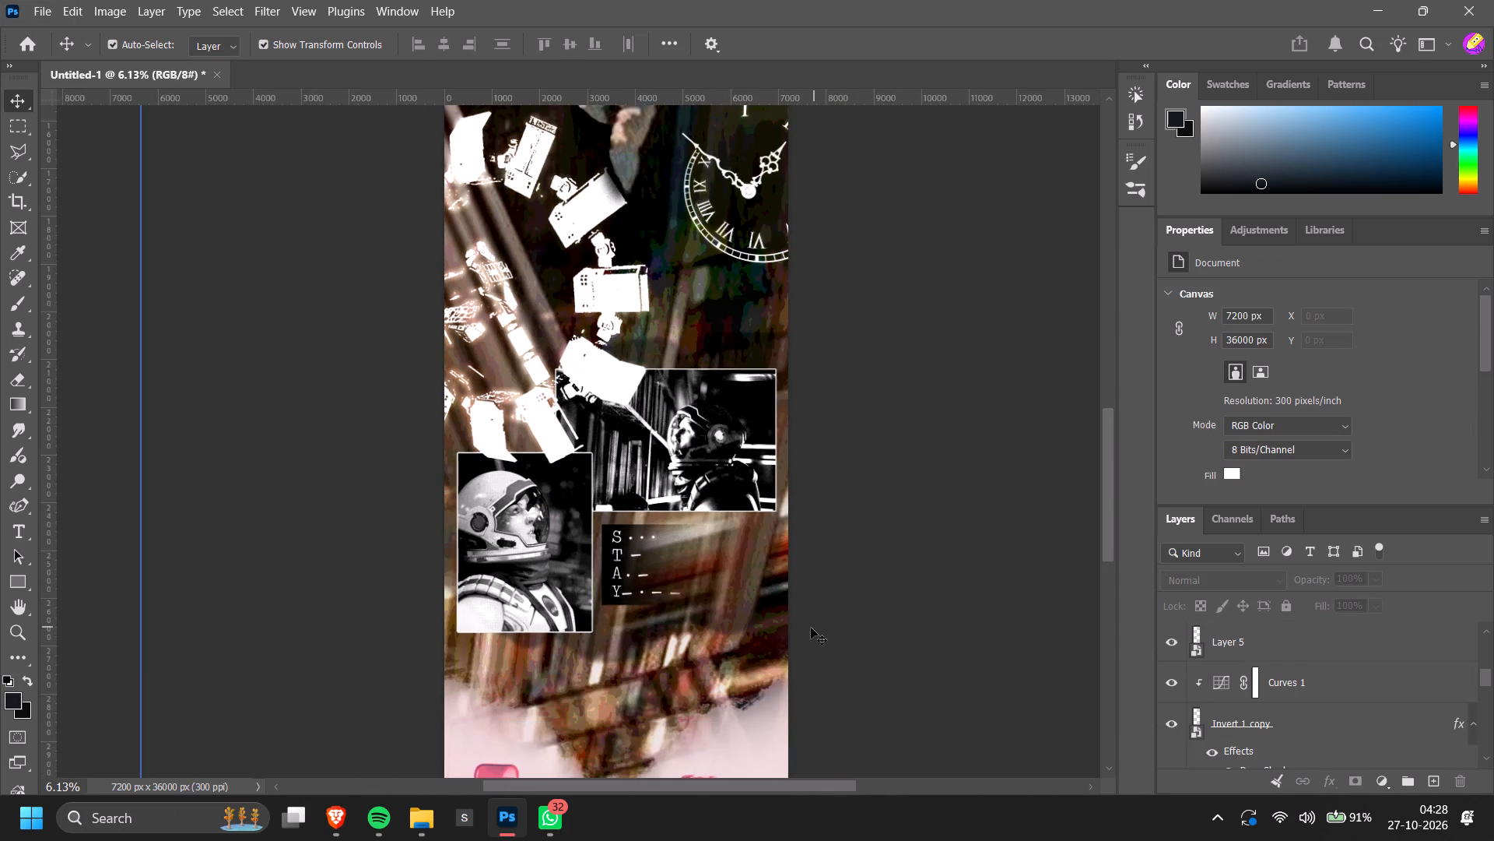
scroll(811, 628, "down", 6, "alt")
key("ctrl+z")
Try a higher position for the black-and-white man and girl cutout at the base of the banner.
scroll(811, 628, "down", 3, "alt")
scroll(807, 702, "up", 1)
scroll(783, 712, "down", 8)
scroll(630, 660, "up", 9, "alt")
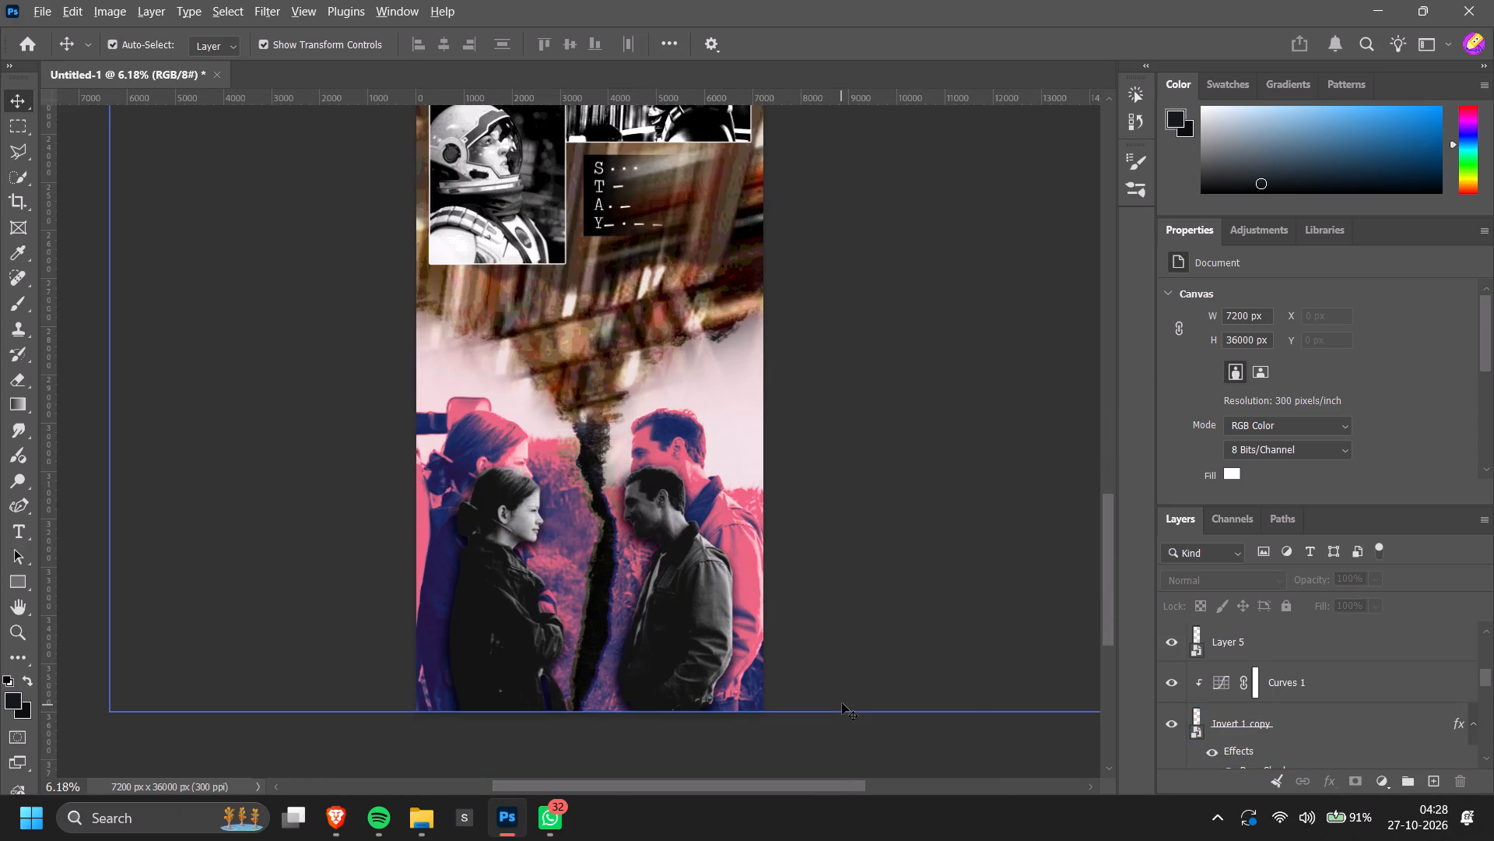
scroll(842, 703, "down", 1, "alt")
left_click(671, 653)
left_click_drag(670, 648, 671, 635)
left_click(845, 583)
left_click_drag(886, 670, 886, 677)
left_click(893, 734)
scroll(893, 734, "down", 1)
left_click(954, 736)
Move the black-and-white man and girl cutout down to Y 30810 px, flush with the banner's bottom edge.
scroll(953, 740, "down", 4)
scroll(952, 741, "up", 5, "ctrl")
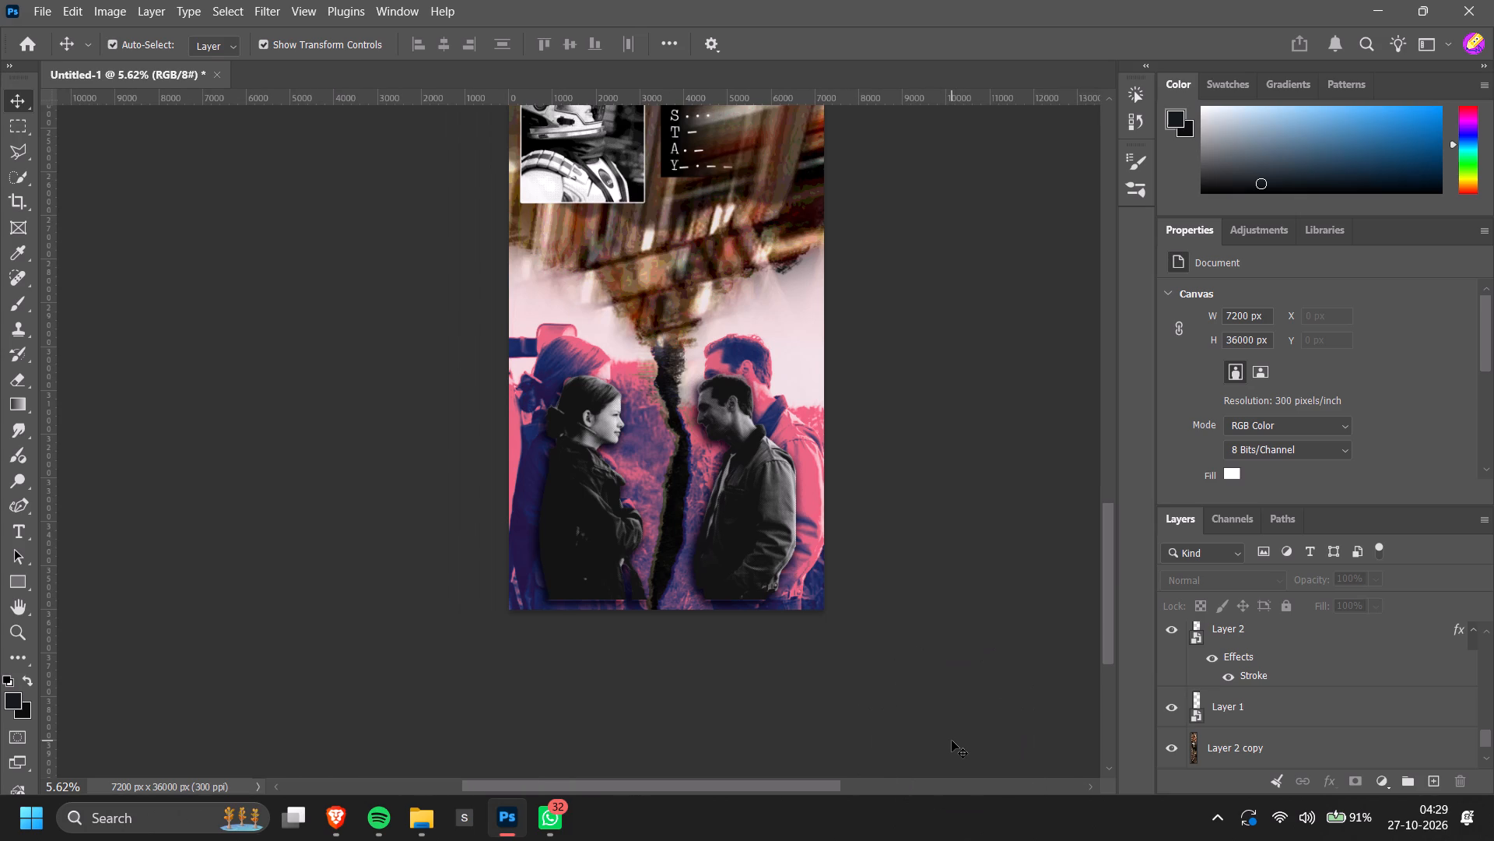
scroll(951, 741, "down", 7, "alt")
scroll(885, 709, "up", 14, "ctrl")
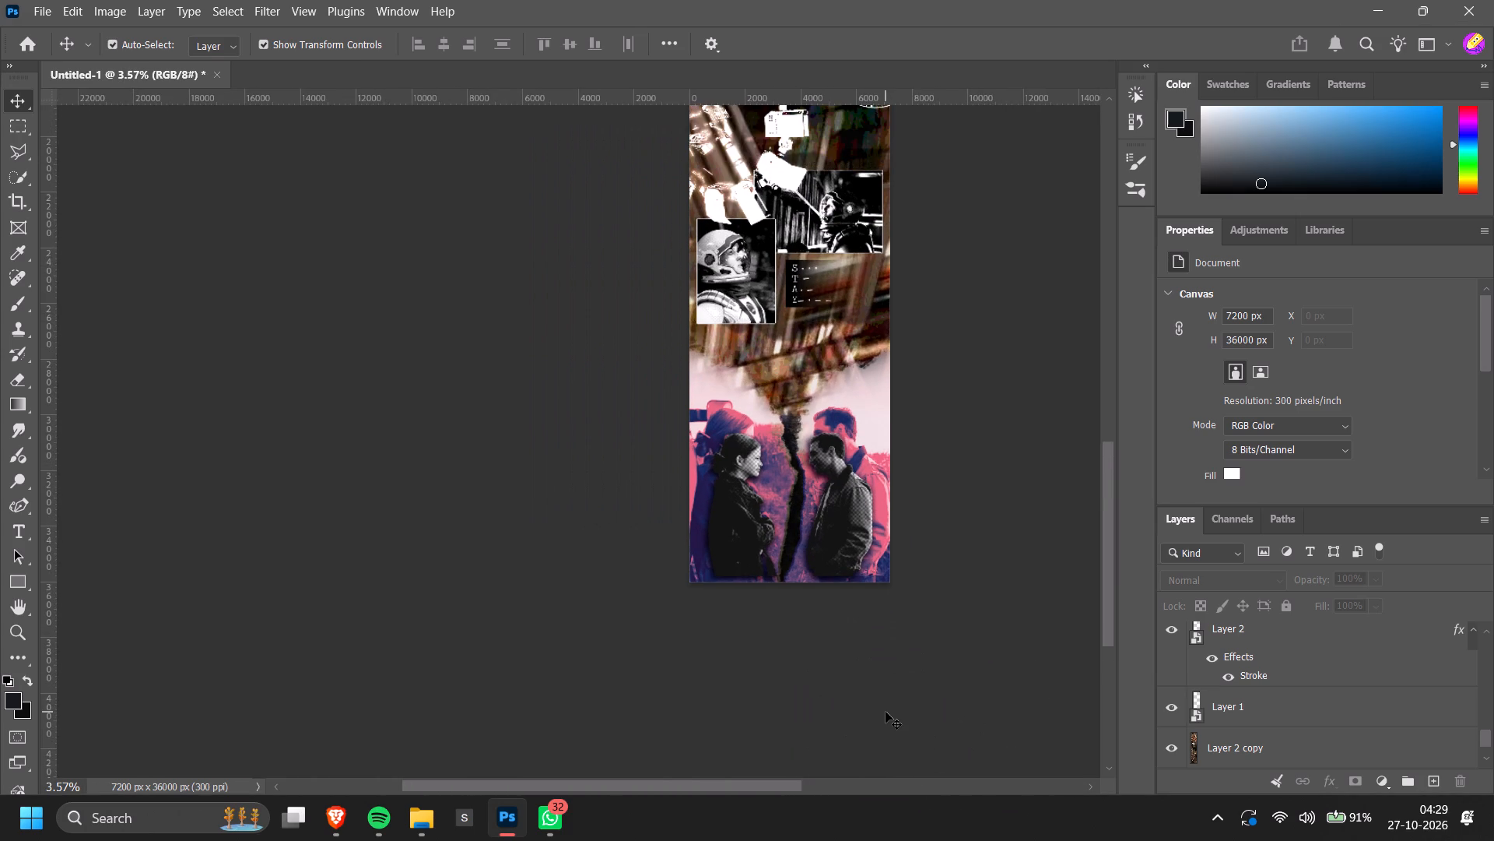
scroll(886, 712, "up", 9, "alt")
scroll(889, 713, "down", 4)
left_click(1015, 598)
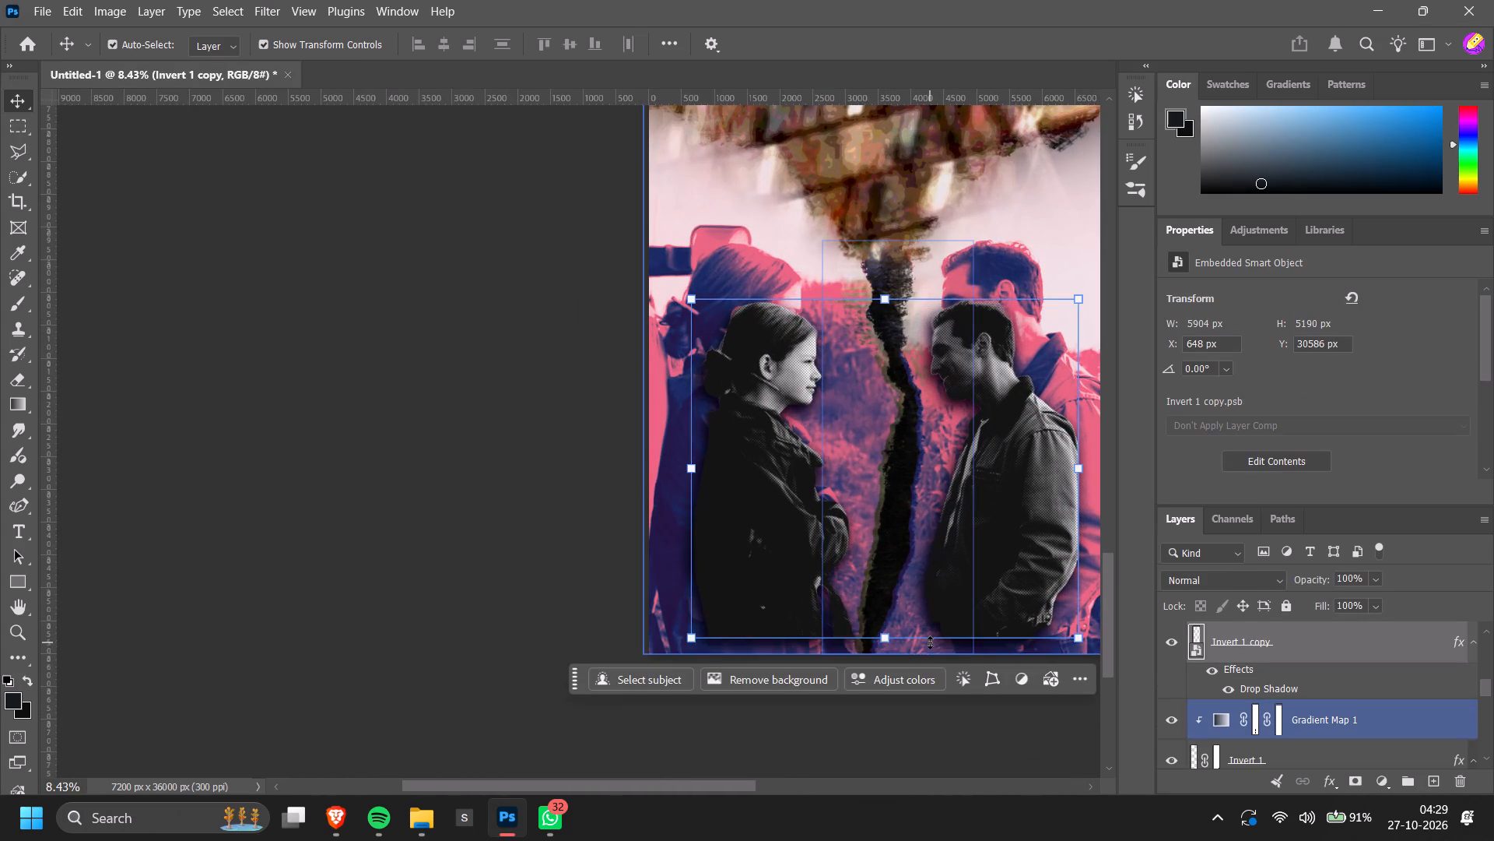
left_click_drag(931, 615, 931, 626)
left_click(323, 628)
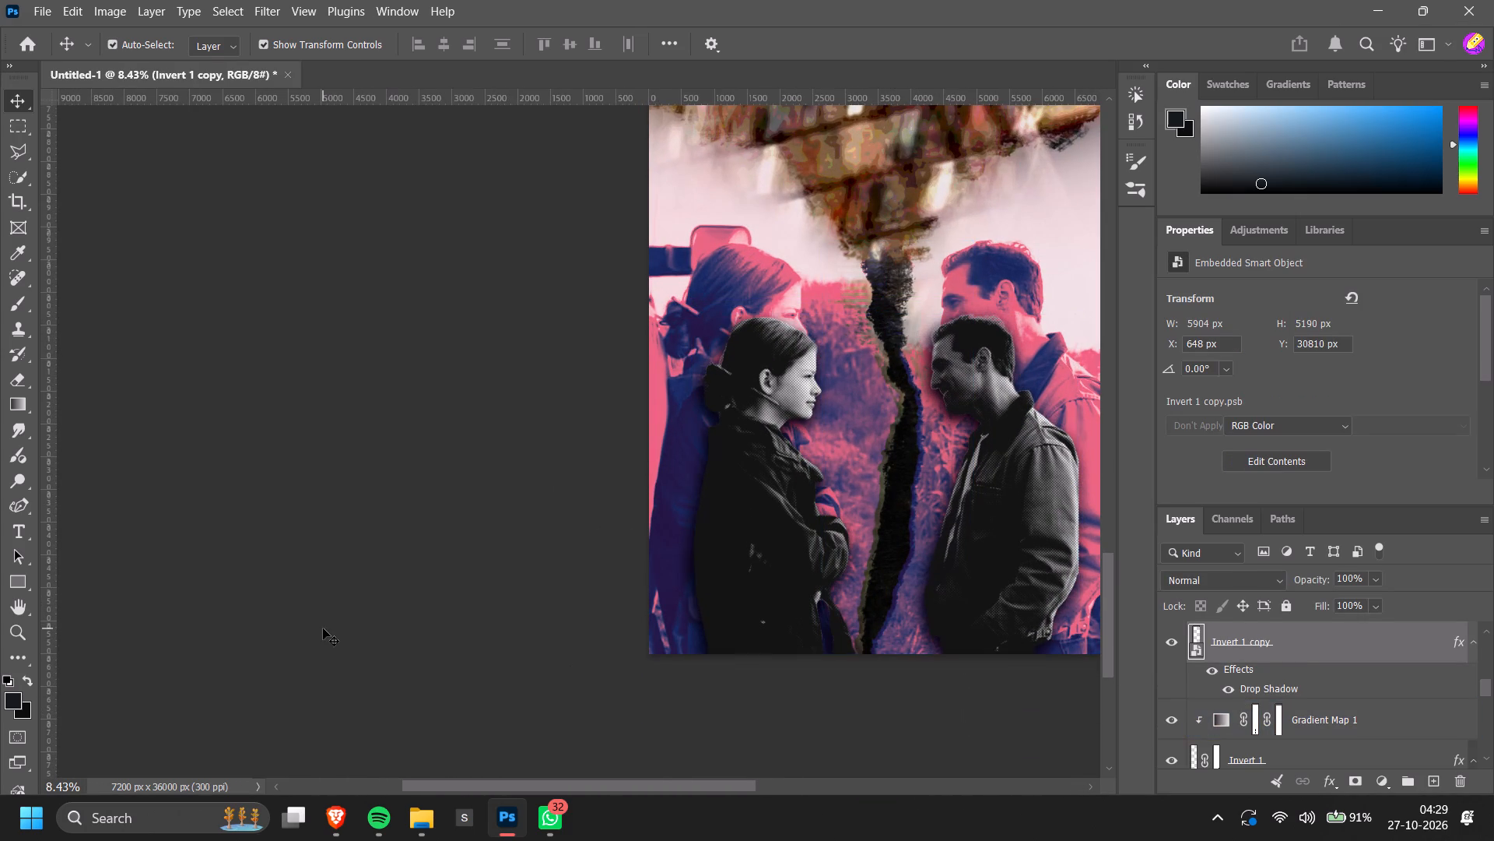
Review the full banner's layout with the repositioned photos, STAY Morse block and bottom cutout.
scroll(324, 628, "down", 15, "alt")
scroll(324, 644, "up", 3, "alt")
scroll(324, 647, "down", 4, "alt")
scroll(325, 648, "up", 2)
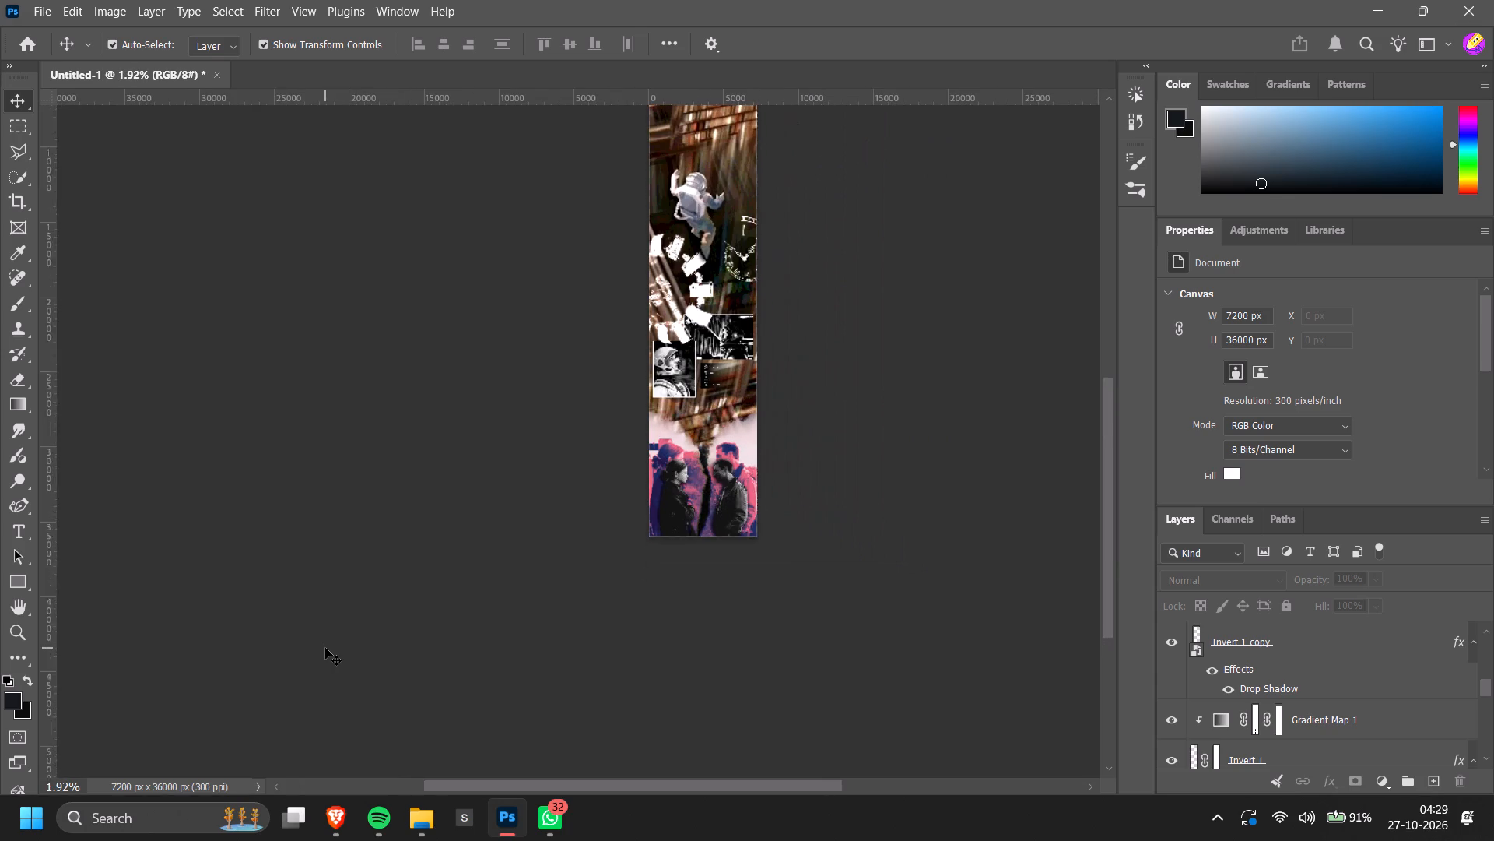
scroll(325, 648, "up", 8)
scroll(326, 653, "down", 5, "alt")
scroll(326, 656, "up", 1)
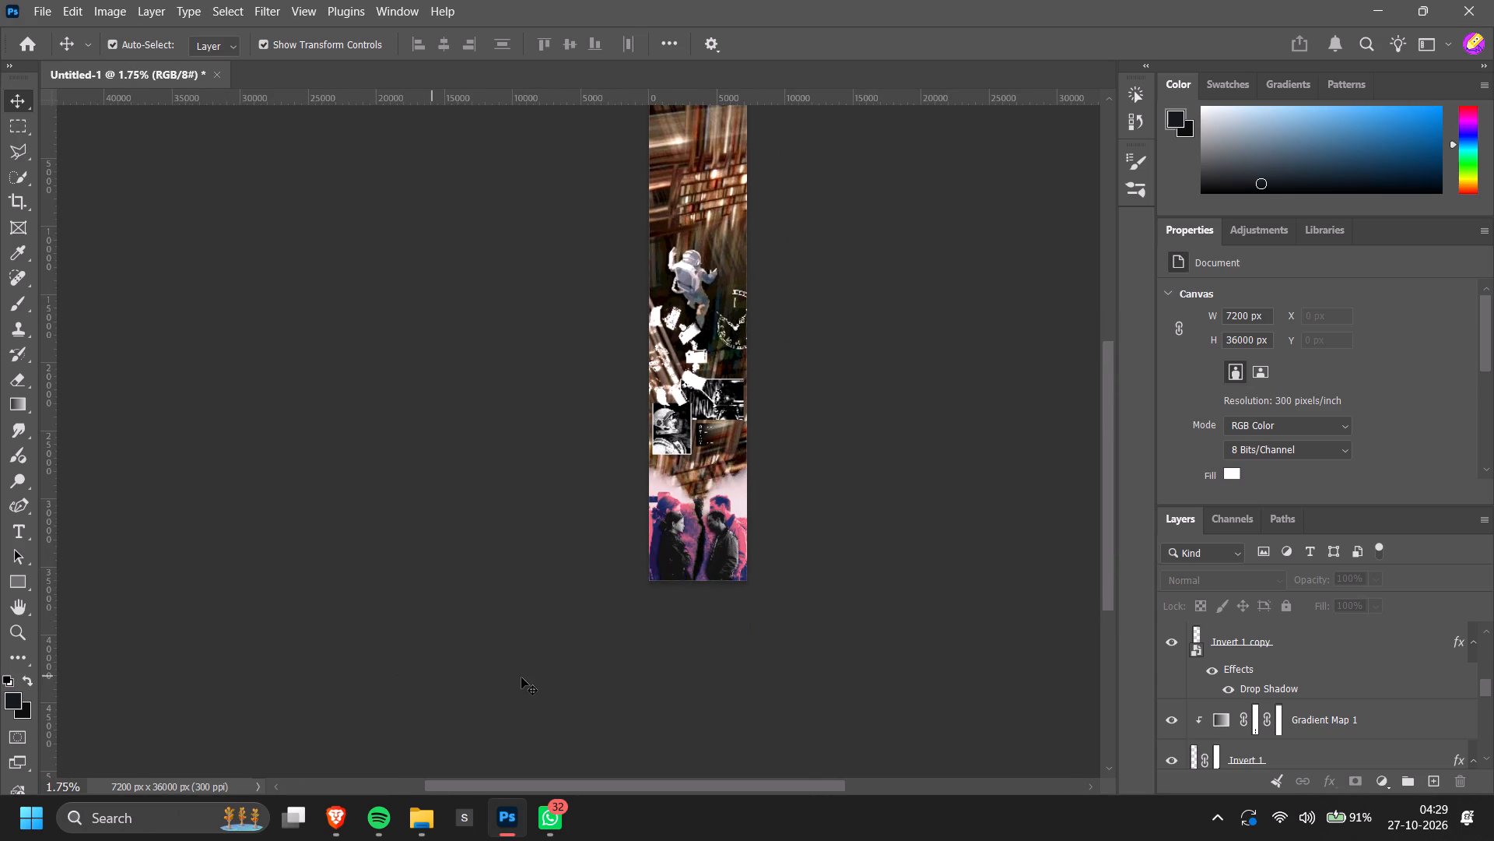
scroll(792, 684, "up", 11, "alt")
scroll(965, 701, "down", 9)
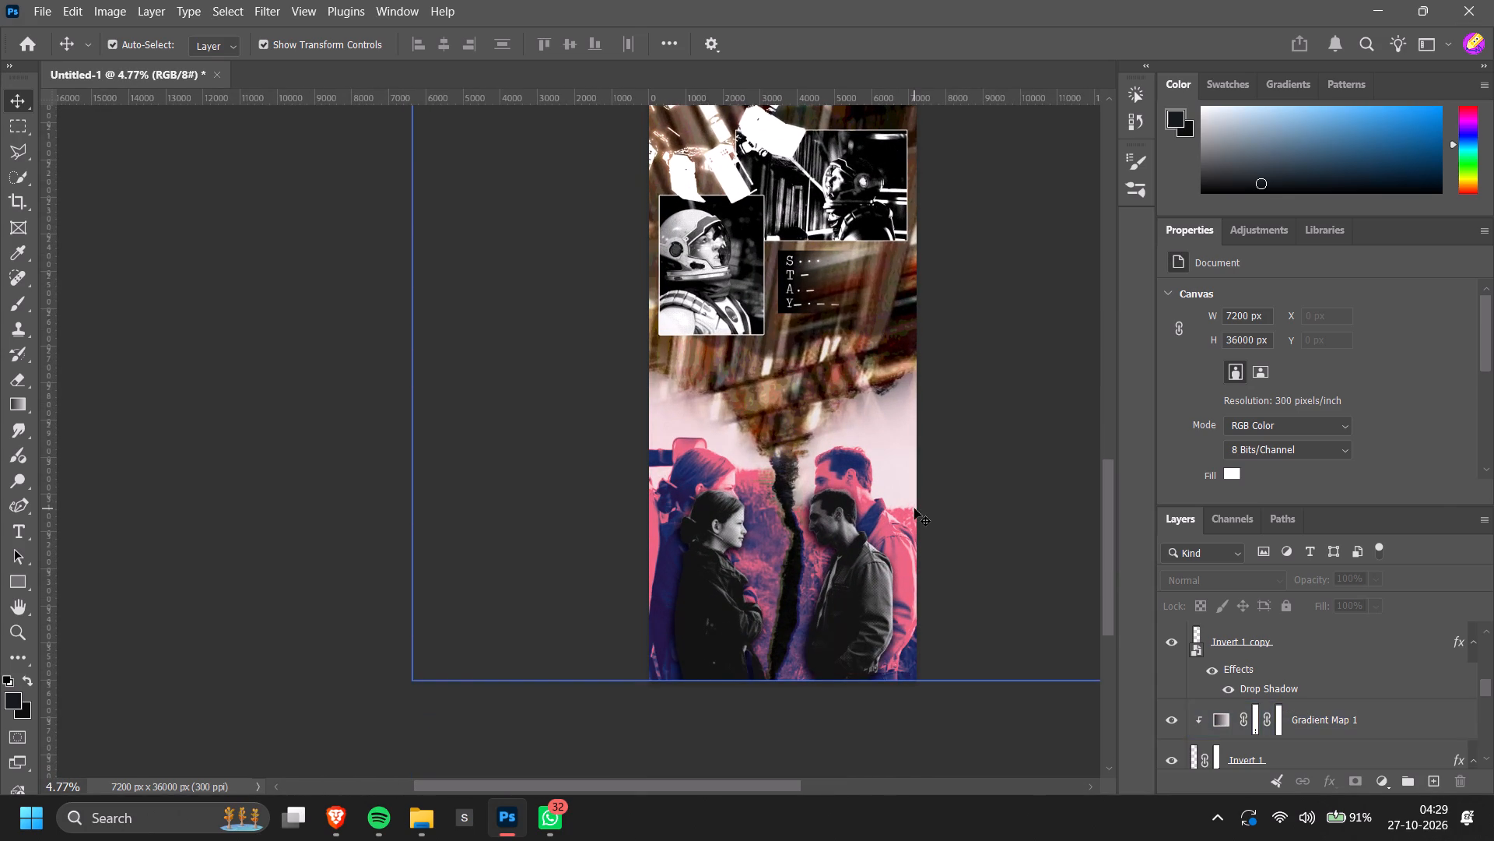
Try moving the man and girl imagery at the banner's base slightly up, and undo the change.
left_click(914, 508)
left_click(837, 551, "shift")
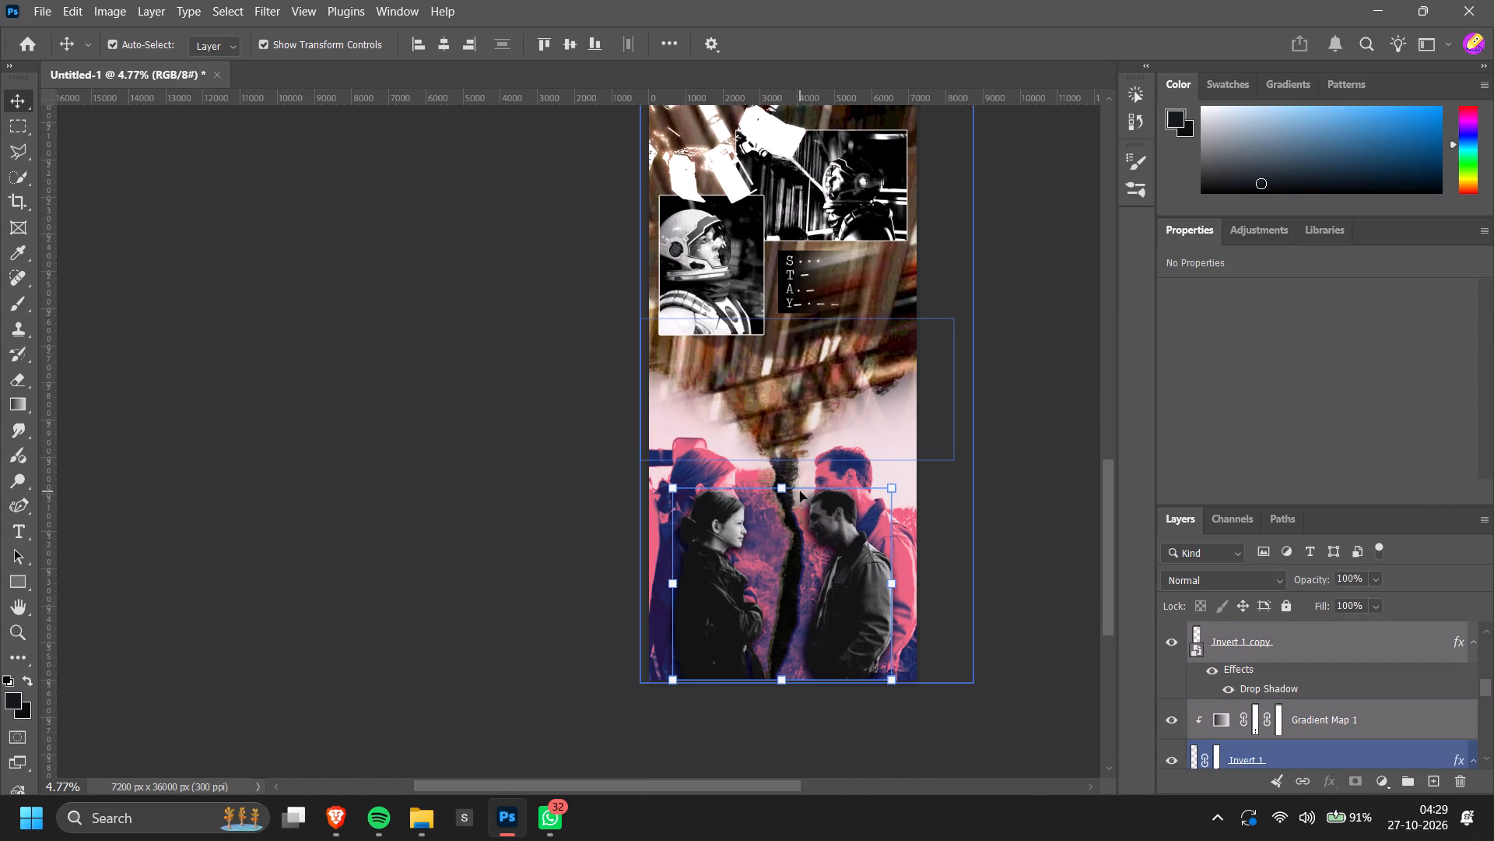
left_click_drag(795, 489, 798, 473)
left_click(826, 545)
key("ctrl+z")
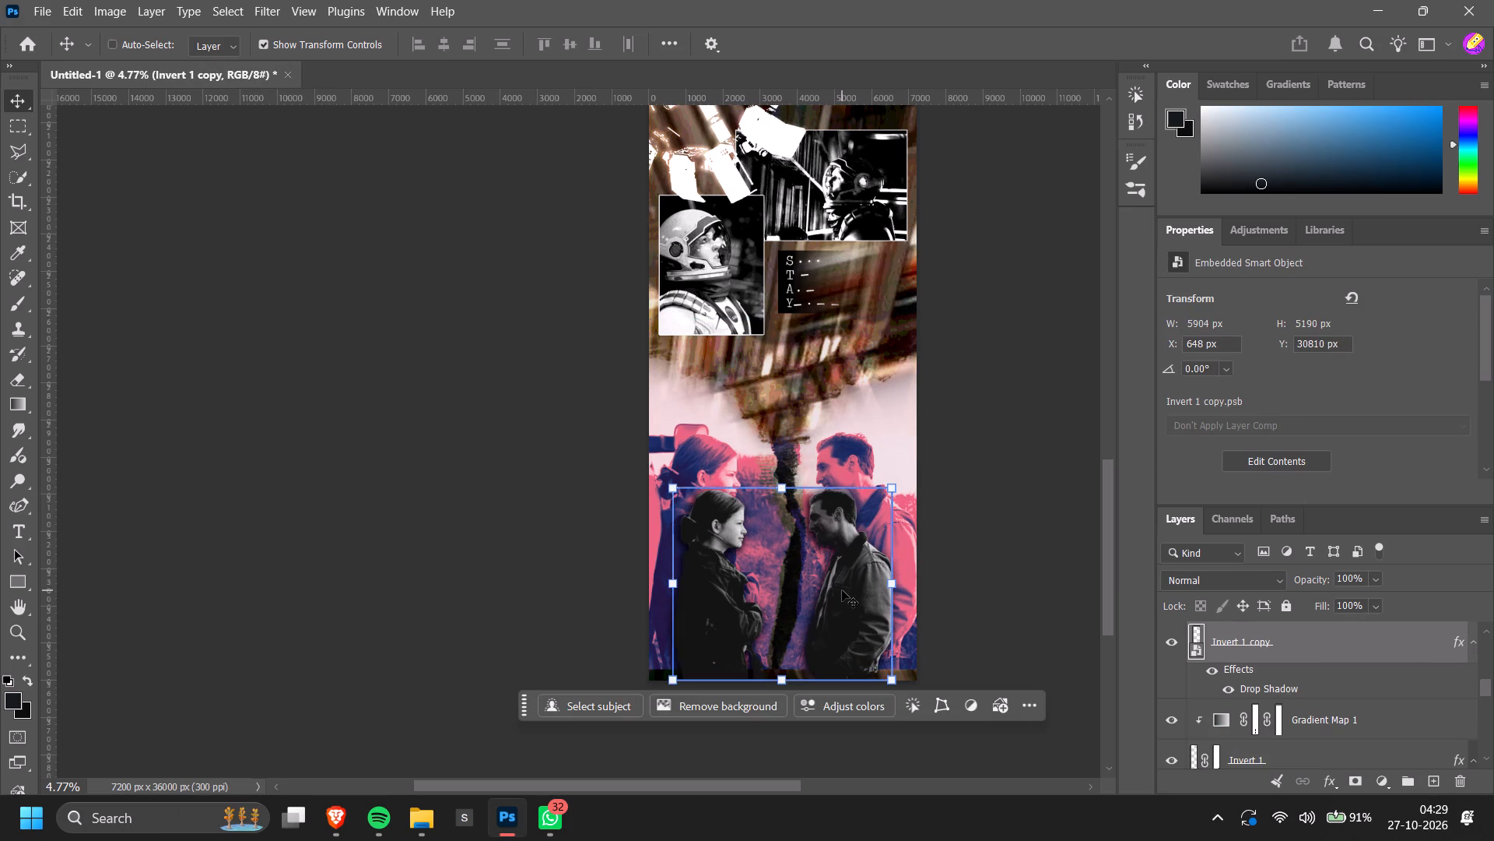
Review the man and girl imagery at the banner's base within the full layout.
left_click(897, 425)
scroll(897, 425, "down", 6, "alt")
scroll(897, 425, "up", 5)
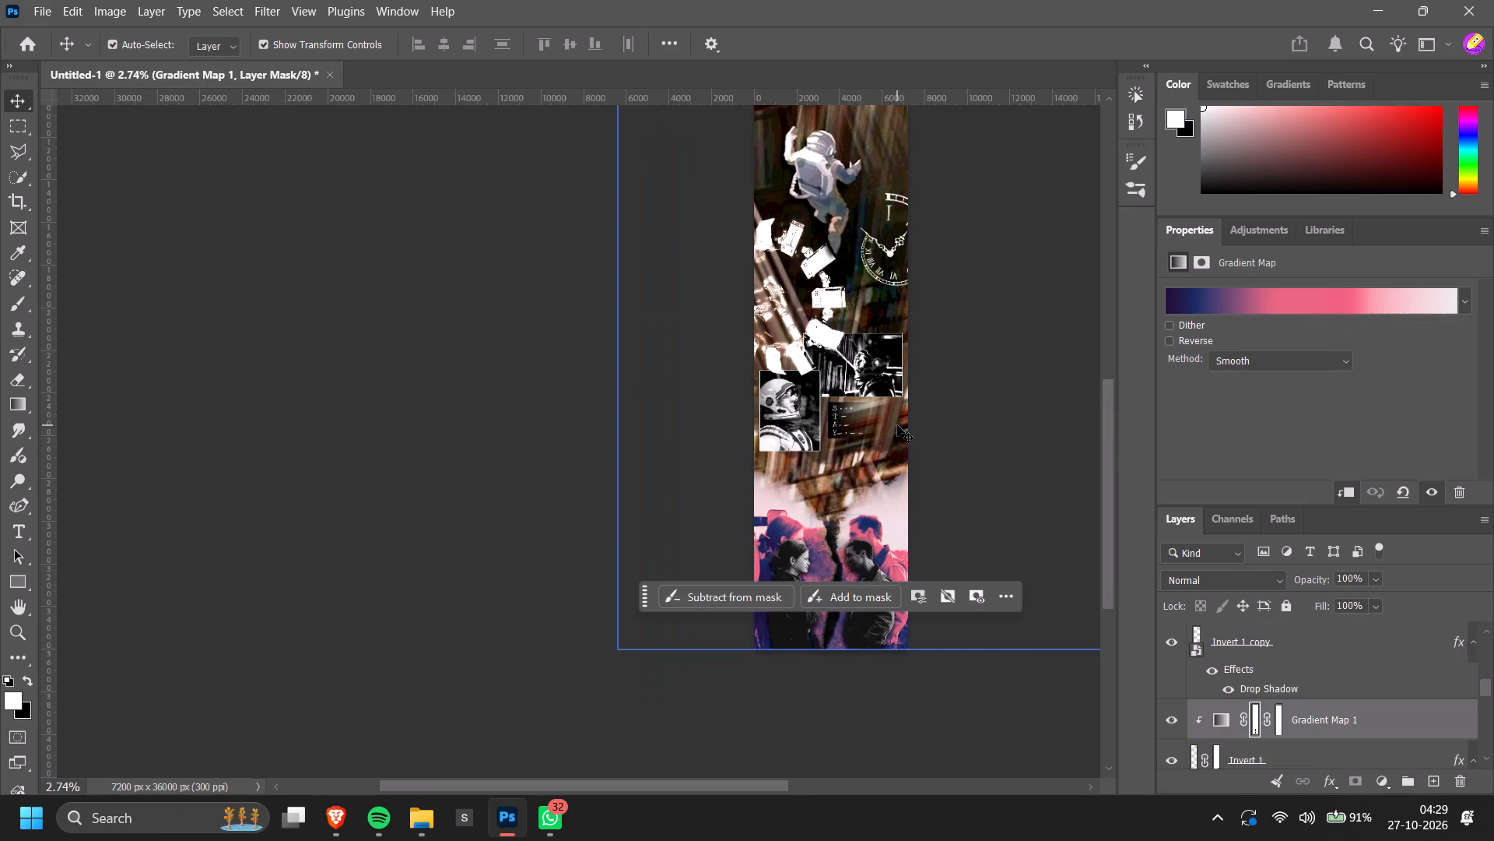
scroll(899, 425, "down", 4, "alt")
scroll(927, 557, "down", 3, "alt")
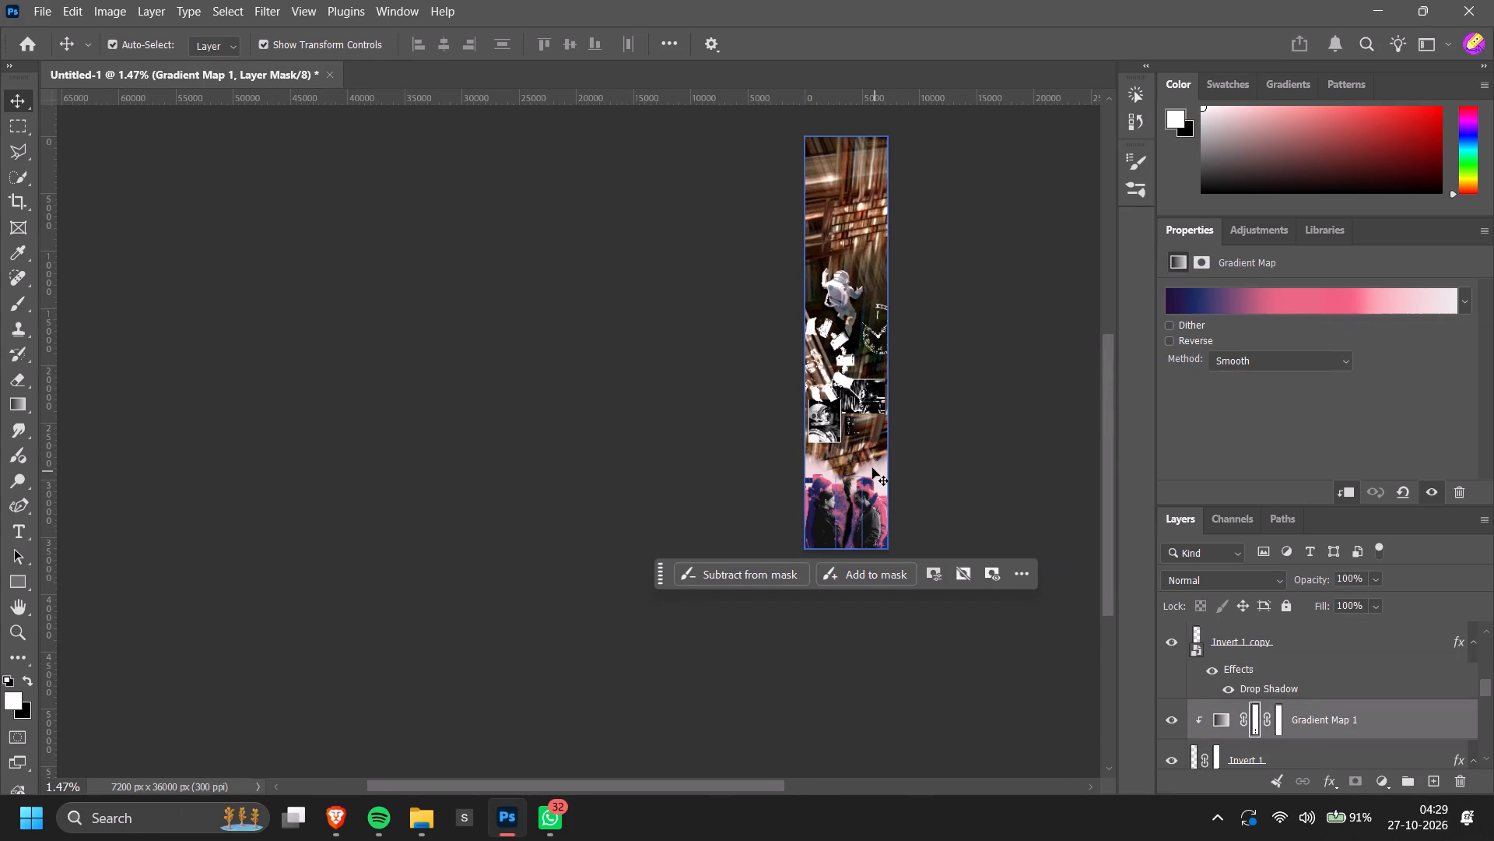
left_click(872, 468)
left_click(874, 474)
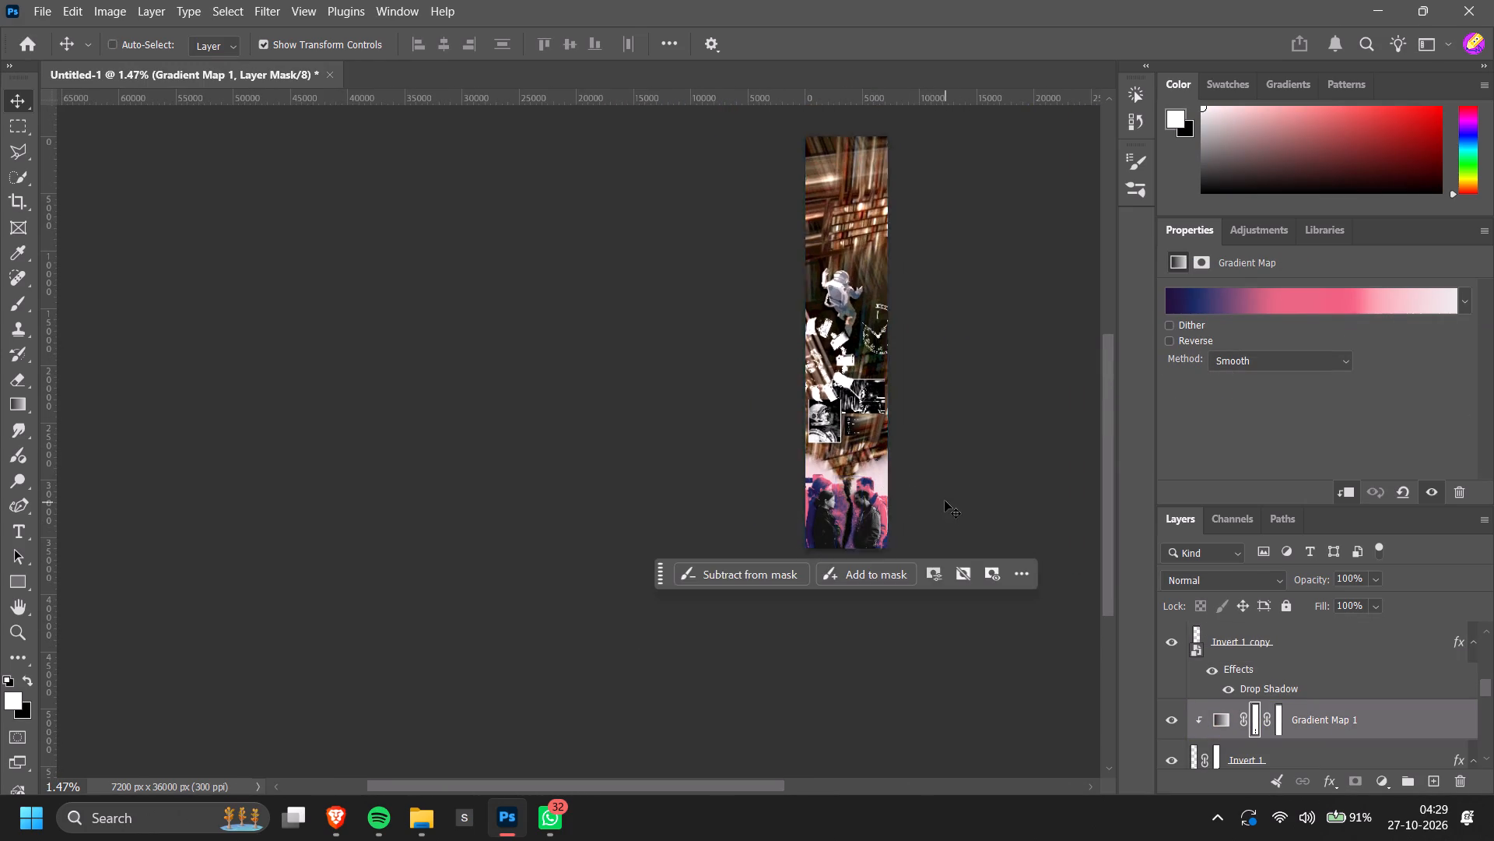
scroll(945, 501, "down", 6, "ctrl")
scroll(821, 491, "up", 8, "alt")
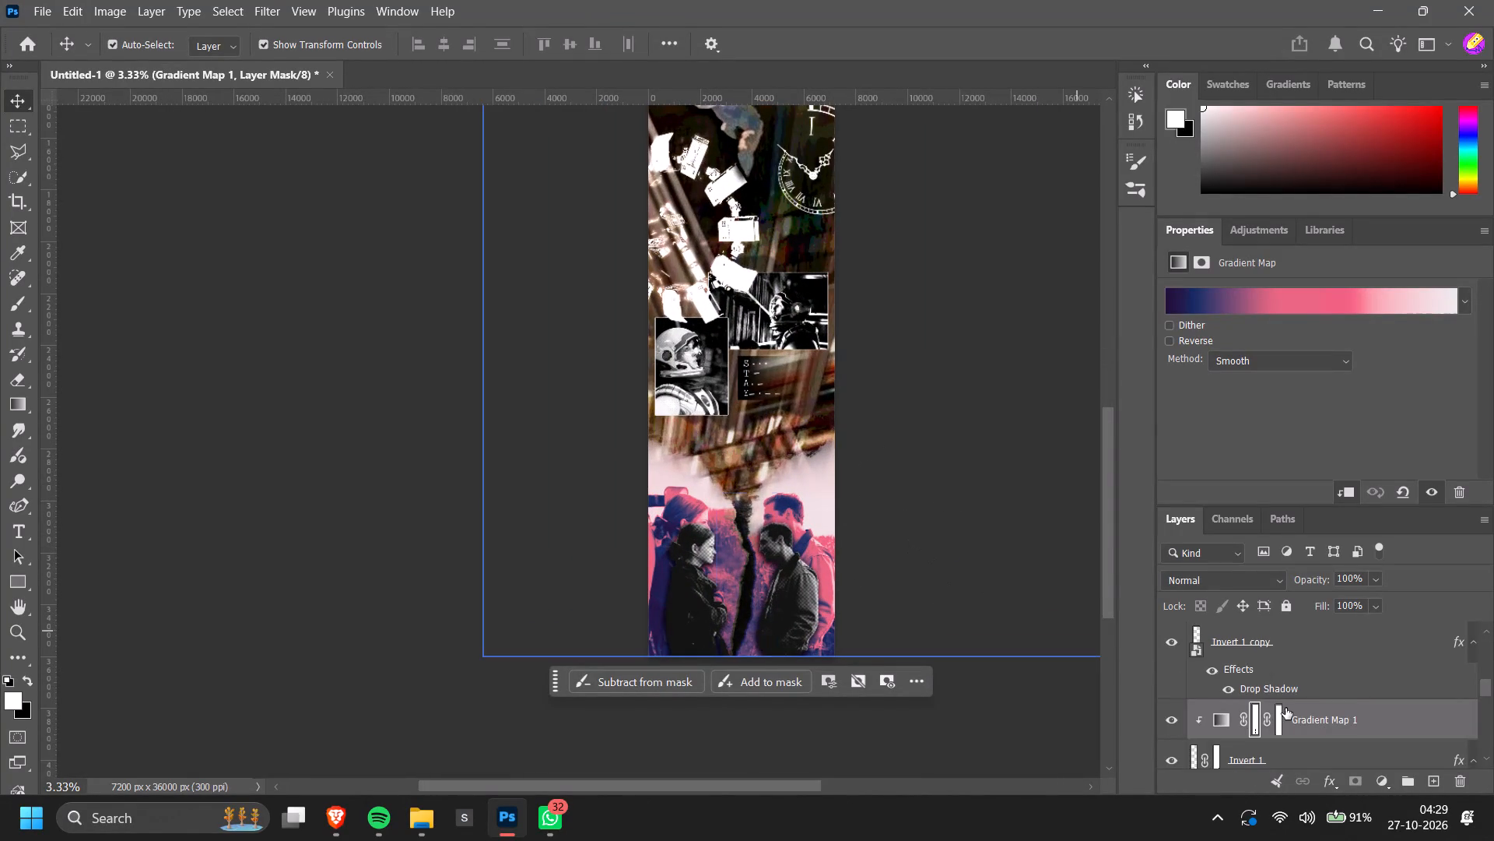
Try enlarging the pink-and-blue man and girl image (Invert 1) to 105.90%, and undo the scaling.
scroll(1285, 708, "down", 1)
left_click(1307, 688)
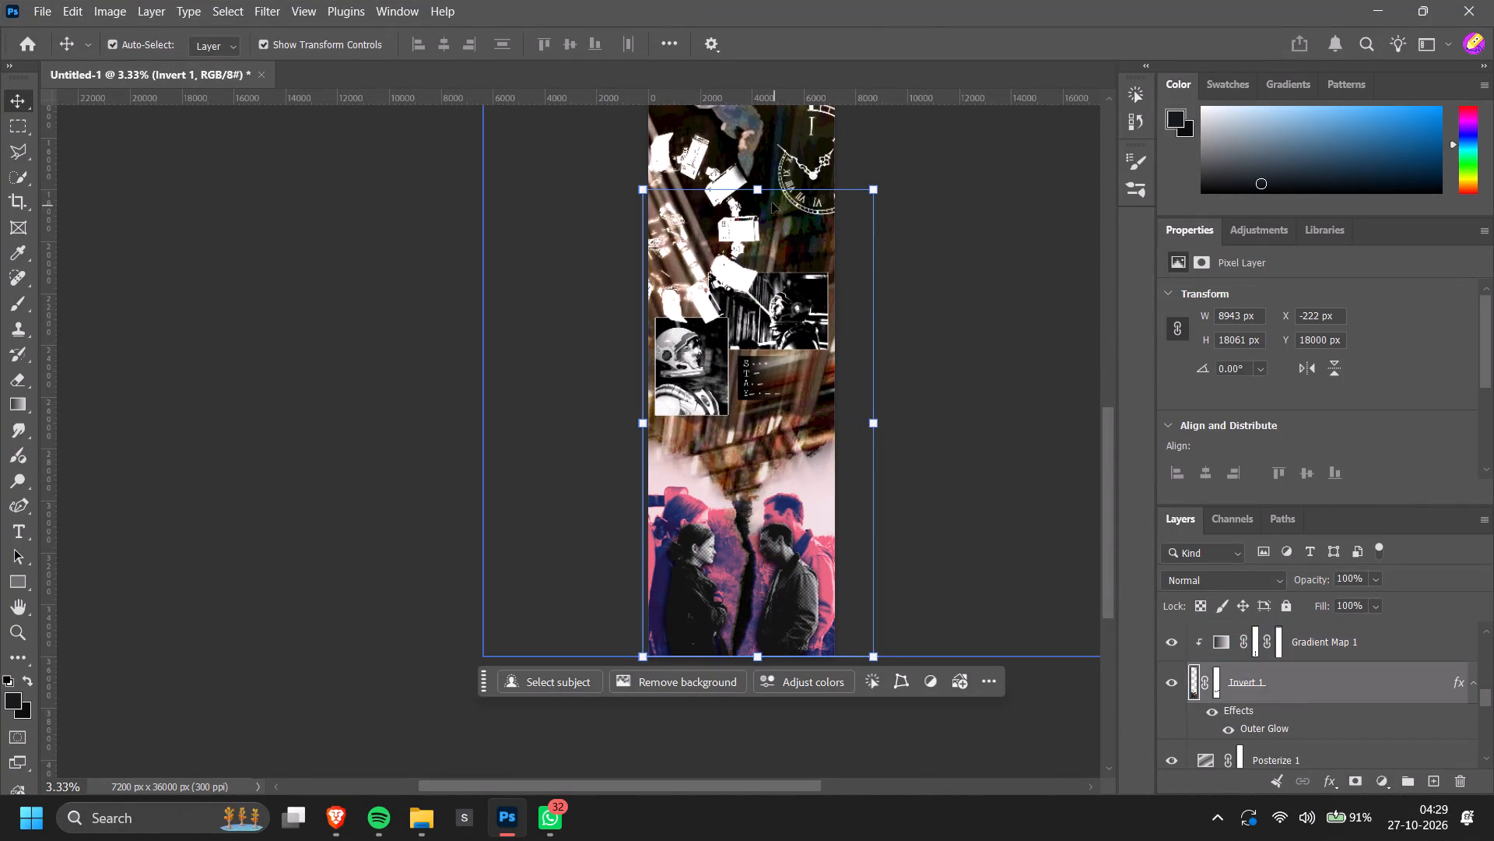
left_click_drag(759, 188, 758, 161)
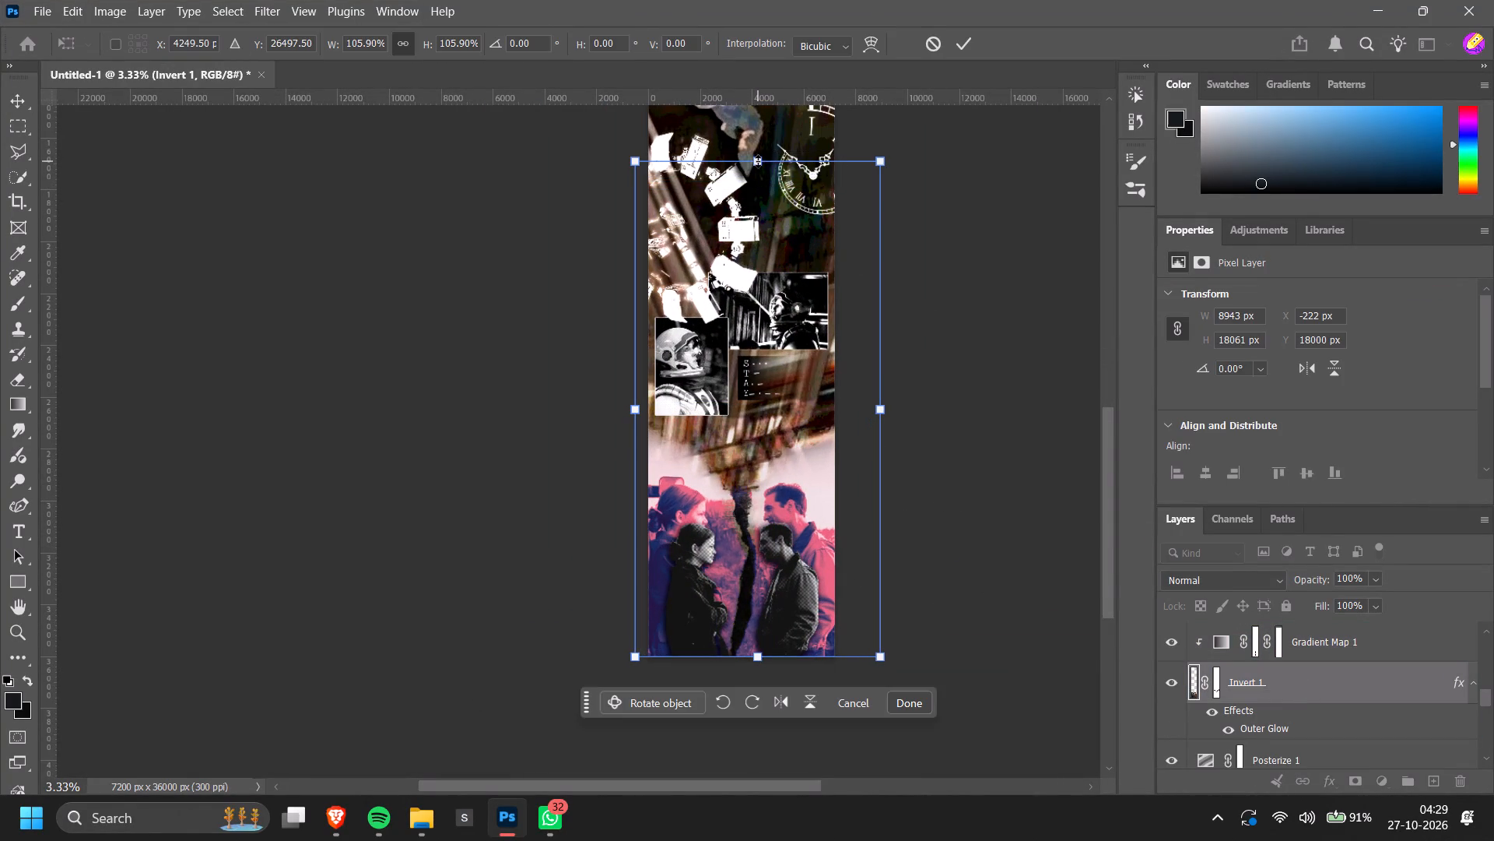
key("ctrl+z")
Scale the pink-and-blue man and girl image together with Gradient Map 1 to 109.73%, keeping its bottom edge in place.
left_click(1327, 639, "shift")
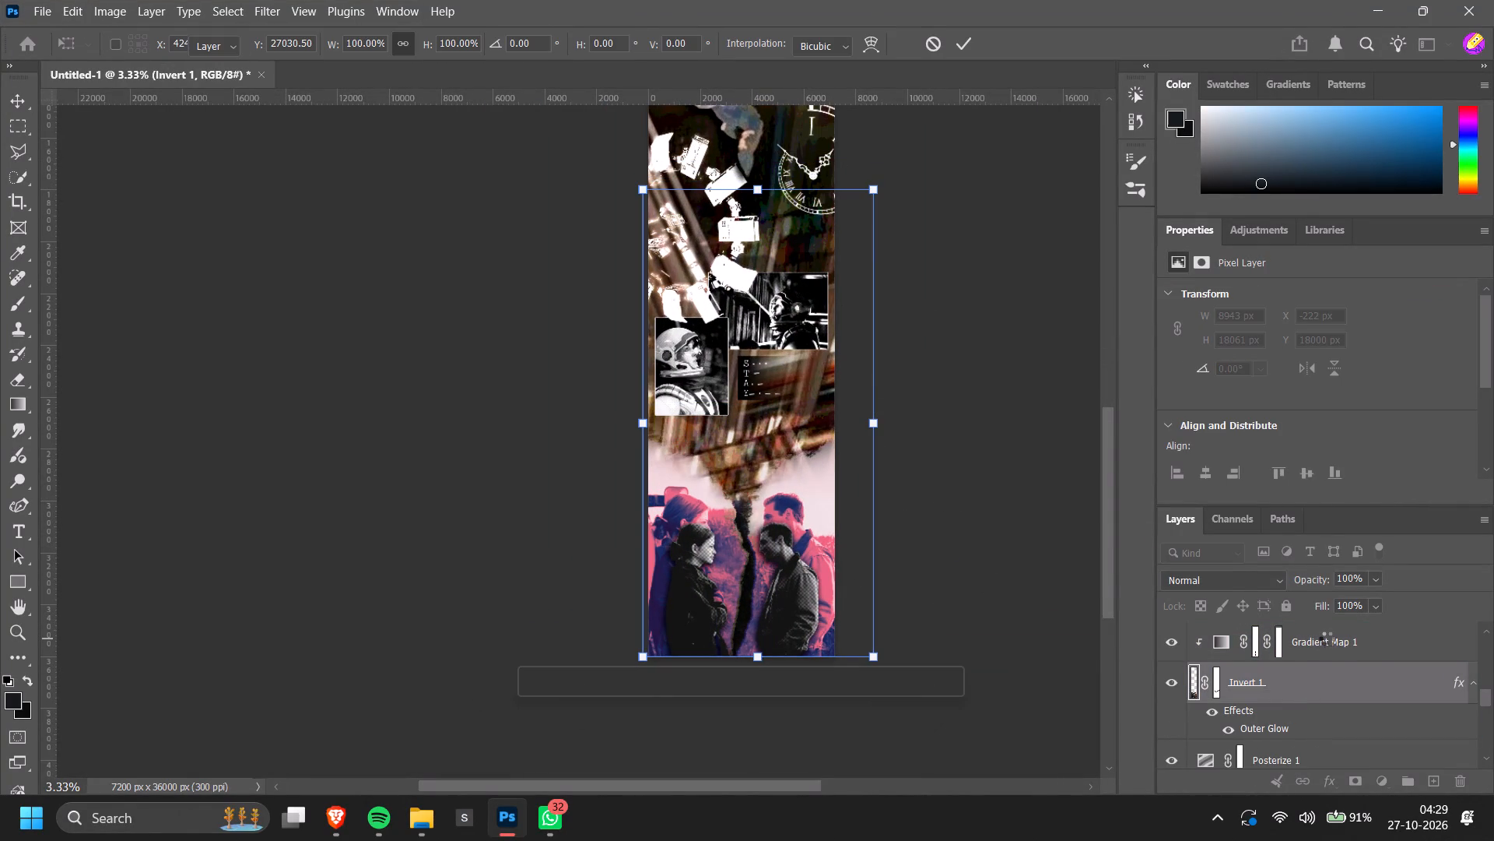
left_click_drag(760, 190, 770, 145)
left_click(815, 490)
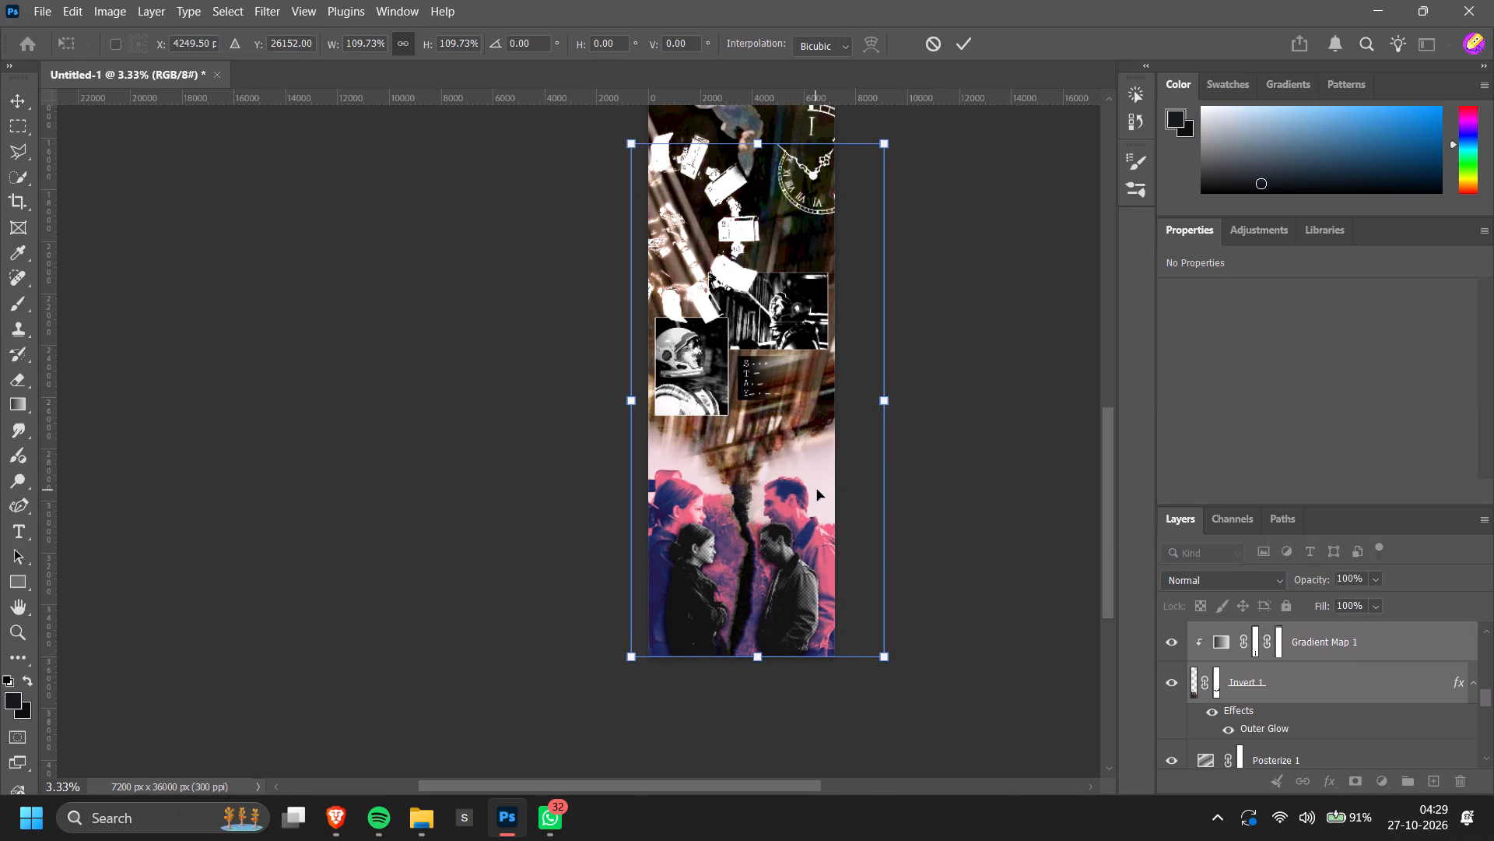
left_click(902, 698)
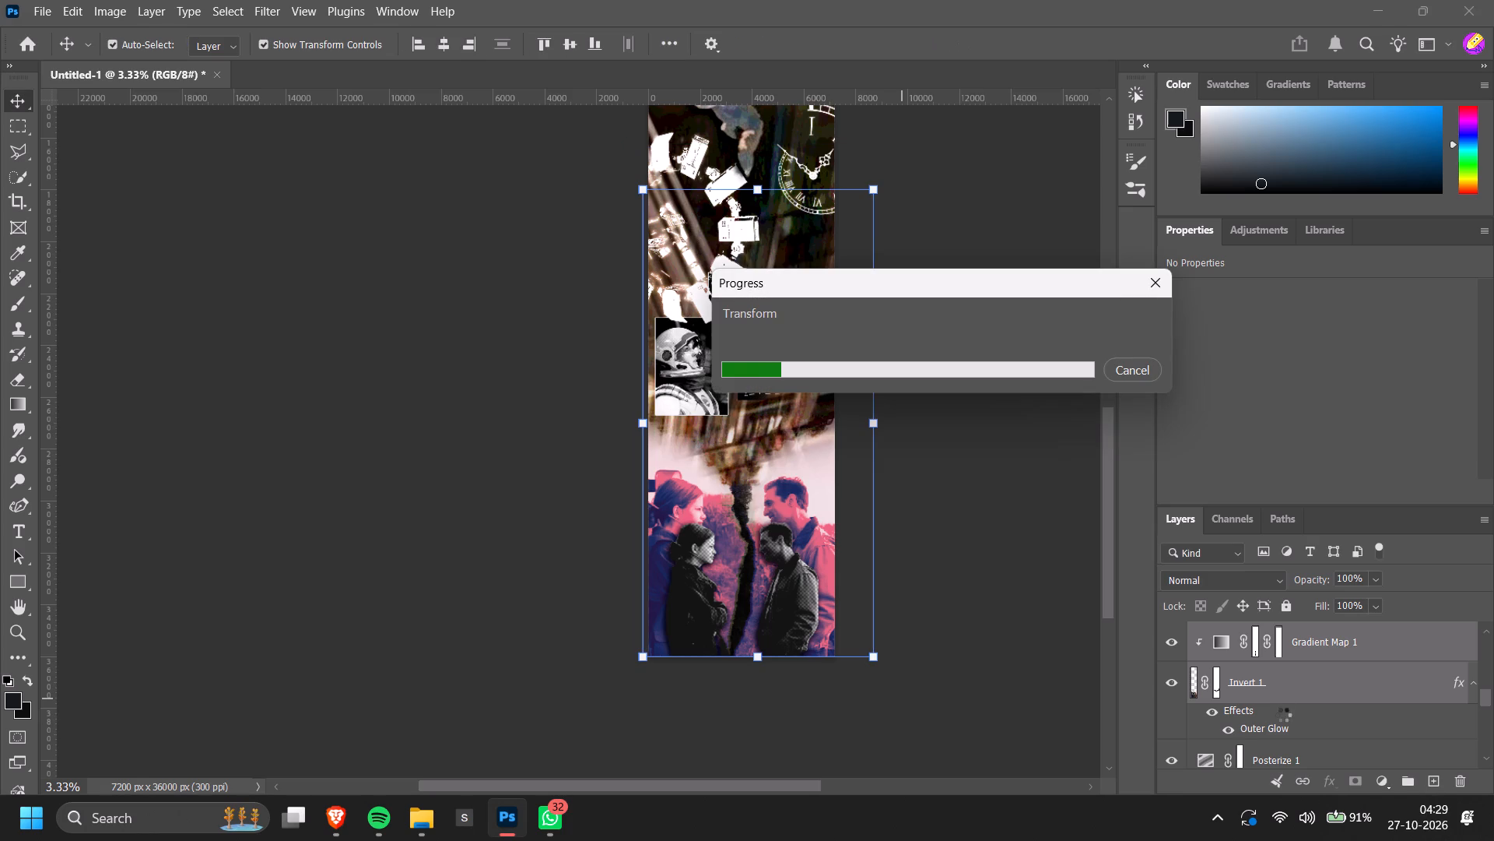
Enlarge the black-and-white man and girl cutout proportionally to 87.21%, keeping it centred and flush with the banner's bottom edge.
scroll(1318, 709, "up", 1)
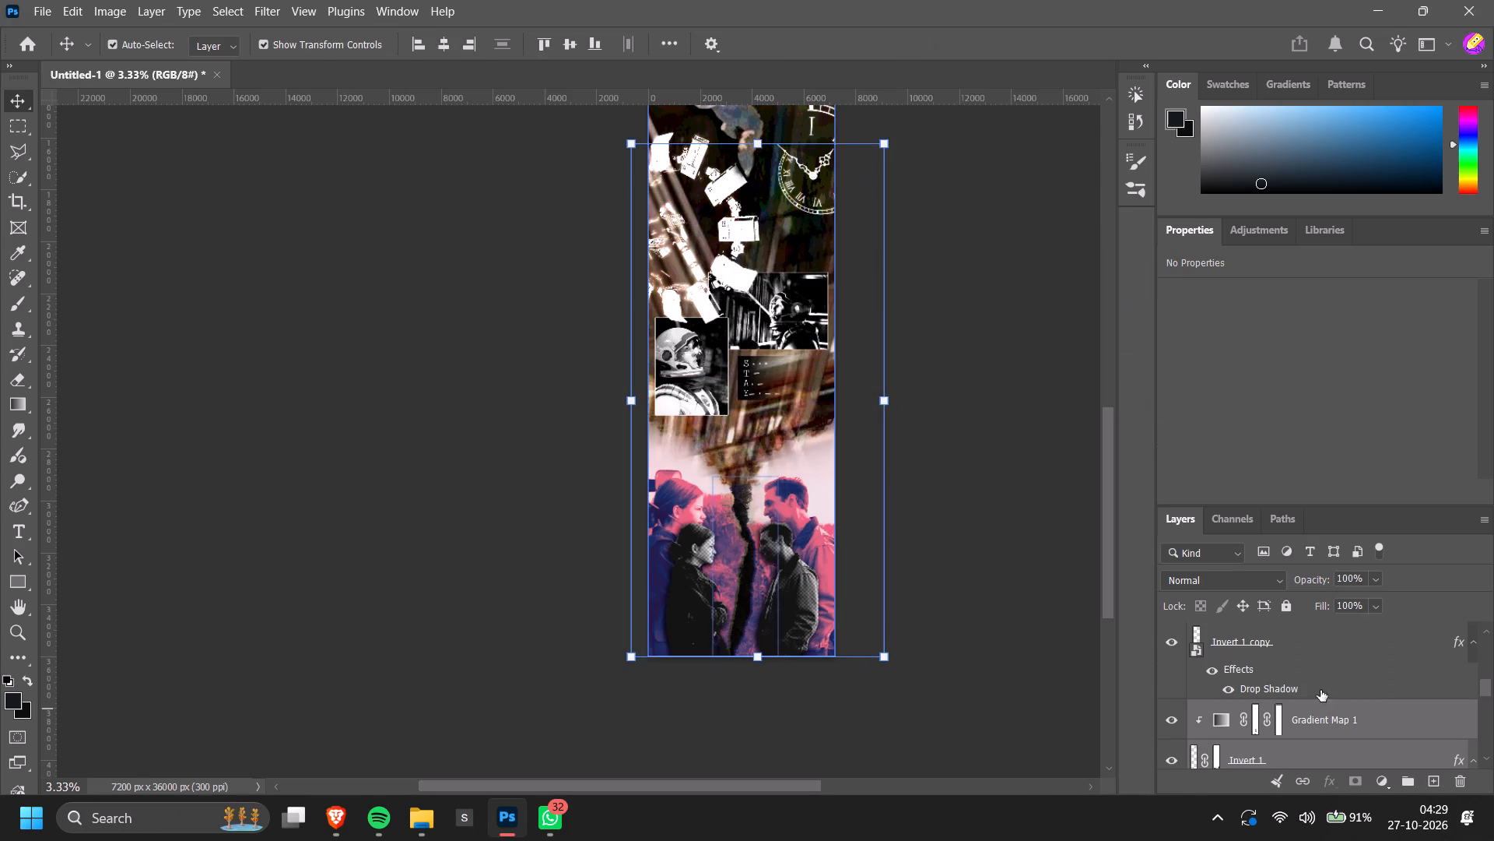
left_click(1337, 644)
left_click_drag(744, 525, 744, 519)
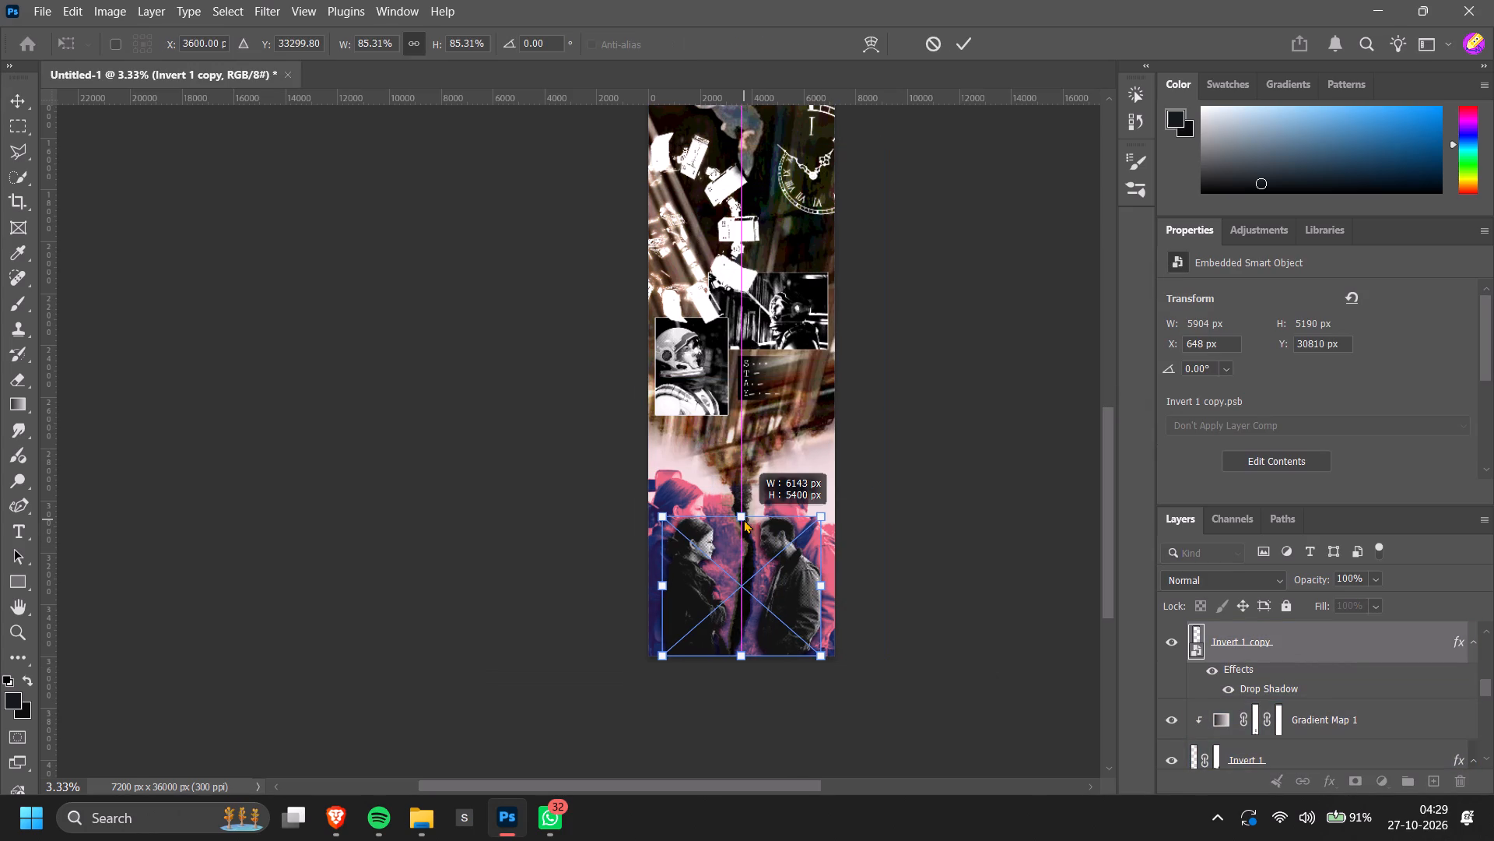
left_click_drag(744, 519, 745, 513)
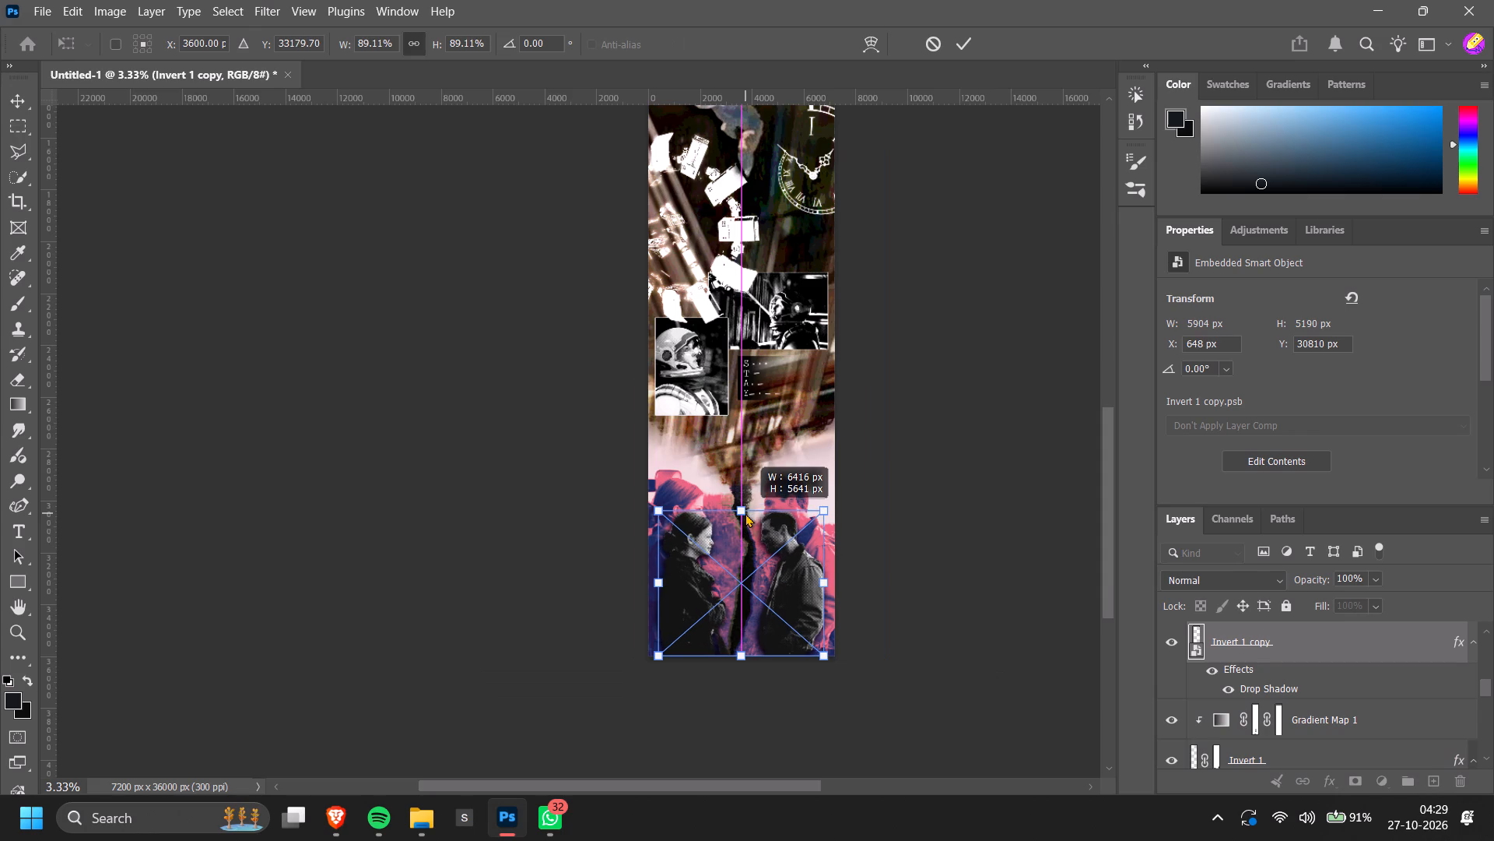
left_click_drag(745, 513, 748, 516)
triple_click(216, 277)
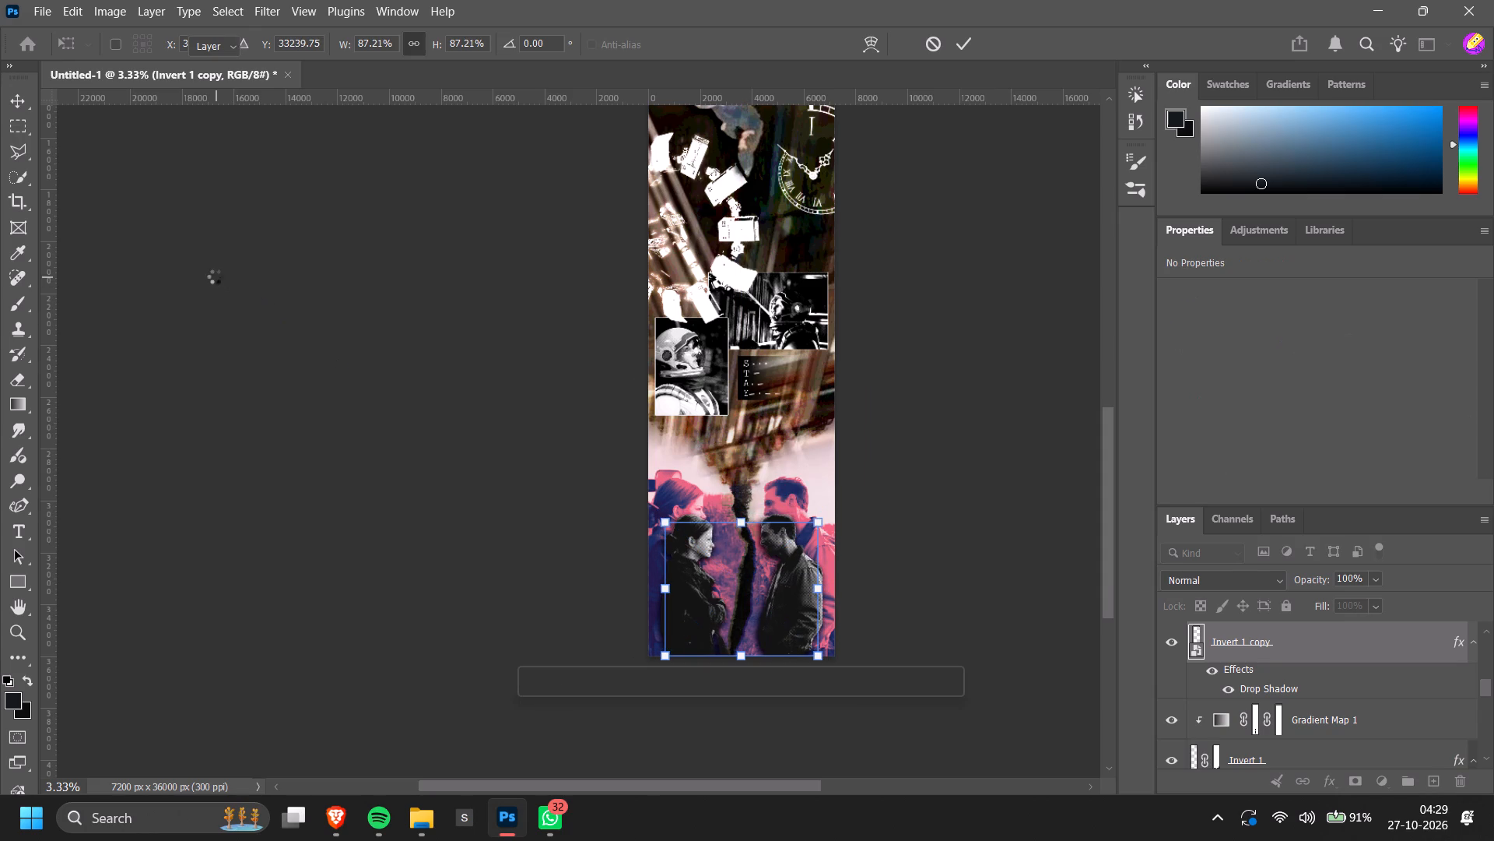
left_click(219, 276)
left_click_drag(226, 278, 242, 294)
left_click(329, 398)
left_click(504, 510)
Review the full banner's layout with the enlarged man and girl images at its base.
scroll(886, 654, "up", 5, "alt")
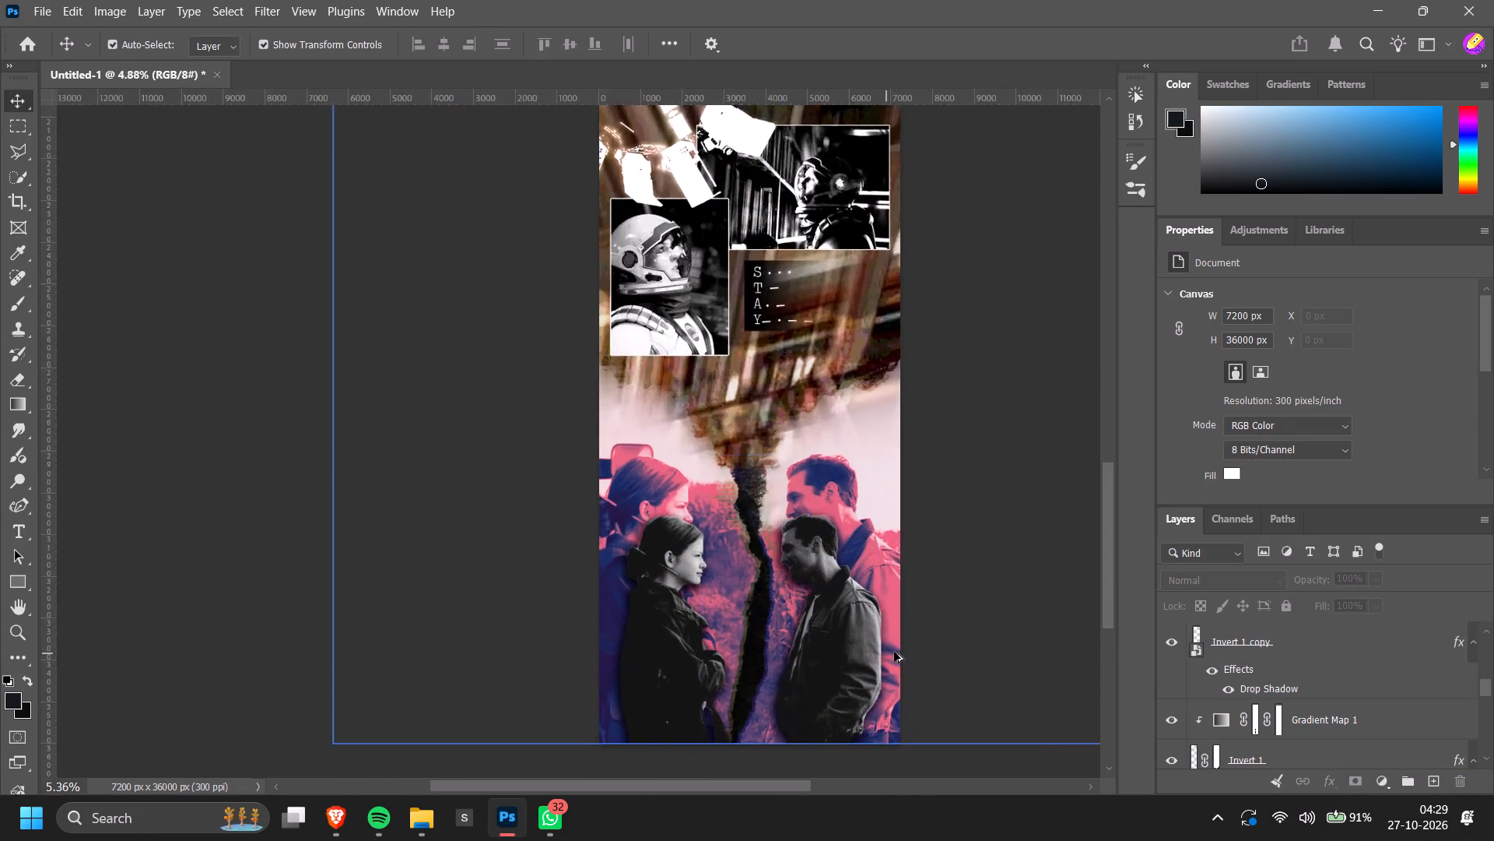
scroll(894, 652, "up", 4, "alt")
scroll(896, 652, "down", 10, "alt")
scroll(935, 663, "up", 6)
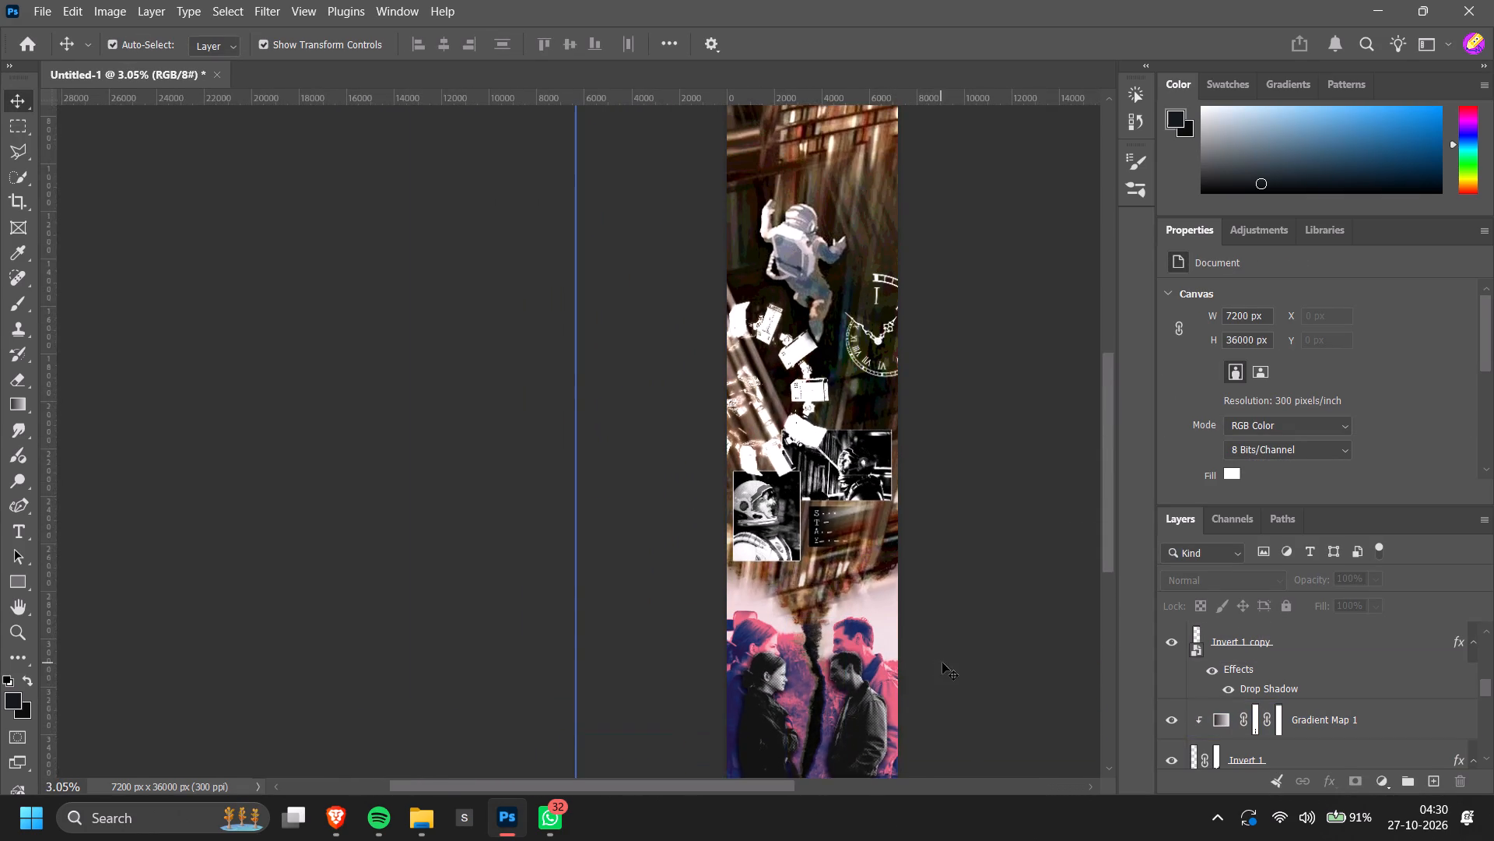
scroll(942, 663, "up", 4)
scroll(947, 663, "down", 4, "alt")
scroll(1001, 658, "down", 5, "ctrl")
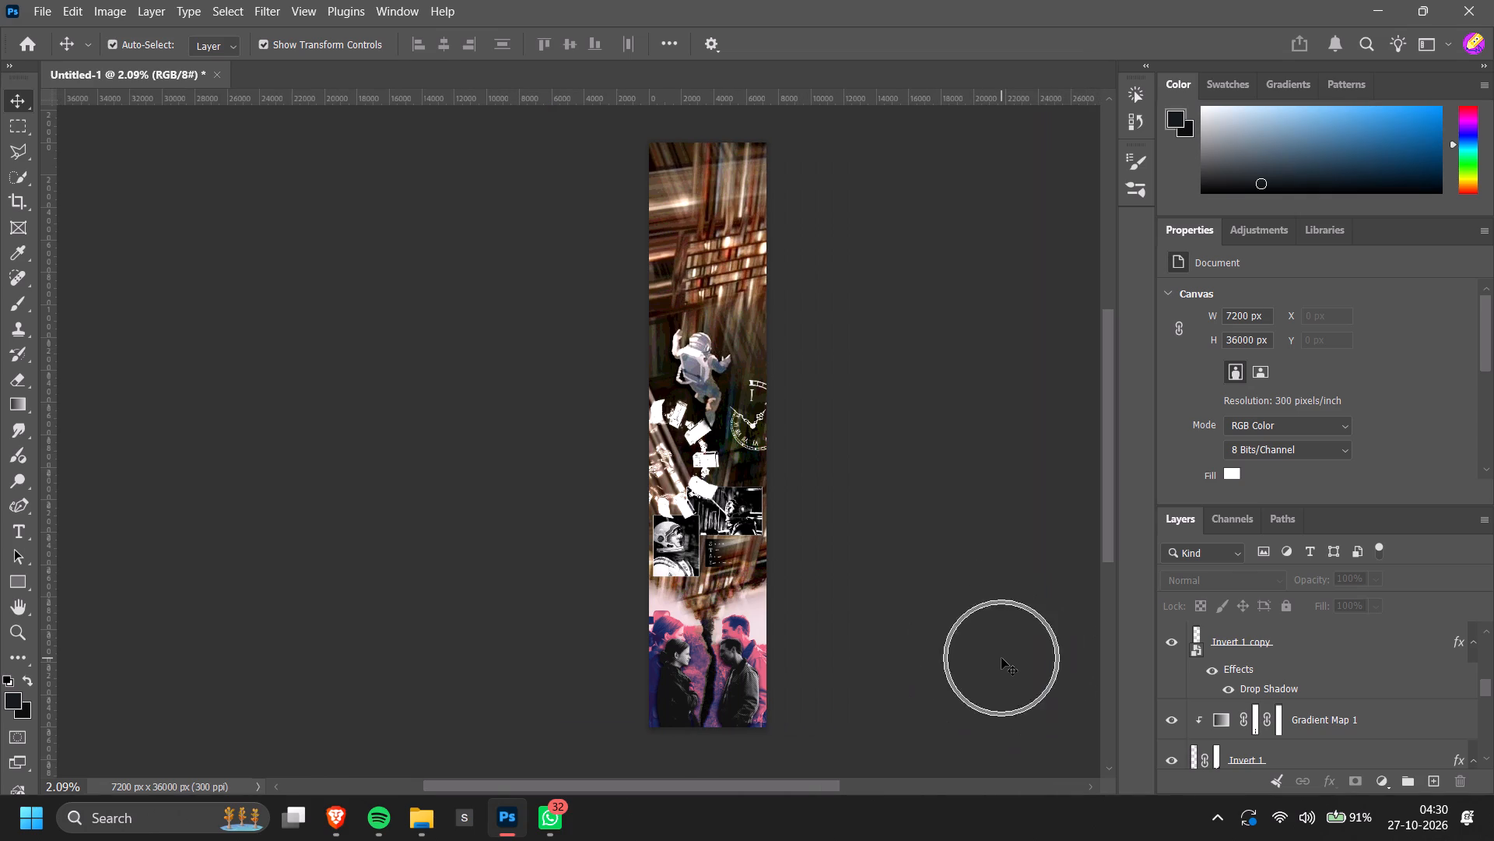
Start a PNG export of the banner and open the C26 CREATIVES folder in Documents as the destination.
left_click(47, 18)
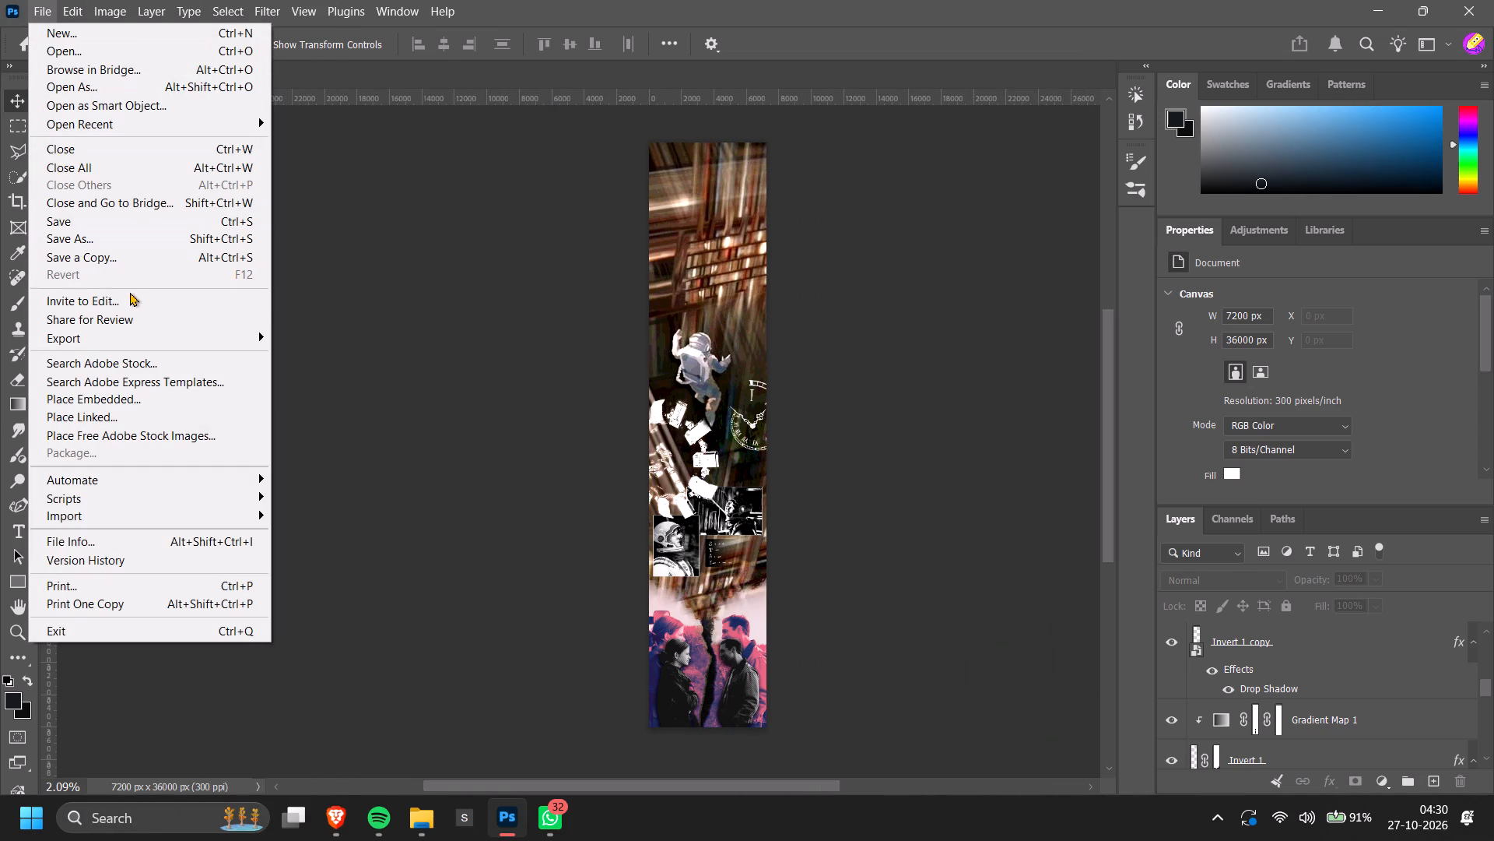
left_click(148, 344)
left_click(412, 339)
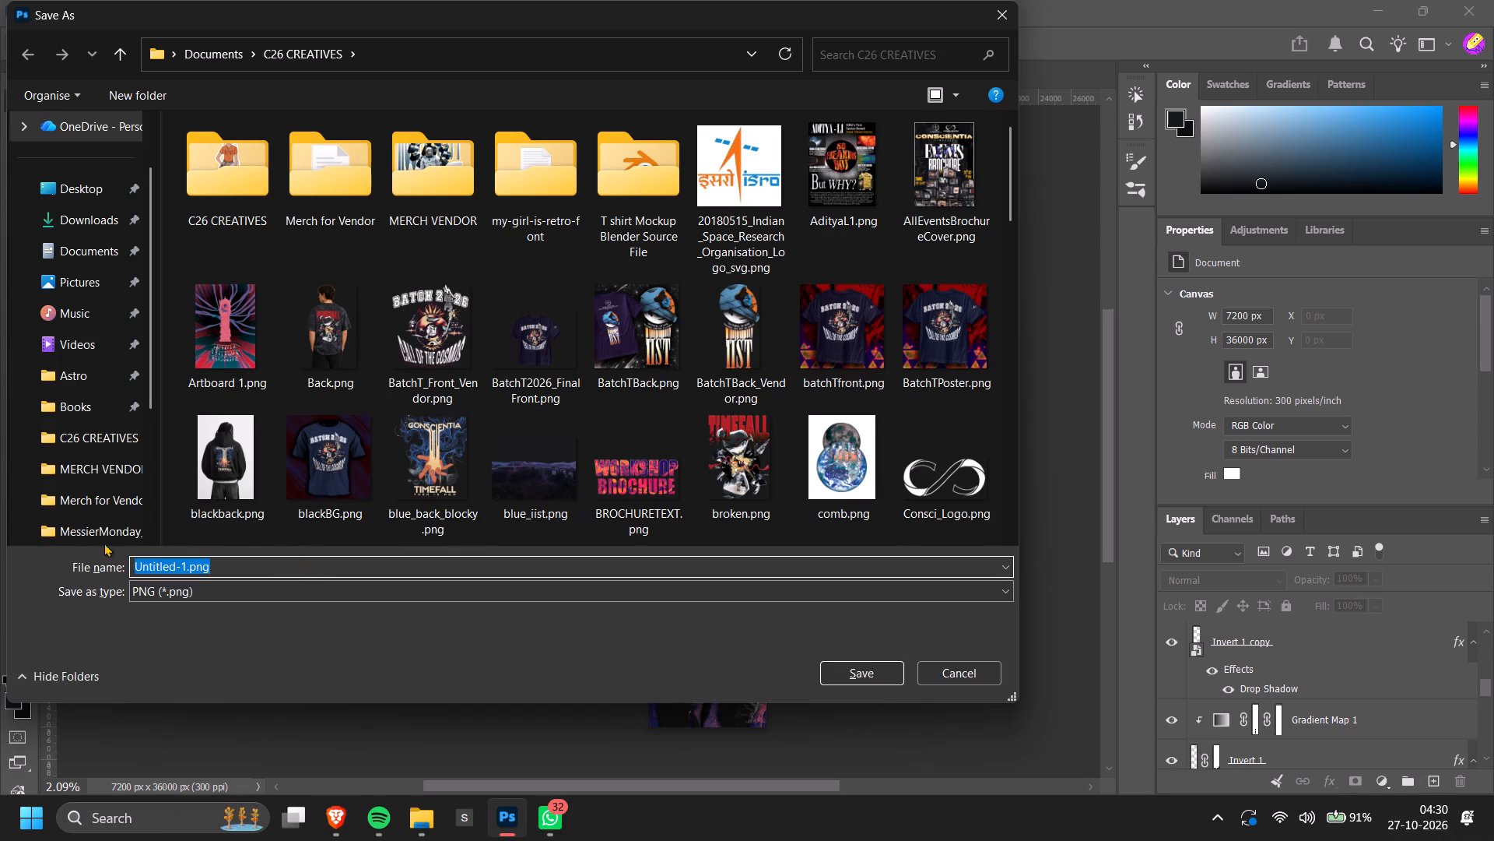
scroll(86, 380, "up", 3)
left_click(107, 236)
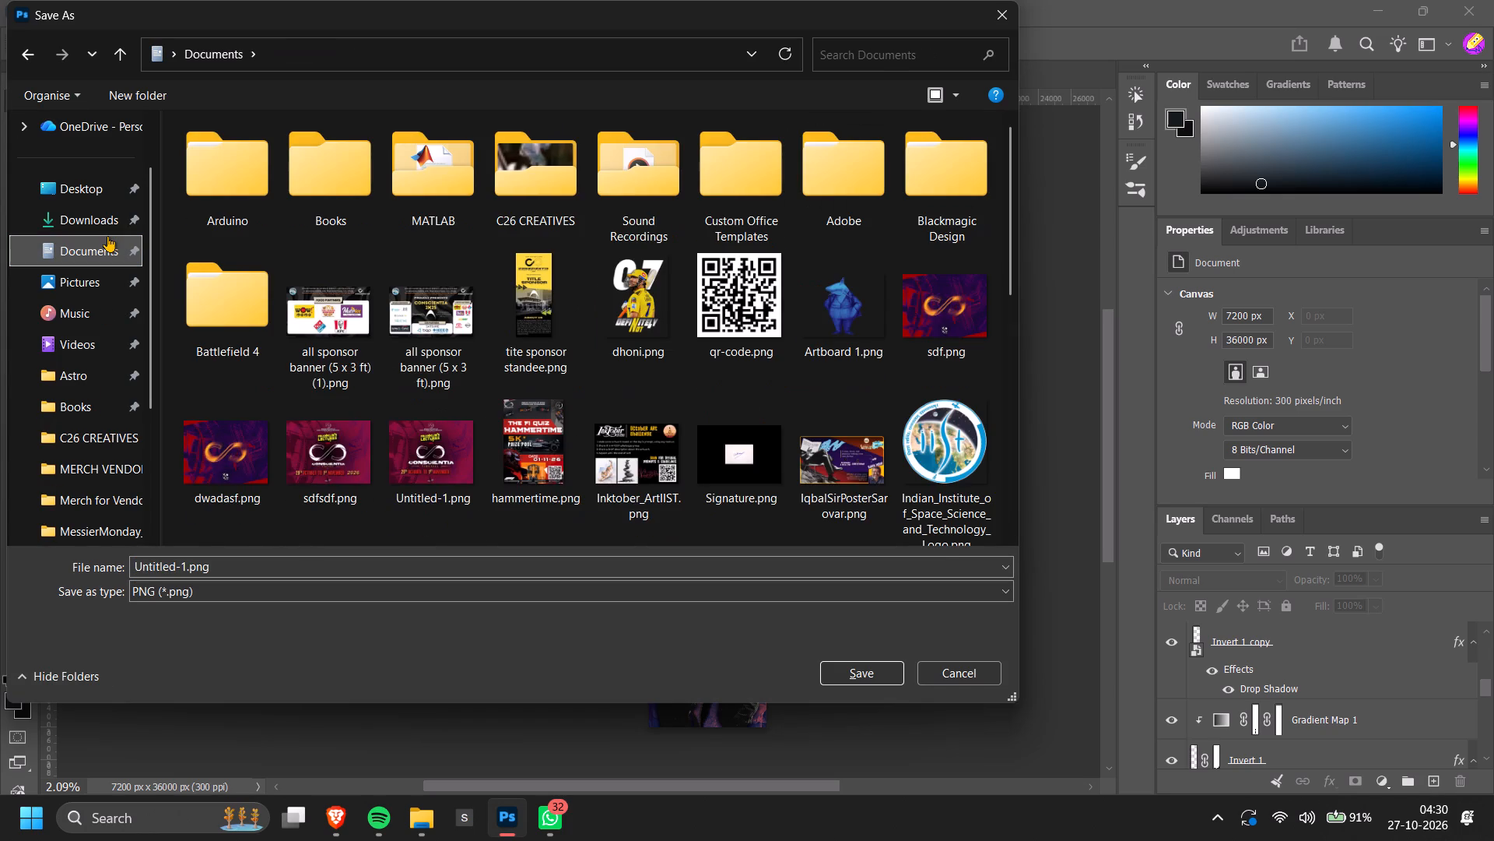
left_click(89, 249)
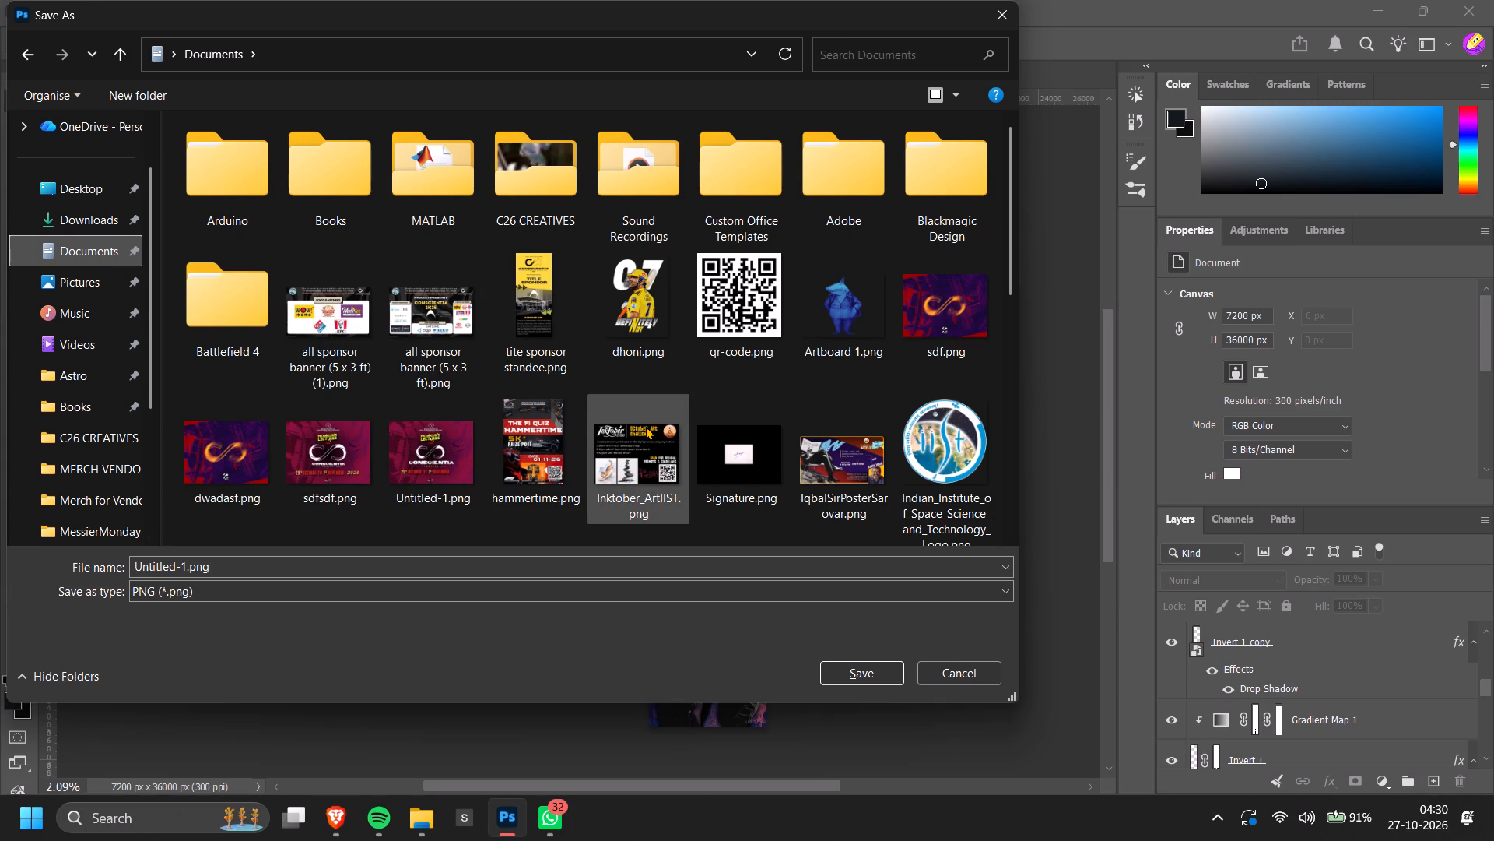
scroll(646, 426, "down", 14)
scroll(644, 459, "up", 11)
double_click(541, 205)
Look through the existing PNG files in the C26 CREATIVES folder.
scroll(491, 322, "down", 3)
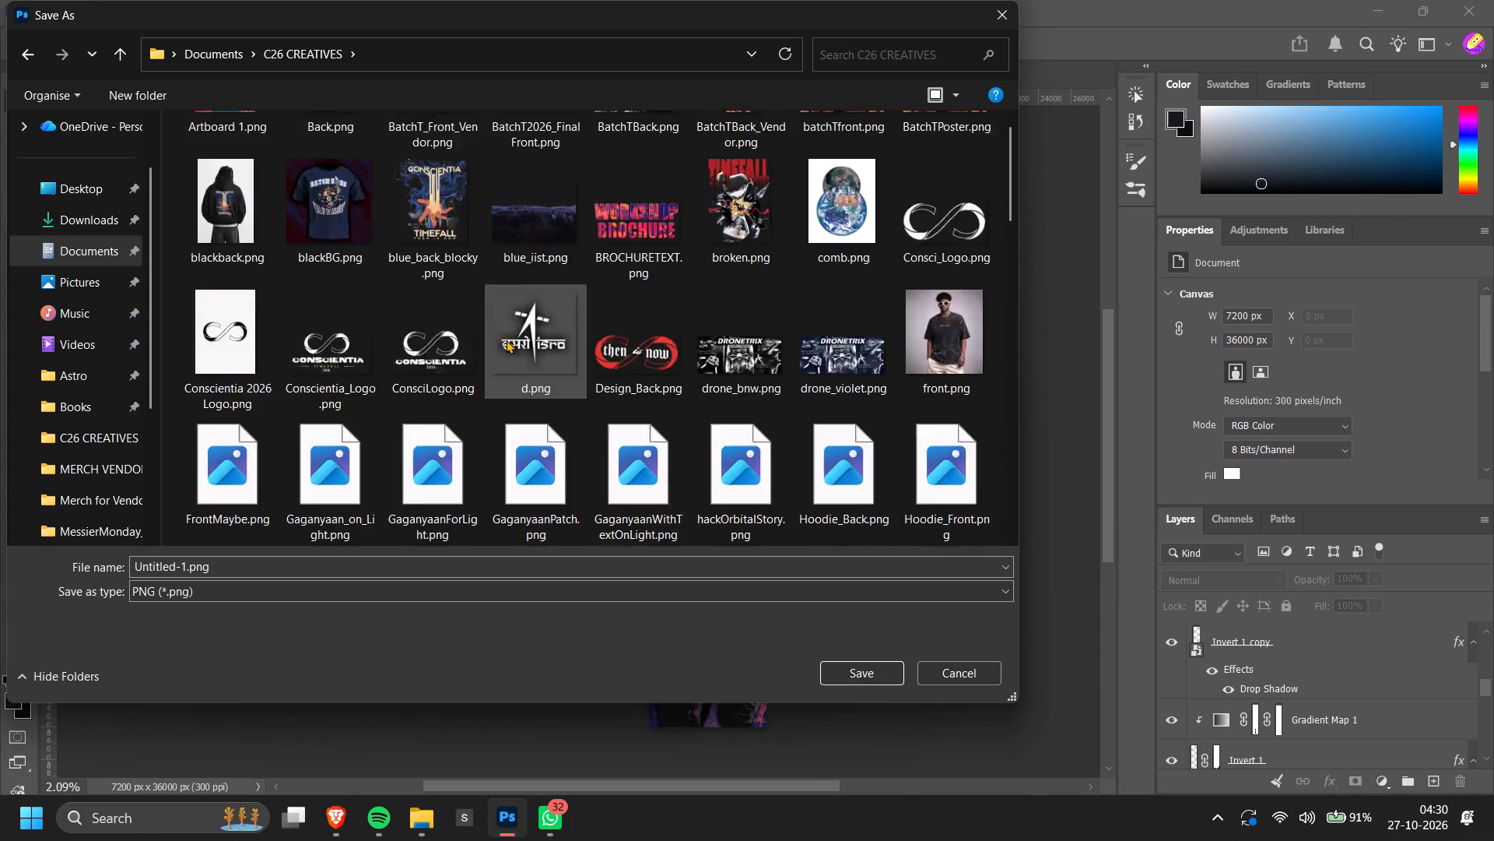
scroll(507, 340, "down", 12)
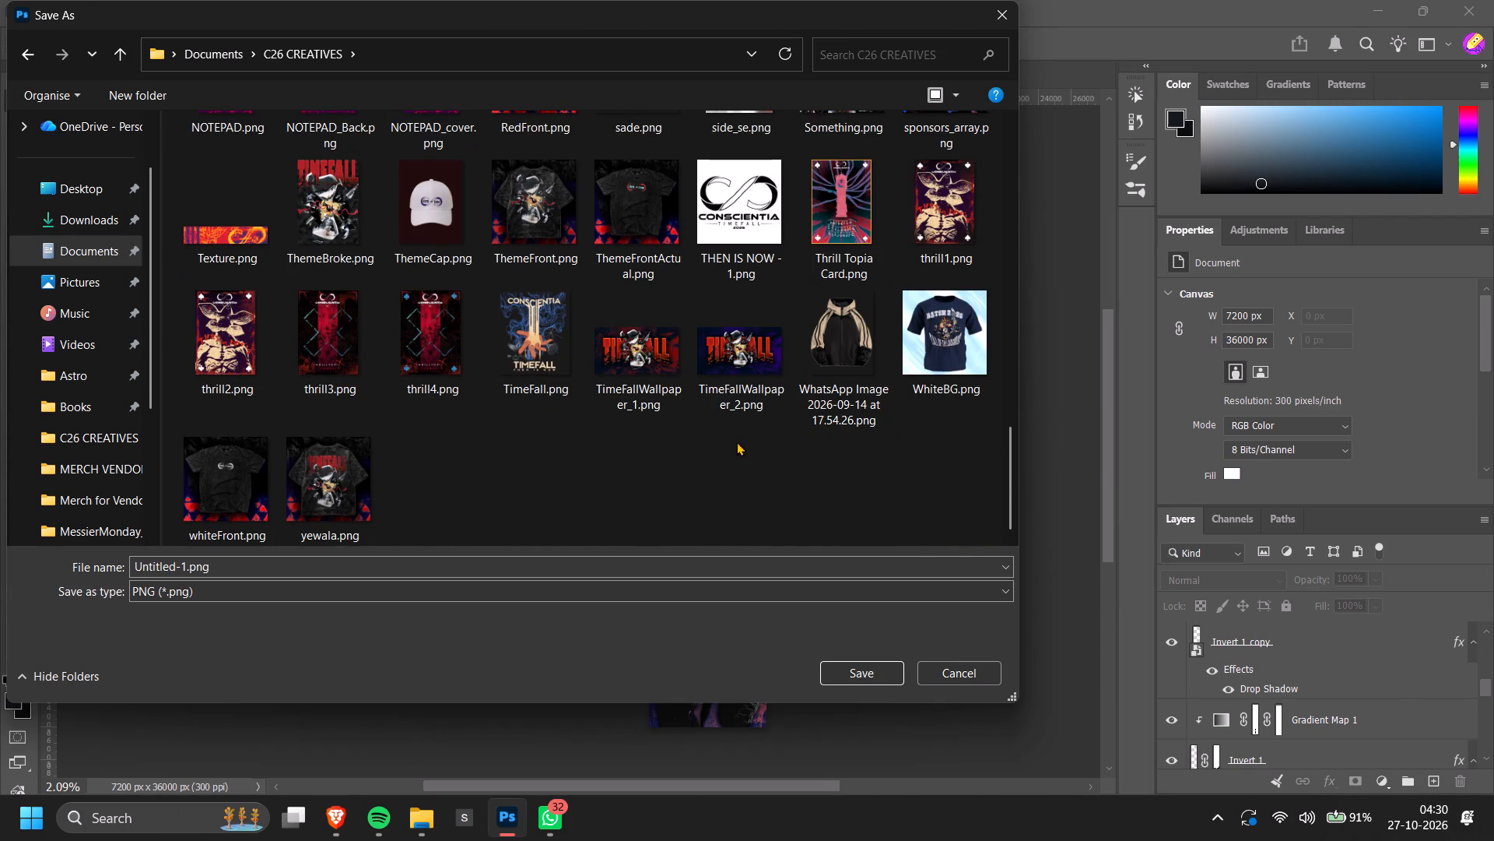
scroll(715, 494, "up", 1)
scroll(715, 494, "down", 5)
scroll(575, 467, "up", 4)
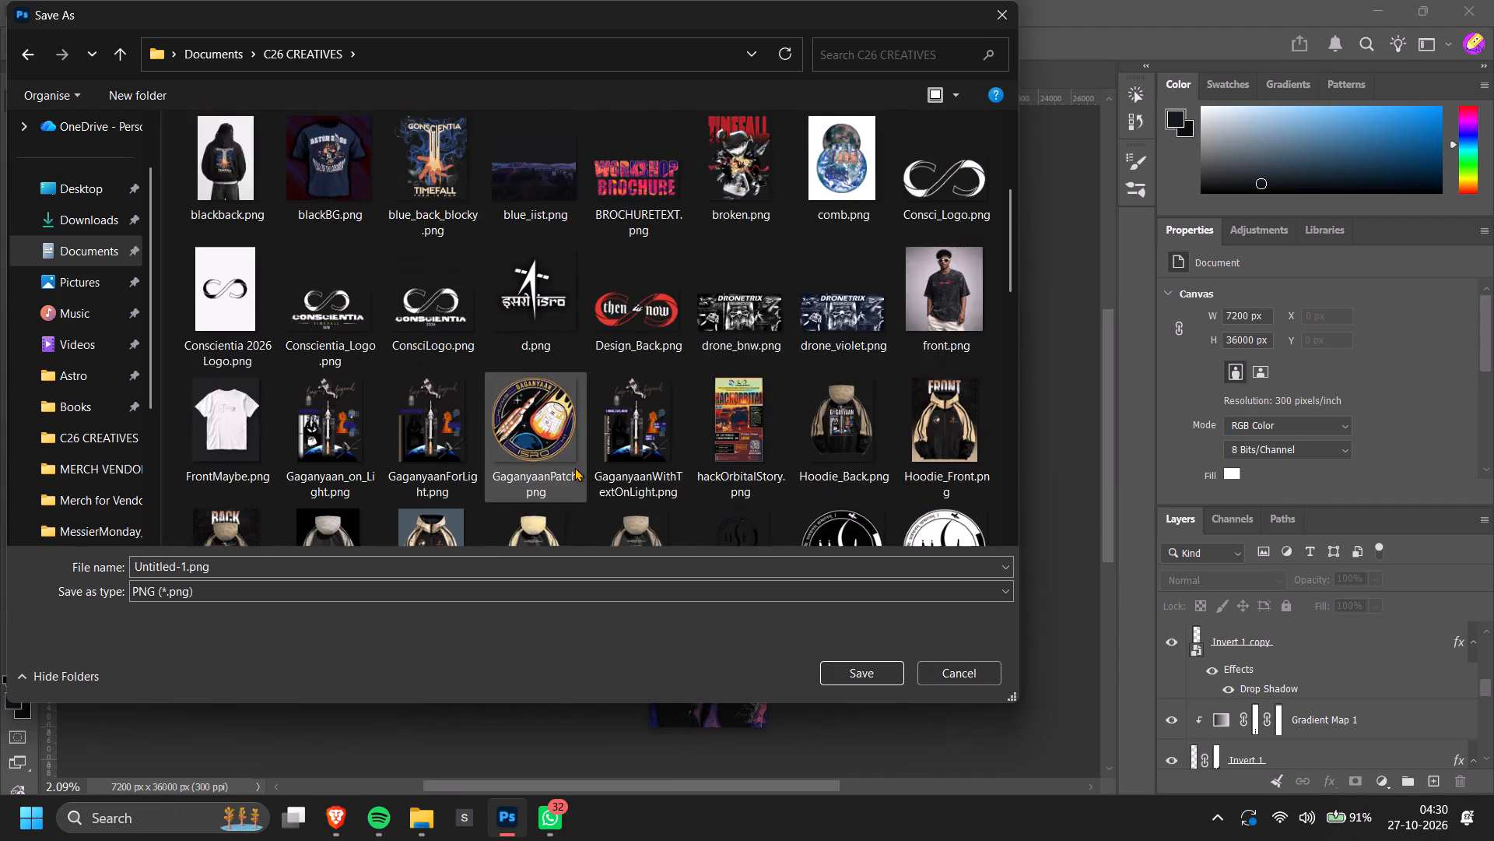
scroll(575, 467, "up", 3)
scroll(575, 467, "down", 9)
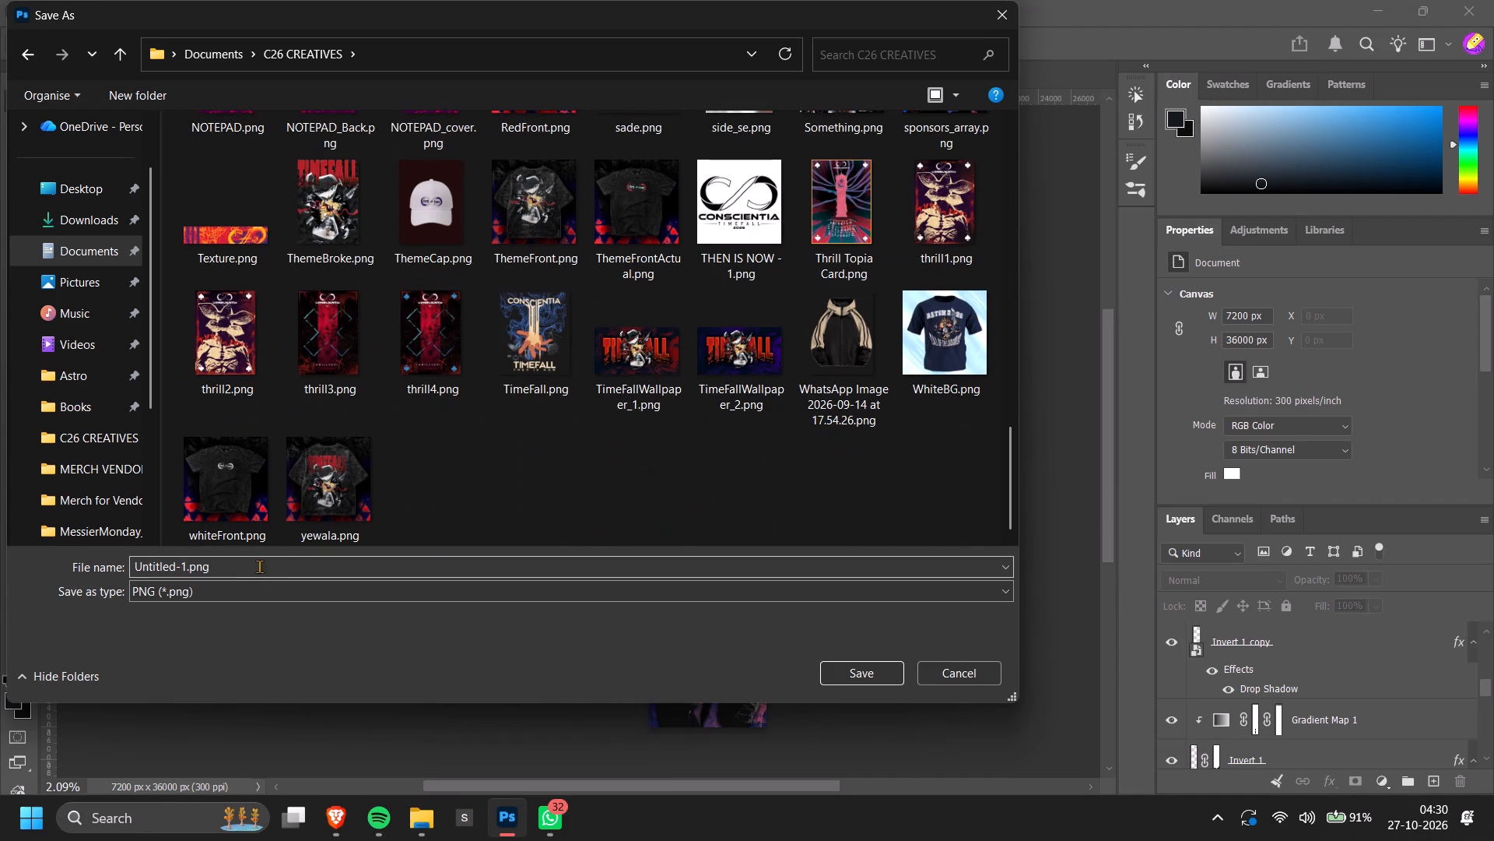
Export the banner as interstellar_design.png, replacing the existing file of that name.
left_click(238, 570)
type("intern")
key("BackSpace")
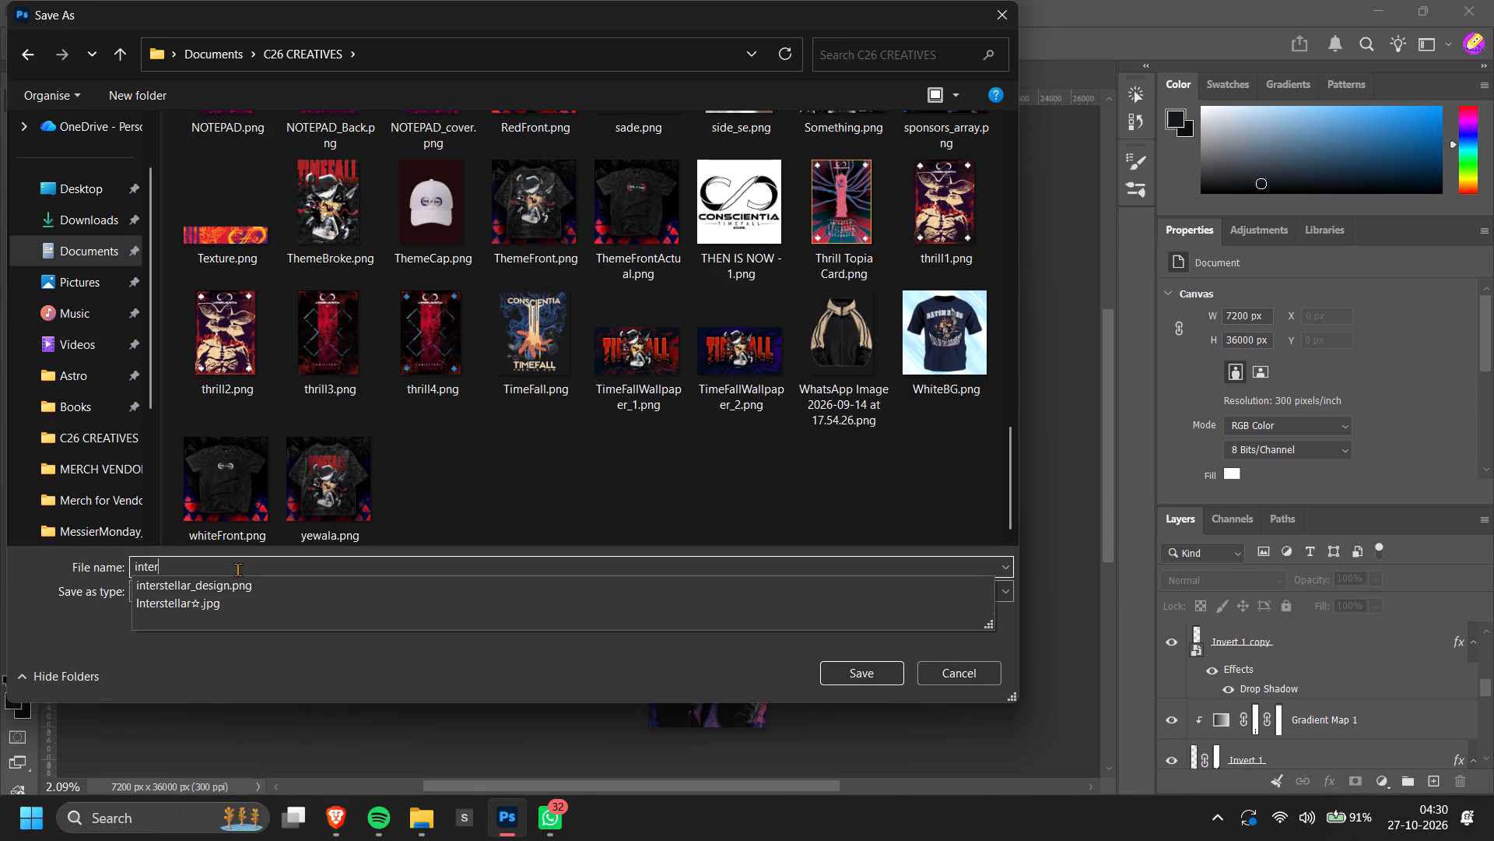
key("Down")
key("Return")
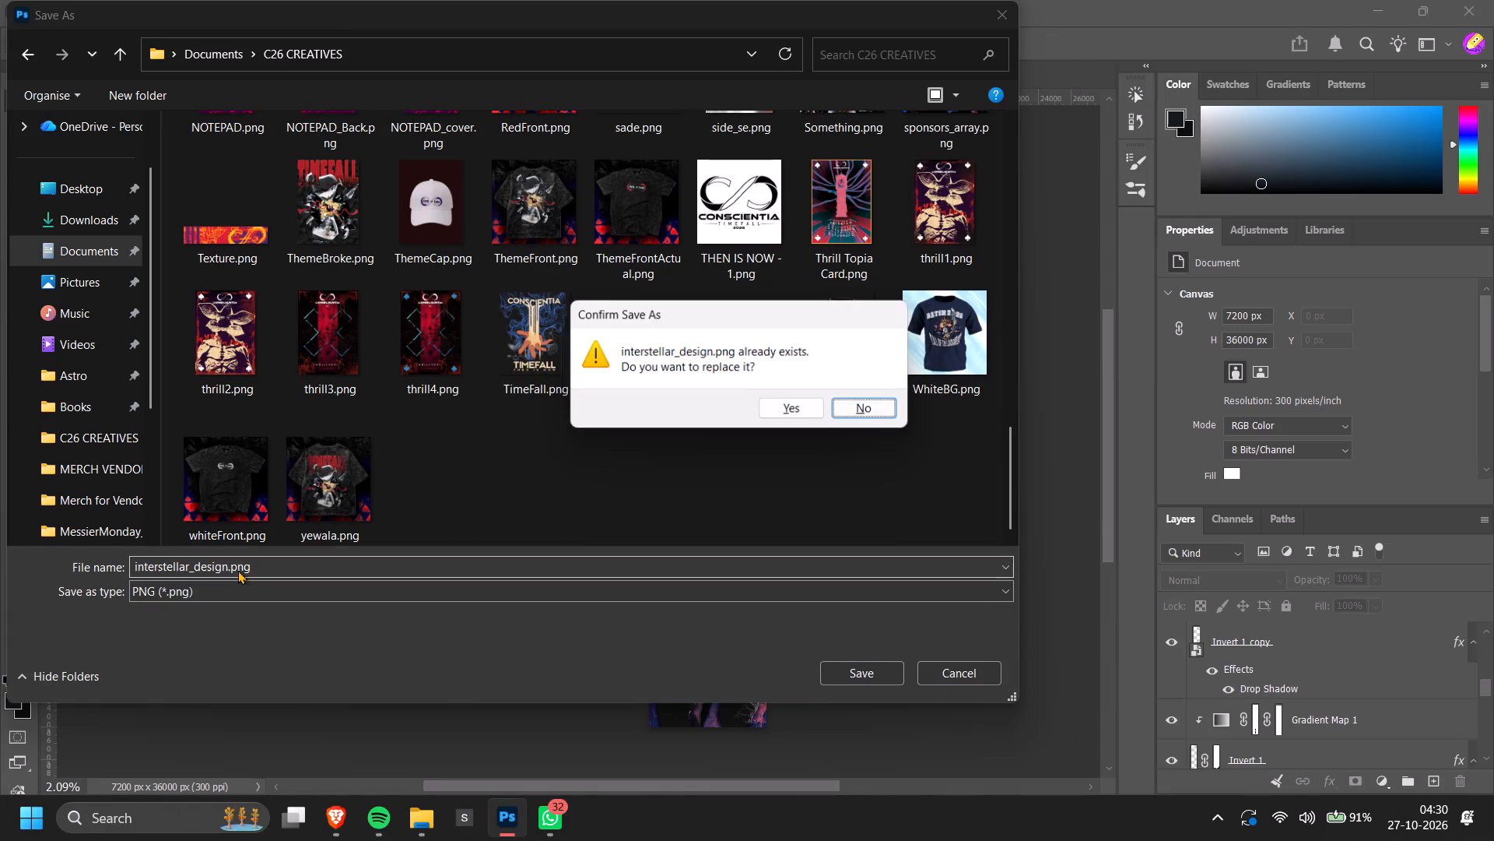
left_click(802, 403)
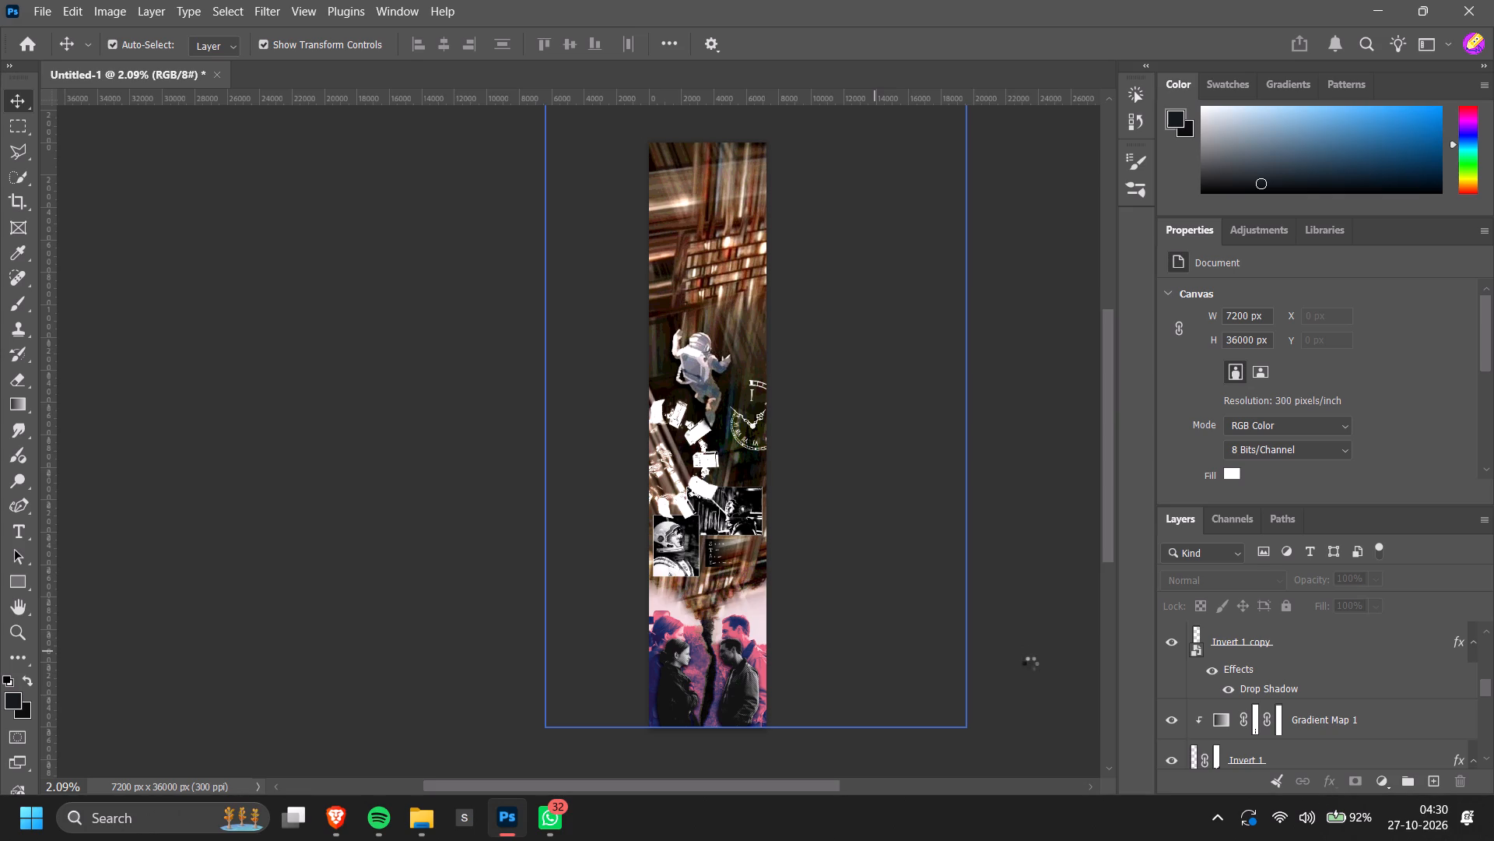
scroll(1018, 575, "down", 1, "alt")
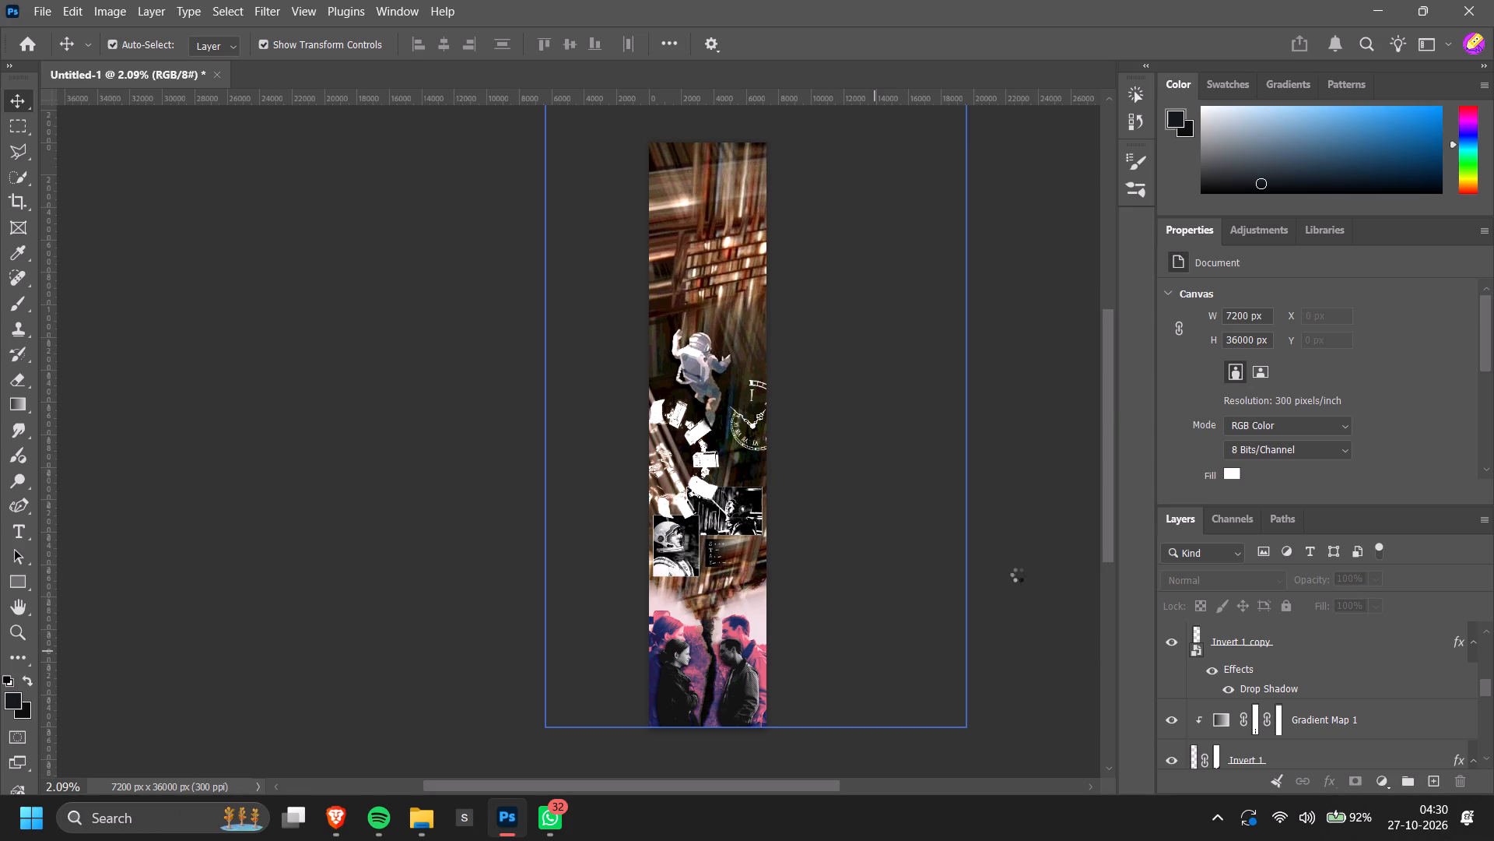
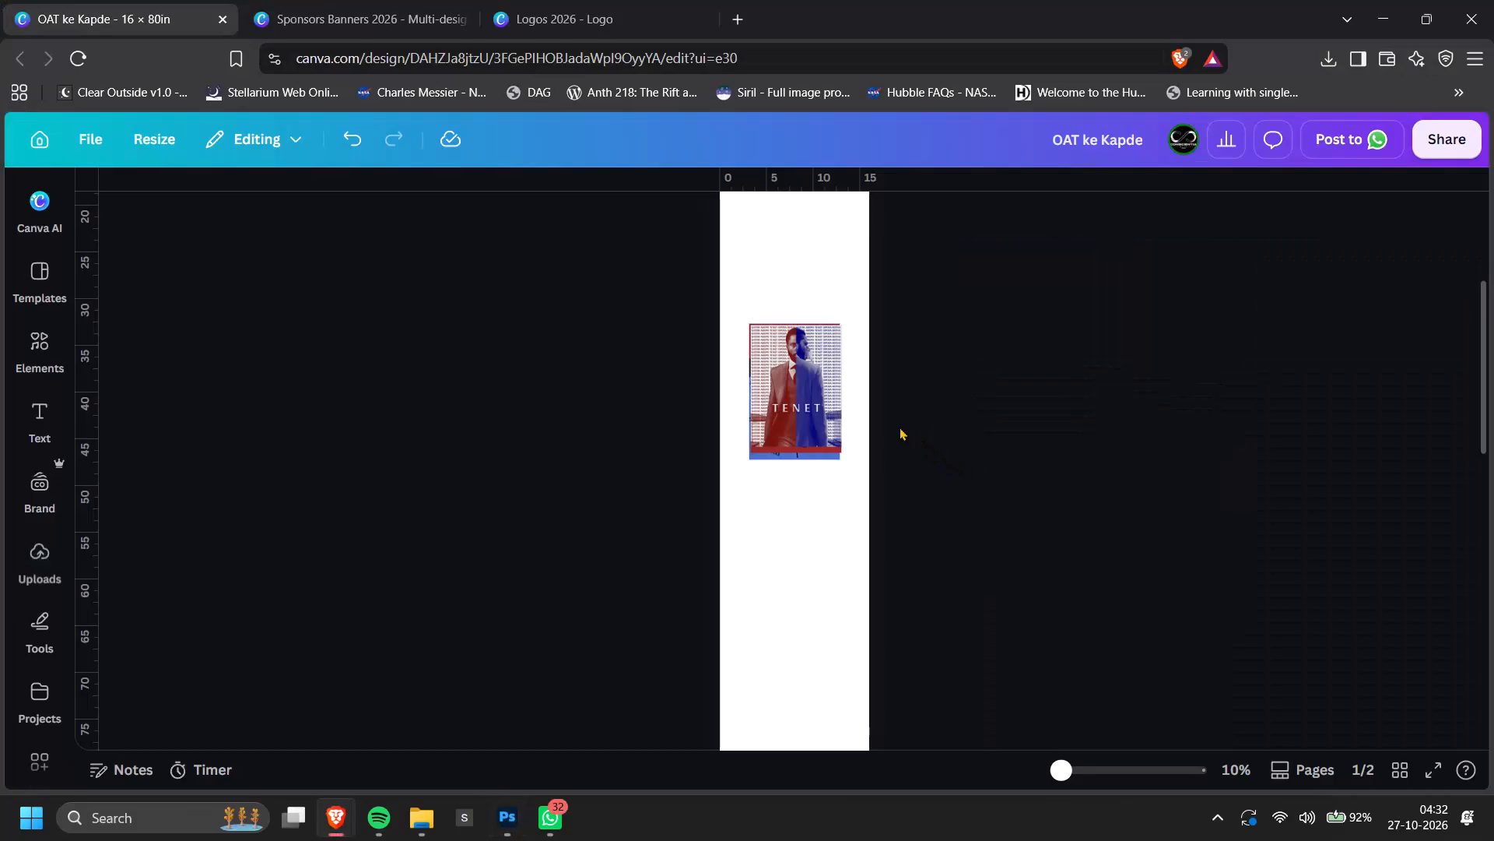
Look through the Canva designs open in the browser: OAT ke Kapde, Sponsors Banners 2026 and Logos 2026.
scroll(942, 418, "up", 9)
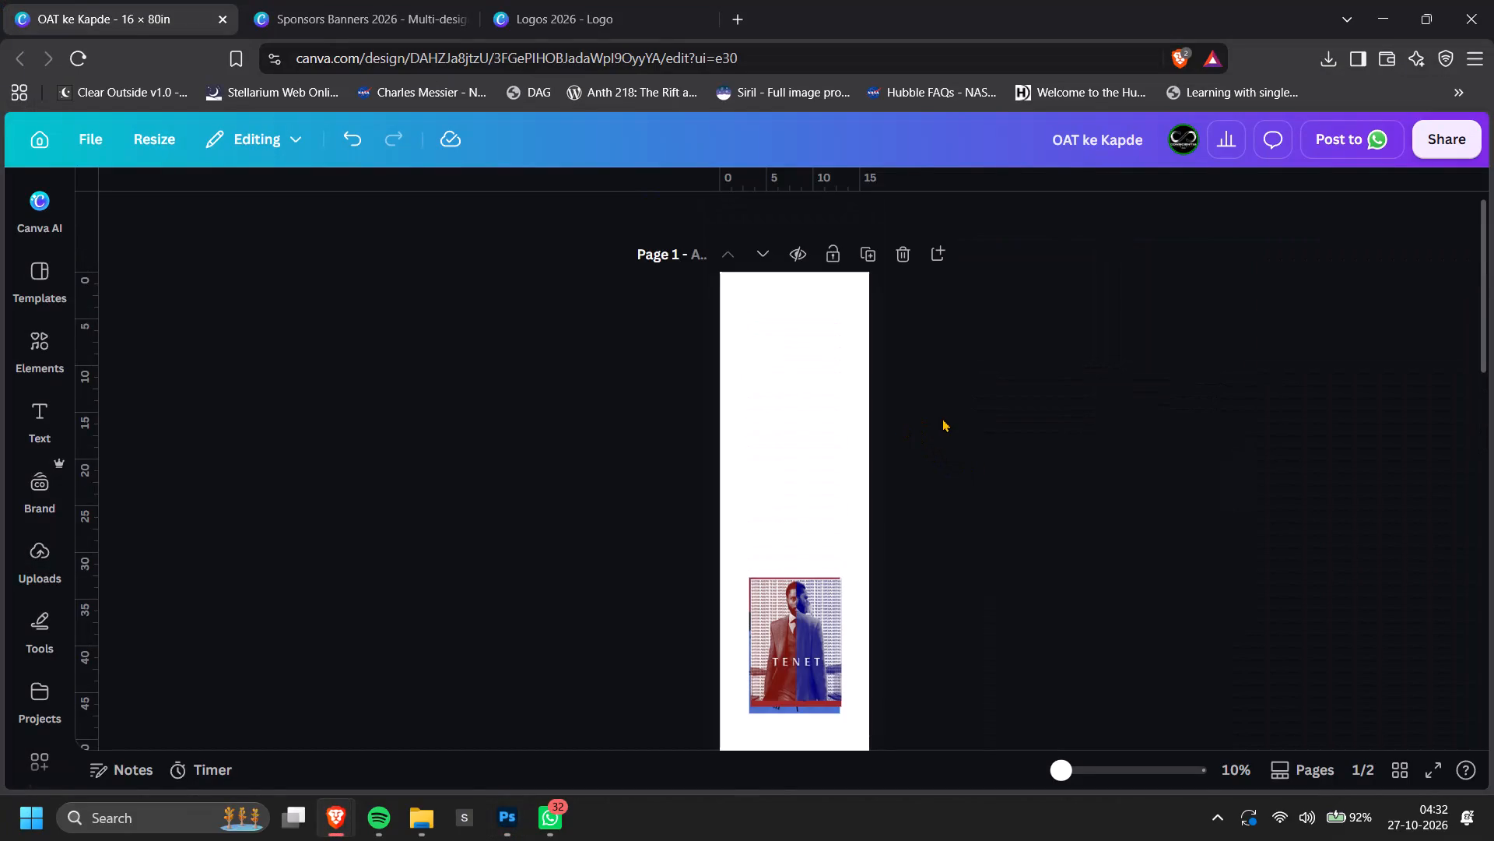
scroll(956, 441, "down", 10)
scroll(956, 449, "up", 3)
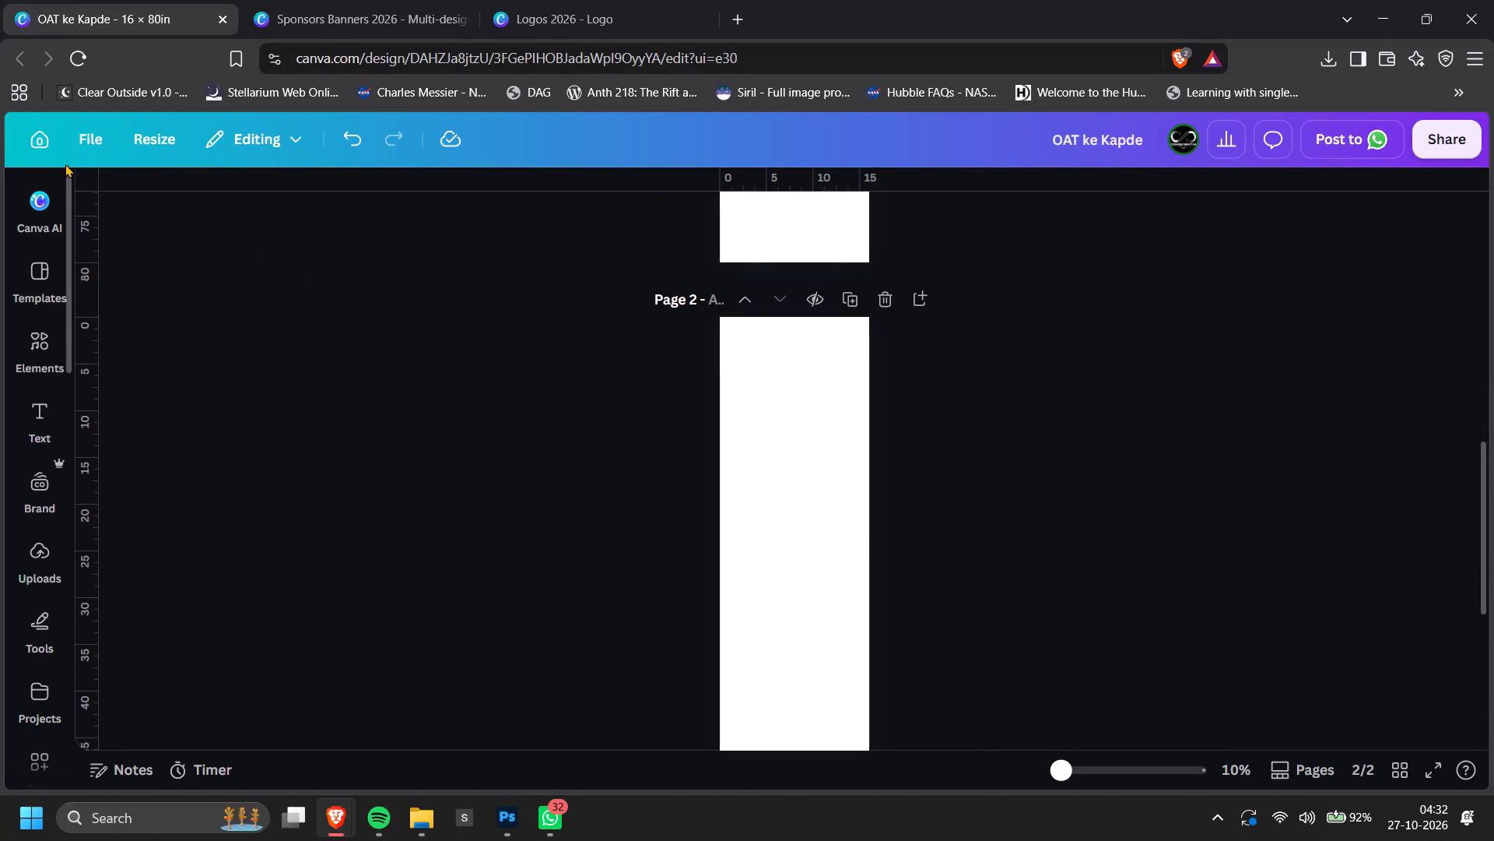
left_click(314, 27)
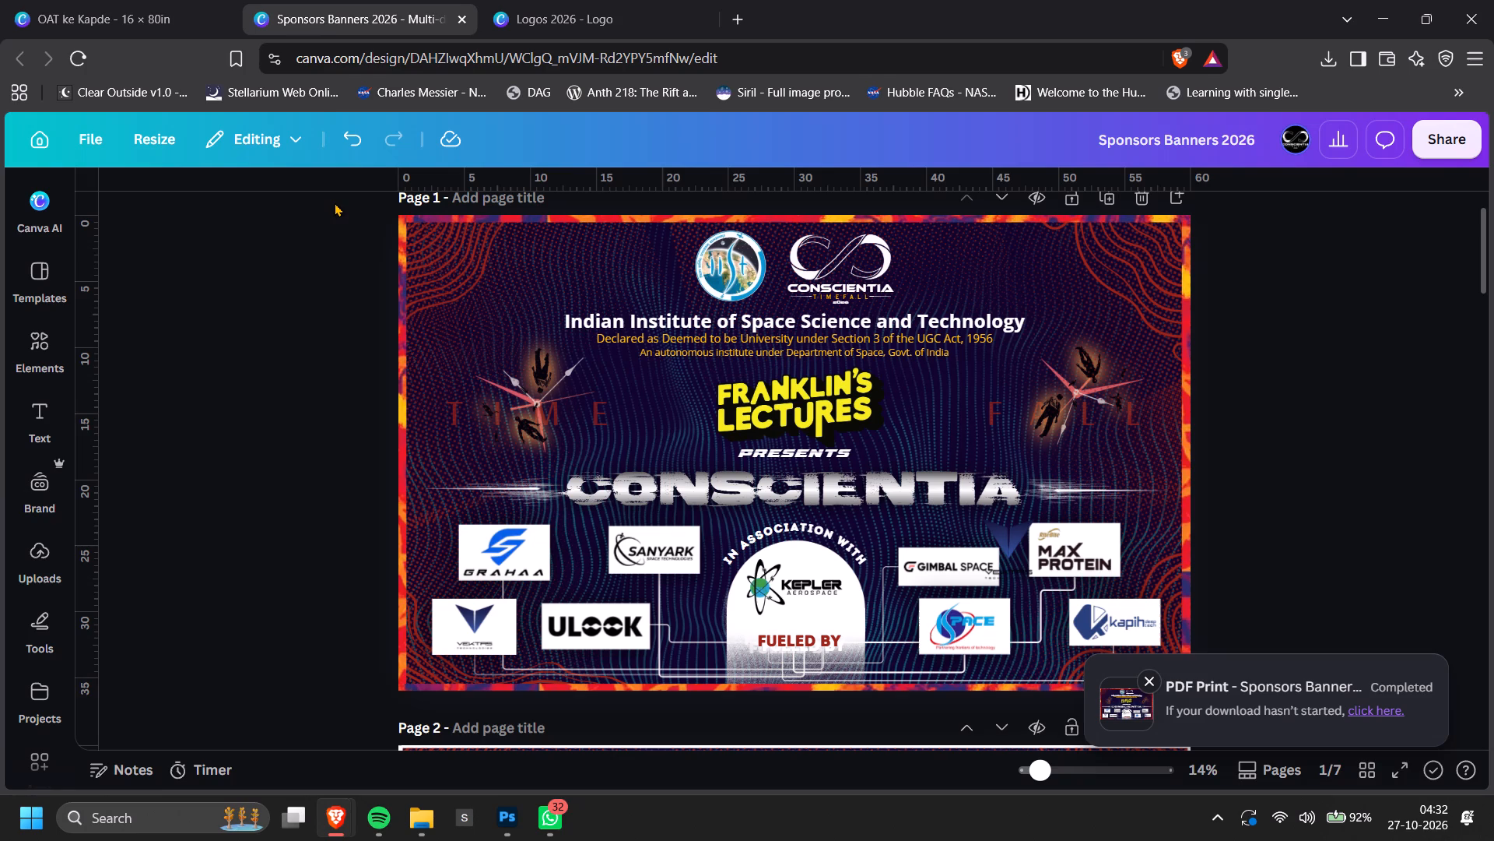
scroll(626, 396, "up", 4)
left_click(119, 0)
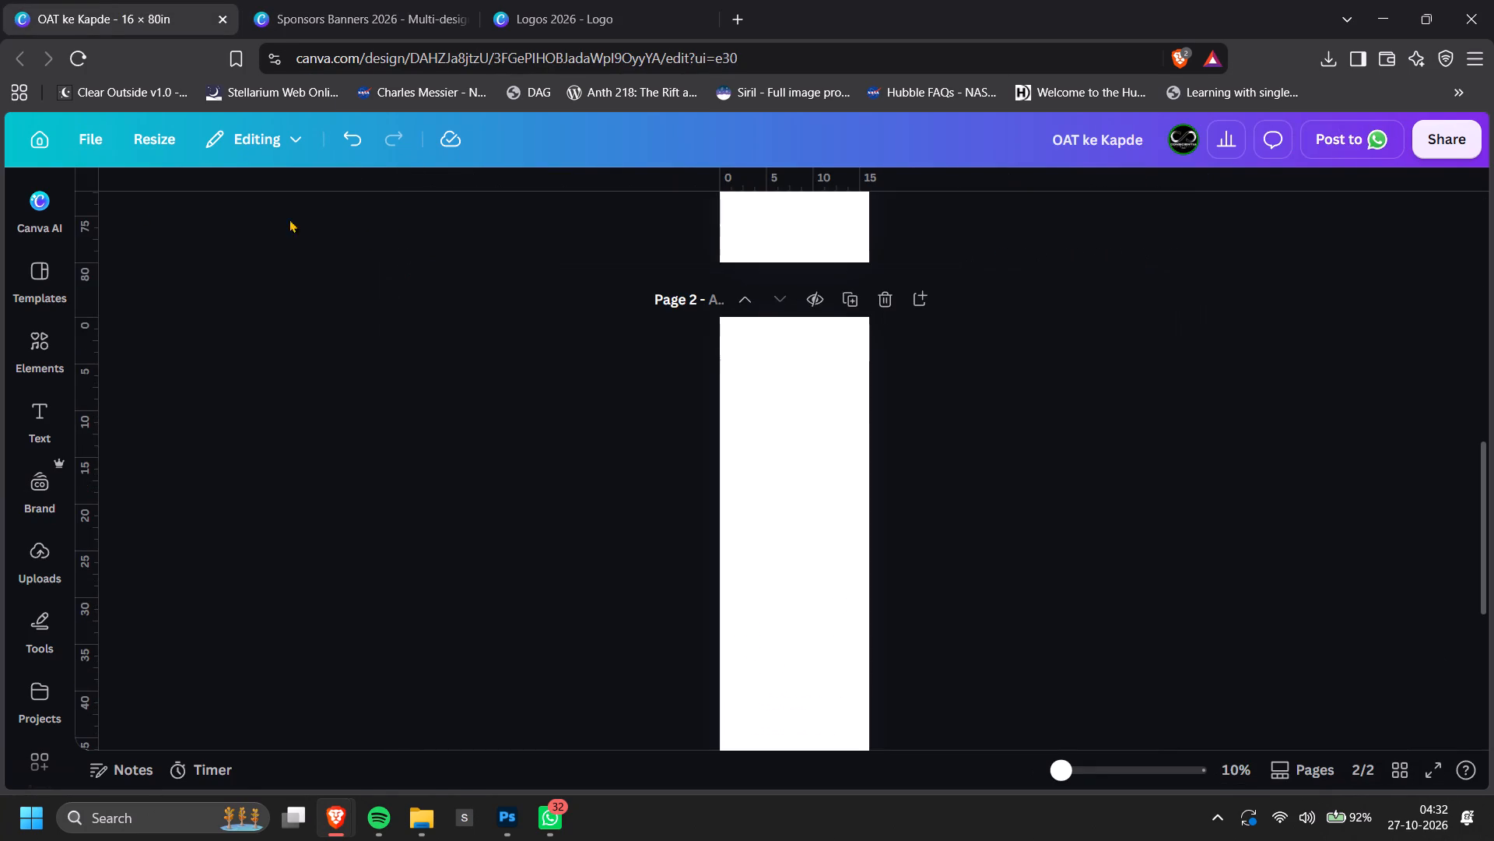
left_click(511, 1)
left_click(131, 0)
Open the Canva home page in a new browser tab, keeping the OAT ke Kapde design open.
right_click(36, 130)
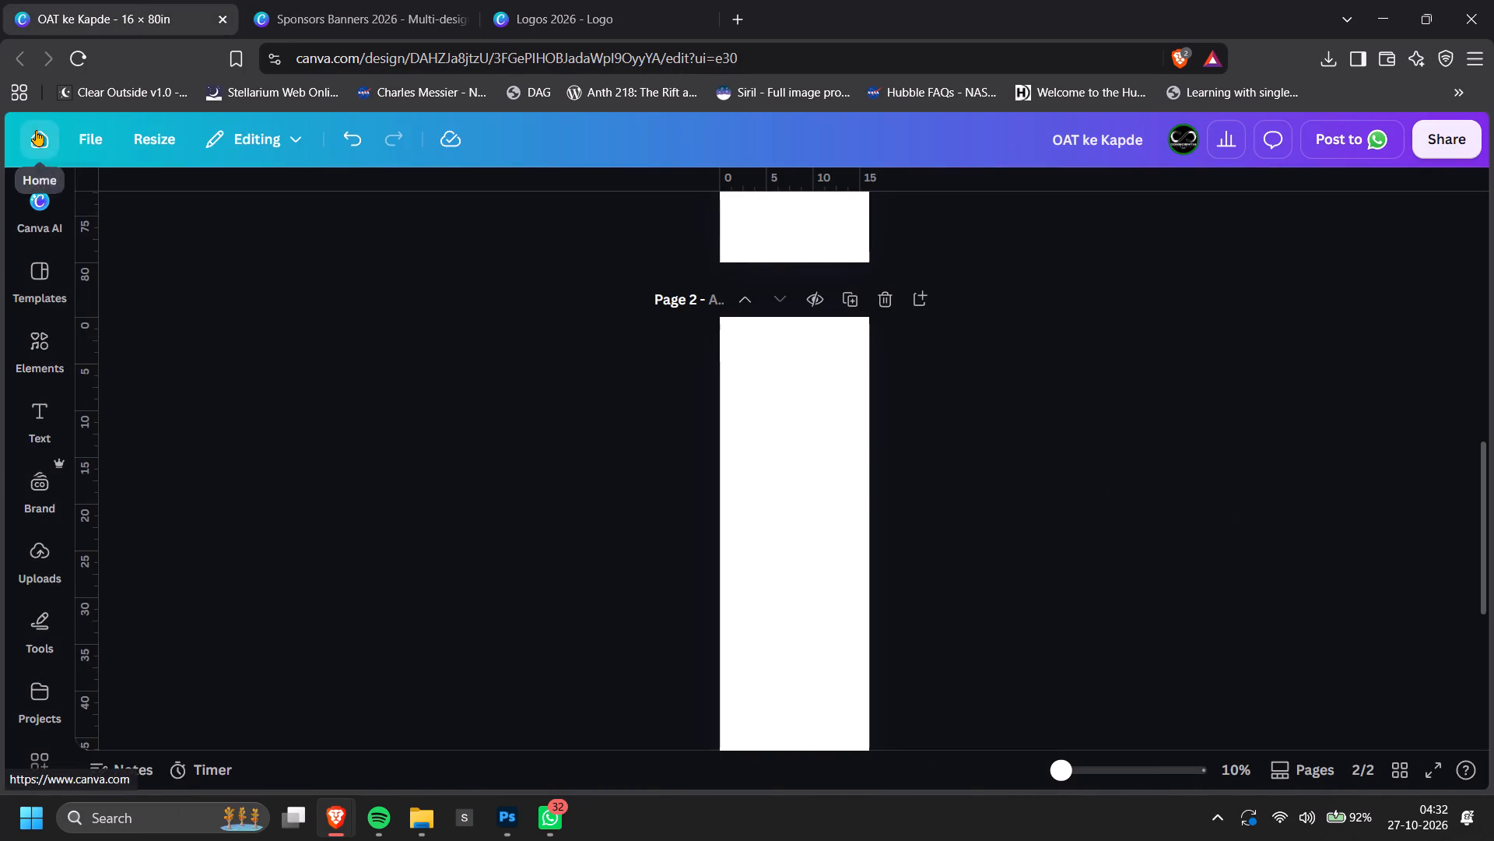
left_click(149, 156)
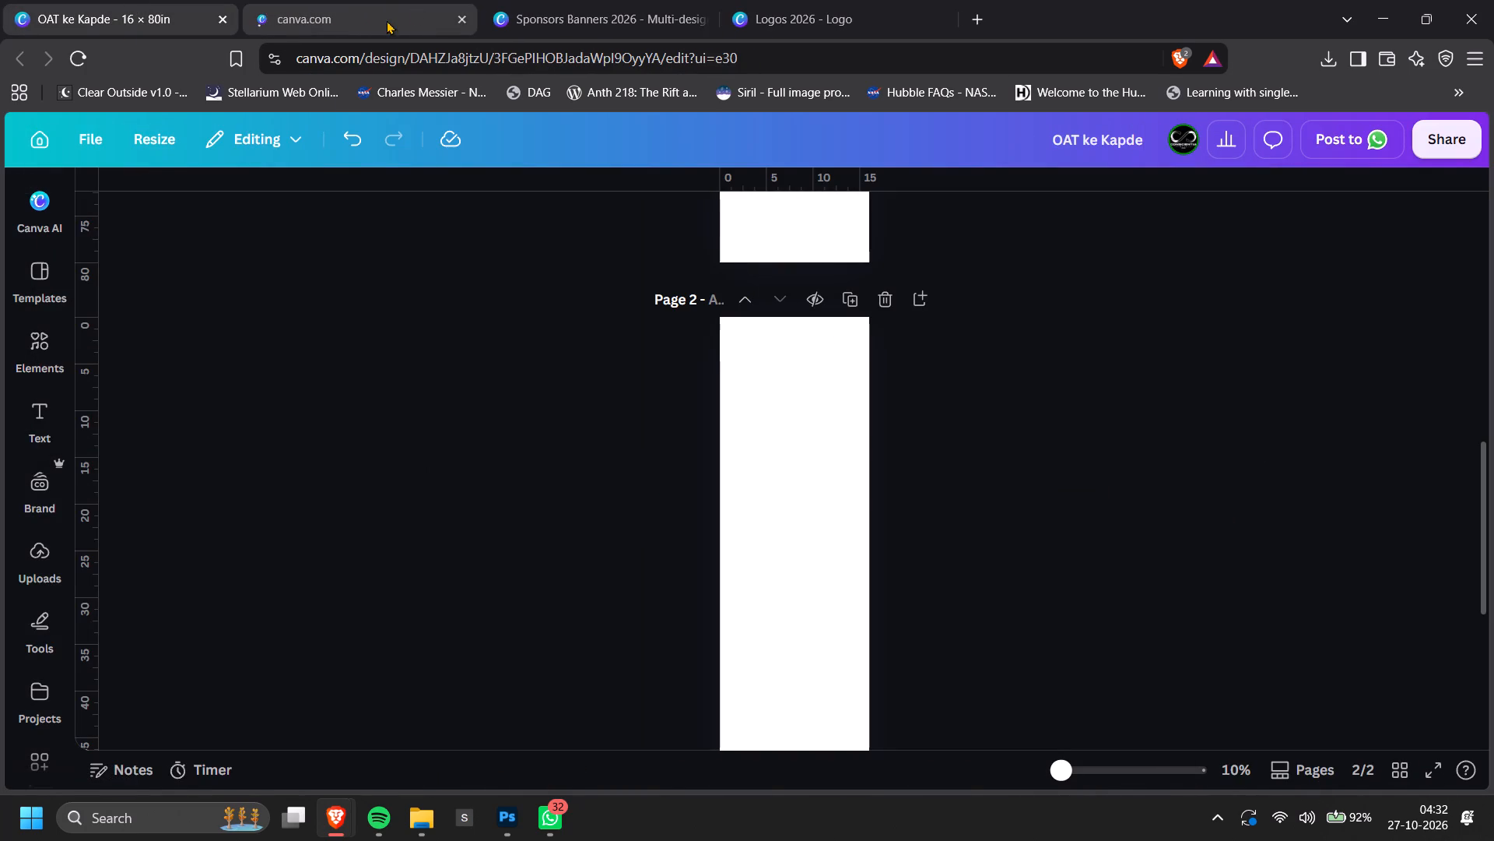
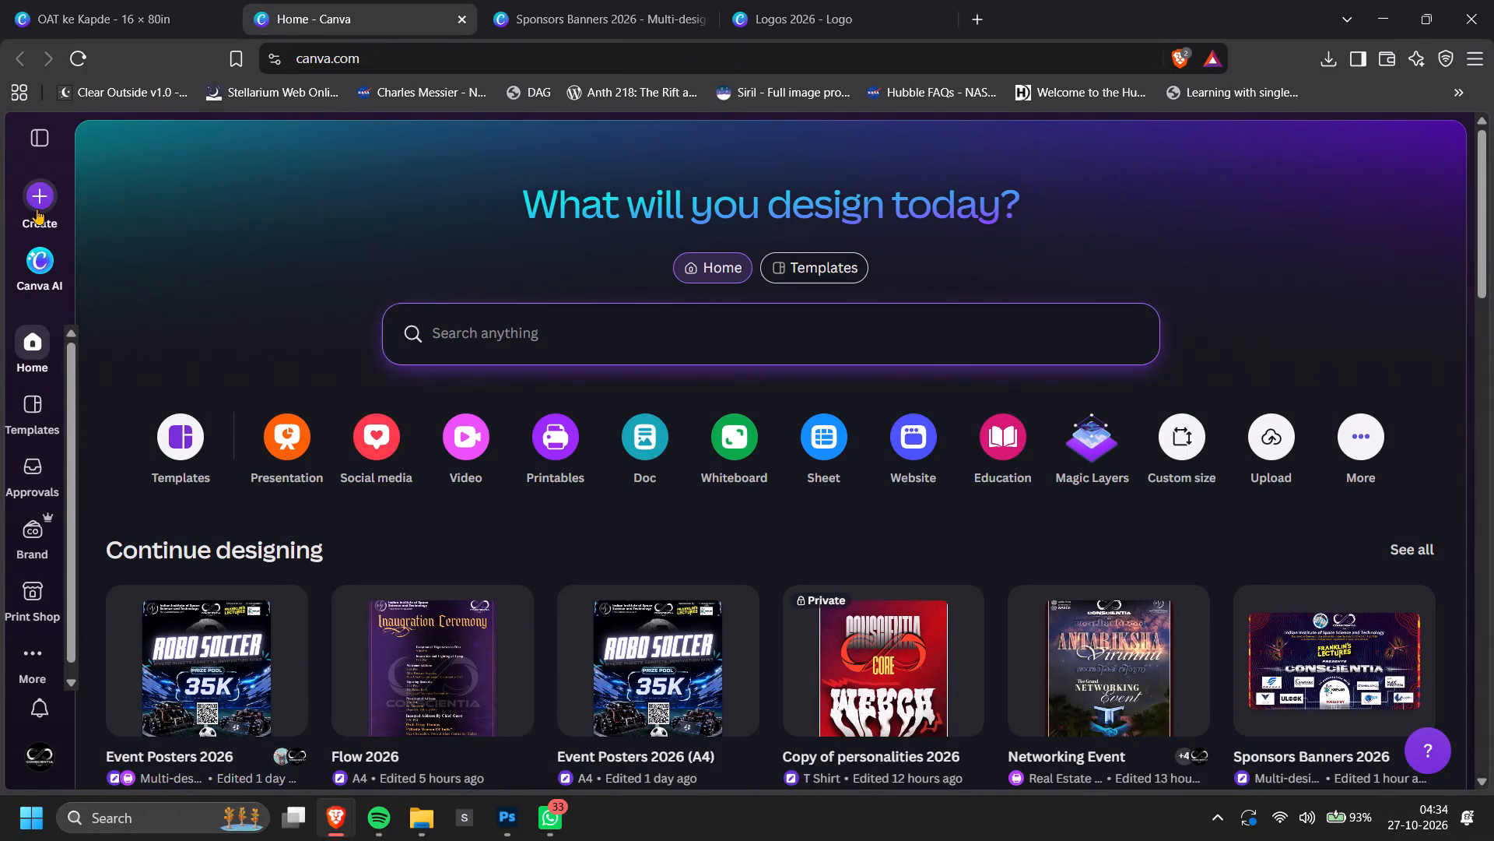
Leave the Canva home page and bring up the other open windows to switch to one of them.
left_click(35, 209)
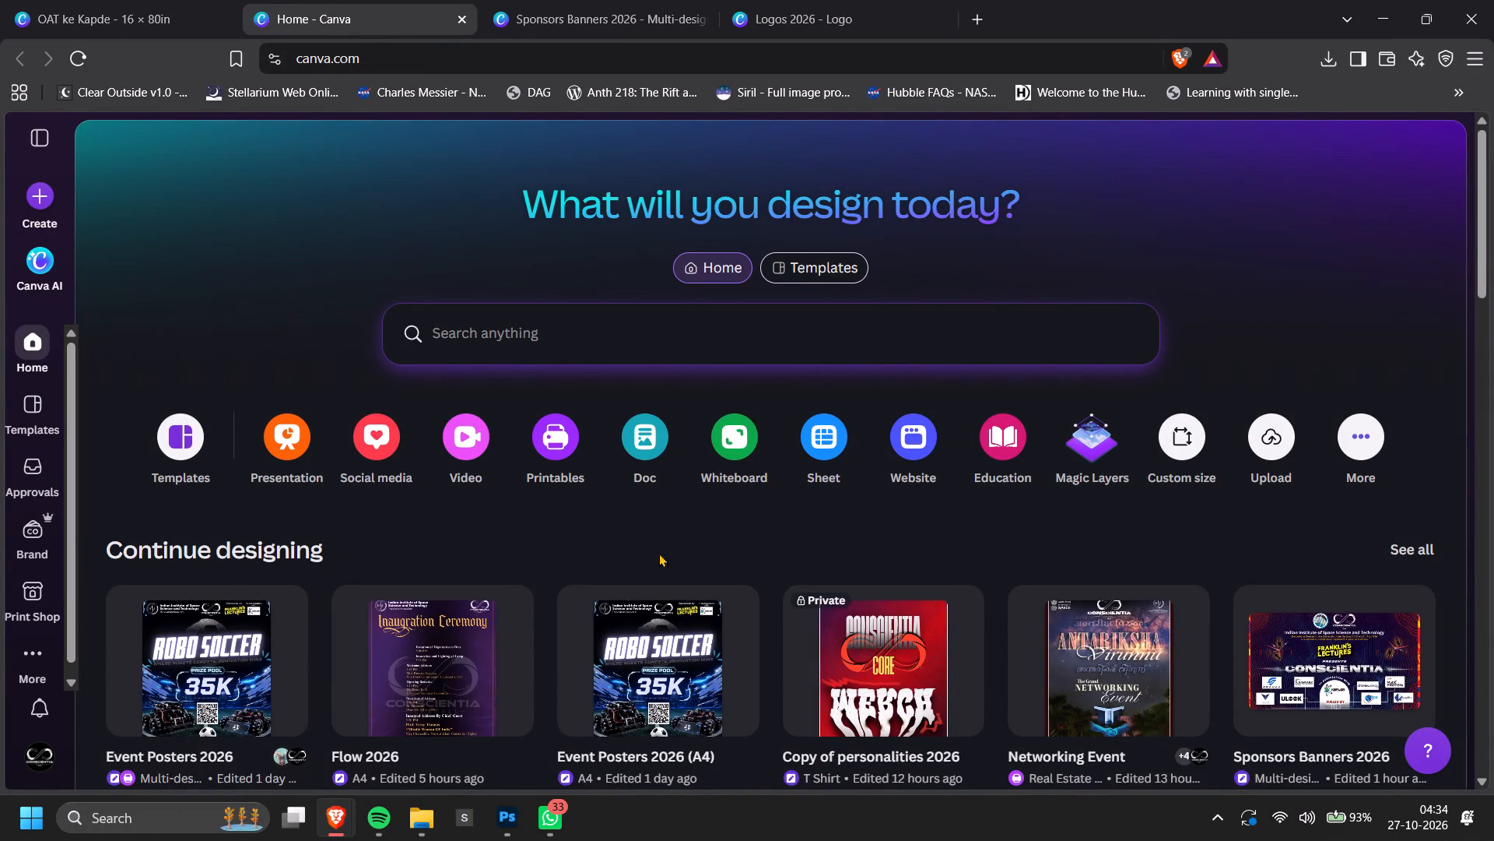
key("alt+Tab")
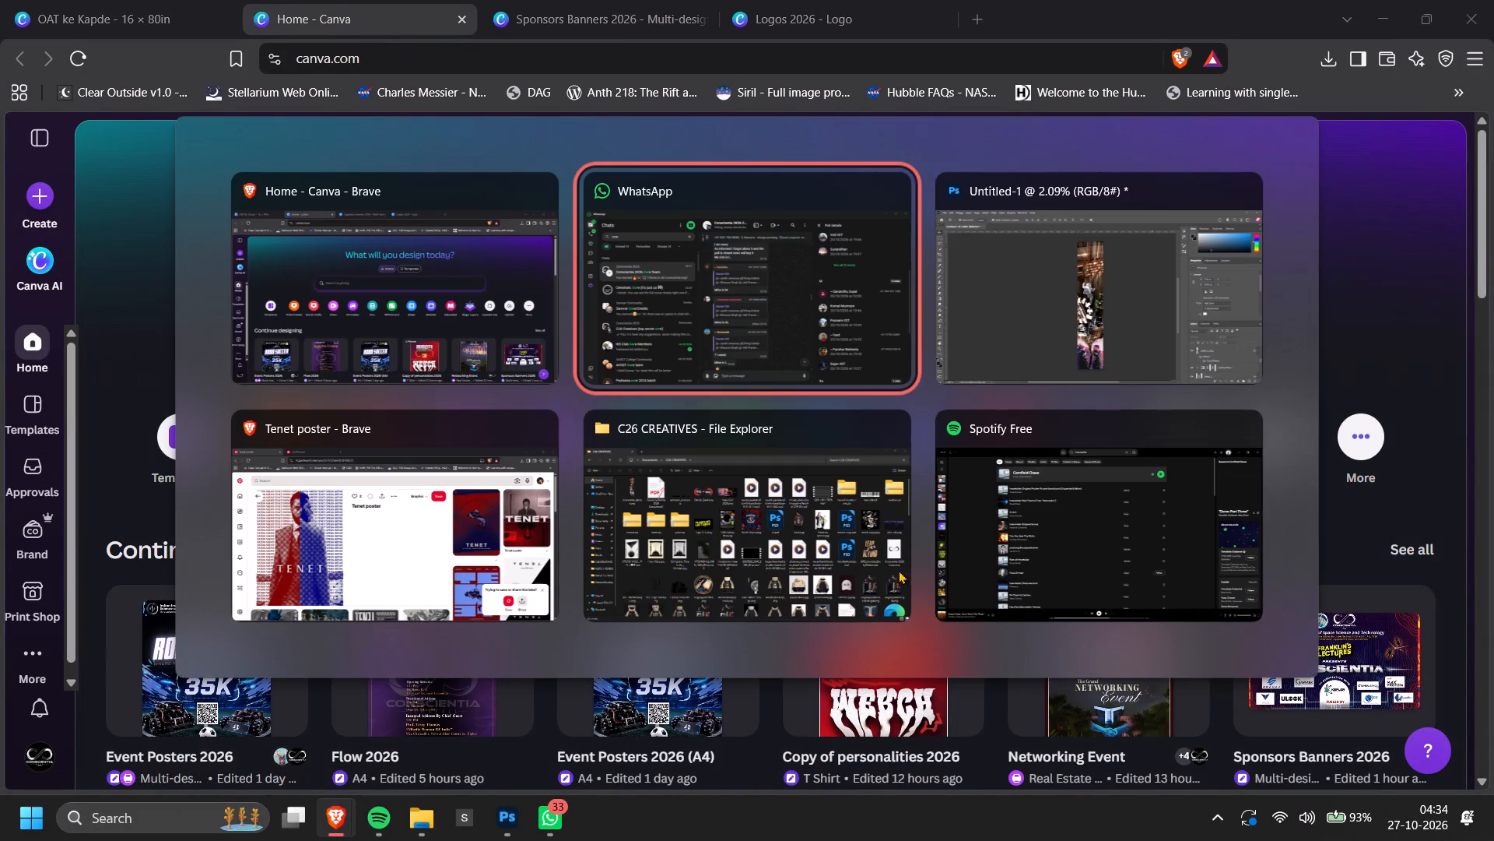
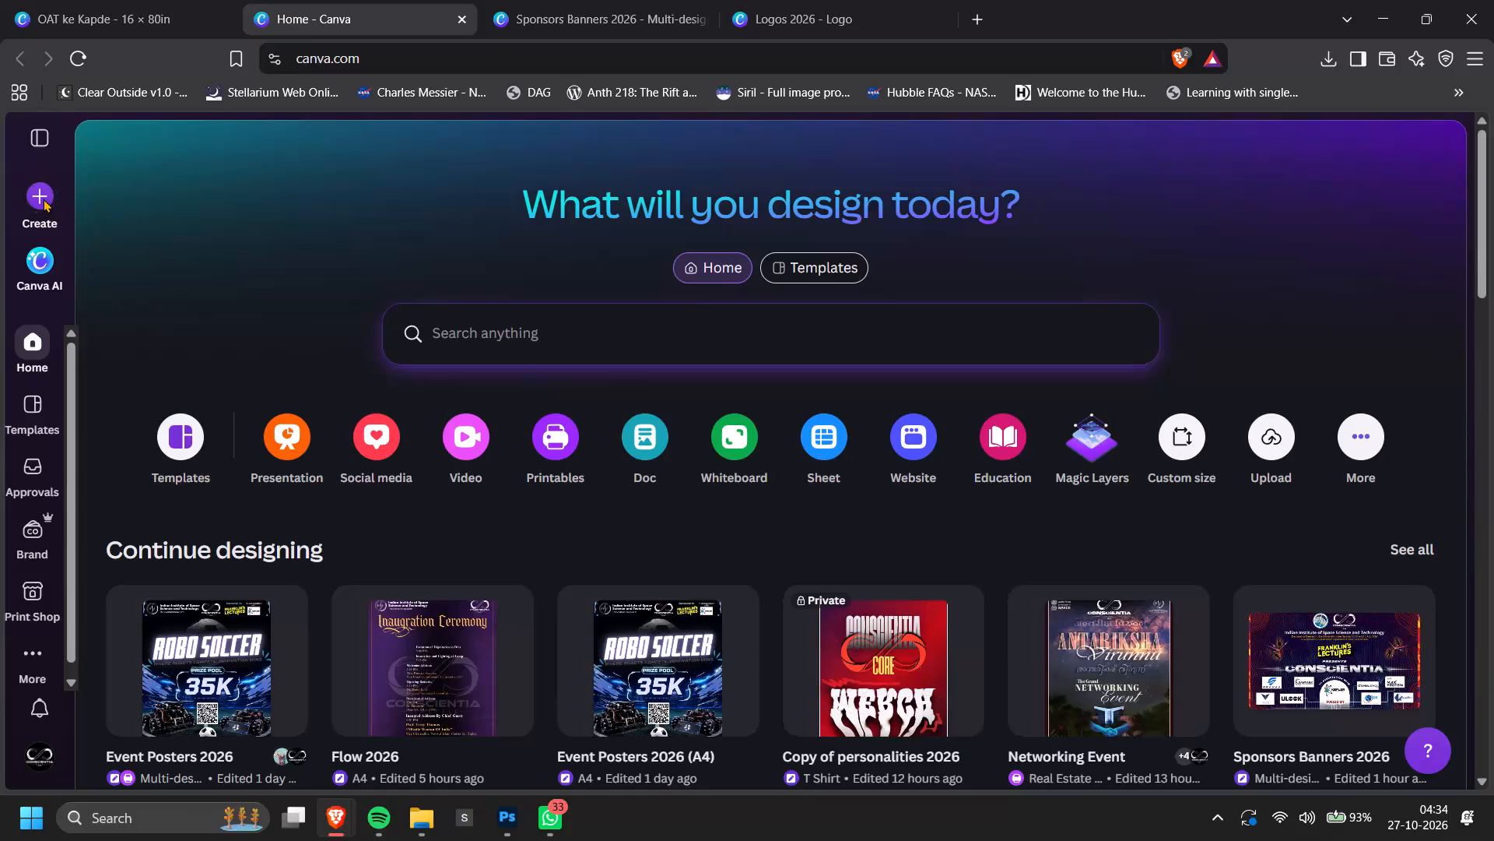
Open the Upload section for creating a new Canva design and bring up the other open windows to switch to one.
left_click(198, 732)
key("alt+Tab")
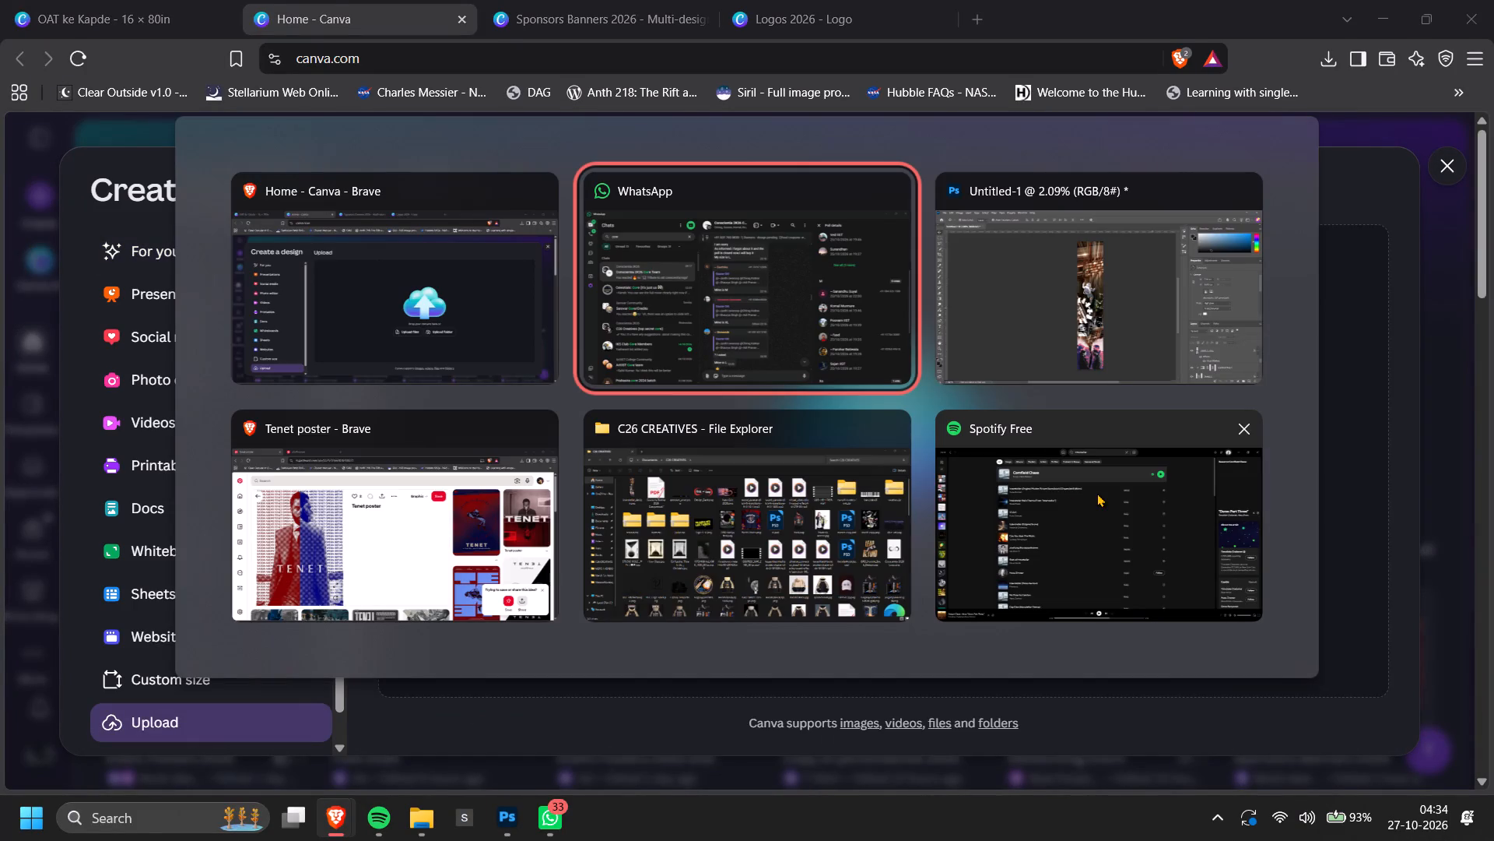
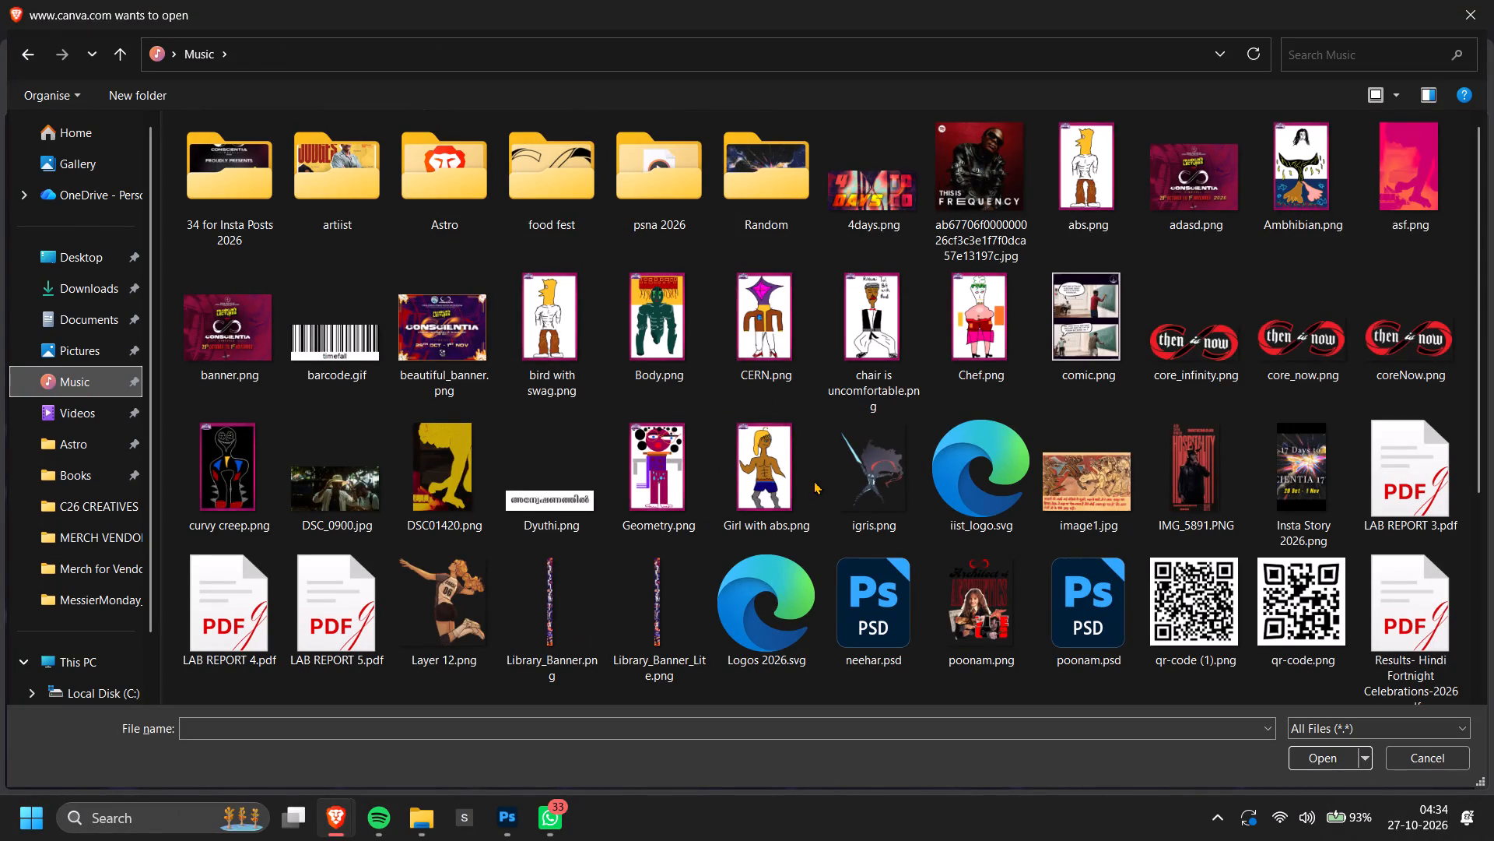
Look through the files in the Music folder for the artwork to upload to Canva.
scroll(1063, 460, "down", 4)
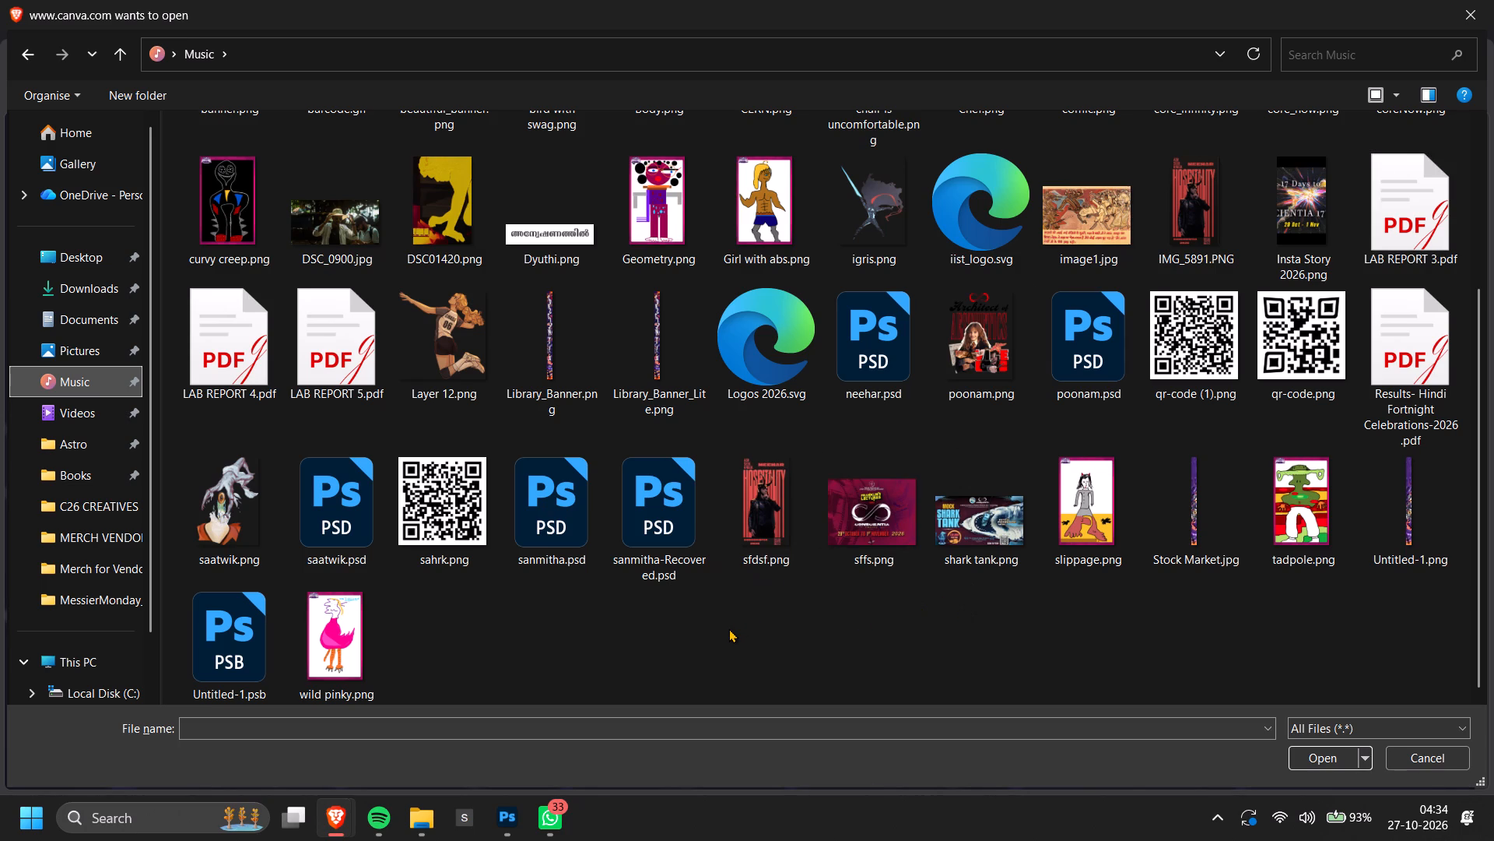
Look through the files in the Music folder for the one to upload to Canva.
scroll(729, 628, "up", 2)
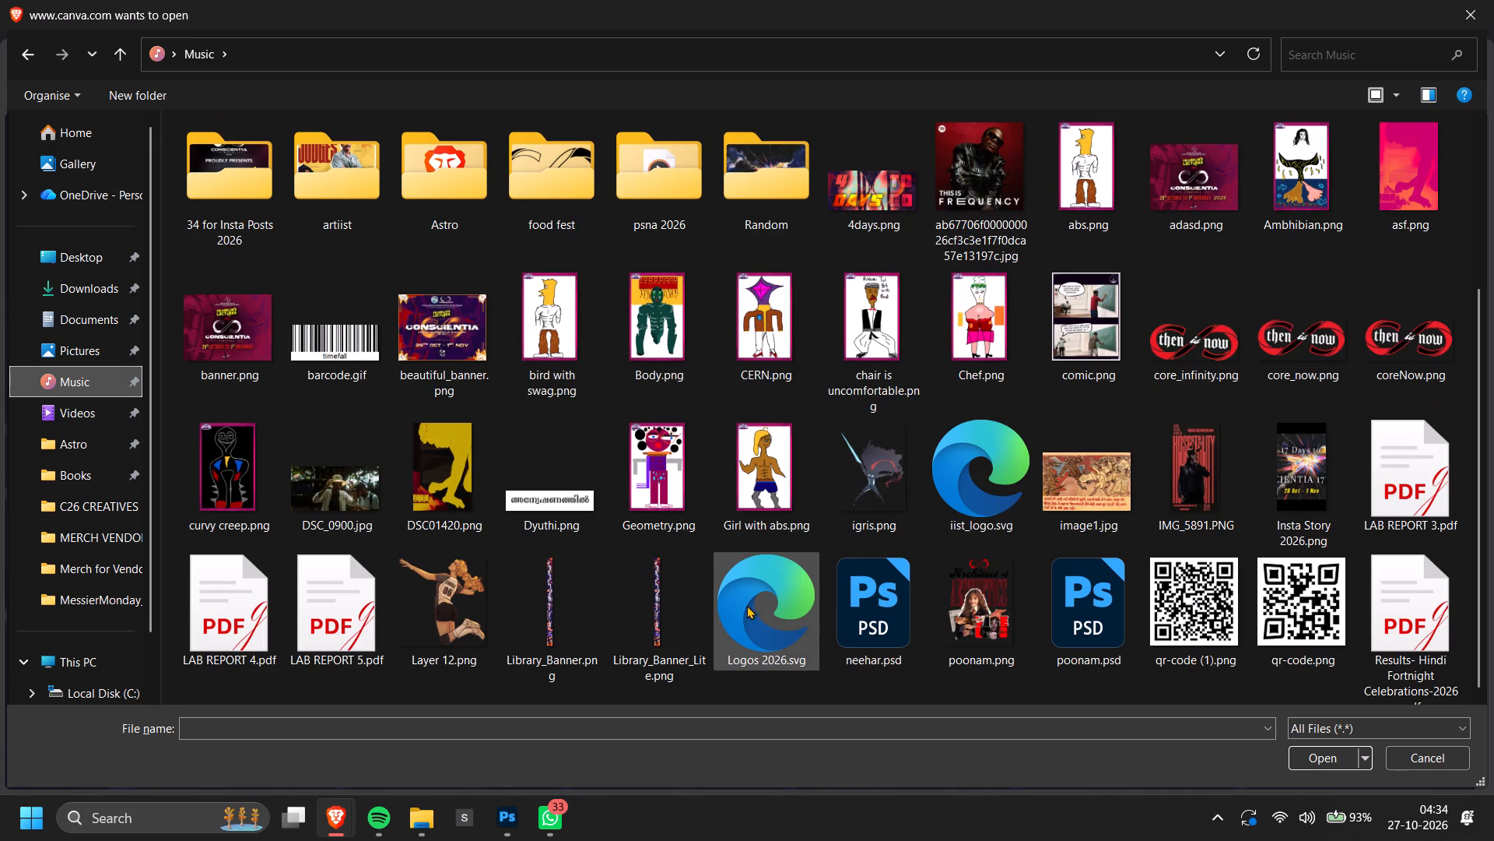
scroll(751, 598, "down", 1)
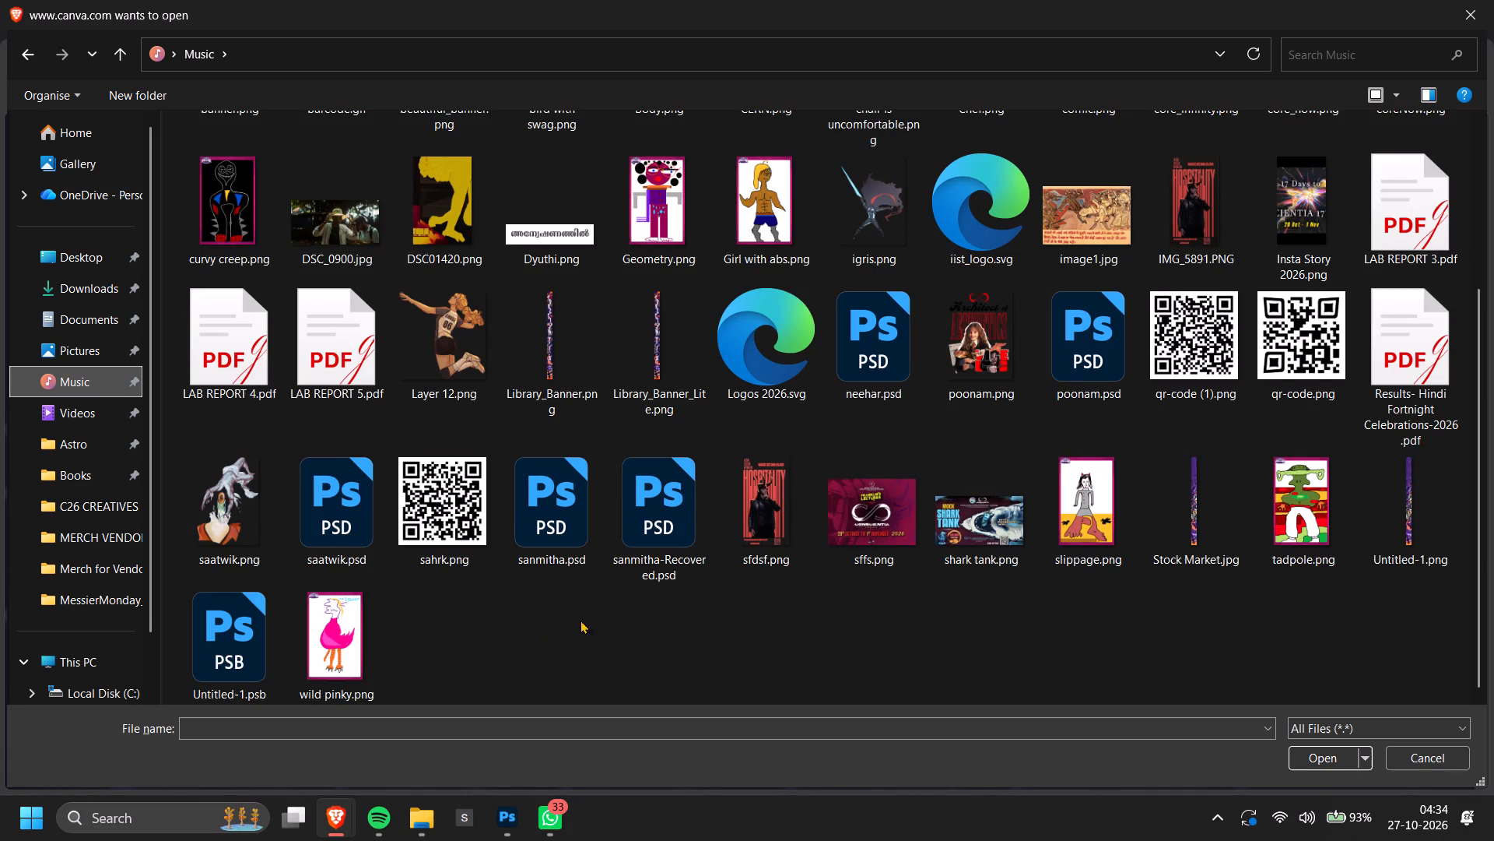
scroll(559, 612, "up", 4)
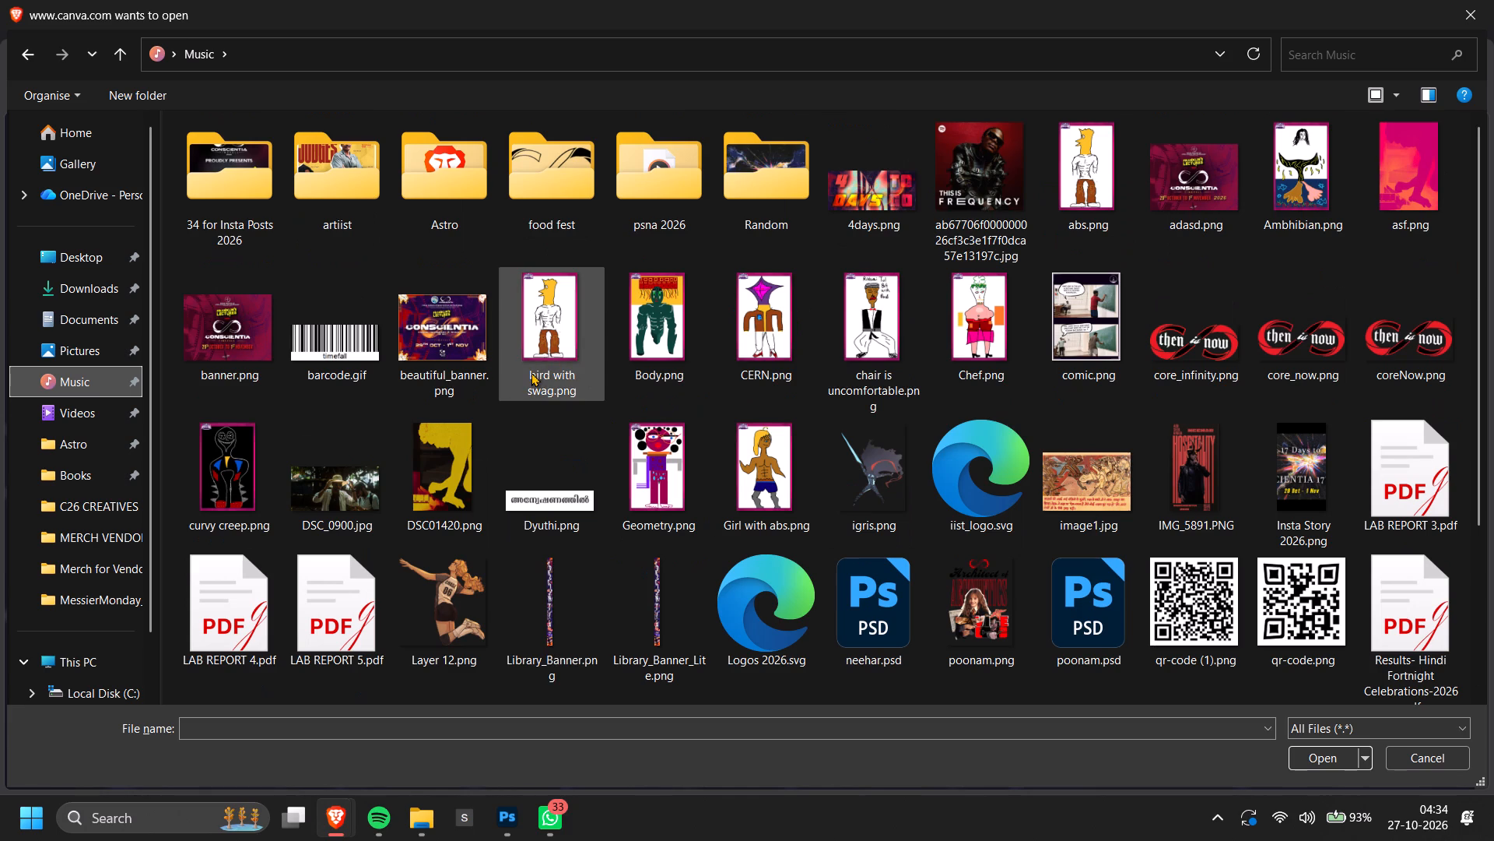
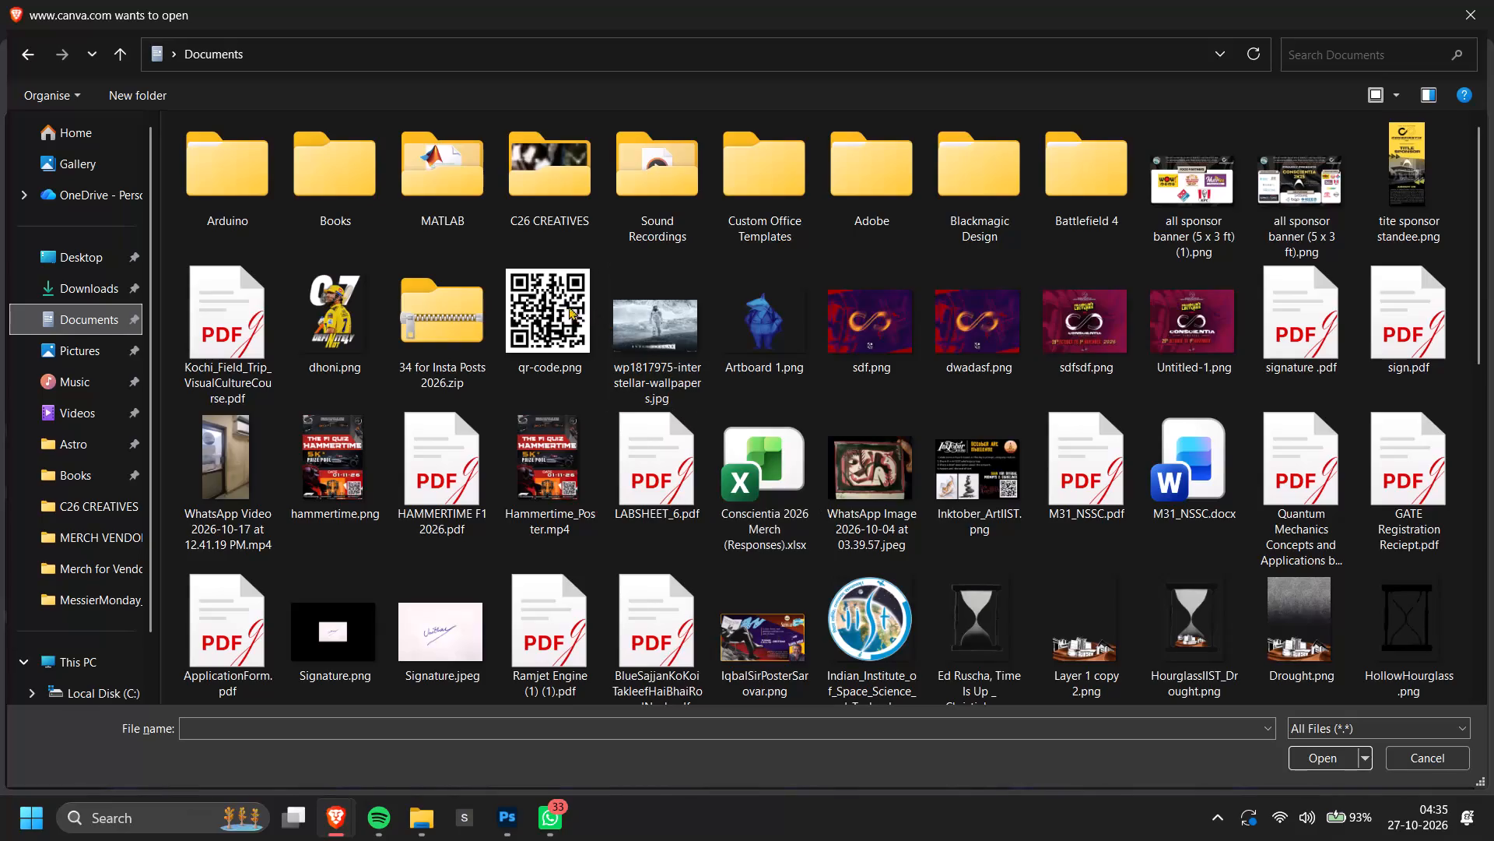
Look in the Documents folder for the file to upload to Canva.
left_click(89, 333)
left_click(103, 321)
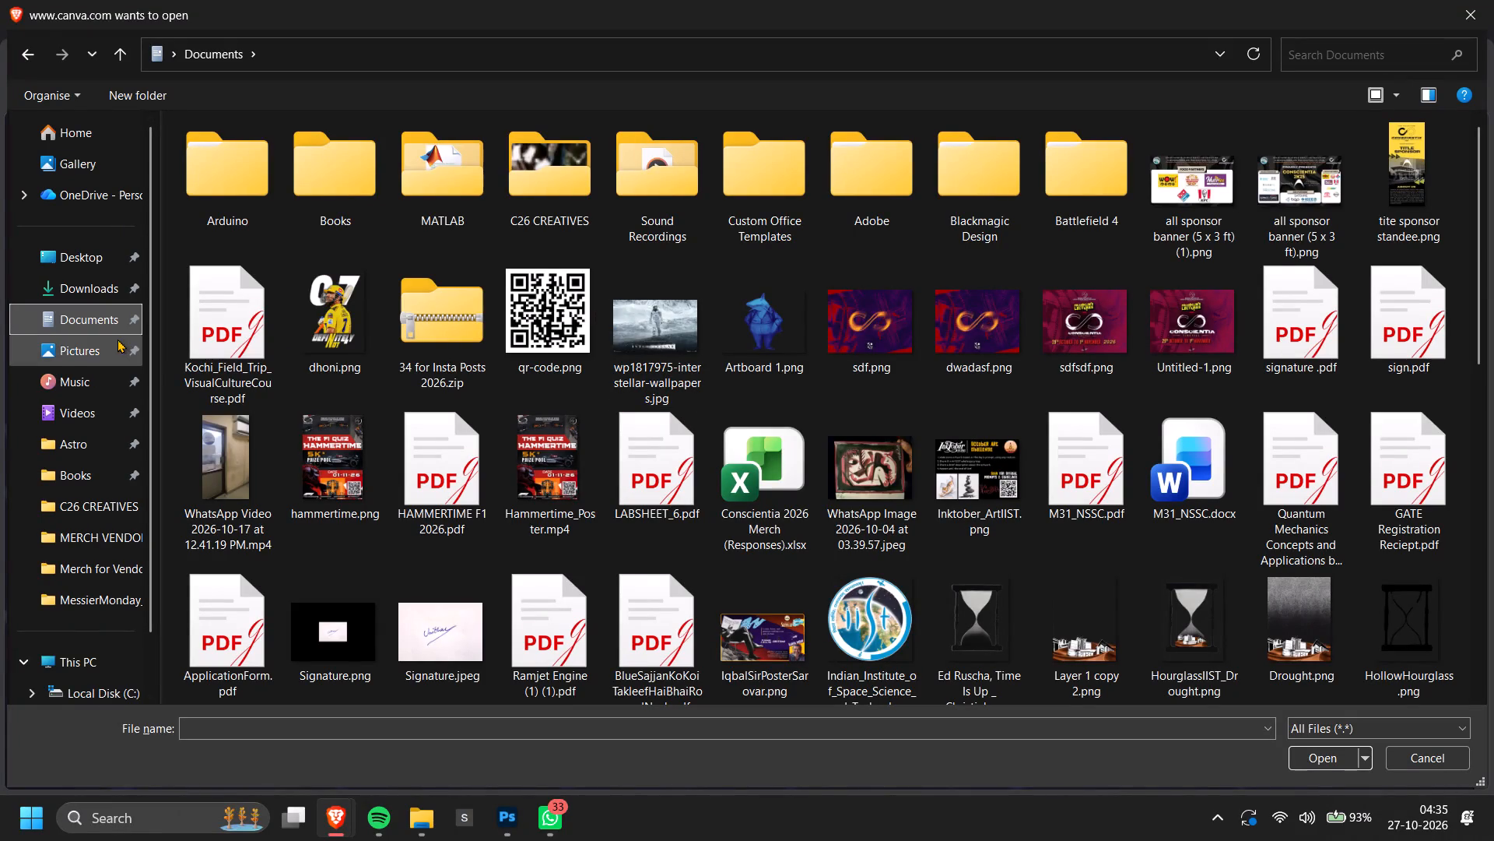